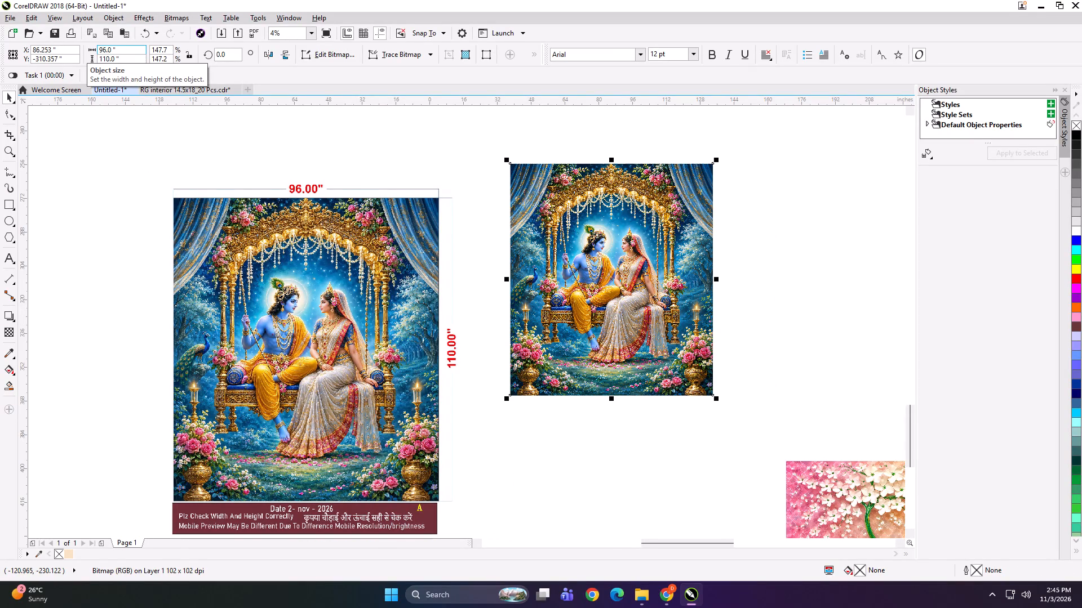
Add a 96 x 110 inch rectangle exactly over the unlabelled copy of the swing artwork.
{"action": "triple_click", "coordinate": [6, 207], "text": "shift"}
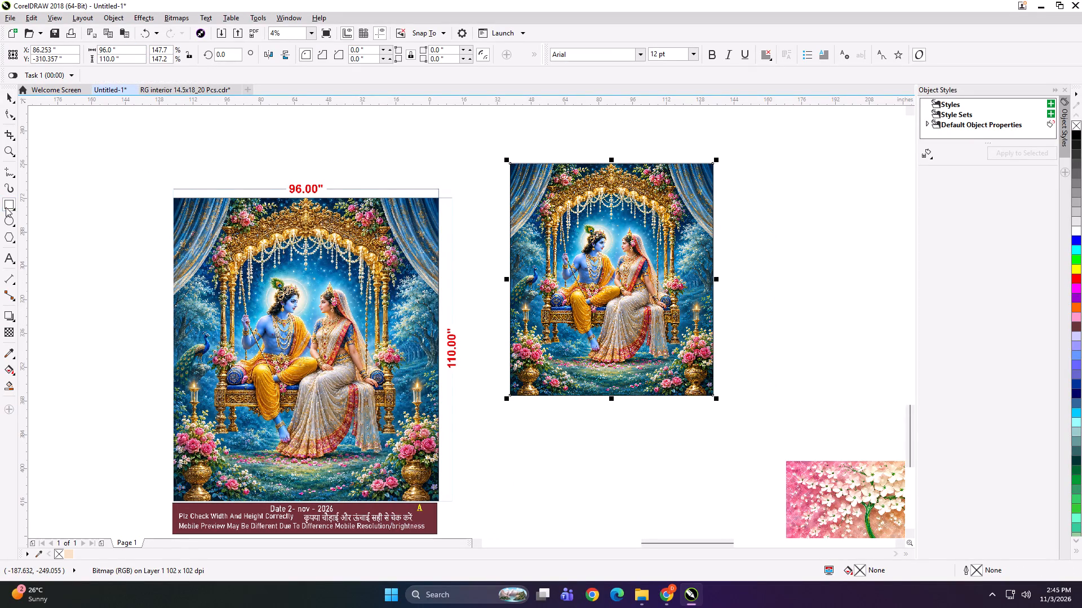
{"action": "key", "text": "shift+space"}
{"action": "left_click", "coordinate": [139, 54]}
{"action": "key", "text": "ctrl+a"}
{"action": "left_click", "coordinate": [218, 129]}
{"action": "left_click", "coordinate": [474, 136]}
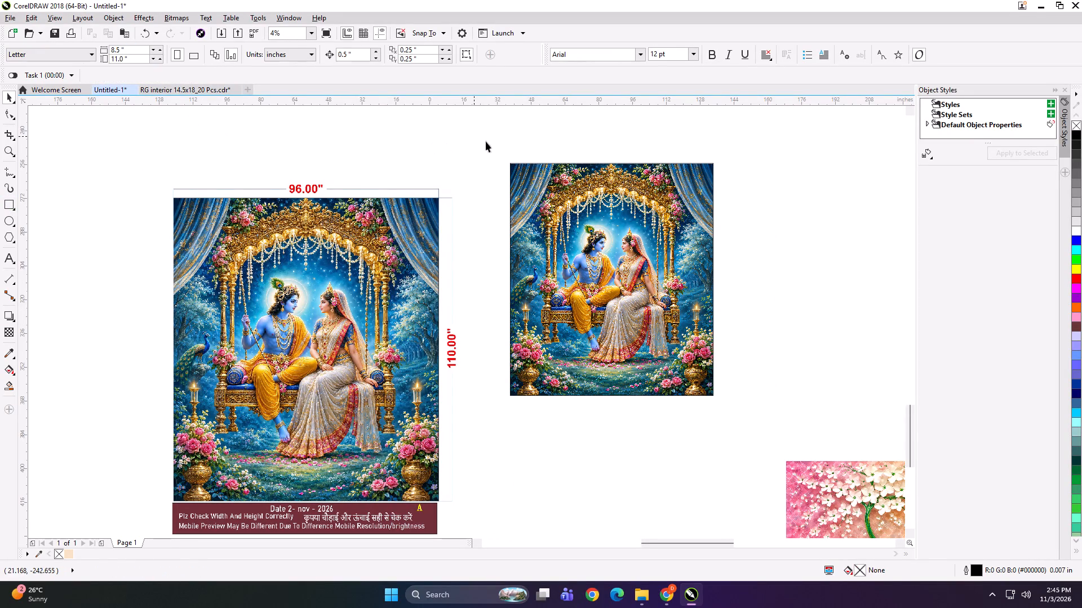
Set the rectangle's width to 49 inches and align it to the artwork's left edge.
{"action": "left_click", "coordinate": [595, 206]}
{"action": "left_click", "coordinate": [119, 46]}
{"action": "key", "text": "ctrl+a"}
{"action": "type", "text": "49"}
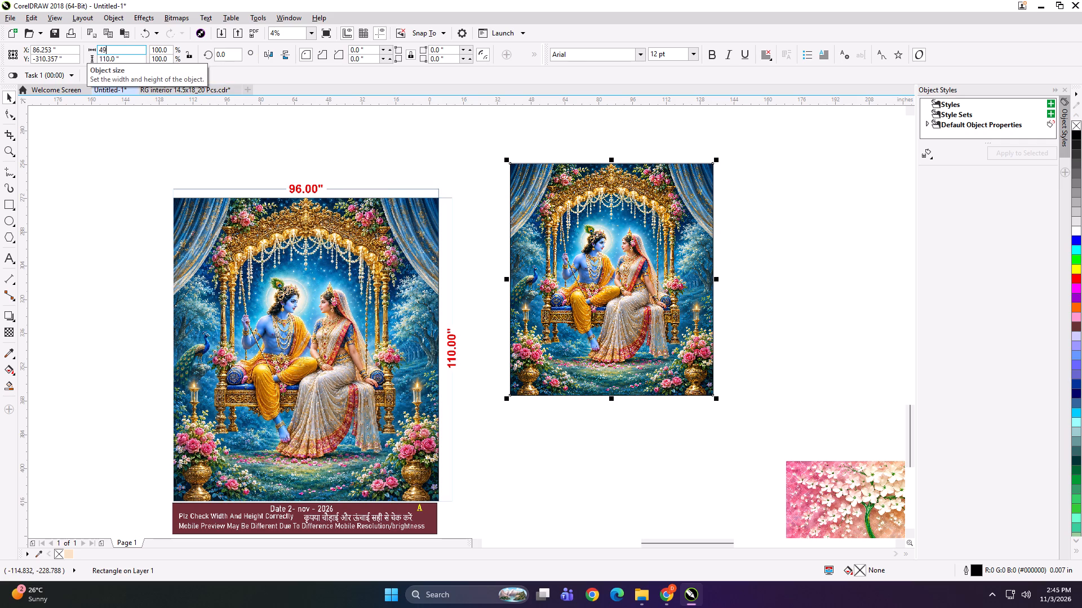
{"action": "key", "text": "Return"}
{"action": "left_click", "coordinate": [548, 251], "text": "shift"}
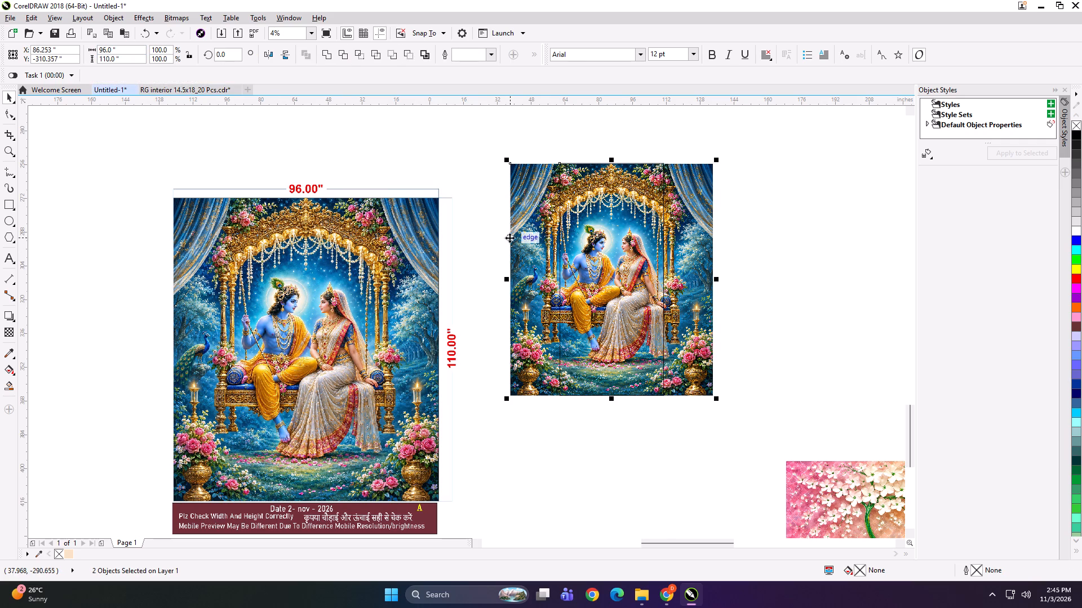
{"action": "key", "text": "l"}
{"action": "left_click", "coordinate": [553, 120]}
{"action": "left_click", "coordinate": [546, 223]}
Mirror-copy the rectangle to the right, nudge it 0.5 inch left, and shorten it to 47.5 inches at the artwork's right edge.
{"action": "left_click_drag", "start_coordinate": [507, 279], "coordinate": [687, 272]}
{"action": "right_click", "coordinate": [687, 272], "text": "ctrl"}
{"action": "scroll", "coordinate": [629, 284], "scroll_direction": "up", "scroll_amount": 1}
{"action": "key", "text": "Left"}
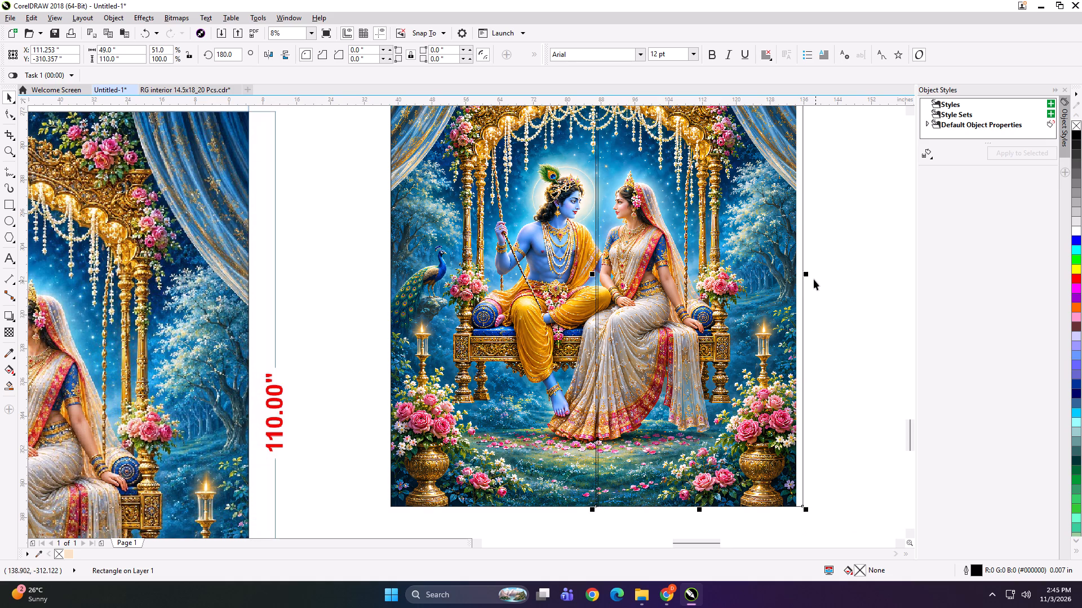
{"action": "left_click", "coordinate": [807, 276]}
{"action": "scroll", "coordinate": [671, 266], "scroll_direction": "down", "scroll_amount": 1}
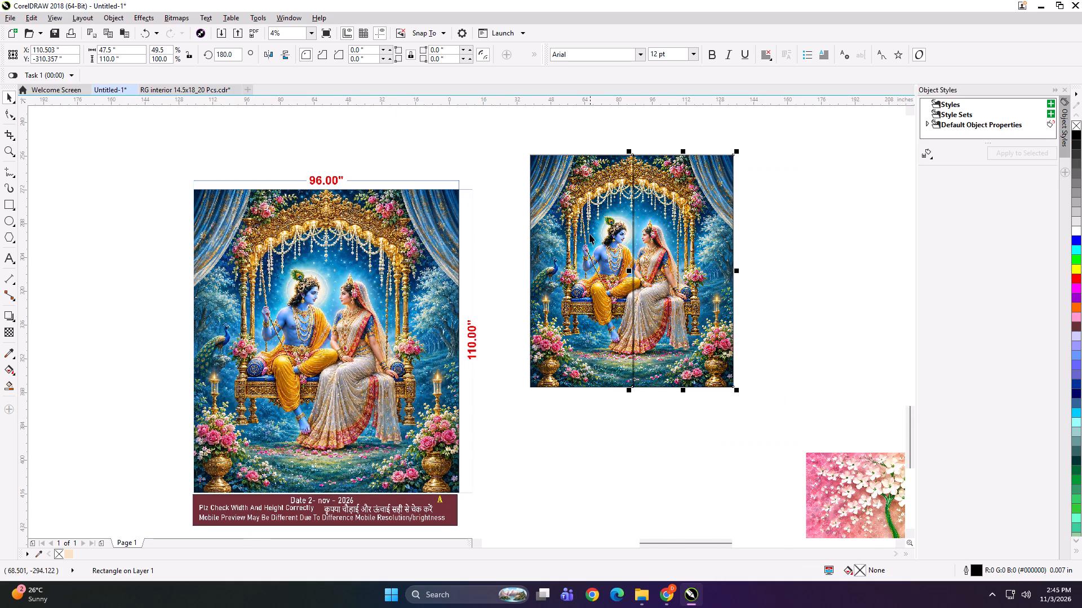
Group the two panel rectangles, place the artwork inside them, and ungroup them into separate panels.
{"action": "left_click", "coordinate": [589, 234], "text": "shift"}
{"action": "key", "text": "ctrl+g"}
{"action": "left_click", "coordinate": [795, 245]}
{"action": "left_click", "coordinate": [662, 236], "text": "alt"}
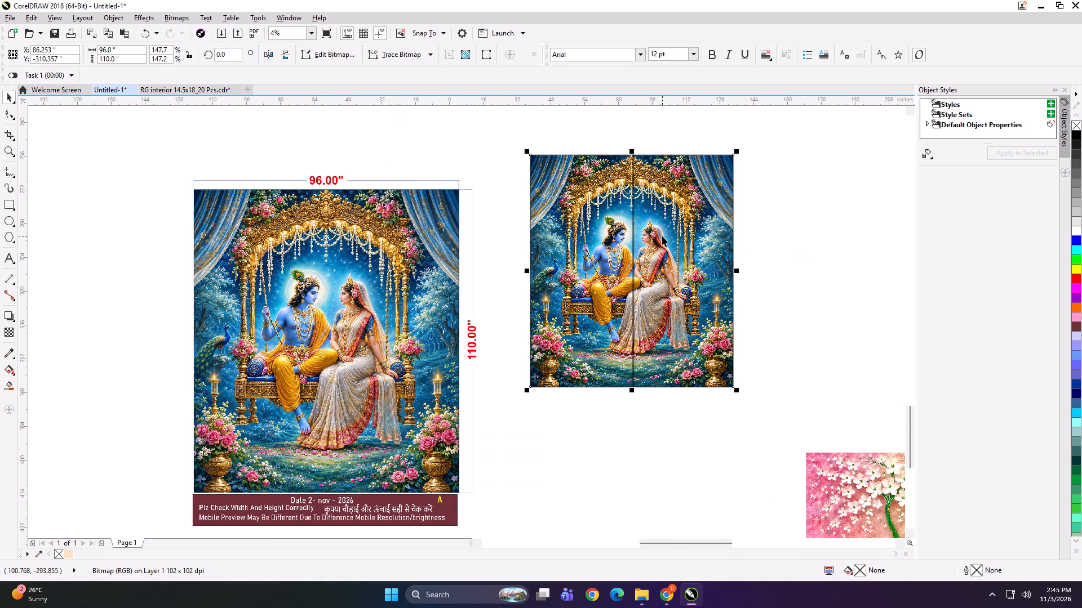
{"action": "key", "text": "shift+Return"}
{"action": "left_click", "coordinate": [662, 236]}
{"action": "key", "text": "ctrl+u"}
{"action": "left_click", "coordinate": [786, 234]}
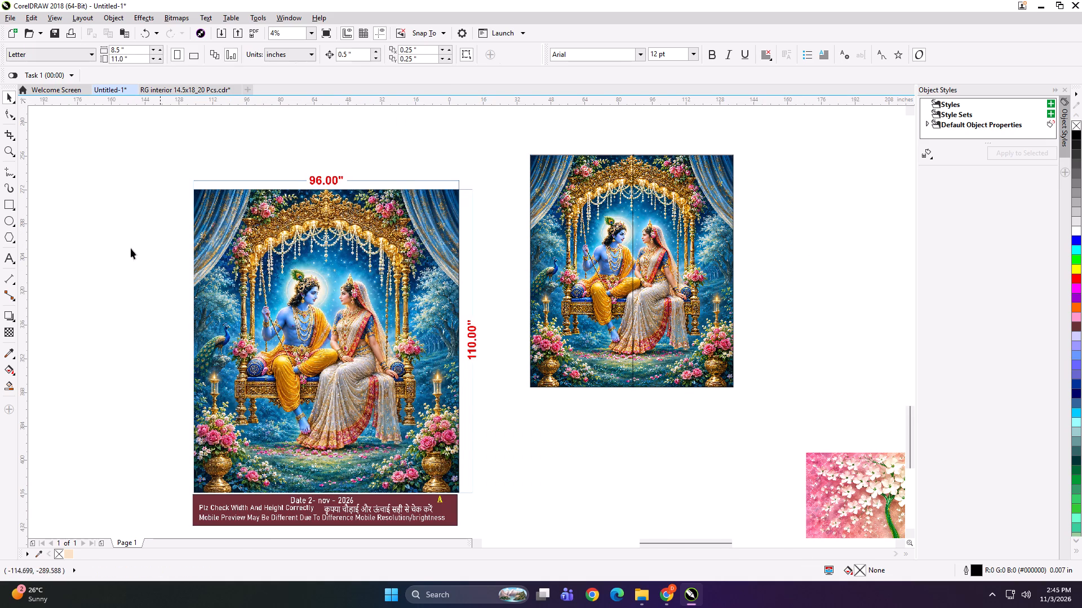
Add the label "96*110 PANEL 1" at the top edge of the left panel and copy its text.
{"action": "left_click", "coordinate": [4, 255]}
{"action": "left_click", "coordinate": [555, 152]}
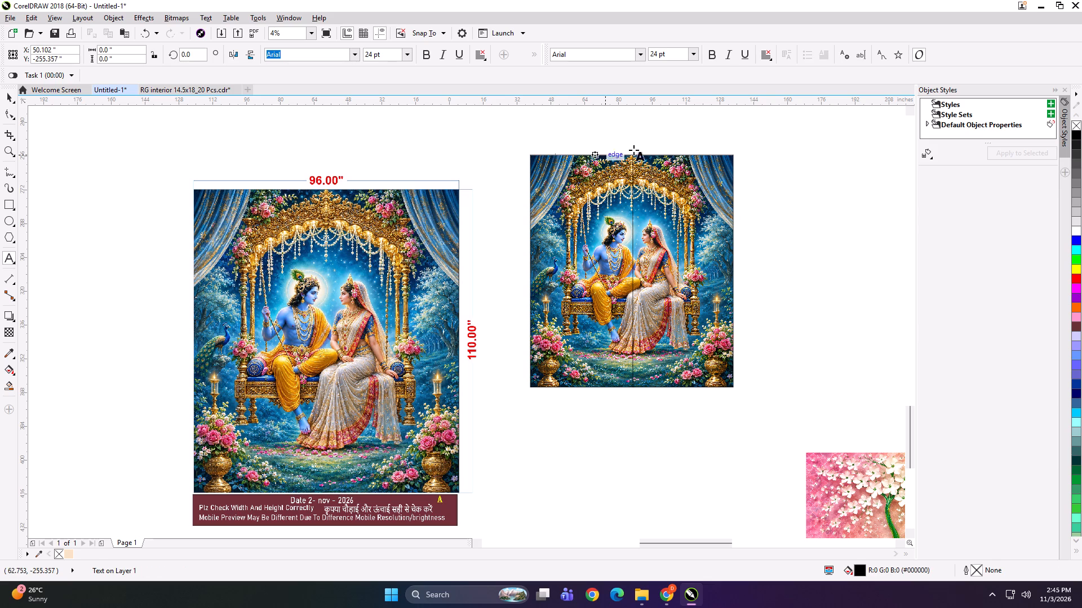
{"action": "type", "text": "96*110 PANEL 1"}
{"action": "key", "text": "ctrl+a"}
{"action": "key", "text": "ctrl+c"}
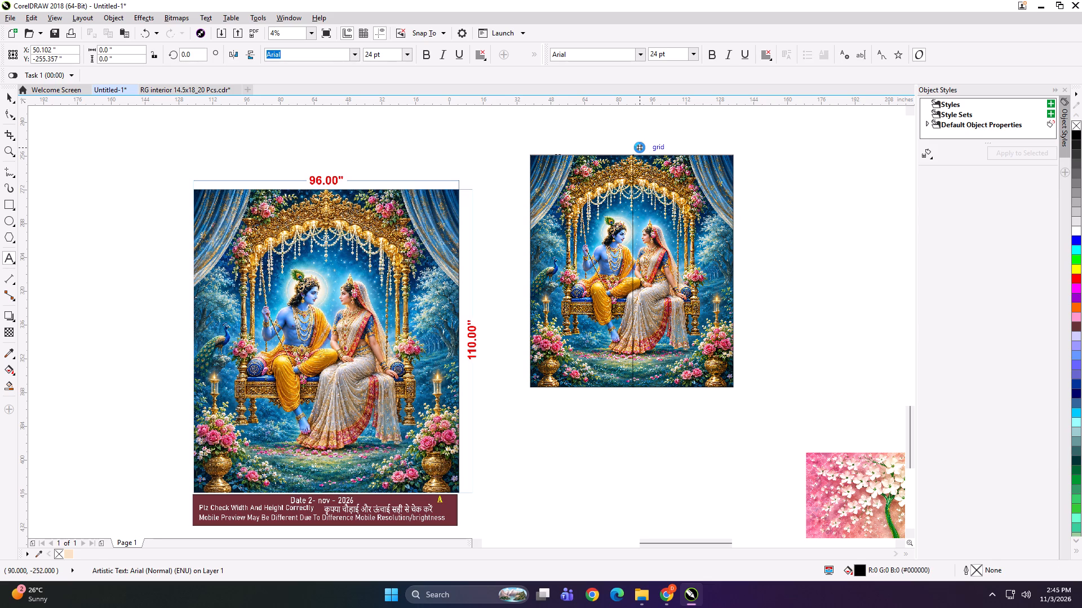
Paste the label at the top edge of the right panel and change it to "96*110 PANEL 2".
{"action": "left_click", "coordinate": [657, 154]}
{"action": "scroll", "coordinate": [664, 154], "scroll_direction": "up", "scroll_amount": 3}
{"action": "key", "text": "ctrl+v"}
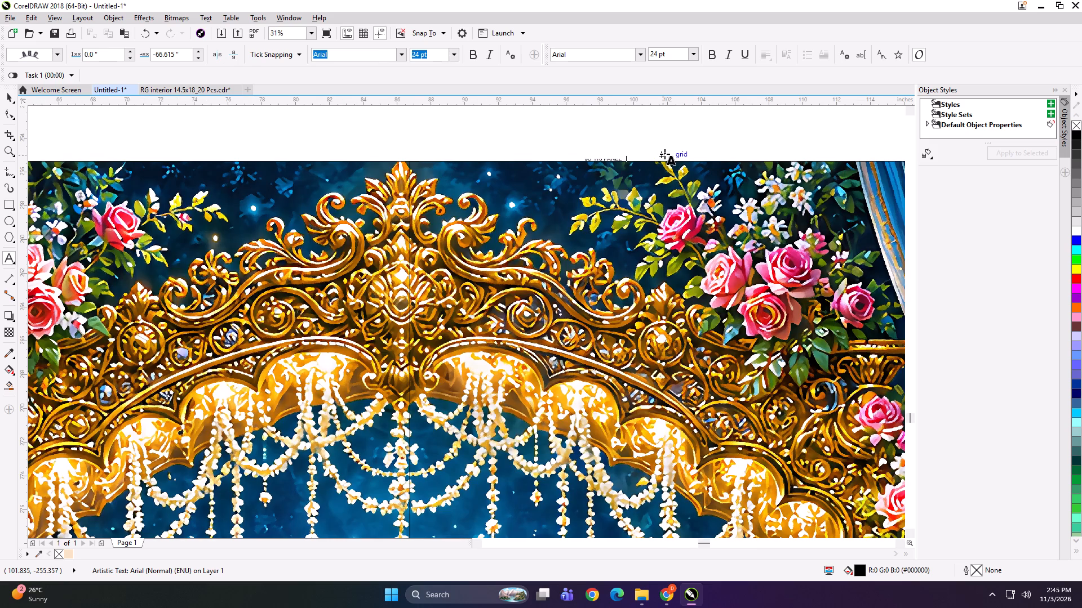
{"action": "key", "text": "BackSpace"}
{"action": "key", "text": "2"}
{"action": "scroll", "coordinate": [657, 160], "scroll_direction": "down", "scroll_amount": 2}
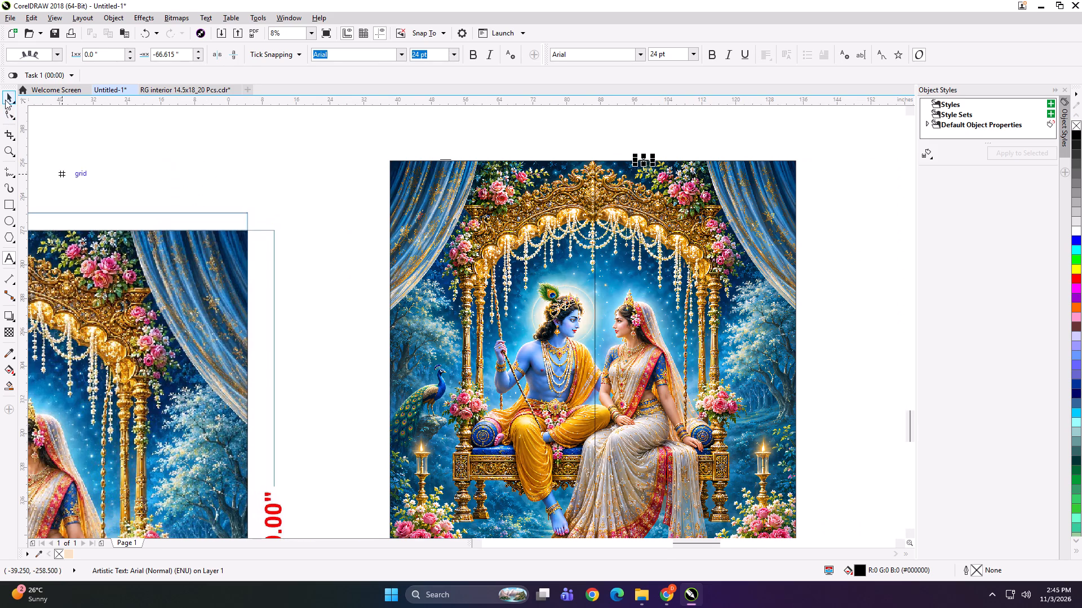
Group each label with its panel, first the right panel and then the left one.
{"action": "left_click", "coordinate": [5, 100]}
{"action": "left_click", "coordinate": [672, 253], "text": "shift"}
{"action": "key", "text": "ctrl+g"}
{"action": "scroll", "coordinate": [663, 191], "scroll_direction": "down", "scroll_amount": 1}
{"action": "left_click_drag", "start_coordinate": [647, 144], "coordinate": [577, 193]}
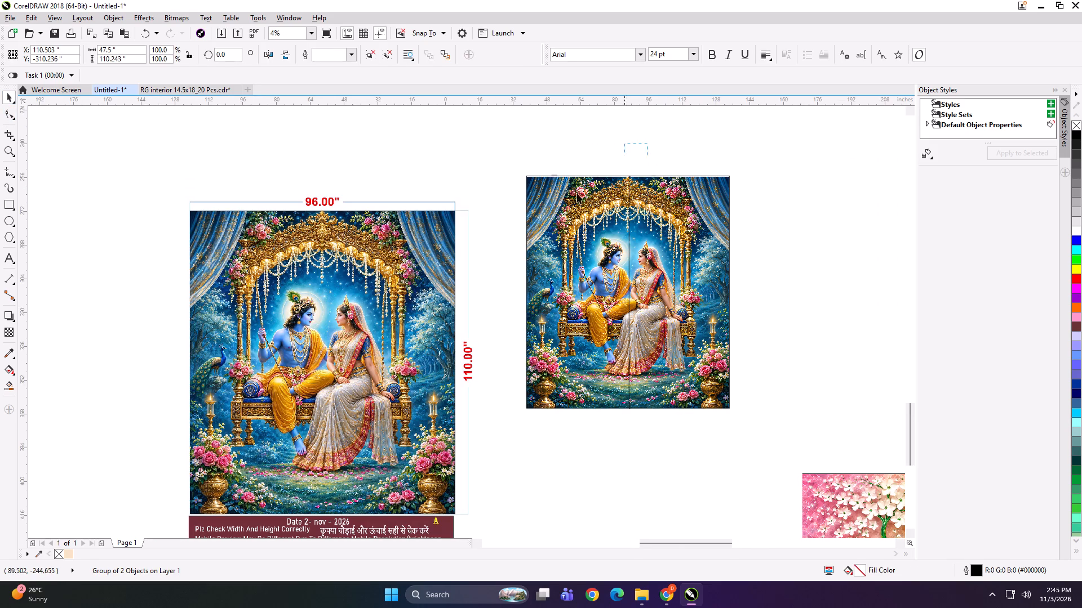
{"action": "left_click_drag", "start_coordinate": [577, 193], "coordinate": [509, 243]}
{"action": "left_click", "coordinate": [536, 240], "text": "shift"}
{"action": "key", "text": "ctrl+g"}
Start a TIFF export of the left panel and create and open a SANA DREAM DECOR folder in PRINT FILE > NOV > 3.
{"action": "key", "text": "ctrl+e"}
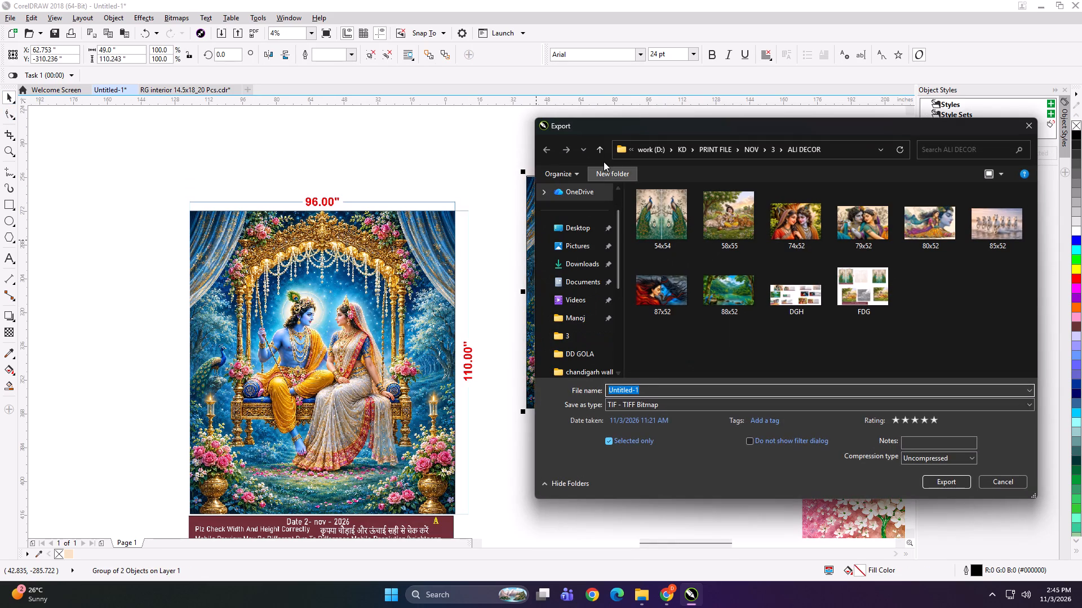
{"action": "left_click", "coordinate": [602, 152]}
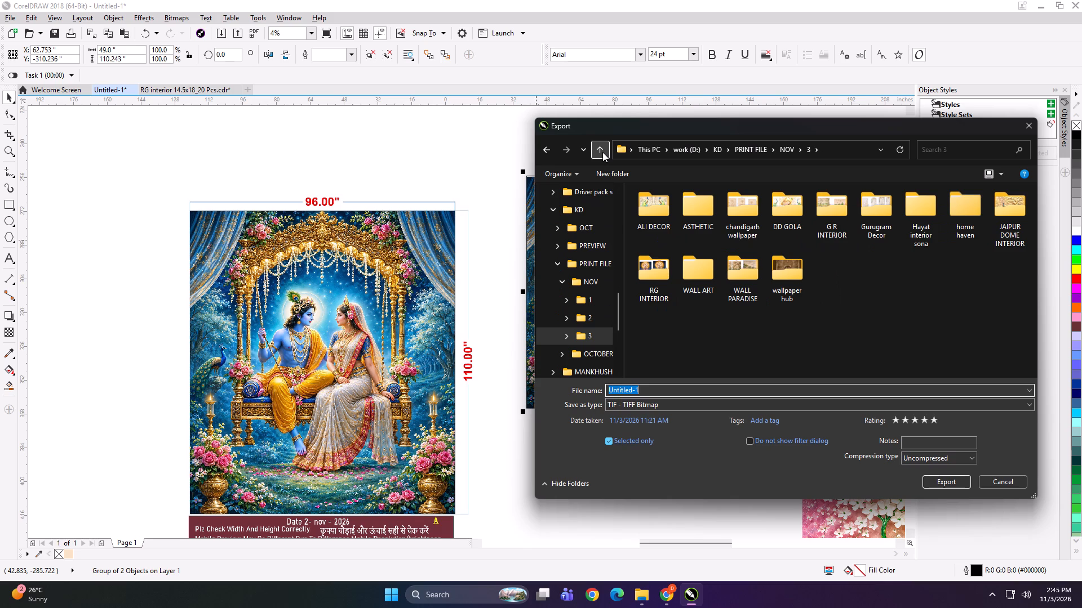
{"action": "left_click", "coordinate": [607, 172]}
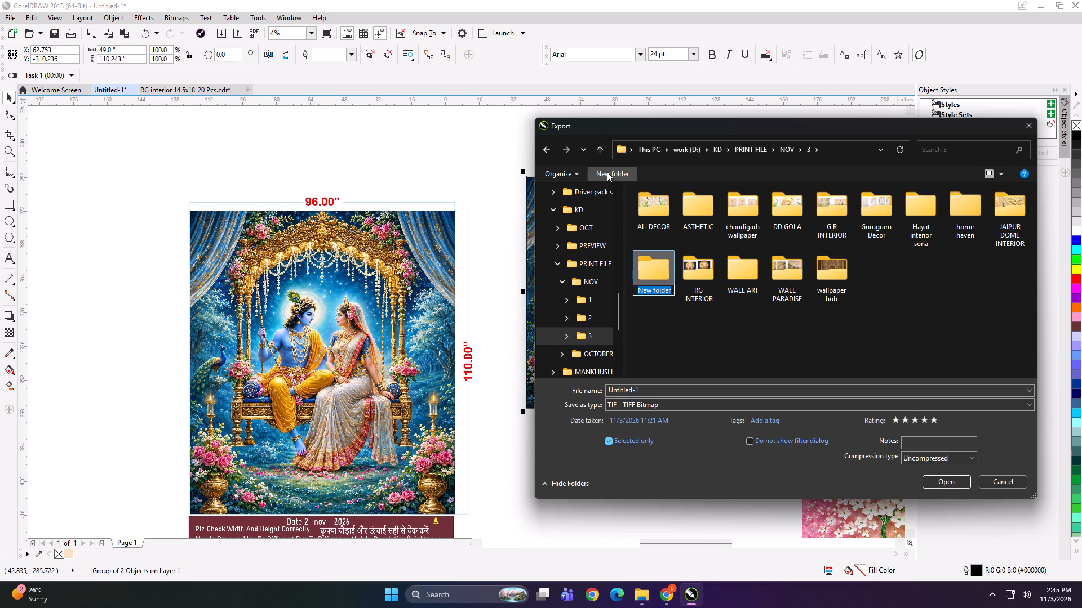
{"action": "type", "text": "SANA DREAM DECOR"}
{"action": "key", "text": "Return"}
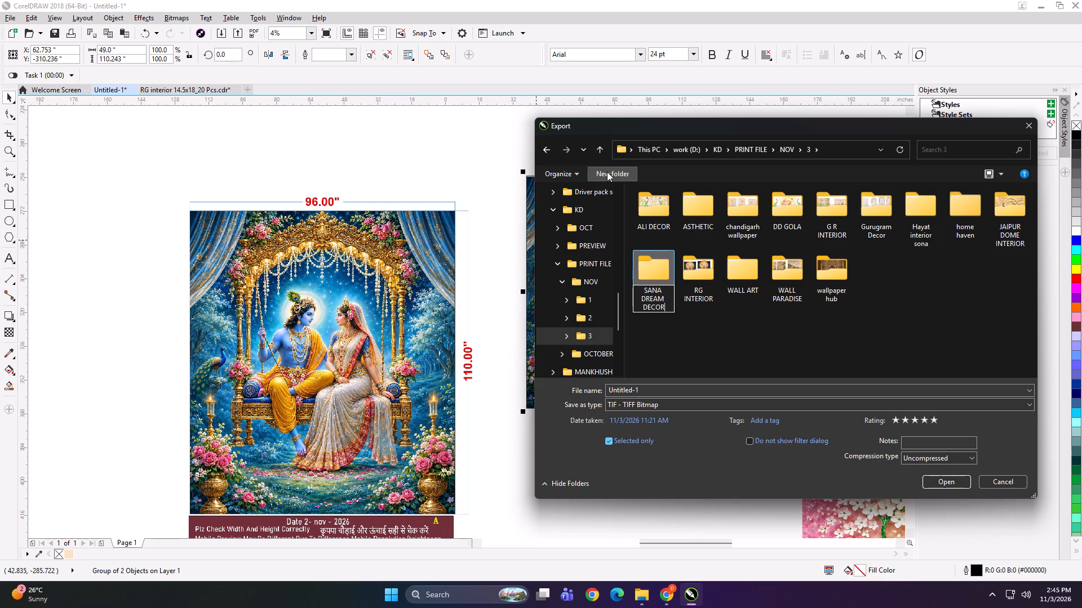
{"action": "double_click", "coordinate": [695, 273]}
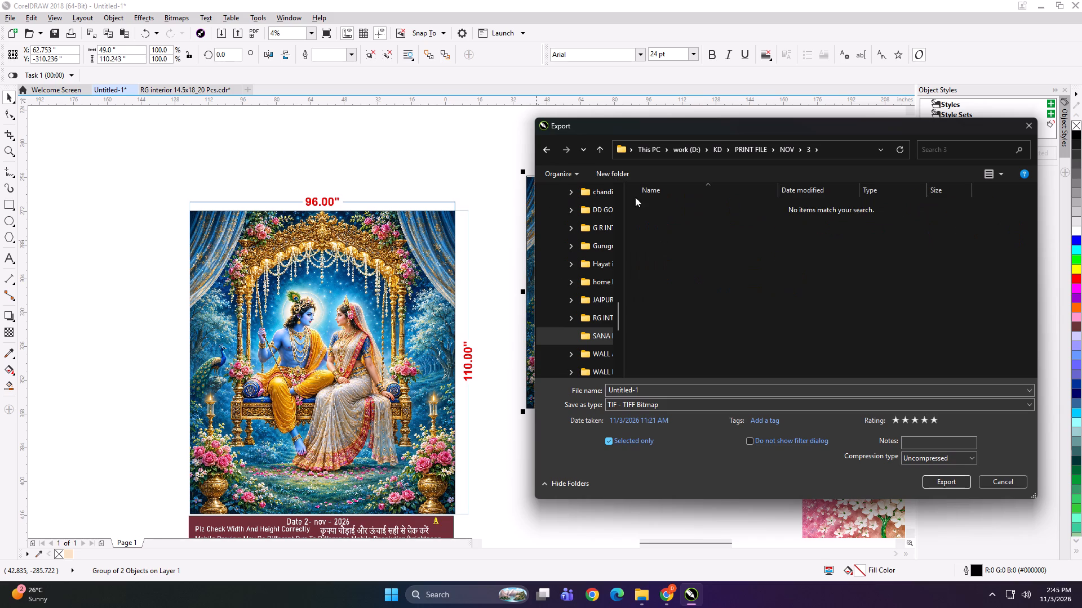
Create a 96x110 subfolder inside SANA DREAM DECOR and open it as the export location.
{"action": "left_click", "coordinate": [617, 173]}
{"action": "type", "text": "96x110"}
{"action": "key", "text": "Return"}
{"action": "left_click", "coordinate": [690, 204]}
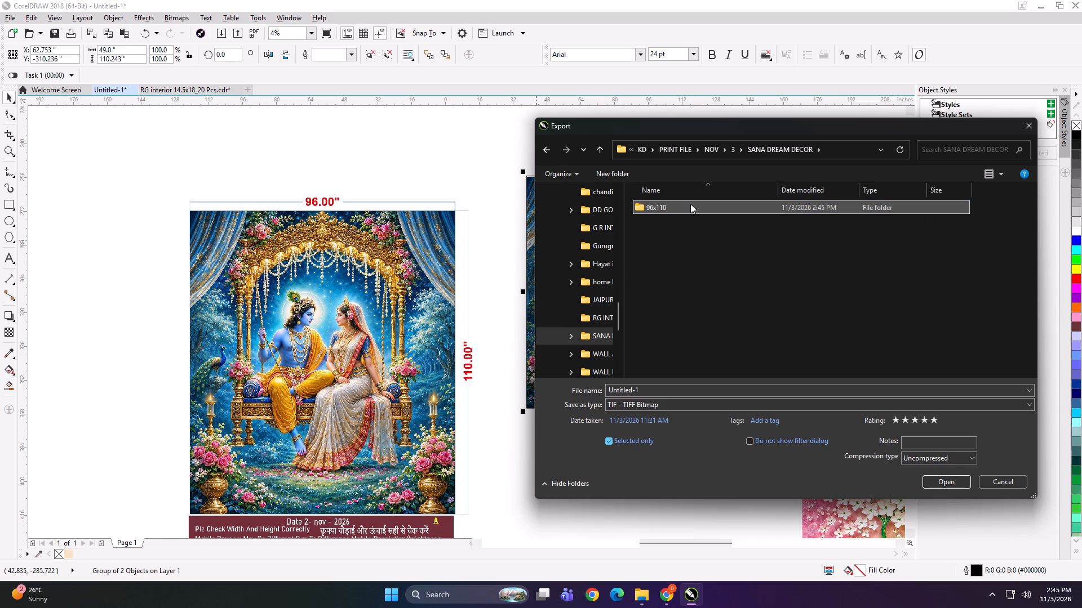
{"action": "double_click", "coordinate": [701, 204]}
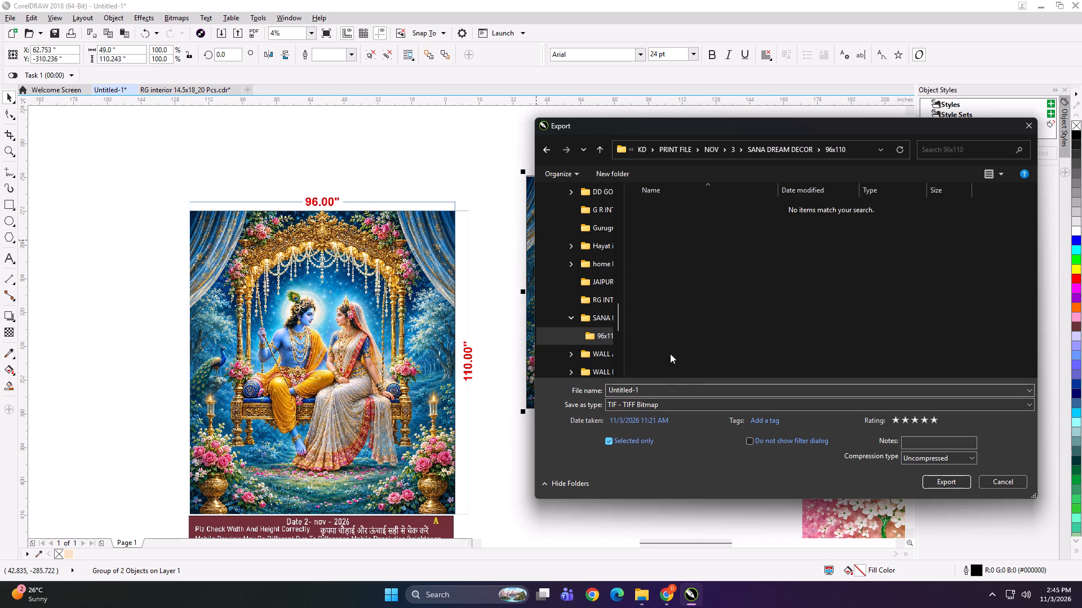
Open the export file name of the left panel for editing.
{"action": "left_click", "coordinate": [658, 390]}
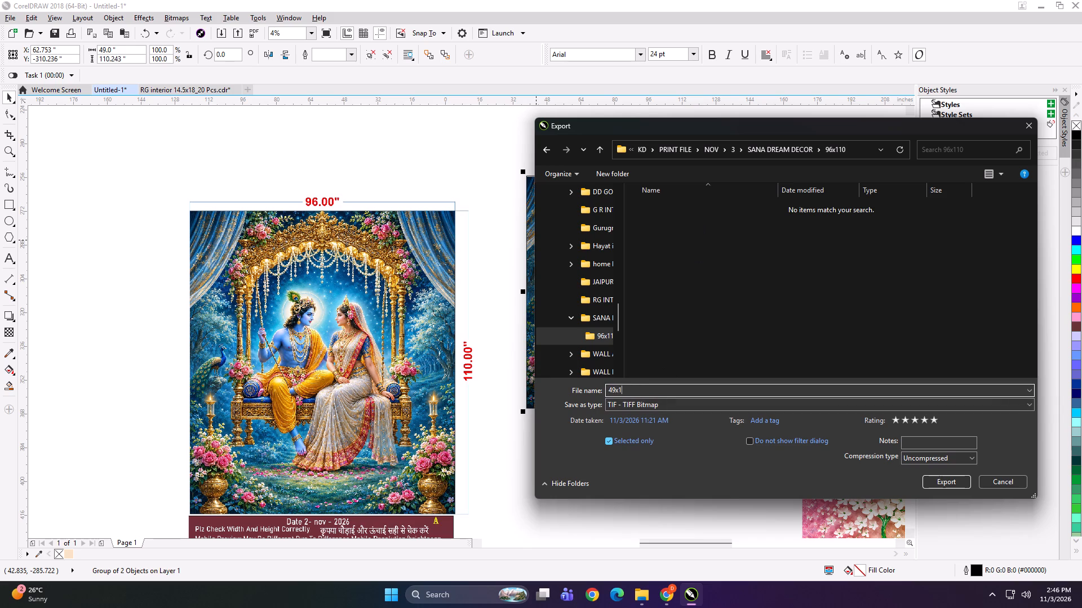
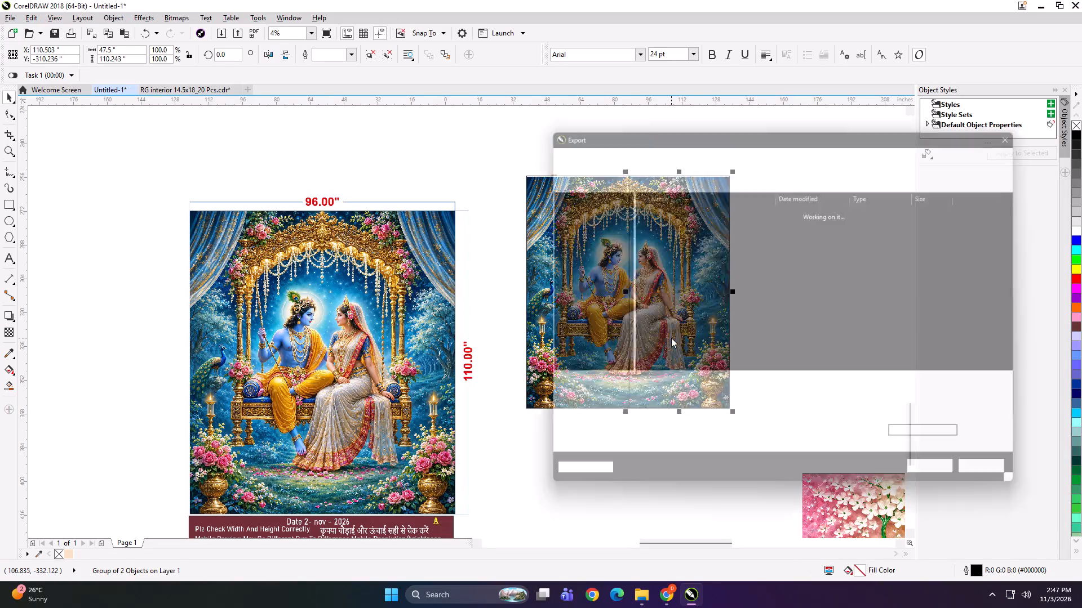
Name the export file 47.5x110 B and complete the panel's TIFF export.
{"action": "type", "text": "47.5x110 B"}
{"action": "key", "text": "Return"}
{"action": "key", "text": "Return"}
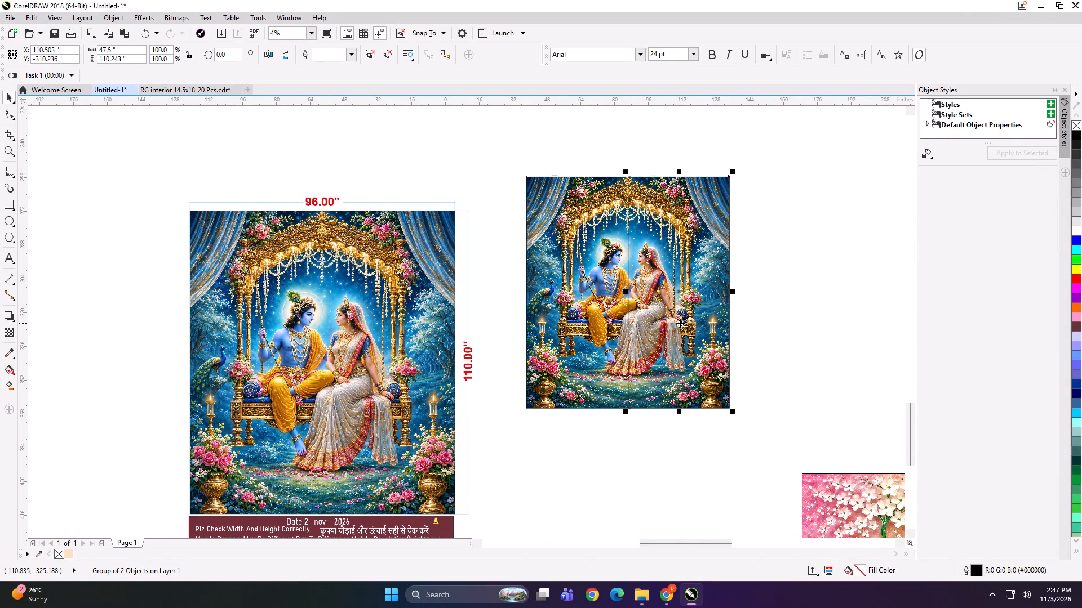
Move the right panel of the swing artwork 4.5 inches to the right, away from the left panel.
{"action": "key", "text": "Right"}
{"action": "key", "text": "Right"}
{"action": "key", "text": "Right"}
{"action": "key", "text": "Right"}
{"action": "key", "text": "Right"}
{"action": "key", "text": "Right"}
{"action": "key", "text": "Right"}
{"action": "key", "text": "Right"}
{"action": "key", "text": "Right"}
Move both swing panels beside the original 96x110 artwork and enlarge them to roughly its height.
{"action": "scroll", "coordinate": [560, 242], "scroll_direction": "down", "scroll_amount": 1}
{"action": "left_click", "coordinate": [560, 242], "text": "shift"}
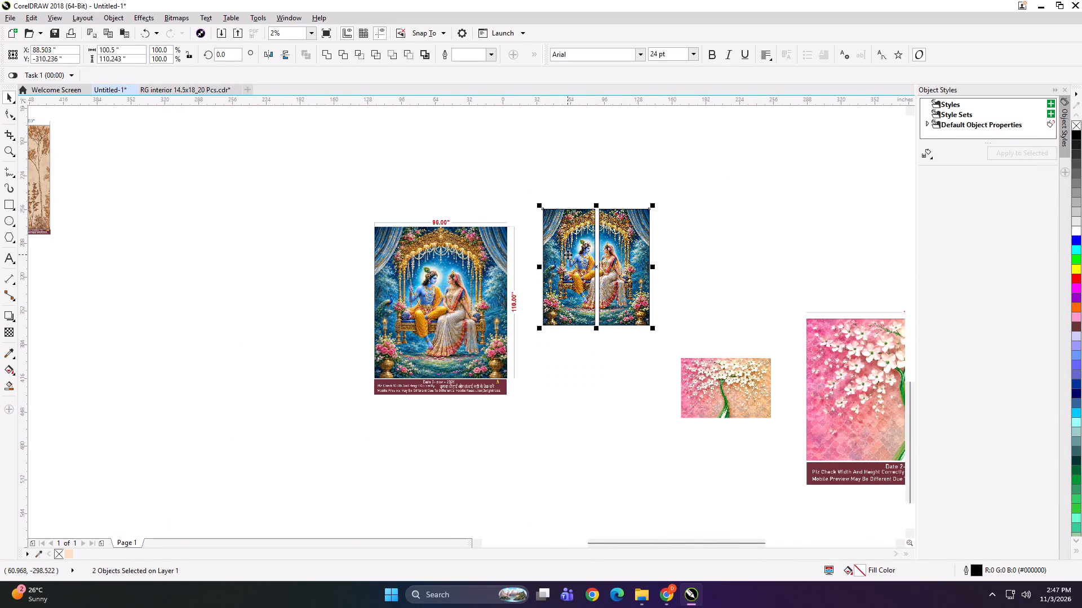
{"action": "left_click_drag", "start_coordinate": [569, 254], "coordinate": [557, 274]}
{"action": "left_click_drag", "start_coordinate": [642, 349], "coordinate": [677, 403]}
Group the two panels with the original swing artwork and shrink the group to a thumbnail under about 5 inches wide.
{"action": "left_click", "coordinate": [464, 350], "text": "shift"}
{"action": "key", "text": "ctrl+g"}
{"action": "left_click_drag", "start_coordinate": [480, 350], "coordinate": [439, 344]}
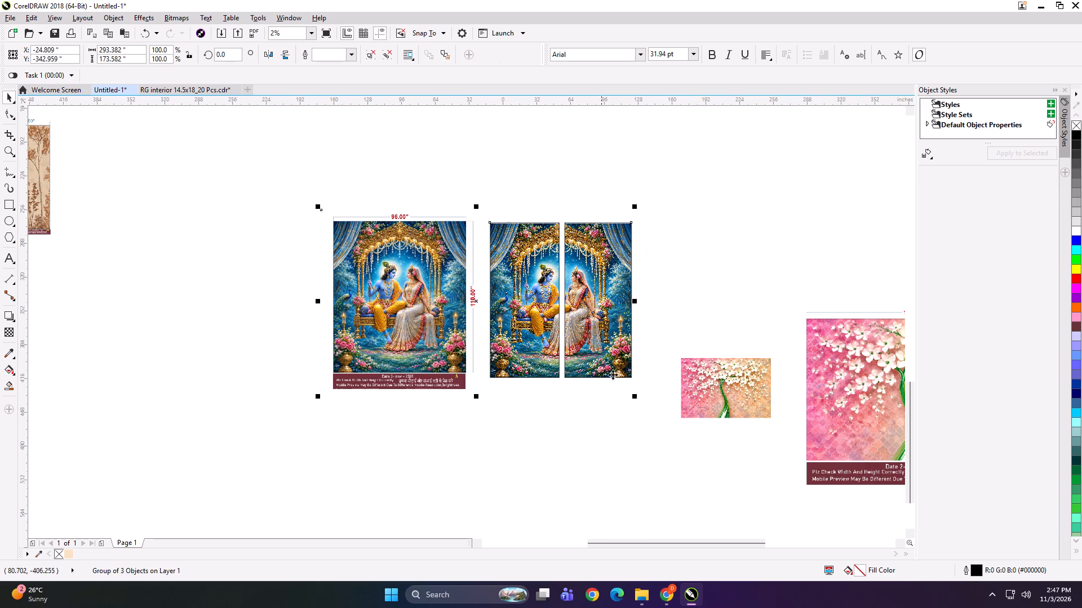
{"action": "left_click_drag", "start_coordinate": [638, 397], "coordinate": [486, 315], "text": "shift"}
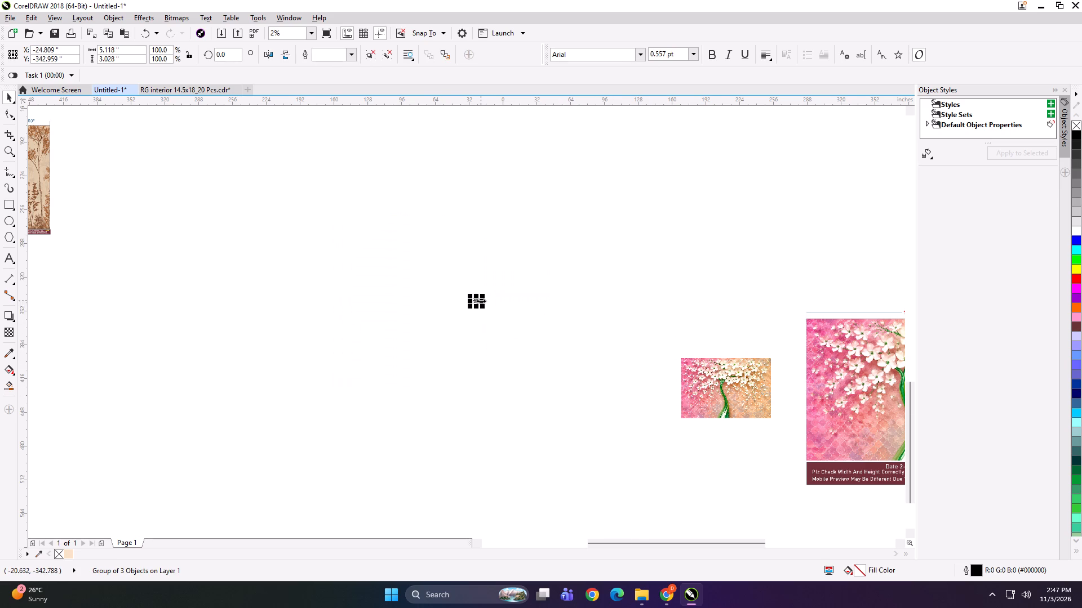
{"action": "scroll", "coordinate": [481, 301], "scroll_direction": "up", "scroll_amount": 5}
{"action": "scroll", "coordinate": [486, 351], "scroll_direction": "up", "scroll_amount": 1}
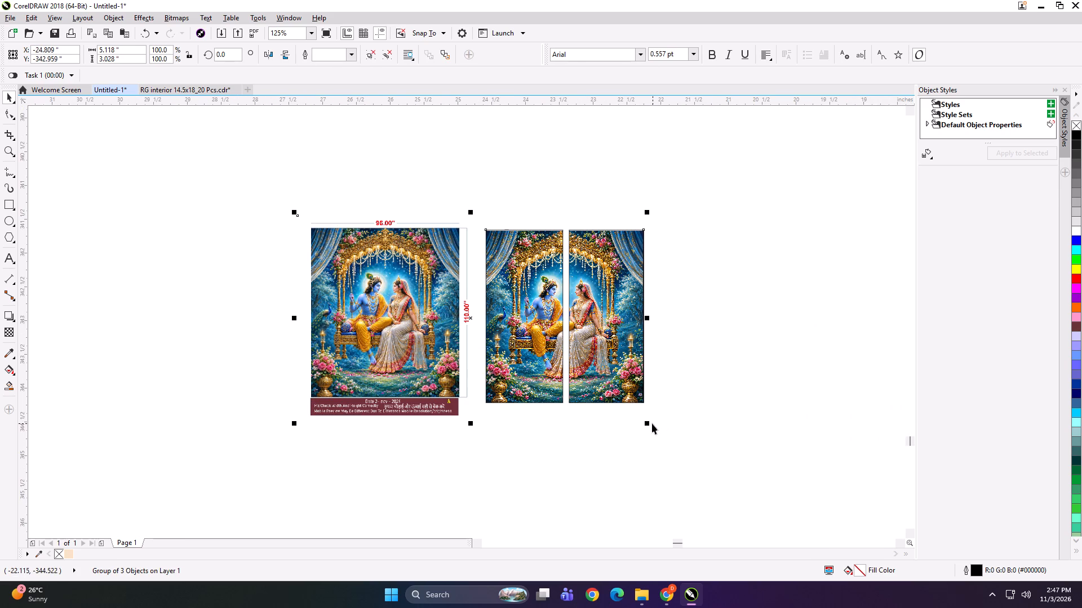
{"action": "left_click_drag", "start_coordinate": [650, 423], "coordinate": [598, 396], "text": "shift"}
Export the grouped swing thumbnail as FSGD and delete the group from the page.
{"action": "key", "text": "ctrl+e"}
{"action": "type", "text": "FSGD"}
{"action": "key", "text": "Return"}
{"action": "key", "text": "Return"}
{"action": "key", "text": "Return"}
{"action": "key", "text": "Delete"}
Set the width of the small pink blossom tree image to 165 inches.
{"action": "key", "text": "F4"}
{"action": "scroll", "coordinate": [623, 364], "scroll_direction": "up", "scroll_amount": 2}
{"action": "left_click", "coordinate": [349, 327]}
{"action": "left_click_drag", "start_coordinate": [357, 328], "coordinate": [266, 322]}
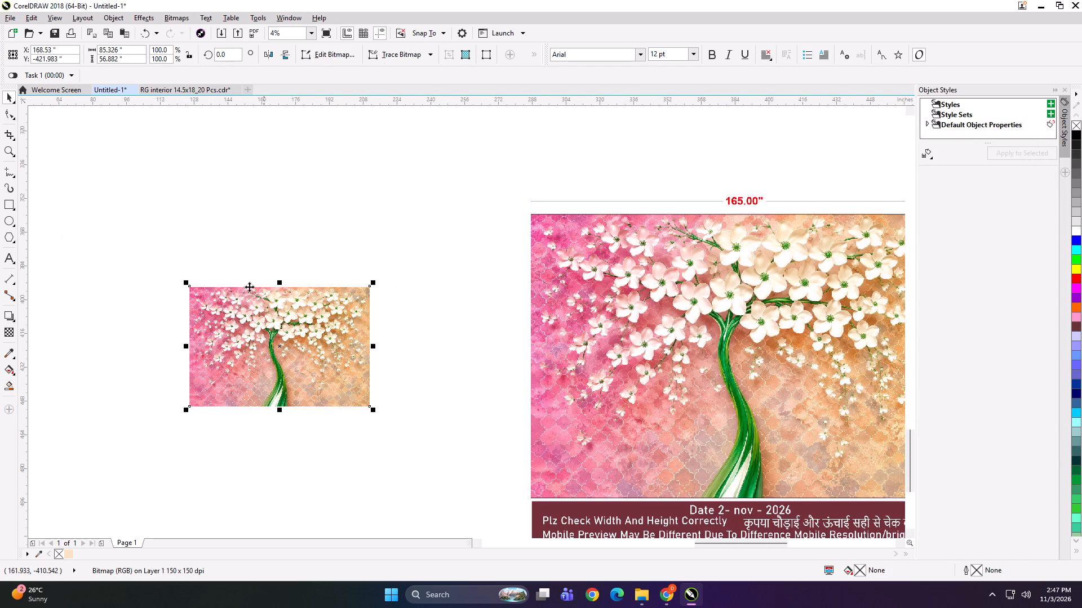
{"action": "left_click", "coordinate": [131, 51]}
{"action": "key", "text": "ctrl+a"}
{"action": "type", "text": "16"}
{"action": "key", "text": "Tab"}
{"action": "scroll", "coordinate": [194, 209], "scroll_direction": "down", "scroll_amount": 2}
{"action": "scroll", "coordinate": [640, 315], "scroll_direction": "up", "scroll_amount": 1}
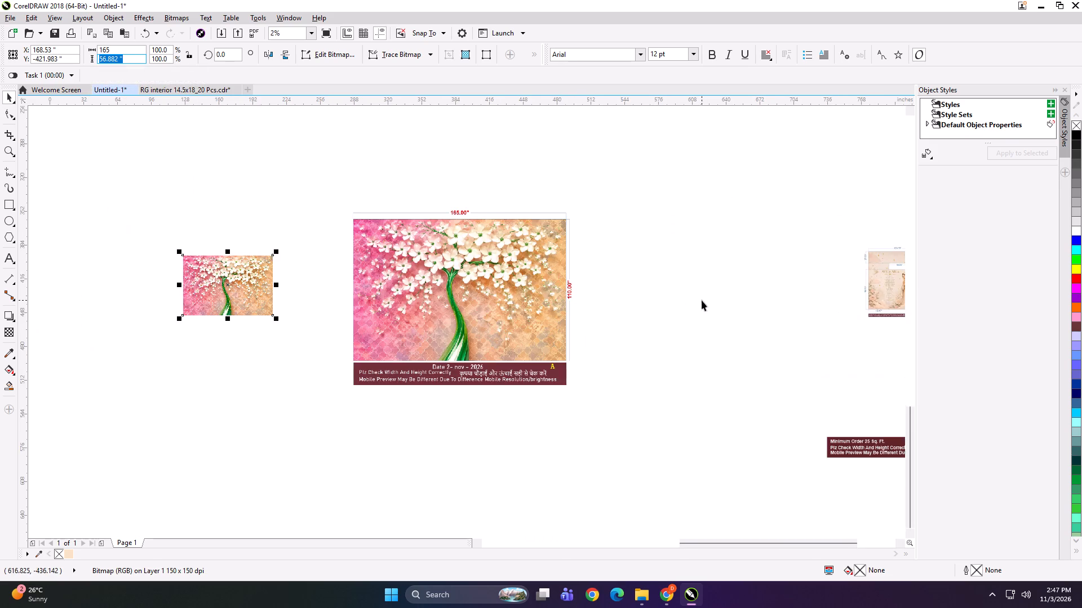
{"action": "scroll", "coordinate": [557, 306], "scroll_direction": "up", "scroll_amount": 1}
{"action": "key", "text": "Tab"}
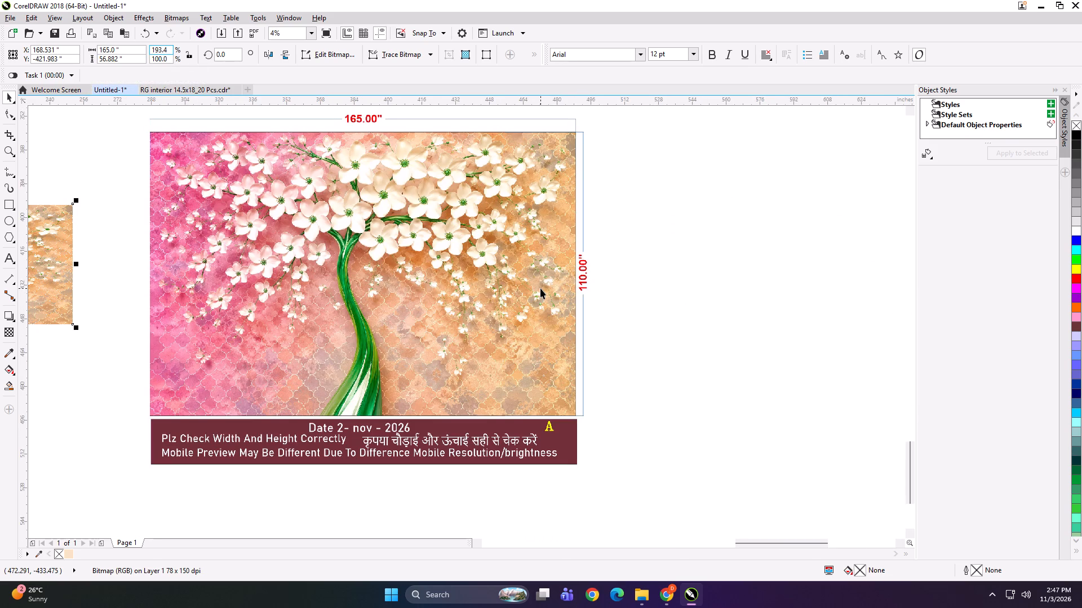
Set the blossom tree image's size to 165 by 110 inches.
{"action": "left_click", "coordinate": [97, 154]}
{"action": "left_click", "coordinate": [60, 213]}
{"action": "left_click", "coordinate": [121, 53]}
{"action": "key", "text": "ctrl+a"}
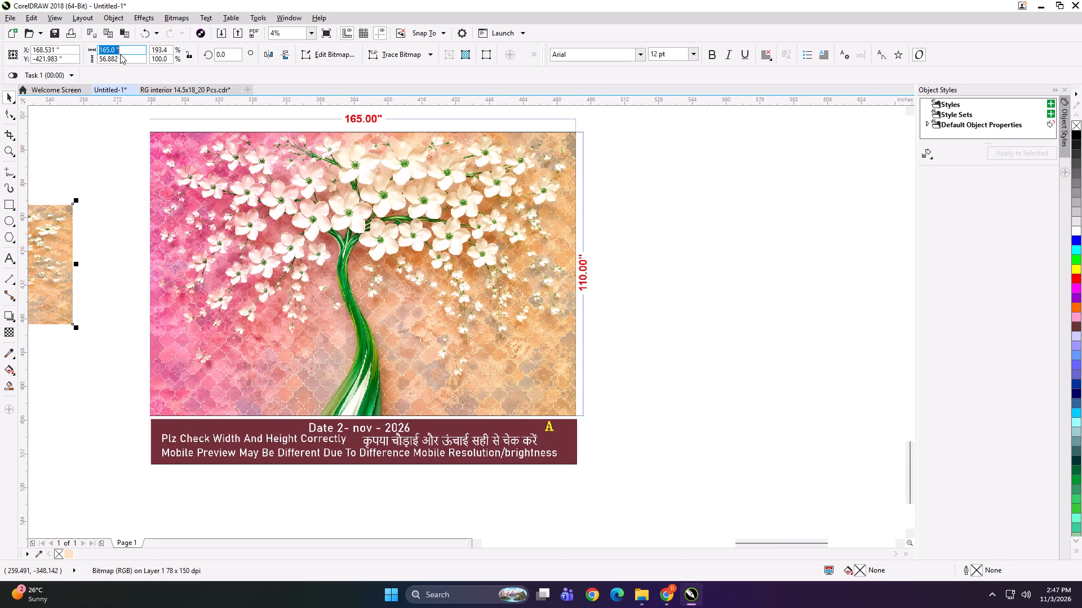
{"action": "type", "text": "165"}
{"action": "key", "text": "Tab"}
{"action": "type", "text": "110"}
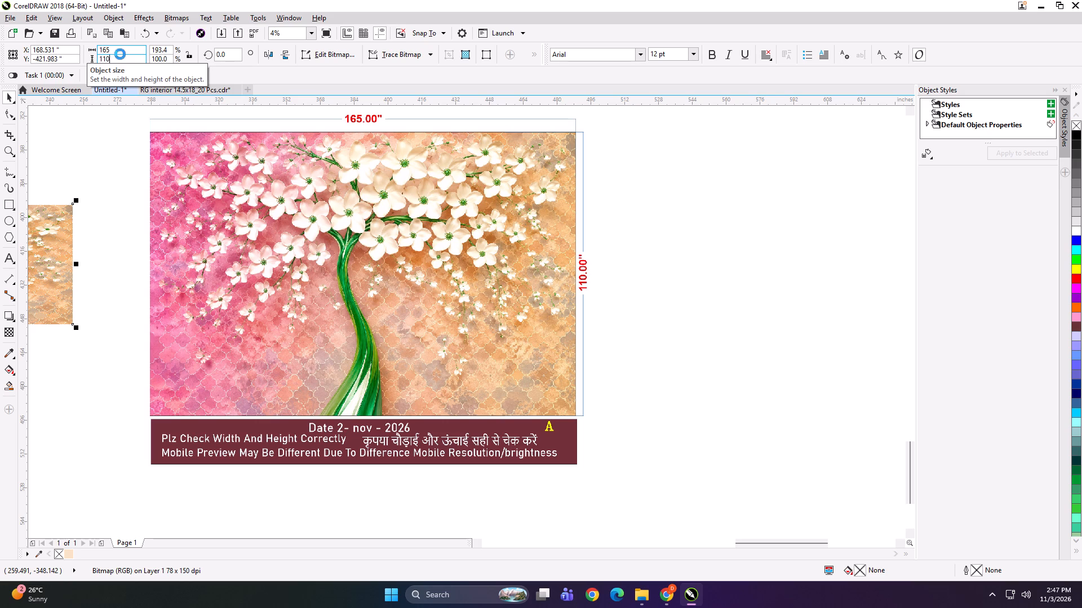
{"action": "key", "text": "Return"}
Reposition the resized blossom image and its 165x110 reference artwork so they sit side by side.
{"action": "scroll", "coordinate": [543, 316], "scroll_direction": "down", "scroll_amount": 1}
{"action": "scroll", "coordinate": [241, 267], "scroll_direction": "up", "scroll_amount": 1}
{"action": "left_click_drag", "start_coordinate": [252, 275], "coordinate": [263, 276]}
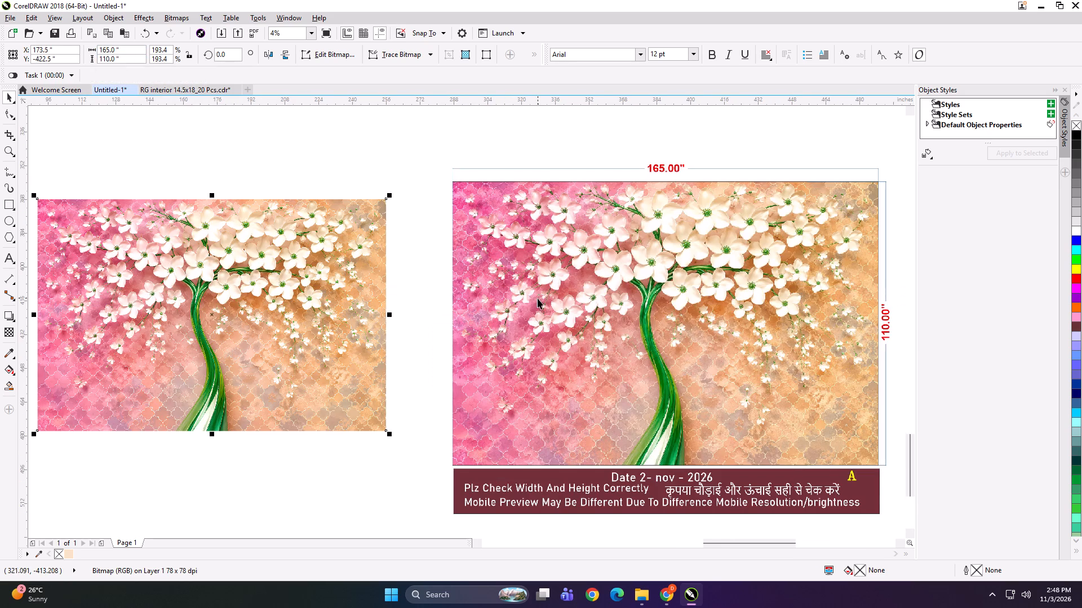
{"action": "left_click_drag", "start_coordinate": [538, 296], "coordinate": [553, 269]}
{"action": "left_click_drag", "start_coordinate": [354, 294], "coordinate": [369, 293]}
Add a rectangle 59 inches wide and 110 inches high over the blossom image and align it to the image's left edge.
{"action": "double_click", "coordinate": [8, 203], "text": "shift"}
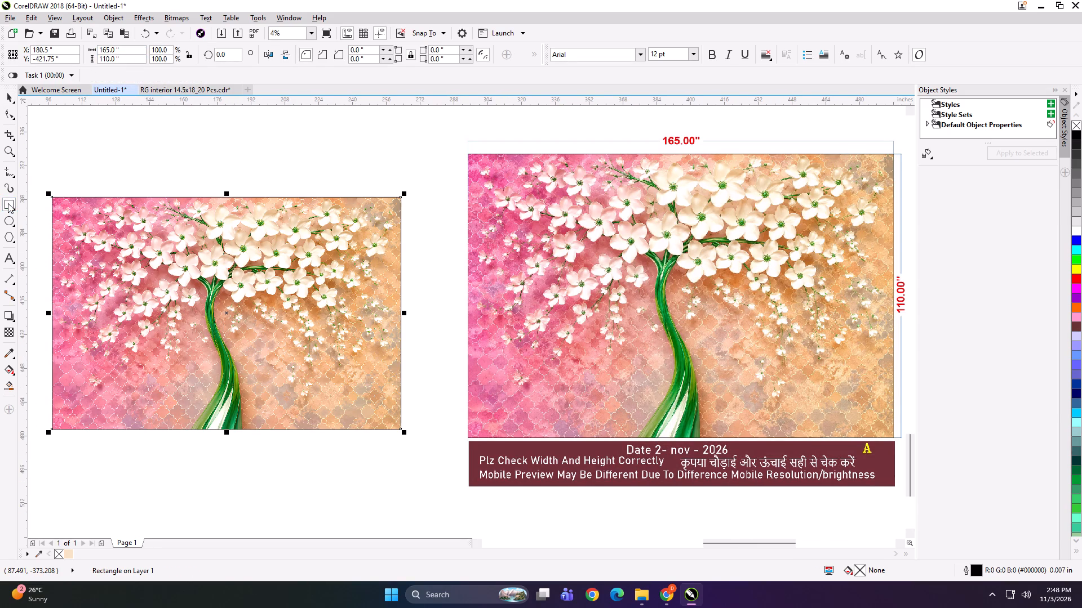
{"action": "key", "text": "shift+space"}
{"action": "double_click", "coordinate": [123, 52]}
{"action": "key", "text": "ctrl+a"}
{"action": "key", "text": "5"}
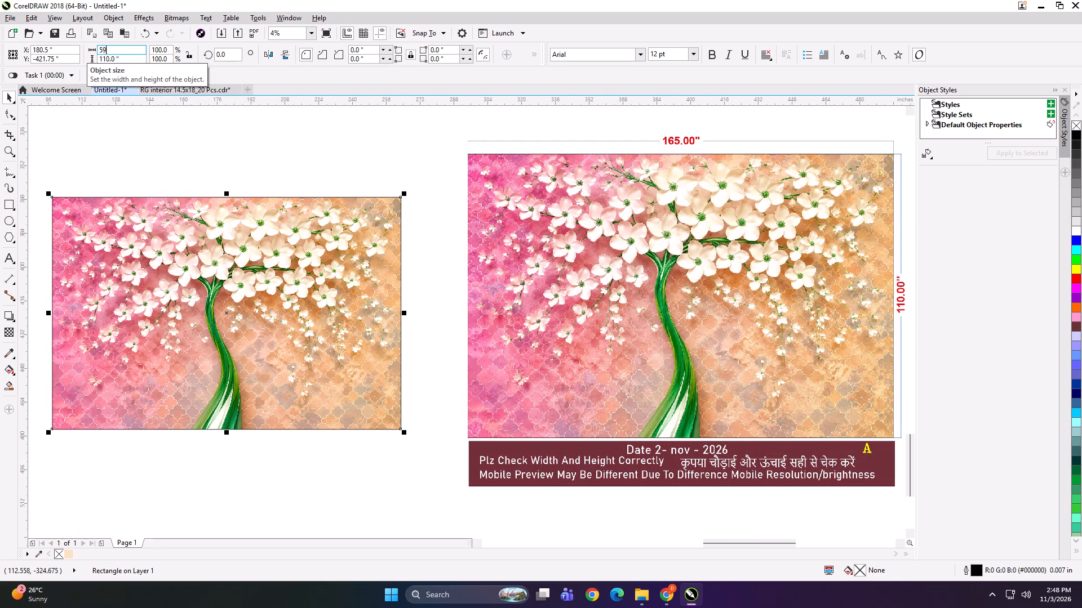
{"action": "key", "text": "Return"}
{"action": "left_click", "coordinate": [139, 247], "text": "shift"}
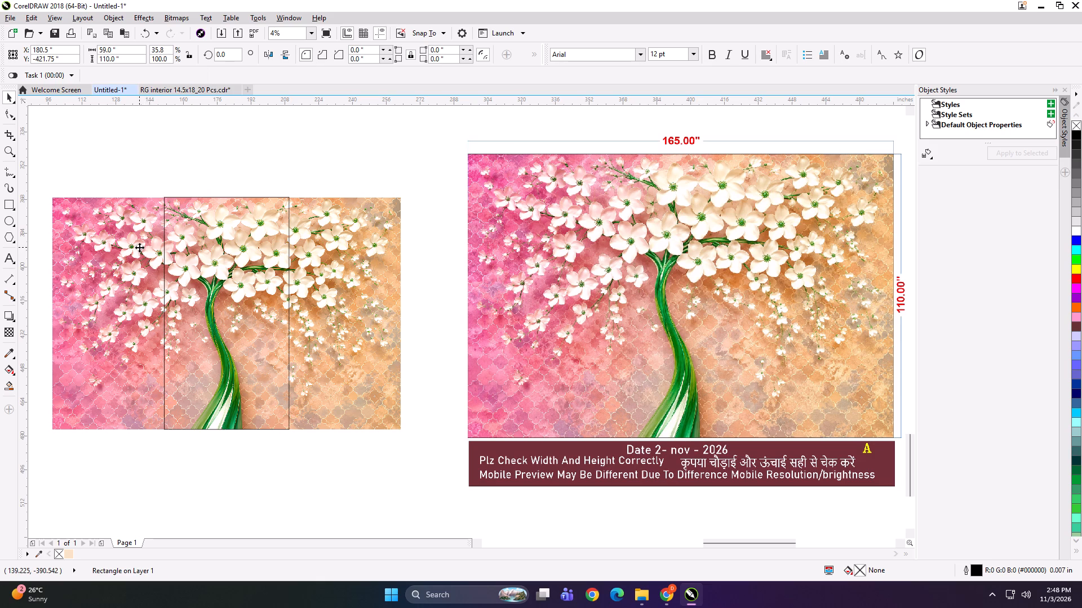
{"action": "key", "text": "l"}
{"action": "double_click", "coordinate": [131, 176]}
{"action": "left_click", "coordinate": [122, 265]}
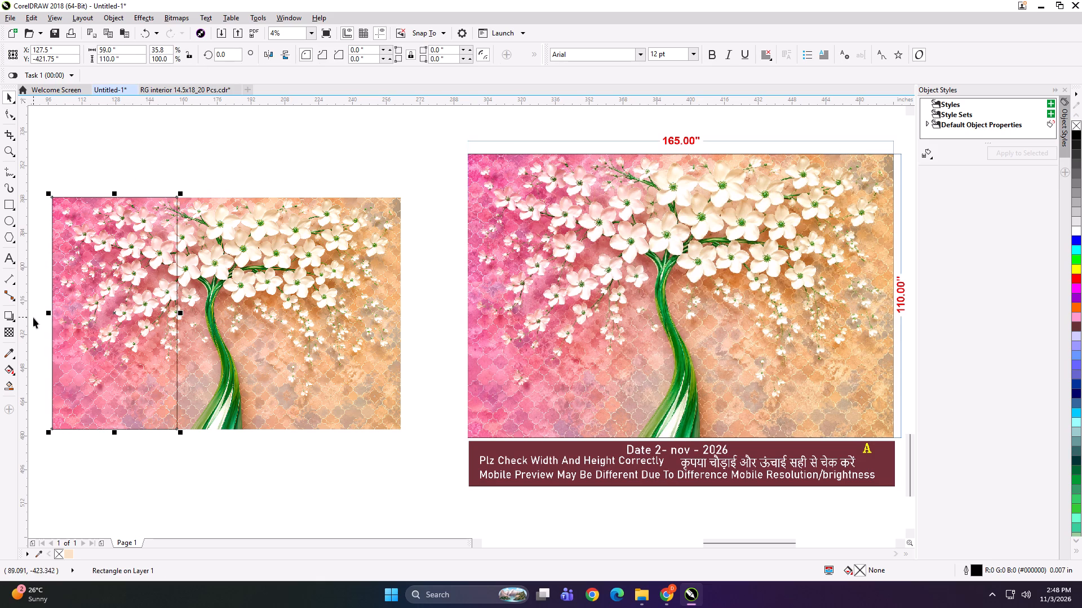
Duplicate the 59-inch rectangle to its right as the middle panel, overlapping the first by 0.5 inch.
{"action": "left_click_drag", "start_coordinate": [45, 313], "coordinate": [216, 305]}
{"action": "right_click", "coordinate": [216, 305], "text": "ctrl"}
{"action": "key", "text": "Left"}
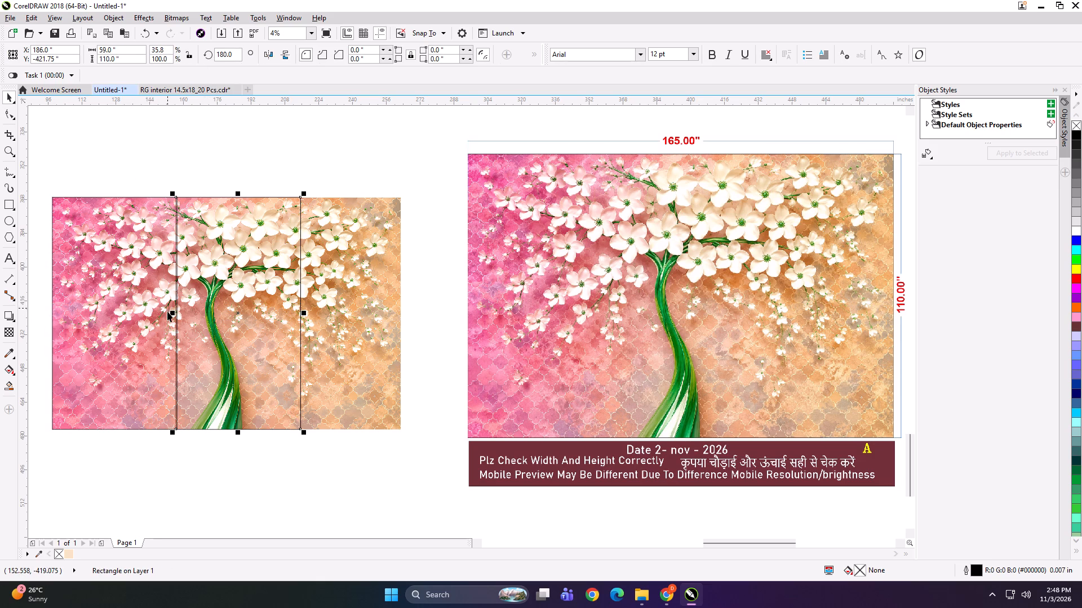
Duplicate the middle rectangle to its right with a 0.5 inch overlap and narrow it to 48 inches at the image's right edge.
{"action": "left_click_drag", "start_coordinate": [171, 314], "coordinate": [410, 299]}
{"action": "right_click", "coordinate": [410, 299], "text": "ctrl"}
{"action": "key", "text": "Left"}
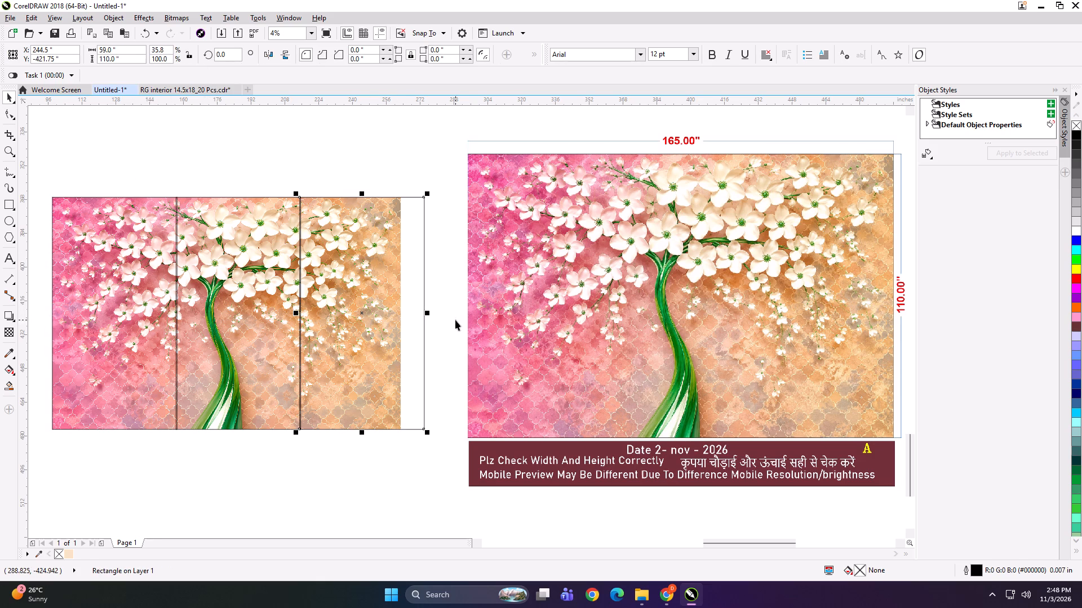
{"action": "left_click_drag", "start_coordinate": [430, 314], "coordinate": [410, 312]}
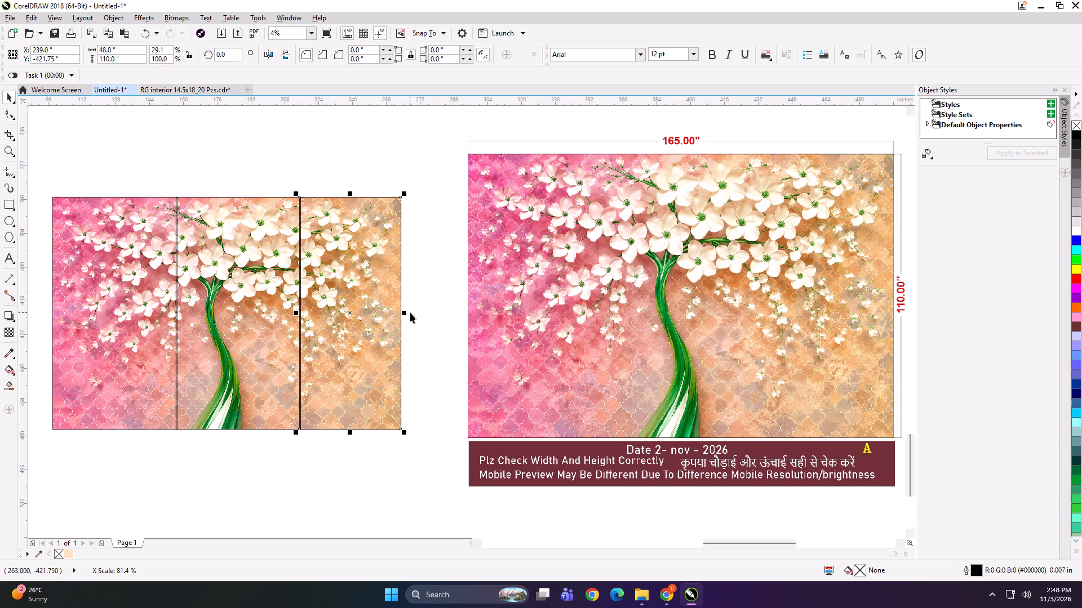
Group the first and third panel rectangles.
{"action": "left_click", "coordinate": [131, 278], "text": "shift"}
{"action": "key", "text": "ctrl+g"}
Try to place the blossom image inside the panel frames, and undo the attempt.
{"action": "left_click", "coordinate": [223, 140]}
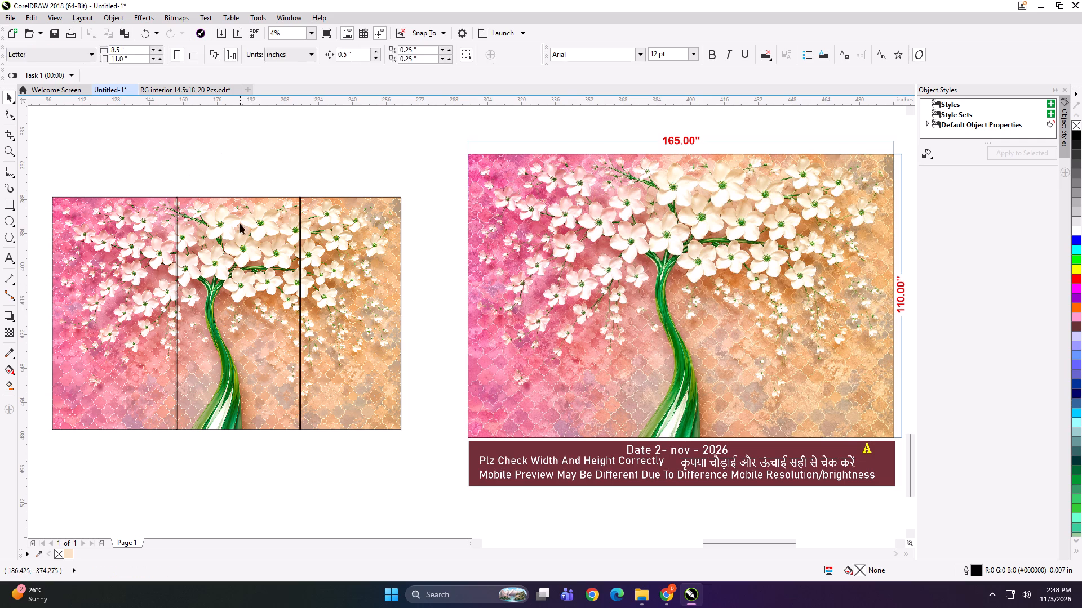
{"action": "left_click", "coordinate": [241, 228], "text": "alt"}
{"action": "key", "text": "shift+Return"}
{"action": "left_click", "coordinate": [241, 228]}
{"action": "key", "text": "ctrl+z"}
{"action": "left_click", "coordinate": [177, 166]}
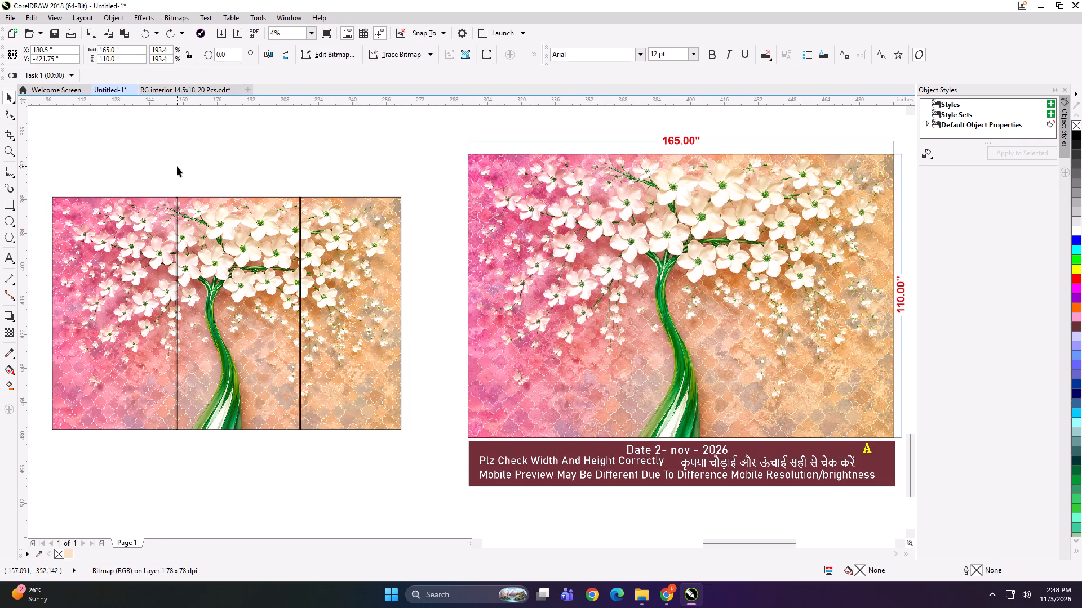
Group the middle panel rectangle with the two outer ones.
{"action": "left_click", "coordinate": [145, 243]}
{"action": "key", "text": "ctrl+g"}
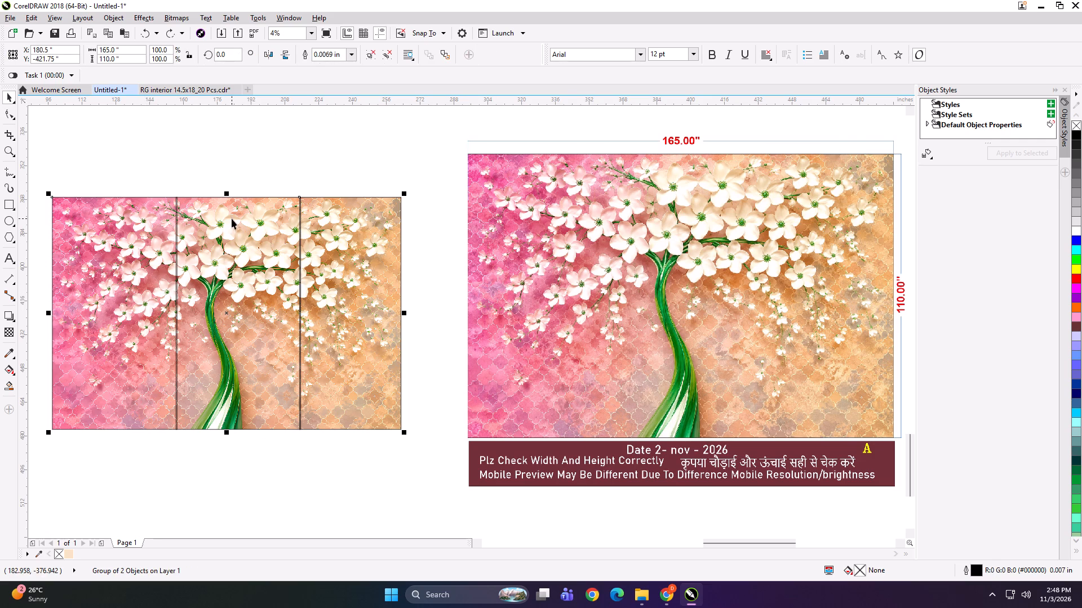
{"action": "left_click", "coordinate": [225, 165]}
{"action": "left_click_drag", "start_coordinate": [229, 258], "coordinate": [236, 290]}
{"action": "key", "text": "ctrl+z"}
{"action": "left_click", "coordinate": [149, 269], "text": "shift"}
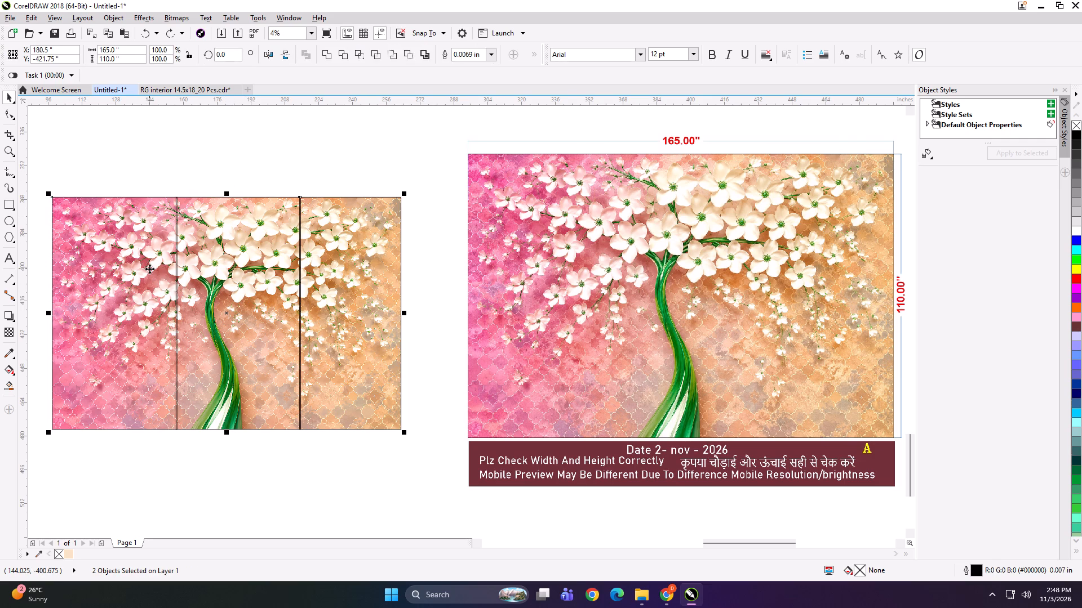
{"action": "key", "text": "ctrl+g"}
Place the blossom image inside the grouped frames and ungroup them into three separate panels.
{"action": "left_click", "coordinate": [164, 171]}
{"action": "left_click", "coordinate": [238, 275], "text": "alt"}
{"action": "key", "text": "shift+Return"}
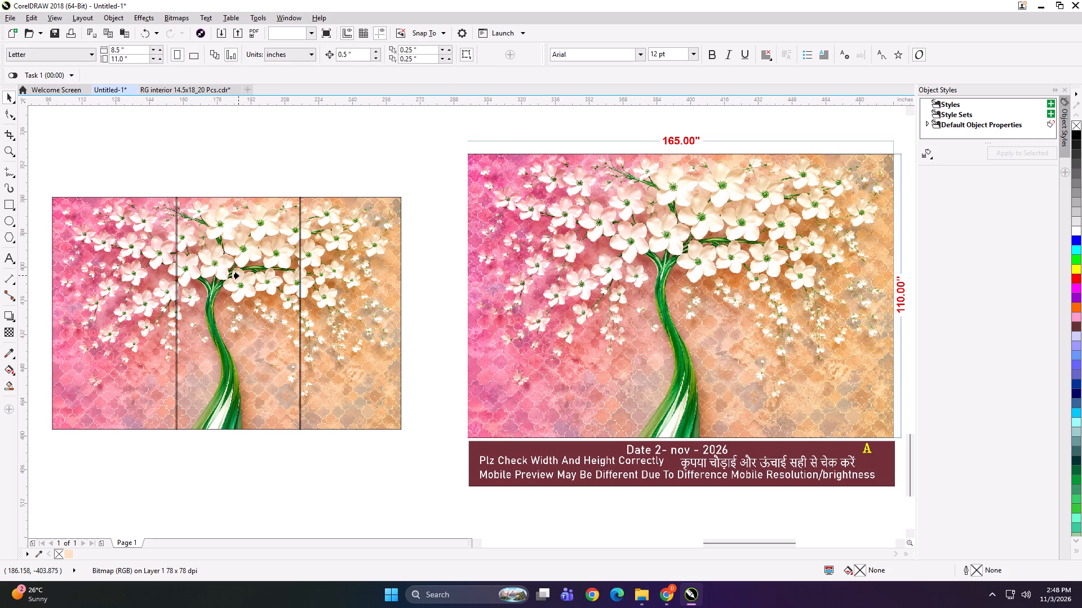
{"action": "left_click", "coordinate": [238, 275]}
{"action": "key", "text": "ctrl+u"}
{"action": "key", "text": "ctrl+u"}
{"action": "key", "text": "ctrl+u"}
{"action": "left_click", "coordinate": [203, 175]}
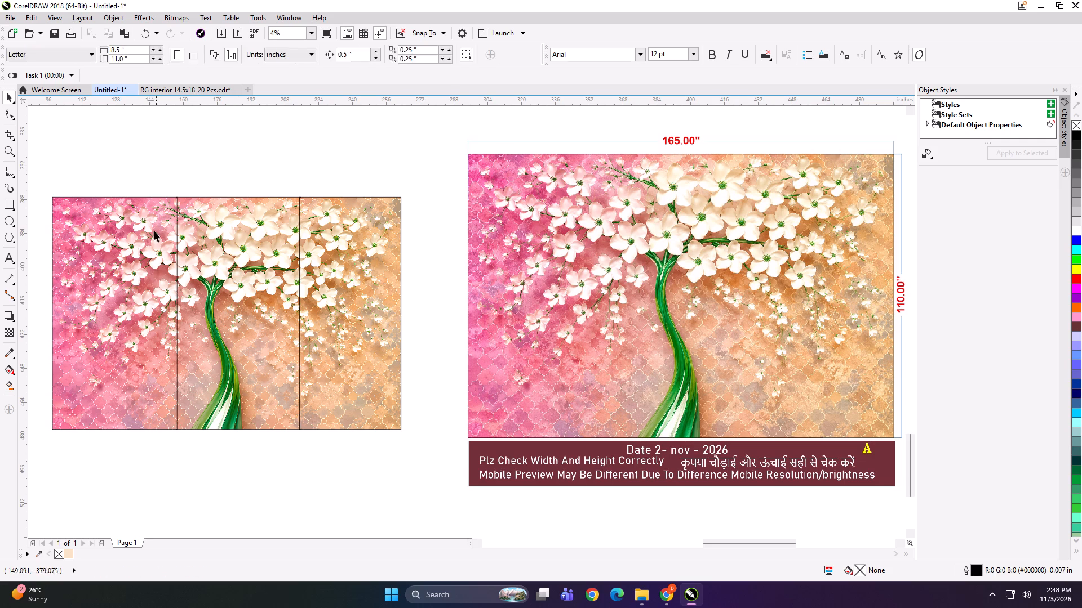
{"action": "left_click", "coordinate": [154, 231]}
{"action": "left_click", "coordinate": [241, 166]}
Add the label "165*110 PANEL 1" at the top edge of the first panel and copy its text.
{"action": "left_click", "coordinate": [6, 260]}
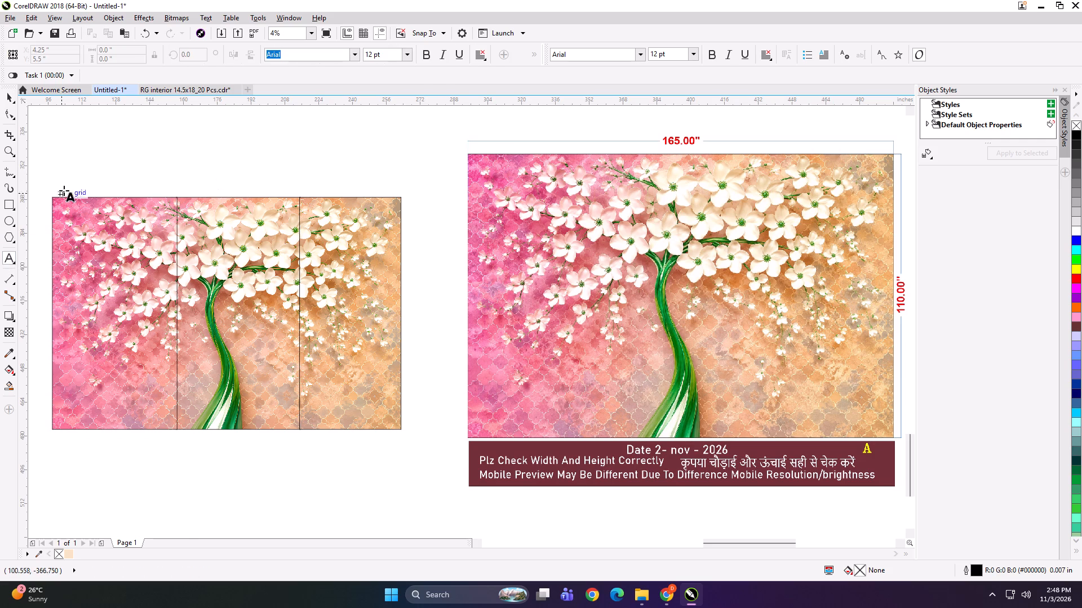
{"action": "left_click", "coordinate": [79, 195]}
{"action": "type", "text": "165*110 PANEL 1"}
{"action": "key", "text": "ctrl+a"}
{"action": "key", "text": "ctrl+c"}
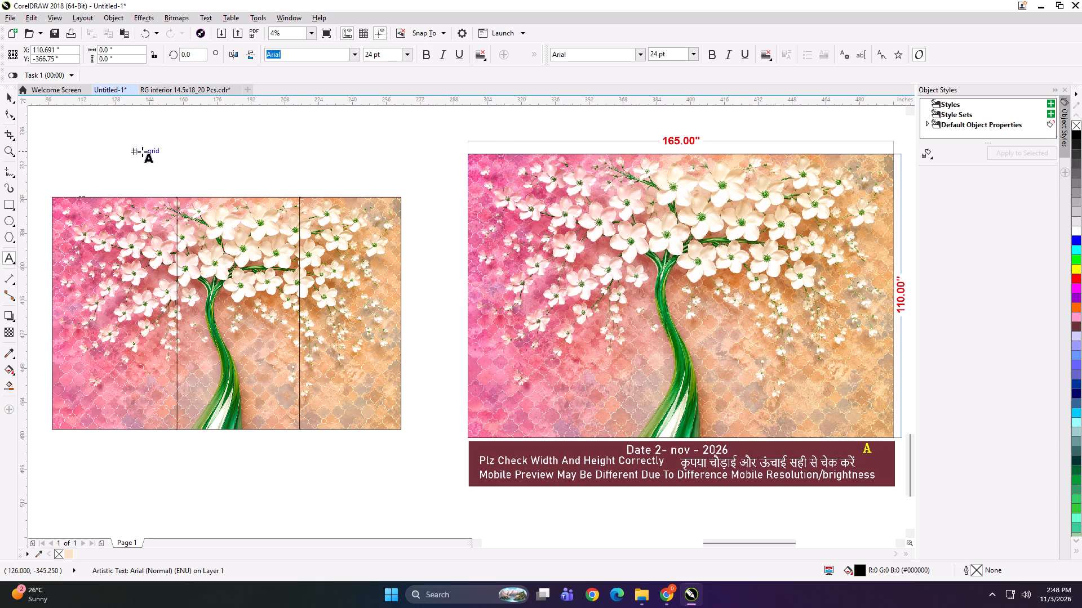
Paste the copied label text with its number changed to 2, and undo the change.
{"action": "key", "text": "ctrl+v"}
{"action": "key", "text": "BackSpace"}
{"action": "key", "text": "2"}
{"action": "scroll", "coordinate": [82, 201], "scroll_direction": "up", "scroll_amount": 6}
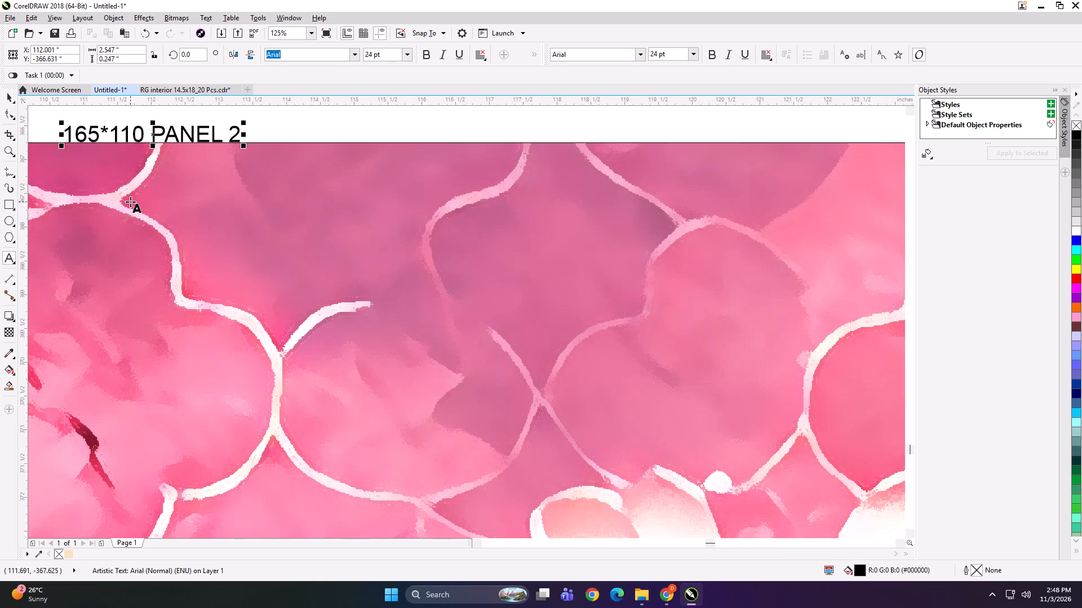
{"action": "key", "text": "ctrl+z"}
Add the label "165*110 PANEL 2" at the top edge of the middle panel from the copied text.
{"action": "scroll", "coordinate": [130, 202], "scroll_direction": "down", "scroll_amount": 4}
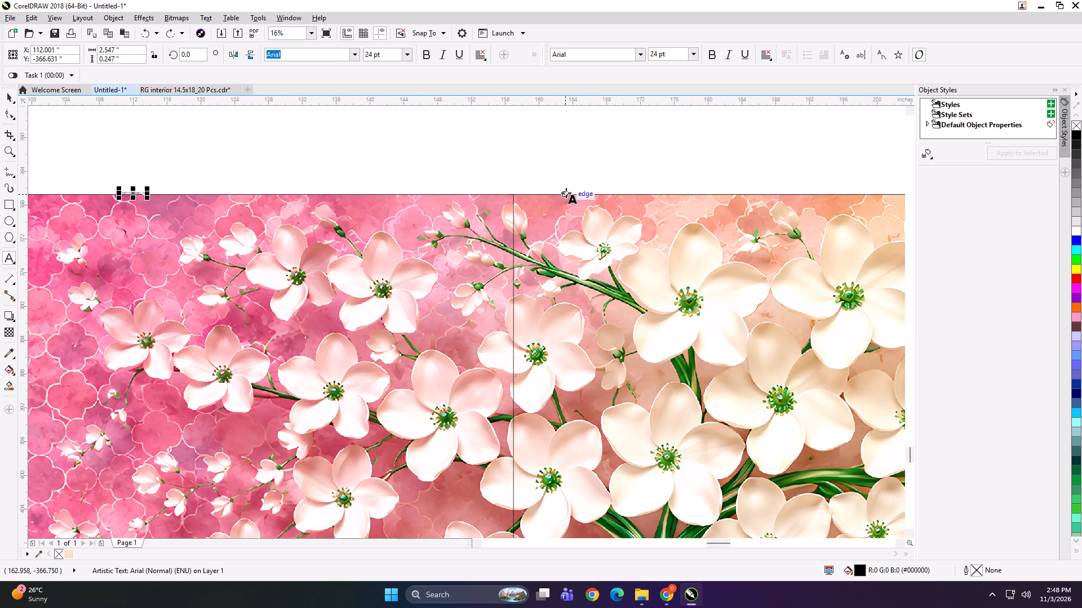
{"action": "left_click", "coordinate": [567, 193]}
{"action": "key", "text": "ctrl+v"}
{"action": "key", "text": "BackSpace"}
{"action": "key", "text": "2"}
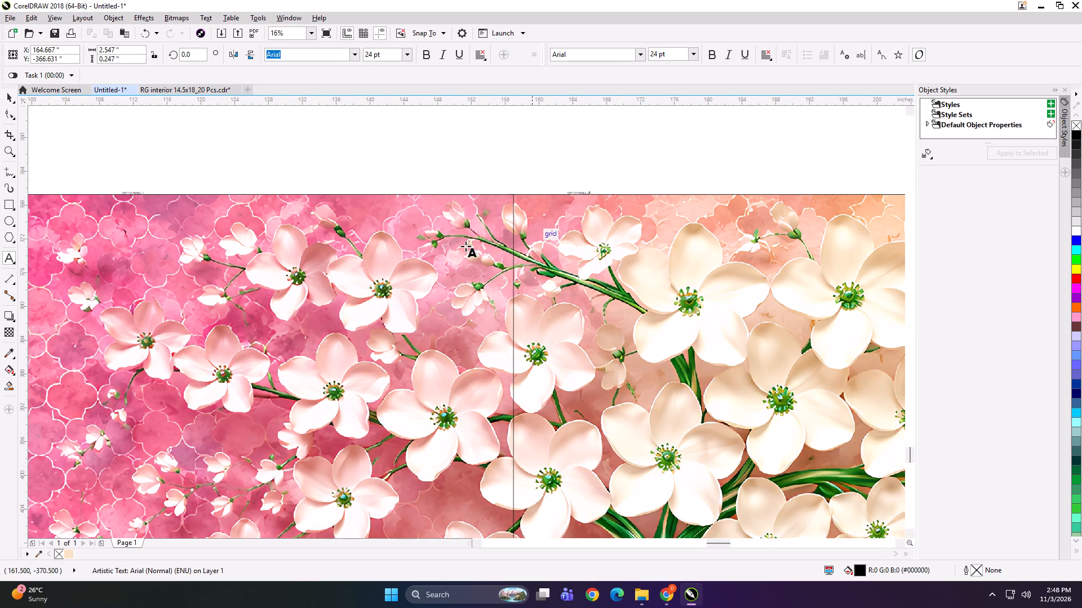
Add the label "165*110 PANEL 3" at the top edge of the third panel from the copied text.
{"action": "scroll", "coordinate": [458, 246], "scroll_direction": "down", "scroll_amount": 3}
{"action": "scroll", "coordinate": [500, 254], "scroll_direction": "up", "scroll_amount": 3}
{"action": "scroll", "coordinate": [495, 227], "scroll_direction": "down", "scroll_amount": 1}
{"action": "scroll", "coordinate": [519, 145], "scroll_direction": "up", "scroll_amount": 3}
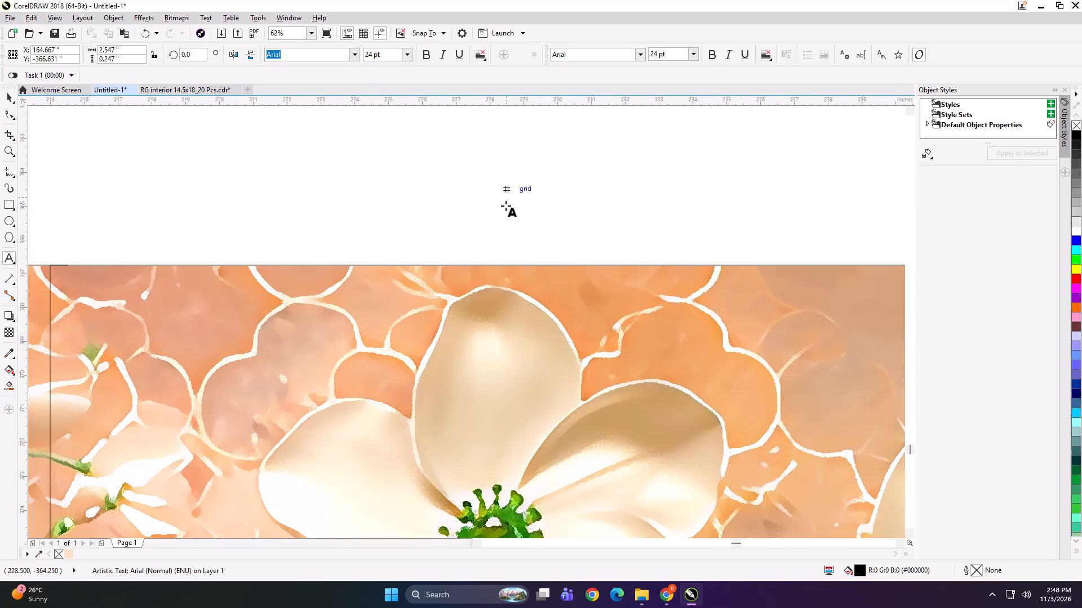
{"action": "left_click", "coordinate": [513, 262]}
{"action": "key", "text": "ctrl+c"}
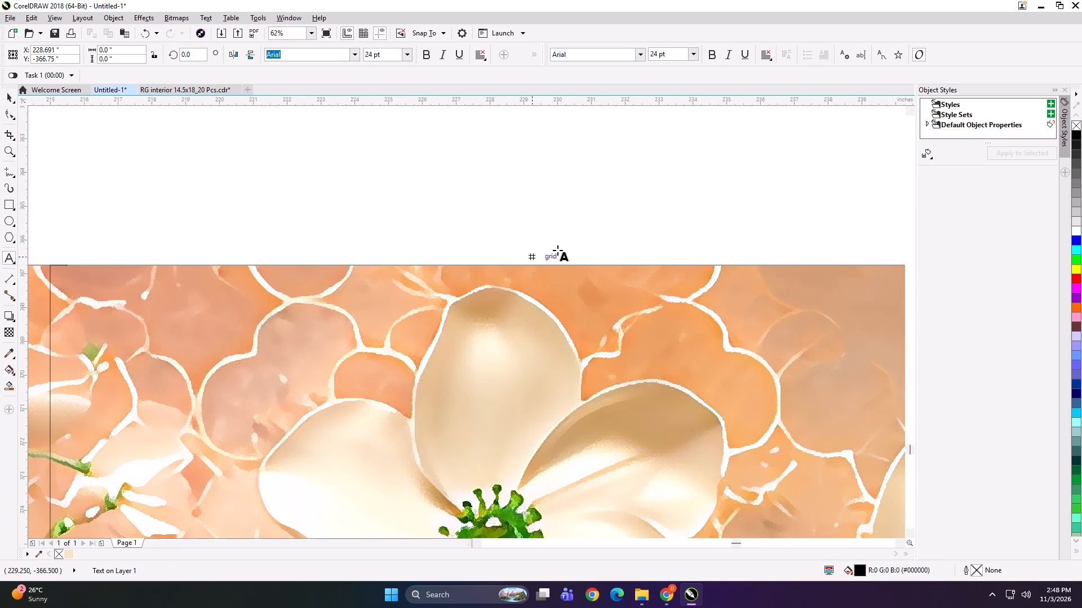
{"action": "scroll", "coordinate": [577, 249], "scroll_direction": "down", "scroll_amount": 1}
{"action": "scroll", "coordinate": [316, 249], "scroll_direction": "down", "scroll_amount": 1}
{"action": "scroll", "coordinate": [92, 251], "scroll_direction": "up", "scroll_amount": 1}
{"action": "scroll", "coordinate": [275, 250], "scroll_direction": "down", "scroll_amount": 1}
{"action": "scroll", "coordinate": [157, 257], "scroll_direction": "down", "scroll_amount": 1}
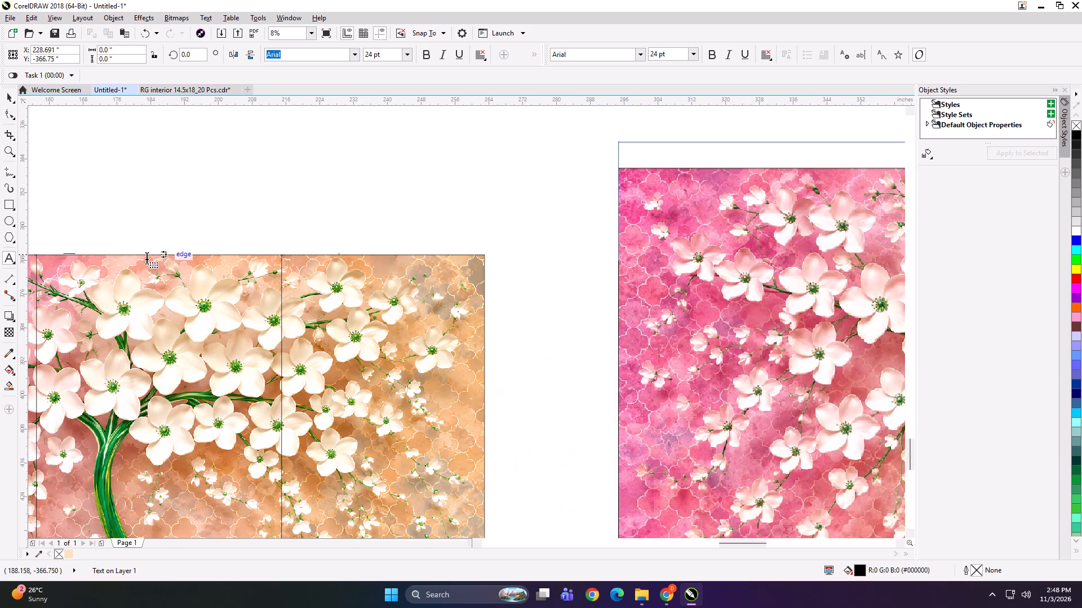
{"action": "scroll", "coordinate": [78, 254], "scroll_direction": "up", "scroll_amount": 3}
{"action": "scroll", "coordinate": [117, 243], "scroll_direction": "down", "scroll_amount": 1}
{"action": "scroll", "coordinate": [74, 251], "scroll_direction": "up", "scroll_amount": 2}
{"action": "scroll", "coordinate": [105, 235], "scroll_direction": "down", "scroll_amount": 3}
{"action": "key", "text": "ctrl+v"}
{"action": "key", "text": "BackSpace"}
{"action": "key", "text": "3"}
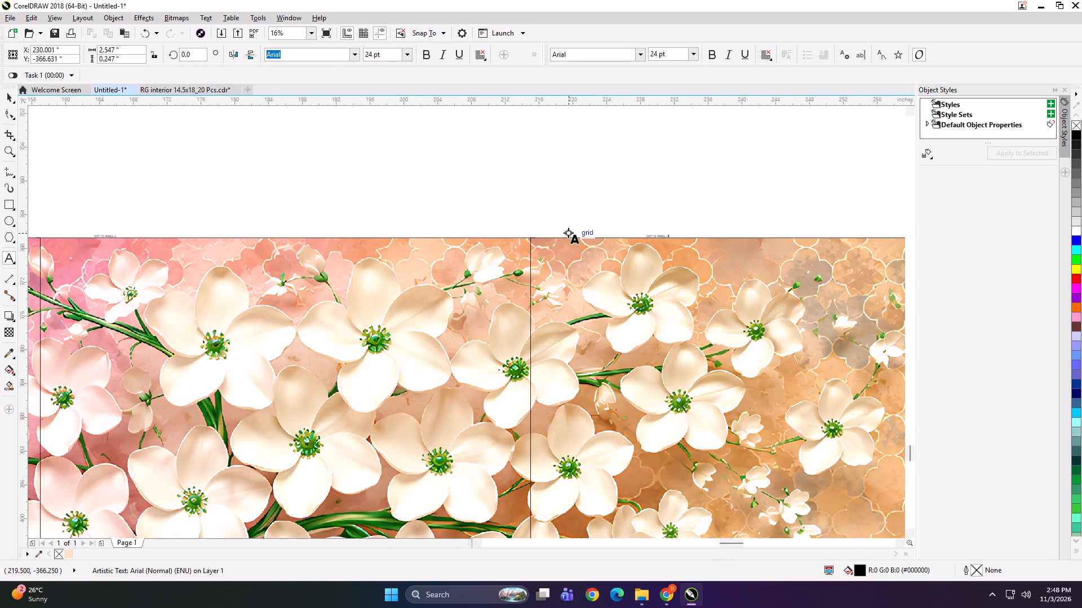
{"action": "scroll", "coordinate": [561, 228], "scroll_direction": "down", "scroll_amount": 5}
{"action": "left_click", "coordinate": [9, 100]}
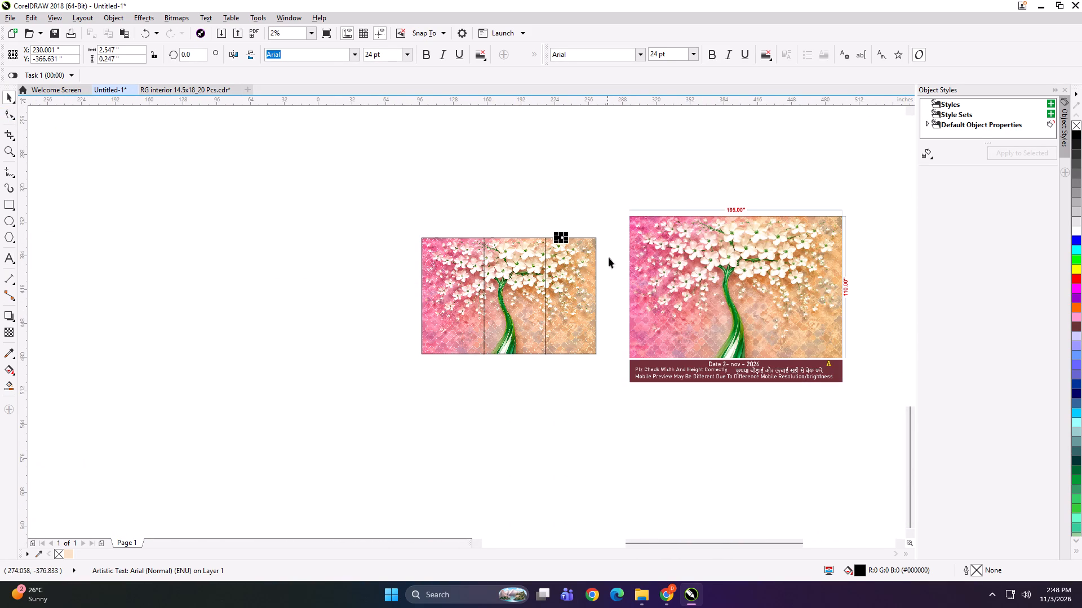
Group each of the three blossom tree panels with its own panel label.
{"action": "left_click", "coordinate": [565, 283], "text": "shift"}
{"action": "key", "text": "ctrl+g"}
{"action": "left_click_drag", "start_coordinate": [495, 196], "coordinate": [508, 279]}
{"action": "left_click_drag", "start_coordinate": [483, 203], "coordinate": [503, 296]}
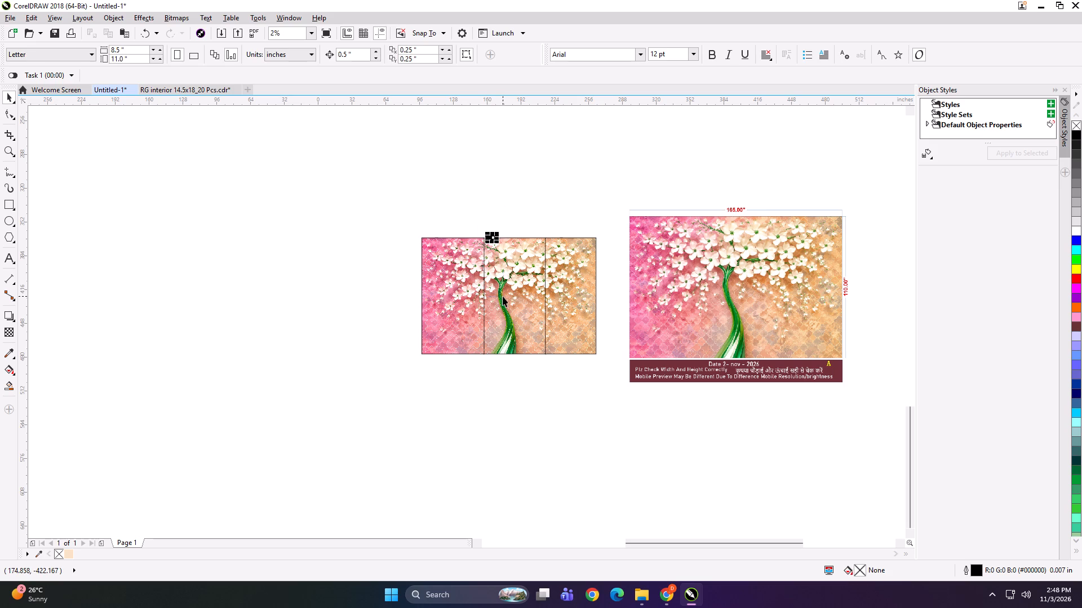
{"action": "left_click", "coordinate": [503, 296], "text": "shift"}
{"action": "key", "text": "ctrl+g"}
{"action": "left_click_drag", "start_coordinate": [502, 178], "coordinate": [365, 423]}
{"action": "key", "text": "ctrl+g"}
Start exporting the first panel and create and open a folder named 165x110 inside SANA DREAM DECOR.
{"action": "key", "text": "ctrl+e"}
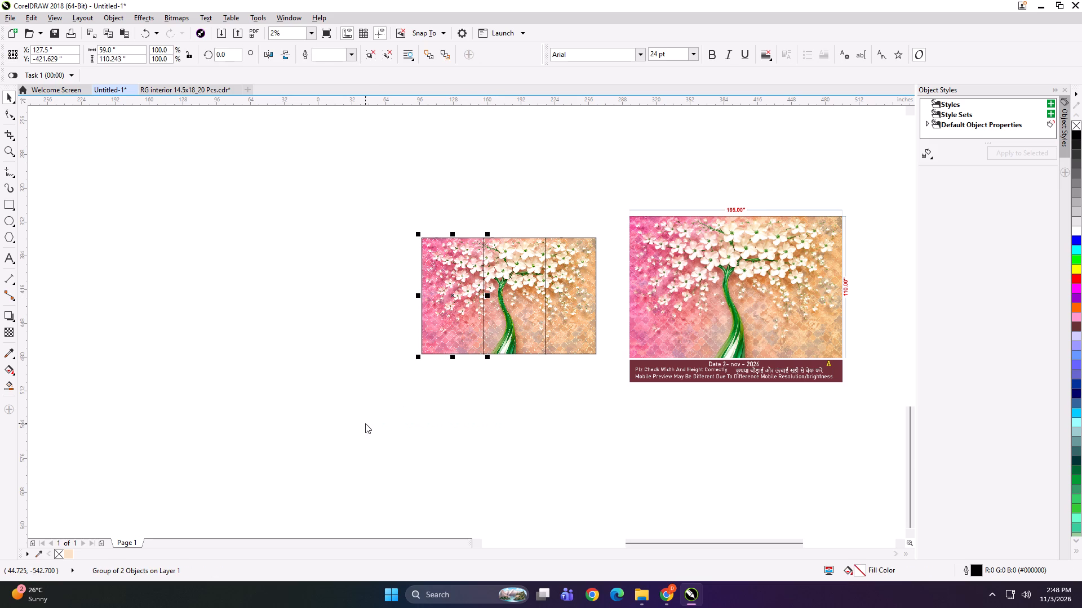
{"action": "left_click", "coordinate": [603, 148]}
{"action": "left_click", "coordinate": [613, 180]}
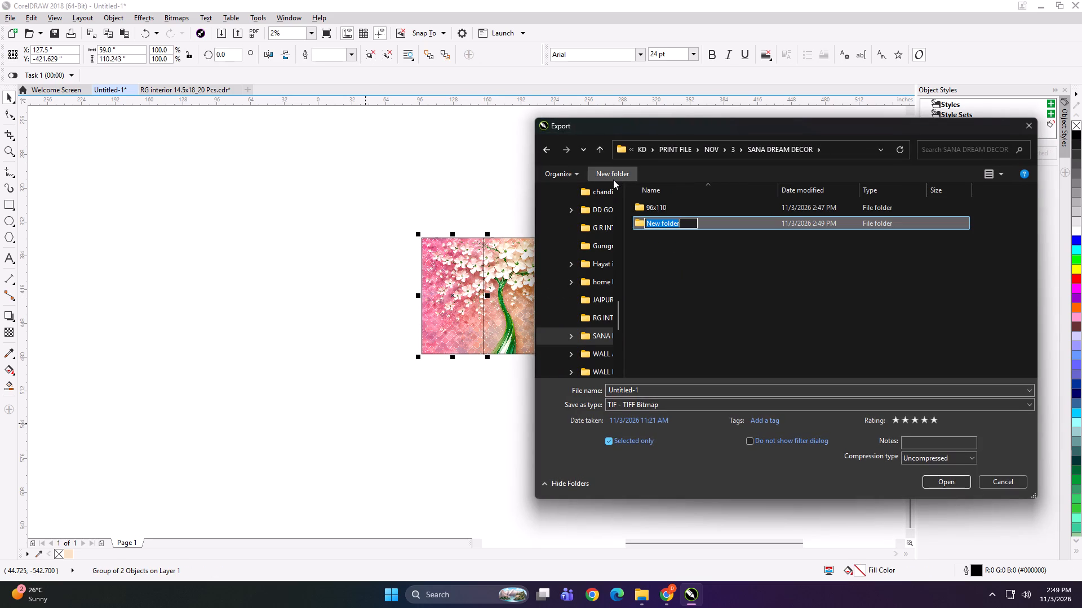
{"action": "type", "text": "165x110"}
{"action": "key", "text": "Return"}
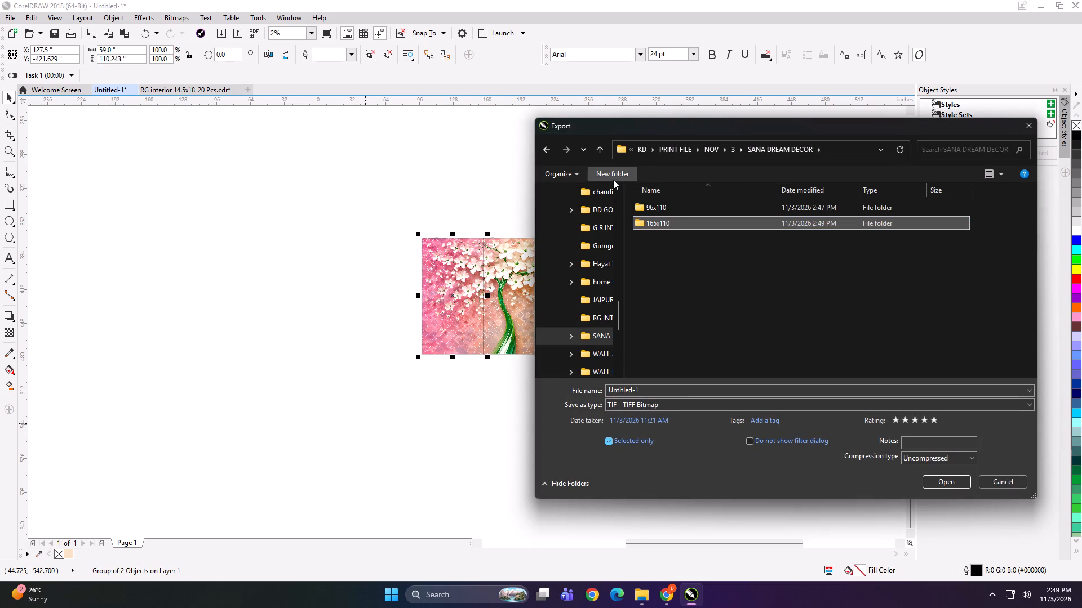
{"action": "double_click", "coordinate": [677, 220]}
Export the first panel as a TIFF named 59x110 A in the 165x110 folder.
{"action": "left_click", "coordinate": [675, 388]}
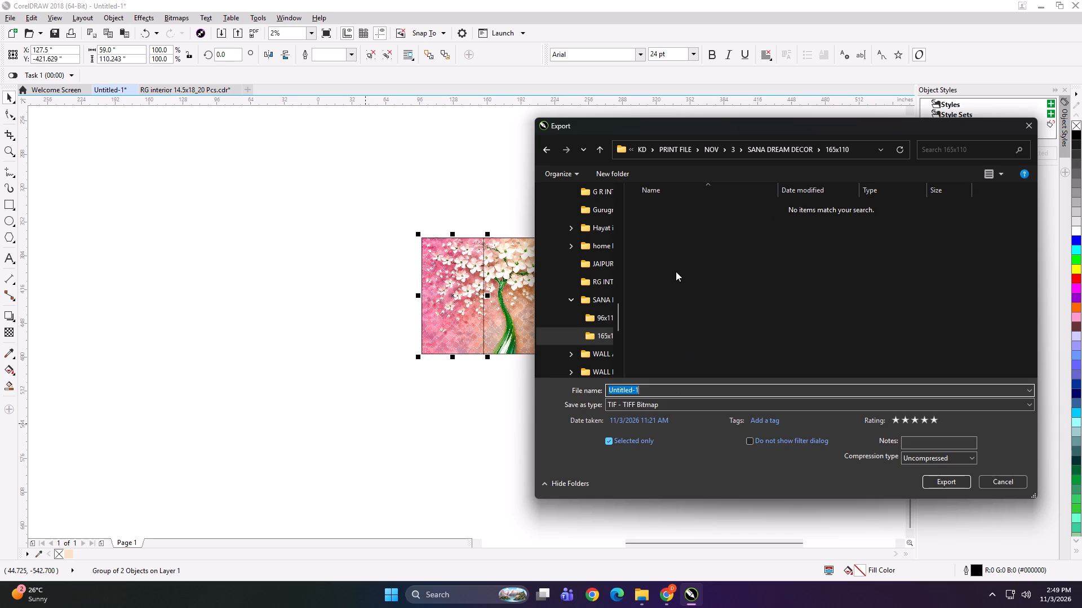
{"action": "key", "text": "Return"}
{"action": "key", "text": "Return"}
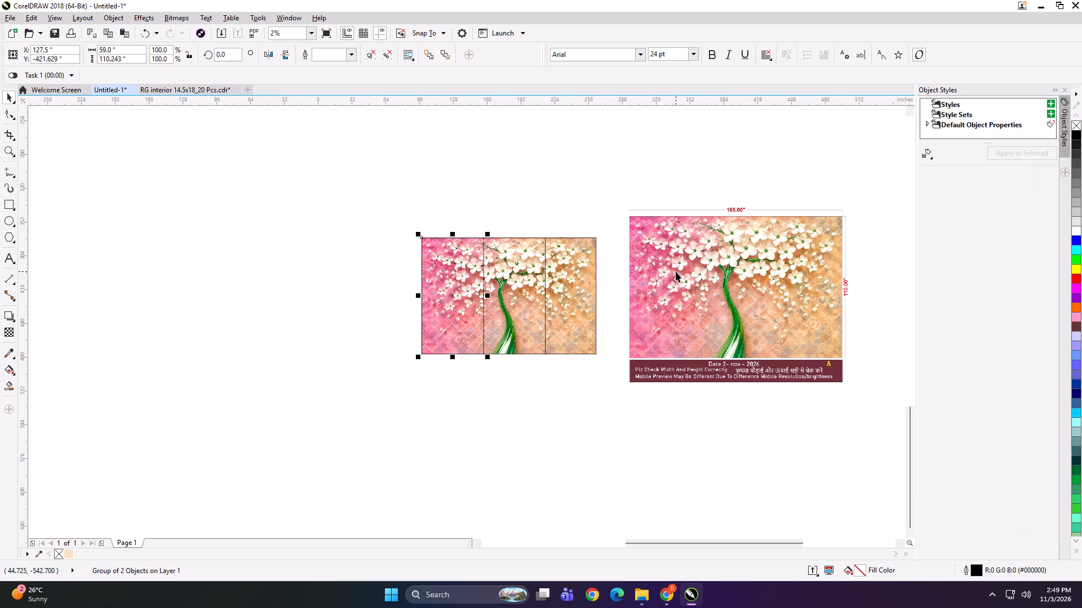
Export the middle panel as a TIFF named 59x110 B in the 165x110 folder.
{"action": "left_click", "coordinate": [492, 322]}
{"action": "key", "text": "ctrl+e"}
{"action": "key", "text": "ctrl+e"}
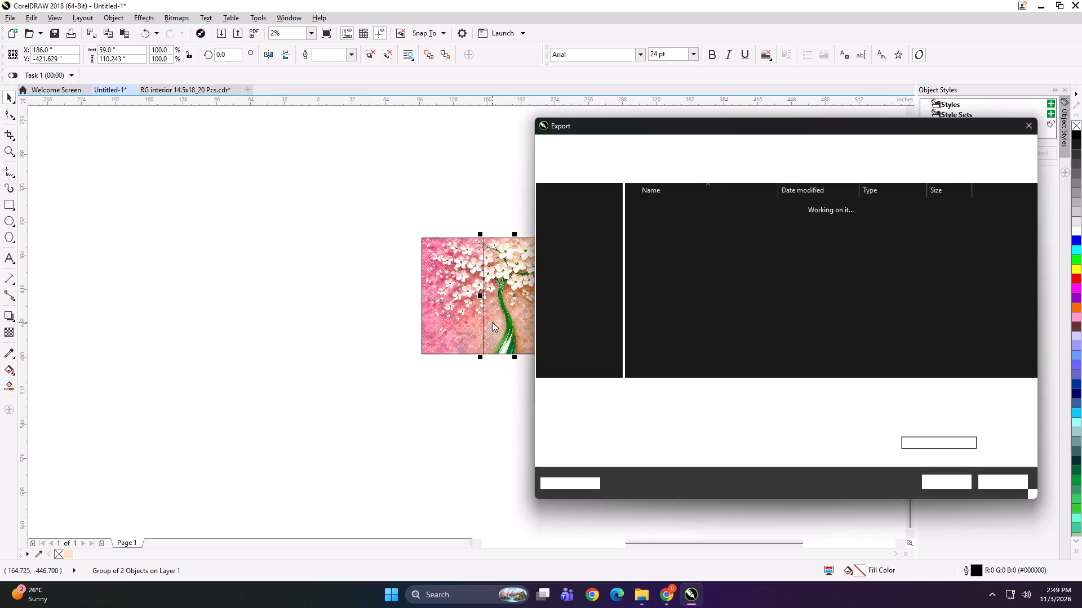
{"action": "left_click", "coordinate": [674, 218]}
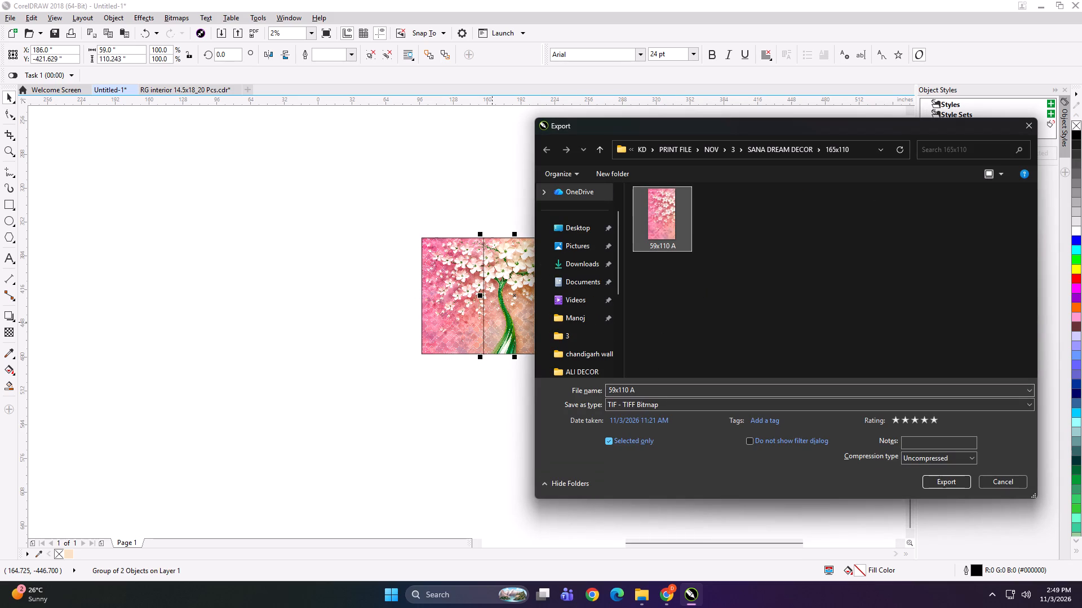
{"action": "double_click", "coordinate": [651, 390]}
{"action": "key", "text": "b"}
{"action": "key", "text": "Return"}
{"action": "key", "text": "Return"}
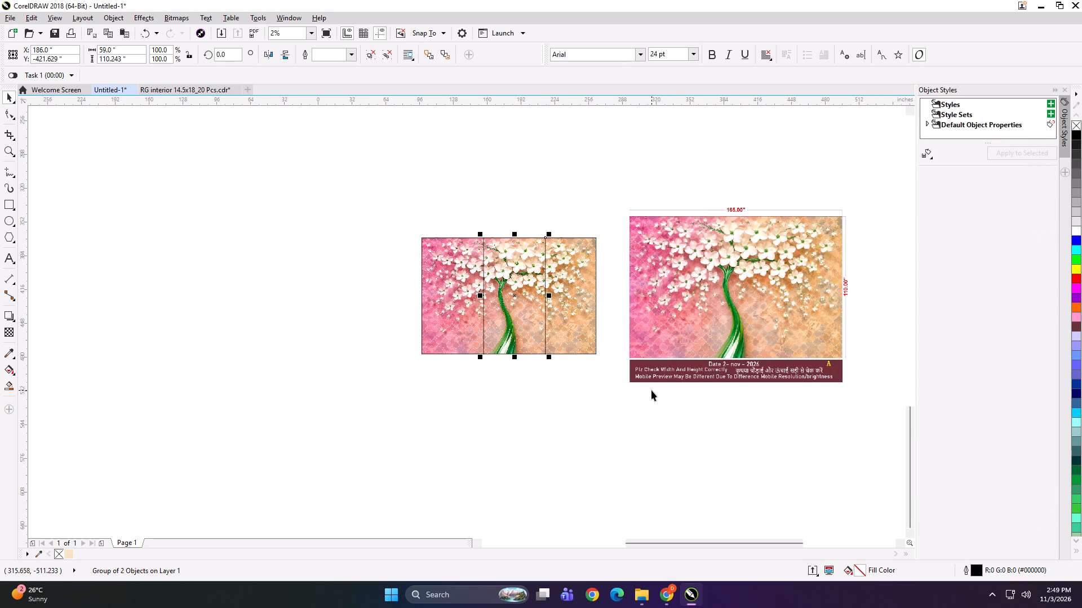
Export the third panel as a TIFF named 48x110 in the 165x110 folder.
{"action": "left_click", "coordinate": [583, 277]}
{"action": "key", "text": "ctrl+e"}
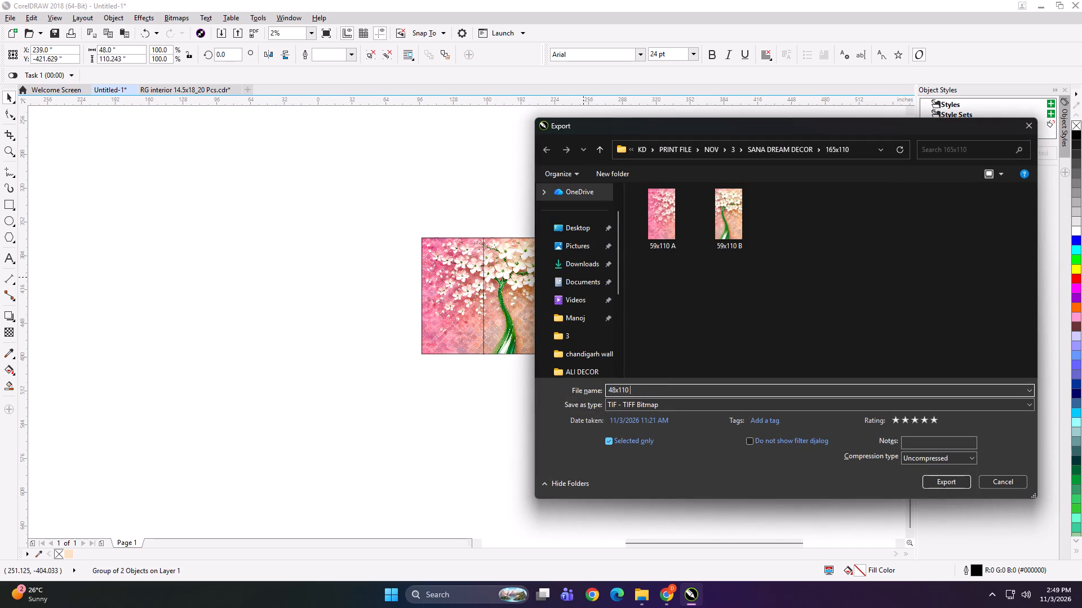
{"action": "key", "text": "Return"}
{"action": "key", "text": "Return"}
Spread the panels apart, nudging the third about 4.5 inches right and the first about 5.5 inches left.
{"action": "key", "text": "Right"}
{"action": "key", "text": "Right"}
{"action": "key", "text": "Right"}
{"action": "key", "text": "Right"}
{"action": "key", "text": "Right"}
{"action": "key", "text": "Right"}
{"action": "key", "text": "Right"}
{"action": "key", "text": "Right"}
{"action": "key", "text": "Right"}
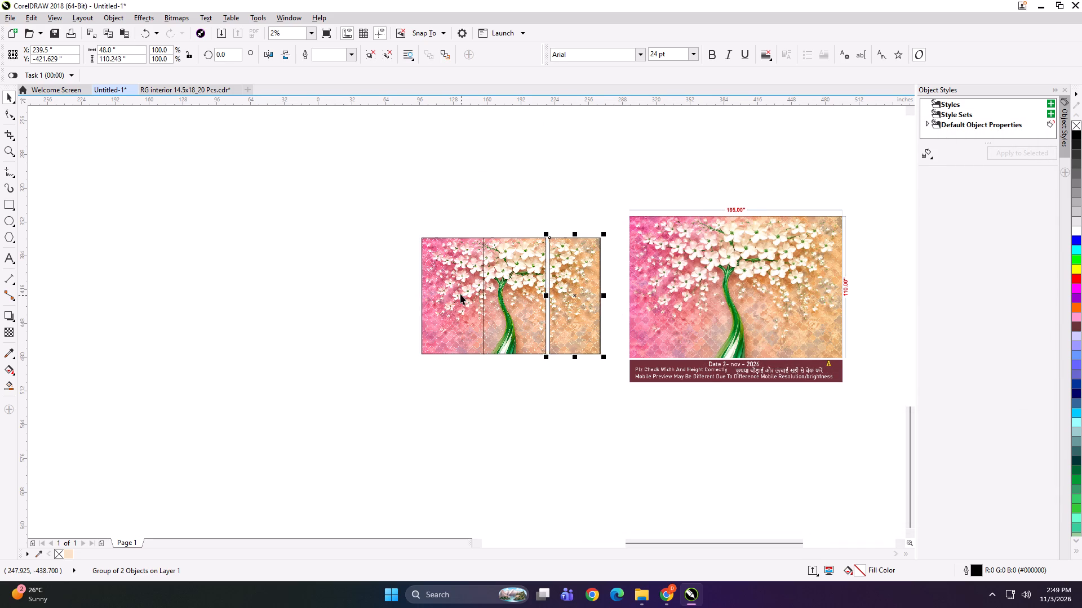
{"action": "left_click", "coordinate": [460, 293]}
{"action": "key", "text": "Left"}
{"action": "key", "text": "Left"}
{"action": "key", "text": "Left"}
{"action": "key", "text": "Left"}
{"action": "key", "text": "Left"}
{"action": "key", "text": "Left"}
{"action": "key", "text": "Left"}
{"action": "key", "text": "Left"}
{"action": "key", "text": "Left"}
{"action": "key", "text": "Left"}
{"action": "key", "text": "Left"}
{"action": "key", "text": "Left"}
Enlarge the three panels together, group them with the dimensioned customer preview, and move the group left.
{"action": "left_click_drag", "start_coordinate": [372, 211], "coordinate": [628, 413]}
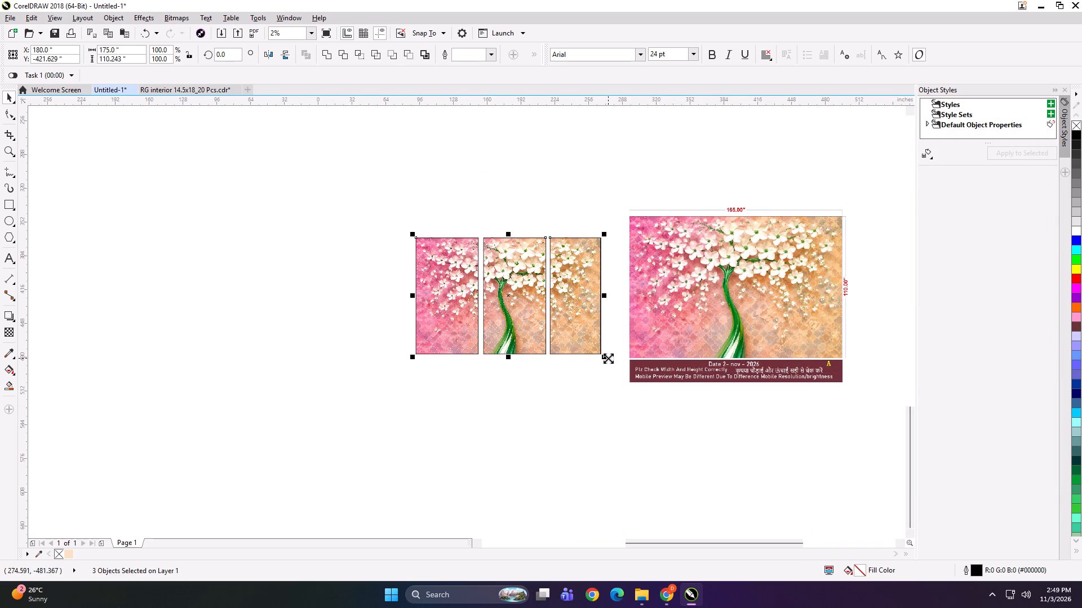
{"action": "left_click_drag", "start_coordinate": [608, 358], "coordinate": [627, 380], "text": "shift"}
{"action": "left_click_drag", "start_coordinate": [598, 309], "coordinate": [583, 306]}
{"action": "left_click", "coordinate": [687, 303], "text": "shift"}
{"action": "key", "text": "ctrl+g"}
{"action": "left_click_drag", "start_coordinate": [771, 319], "coordinate": [678, 324]}
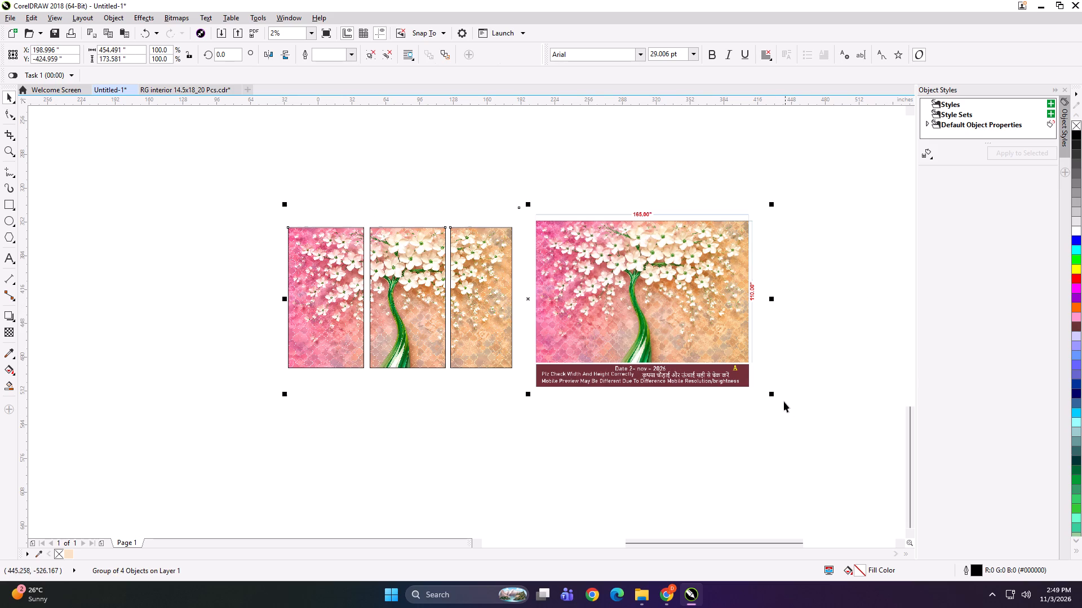
Scale the combined group of panels and preview down to about 5.4 by 2.1 inches.
{"action": "left_click_drag", "start_coordinate": [773, 396], "coordinate": [540, 309], "text": "shift"}
{"action": "scroll", "coordinate": [525, 301], "scroll_direction": "up", "scroll_amount": 2}
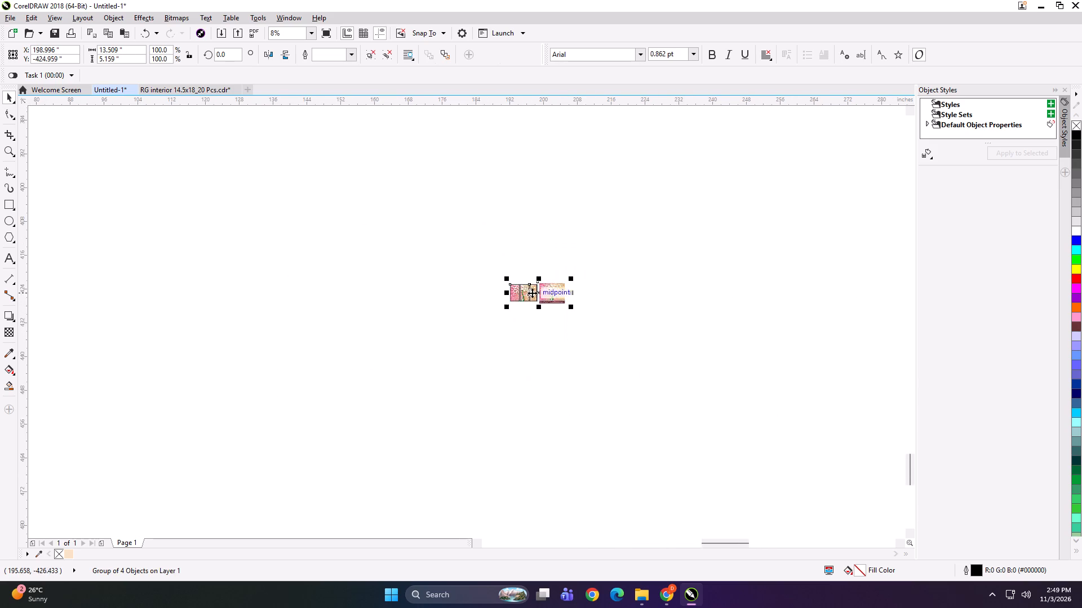
{"action": "scroll", "coordinate": [533, 293], "scroll_direction": "up", "scroll_amount": 2}
{"action": "scroll", "coordinate": [569, 320], "scroll_direction": "up", "scroll_amount": 1}
{"action": "left_click_drag", "start_coordinate": [779, 360], "coordinate": [683, 327], "text": "shift"}
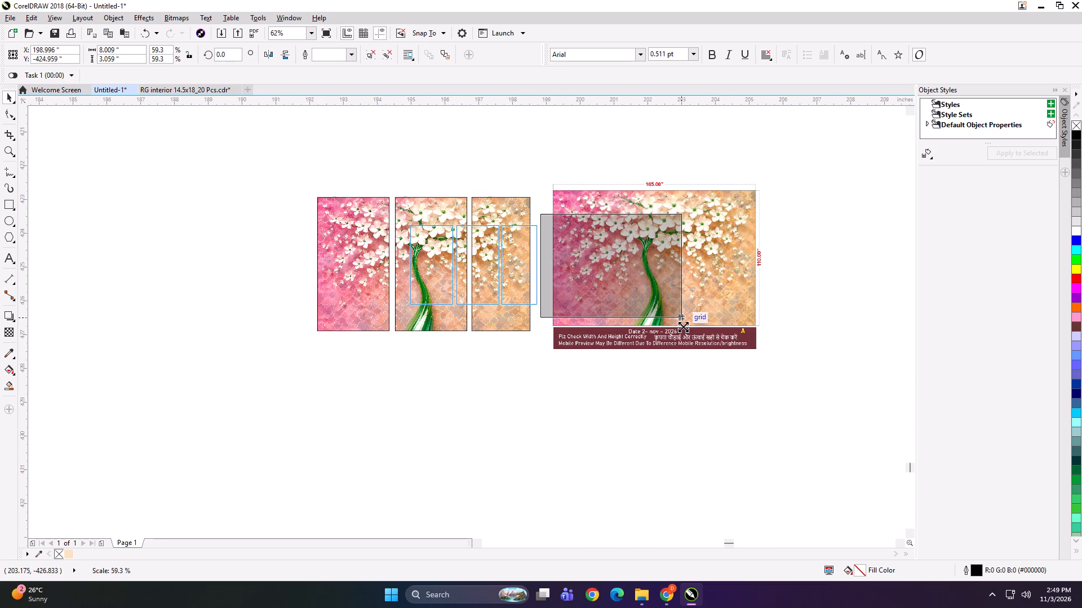
{"action": "left_click_drag", "start_coordinate": [683, 327], "coordinate": [643, 305], "text": "shift"}
Export the reduced group of panels and customer preview.
{"action": "key", "text": "ctrl+e"}
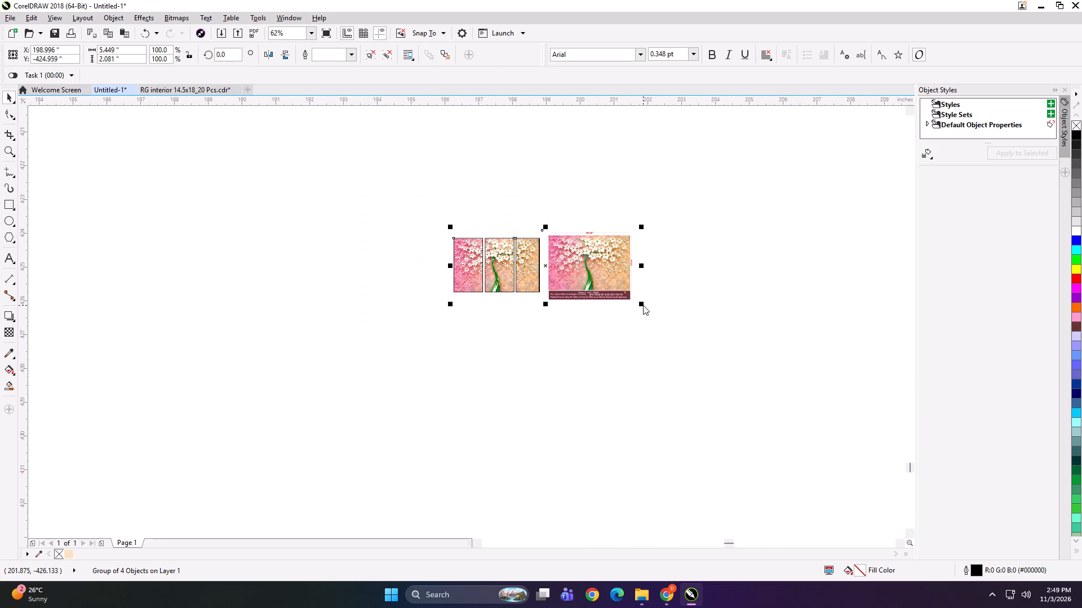
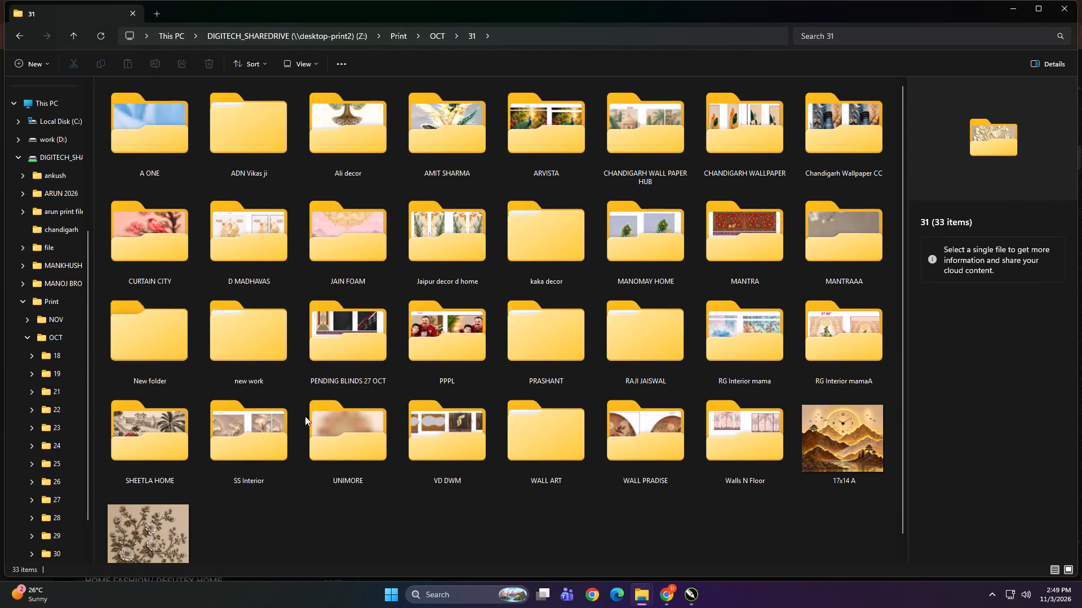
Copy the SANA DREAM DECOR folder from KD > PRINT FILE > NOV > 3 on the work (D:) drive.
{"action": "scroll", "coordinate": [84, 392], "scroll_direction": "up", "scroll_amount": 5}
{"action": "left_click", "coordinate": [51, 348]}
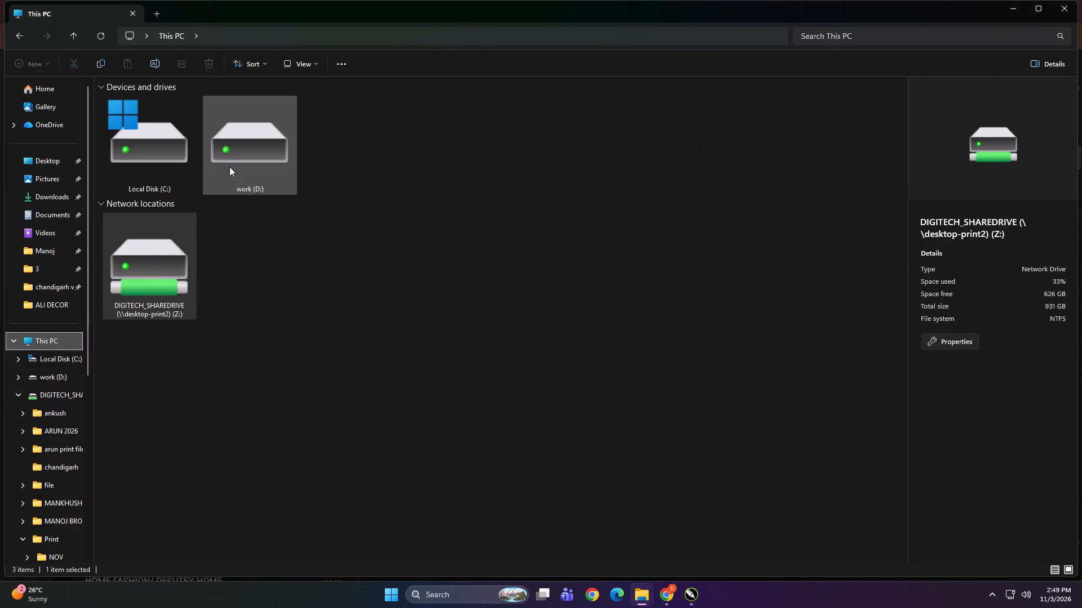
{"action": "double_click", "coordinate": [229, 167]}
{"action": "double_click", "coordinate": [318, 260]}
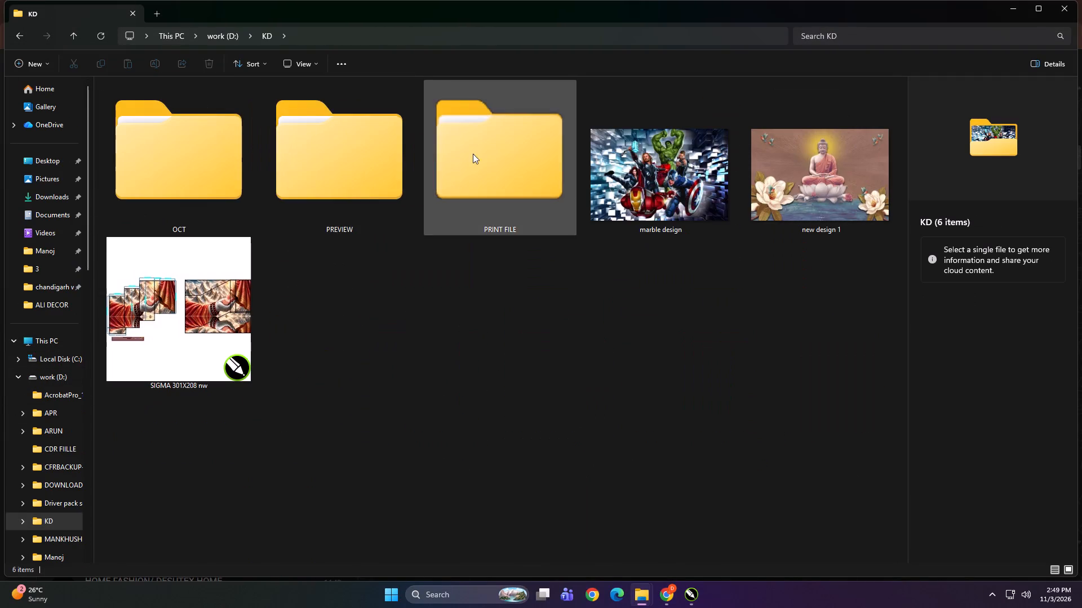
{"action": "double_click", "coordinate": [489, 158]}
{"action": "double_click", "coordinate": [194, 151]}
{"action": "double_click", "coordinate": [512, 147]}
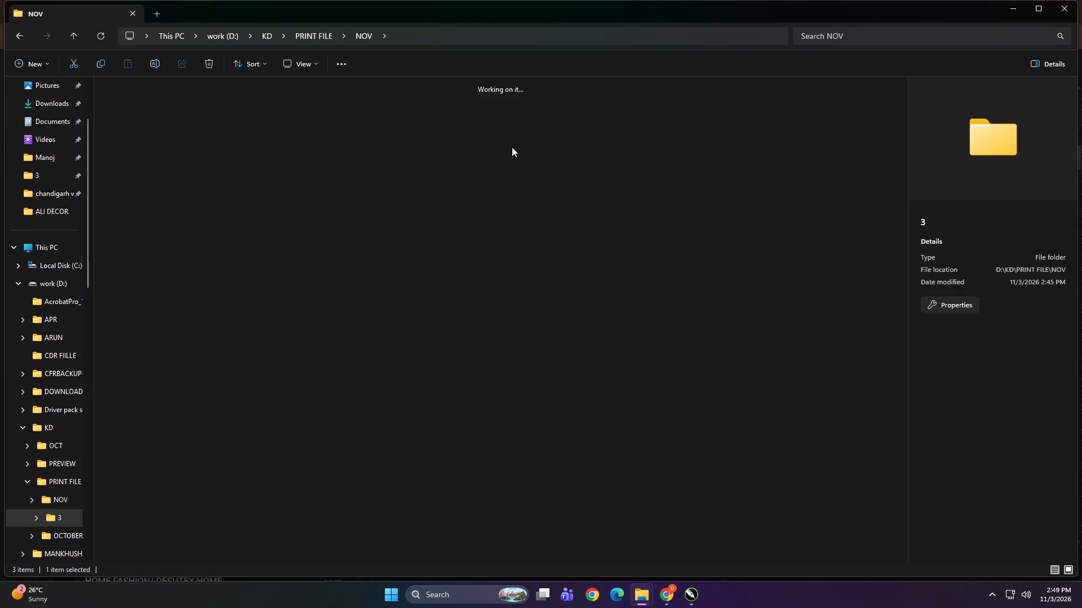
{"action": "scroll", "coordinate": [466, 327], "scroll_direction": "down", "scroll_amount": 2, "text": "ctrl"}
{"action": "scroll", "coordinate": [466, 329], "scroll_direction": "up", "scroll_amount": 6, "text": "ctrl"}
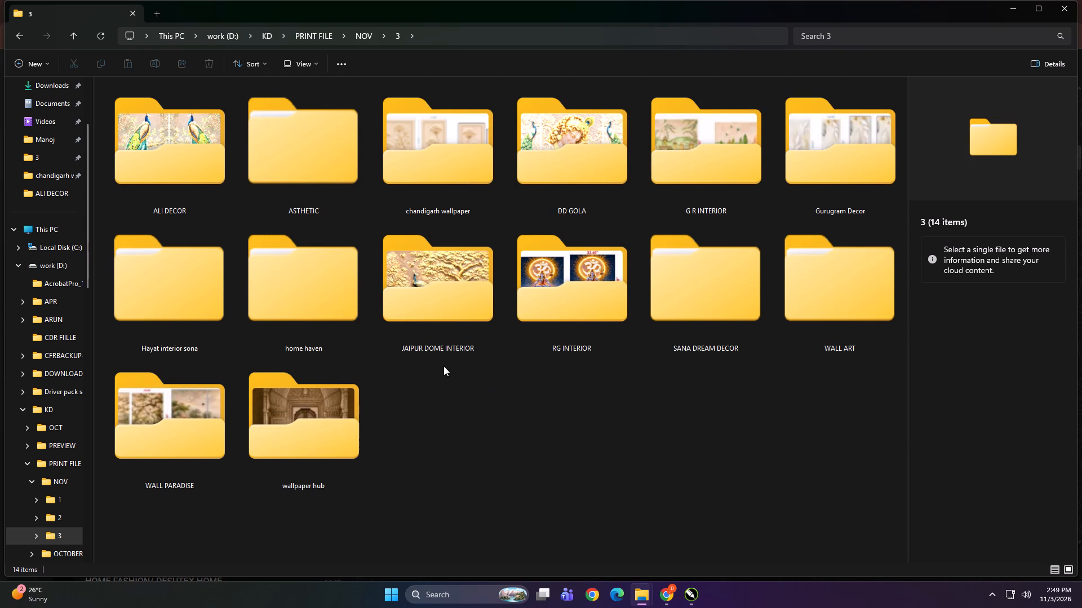
{"action": "left_click", "coordinate": [716, 296]}
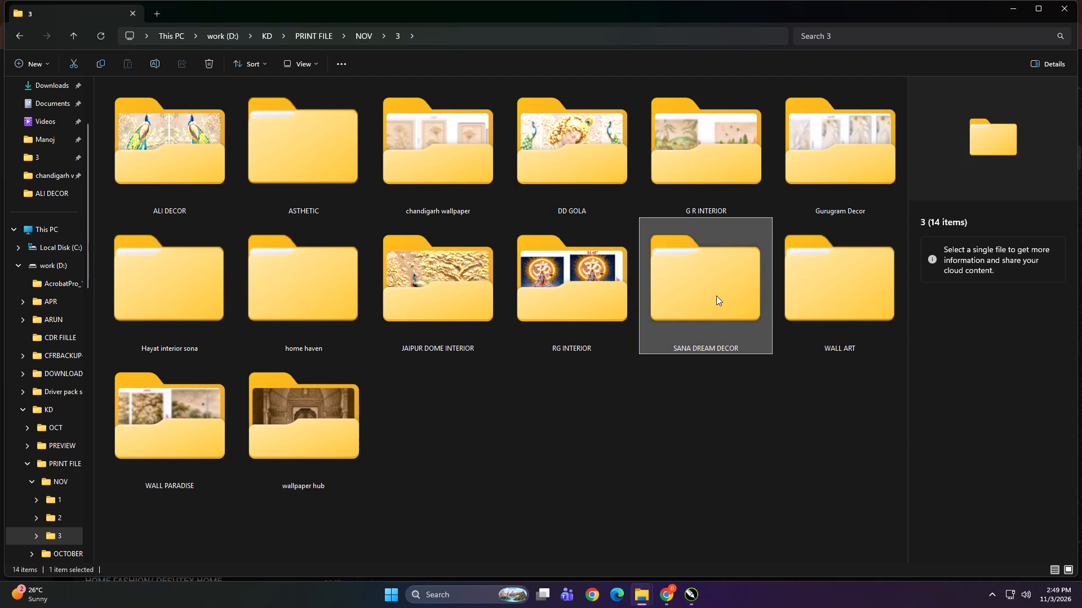
{"action": "key", "text": "ctrl+c"}
Paste the copied SANA DREAM DECOR folder into Print > NOV > 3 on the DIGITECH_SHAREDRIVE (Z:) network drive.
{"action": "scroll", "coordinate": [67, 316], "scroll_direction": "up", "scroll_amount": 5}
{"action": "left_click", "coordinate": [61, 337]}
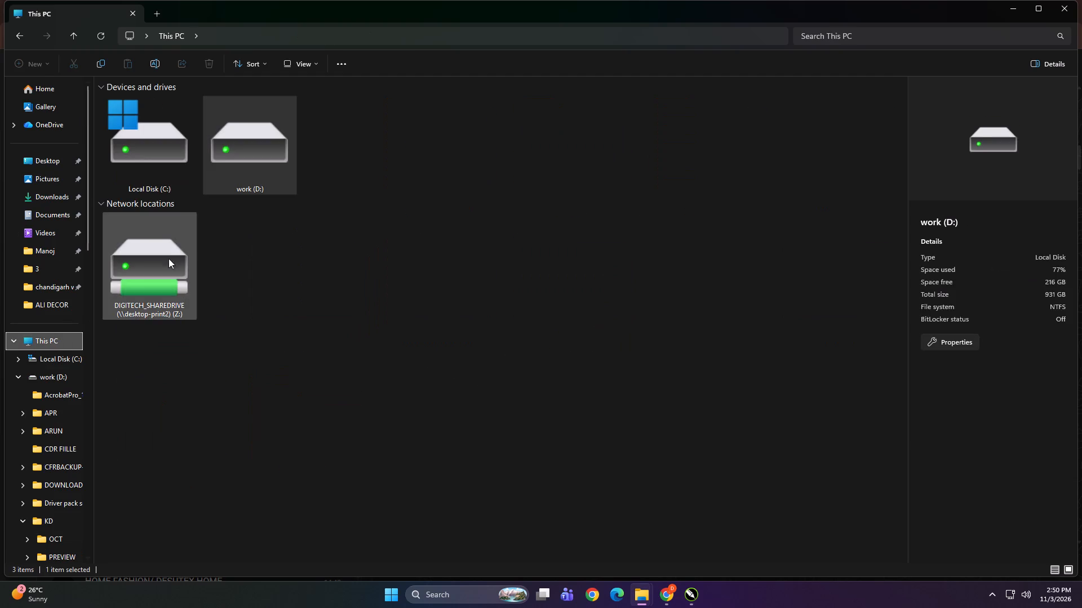
{"action": "double_click", "coordinate": [163, 250]}
{"action": "double_click", "coordinate": [688, 126]}
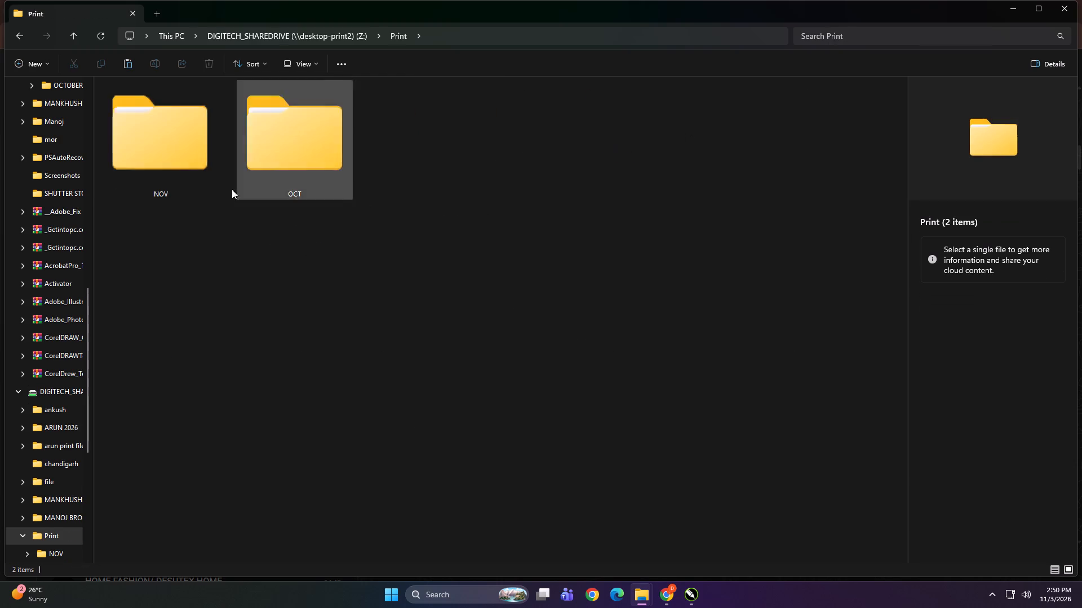
{"action": "double_click", "coordinate": [170, 142]}
{"action": "double_click", "coordinate": [524, 153]}
{"action": "right_click", "coordinate": [460, 363]}
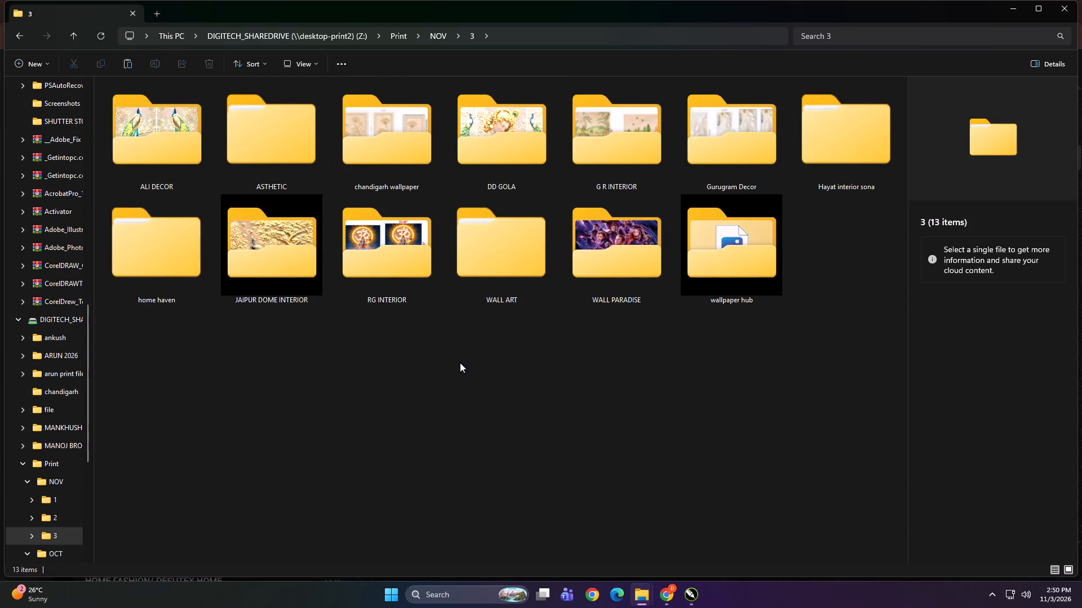
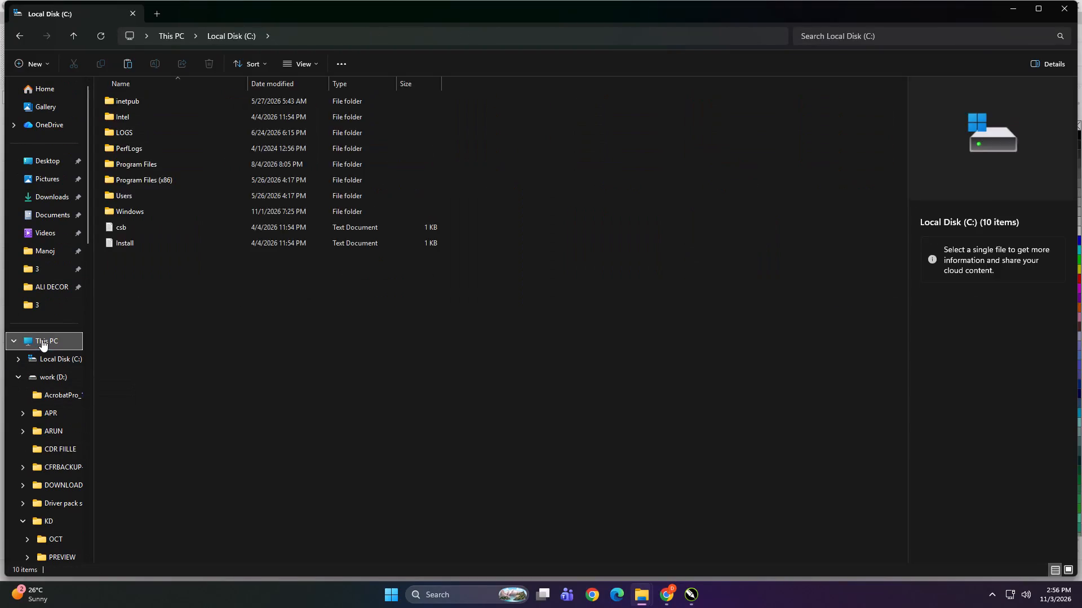
Bring the 74x60 file from file > Nov > 03 on the DIGITECH_SHAREDRIVE (Z:) drive into the Untitled-1 document in CorelDRAW.
{"action": "left_click", "coordinate": [201, 243]}
{"action": "double_click", "coordinate": [184, 249]}
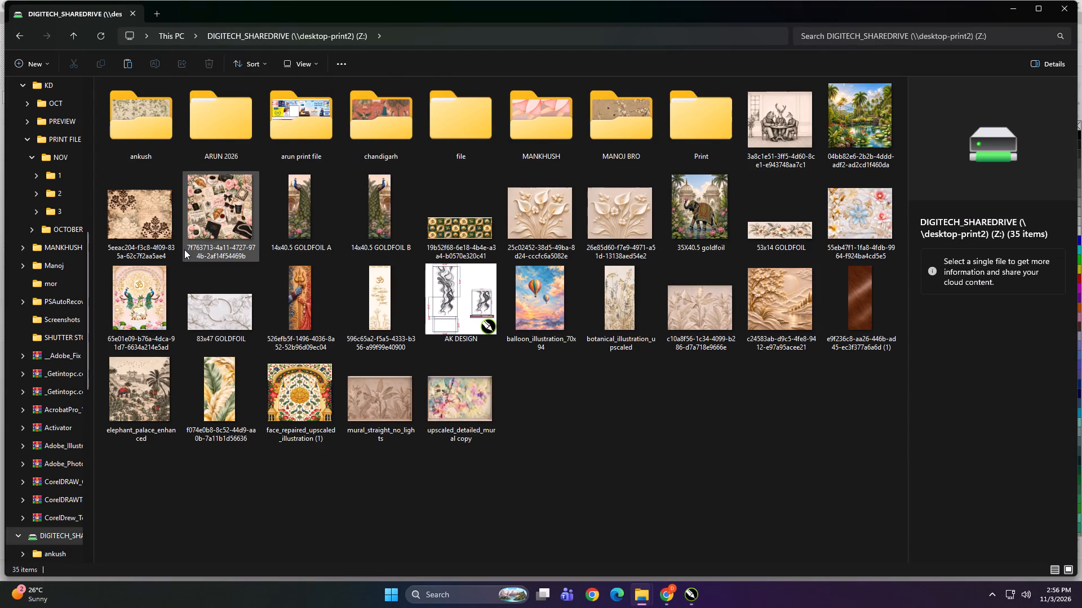
{"action": "double_click", "coordinate": [461, 127]}
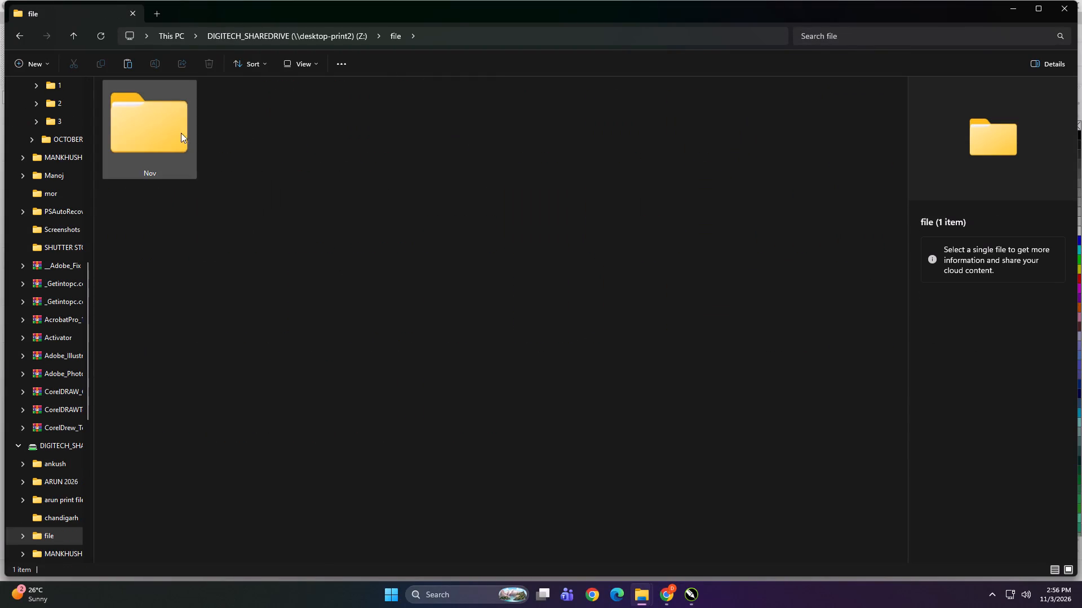
{"action": "double_click", "coordinate": [166, 128]}
{"action": "double_click", "coordinate": [525, 161]}
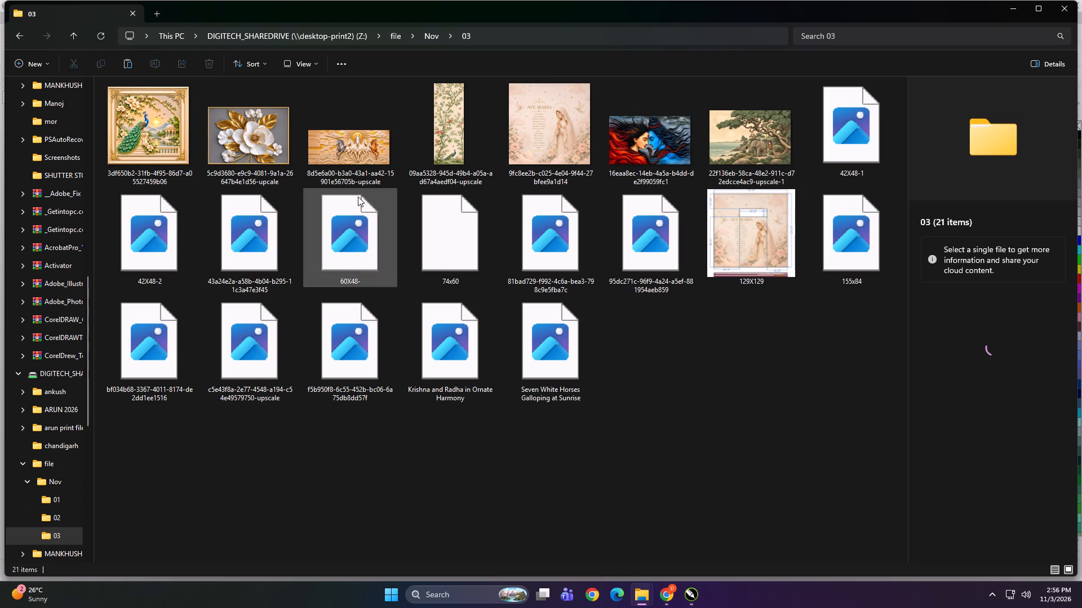
{"action": "left_click", "coordinate": [449, 266]}
{"action": "left_click", "coordinate": [448, 221]}
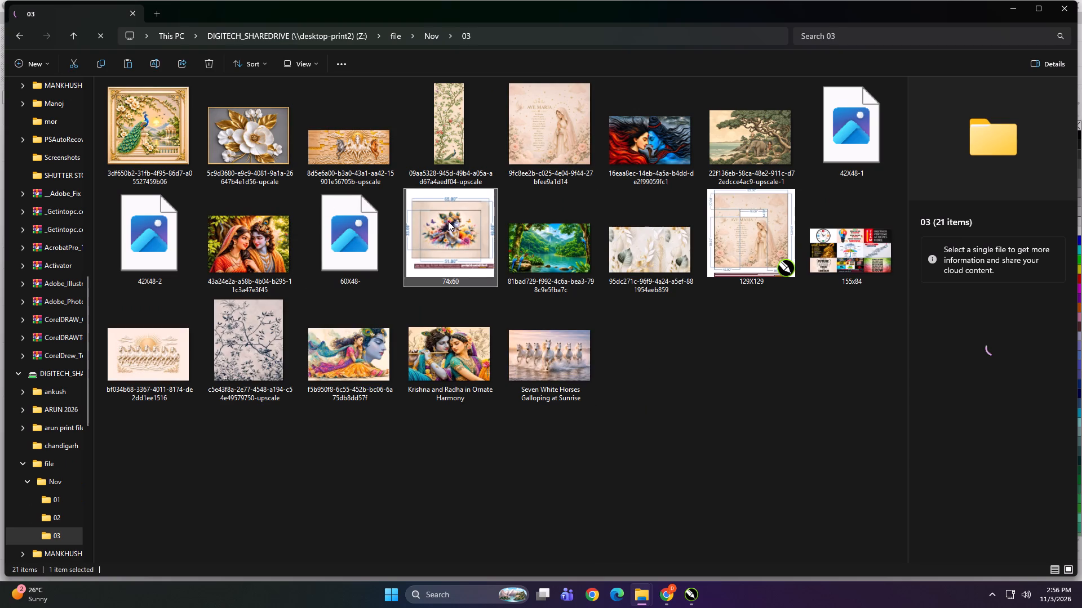
{"action": "left_click_drag", "start_coordinate": [439, 211], "coordinate": [436, 416]}
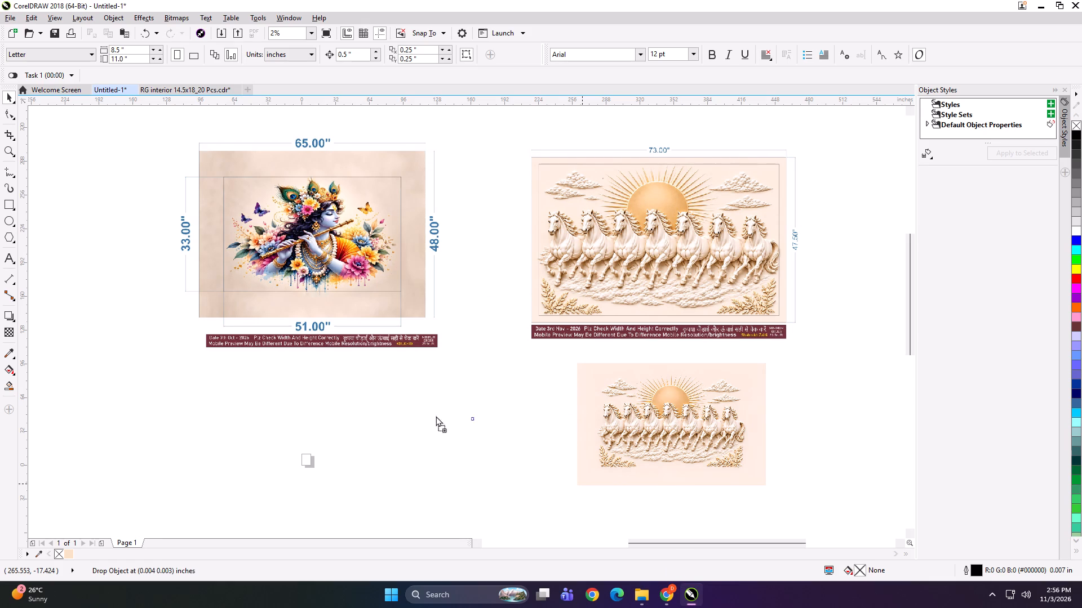
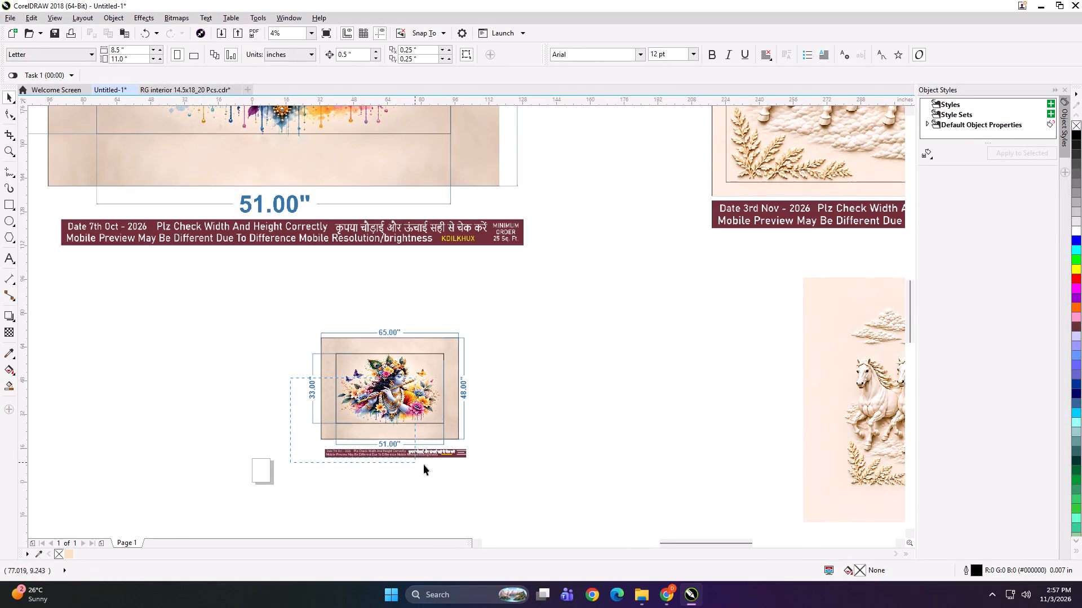
Strip the small Krishna artwork copy of its caption banner, size dimensions and inner guide rectangle.
{"action": "left_click_drag", "start_coordinate": [424, 464], "coordinate": [492, 468]}
{"action": "key", "text": "Delete"}
{"action": "left_click_drag", "start_coordinate": [280, 311], "coordinate": [472, 410]}
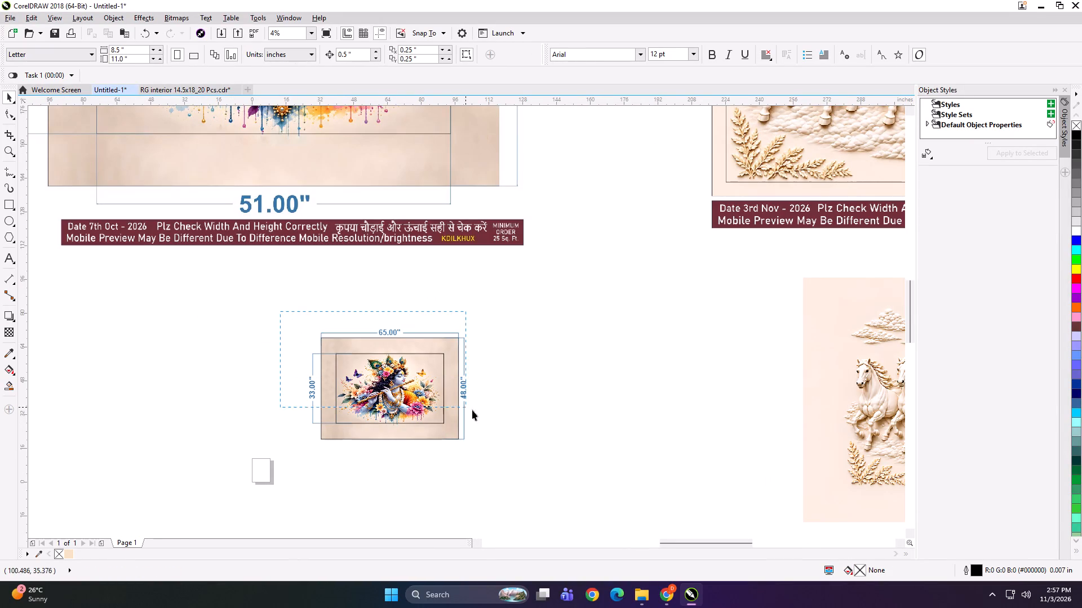
{"action": "left_click_drag", "start_coordinate": [472, 410], "coordinate": [498, 412]}
{"action": "key", "text": "Delete"}
{"action": "left_click_drag", "start_coordinate": [433, 358], "coordinate": [444, 379]}
{"action": "key", "text": "Delete"}
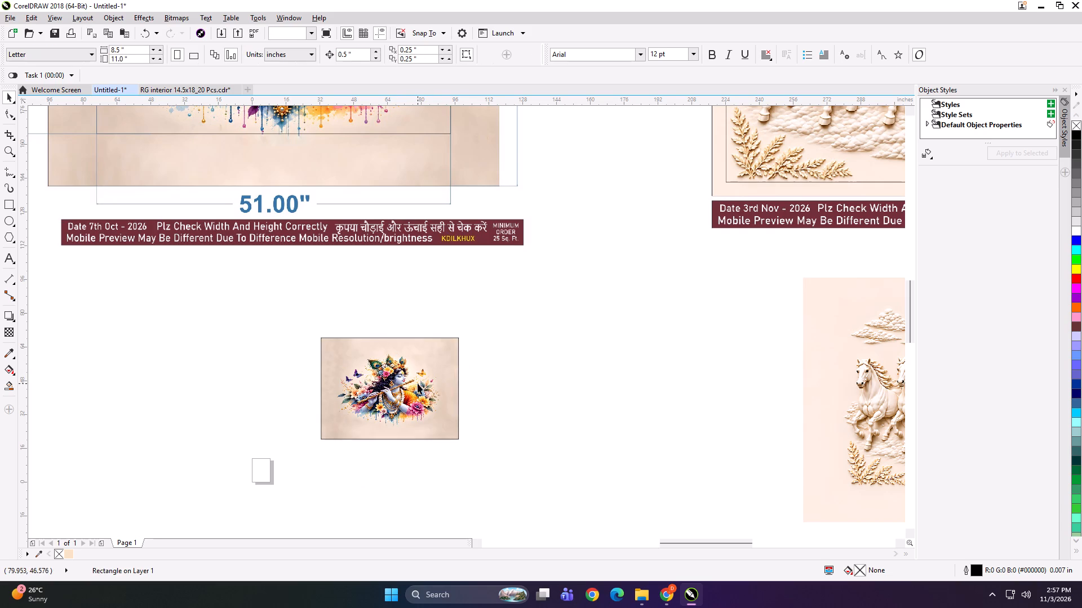
Start exporting the cleaned Krishna artwork and create a folder named DEALS BUG inside PRINT FILE > NOV > 3.
{"action": "scroll", "coordinate": [373, 400], "scroll_direction": "up", "scroll_amount": 2}
{"action": "scroll", "coordinate": [409, 378], "scroll_direction": "down", "scroll_amount": 2}
{"action": "left_click_drag", "start_coordinate": [312, 306], "coordinate": [548, 458]}
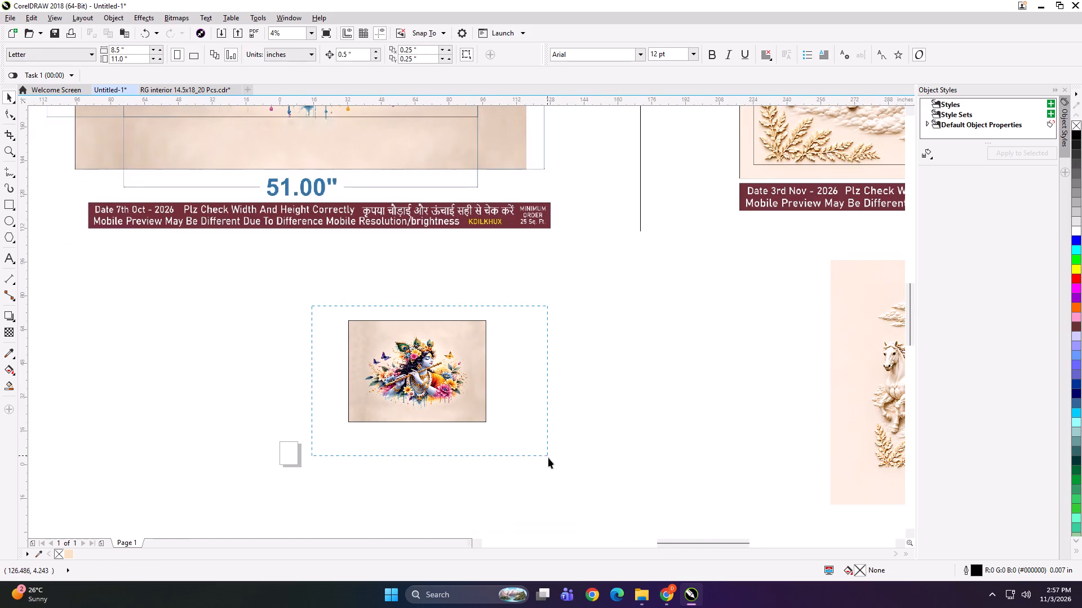
{"action": "left_click_drag", "start_coordinate": [548, 458], "coordinate": [549, 460]}
{"action": "key", "text": "ctrl+g"}
{"action": "scroll", "coordinate": [536, 423], "scroll_direction": "down", "scroll_amount": 1}
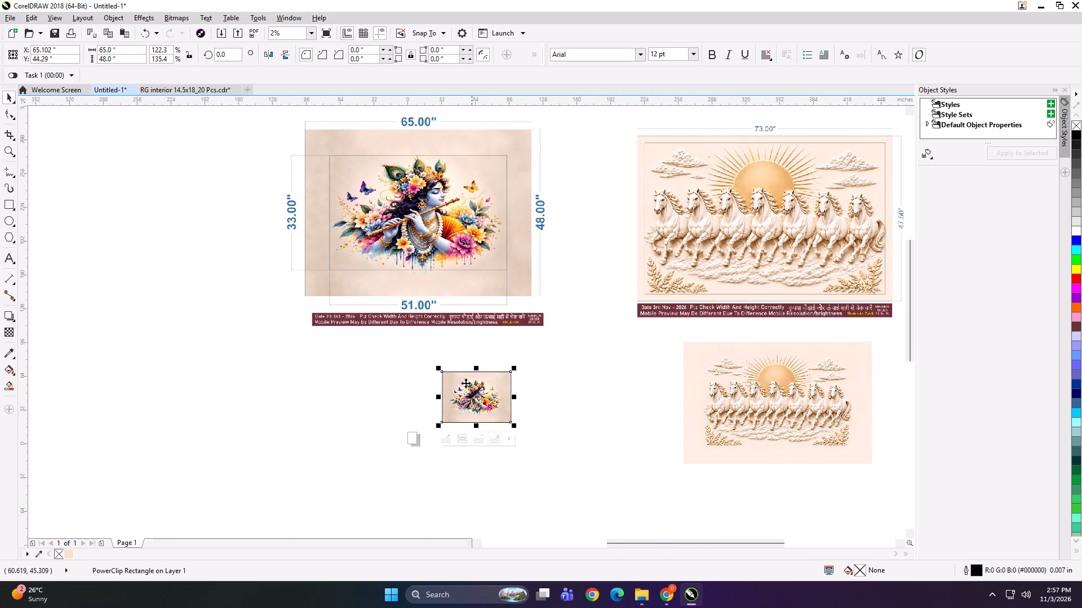
{"action": "key", "text": "ctrl+e"}
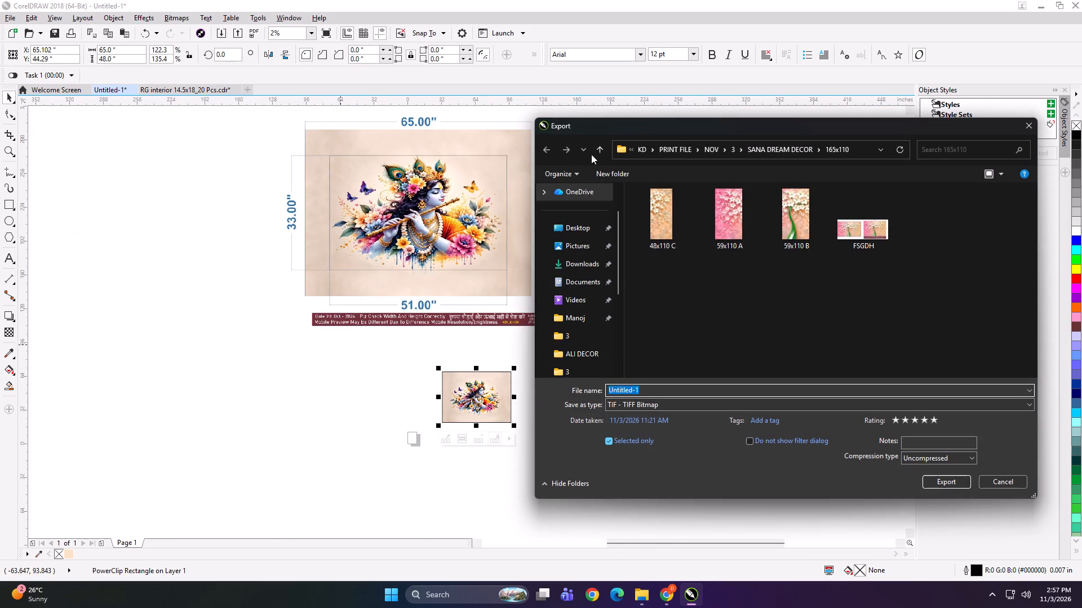
{"action": "left_click", "coordinate": [597, 147]}
{"action": "left_click", "coordinate": [597, 147]}
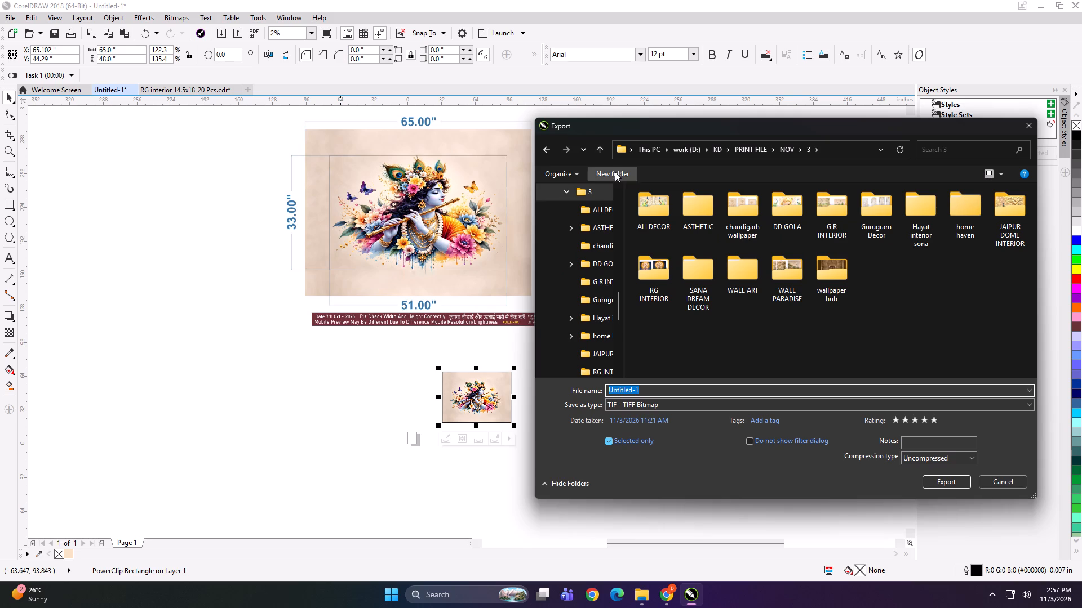
{"action": "left_click", "coordinate": [615, 172]}
{"action": "type", "text": "DEALS BUG"}
{"action": "key", "text": "Return"}
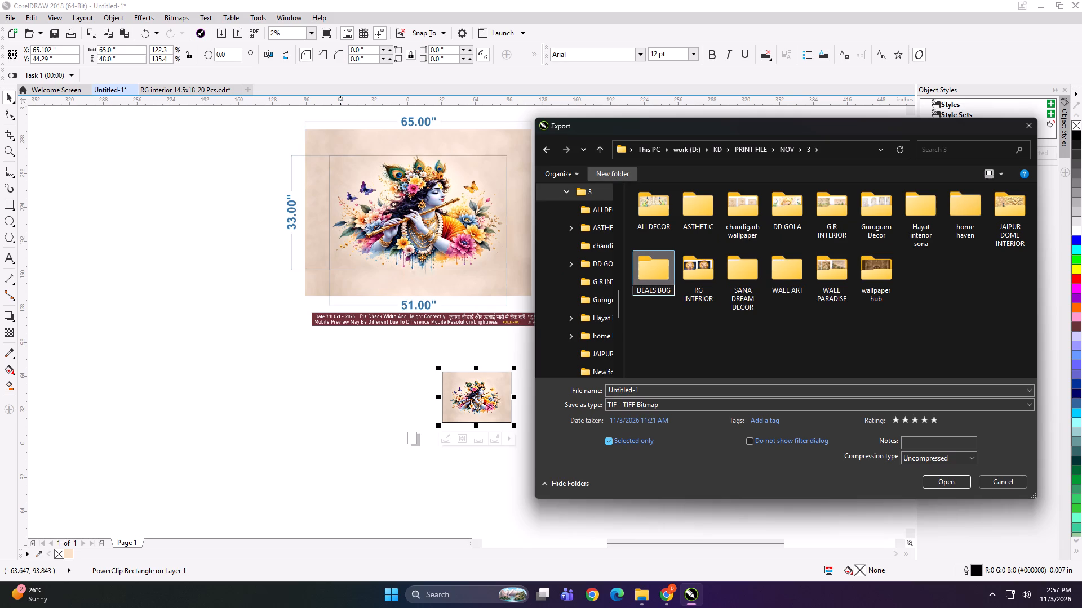
Export the selected Krishna artwork into the DEALS BUG folder as a TIFF named 65x4.
{"action": "double_click", "coordinate": [832, 217]}
{"action": "left_click", "coordinate": [717, 389]}
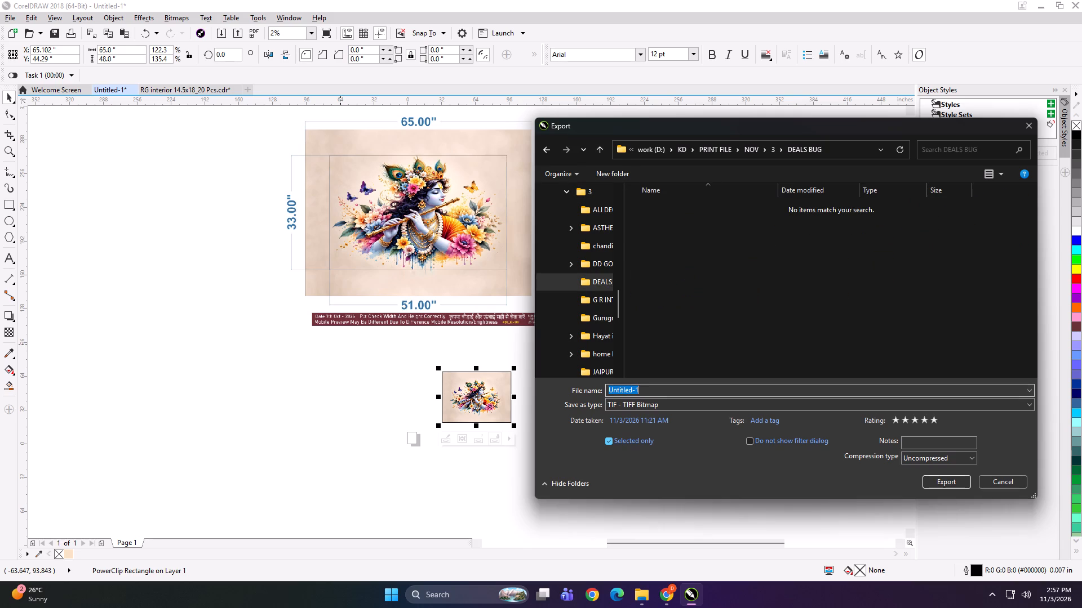
{"action": "type", "text": "65x4"}
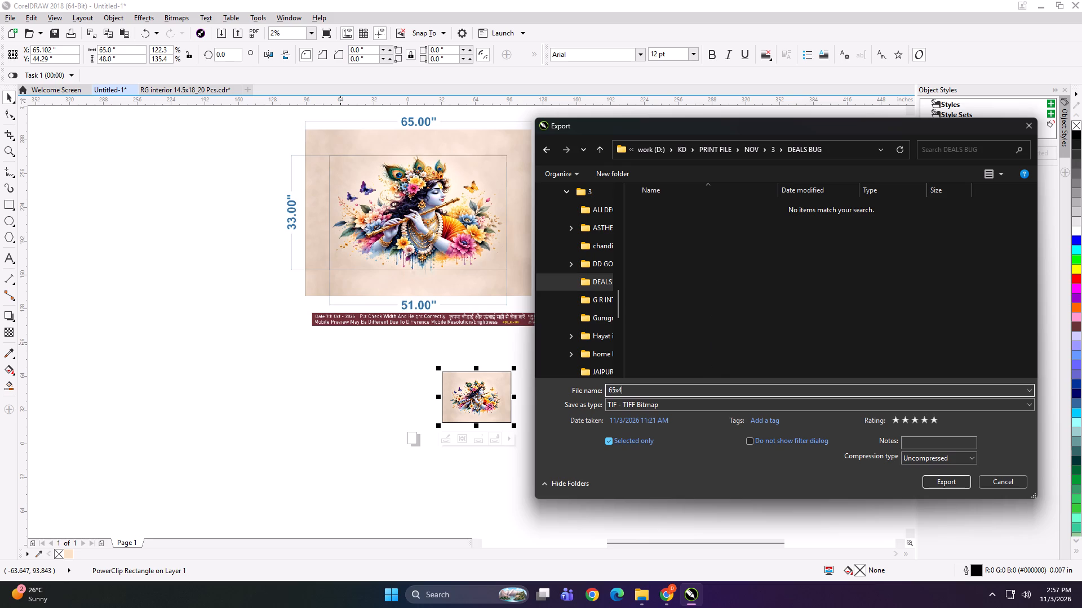
{"action": "key", "text": "Return"}
{"action": "key", "text": "Return"}
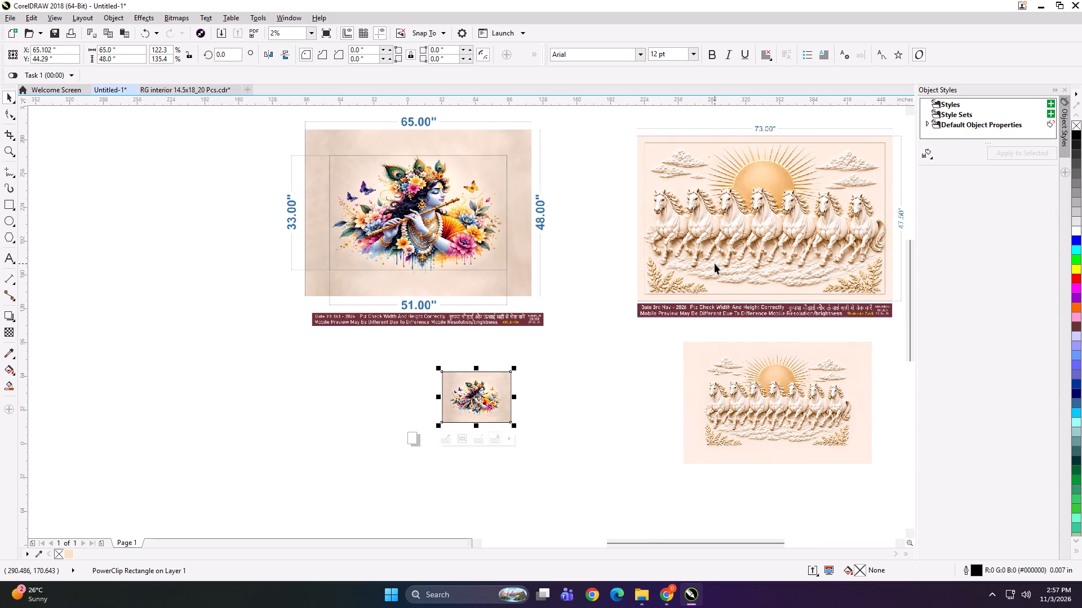
Move the plain seven-horses bitmap from below its 73.00 by 47.50 inch preview to the empty area beside it.
{"action": "scroll", "coordinate": [501, 297], "scroll_direction": "down", "scroll_amount": 1}
{"action": "scroll", "coordinate": [673, 332], "scroll_direction": "up", "scroll_amount": 1}
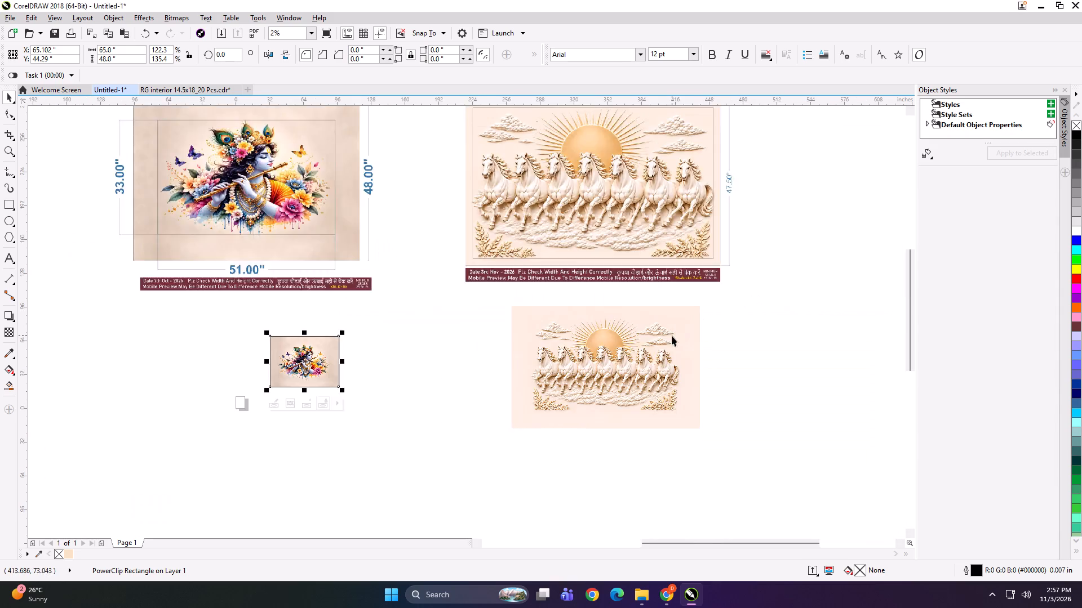
{"action": "scroll", "coordinate": [672, 336], "scroll_direction": "up", "scroll_amount": 1}
{"action": "scroll", "coordinate": [391, 370], "scroll_direction": "down", "scroll_amount": 1}
{"action": "left_click_drag", "start_coordinate": [398, 390], "coordinate": [638, 221]}
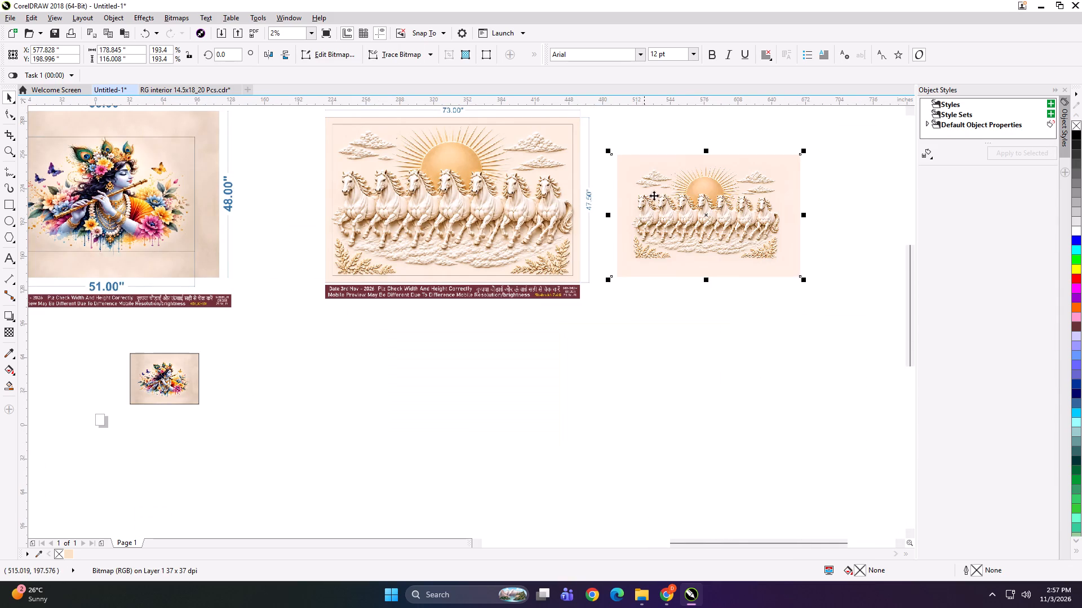
Resize the plain seven-horses bitmap to 73 inches wide and 47.5 inches high.
{"action": "scroll", "coordinate": [700, 144], "scroll_direction": "up", "scroll_amount": 1}
{"action": "scroll", "coordinate": [615, 256], "scroll_direction": "down", "scroll_amount": 1}
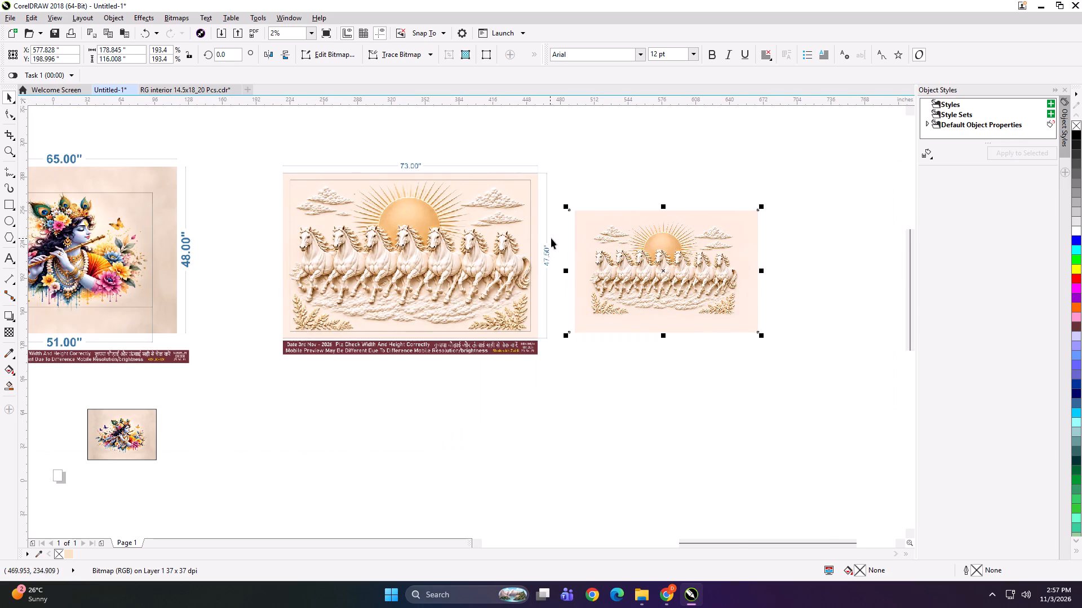
{"action": "scroll", "coordinate": [585, 245], "scroll_direction": "up", "scroll_amount": 3}
{"action": "scroll", "coordinate": [578, 242], "scroll_direction": "down", "scroll_amount": 2}
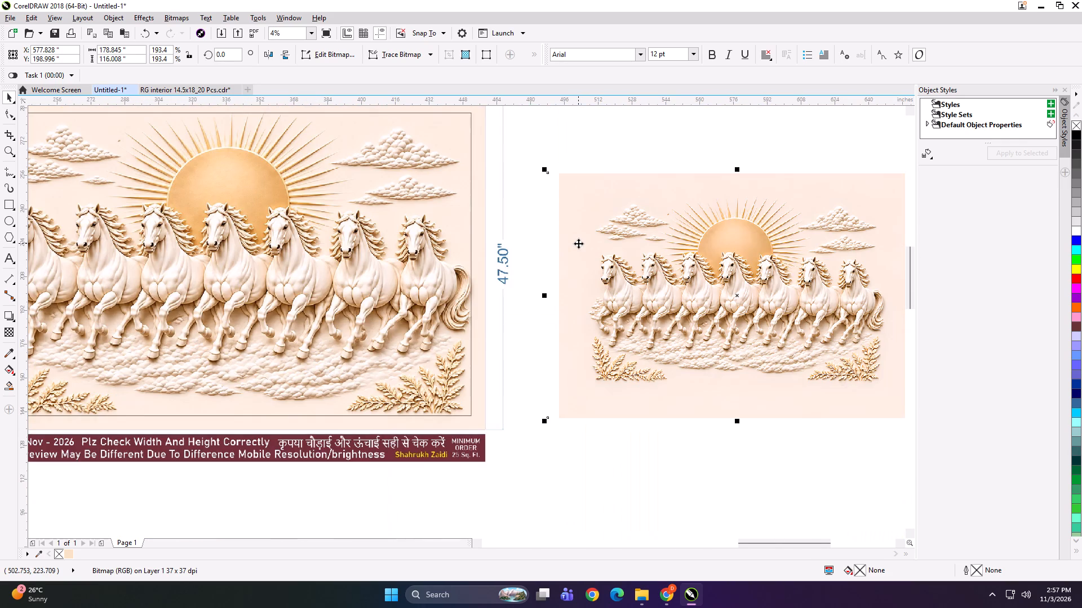
{"action": "scroll", "coordinate": [577, 249], "scroll_direction": "down", "scroll_amount": 1}
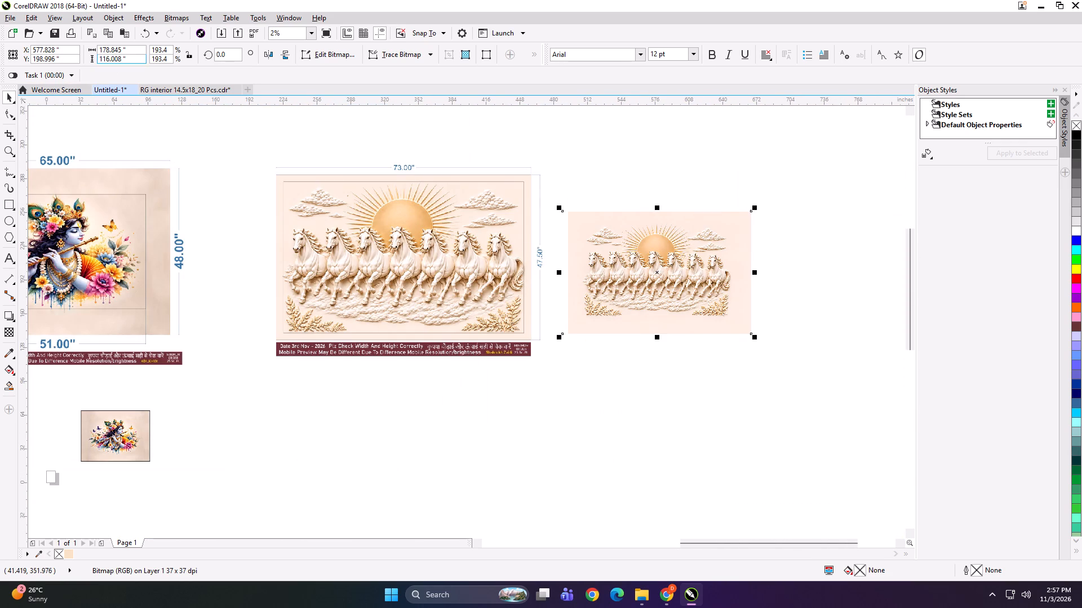
{"action": "left_click", "coordinate": [134, 47]}
{"action": "key", "text": "ctrl+a"}
{"action": "type", "text": "73"}
{"action": "key", "text": "Tab"}
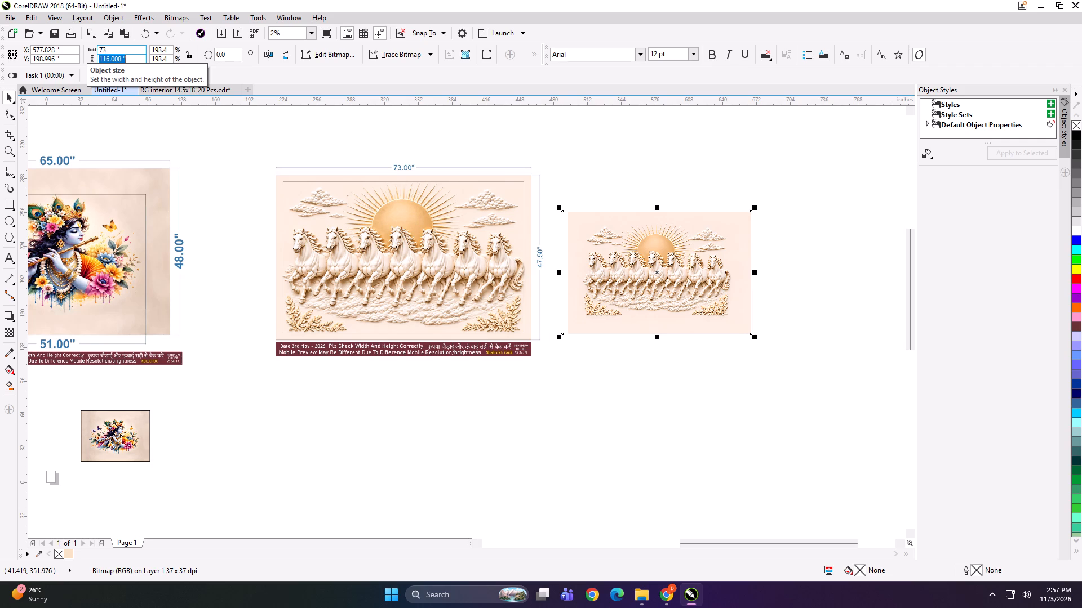
{"action": "type", "text": "47."}
{"action": "key", "text": "5"}
{"action": "key", "text": "Return"}
Add a rectangle frame matching the edges of the resized seven-horses bitmap.
{"action": "double_click", "coordinate": [7, 202], "text": "shift"}
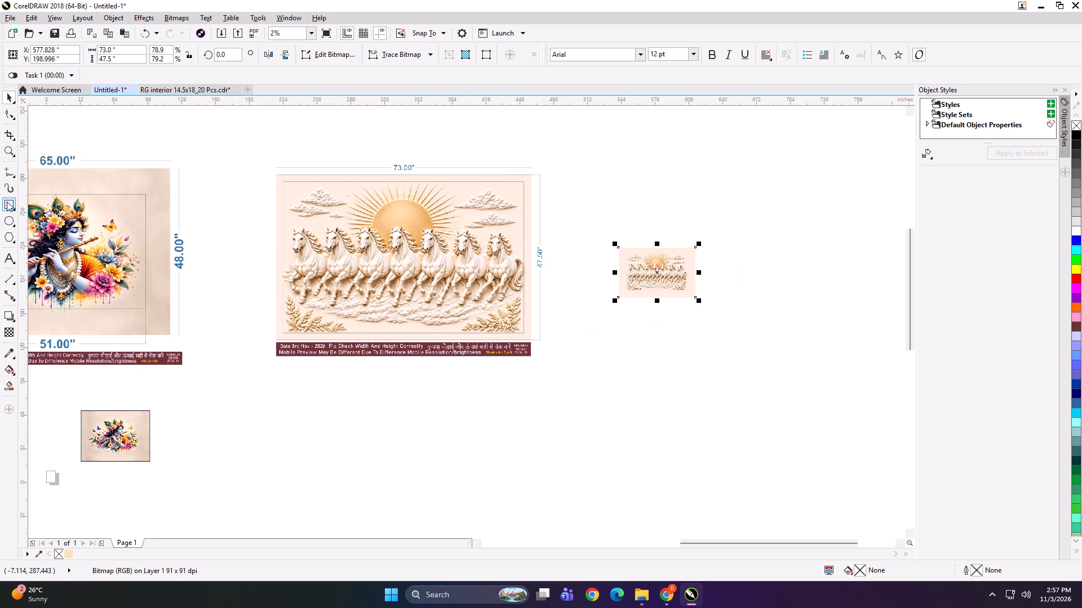
{"action": "key", "text": "shift+space"}
{"action": "left_click", "coordinate": [655, 187]}
Reduce the frame on the small seven-horses bitmap by 4 inches in each direction, to 69 by 43.5 inches.
{"action": "scroll", "coordinate": [481, 242], "scroll_direction": "up", "scroll_amount": 1}
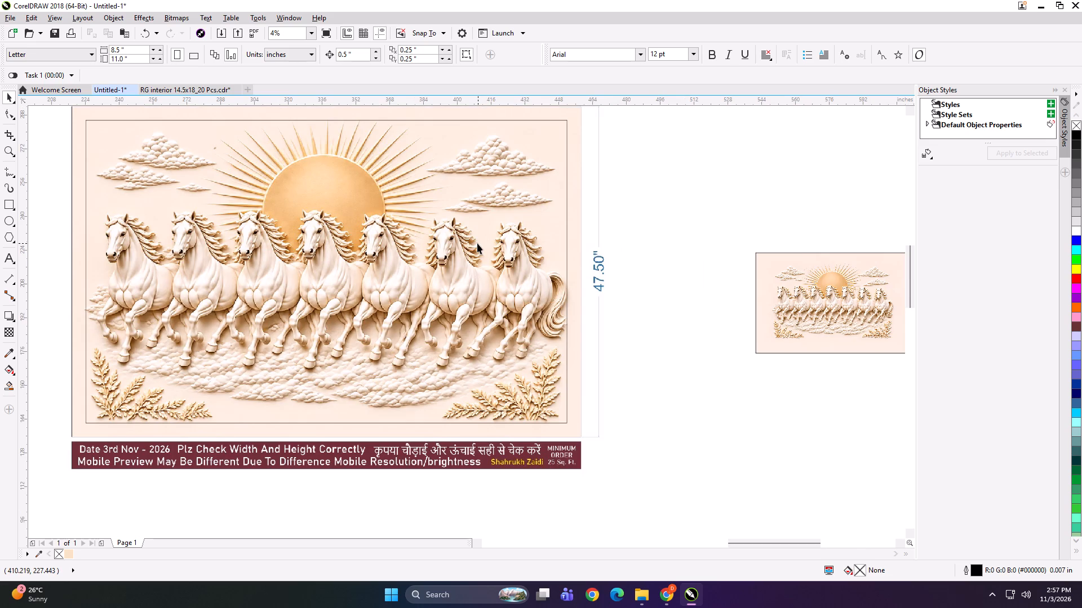
{"action": "scroll", "coordinate": [325, 218], "scroll_direction": "down", "scroll_amount": 1}
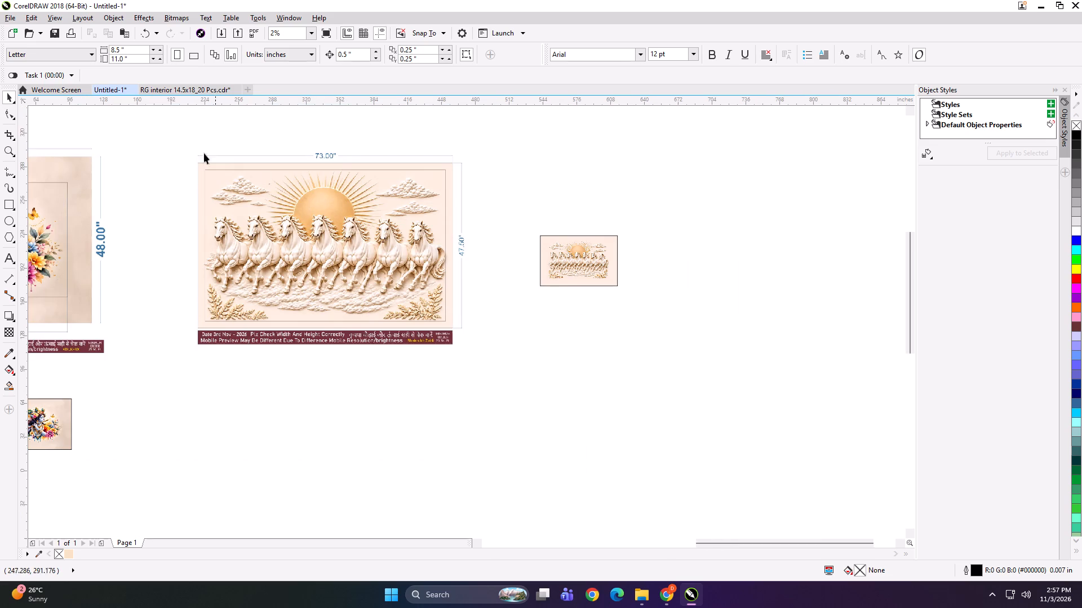
{"action": "scroll", "coordinate": [186, 177], "scroll_direction": "up", "scroll_amount": 1}
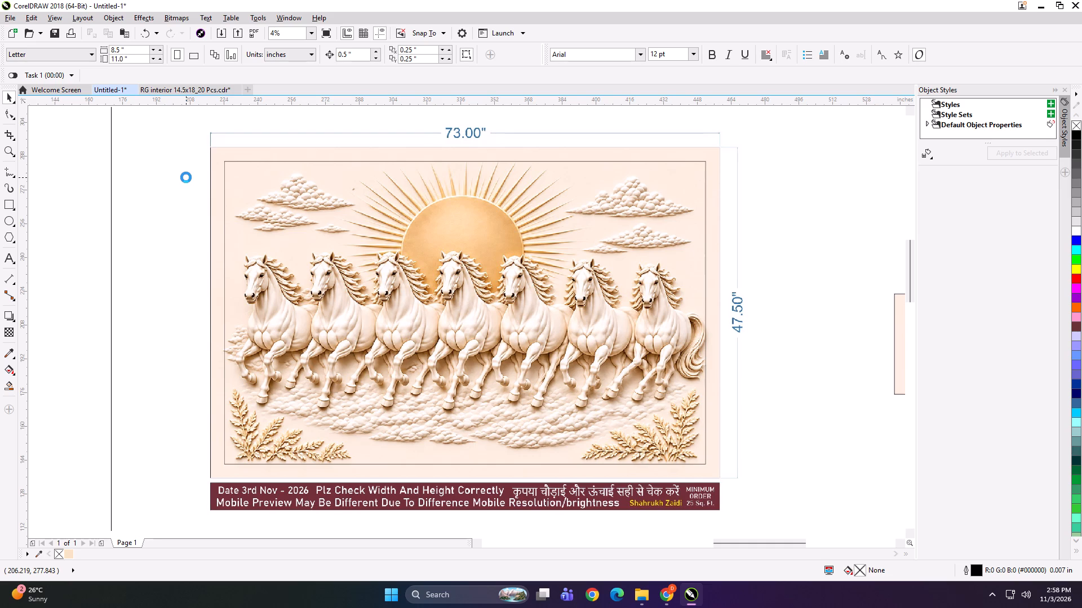
{"action": "scroll", "coordinate": [321, 328], "scroll_direction": "down", "scroll_amount": 2}
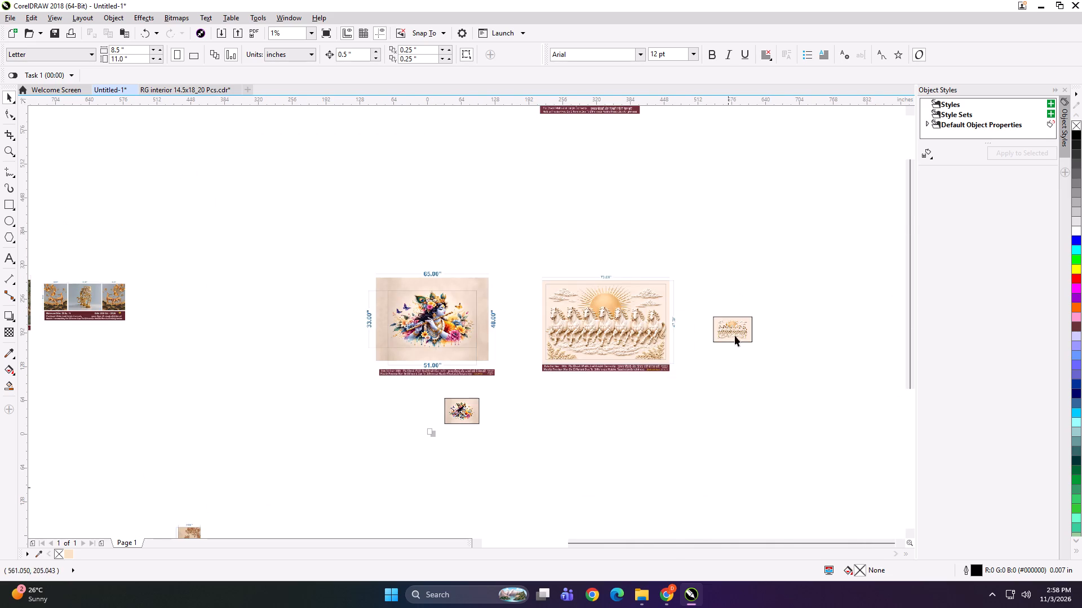
{"action": "scroll", "coordinate": [737, 336], "scroll_direction": "up", "scroll_amount": 2}
{"action": "scroll", "coordinate": [522, 294], "scroll_direction": "down", "scroll_amount": 1}
{"action": "scroll", "coordinate": [372, 287], "scroll_direction": "up", "scroll_amount": 1}
{"action": "left_click", "coordinate": [561, 307]}
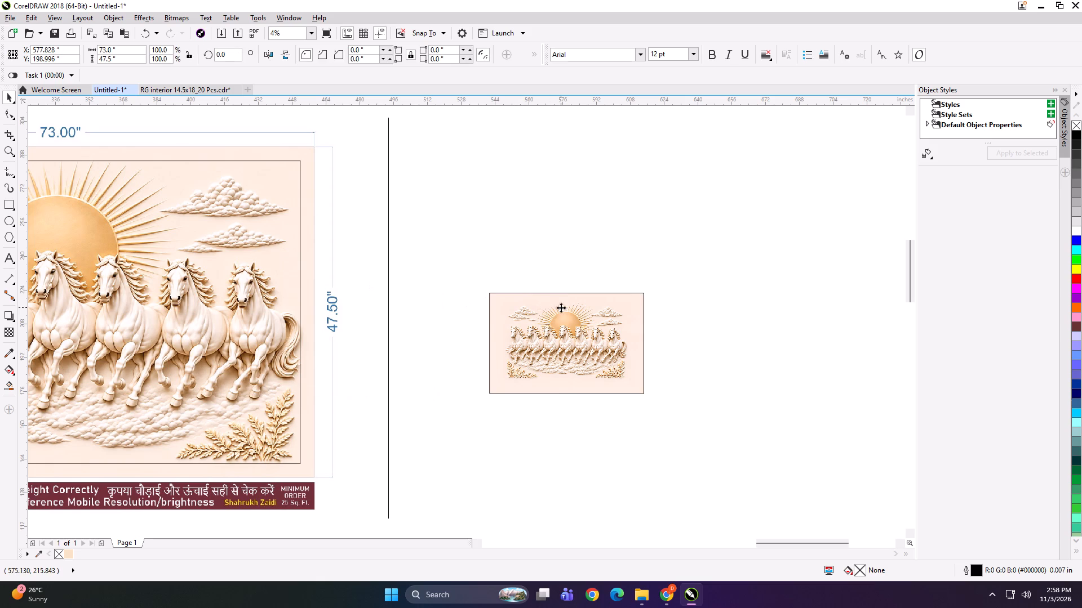
{"action": "left_click", "coordinate": [126, 48]}
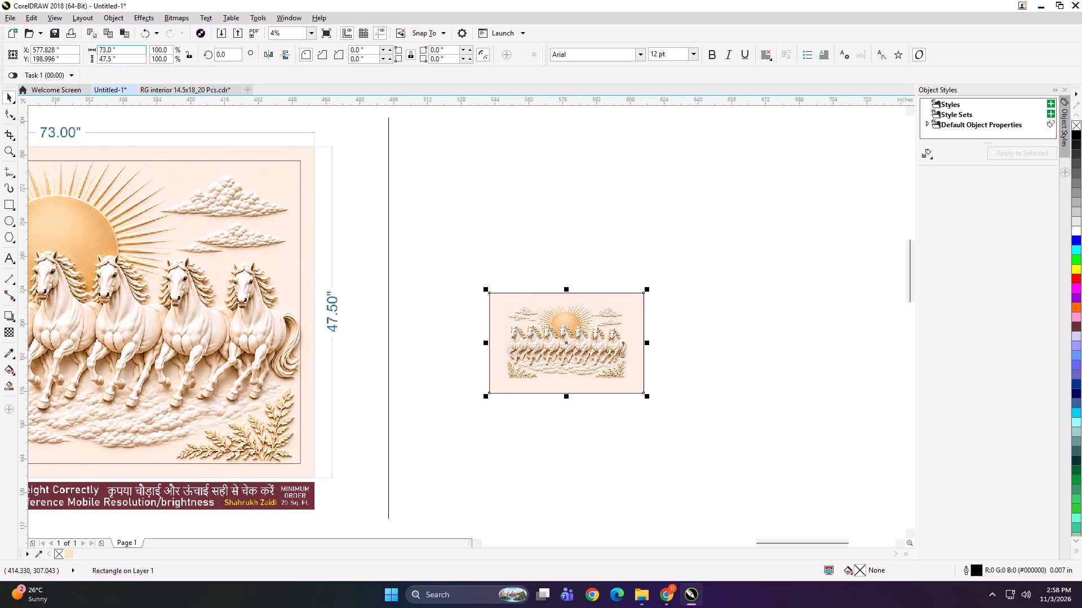
{"action": "type", "text": "-4"}
{"action": "key", "text": "Tab"}
{"action": "key", "text": "Right"}
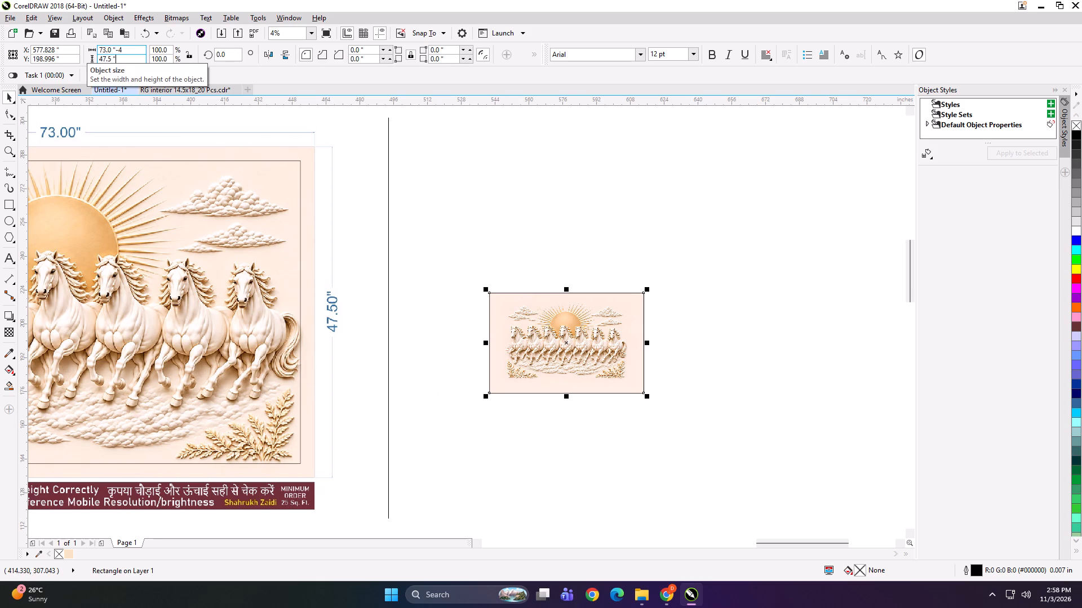
{"action": "type", "text": "-4"}
{"action": "key", "text": "Return"}
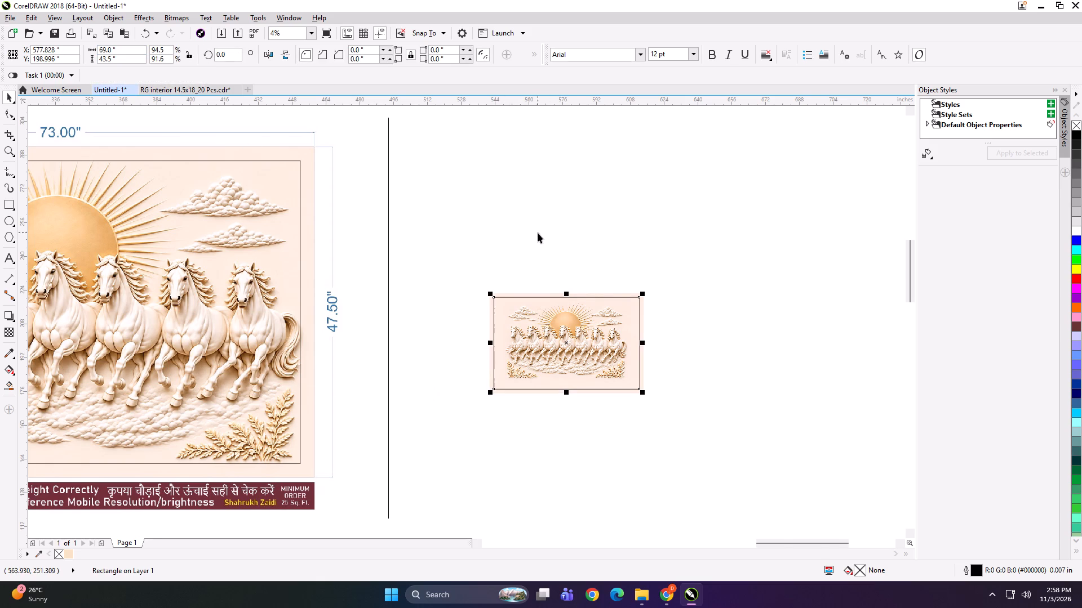
Add a second rectangle, 73 by 47.5 inches, around the outer edges of the small seven-horses bitmap.
{"action": "scroll", "coordinate": [544, 295], "scroll_direction": "up", "scroll_amount": 2}
{"action": "left_click", "coordinate": [424, 292]}
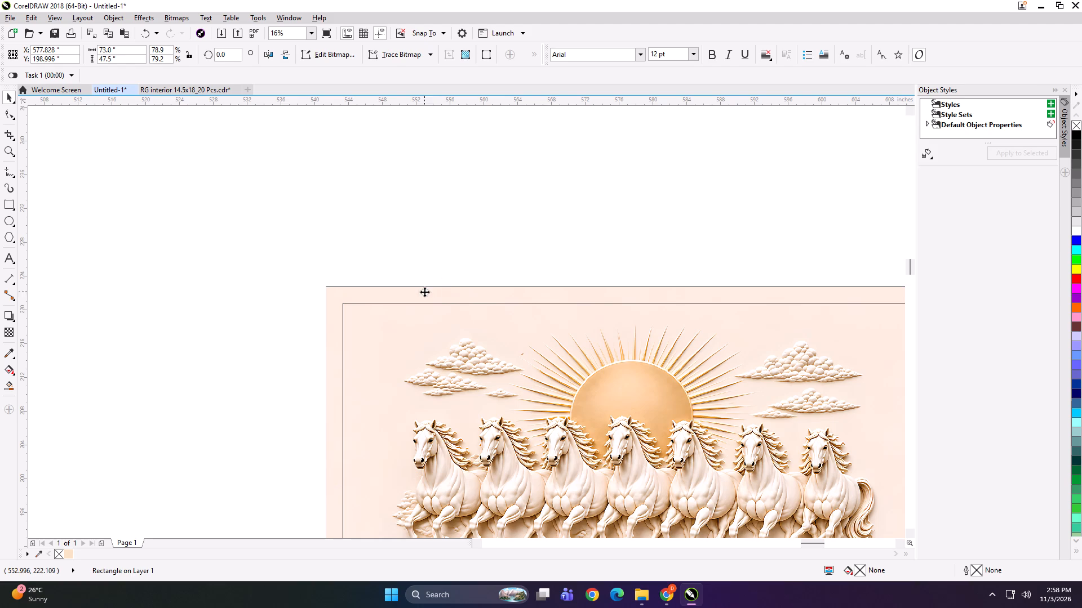
{"action": "left_click", "coordinate": [2, 203], "text": "shift"}
{"action": "key", "text": "shift+space"}
{"action": "scroll", "coordinate": [407, 167], "scroll_direction": "down", "scroll_amount": 1}
{"action": "double_click", "coordinate": [13, 203], "text": "shift"}
{"action": "key", "text": "space"}
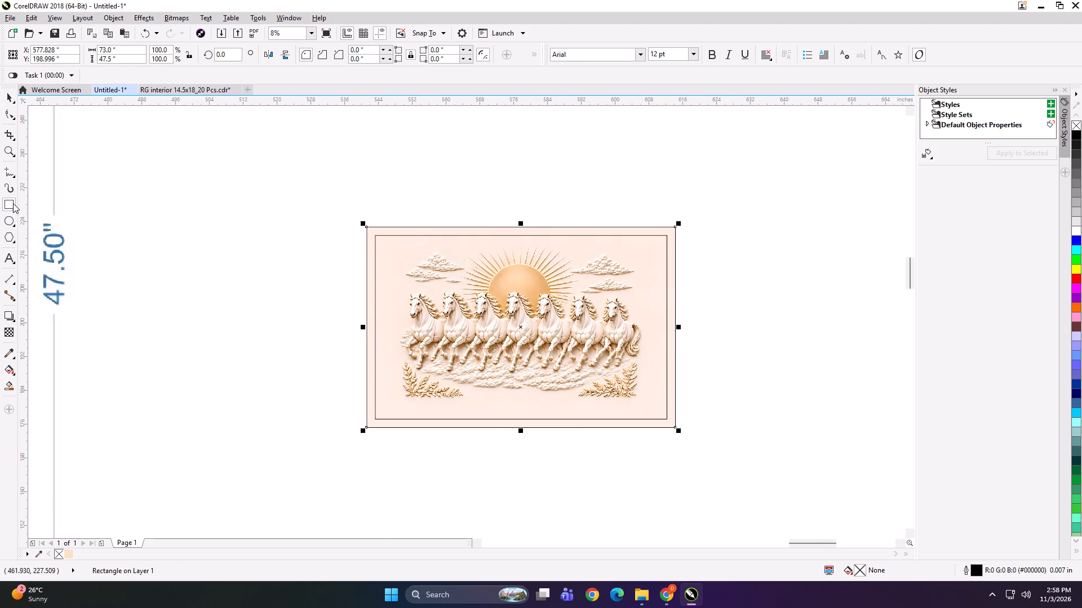
{"action": "left_click", "coordinate": [259, 171]}
{"action": "left_click", "coordinate": [475, 190]}
{"action": "left_click", "coordinate": [558, 319], "text": "alt"}
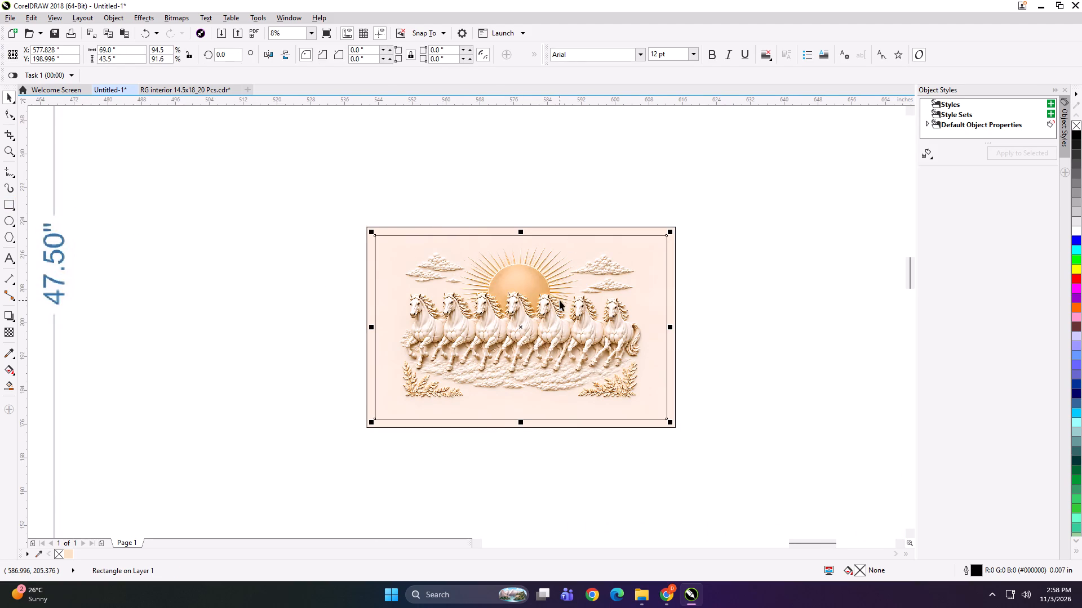
Stretch the seven-horses bitmap horizontally about its centre to about 87.7 inches wide, so the artwork fills the inner frame's width.
{"action": "left_click", "coordinate": [386, 228], "text": "alt"}
{"action": "scroll", "coordinate": [525, 271], "scroll_direction": "down", "scroll_amount": 1}
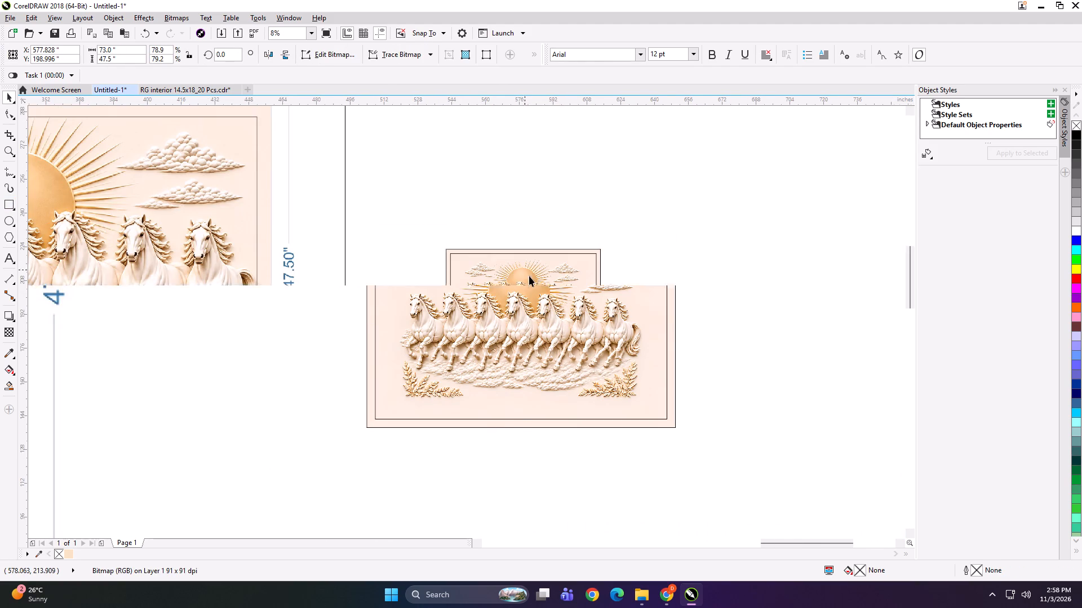
{"action": "scroll", "coordinate": [555, 295], "scroll_direction": "down", "scroll_amount": 1}
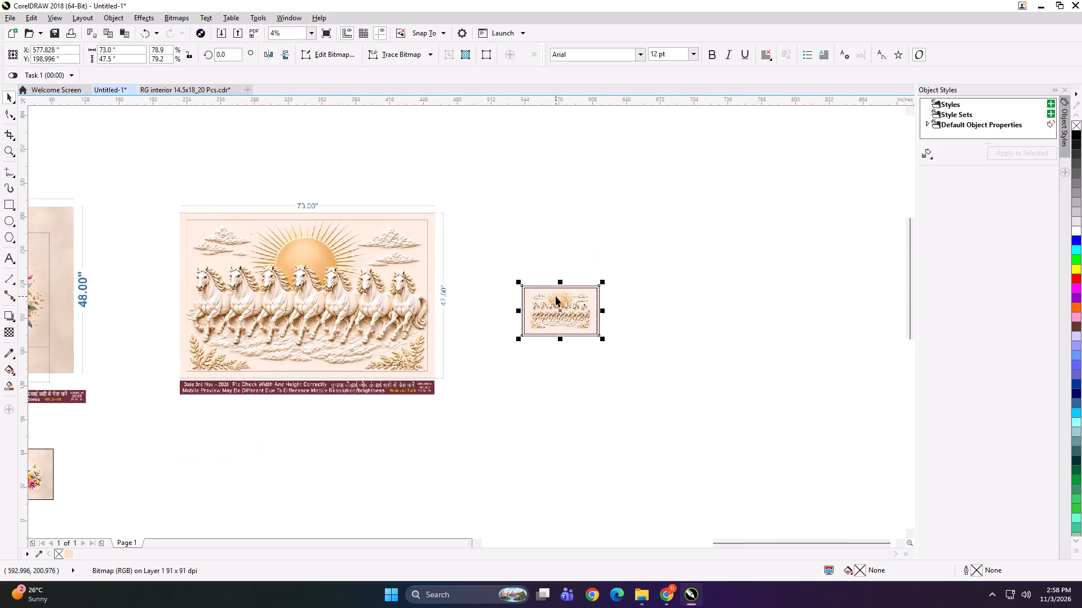
{"action": "scroll", "coordinate": [510, 305], "scroll_direction": "up", "scroll_amount": 1}
{"action": "scroll", "coordinate": [472, 331], "scroll_direction": "up", "scroll_amount": 2}
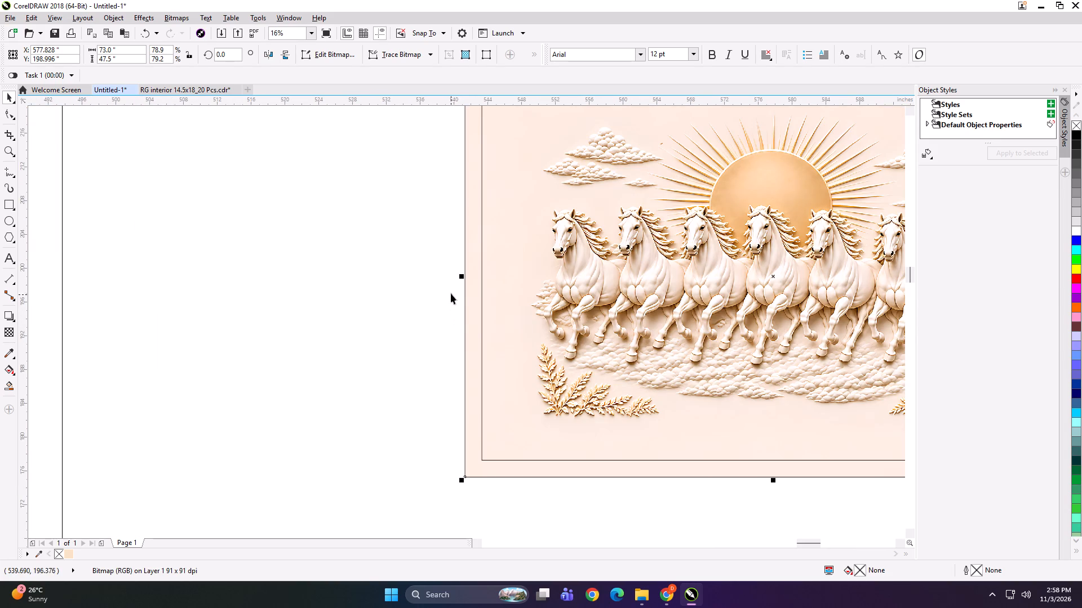
{"action": "left_click_drag", "start_coordinate": [459, 278], "coordinate": [430, 279]}
{"action": "left_click_drag", "start_coordinate": [429, 279], "coordinate": [384, 279], "text": "shift"}
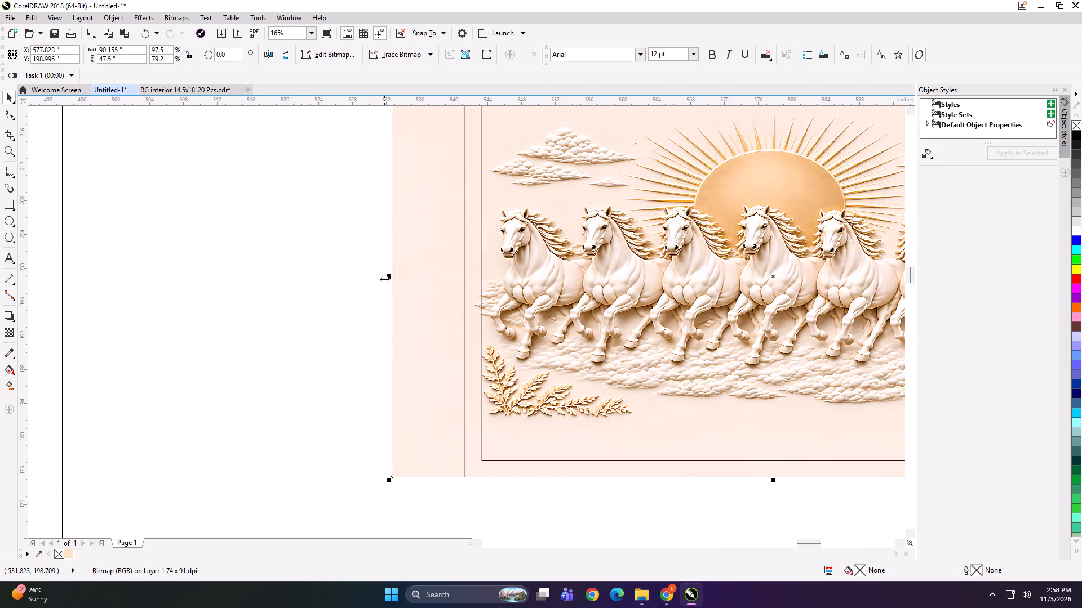
{"action": "left_click_drag", "start_coordinate": [387, 276], "coordinate": [397, 279]}
{"action": "scroll", "coordinate": [389, 290], "scroll_direction": "down", "scroll_amount": 2}
{"action": "scroll", "coordinate": [537, 294], "scroll_direction": "up", "scroll_amount": 1}
{"action": "scroll", "coordinate": [664, 287], "scroll_direction": "down", "scroll_amount": 1}
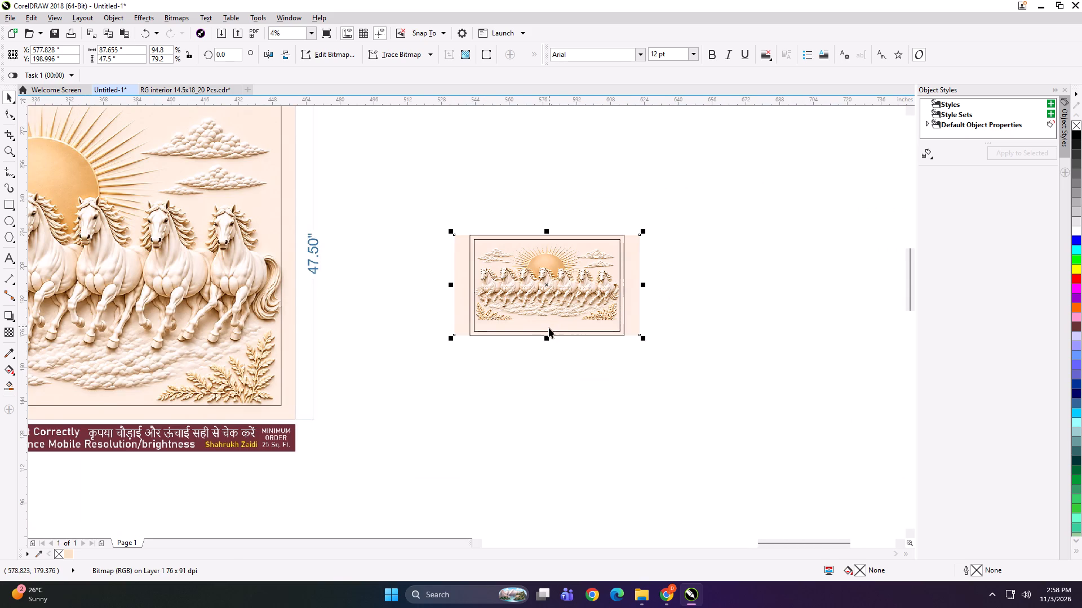
Stretch the seven-horses bitmap vertically about its centre to about 60.5 inches high, bringing the bottom foliage near the inner frame's lower edge.
{"action": "scroll", "coordinate": [566, 324], "scroll_direction": "down", "scroll_amount": 1}
{"action": "scroll", "coordinate": [562, 319], "scroll_direction": "up", "scroll_amount": 1}
{"action": "scroll", "coordinate": [517, 336], "scroll_direction": "up", "scroll_amount": 3}
{"action": "scroll", "coordinate": [520, 333], "scroll_direction": "down", "scroll_amount": 1}
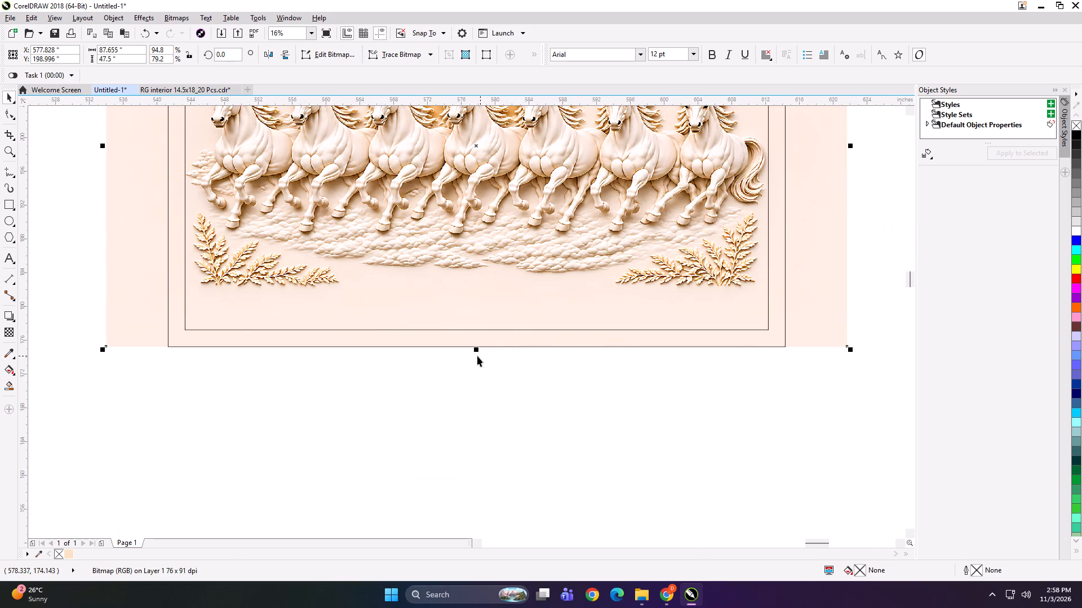
{"action": "left_click_drag", "start_coordinate": [476, 351], "coordinate": [476, 400]}
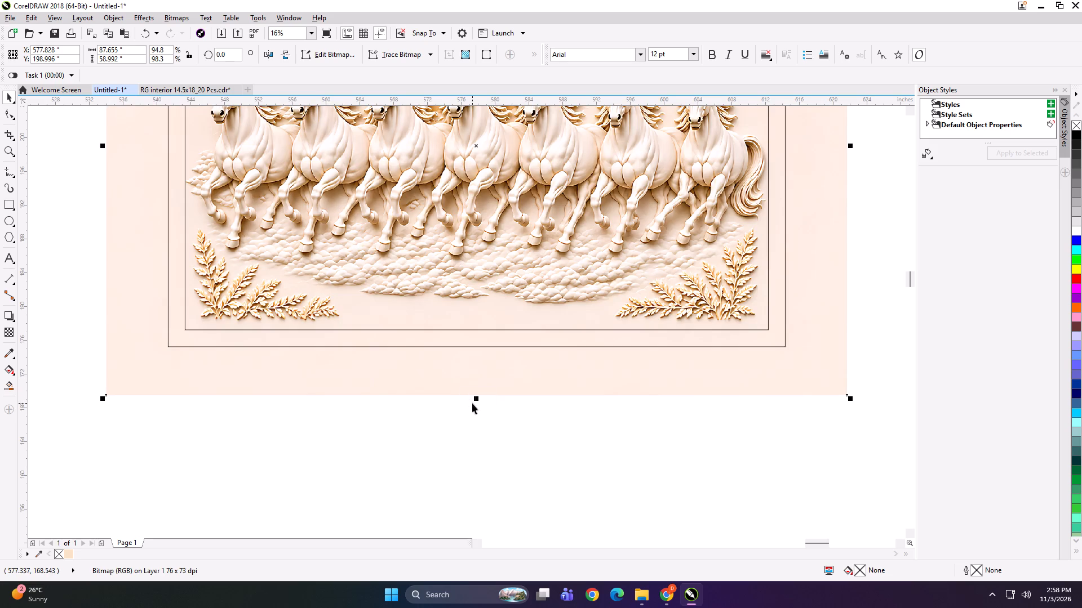
{"action": "left_click_drag", "start_coordinate": [477, 402], "coordinate": [478, 408], "text": "shift"}
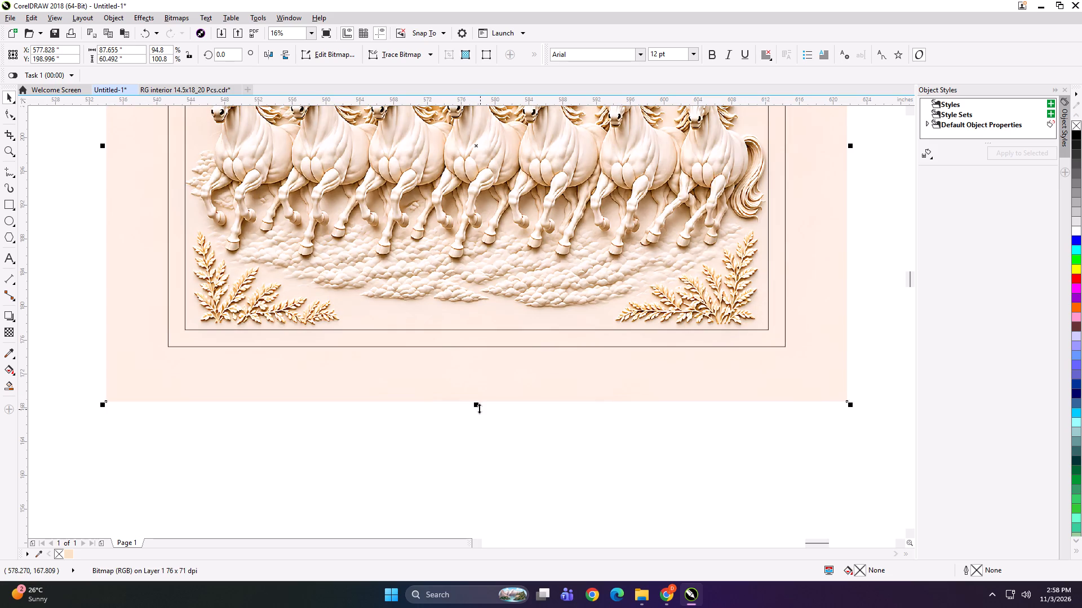
{"action": "scroll", "coordinate": [537, 404], "scroll_direction": "down", "scroll_amount": 2}
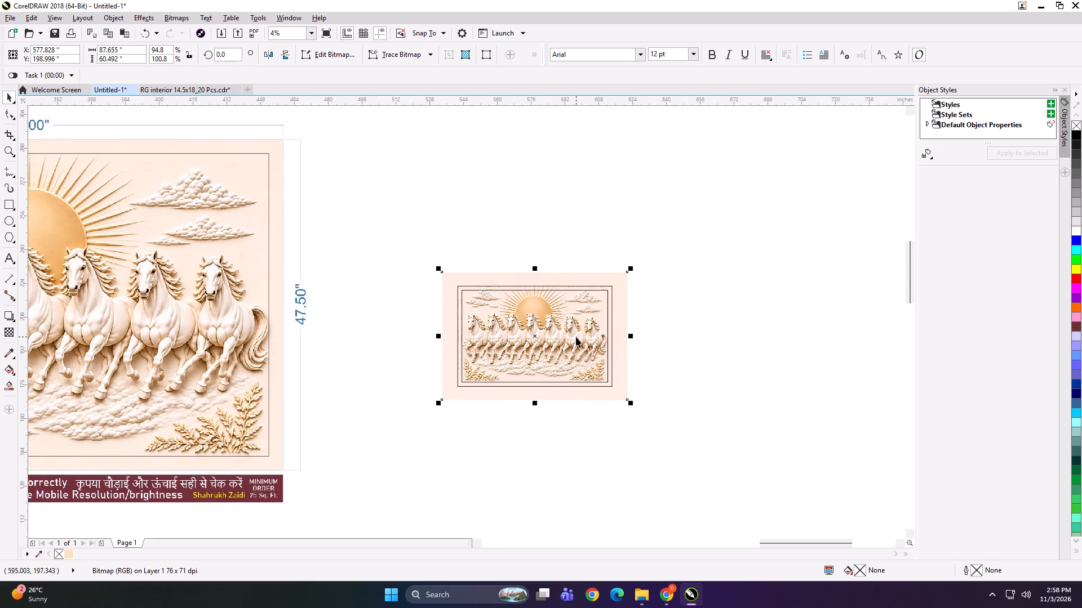
Lower the seven-horses bitmap's top edge to make it 57.5 inches high, keeping the sun rays inside the inner frame.
{"action": "scroll", "coordinate": [575, 254], "scroll_direction": "down", "scroll_amount": 1}
{"action": "scroll", "coordinate": [564, 291], "scroll_direction": "up", "scroll_amount": 1}
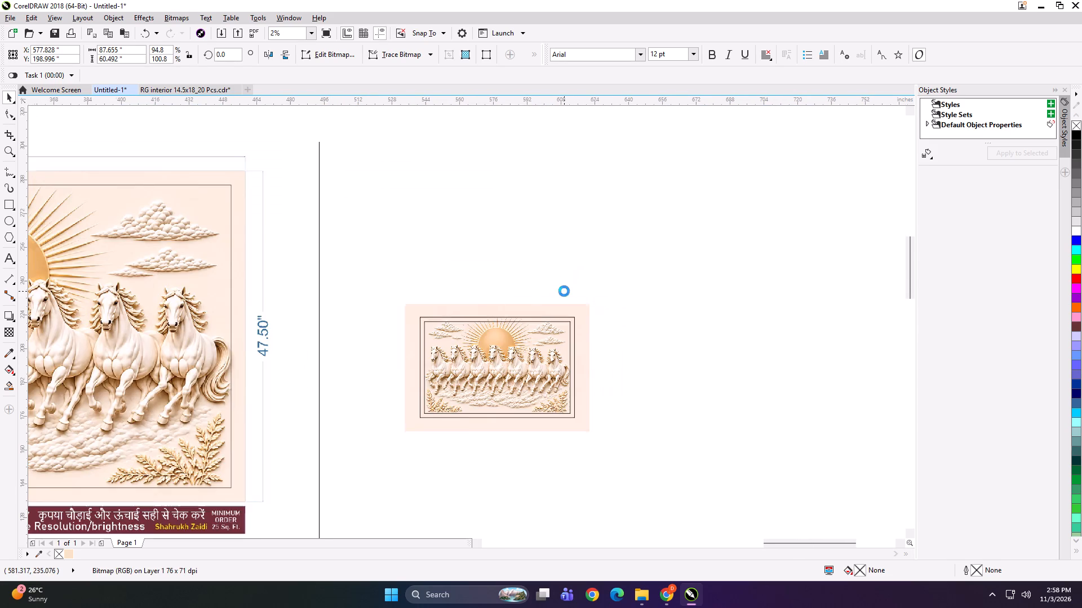
{"action": "scroll", "coordinate": [500, 316], "scroll_direction": "up", "scroll_amount": 2}
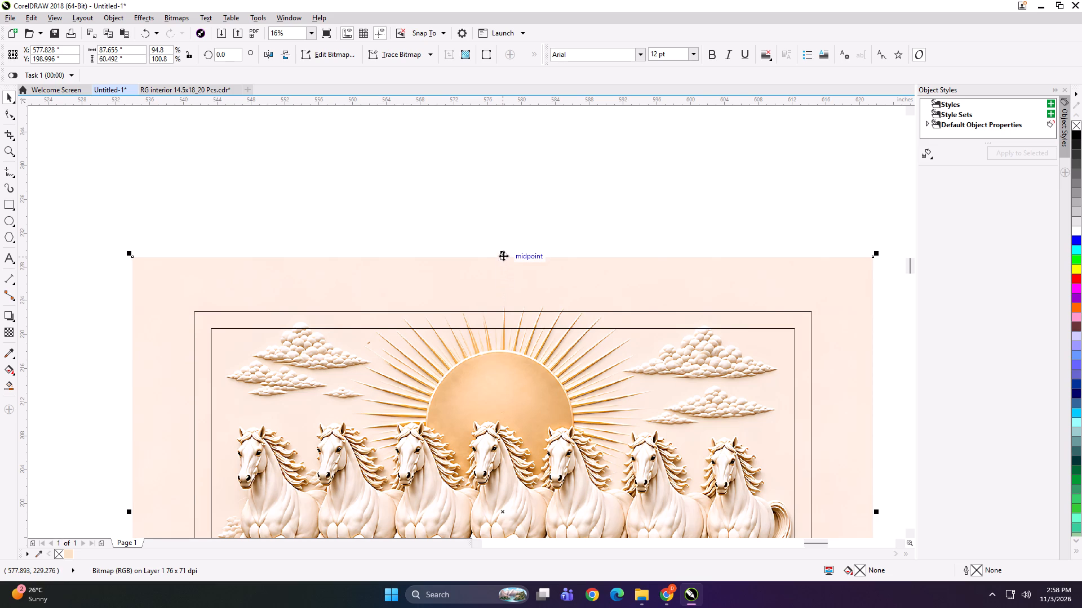
{"action": "left_click_drag", "start_coordinate": [503, 253], "coordinate": [508, 269]}
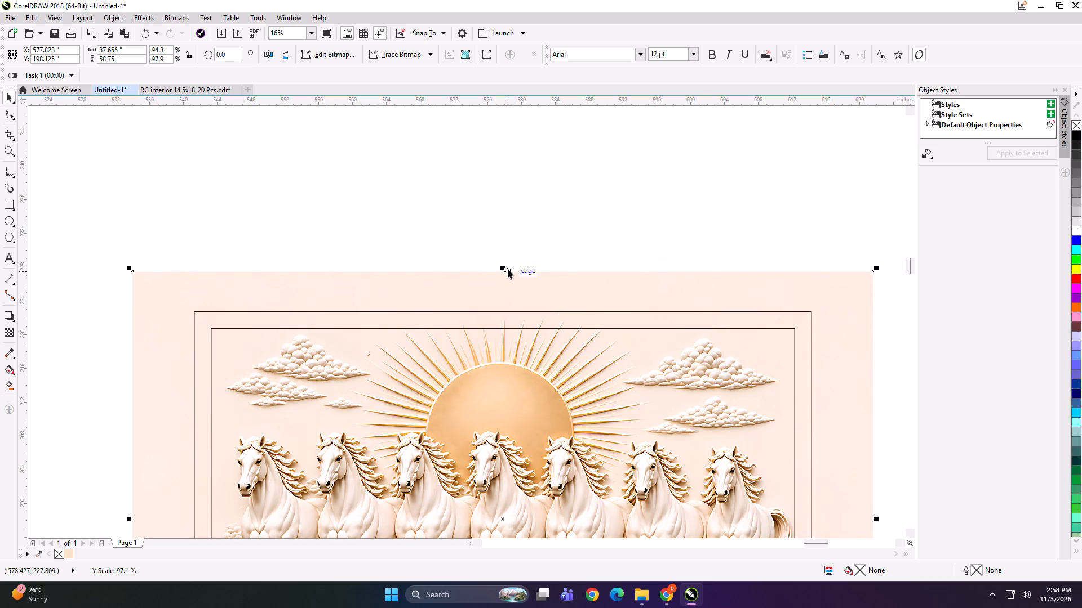
{"action": "left_click_drag", "start_coordinate": [504, 269], "coordinate": [510, 275]}
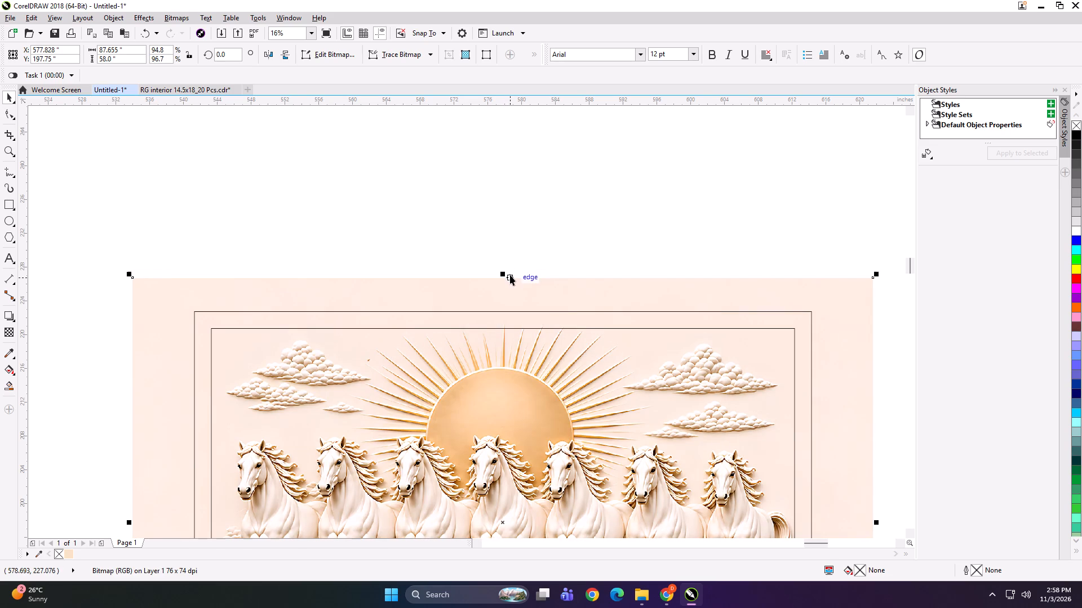
{"action": "left_click_drag", "start_coordinate": [503, 274], "coordinate": [511, 279]}
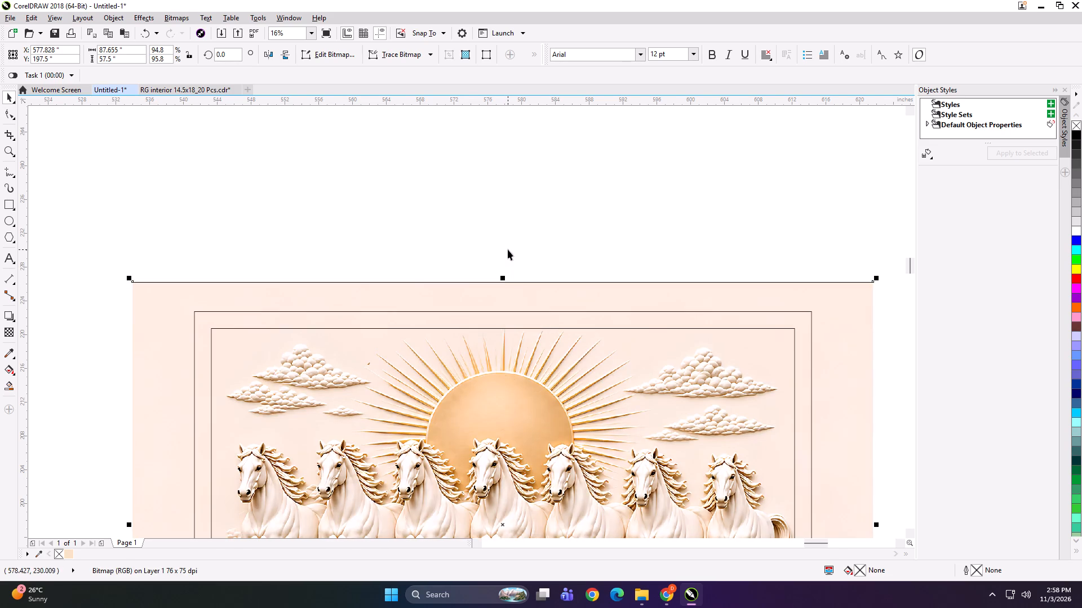
PowerClip the seven-horses bitmap inside the outer 73 by 47.5 inch rectangle.
{"action": "scroll", "coordinate": [508, 249], "scroll_direction": "down", "scroll_amount": 1}
{"action": "scroll", "coordinate": [597, 470], "scroll_direction": "up", "scroll_amount": 2}
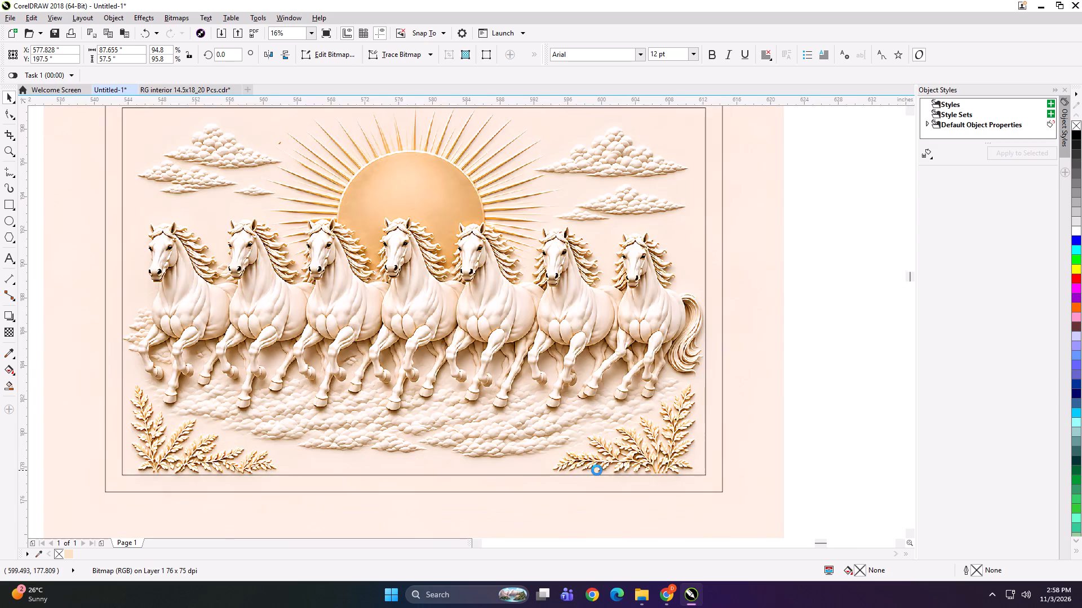
{"action": "scroll", "coordinate": [582, 426], "scroll_direction": "down", "scroll_amount": 3}
{"action": "scroll", "coordinate": [609, 409], "scroll_direction": "up", "scroll_amount": 3}
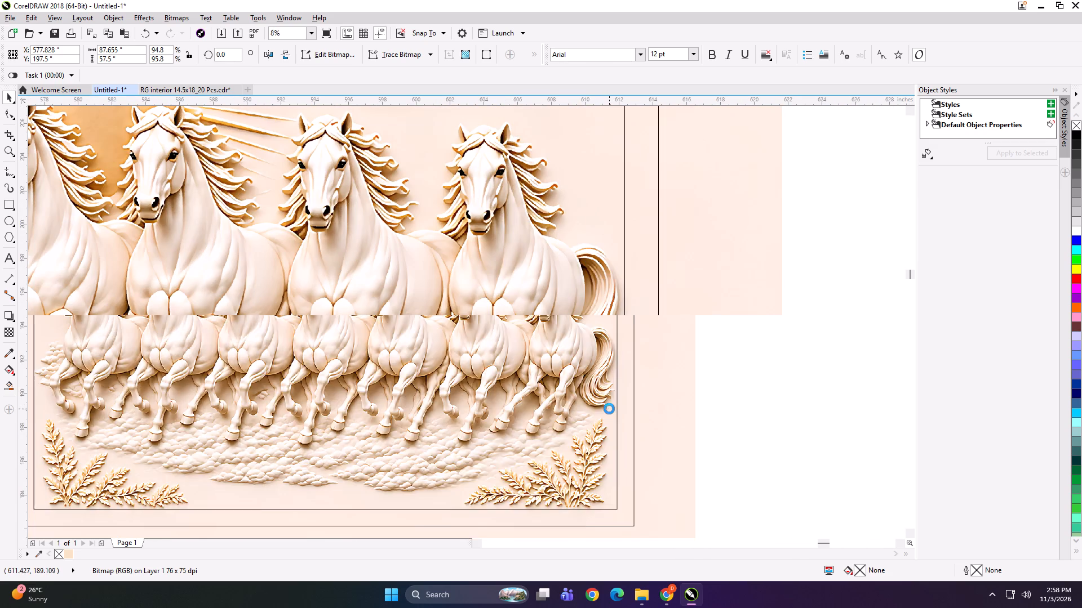
{"action": "key", "text": "shift+Return"}
{"action": "left_click", "coordinate": [637, 395]}
{"action": "scroll", "coordinate": [626, 336], "scroll_direction": "down", "scroll_amount": 4}
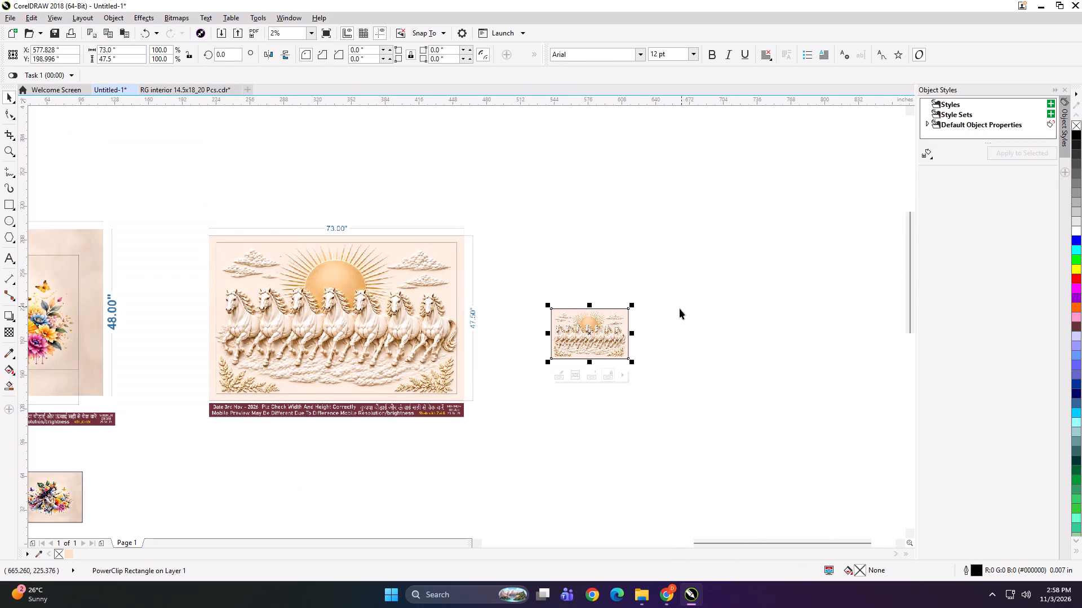
Move the clipped seven-horses artwork off the inner guide rectangle and delete that rectangle.
{"action": "left_click", "coordinate": [661, 240]}
{"action": "left_click_drag", "start_coordinate": [607, 322], "coordinate": [602, 301]}
{"action": "left_click_drag", "start_coordinate": [602, 276], "coordinate": [602, 261]}
{"action": "left_click", "coordinate": [682, 305]}
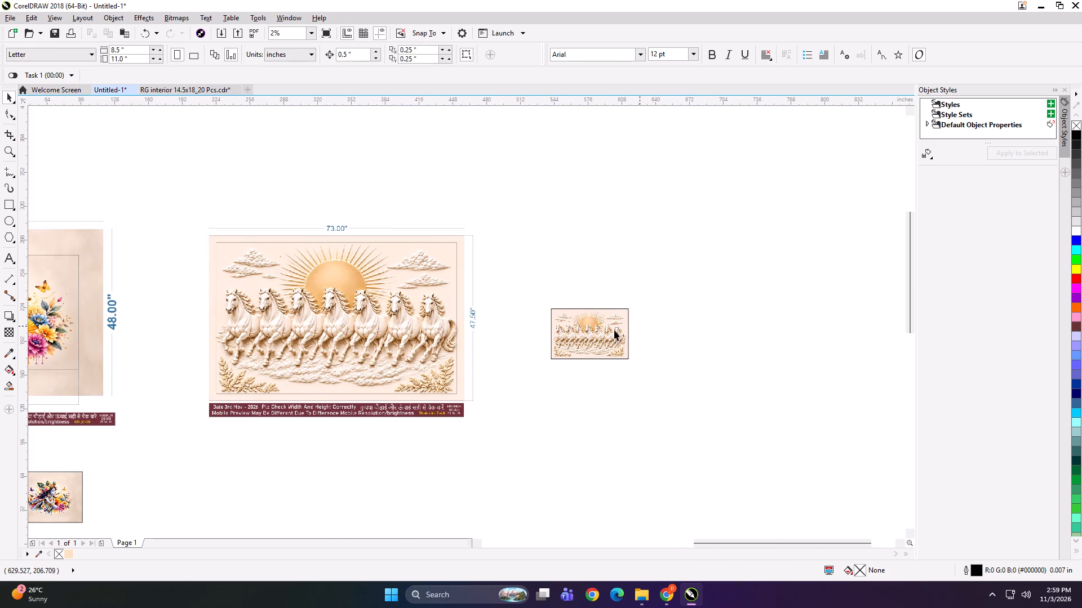
{"action": "left_click", "coordinate": [603, 330]}
{"action": "left_click_drag", "start_coordinate": [586, 329], "coordinate": [598, 300]}
{"action": "left_click", "coordinate": [669, 306]}
{"action": "left_click_drag", "start_coordinate": [673, 302], "coordinate": [539, 378]}
{"action": "left_click", "coordinate": [538, 379]}
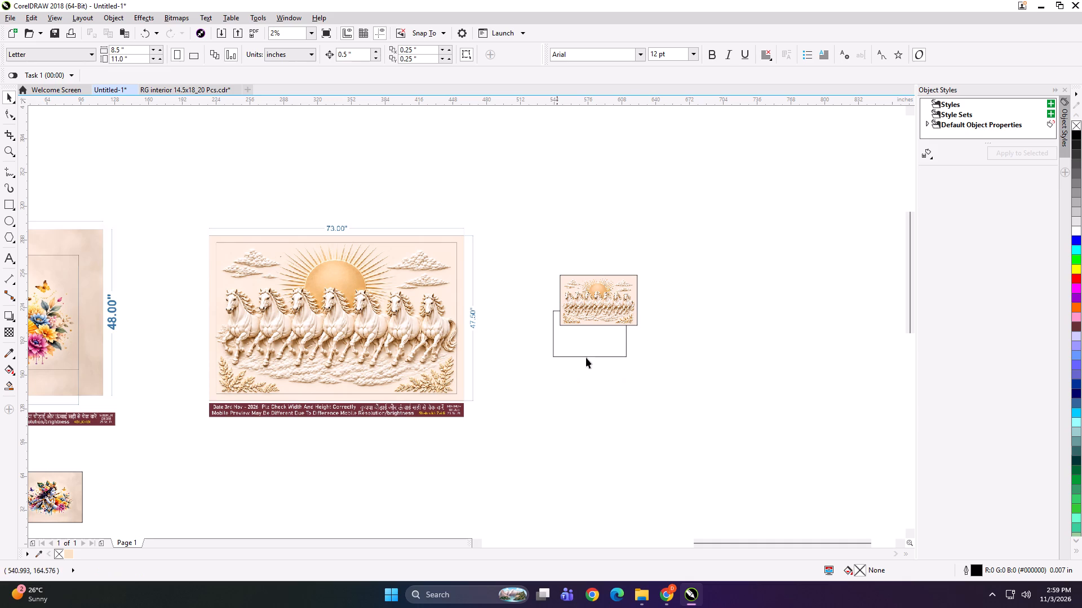
{"action": "left_click_drag", "start_coordinate": [611, 341], "coordinate": [626, 390]}
{"action": "key", "text": "Delete"}
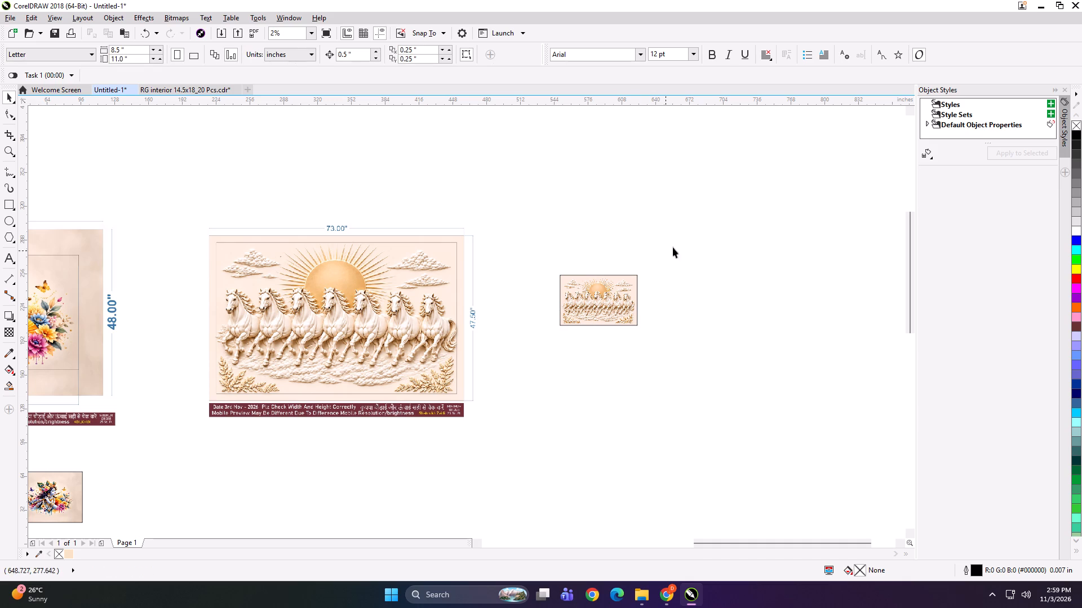
Export the clipped seven-horses artwork as an uncompressed TIFF named 73x47.5 in the DEALS BUG folder.
{"action": "left_click_drag", "start_coordinate": [681, 253], "coordinate": [532, 372]}
{"action": "key", "text": "ctrl+e"}
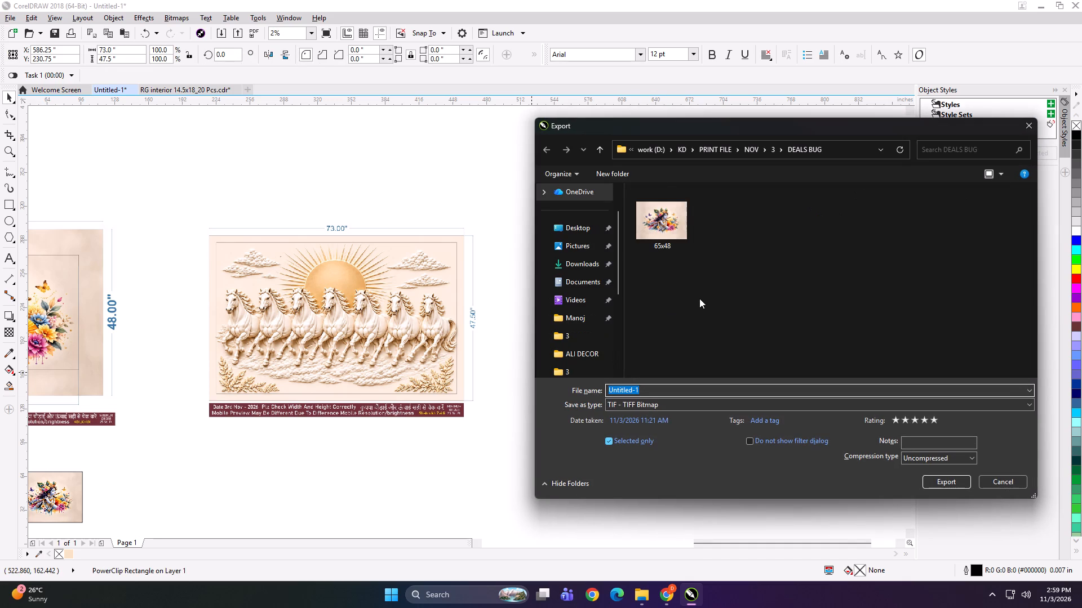
{"action": "type", "text": "73x47.5"}
{"action": "key", "text": "space"}
{"action": "key", "text": "Return"}
{"action": "key", "text": "Return"}
Move the clipped seven-horses artwork beneath its dimensioned preview and enlarge it to nearly the preview's width.
{"action": "scroll", "coordinate": [672, 307], "scroll_direction": "down", "scroll_amount": 1}
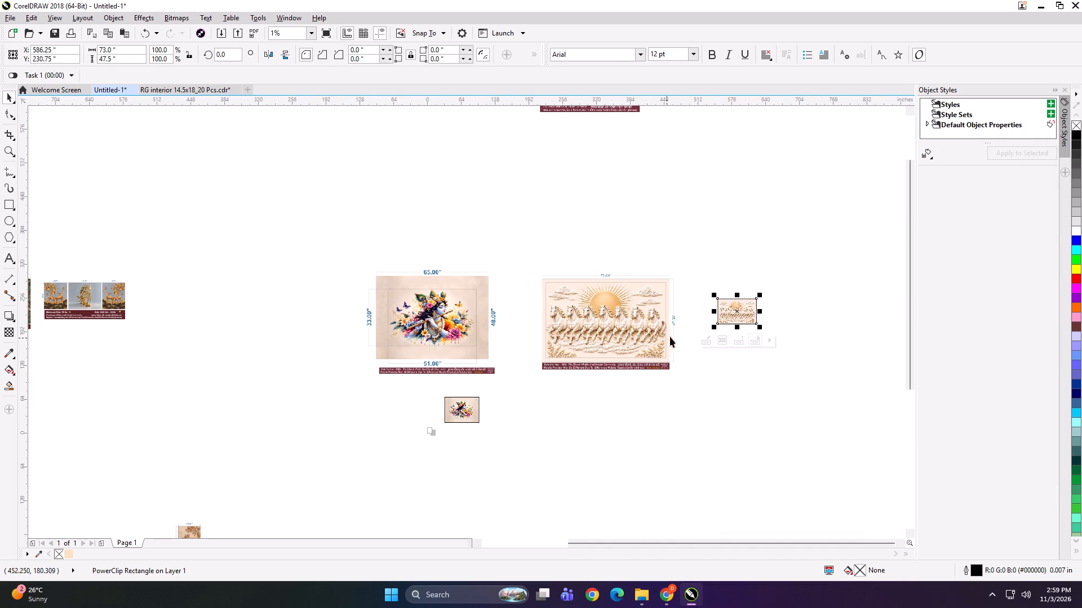
{"action": "left_click_drag", "start_coordinate": [736, 316], "coordinate": [566, 394]}
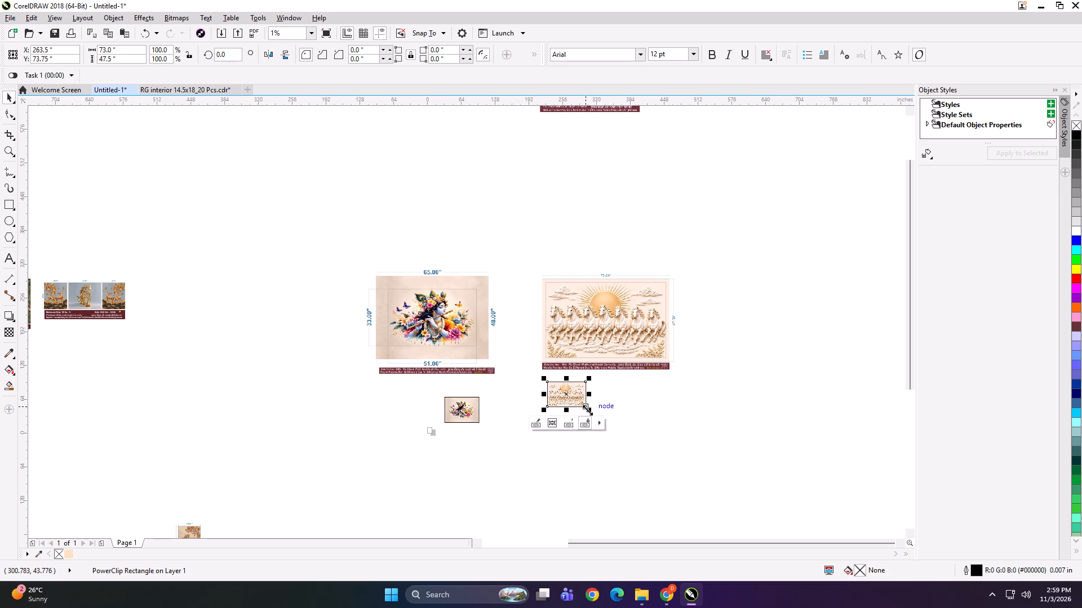
{"action": "left_click_drag", "start_coordinate": [587, 410], "coordinate": [709, 463]}
Move the small clipped Krishna artwork beneath its dimensioned preview and enlarge it to nearly the preview's width.
{"action": "left_click_drag", "start_coordinate": [466, 414], "coordinate": [406, 405]}
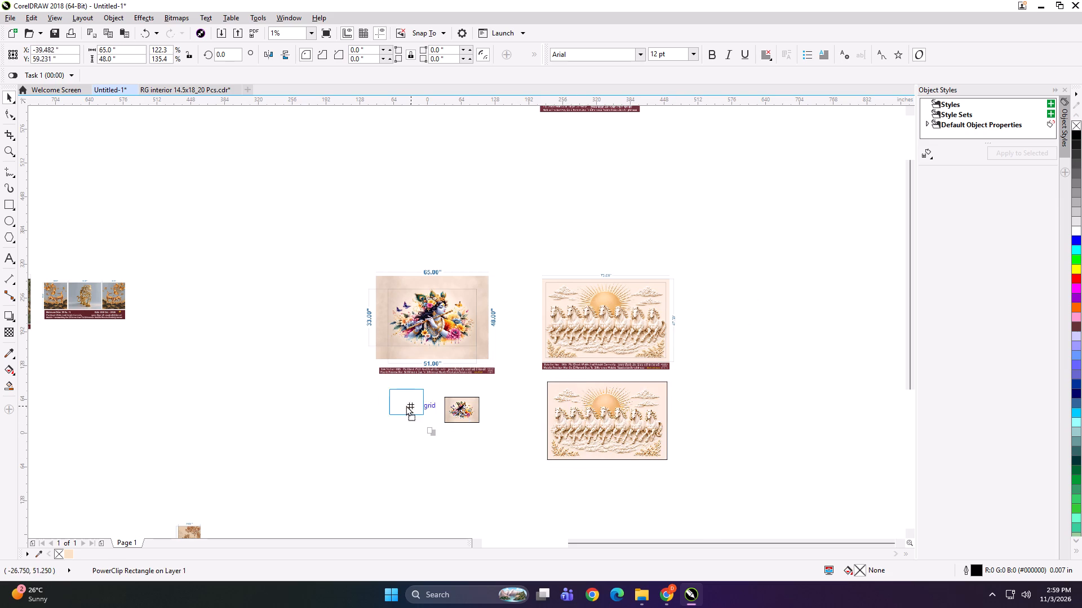
{"action": "left_click_drag", "start_coordinate": [406, 405], "coordinate": [396, 404]}
{"action": "left_click_drag", "start_coordinate": [411, 415], "coordinate": [505, 466]}
Shift the Krishna preview and clipped artwork closer to the seven-horses pair, and group all four objects.
{"action": "left_click", "coordinate": [463, 360], "text": "shift"}
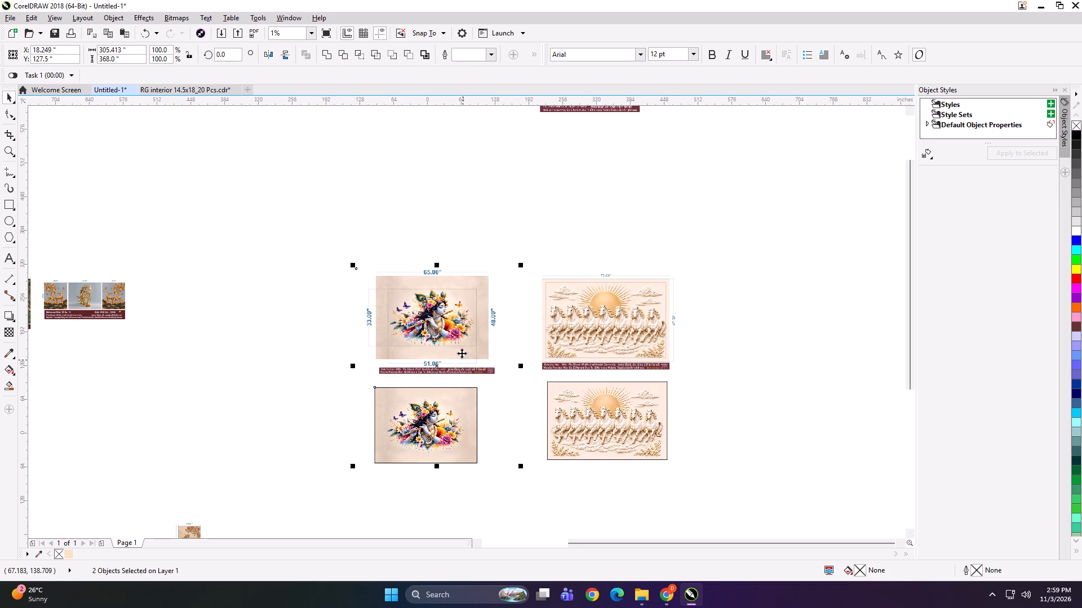
{"action": "left_click_drag", "start_coordinate": [460, 337], "coordinate": [475, 340]}
{"action": "left_click_drag", "start_coordinate": [322, 234], "coordinate": [705, 516]}
{"action": "key", "text": "ctrl+g"}
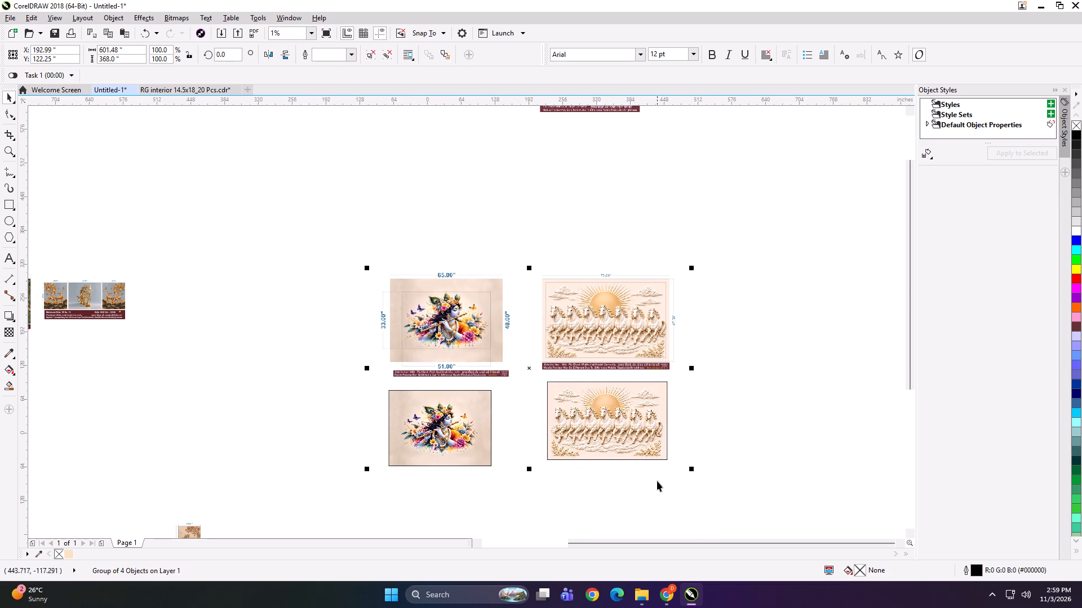
Shrink the group of Krishna and seven-horses previews and artworks proportionally to about 4.4 by 2.7 inches.
{"action": "left_click_drag", "start_coordinate": [693, 470], "coordinate": [549, 380], "text": "shift"}
{"action": "scroll", "coordinate": [530, 371], "scroll_direction": "up", "scroll_amount": 2}
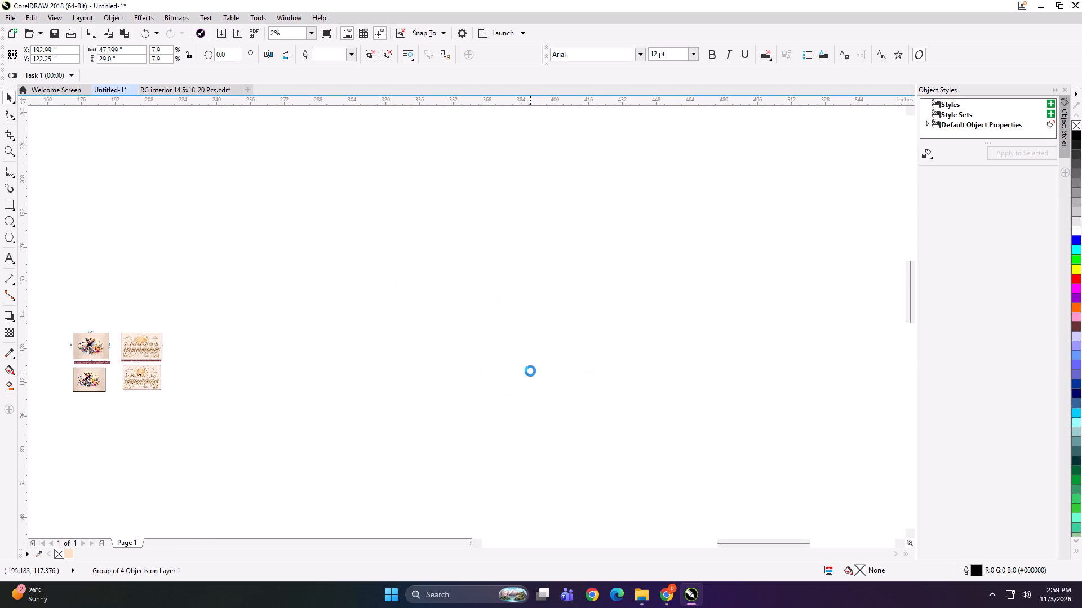
{"action": "scroll", "coordinate": [98, 365], "scroll_direction": "up", "scroll_amount": 2}
{"action": "left_click_drag", "start_coordinate": [112, 309], "coordinate": [366, 292]}
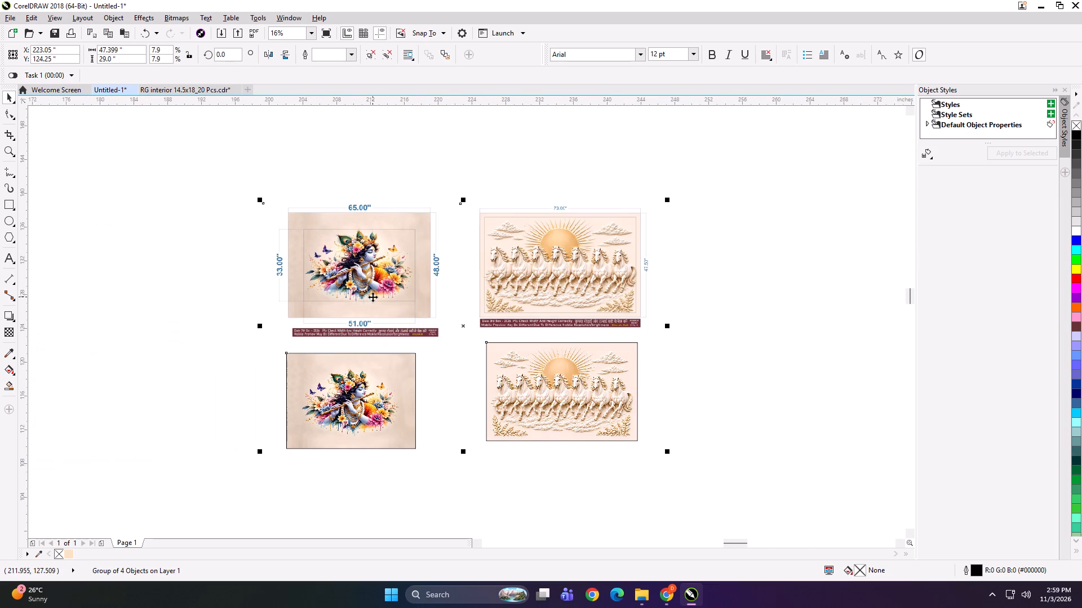
{"action": "left_click_drag", "start_coordinate": [666, 454], "coordinate": [655, 450], "text": "shift"}
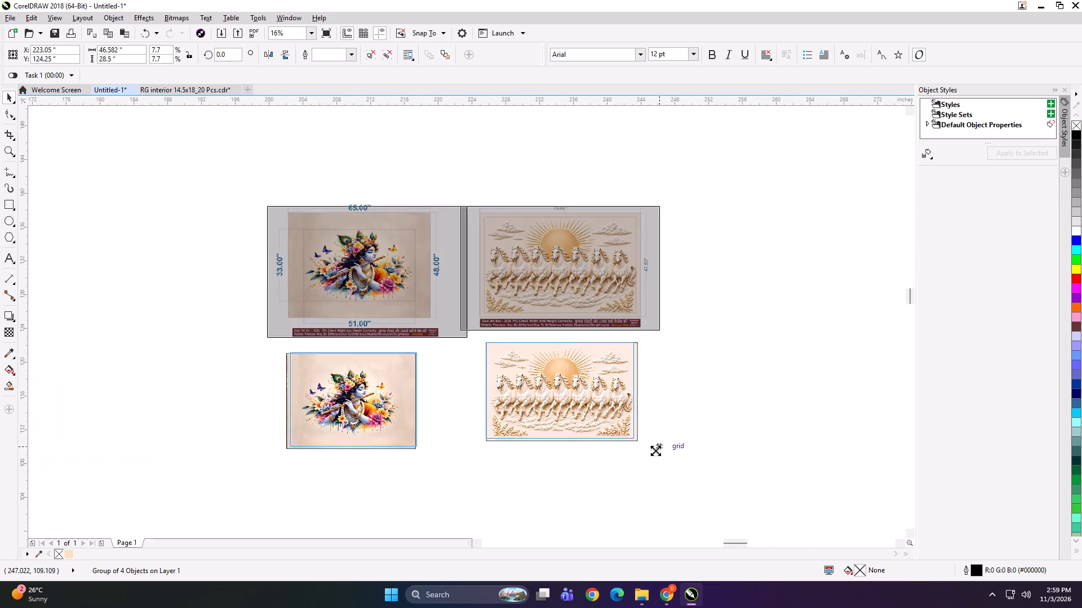
{"action": "left_click_drag", "start_coordinate": [655, 450], "coordinate": [536, 386], "text": "shift"}
{"action": "scroll", "coordinate": [447, 350], "scroll_direction": "up", "scroll_amount": 3}
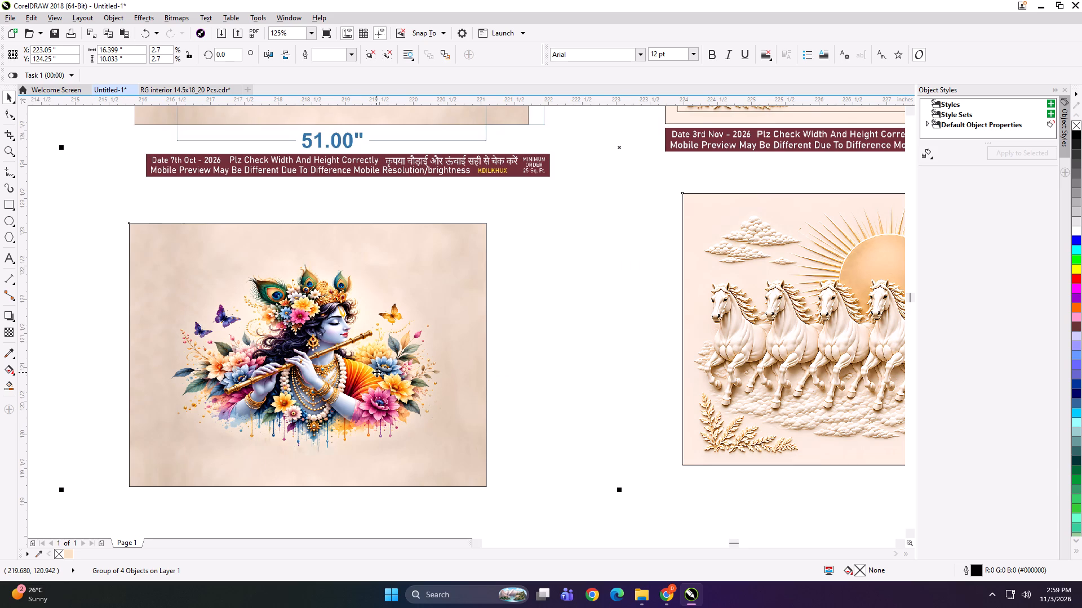
{"action": "scroll", "coordinate": [469, 365], "scroll_direction": "down", "scroll_amount": 2}
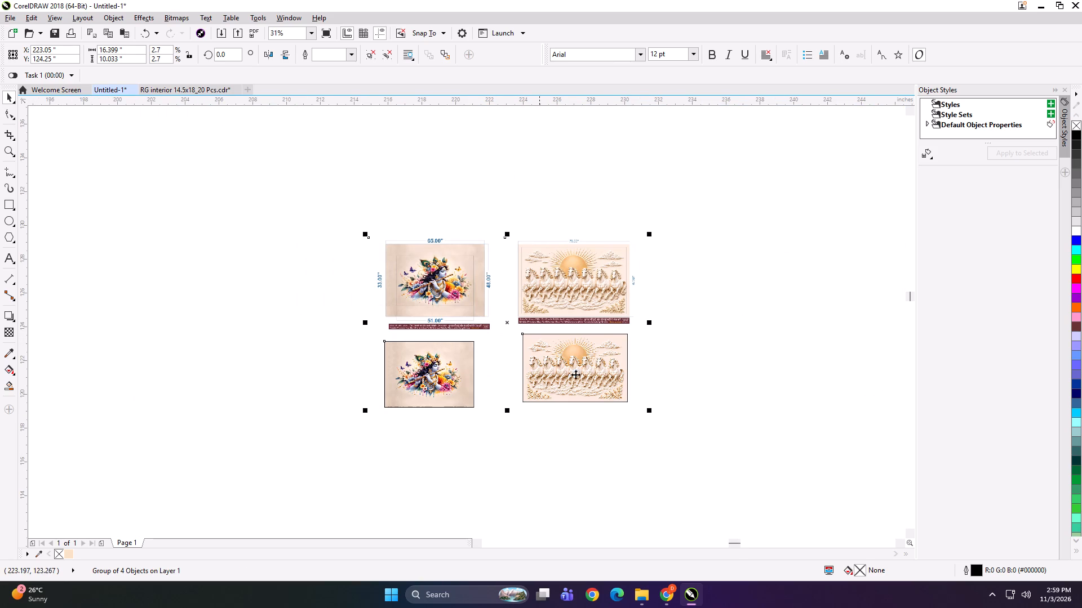
{"action": "left_click_drag", "start_coordinate": [649, 410], "coordinate": [547, 373], "text": "shift"}
Export the reduced four-object group as a TIFF with a file name beginning GD in the DEALS BUG folder.
{"action": "key", "text": "ctrl+e"}
{"action": "type", "text": "GD"}
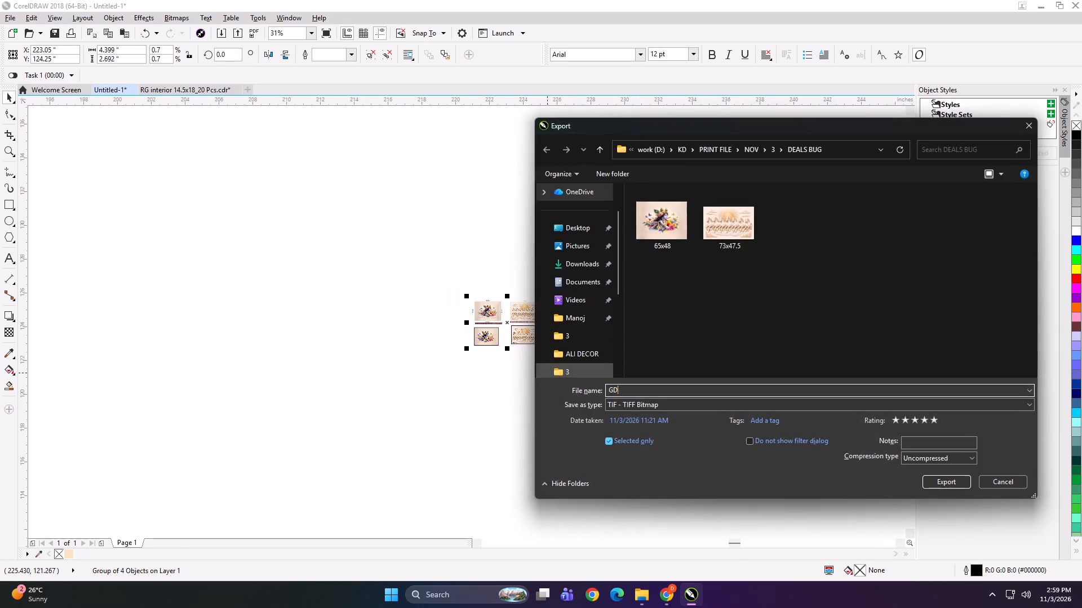
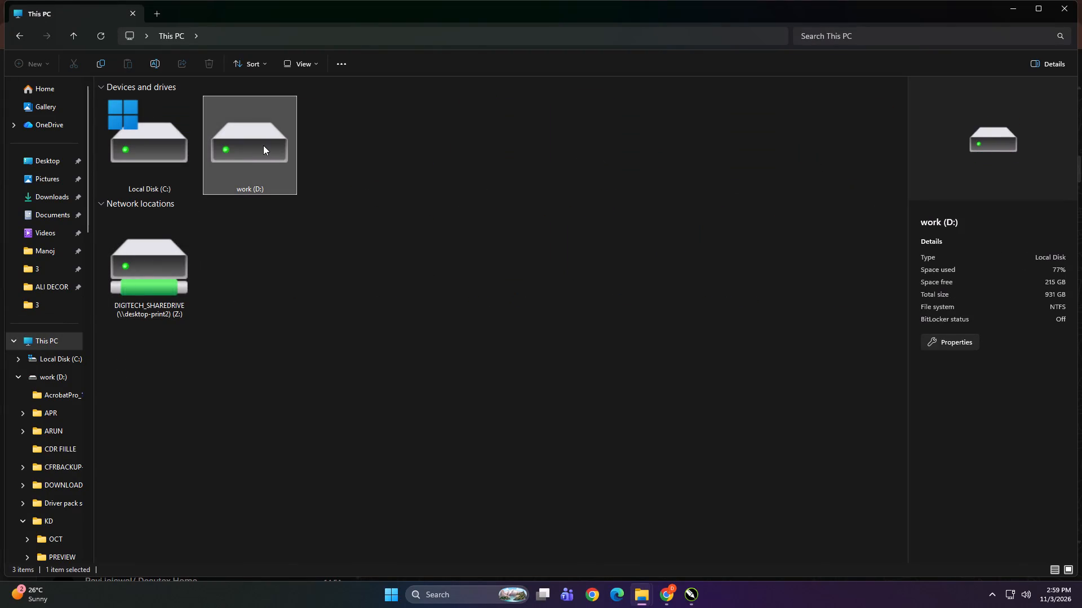
Copy the DEALS BUG client folder from KD\PRINT FILE\NOV\3 on the work (D:) drive.
{"action": "double_click", "coordinate": [263, 145]}
{"action": "double_click", "coordinate": [283, 271]}
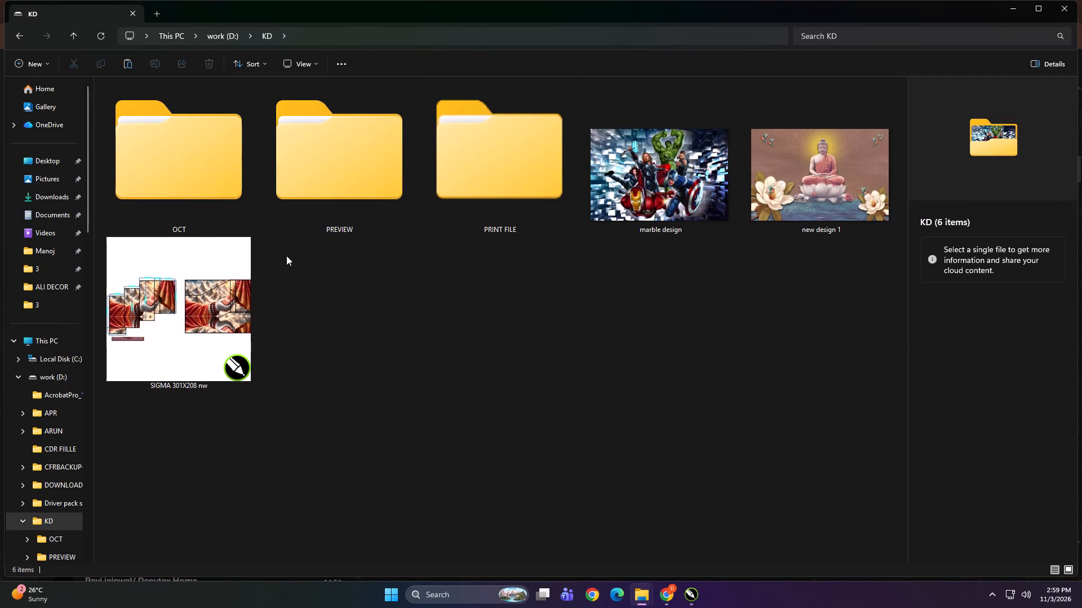
{"action": "double_click", "coordinate": [484, 163]}
{"action": "double_click", "coordinate": [198, 160]}
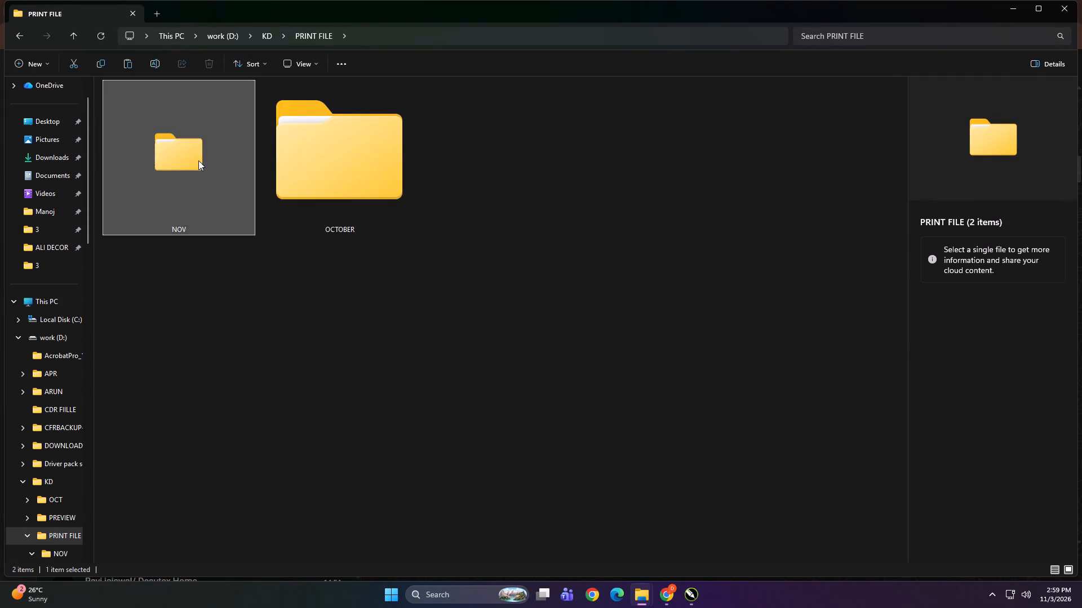
{"action": "double_click", "coordinate": [465, 141]}
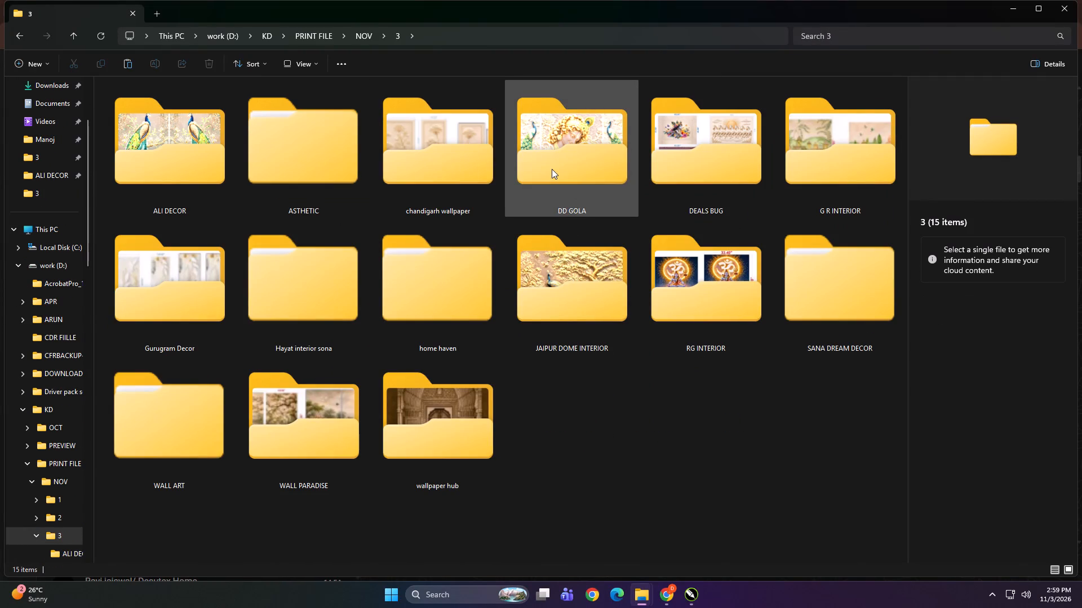
{"action": "left_click", "coordinate": [691, 169]}
{"action": "key", "text": "ctrl+c"}
Open the Print\NOV\3 folder on the DIGITECH_SHAREDRIVE (Z:) network drive as the destination for the copied client folder.
{"action": "scroll", "coordinate": [54, 303], "scroll_direction": "up", "scroll_amount": 2}
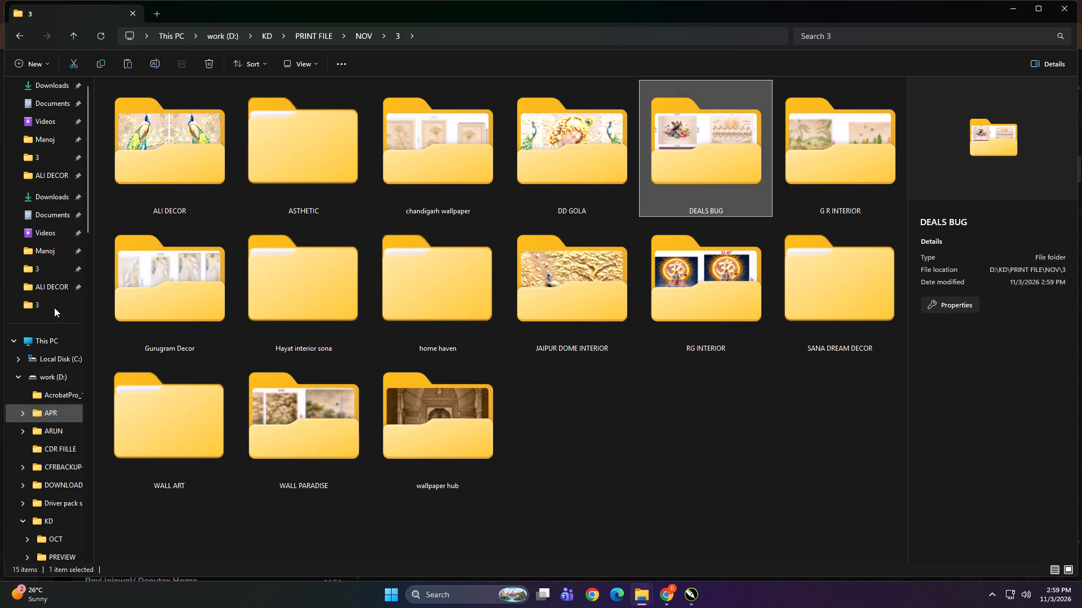
{"action": "scroll", "coordinate": [54, 307], "scroll_direction": "up", "scroll_amount": 3}
{"action": "left_click", "coordinate": [53, 336]}
{"action": "double_click", "coordinate": [121, 273]}
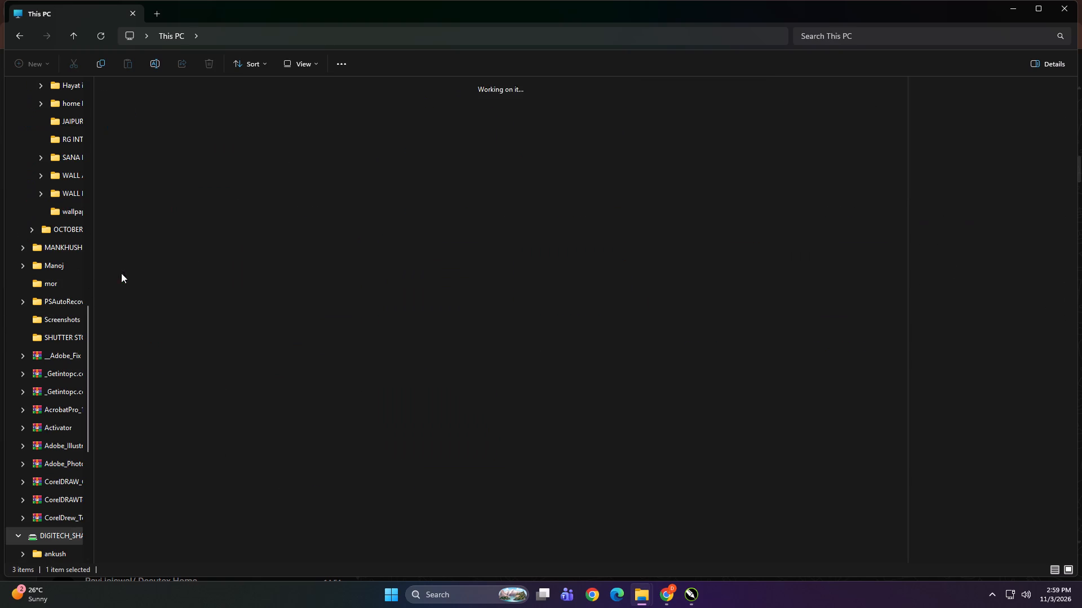
{"action": "left_click", "coordinate": [698, 123]}
{"action": "double_click", "coordinate": [705, 120]}
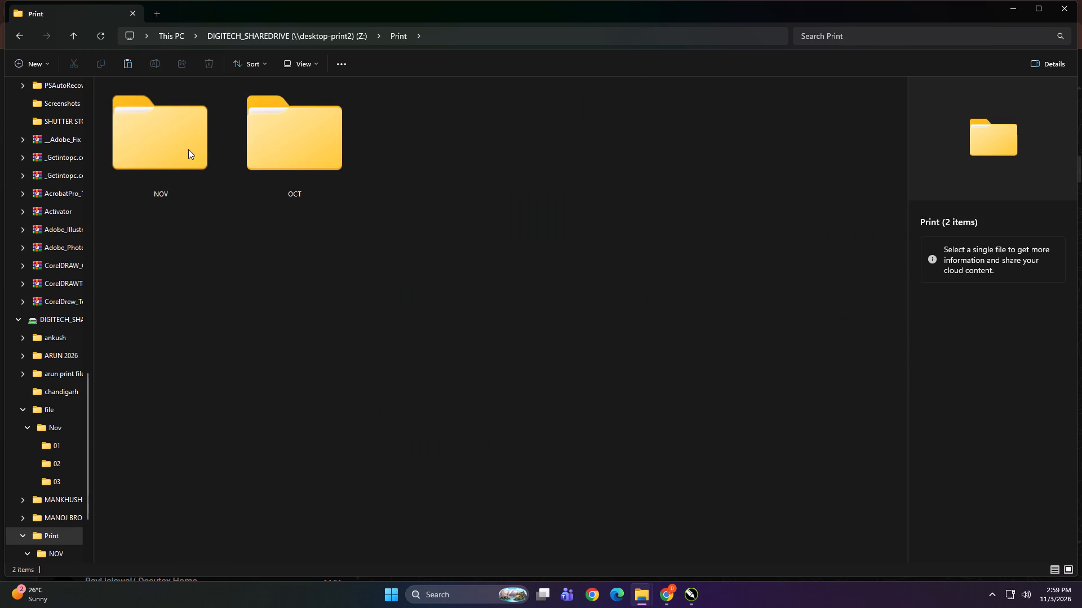
{"action": "left_click", "coordinate": [188, 149]}
{"action": "left_click", "coordinate": [188, 149]}
{"action": "double_click", "coordinate": [484, 162]}
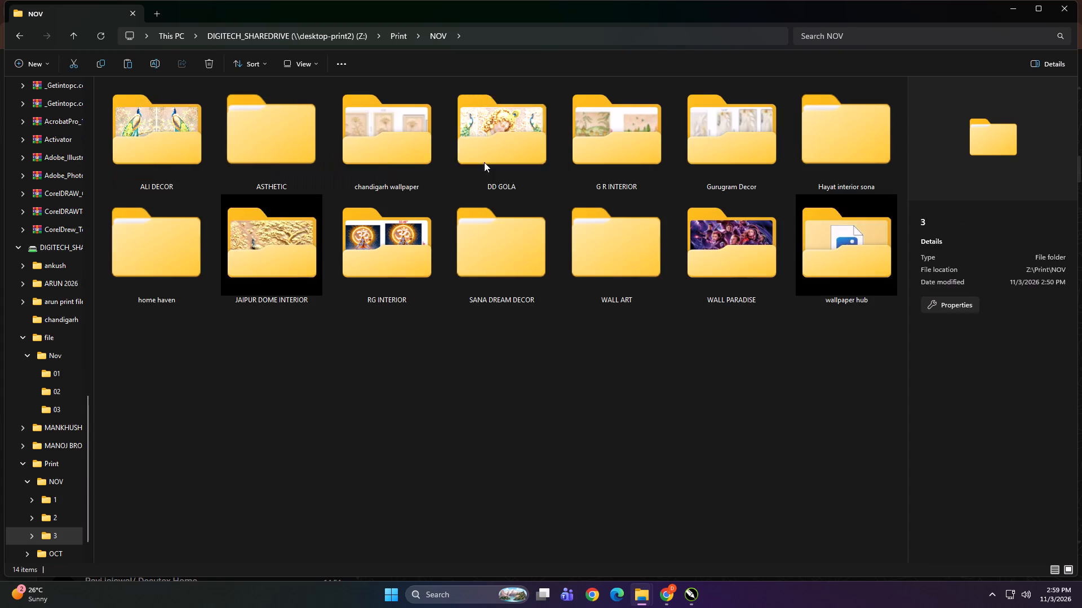
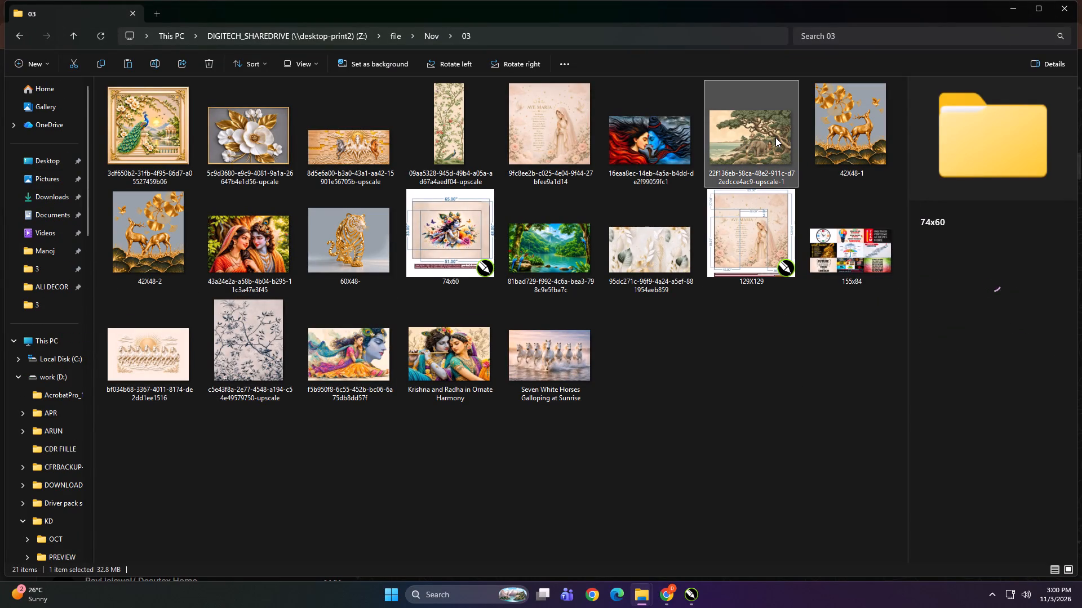
Import the tree scene (22f136eb), 42X48-1, 42X48-2 and 60X48- images from Z:\file\Nov\03 into the Untitled-1 drawing in CorelDRAW.
{"action": "left_click", "coordinate": [842, 140], "text": "ctrl"}
{"action": "left_click", "coordinate": [150, 235], "text": "ctrl"}
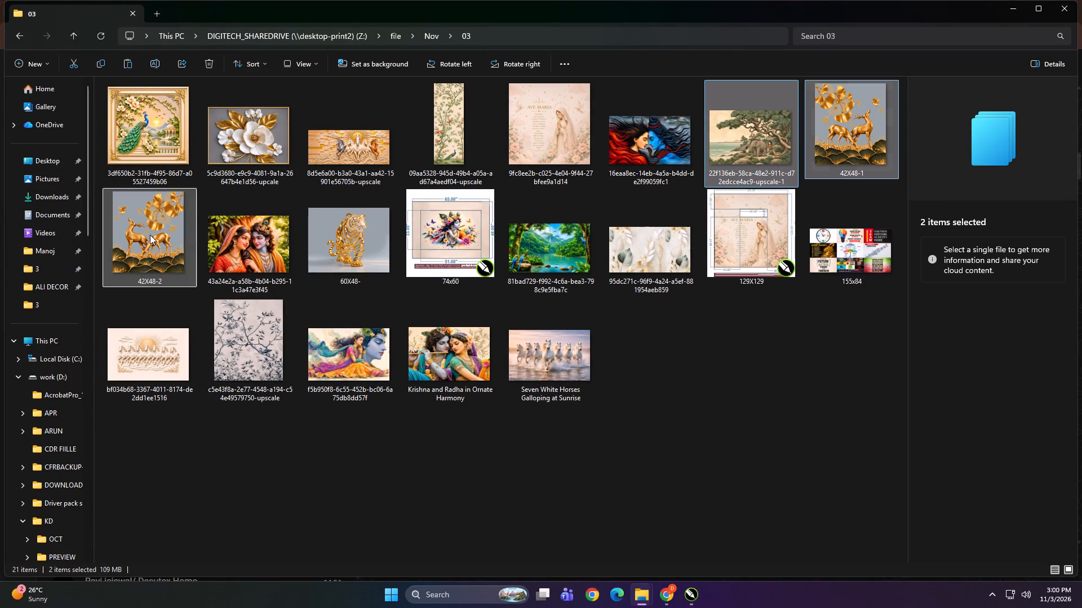
{"action": "left_click", "coordinate": [338, 247], "text": "ctrl"}
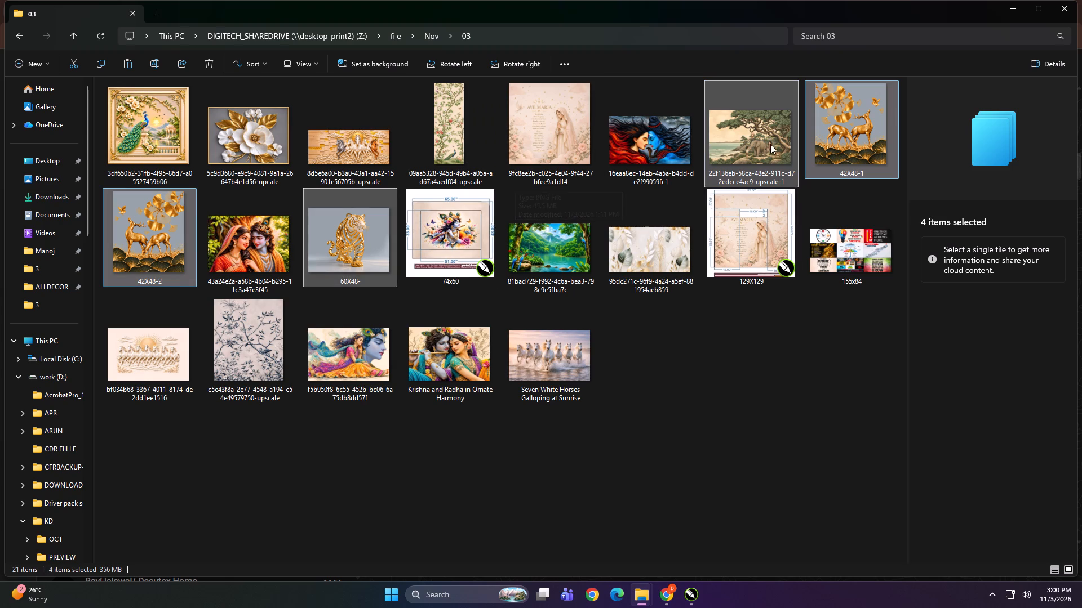
{"action": "left_click_drag", "start_coordinate": [761, 131], "coordinate": [697, 594]}
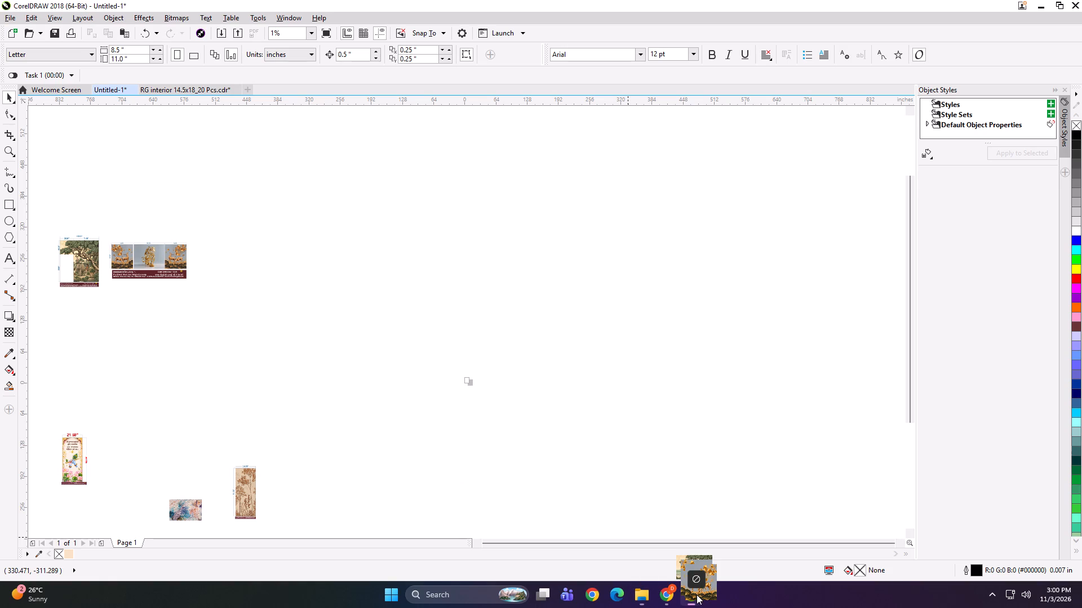
{"action": "left_click_drag", "start_coordinate": [697, 594], "coordinate": [481, 295]}
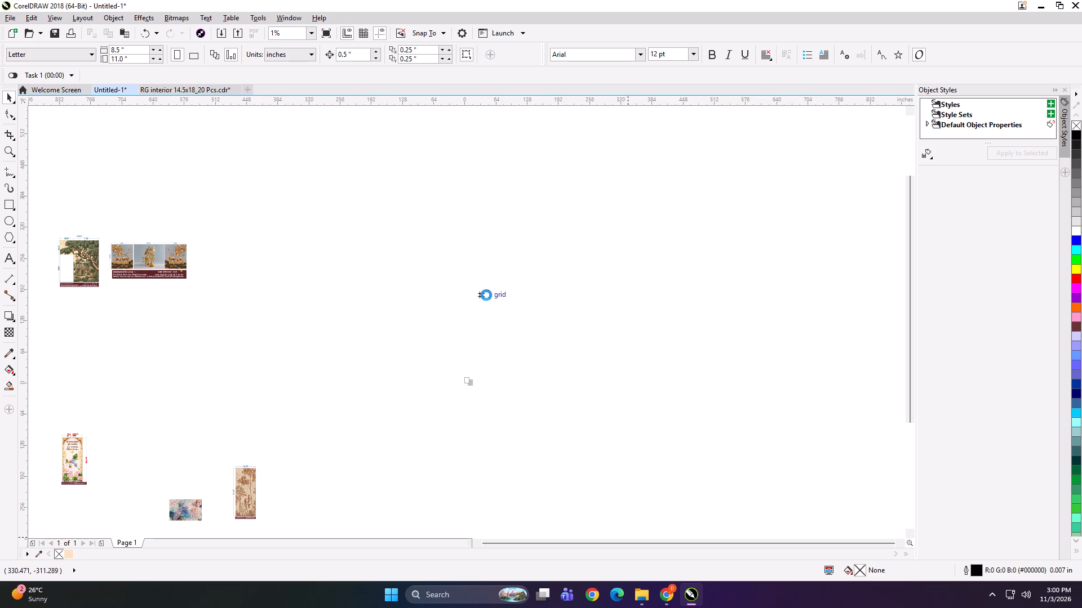
{"action": "left_click", "coordinate": [646, 593]}
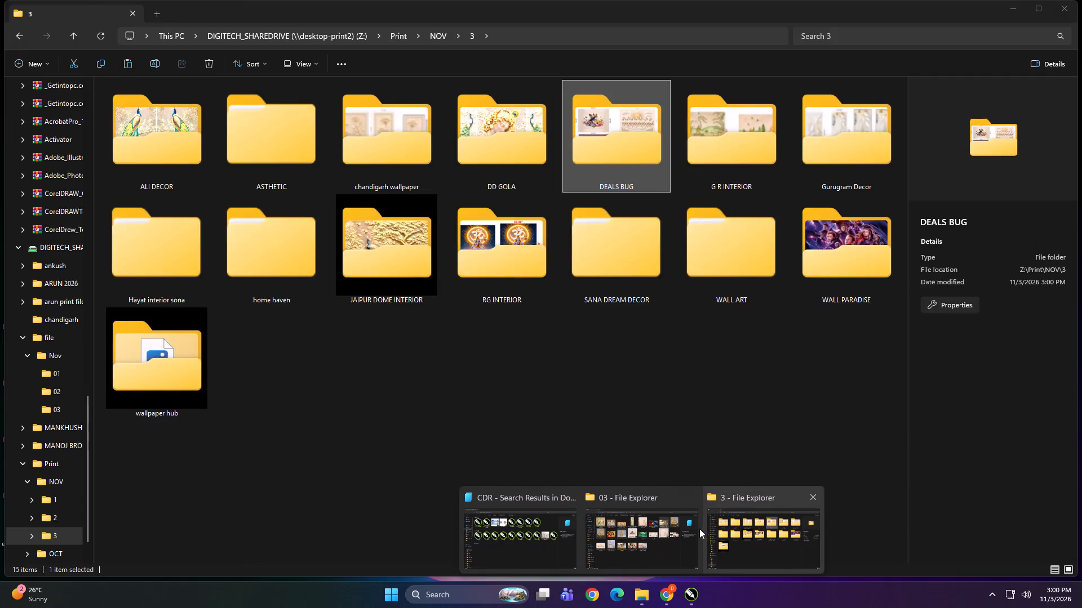
{"action": "left_click", "coordinate": [663, 529]}
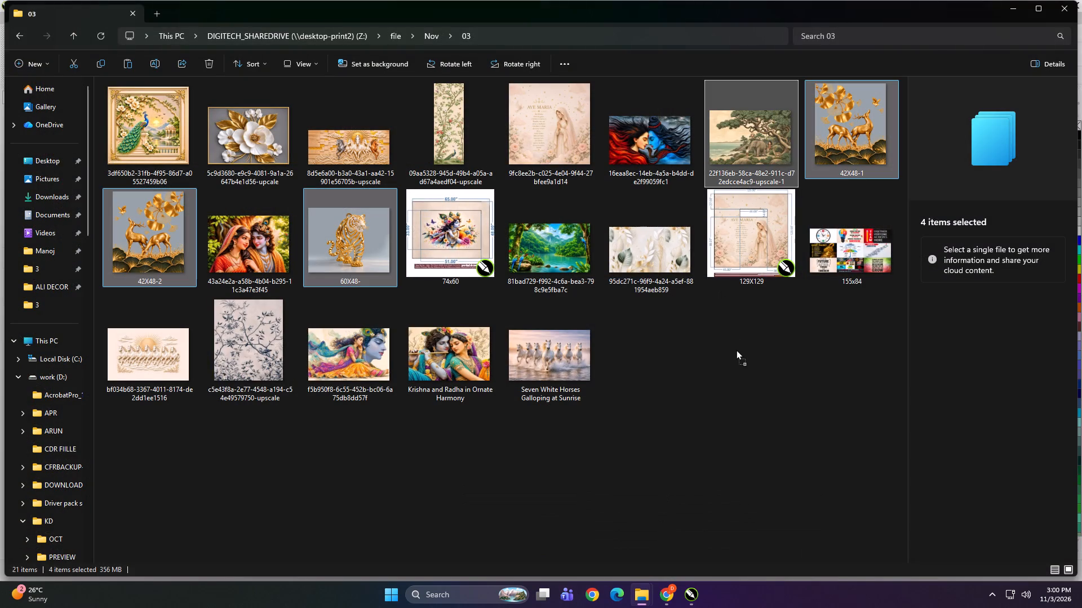
{"action": "left_click", "coordinate": [697, 599]}
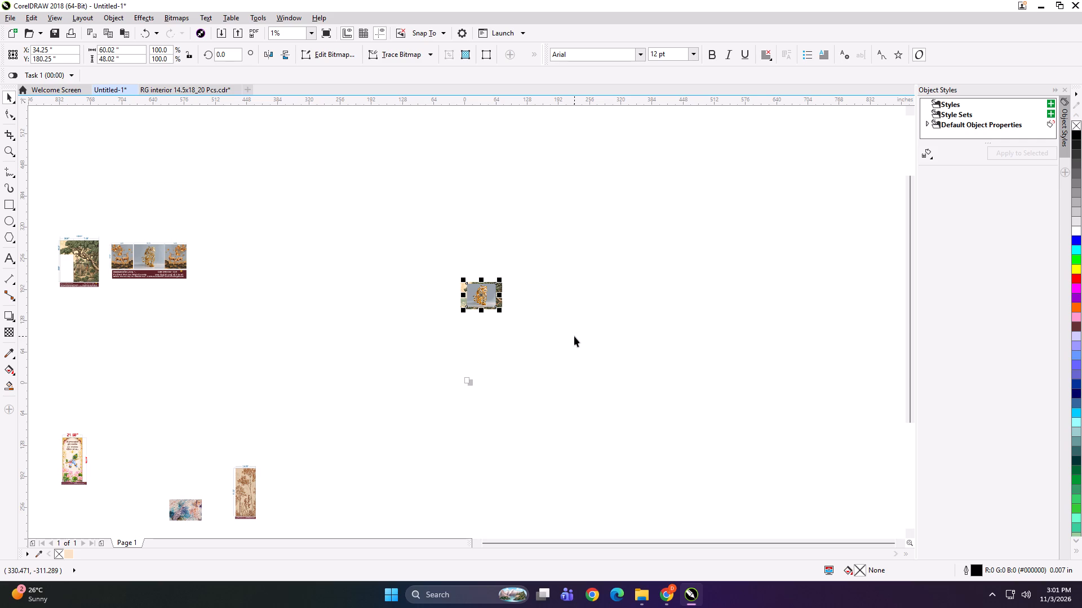
{"action": "left_click", "coordinate": [546, 276]}
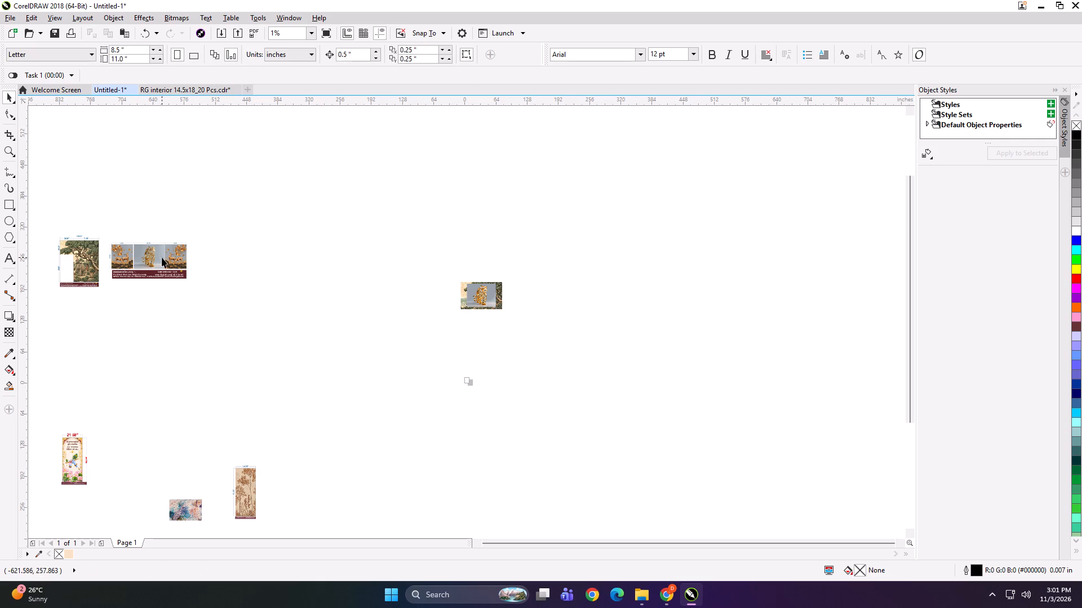
Move the deer-and-tiger triptych preview and the tree-and-elephant preview over beside the imported images.
{"action": "left_click_drag", "start_coordinate": [162, 257], "coordinate": [484, 240]}
{"action": "left_click_drag", "start_coordinate": [90, 256], "coordinate": [398, 240]}
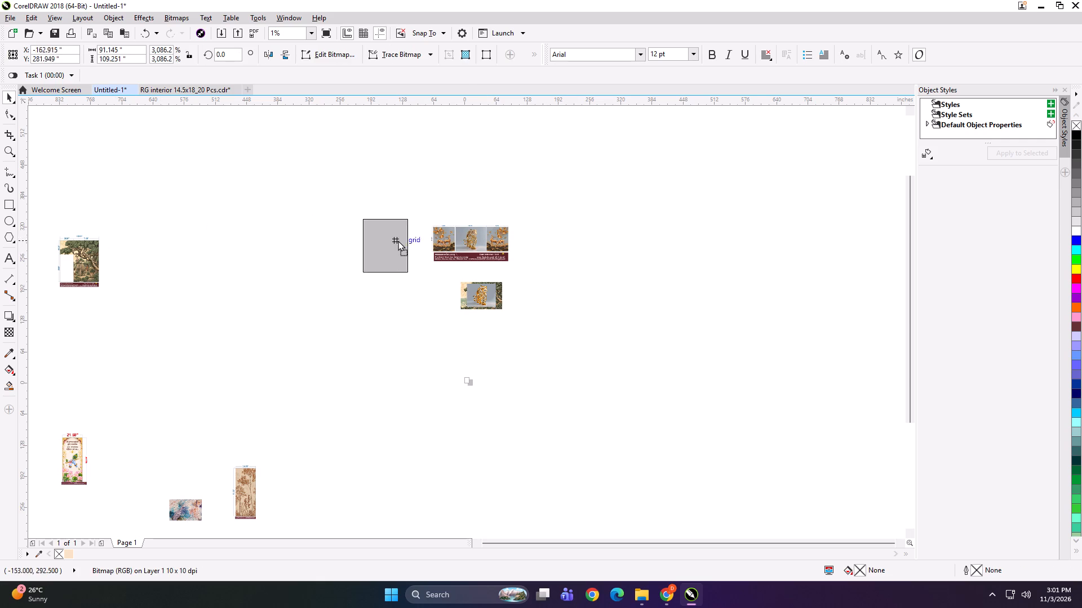
{"action": "left_click_drag", "start_coordinate": [398, 240], "coordinate": [406, 236]}
{"action": "scroll", "coordinate": [416, 240], "scroll_direction": "up", "scroll_amount": 2}
{"action": "scroll", "coordinate": [438, 284], "scroll_direction": "down", "scroll_amount": 1}
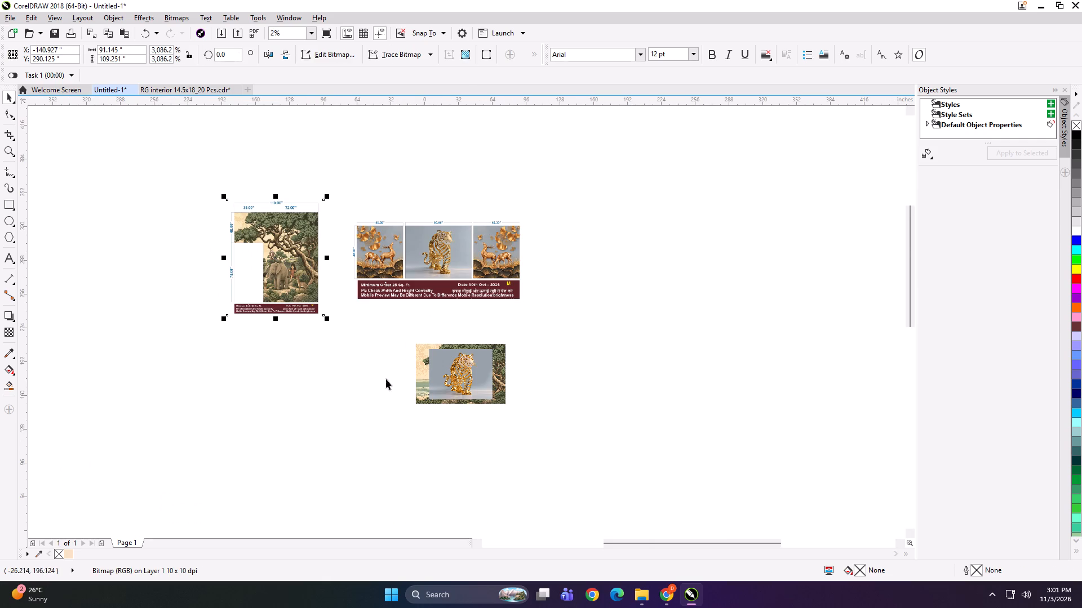
Spread out the imported images, placing the tree scene under its preview and the deer, tiger and deer images in a row under theirs.
{"action": "left_click_drag", "start_coordinate": [418, 368], "coordinate": [223, 368]}
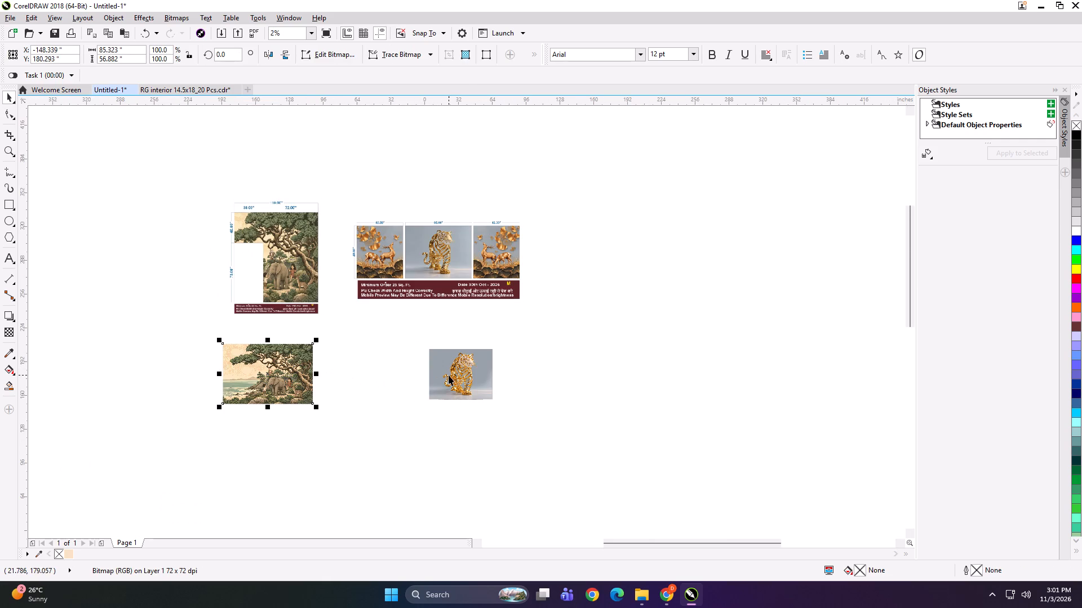
{"action": "left_click_drag", "start_coordinate": [449, 374], "coordinate": [445, 393]}
{"action": "left_click", "coordinate": [445, 432]}
{"action": "left_click_drag", "start_coordinate": [459, 360], "coordinate": [370, 348]}
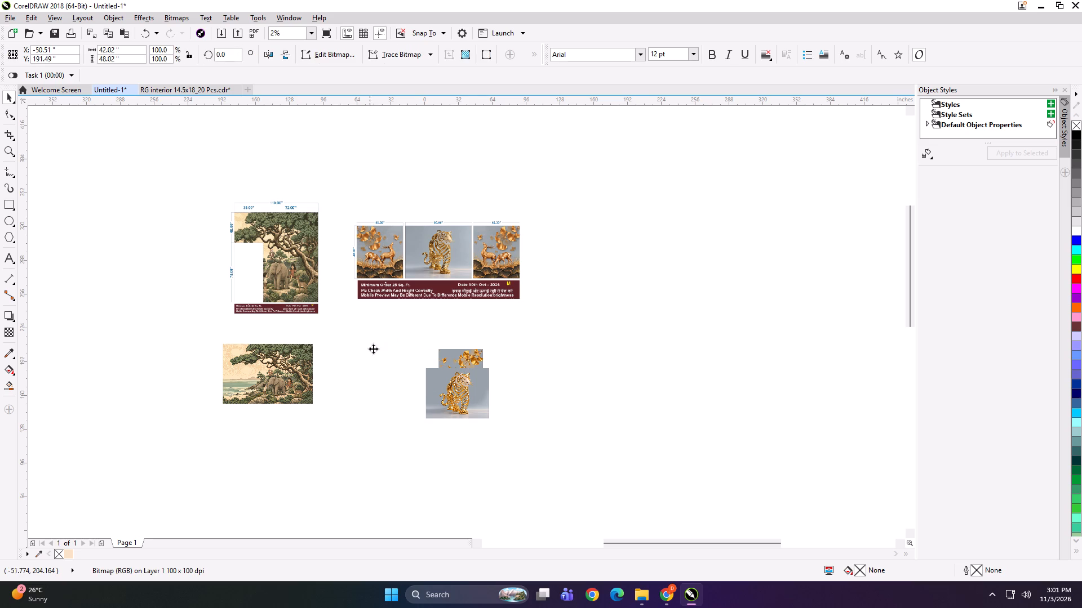
{"action": "left_click_drag", "start_coordinate": [460, 359], "coordinate": [503, 330]}
{"action": "left_click_drag", "start_coordinate": [461, 391], "coordinate": [438, 375]}
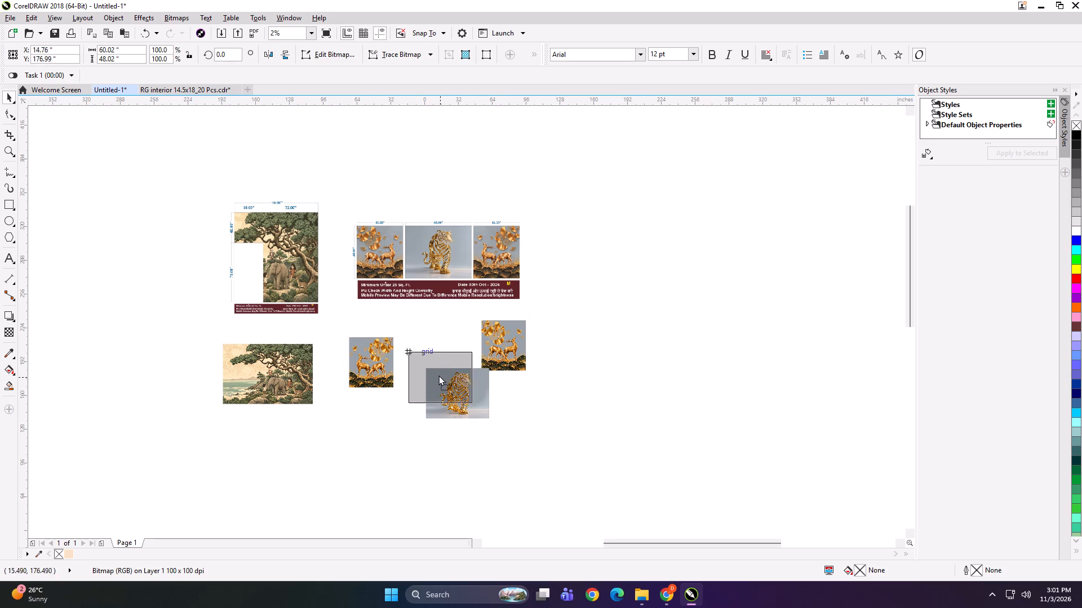
{"action": "left_click_drag", "start_coordinate": [438, 375], "coordinate": [438, 346]}
{"action": "left_click_drag", "start_coordinate": [369, 368], "coordinate": [374, 350]}
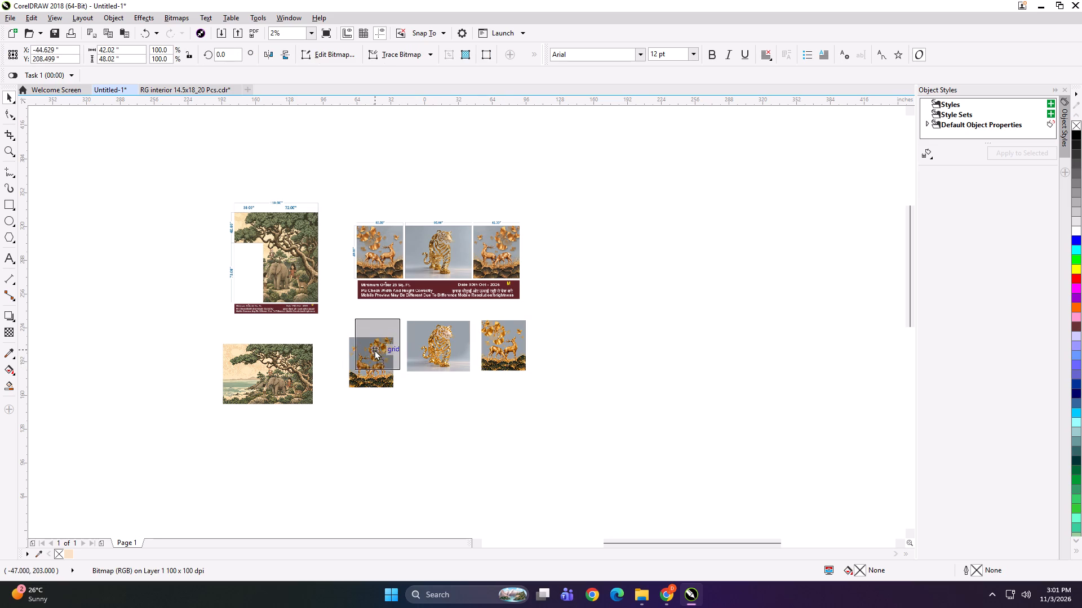
{"action": "left_click_drag", "start_coordinate": [374, 350], "coordinate": [373, 351]}
Nudge the deer image on the tiger's right inward to narrow the gap between them.
{"action": "left_click_drag", "start_coordinate": [150, 190], "coordinate": [477, 356]}
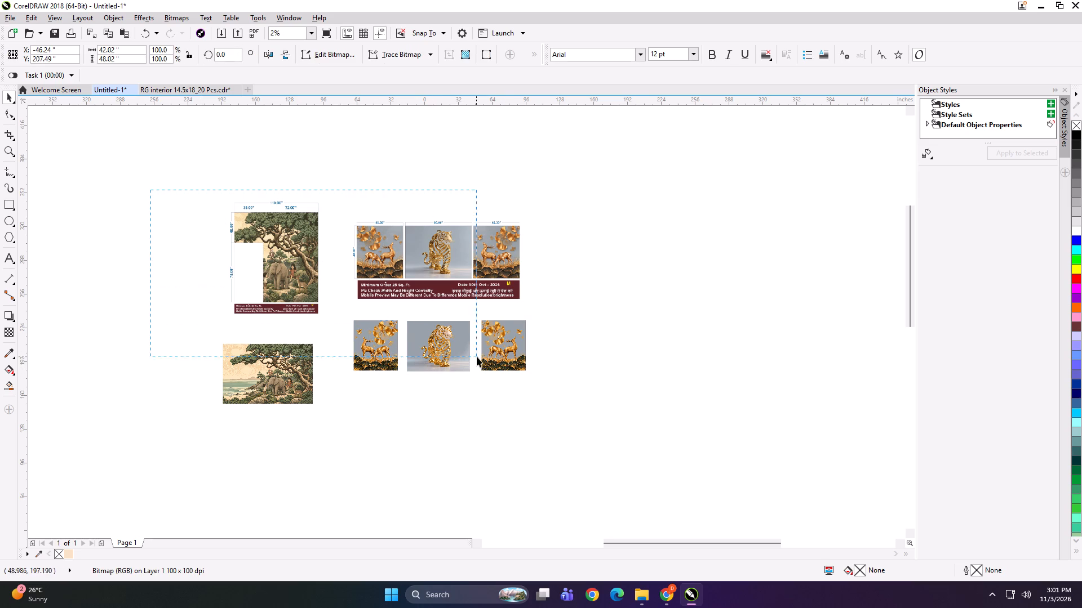
{"action": "left_click_drag", "start_coordinate": [477, 356], "coordinate": [632, 465]}
{"action": "key", "text": "shift+F2"}
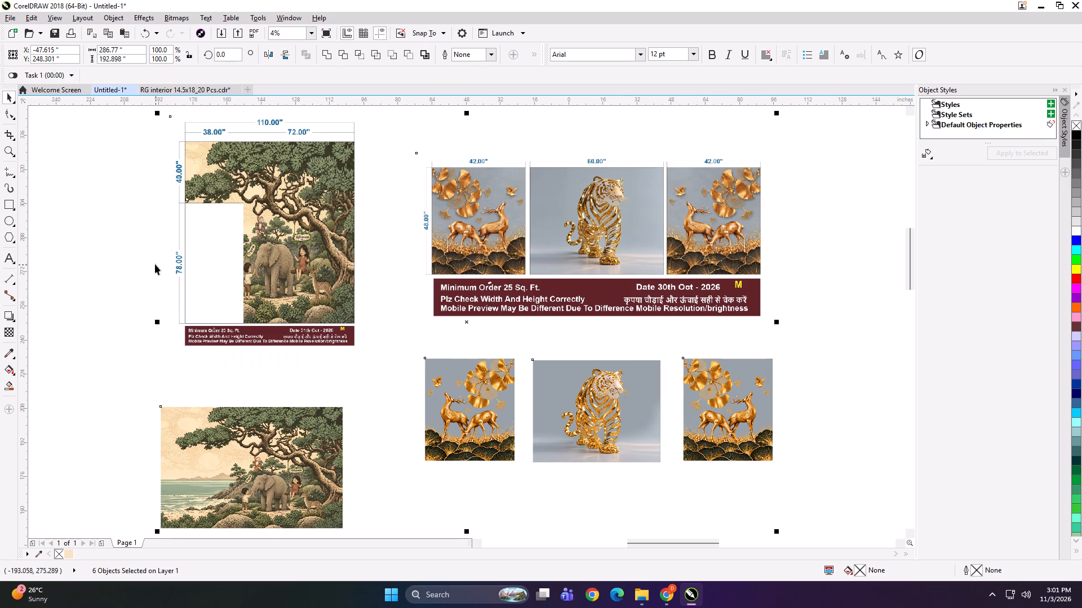
{"action": "left_click", "coordinate": [117, 239]}
{"action": "left_click", "coordinate": [491, 374]}
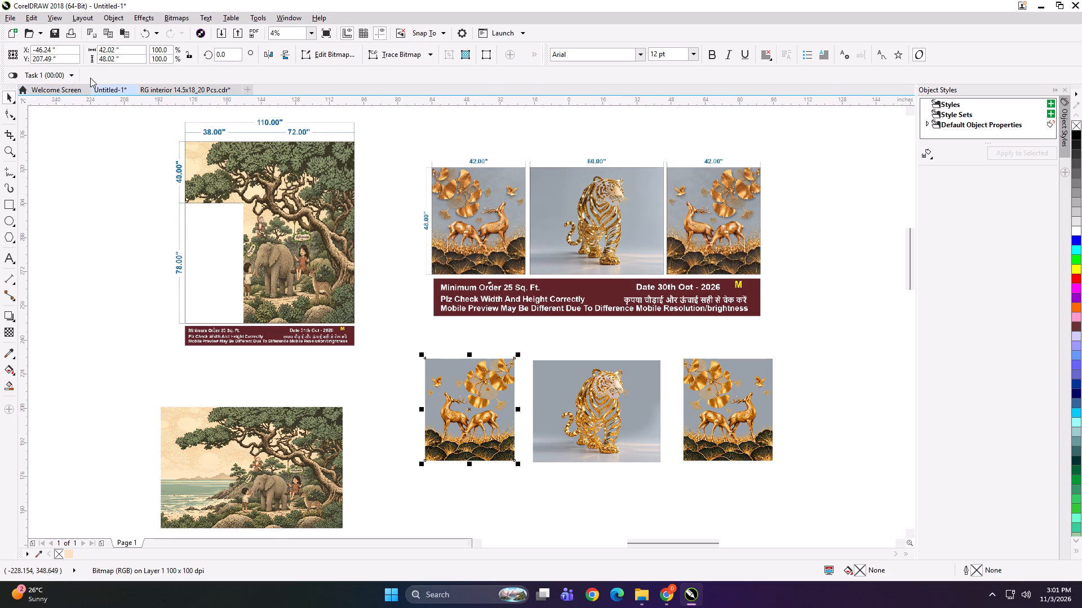
{"action": "left_click", "coordinate": [605, 385]}
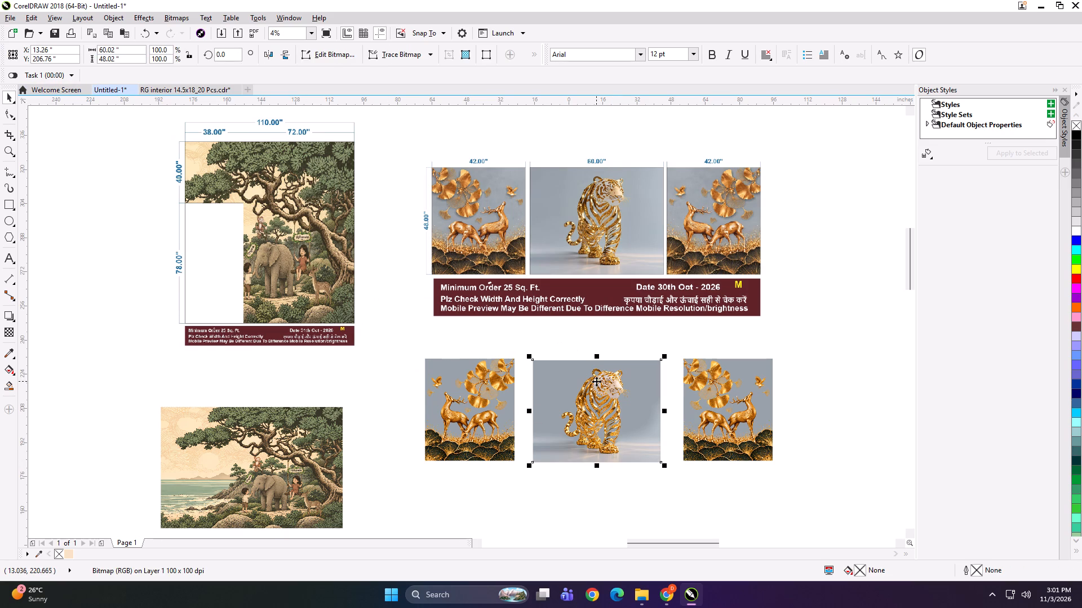
{"action": "left_click", "coordinate": [708, 392]}
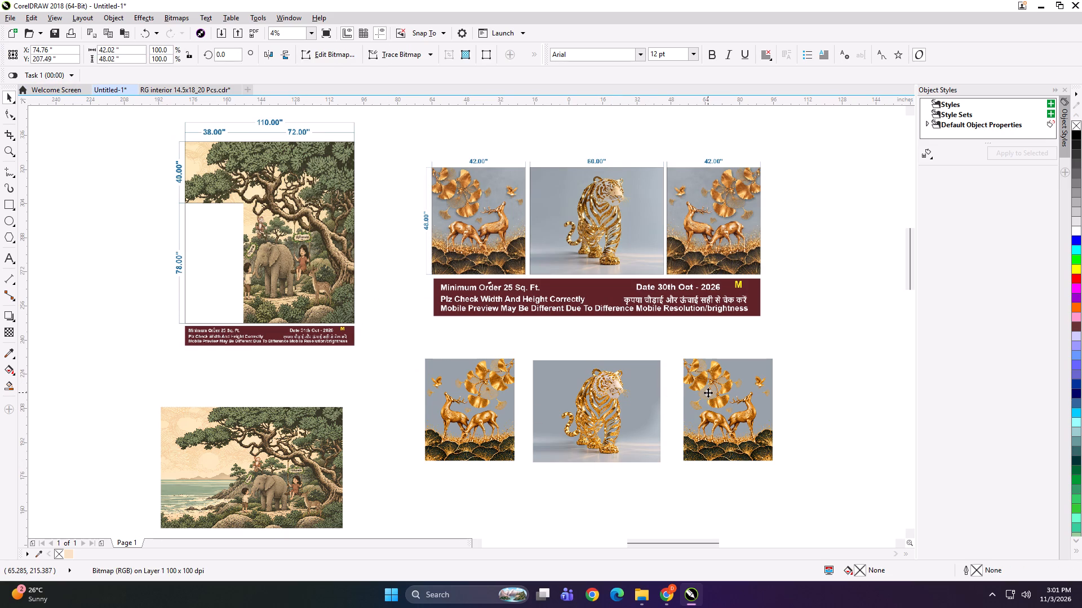
{"action": "key", "text": "Left"}
{"action": "key", "text": "Left"}
{"action": "key", "text": "Left"}
{"action": "key", "text": "Left"}
{"action": "key", "text": "Left"}
{"action": "key", "text": "Left"}
{"action": "key", "text": "Left"}
{"action": "key", "text": "Left"}
{"action": "key", "text": "Left"}
{"action": "key", "text": "Left"}
{"action": "key", "text": "Left"}
{"action": "key", "text": "Left"}
{"action": "key", "text": "Left"}
{"action": "key", "text": "Left"}
{"action": "key", "text": "Left"}
{"action": "key", "text": "Left"}
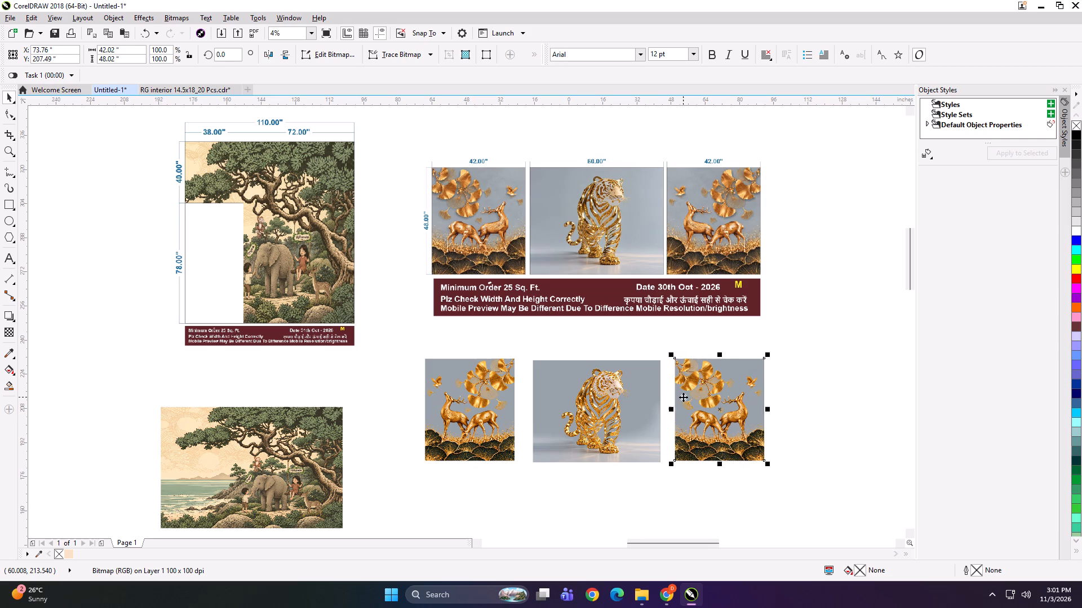
Nudge the deer image on the tiger's left inward until it sits close beside the tiger image.
{"action": "left_click", "coordinate": [485, 409]}
{"action": "key", "text": "Right"}
{"action": "key", "text": "Right"}
{"action": "key", "text": "Right"}
{"action": "key", "text": "Right"}
{"action": "key", "text": "Right"}
{"action": "key", "text": "Right"}
{"action": "key", "text": "Right"}
{"action": "key", "text": "Right"}
{"action": "key", "text": "Right"}
{"action": "key", "text": "Right"}
{"action": "key", "text": "Right"}
{"action": "key", "text": "Right"}
{"action": "key", "text": "Right"}
{"action": "key", "text": "Right"}
{"action": "key", "text": "Right"}
{"action": "key", "text": "Right"}
{"action": "key", "text": "Right"}
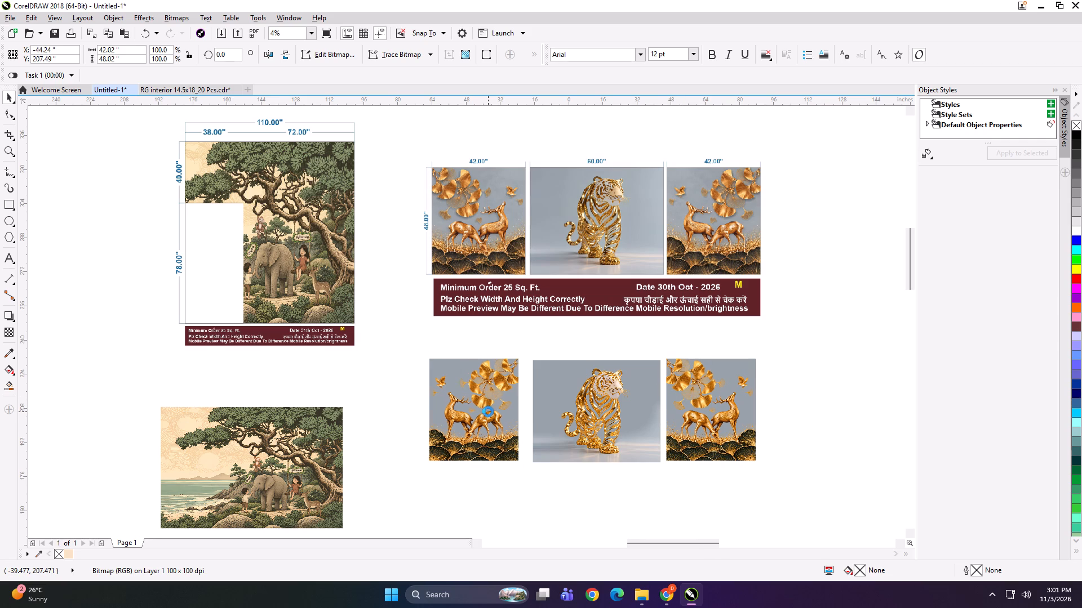
{"action": "key", "text": "Right"}
{"action": "key", "text": "Right"}
{"action": "key", "text": "Right"}
{"action": "key", "text": "Right"}
{"action": "key", "text": "Right"}
{"action": "key", "text": "Right"}
{"action": "key", "text": "Right"}
{"action": "left_click", "coordinate": [813, 343]}
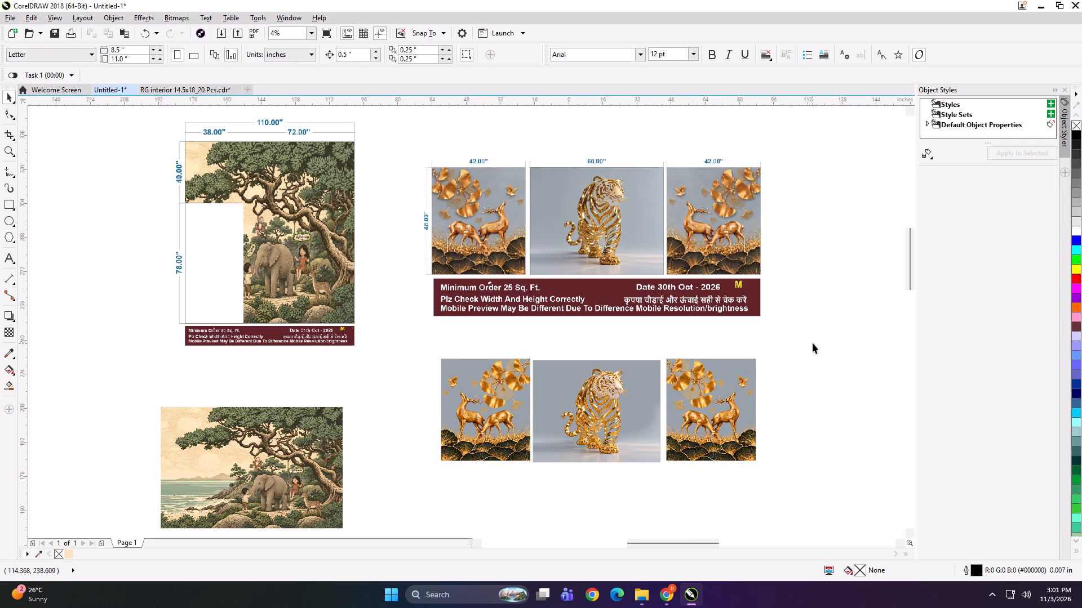
Nudge the right-hand deer image slightly further inward to match the narrow gap on the other side.
{"action": "left_click", "coordinate": [707, 391]}
{"action": "key", "text": "Left"}
{"action": "key", "text": "Left"}
{"action": "key", "text": "Left"}
{"action": "left_click", "coordinate": [818, 343]}
Align the bottom edges of the two deer images and the tiger image.
{"action": "left_click_drag", "start_coordinate": [823, 333], "coordinate": [441, 476]}
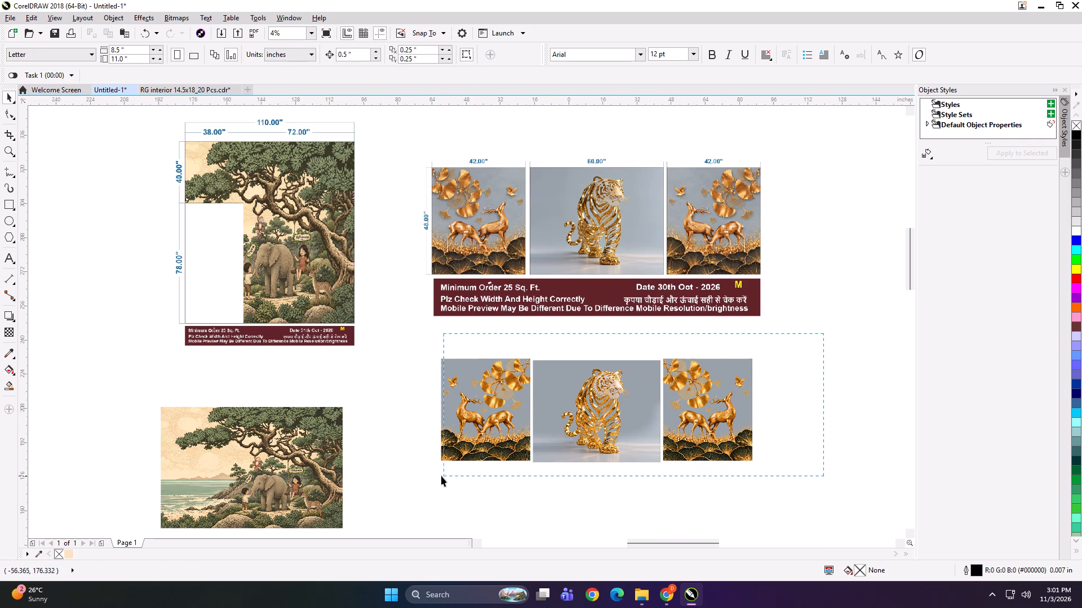
{"action": "left_click_drag", "start_coordinate": [441, 476], "coordinate": [437, 476]}
{"action": "key", "text": "b"}
{"action": "left_click", "coordinate": [507, 487]}
Check the sizes of the three imported images and compare the tiger's face detail with the triptych preview.
{"action": "left_click", "coordinate": [467, 437]}
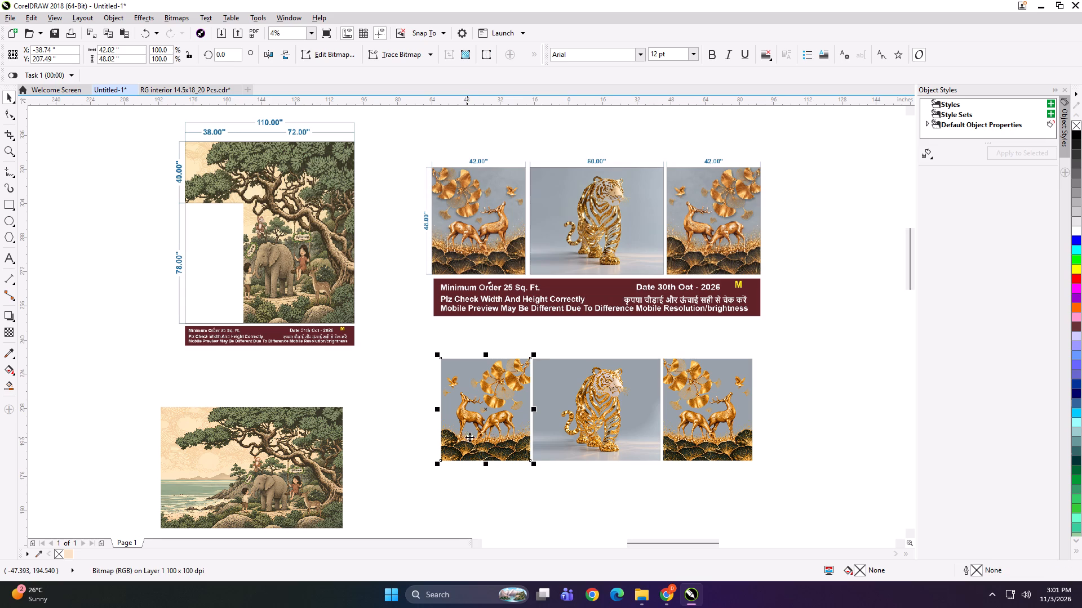
{"action": "left_click", "coordinate": [606, 401]}
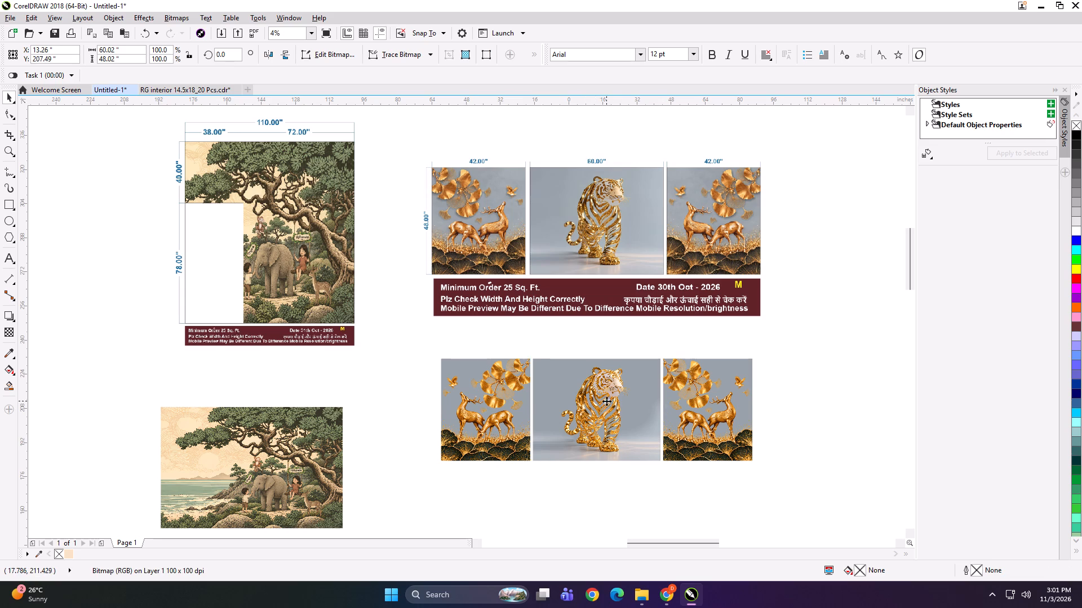
{"action": "left_click", "coordinate": [722, 388]}
{"action": "scroll", "coordinate": [623, 385], "scroll_direction": "up", "scroll_amount": 2}
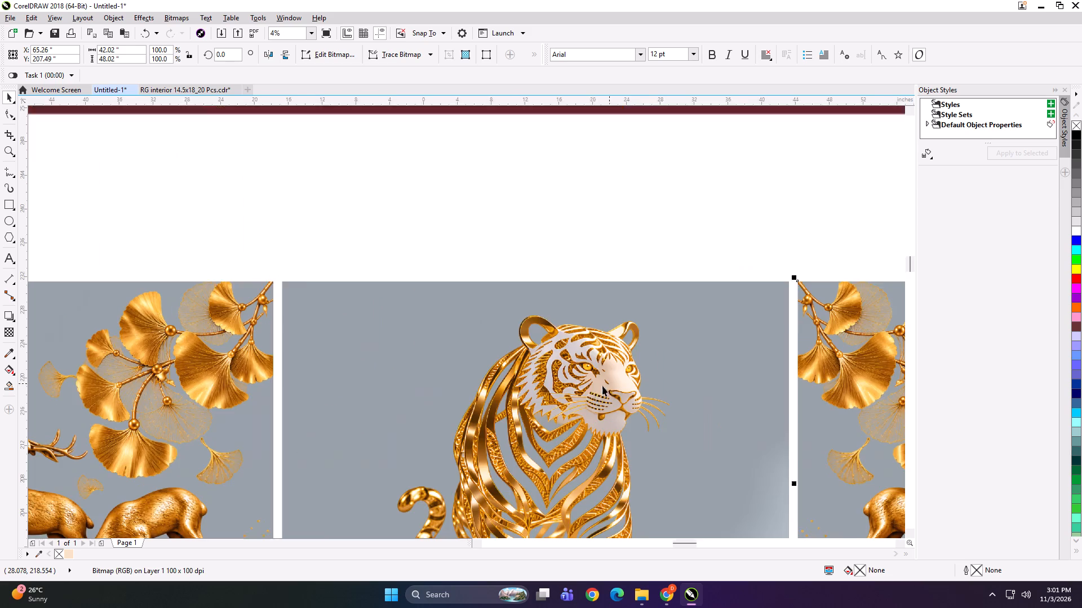
{"action": "scroll", "coordinate": [602, 386], "scroll_direction": "up", "scroll_amount": 1}
{"action": "scroll", "coordinate": [615, 373], "scroll_direction": "down", "scroll_amount": 3}
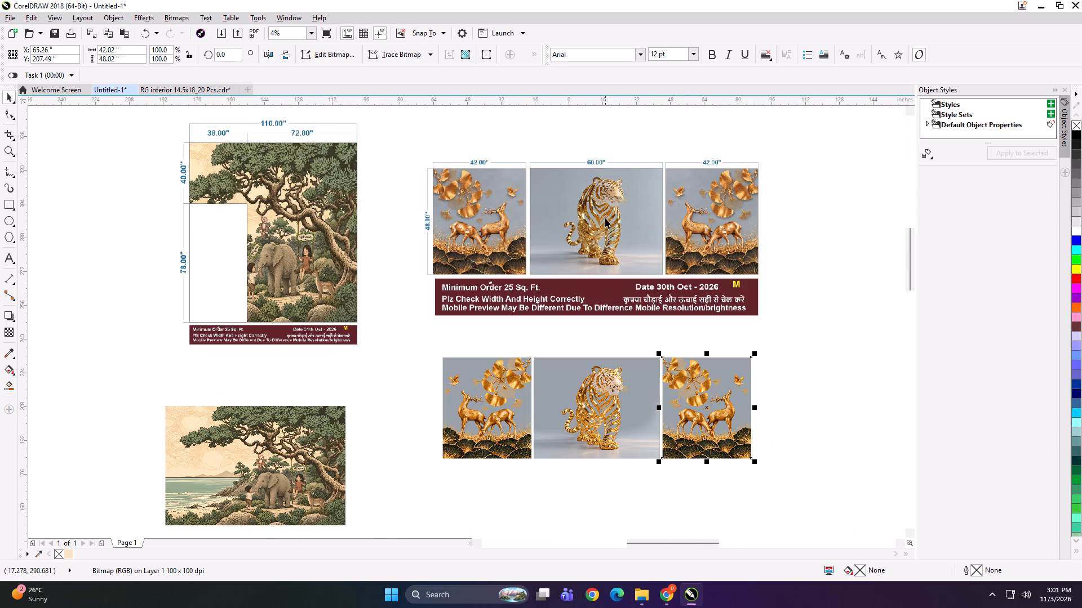
{"action": "scroll", "coordinate": [606, 195], "scroll_direction": "up", "scroll_amount": 3}
{"action": "scroll", "coordinate": [618, 178], "scroll_direction": "down", "scroll_amount": 4}
{"action": "left_click", "coordinate": [760, 297]}
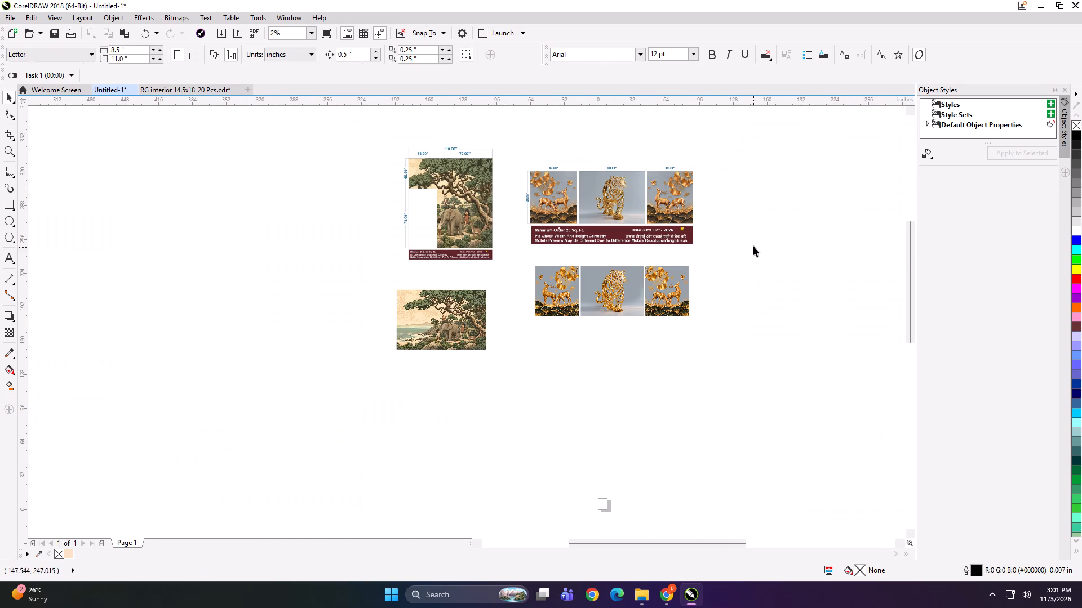
{"action": "scroll", "coordinate": [623, 279], "scroll_direction": "up", "scroll_amount": 4}
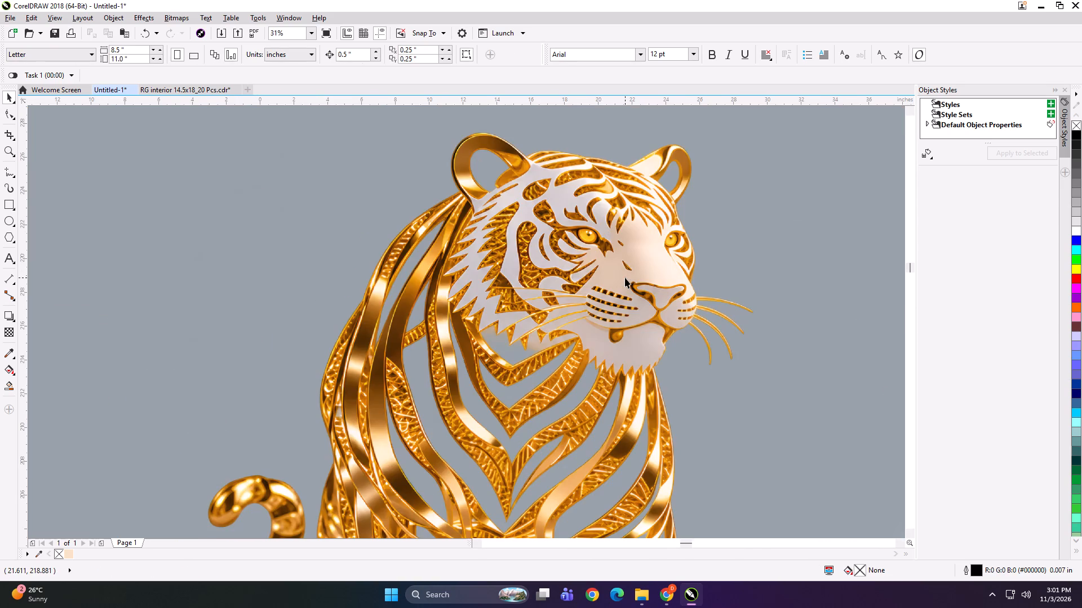
{"action": "scroll", "coordinate": [625, 278], "scroll_direction": "up", "scroll_amount": 1}
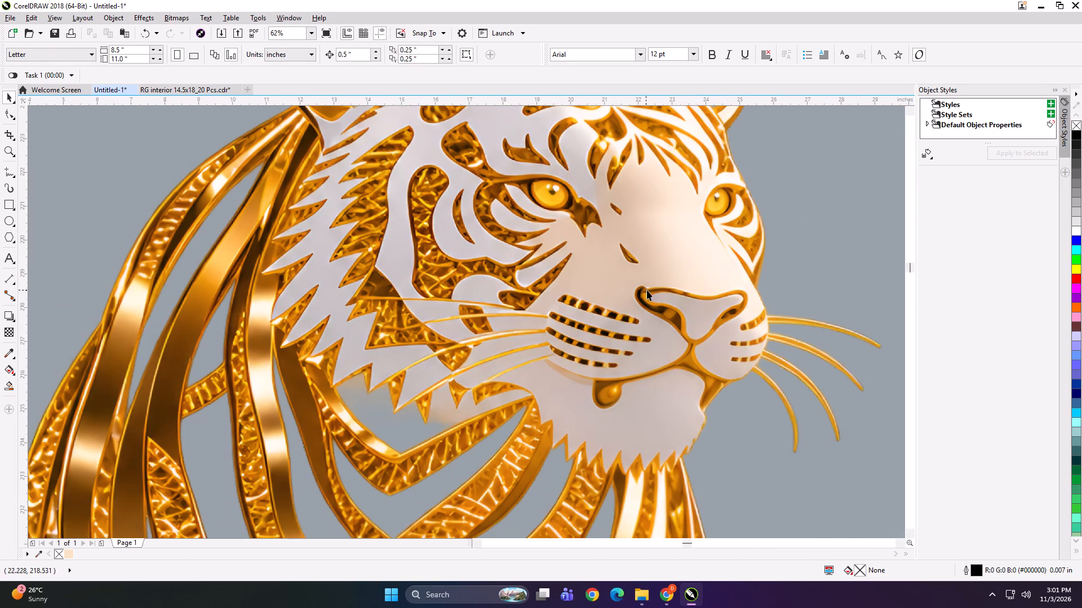
{"action": "scroll", "coordinate": [665, 263], "scroll_direction": "down", "scroll_amount": 1}
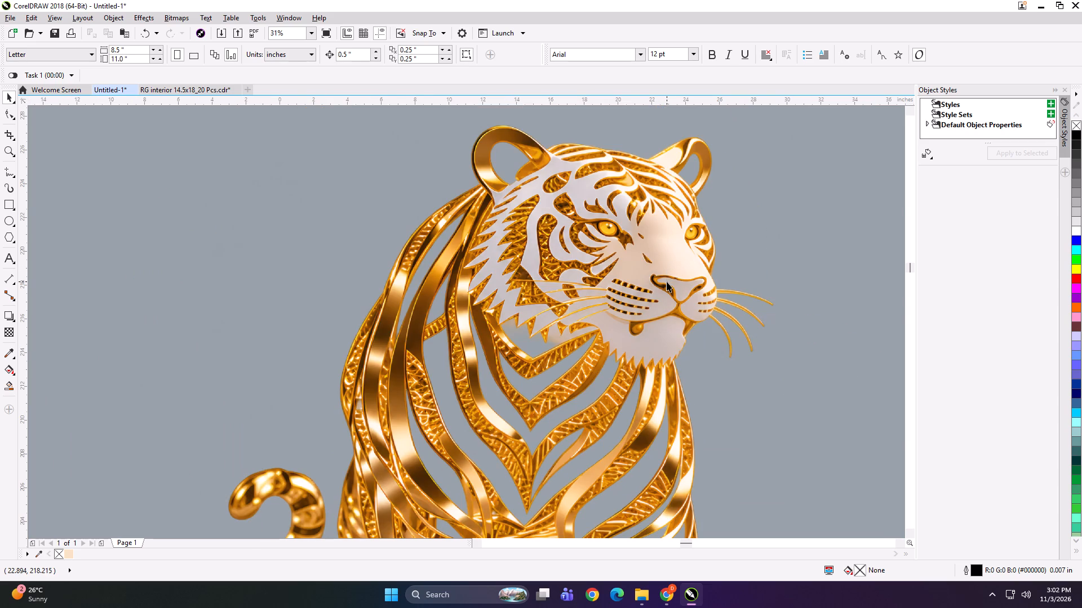
{"action": "scroll", "coordinate": [645, 357], "scroll_direction": "down", "scroll_amount": 3}
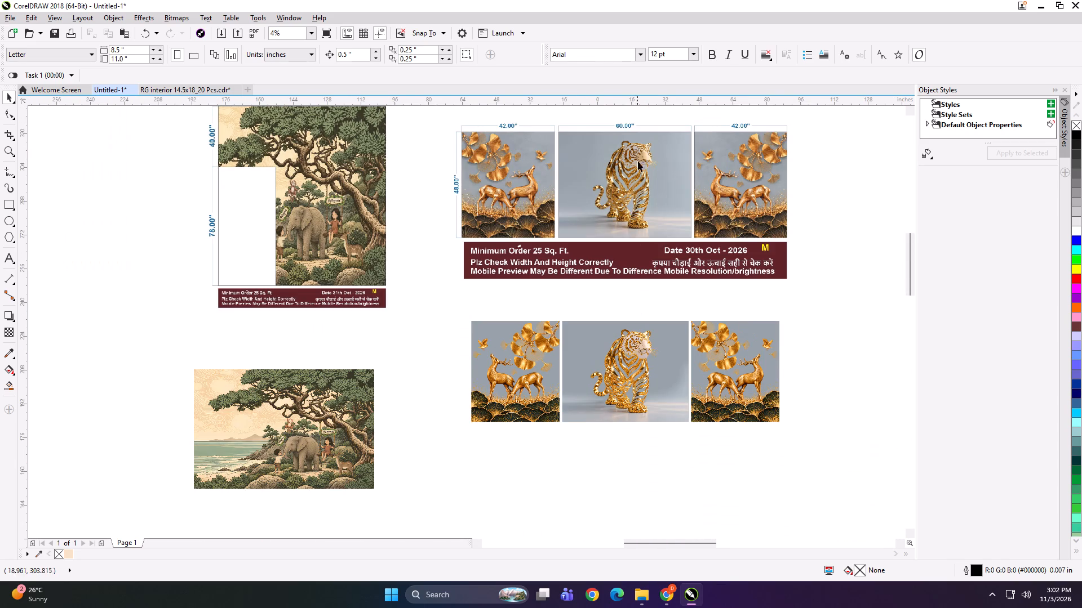
{"action": "scroll", "coordinate": [641, 142], "scroll_direction": "up", "scroll_amount": 3}
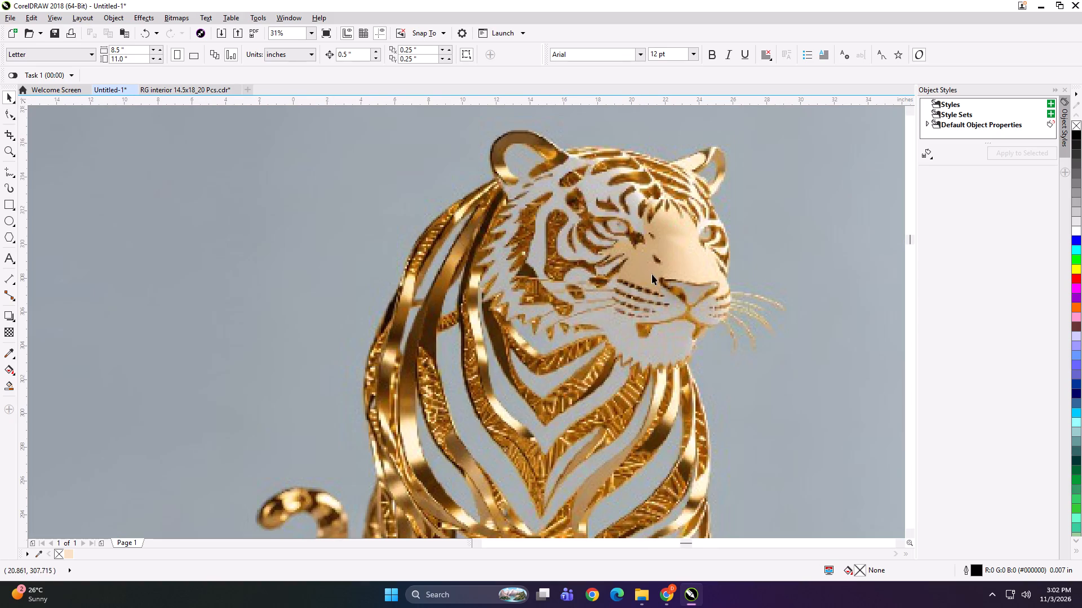
{"action": "scroll", "coordinate": [654, 169], "scroll_direction": "down", "scroll_amount": 2}
{"action": "scroll", "coordinate": [638, 237], "scroll_direction": "down", "scroll_amount": 1}
{"action": "scroll", "coordinate": [637, 400], "scroll_direction": "up", "scroll_amount": 2}
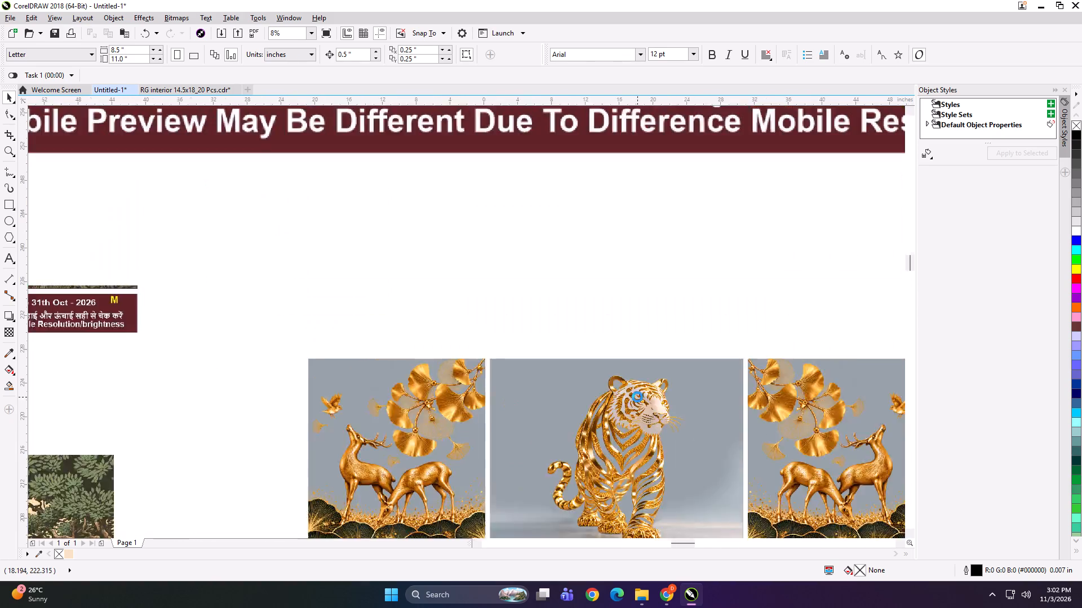
{"action": "scroll", "coordinate": [637, 397], "scroll_direction": "up", "scroll_amount": 1}
{"action": "scroll", "coordinate": [673, 462], "scroll_direction": "up", "scroll_amount": 1}
{"action": "scroll", "coordinate": [602, 255], "scroll_direction": "down", "scroll_amount": 1}
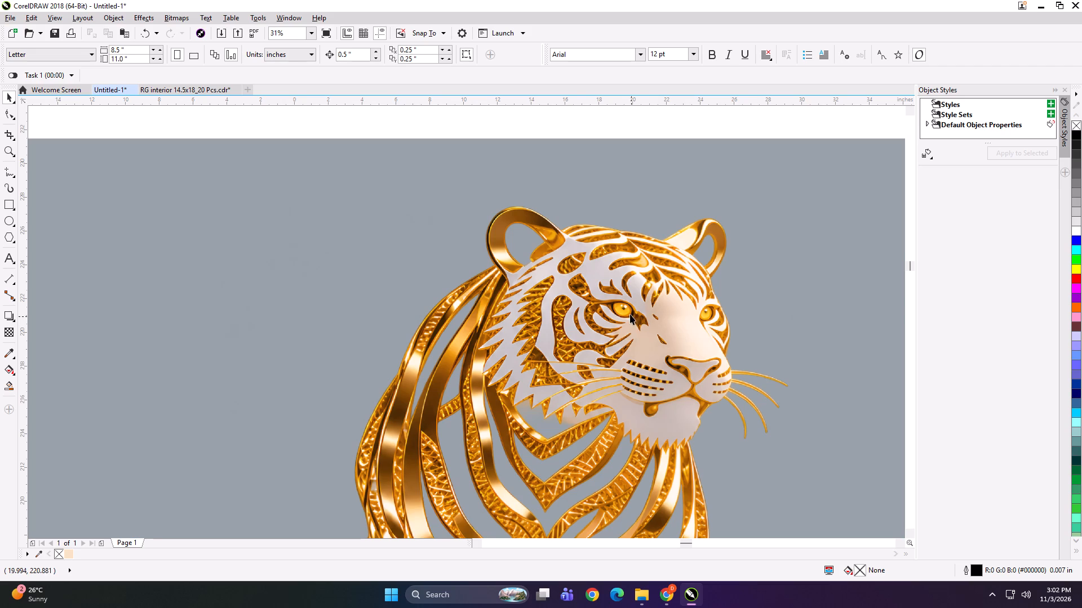
Examine the tiger's face, eyes and stripes in the imported print image against the 60-inch centre panel of the triptych preview.
{"action": "scroll", "coordinate": [567, 284], "scroll_direction": "down", "scroll_amount": 1}
{"action": "scroll", "coordinate": [606, 302], "scroll_direction": "up", "scroll_amount": 1}
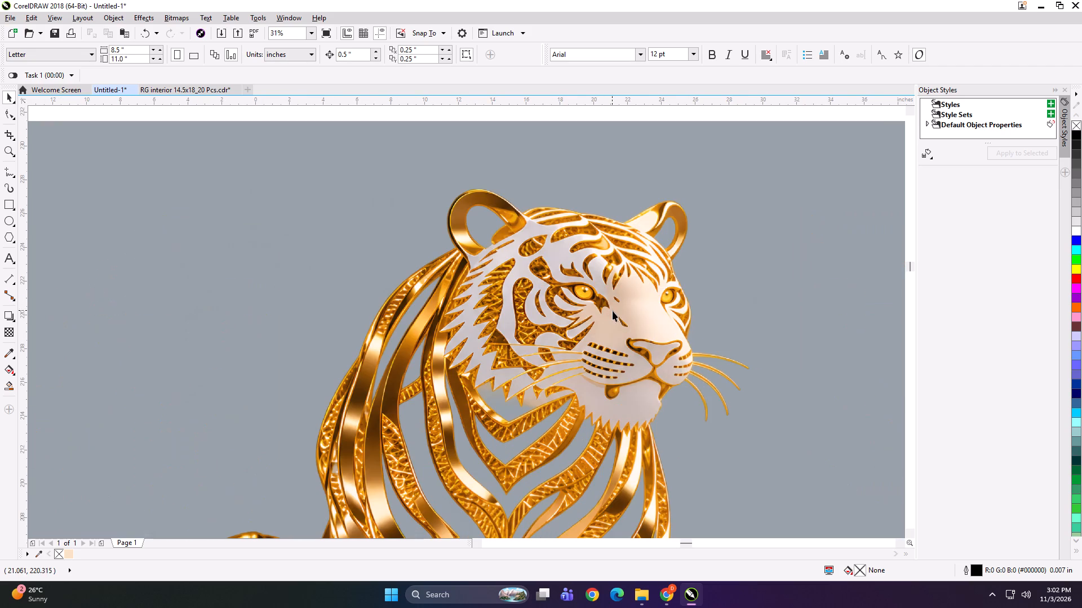
{"action": "scroll", "coordinate": [558, 341], "scroll_direction": "down", "scroll_amount": 3}
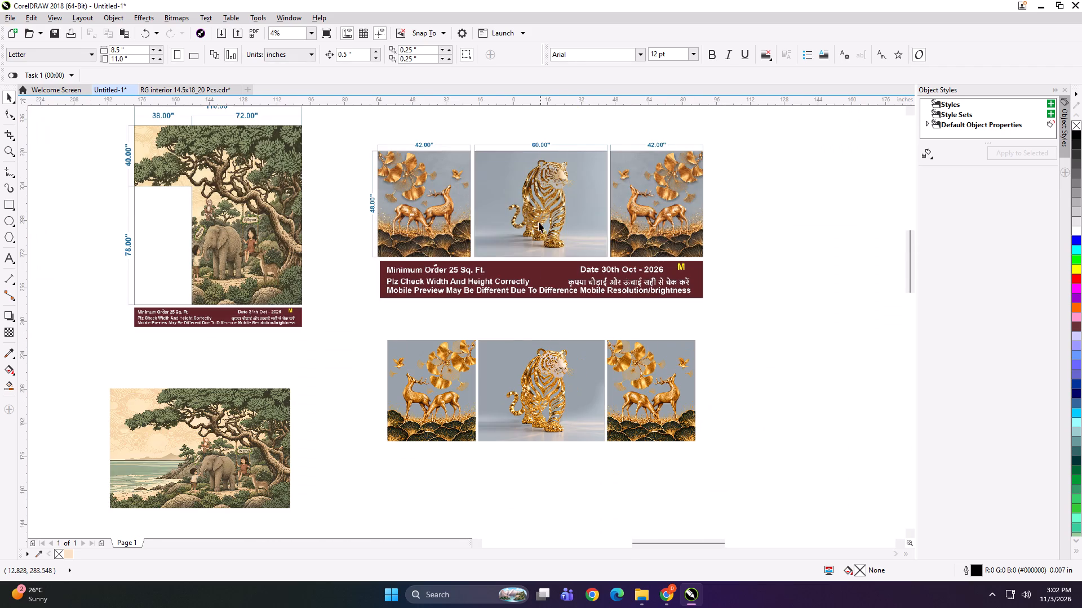
{"action": "scroll", "coordinate": [575, 149], "scroll_direction": "up", "scroll_amount": 3}
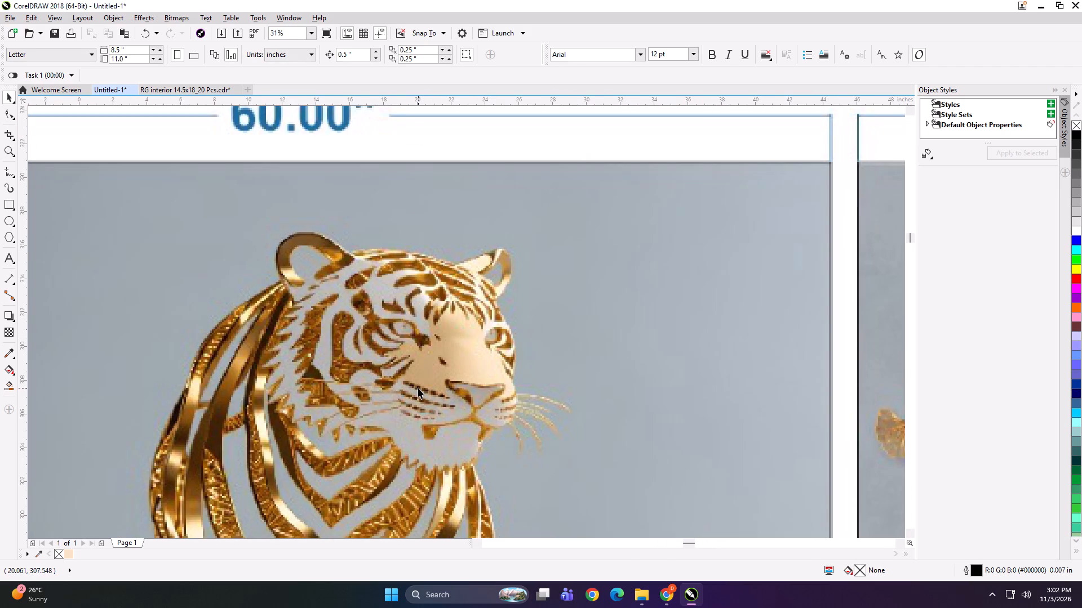
{"action": "scroll", "coordinate": [442, 312], "scroll_direction": "down", "scroll_amount": 2}
{"action": "scroll", "coordinate": [440, 329], "scroll_direction": "up", "scroll_amount": 1}
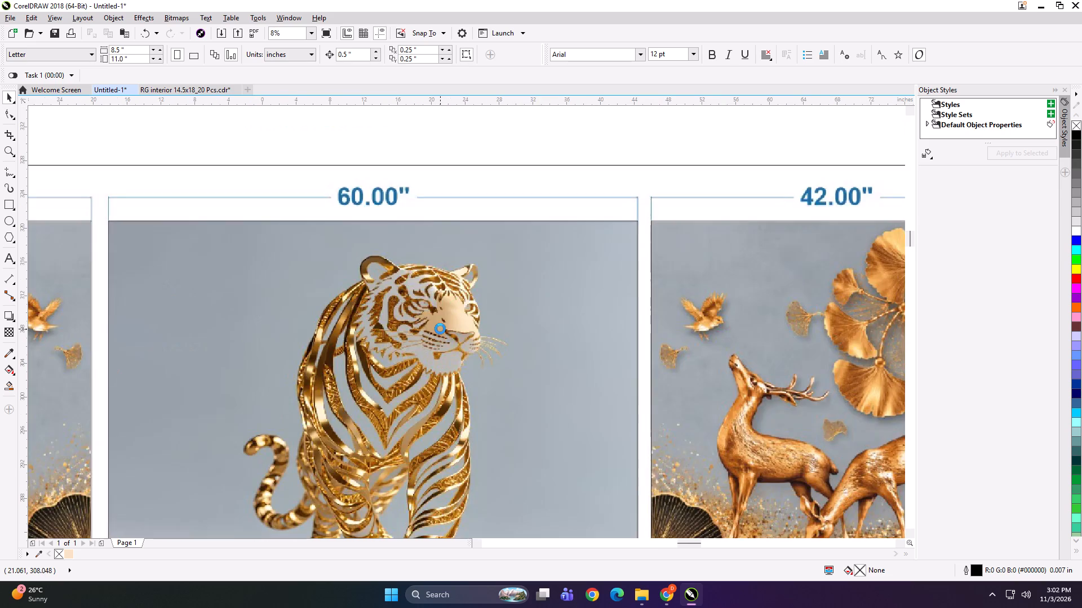
{"action": "scroll", "coordinate": [440, 329], "scroll_direction": "up", "scroll_amount": 1}
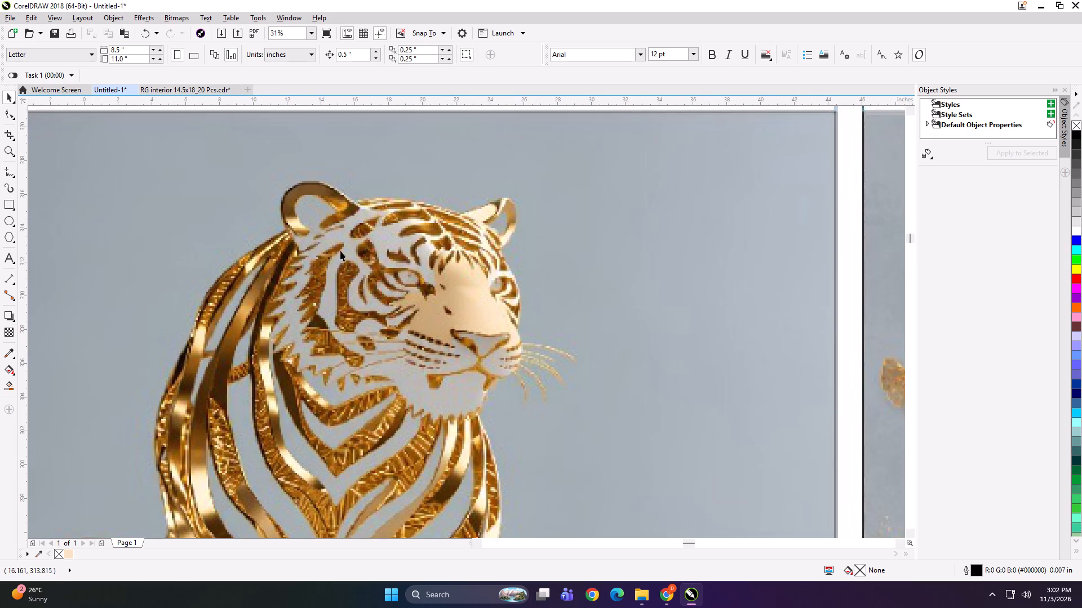
{"action": "scroll", "coordinate": [466, 280], "scroll_direction": "down", "scroll_amount": 4}
{"action": "scroll", "coordinate": [467, 378], "scroll_direction": "up", "scroll_amount": 3}
{"action": "scroll", "coordinate": [425, 277], "scroll_direction": "up", "scroll_amount": 1}
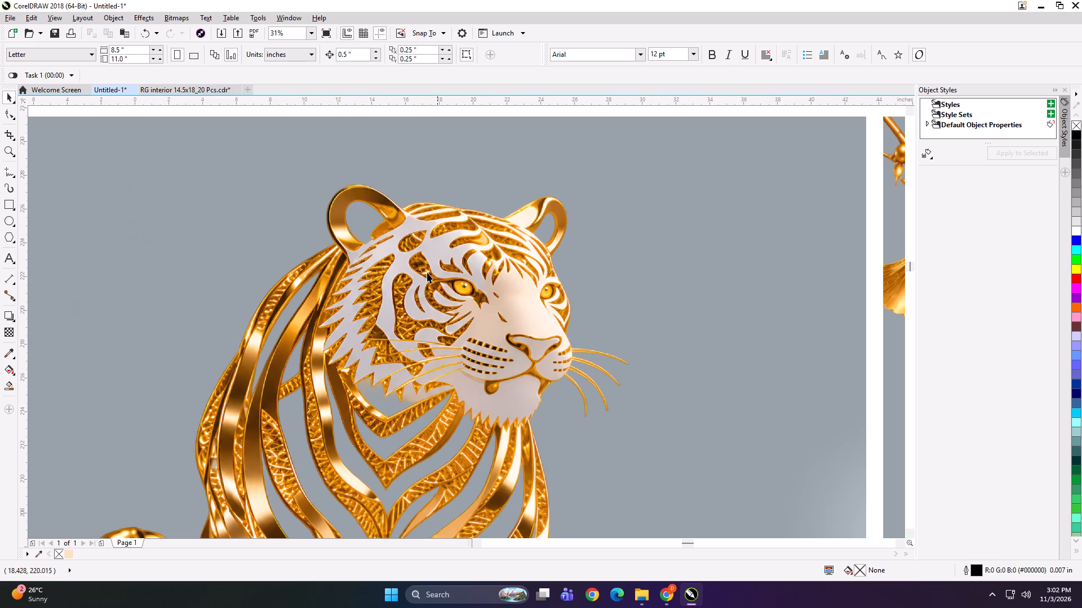
{"action": "scroll", "coordinate": [526, 289], "scroll_direction": "down", "scroll_amount": 2}
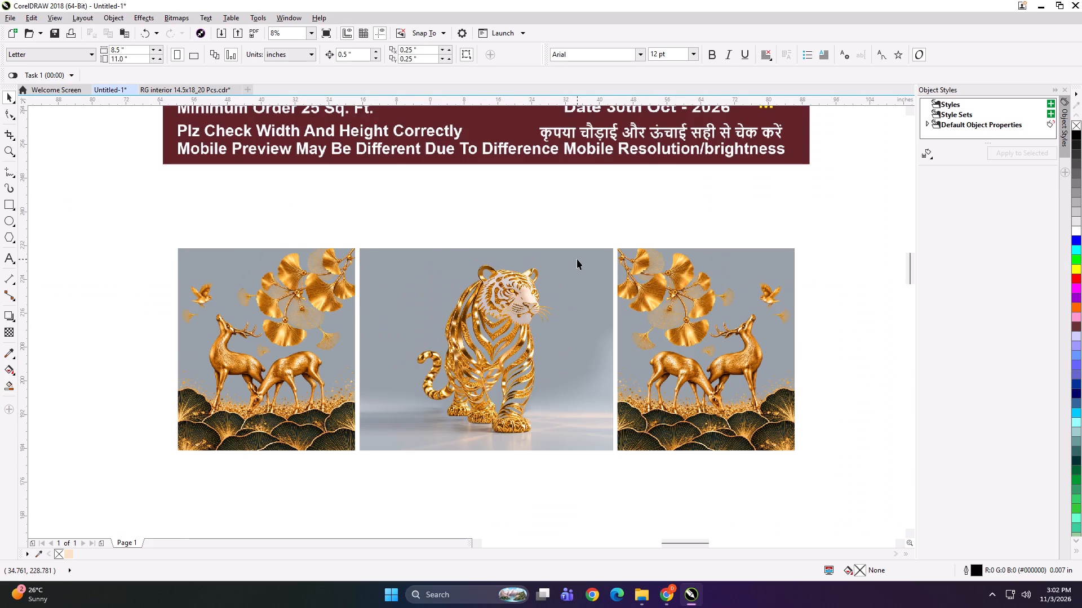
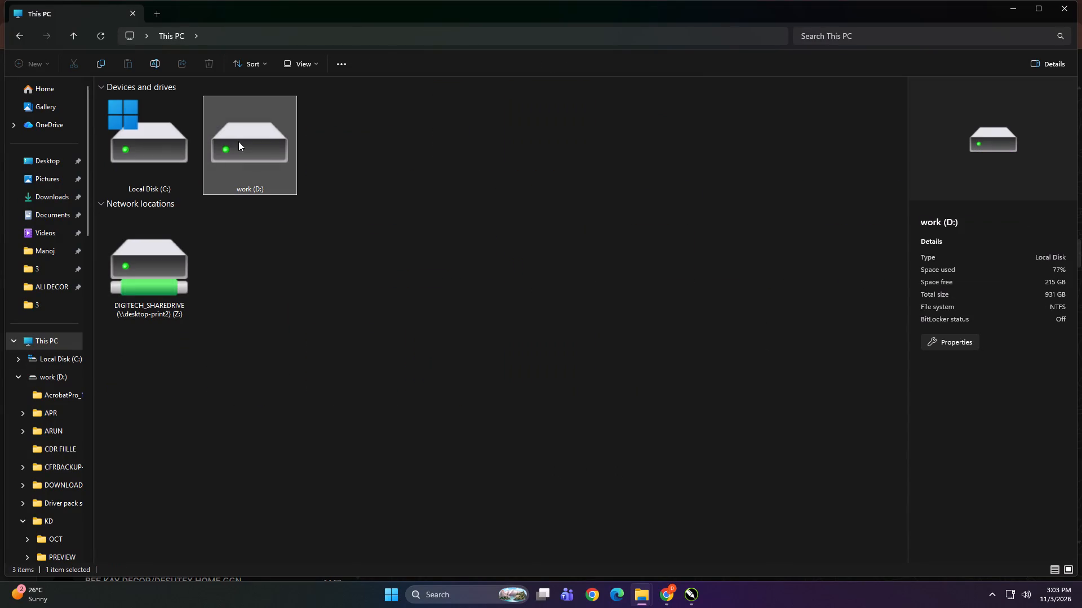
Bring the dd gola drawing from the shared print drive's arun print file folder into CorelDRAW's Untitled-1, below the deer and tiger images.
{"action": "left_click", "coordinate": [263, 129]}
{"action": "left_click", "coordinate": [335, 319]}
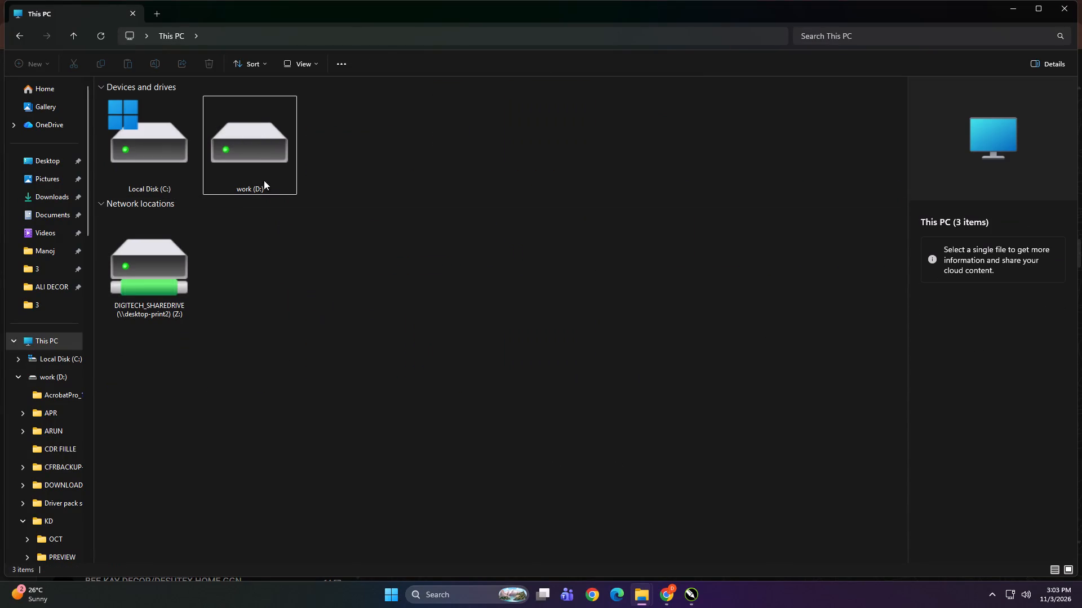
{"action": "double_click", "coordinate": [156, 271]}
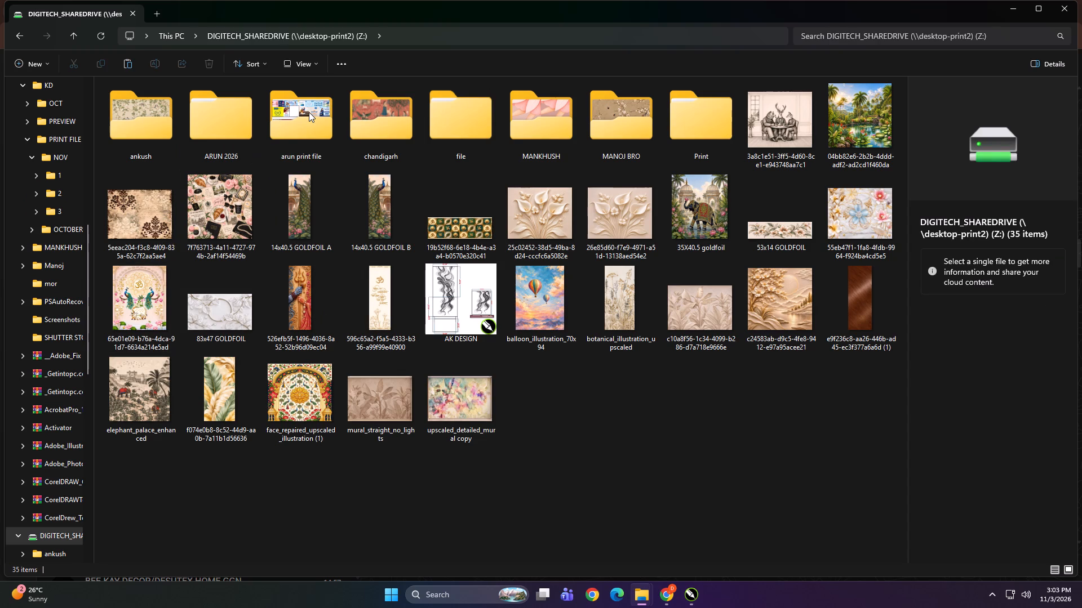
{"action": "double_click", "coordinate": [309, 112]}
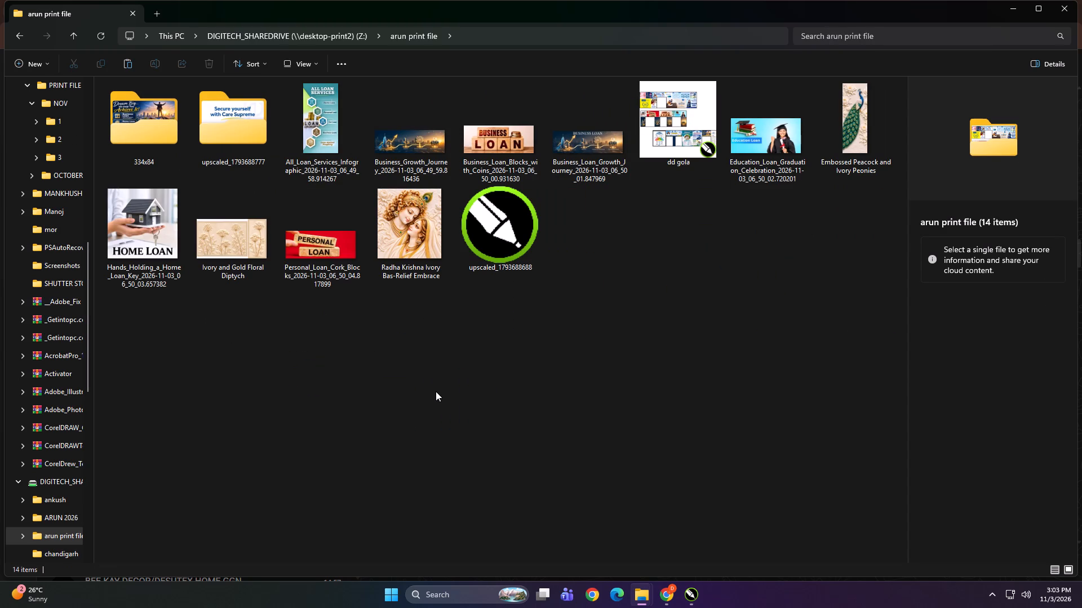
{"action": "scroll", "coordinate": [436, 391], "scroll_direction": "up", "scroll_amount": 6, "text": "ctrl"}
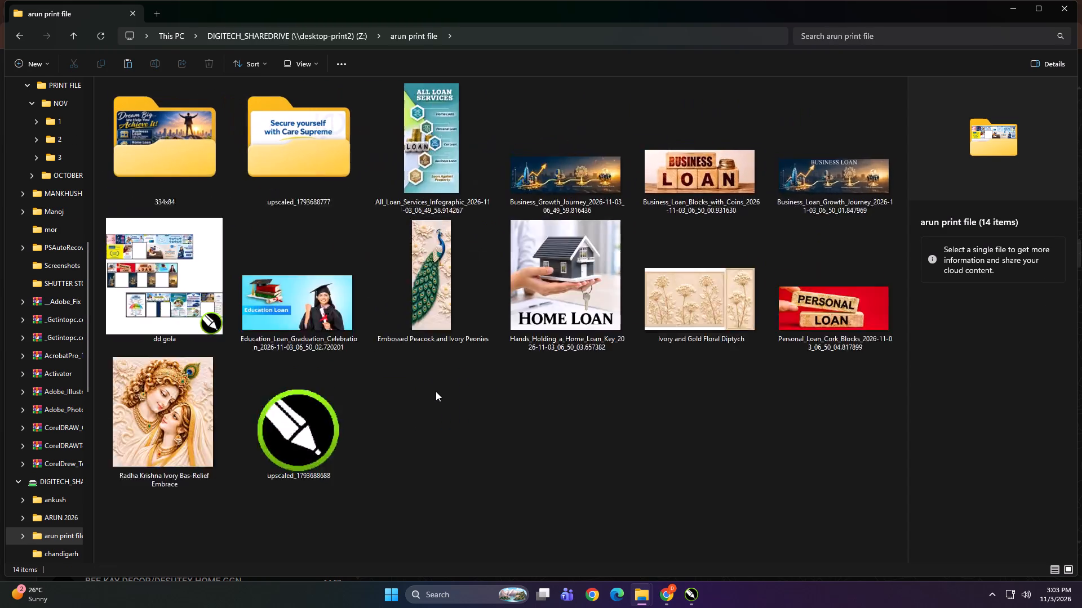
{"action": "scroll", "coordinate": [436, 391], "scroll_direction": "up", "scroll_amount": 2, "text": "ctrl"}
{"action": "scroll", "coordinate": [352, 280], "scroll_direction": "down", "scroll_amount": 2, "text": "ctrl"}
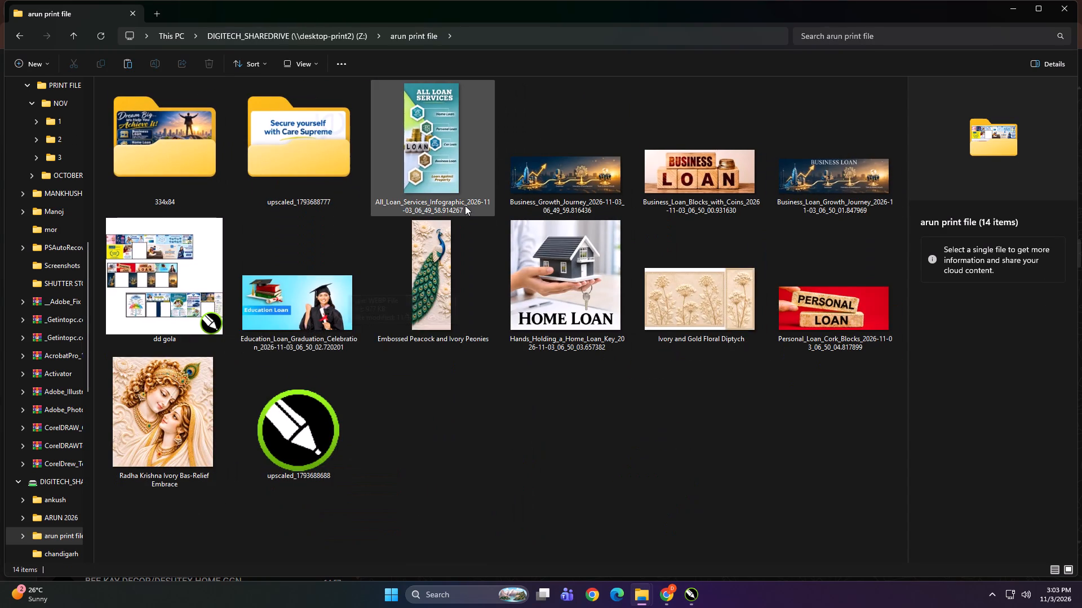
{"action": "left_click", "coordinate": [217, 274]}
{"action": "left_click_drag", "start_coordinate": [143, 247], "coordinate": [688, 593]}
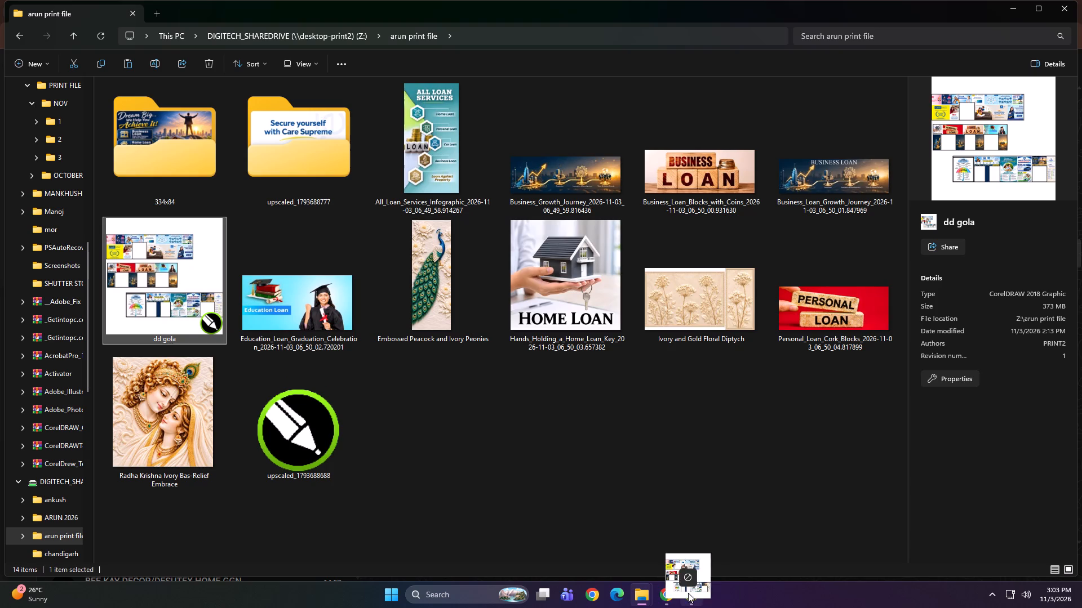
{"action": "left_click_drag", "start_coordinate": [688, 593], "coordinate": [600, 463]}
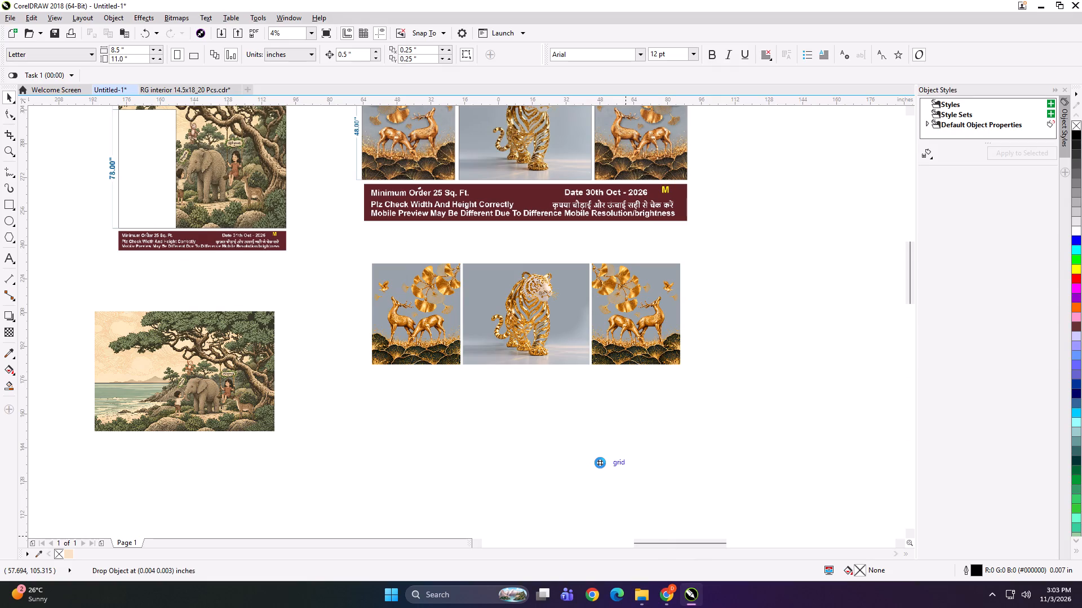
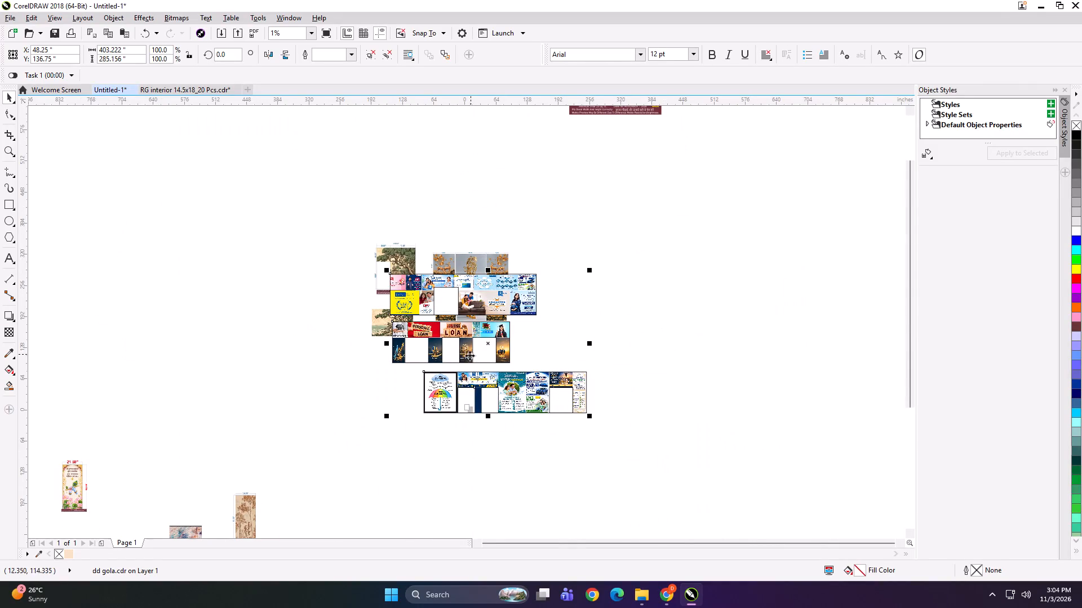
Move the dd gola artwork off the wallpaper images to the empty area beyond the deer and tiger images.
{"action": "scroll", "coordinate": [456, 359], "scroll_direction": "down", "scroll_amount": 1}
{"action": "left_click", "coordinate": [327, 369]}
{"action": "left_click", "coordinate": [471, 318]}
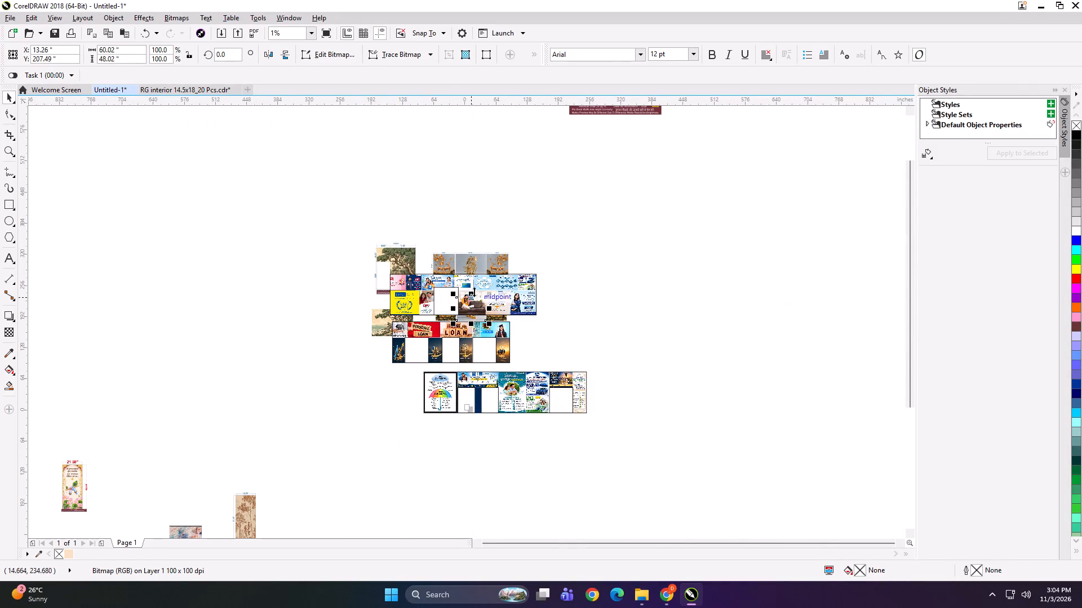
{"action": "left_click", "coordinate": [584, 284]}
{"action": "left_click", "coordinate": [492, 258]}
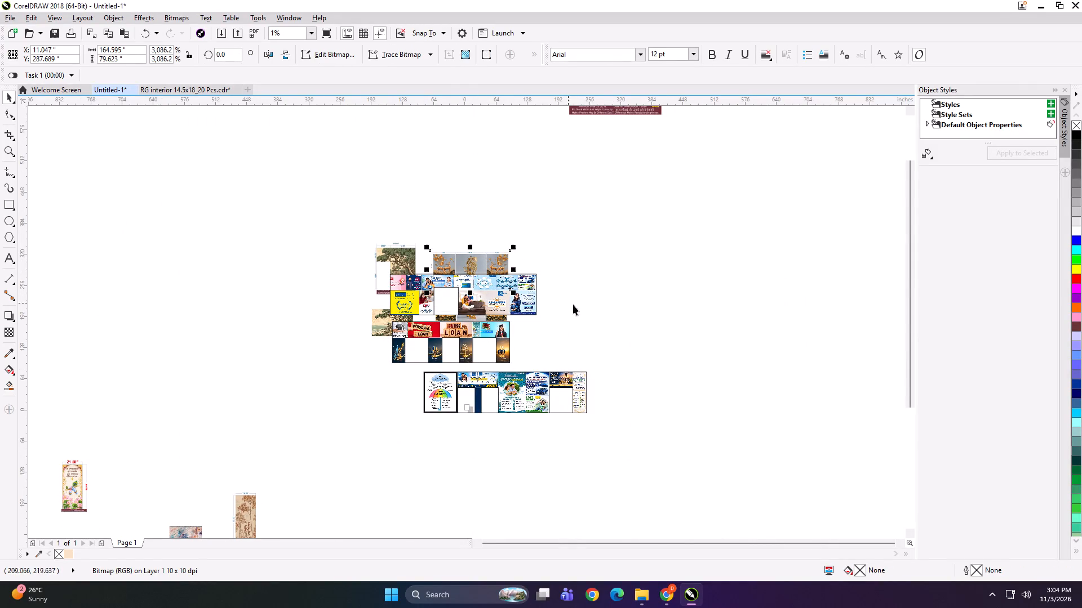
{"action": "left_click", "coordinate": [596, 300]}
{"action": "left_click", "coordinate": [529, 290]}
{"action": "left_click_drag", "start_coordinate": [487, 346], "coordinate": [528, 345]}
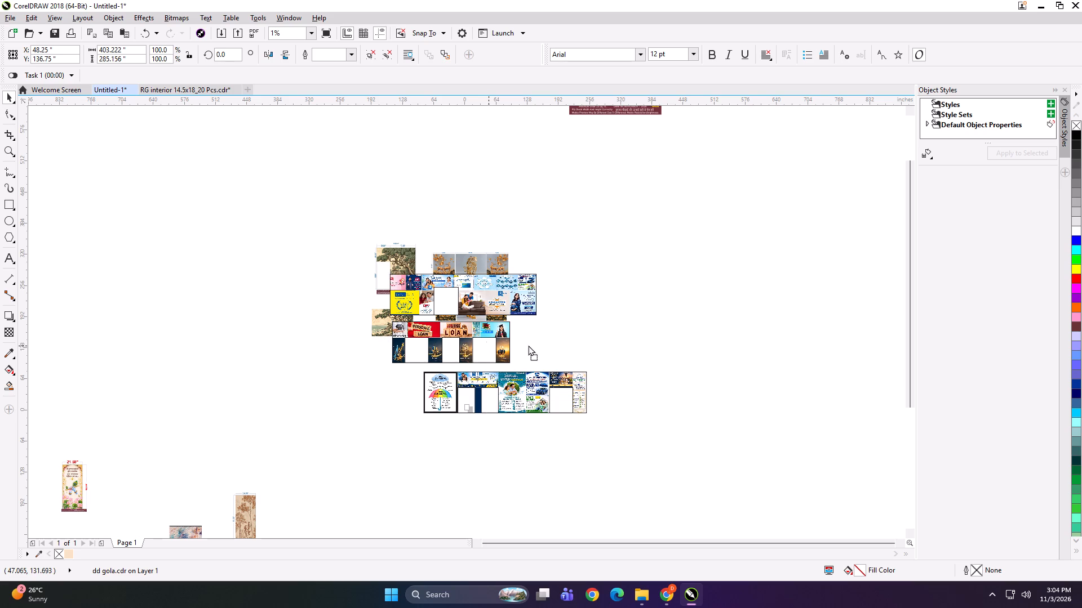
{"action": "left_click_drag", "start_coordinate": [528, 345], "coordinate": [558, 340]}
{"action": "left_click_drag", "start_coordinate": [595, 336], "coordinate": [672, 337]}
{"action": "left_click", "coordinate": [528, 329]}
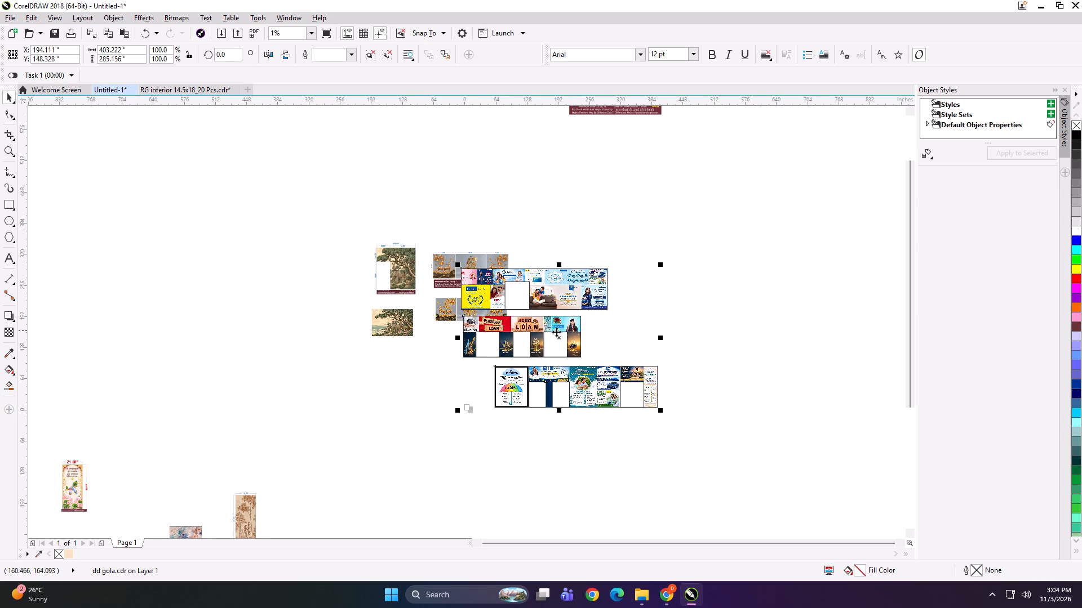
{"action": "left_click_drag", "start_coordinate": [561, 338], "coordinate": [724, 374]}
Move the insurance panel preview with its maroon order banner down beside the bottom print strip of the dd gola artwork.
{"action": "scroll", "coordinate": [336, 288], "scroll_direction": "down", "scroll_amount": 2}
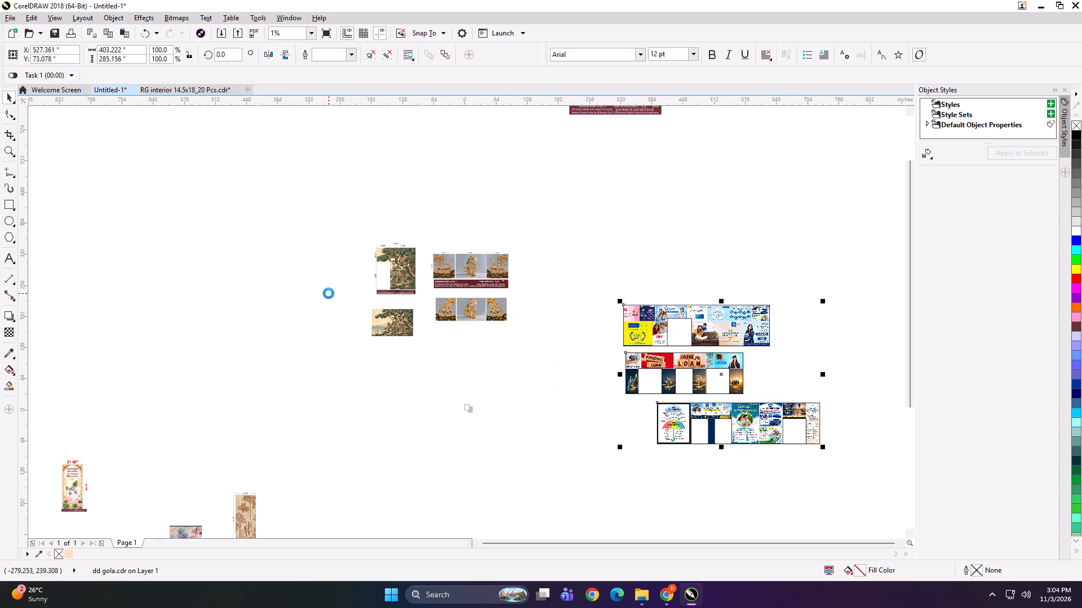
{"action": "key", "text": "F4"}
{"action": "scroll", "coordinate": [228, 305], "scroll_direction": "down", "scroll_amount": 3}
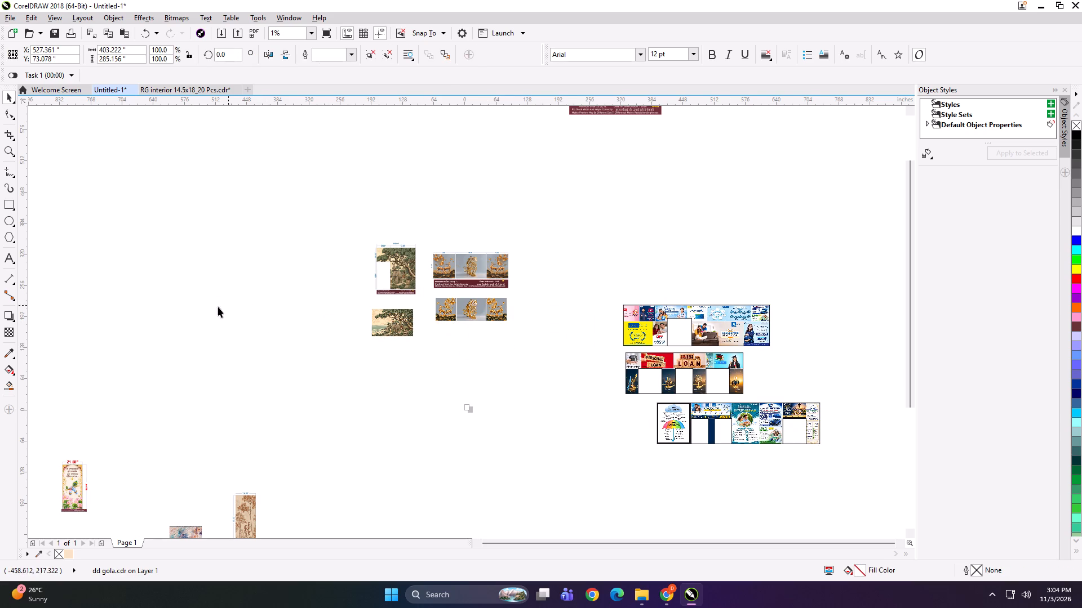
{"action": "scroll", "coordinate": [218, 307], "scroll_direction": "down", "scroll_amount": 2}
{"action": "left_click_drag", "start_coordinate": [909, 327], "coordinate": [907, 245]}
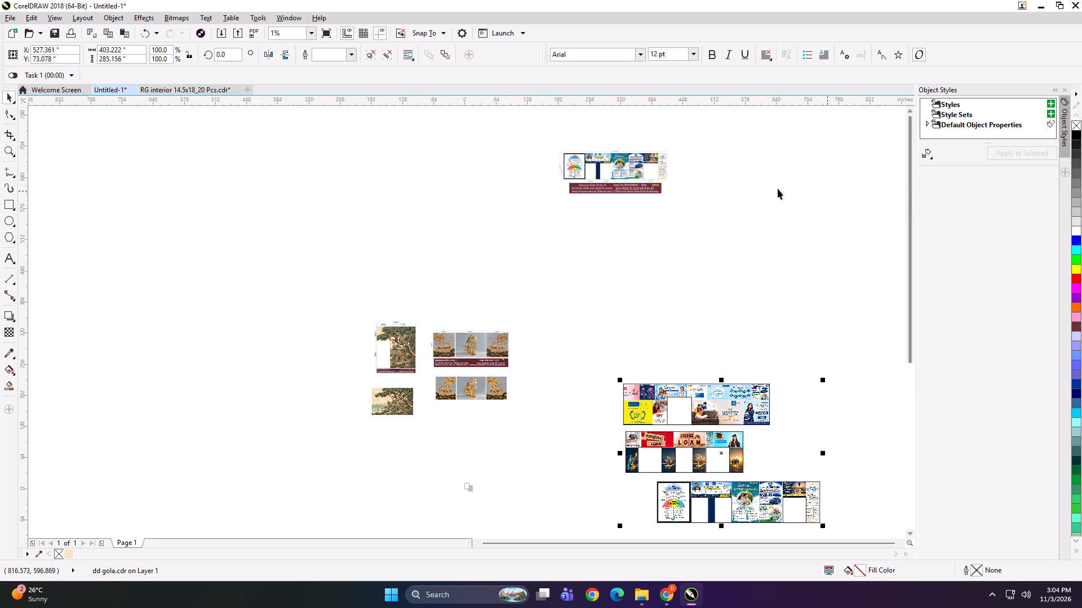
{"action": "left_click_drag", "start_coordinate": [645, 158], "coordinate": [594, 488]}
{"action": "left_click_drag", "start_coordinate": [594, 488], "coordinate": [609, 494]}
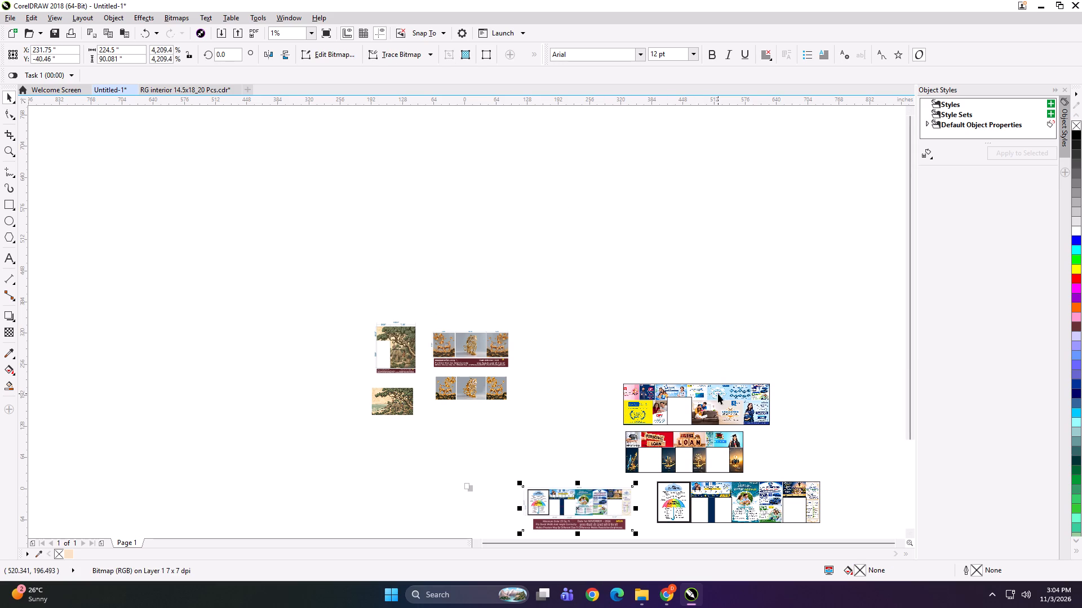
Ungroup the dd gola artwork and delete its upper two panel rows, keeping only the umbrella and insurance strip.
{"action": "left_click", "coordinate": [718, 394]}
{"action": "key", "text": "ctrl+u"}
{"action": "left_click", "coordinate": [722, 309]}
{"action": "left_click_drag", "start_coordinate": [594, 338], "coordinate": [858, 471]}
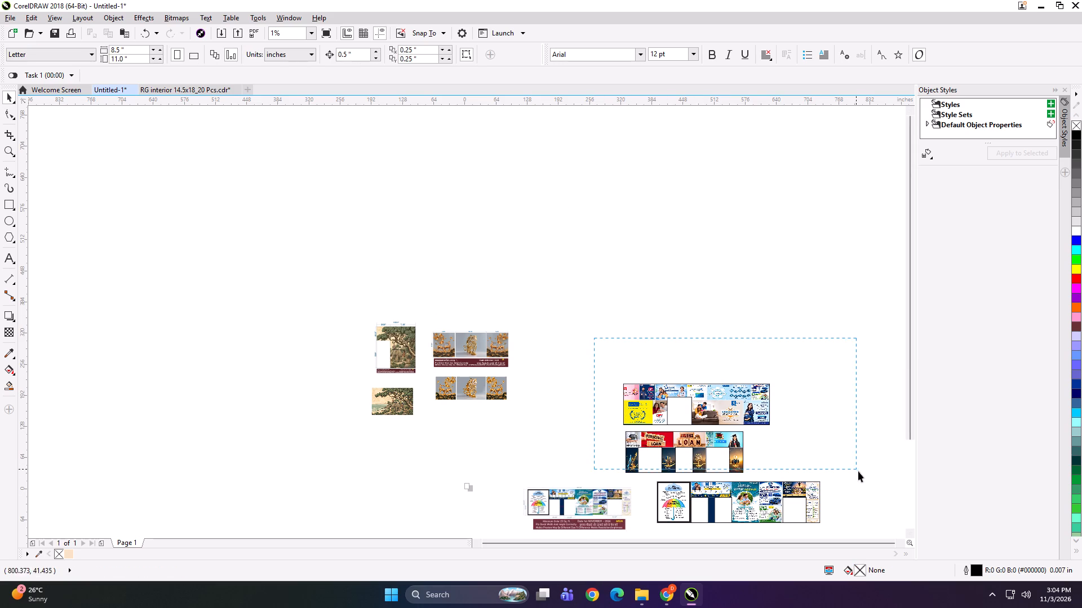
{"action": "left_click_drag", "start_coordinate": [858, 471], "coordinate": [867, 475]}
{"action": "key", "text": "Delete"}
Enlarge the insurance panel preview proportionally to about 383.5 inches wide.
{"action": "scroll", "coordinate": [691, 503], "scroll_direction": "up", "scroll_amount": 1}
{"action": "scroll", "coordinate": [522, 303], "scroll_direction": "down", "scroll_amount": 1}
{"action": "scroll", "coordinate": [618, 417], "scroll_direction": "up", "scroll_amount": 1}
{"action": "left_click_drag", "start_coordinate": [468, 409], "coordinate": [413, 400]}
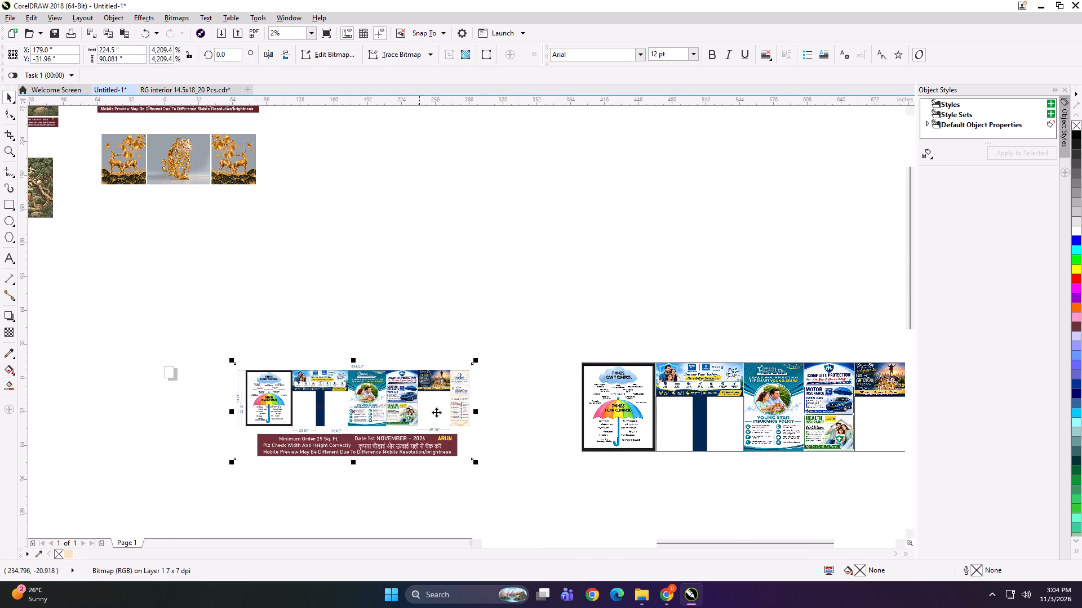
{"action": "left_click_drag", "start_coordinate": [477, 462], "coordinate": [561, 503], "text": "shift"}
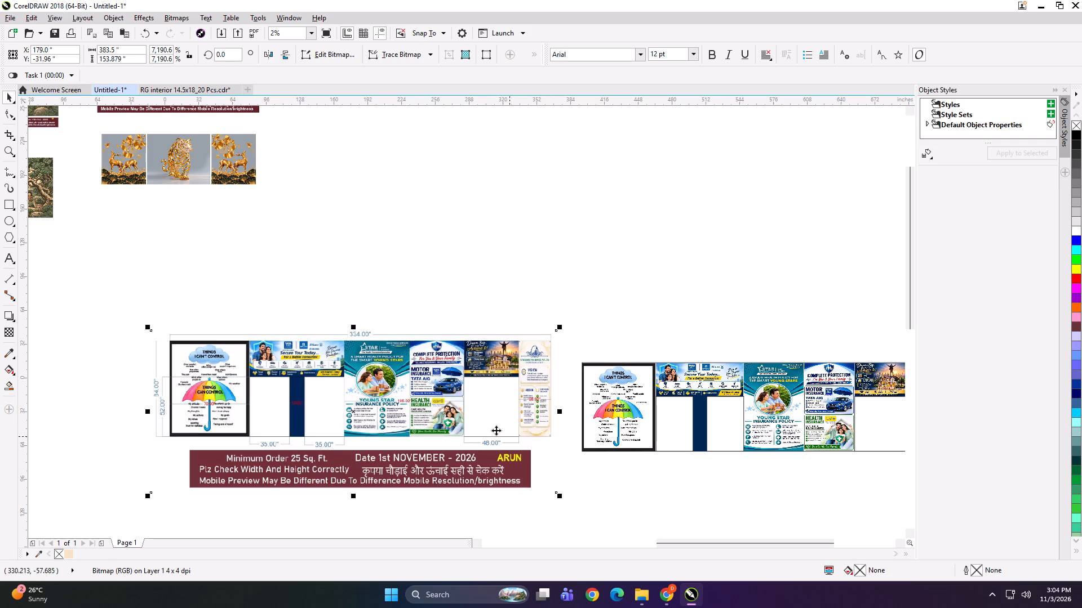
Reposition the enlarged preview so it sits beside the print strip at about the same height.
{"action": "left_click_drag", "start_coordinate": [458, 413], "coordinate": [462, 403]}
{"action": "scroll", "coordinate": [673, 423], "scroll_direction": "up", "scroll_amount": 1}
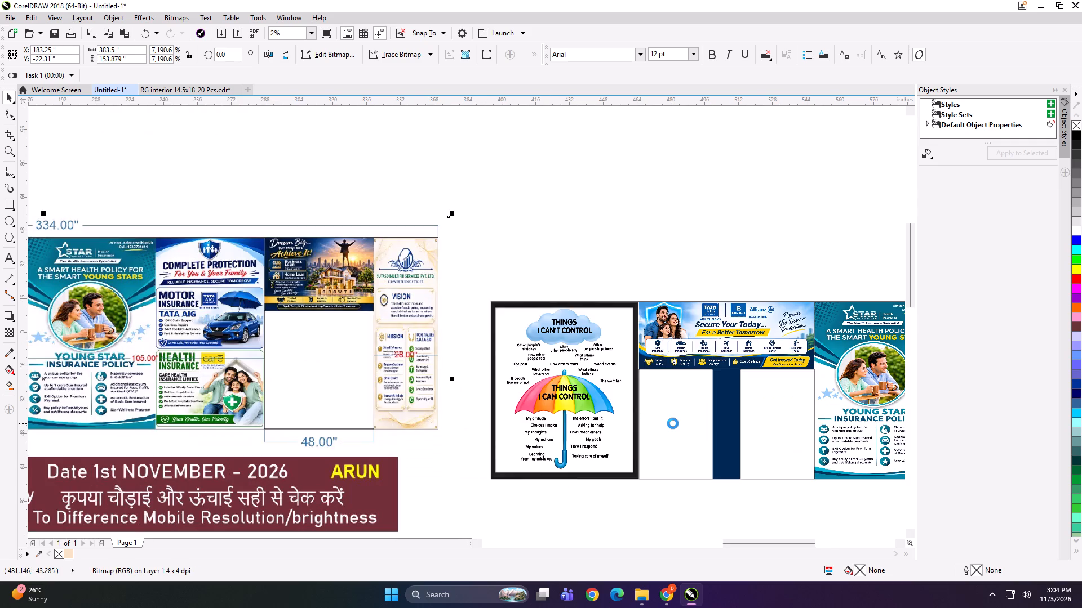
{"action": "scroll", "coordinate": [673, 423], "scroll_direction": "up", "scroll_amount": 1}
{"action": "scroll", "coordinate": [626, 383], "scroll_direction": "down", "scroll_amount": 1}
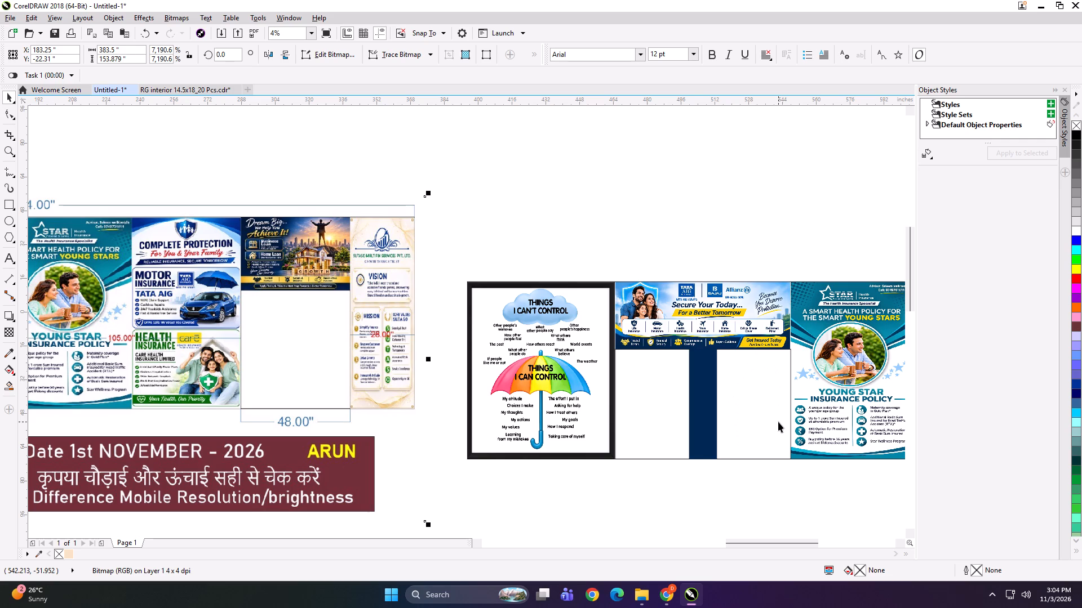
{"action": "scroll", "coordinate": [659, 351], "scroll_direction": "down", "scroll_amount": 1}
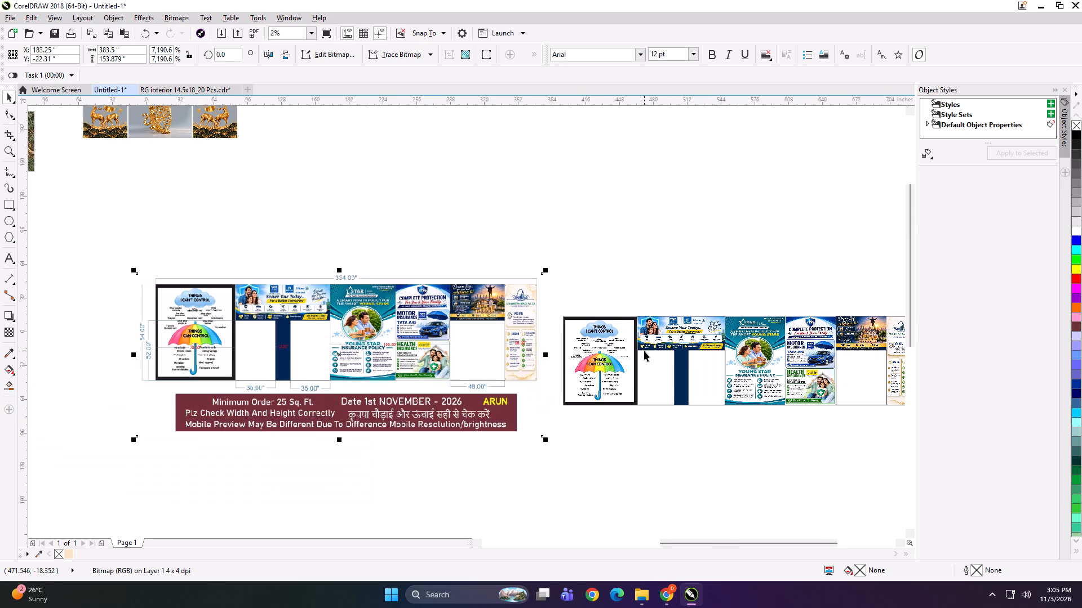
{"action": "left_click_drag", "start_coordinate": [450, 321], "coordinate": [446, 336]}
{"action": "scroll", "coordinate": [491, 291], "scroll_direction": "down", "scroll_amount": 1}
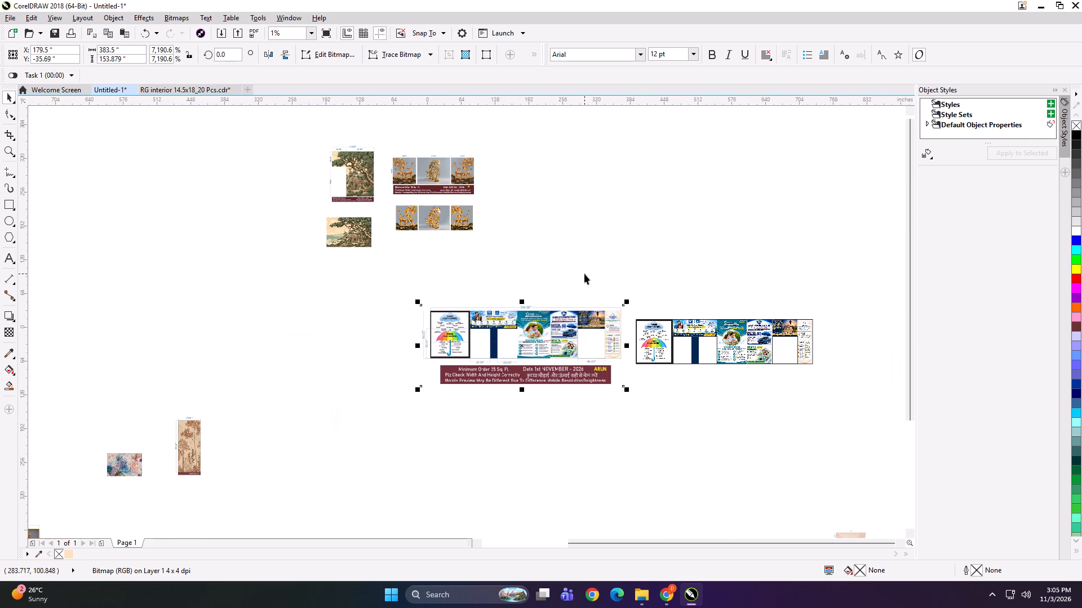
{"action": "left_click_drag", "start_coordinate": [586, 274], "coordinate": [845, 427], "text": "shift"}
{"action": "key", "text": "shift+F2"}
{"action": "left_click", "coordinate": [513, 195]}
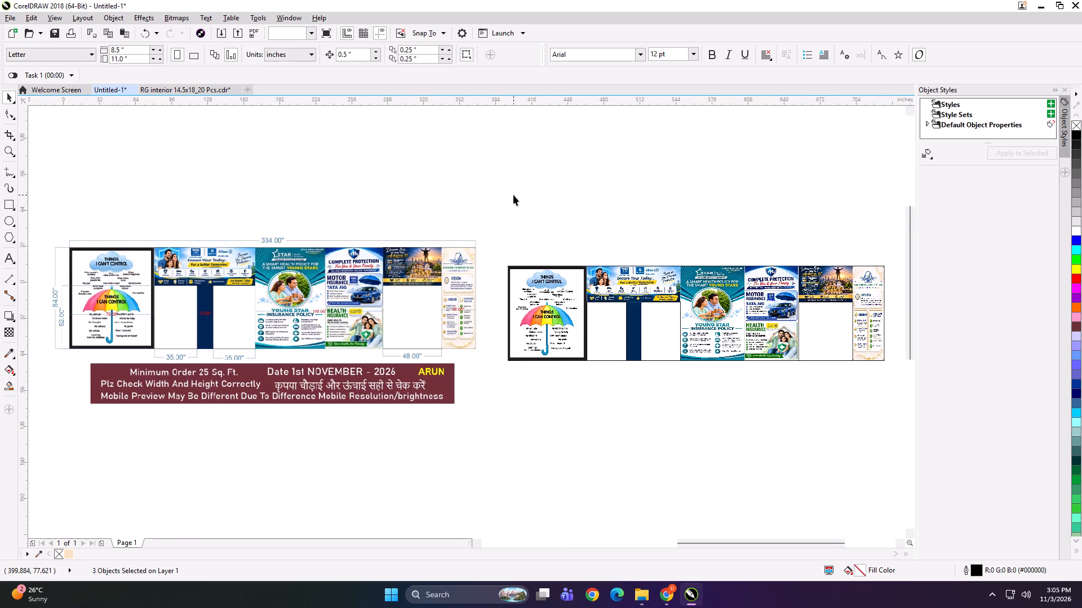
{"action": "left_click_drag", "start_coordinate": [444, 267], "coordinate": [459, 275]}
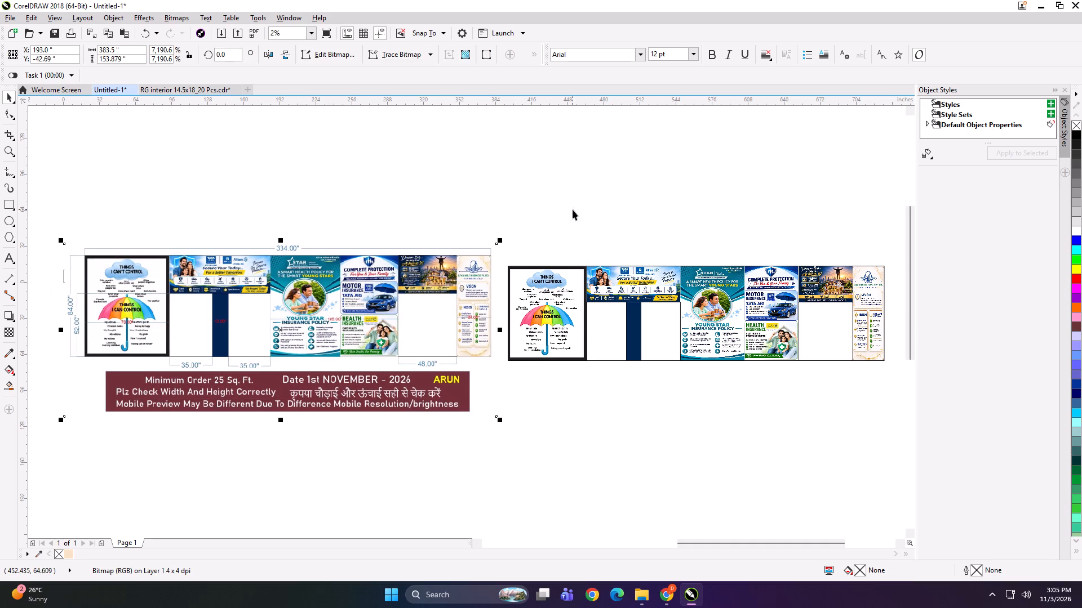
Examine the umbrella poster's frame edge where it meets the insurance banner in the print strip, comparing it with the preview.
{"action": "left_click", "coordinate": [598, 341]}
{"action": "scroll", "coordinate": [588, 292], "scroll_direction": "up", "scroll_amount": 4}
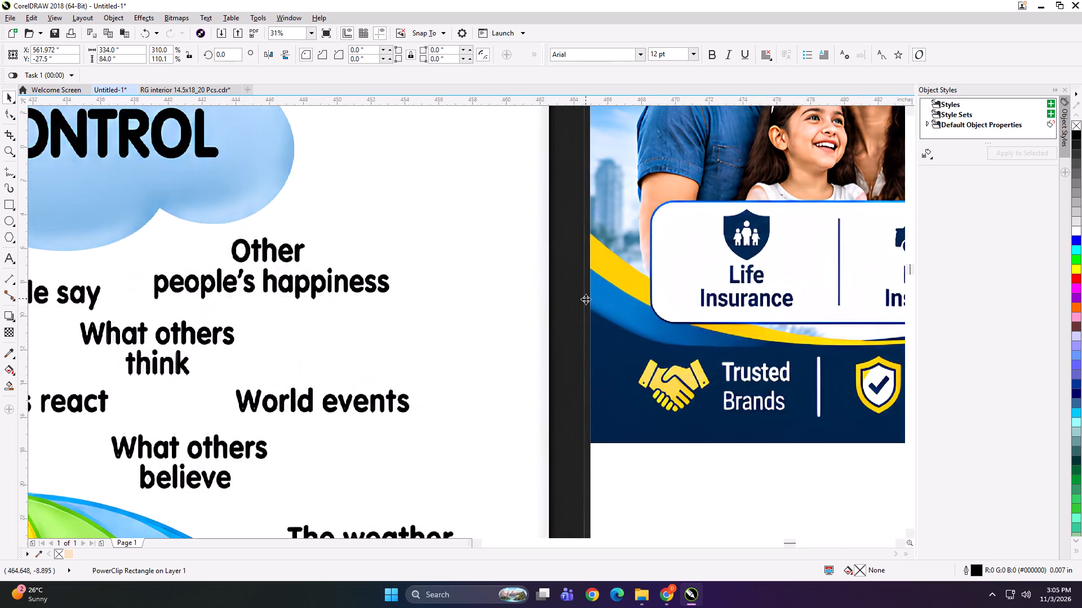
{"action": "scroll", "coordinate": [586, 299], "scroll_direction": "up", "scroll_amount": 2}
{"action": "scroll", "coordinate": [573, 265], "scroll_direction": "down", "scroll_amount": 3}
{"action": "scroll", "coordinate": [573, 337], "scroll_direction": "up", "scroll_amount": 3}
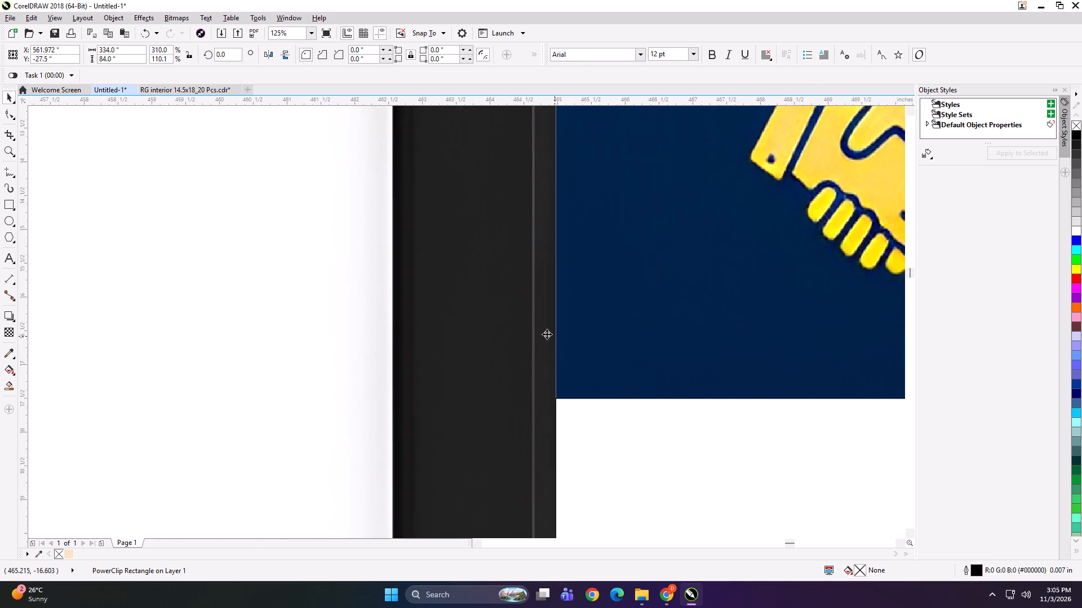
{"action": "scroll", "coordinate": [536, 314], "scroll_direction": "down", "scroll_amount": 3}
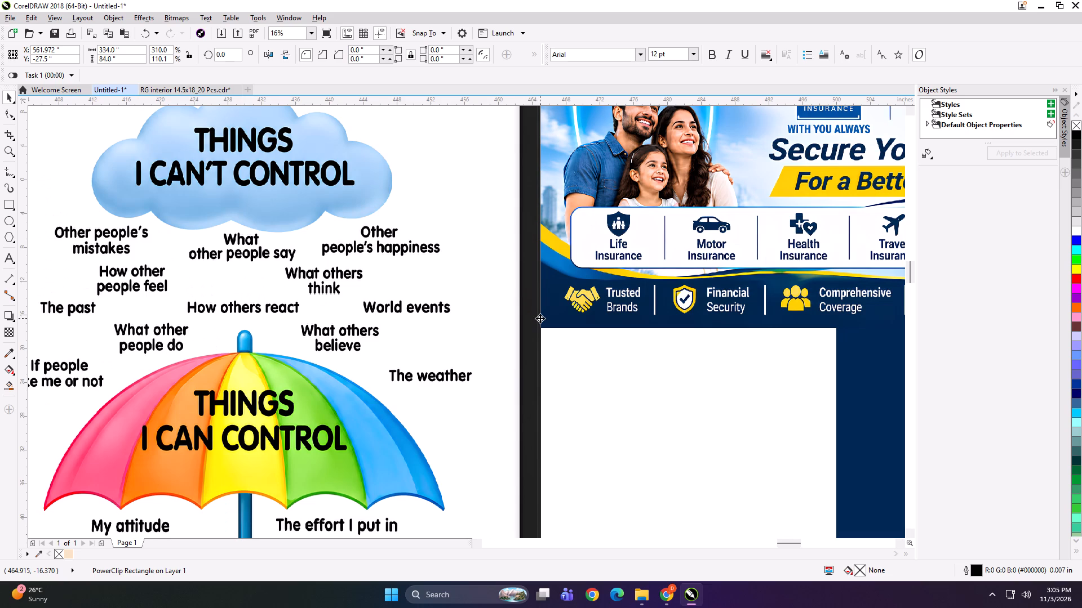
{"action": "scroll", "coordinate": [548, 294], "scroll_direction": "down", "scroll_amount": 2}
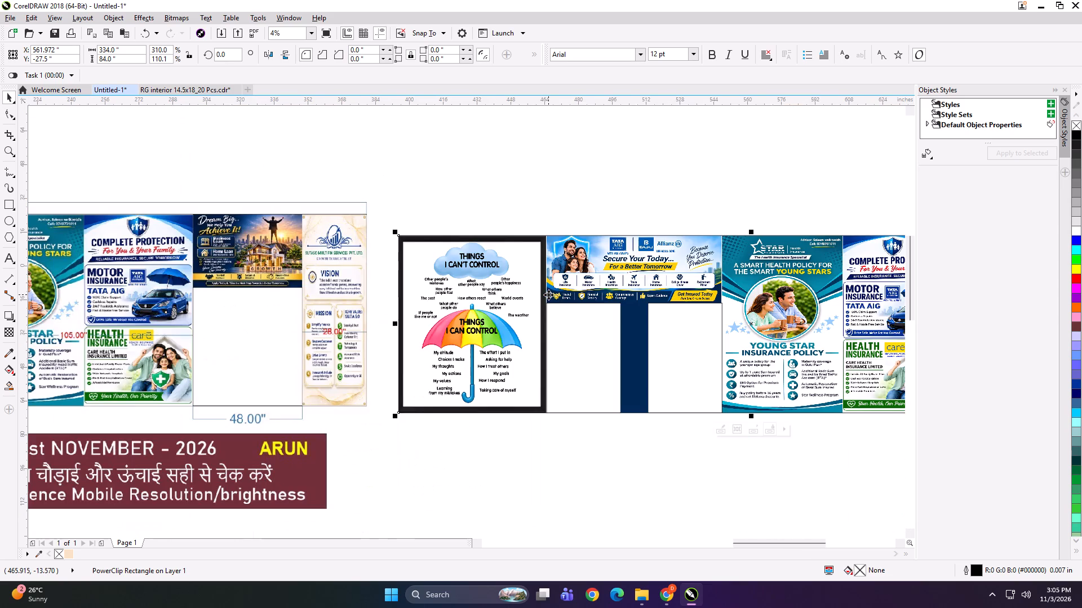
{"action": "scroll", "coordinate": [568, 287], "scroll_direction": "down", "scroll_amount": 1}
{"action": "scroll", "coordinate": [170, 262], "scroll_direction": "up", "scroll_amount": 3}
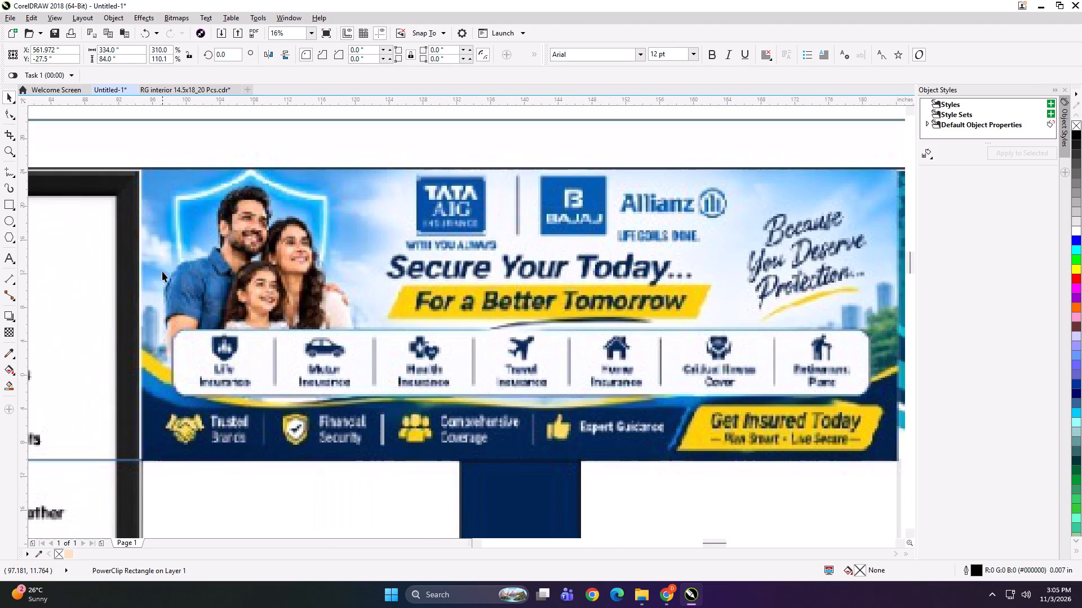
{"action": "scroll", "coordinate": [161, 268], "scroll_direction": "down", "scroll_amount": 4}
{"action": "scroll", "coordinate": [557, 280], "scroll_direction": "up", "scroll_amount": 3}
{"action": "scroll", "coordinate": [472, 327], "scroll_direction": "up", "scroll_amount": 2}
{"action": "scroll", "coordinate": [511, 418], "scroll_direction": "up", "scroll_amount": 2}
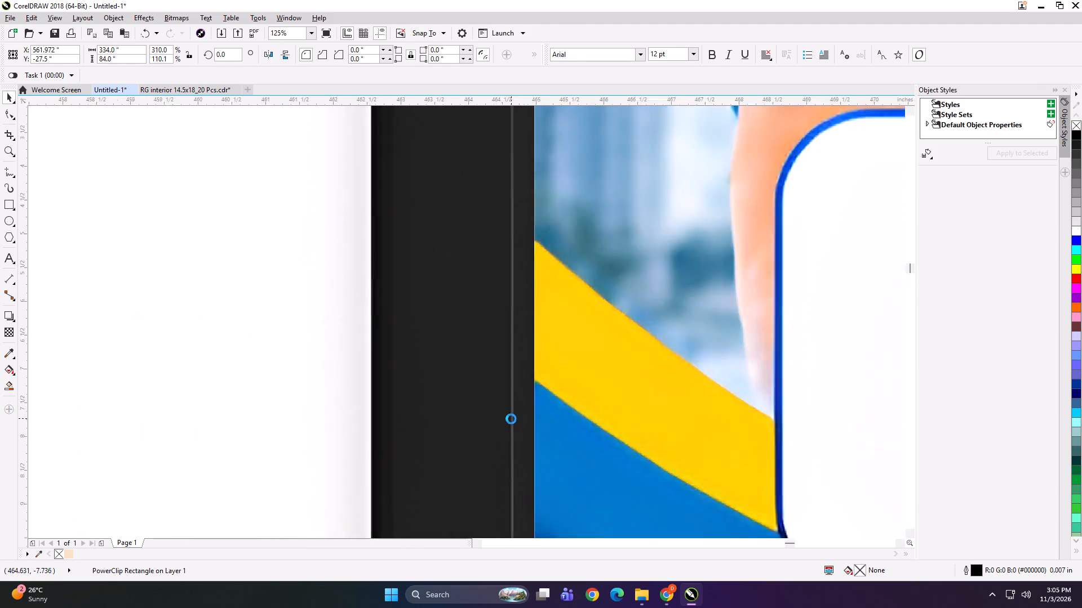
{"action": "scroll", "coordinate": [484, 220], "scroll_direction": "down", "scroll_amount": 6}
{"action": "scroll", "coordinate": [485, 470], "scroll_direction": "up", "scroll_amount": 3}
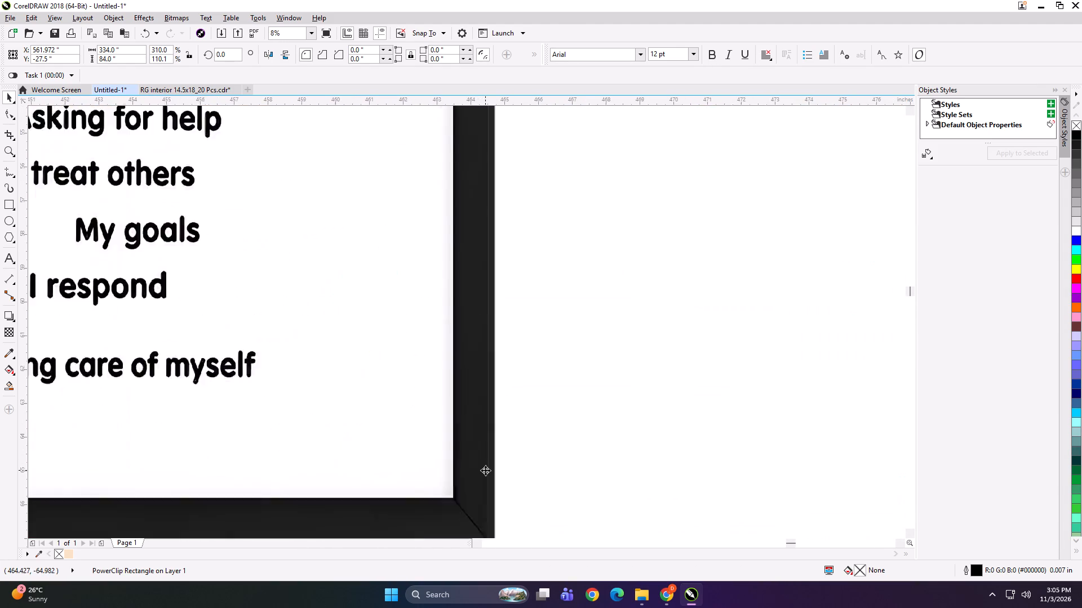
{"action": "scroll", "coordinate": [490, 471], "scroll_direction": "up", "scroll_amount": 3}
{"action": "scroll", "coordinate": [515, 355], "scroll_direction": "down", "scroll_amount": 6}
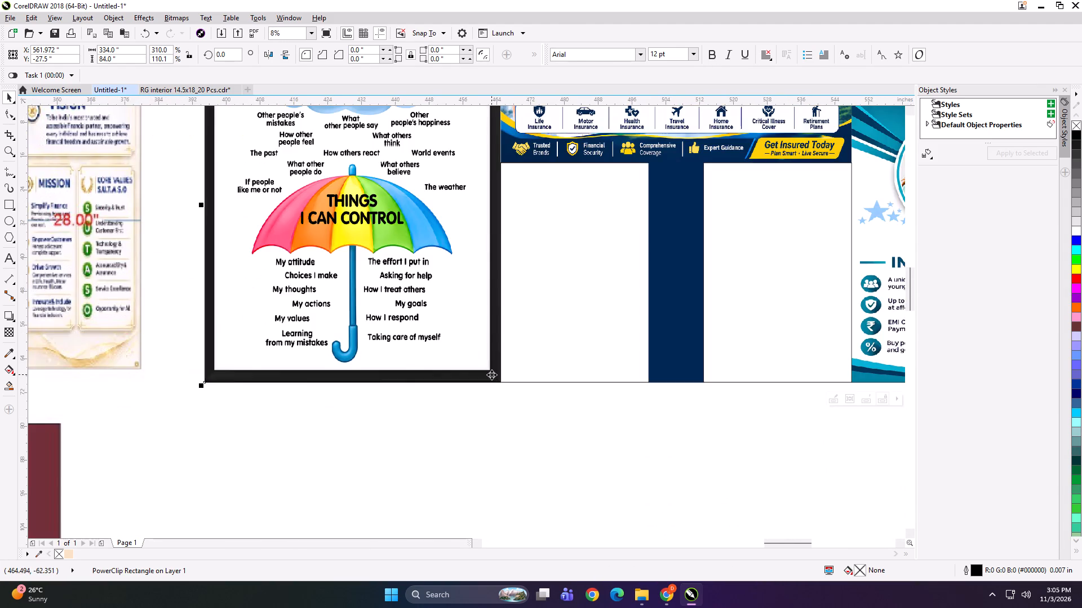
{"action": "scroll", "coordinate": [481, 383], "scroll_direction": "up", "scroll_amount": 2}
{"action": "scroll", "coordinate": [573, 350], "scroll_direction": "up", "scroll_amount": 3}
{"action": "scroll", "coordinate": [511, 361], "scroll_direction": "down", "scroll_amount": 3}
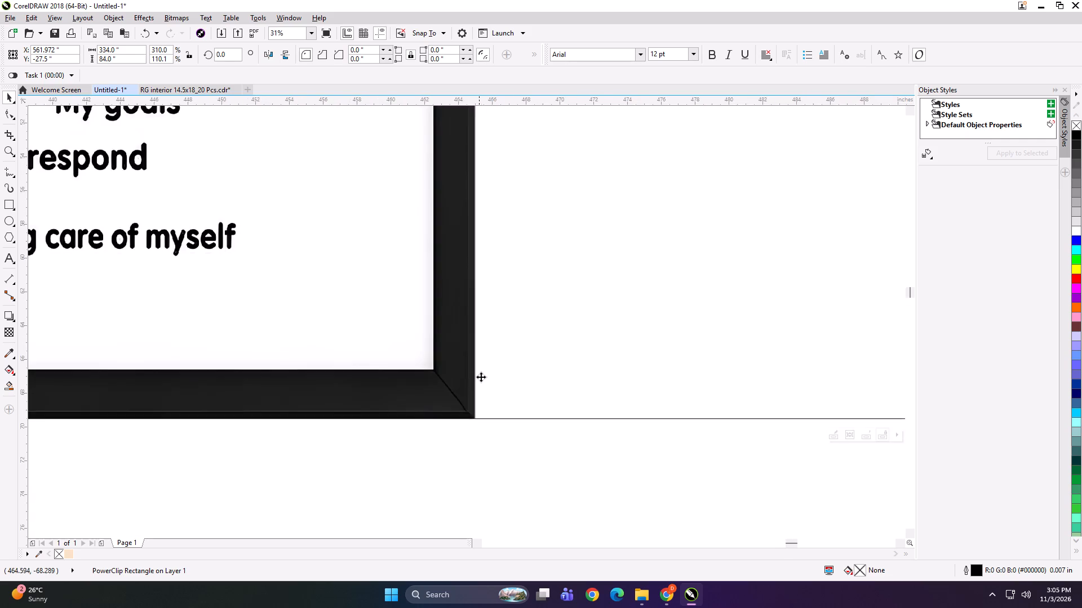
{"action": "scroll", "coordinate": [476, 380], "scroll_direction": "down", "scroll_amount": 3}
{"action": "scroll", "coordinate": [471, 287], "scroll_direction": "down", "scroll_amount": 1}
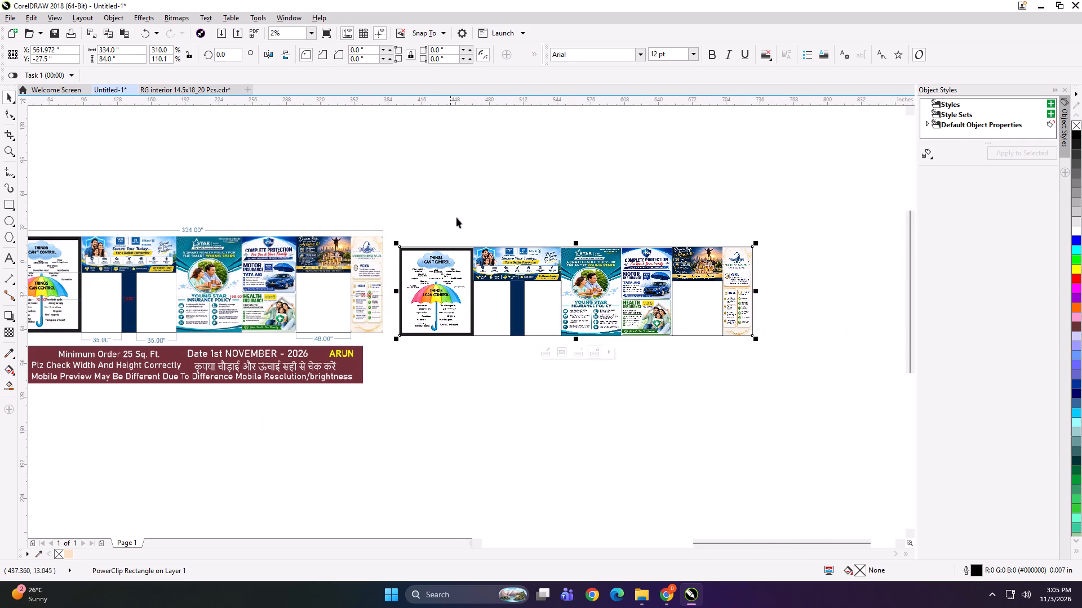
Compare the full preview with the print strip side by side, checking the panels and marked sizes.
{"action": "left_click", "coordinate": [462, 211]}
{"action": "scroll", "coordinate": [547, 236], "scroll_direction": "down", "scroll_amount": 1}
{"action": "scroll", "coordinate": [477, 287], "scroll_direction": "up", "scroll_amount": 2}
{"action": "scroll", "coordinate": [480, 258], "scroll_direction": "down", "scroll_amount": 1}
{"action": "scroll", "coordinate": [207, 301], "scroll_direction": "up", "scroll_amount": 1}
{"action": "scroll", "coordinate": [93, 268], "scroll_direction": "down", "scroll_amount": 1}
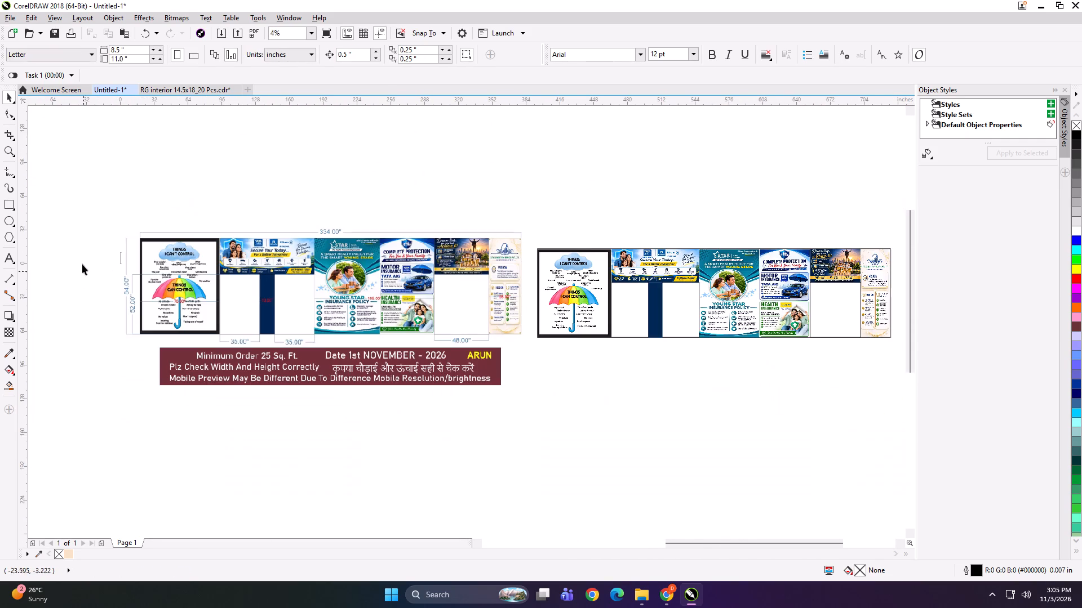
{"action": "scroll", "coordinate": [327, 243], "scroll_direction": "down", "scroll_amount": 1}
{"action": "left_click_drag", "start_coordinate": [822, 269], "coordinate": [669, 384]}
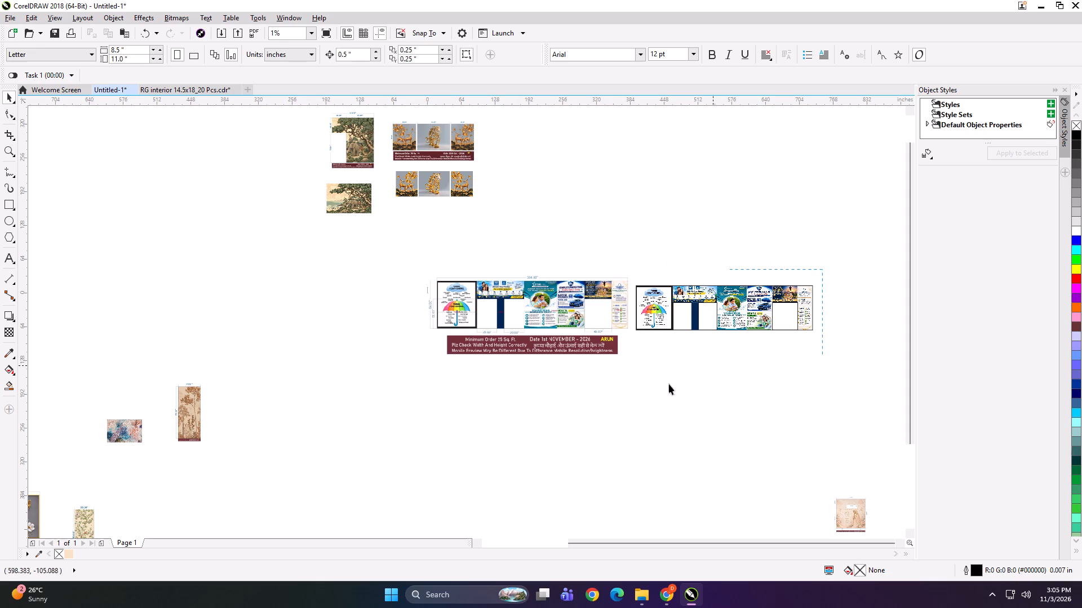
{"action": "left_click_drag", "start_coordinate": [669, 384], "coordinate": [607, 403]}
{"action": "left_click", "coordinate": [631, 306], "text": "shift"}
{"action": "left_click", "coordinate": [620, 295], "text": "shift"}
{"action": "key", "text": "shift+F2"}
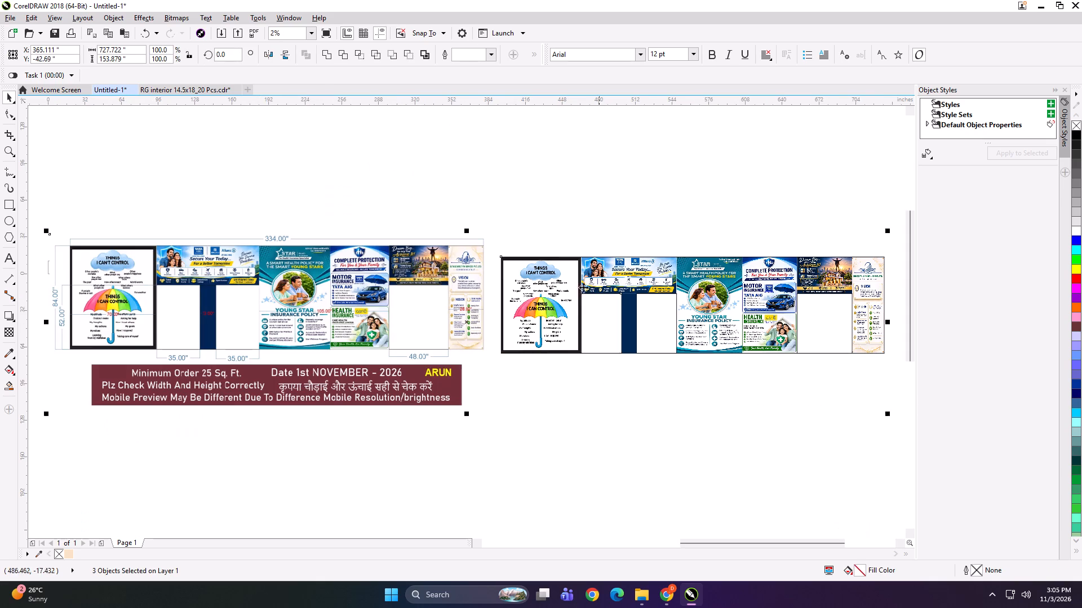
{"action": "left_click", "coordinate": [485, 196]}
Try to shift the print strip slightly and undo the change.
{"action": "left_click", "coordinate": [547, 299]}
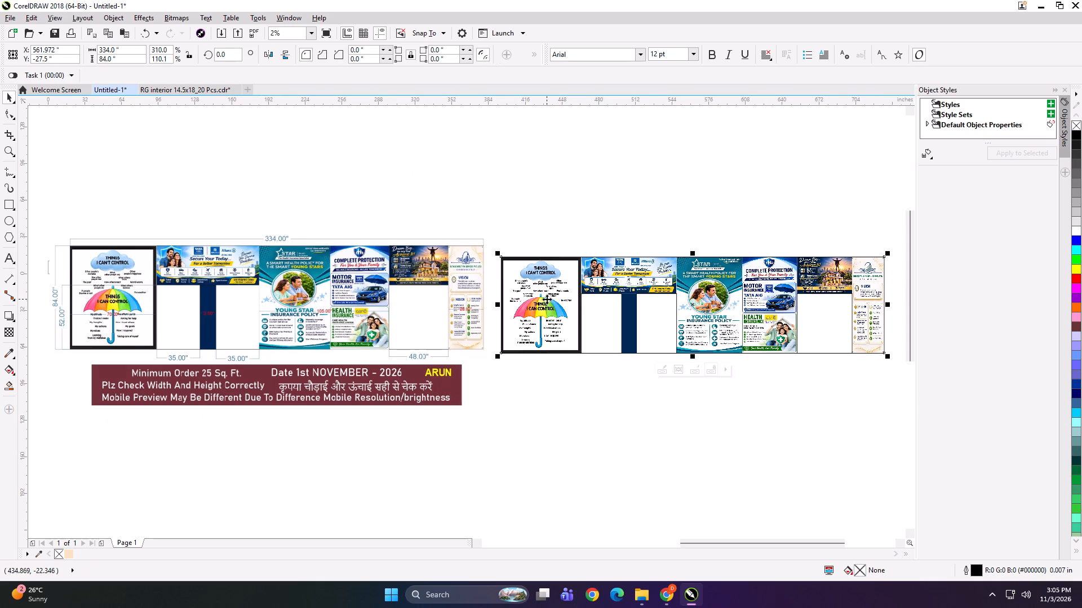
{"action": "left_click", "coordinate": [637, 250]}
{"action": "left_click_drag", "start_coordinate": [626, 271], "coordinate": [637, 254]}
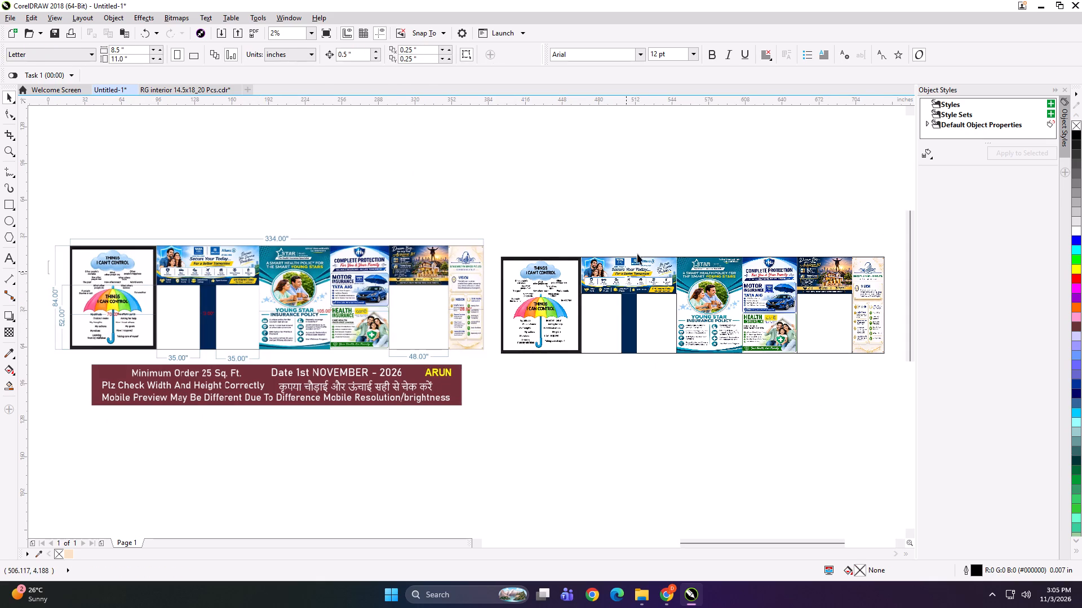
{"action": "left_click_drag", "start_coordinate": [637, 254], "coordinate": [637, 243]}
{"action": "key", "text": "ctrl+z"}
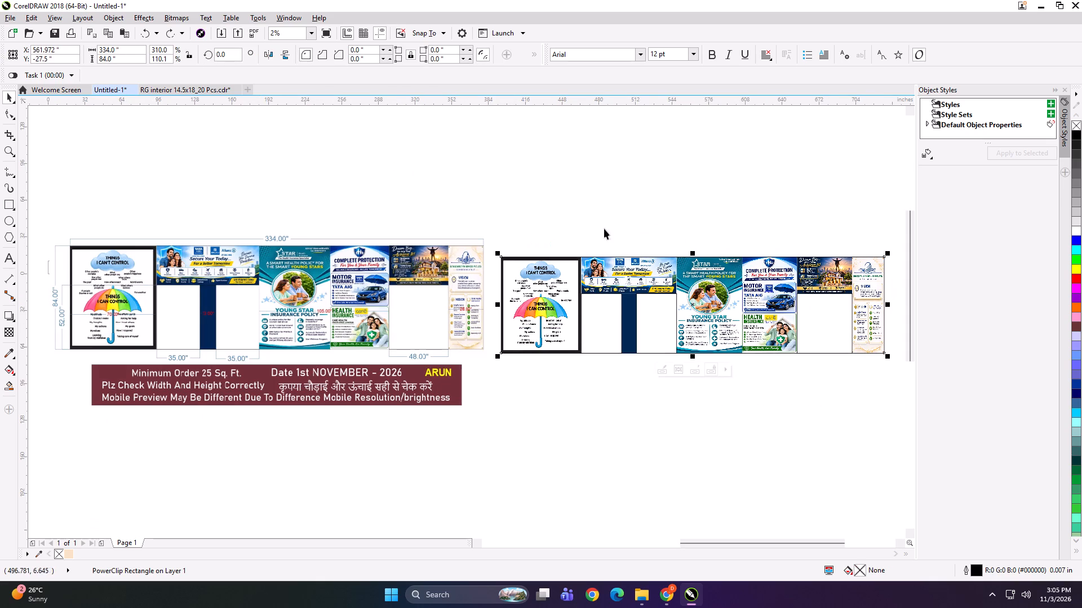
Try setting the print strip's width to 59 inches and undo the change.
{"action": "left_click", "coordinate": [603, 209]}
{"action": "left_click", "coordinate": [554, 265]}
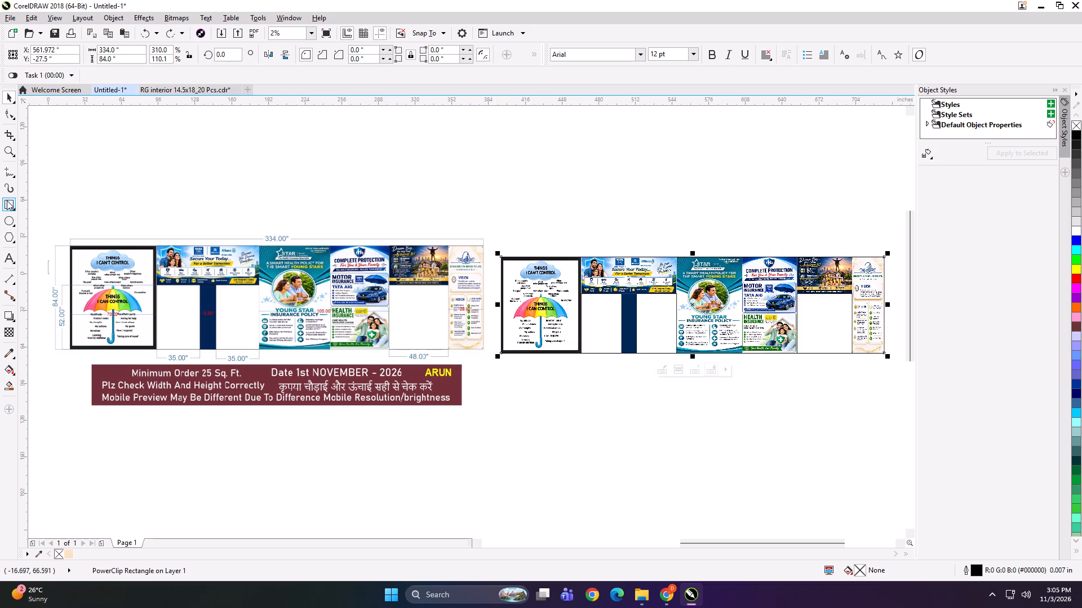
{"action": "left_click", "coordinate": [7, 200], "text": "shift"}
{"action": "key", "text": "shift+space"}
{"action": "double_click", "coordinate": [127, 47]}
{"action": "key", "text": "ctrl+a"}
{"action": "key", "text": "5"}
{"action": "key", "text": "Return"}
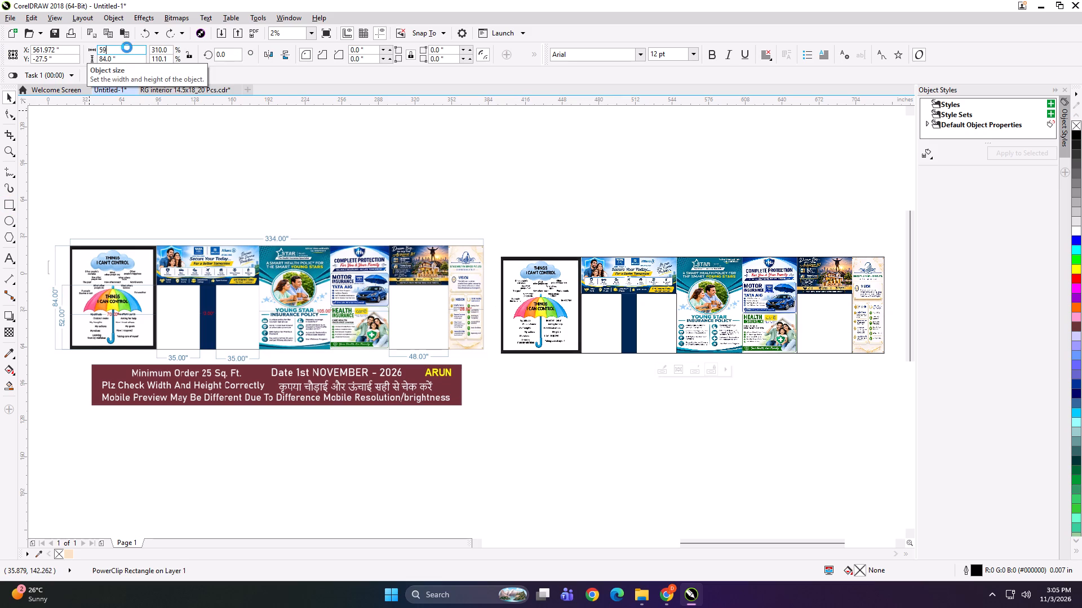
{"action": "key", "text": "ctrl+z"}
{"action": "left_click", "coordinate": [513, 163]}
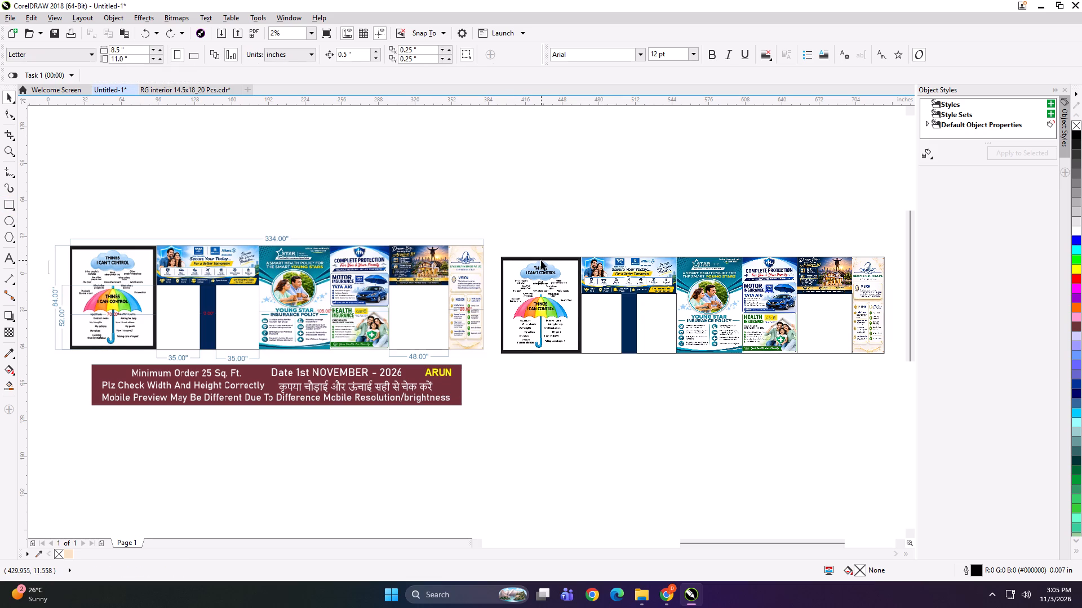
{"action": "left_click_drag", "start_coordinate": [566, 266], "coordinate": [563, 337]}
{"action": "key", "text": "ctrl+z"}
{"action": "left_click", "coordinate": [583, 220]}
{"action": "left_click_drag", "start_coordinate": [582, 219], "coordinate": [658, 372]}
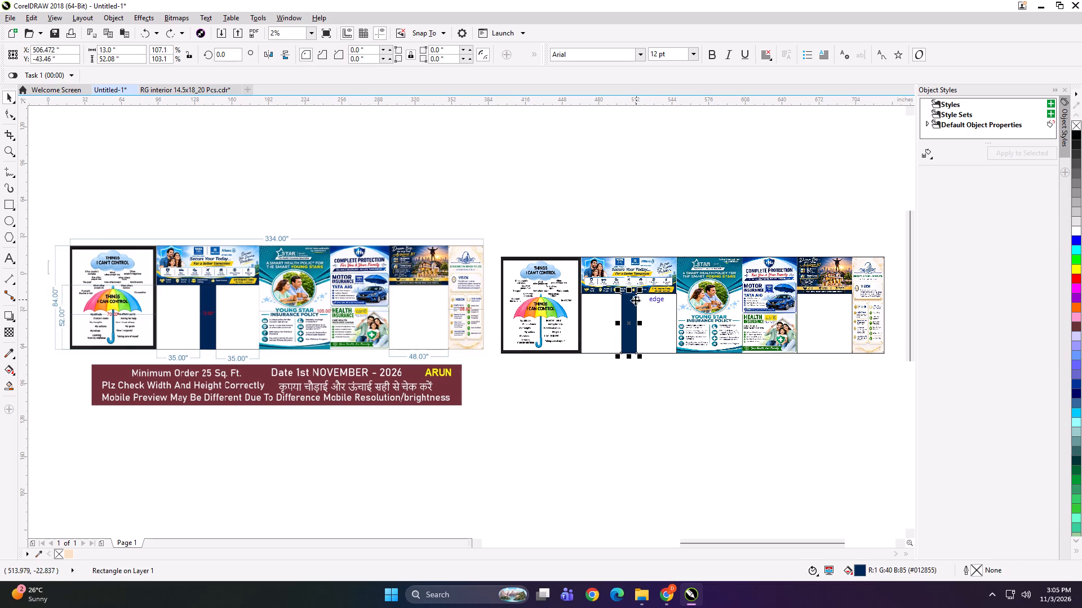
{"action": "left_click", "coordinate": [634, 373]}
Add a rectangle 59 inches wide and 84 inches high over the print strip, flush with the strip's starting edge at the umbrella poster.
{"action": "left_click", "coordinate": [547, 293]}
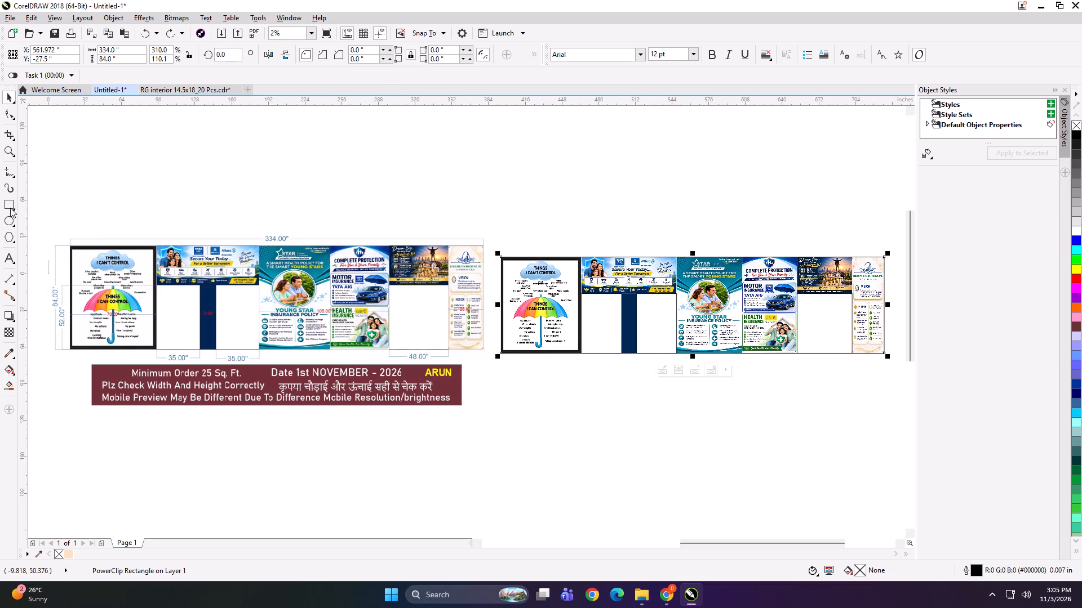
{"action": "double_click", "coordinate": [6, 204], "text": "shift"}
{"action": "key", "text": "space"}
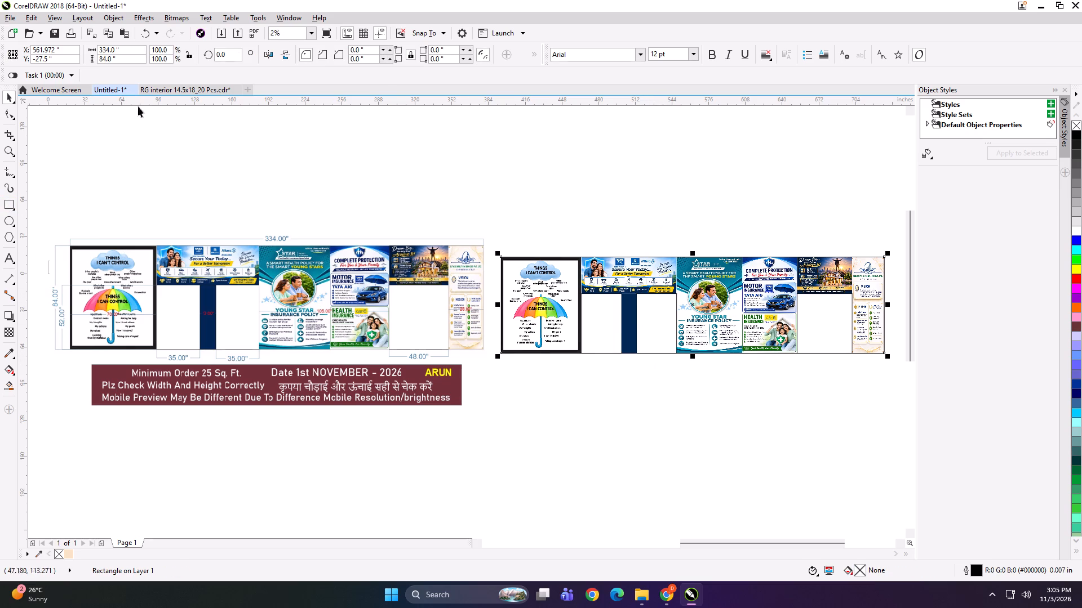
{"action": "left_click", "coordinate": [136, 53]}
{"action": "key", "text": "ctrl+a"}
{"action": "type", "text": "59"}
{"action": "key", "text": "Return"}
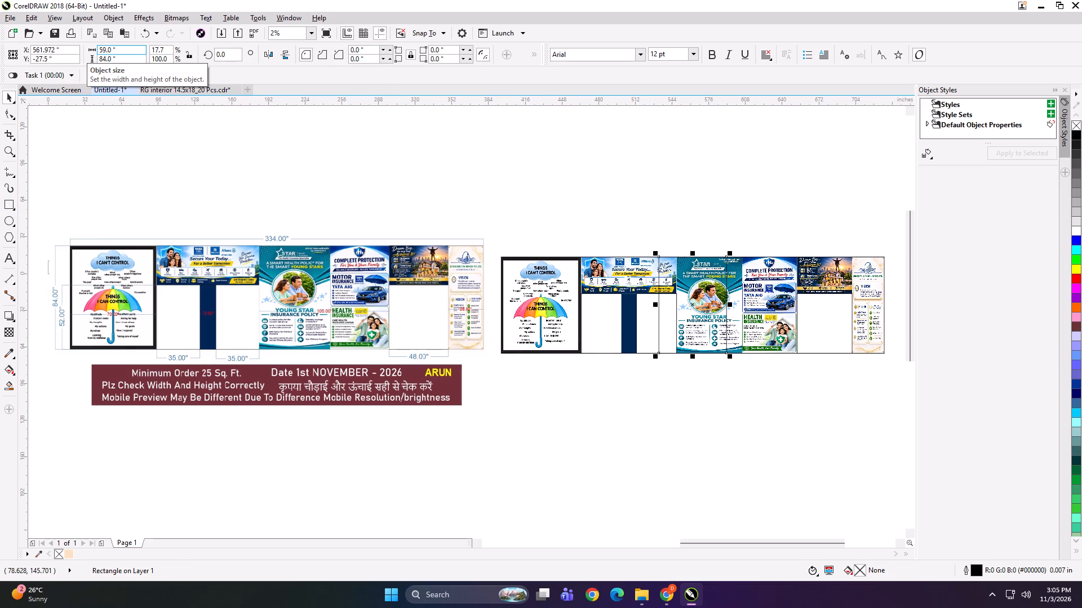
{"action": "left_click", "coordinate": [526, 308], "text": "shift"}
{"action": "key", "text": "l"}
{"action": "left_click", "coordinate": [524, 213]}
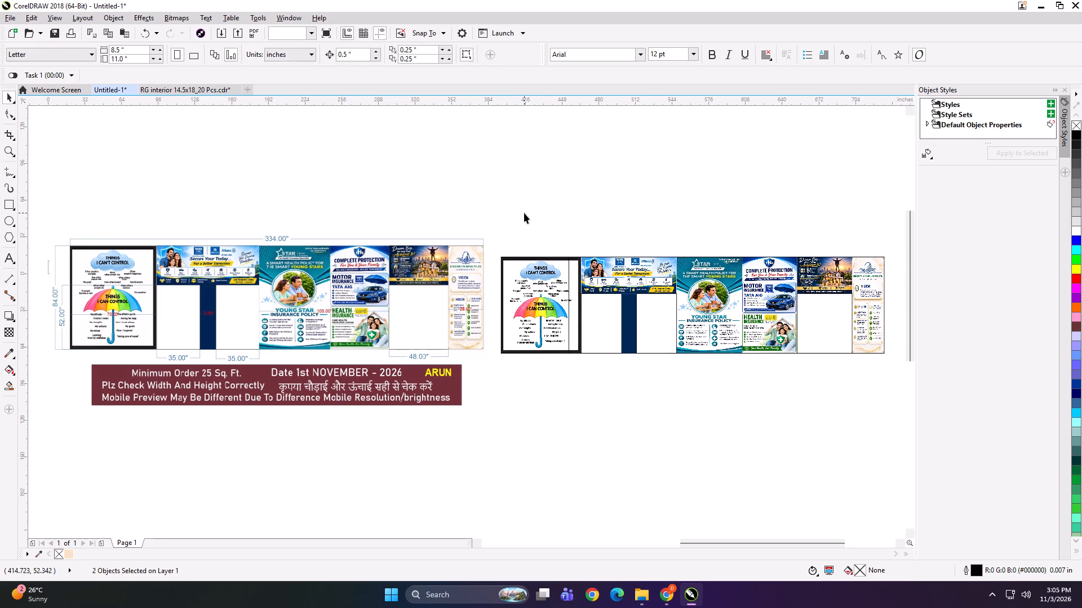
Set the umbrella poster rectangle's width to 49 inches and realign it to the strip's outer edge.
{"action": "scroll", "coordinate": [575, 310], "scroll_direction": "up", "scroll_amount": 1}
{"action": "left_click", "coordinate": [557, 231]}
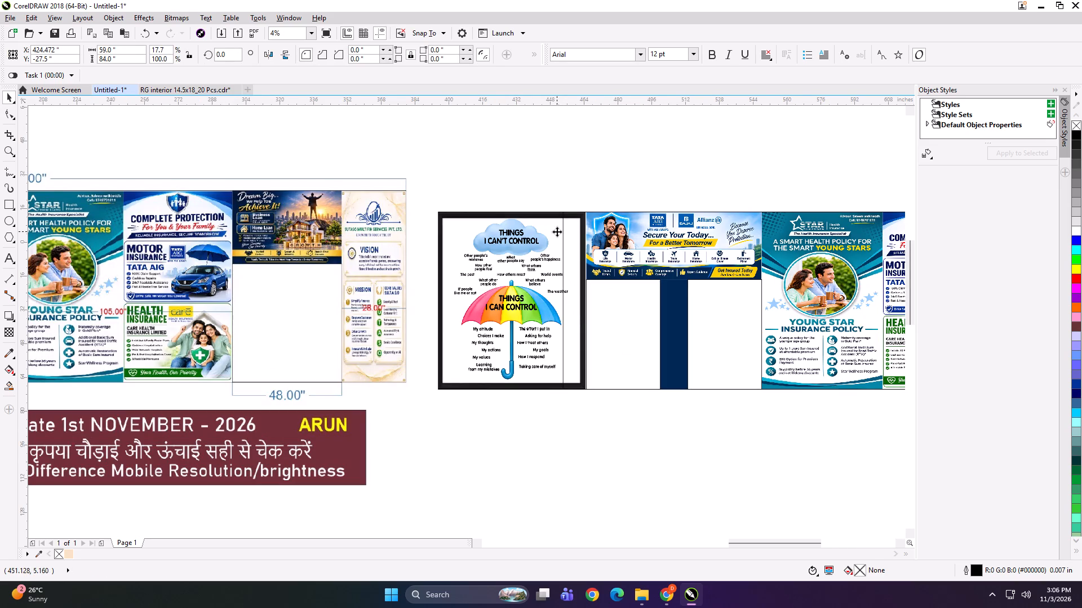
{"action": "scroll", "coordinate": [574, 224], "scroll_direction": "down", "scroll_amount": 1}
{"action": "scroll", "coordinate": [109, 253], "scroll_direction": "up", "scroll_amount": 1}
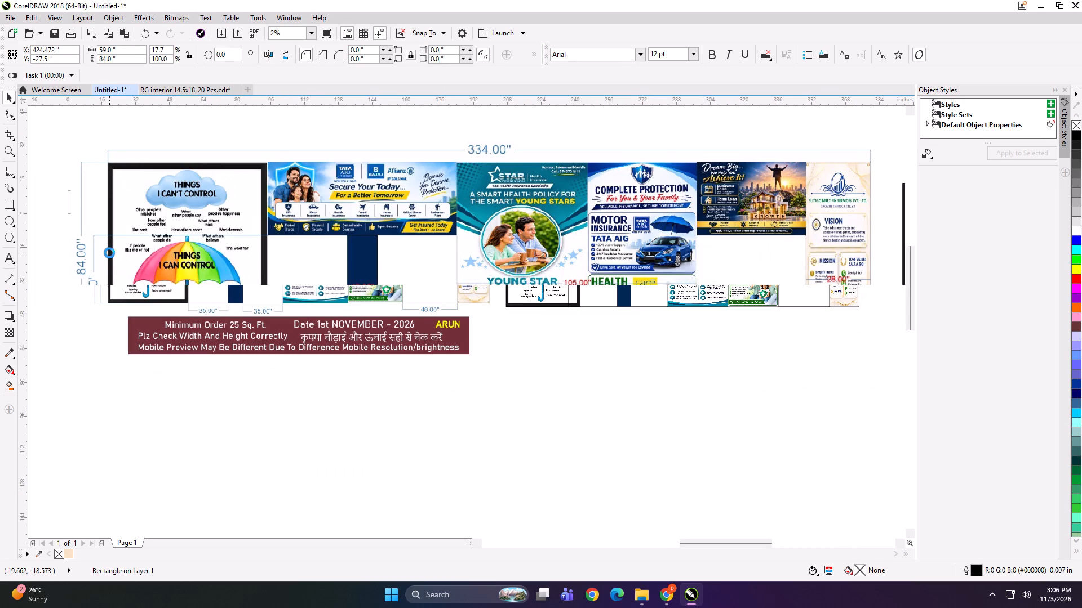
{"action": "scroll", "coordinate": [96, 283], "scroll_direction": "down", "scroll_amount": 1}
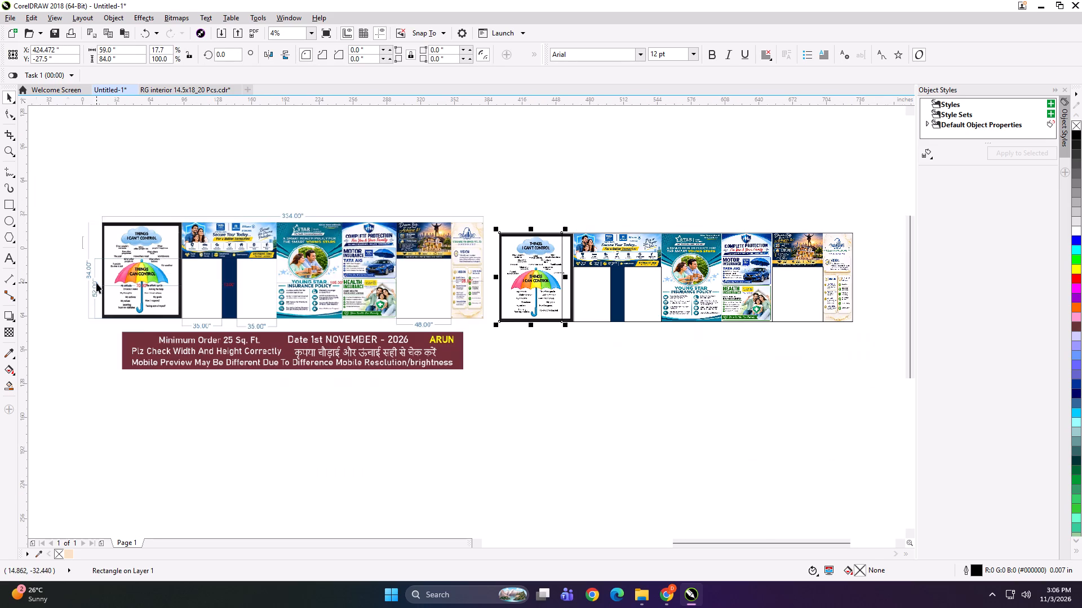
{"action": "scroll", "coordinate": [546, 266], "scroll_direction": "up", "scroll_amount": 1}
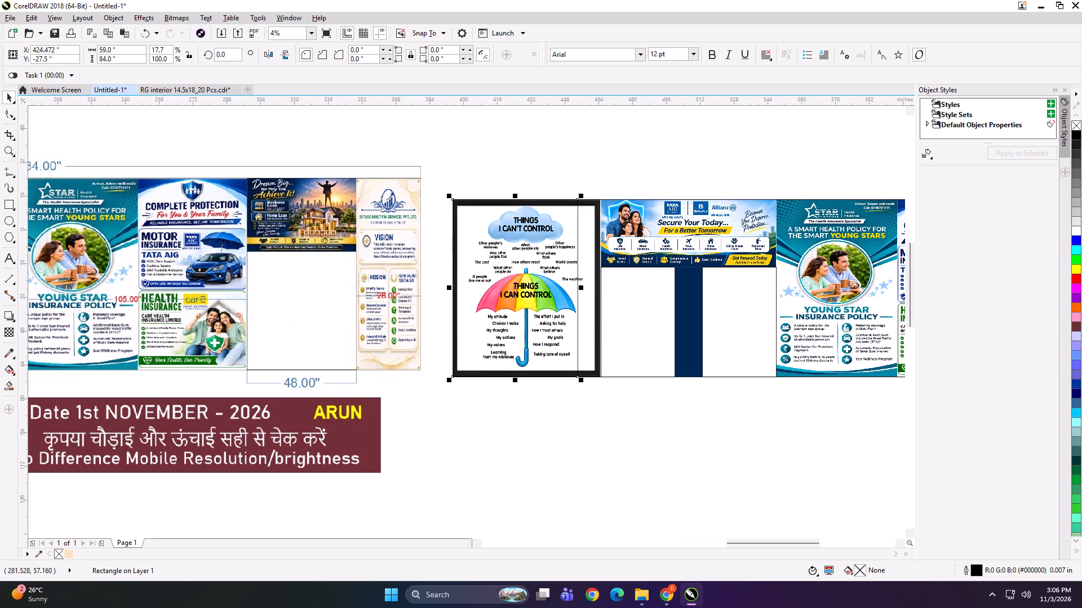
{"action": "left_click", "coordinate": [128, 51], "text": "ctrl"}
{"action": "key", "text": "ctrl+a"}
{"action": "type", "text": "49"}
{"action": "key", "text": "Return"}
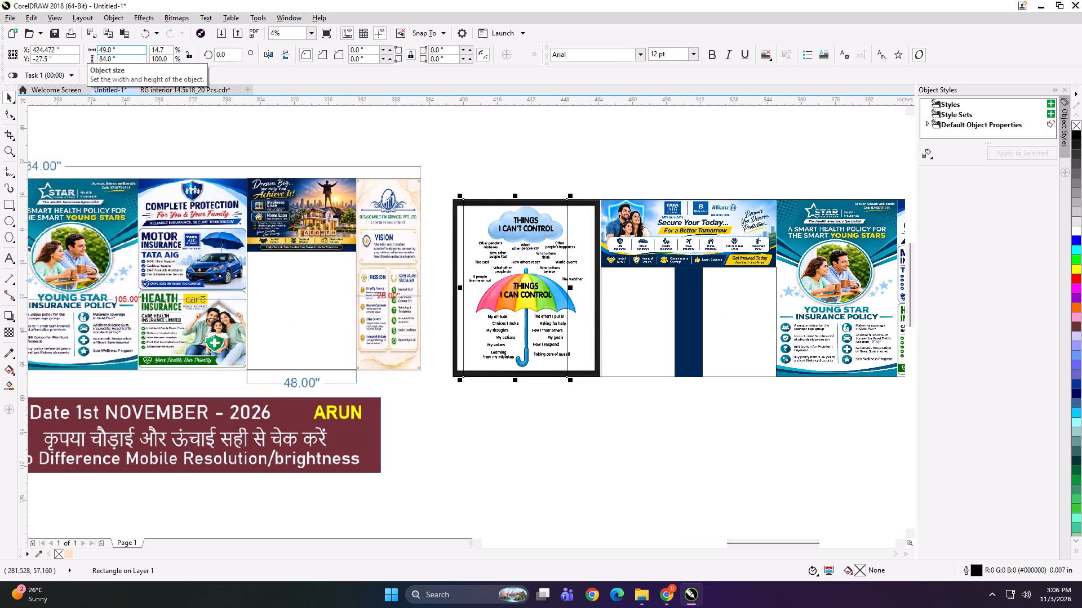
{"action": "scroll", "coordinate": [341, 146], "scroll_direction": "down", "scroll_amount": 1}
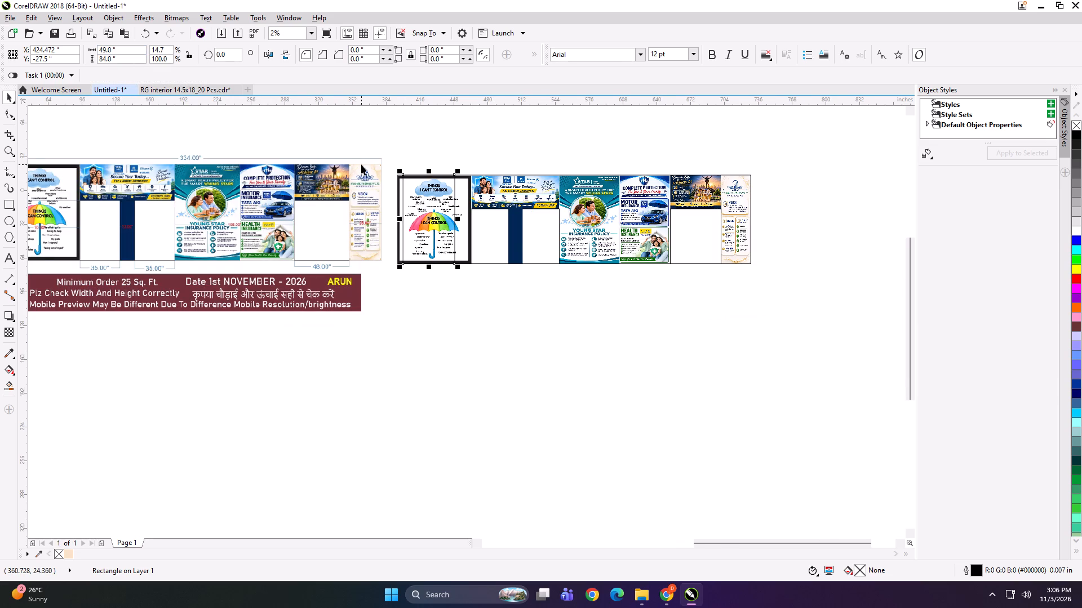
{"action": "scroll", "coordinate": [438, 210], "scroll_direction": "up", "scroll_amount": 1}
{"action": "double_click", "coordinate": [479, 207], "text": "shift"}
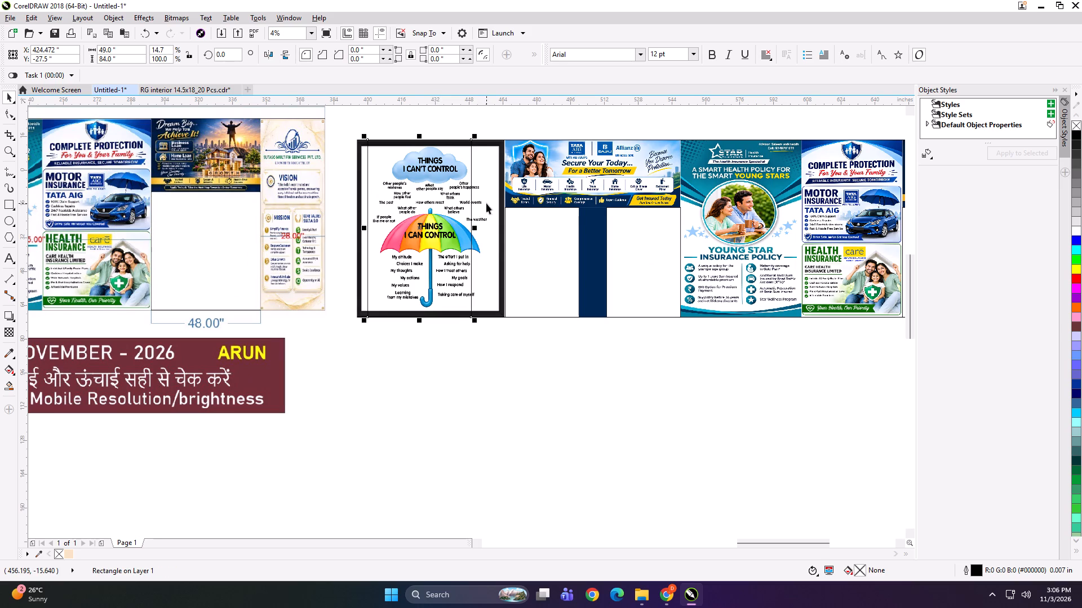
{"action": "left_click", "coordinate": [486, 203], "text": "shift"}
{"action": "key", "text": "l"}
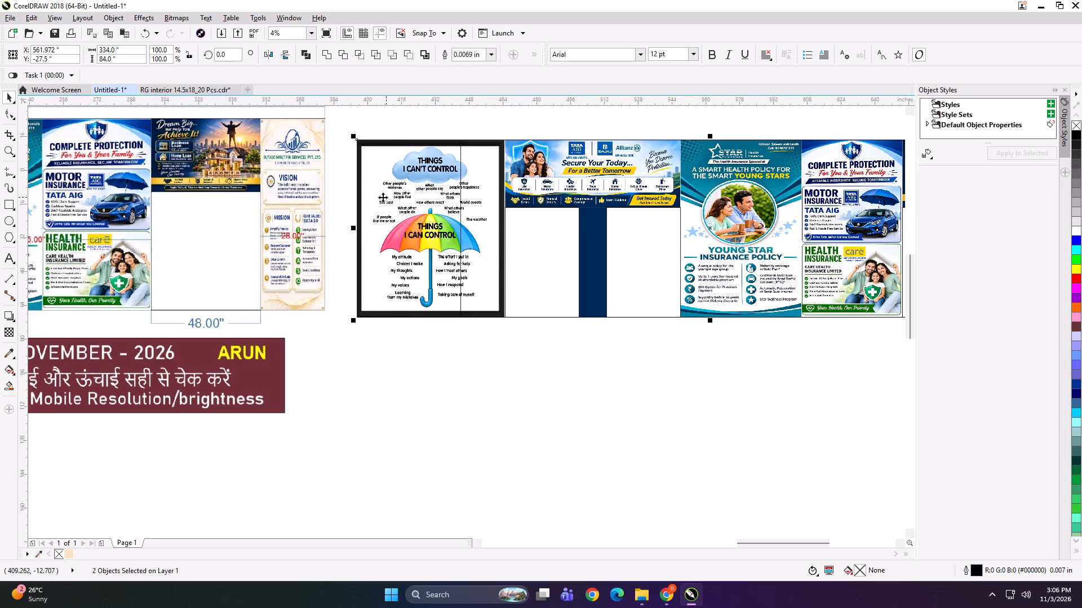
{"action": "left_click", "coordinate": [392, 128]}
Mirror a copy of the 49-inch rectangle alongside it and narrow the copy to about 21.5 inches, ending at the umbrella poster's frame edge.
{"action": "left_click", "coordinate": [375, 190]}
{"action": "left_click_drag", "start_coordinate": [352, 227], "coordinate": [520, 222]}
{"action": "right_click", "coordinate": [520, 222], "text": "ctrl"}
{"action": "scroll", "coordinate": [474, 209], "scroll_direction": "up", "scroll_amount": 1}
{"action": "key", "text": "Left"}
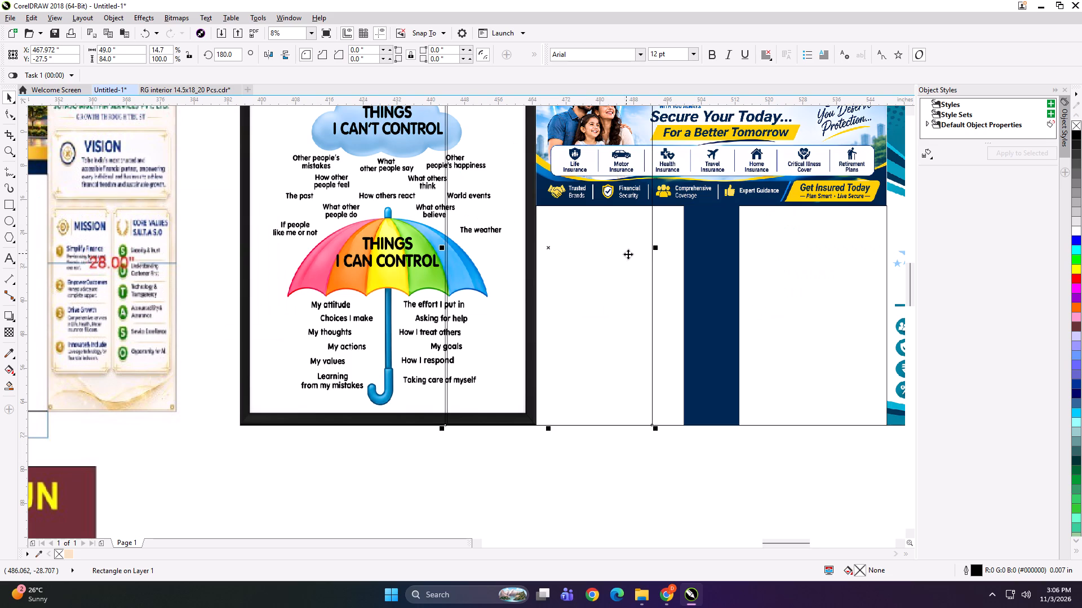
{"action": "left_click_drag", "start_coordinate": [657, 250], "coordinate": [546, 240]}
{"action": "left_click", "coordinate": [540, 238]}
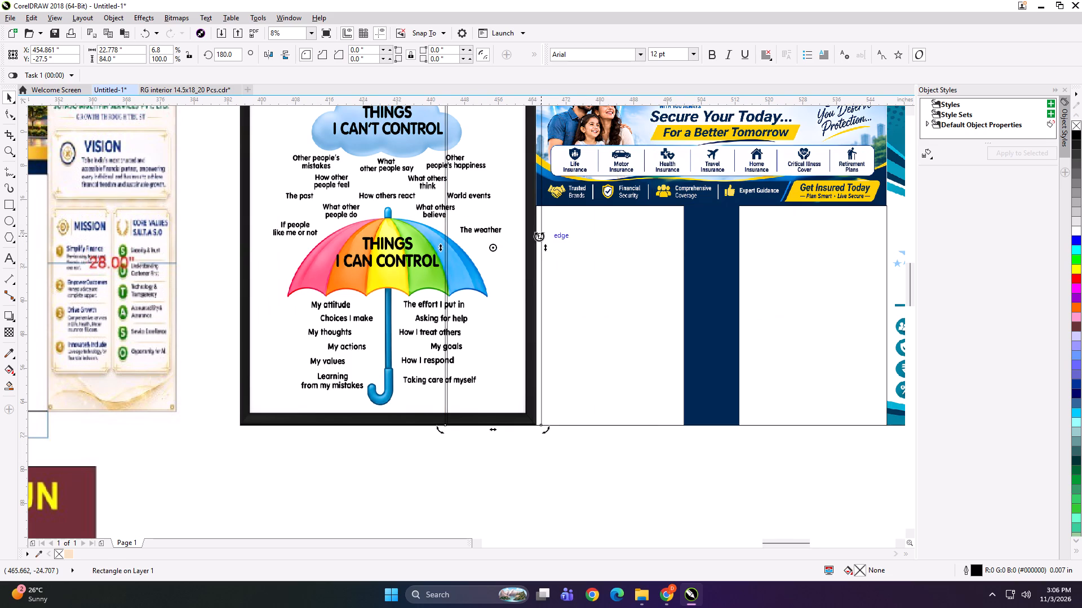
{"action": "scroll", "coordinate": [517, 224], "scroll_direction": "up", "scroll_amount": 2}
{"action": "left_click", "coordinate": [547, 279]}
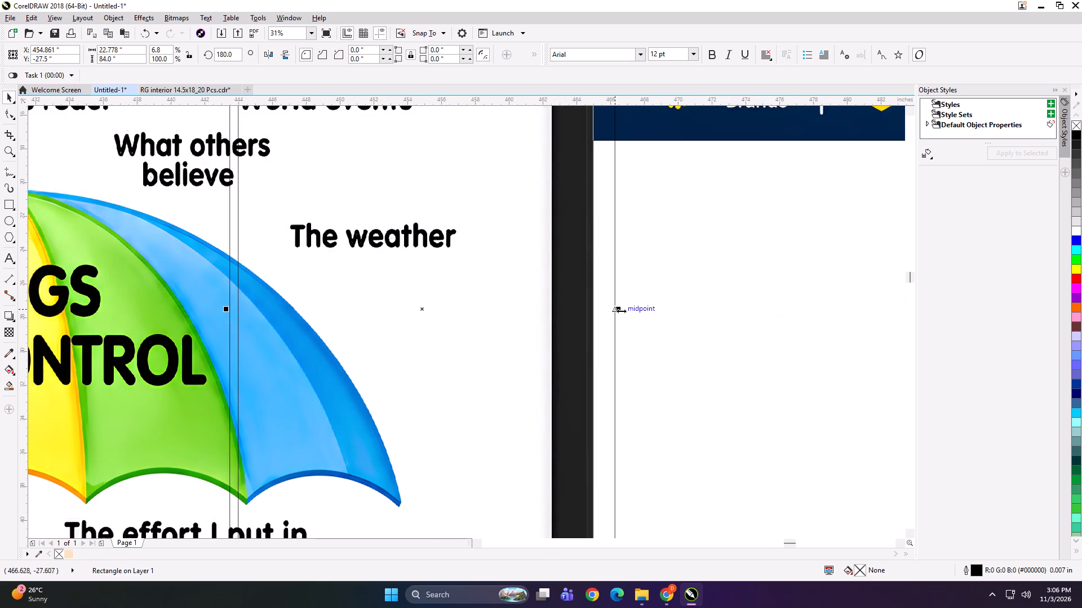
{"action": "left_click_drag", "start_coordinate": [621, 311], "coordinate": [600, 309]}
{"action": "scroll", "coordinate": [553, 259], "scroll_direction": "down", "scroll_amount": 3}
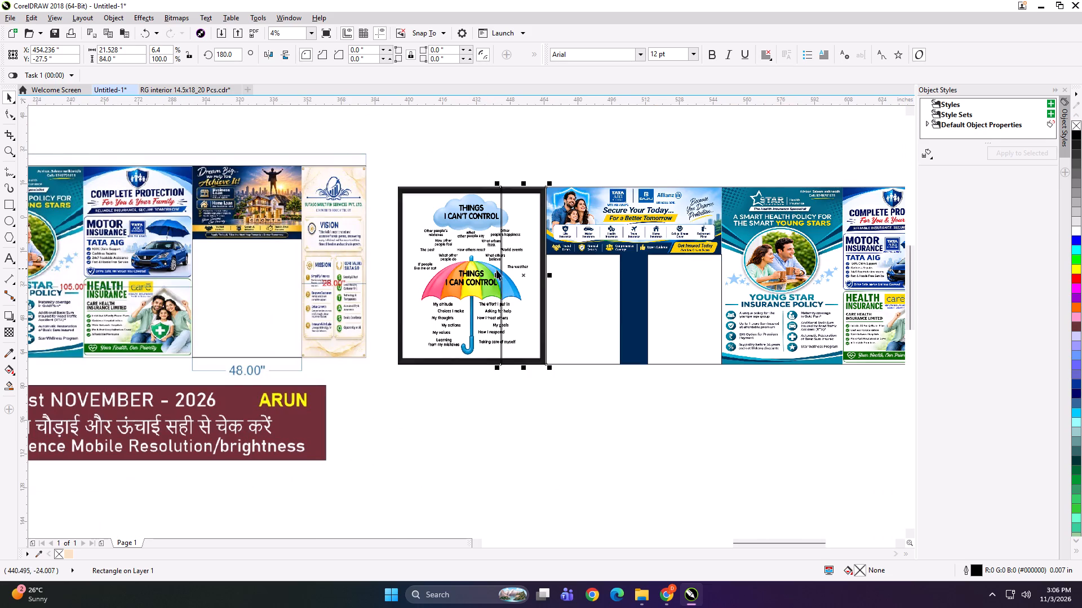
Mirror a copy of the narrow rectangle across the insurance banner and widen it to about 86.75 inches, ending where the Star health poster begins.
{"action": "left_click_drag", "start_coordinate": [499, 276], "coordinate": [640, 266], "text": "ctrl"}
{"action": "right_click", "coordinate": [639, 266], "text": "ctrl"}
{"action": "left_click_drag", "start_coordinate": [643, 275], "coordinate": [645, 275]}
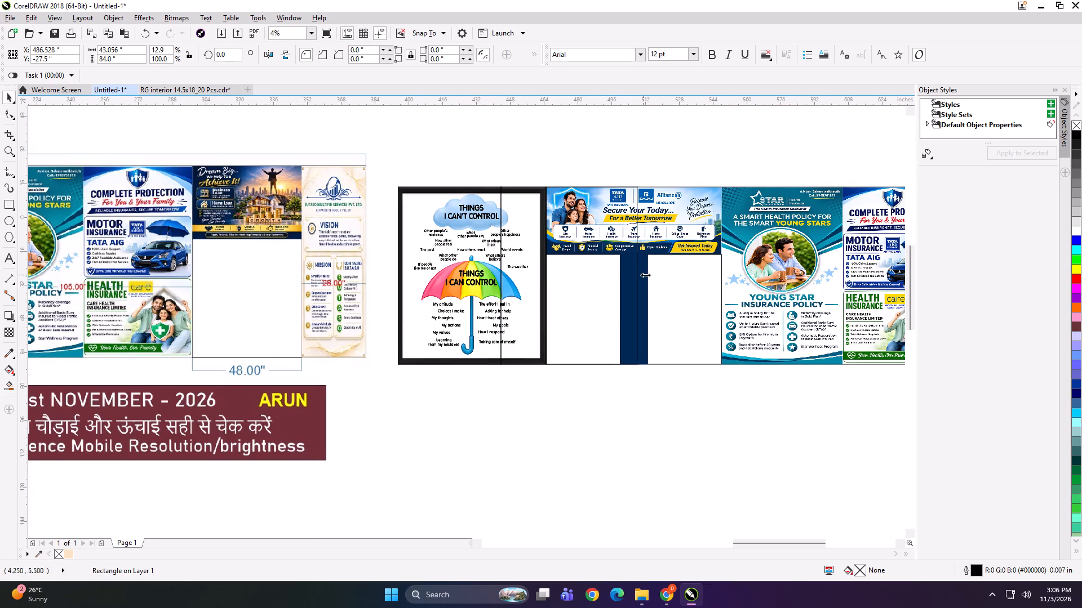
{"action": "left_click_drag", "start_coordinate": [645, 275], "coordinate": [699, 269]}
{"action": "left_click_drag", "start_coordinate": [712, 269], "coordinate": [720, 269]}
{"action": "left_click", "coordinate": [680, 269]}
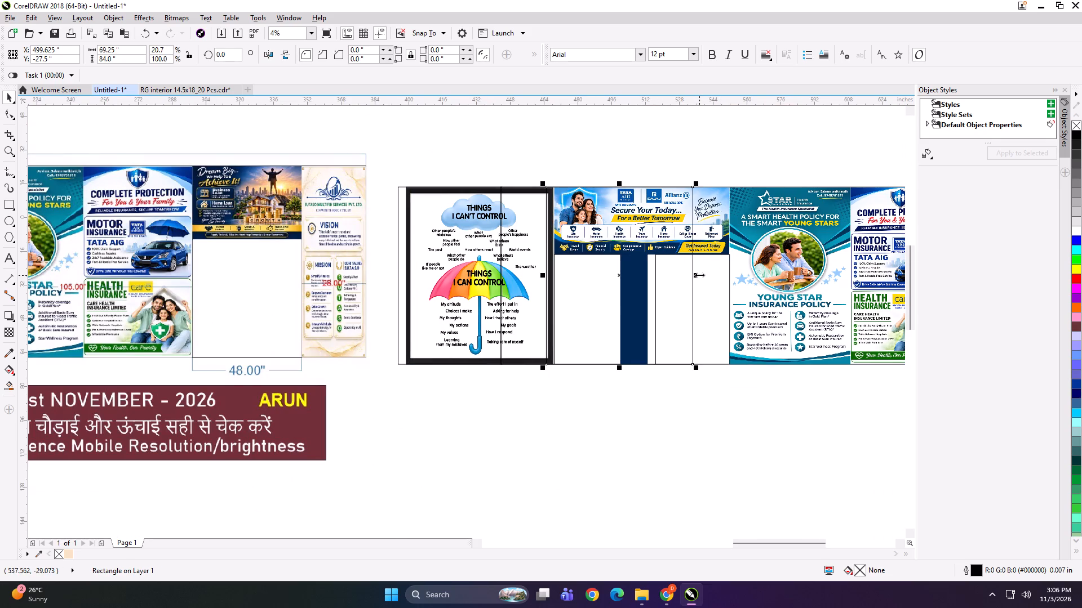
{"action": "left_click_drag", "start_coordinate": [699, 274], "coordinate": [738, 277]}
{"action": "left_click", "coordinate": [738, 277]}
{"action": "scroll", "coordinate": [732, 286], "scroll_direction": "up", "scroll_amount": 2}
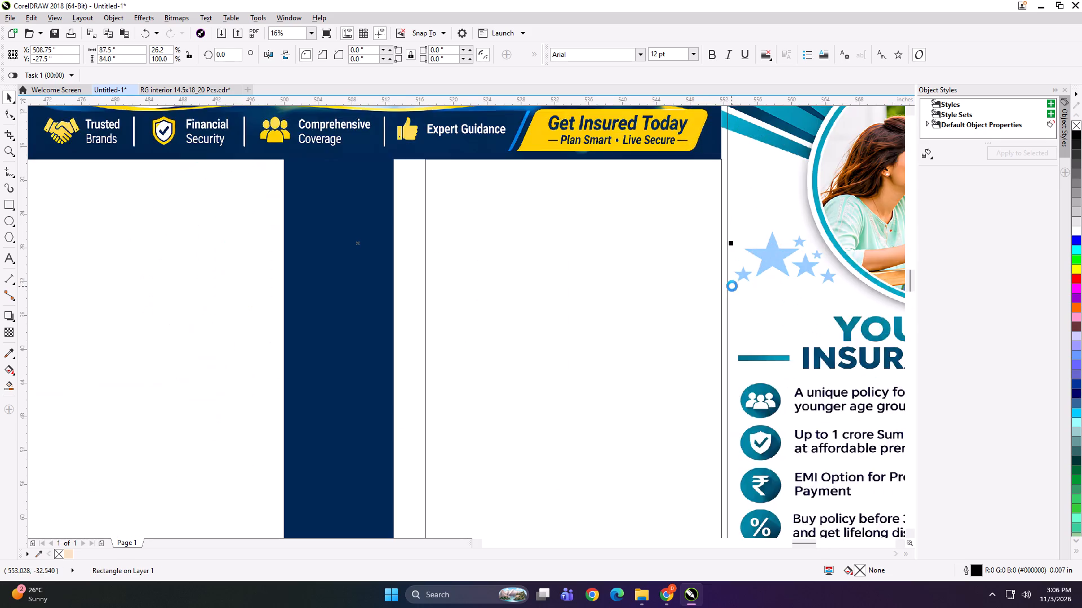
{"action": "scroll", "coordinate": [732, 252], "scroll_direction": "up", "scroll_amount": 2}
{"action": "left_click", "coordinate": [720, 221]}
{"action": "left_click_drag", "start_coordinate": [716, 221], "coordinate": [693, 218]}
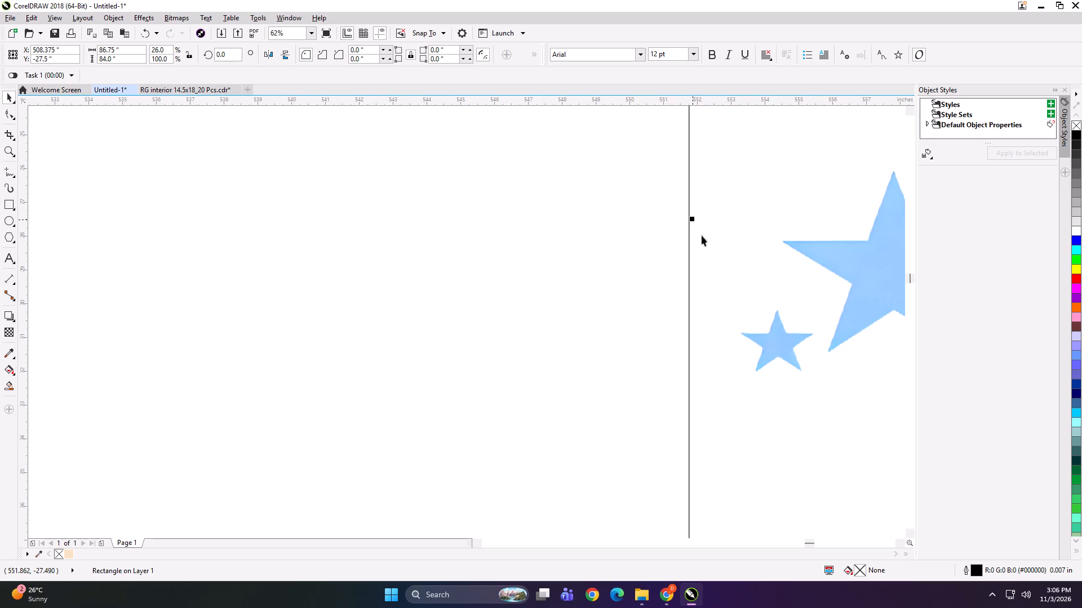
{"action": "scroll", "coordinate": [706, 242], "scroll_direction": "down", "scroll_amount": 3}
{"action": "scroll", "coordinate": [606, 337], "scroll_direction": "down", "scroll_amount": 1}
{"action": "left_click", "coordinate": [584, 417]}
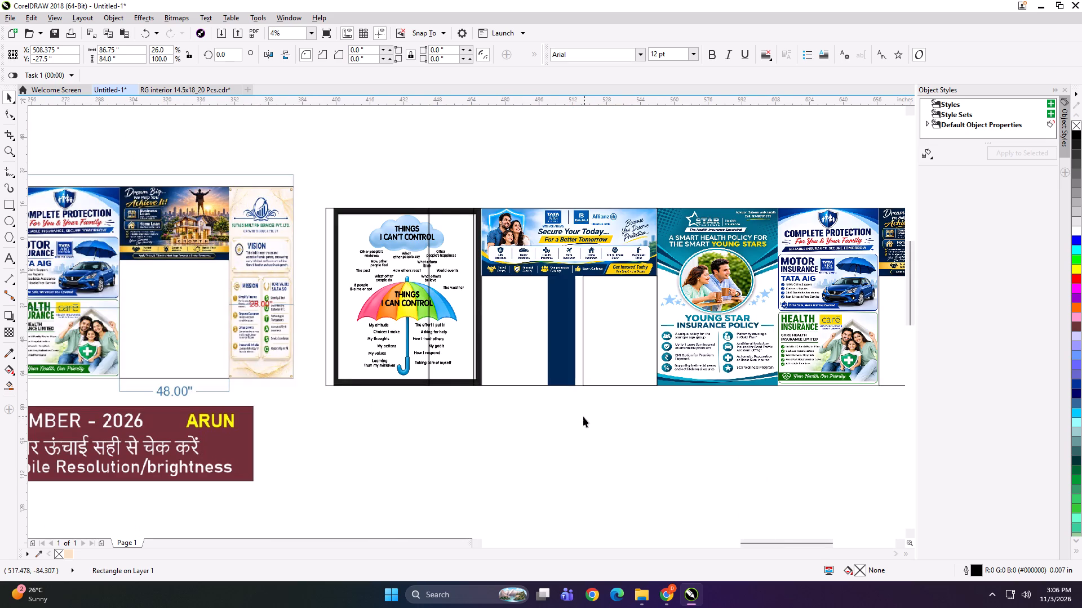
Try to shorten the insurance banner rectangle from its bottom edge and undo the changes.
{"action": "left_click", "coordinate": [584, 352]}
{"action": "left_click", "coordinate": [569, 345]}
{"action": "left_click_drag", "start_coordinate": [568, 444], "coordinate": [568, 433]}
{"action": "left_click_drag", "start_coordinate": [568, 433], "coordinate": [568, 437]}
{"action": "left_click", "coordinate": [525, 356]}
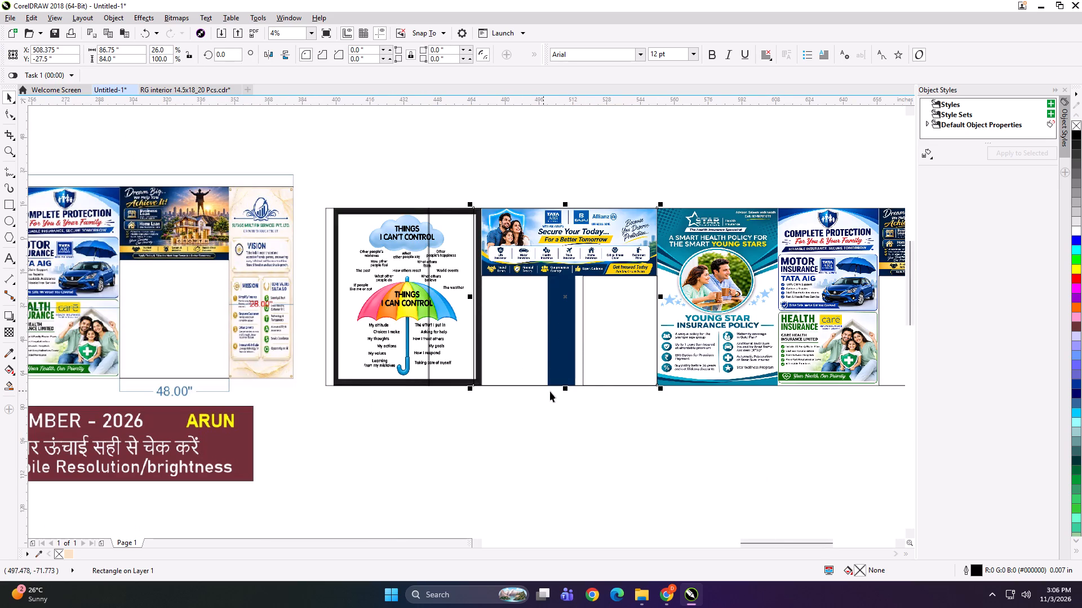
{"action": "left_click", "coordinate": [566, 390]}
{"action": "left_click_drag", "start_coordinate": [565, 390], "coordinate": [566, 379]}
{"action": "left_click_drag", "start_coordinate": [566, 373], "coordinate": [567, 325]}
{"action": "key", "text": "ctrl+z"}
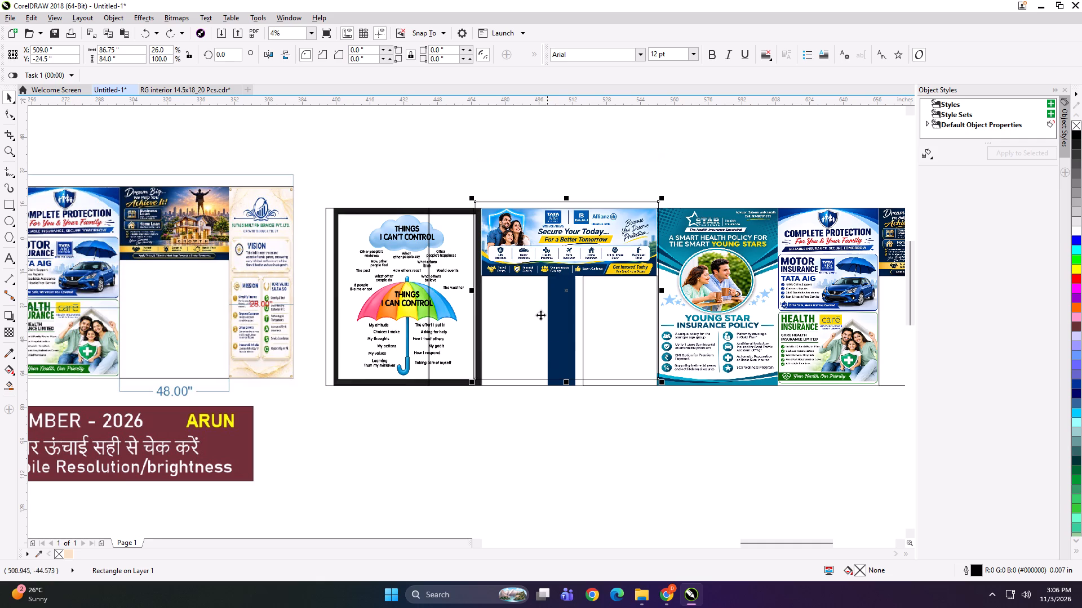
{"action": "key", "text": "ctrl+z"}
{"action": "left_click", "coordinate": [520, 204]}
Shorten the insurance banner rectangle to 32 inches high so its bottom edge meets the banner's lower edge.
{"action": "left_click", "coordinate": [522, 315]}
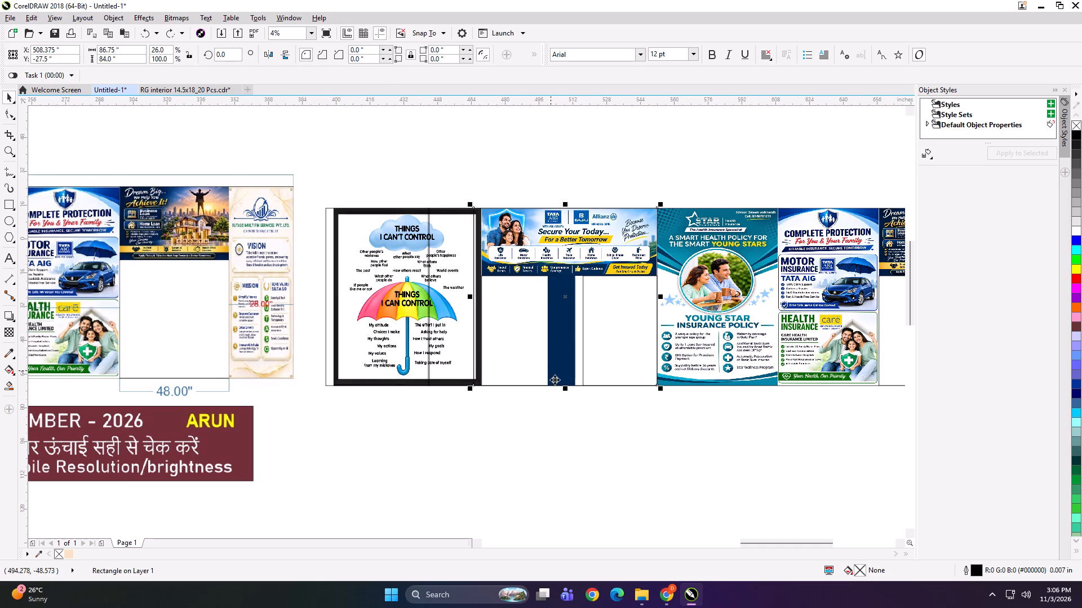
{"action": "left_click_drag", "start_coordinate": [567, 390], "coordinate": [566, 319]}
{"action": "left_click_drag", "start_coordinate": [566, 307], "coordinate": [566, 296]}
{"action": "left_click", "coordinate": [566, 287]}
{"action": "key", "text": "ctrl+z"}
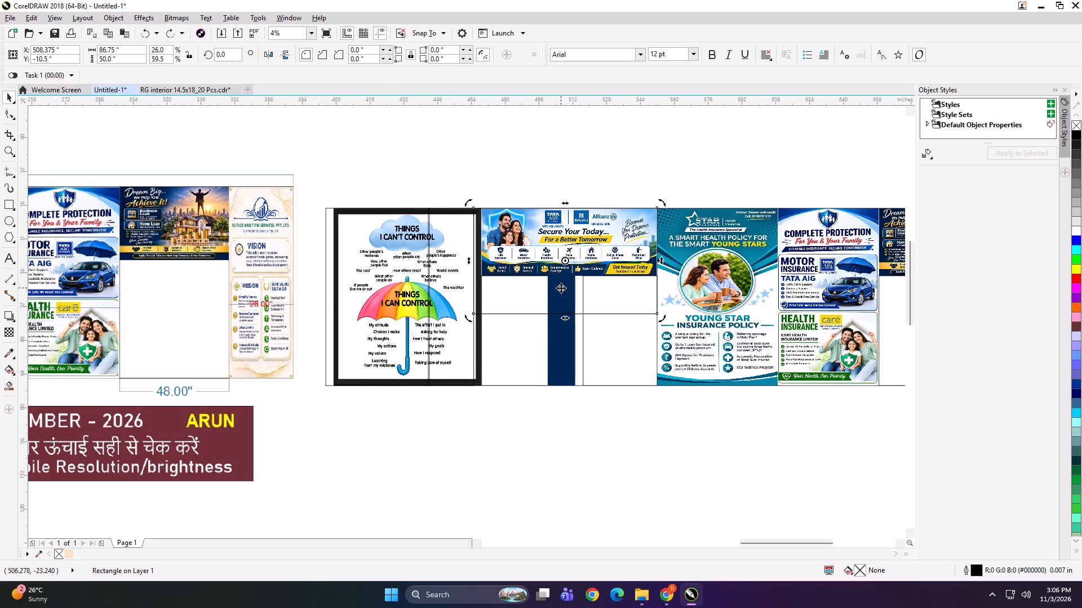
{"action": "left_click", "coordinate": [538, 238]}
{"action": "scroll", "coordinate": [564, 296], "scroll_direction": "up", "scroll_amount": 2}
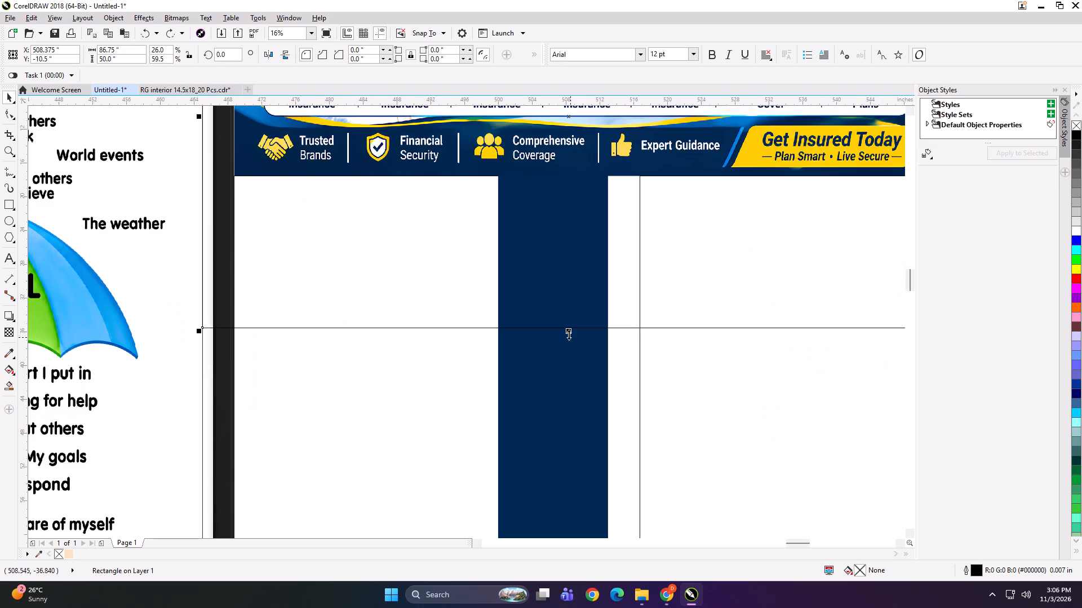
{"action": "left_click_drag", "start_coordinate": [568, 330], "coordinate": [561, 176]}
{"action": "scroll", "coordinate": [414, 161], "scroll_direction": "up", "scroll_amount": 3}
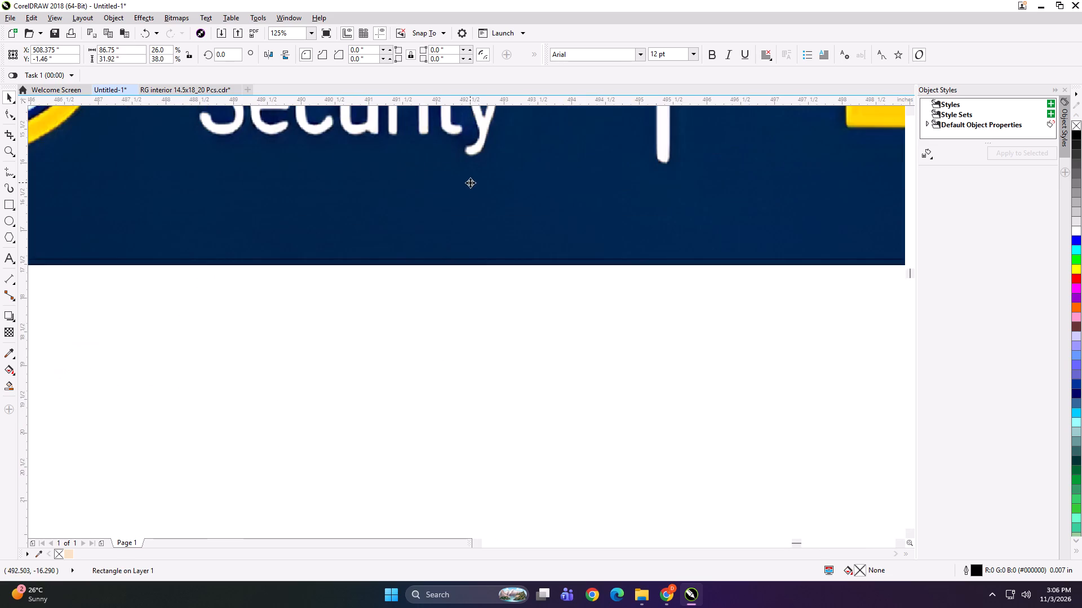
{"action": "scroll", "coordinate": [402, 209], "scroll_direction": "down", "scroll_amount": 2}
{"action": "scroll", "coordinate": [671, 227], "scroll_direction": "up", "scroll_amount": 1}
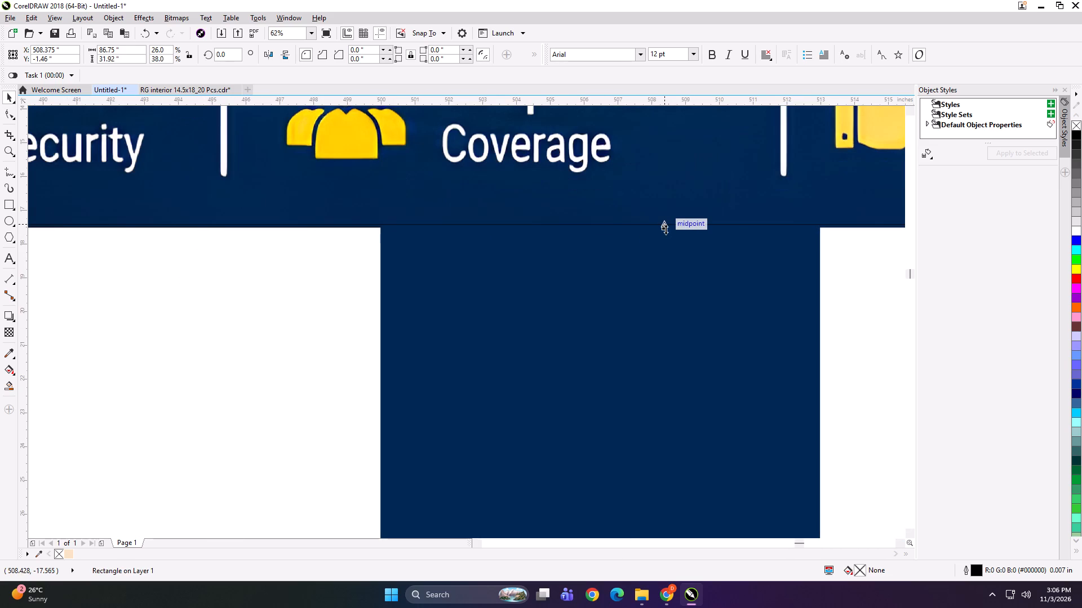
{"action": "left_click_drag", "start_coordinate": [666, 226], "coordinate": [685, 231]}
{"action": "scroll", "coordinate": [535, 227], "scroll_direction": "down", "scroll_amount": 2}
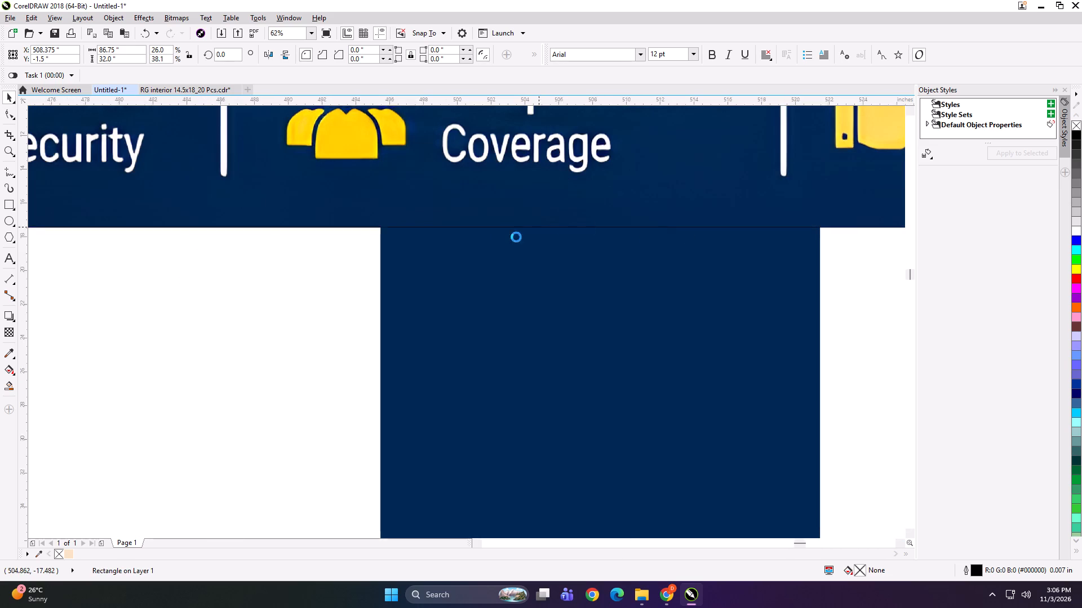
Undo the latest height and width changes of the rectangle over the insurance banner.
{"action": "scroll", "coordinate": [516, 237], "scroll_direction": "down", "scroll_amount": 1}
{"action": "scroll", "coordinate": [461, 243], "scroll_direction": "down", "scroll_amount": 1}
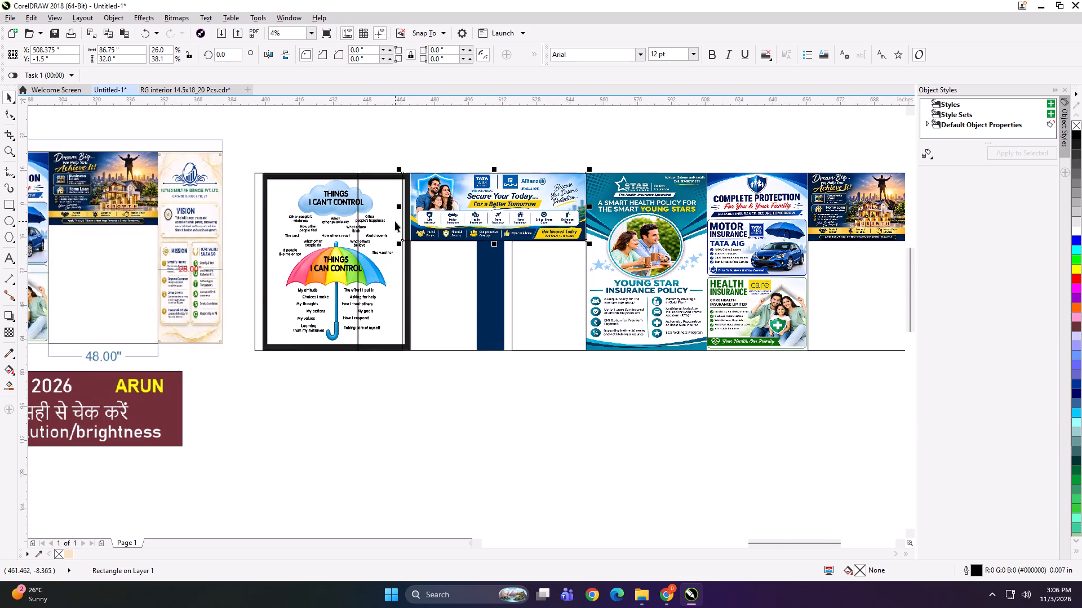
{"action": "scroll", "coordinate": [395, 218], "scroll_direction": "up", "scroll_amount": 2}
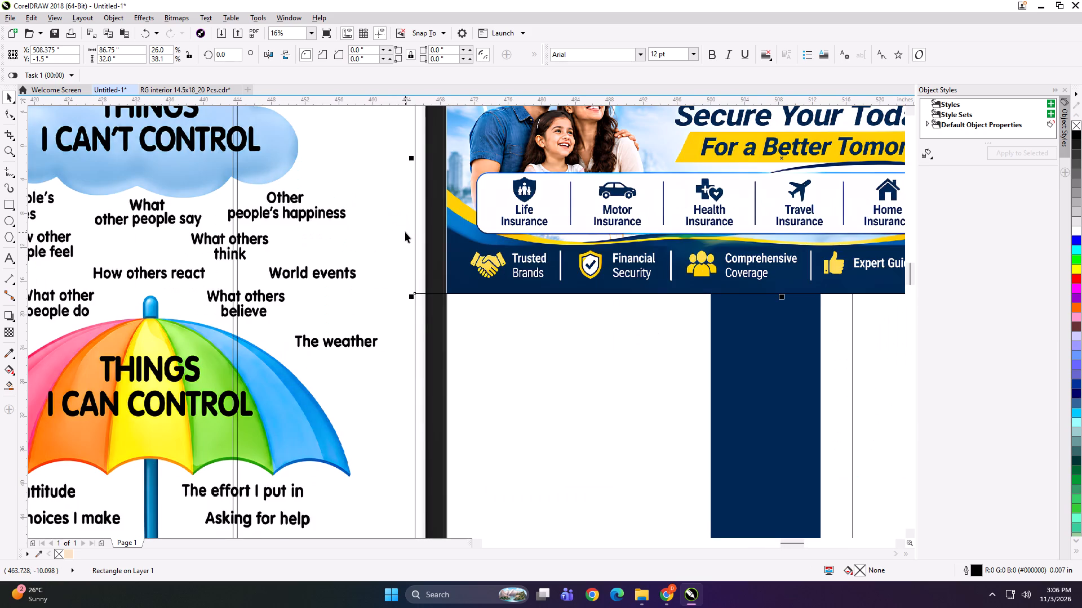
{"action": "scroll", "coordinate": [446, 239], "scroll_direction": "down", "scroll_amount": 1}
{"action": "left_click", "coordinate": [402, 397]}
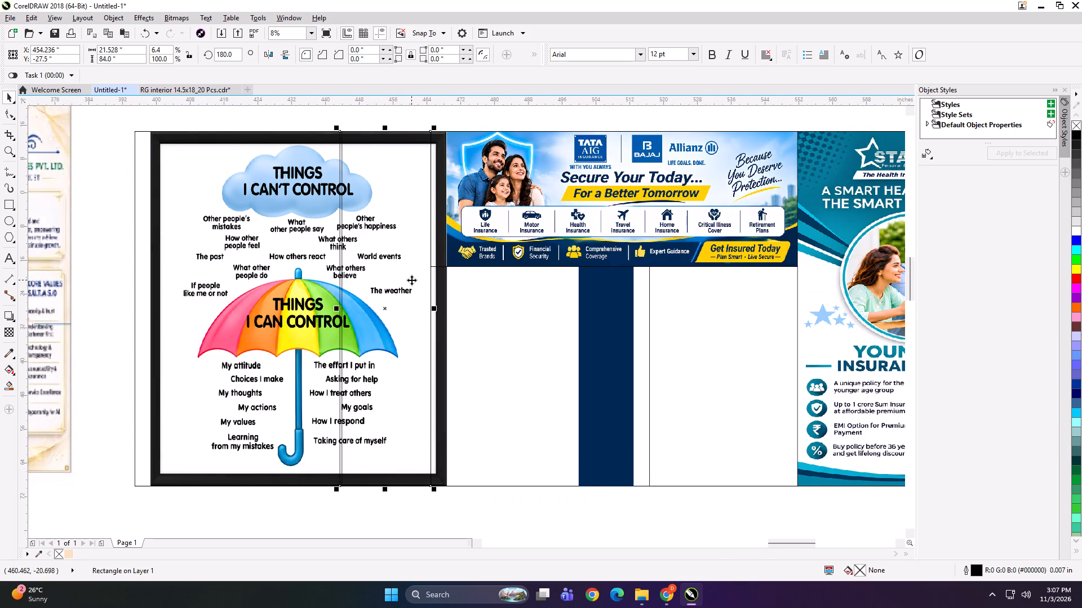
{"action": "key", "text": "ctrl+z"}
{"action": "key", "text": "ctrl+z"}
{"action": "key", "text": "ctrl+z"}
{"action": "key", "text": "ctrl+z"}
{"action": "key", "text": "ctrl+z"}
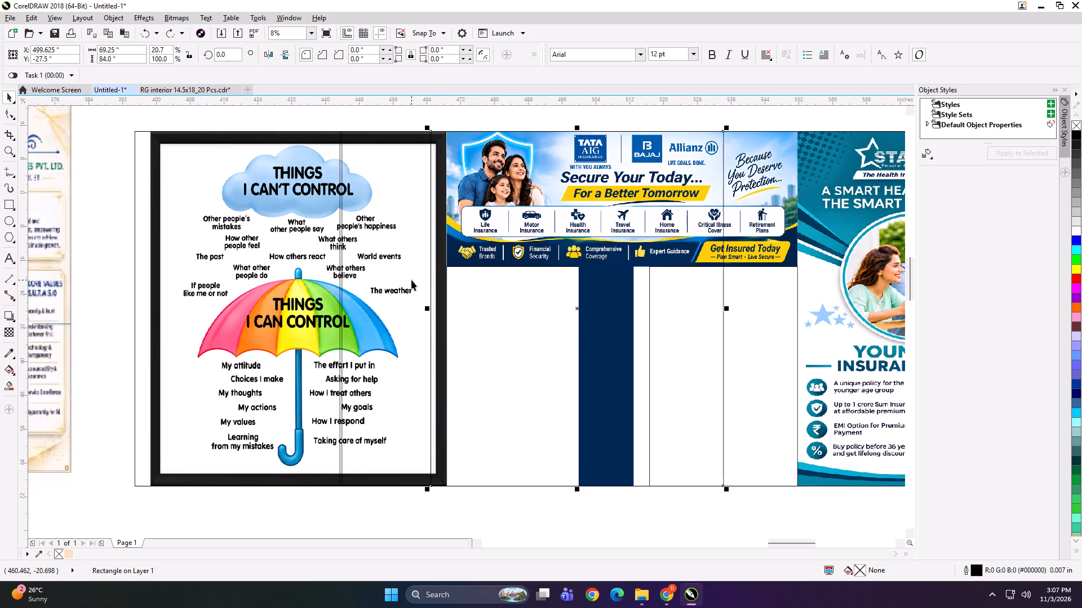
{"action": "key", "text": "ctrl+z"}
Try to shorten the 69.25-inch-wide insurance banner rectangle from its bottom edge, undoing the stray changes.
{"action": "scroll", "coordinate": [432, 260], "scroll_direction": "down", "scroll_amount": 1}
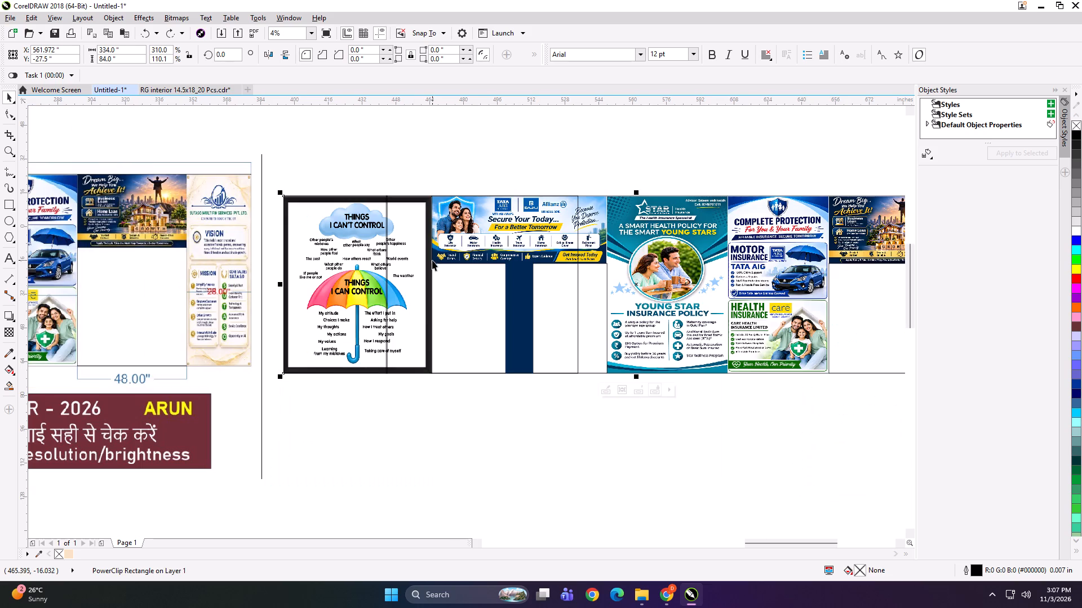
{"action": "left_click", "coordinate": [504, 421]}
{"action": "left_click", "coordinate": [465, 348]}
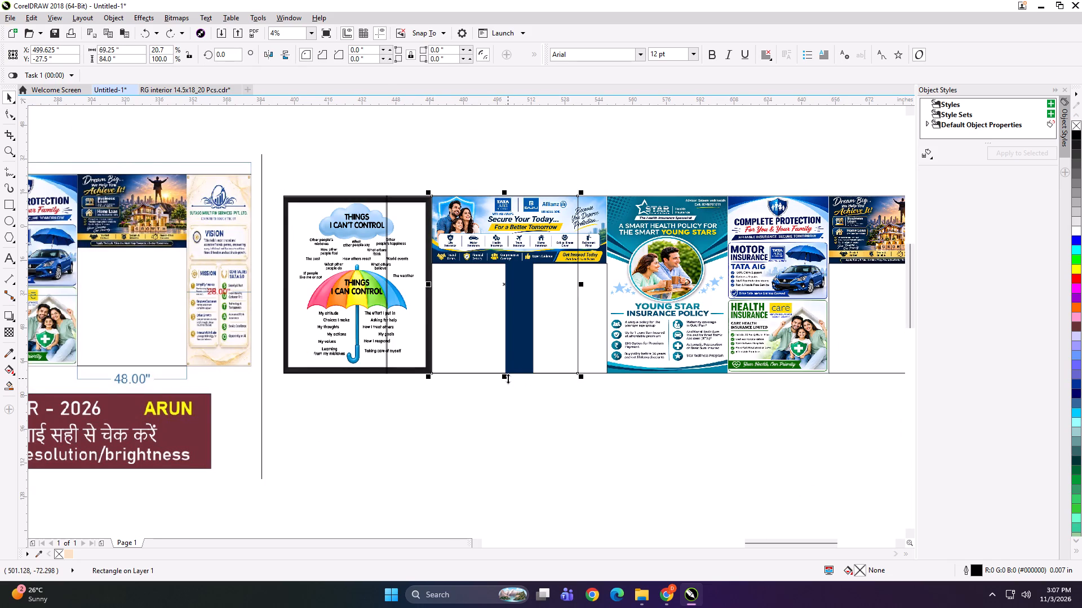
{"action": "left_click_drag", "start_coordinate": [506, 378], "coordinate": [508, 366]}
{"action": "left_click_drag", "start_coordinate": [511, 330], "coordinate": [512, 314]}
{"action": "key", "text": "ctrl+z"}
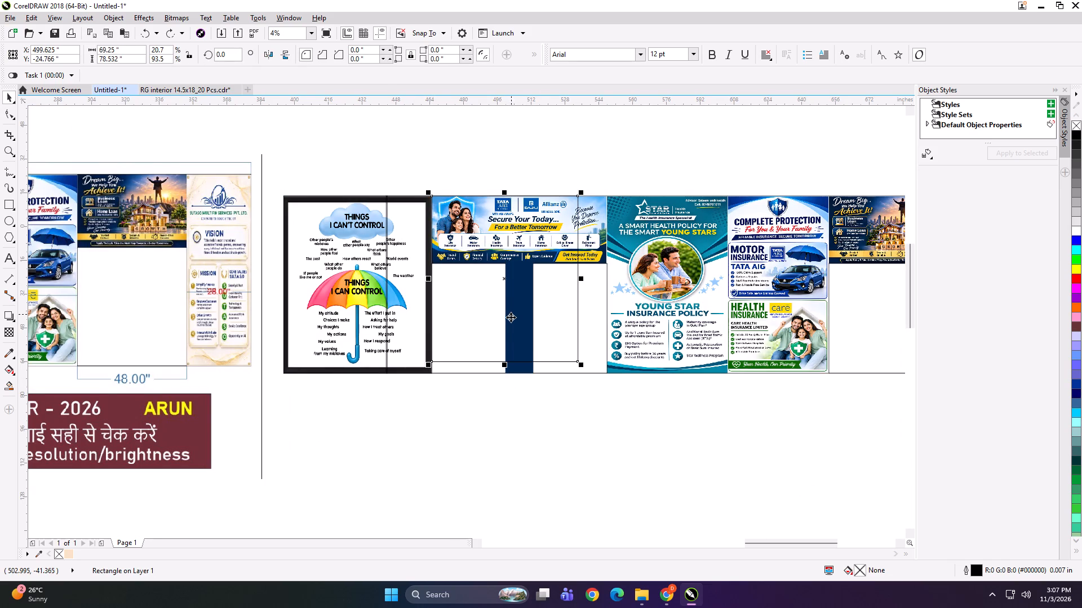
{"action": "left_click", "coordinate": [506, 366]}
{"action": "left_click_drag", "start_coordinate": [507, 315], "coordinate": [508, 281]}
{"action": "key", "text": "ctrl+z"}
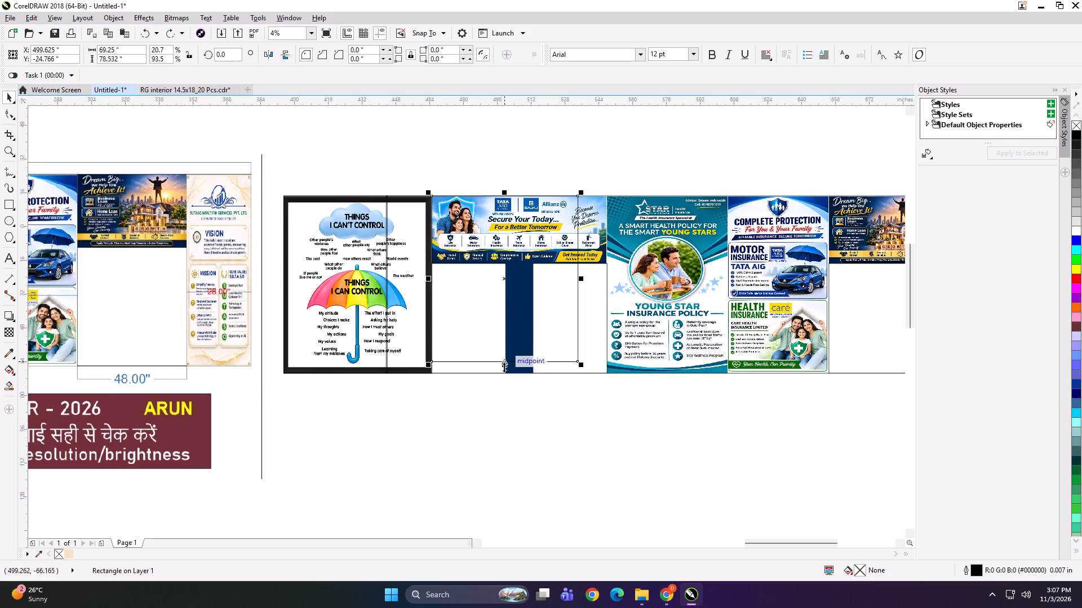
Shorten the insurance banner rectangle to 32 inches high at the banner's lower edge, nudging it 0.5 inch left.
{"action": "left_click_drag", "start_coordinate": [504, 367], "coordinate": [503, 272]}
{"action": "left_click", "coordinate": [503, 272]}
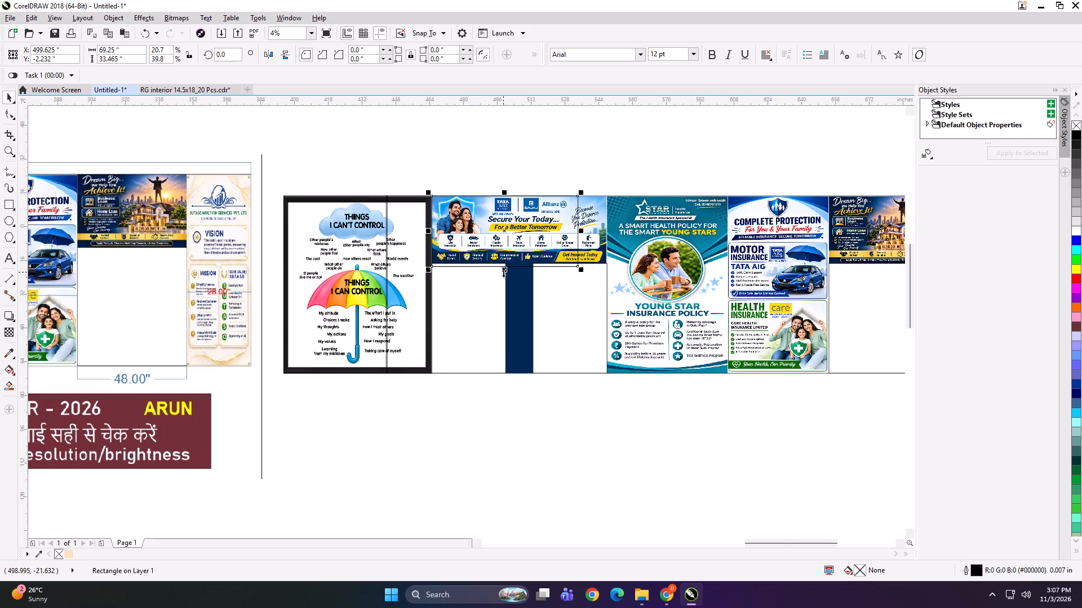
{"action": "scroll", "coordinate": [489, 248], "scroll_direction": "up", "scroll_amount": 2}
{"action": "scroll", "coordinate": [249, 267], "scroll_direction": "up", "scroll_amount": 1}
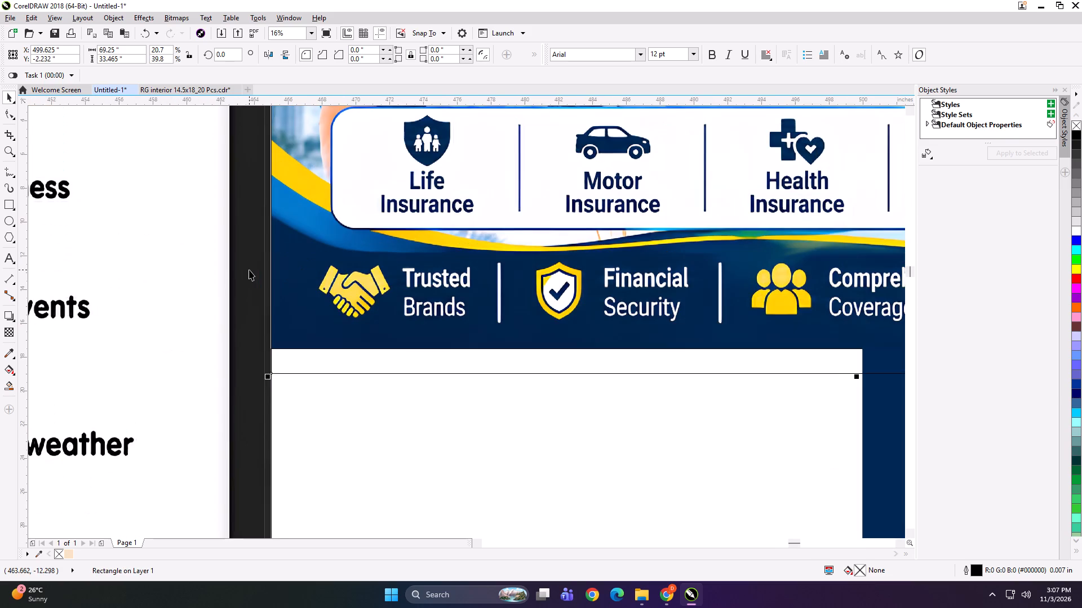
{"action": "key", "text": "Left"}
{"action": "scroll", "coordinate": [249, 270], "scroll_direction": "down", "scroll_amount": 1}
{"action": "scroll", "coordinate": [579, 325], "scroll_direction": "up", "scroll_amount": 2}
{"action": "scroll", "coordinate": [447, 271], "scroll_direction": "up", "scroll_amount": 1}
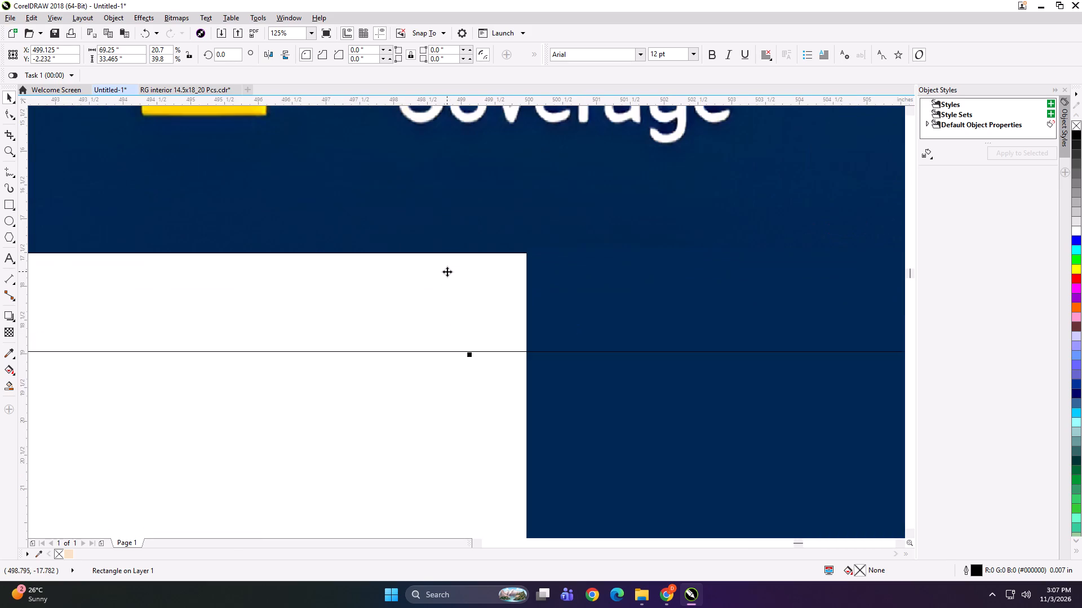
{"action": "left_click_drag", "start_coordinate": [471, 357], "coordinate": [474, 259]}
{"action": "scroll", "coordinate": [440, 241], "scroll_direction": "down", "scroll_amount": 5}
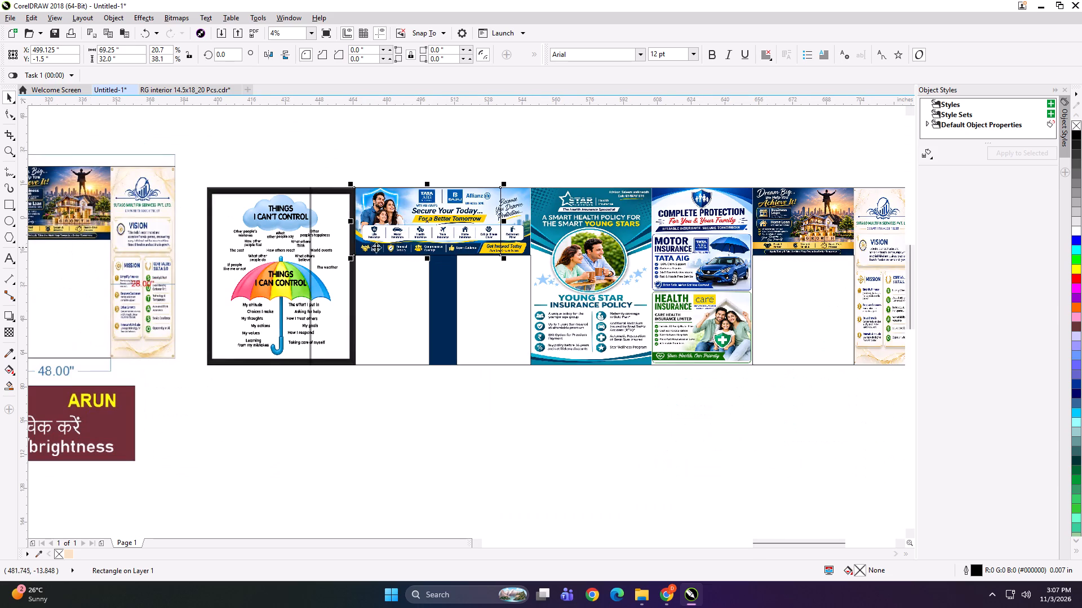
Mirror a copy of the insurance banner rectangle onto the Star health poster and set its width to 49 inches.
{"action": "left_click_drag", "start_coordinate": [349, 222], "coordinate": [579, 223]}
{"action": "right_click", "coordinate": [579, 223], "text": "ctrl"}
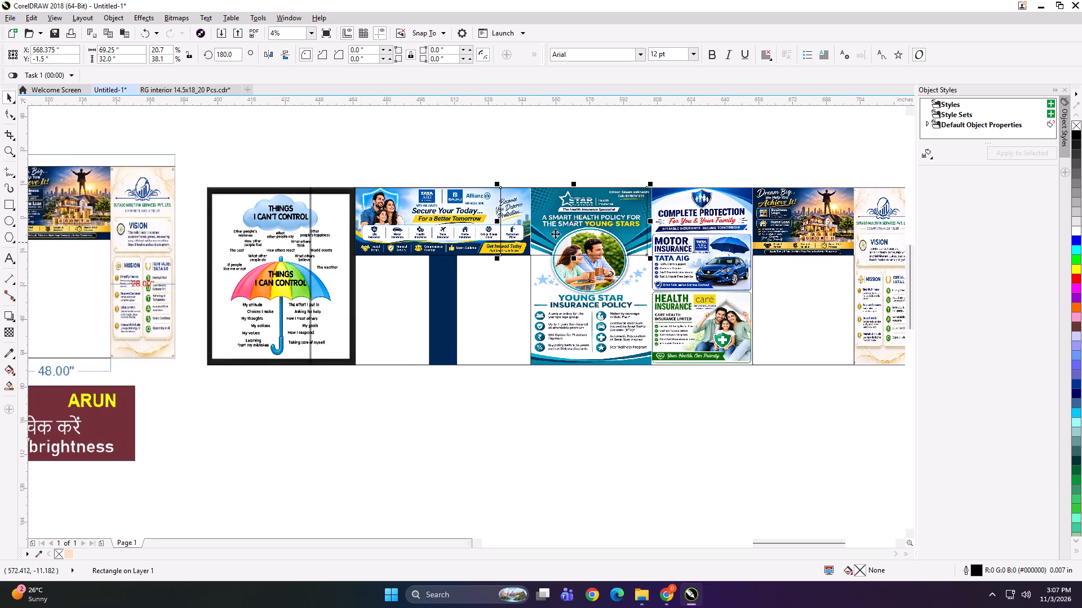
{"action": "left_click", "coordinate": [122, 49]}
{"action": "key", "text": "ctrl+a"}
{"action": "type", "text": "41"}
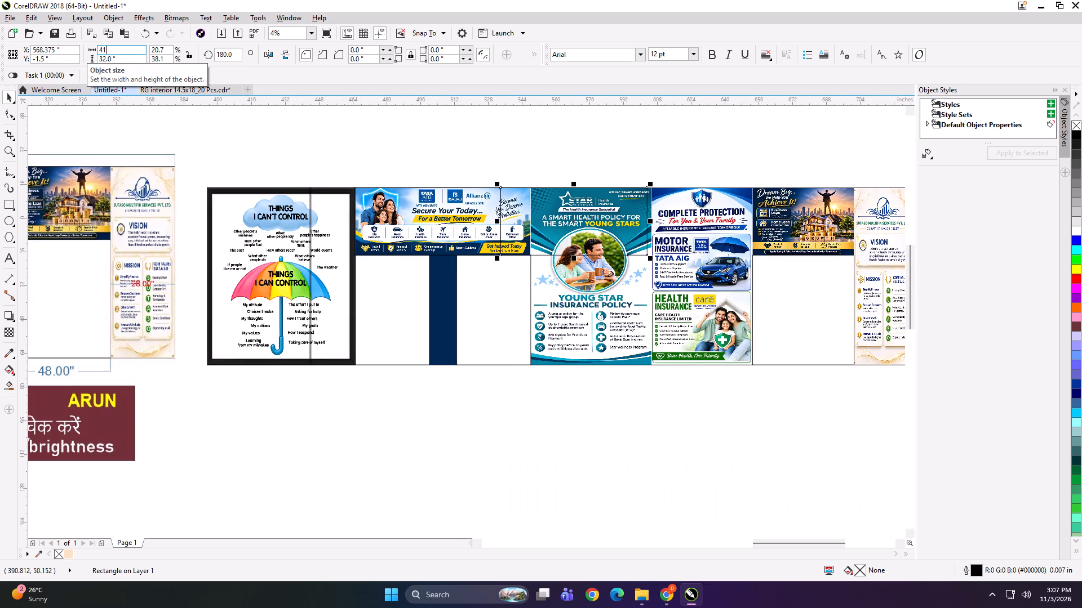
{"action": "key", "text": "ctrl+a"}
{"action": "type", "text": "49"}
{"action": "key", "text": "Return"}
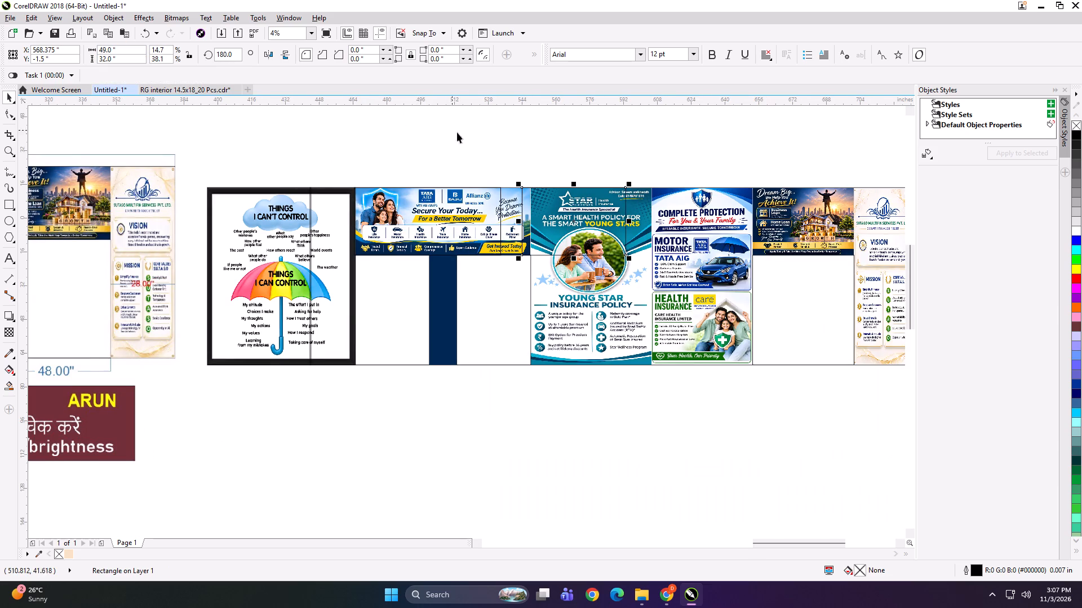
Widen the insurance banner rectangle to 83.75 inches, ending just past where the Star health poster begins.
{"action": "scroll", "coordinate": [540, 202], "scroll_direction": "up", "scroll_amount": 1}
{"action": "left_click", "coordinate": [432, 255]}
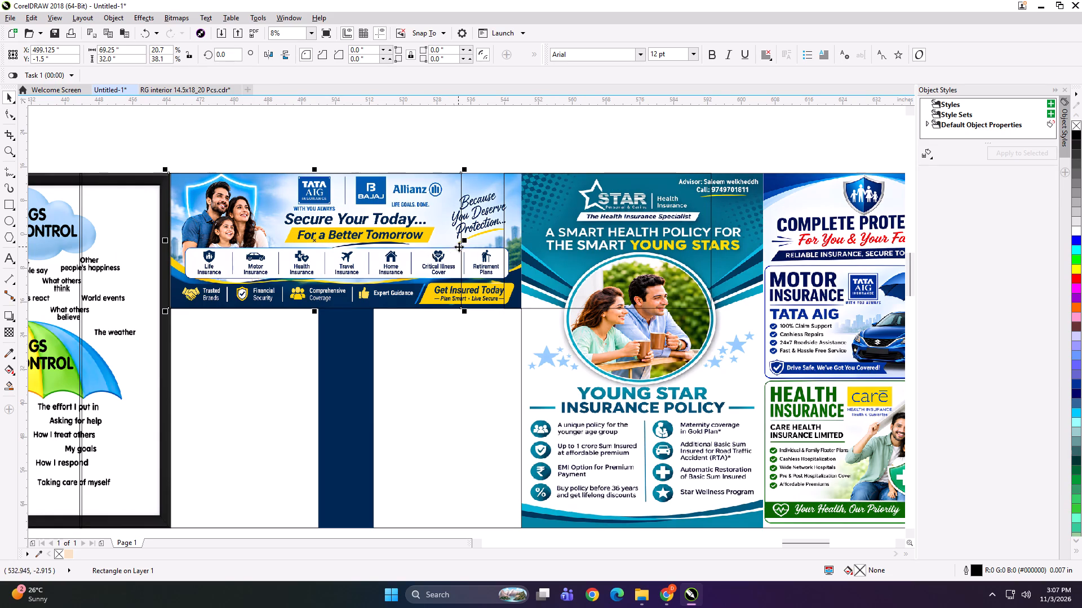
{"action": "left_click_drag", "start_coordinate": [465, 240], "coordinate": [525, 315]}
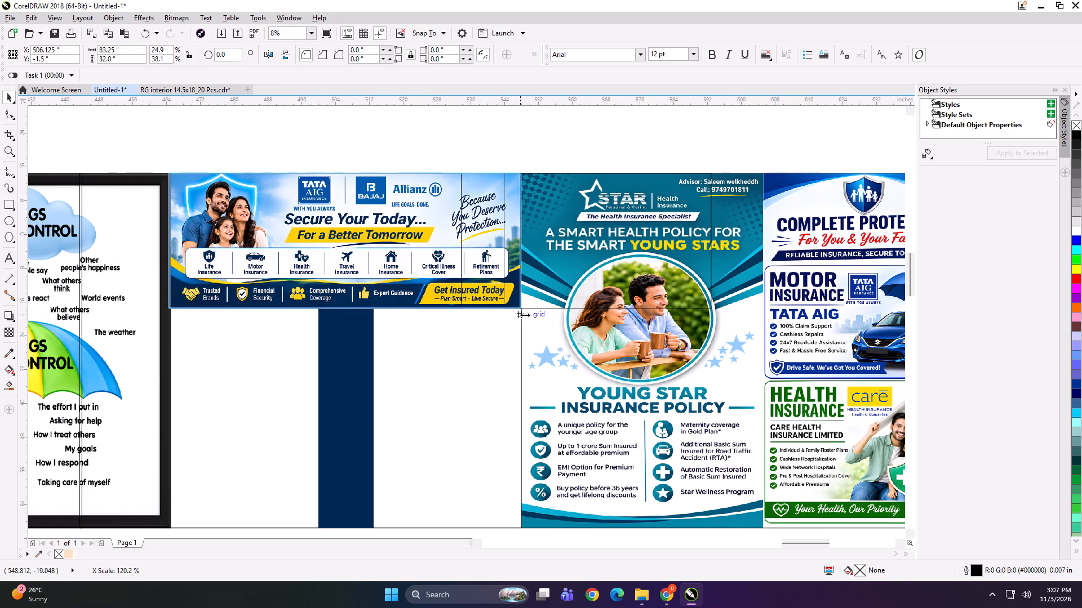
{"action": "left_click_drag", "start_coordinate": [525, 315], "coordinate": [526, 319]}
{"action": "scroll", "coordinate": [525, 319], "scroll_direction": "up", "scroll_amount": 3}
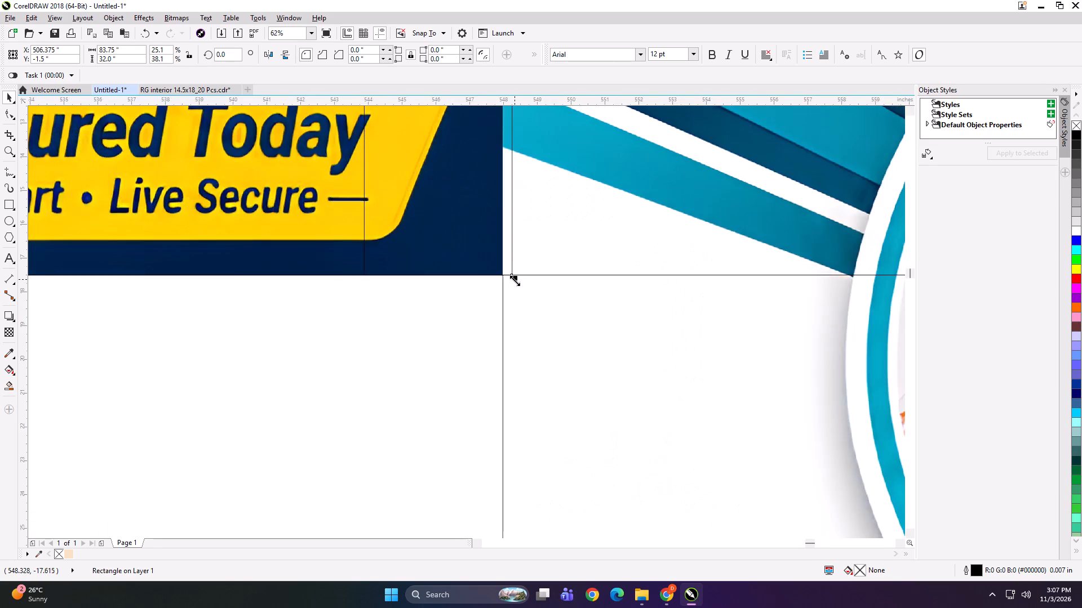
{"action": "scroll", "coordinate": [515, 315], "scroll_direction": "down", "scroll_amount": 2}
{"action": "scroll", "coordinate": [494, 220], "scroll_direction": "down", "scroll_amount": 1}
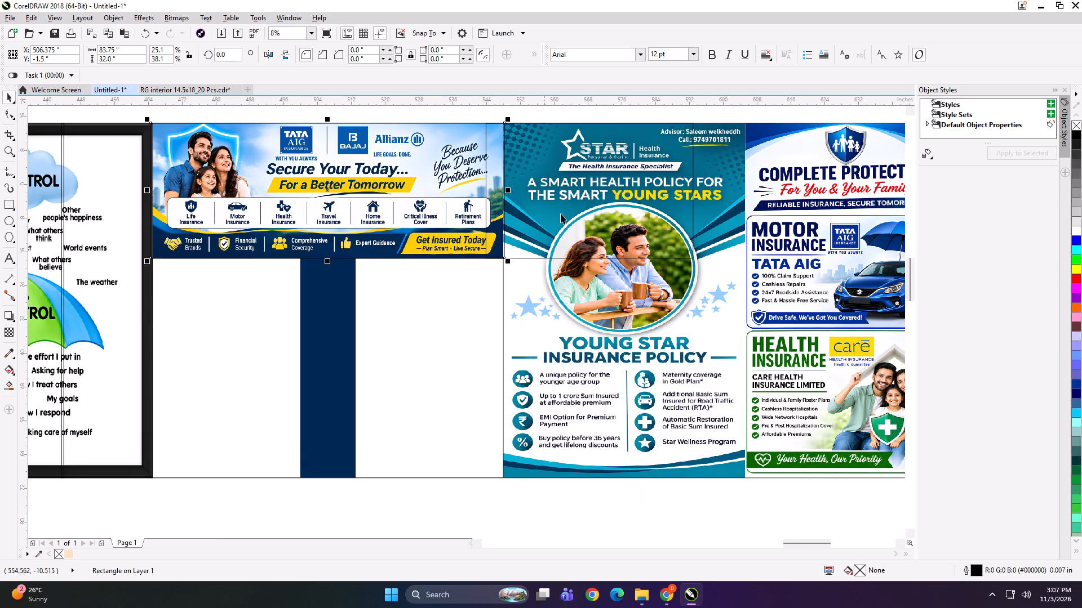
Align the 49-inch rectangle to the banner rectangle's top and right edges, flip it onto the Star poster and nudge it left.
{"action": "left_click", "coordinate": [565, 210]}
{"action": "left_click", "coordinate": [444, 185], "text": "shift"}
{"action": "type", "text": "TR"}
{"action": "scroll", "coordinate": [432, 200], "scroll_direction": "down", "scroll_amount": 1}
{"action": "left_click", "coordinate": [419, 132]}
{"action": "left_click", "coordinate": [410, 191]}
{"action": "left_click_drag", "start_coordinate": [361, 194], "coordinate": [502, 198]}
{"action": "scroll", "coordinate": [516, 198], "scroll_direction": "up", "scroll_amount": 1}
{"action": "key", "text": "Left"}
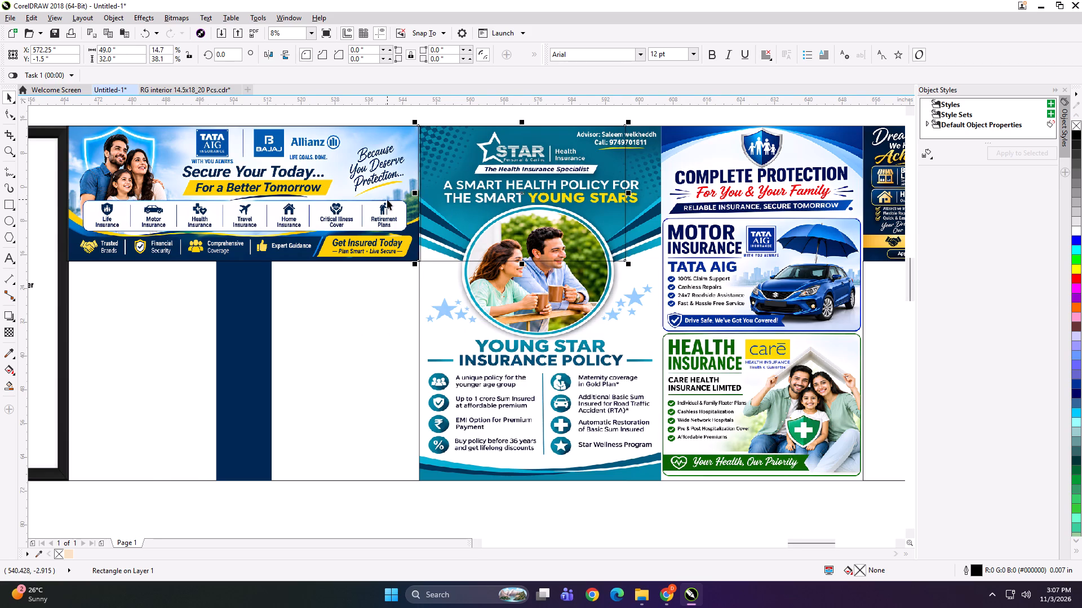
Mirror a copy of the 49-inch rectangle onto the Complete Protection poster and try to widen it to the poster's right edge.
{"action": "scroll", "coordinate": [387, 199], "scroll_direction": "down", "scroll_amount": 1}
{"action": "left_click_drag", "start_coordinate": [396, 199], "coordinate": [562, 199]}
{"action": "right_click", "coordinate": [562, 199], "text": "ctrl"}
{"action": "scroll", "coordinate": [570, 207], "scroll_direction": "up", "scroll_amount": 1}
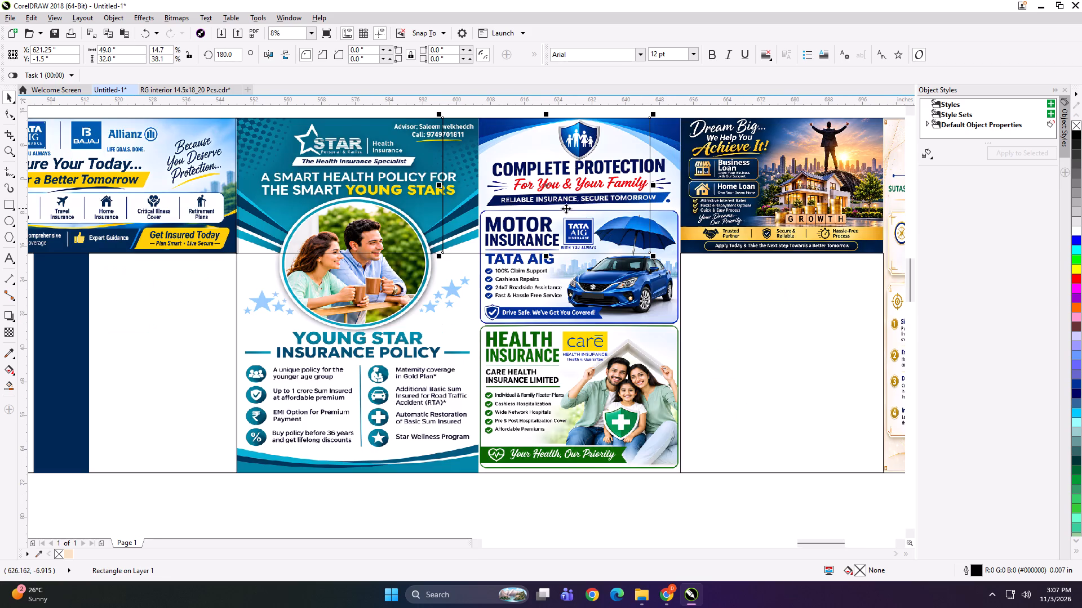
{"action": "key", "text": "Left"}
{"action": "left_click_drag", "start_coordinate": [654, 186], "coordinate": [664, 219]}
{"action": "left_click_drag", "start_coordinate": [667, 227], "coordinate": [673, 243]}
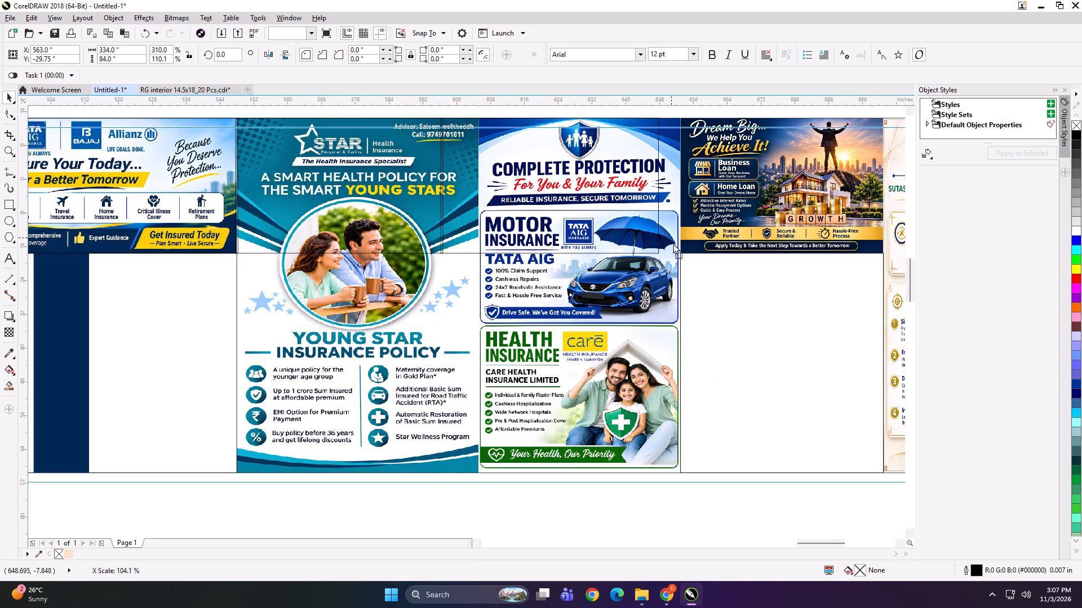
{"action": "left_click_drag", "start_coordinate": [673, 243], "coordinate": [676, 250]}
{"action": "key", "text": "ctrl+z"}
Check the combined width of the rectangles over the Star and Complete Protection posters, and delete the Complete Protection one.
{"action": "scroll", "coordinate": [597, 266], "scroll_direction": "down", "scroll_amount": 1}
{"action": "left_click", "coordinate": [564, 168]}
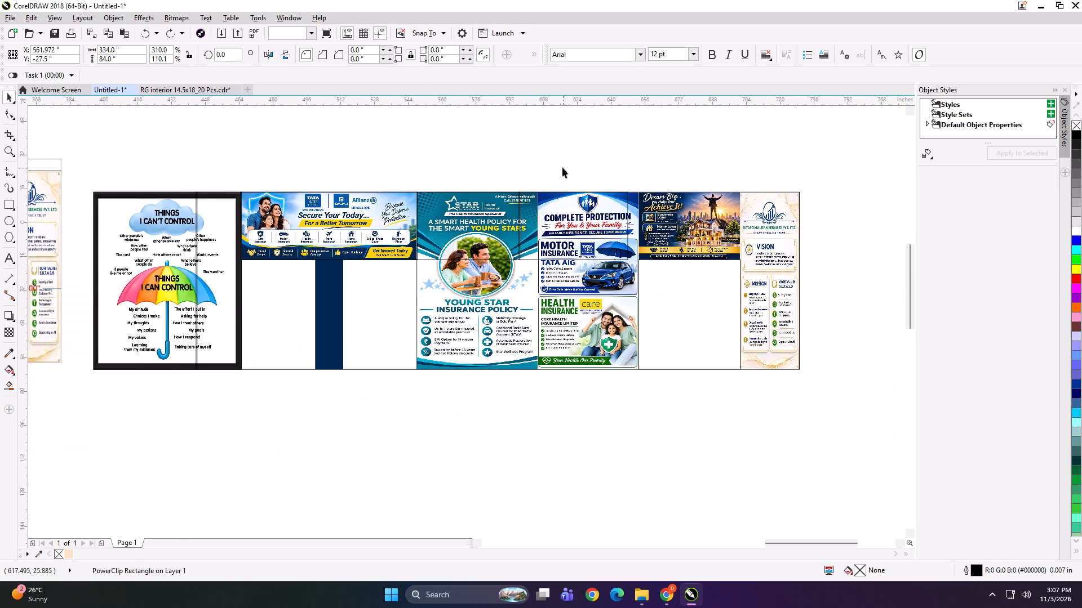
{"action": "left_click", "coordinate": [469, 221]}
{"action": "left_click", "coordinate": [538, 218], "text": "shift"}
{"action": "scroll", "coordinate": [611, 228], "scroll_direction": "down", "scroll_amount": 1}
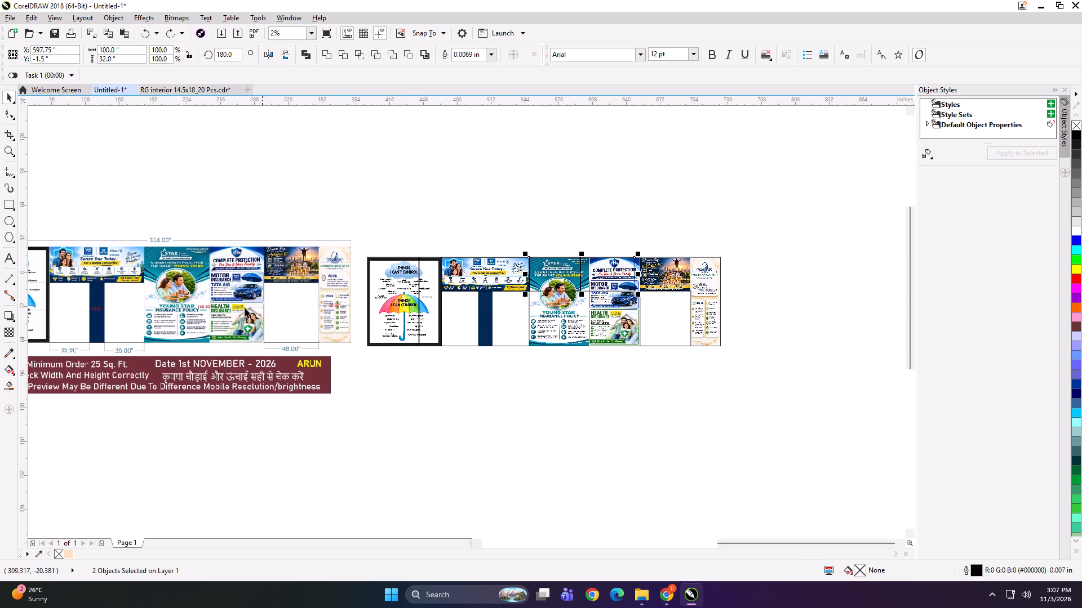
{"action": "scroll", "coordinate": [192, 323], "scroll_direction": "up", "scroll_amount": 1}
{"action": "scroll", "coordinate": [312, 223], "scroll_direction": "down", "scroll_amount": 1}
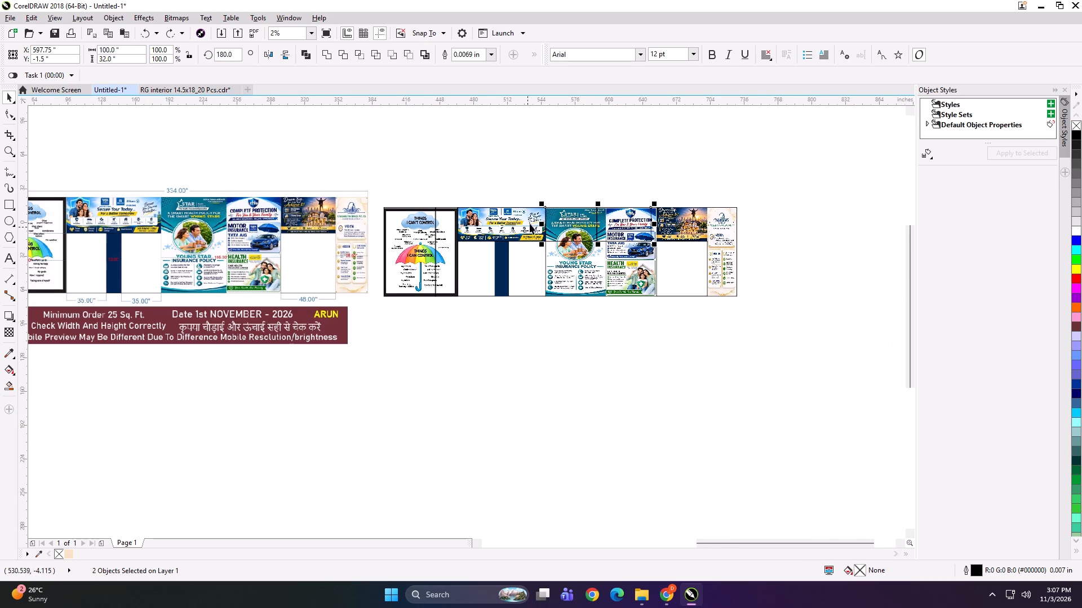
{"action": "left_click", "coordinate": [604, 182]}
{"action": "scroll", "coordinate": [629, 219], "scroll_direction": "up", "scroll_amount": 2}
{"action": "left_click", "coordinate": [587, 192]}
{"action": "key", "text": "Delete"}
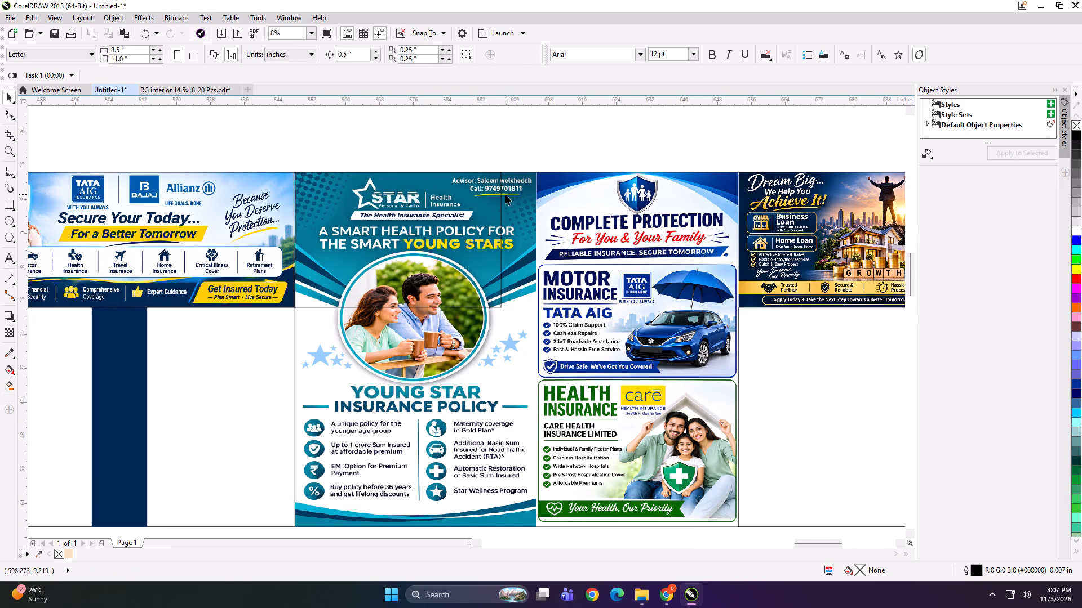
Set the Star poster rectangle's width to 53 inches and shift it 2 inches right to slightly overlap the banner rectangle.
{"action": "left_click", "coordinate": [438, 186]}
{"action": "left_click", "coordinate": [128, 50]}
{"action": "key", "text": "ctrl+a"}
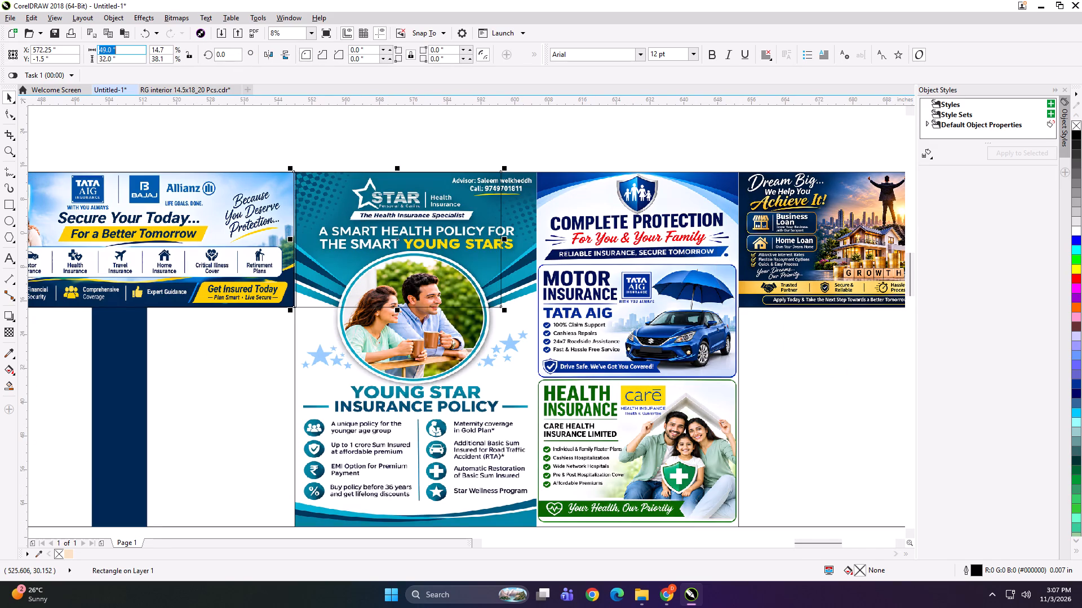
{"action": "type", "text": "53"}
{"action": "key", "text": "Return"}
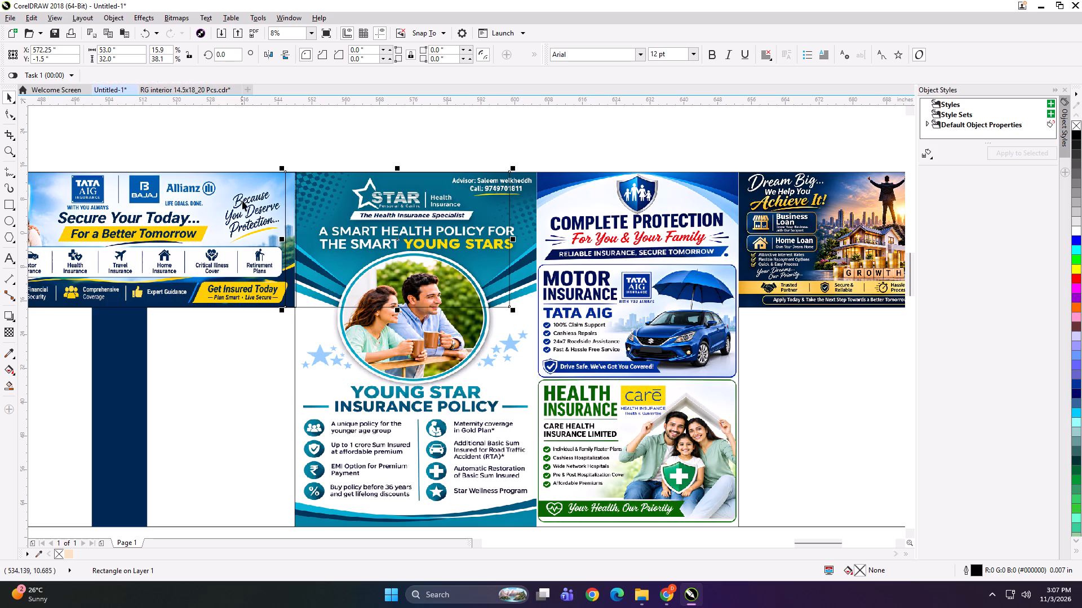
{"action": "key", "text": "Right"}
{"action": "key", "text": "Right"}
{"action": "key", "text": "Right"}
{"action": "key", "text": "Right"}
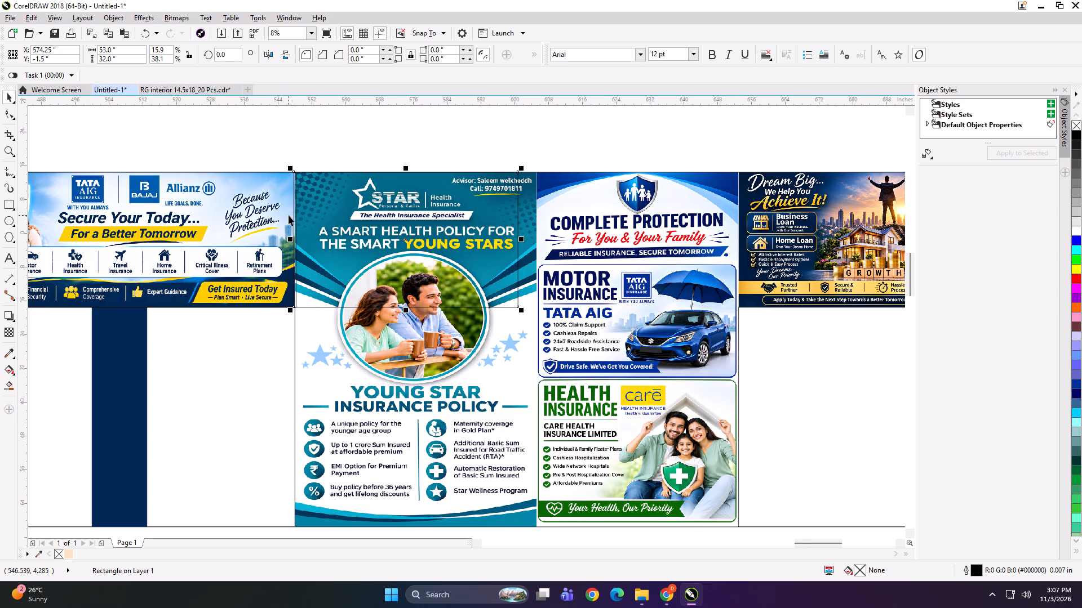
{"action": "scroll", "coordinate": [294, 216], "scroll_direction": "up", "scroll_amount": 2}
{"action": "key", "text": "Right"}
{"action": "scroll", "coordinate": [294, 216], "scroll_direction": "up", "scroll_amount": 1}
{"action": "key", "text": "Left"}
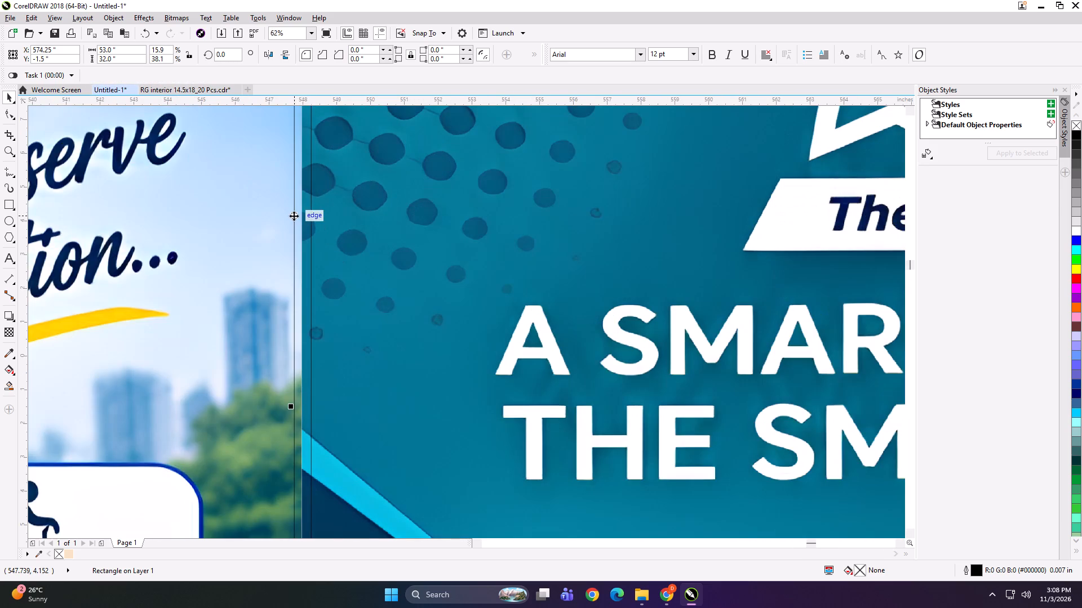
Mirror a copy of the 53-inch rectangle onto the Complete Protection poster and nudge it left to overlap the Star rectangle.
{"action": "scroll", "coordinate": [294, 210], "scroll_direction": "down", "scroll_amount": 4}
{"action": "left_click_drag", "start_coordinate": [287, 230], "coordinate": [561, 224], "text": "ctrl"}
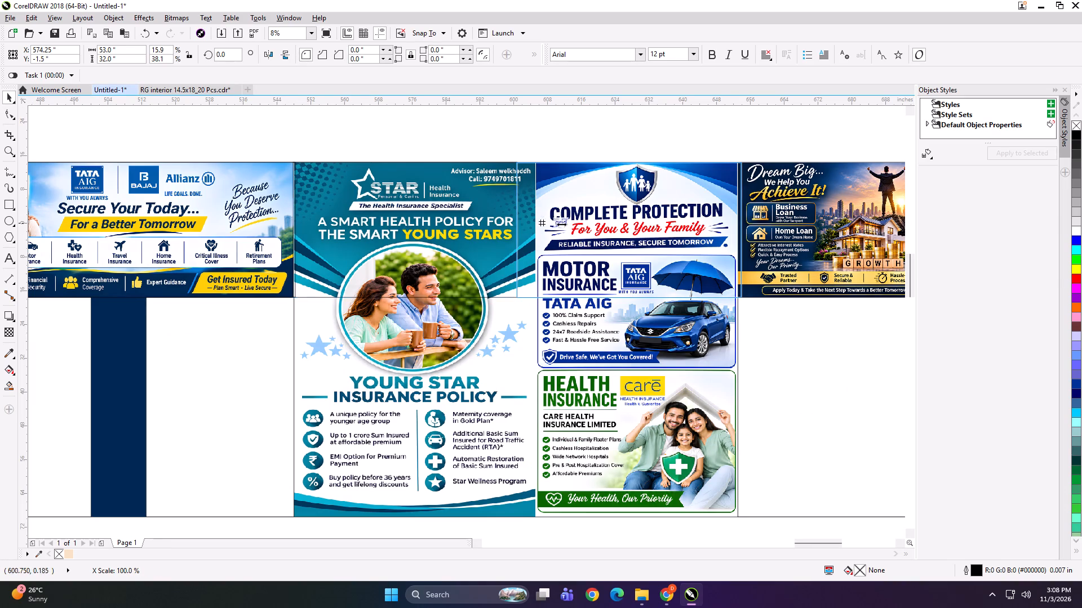
{"action": "left_click_drag", "start_coordinate": [561, 224], "coordinate": [598, 227], "text": "ctrl"}
{"action": "right_click", "coordinate": [598, 227], "text": "ctrl"}
{"action": "key", "text": "Left"}
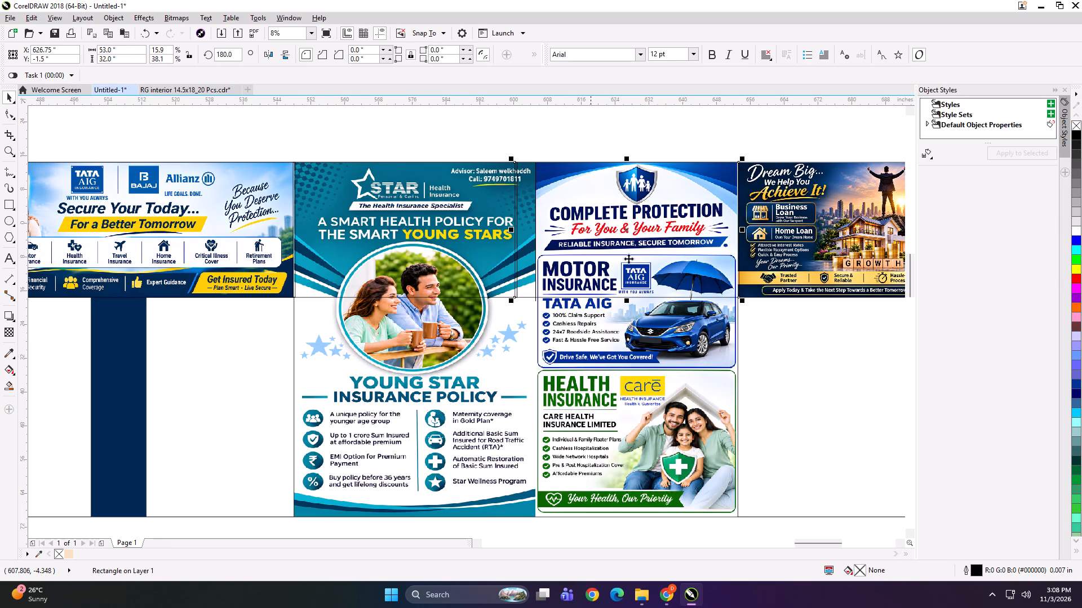
Narrow the Complete Protection rectangle to 52.75 inches by pulling its right edge toward the poster's right edge.
{"action": "scroll", "coordinate": [740, 296], "scroll_direction": "up", "scroll_amount": 3}
{"action": "scroll", "coordinate": [739, 255], "scroll_direction": "down", "scroll_amount": 2}
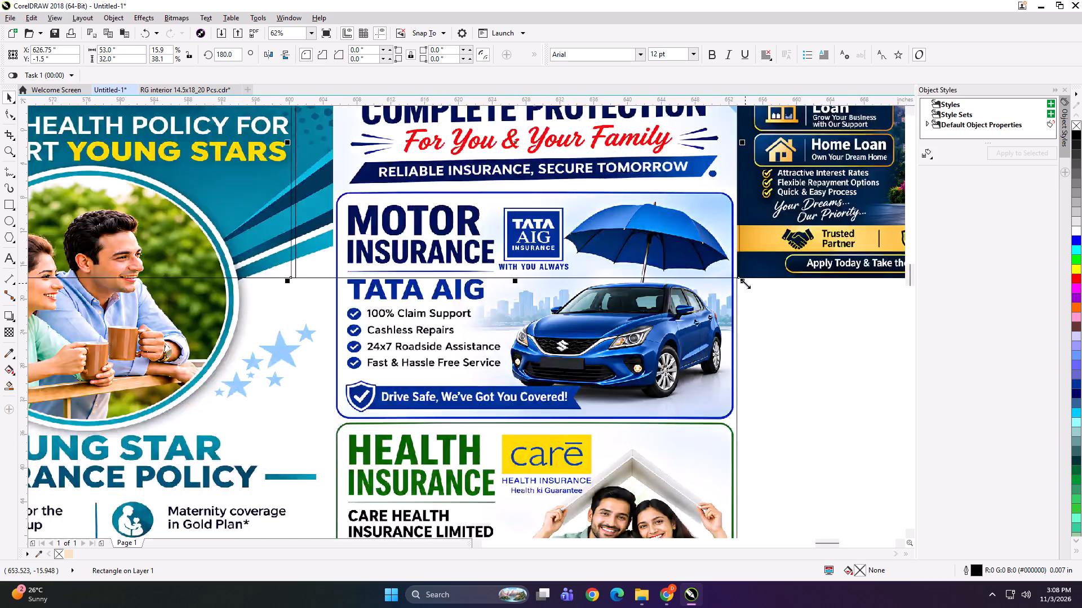
{"action": "scroll", "coordinate": [745, 283], "scroll_direction": "down", "scroll_amount": 1}
{"action": "scroll", "coordinate": [746, 212], "scroll_direction": "up", "scroll_amount": 1}
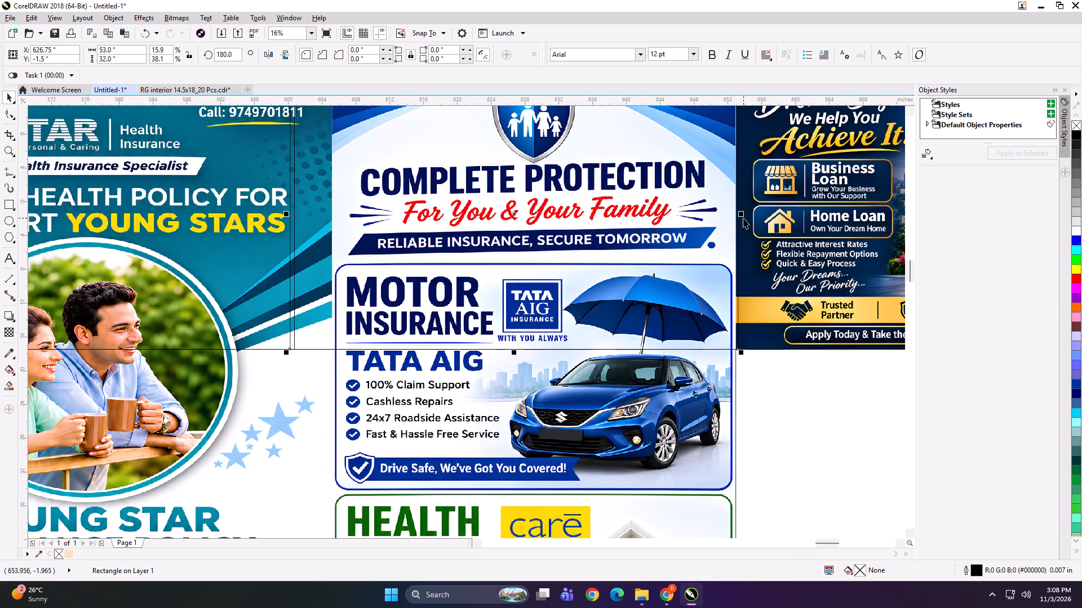
{"action": "left_click_drag", "start_coordinate": [742, 215], "coordinate": [742, 354]}
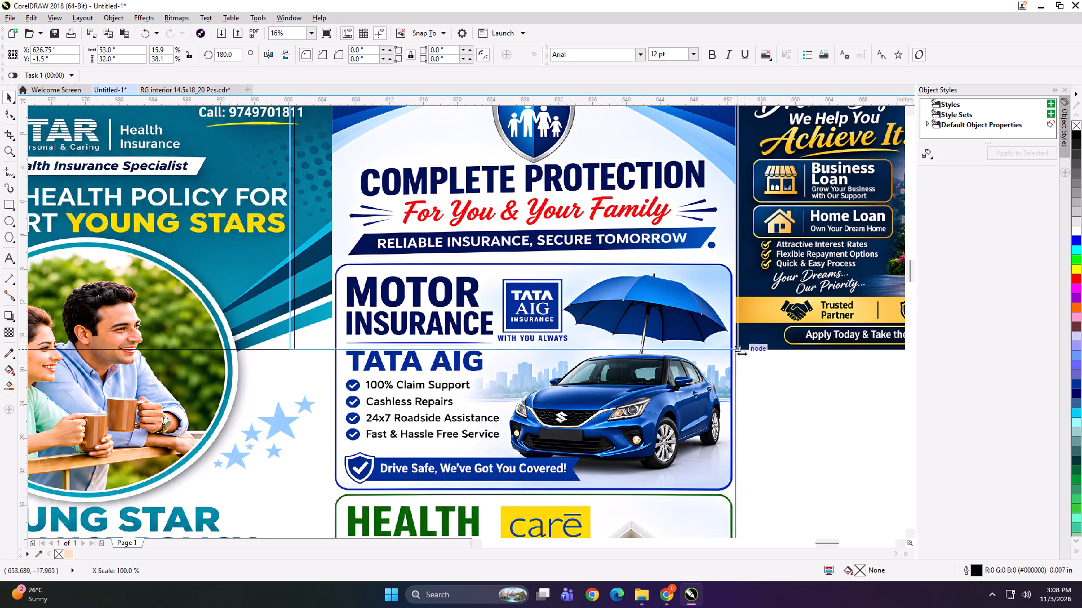
{"action": "left_click_drag", "start_coordinate": [742, 354], "coordinate": [741, 360]}
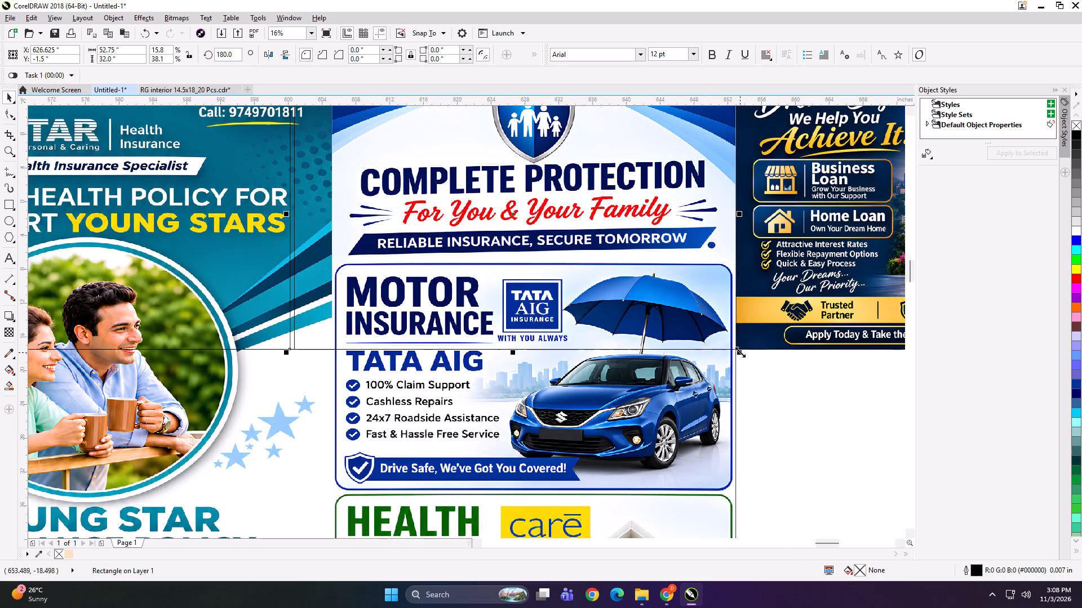
{"action": "scroll", "coordinate": [740, 351], "scroll_direction": "up", "scroll_amount": 2}
{"action": "scroll", "coordinate": [700, 287], "scroll_direction": "down", "scroll_amount": 4}
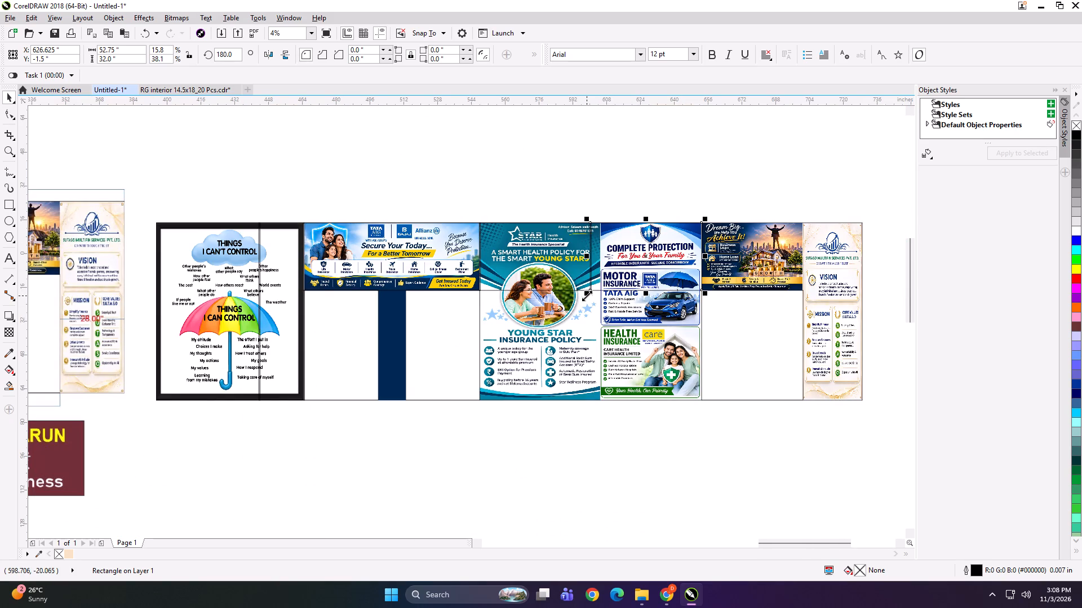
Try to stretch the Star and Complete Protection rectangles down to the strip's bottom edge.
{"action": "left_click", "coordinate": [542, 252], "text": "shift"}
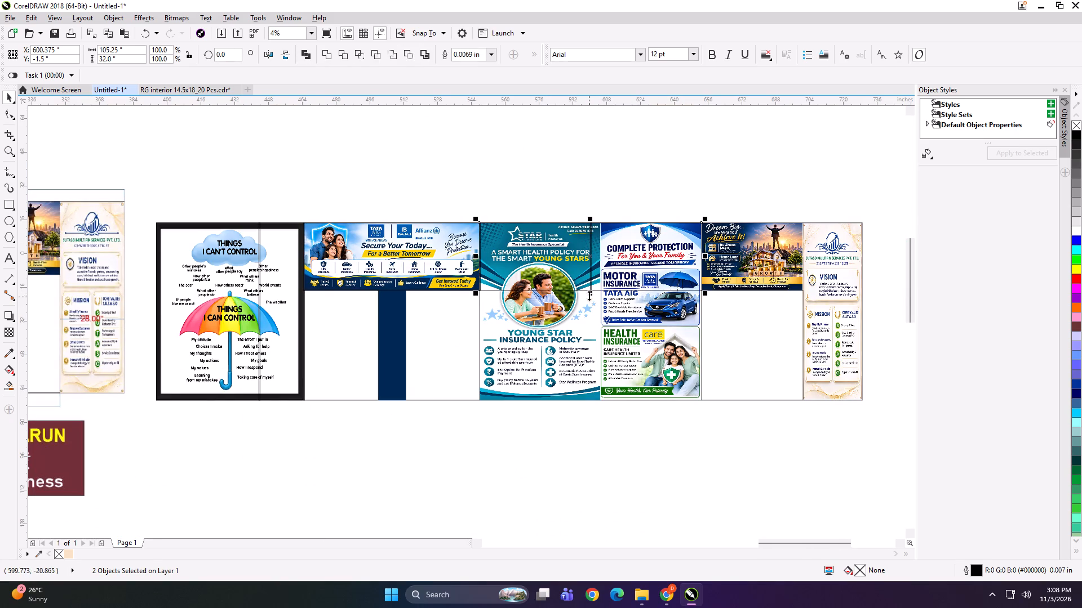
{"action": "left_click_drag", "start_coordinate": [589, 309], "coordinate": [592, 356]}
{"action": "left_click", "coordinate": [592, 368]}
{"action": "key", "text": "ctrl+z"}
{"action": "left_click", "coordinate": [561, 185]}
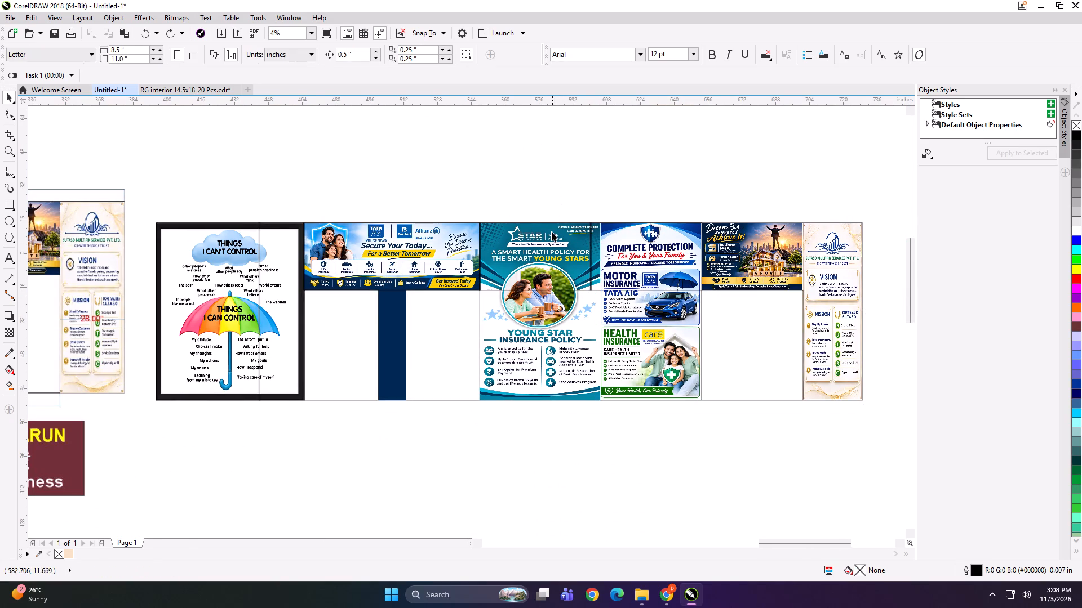
Stretch the Star and Complete Protection rectangles together down to the strip's bottom edge, 84 inches high.
{"action": "left_click", "coordinate": [549, 224]}
{"action": "left_click", "coordinate": [621, 228], "text": "shift"}
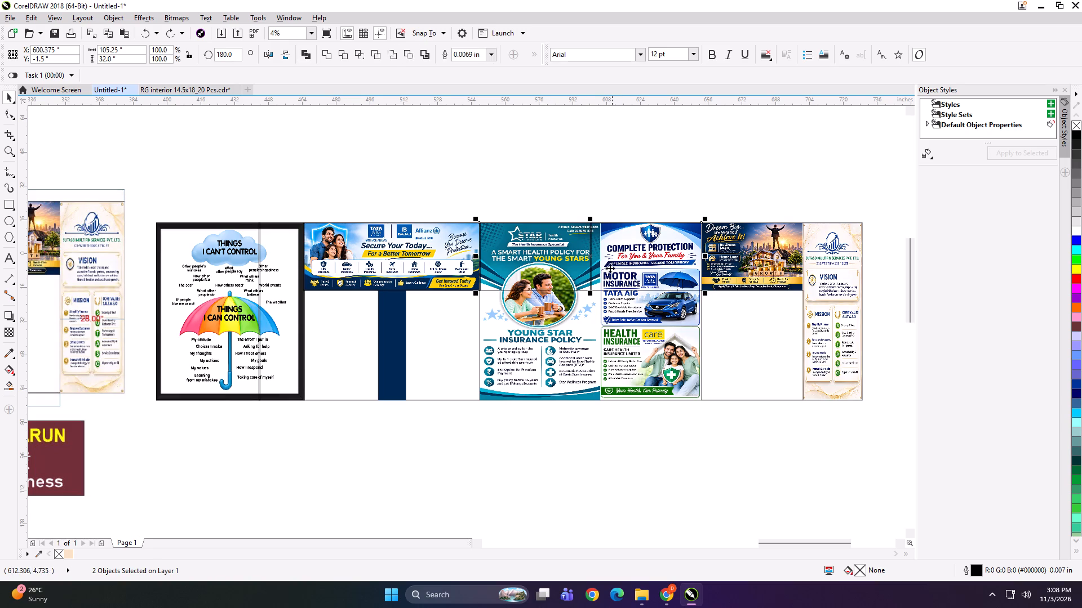
{"action": "left_click_drag", "start_coordinate": [592, 295], "coordinate": [592, 404]}
{"action": "scroll", "coordinate": [462, 234], "scroll_direction": "down", "scroll_amount": 1}
{"action": "scroll", "coordinate": [690, 284], "scroll_direction": "up", "scroll_amount": 1}
{"action": "left_click", "coordinate": [536, 194]}
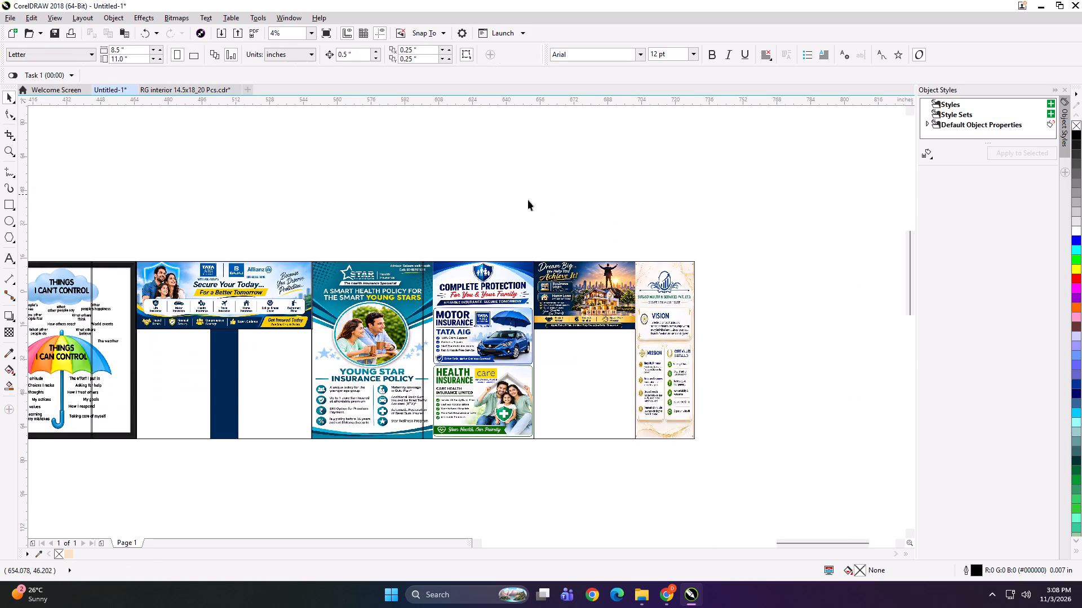
Mirror a copy of the Complete Protection rectangle onto the Dream Big banner and nudge it 0.5 inch left to overlap.
{"action": "left_click", "coordinate": [461, 335]}
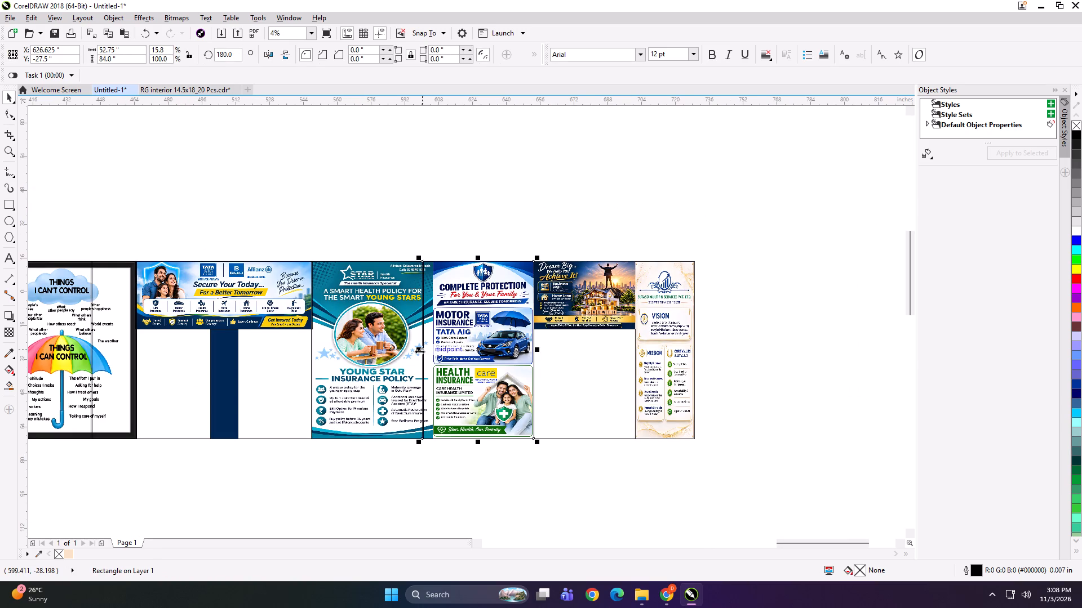
{"action": "left_click_drag", "start_coordinate": [419, 351], "coordinate": [560, 345], "text": "ctrl"}
{"action": "right_click", "coordinate": [560, 345], "text": "ctrl"}
{"action": "scroll", "coordinate": [552, 334], "scroll_direction": "up", "scroll_amount": 1}
{"action": "key", "text": "Left"}
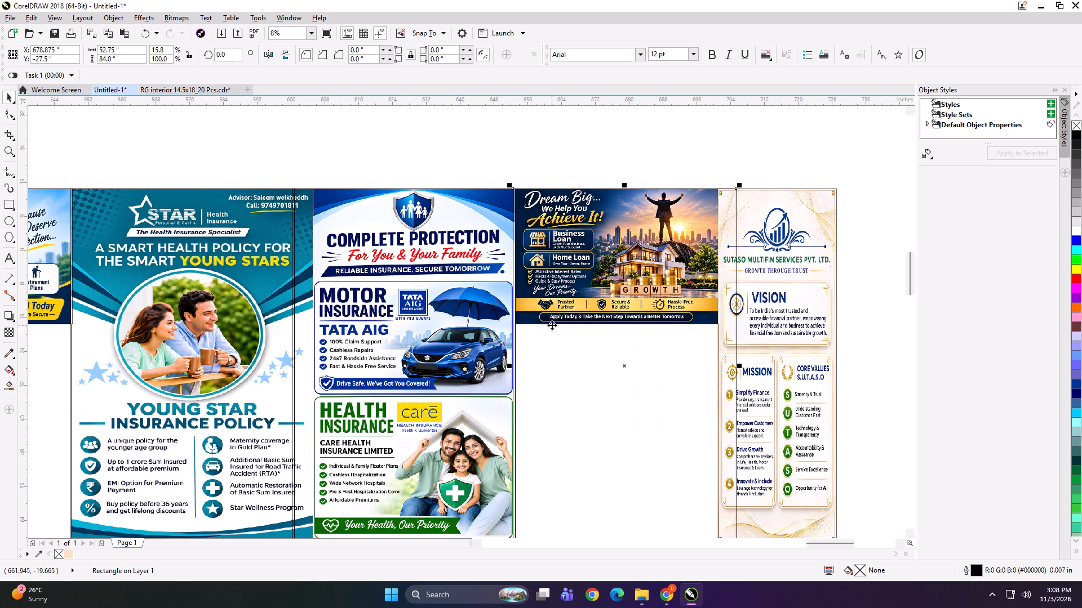
Shorten the Dream Big rectangle to 32 inches high so it ends at the banner's bottom edge.
{"action": "scroll", "coordinate": [535, 264], "scroll_direction": "down", "scroll_amount": 1}
{"action": "left_click_drag", "start_coordinate": [580, 408], "coordinate": [581, 395]}
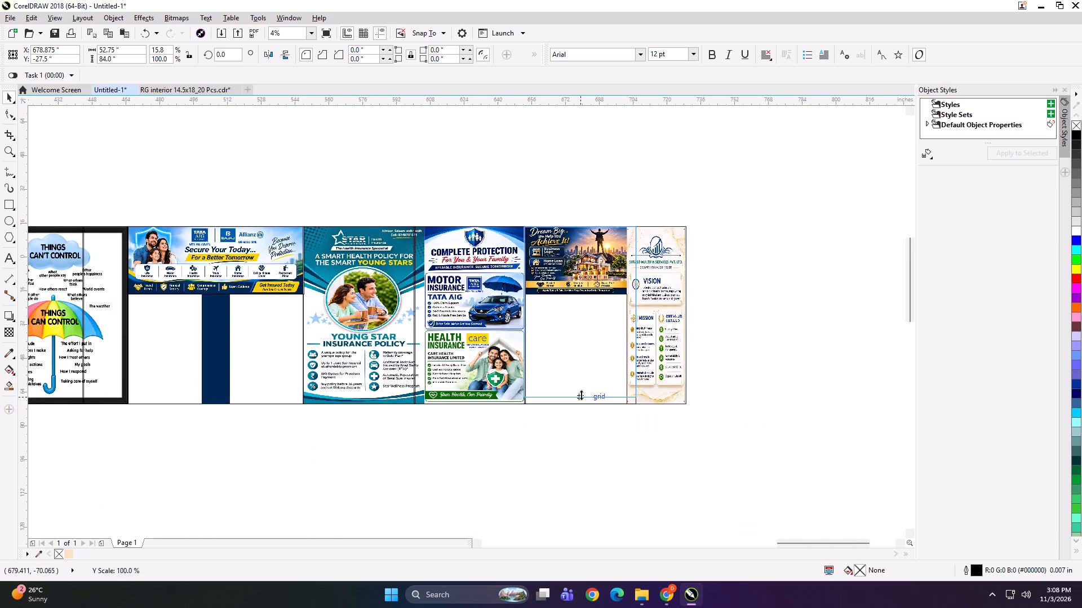
{"action": "left_click_drag", "start_coordinate": [581, 395], "coordinate": [581, 314]}
{"action": "left_click", "coordinate": [581, 312]}
{"action": "left_click", "coordinate": [581, 308]}
{"action": "scroll", "coordinate": [572, 297], "scroll_direction": "up", "scroll_amount": 1}
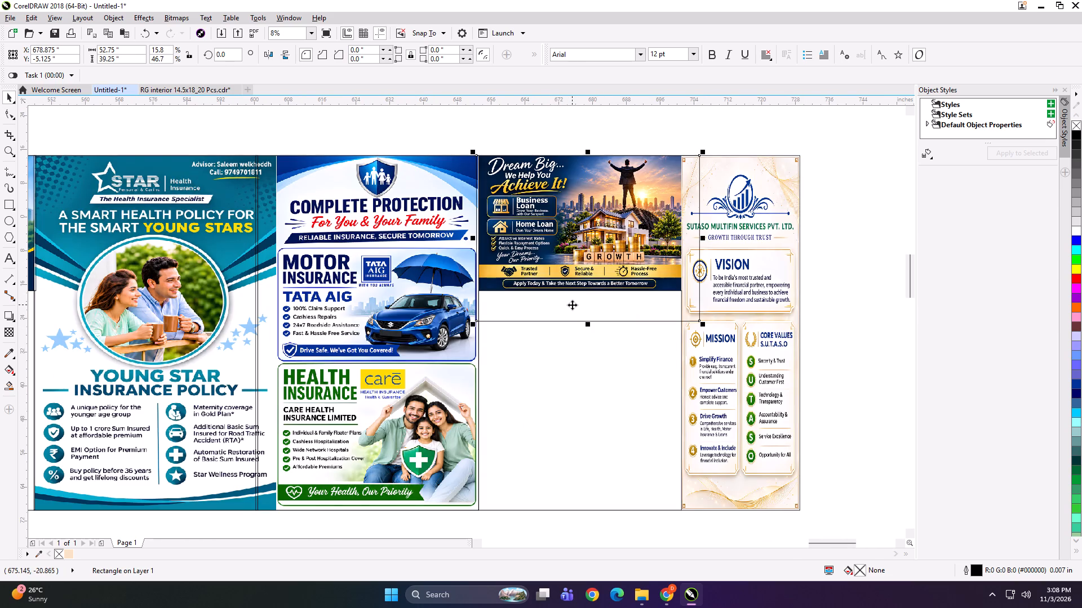
{"action": "left_click", "coordinate": [588, 324]}
{"action": "left_click_drag", "start_coordinate": [590, 321], "coordinate": [590, 302]}
{"action": "left_click", "coordinate": [590, 302]}
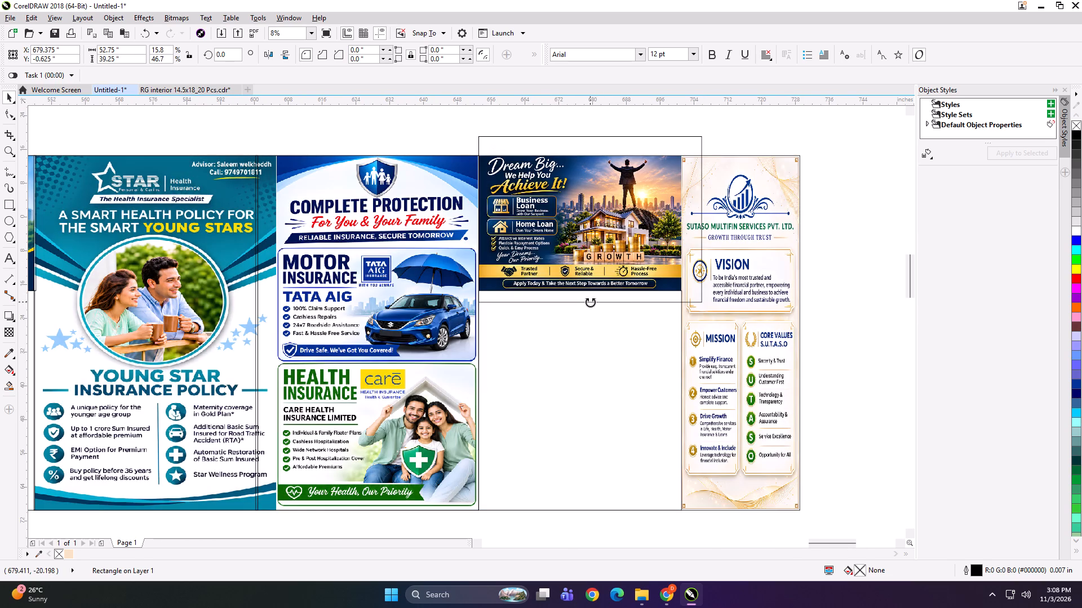
{"action": "key", "text": "ctrl+z"}
{"action": "scroll", "coordinate": [591, 303], "scroll_direction": "up", "scroll_amount": 1}
{"action": "left_click", "coordinate": [591, 303]}
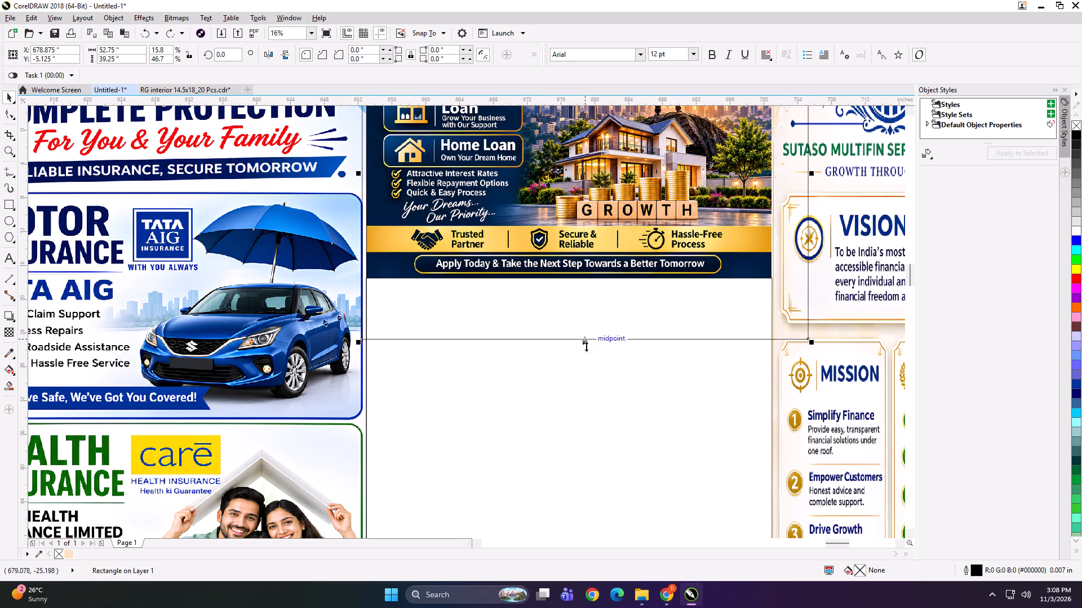
{"action": "left_click_drag", "start_coordinate": [586, 341], "coordinate": [586, 280]}
{"action": "left_click", "coordinate": [586, 280]}
{"action": "scroll", "coordinate": [535, 289], "scroll_direction": "down", "scroll_amount": 2}
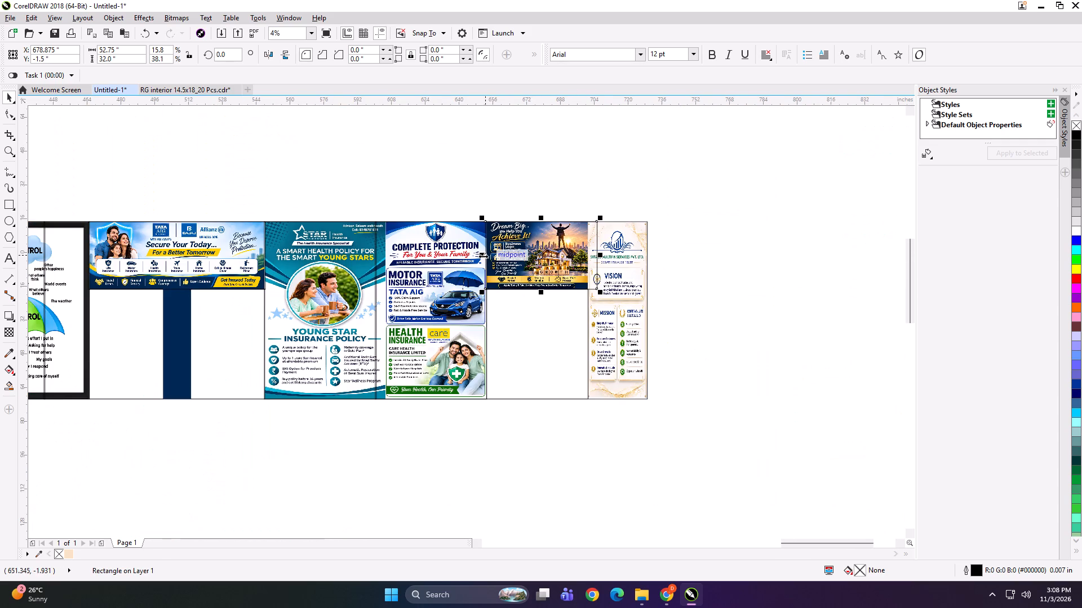
Mirror a copy of the Dream Big rectangle onto the Sutaso Multifin panel and nudge it left.
{"action": "left_click_drag", "start_coordinate": [483, 256], "coordinate": [644, 247], "text": "ctrl"}
{"action": "right_click", "coordinate": [644, 247], "text": "ctrl"}
{"action": "scroll", "coordinate": [619, 254], "scroll_direction": "up", "scroll_amount": 1}
{"action": "key", "text": "Left"}
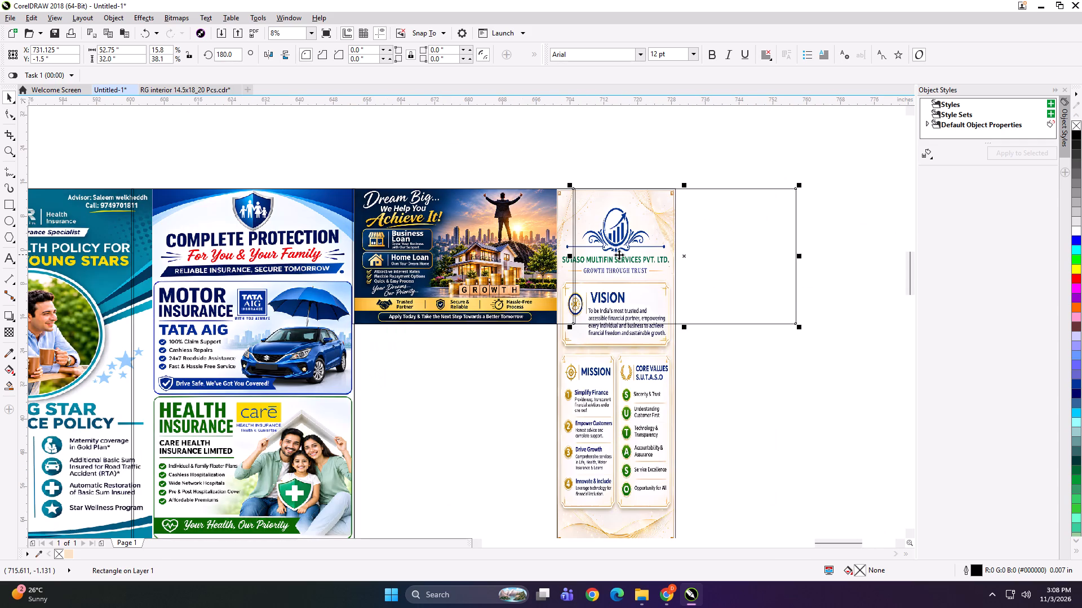
{"action": "key", "text": "Left"}
{"action": "key", "text": "Left"}
{"action": "key", "text": "Left"}
{"action": "key", "text": "Left"}
Narrow the Dream Big rectangle so its right side ends at the banner's right edge.
{"action": "left_click", "coordinate": [544, 226]}
{"action": "scroll", "coordinate": [570, 252], "scroll_direction": "up", "scroll_amount": 1}
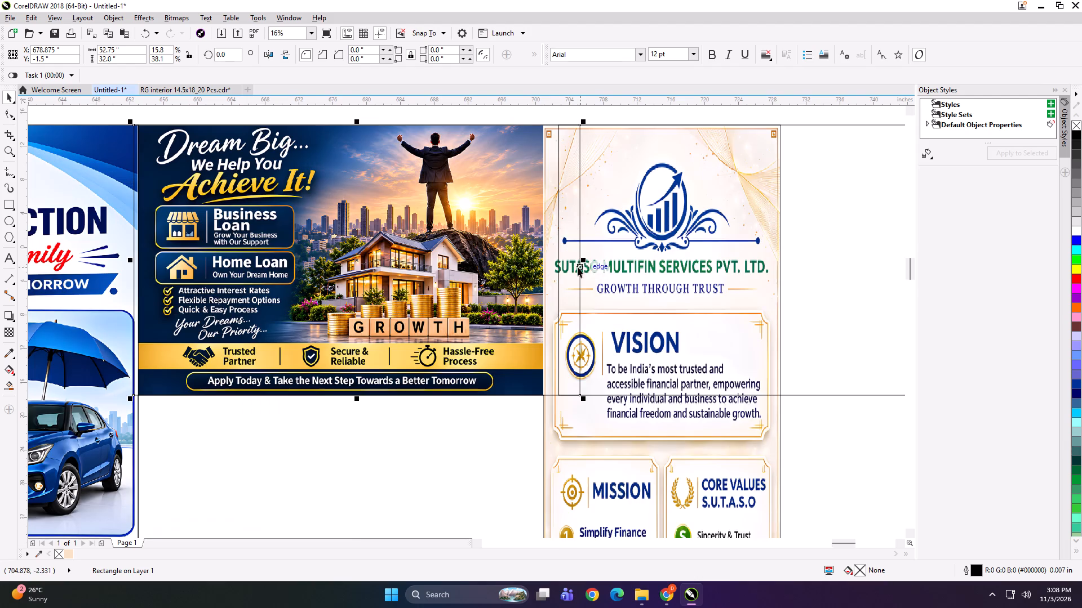
{"action": "left_click_drag", "start_coordinate": [582, 261], "coordinate": [546, 260]}
Nudge the Sutaso panel rectangle left until it slightly overlaps the Dream Big rectangle's right edge.
{"action": "left_click", "coordinate": [584, 263]}
{"action": "key", "text": "Left"}
{"action": "key", "text": "Left"}
{"action": "key", "text": "Left"}
{"action": "key", "text": "Left"}
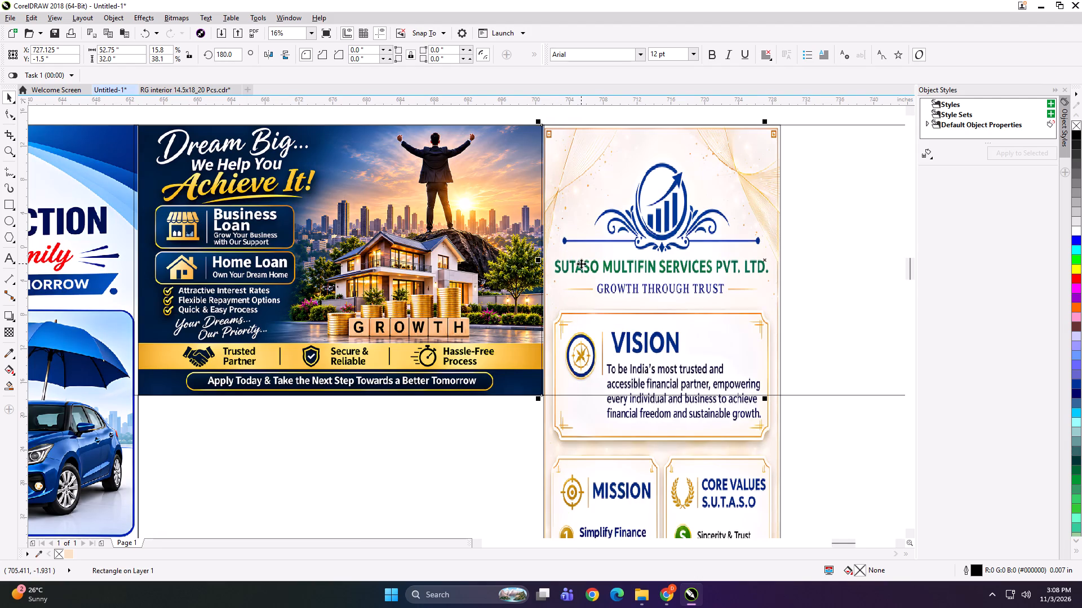
{"action": "scroll", "coordinate": [549, 251], "scroll_direction": "up", "scroll_amount": 2}
{"action": "key", "text": "Left"}
{"action": "scroll", "coordinate": [467, 196], "scroll_direction": "down", "scroll_amount": 2}
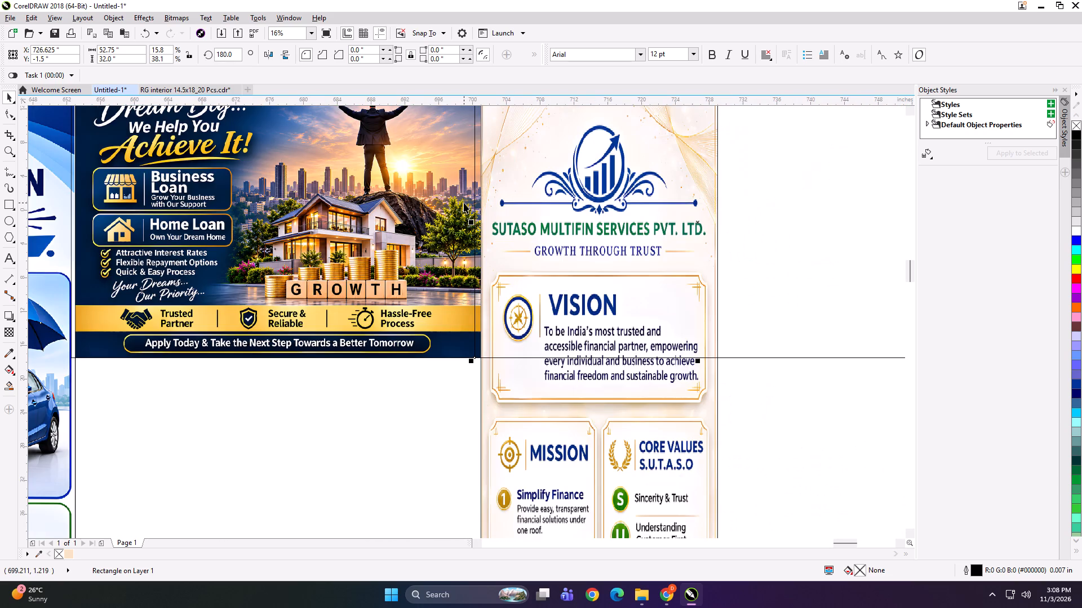
{"action": "key", "text": "Right"}
{"action": "scroll", "coordinate": [476, 263], "scroll_direction": "down", "scroll_amount": 1}
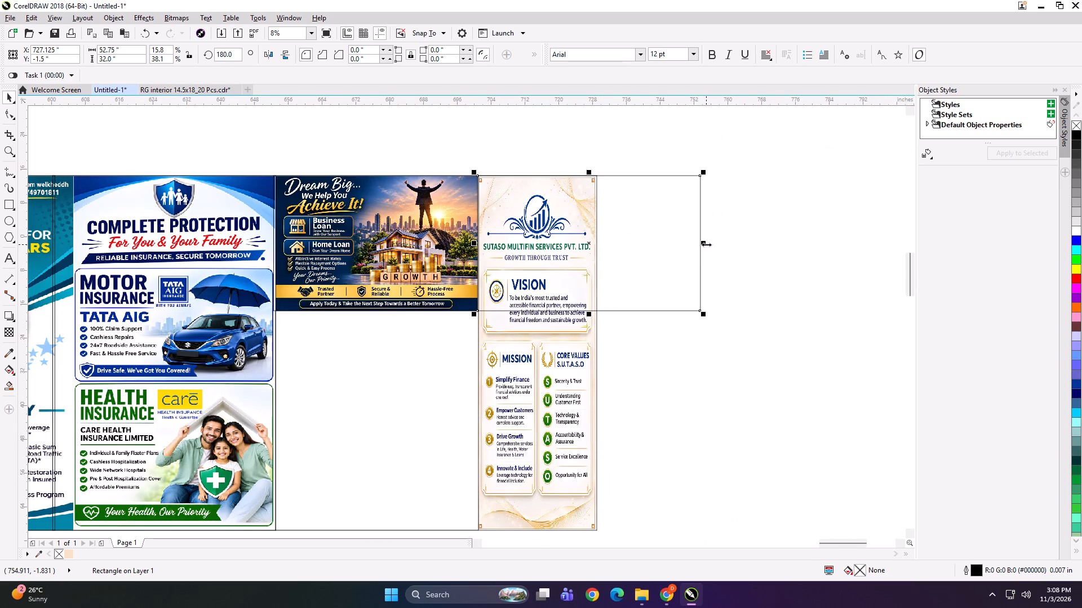
Narrow the Sutaso rectangle to 28.222 inches at the panel's right edge and stretch it down to the strip's bottom.
{"action": "left_click_drag", "start_coordinate": [705, 244], "coordinate": [603, 243]}
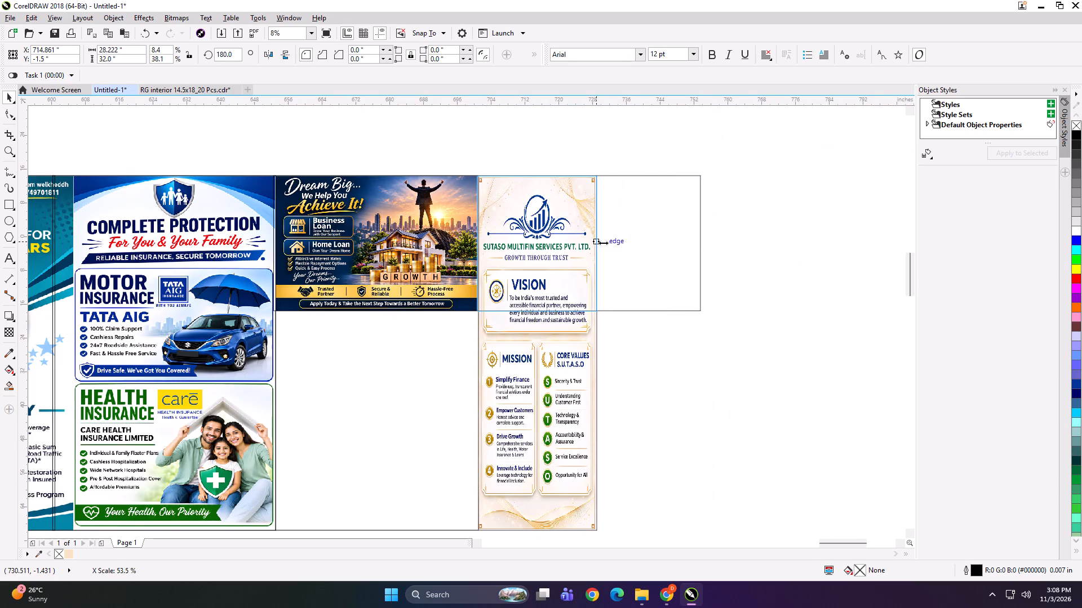
{"action": "left_click_drag", "start_coordinate": [603, 243], "coordinate": [602, 243]}
{"action": "scroll", "coordinate": [557, 167], "scroll_direction": "down", "scroll_amount": 1}
{"action": "left_click_drag", "start_coordinate": [548, 244], "coordinate": [546, 343]}
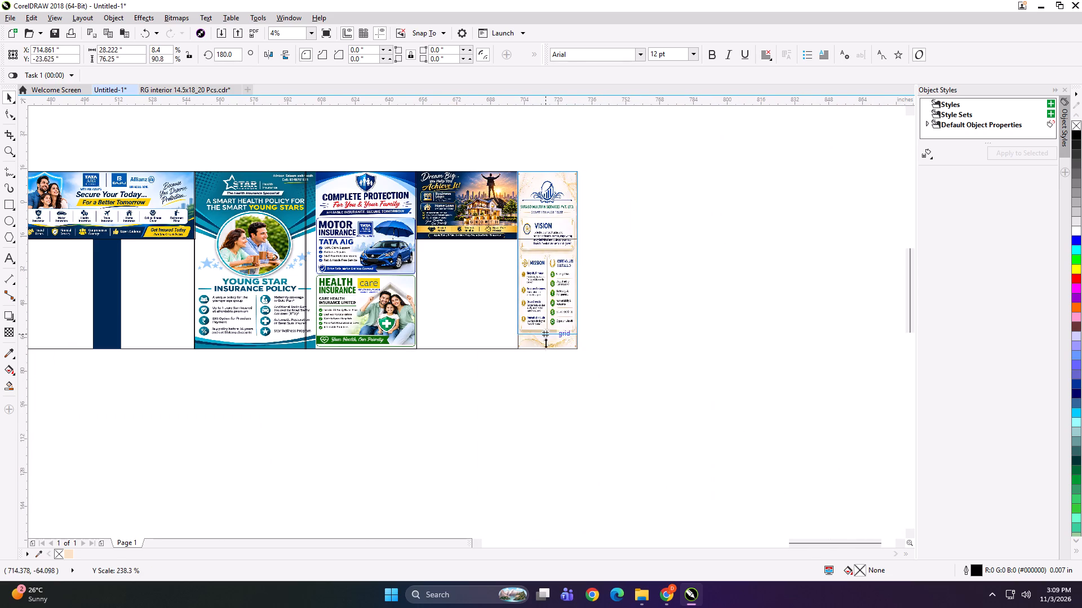
{"action": "left_click_drag", "start_coordinate": [546, 343], "coordinate": [542, 355]}
Select all seven dividing rectangles, from the umbrella poster to the Sutaso panel, and group them.
{"action": "left_click", "coordinate": [464, 342]}
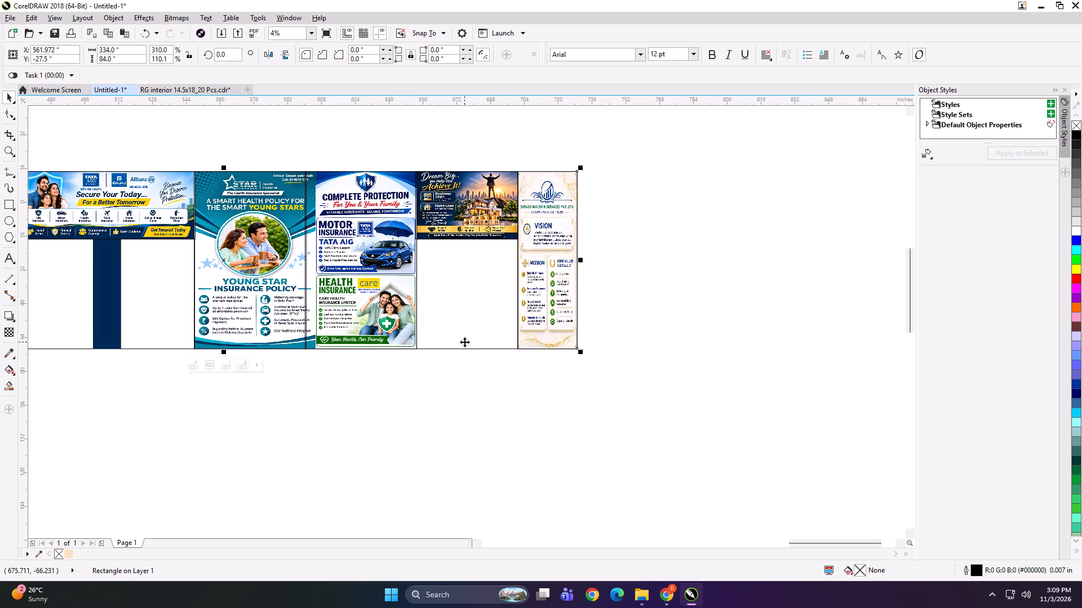
{"action": "scroll", "coordinate": [597, 243], "scroll_direction": "down", "scroll_amount": 1}
{"action": "scroll", "coordinate": [231, 299], "scroll_direction": "up", "scroll_amount": 1}
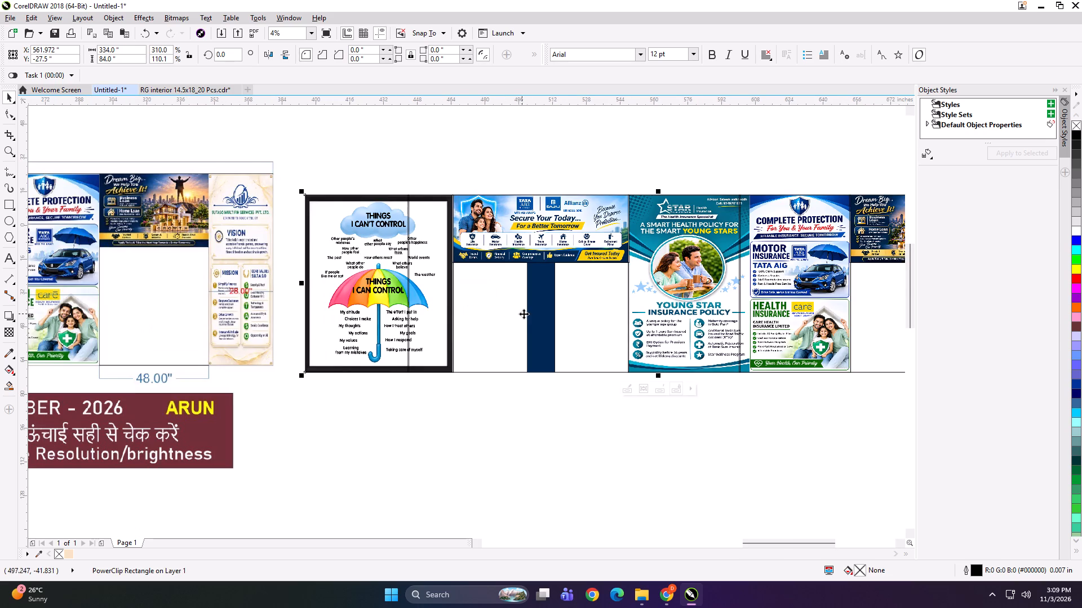
{"action": "left_click", "coordinate": [533, 314]}
{"action": "left_click", "coordinate": [515, 442]}
{"action": "left_click", "coordinate": [354, 277]}
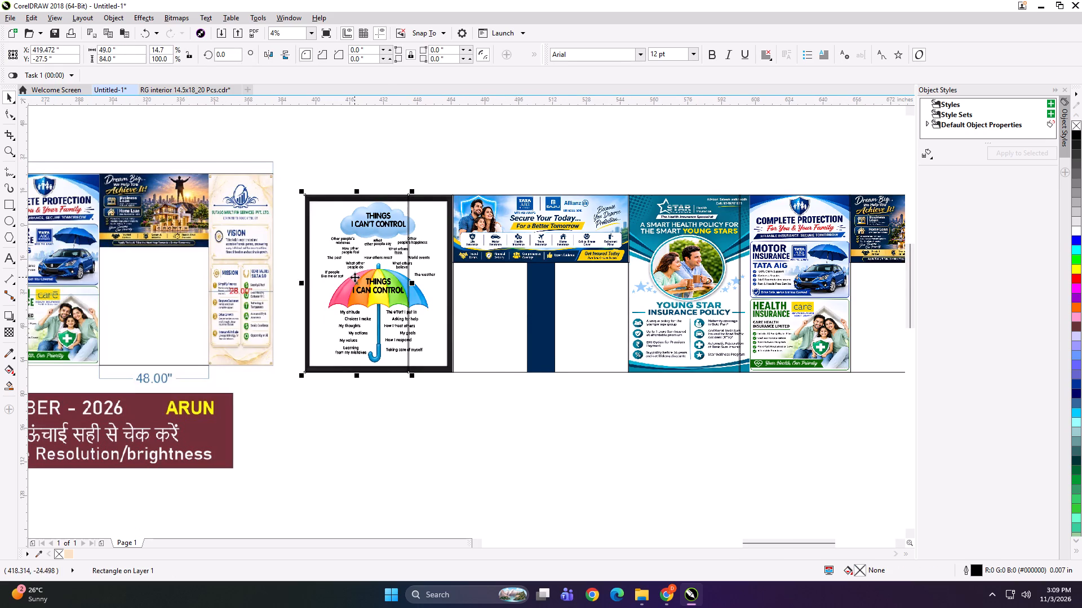
{"action": "left_click", "coordinate": [441, 203], "text": "shift"}
{"action": "left_click", "coordinate": [486, 195], "text": "shift"}
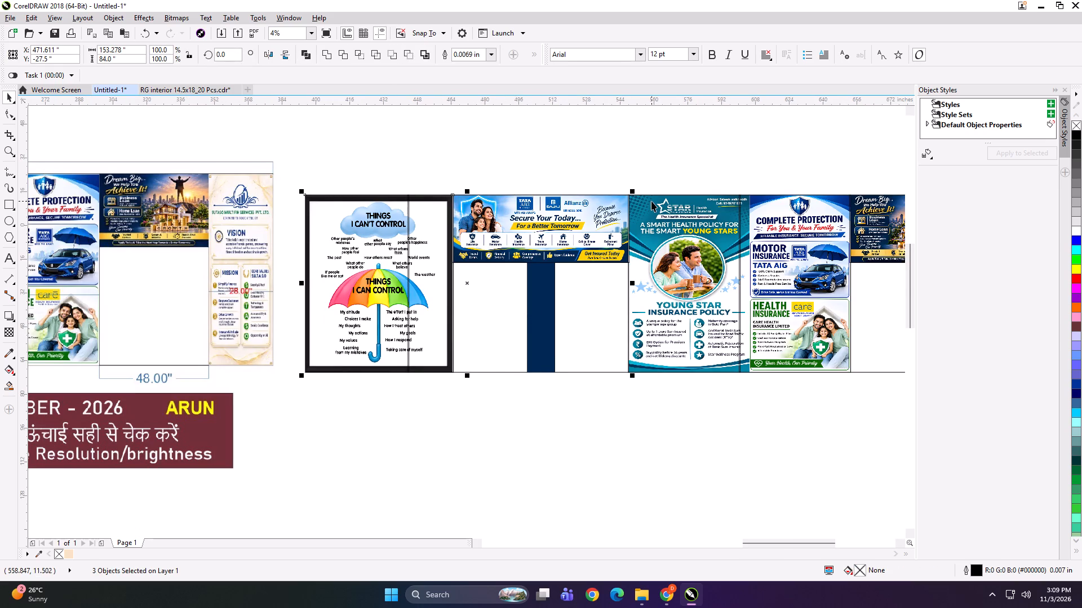
{"action": "left_click", "coordinate": [644, 201], "text": "shift"}
{"action": "left_click", "coordinate": [750, 211], "text": "shift"}
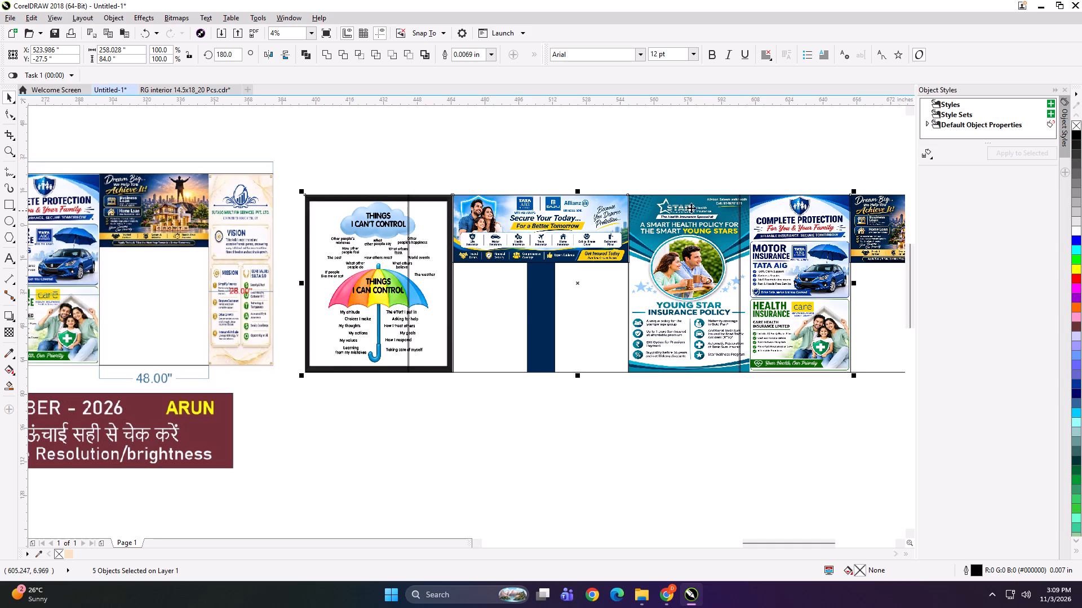
{"action": "scroll", "coordinate": [503, 212], "scroll_direction": "down", "scroll_amount": 1}
{"action": "scroll", "coordinate": [690, 222], "scroll_direction": "up", "scroll_amount": 2}
{"action": "left_click", "coordinate": [717, 170], "text": "shift"}
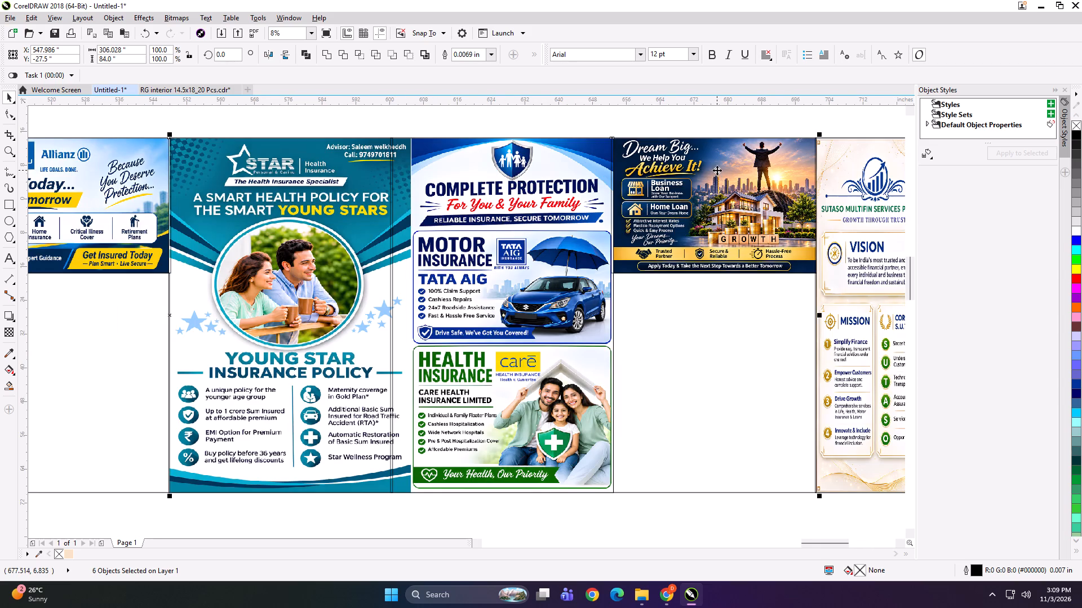
{"action": "scroll", "coordinate": [445, 213], "scroll_direction": "down", "scroll_amount": 1}
{"action": "scroll", "coordinate": [614, 196], "scroll_direction": "up", "scroll_amount": 1}
{"action": "scroll", "coordinate": [664, 189], "scroll_direction": "up", "scroll_amount": 2}
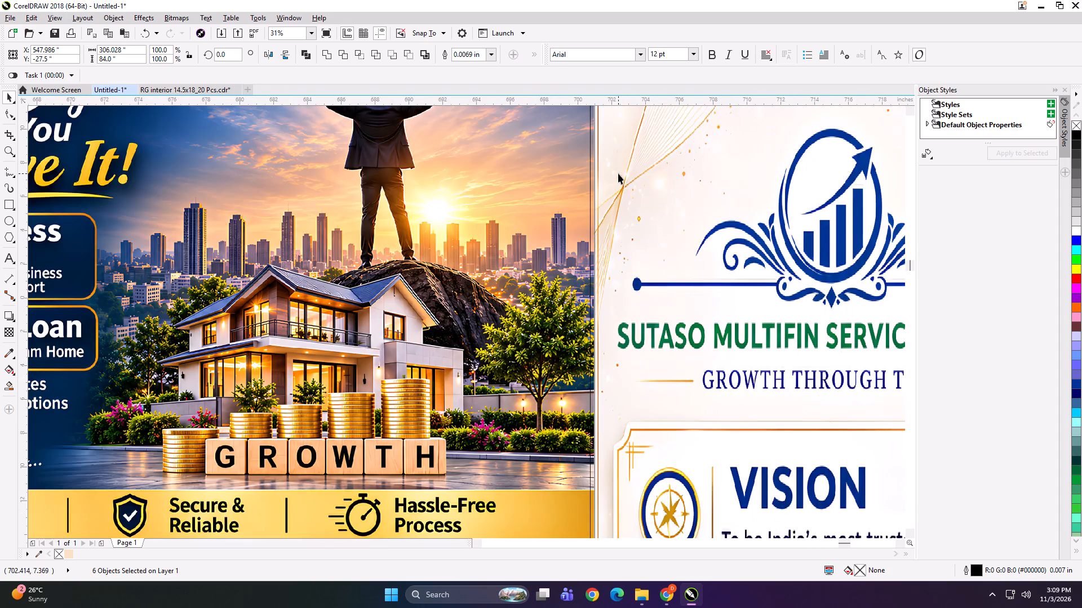
{"action": "left_click", "coordinate": [618, 173], "text": "shift"}
{"action": "scroll", "coordinate": [618, 173], "scroll_direction": "down", "scroll_amount": 3}
{"action": "key", "text": "ctrl+g"}
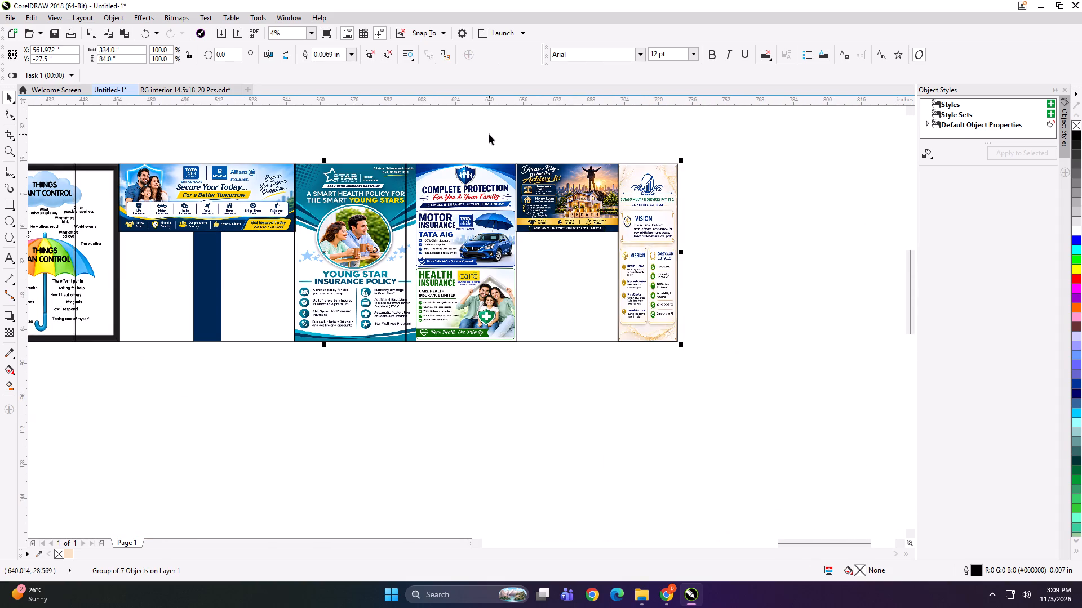
PowerClip the strip artwork inside the grouped rectangles and ungroup them into separate panels.
{"action": "left_click", "coordinate": [486, 229], "text": "alt"}
{"action": "key", "text": "shift+Return"}
{"action": "left_click", "coordinate": [507, 205]}
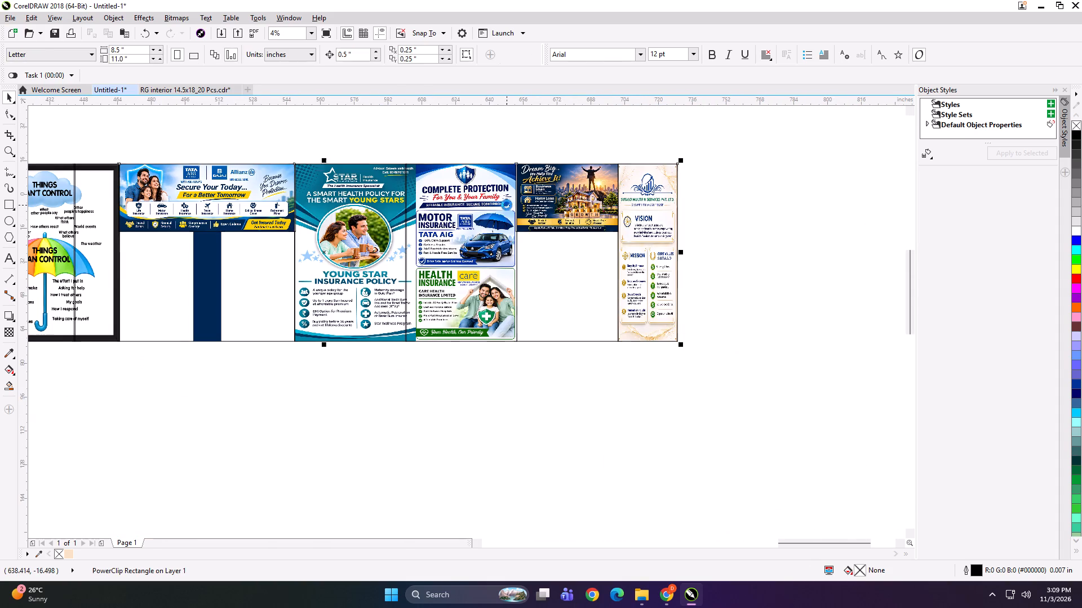
{"action": "key", "text": "ctrl+u"}
{"action": "key", "text": "ctrl+u"}
{"action": "key", "text": "ctrl+u"}
Nudge the navy pillar rectangle beneath the Tata AIG banner downward.
{"action": "scroll", "coordinate": [673, 201], "scroll_direction": "down", "scroll_amount": 2}
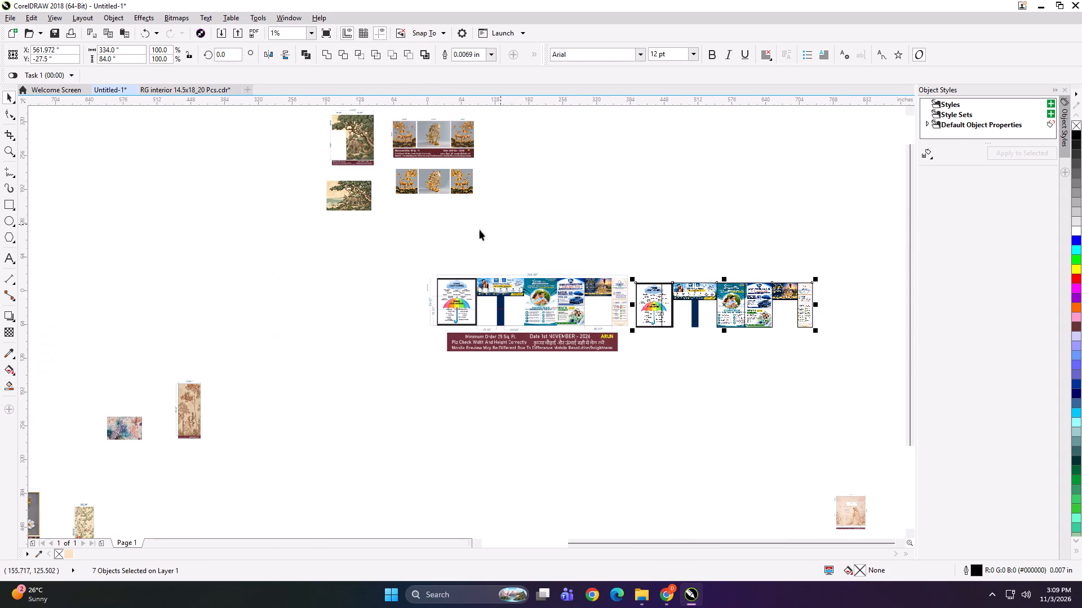
{"action": "scroll", "coordinate": [486, 305], "scroll_direction": "up", "scroll_amount": 1}
{"action": "left_click", "coordinate": [618, 408]}
{"action": "left_click", "coordinate": [608, 343]}
{"action": "key", "text": "Down"}
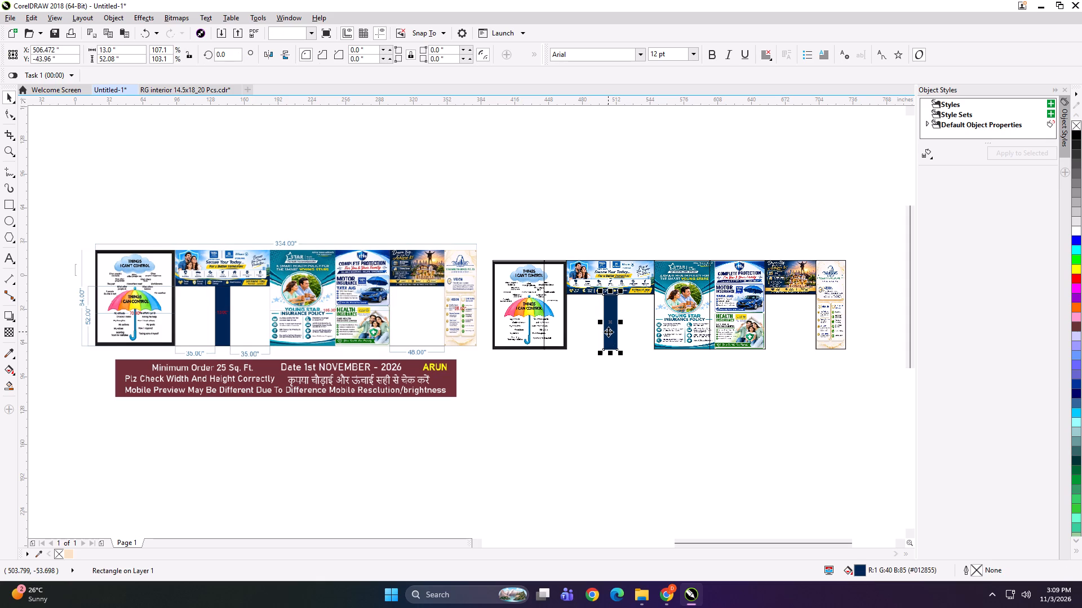
{"action": "key", "text": "Down"}
{"action": "key", "text": "Down"}
{"action": "key", "text": "Down"}
{"action": "key", "text": "Down"}
{"action": "key", "text": "Down"}
{"action": "left_click", "coordinate": [581, 228]}
Nudge the two umbrella poster panels left, leaving narrow gaps between them and before the Tata AIG banner.
{"action": "left_click", "coordinate": [520, 287]}
{"action": "scroll", "coordinate": [542, 285], "scroll_direction": "up", "scroll_amount": 3}
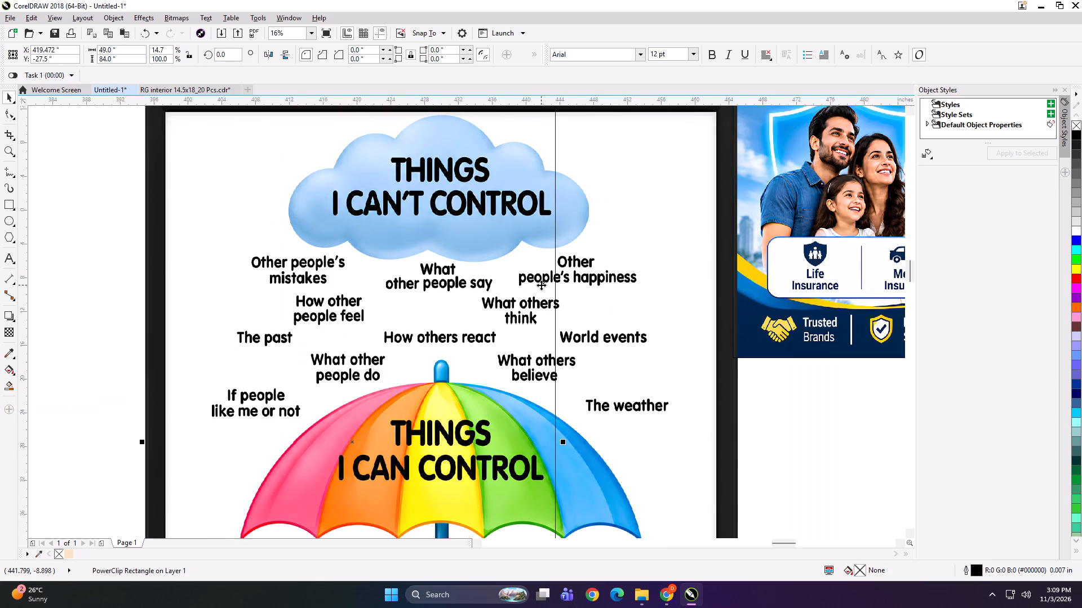
{"action": "left_click", "coordinate": [454, 315]}
{"action": "key", "text": "Left"}
{"action": "key", "text": "Left"}
{"action": "scroll", "coordinate": [363, 302], "scroll_direction": "down", "scroll_amount": 2}
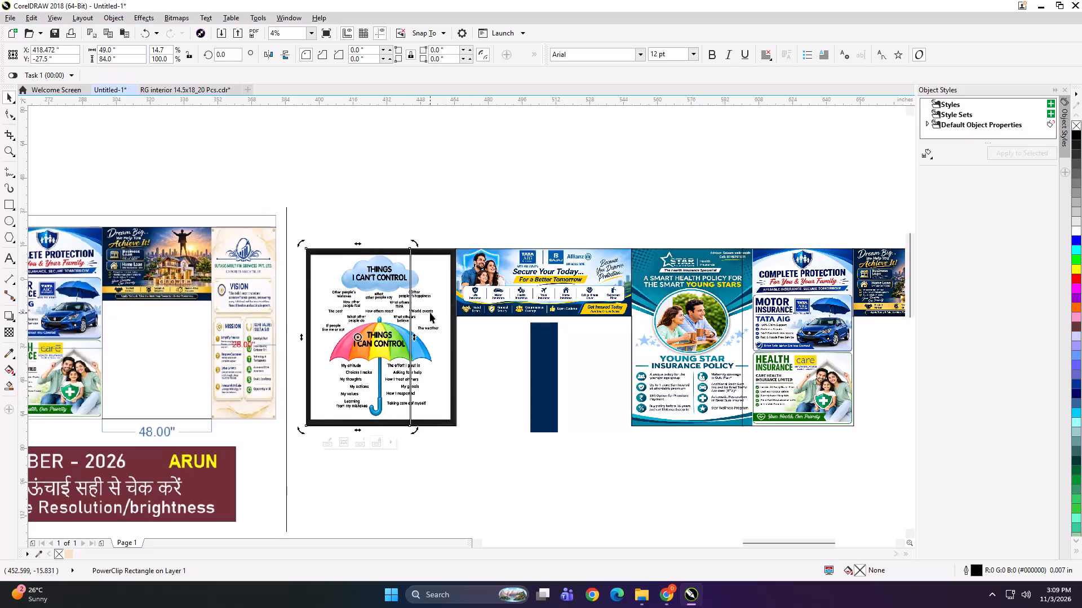
{"action": "left_click", "coordinate": [430, 312]}
{"action": "scroll", "coordinate": [430, 314], "scroll_direction": "up", "scroll_amount": 2}
{"action": "key", "text": "Left"}
{"action": "key", "text": "Left"}
{"action": "left_click", "coordinate": [358, 309]}
{"action": "left_click", "coordinate": [292, 311]}
{"action": "key", "text": "Left"}
{"action": "key", "text": "Left"}
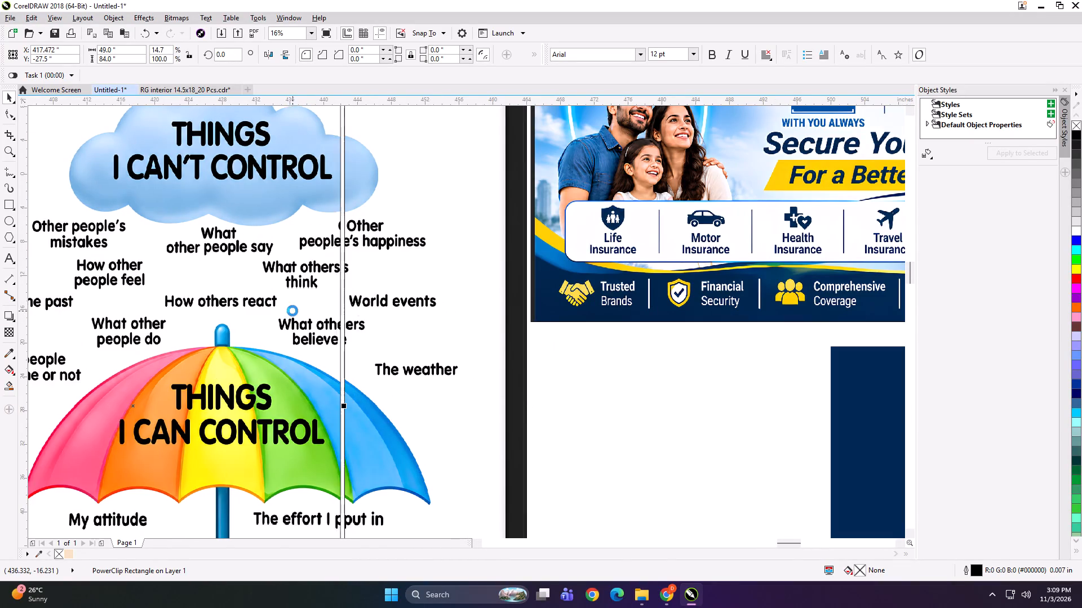
{"action": "key", "text": "Left"}
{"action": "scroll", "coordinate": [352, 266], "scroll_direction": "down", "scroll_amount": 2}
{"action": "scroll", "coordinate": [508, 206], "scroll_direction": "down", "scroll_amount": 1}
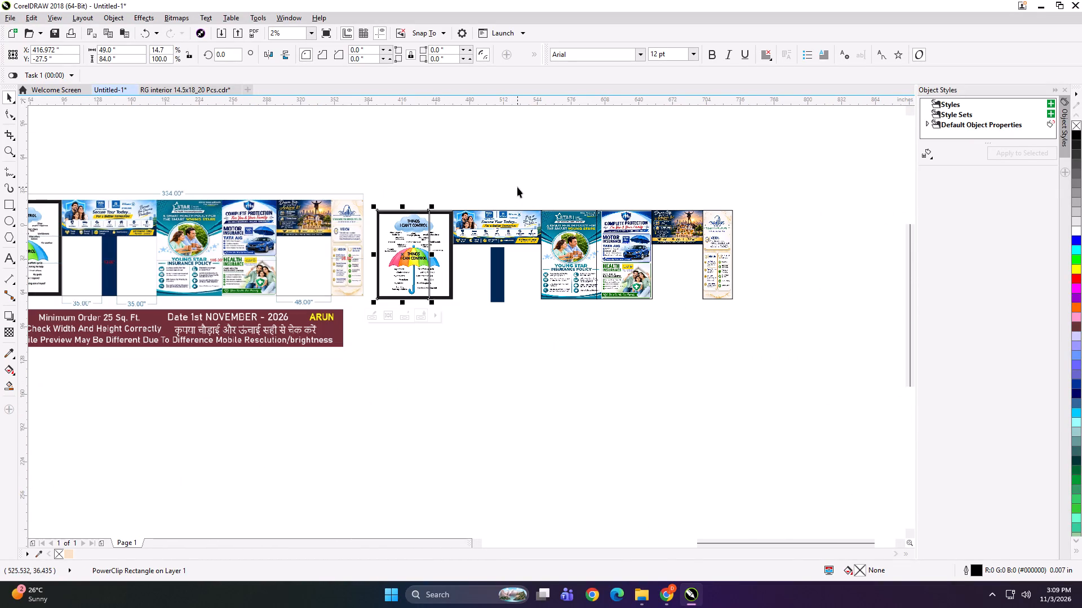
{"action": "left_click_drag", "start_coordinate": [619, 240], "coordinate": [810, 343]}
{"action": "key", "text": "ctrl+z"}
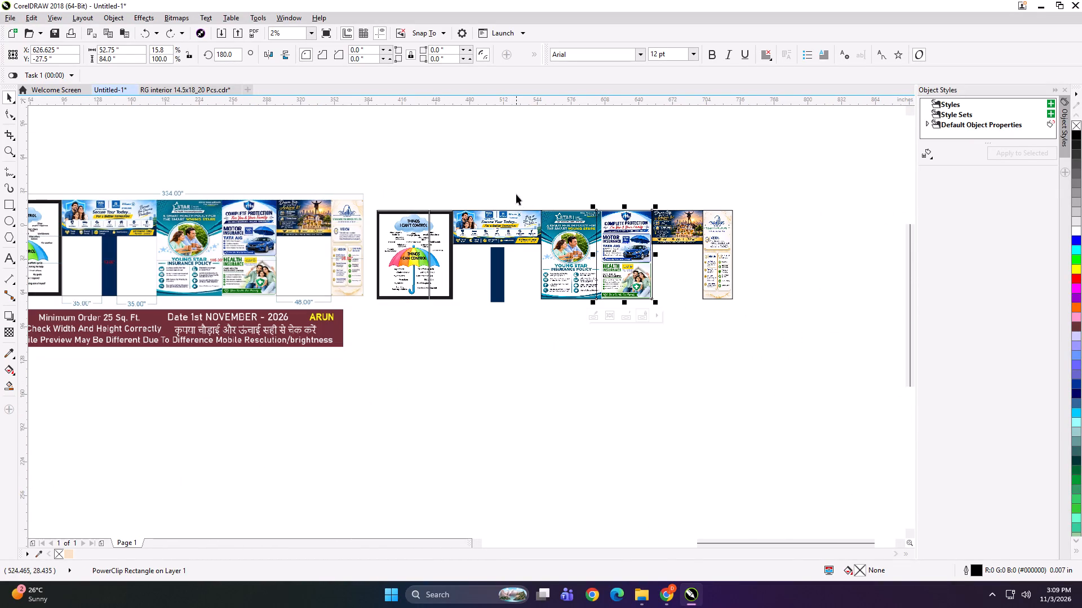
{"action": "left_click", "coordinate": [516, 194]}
Nudge the four panels from the Star poster to the Sutaso panel right, leaving a narrow gap after the Tata AIG banner.
{"action": "left_click_drag", "start_coordinate": [526, 190], "coordinate": [761, 343]}
{"action": "scroll", "coordinate": [602, 250], "scroll_direction": "up", "scroll_amount": 1}
{"action": "key", "text": "Right"}
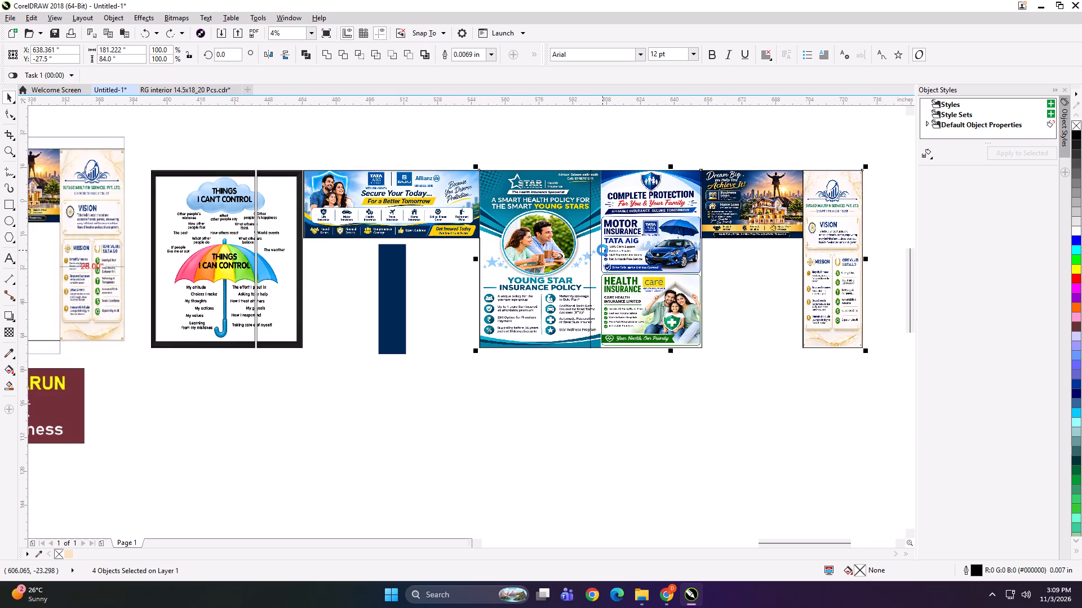
{"action": "key", "text": "Right"}
{"action": "key", "text": "Right"}
{"action": "scroll", "coordinate": [491, 207], "scroll_direction": "up", "scroll_amount": 2}
{"action": "key", "text": "Left"}
{"action": "key", "text": "Left"}
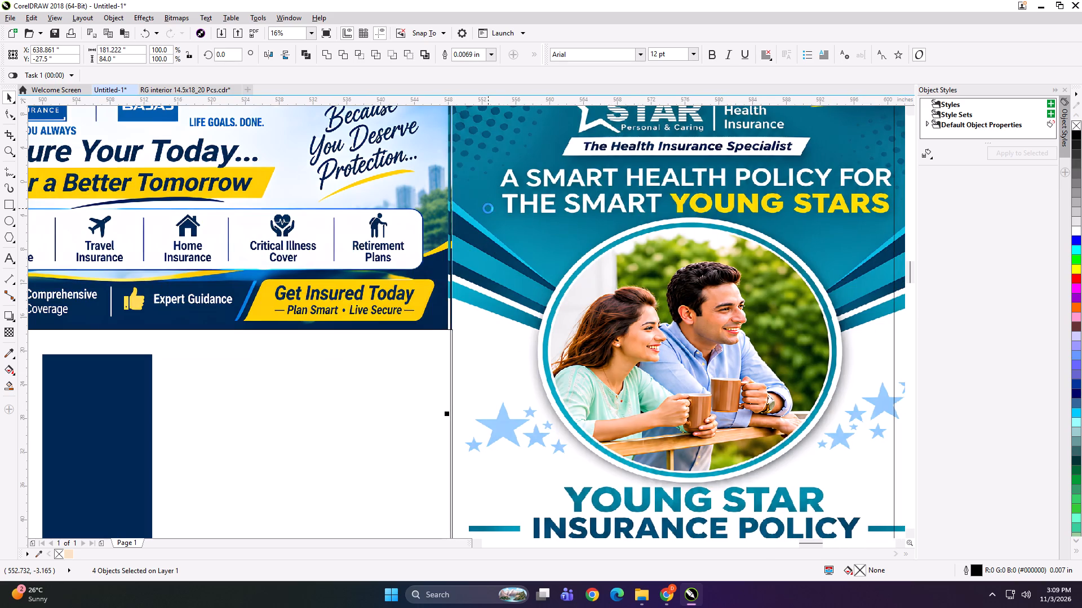
{"action": "key", "text": "Left"}
{"action": "key", "text": "Right"}
{"action": "key", "text": "Right"}
{"action": "scroll", "coordinate": [449, 227], "scroll_direction": "down", "scroll_amount": 1}
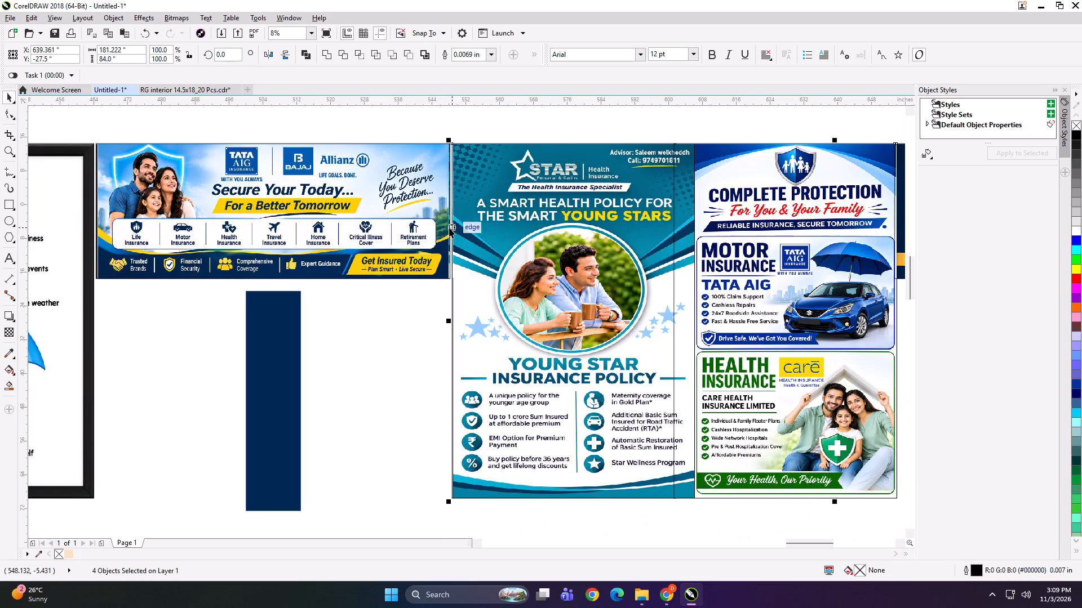
{"action": "key", "text": "Right"}
{"action": "scroll", "coordinate": [486, 166], "scroll_direction": "down", "scroll_amount": 1}
{"action": "left_click", "coordinate": [539, 136]}
Nudge the Complete Protection, Dream Big and Sutaso panels right, away from the Star poster panel.
{"action": "scroll", "coordinate": [535, 155], "scroll_direction": "down", "scroll_amount": 1}
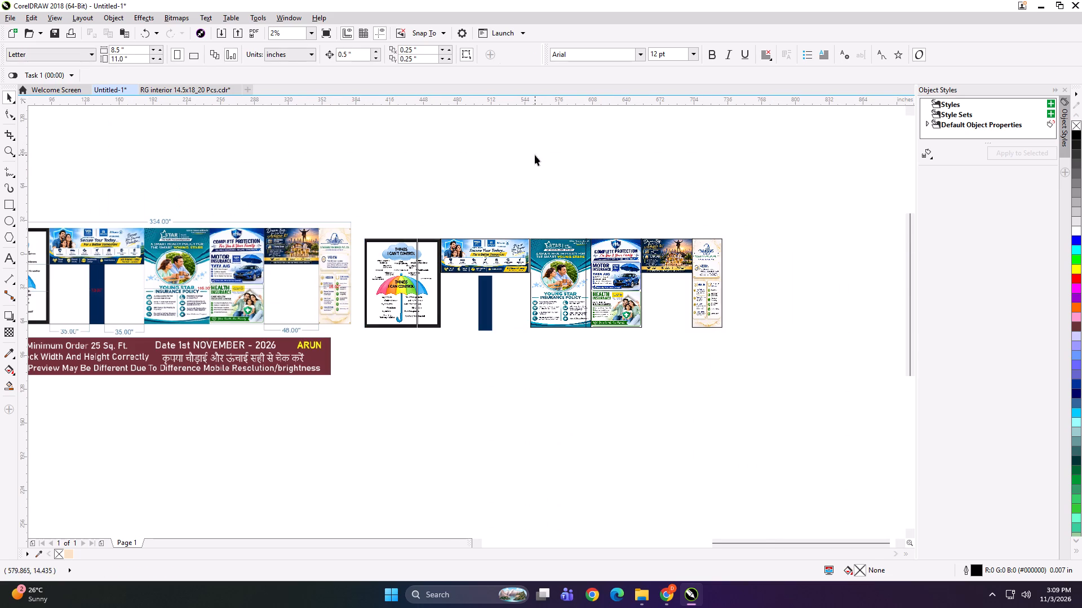
{"action": "left_click_drag", "start_coordinate": [572, 216], "coordinate": [773, 397]}
{"action": "key", "text": "Right"}
{"action": "key", "text": "Right"}
{"action": "key", "text": "Right"}
{"action": "key", "text": "Right"}
{"action": "key", "text": "Right"}
{"action": "key", "text": "Right"}
{"action": "left_click", "coordinate": [620, 216]}
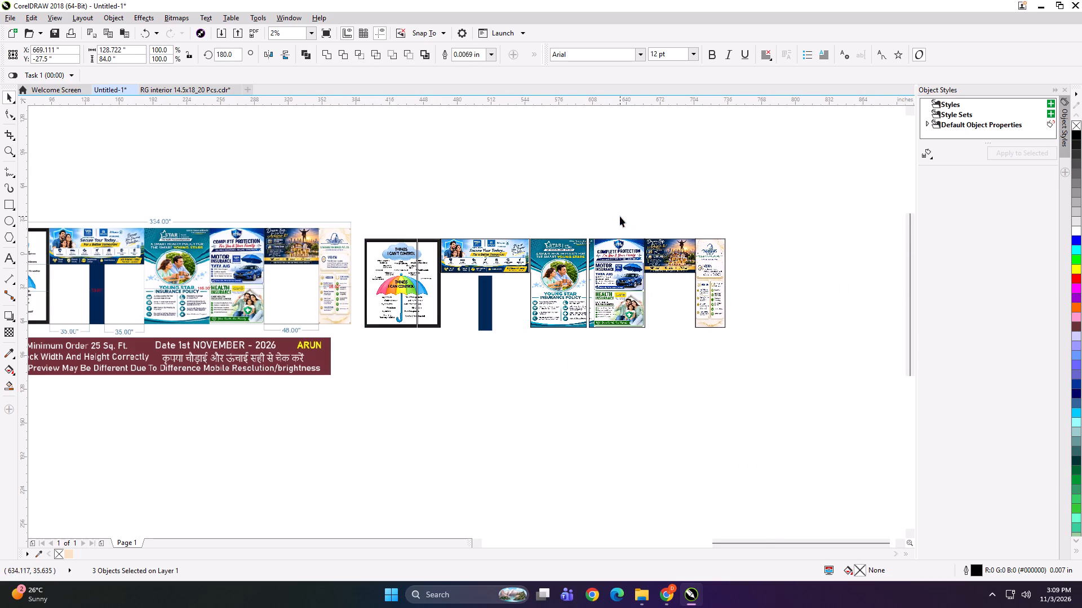
Nudge the Dream Big and Sutaso panels right, away from the Complete Protection panel.
{"action": "left_click_drag", "start_coordinate": [619, 214], "coordinate": [809, 418]}
{"action": "key", "text": "Right"}
{"action": "key", "text": "Right"}
{"action": "key", "text": "Right"}
{"action": "key", "text": "Right"}
{"action": "key", "text": "Right"}
{"action": "key", "text": "Right"}
{"action": "left_click", "coordinate": [674, 207]}
Nudge the Sutaso panel right, widening its gap from the Dream Big panel.
{"action": "left_click_drag", "start_coordinate": [668, 199], "coordinate": [801, 415]}
{"action": "key", "text": "Right"}
{"action": "key", "text": "Right"}
{"action": "key", "text": "Right"}
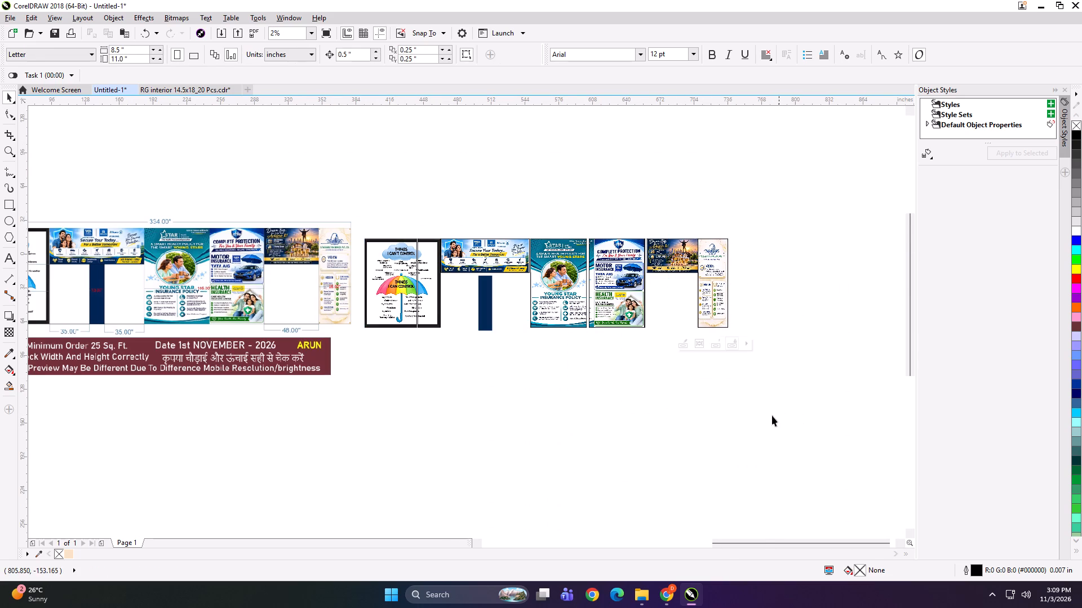
{"action": "key", "text": "Right"}
{"action": "key", "text": "Right"}
{"action": "key", "text": "Right"}
{"action": "key", "text": "Right"}
{"action": "key", "text": "Right"}
{"action": "left_click", "coordinate": [638, 383]}
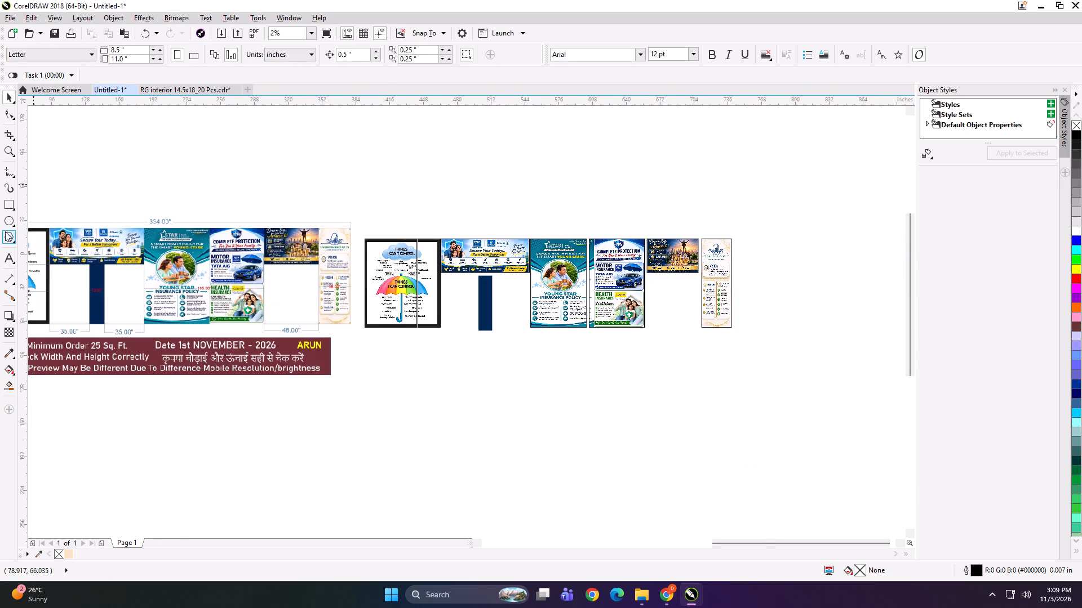
Add the text label "334*84 PANEL 1" on the top edge of the first umbrella panel and copy its text.
{"action": "left_click", "coordinate": [12, 254]}
{"action": "scroll", "coordinate": [404, 234], "scroll_direction": "down", "scroll_amount": 1}
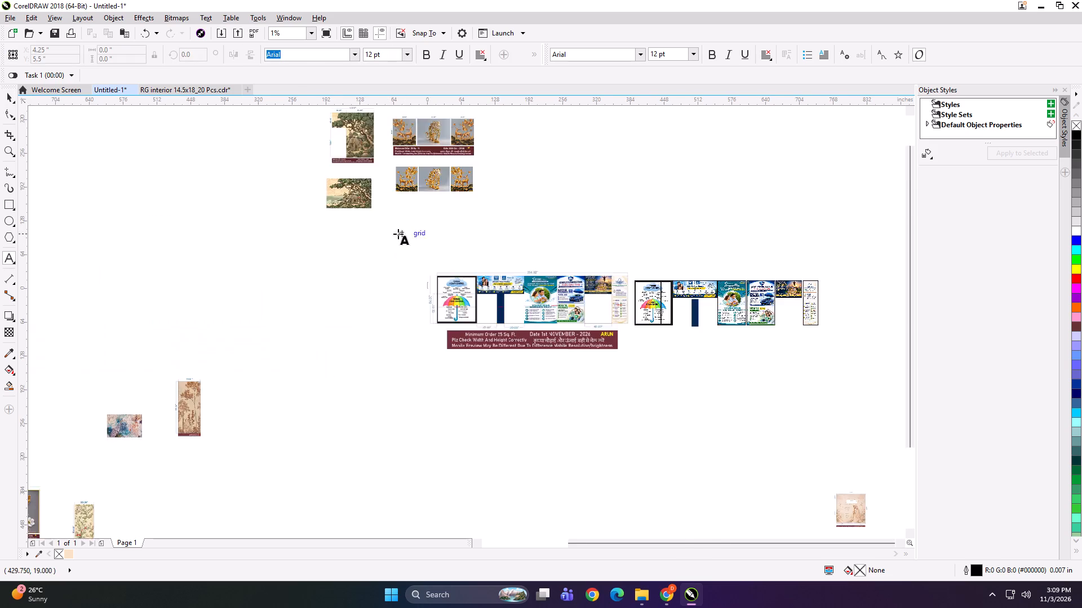
{"action": "scroll", "coordinate": [384, 237], "scroll_direction": "up", "scroll_amount": 2}
{"action": "scroll", "coordinate": [265, 213], "scroll_direction": "down", "scroll_amount": 1}
{"action": "scroll", "coordinate": [600, 320], "scroll_direction": "up", "scroll_amount": 3}
{"action": "scroll", "coordinate": [395, 171], "scroll_direction": "up", "scroll_amount": 1}
{"action": "left_click", "coordinate": [415, 182]}
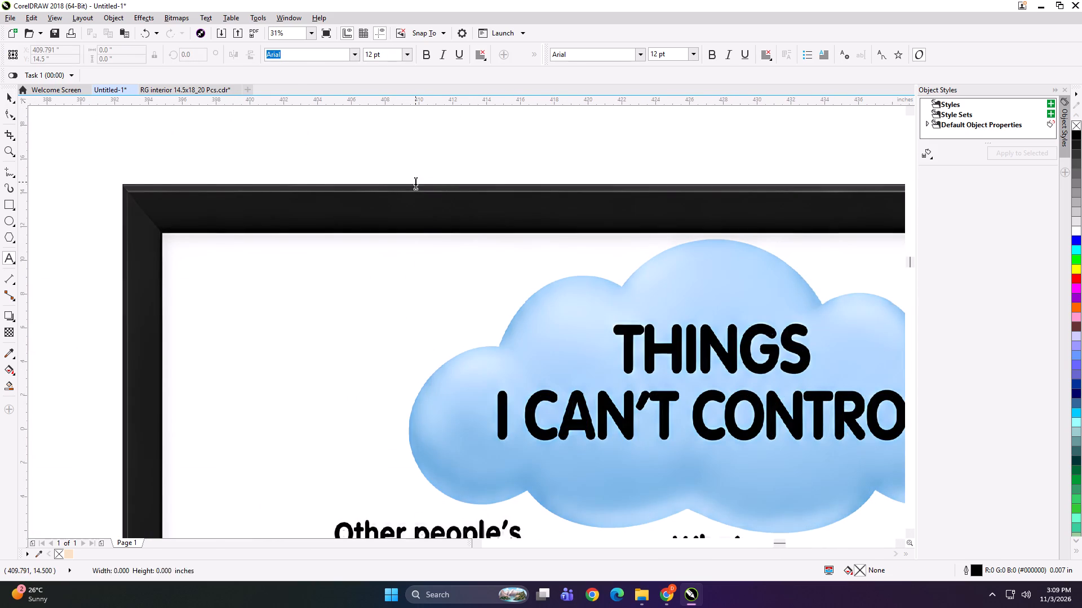
{"action": "key", "text": "3"}
{"action": "type", "text": "34*84 PANEL"}
{"action": "key", "text": "space"}
{"action": "key", "text": "ctrl+1"}
{"action": "key", "text": "ctrl+a"}
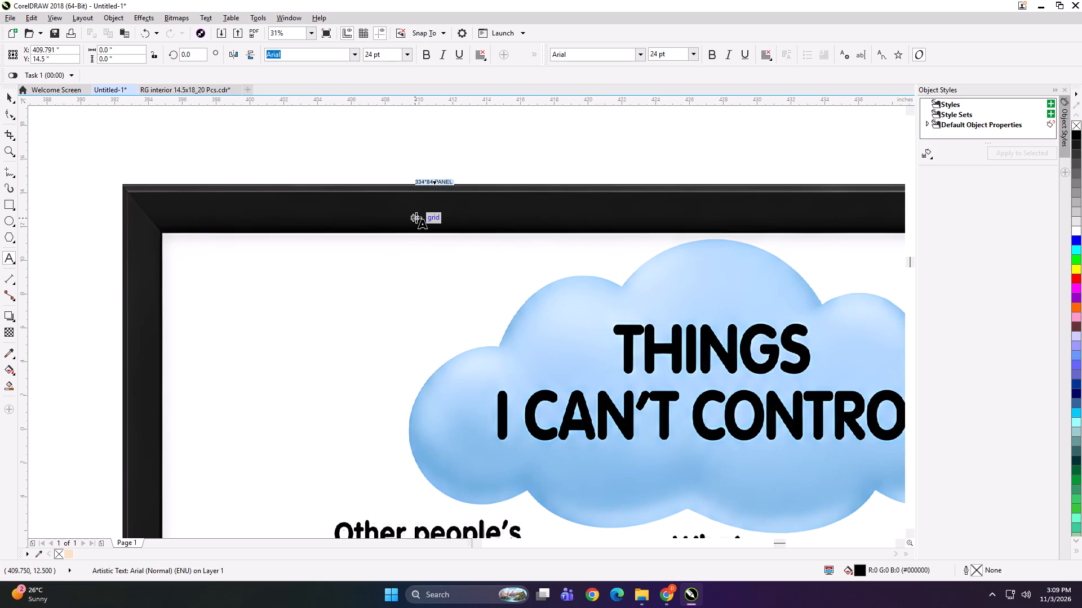
{"action": "key", "text": "Right"}
{"action": "key", "text": "space"}
{"action": "type", "text": "21"}
{"action": "key", "text": "BackSpace"}
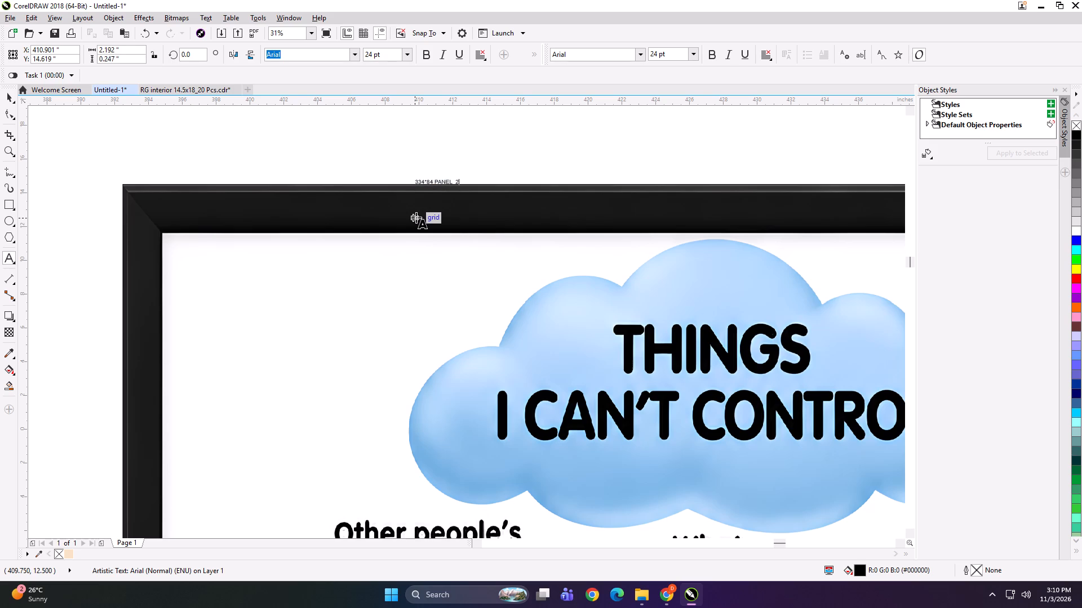
{"action": "key", "text": "BackSpace"}
{"action": "key", "text": "1"}
{"action": "key", "text": "ctrl+a"}
{"action": "key", "text": "ctrl+c"}
{"action": "scroll", "coordinate": [399, 222], "scroll_direction": "down", "scroll_amount": 3}
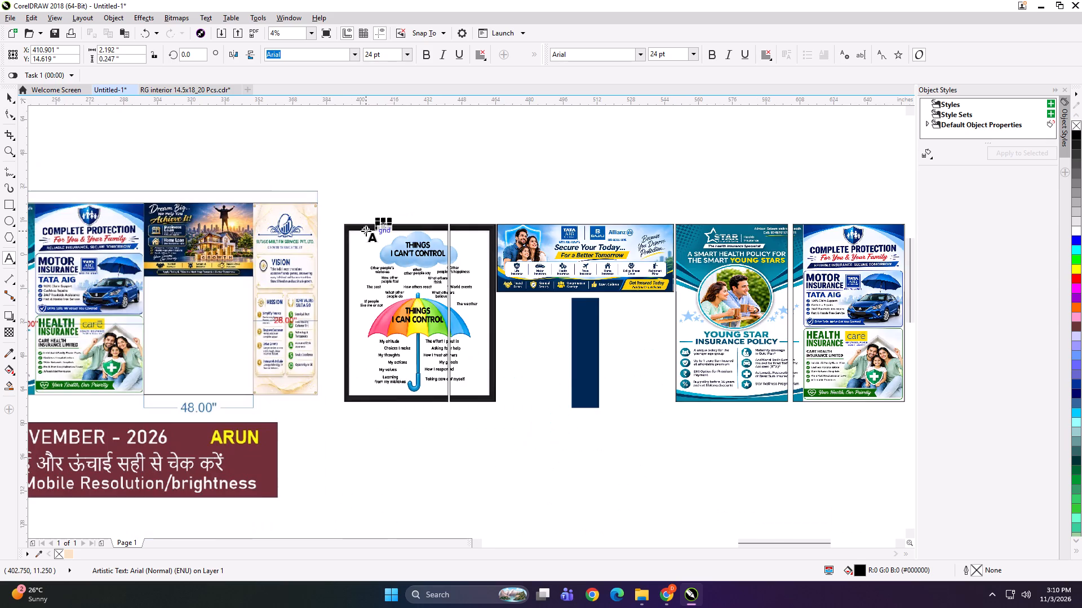
Paste the label on the second umbrella panel's top edge and number it "334*84 PANEL 2".
{"action": "scroll", "coordinate": [482, 225], "scroll_direction": "up", "scroll_amount": 4}
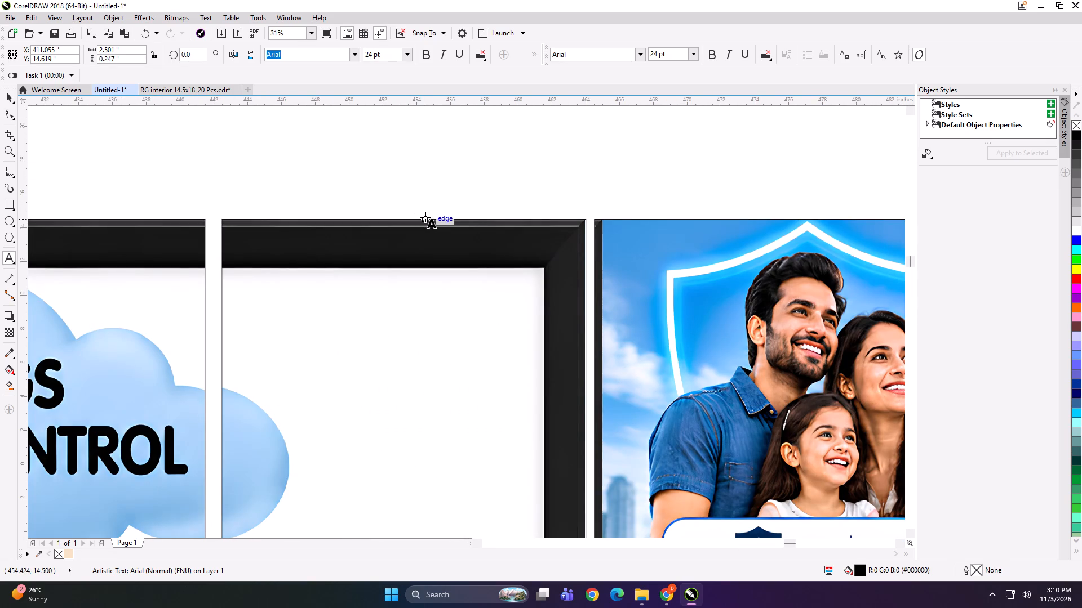
{"action": "left_click", "coordinate": [425, 217]}
{"action": "key", "text": "ctrl+v"}
{"action": "key", "text": "BackSpace"}
{"action": "key", "text": "2"}
Paste the label on the Tata AIG banner's top edge and number it "334*84 PANEL 3".
{"action": "scroll", "coordinate": [342, 218], "scroll_direction": "down", "scroll_amount": 4}
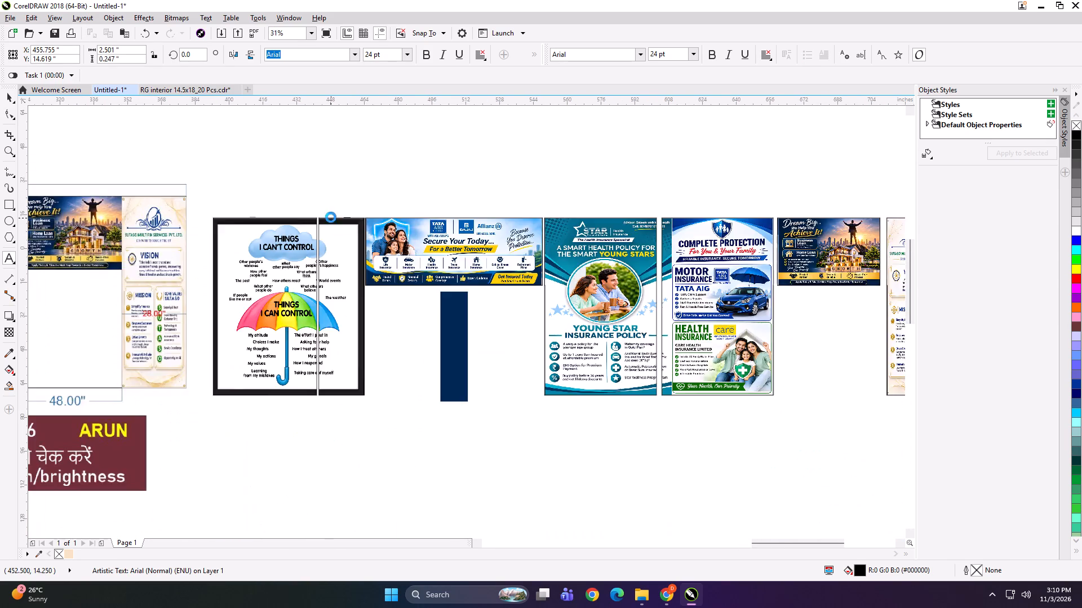
{"action": "scroll", "coordinate": [401, 219], "scroll_direction": "up", "scroll_amount": 3}
{"action": "left_click", "coordinate": [459, 207]}
{"action": "key", "text": "ctrl+v"}
{"action": "key", "text": "BackSpace"}
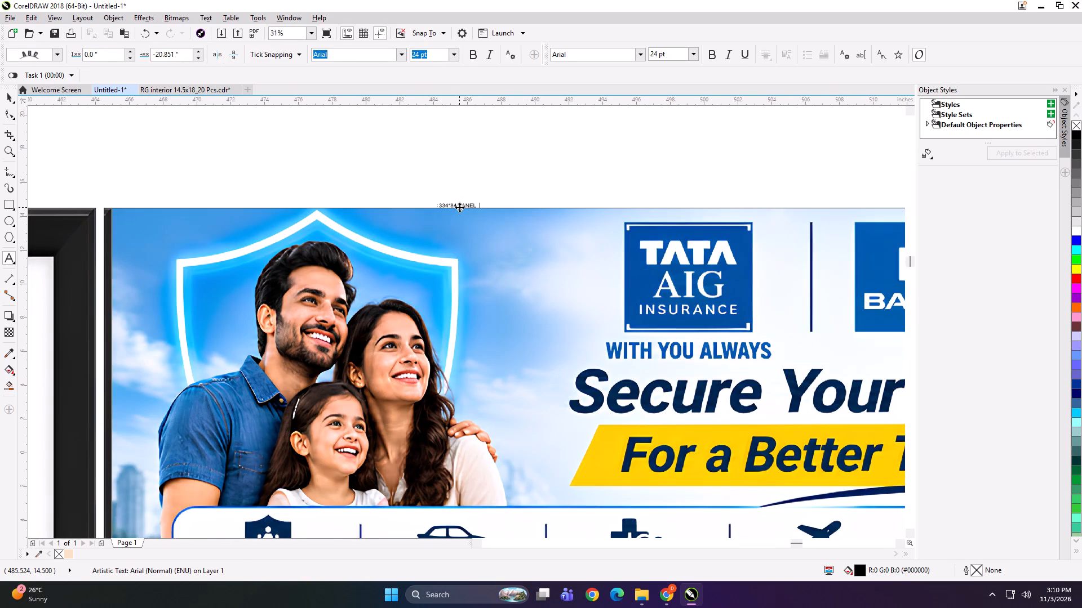
{"action": "key", "text": "3"}
Paste the label on the Star poster panel's top edge and number it "334*84 PANEL 4".
{"action": "scroll", "coordinate": [447, 221], "scroll_direction": "down", "scroll_amount": 3}
{"action": "scroll", "coordinate": [388, 212], "scroll_direction": "down", "scroll_amount": 2}
{"action": "scroll", "coordinate": [571, 292], "scroll_direction": "up", "scroll_amount": 2}
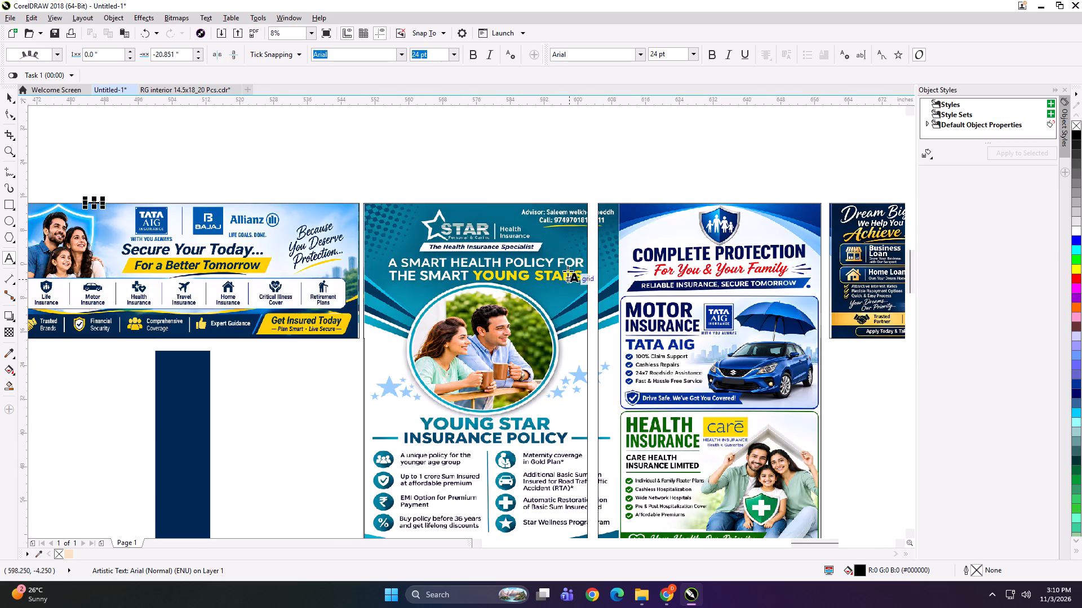
{"action": "left_click", "coordinate": [486, 202]}
{"action": "key", "text": "ctrl+v"}
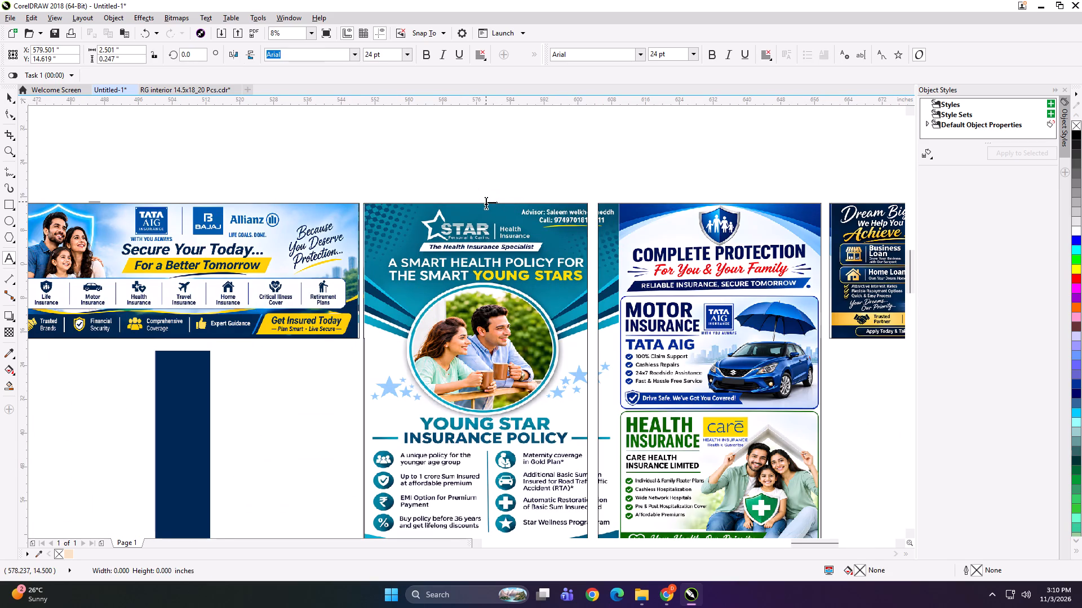
{"action": "key", "text": "BackSpace"}
{"action": "key", "text": "4"}
Paste the label on the Complete Protection panel's top edge and number it "334*84 PANEL 5".
{"action": "left_click", "coordinate": [654, 202]}
{"action": "key", "text": "ctrl+v"}
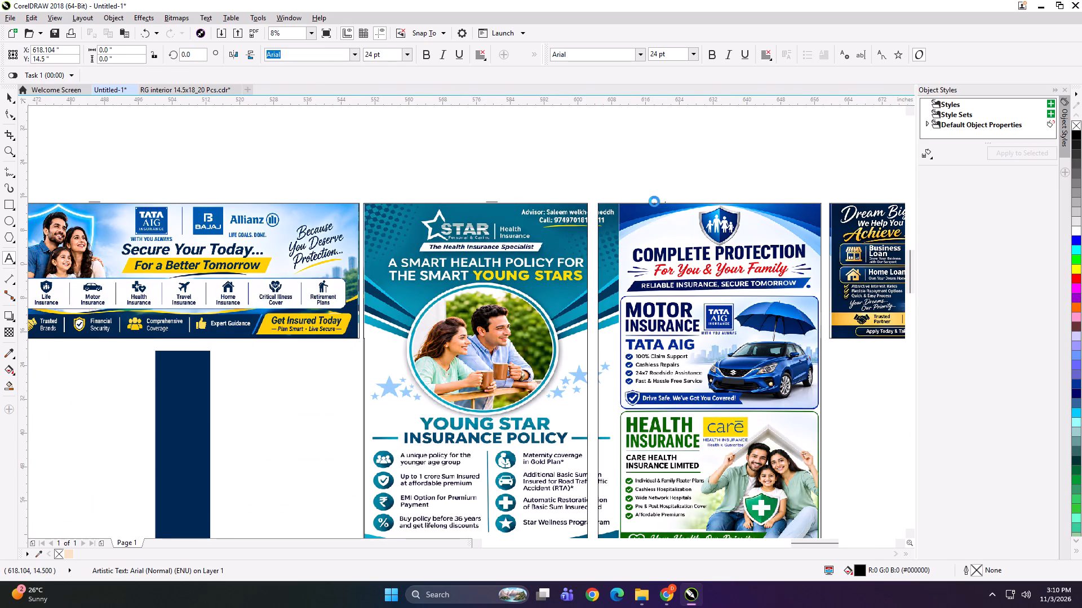
{"action": "key", "text": "BackSpace"}
{"action": "key", "text": "5"}
Paste the label on the Dream Big panel's top edge and number it "334*84 PANEL 6".
{"action": "scroll", "coordinate": [654, 202], "scroll_direction": "up", "scroll_amount": 3}
{"action": "scroll", "coordinate": [409, 200], "scroll_direction": "down", "scroll_amount": 1}
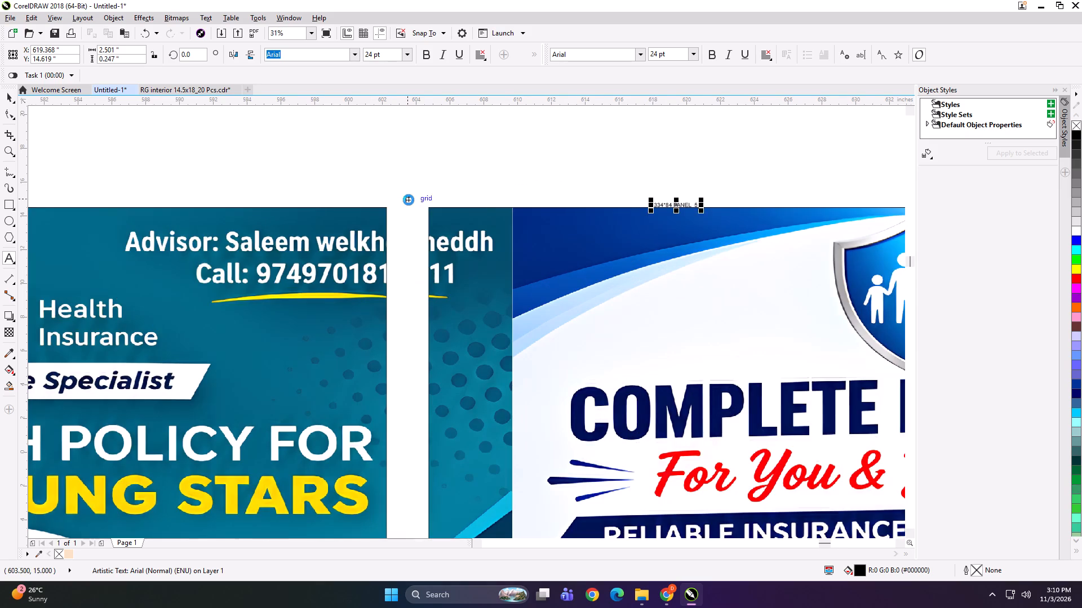
{"action": "scroll", "coordinate": [258, 201], "scroll_direction": "down", "scroll_amount": 2}
{"action": "scroll", "coordinate": [434, 199], "scroll_direction": "up", "scroll_amount": 2}
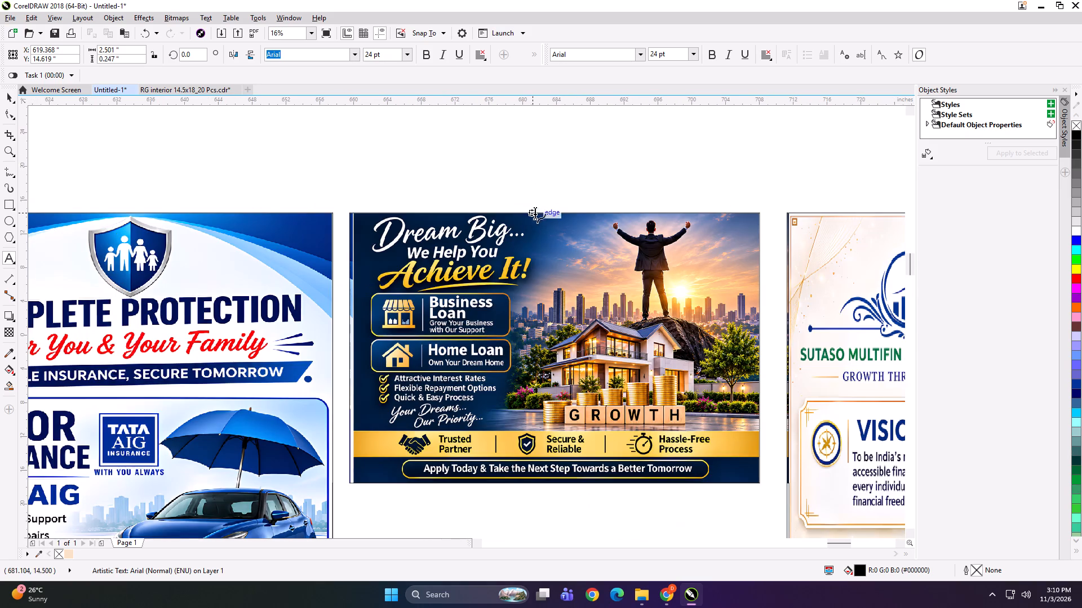
{"action": "left_click", "coordinate": [535, 209]}
{"action": "left_click", "coordinate": [553, 212]}
{"action": "key", "text": "ctrl+v"}
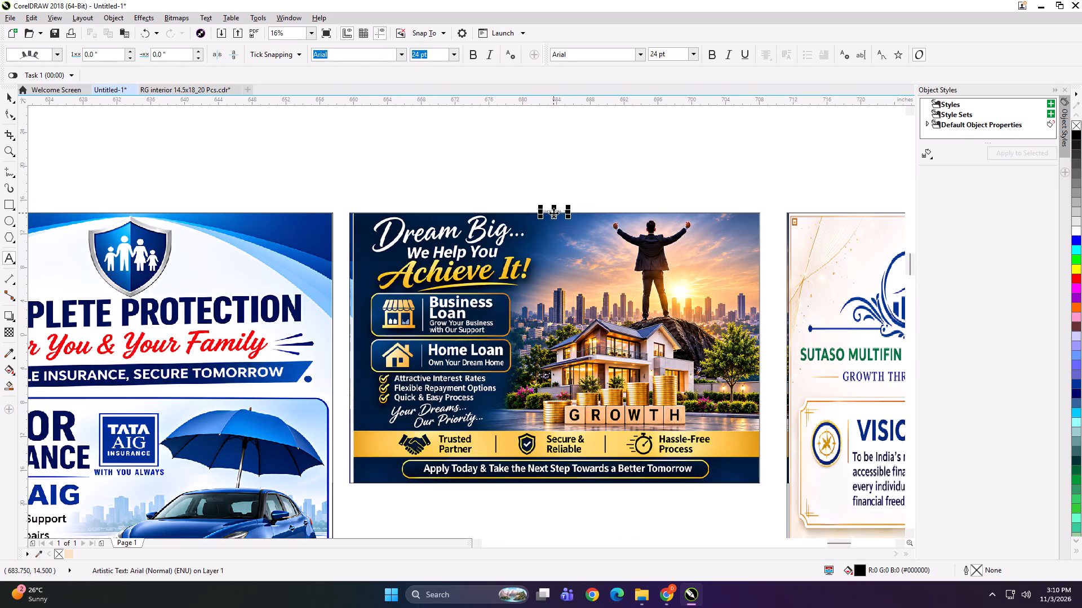
{"action": "key", "text": "BackSpace"}
{"action": "type", "text": "63"}
{"action": "scroll", "coordinate": [553, 213], "scroll_direction": "up", "scroll_amount": 3}
{"action": "key", "text": "BackSpace"}
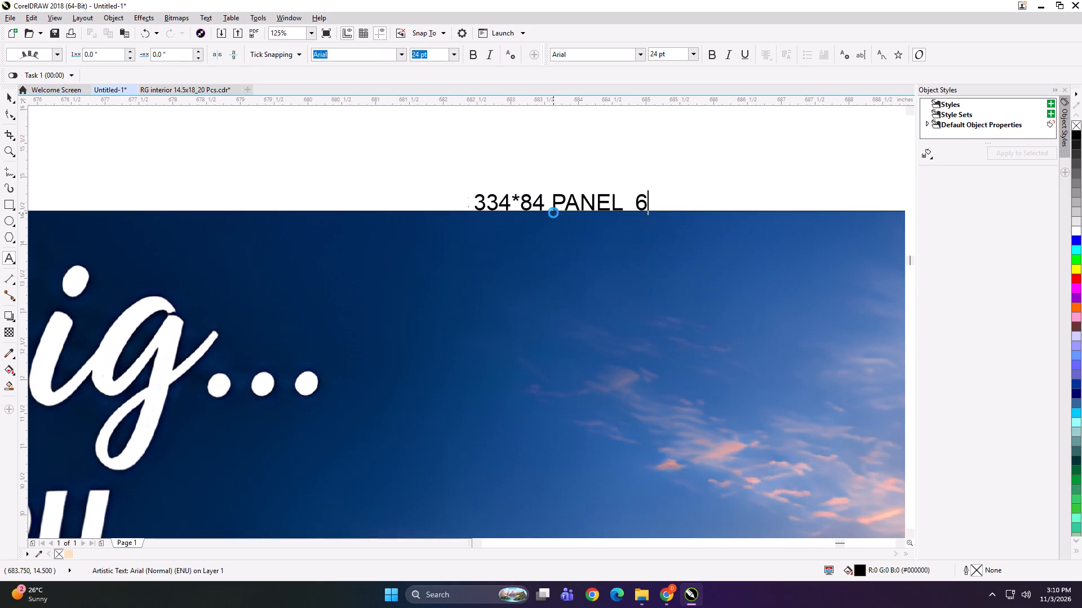
Paste the label on the Sutaso panel's top edge and number it "334*84 PANEL 7".
{"action": "scroll", "coordinate": [159, 203], "scroll_direction": "down", "scroll_amount": 4}
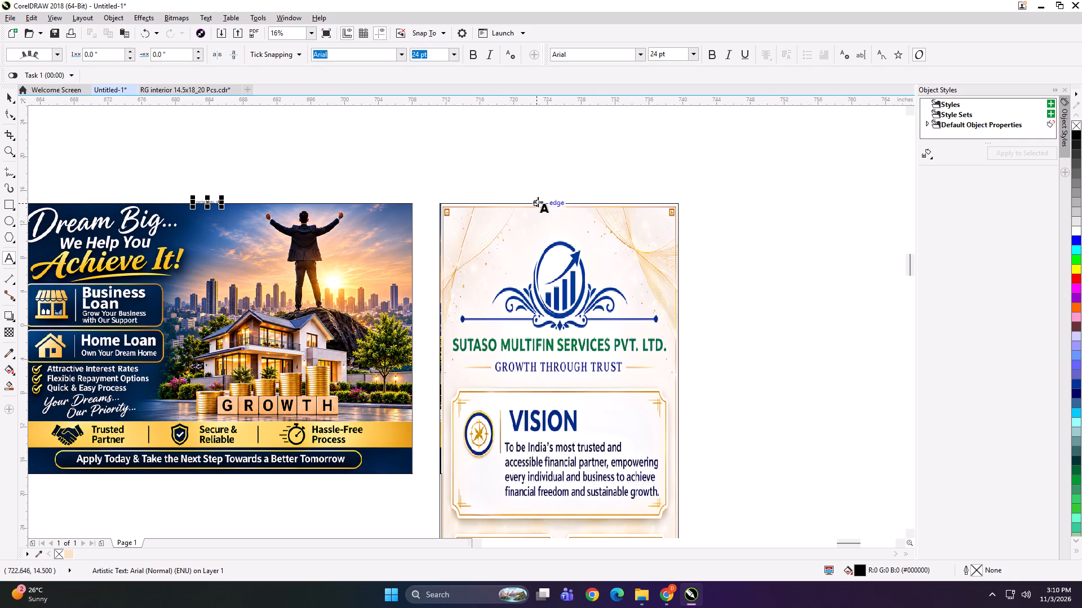
{"action": "left_click", "coordinate": [539, 202]}
{"action": "key", "text": "ctrl+v"}
{"action": "key", "text": "BackSpace"}
{"action": "key", "text": "4"}
{"action": "key", "text": "BackSpace"}
{"action": "key", "text": "7"}
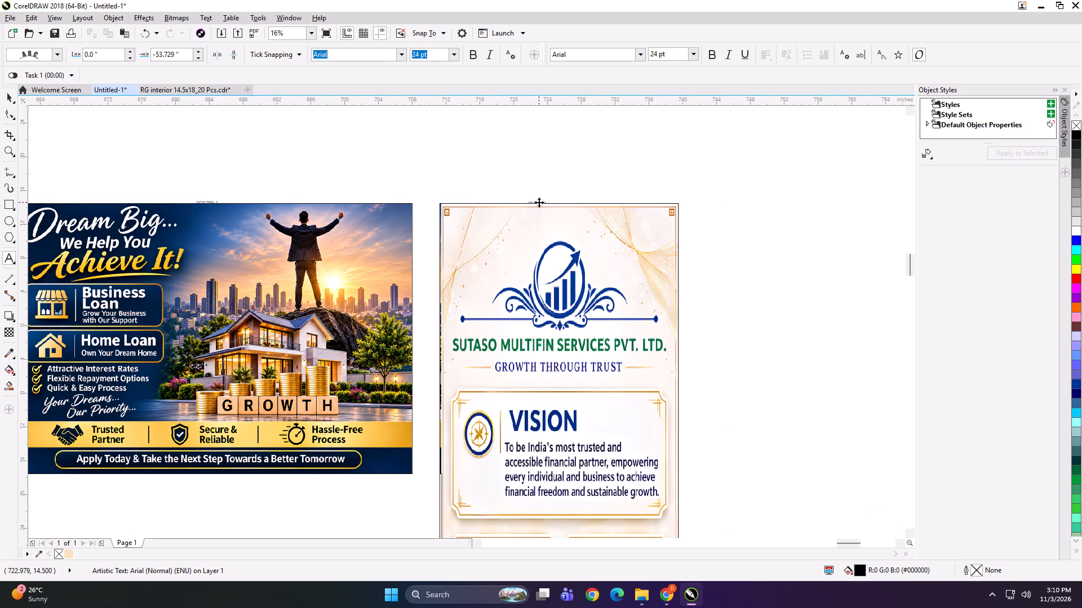
Paste the label above the navy pillar rectangle and shorten it to "334*84".
{"action": "scroll", "coordinate": [543, 202], "scroll_direction": "up", "scroll_amount": 3}
{"action": "scroll", "coordinate": [580, 176], "scroll_direction": "down", "scroll_amount": 7}
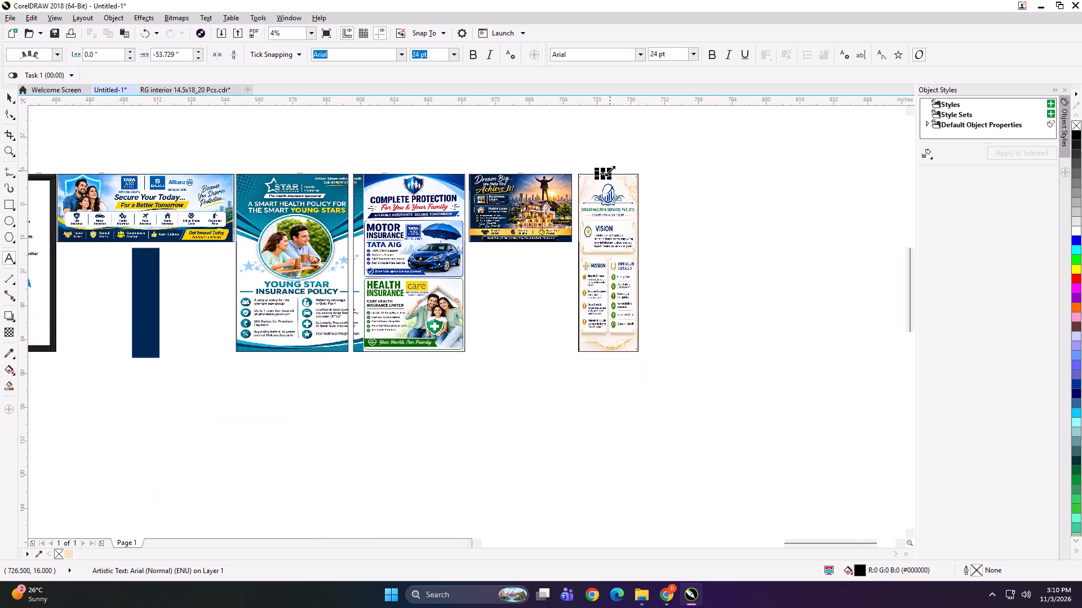
{"action": "scroll", "coordinate": [608, 171], "scroll_direction": "down", "scroll_amount": 1}
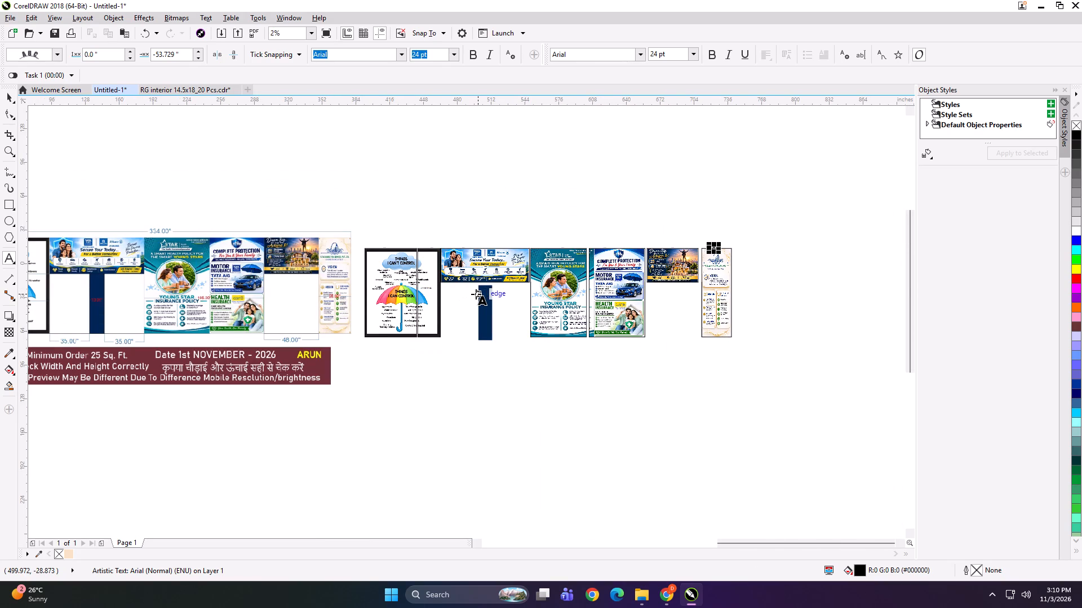
{"action": "scroll", "coordinate": [476, 295], "scroll_direction": "up", "scroll_amount": 2}
{"action": "scroll", "coordinate": [122, 257], "scroll_direction": "up", "scroll_amount": 3}
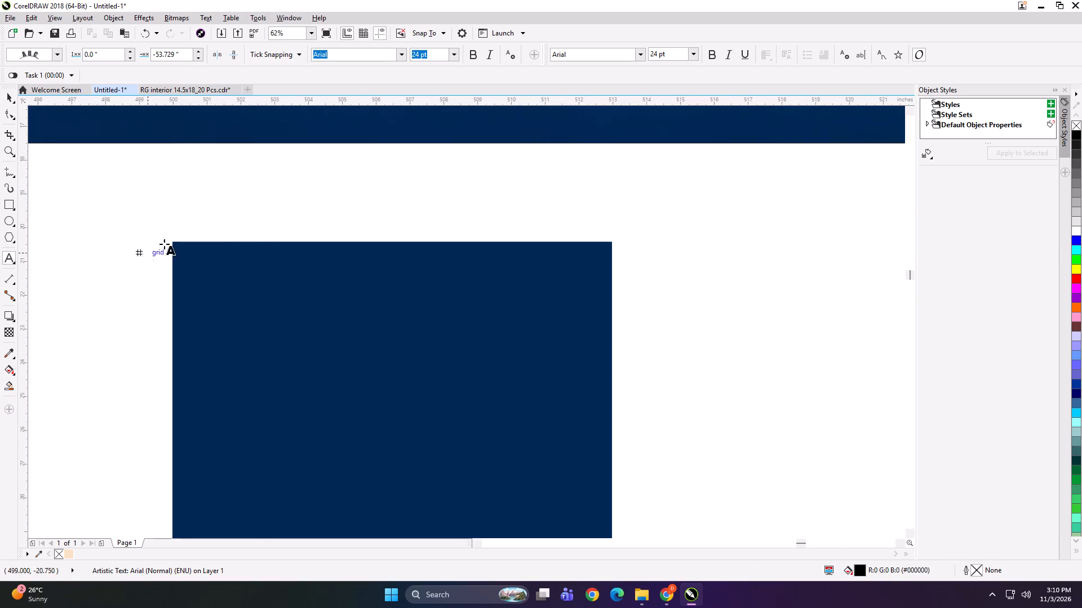
{"action": "left_click", "coordinate": [339, 240]}
{"action": "key", "text": "ctrl+v"}
{"action": "key", "text": "BackSpace"}
{"action": "key", "text": "BackSpace"}
{"action": "key", "text": "BackSpace"}
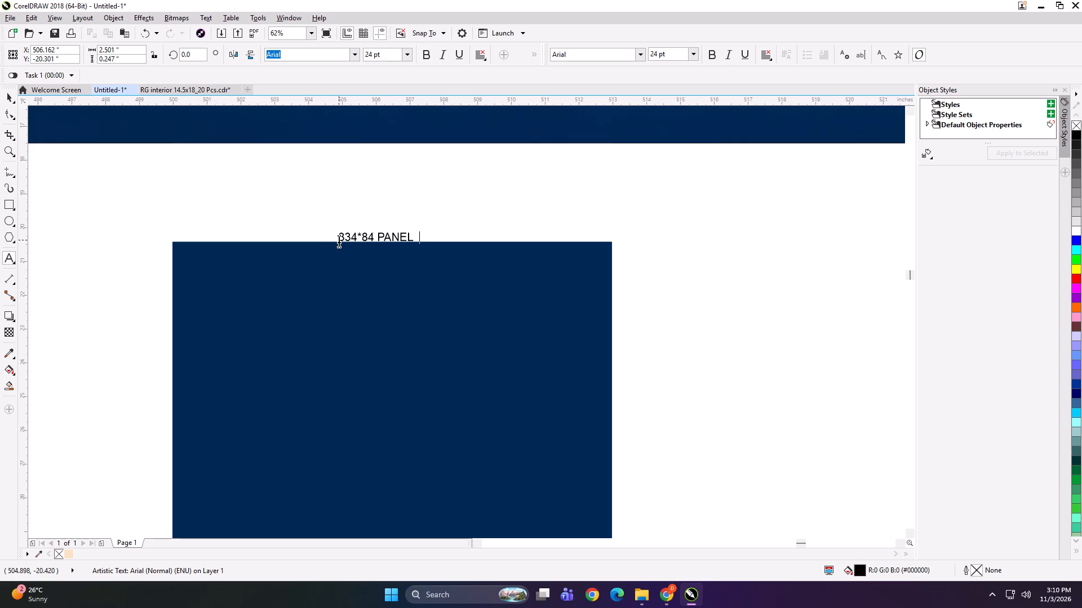
{"action": "key", "text": "BackSpace"}
{"action": "key", "text": "BackSpace"}
{"action": "key", "text": "BackSpace"}
{"action": "key", "text": "BackSpace"}
{"action": "key", "text": "BackSpace"}
{"action": "scroll", "coordinate": [353, 203], "scroll_direction": "down", "scroll_amount": 3}
{"action": "left_click", "coordinate": [10, 96]}
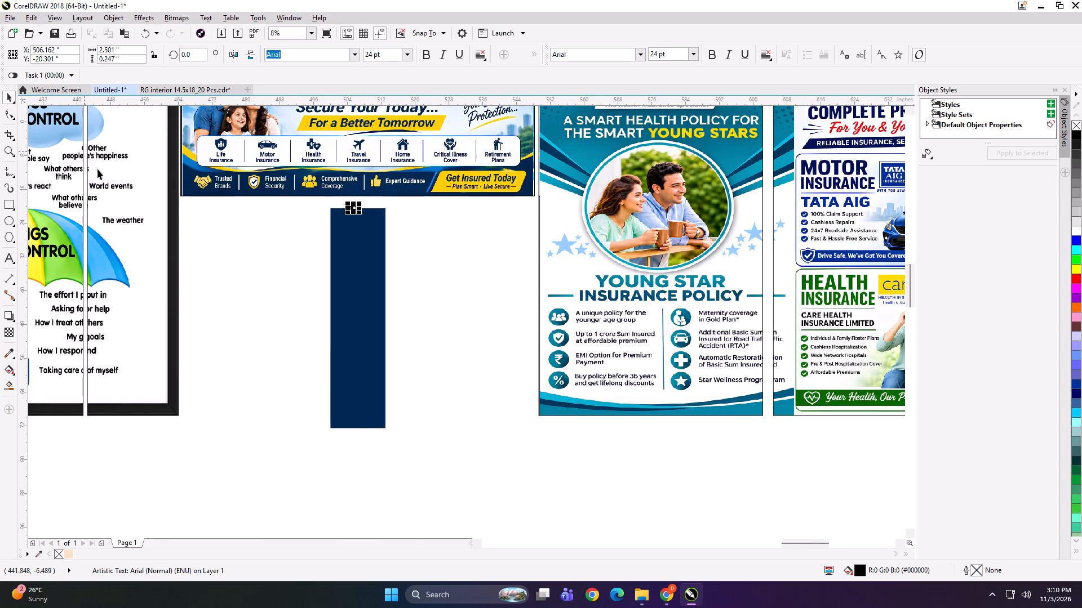
Group the navy pillar rectangle with its size label.
{"action": "left_click", "coordinate": [365, 278], "text": "shift"}
{"action": "key", "text": "ctrl+g"}
Group the Secure Your Today panel and each of the two umbrella panels with their own labels.
{"action": "scroll", "coordinate": [486, 275], "scroll_direction": "down", "scroll_amount": 1}
{"action": "left_click_drag", "start_coordinate": [360, 143], "coordinate": [370, 149]}
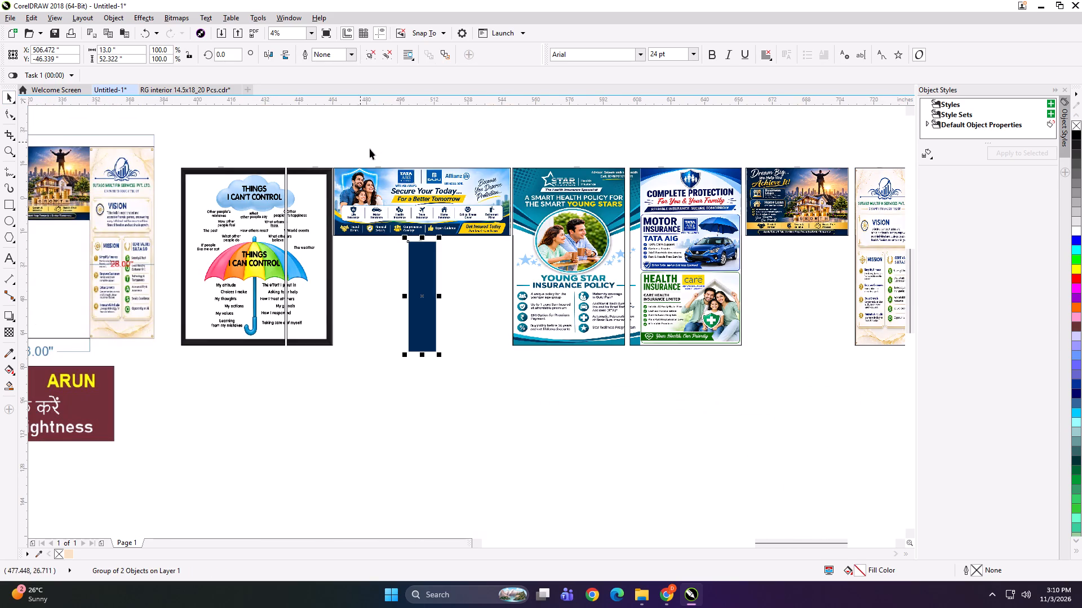
{"action": "left_click_drag", "start_coordinate": [370, 149], "coordinate": [431, 187]}
{"action": "double_click", "coordinate": [431, 187], "text": "shift"}
{"action": "key", "text": "ctrl+g"}
{"action": "left_click_drag", "start_coordinate": [272, 141], "coordinate": [362, 387]}
{"action": "key", "text": "ctrl+g"}
{"action": "left_click_drag", "start_coordinate": [303, 144], "coordinate": [137, 409]}
{"action": "key", "text": "ctrl+g"}
Group the Star health policy panel with its label, and the Complete Protection panel with its label.
{"action": "left_click_drag", "start_coordinate": [495, 154], "coordinate": [637, 352]}
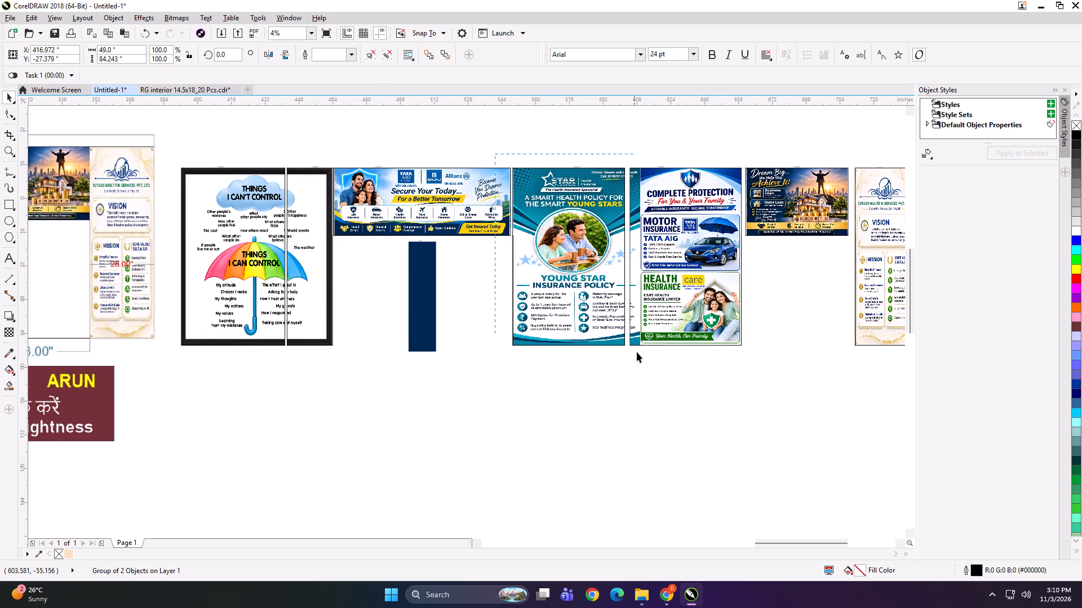
{"action": "left_click_drag", "start_coordinate": [637, 352], "coordinate": [645, 398]}
{"action": "key", "text": "ctrl+g"}
{"action": "left_click_drag", "start_coordinate": [606, 145], "coordinate": [690, 241]}
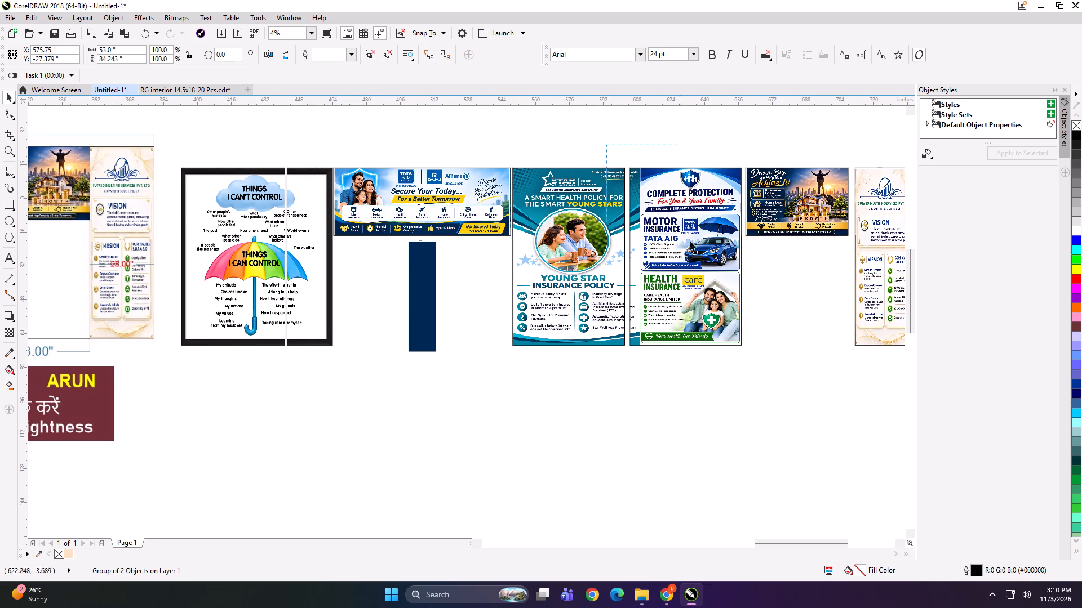
{"action": "left_click_drag", "start_coordinate": [690, 241], "coordinate": [747, 385]}
{"action": "key", "text": "ctrl+g"}
Group the Dream Big panel with its label, and the Sutaso panel with its label.
{"action": "scroll", "coordinate": [358, 299], "scroll_direction": "down", "scroll_amount": 1}
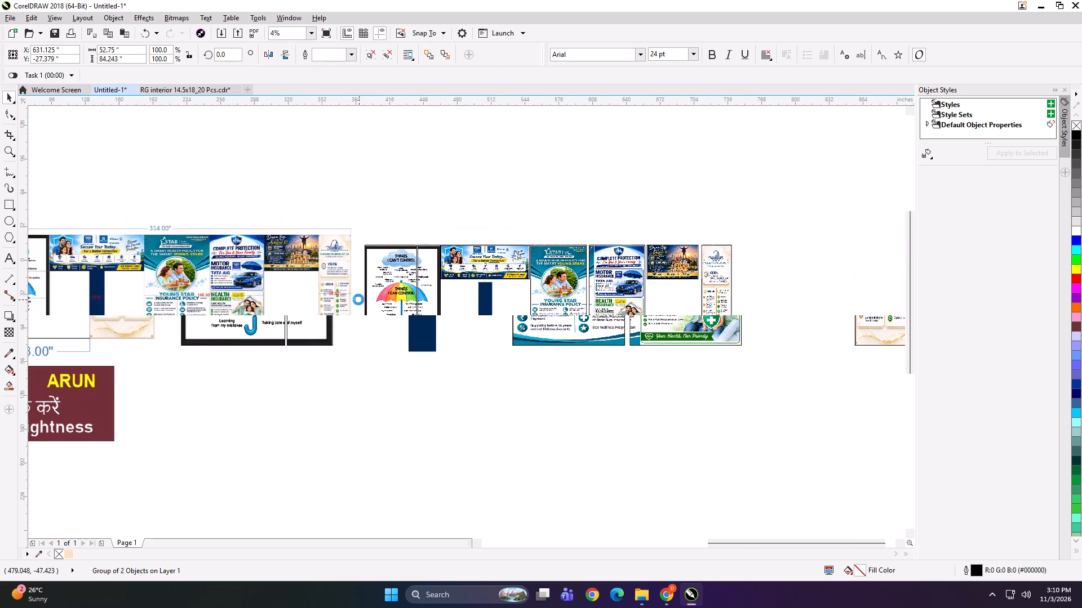
{"action": "scroll", "coordinate": [654, 276], "scroll_direction": "up", "scroll_amount": 1}
{"action": "left_click_drag", "start_coordinate": [587, 191], "coordinate": [707, 307]}
{"action": "key", "text": "ctrl+g"}
{"action": "left_click_drag", "start_coordinate": [673, 162], "coordinate": [801, 407]}
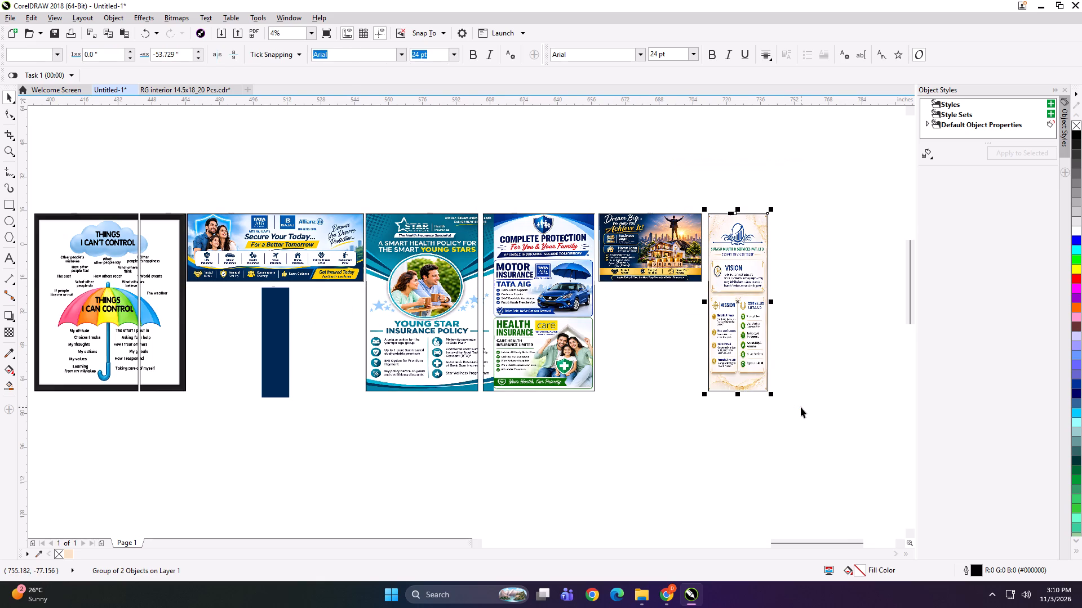
{"action": "key", "text": "ctrl+g"}
Start exporting the wider umbrella panel and create a folder named 334x84 inside the DD GOLA folder.
{"action": "scroll", "coordinate": [323, 266], "scroll_direction": "down", "scroll_amount": 1}
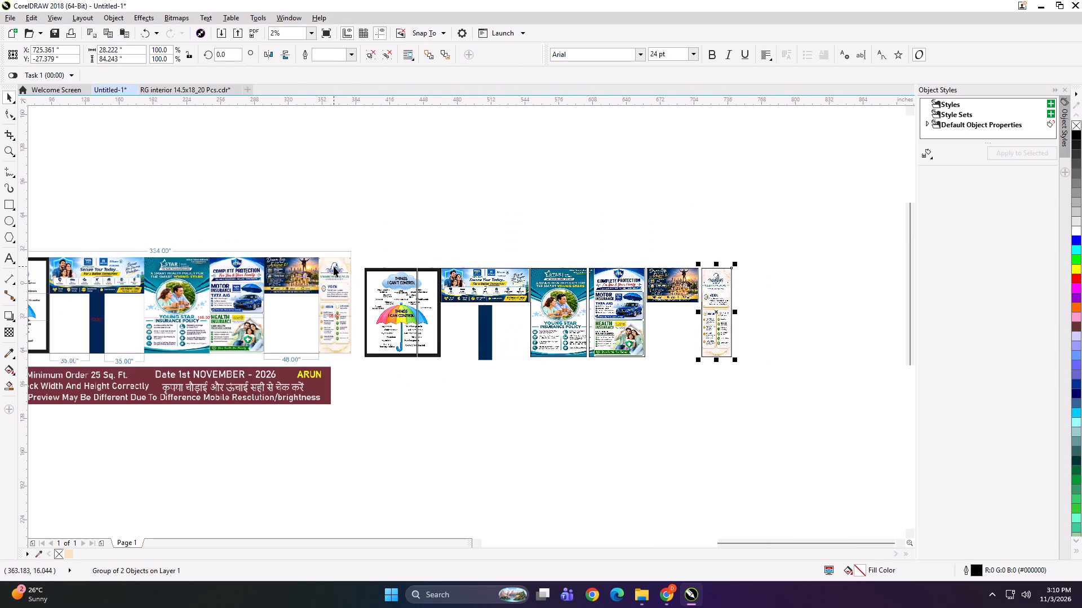
{"action": "left_click", "coordinate": [305, 266]}
{"action": "left_click", "coordinate": [712, 282], "text": "shift"}
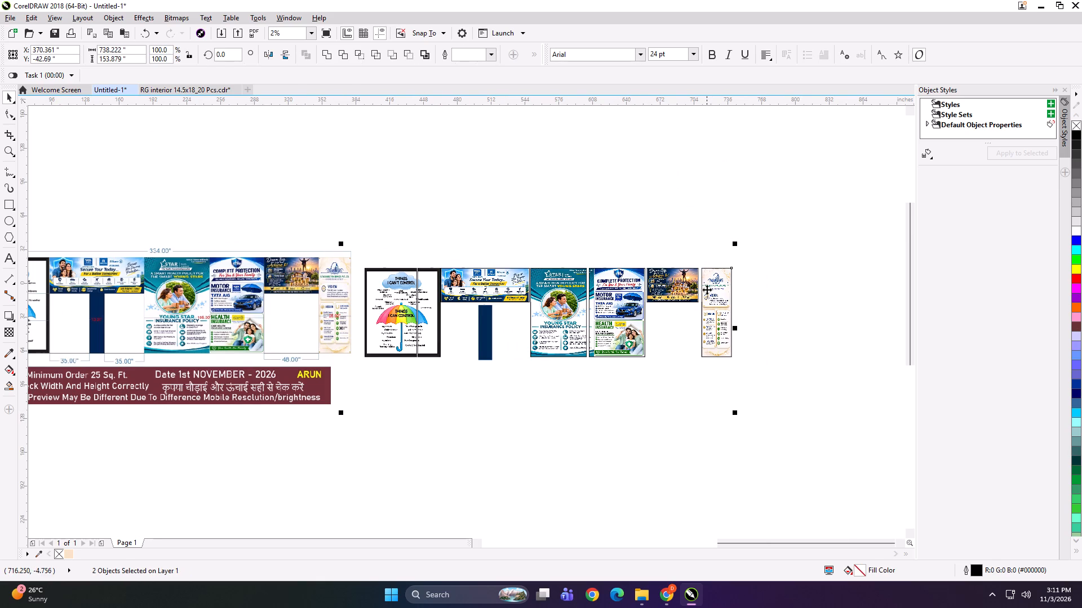
{"action": "key", "text": "shift+F2"}
{"action": "left_click", "coordinate": [586, 193]}
{"action": "left_click", "coordinate": [535, 281]}
{"action": "key", "text": "ctrl+e"}
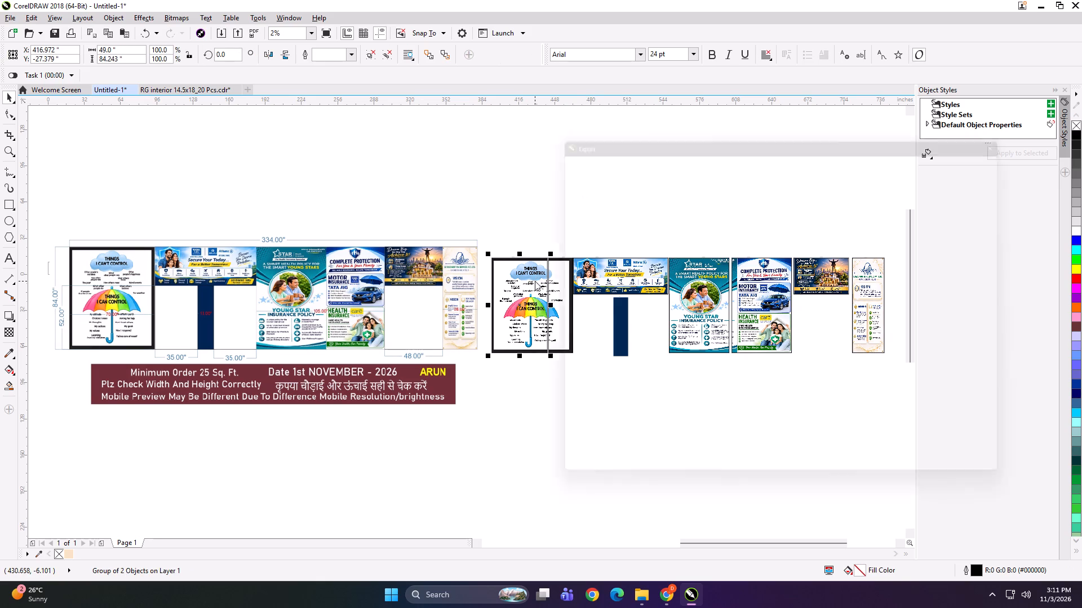
{"action": "left_click", "coordinate": [598, 152]}
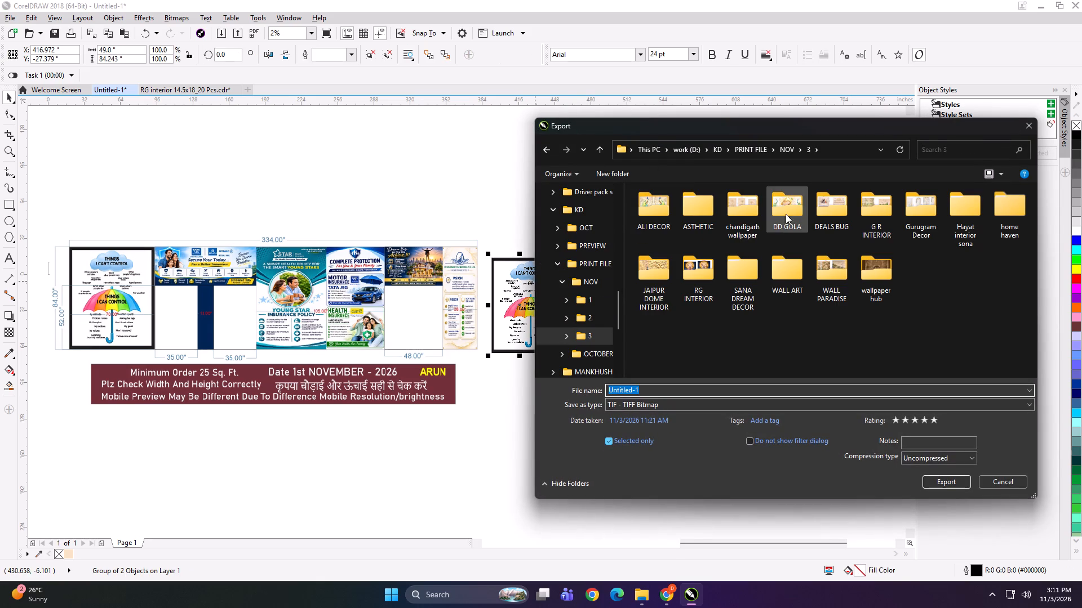
{"action": "double_click", "coordinate": [796, 214]}
{"action": "left_click", "coordinate": [613, 171]}
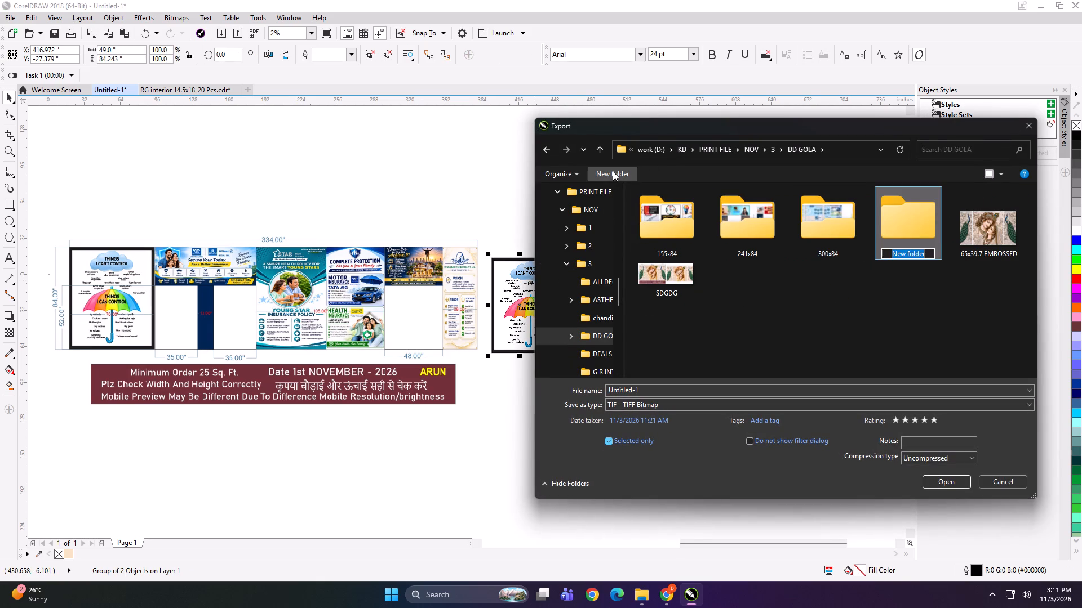
{"action": "type", "text": "334x84"}
{"action": "key", "text": "Return"}
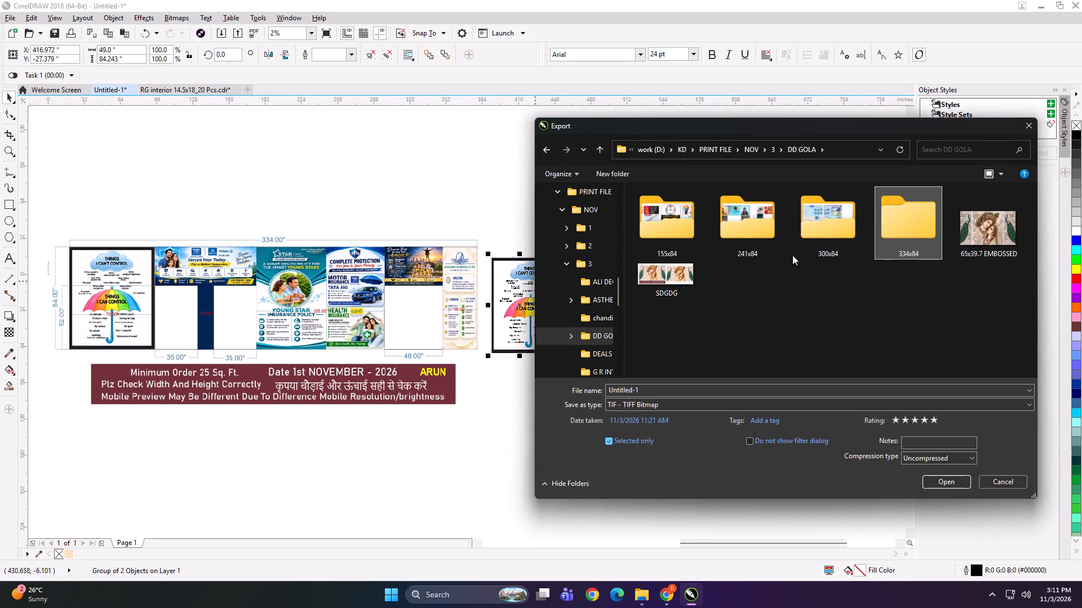
Export the wider umbrella panel into the 334x84 folder as a TIFF named "49x84 A".
{"action": "double_click", "coordinate": [908, 222]}
{"action": "left_click", "coordinate": [691, 389]}
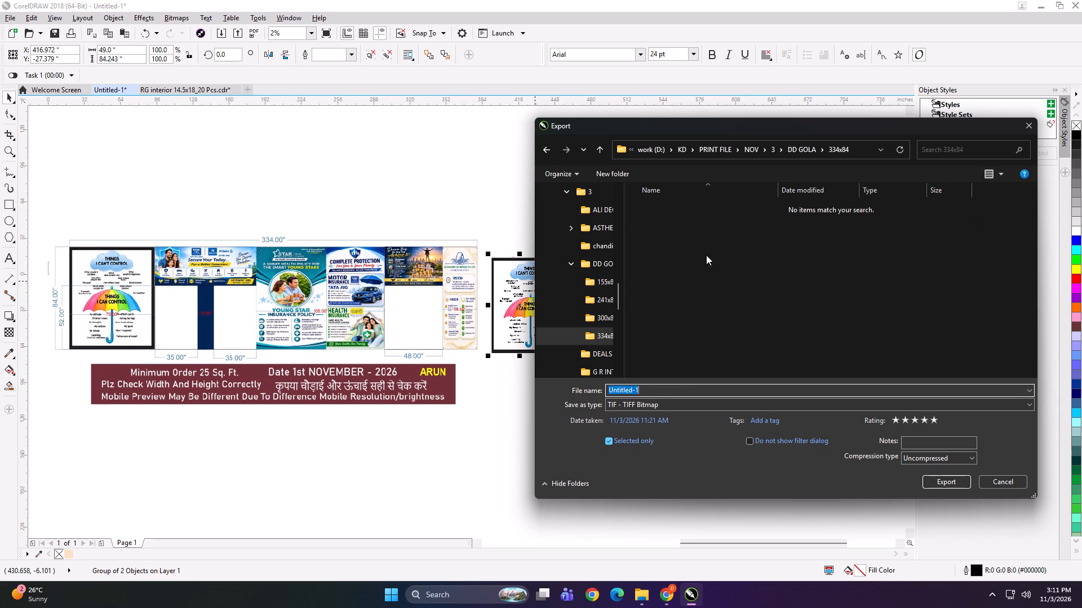
{"action": "key", "text": "Return"}
{"action": "key", "text": "Return"}
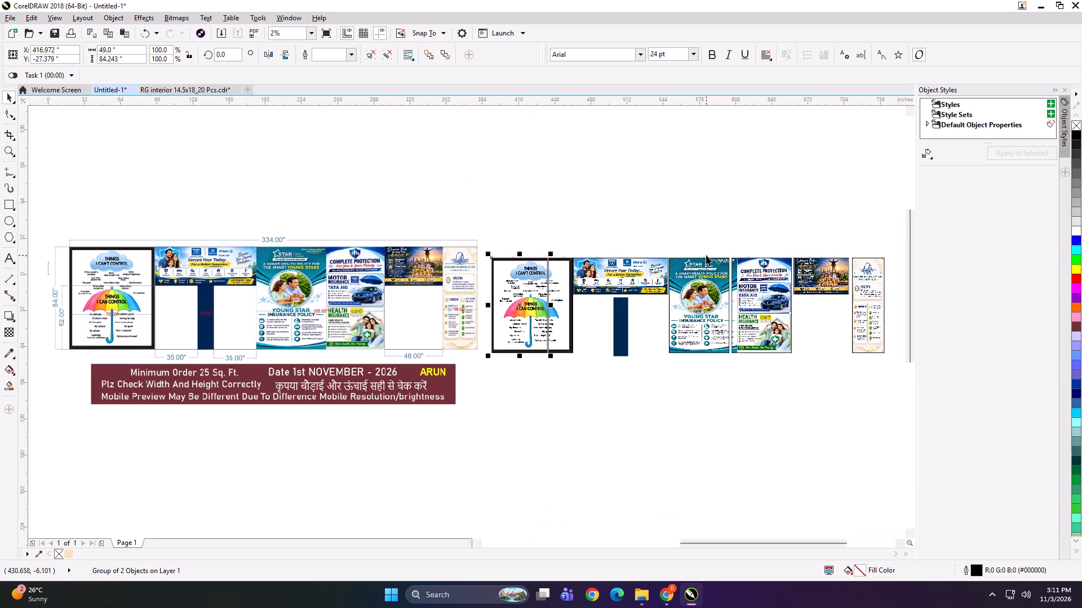
Export the narrow umbrella panel into the 334x84 folder as a TIFF named "21x84".
{"action": "left_click", "coordinate": [557, 281]}
{"action": "key", "text": "ctrl+e"}
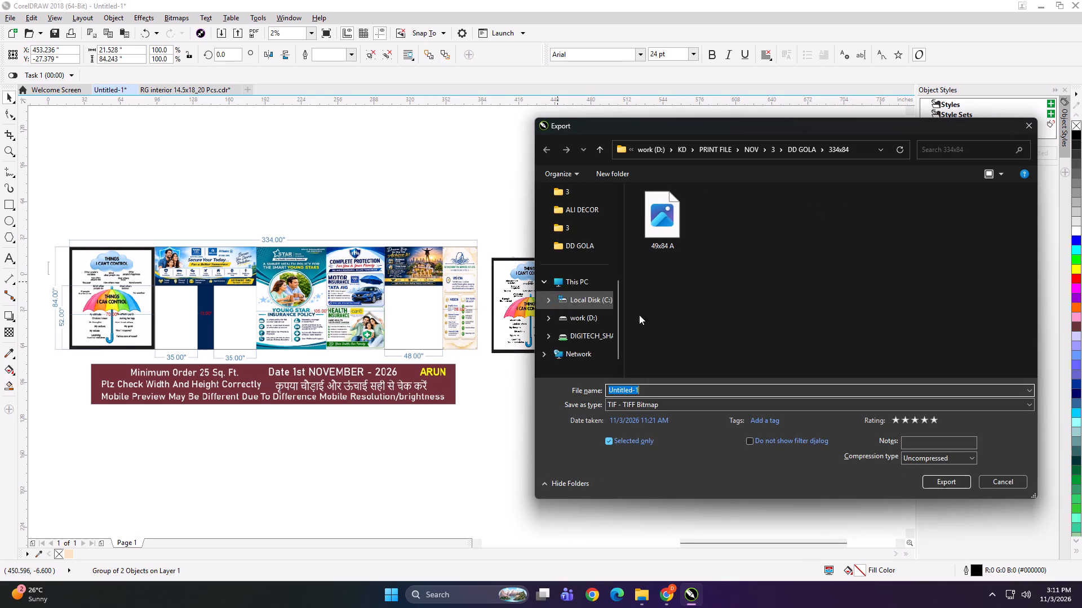
{"action": "type", "text": "21x84"}
{"action": "key", "text": "space"}
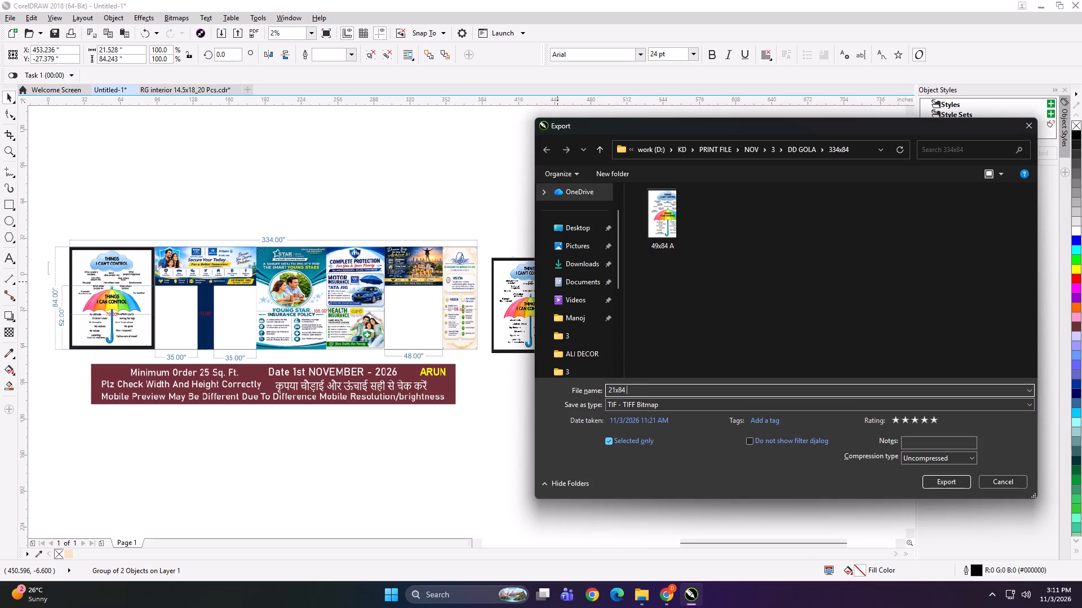
{"action": "key", "text": "Return"}
{"action": "key", "text": "Return"}
Export the Secure Your Today panel into the 334x84 folder as a TIFF named "83x32".
{"action": "left_click", "coordinate": [638, 270]}
{"action": "key", "text": "ctrl+e"}
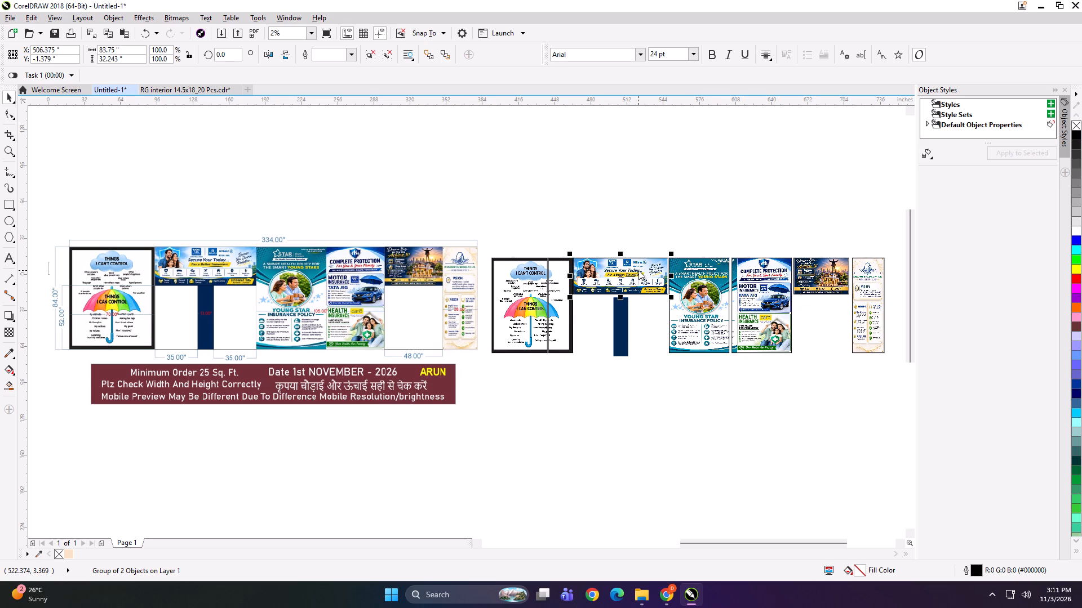
{"action": "type", "text": "83x32"}
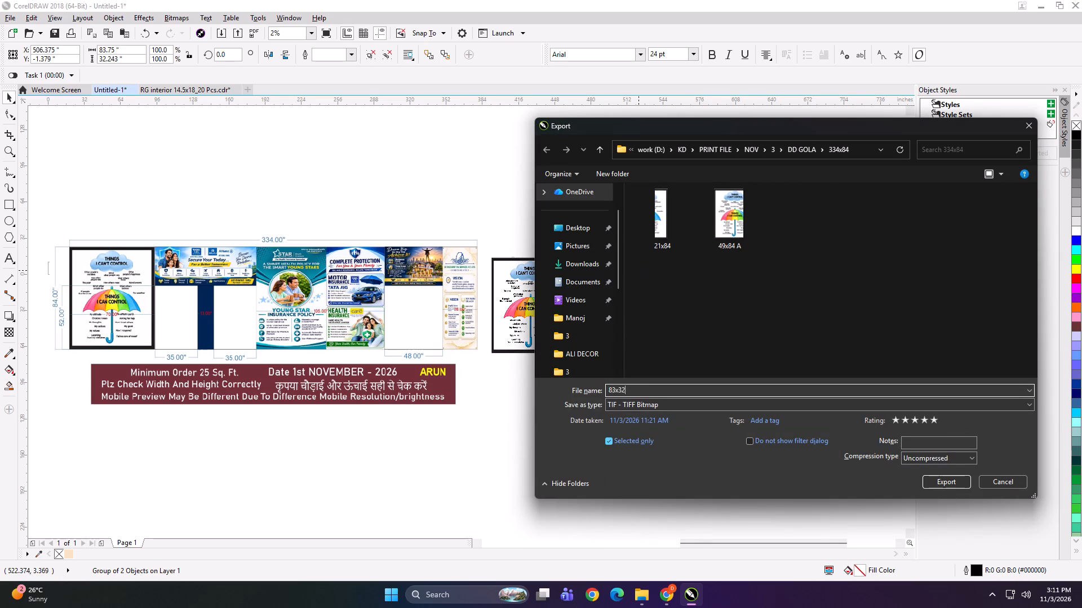
{"action": "key", "text": "space"}
{"action": "key", "text": "Return"}
{"action": "key", "text": "Return"}
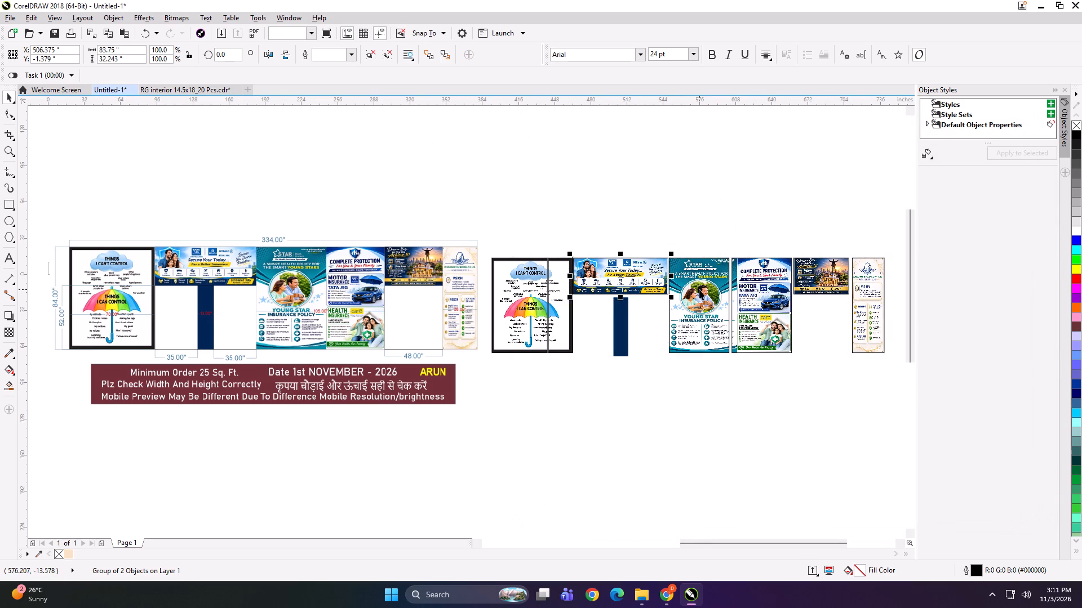
Start exporting the Star health policy panel and rename the existing 21x84 file to "21x84 B".
{"action": "left_click", "coordinate": [690, 213]}
{"action": "left_click", "coordinate": [693, 287]}
{"action": "key", "text": "ctrl+e"}
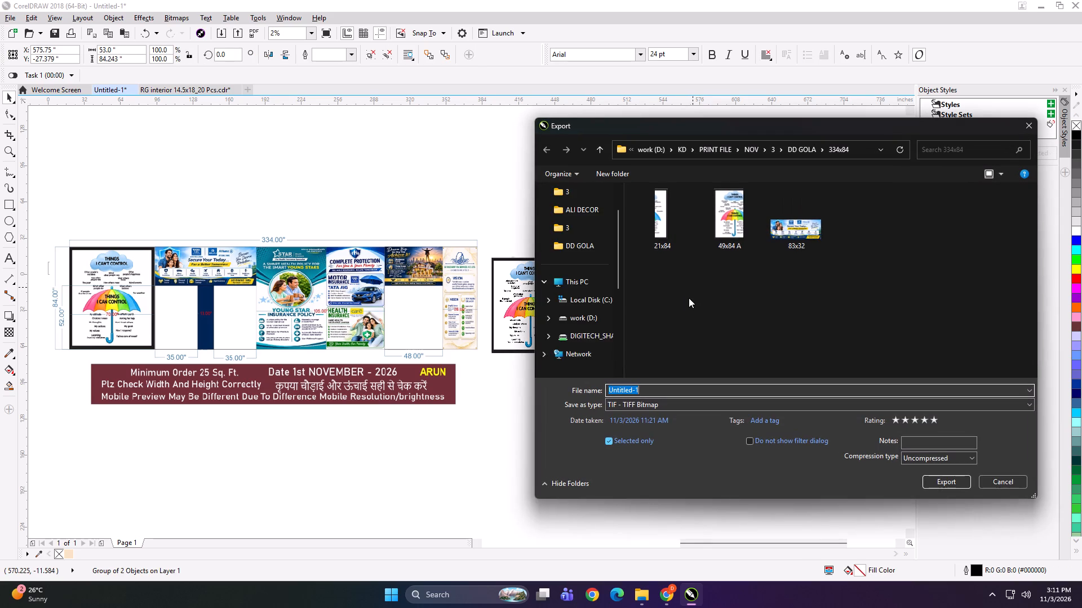
{"action": "left_click", "coordinate": [665, 227]}
{"action": "right_click", "coordinate": [665, 227]}
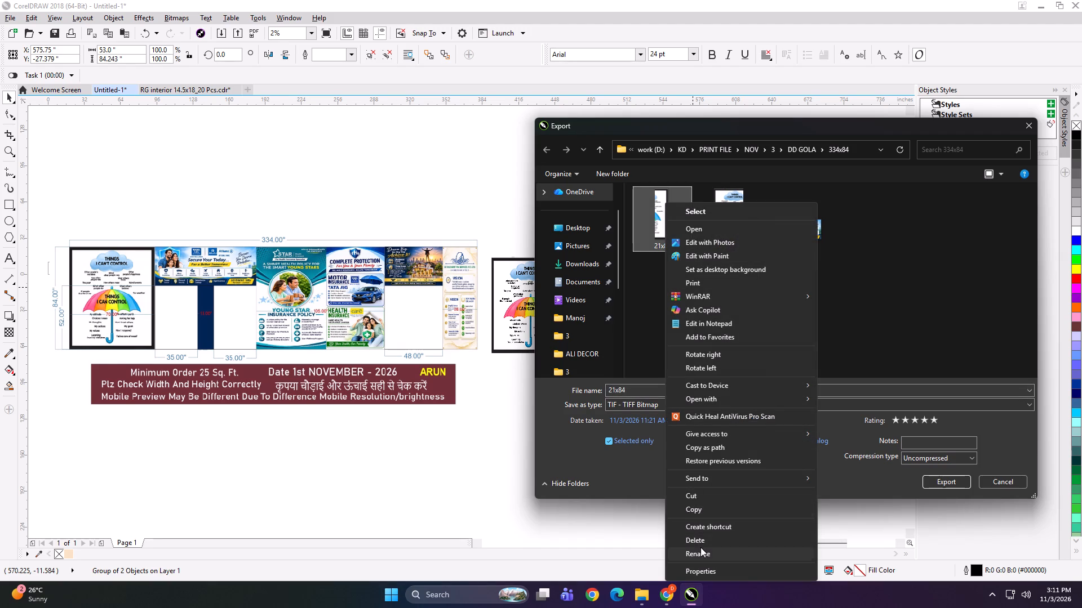
{"action": "left_click", "coordinate": [700, 549]}
{"action": "key", "text": "Right"}
{"action": "key", "text": "space"}
{"action": "type", "text": "B"}
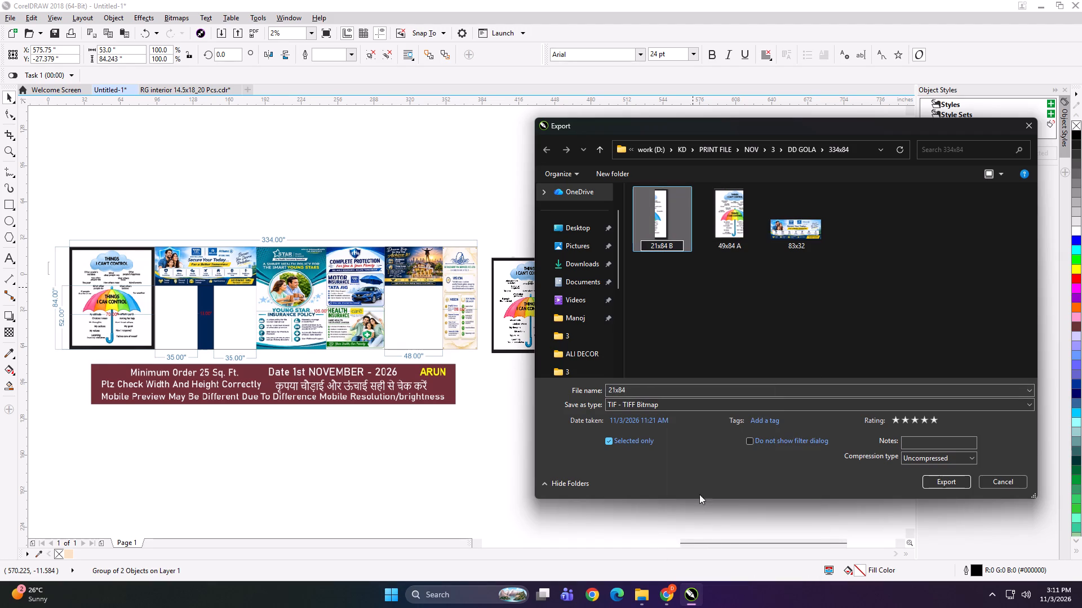
Rename the exported 83x32 file to "83x32 C".
{"action": "left_click", "coordinate": [796, 227]}
{"action": "right_click", "coordinate": [796, 227]}
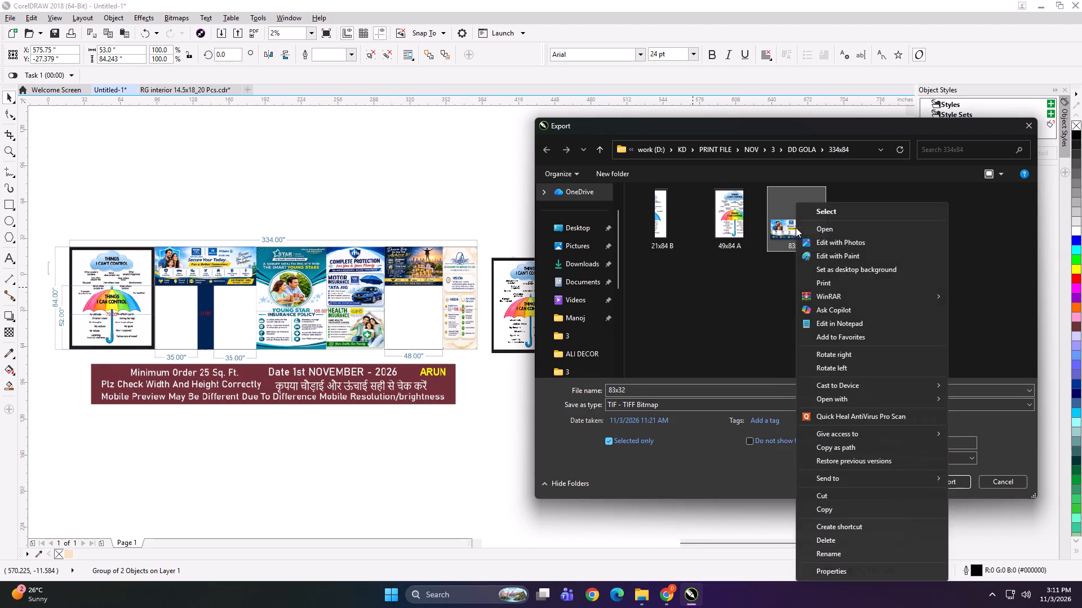
{"action": "left_click", "coordinate": [822, 557]}
{"action": "key", "text": "Right"}
{"action": "key", "text": "space"}
{"action": "type", "text": "C"}
{"action": "left_click", "coordinate": [738, 320]}
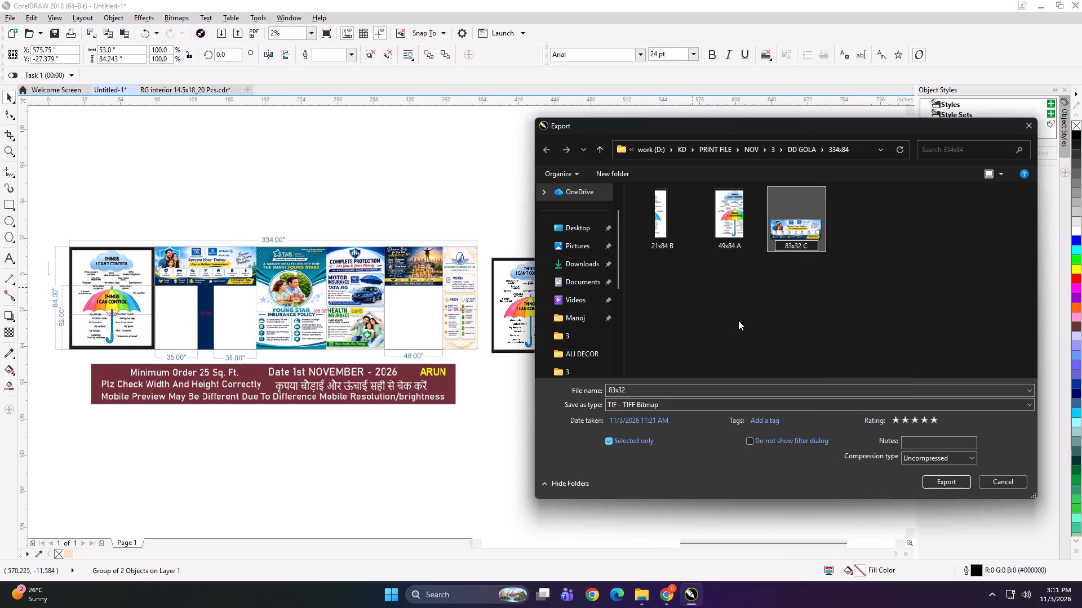
Export the selected Star health policy panel as a TIFF named "53x84 D".
{"action": "left_click", "coordinate": [738, 390]}
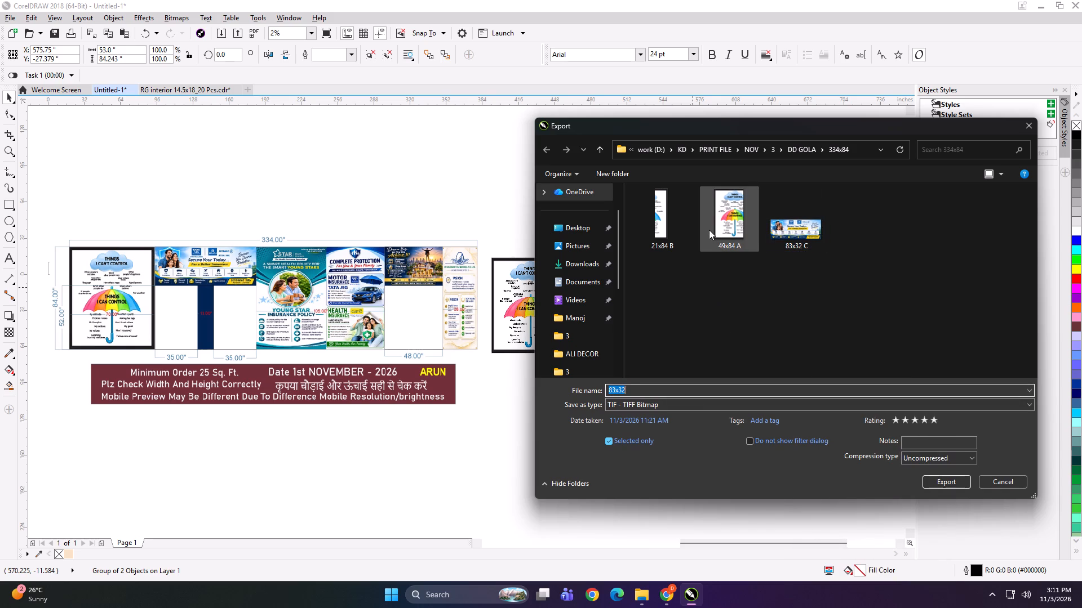
{"action": "type", "text": "53x84"}
{"action": "key", "text": "space"}
{"action": "key", "text": "d"}
{"action": "key", "text": "Return"}
{"action": "key", "text": "Return"}
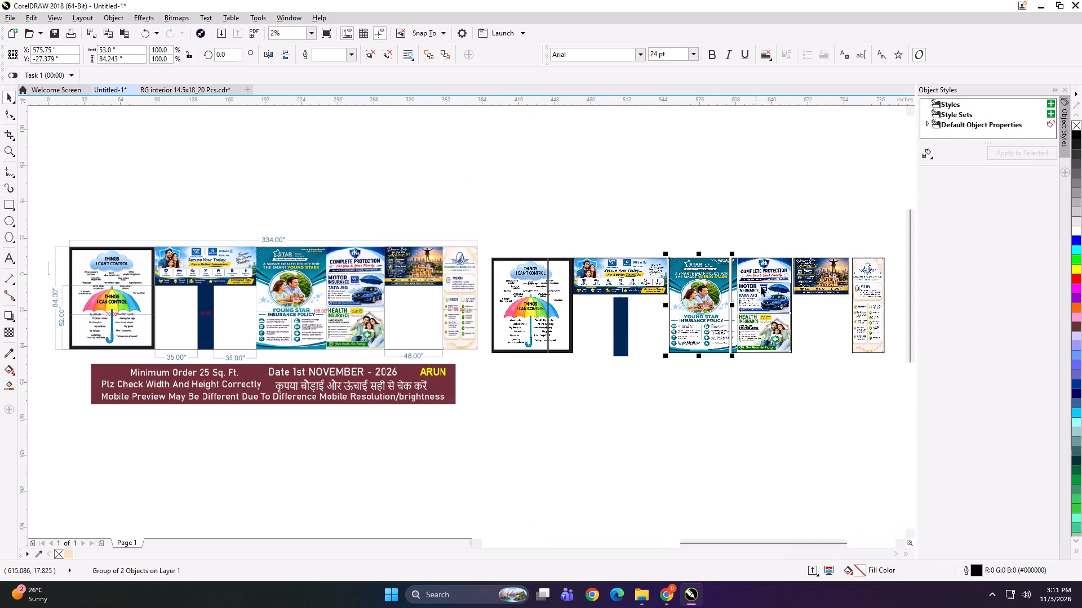
Export the Complete Protection panel as a TIFF named "53x84 E", reusing the Star panel's file name.
{"action": "left_click", "coordinate": [761, 292]}
{"action": "key", "text": "ctrl+e"}
{"action": "left_click", "coordinate": [796, 222]}
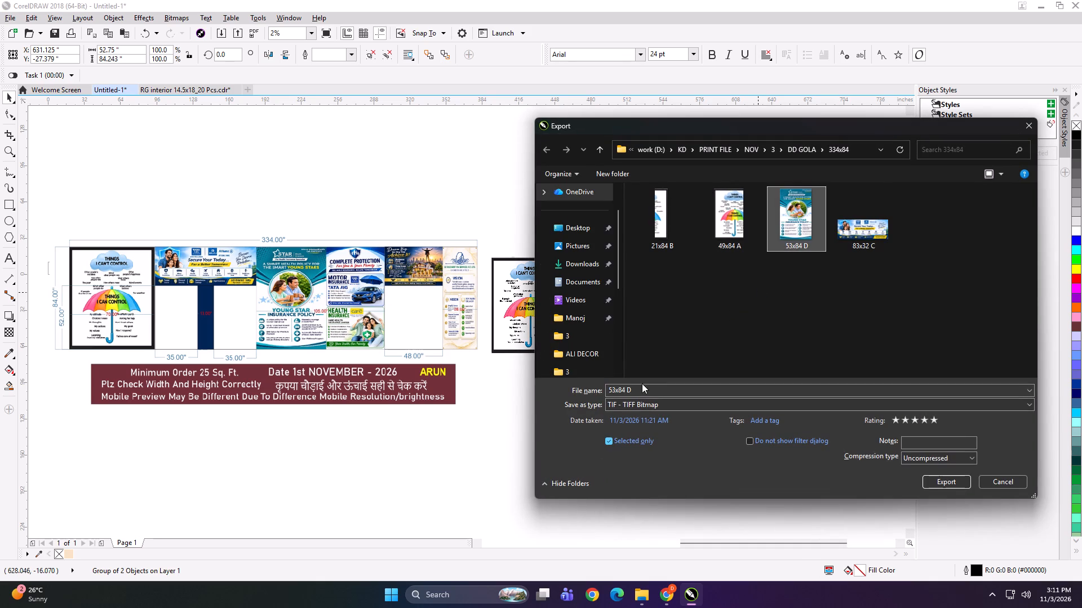
{"action": "left_click", "coordinate": [637, 388]}
{"action": "key", "text": "Right"}
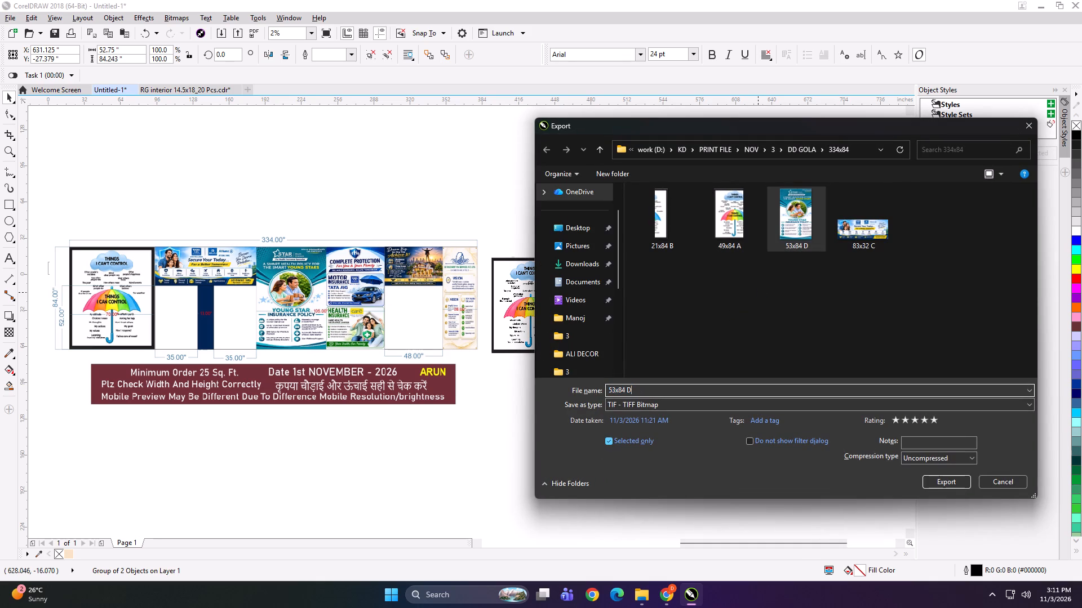
{"action": "key", "text": "BackSpace"}
{"action": "key", "text": "e"}
{"action": "key", "text": "Return"}
{"action": "key", "text": "Return"}
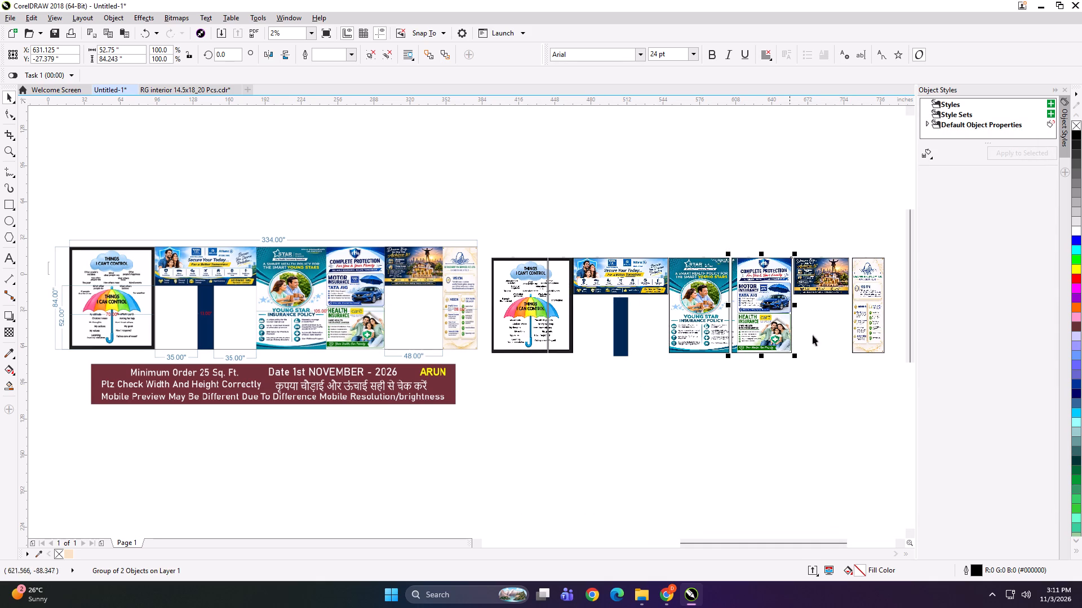
Export the Dream Big panel into the 334x84 folder as a TIFF named "48x32 F".
{"action": "left_click", "coordinate": [836, 275]}
{"action": "key", "text": "ctrl+e"}
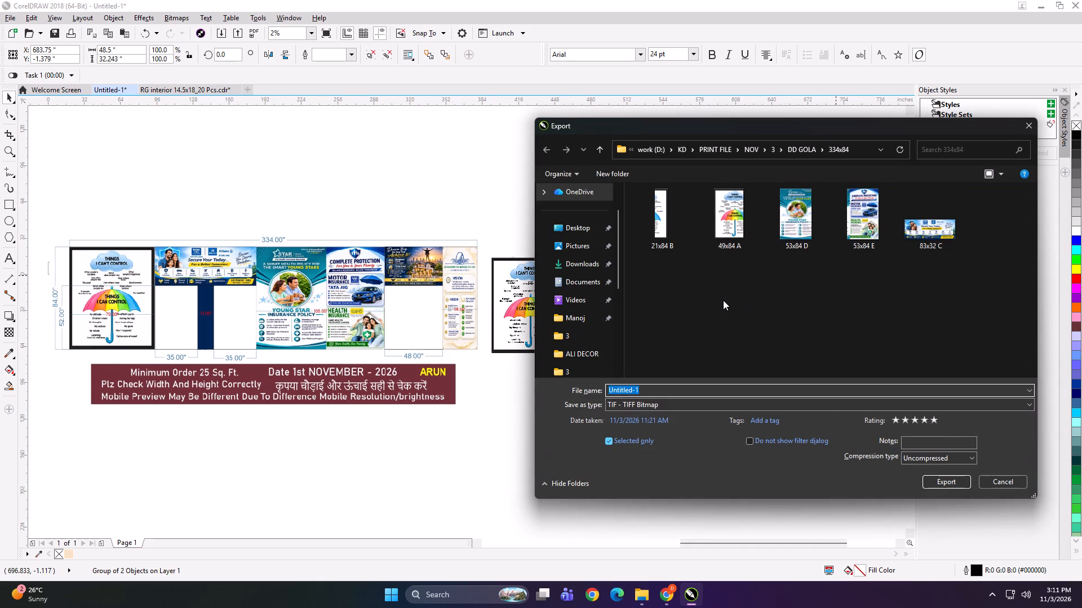
{"action": "type", "text": "48x32 F"}
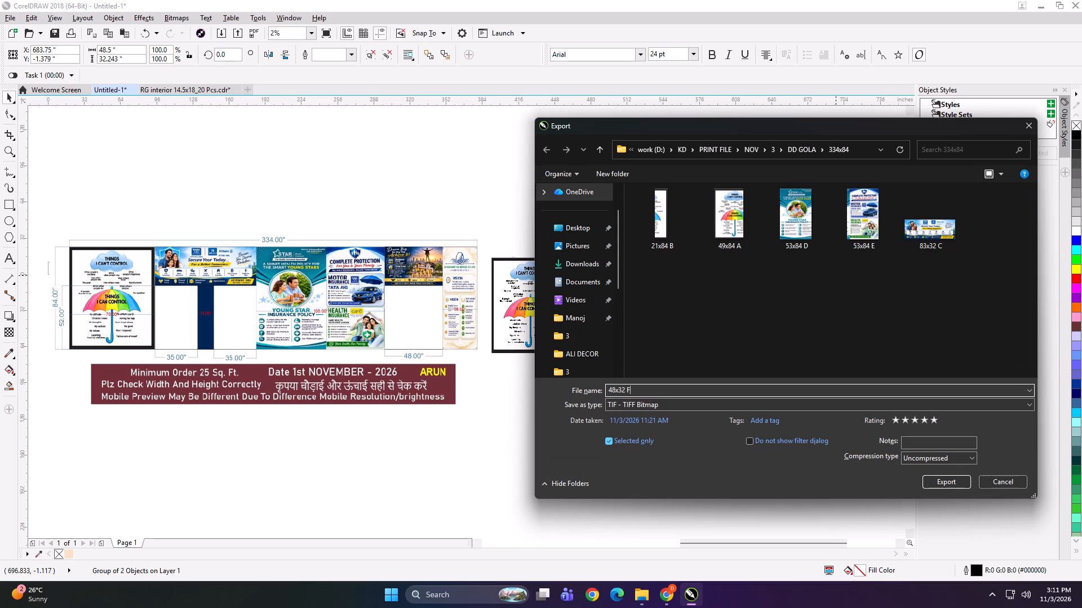
{"action": "key", "text": "Return"}
{"action": "key", "text": "Return"}
Export the Sutaso panel into the 334x84 folder as a TIFF named "28x84 G".
{"action": "left_click", "coordinate": [872, 328]}
{"action": "key", "text": "ctrl+e"}
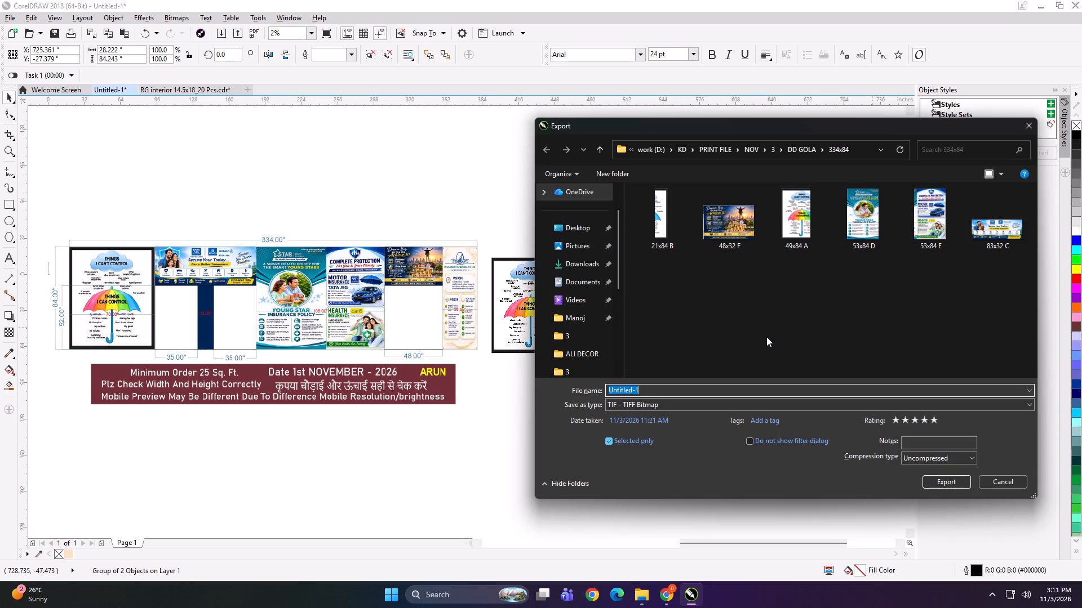
{"action": "type", "text": "2x84"}
{"action": "key", "text": "space"}
{"action": "key", "text": "g"}
{"action": "key", "text": "Return"}
{"action": "key", "text": "Return"}
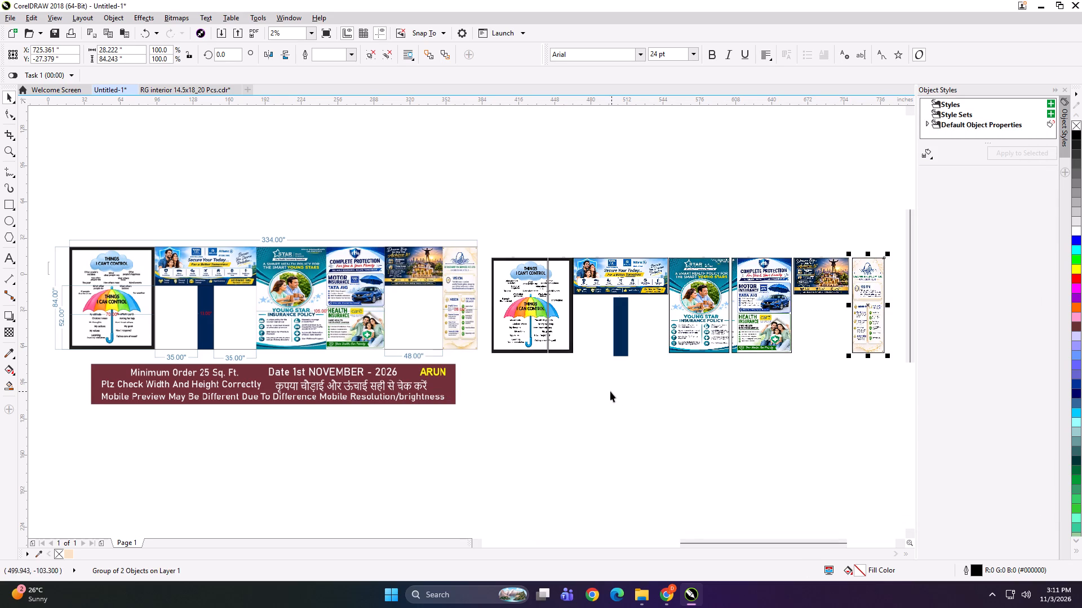
Export the narrow dark blue strip panel into the 334x84 folder as a TIFF named "13x52 H".
{"action": "left_click_drag", "start_coordinate": [613, 393], "coordinate": [640, 296]}
{"action": "key", "text": "ctrl+e"}
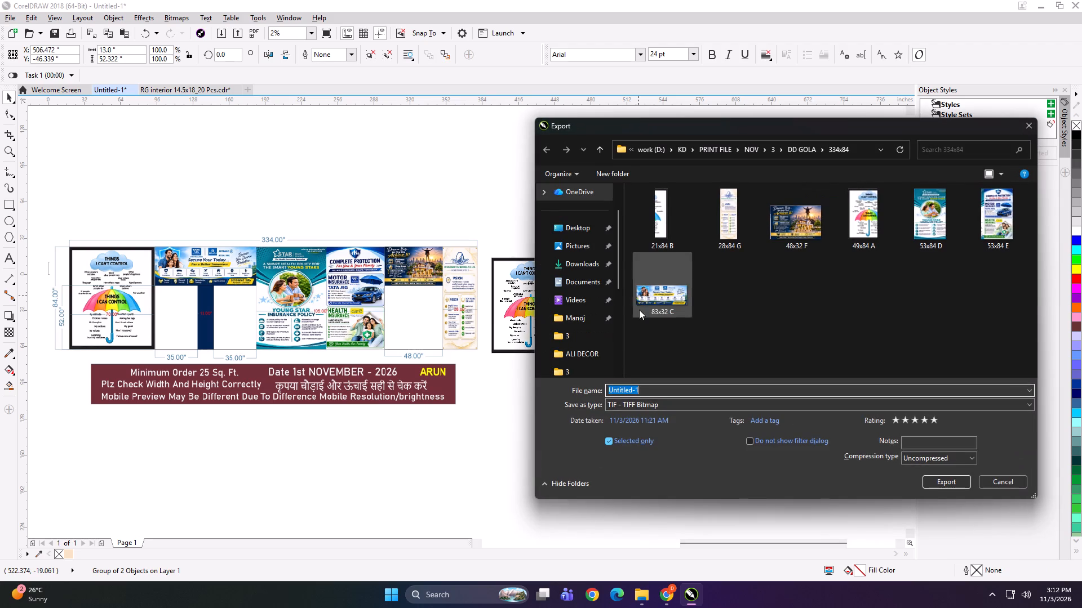
{"action": "type", "text": "13x52"}
{"action": "key", "text": "space"}
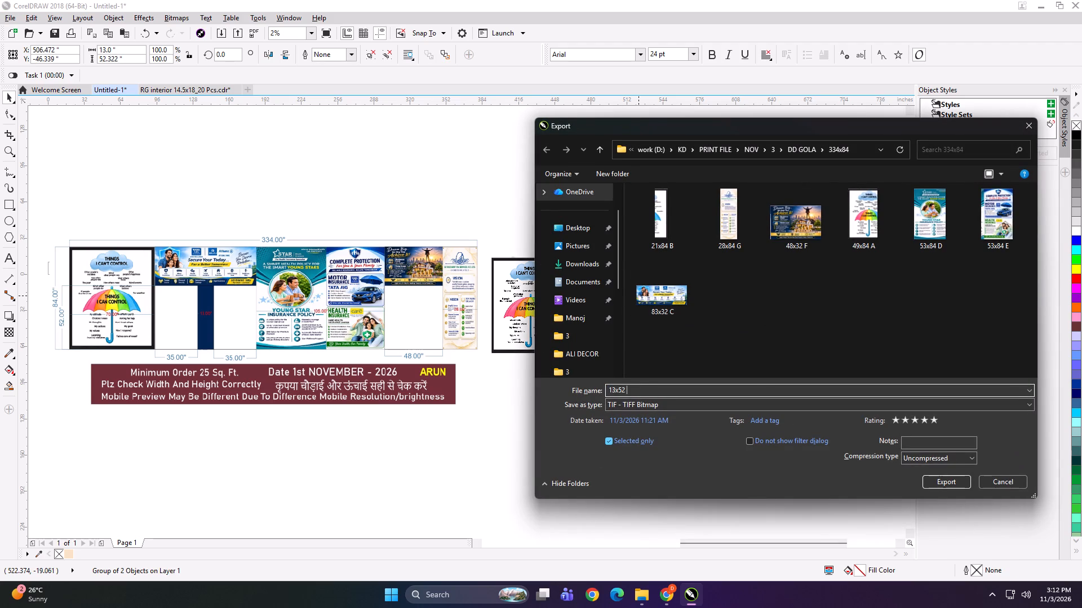
{"action": "key", "text": "h"}
{"action": "key", "text": "Return"}
{"action": "key", "text": "Return"}
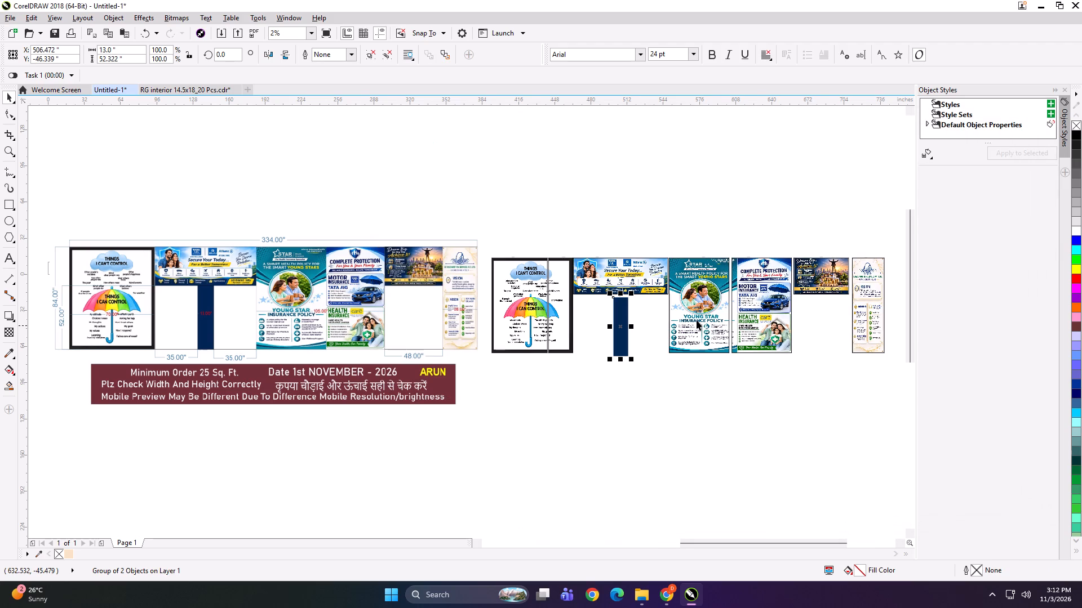
Group the labelled 334-inch layout with its separated panels and scale the group down to about 11.7 x 2.4 inches.
{"action": "scroll", "coordinate": [520, 229], "scroll_direction": "down", "scroll_amount": 1}
{"action": "left_click_drag", "start_coordinate": [396, 261], "coordinate": [901, 405]}
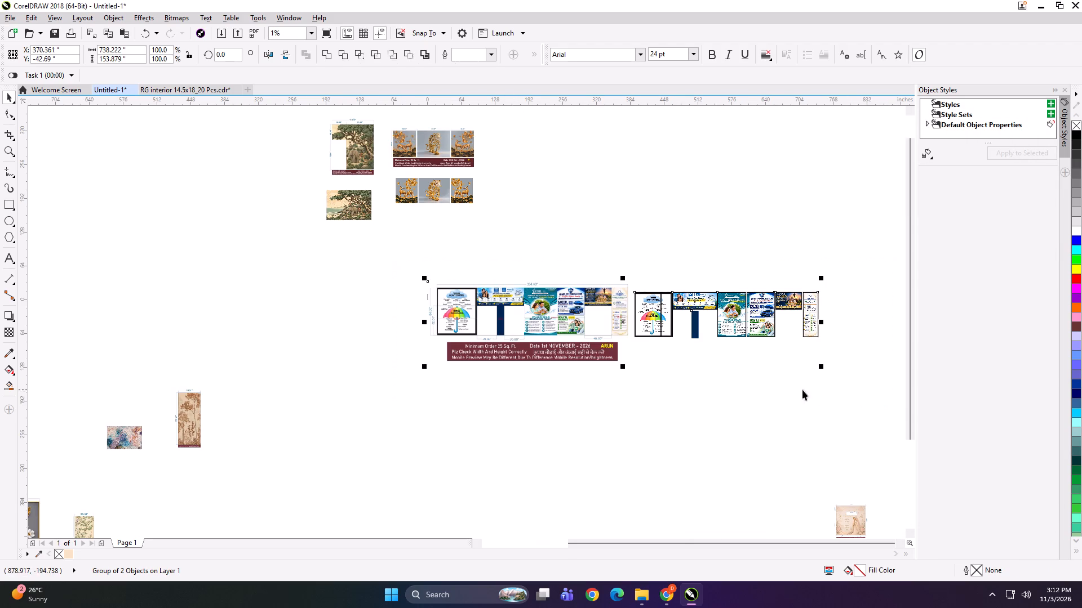
{"action": "key", "text": "ctrl+g"}
{"action": "left_click_drag", "start_coordinate": [826, 365], "coordinate": [646, 347], "text": "shift"}
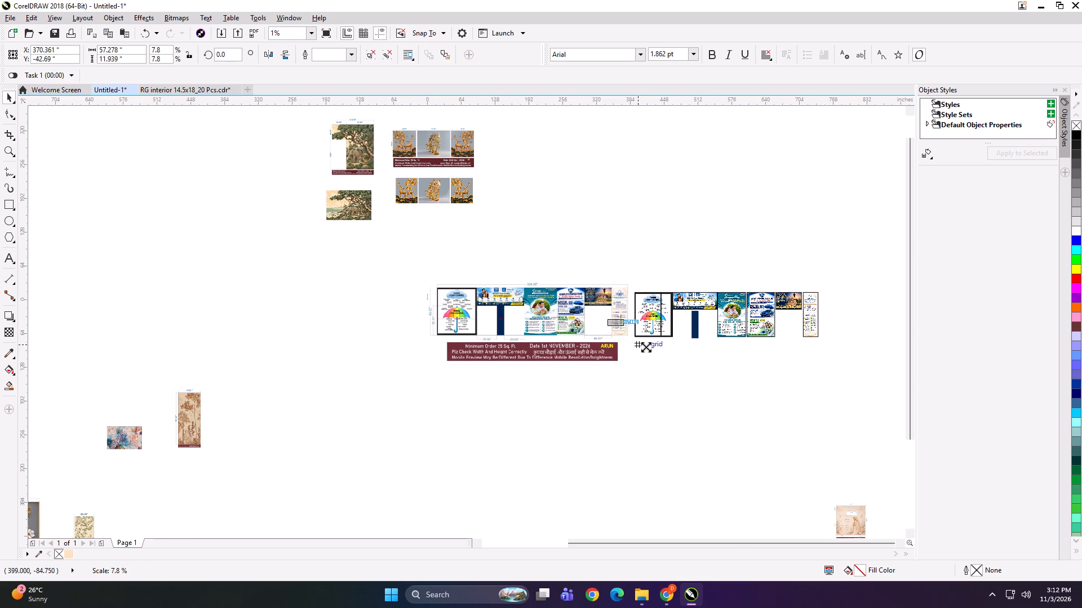
{"action": "left_click_drag", "start_coordinate": [646, 347], "coordinate": [645, 346], "text": "shift"}
{"action": "scroll", "coordinate": [630, 314], "scroll_direction": "up", "scroll_amount": 2}
{"action": "scroll", "coordinate": [292, 343], "scroll_direction": "up", "scroll_amount": 2}
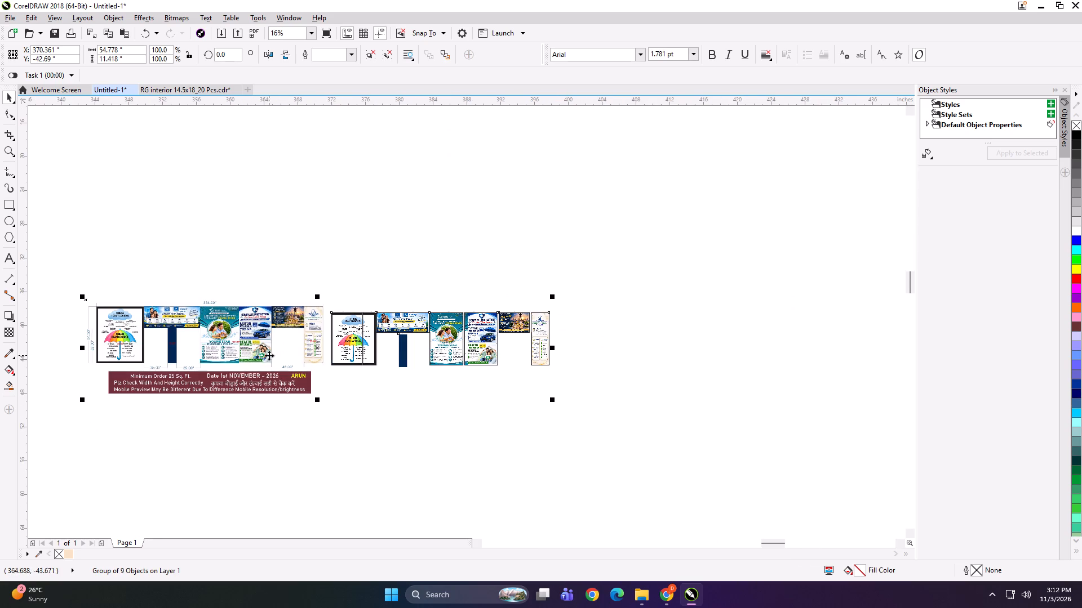
{"action": "left_click_drag", "start_coordinate": [269, 355], "coordinate": [433, 337]}
{"action": "left_click_drag", "start_coordinate": [713, 387], "coordinate": [531, 357], "text": "shift"}
Export the reduced layout group as a preview file named "DSGH".
{"action": "key", "text": "ctrl+e"}
{"action": "type", "text": "DSGH"}
{"action": "key", "text": "Return"}
{"action": "key", "text": "Return"}
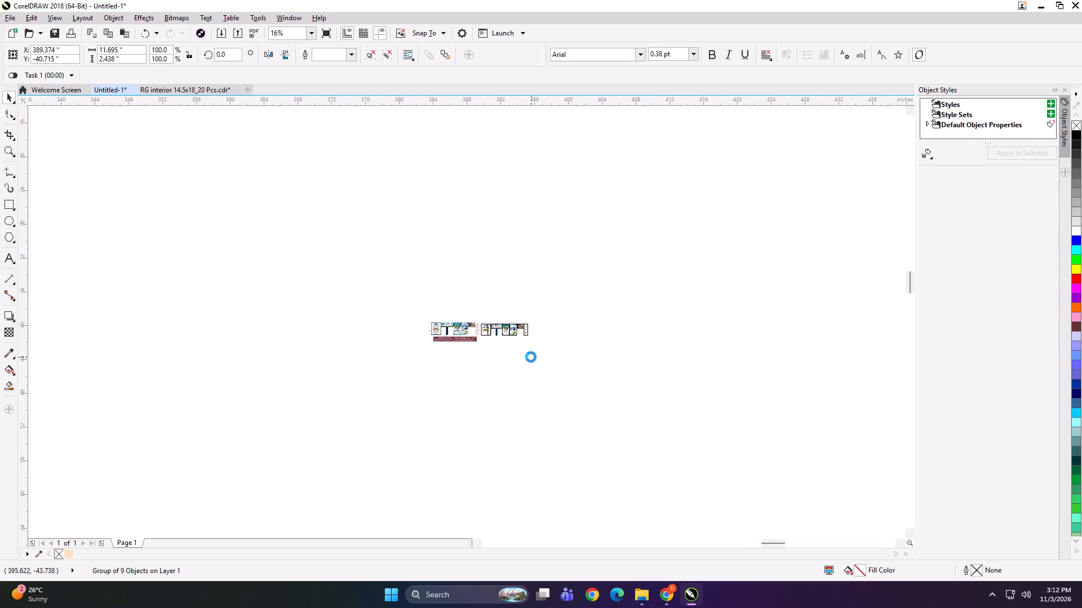
Delete the exported layout group from the drawing page.
{"action": "key", "text": "Delete"}
{"action": "key", "text": "F4"}
{"action": "left_click", "coordinate": [589, 281]}
Switch to File Explorer and examine the contents of Print\NOV\3\DD GOLA on the shared Z: drive.
{"action": "left_click", "coordinate": [648, 593]}
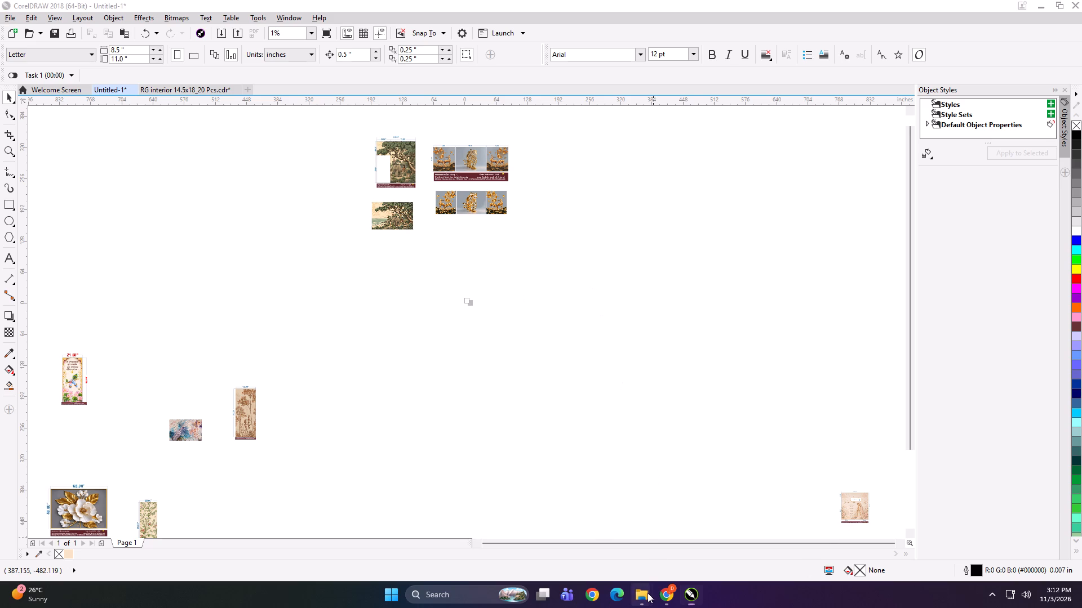
{"action": "left_click", "coordinate": [587, 534]}
{"action": "scroll", "coordinate": [70, 344], "scroll_direction": "up", "scroll_amount": 7}
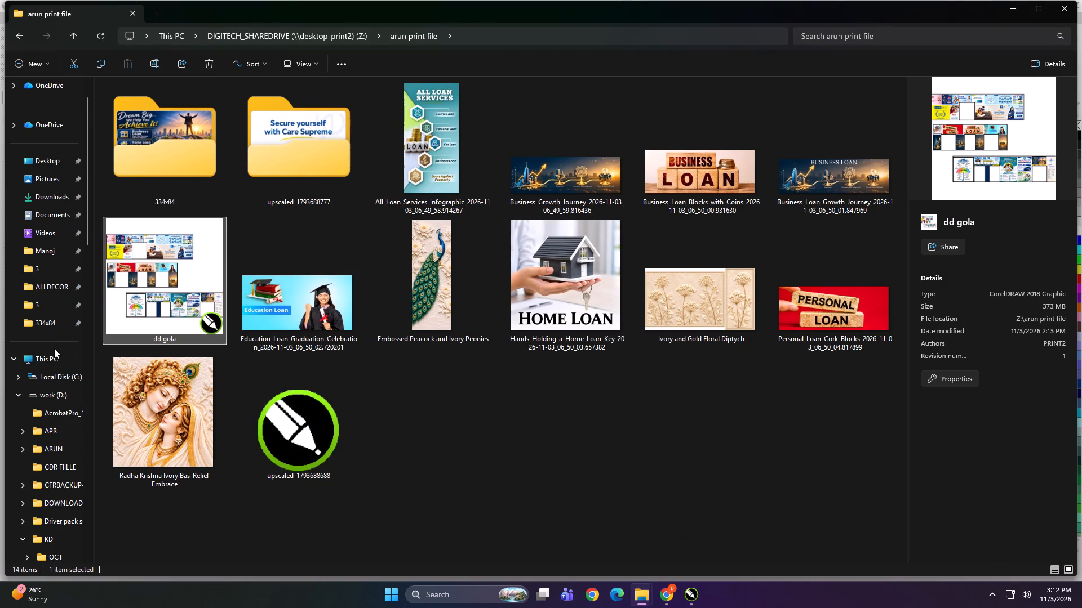
{"action": "left_click", "coordinate": [54, 355]}
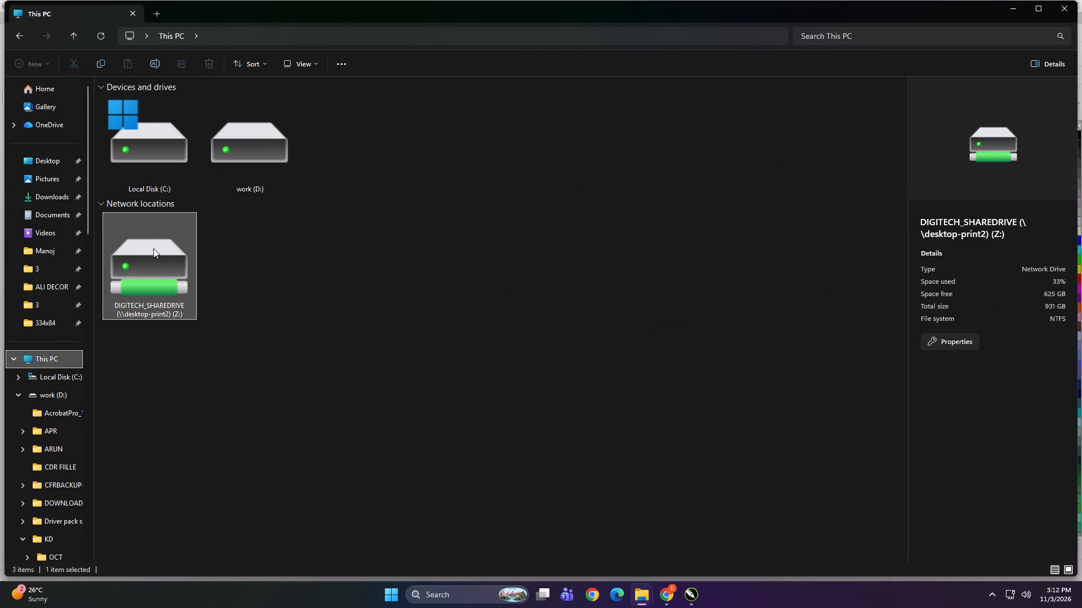
{"action": "double_click", "coordinate": [148, 256]}
{"action": "double_click", "coordinate": [690, 106]}
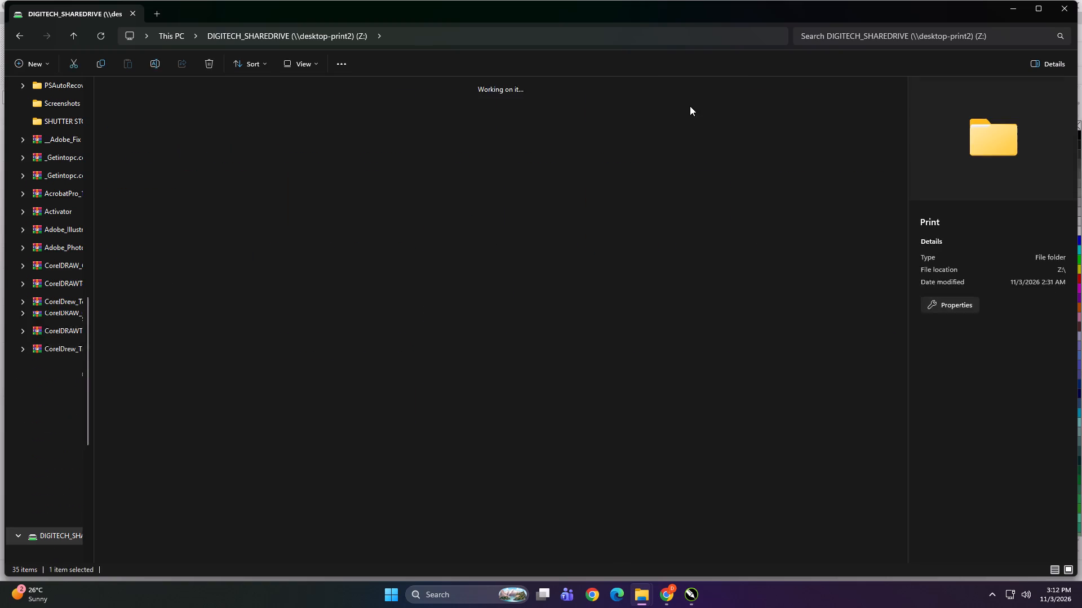
{"action": "left_click", "coordinate": [202, 138]}
{"action": "double_click", "coordinate": [306, 151]}
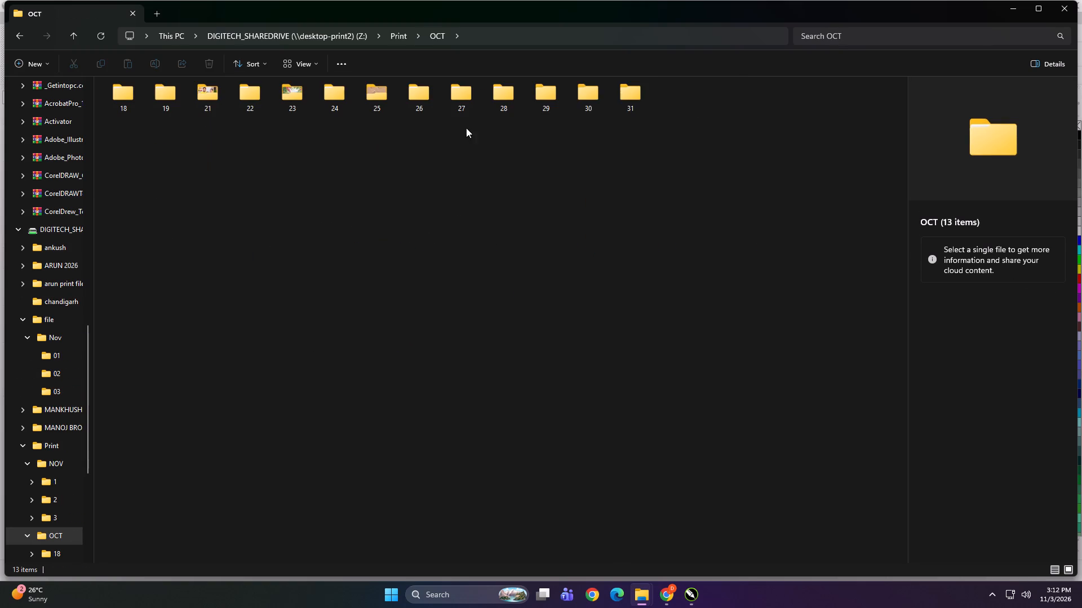
{"action": "key", "text": "BackSpace"}
{"action": "key", "text": "BackSpace"}
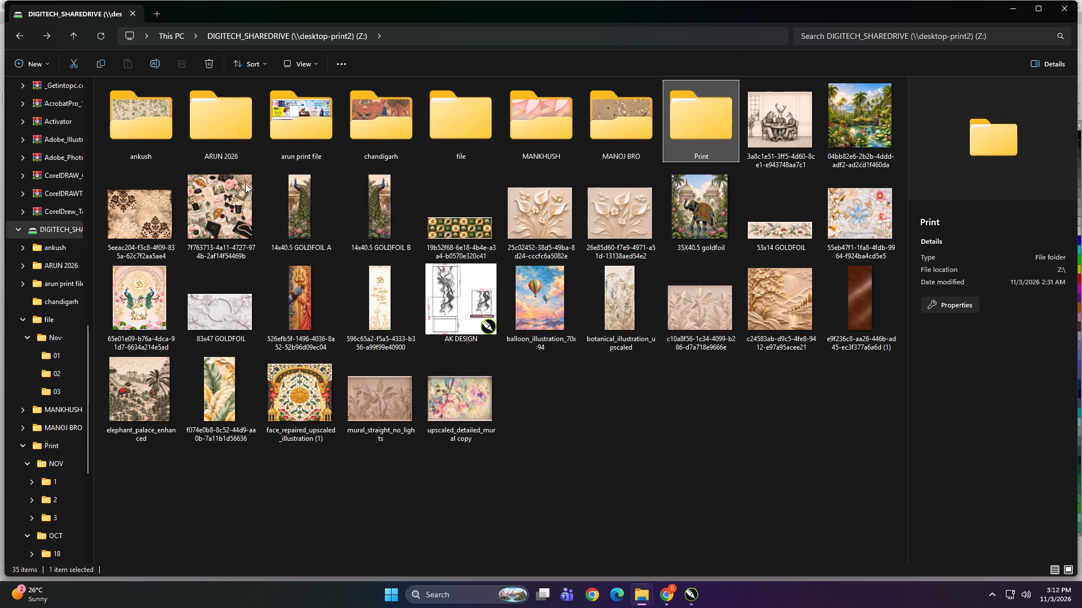
{"action": "left_click", "coordinate": [472, 120]}
{"action": "left_click", "coordinate": [740, 121]}
{"action": "double_click", "coordinate": [712, 115]}
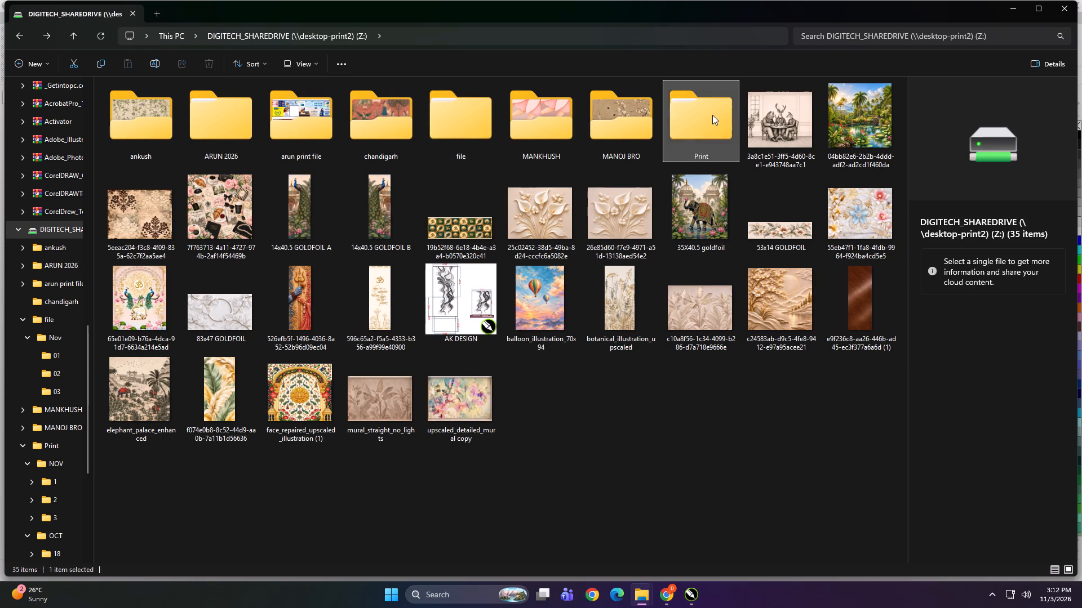
{"action": "double_click", "coordinate": [176, 131]}
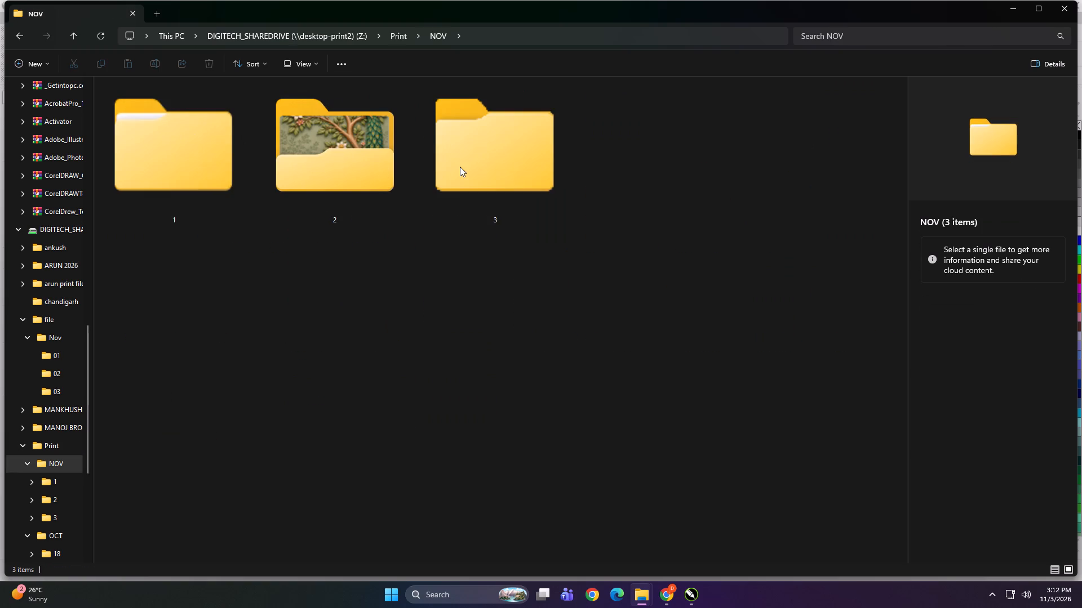
{"action": "double_click", "coordinate": [460, 167]}
{"action": "left_click", "coordinate": [397, 423]}
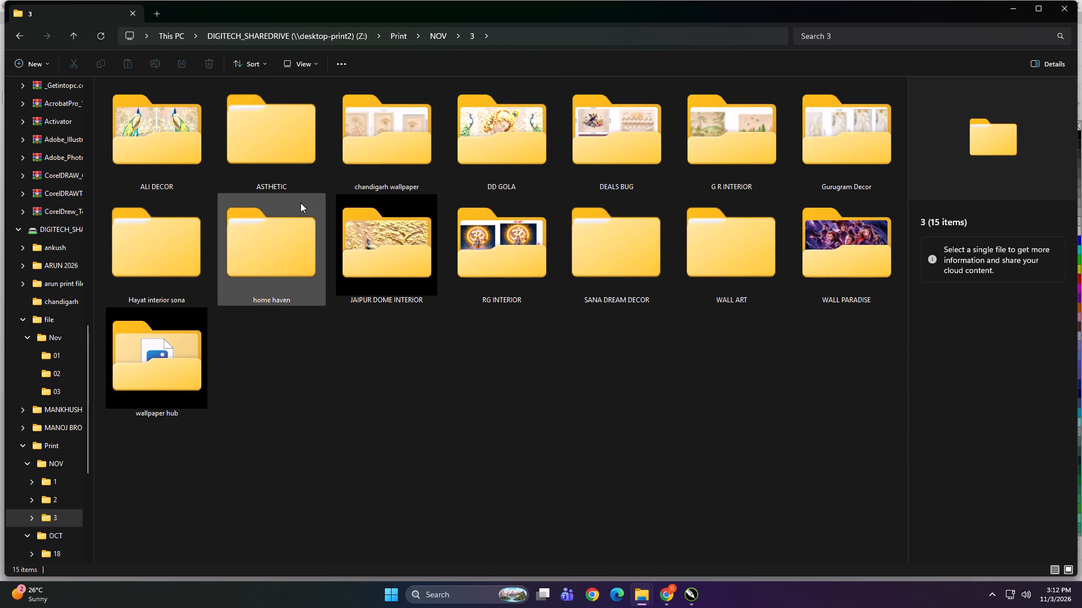
{"action": "triple_click", "coordinate": [455, 158]}
{"action": "scroll", "coordinate": [301, 263], "scroll_direction": "up", "scroll_amount": 15, "text": "ctrl"}
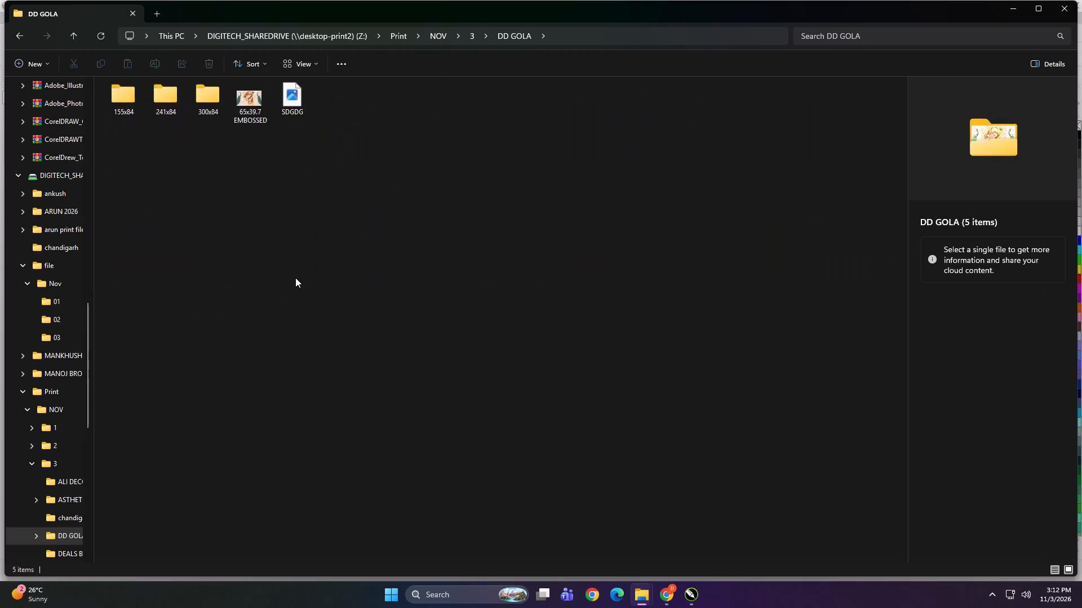
{"action": "scroll", "coordinate": [295, 278], "scroll_direction": "up", "scroll_amount": 16, "text": "ctrl"}
{"action": "left_click", "coordinate": [317, 268]}
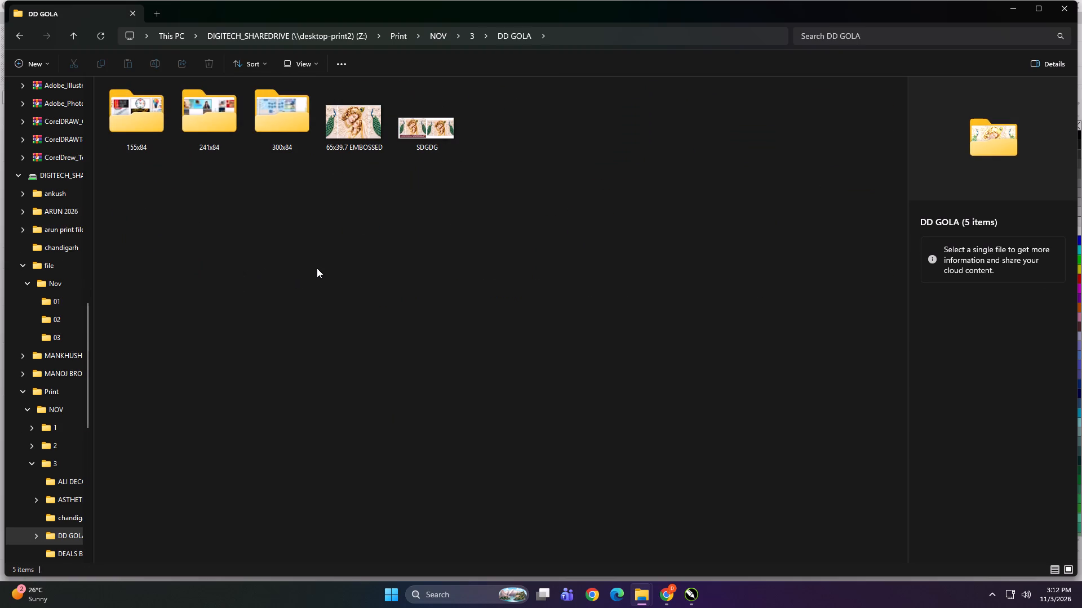
{"action": "scroll", "coordinate": [83, 312], "scroll_direction": "up", "scroll_amount": 4}
Copy the 334x84 folder from KD\PRINT FILE\NOV\3\DD GOLA on the work (D:) drive.
{"action": "left_click_drag", "start_coordinate": [74, 351], "coordinate": [66, 354]}
{"action": "double_click", "coordinate": [58, 356]}
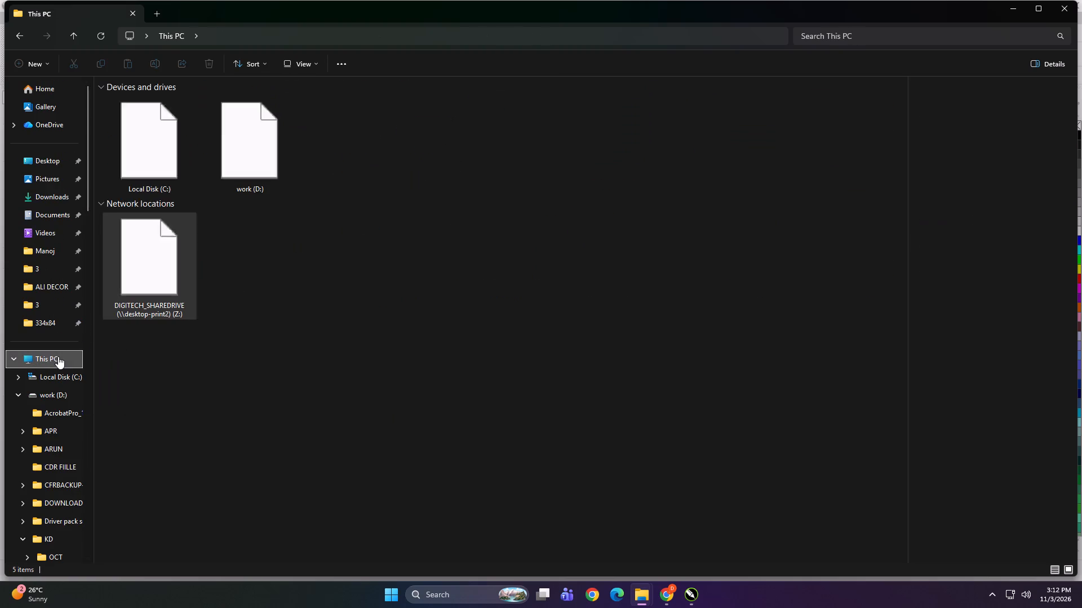
{"action": "double_click", "coordinate": [247, 142]}
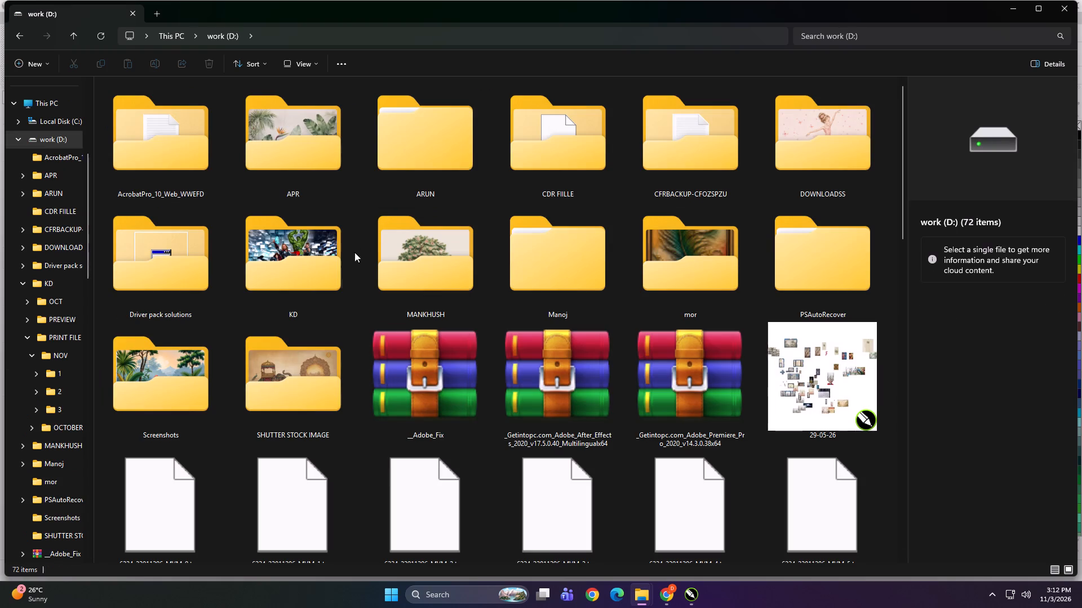
{"action": "left_click", "coordinate": [299, 265]}
{"action": "left_click", "coordinate": [299, 265]}
{"action": "triple_click", "coordinate": [474, 163]}
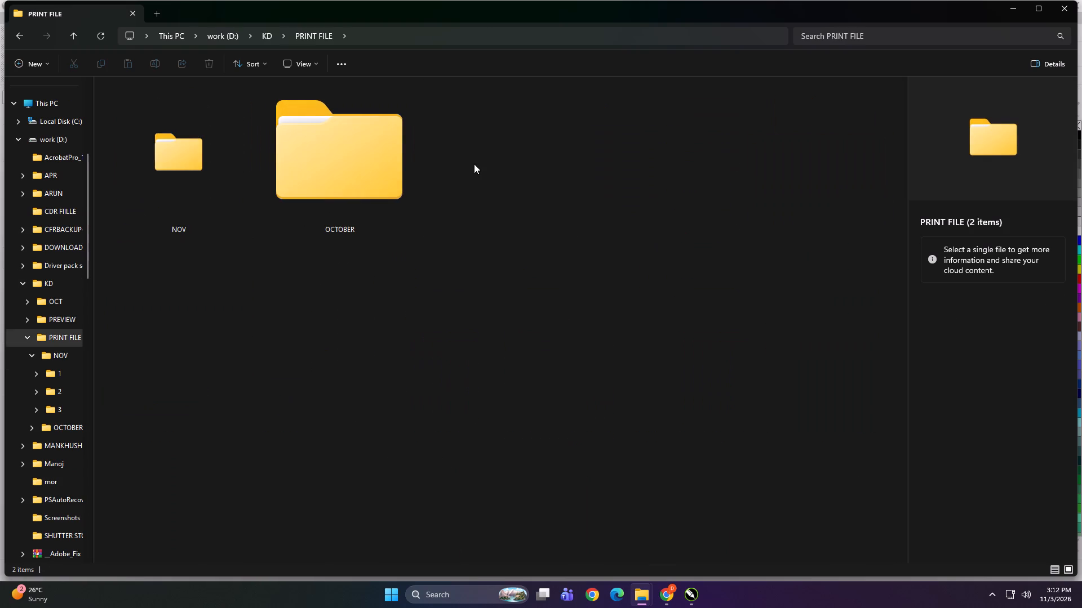
{"action": "double_click", "coordinate": [183, 163]}
{"action": "double_click", "coordinate": [443, 151]}
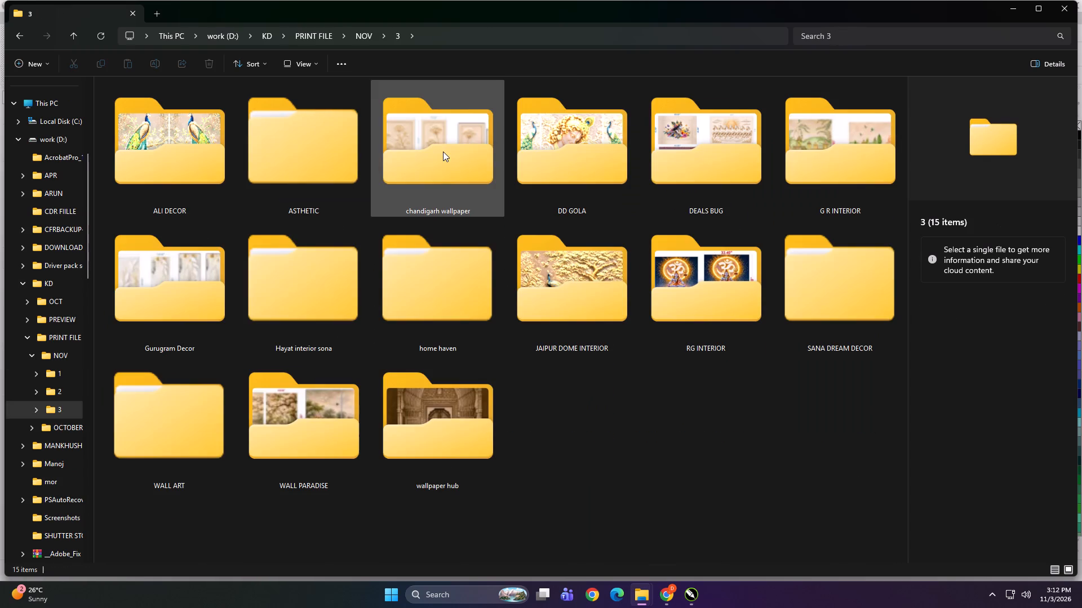
{"action": "left_click", "coordinate": [665, 369]}
{"action": "scroll", "coordinate": [596, 354], "scroll_direction": "down", "scroll_amount": 9, "text": "ctrl"}
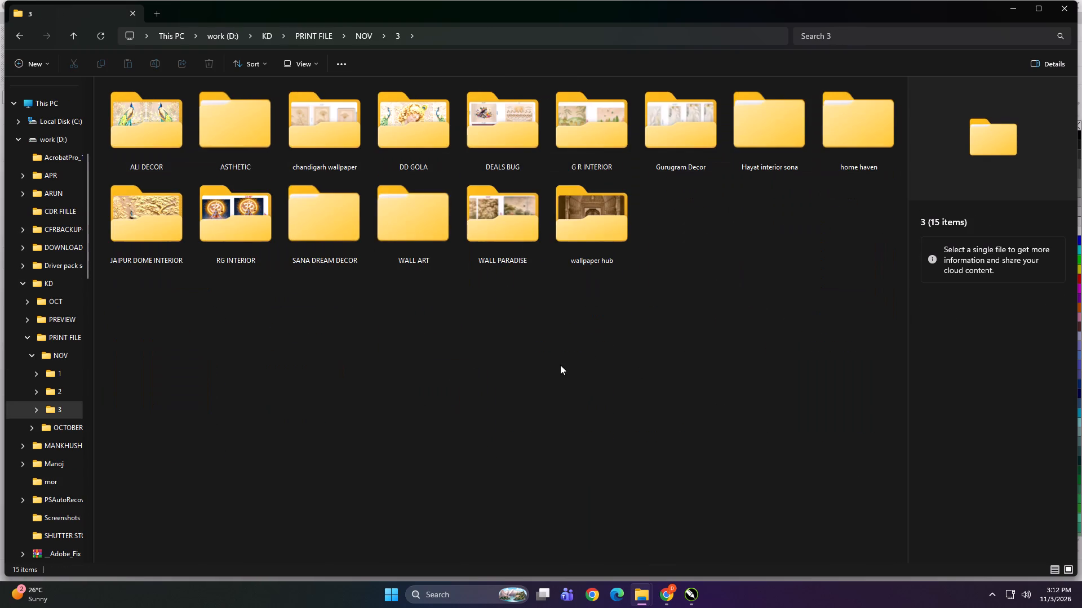
{"action": "left_click", "coordinate": [335, 122]}
{"action": "double_click", "coordinate": [362, 129]}
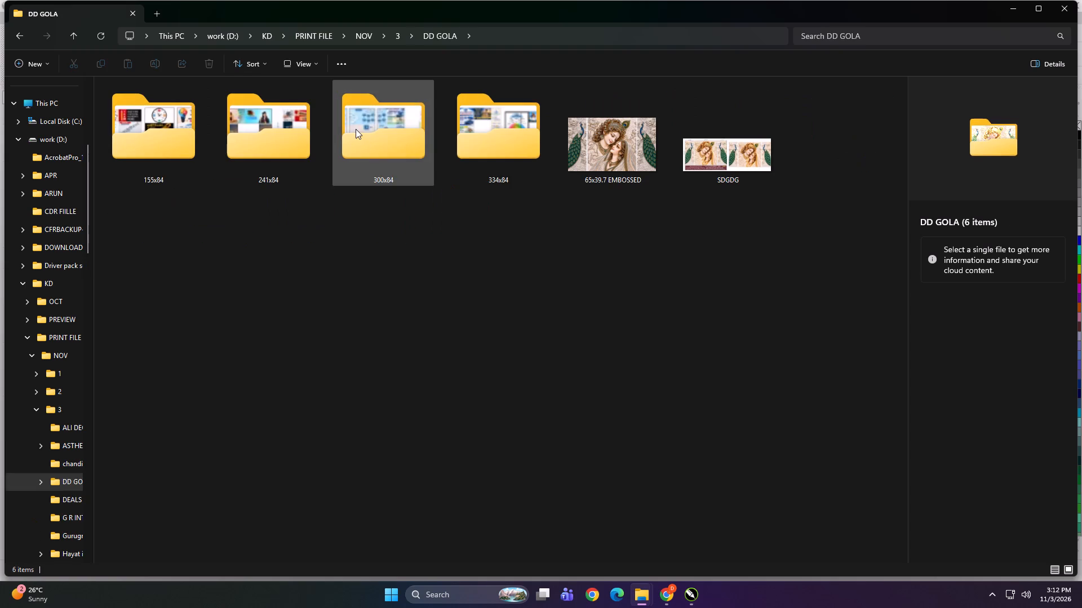
{"action": "left_click", "coordinate": [484, 147]}
{"action": "key", "text": "ctrl+c"}
Open the destination folder Print\NOV\3\DD GOLA on the shared Z: drive for the copied 334x84 folder.
{"action": "scroll", "coordinate": [44, 360], "scroll_direction": "up", "scroll_amount": 5}
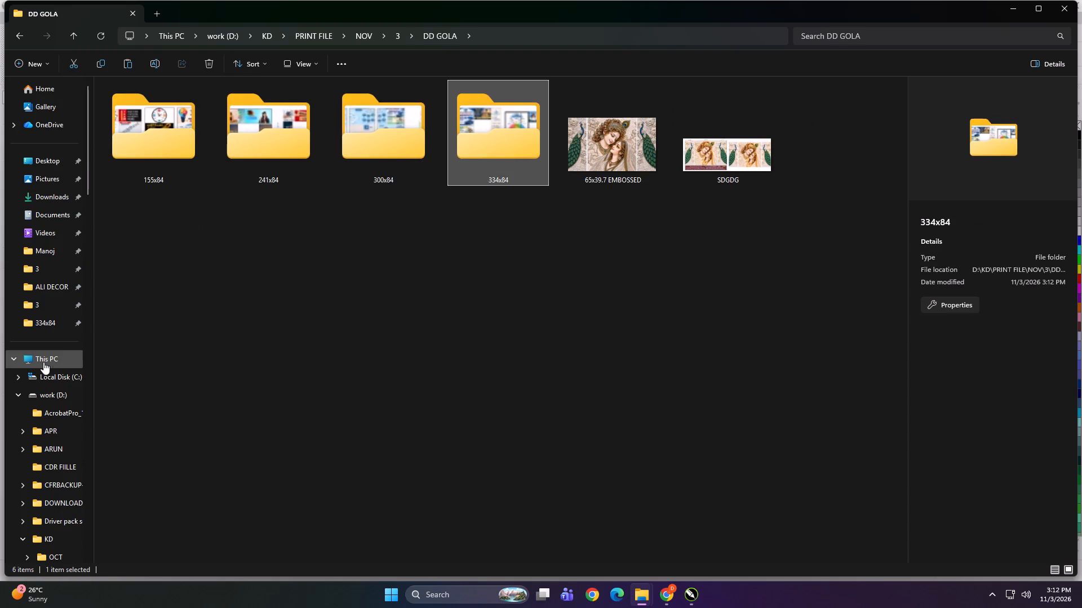
{"action": "left_click", "coordinate": [45, 352]}
{"action": "left_click", "coordinate": [135, 271]}
{"action": "double_click", "coordinate": [142, 261]}
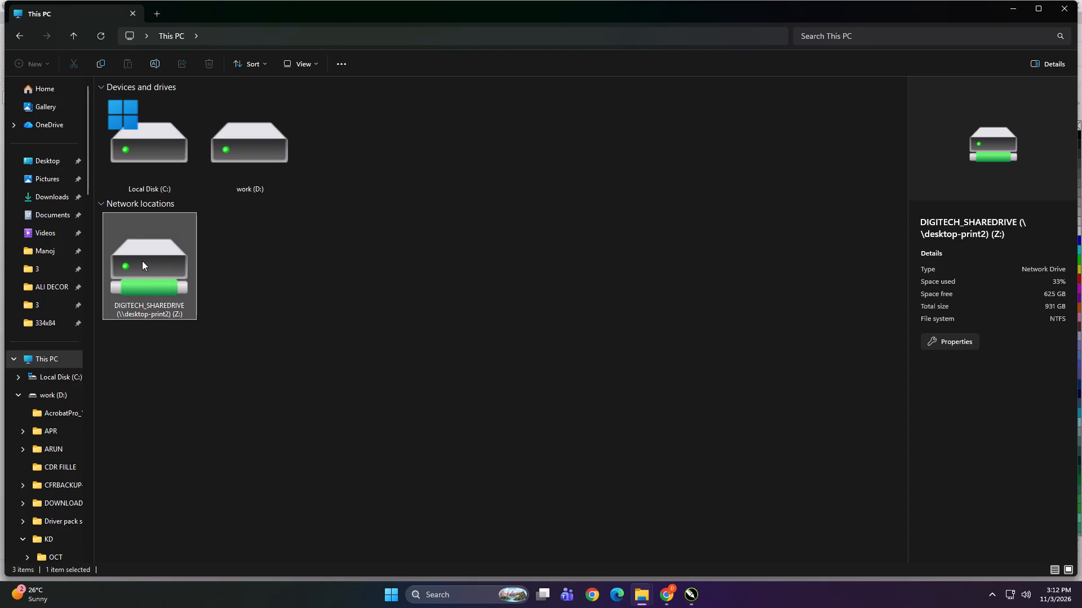
{"action": "double_click", "coordinate": [679, 120]}
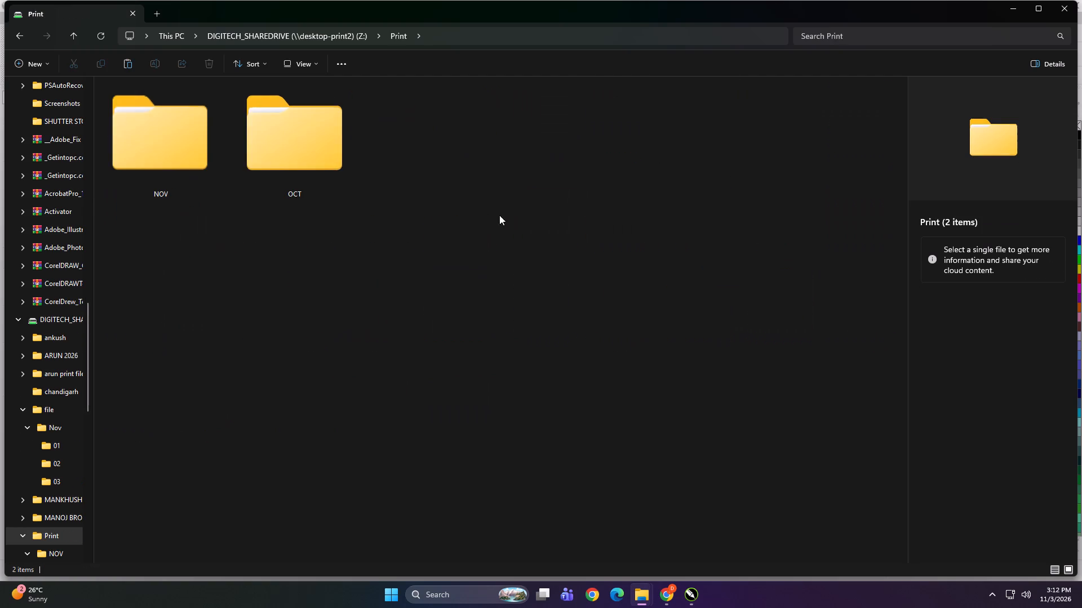
{"action": "double_click", "coordinate": [180, 139]}
{"action": "left_click", "coordinate": [474, 181]}
{"action": "left_click", "coordinate": [474, 181]}
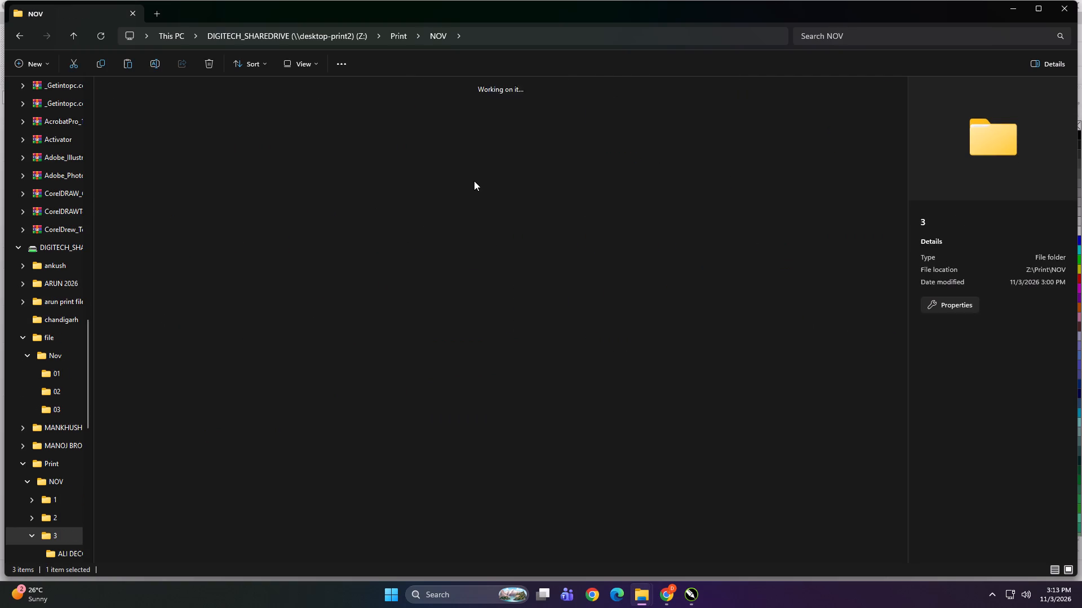
{"action": "right_click", "coordinate": [369, 339]}
{"action": "double_click", "coordinate": [502, 148]}
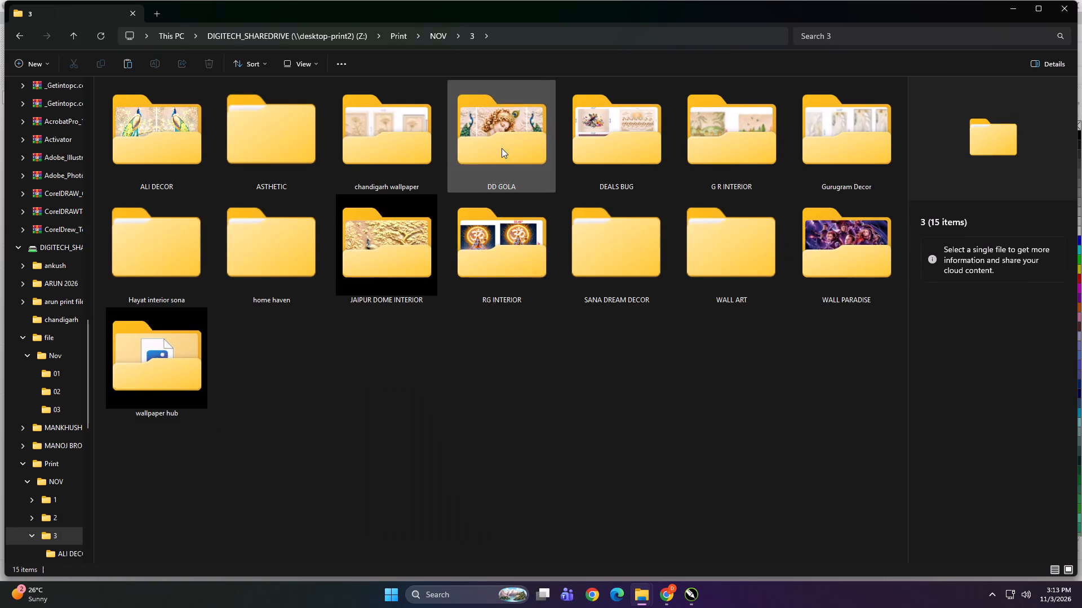
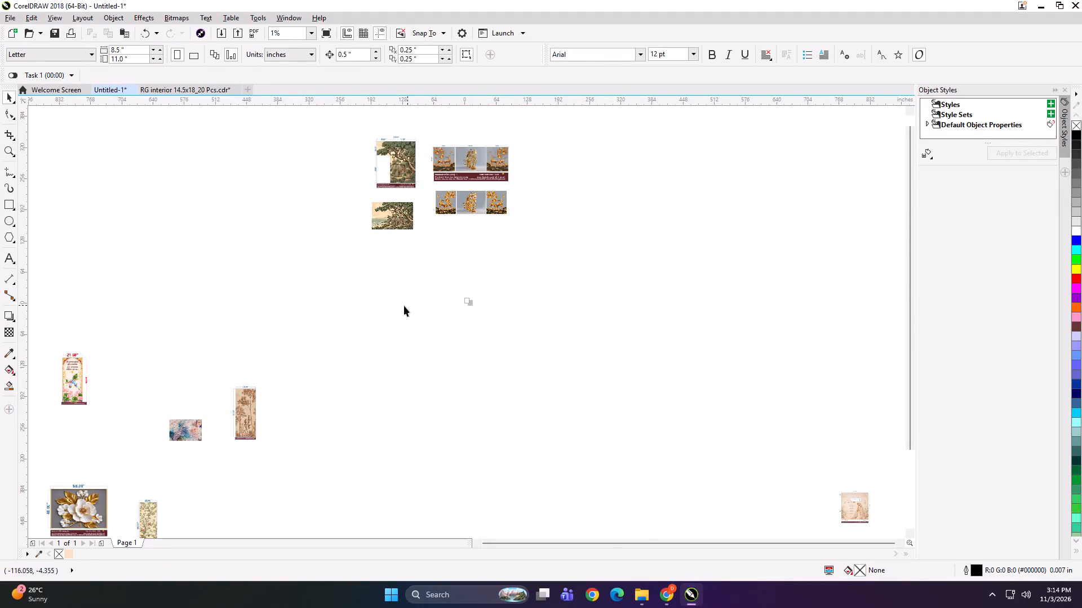
Move the elephant forest and golden tiger-and-deer layouts, with their source images, farther up and left on the drawing desktop.
{"action": "scroll", "coordinate": [377, 134], "scroll_direction": "up", "scroll_amount": 1}
{"action": "scroll", "coordinate": [233, 146], "scroll_direction": "up", "scroll_amount": 1}
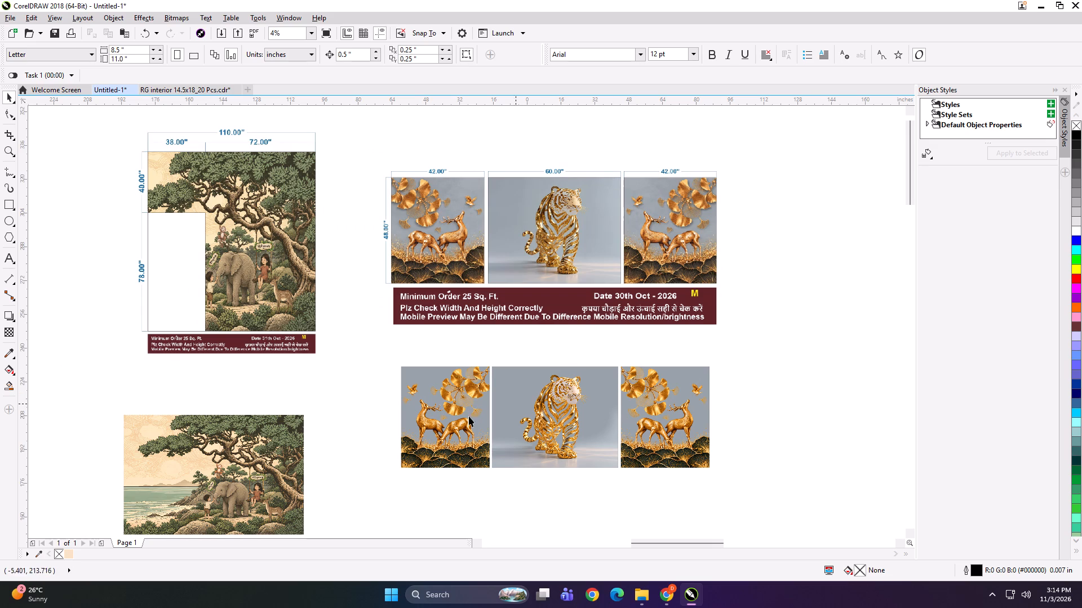
{"action": "scroll", "coordinate": [447, 343], "scroll_direction": "down", "scroll_amount": 3}
{"action": "scroll", "coordinate": [445, 258], "scroll_direction": "down", "scroll_amount": 2}
{"action": "left_click_drag", "start_coordinate": [322, 259], "coordinate": [569, 438]}
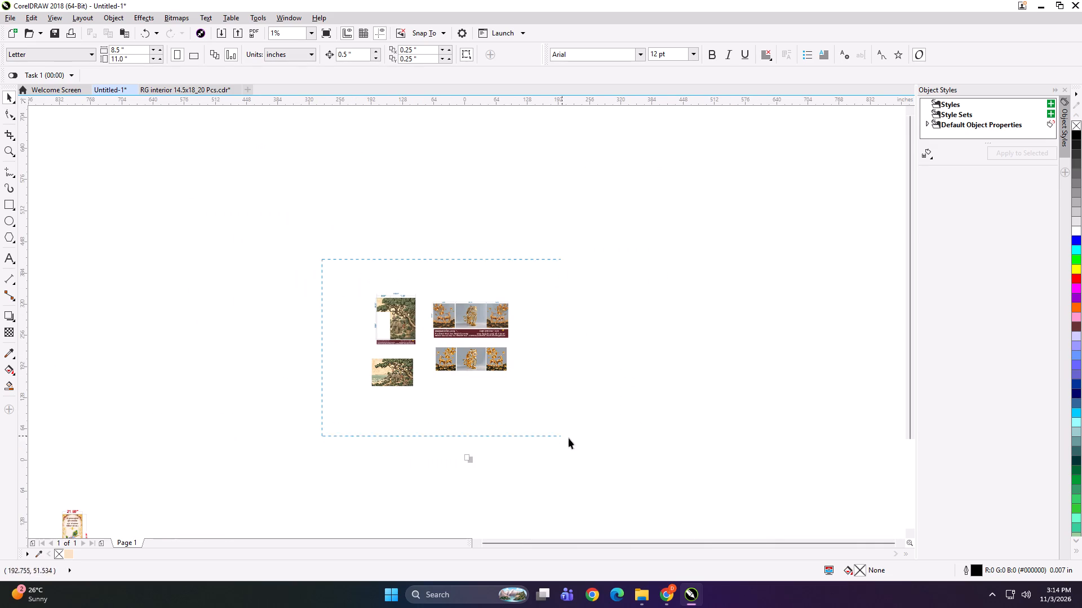
{"action": "left_click_drag", "start_coordinate": [569, 438], "coordinate": [570, 440]}
{"action": "left_click_drag", "start_coordinate": [383, 298], "coordinate": [185, 195]}
{"action": "left_click", "coordinate": [408, 292]}
{"action": "key", "text": "F4"}
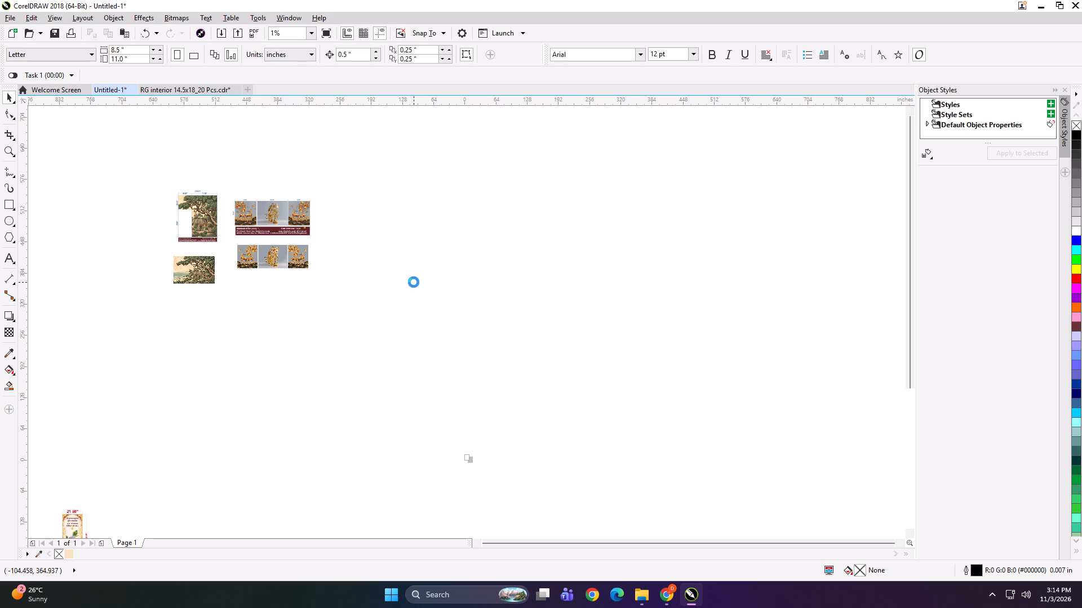
{"action": "left_click", "coordinate": [418, 284]}
Move the six scattered floral and botanical designs together into the space right of and below the tiger-and-deer layout.
{"action": "scroll", "coordinate": [562, 354], "scroll_direction": "down", "scroll_amount": 9}
{"action": "left_click_drag", "start_coordinate": [910, 292], "coordinate": [912, 454]}
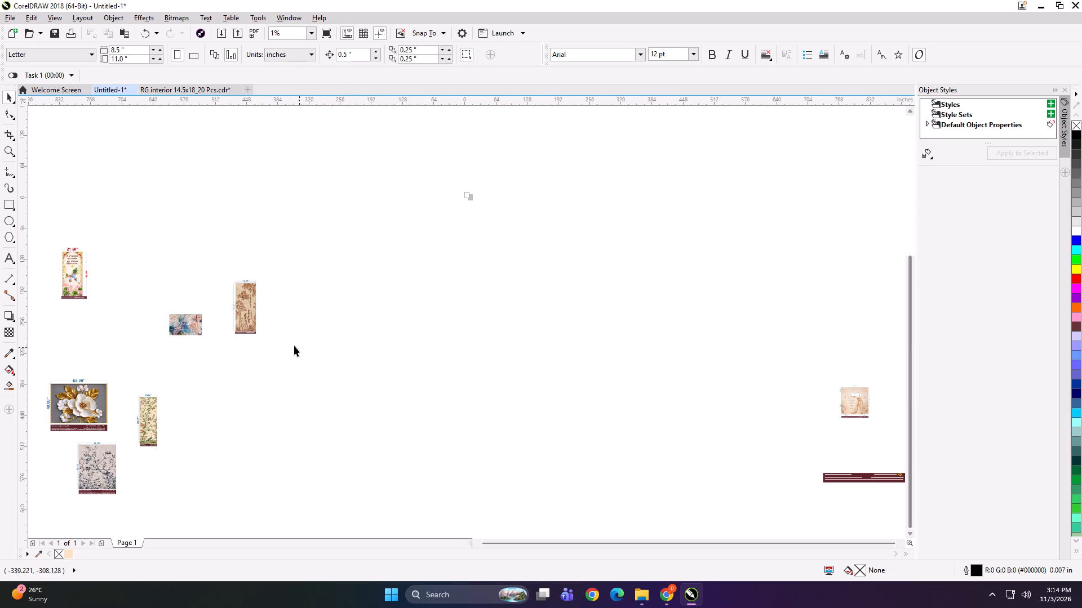
{"action": "left_click", "coordinate": [70, 263]}
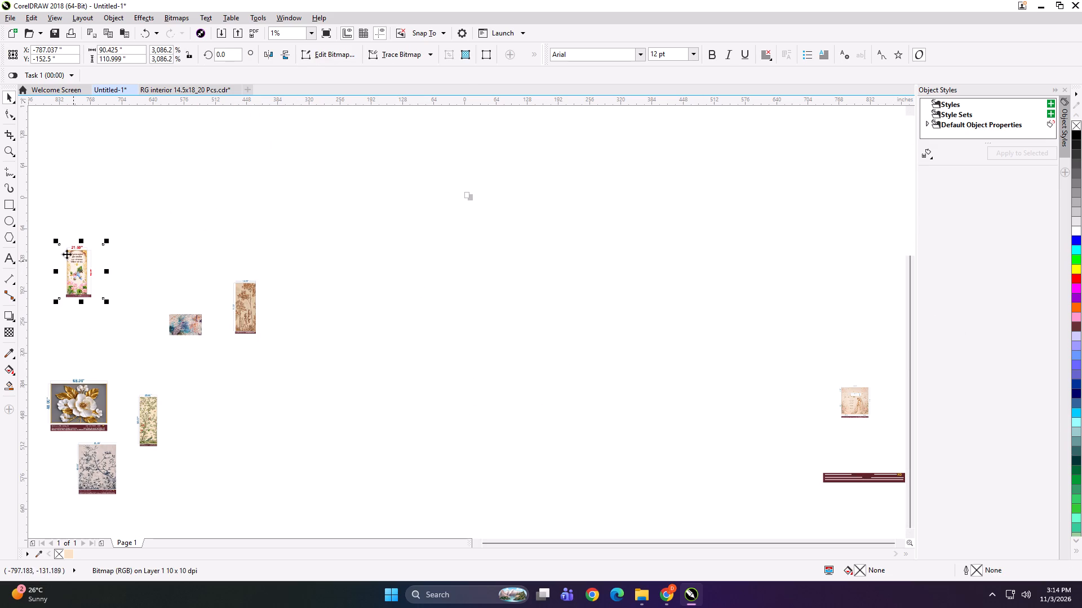
{"action": "left_click_drag", "start_coordinate": [43, 205], "coordinate": [356, 513]}
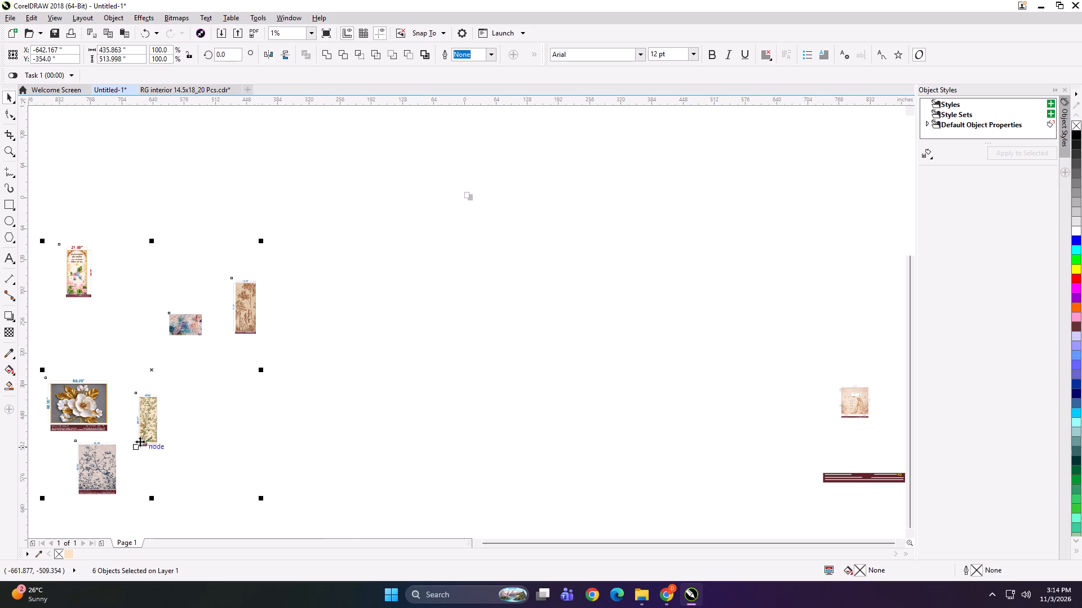
{"action": "left_click_drag", "start_coordinate": [83, 403], "coordinate": [267, 225]}
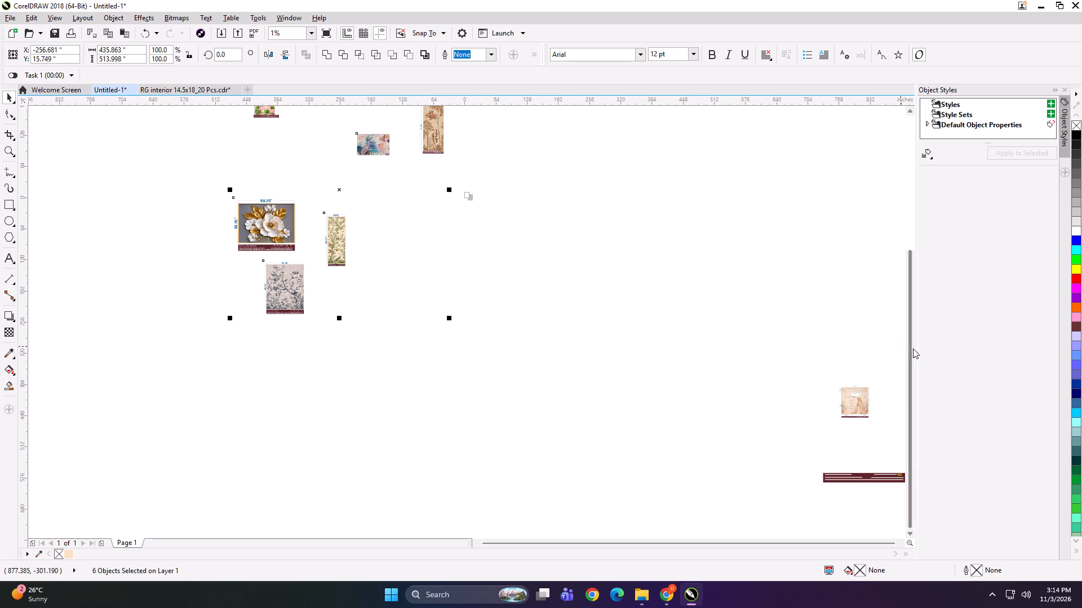
{"action": "left_click_drag", "start_coordinate": [906, 349], "coordinate": [898, 202]}
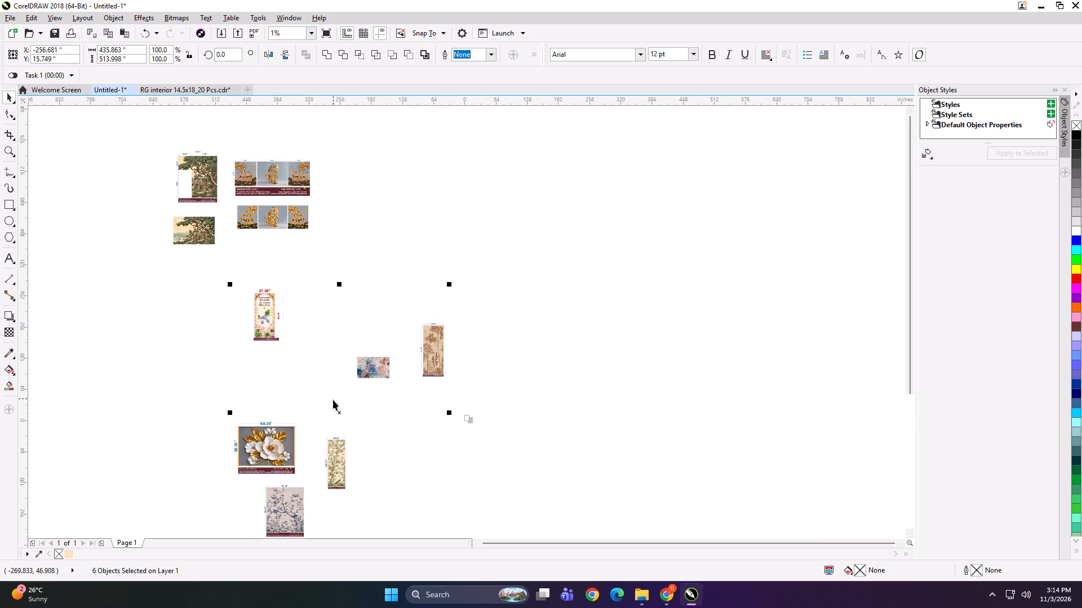
{"action": "left_click_drag", "start_coordinate": [338, 410], "coordinate": [475, 246]}
{"action": "left_click", "coordinate": [665, 318]}
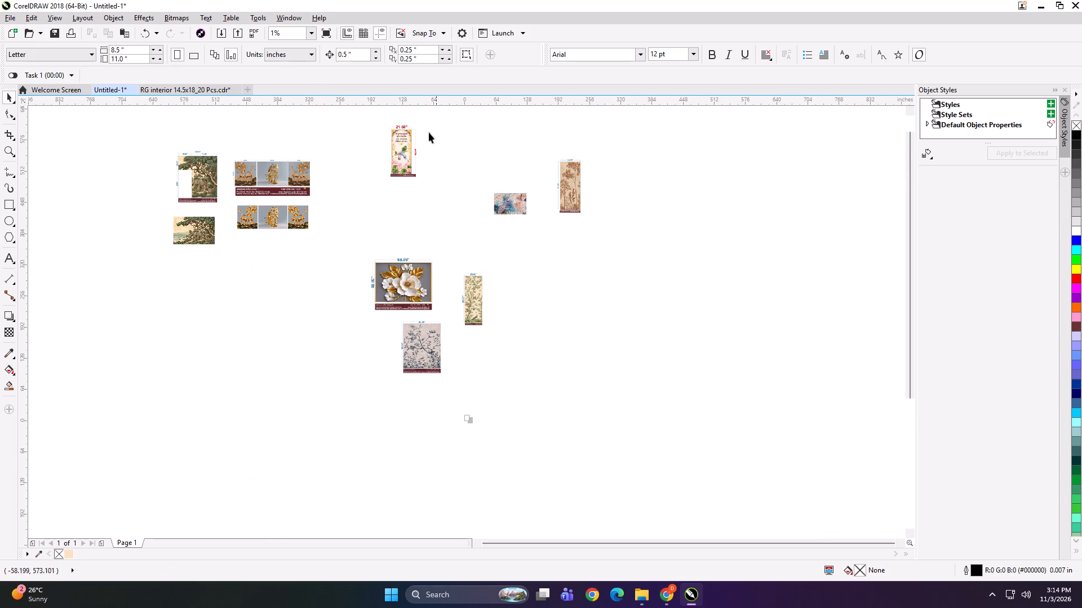
Delete the tall arched floral panel and the small blue-and-pink floral image from the moved designs.
{"action": "left_click_drag", "start_coordinate": [408, 136], "coordinate": [410, 173]}
{"action": "left_click", "coordinate": [412, 176]}
{"action": "key", "text": "Delete"}
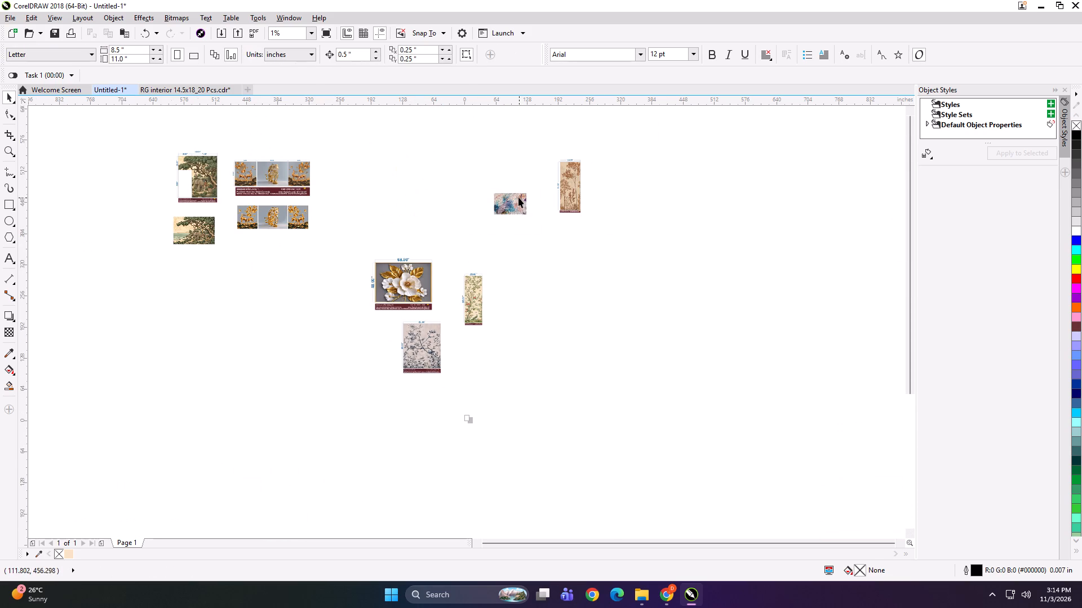
{"action": "scroll", "coordinate": [518, 197], "scroll_direction": "up", "scroll_amount": 2}
{"action": "left_click", "coordinate": [512, 214]}
{"action": "key", "text": "Delete"}
Place the brown tree panel and the green peacock panel side by side, above and right of the white flower design.
{"action": "scroll", "coordinate": [539, 206], "scroll_direction": "down", "scroll_amount": 1}
{"action": "left_click_drag", "start_coordinate": [635, 161], "coordinate": [592, 262]}
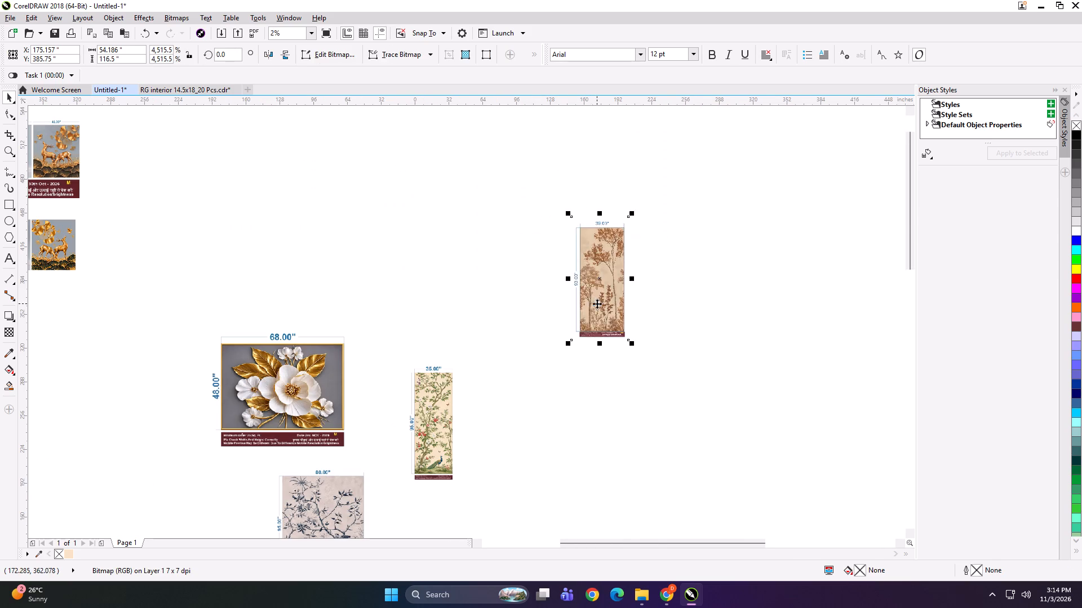
{"action": "scroll", "coordinate": [598, 308], "scroll_direction": "up", "scroll_amount": 2}
{"action": "scroll", "coordinate": [596, 282], "scroll_direction": "down", "scroll_amount": 2}
{"action": "left_click_drag", "start_coordinate": [608, 258], "coordinate": [608, 252]}
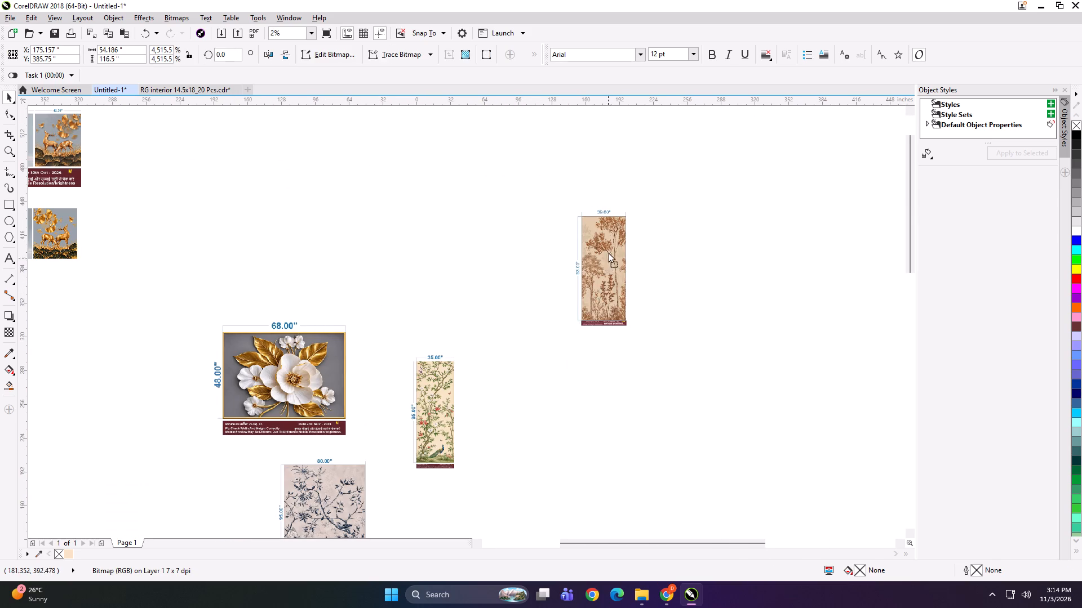
{"action": "left_click_drag", "start_coordinate": [608, 252], "coordinate": [525, 237]}
{"action": "scroll", "coordinate": [438, 449], "scroll_direction": "up", "scroll_amount": 2}
{"action": "scroll", "coordinate": [447, 424], "scroll_direction": "down", "scroll_amount": 2}
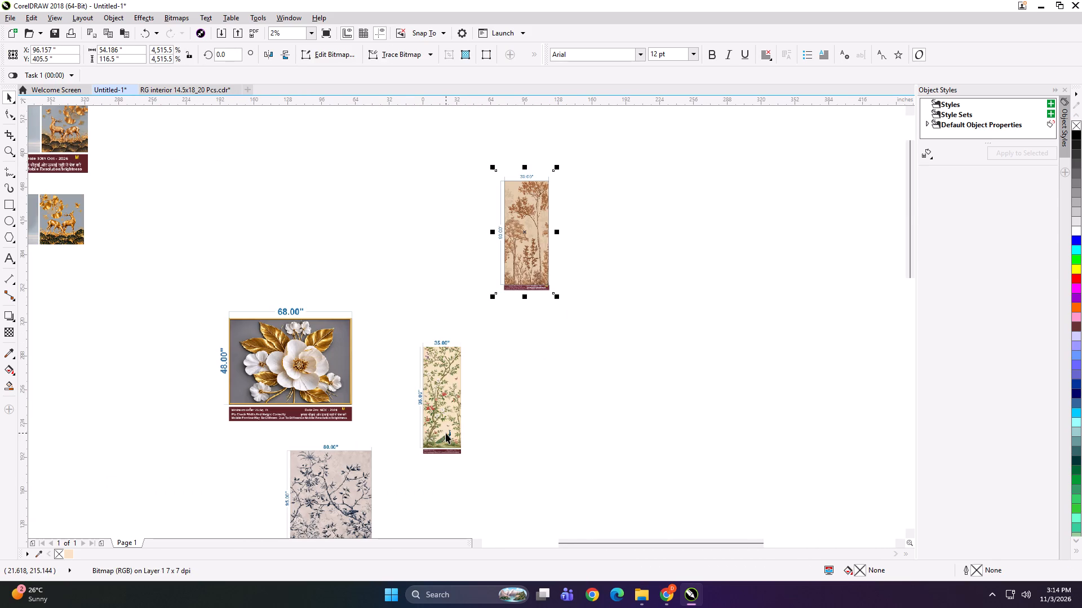
{"action": "left_click_drag", "start_coordinate": [444, 390], "coordinate": [447, 289]}
{"action": "left_click_drag", "start_coordinate": [444, 253], "coordinate": [448, 202]}
{"action": "left_click", "coordinate": [541, 452]}
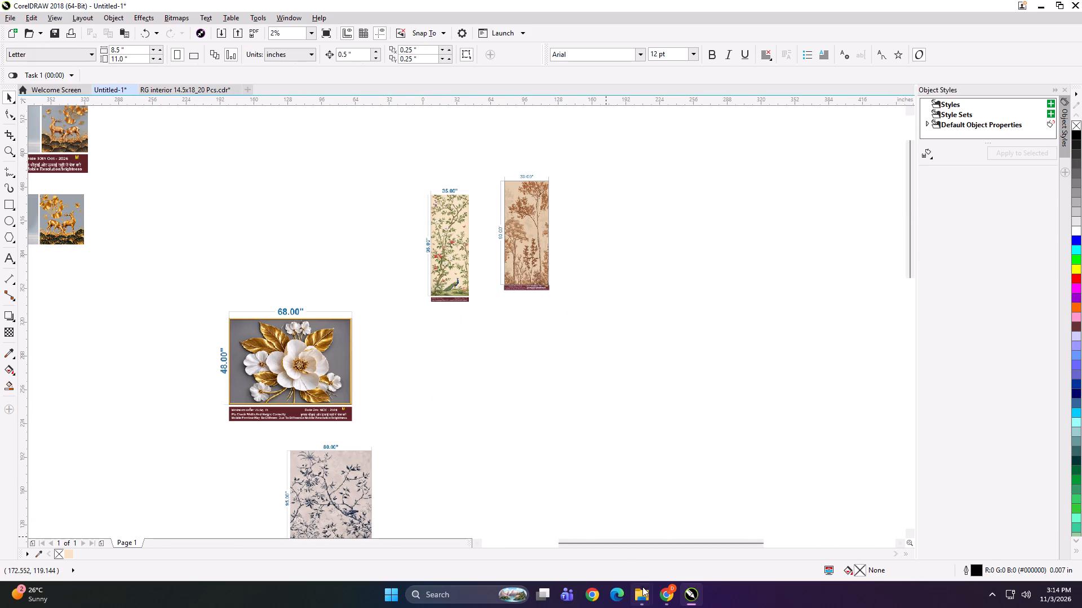
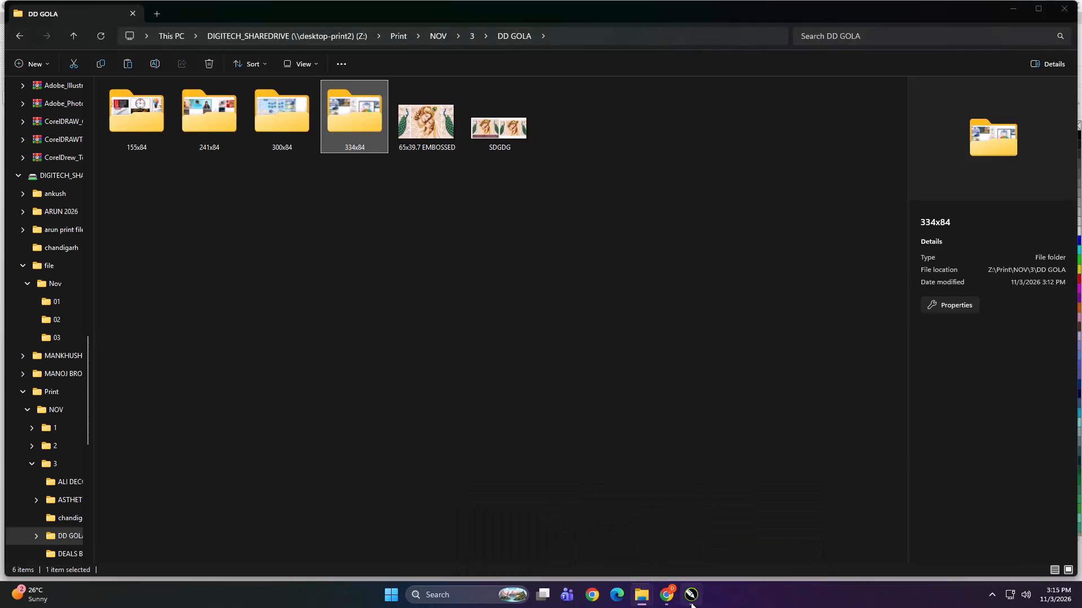
Move the white flower design with golden leaves to the right, just below the brown tree panel.
{"action": "scroll", "coordinate": [623, 320], "scroll_direction": "down", "scroll_amount": 6}
{"action": "left_click", "coordinate": [667, 336]}
{"action": "key", "text": "F4"}
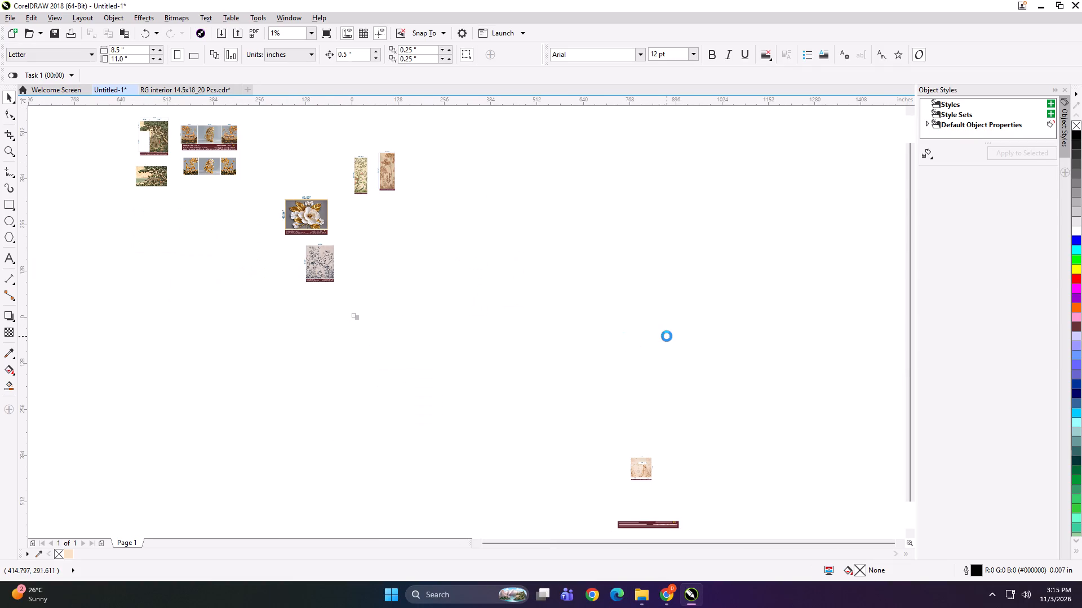
{"action": "left_click", "coordinate": [578, 333]}
{"action": "scroll", "coordinate": [139, 110], "scroll_direction": "up", "scroll_amount": 1}
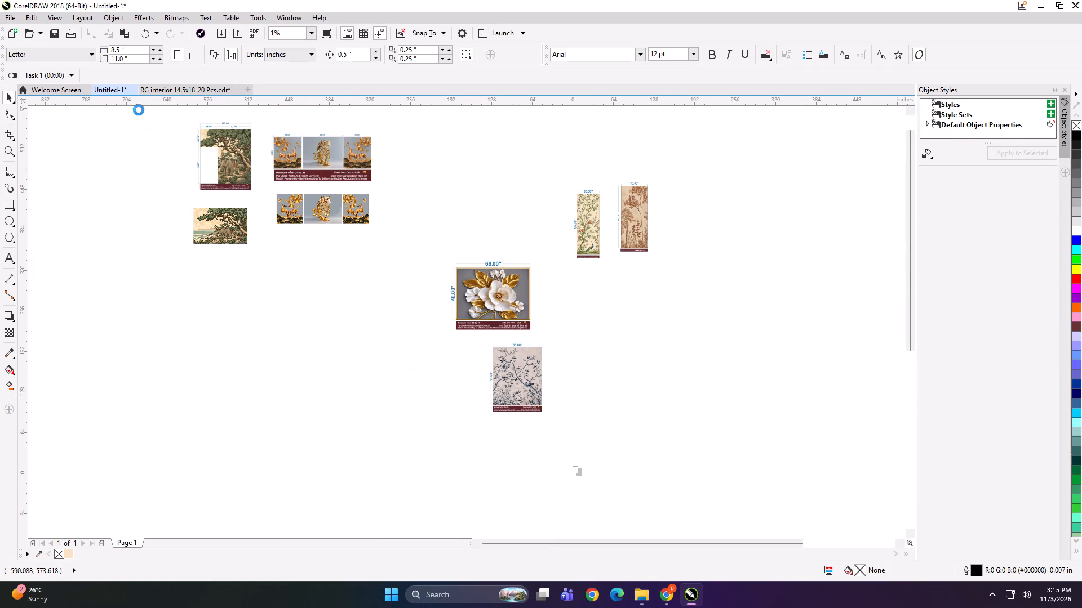
{"action": "left_click_drag", "start_coordinate": [467, 280], "coordinate": [645, 292]}
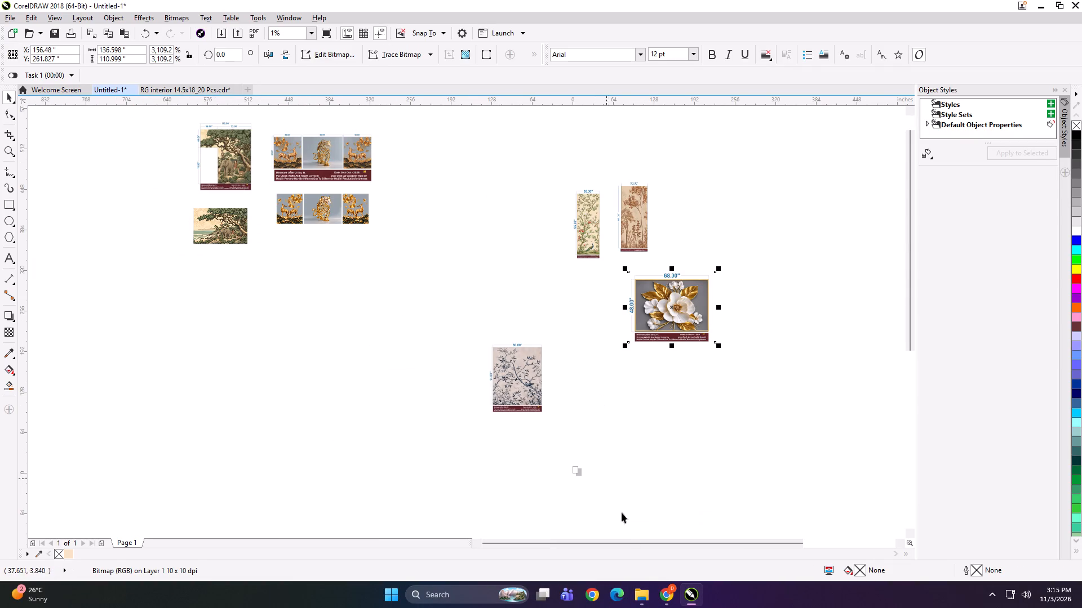
Switch to the File Explorer window with the CDR search results and open the Downloads folder at its newest files.
{"action": "left_click", "coordinate": [635, 606]}
{"action": "scroll", "coordinate": [75, 230], "scroll_direction": "up", "scroll_amount": 8}
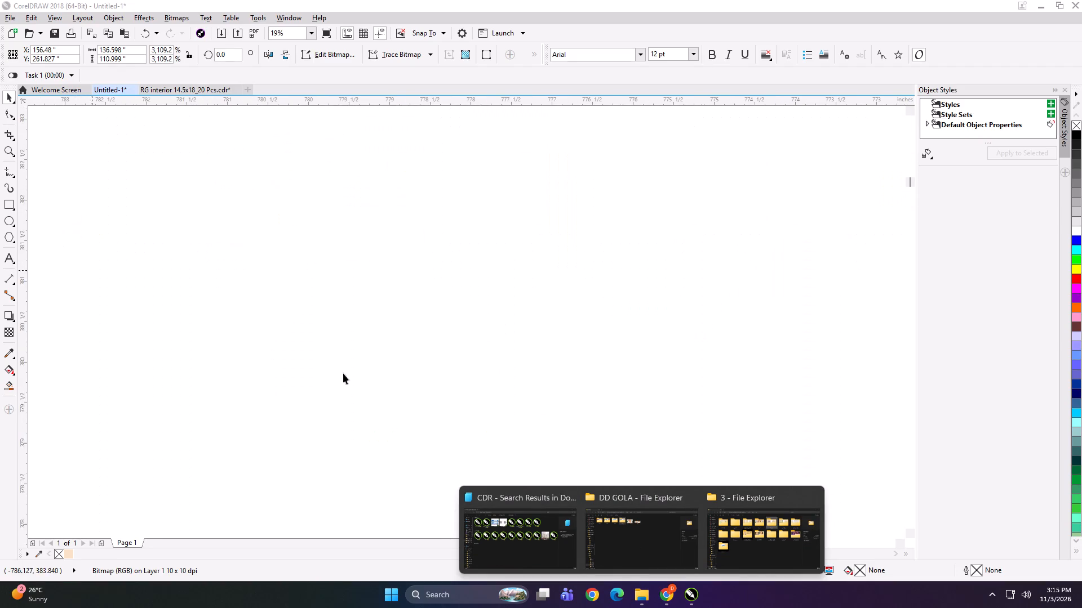
{"action": "left_click", "coordinate": [524, 512]}
{"action": "scroll", "coordinate": [40, 205], "scroll_direction": "up", "scroll_amount": 6}
{"action": "left_click", "coordinate": [40, 202]}
{"action": "scroll", "coordinate": [144, 193], "scroll_direction": "up", "scroll_amount": 2}
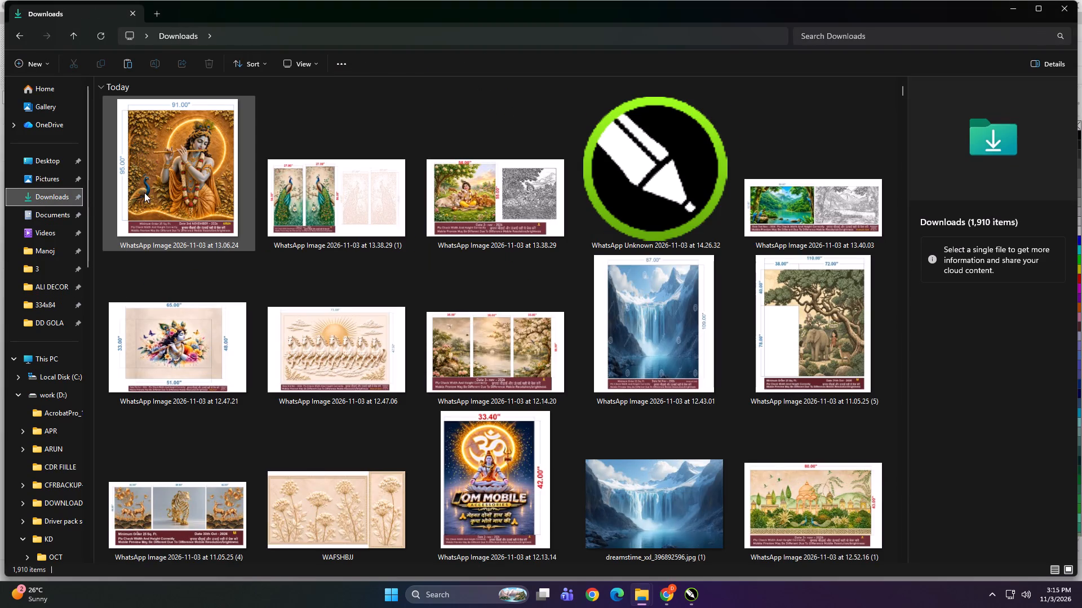
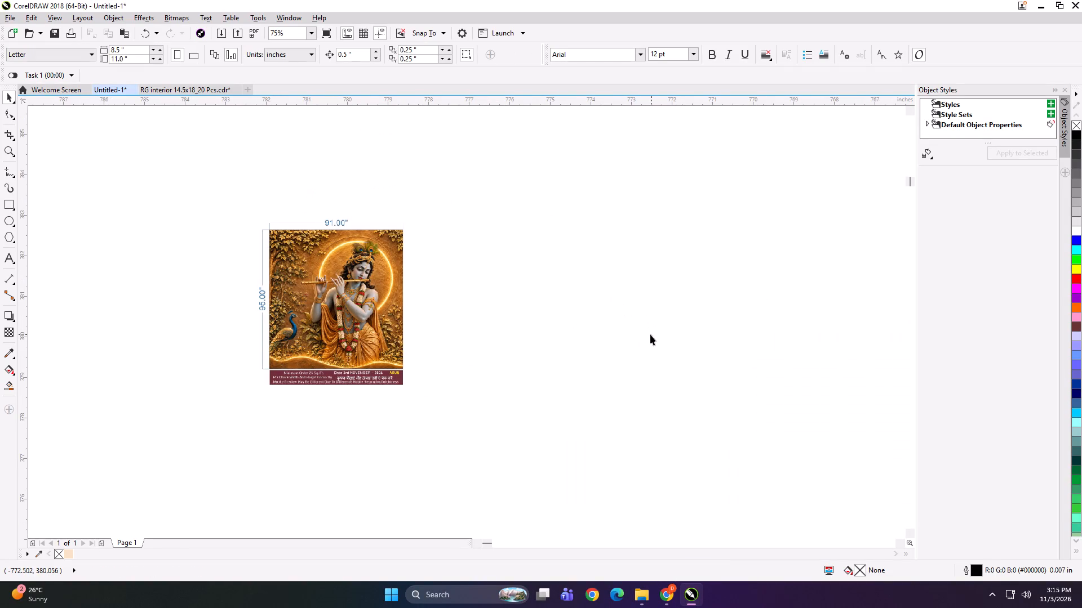
Switch to the DD GOLA File Explorer window and open the 3-11-25 folder inside ankush on DIGITECH_SHAREDRIVE (Z:).
{"action": "left_click", "coordinate": [642, 607]}
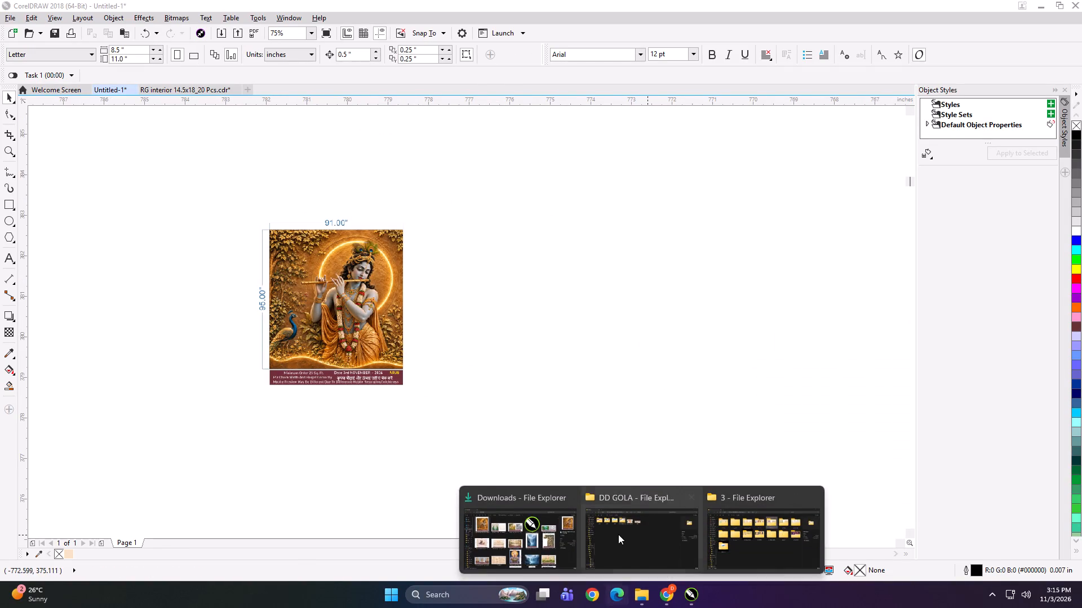
{"action": "left_click", "coordinate": [618, 532]}
{"action": "scroll", "coordinate": [99, 386], "scroll_direction": "up", "scroll_amount": 9}
{"action": "left_click", "coordinate": [62, 364]}
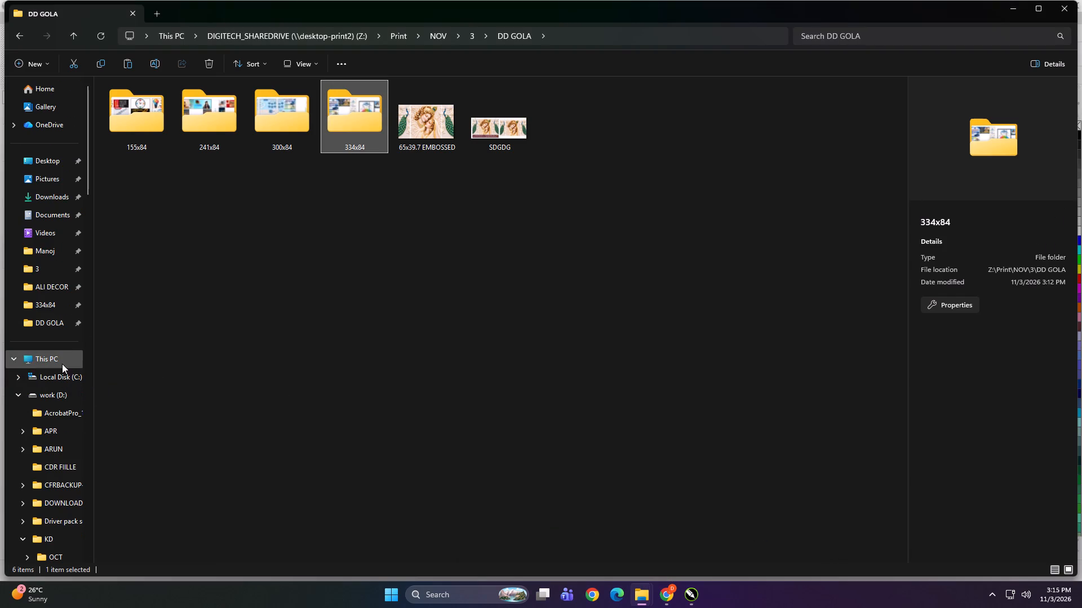
{"action": "double_click", "coordinate": [153, 269]}
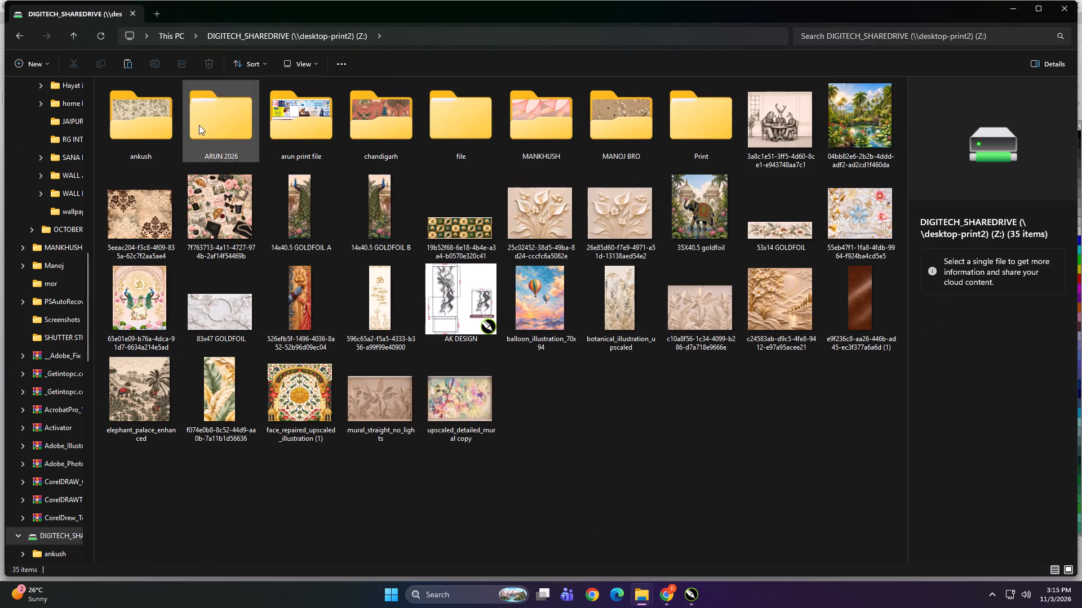
{"action": "double_click", "coordinate": [152, 122]}
{"action": "double_click", "coordinate": [375, 179]}
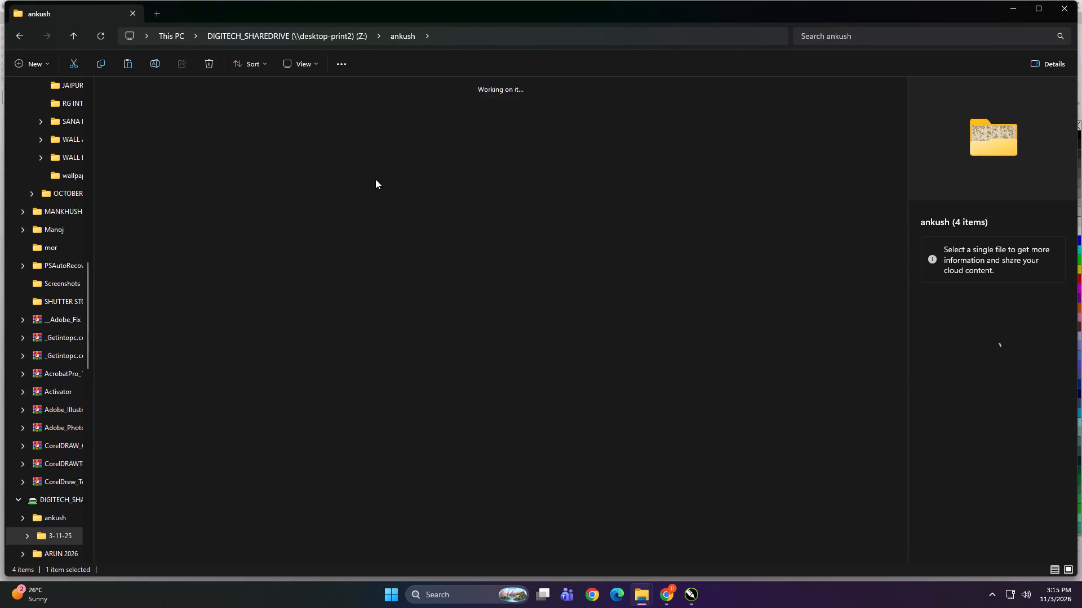
{"action": "scroll", "coordinate": [380, 368], "scroll_direction": "down", "scroll_amount": 2, "text": "ctrl"}
{"action": "scroll", "coordinate": [380, 368], "scroll_direction": "up", "scroll_amount": 1, "text": "ctrl"}
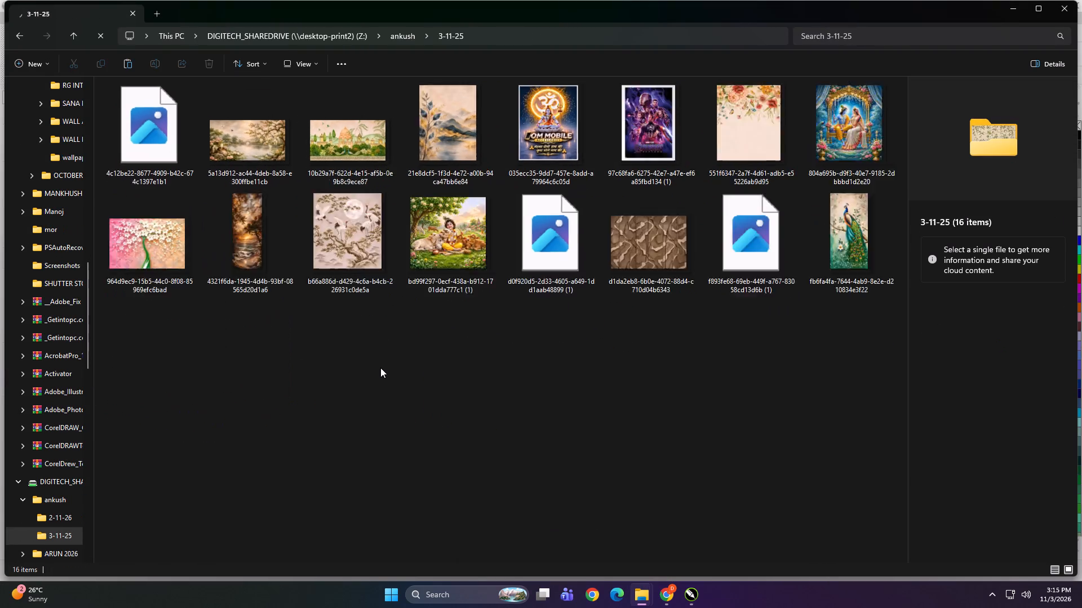
{"action": "scroll", "coordinate": [380, 368], "scroll_direction": "up", "scroll_amount": 2, "text": "ctrl"}
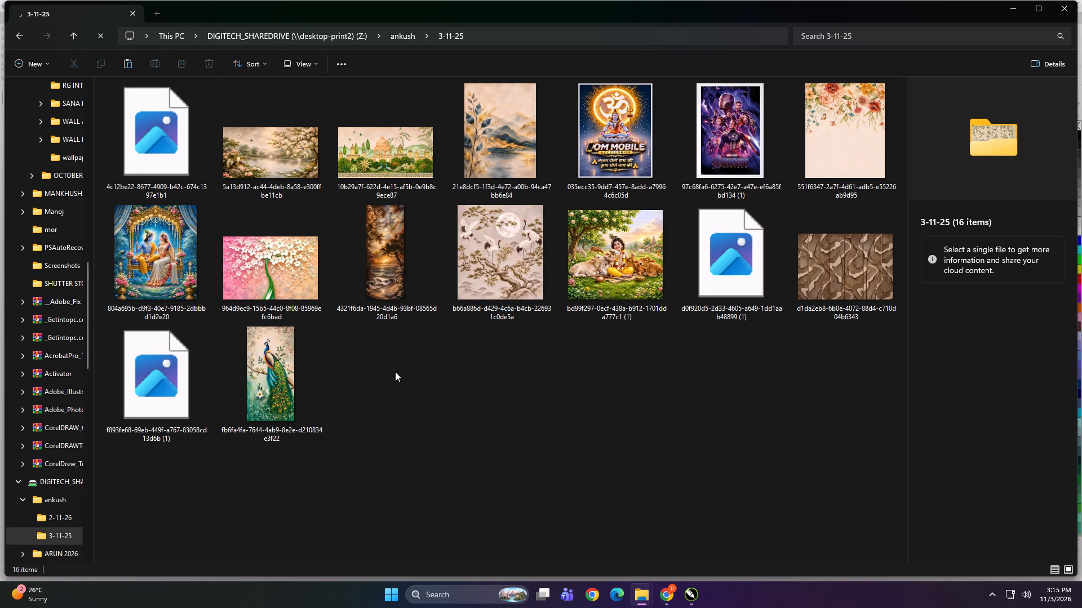
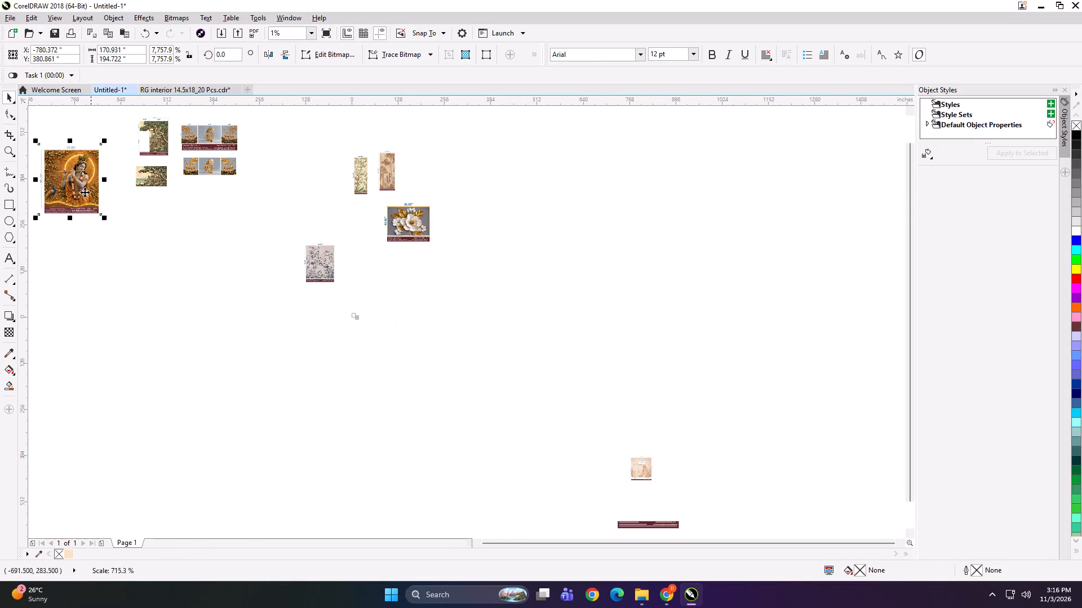
Move the Krishna flute wallpaper layout beside the 39 x 93 inch tree panel, away from the other layouts.
{"action": "left_click_drag", "start_coordinate": [82, 187], "coordinate": [488, 181]}
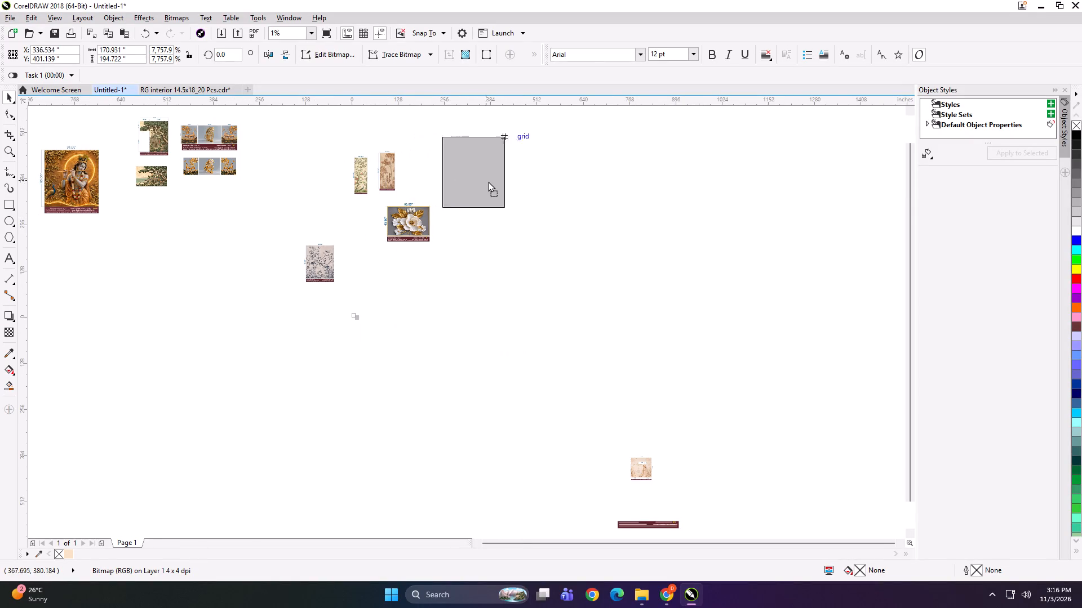
{"action": "left_click_drag", "start_coordinate": [488, 181], "coordinate": [487, 181]}
Move the 68 x 48 inch white-and-gold flower layout to the left of the 35 x 95 inch peacock panel.
{"action": "scroll", "coordinate": [434, 144], "scroll_direction": "up", "scroll_amount": 3}
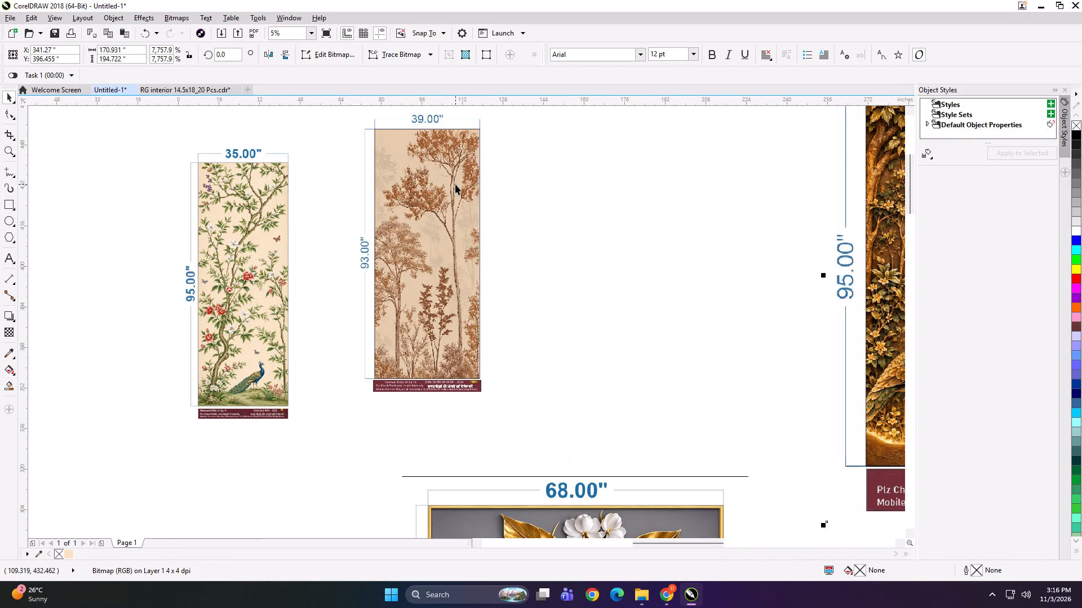
{"action": "scroll", "coordinate": [453, 214], "scroll_direction": "up", "scroll_amount": 1}
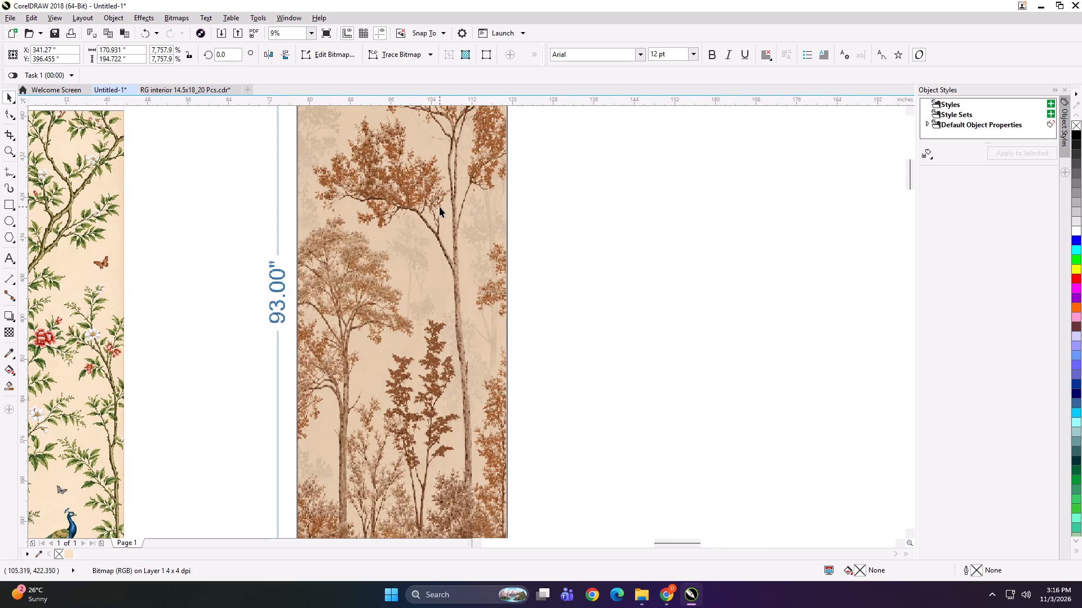
{"action": "scroll", "coordinate": [440, 208], "scroll_direction": "down", "scroll_amount": 1}
{"action": "scroll", "coordinate": [391, 251], "scroll_direction": "down", "scroll_amount": 1}
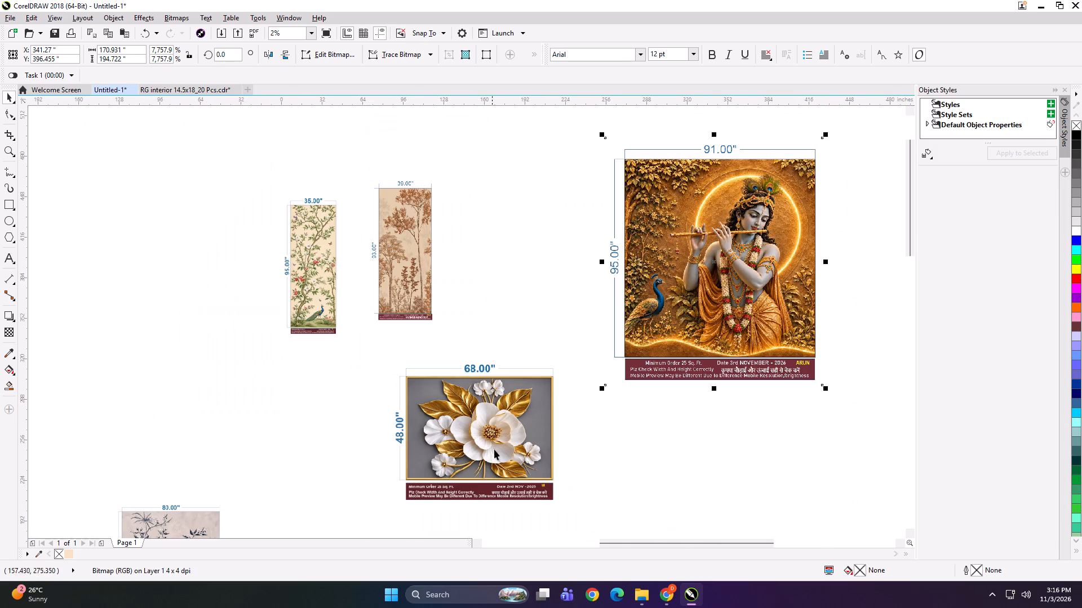
{"action": "left_click_drag", "start_coordinate": [501, 440], "coordinate": [203, 279]}
{"action": "scroll", "coordinate": [117, 294], "scroll_direction": "up", "scroll_amount": 1}
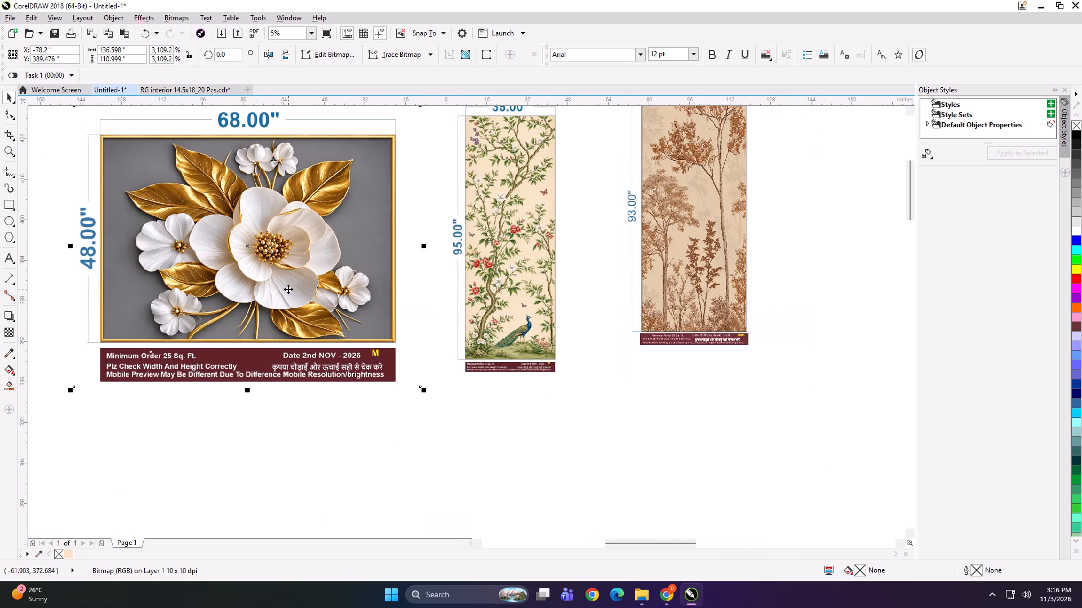
Switch to the print folder's File Explorer window and open file > Nov > 03 on DIGITECH_SHAREDRIVE (Z:) with enlarged thumbnails.
{"action": "left_click", "coordinate": [651, 591]}
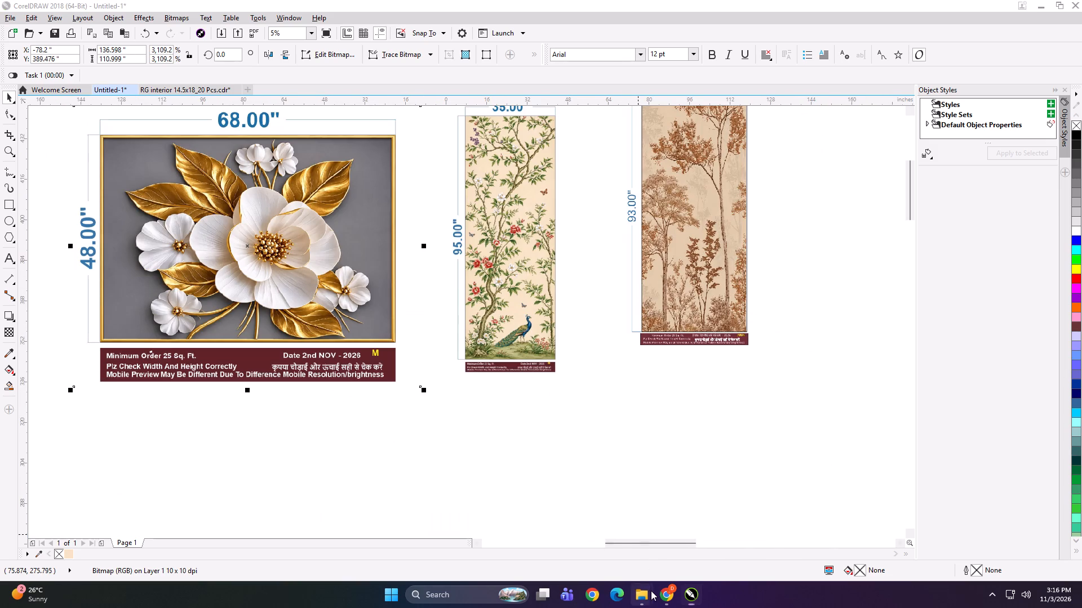
{"action": "left_click", "coordinate": [769, 524]}
{"action": "scroll", "coordinate": [21, 374], "scroll_direction": "up", "scroll_amount": 5}
{"action": "left_click", "coordinate": [50, 370]}
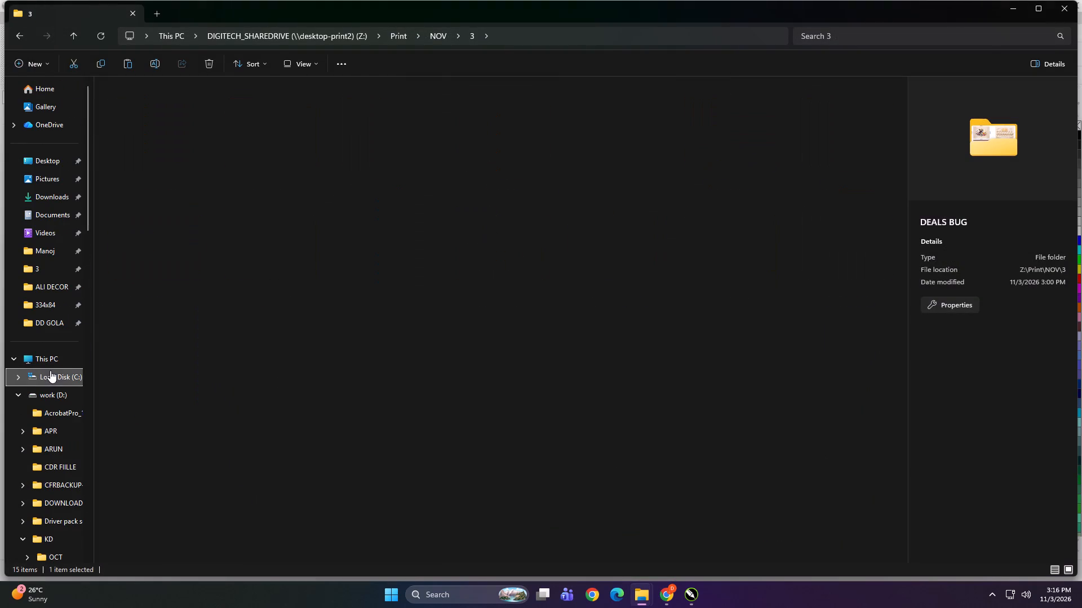
{"action": "left_click", "coordinate": [66, 356]}
{"action": "double_click", "coordinate": [138, 281]}
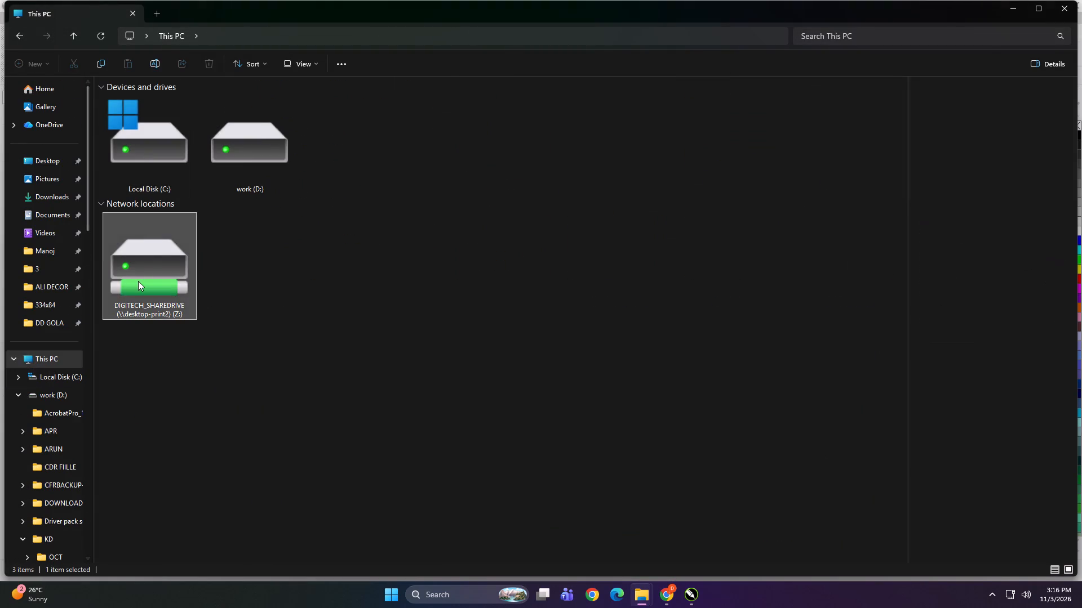
{"action": "double_click", "coordinate": [475, 119]}
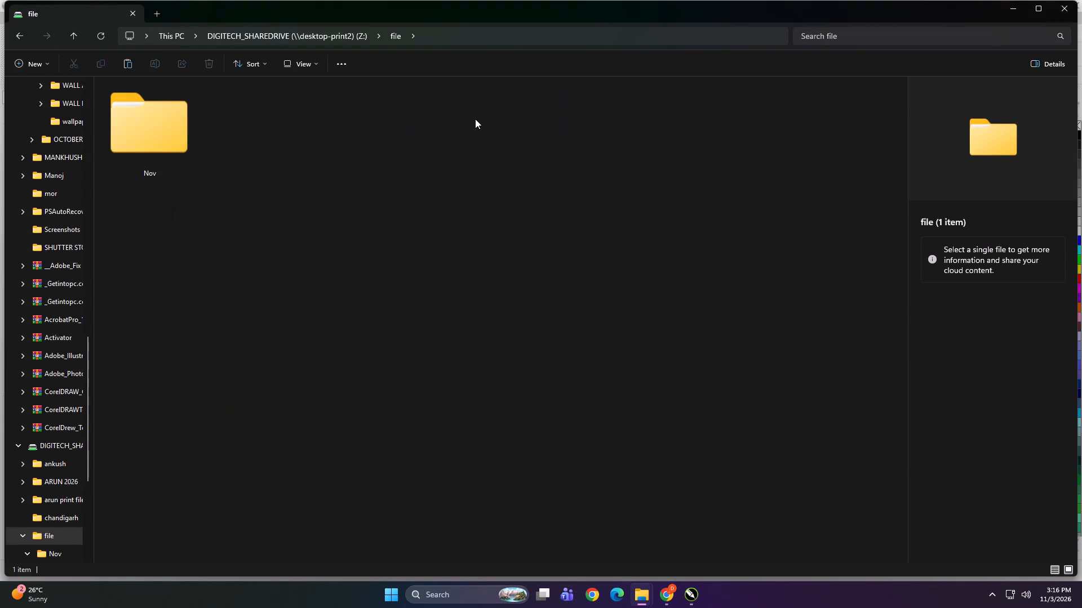
{"action": "double_click", "coordinate": [176, 142]}
{"action": "double_click", "coordinate": [456, 124]}
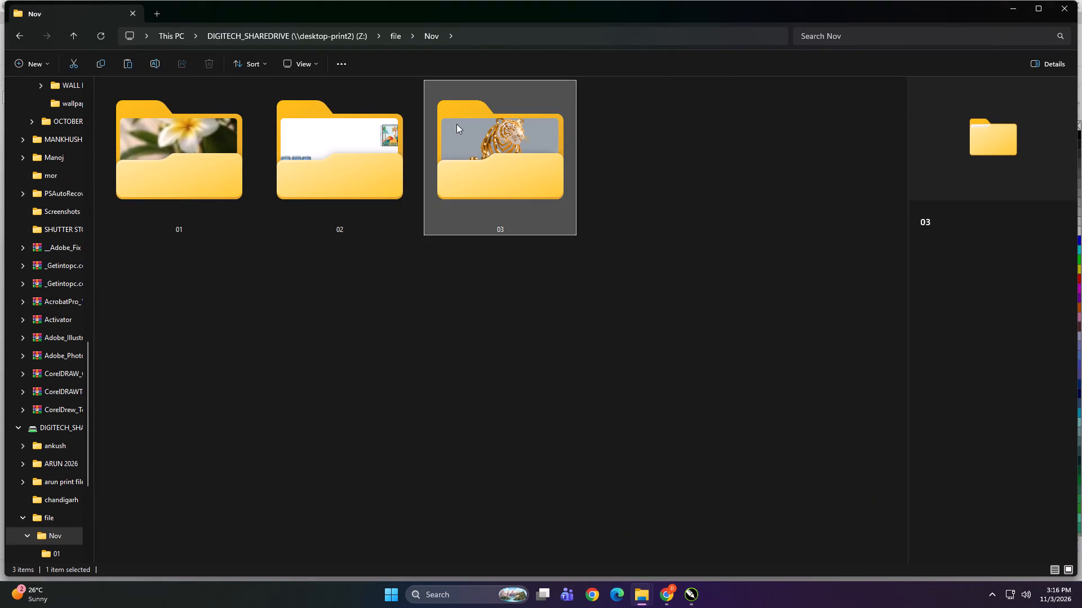
{"action": "scroll", "coordinate": [285, 223], "scroll_direction": "down", "scroll_amount": 4, "text": "ctrl"}
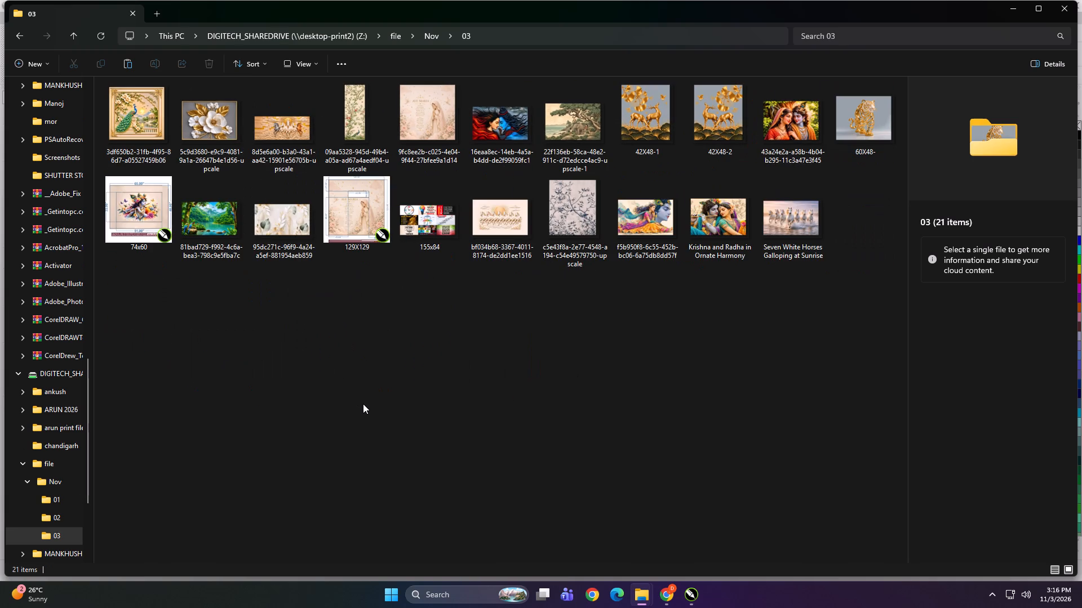
{"action": "left_click", "coordinate": [363, 404]}
{"action": "scroll", "coordinate": [361, 401], "scroll_direction": "up", "scroll_amount": 4, "text": "ctrl"}
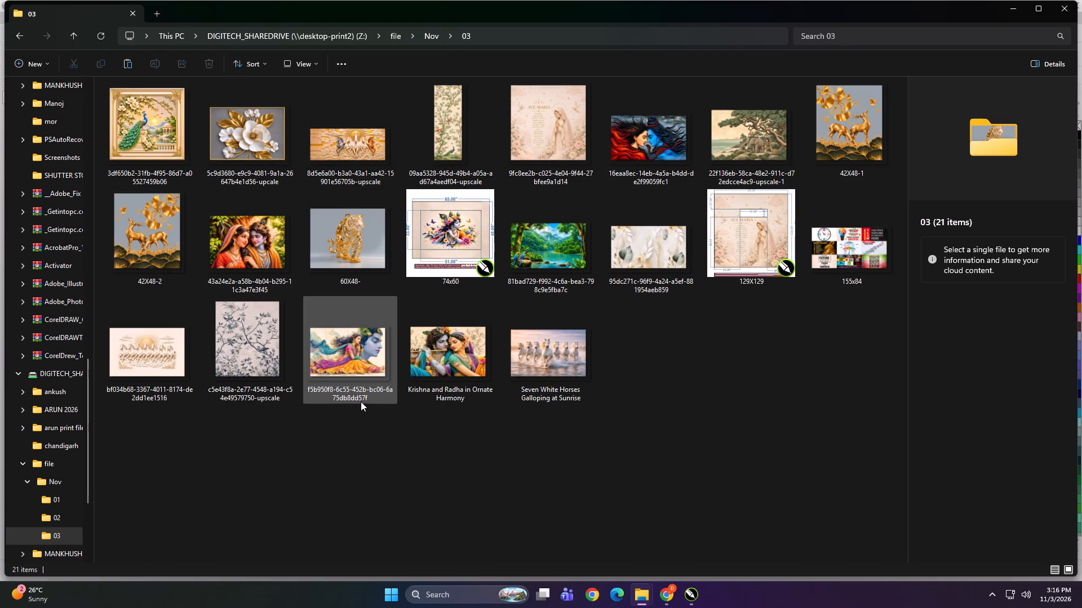
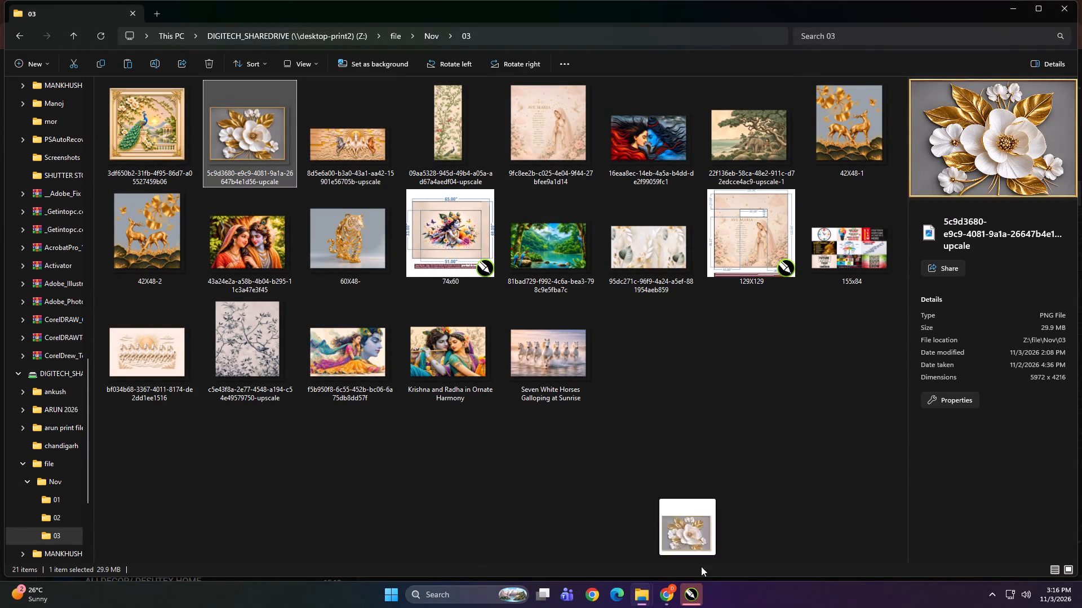
Import the white-and-gold flower source image from the 03 folder and place it below the 68 x 48 inch flower layout.
{"action": "left_click_drag", "start_coordinate": [701, 566], "coordinate": [574, 427]}
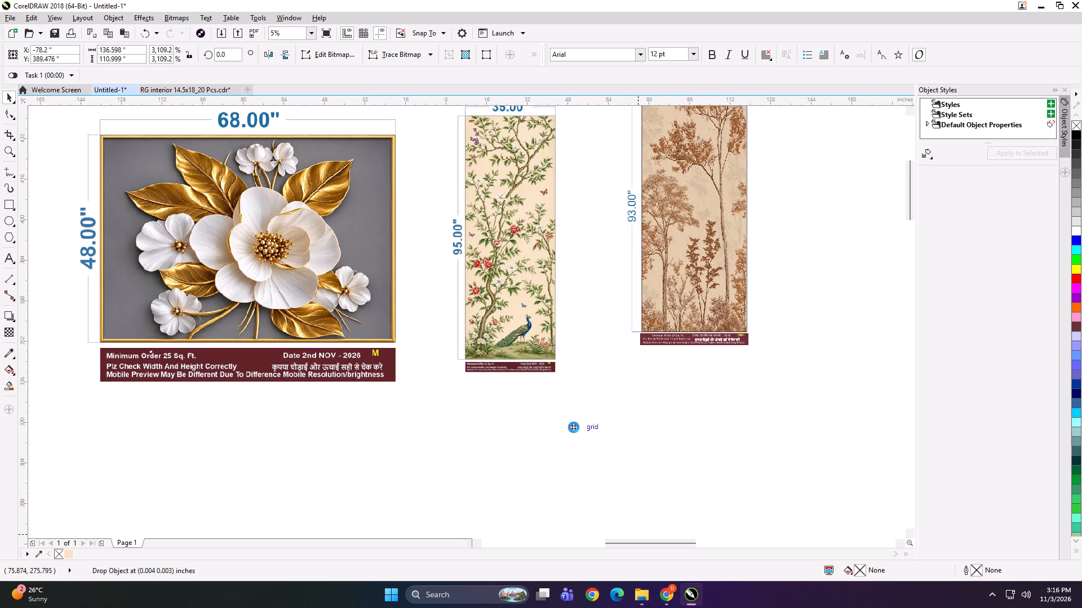
{"action": "scroll", "coordinate": [629, 334], "scroll_direction": "down", "scroll_amount": 1}
{"action": "left_click_drag", "start_coordinate": [602, 394], "coordinate": [436, 423]}
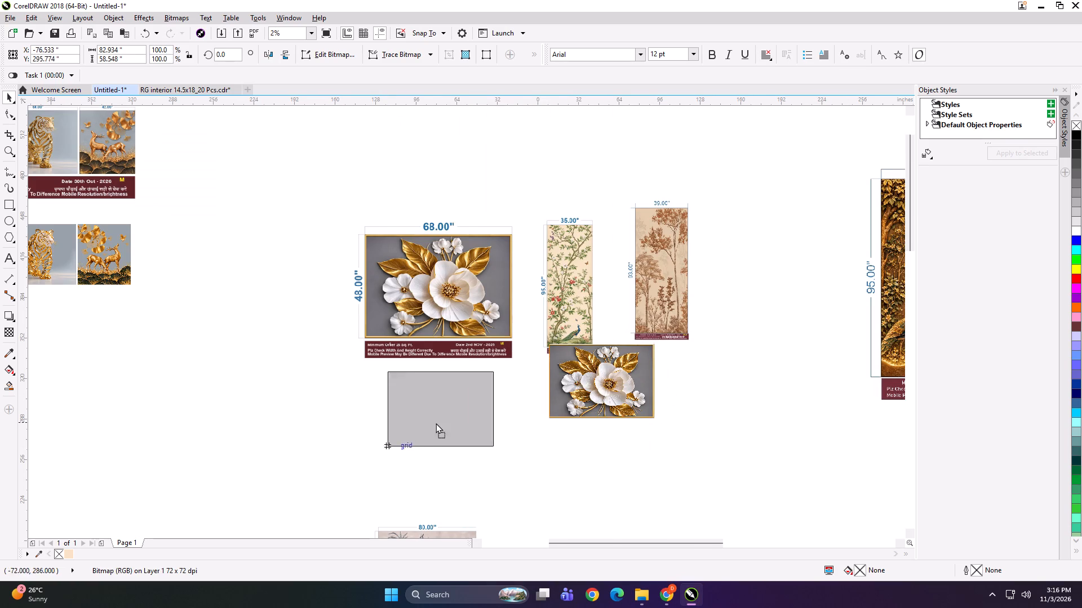
{"action": "left_click_drag", "start_coordinate": [436, 423], "coordinate": [411, 433]}
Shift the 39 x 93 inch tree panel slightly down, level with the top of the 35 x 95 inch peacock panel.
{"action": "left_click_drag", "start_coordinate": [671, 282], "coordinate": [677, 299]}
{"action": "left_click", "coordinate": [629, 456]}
Import the tall peacock floral source image from the 03 folder and place it below the 35 x 95 inch peacock panel.
{"action": "left_click", "coordinate": [640, 587]}
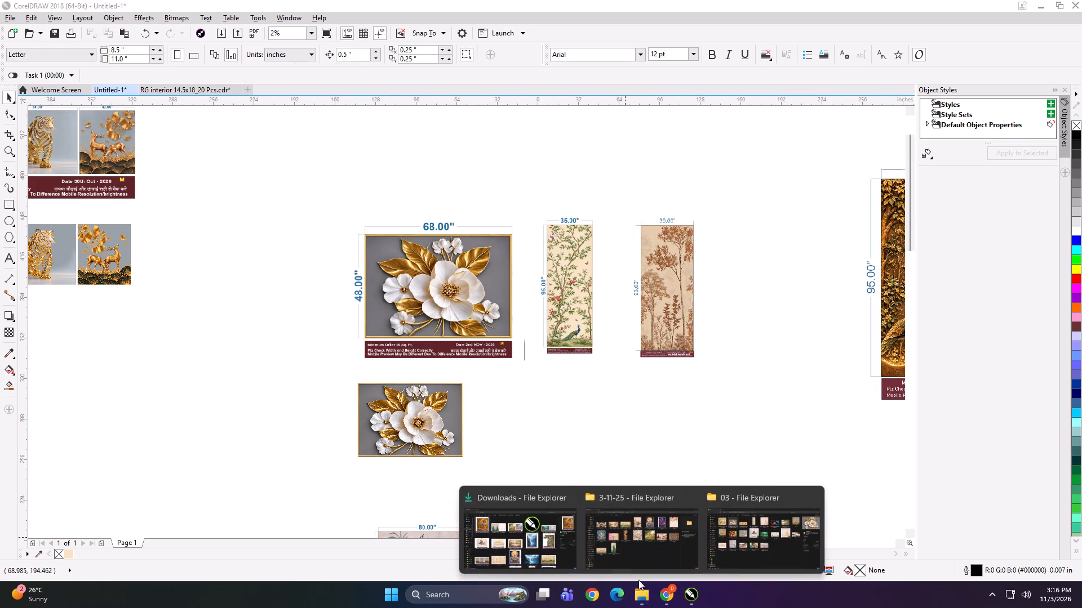
{"action": "left_click", "coordinate": [752, 520]}
{"action": "left_click", "coordinate": [437, 156]}
{"action": "left_click_drag", "start_coordinate": [448, 93], "coordinate": [685, 558]}
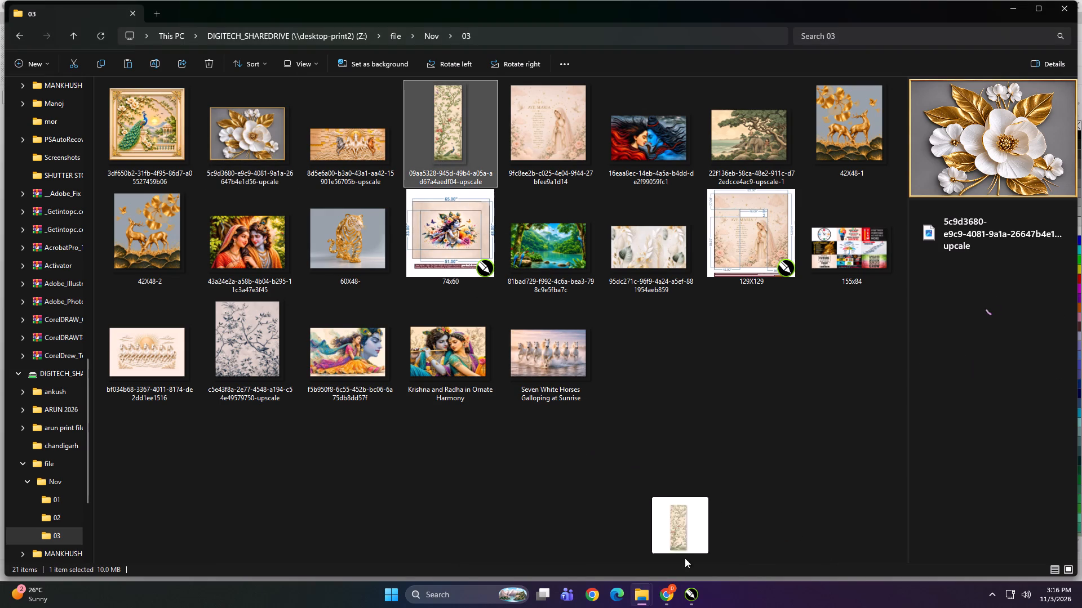
{"action": "left_click_drag", "start_coordinate": [685, 558], "coordinate": [577, 432]}
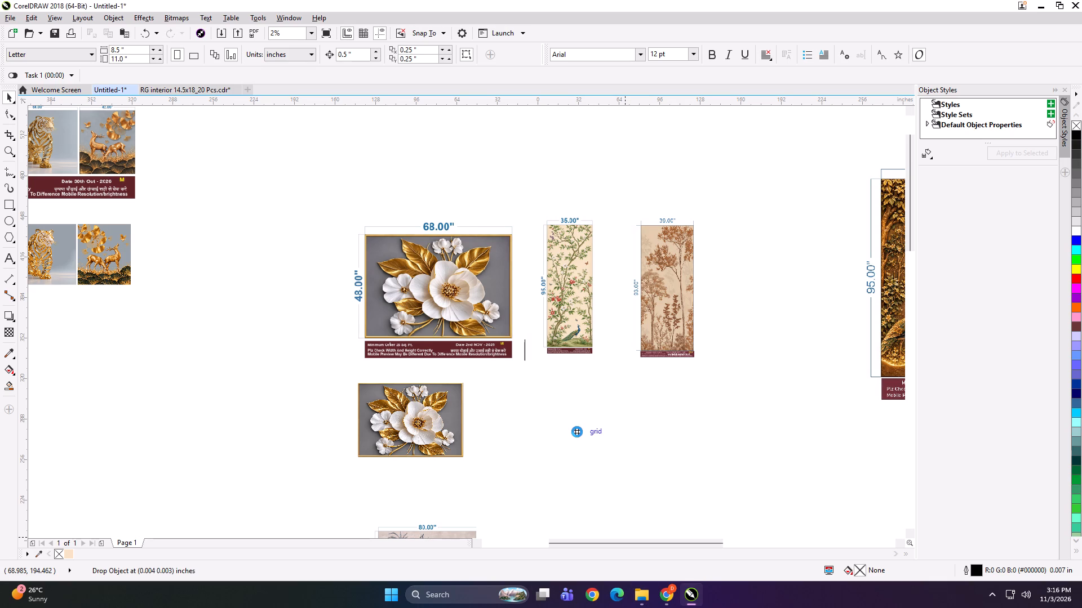
{"action": "left_click_drag", "start_coordinate": [577, 432], "coordinate": [562, 417]}
{"action": "left_click", "coordinate": [643, 458]}
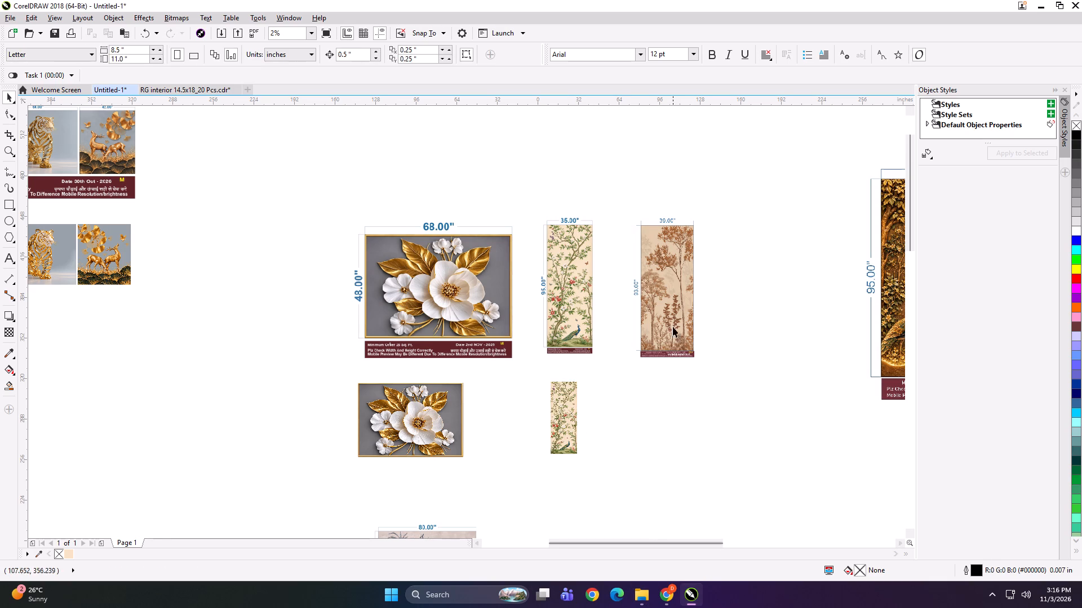
Move the 39 x 93 inch tree panel away from the peacock panel to the empty area above the Krishna flute layout.
{"action": "left_click_drag", "start_coordinate": [673, 327], "coordinate": [720, 278]}
{"action": "scroll", "coordinate": [669, 364], "scroll_direction": "down", "scroll_amount": 1}
{"action": "left_click_drag", "start_coordinate": [577, 298], "coordinate": [609, 231]}
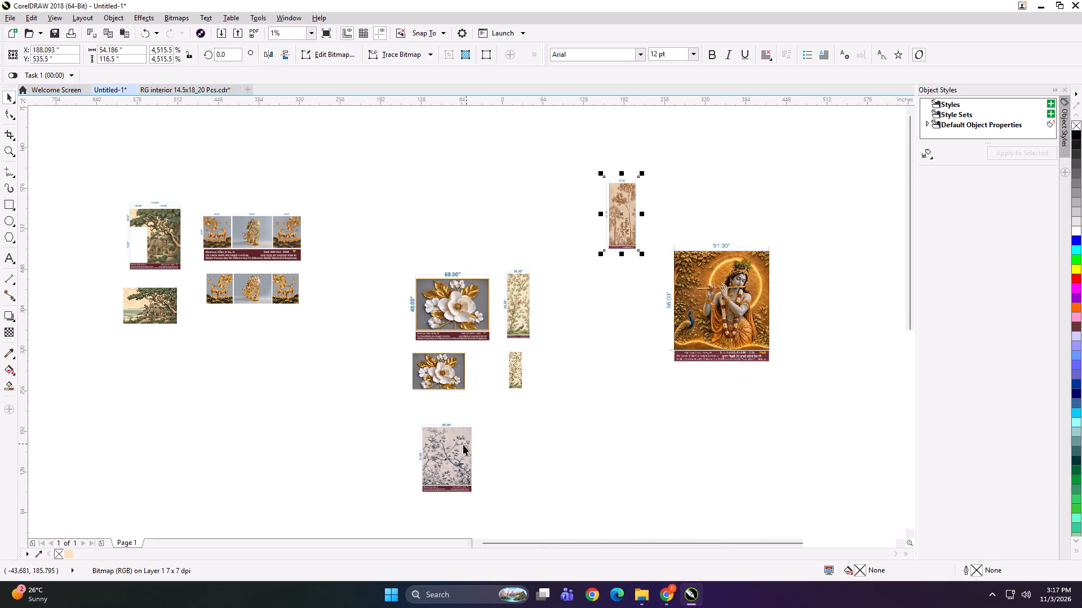
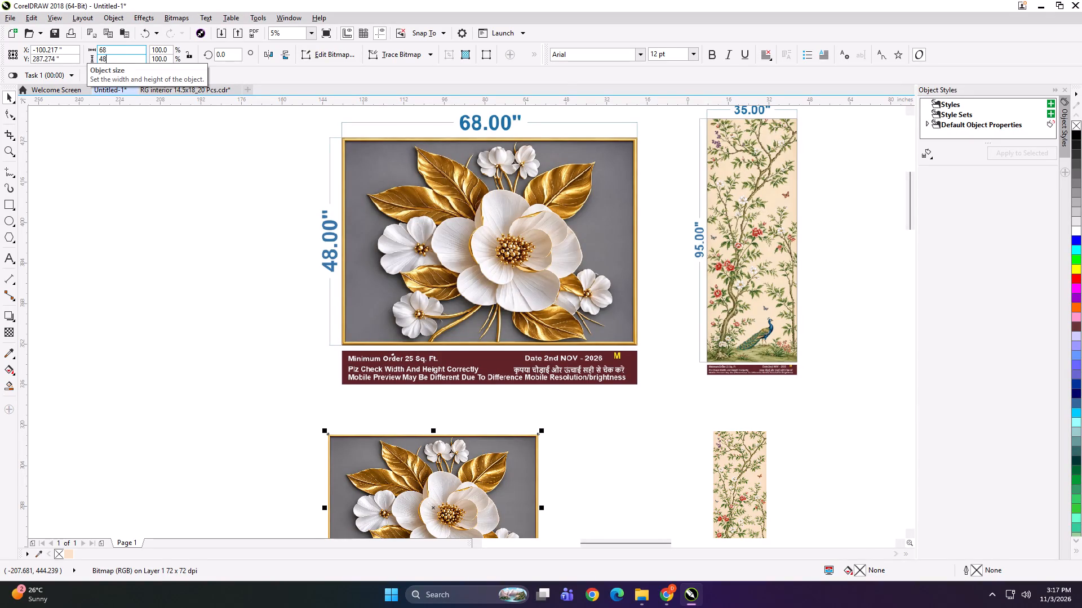
Set the flower source image to 68 x 48 inches and group it with a matching rectangle.
{"action": "key", "text": "Return"}
{"action": "double_click", "coordinate": [7, 200], "text": "shift"}
{"action": "key", "text": "shift+space"}
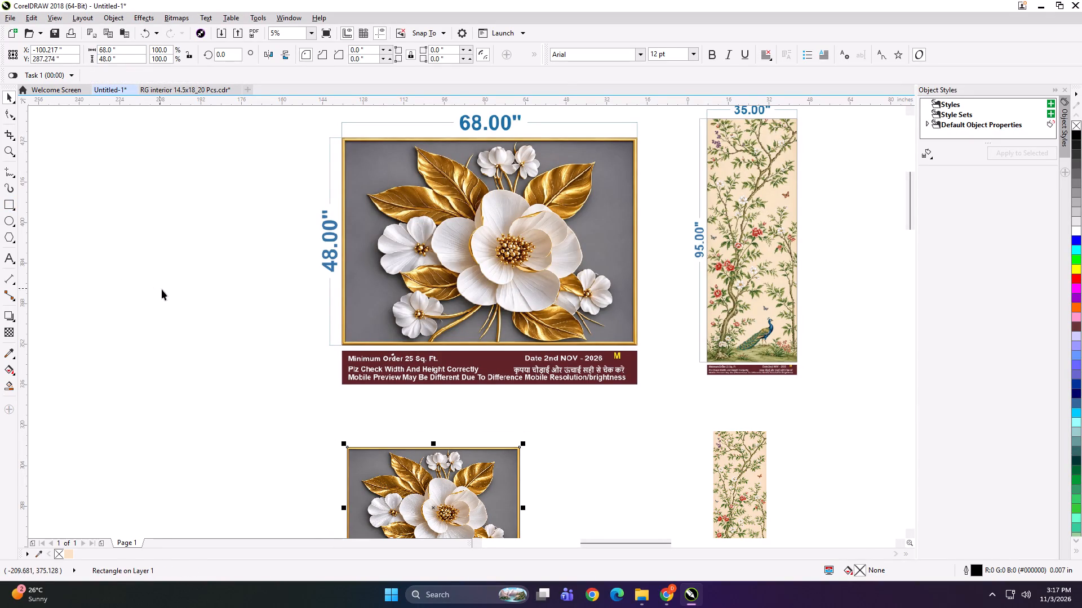
{"action": "left_click", "coordinate": [162, 289]}
{"action": "scroll", "coordinate": [215, 328], "scroll_direction": "down", "scroll_amount": 1}
{"action": "left_click_drag", "start_coordinate": [247, 365], "coordinate": [393, 468]}
{"action": "key", "text": "ctrl+g"}
Start exporting the grouped flower image and create and open a folder named 68x48 inside the RG INTERIOR folder.
{"action": "key", "text": "ctrl+e"}
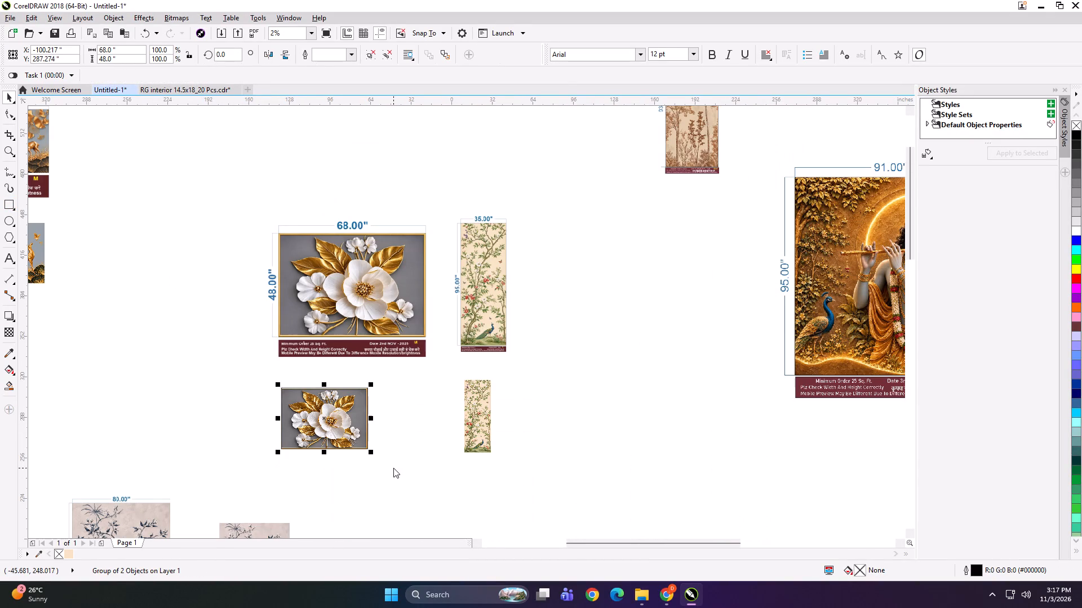
{"action": "left_click", "coordinate": [598, 151]}
{"action": "left_click", "coordinate": [598, 151]}
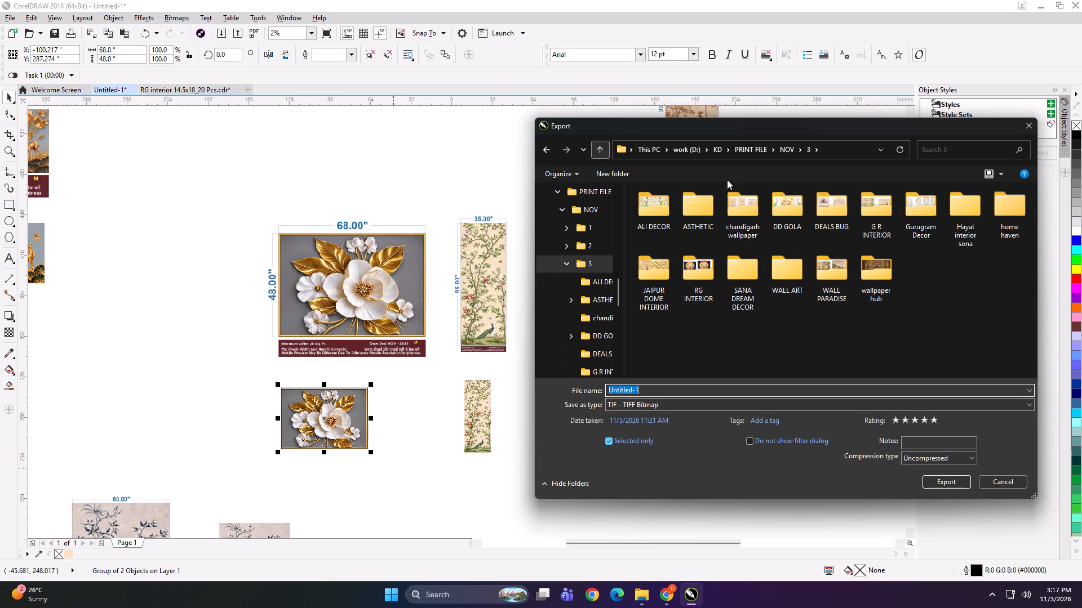
{"action": "double_click", "coordinate": [700, 270]}
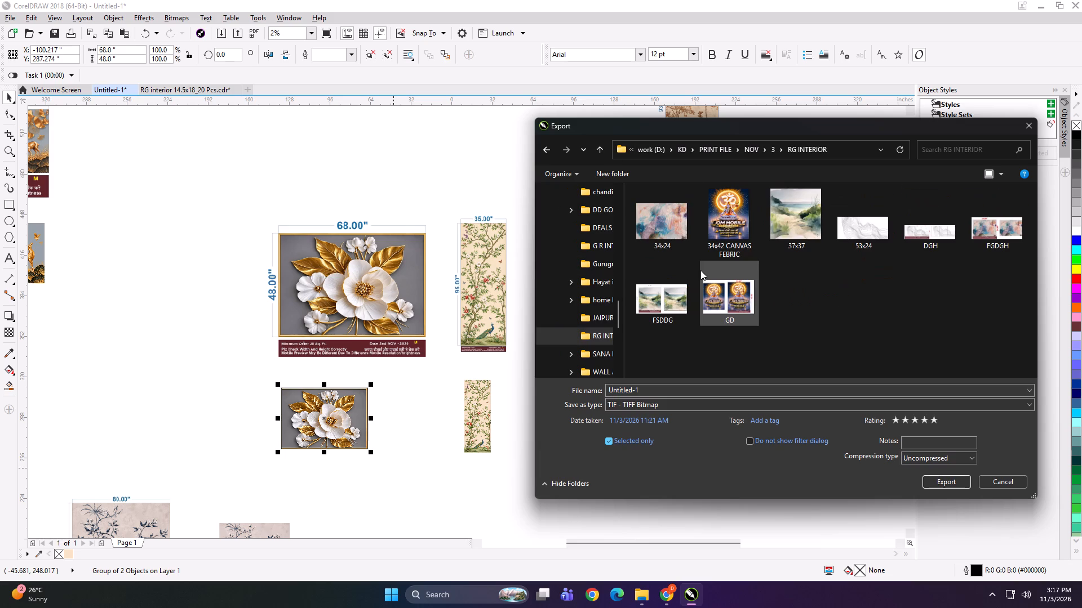
{"action": "scroll", "coordinate": [754, 263], "scroll_direction": "down", "scroll_amount": 4, "text": "ctrl"}
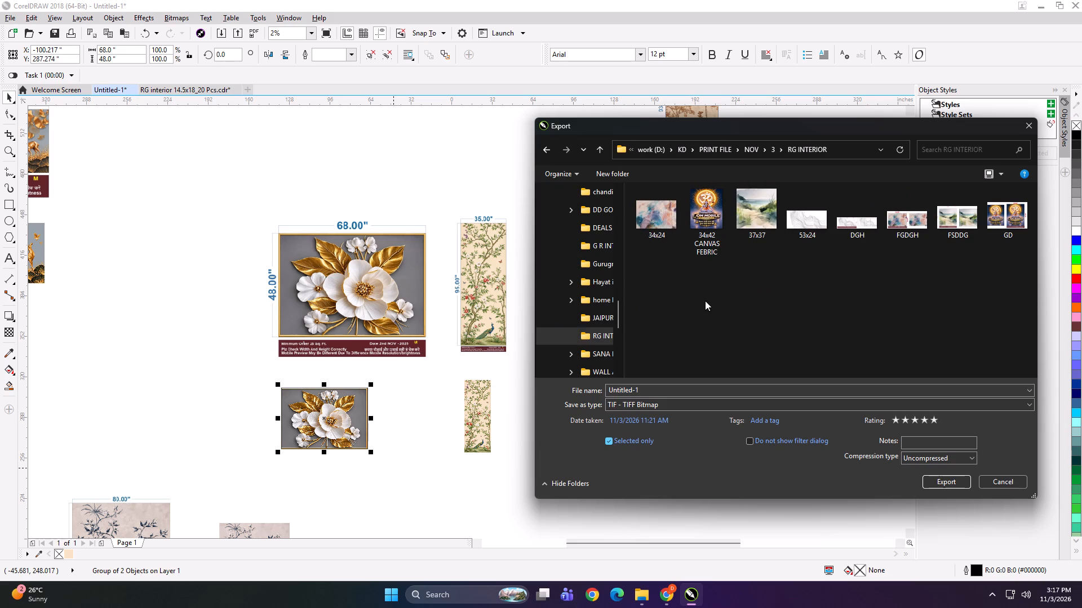
{"action": "left_click", "coordinate": [693, 309]}
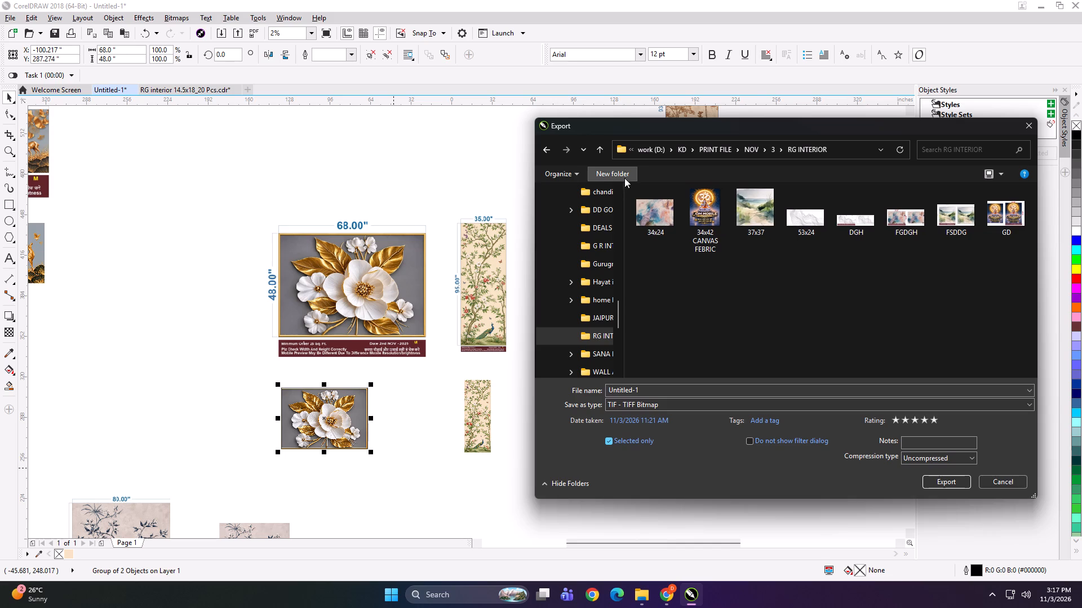
{"action": "left_click", "coordinate": [621, 172]}
{"action": "type", "text": "68x48"}
{"action": "double_click", "coordinate": [649, 203]}
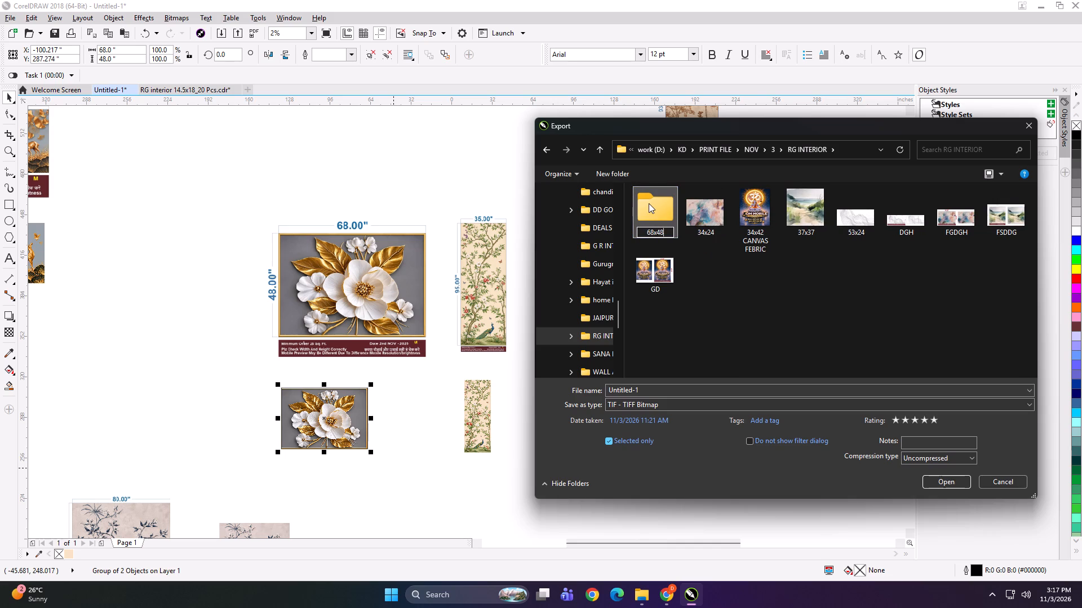
{"action": "double_click", "coordinate": [649, 203]}
Export the grouped flower image as a 100 dpi RGB TIFF named 68x48 in the new folder.
{"action": "left_click", "coordinate": [655, 385]}
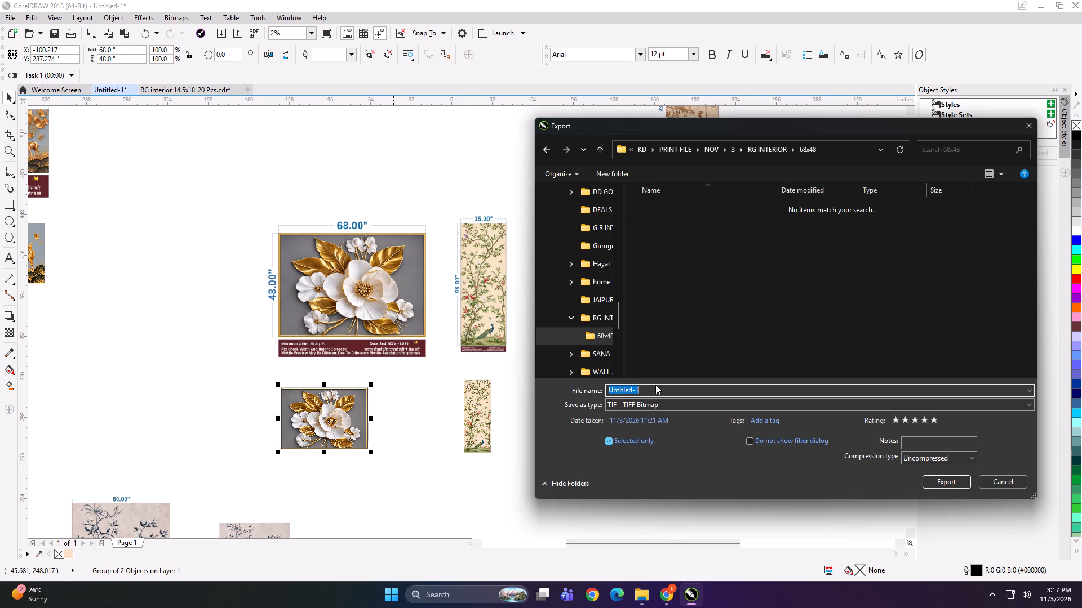
{"action": "type", "text": "68x4"}
{"action": "key", "text": "space"}
{"action": "key", "text": "Return"}
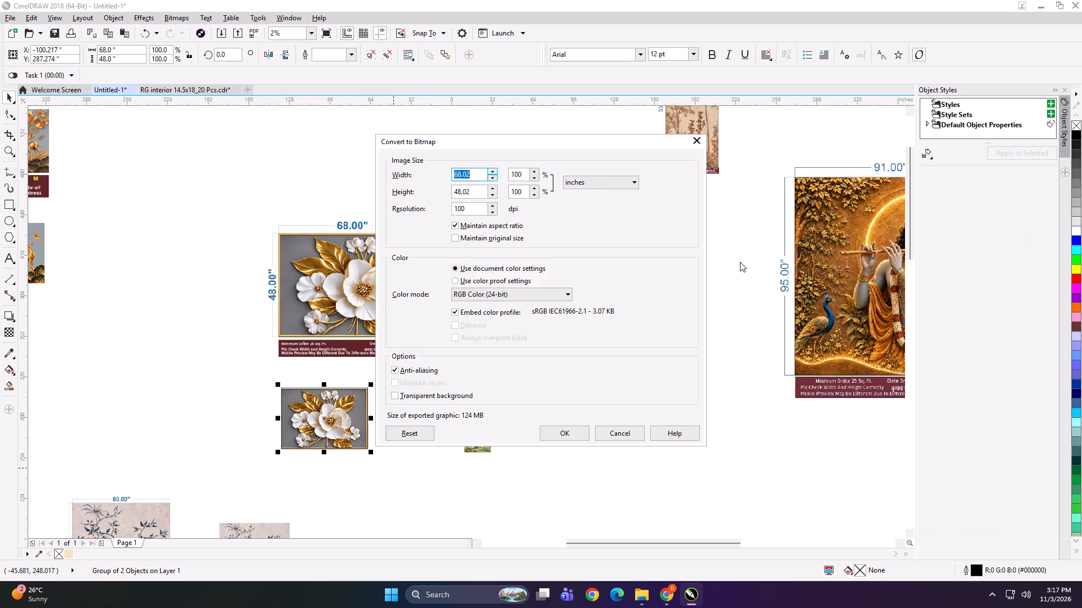
{"action": "key", "text": "Return"}
Resize the peacock floral source image to 35 x 94 inches.
{"action": "left_click", "coordinate": [485, 400]}
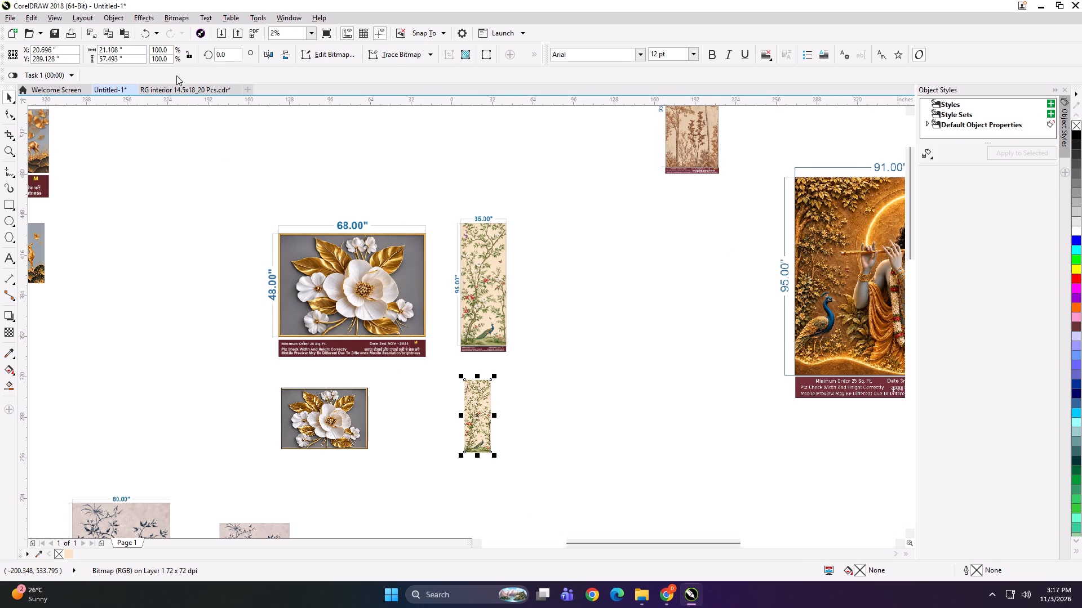
{"action": "left_click", "coordinate": [134, 46]}
{"action": "key", "text": "ctrl+a"}
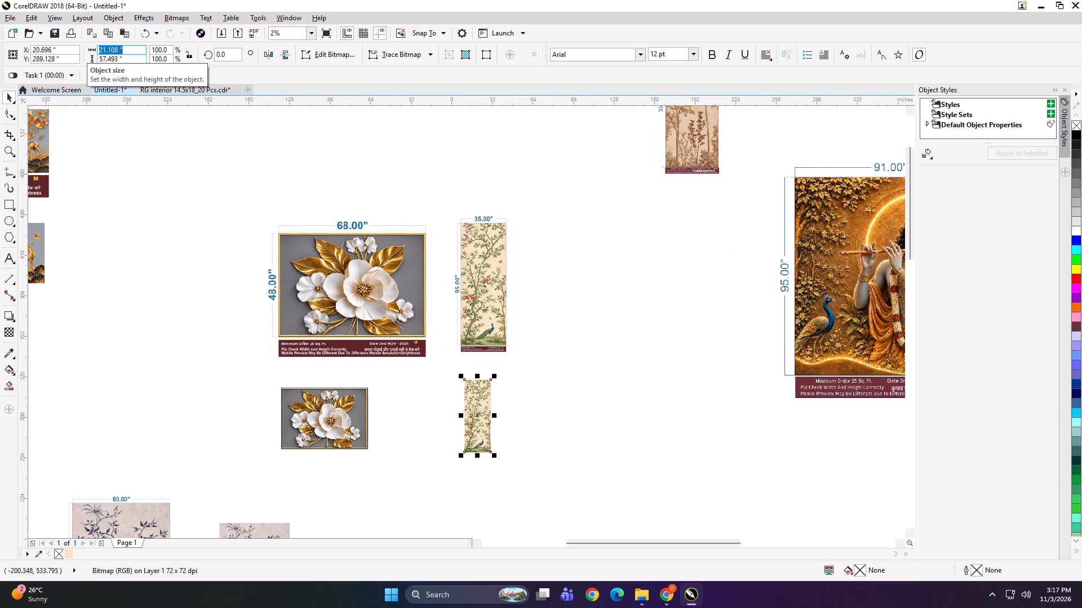
{"action": "type", "text": "35"}
{"action": "key", "text": "Tab"}
{"action": "key", "text": "4"}
{"action": "key", "text": "Return"}
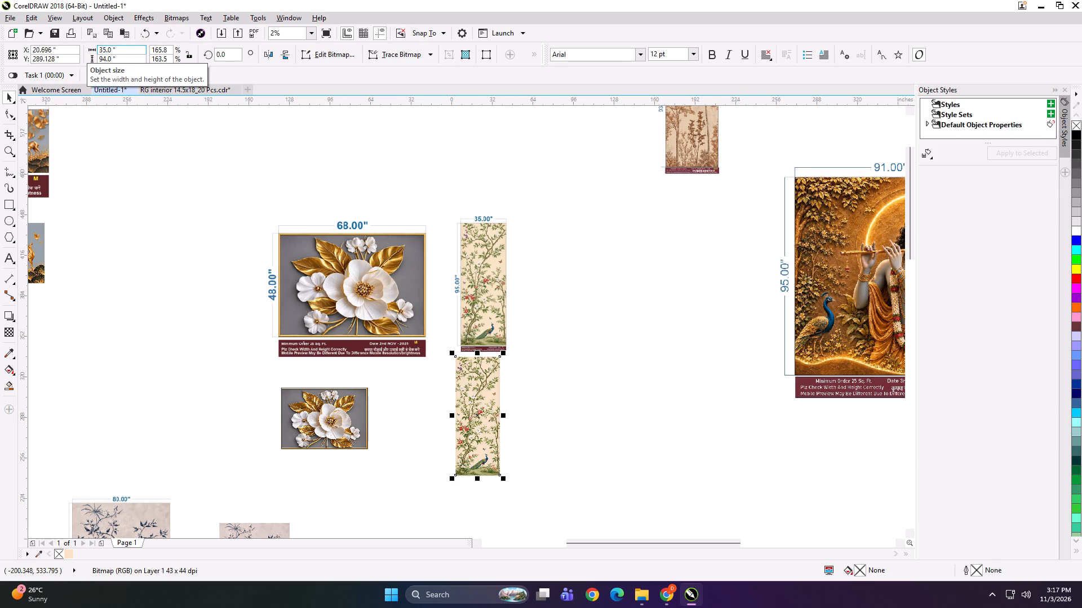
Move the resized peacock image beside the 35 x 95 inch peacock layout, on the side facing the Krishna design.
{"action": "left_click_drag", "start_coordinate": [495, 413], "coordinate": [562, 279]}
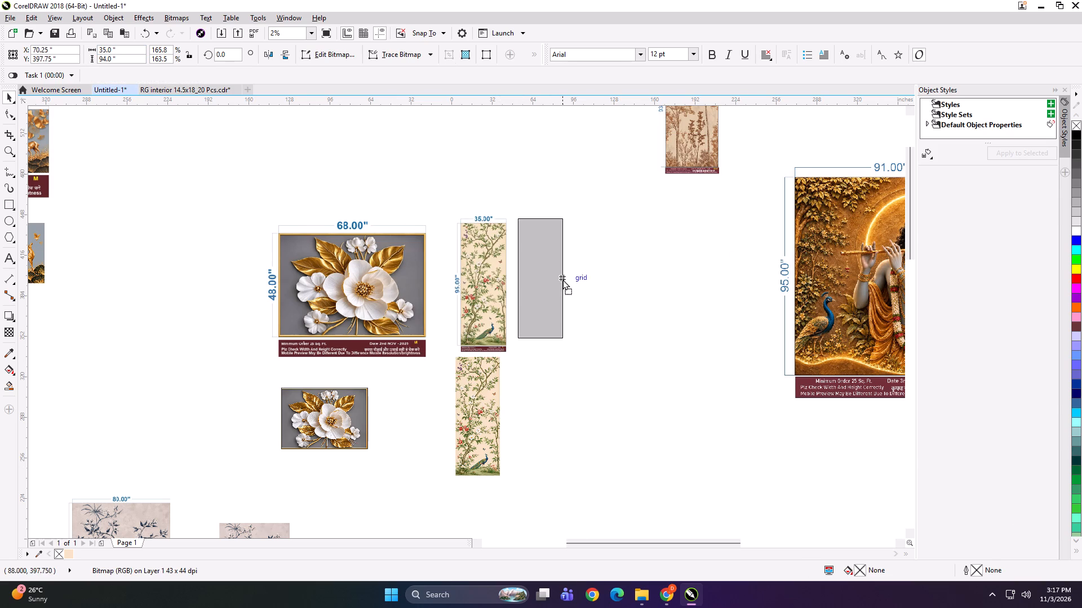
{"action": "left_click_drag", "start_coordinate": [562, 279], "coordinate": [562, 280]}
Move the grouped flower image beside the 68 x 48 inch flower layout and scale it to roughly the layout's picture size.
{"action": "left_click_drag", "start_coordinate": [339, 416], "coordinate": [223, 257]}
{"action": "left_click", "coordinate": [164, 294]}
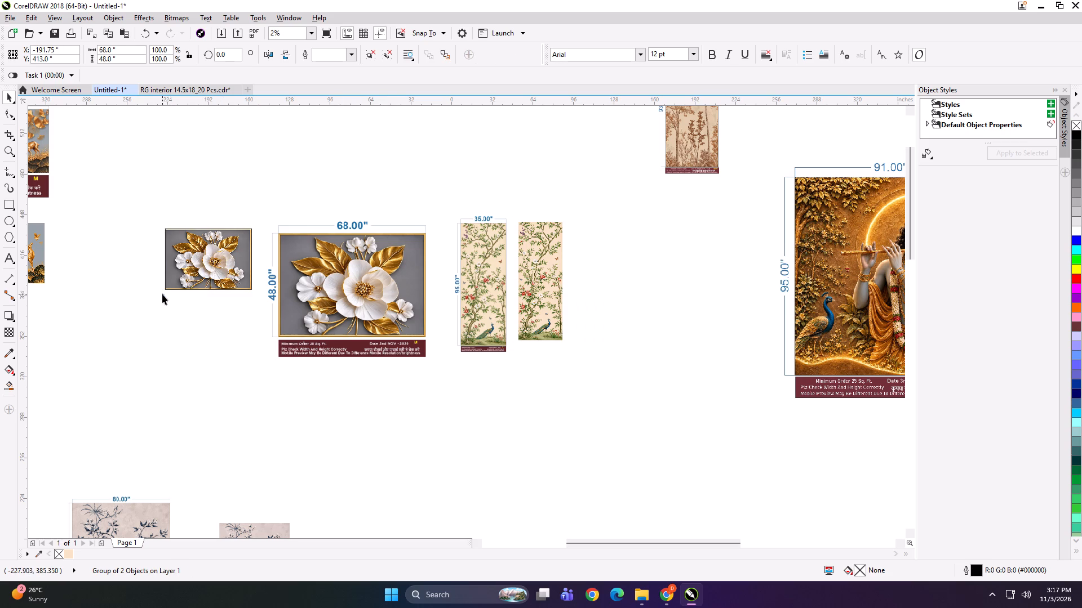
{"action": "left_click", "coordinate": [180, 267]}
{"action": "left_click_drag", "start_coordinate": [258, 292], "coordinate": [308, 337], "text": "shift"}
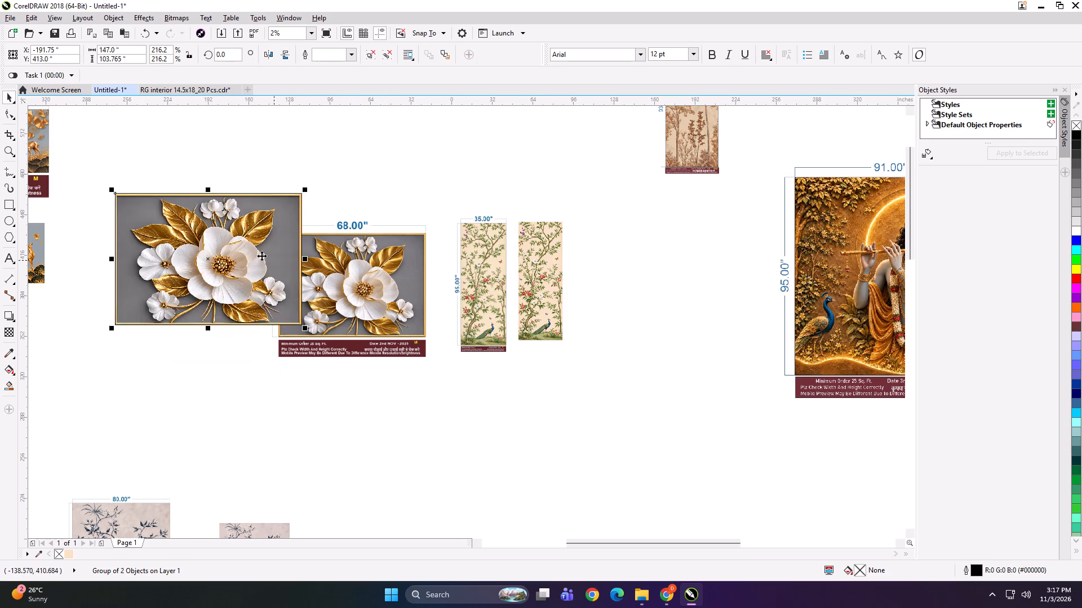
{"action": "left_click_drag", "start_coordinate": [243, 258], "coordinate": [203, 286]}
{"action": "left_click_drag", "start_coordinate": [267, 357], "coordinate": [251, 360], "text": "shift"}
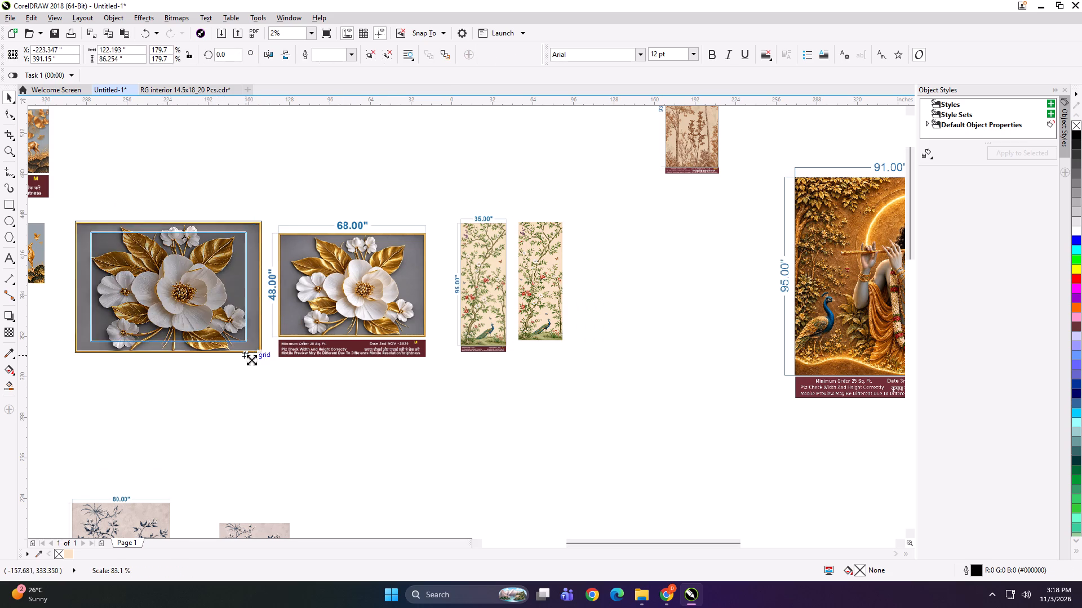
{"action": "left_click_drag", "start_coordinate": [251, 360], "coordinate": [249, 362], "text": "shift"}
{"action": "left_click_drag", "start_coordinate": [236, 293], "coordinate": [254, 290]}
Start exporting the resized peacock image and create and open a folder named 35x94 inside the RG INTERIOR folder.
{"action": "left_click", "coordinate": [352, 281], "text": "shift"}
{"action": "left_click", "coordinate": [535, 273], "text": "shift"}
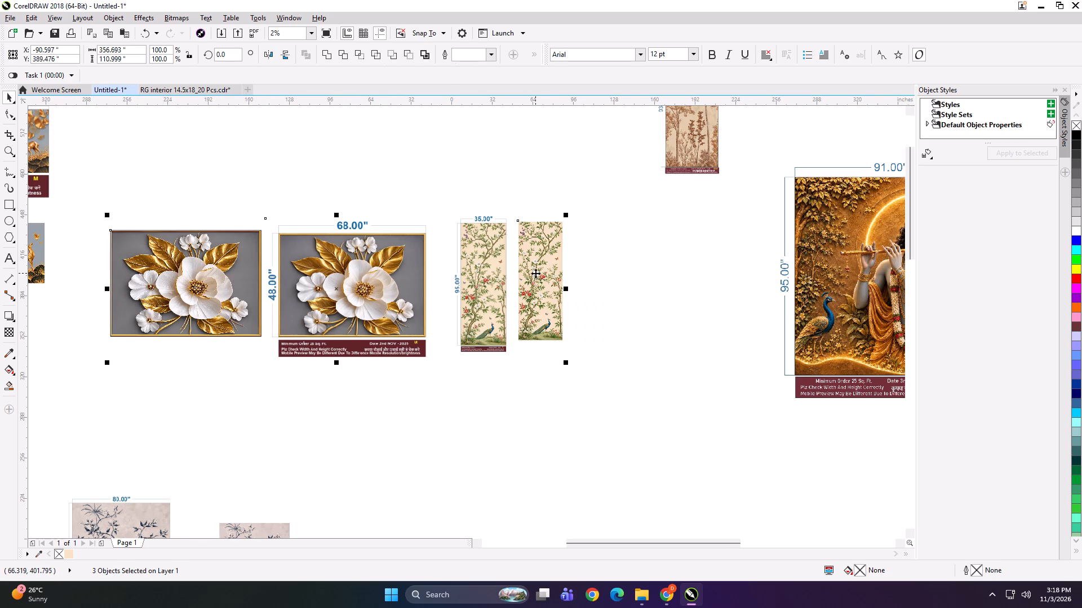
{"action": "key", "text": "shift+F2"}
{"action": "left_click", "coordinate": [522, 124]}
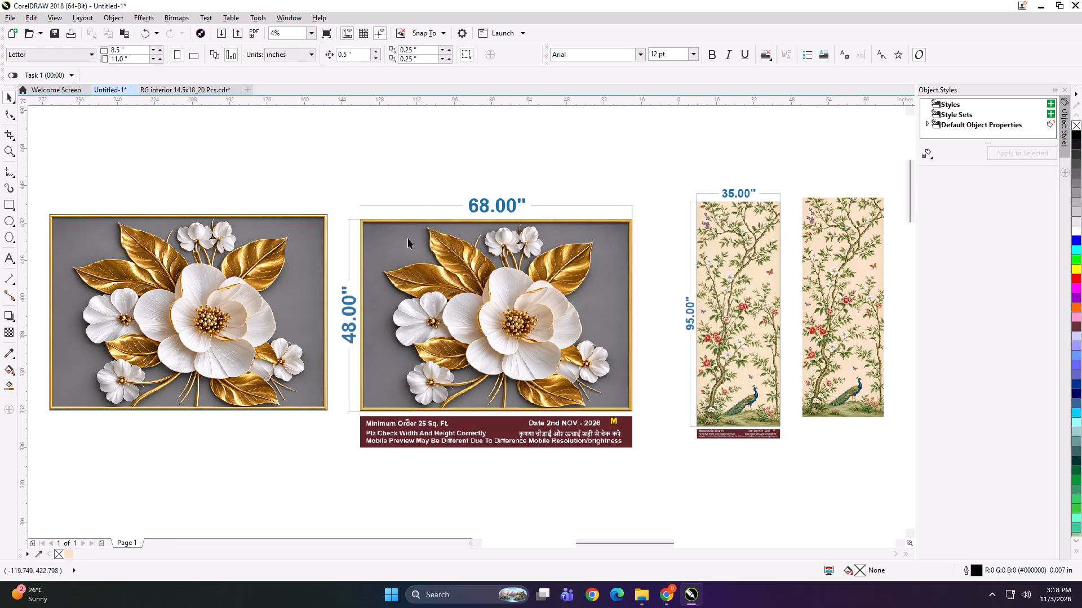
{"action": "left_click", "coordinate": [830, 235]}
{"action": "key", "text": "ctrl+e"}
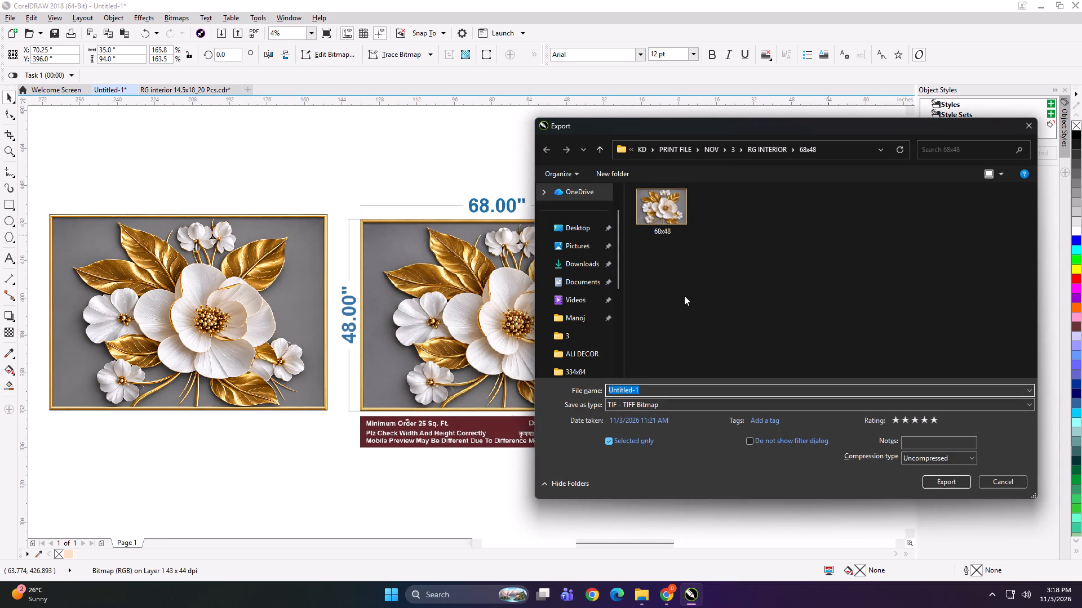
{"action": "left_click", "coordinate": [598, 149]}
{"action": "left_click", "coordinate": [615, 175]}
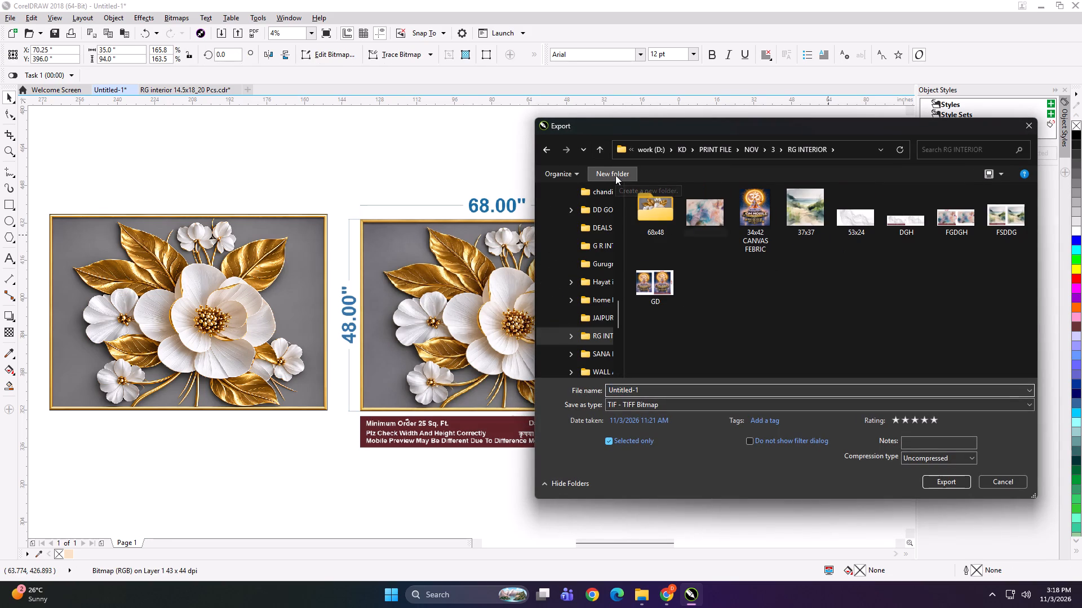
{"action": "type", "text": "35x914"}
{"action": "key", "text": "BackSpace"}
{"action": "key", "text": "BackSpace"}
{"action": "key", "text": "4"}
{"action": "key", "text": "Return"}
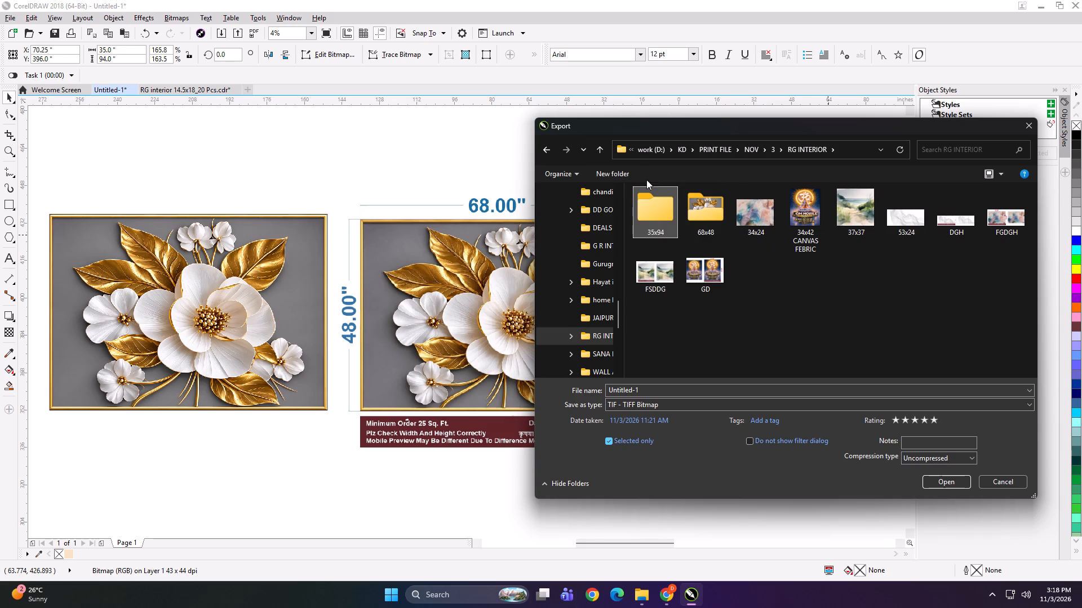
{"action": "double_click", "coordinate": [666, 211]}
Export the peacock image as a TIFF named 35x94 in the new folder.
{"action": "left_click", "coordinate": [666, 395]}
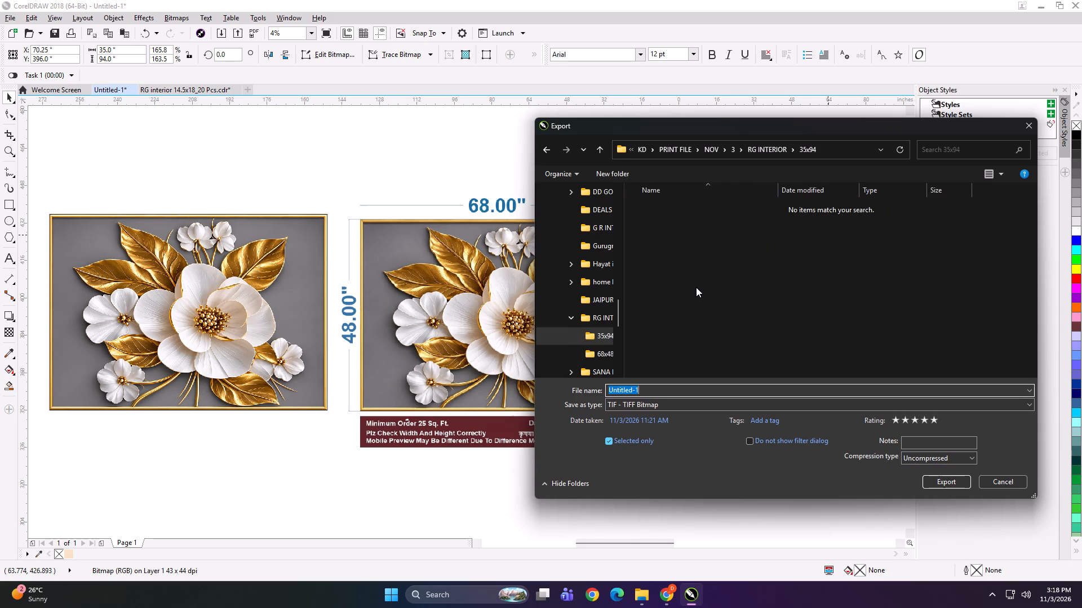
{"action": "type", "text": "3x94"}
{"action": "key", "text": "space"}
{"action": "key", "text": "Return"}
{"action": "key", "text": "Return"}
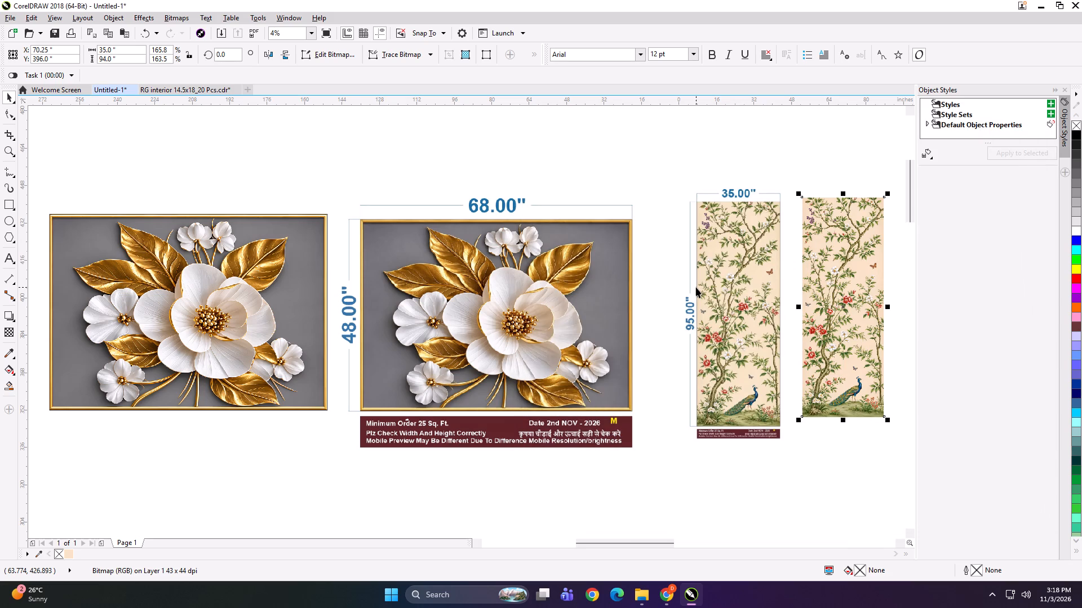
Scale the peacock layout and its print image down together to about 2 x 2.5 inches.
{"action": "scroll", "coordinate": [665, 242], "scroll_direction": "down", "scroll_amount": 1}
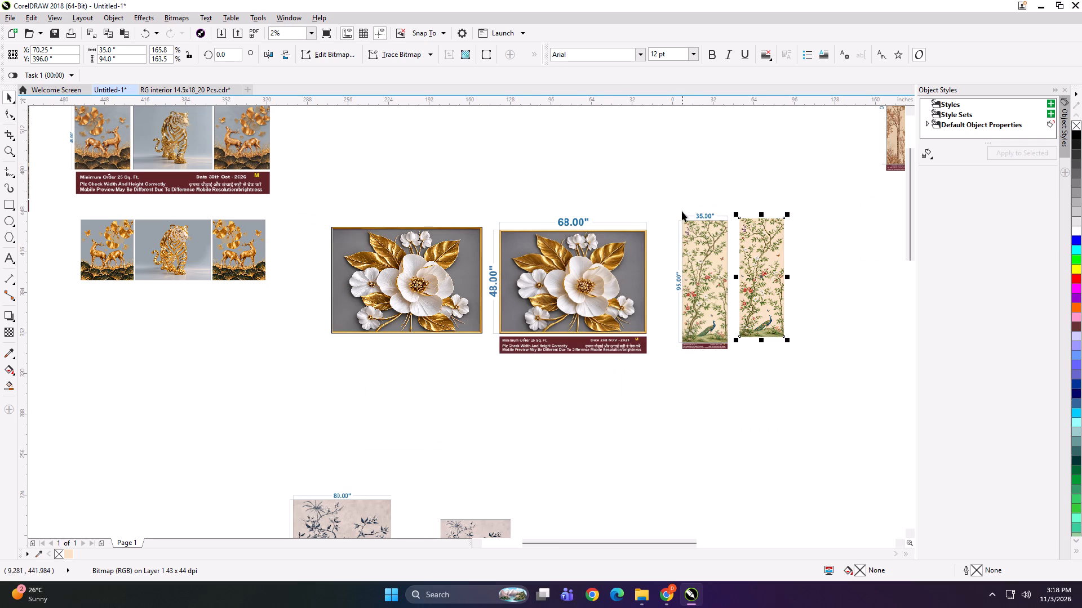
{"action": "left_click", "coordinate": [698, 245]}
{"action": "left_click", "coordinate": [748, 274], "text": "shift"}
{"action": "left_click_drag", "start_coordinate": [788, 356], "coordinate": [763, 319], "text": "shift"}
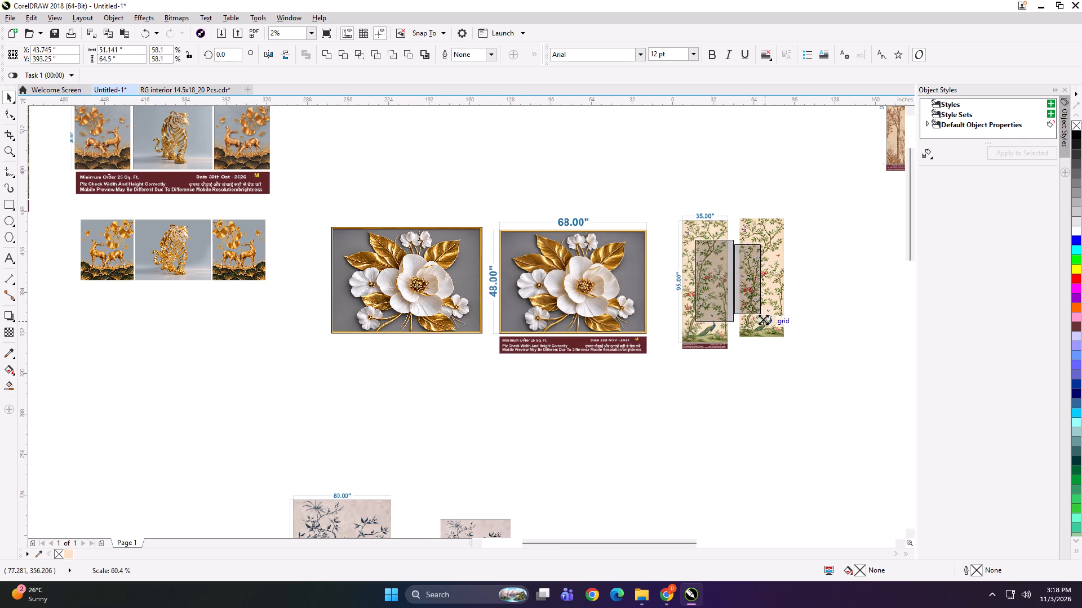
{"action": "left_click_drag", "start_coordinate": [763, 319], "coordinate": [737, 294], "text": "shift"}
{"action": "scroll", "coordinate": [734, 280], "scroll_direction": "up", "scroll_amount": 4}
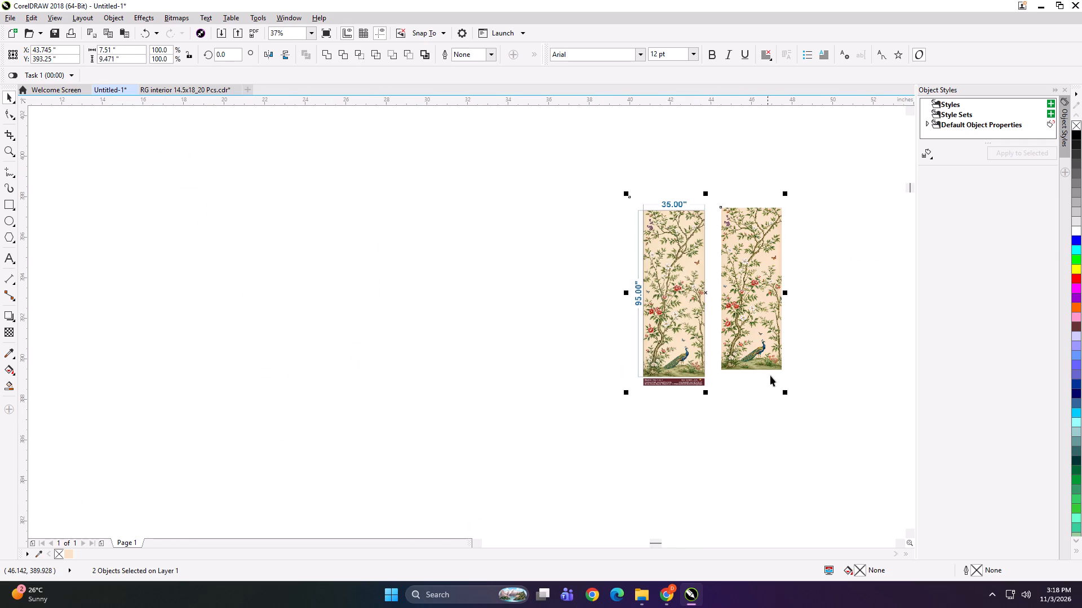
{"action": "left_click_drag", "start_coordinate": [788, 394], "coordinate": [735, 322], "text": "shift"}
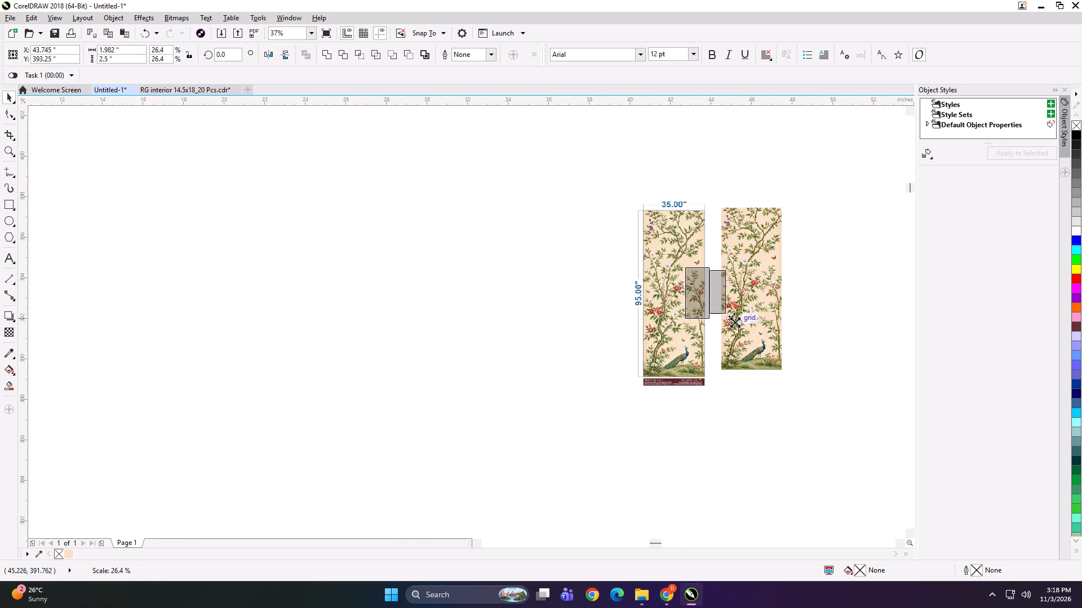
{"action": "left_click_drag", "start_coordinate": [735, 322], "coordinate": [735, 321], "text": "shift"}
Export the small peacock pair as a TIFF named SDGH in the 35x94 folder and delete the pair from the page.
{"action": "key", "text": "ctrl+e"}
{"action": "type", "text": "SDGH"}
{"action": "key", "text": "Return"}
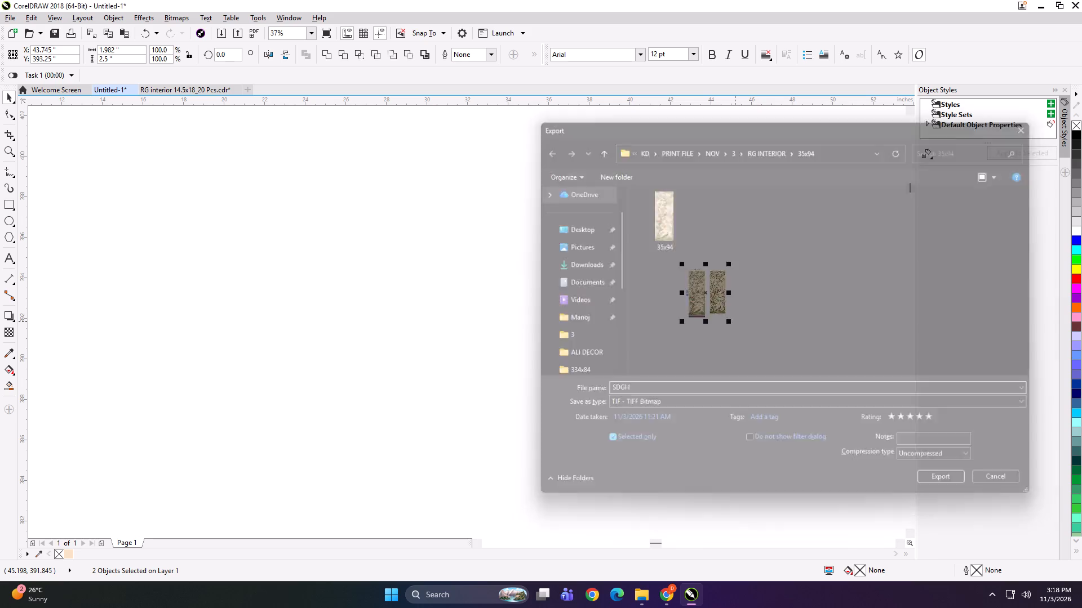
{"action": "key", "text": "Return"}
{"action": "key", "text": "Return"}
{"action": "key", "text": "Delete"}
Move the flower layout and its grouped image to empty space and scale both down together to about 4.5 x 1.9 inches.
{"action": "key", "text": "F4"}
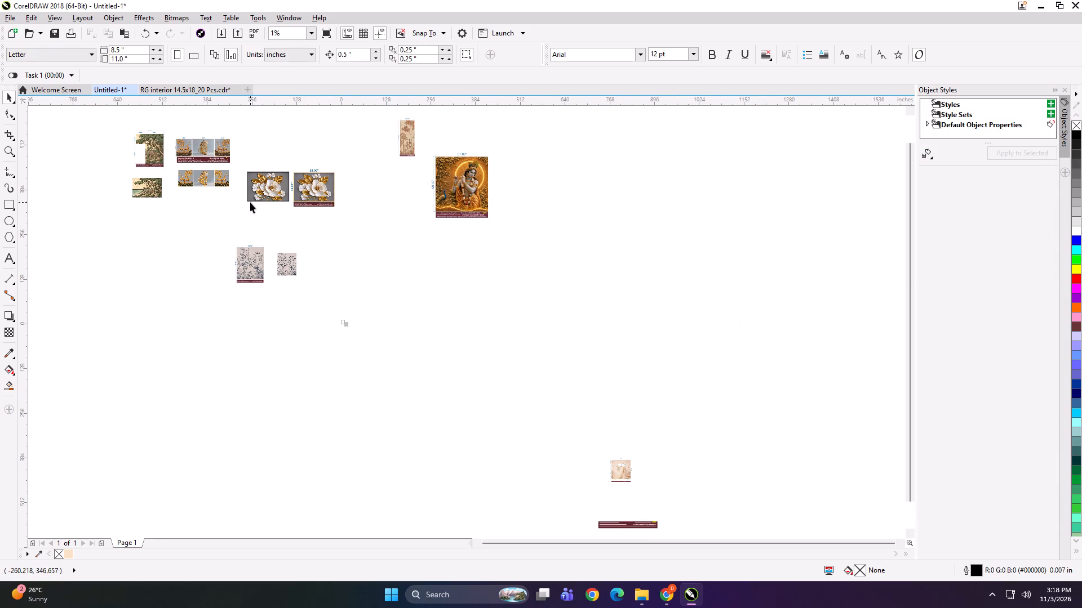
{"action": "scroll", "coordinate": [250, 194], "scroll_direction": "up", "scroll_amount": 1}
{"action": "scroll", "coordinate": [418, 147], "scroll_direction": "up", "scroll_amount": 1}
{"action": "left_click", "coordinate": [338, 205]}
{"action": "left_click", "coordinate": [429, 240], "text": "shift"}
{"action": "left_click_drag", "start_coordinate": [438, 220], "coordinate": [445, 225]}
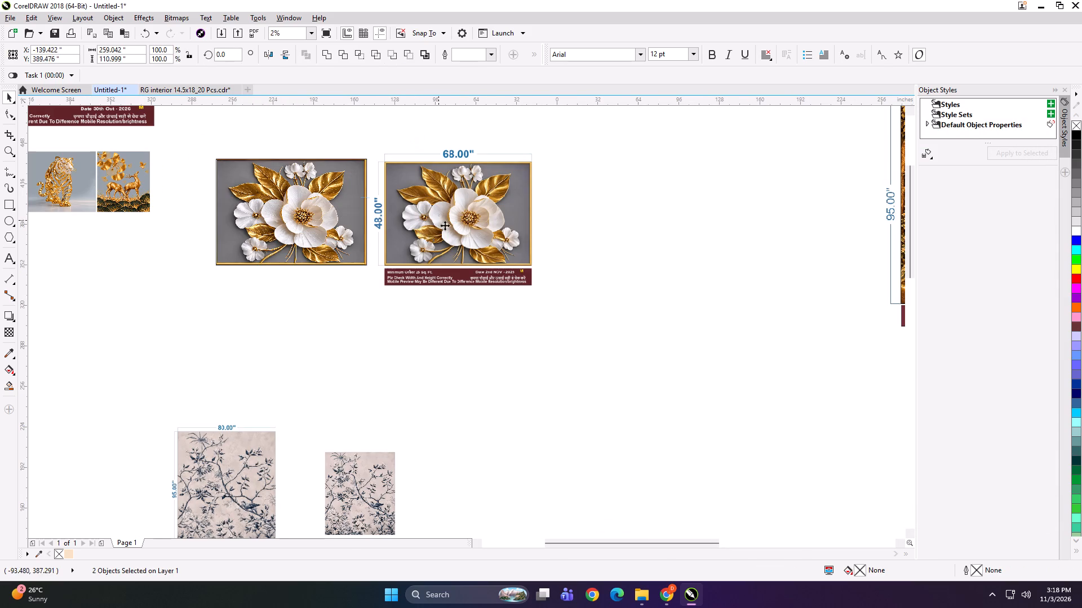
{"action": "left_click_drag", "start_coordinate": [445, 225], "coordinate": [506, 275]}
{"action": "left_click_drag", "start_coordinate": [617, 349], "coordinate": [487, 300], "text": "shift"}
{"action": "left_click_drag", "start_coordinate": [472, 290], "coordinate": [463, 285], "text": "shift"}
{"action": "scroll", "coordinate": [450, 269], "scroll_direction": "up", "scroll_amount": 2}
{"action": "scroll", "coordinate": [518, 315], "scroll_direction": "up", "scroll_amount": 1}
{"action": "left_click_drag", "start_coordinate": [649, 376], "coordinate": [573, 347], "text": "shift"}
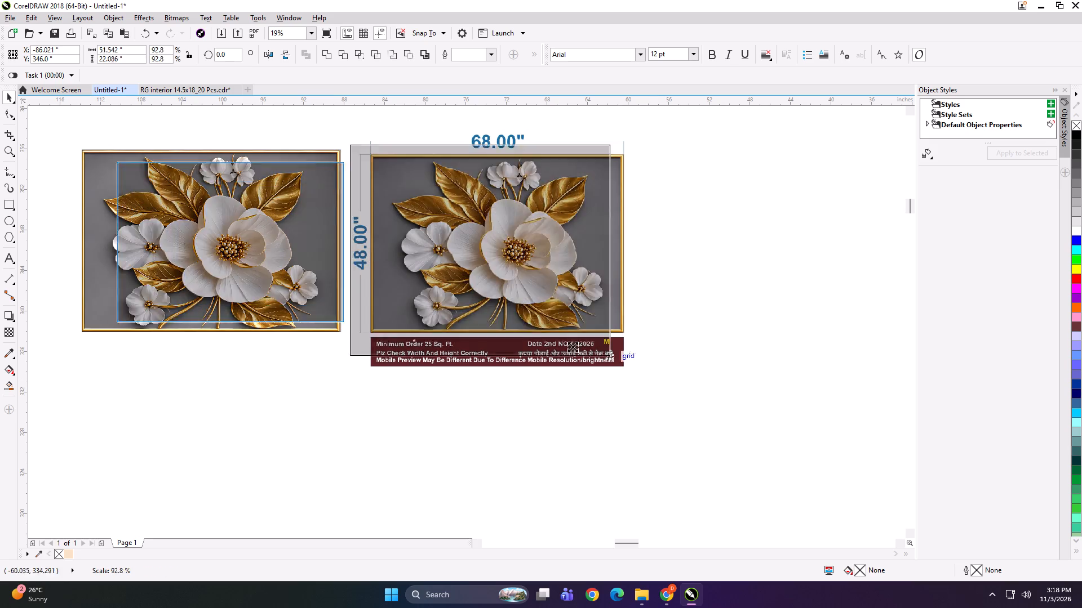
{"action": "left_click_drag", "start_coordinate": [573, 347], "coordinate": [464, 298], "text": "shift"}
{"action": "left_click_drag", "start_coordinate": [464, 298], "coordinate": [407, 276], "text": "shift"}
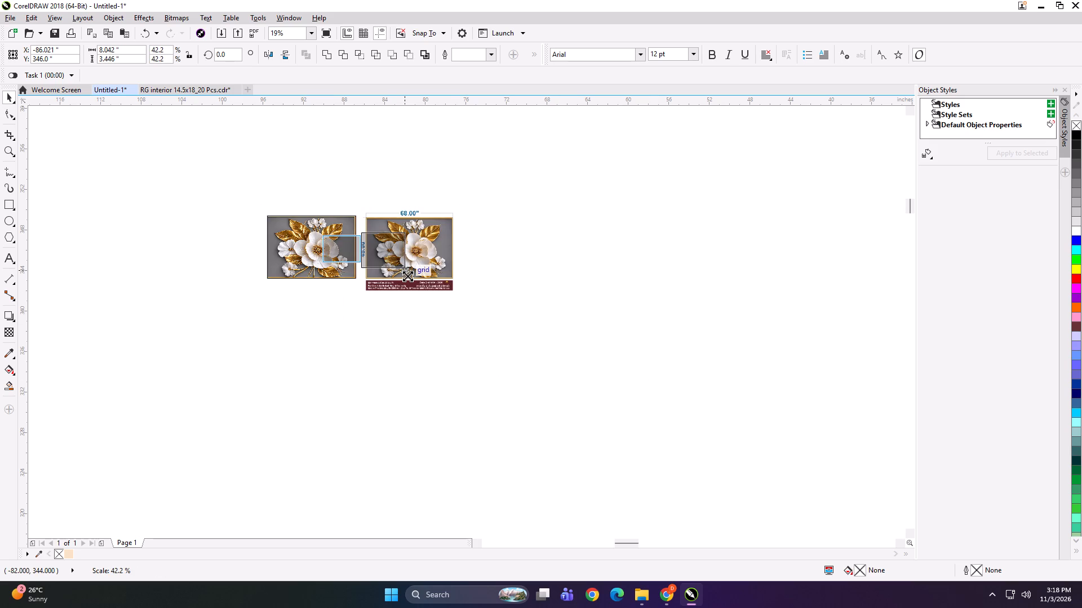
{"action": "left_click_drag", "start_coordinate": [407, 276], "coordinate": [391, 275], "text": "shift"}
Export the small flower pair as a TIFF named GG in the 68x48 folder and delete the pair from the page.
{"action": "key", "text": "ctrl+e"}
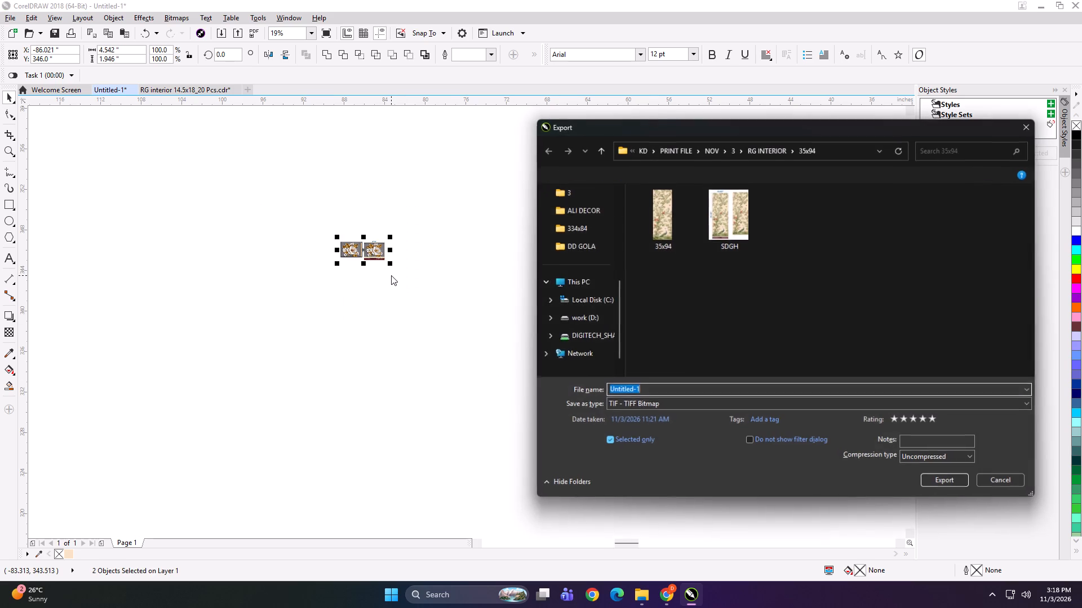
{"action": "left_click", "coordinate": [603, 153]}
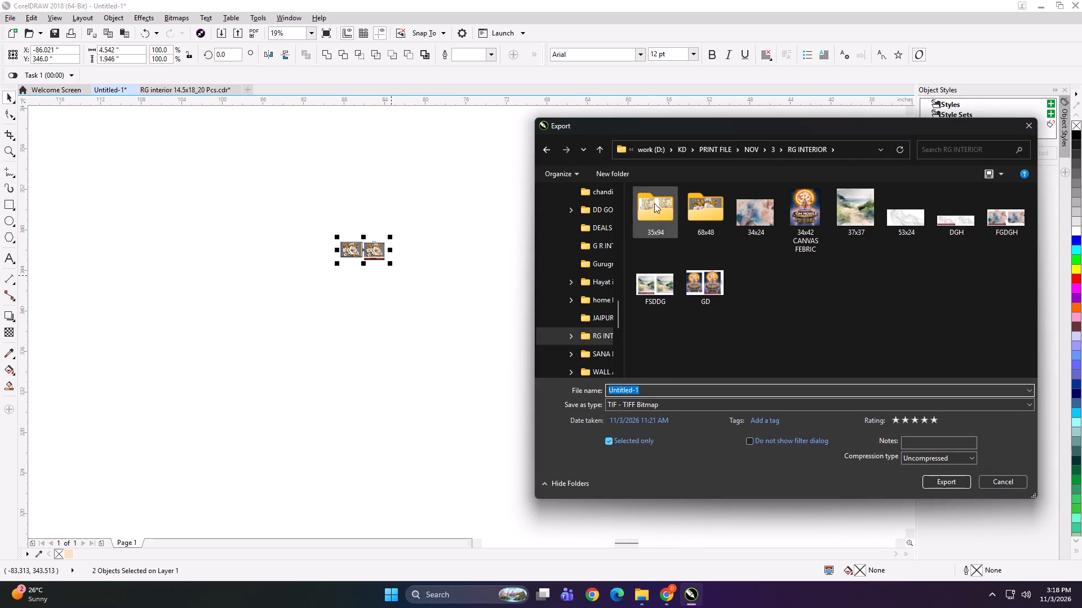
{"action": "left_click", "coordinate": [654, 203]}
{"action": "double_click", "coordinate": [687, 207]}
{"action": "left_click", "coordinate": [662, 391]}
{"action": "key", "text": "g"}
{"action": "key", "text": "g"}
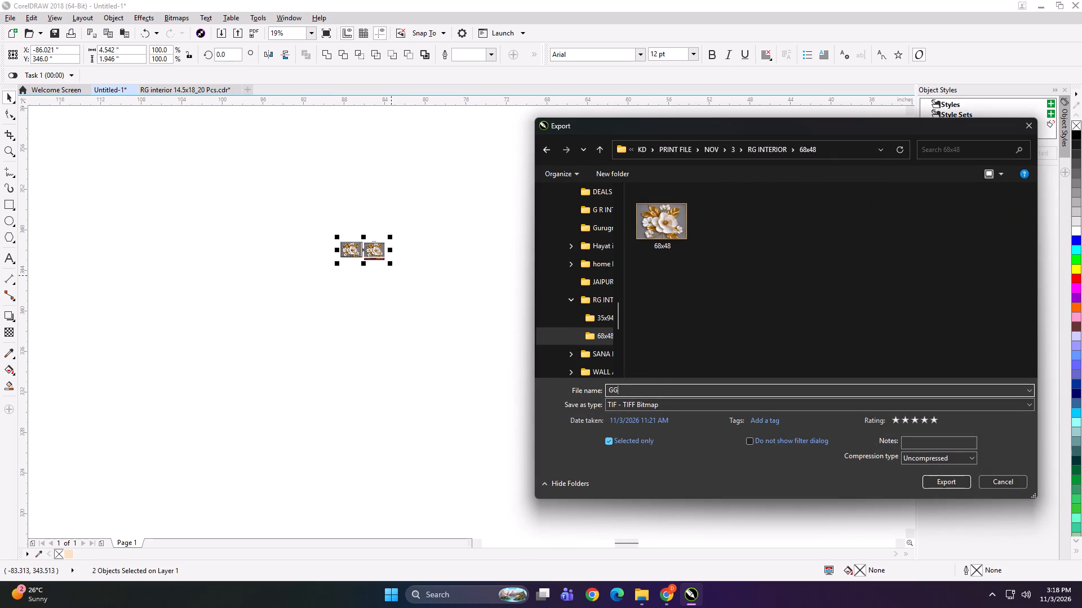
{"action": "key", "text": "Return"}
{"action": "key", "text": "Return"}
{"action": "key", "text": "Return"}
{"action": "key", "text": "Delete"}
Resize the bird-and-branches image beside its 80 x 95 layout to 80 x 95 inches.
{"action": "key", "text": "F4"}
{"action": "scroll", "coordinate": [263, 245], "scroll_direction": "up", "scroll_amount": 2}
{"action": "scroll", "coordinate": [380, 294], "scroll_direction": "up", "scroll_amount": 1}
{"action": "left_click", "coordinate": [580, 309]}
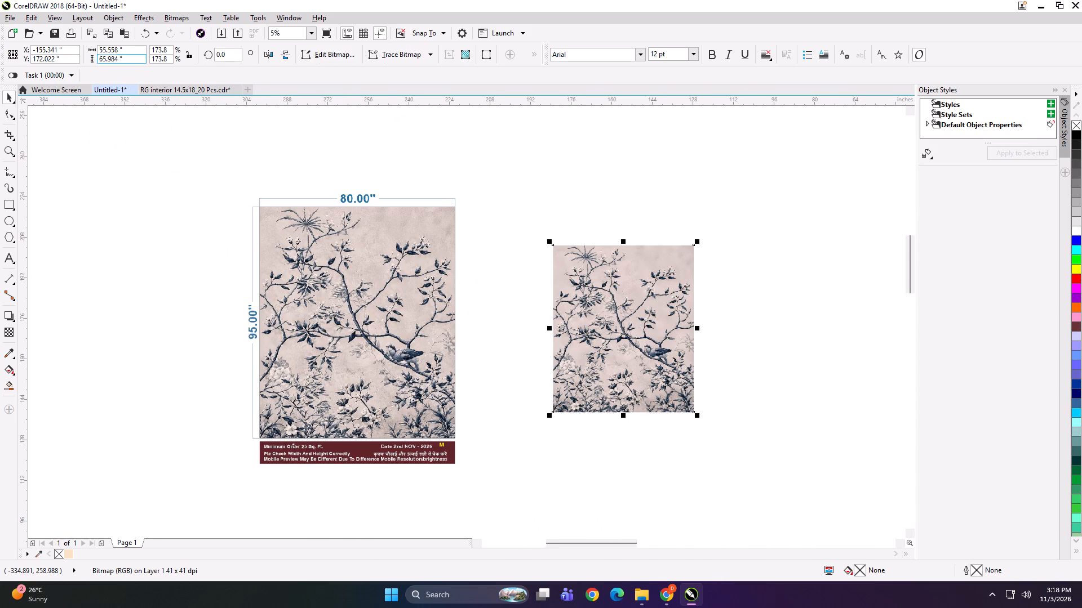
{"action": "left_click", "coordinate": [122, 47]}
{"action": "key", "text": "ctrl+a"}
{"action": "type", "text": "80"}
{"action": "key", "text": "Tab"}
{"action": "type", "text": "95"}
{"action": "key", "text": "Return"}
Draw a rectangle over the bird-and-branches image, set its width to 41 inches, and align it with the image's left edge.
{"action": "double_click", "coordinate": [9, 207], "text": "shift"}
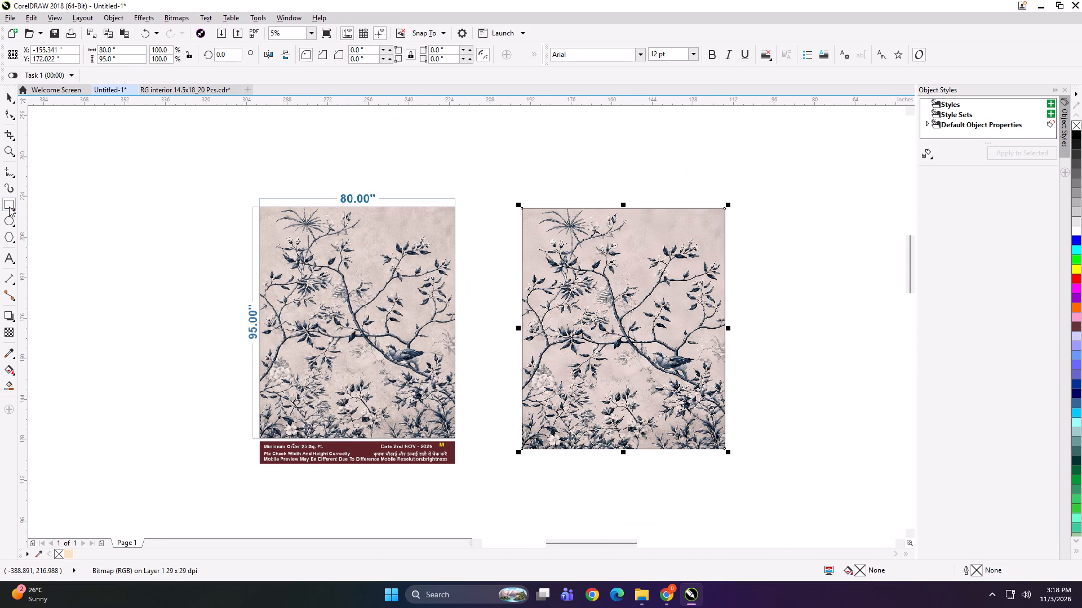
{"action": "key", "text": "shift+space"}
{"action": "left_click", "coordinate": [124, 53]}
{"action": "key", "text": "ctrl+a"}
{"action": "key", "text": "ctrl+a"}
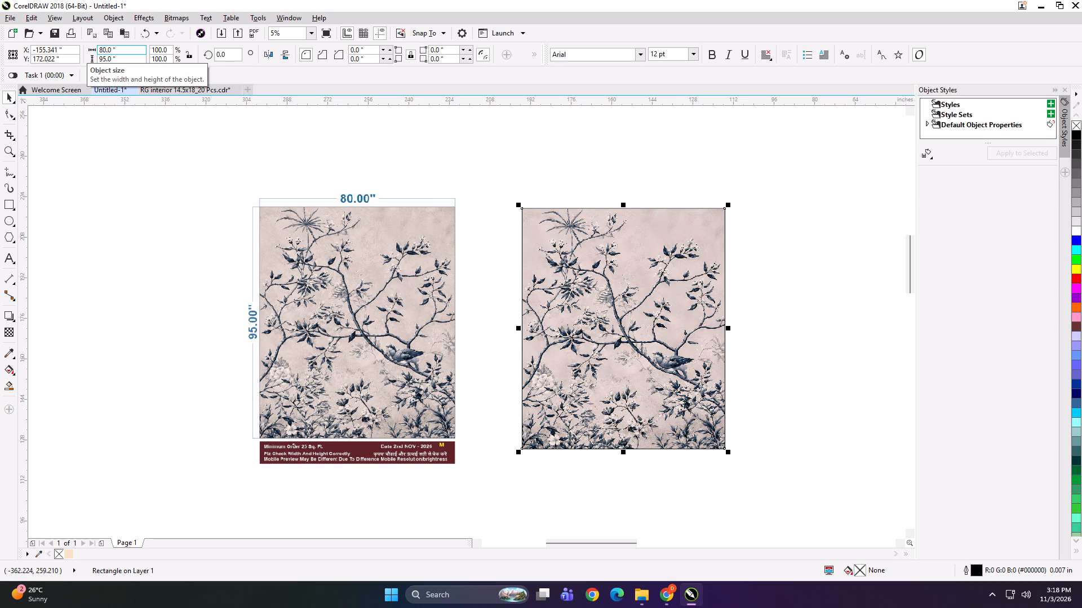
{"action": "type", "text": "41"}
{"action": "key", "text": "Return"}
{"action": "left_click", "coordinate": [544, 281], "text": "shift"}
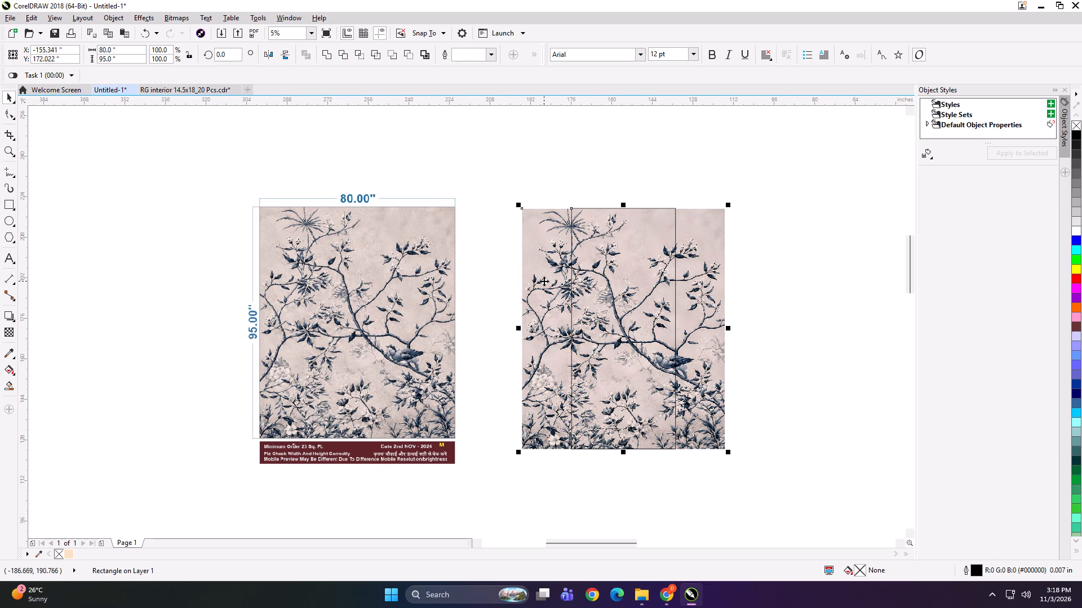
{"action": "key", "text": "l"}
{"action": "left_click", "coordinate": [569, 167]}
{"action": "left_click", "coordinate": [571, 289]}
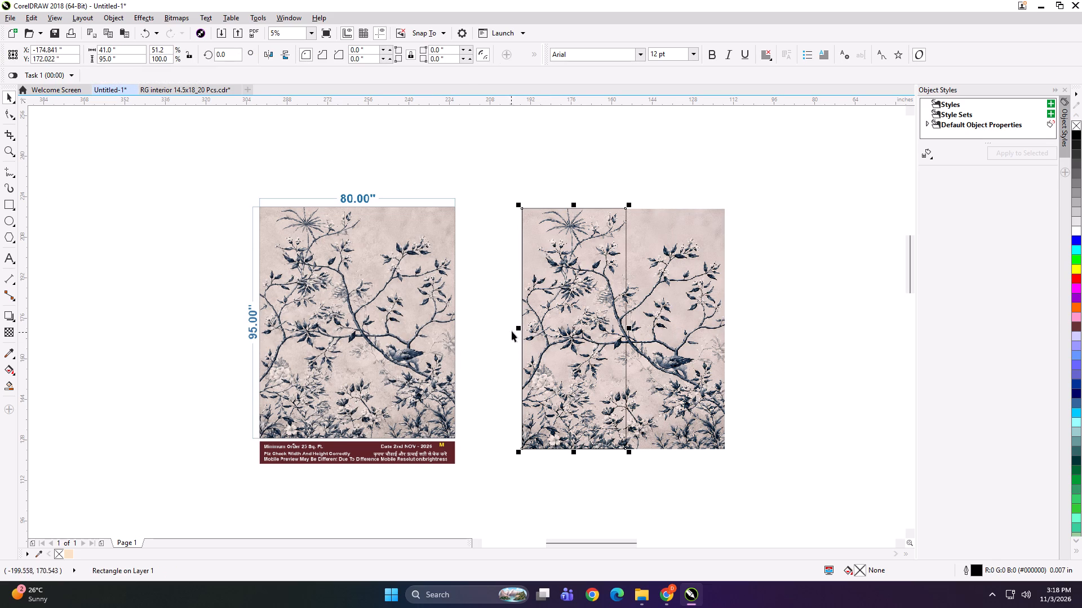
Mirror a copy of the panel rectangle to the right, overlap it 0.5 inch, and narrow it to 39.5 inches at the image edge.
{"action": "left_click_drag", "start_coordinate": [515, 328], "coordinate": [718, 314]}
{"action": "right_click", "coordinate": [718, 314], "text": "ctrl"}
{"action": "key", "text": "Left"}
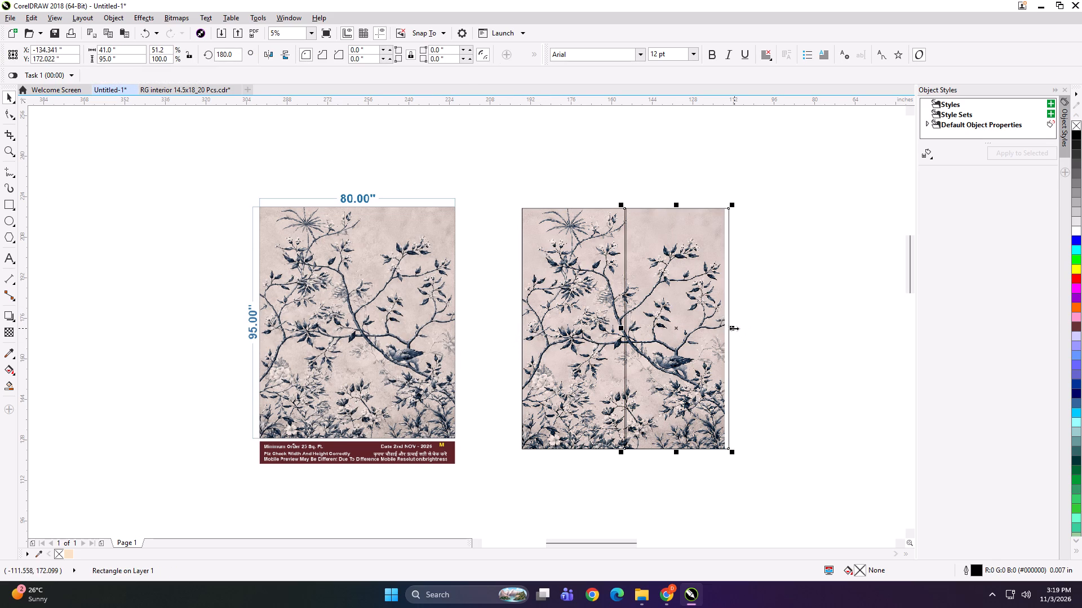
{"action": "left_click_drag", "start_coordinate": [734, 328], "coordinate": [728, 327]}
Group the two panel rectangles, PowerClip the bird-and-branches image inside them, and ungroup the panels.
{"action": "left_click", "coordinate": [570, 305], "text": "shift"}
{"action": "key", "text": "ctrl+g"}
{"action": "left_click", "coordinate": [573, 178]}
{"action": "left_click", "coordinate": [579, 252], "text": "alt"}
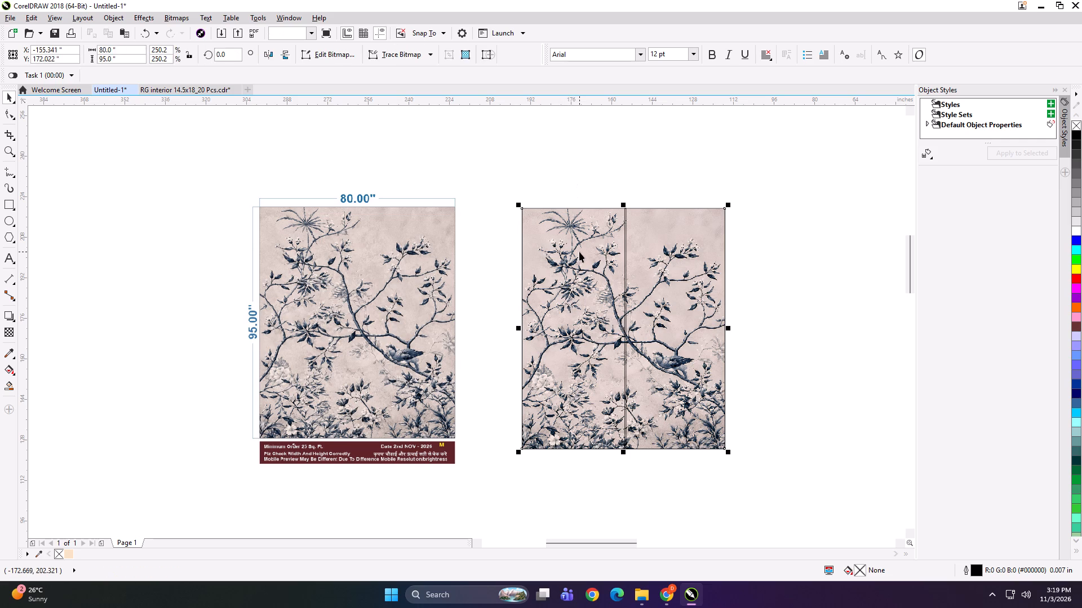
{"action": "key", "text": "shift+Return"}
{"action": "left_click", "coordinate": [583, 252]}
{"action": "key", "text": "ctrl+u"}
{"action": "left_click", "coordinate": [627, 144]}
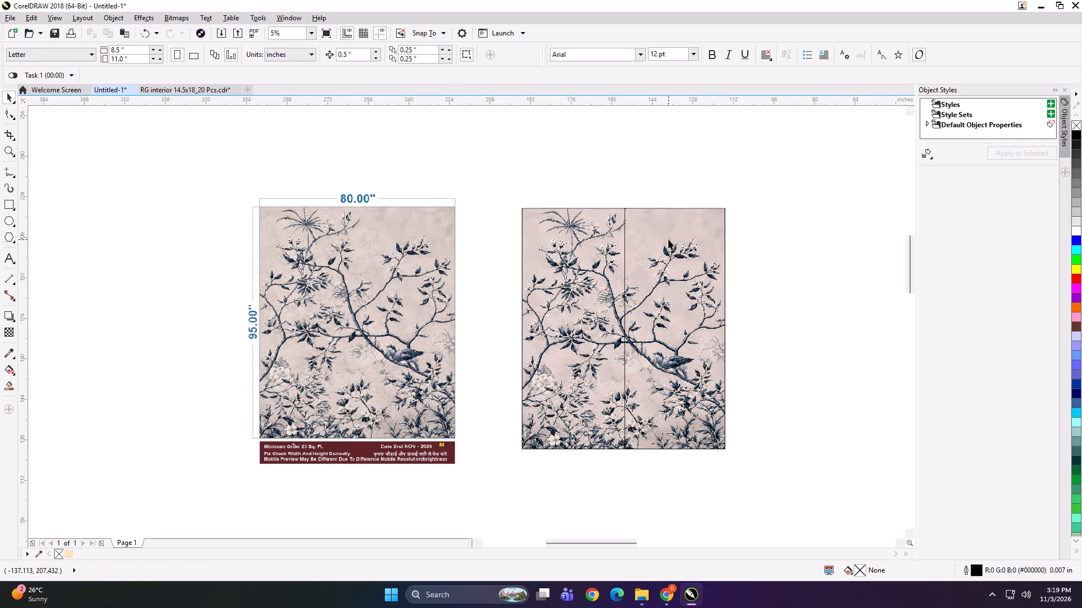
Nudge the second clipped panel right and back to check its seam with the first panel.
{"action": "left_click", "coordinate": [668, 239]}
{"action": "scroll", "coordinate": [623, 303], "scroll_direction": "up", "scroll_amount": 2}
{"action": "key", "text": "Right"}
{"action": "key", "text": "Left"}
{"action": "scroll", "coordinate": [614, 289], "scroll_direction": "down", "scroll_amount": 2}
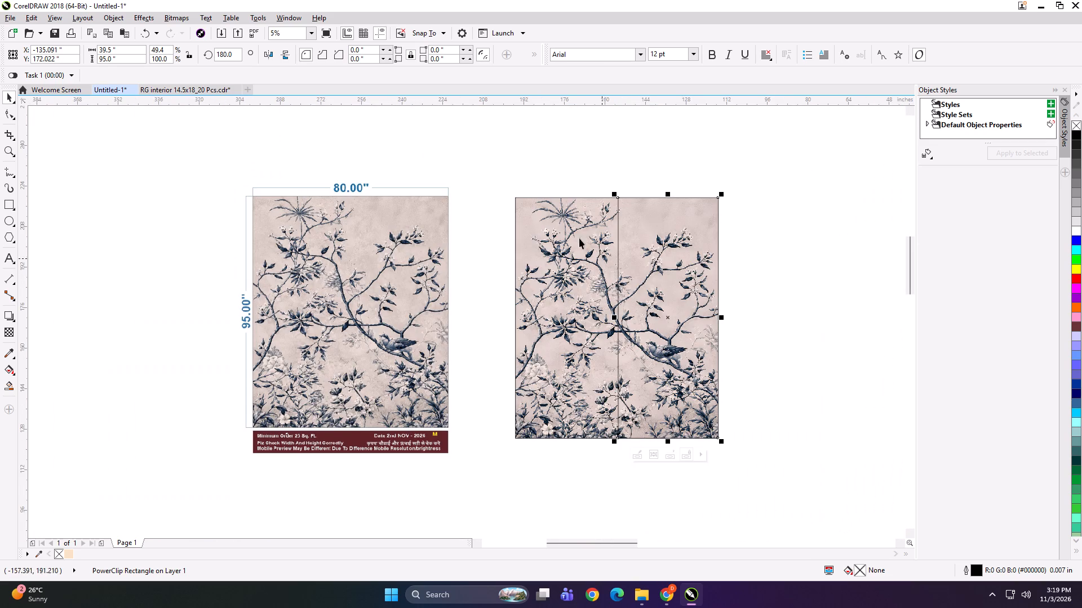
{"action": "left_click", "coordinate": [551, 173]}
Add the text labels "80*95 PANEL 1" and "80*95 PANEL 2" at the top edges of the first and second panels.
{"action": "left_click", "coordinate": [3, 259]}
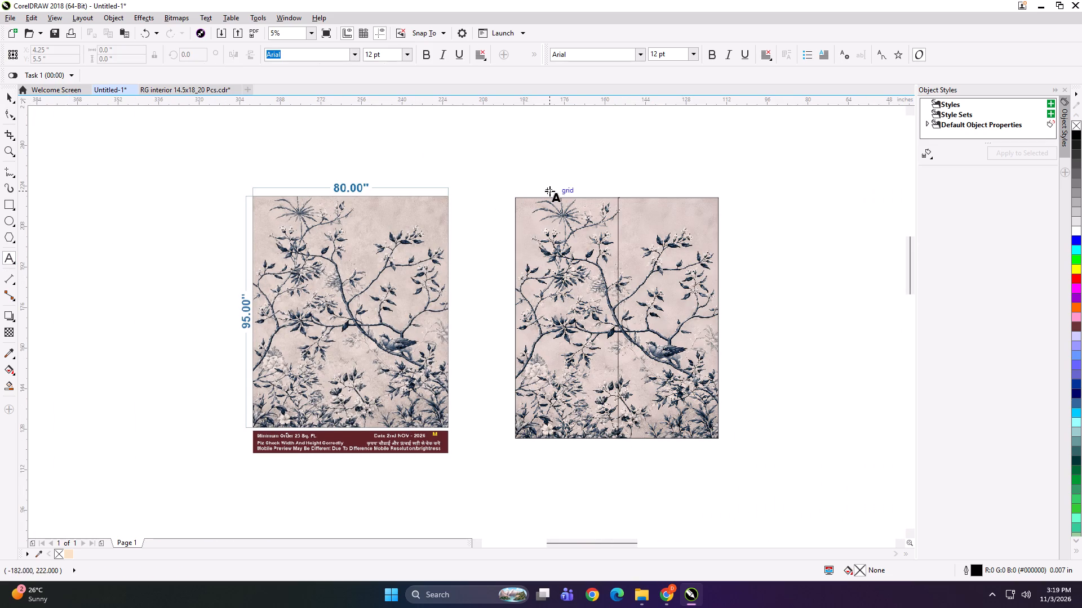
{"action": "left_click", "coordinate": [555, 195]}
{"action": "type", "text": "80*95 PANEL 1"}
{"action": "key", "text": "ctrl+a"}
{"action": "key", "text": "ctrl+c"}
{"action": "scroll", "coordinate": [635, 193], "scroll_direction": "up", "scroll_amount": 2}
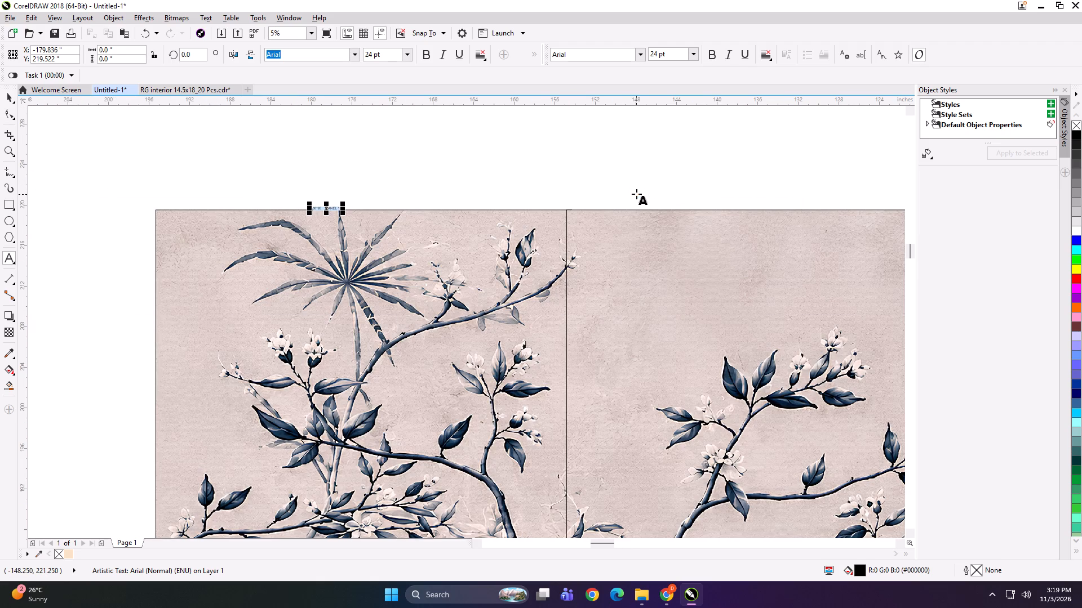
{"action": "left_click", "coordinate": [679, 208]}
{"action": "key", "text": "ctrl+v"}
{"action": "key", "text": "BackSpace"}
{"action": "key", "text": "2"}
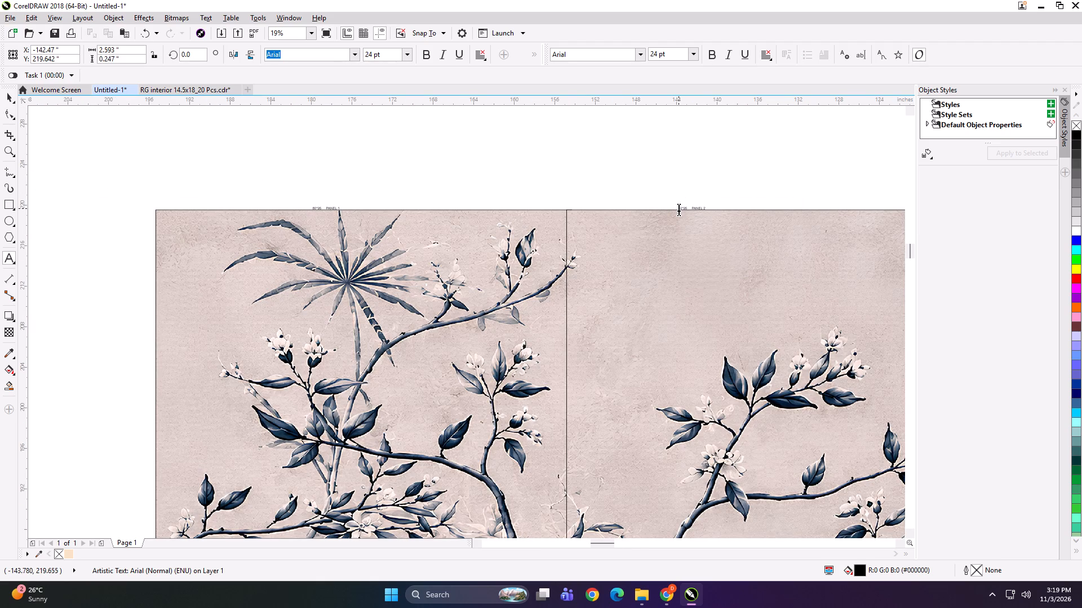
{"action": "scroll", "coordinate": [679, 208], "scroll_direction": "down", "scroll_amount": 2}
{"action": "left_click", "coordinate": [5, 93]}
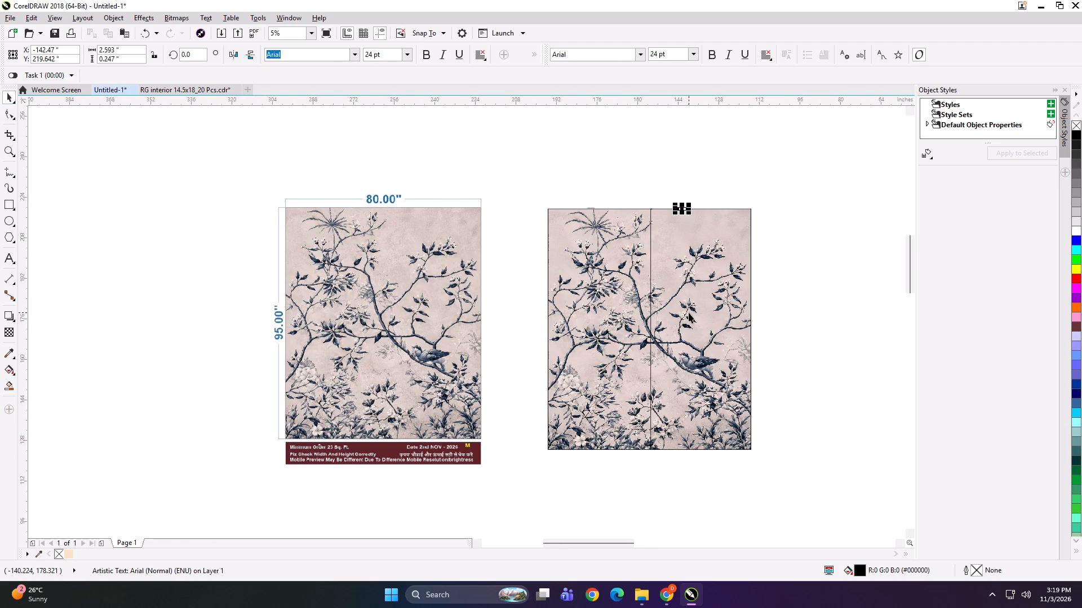
Group each text label with its own image panel.
{"action": "left_click", "coordinate": [689, 312], "text": "shift"}
{"action": "key", "text": "ctrl+g"}
{"action": "left_click_drag", "start_coordinate": [642, 175], "coordinate": [567, 224]}
{"action": "left_click", "coordinate": [613, 224], "text": "shift"}
{"action": "key", "text": "ctrl+g"}
Export the first panel as a TIFF named 41x95 A in a new 80x95 folder inside RG INTERIOR.
{"action": "key", "text": "ctrl+e"}
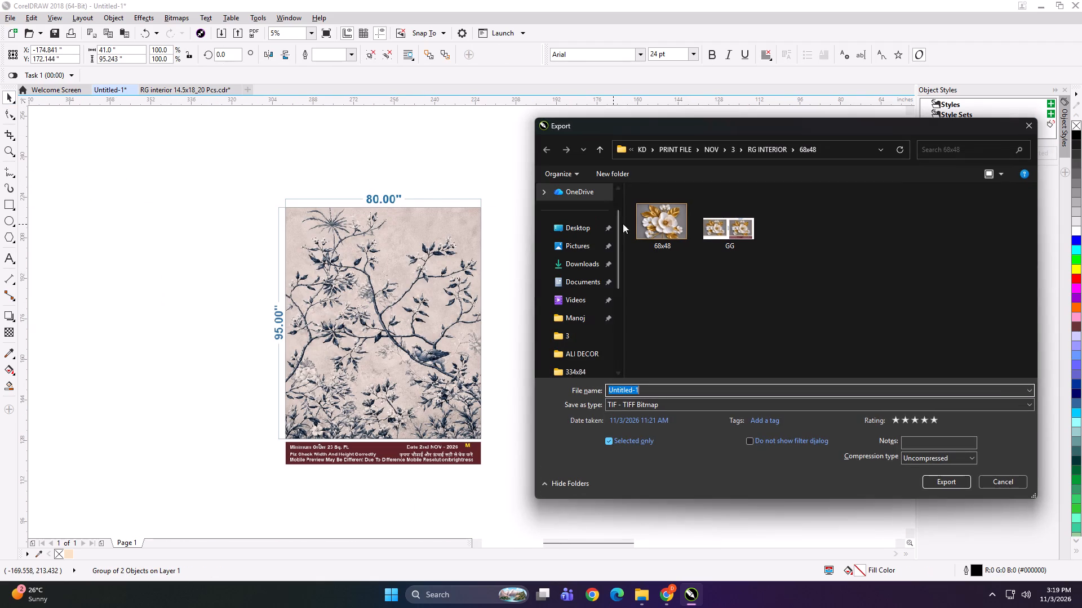
{"action": "left_click", "coordinate": [599, 143]}
{"action": "left_click", "coordinate": [615, 170]}
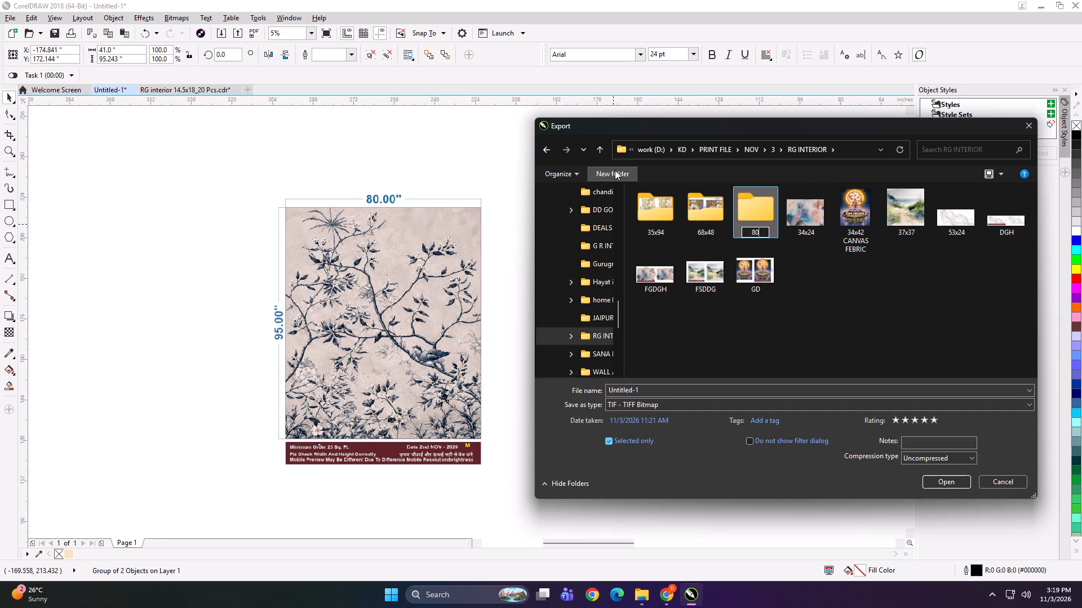
{"action": "key", "text": "Return"}
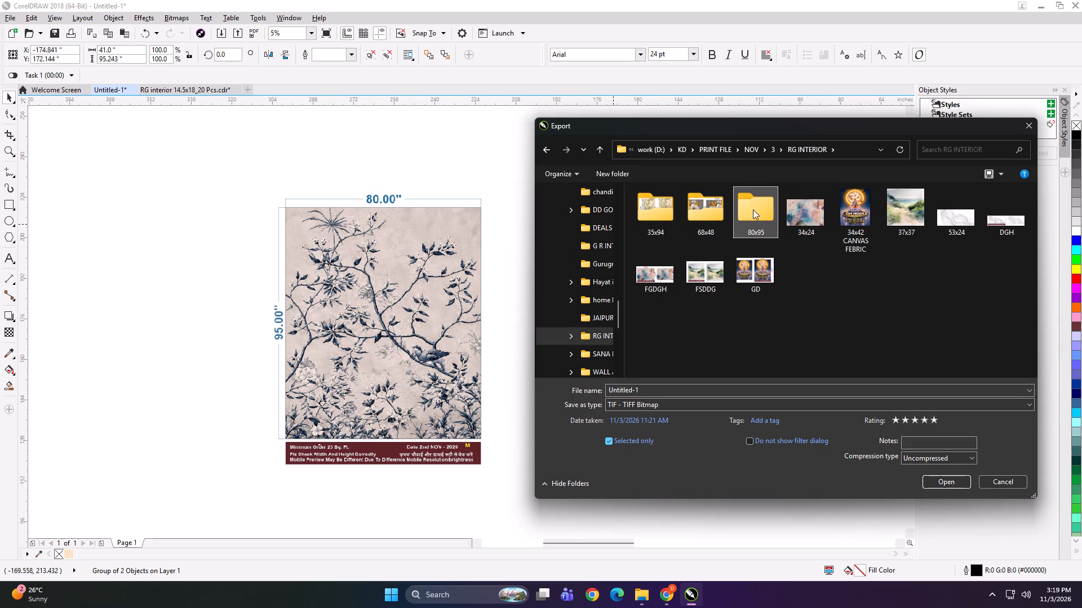
{"action": "double_click", "coordinate": [762, 217]}
{"action": "left_click", "coordinate": [697, 390]}
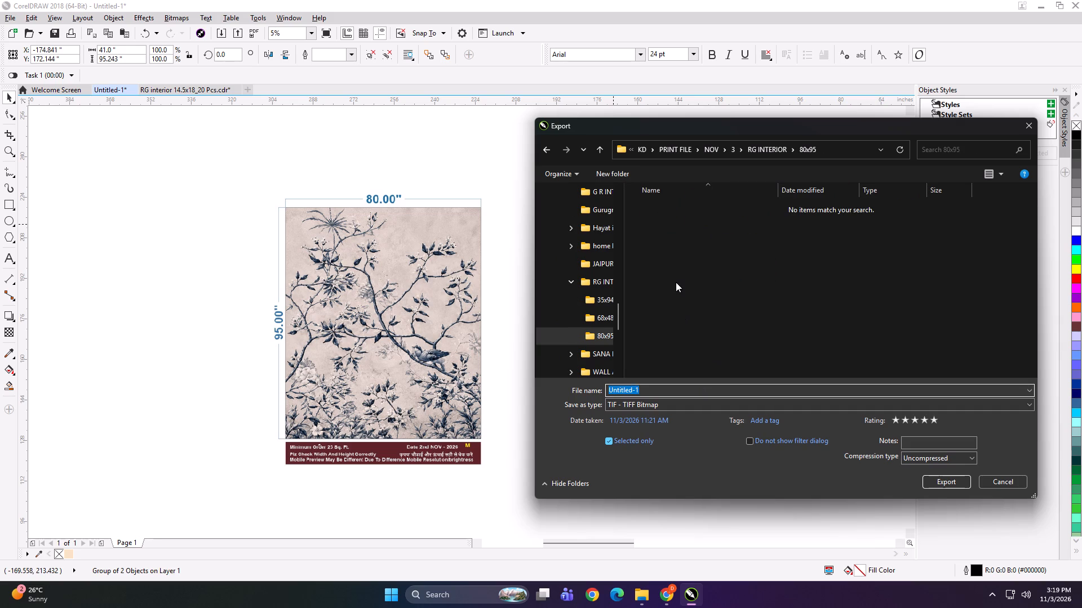
{"action": "key", "text": "Return"}
{"action": "key", "text": "Return"}
Export the second panel as a TIFF named 39.5x95 B in the 80x95 folder.
{"action": "left_click", "coordinate": [676, 282]}
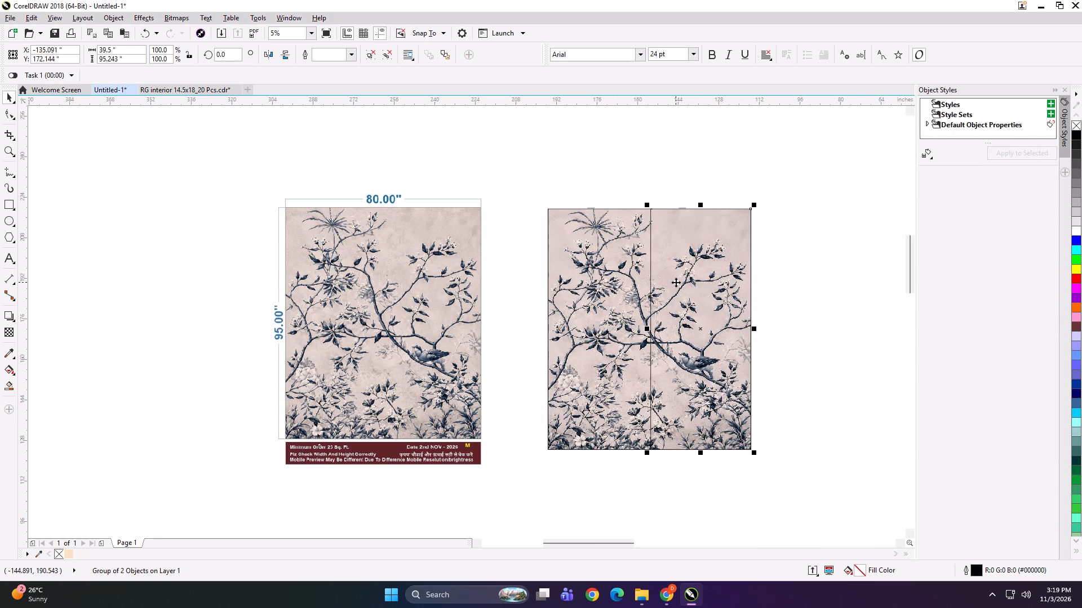
{"action": "key", "text": "ctrl+e"}
{"action": "key", "text": "ctrl+e"}
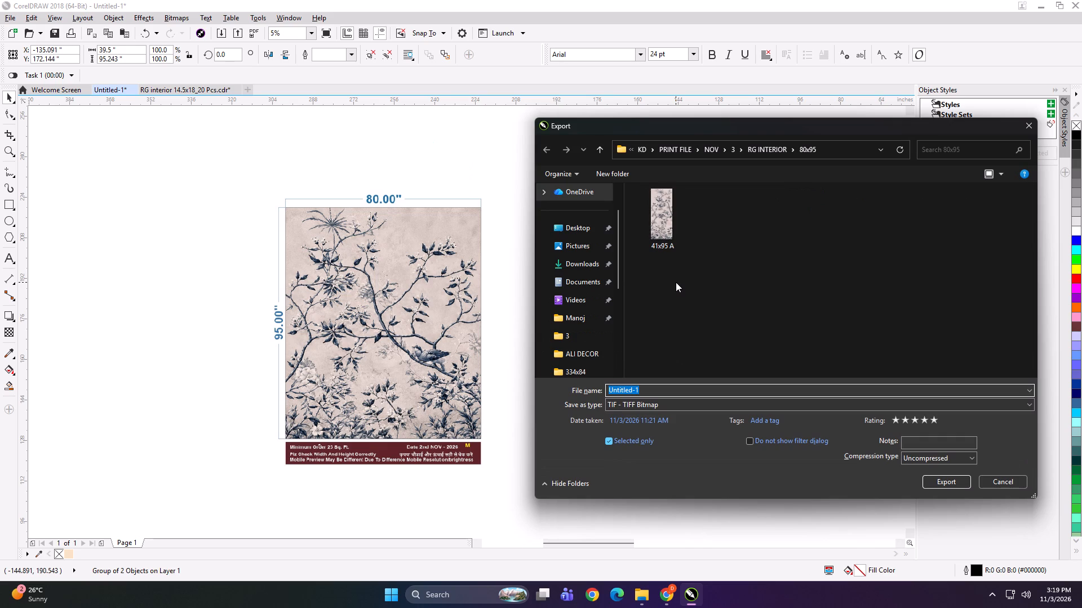
{"action": "type", "text": "39.5x8"}
{"action": "key", "text": "BackSpace"}
{"action": "type", "text": "95 B"}
{"action": "key", "text": "Return"}
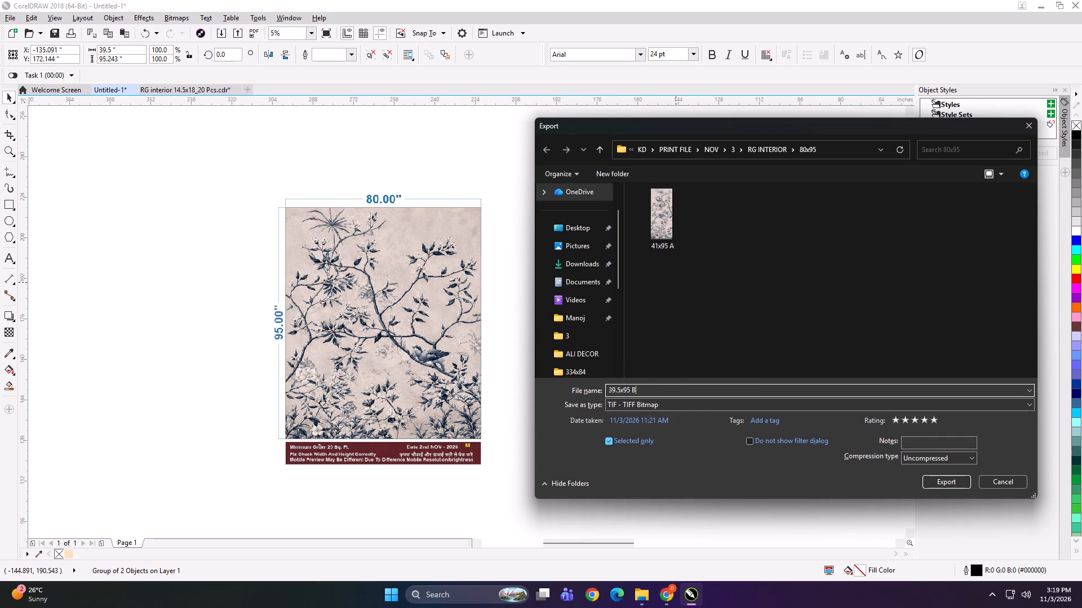
{"action": "key", "text": "Return"}
Shift the second panel 4 inches away from the first and move both panels closer to the bird-and-branches layout.
{"action": "key", "text": "Right"}
{"action": "key", "text": "Right"}
{"action": "key", "text": "Right"}
{"action": "key", "text": "Right"}
{"action": "key", "text": "Right"}
{"action": "key", "text": "Right"}
{"action": "key", "text": "Right"}
{"action": "key", "text": "Right"}
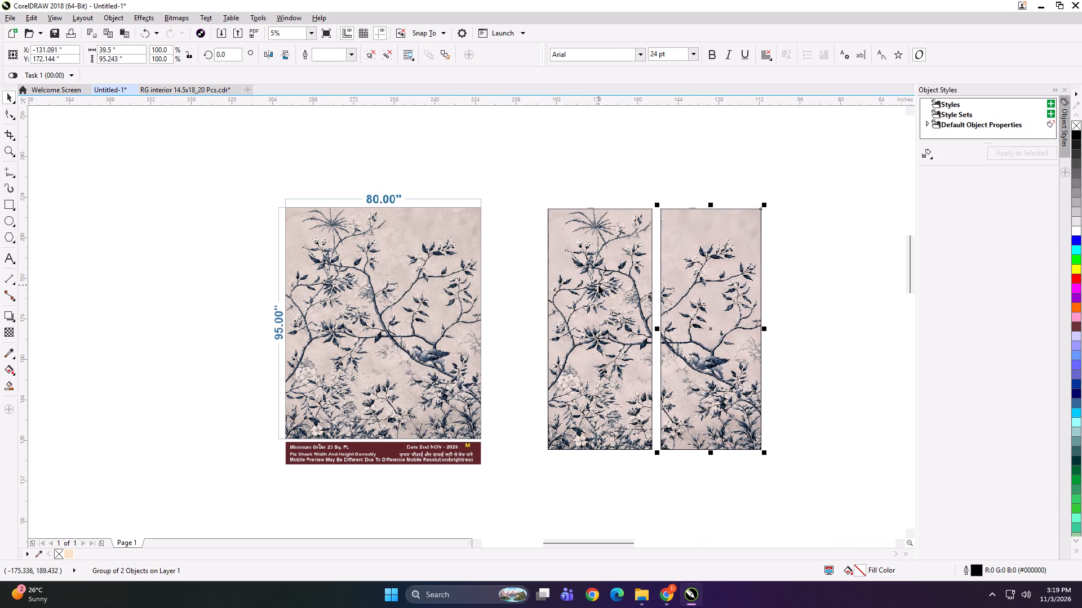
{"action": "left_click", "coordinate": [598, 285], "text": "shift"}
{"action": "left_click_drag", "start_coordinate": [598, 282], "coordinate": [566, 278]}
Group the bird-and-branches layout with its two panels and scale the group down to about 4 x 2.4 inches.
{"action": "left_click", "coordinate": [442, 281], "text": "shift"}
{"action": "key", "text": "ctrl+g"}
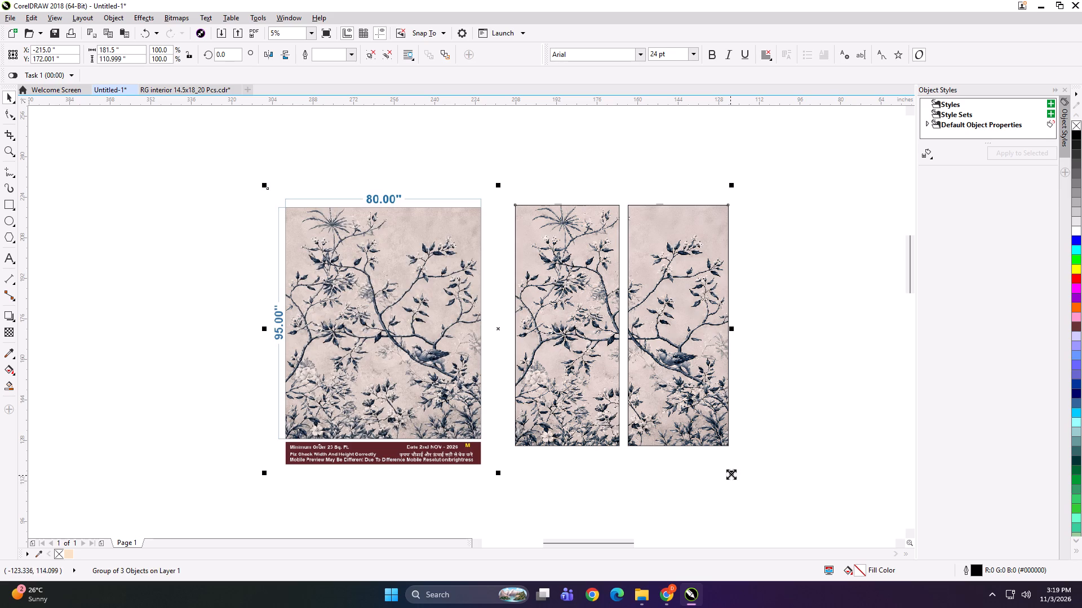
{"action": "left_click_drag", "start_coordinate": [731, 474], "coordinate": [506, 345], "text": "shift"}
{"action": "scroll", "coordinate": [506, 337], "scroll_direction": "up", "scroll_amount": 2}
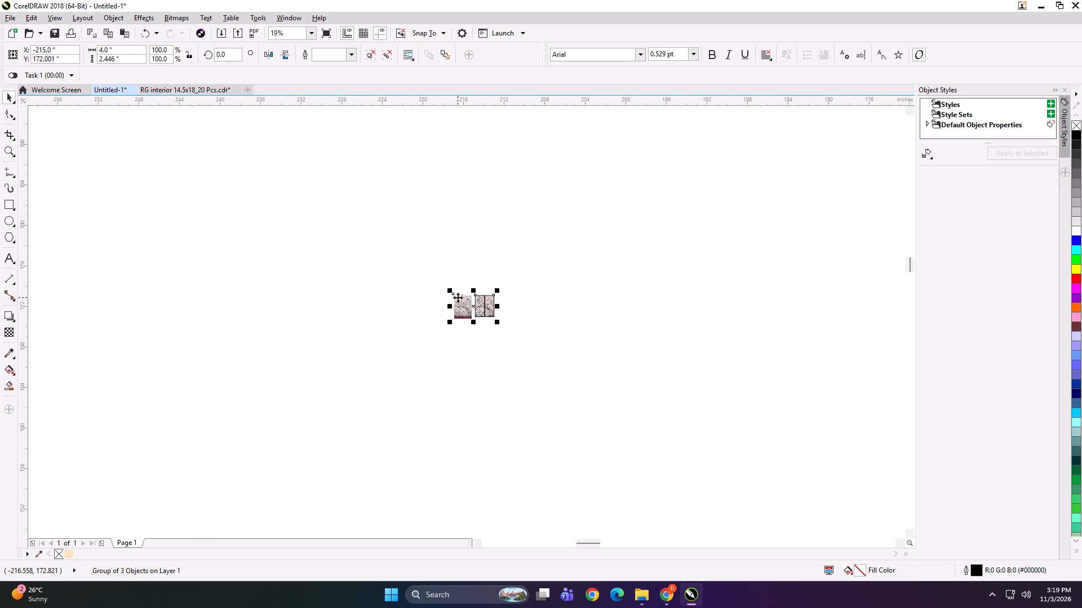
Export the scaled-down group of the bird-and-branches layout and its panels as FSGDH, and delete the group from the drawing.
{"action": "scroll", "coordinate": [462, 302], "scroll_direction": "up", "scroll_amount": 2}
{"action": "key", "text": "ctrl+e"}
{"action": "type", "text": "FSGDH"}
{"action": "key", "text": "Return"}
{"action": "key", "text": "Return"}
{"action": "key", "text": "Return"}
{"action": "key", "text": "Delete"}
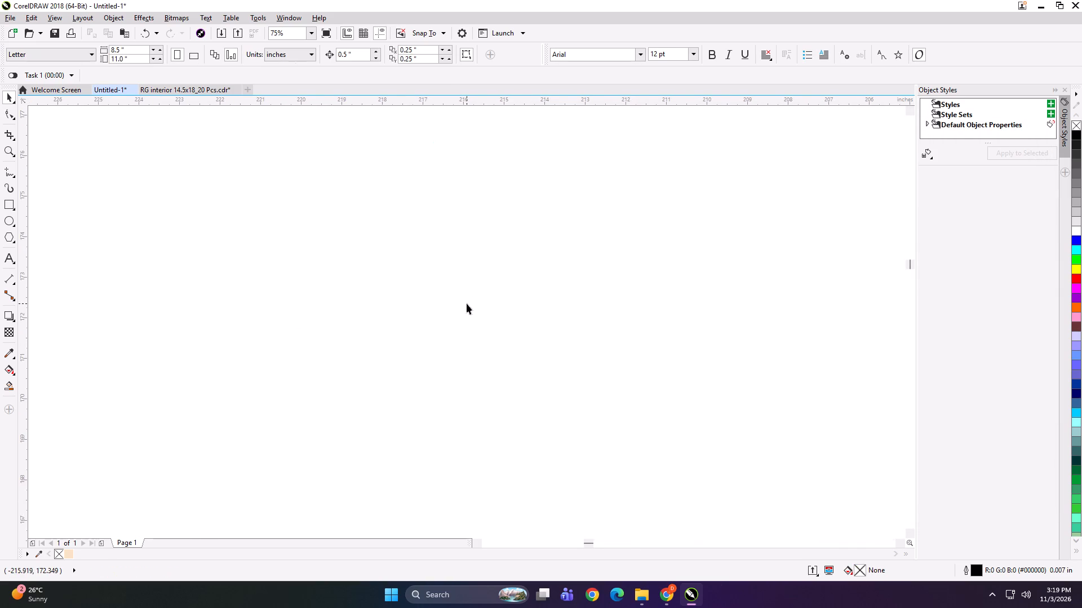
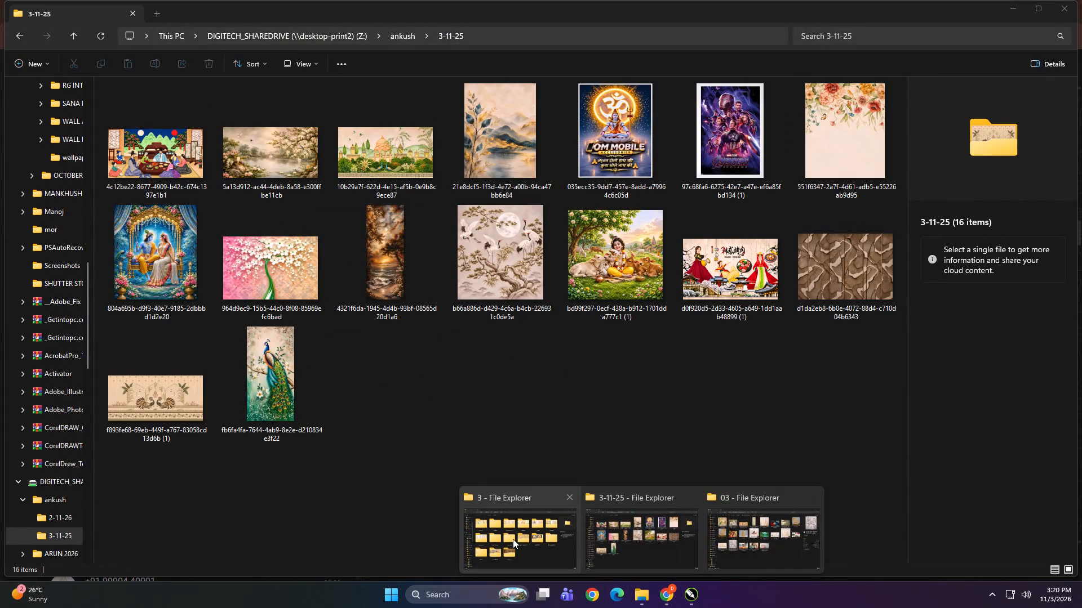
Copy the 35x94, 68x48 and 80x95 folders from RG INTERIOR in the local PRINT FILE > NOV > 3 folder.
{"action": "left_click", "coordinate": [512, 538]}
{"action": "left_click", "coordinate": [518, 171]}
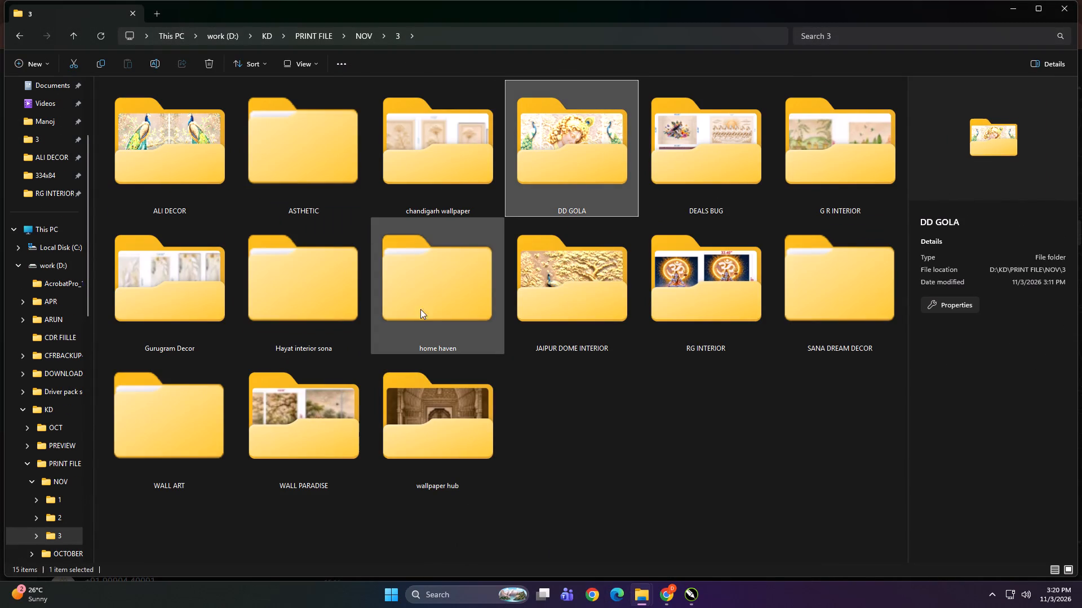
{"action": "scroll", "coordinate": [419, 316], "scroll_direction": "down", "scroll_amount": 2, "text": "ctrl"}
{"action": "left_click", "coordinate": [633, 410]}
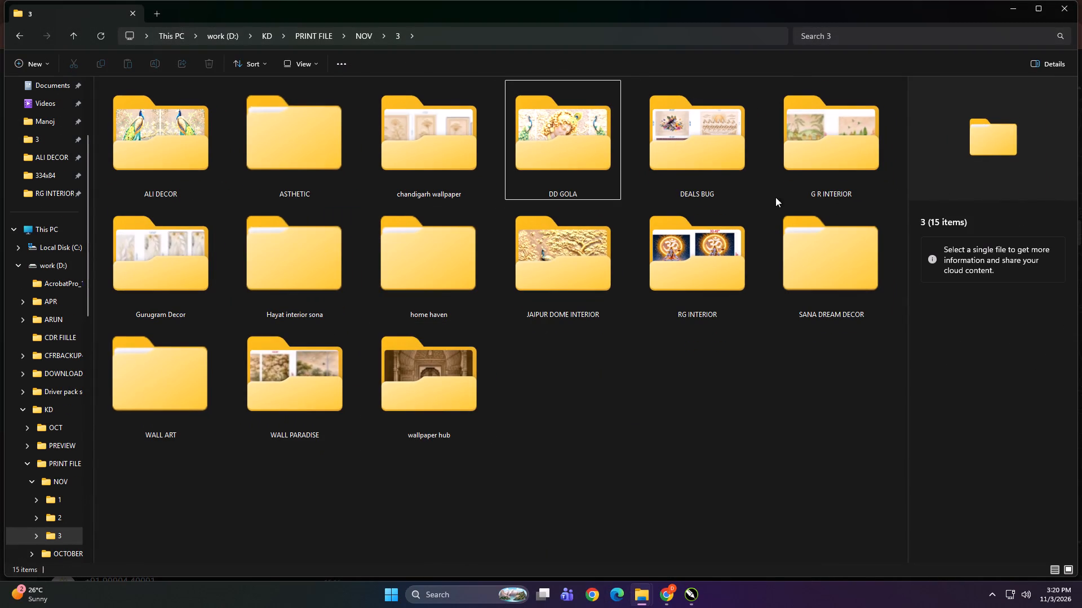
{"action": "left_click", "coordinate": [797, 169]}
{"action": "double_click", "coordinate": [674, 288]}
{"action": "scroll", "coordinate": [423, 329], "scroll_direction": "up", "scroll_amount": 4, "text": "ctrl"}
{"action": "left_click", "coordinate": [220, 168]}
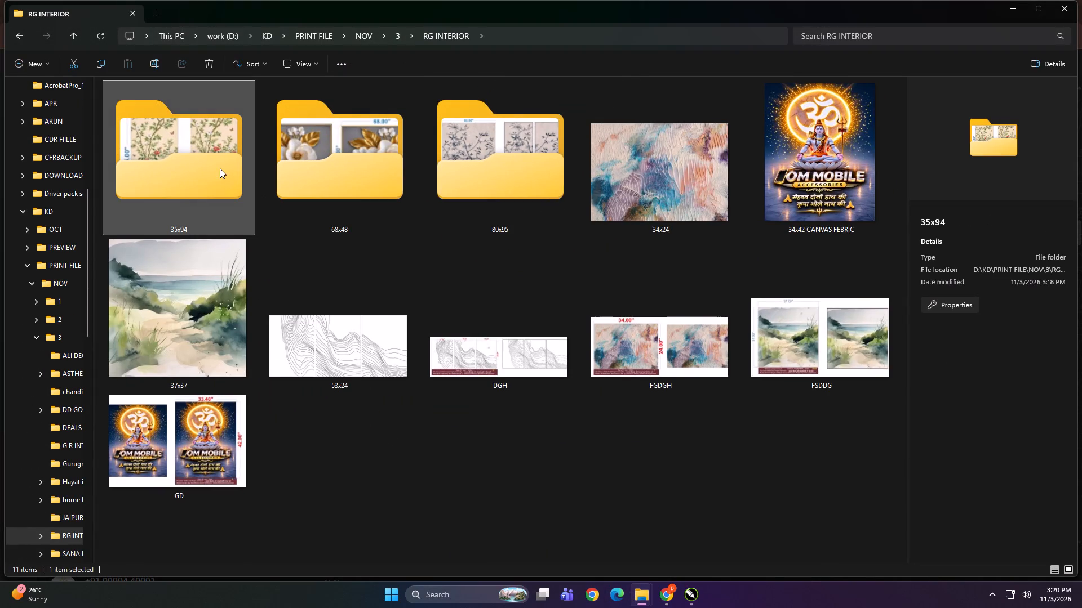
{"action": "left_click", "coordinate": [493, 161], "text": "shift"}
{"action": "key", "text": "ctrl+c"}
Open the RG INTERIOR folder in Print > NOV > 3 on DIGITECH_SHAREDRIVE as the destination for the copied folders.
{"action": "scroll", "coordinate": [34, 352], "scroll_direction": "up", "scroll_amount": 5}
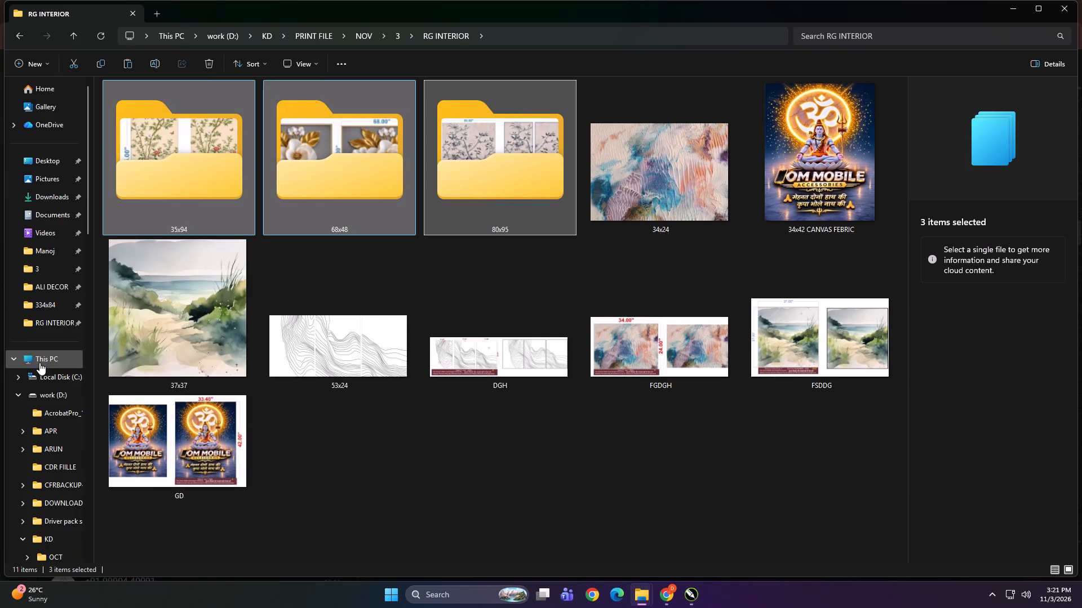
{"action": "left_click", "coordinate": [39, 363]}
{"action": "double_click", "coordinate": [178, 253]}
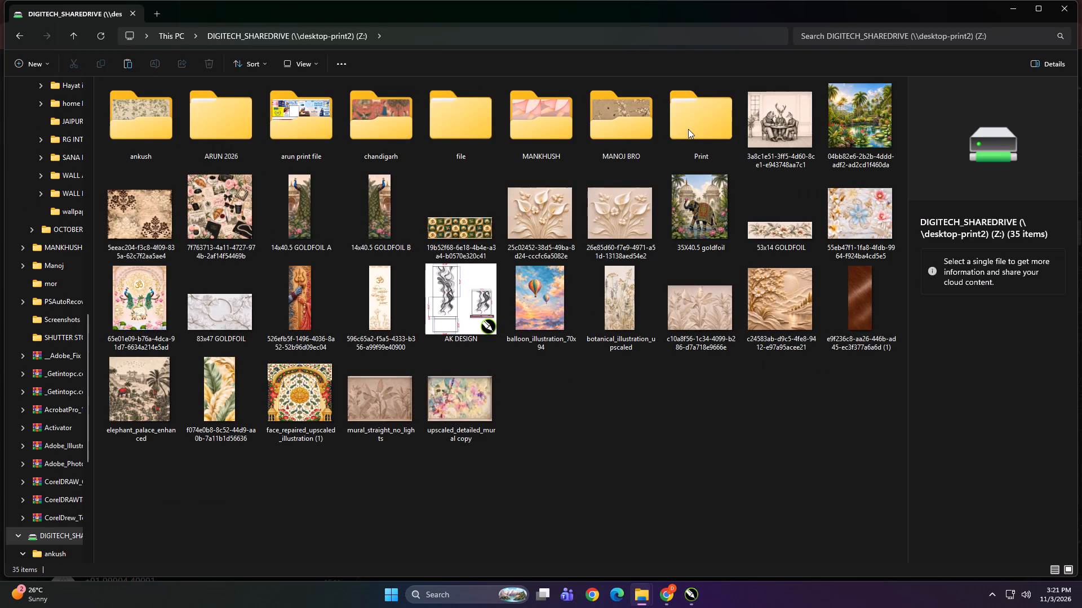
{"action": "double_click", "coordinate": [688, 129]}
{"action": "double_click", "coordinate": [187, 129]}
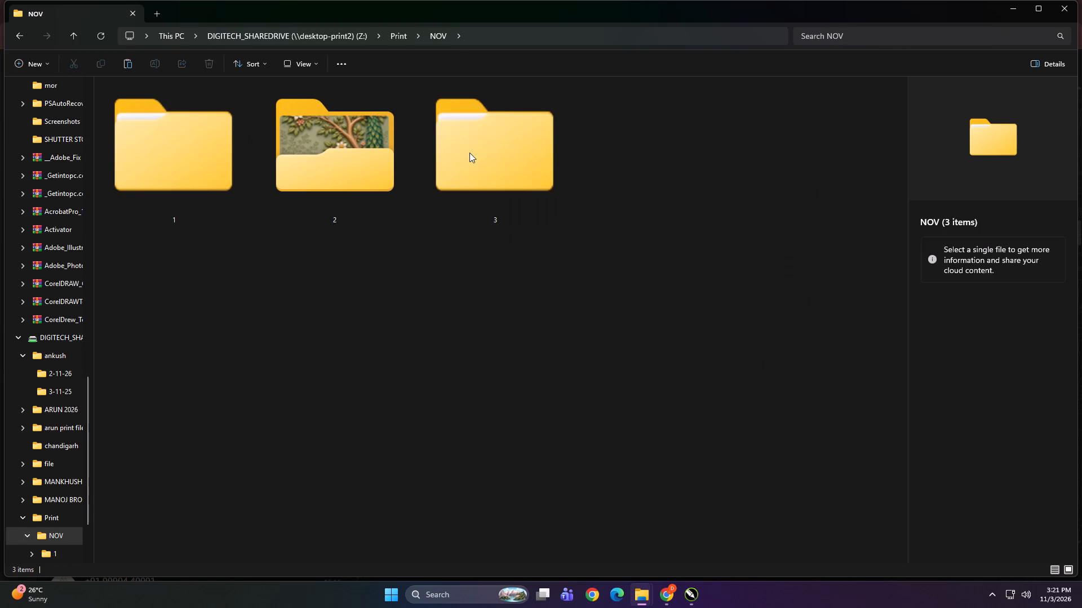
{"action": "double_click", "coordinate": [472, 153]}
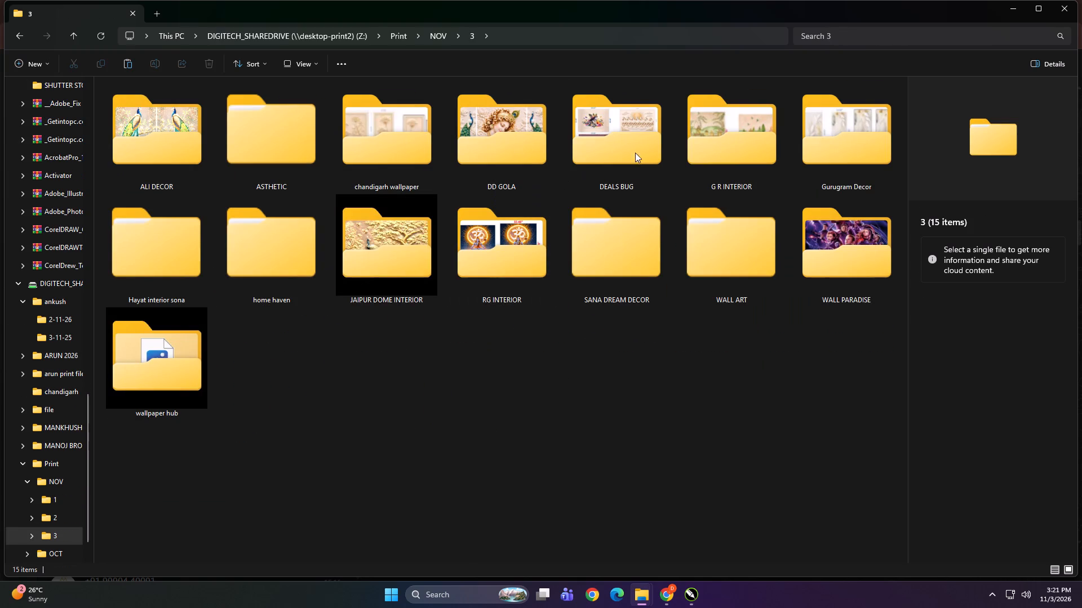
{"action": "double_click", "coordinate": [503, 270]}
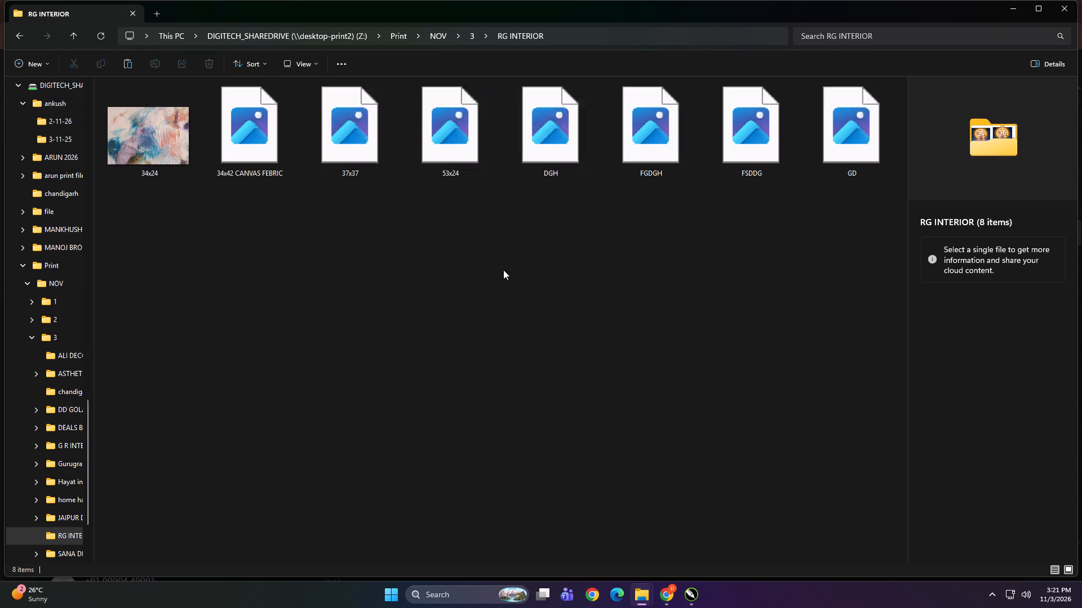
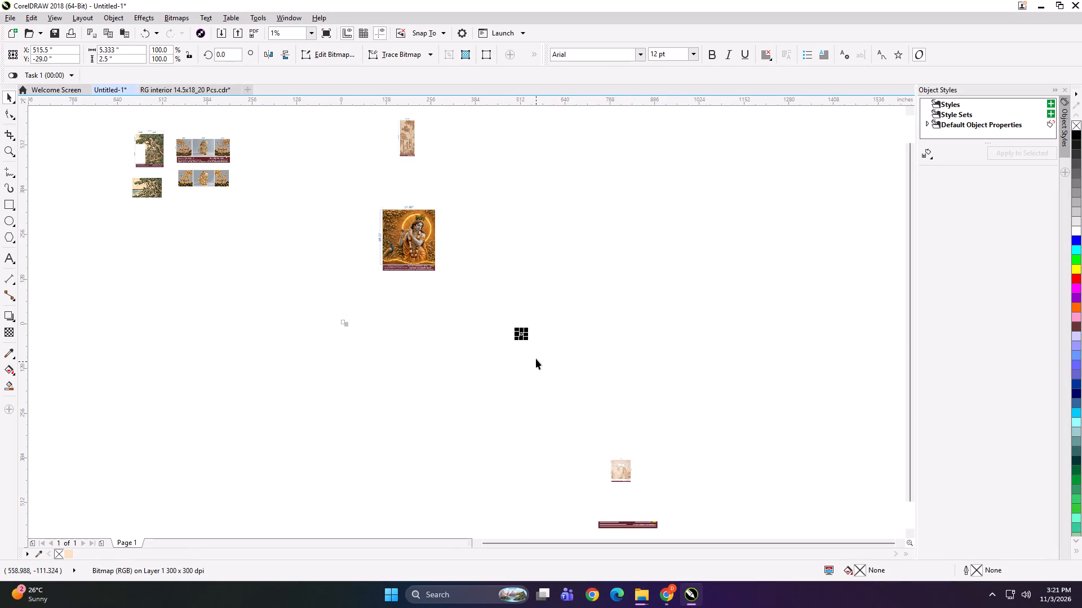
Scale the tiny bitmap of the colour and grey tree designs up to about 219 x 102.7 inches and move it beside the page.
{"action": "left_click_drag", "start_coordinate": [527, 339], "coordinate": [564, 374], "text": "shift"}
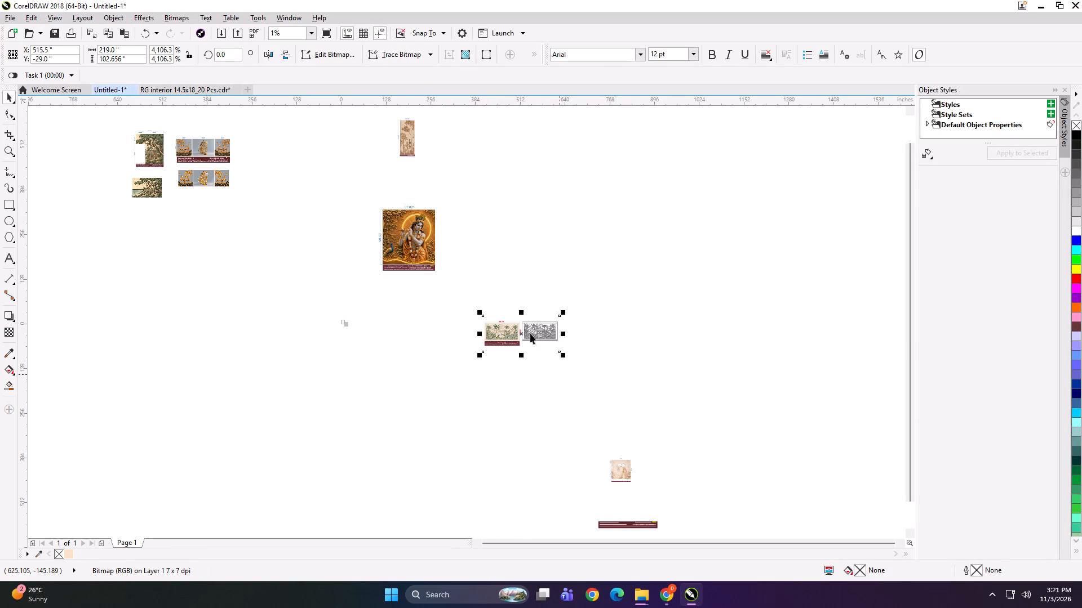
{"action": "left_click_drag", "start_coordinate": [530, 331], "coordinate": [319, 332]}
{"action": "left_click", "coordinate": [498, 369]}
{"action": "key", "text": "F4"}
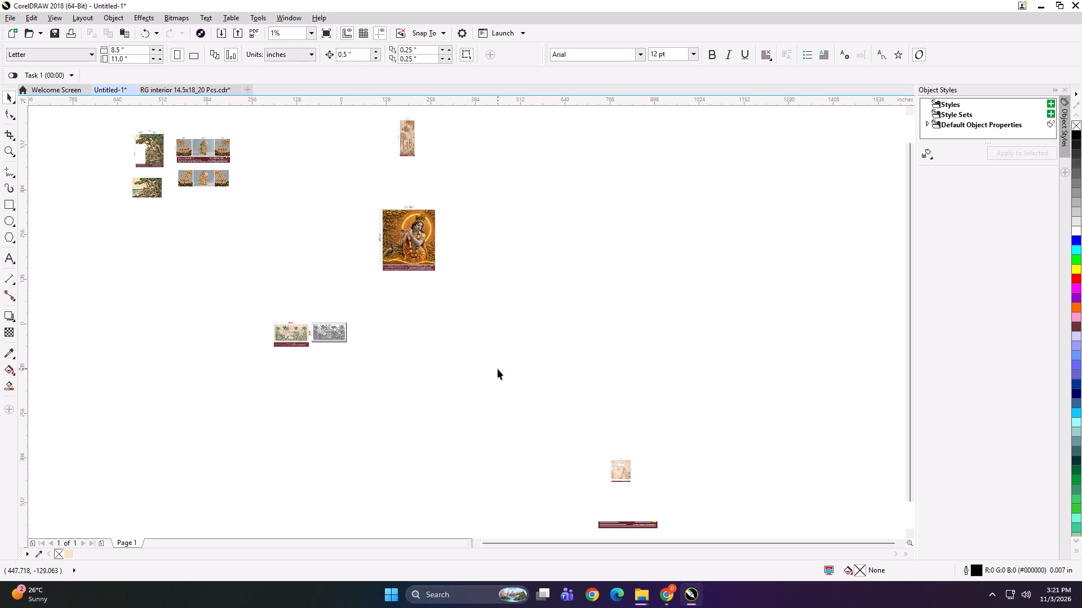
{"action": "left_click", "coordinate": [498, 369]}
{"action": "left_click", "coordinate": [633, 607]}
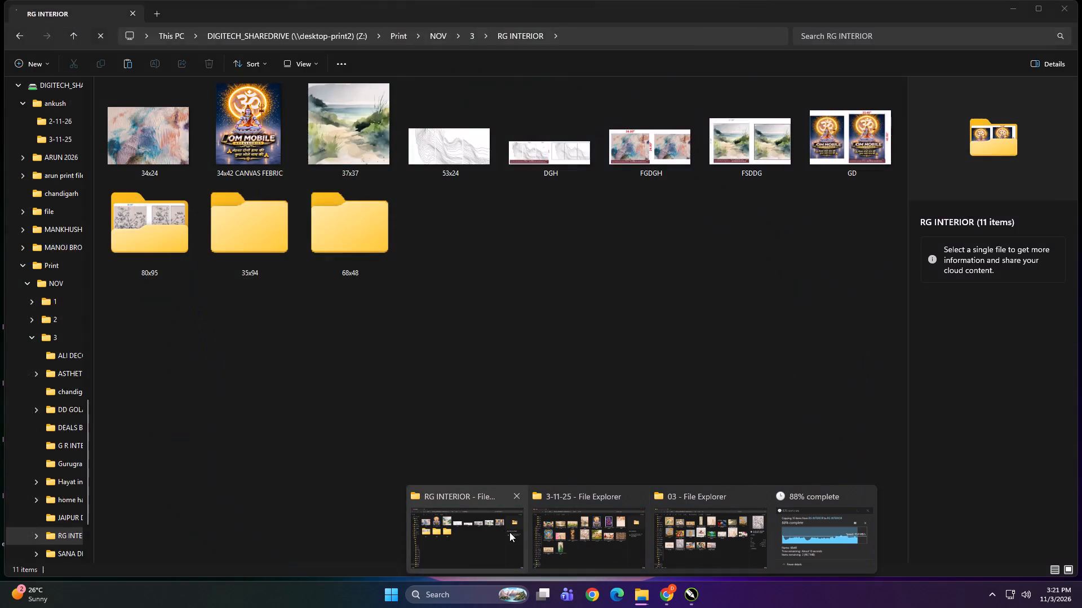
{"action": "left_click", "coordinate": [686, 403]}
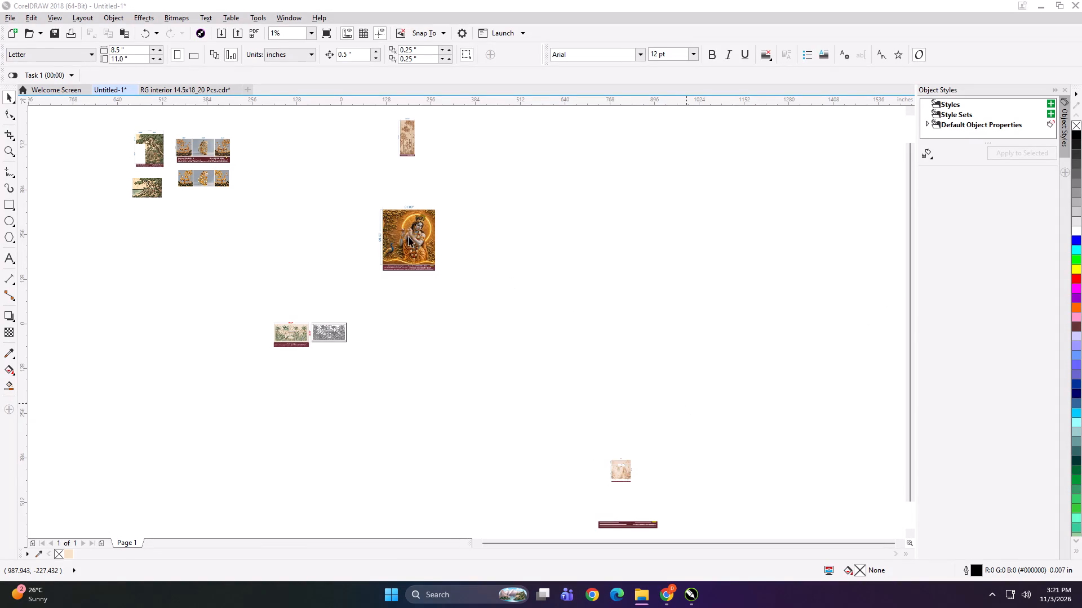
Move the Krishna artwork layout up and to the right, into the empty space beyond the tall narrow panel layout.
{"action": "left_click_drag", "start_coordinate": [401, 231], "coordinate": [476, 185]}
{"action": "left_click", "coordinate": [557, 351]}
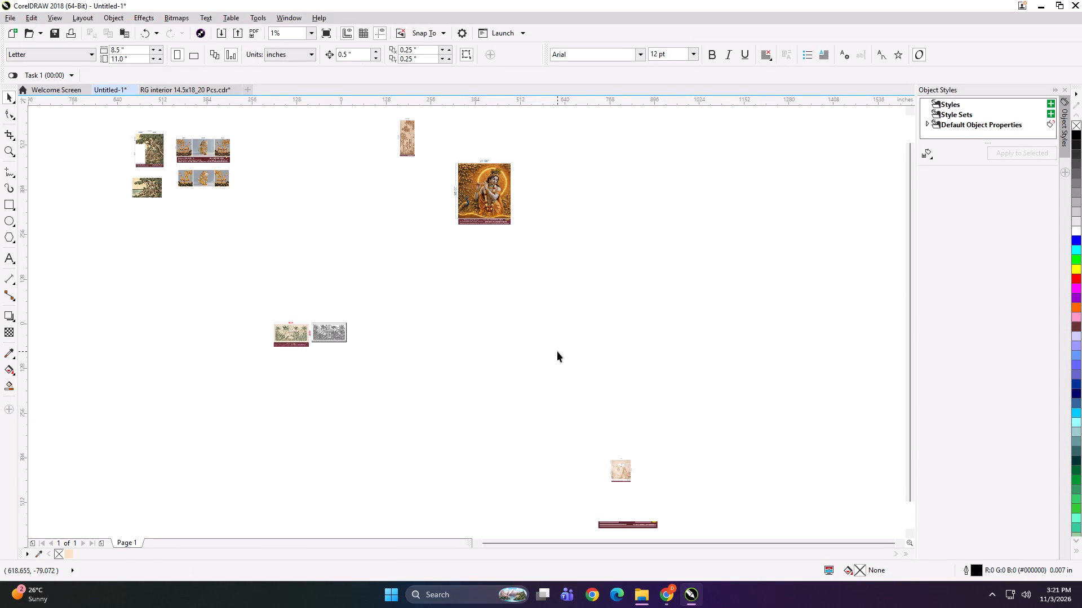
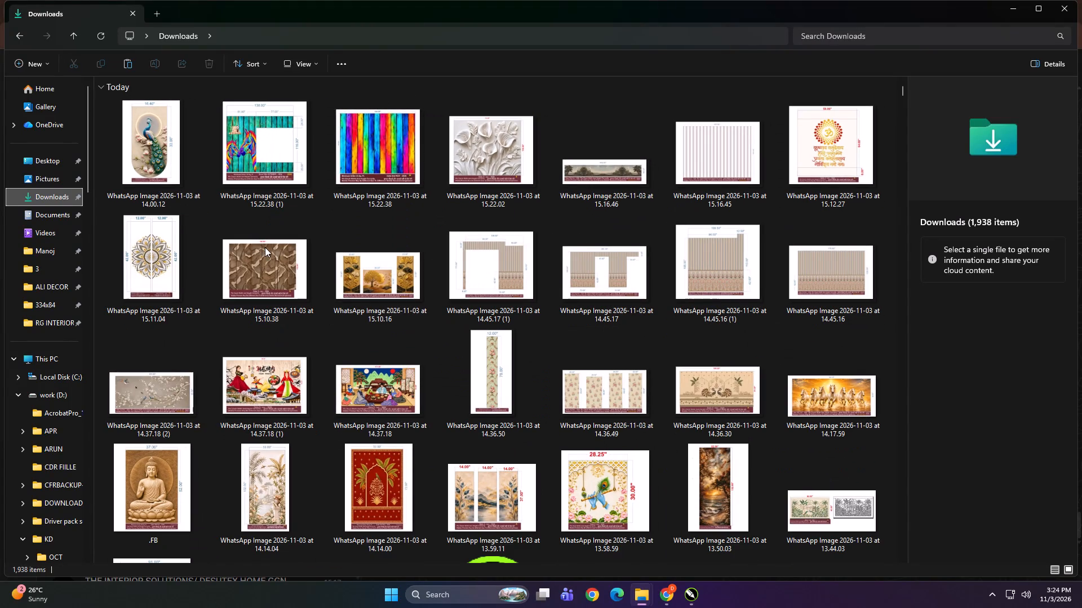
Bring today's Downloads images, from the peacock image 14.00.12 through tree-design image 13.44.03, into the CorelDRAW document's empty area beside the Krishna layout.
{"action": "left_click", "coordinate": [147, 140]}
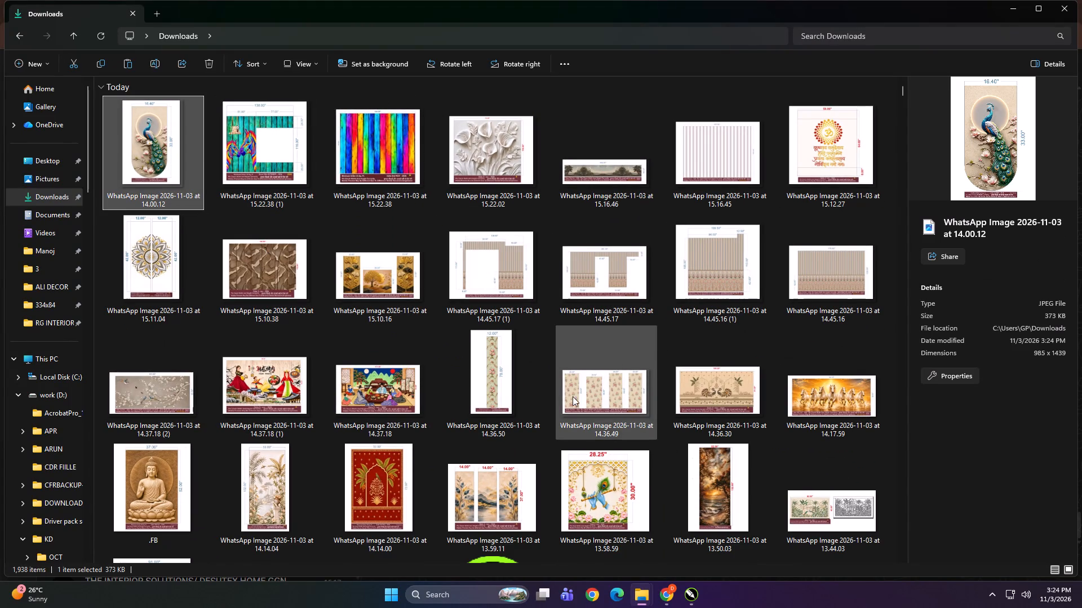
{"action": "scroll", "coordinate": [571, 379], "scroll_direction": "down", "scroll_amount": 3, "text": "ctrl"}
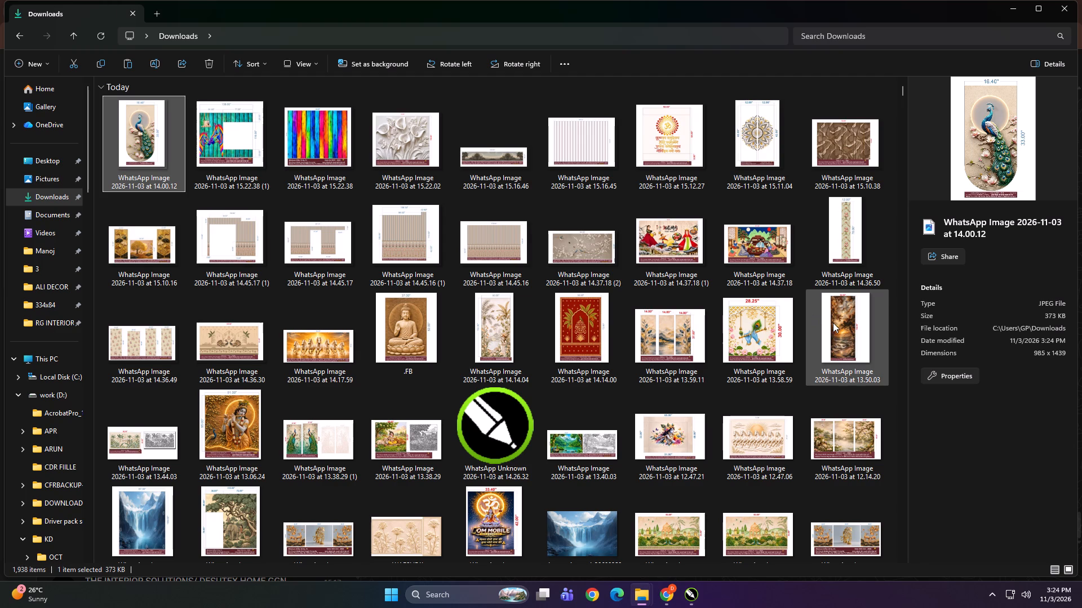
{"action": "left_click", "coordinate": [133, 437], "text": "shift"}
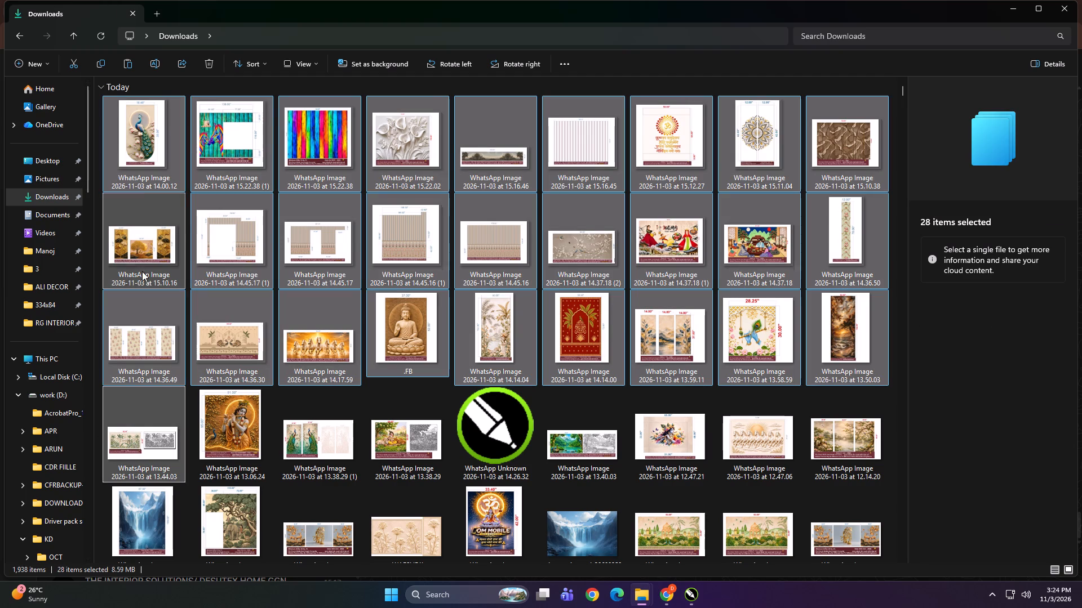
{"action": "left_click_drag", "start_coordinate": [140, 128], "coordinate": [489, 443]}
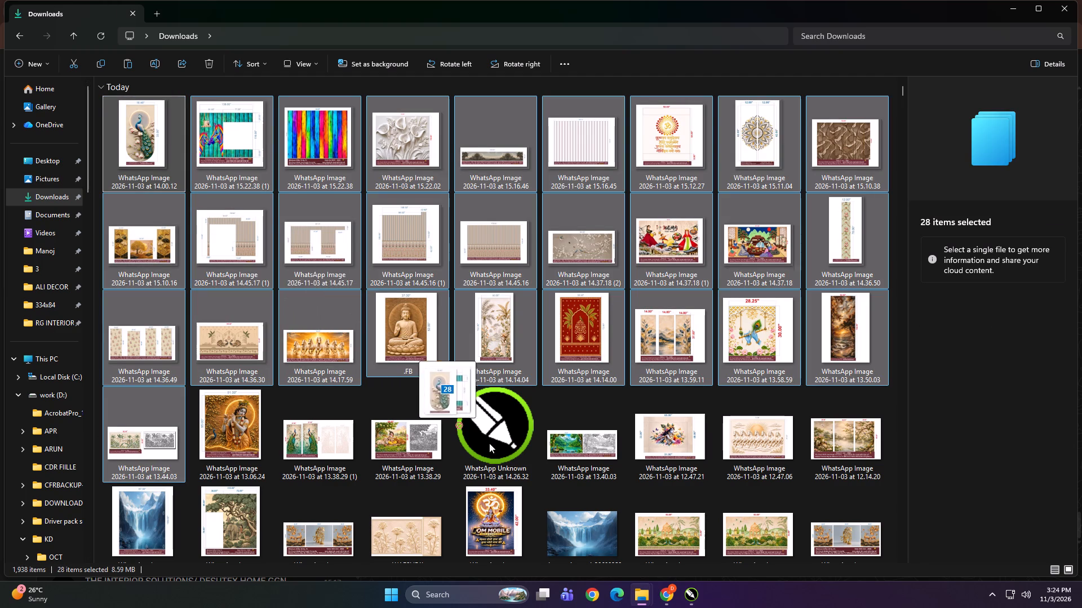
{"action": "left_click_drag", "start_coordinate": [489, 443], "coordinate": [689, 225]}
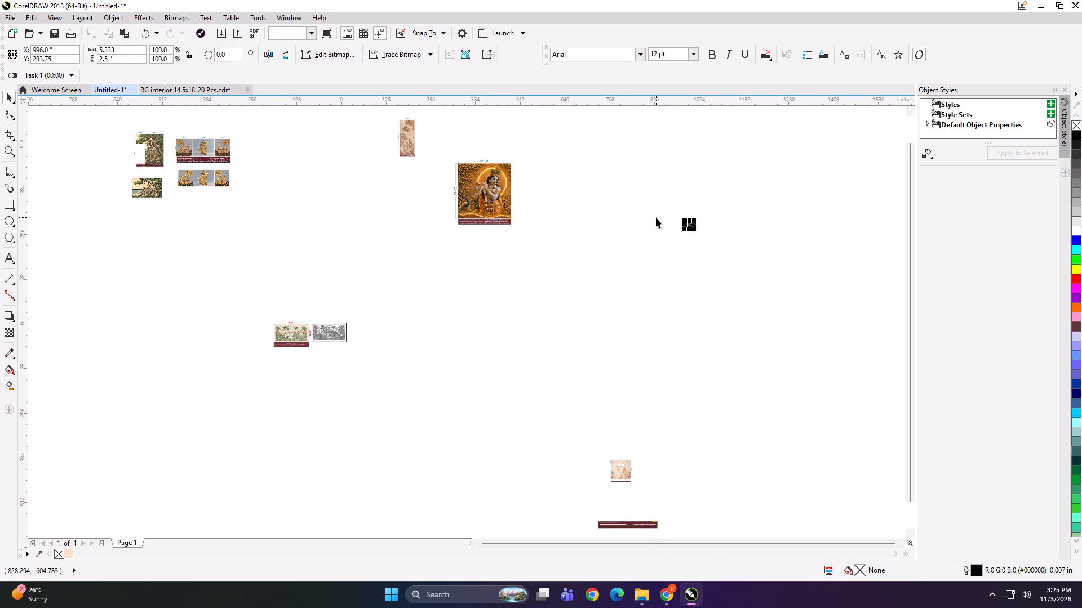
Scale the whole stack of tiny design bitmaps up together to about 3,628%.
{"action": "left_click_drag", "start_coordinate": [664, 185], "coordinate": [731, 272]}
{"action": "left_click_drag", "start_coordinate": [695, 231], "coordinate": [725, 266], "text": "shift"}
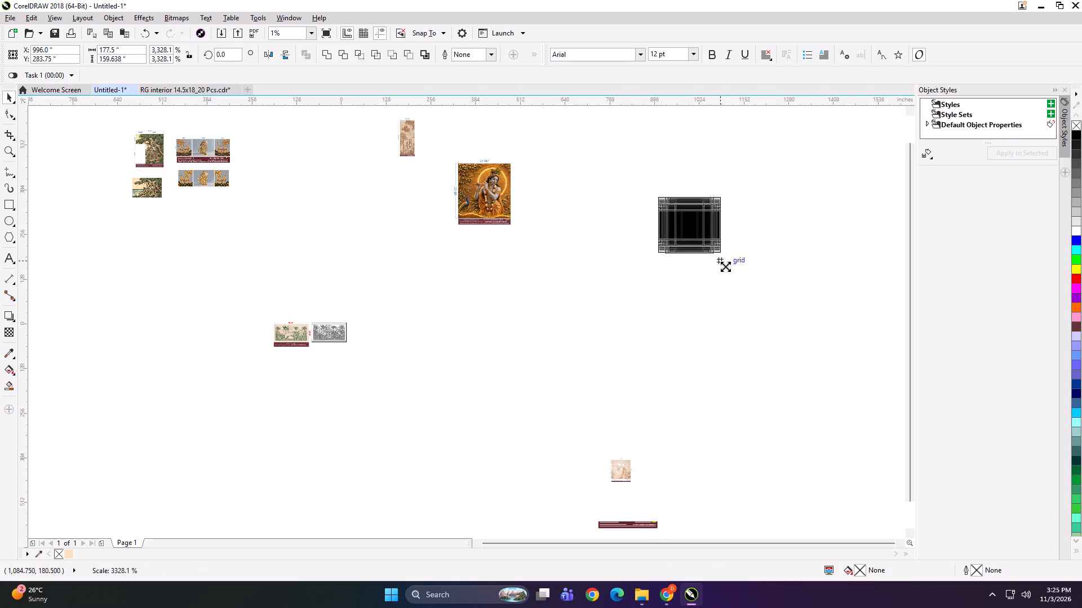
{"action": "left_click_drag", "start_coordinate": [725, 266], "coordinate": [728, 272], "text": "shift"}
{"action": "left_click", "coordinate": [702, 333]}
Pull the duplicate of the colour and grey tree designs out of the enlarged stack and delete it.
{"action": "left_click", "coordinate": [675, 223]}
{"action": "left_click_drag", "start_coordinate": [672, 223], "coordinate": [449, 341]}
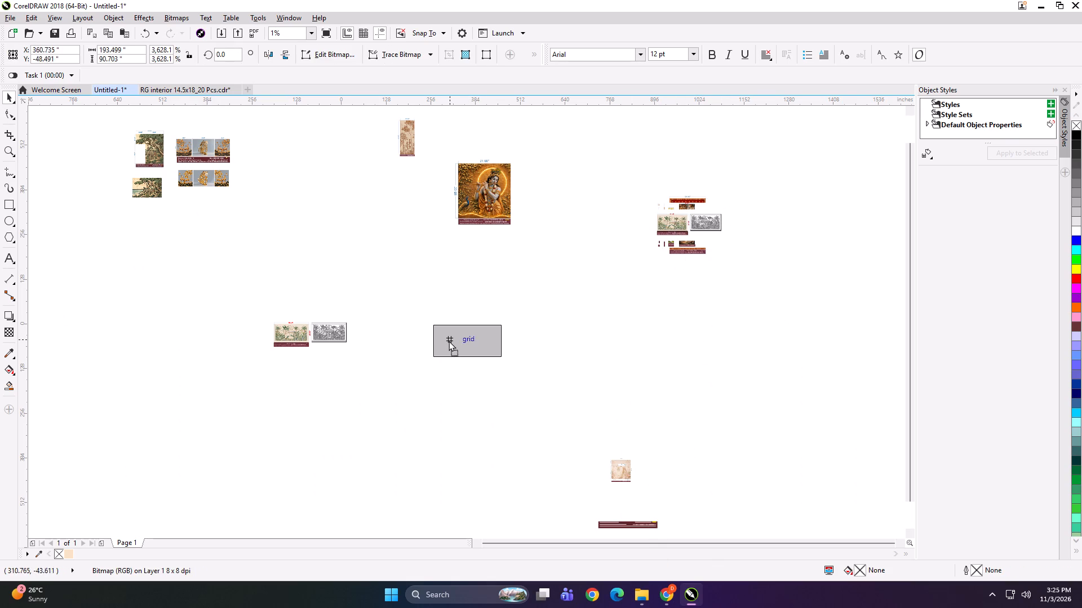
{"action": "left_click_drag", "start_coordinate": [449, 341], "coordinate": [345, 381]}
{"action": "key", "text": "Delete"}
Spread the sunset panel, blue Krishna, three-panel landscape and red arch designs from the stack onto empty canvas.
{"action": "left_click_drag", "start_coordinate": [685, 222], "coordinate": [475, 322]}
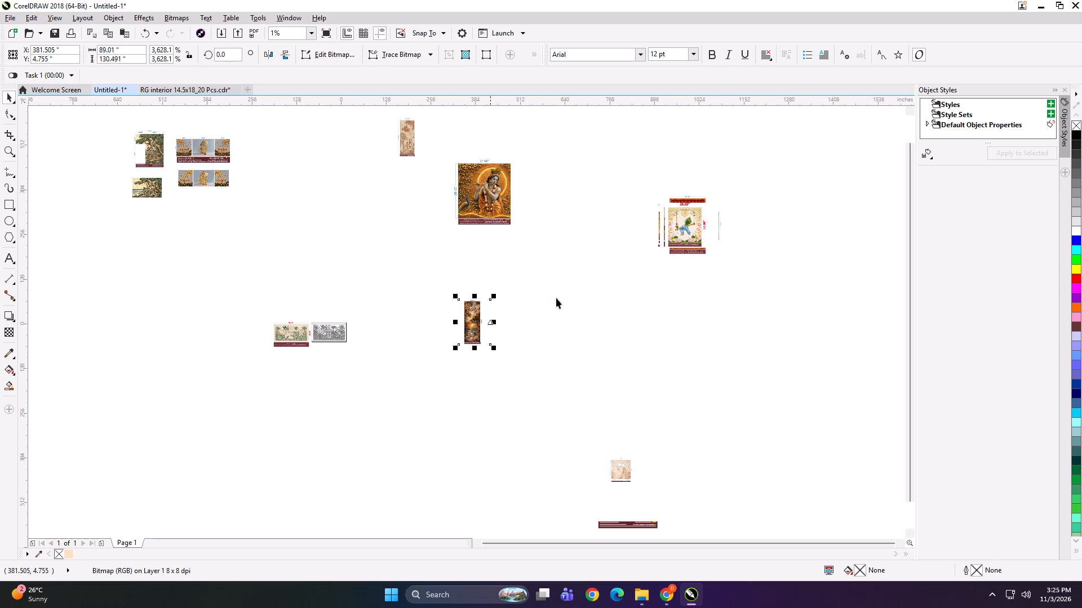
{"action": "left_click_drag", "start_coordinate": [677, 228], "coordinate": [555, 320]}
{"action": "left_click_drag", "start_coordinate": [695, 224], "coordinate": [671, 345]}
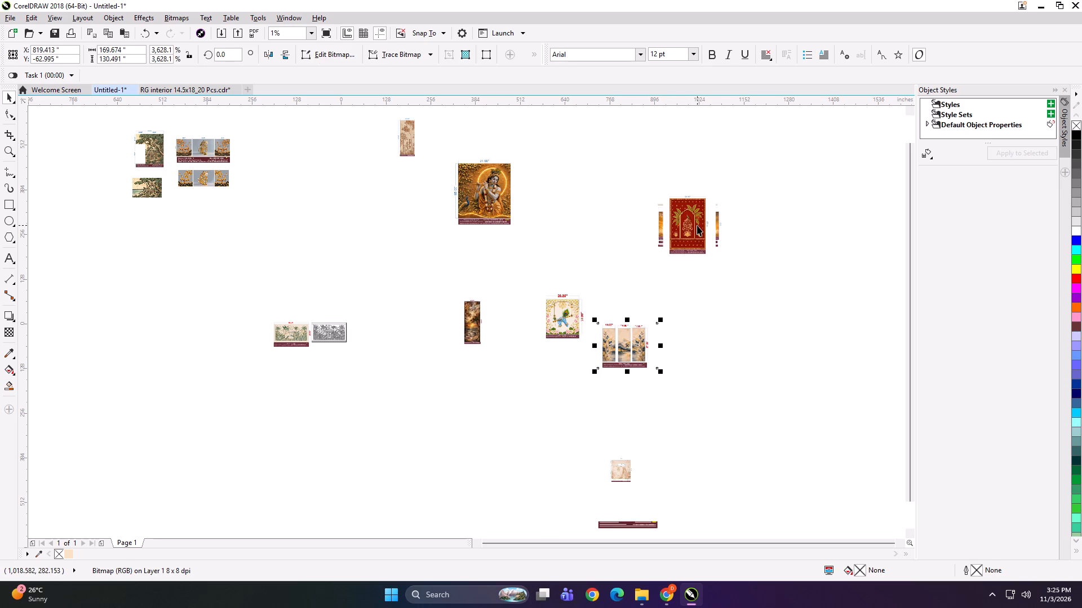
{"action": "left_click_drag", "start_coordinate": [697, 225], "coordinate": [728, 354]}
{"action": "left_click_drag", "start_coordinate": [624, 339], "coordinate": [361, 435]}
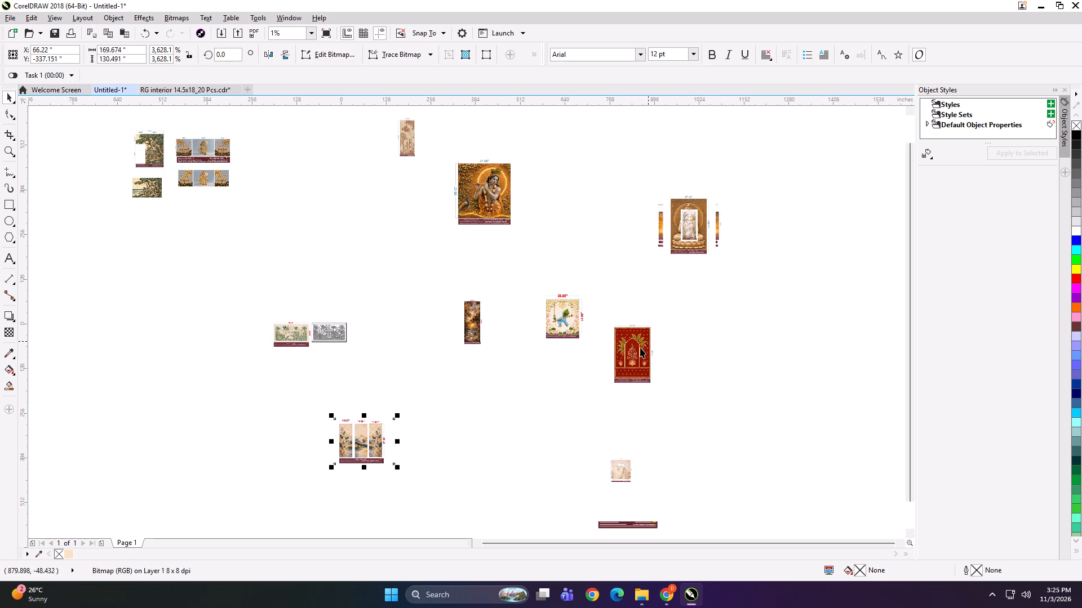
{"action": "left_click_drag", "start_coordinate": [626, 355], "coordinate": [435, 440]}
Spread the pale palm panel, Buddha, golden horses, beige peacock, four-panel and narrow floral strip designs from the stack onto empty canvas.
{"action": "left_click_drag", "start_coordinate": [693, 222], "coordinate": [372, 241]}
{"action": "left_click", "coordinate": [371, 241]}
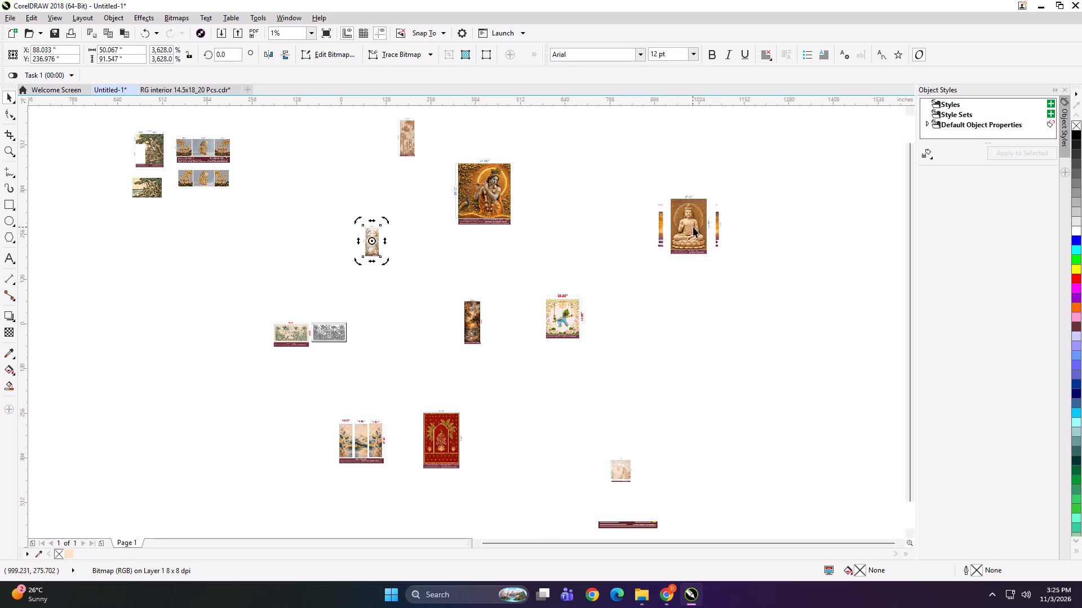
{"action": "left_click_drag", "start_coordinate": [693, 227], "coordinate": [189, 284]}
{"action": "left_click_drag", "start_coordinate": [686, 228], "coordinate": [131, 291]}
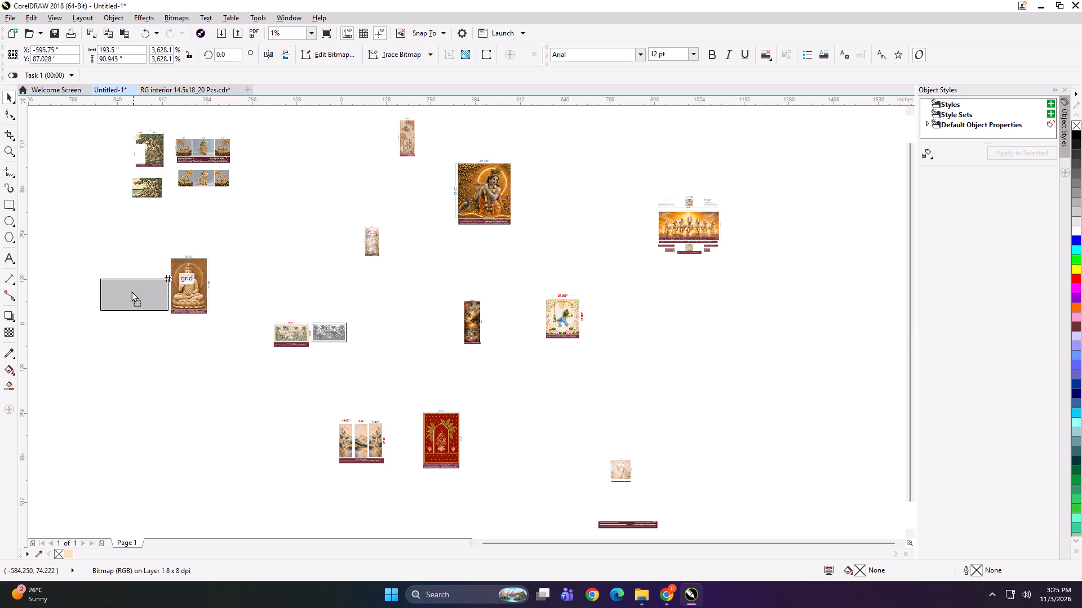
{"action": "left_click_drag", "start_coordinate": [131, 291], "coordinate": [130, 289]}
{"action": "left_click_drag", "start_coordinate": [689, 218], "coordinate": [135, 369]}
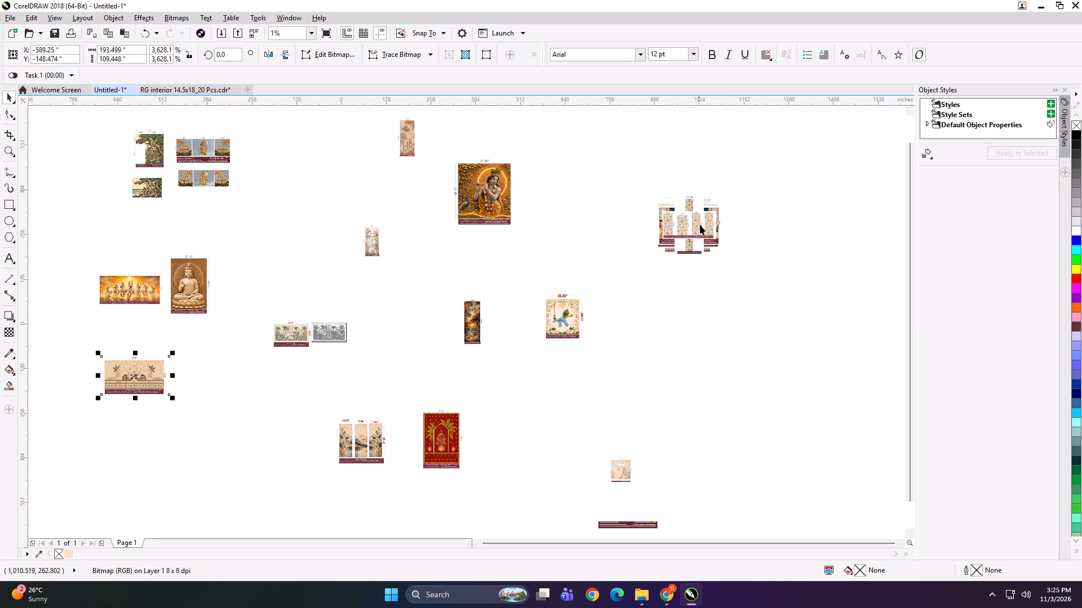
{"action": "left_click_drag", "start_coordinate": [700, 224], "coordinate": [143, 427]}
{"action": "left_click_drag", "start_coordinate": [685, 231], "coordinate": [259, 390]}
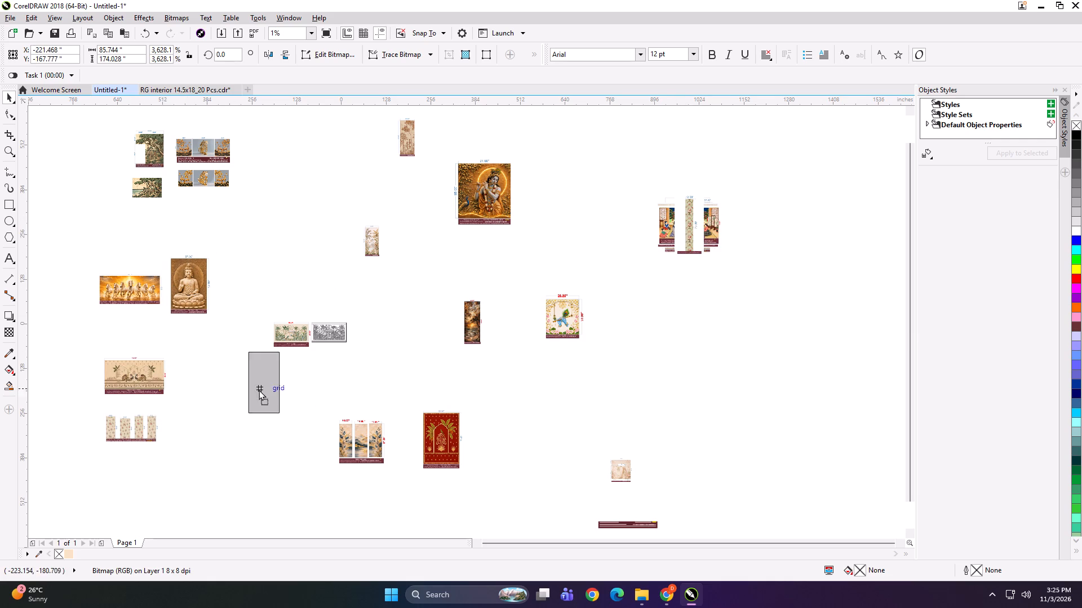
{"action": "left_click_drag", "start_coordinate": [259, 390], "coordinate": [250, 396]}
Pull the dining scene, dancers, grey floral and first striped designs off the stack, and move the blue Krishna beside the statue trio.
{"action": "left_click_drag", "start_coordinate": [689, 230], "coordinate": [553, 204]}
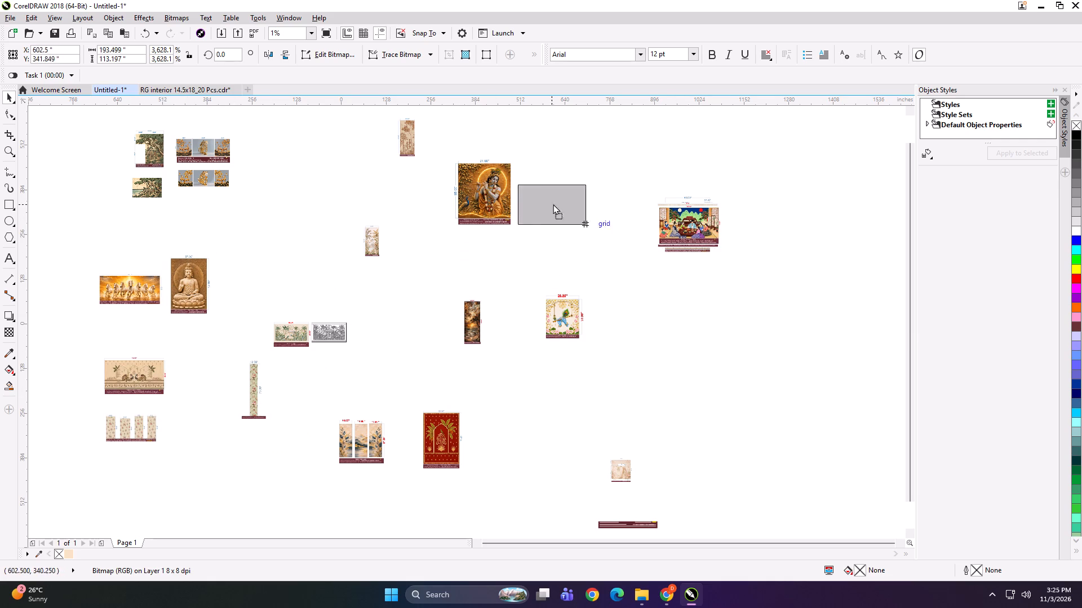
{"action": "left_click_drag", "start_coordinate": [553, 204], "coordinate": [596, 156]}
{"action": "left_click_drag", "start_coordinate": [566, 309], "coordinate": [313, 176]}
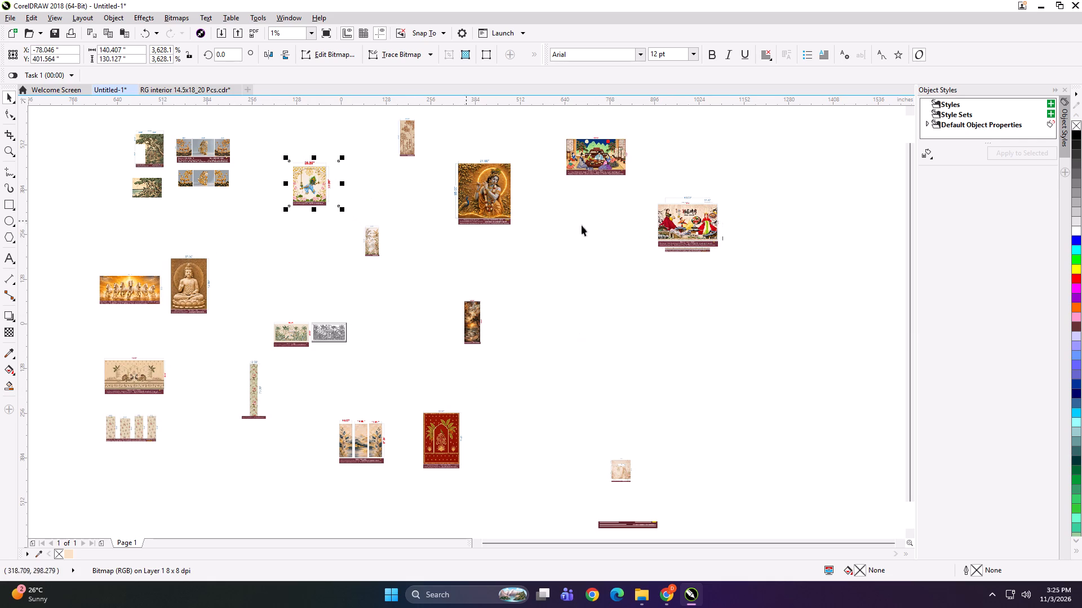
{"action": "left_click_drag", "start_coordinate": [685, 223], "coordinate": [586, 218]}
{"action": "left_click_drag", "start_coordinate": [686, 222], "coordinate": [566, 323]}
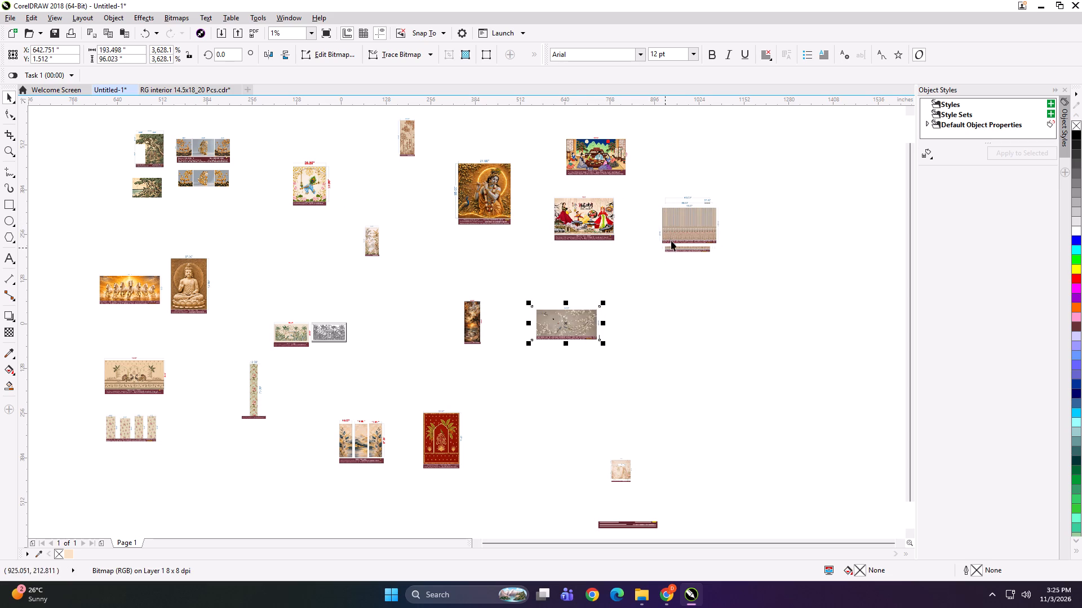
{"action": "left_click_drag", "start_coordinate": [691, 225], "coordinate": [675, 287]}
Regroup the tree designs, narrow floral strip, three-panel landscape and red arch closer to the Buddha and beige peacock designs.
{"action": "scroll", "coordinate": [693, 270], "scroll_direction": "down", "scroll_amount": 1}
{"action": "scroll", "coordinate": [571, 276], "scroll_direction": "down", "scroll_amount": 3}
{"action": "key", "text": "F4"}
{"action": "scroll", "coordinate": [520, 238], "scroll_direction": "down", "scroll_amount": 1}
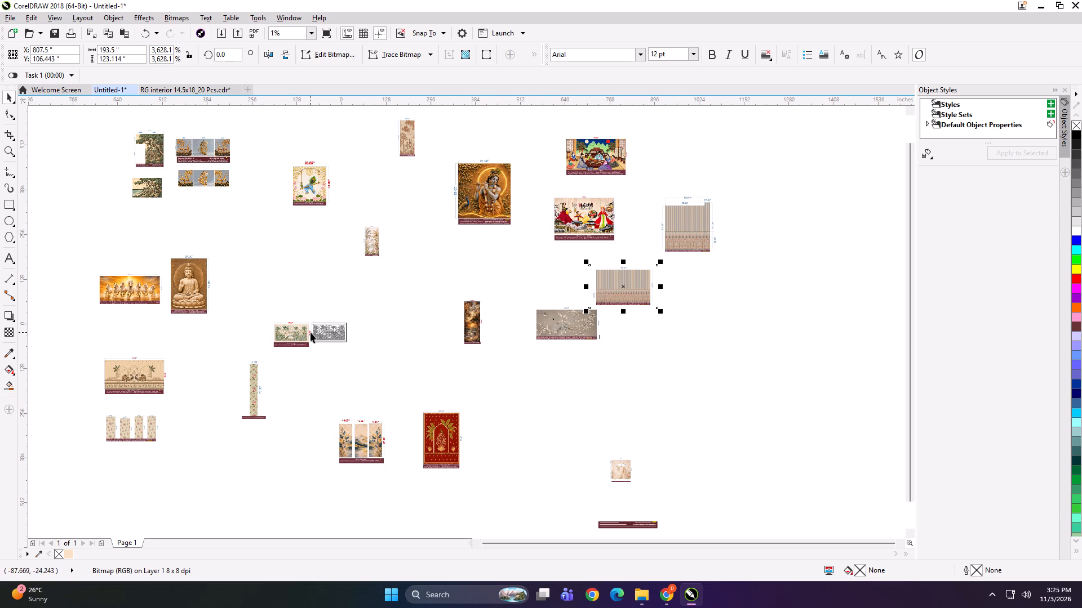
{"action": "left_click_drag", "start_coordinate": [311, 332], "coordinate": [278, 244]}
{"action": "left_click_drag", "start_coordinate": [254, 395], "coordinate": [260, 296]}
{"action": "left_click_drag", "start_coordinate": [366, 440], "coordinate": [214, 379]}
{"action": "left_click_drag", "start_coordinate": [444, 434], "coordinate": [226, 452]}
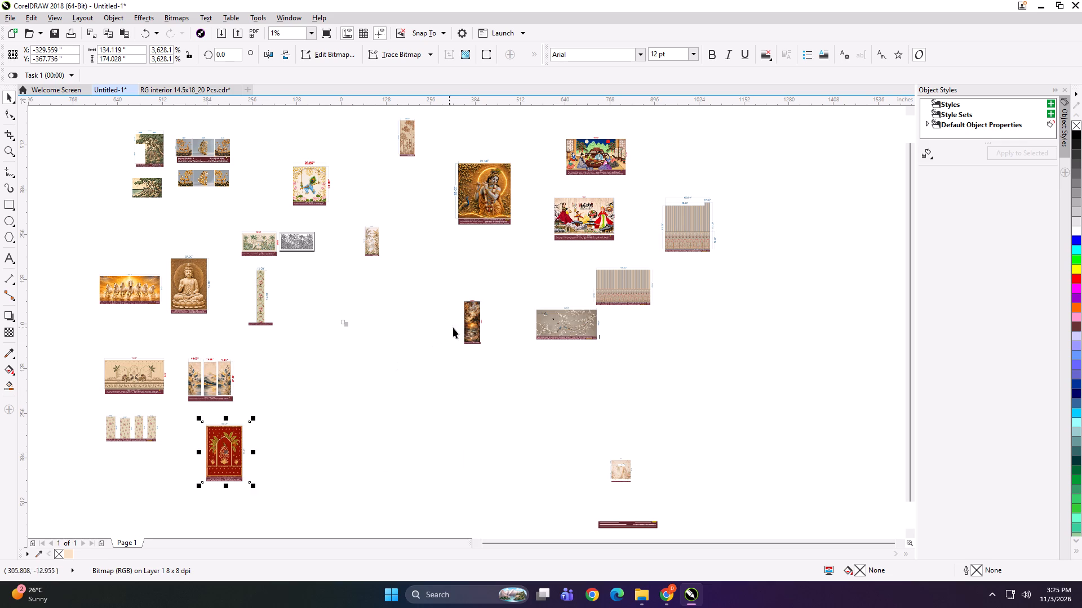
Move the sunset panel, grey floral and first striped designs closer to the regrouped designs.
{"action": "left_click_drag", "start_coordinate": [476, 323], "coordinate": [383, 323]}
{"action": "left_click_drag", "start_coordinate": [365, 323], "coordinate": [314, 323]}
{"action": "key", "text": "ctrl+z"}
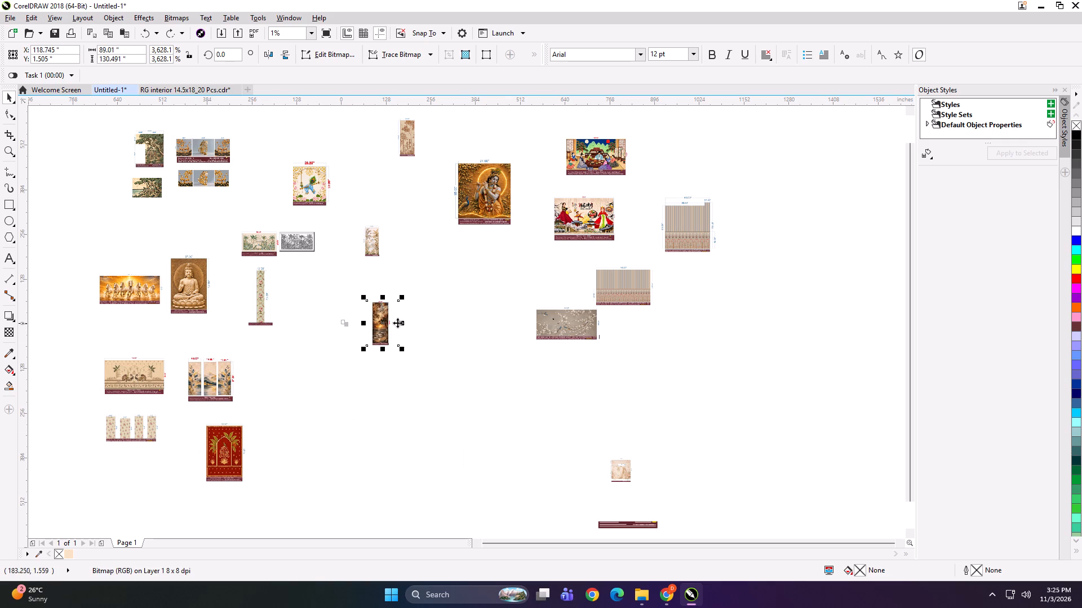
{"action": "left_click_drag", "start_coordinate": [385, 321], "coordinate": [299, 354]}
{"action": "left_click", "coordinate": [281, 363]}
{"action": "left_click_drag", "start_coordinate": [571, 320], "coordinate": [351, 431]}
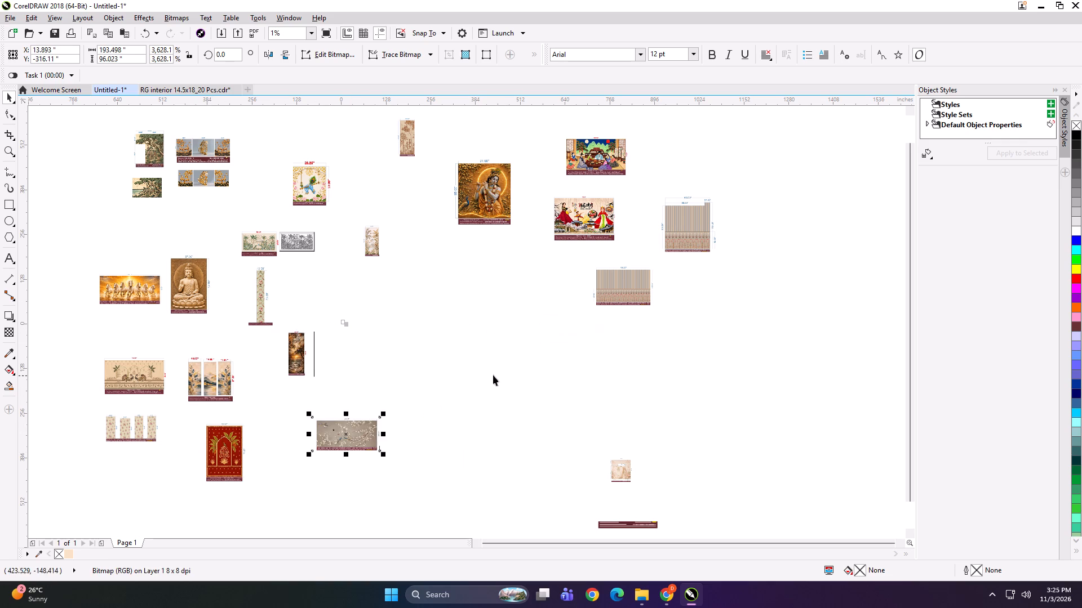
{"action": "left_click", "coordinate": [493, 375]}
{"action": "left_click_drag", "start_coordinate": [628, 289], "coordinate": [416, 322]}
Spread the remaining three striped layouts, the golden tree set and the brown texture design from the stack onto empty canvas.
{"action": "left_click_drag", "start_coordinate": [682, 231], "coordinate": [481, 302]}
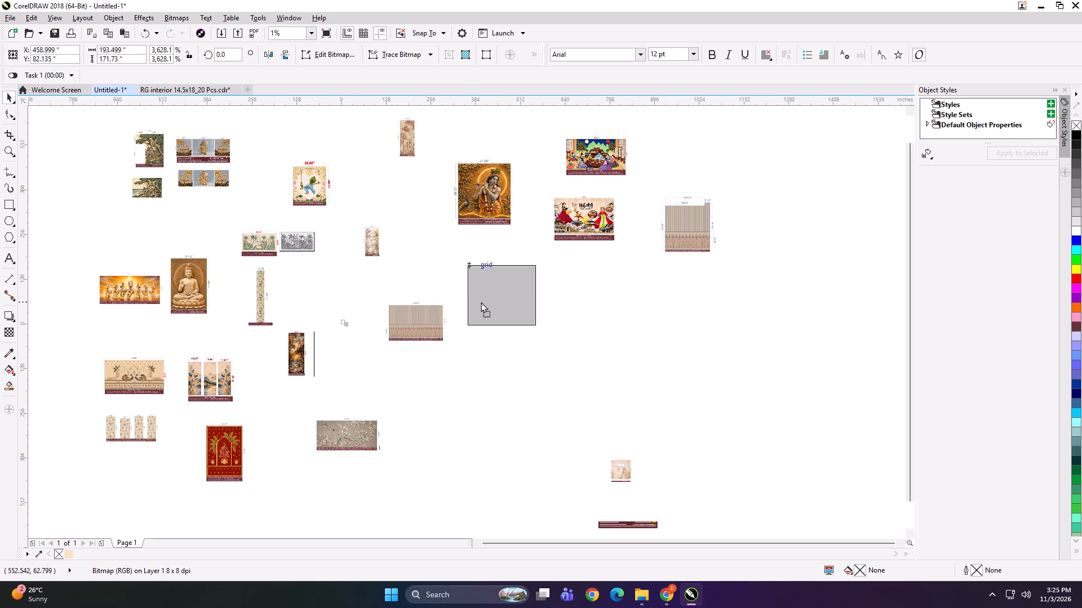
{"action": "left_click_drag", "start_coordinate": [481, 302], "coordinate": [481, 301]}
{"action": "left_click_drag", "start_coordinate": [682, 221], "coordinate": [419, 371]}
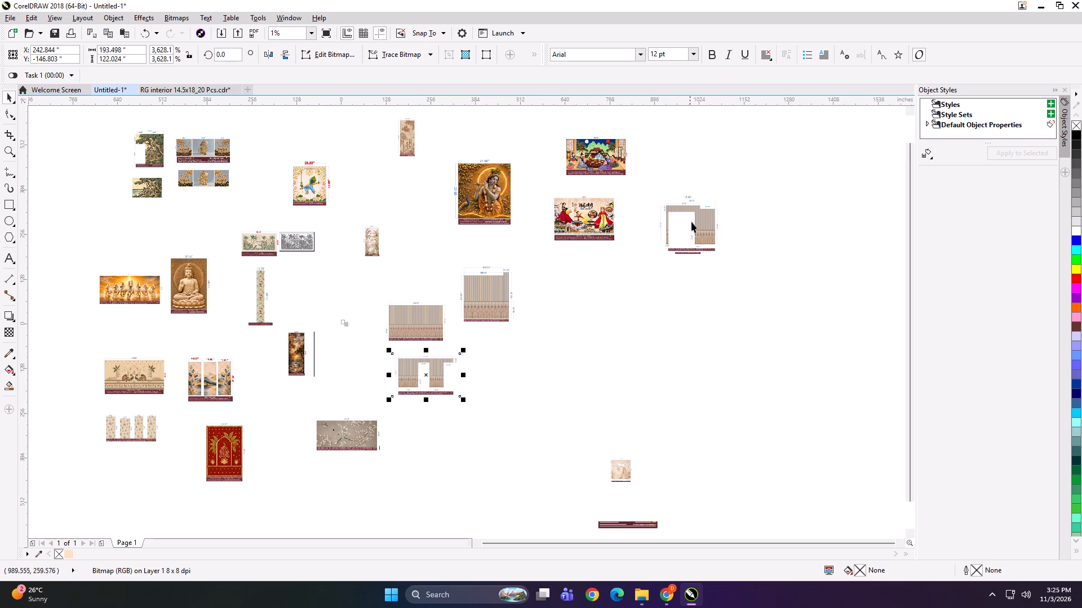
{"action": "left_click_drag", "start_coordinate": [694, 220], "coordinate": [505, 364]}
{"action": "left_click_drag", "start_coordinate": [705, 216], "coordinate": [467, 444]}
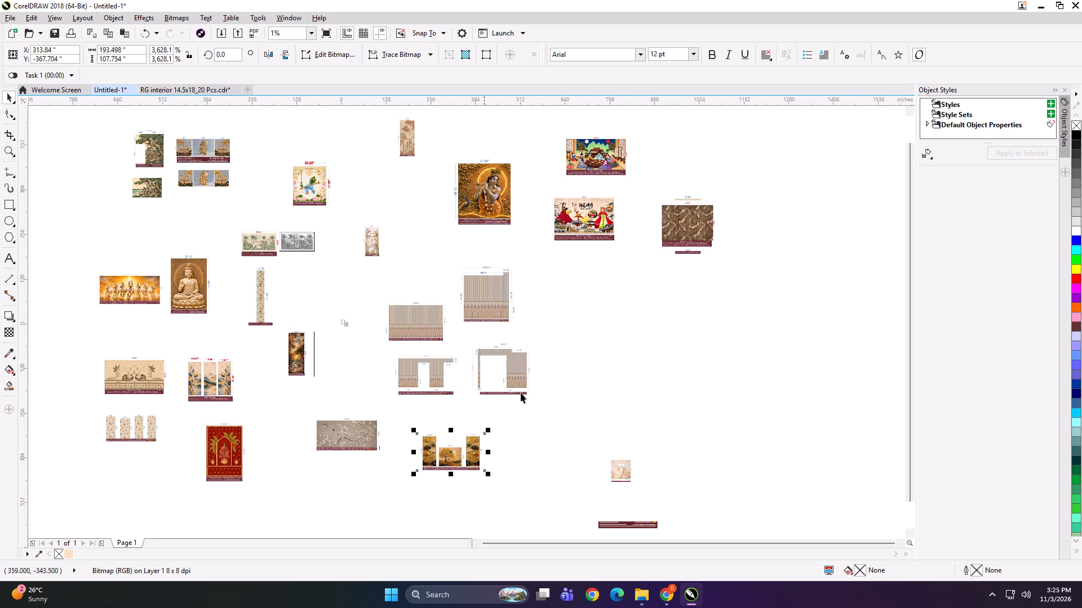
{"action": "left_click_drag", "start_coordinate": [700, 210], "coordinate": [614, 324]}
Spread the mandala, gold circular emblem, thin vertical stripe, landscape border and white lily designs from the stack into free gaps.
{"action": "left_click_drag", "start_coordinate": [698, 218], "coordinate": [367, 302]}
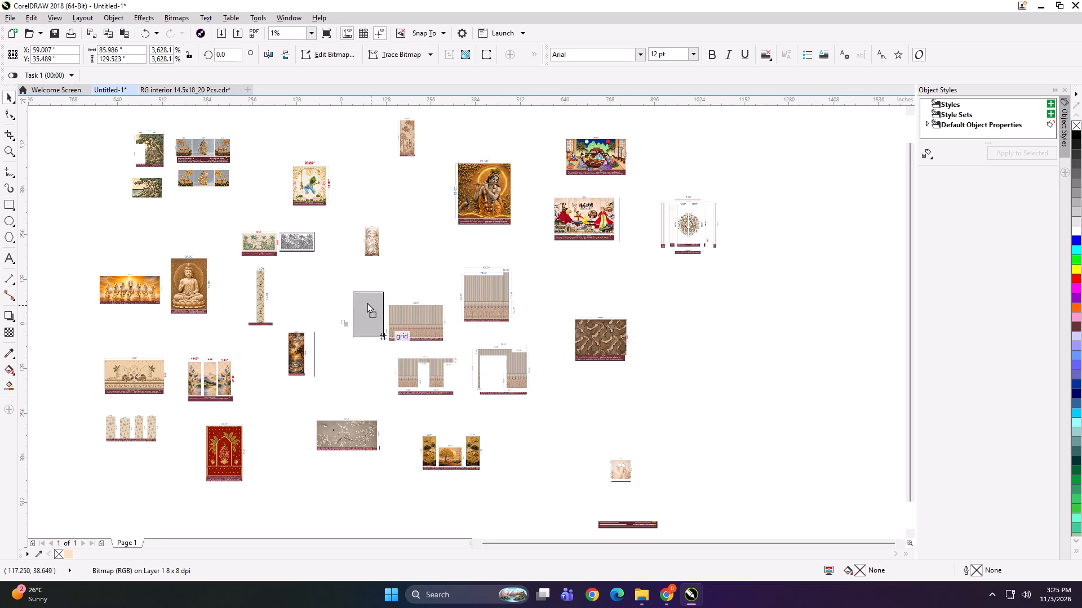
{"action": "left_click_drag", "start_coordinate": [367, 302], "coordinate": [355, 300]}
{"action": "left_click_drag", "start_coordinate": [682, 225], "coordinate": [308, 463]}
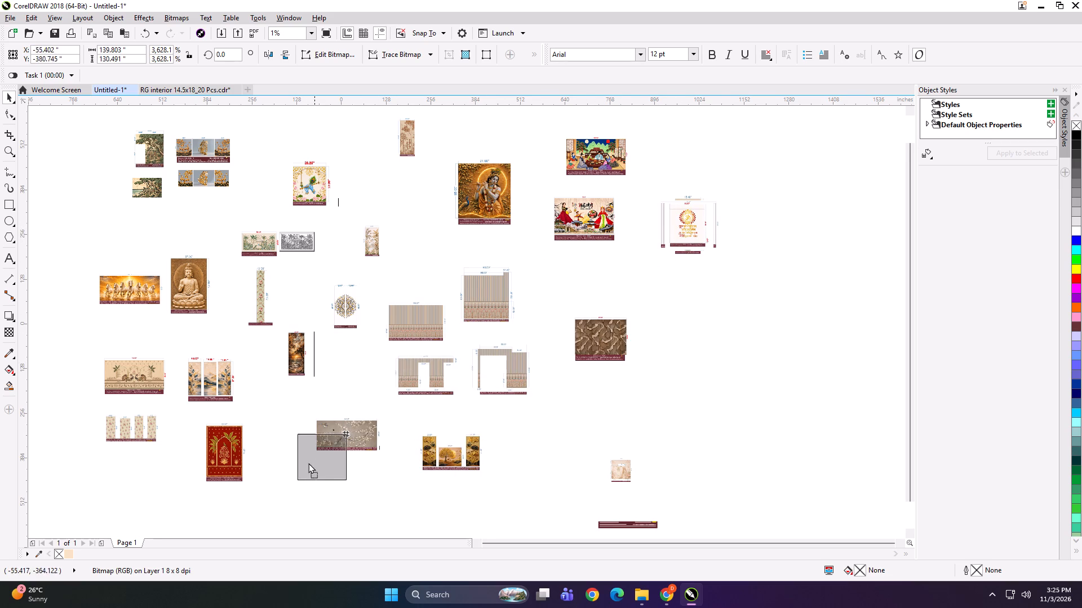
{"action": "left_click_drag", "start_coordinate": [308, 463], "coordinate": [290, 482]}
{"action": "left_click_drag", "start_coordinate": [686, 223], "coordinate": [542, 444]}
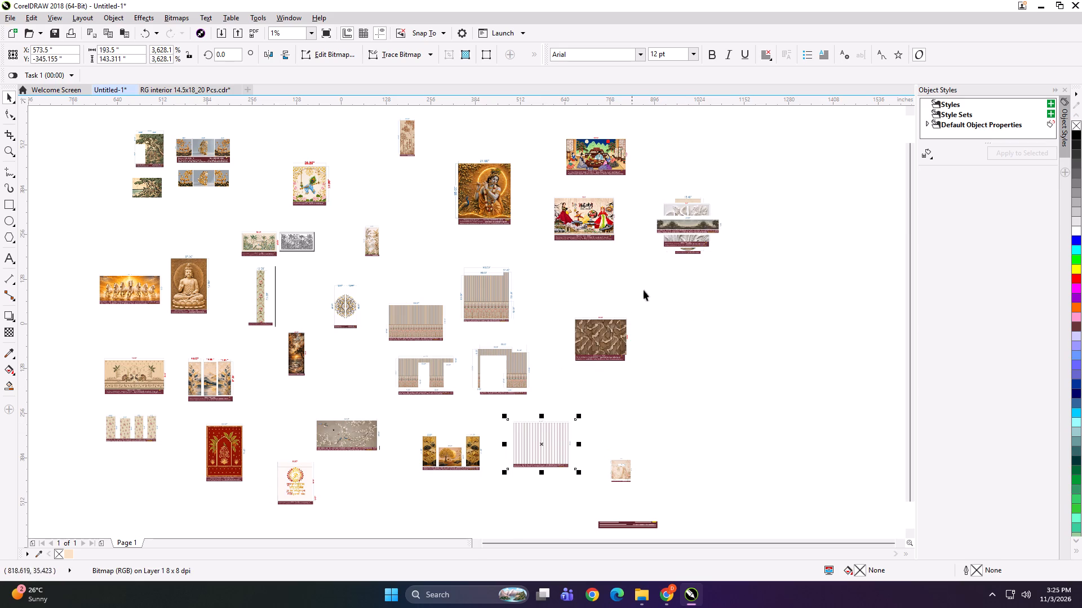
{"action": "left_click_drag", "start_coordinate": [681, 221], "coordinate": [588, 279]}
{"action": "left_click_drag", "start_coordinate": [683, 221], "coordinate": [652, 392]}
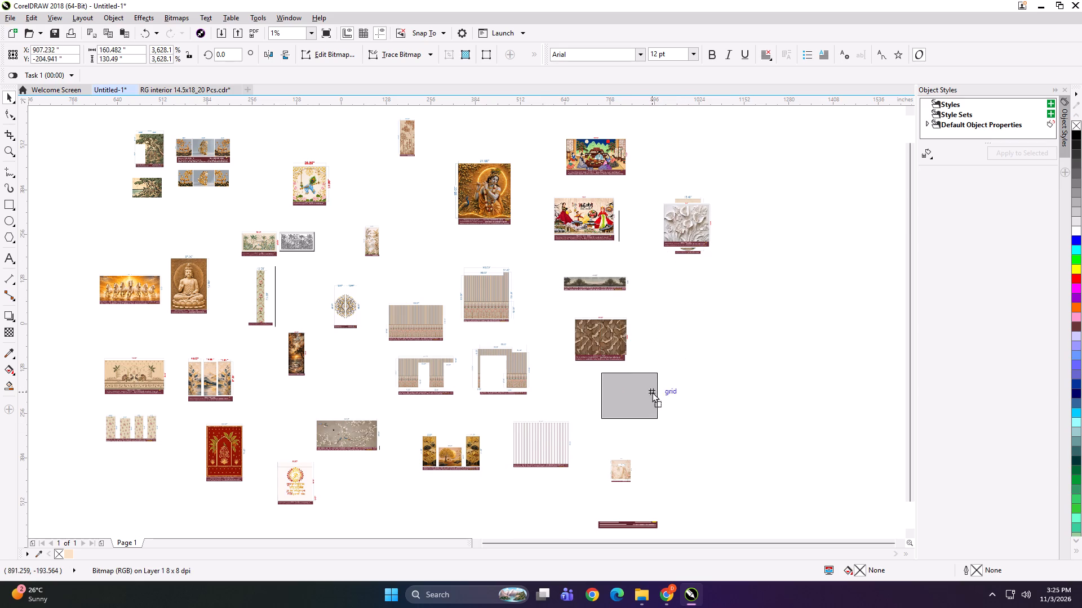
{"action": "left_click_drag", "start_coordinate": [652, 392], "coordinate": [651, 392]}
Place the rainbow planks, teal cut-out and arched peacock designs in free gaps, nudging the pale palm panel aside.
{"action": "left_click_drag", "start_coordinate": [689, 218], "coordinate": [403, 200]}
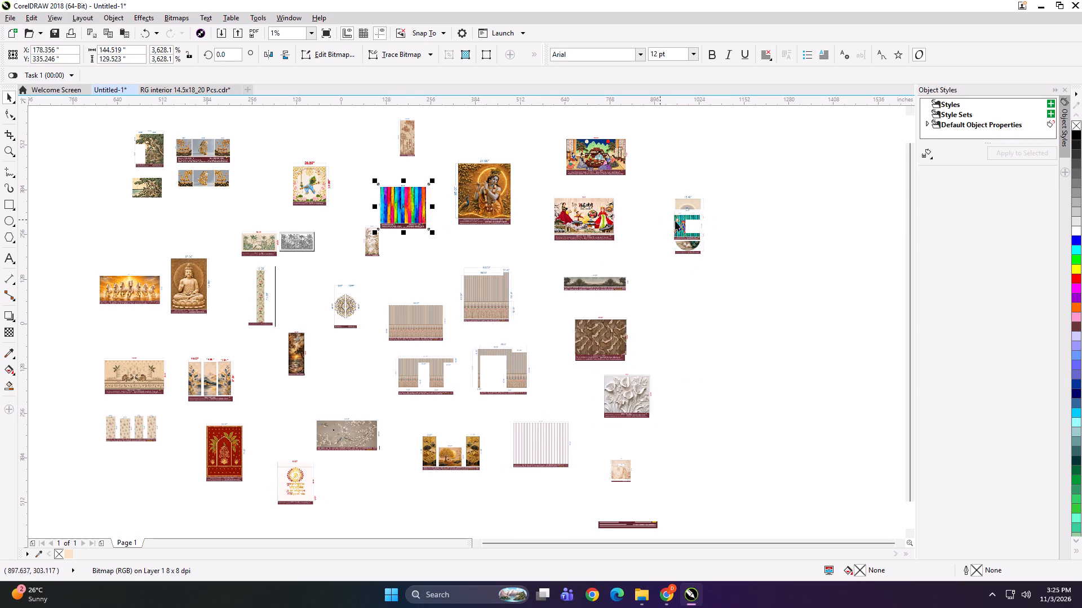
{"action": "left_click_drag", "start_coordinate": [687, 225], "coordinate": [419, 258]}
{"action": "left_click_drag", "start_coordinate": [374, 246], "coordinate": [361, 246]}
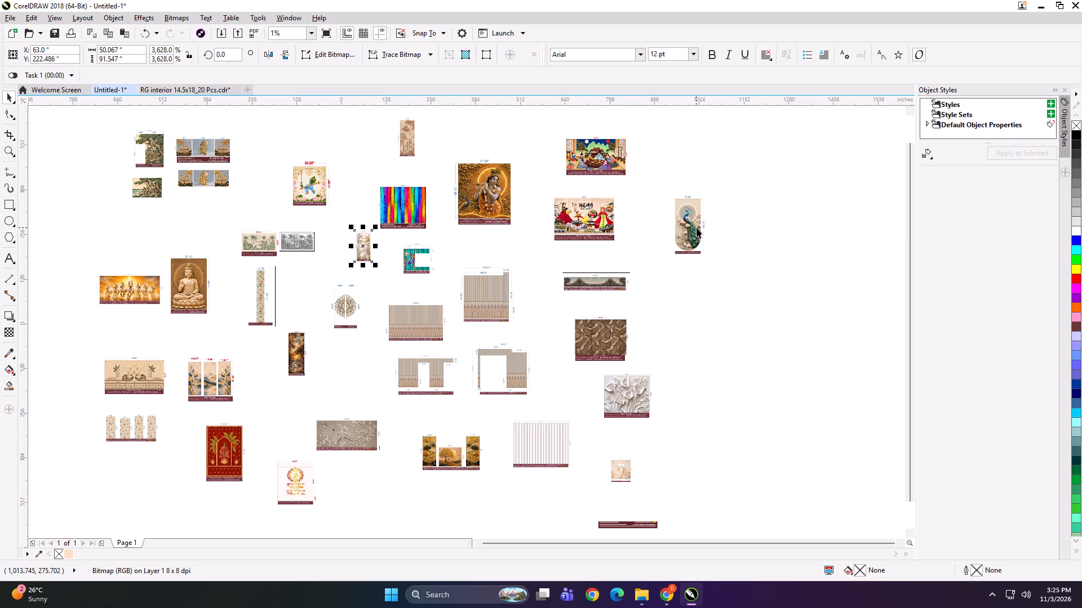
{"action": "left_click_drag", "start_coordinate": [696, 228], "coordinate": [348, 378]}
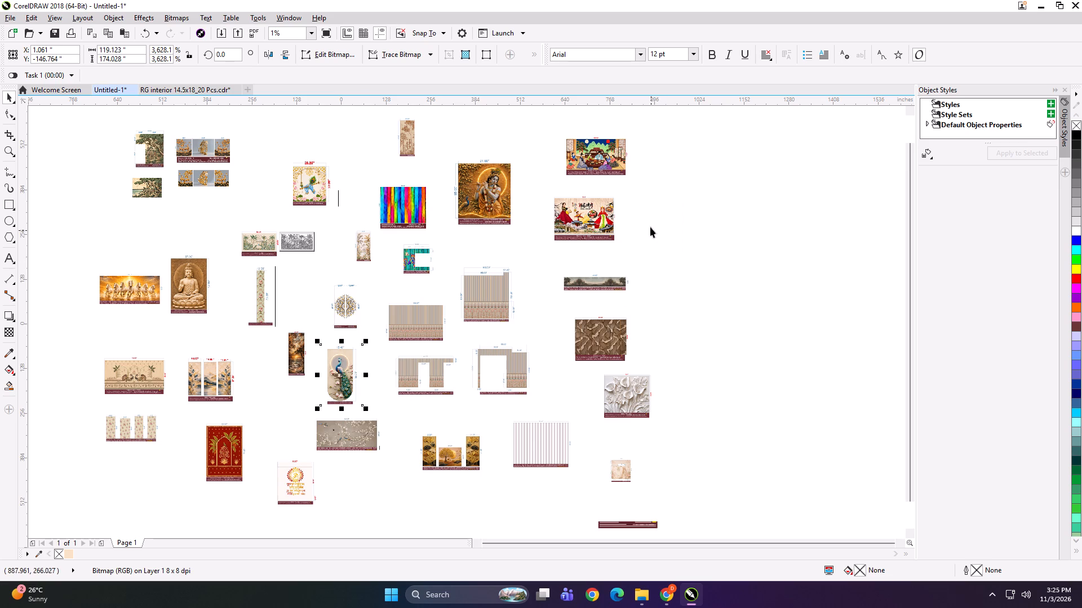
Move the colour and grey tree designs into the clear space above the narrow floral strip.
{"action": "scroll", "coordinate": [652, 217], "scroll_direction": "down", "scroll_amount": 5}
{"action": "scroll", "coordinate": [396, 202], "scroll_direction": "up", "scroll_amount": 2}
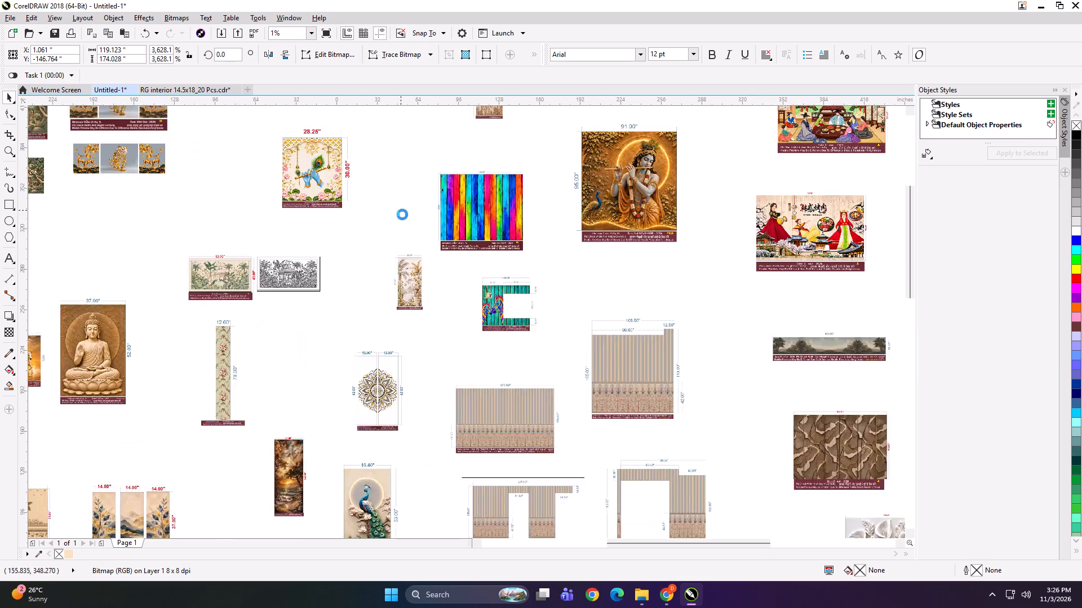
{"action": "scroll", "coordinate": [610, 218], "scroll_direction": "up", "scroll_amount": 1}
{"action": "scroll", "coordinate": [607, 219], "scroll_direction": "down", "scroll_amount": 3}
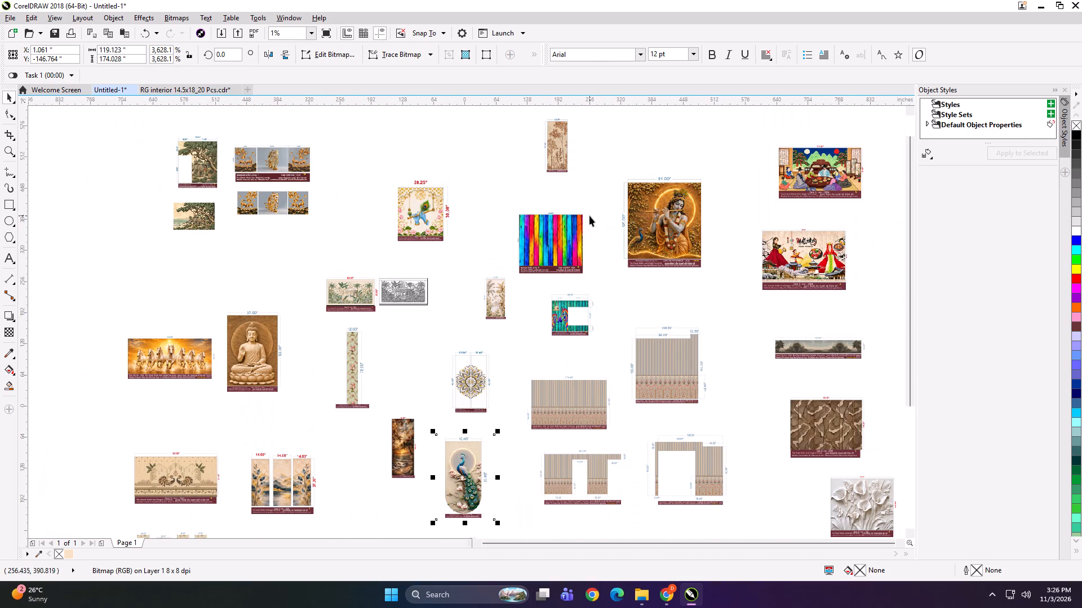
{"action": "scroll", "coordinate": [351, 292], "scroll_direction": "up", "scroll_amount": 2}
{"action": "left_click_drag", "start_coordinate": [444, 293], "coordinate": [438, 278]}
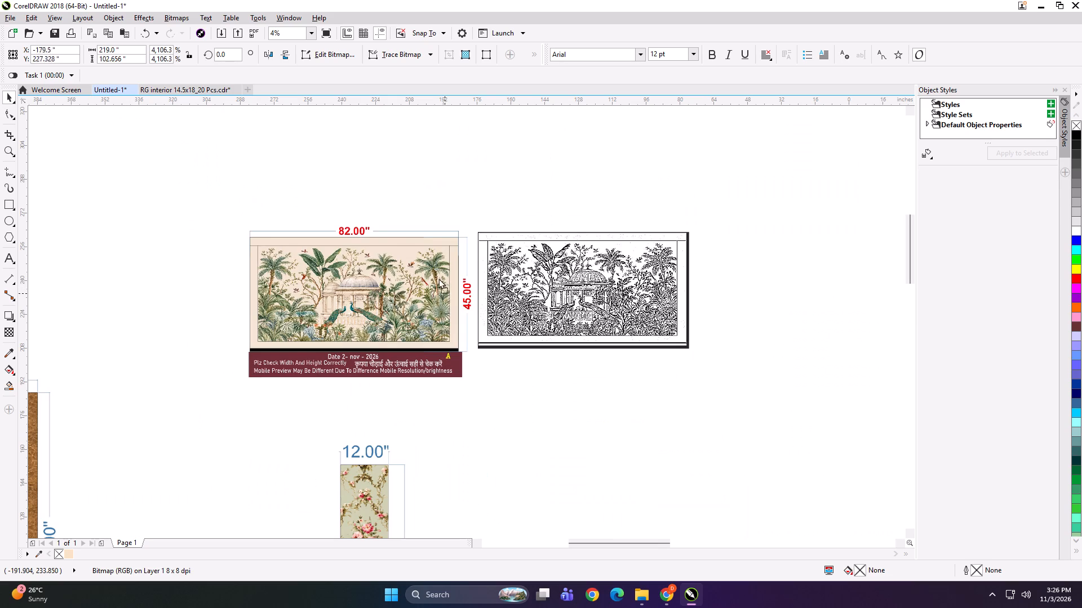
{"action": "left_click_drag", "start_coordinate": [438, 278], "coordinate": [414, 250]}
{"action": "left_click_drag", "start_coordinate": [396, 234], "coordinate": [368, 206]}
{"action": "scroll", "coordinate": [400, 220], "scroll_direction": "down", "scroll_amount": 1}
{"action": "left_click_drag", "start_coordinate": [448, 230], "coordinate": [411, 223]}
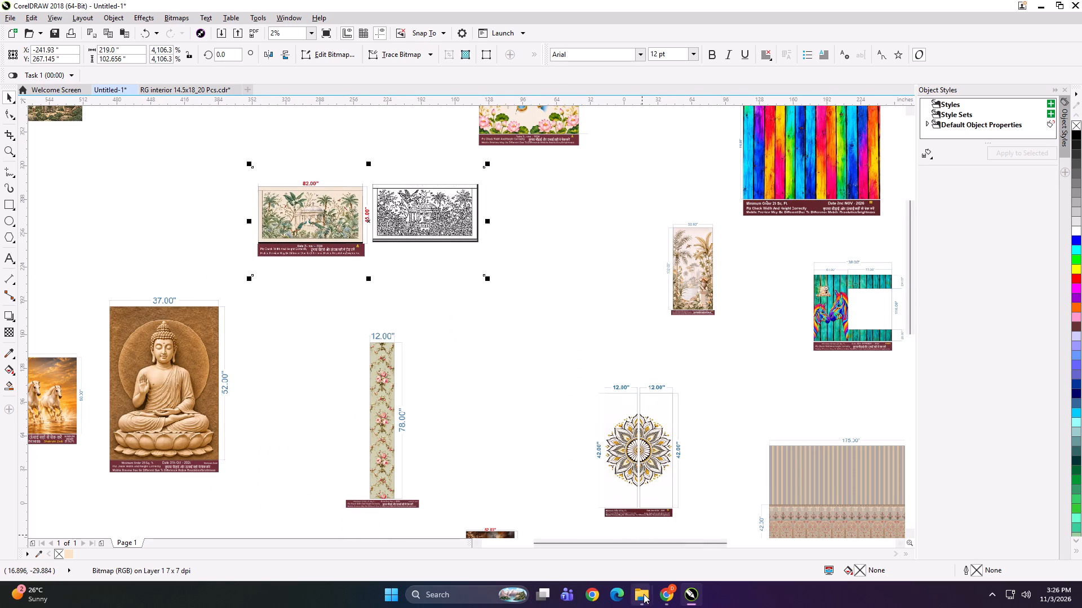
Switch to File Explorer and open the 3-11-25 folder inside ankush on the DIGITECH_SHAREDRIVE (Z:).
{"action": "left_click", "coordinate": [644, 594]}
{"action": "left_click", "coordinate": [560, 537]}
{"action": "scroll", "coordinate": [205, 399], "scroll_direction": "up", "scroll_amount": 4}
{"action": "left_click", "coordinate": [59, 357]}
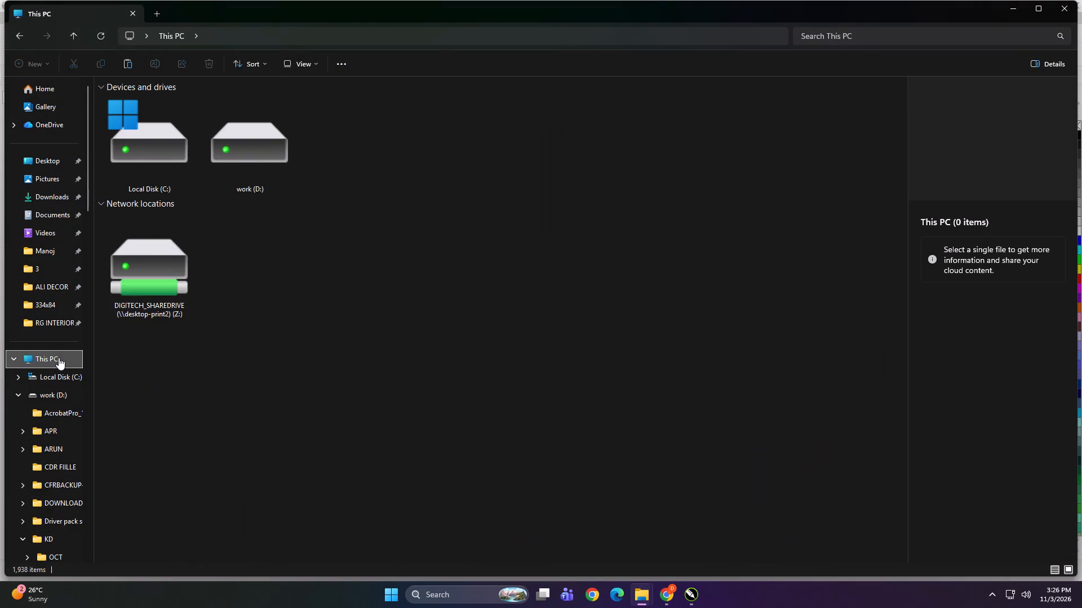
{"action": "double_click", "coordinate": [114, 281]}
{"action": "left_click", "coordinate": [167, 99]}
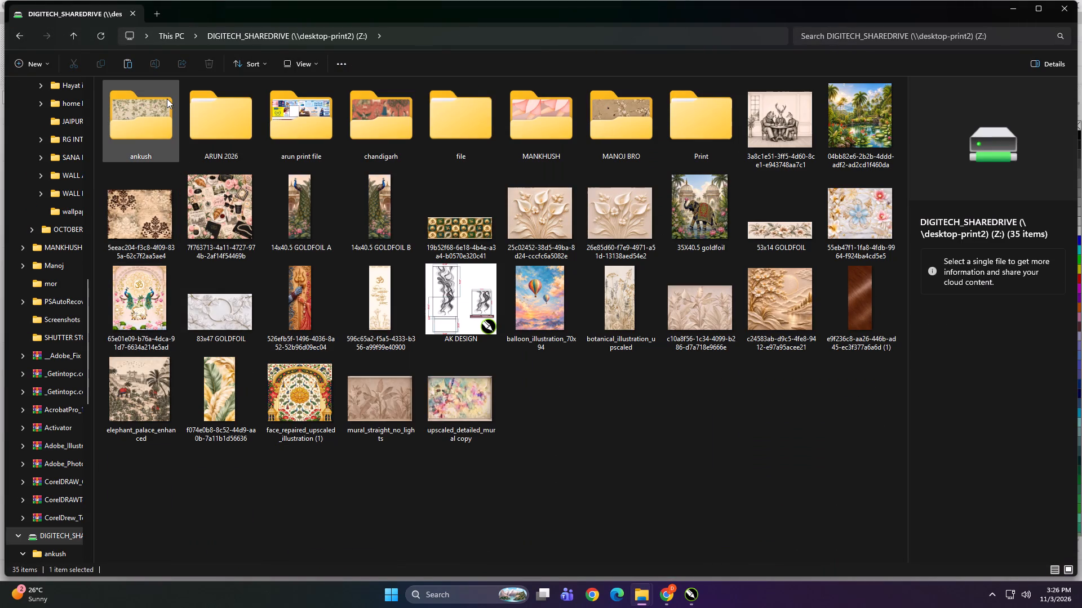
{"action": "left_click", "coordinate": [167, 99]}
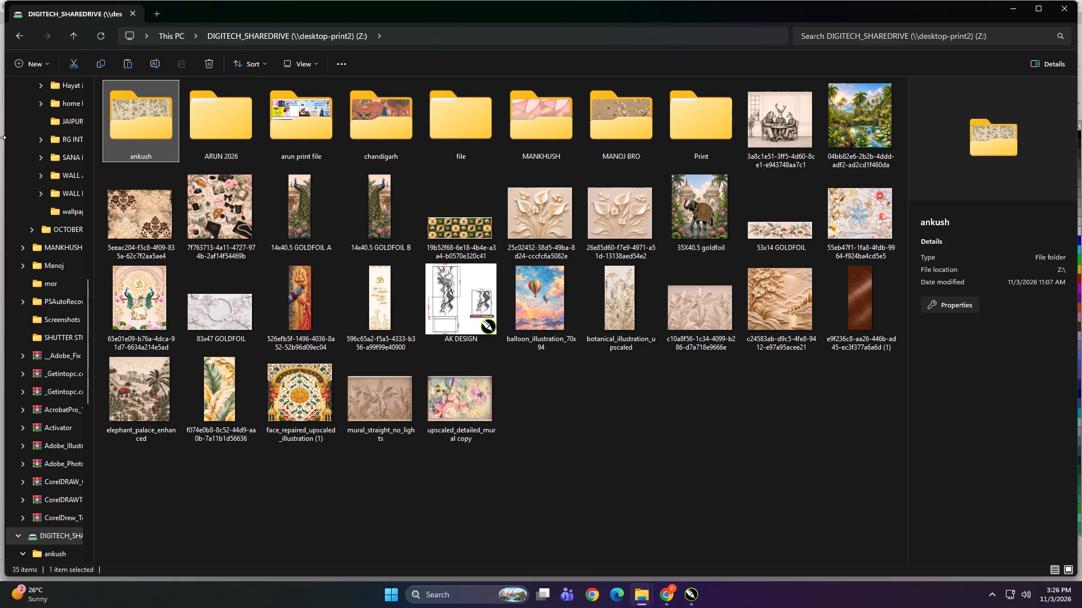
{"action": "double_click", "coordinate": [142, 132]}
{"action": "double_click", "coordinate": [340, 176]}
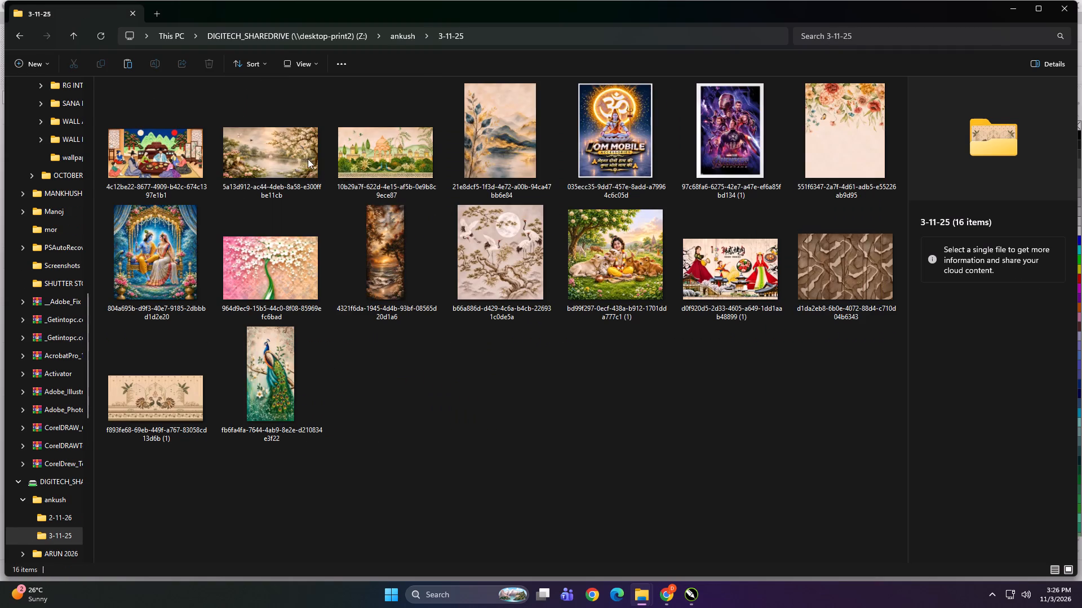
{"action": "scroll", "coordinate": [370, 262], "scroll_direction": "down", "scroll_amount": 4, "text": "ctrl"}
{"action": "left_click", "coordinate": [475, 327]}
{"action": "scroll", "coordinate": [447, 324], "scroll_direction": "up", "scroll_amount": 1, "text": "ctrl"}
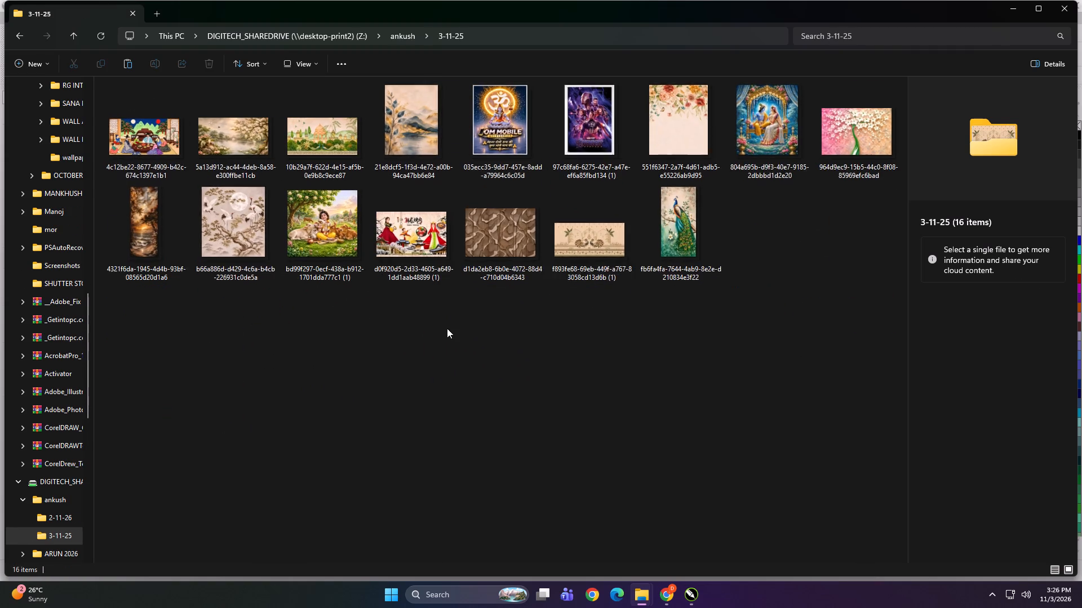
{"action": "scroll", "coordinate": [447, 328], "scroll_direction": "up", "scroll_amount": 1, "text": "ctrl"}
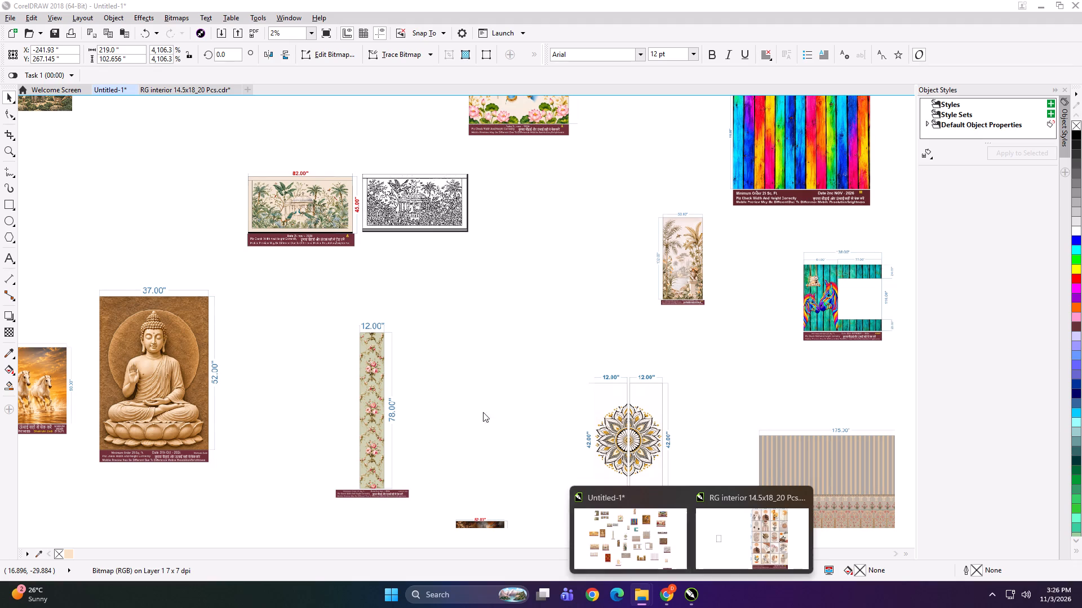
{"action": "left_click", "coordinate": [487, 422]}
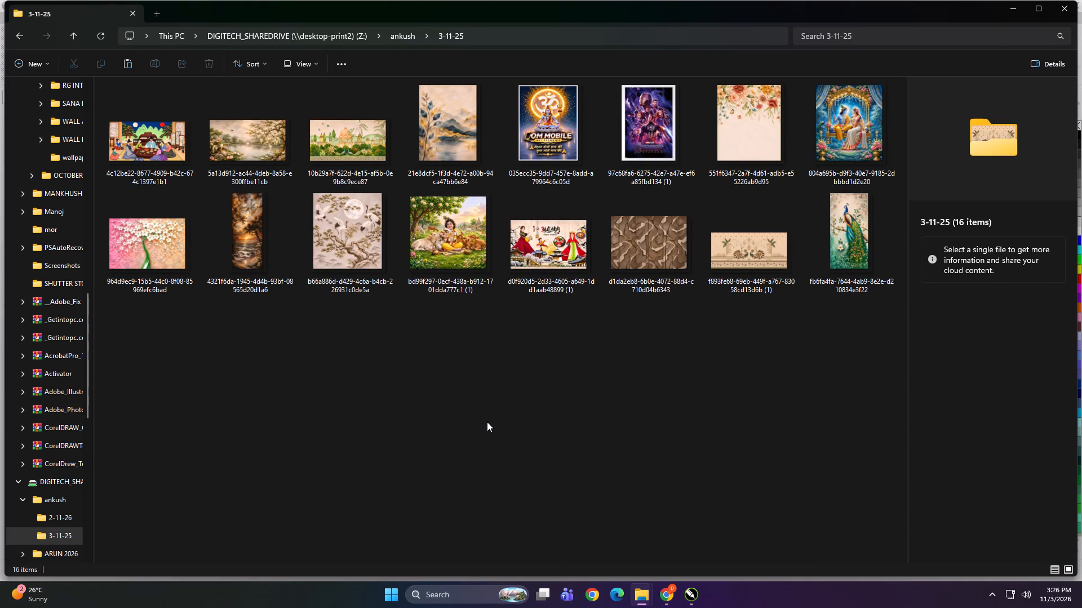
{"action": "key", "text": "BackSpace"}
{"action": "double_click", "coordinate": [376, 190]}
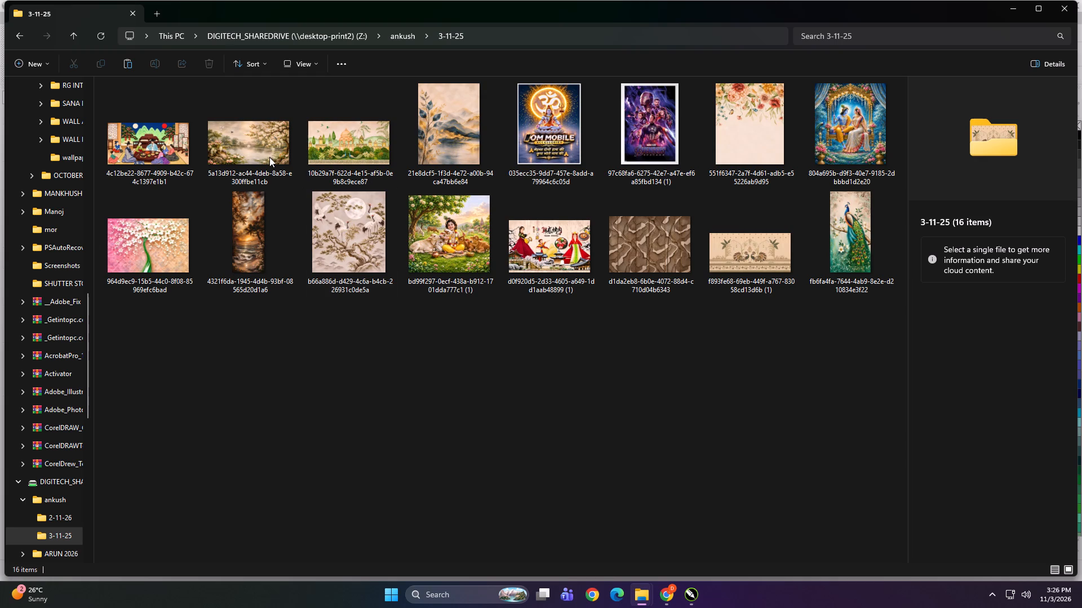
{"action": "left_click", "coordinate": [160, 164]}
{"action": "left_click_drag", "start_coordinate": [129, 136], "coordinate": [700, 595]}
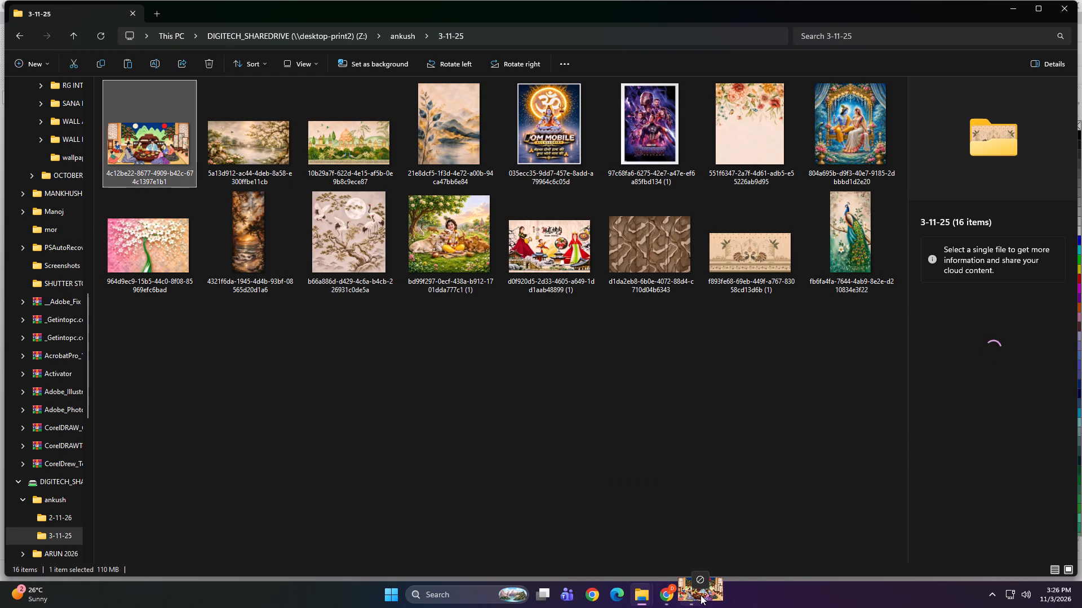
{"action": "left_click_drag", "start_coordinate": [700, 595], "coordinate": [510, 356]}
{"action": "key", "text": "F4"}
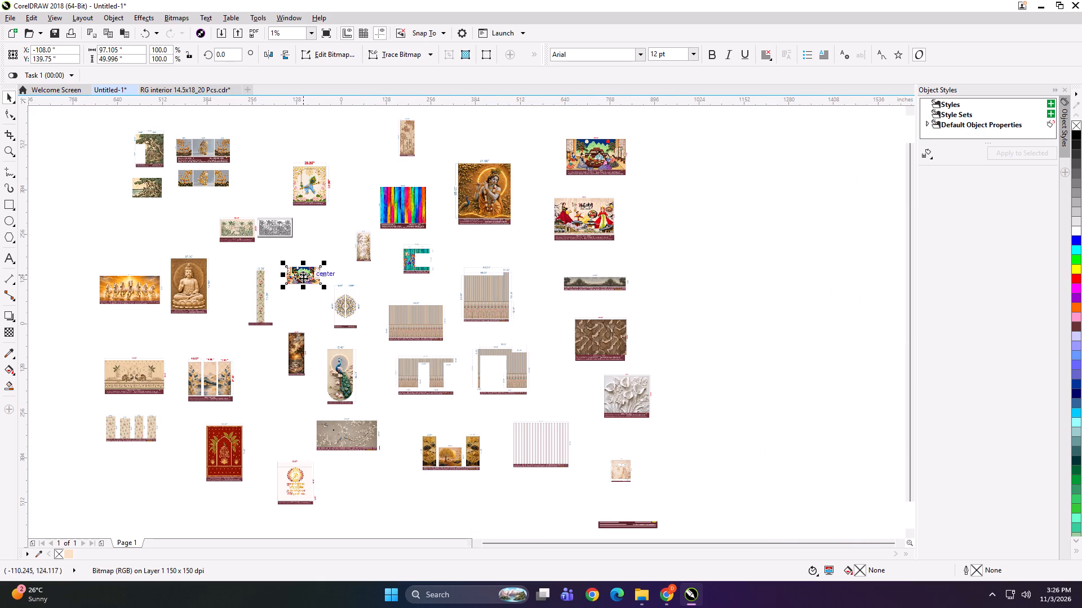
Place the imported dining scene beside its matching captioned design, shifting that design and the red-dress food mural to clear space.
{"action": "left_click_drag", "start_coordinate": [302, 277], "coordinate": [677, 155]}
{"action": "left_click_drag", "start_coordinate": [590, 157], "coordinate": [561, 146]}
{"action": "left_click_drag", "start_coordinate": [642, 153], "coordinate": [626, 149]}
{"action": "left_click", "coordinate": [626, 235]}
{"action": "left_click_drag", "start_coordinate": [606, 216], "coordinate": [595, 212]}
{"action": "left_click", "coordinate": [652, 240]}
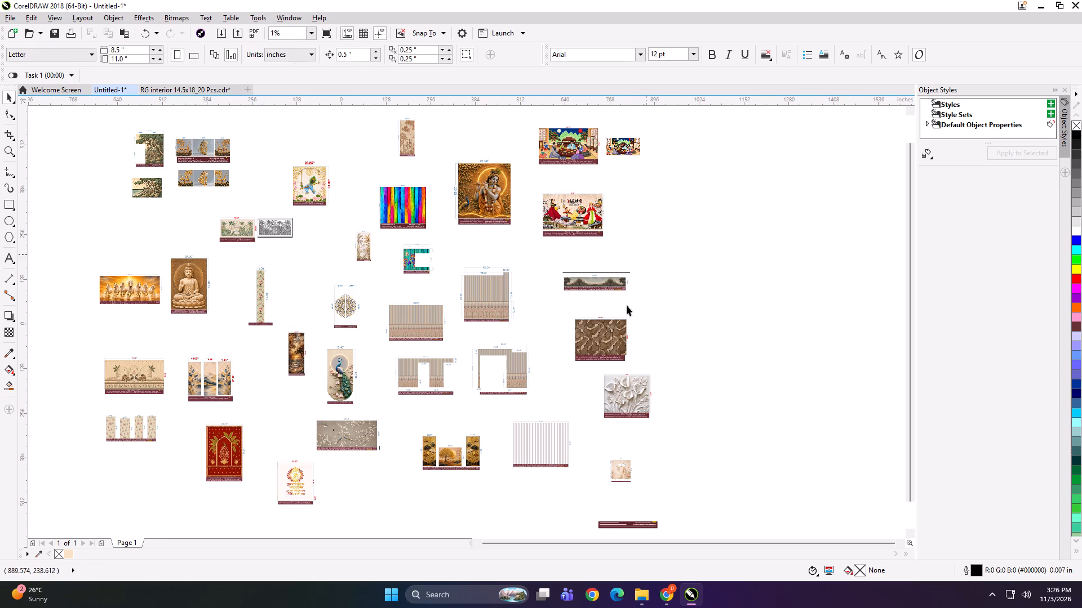
Import the red-dress food mural picture d0f920d5-2d33-4605-a649-1dd1aab48899 (1) from the 3-11-25 folder beside its matching design in CorelDRAW.
{"action": "left_click", "coordinate": [634, 594]}
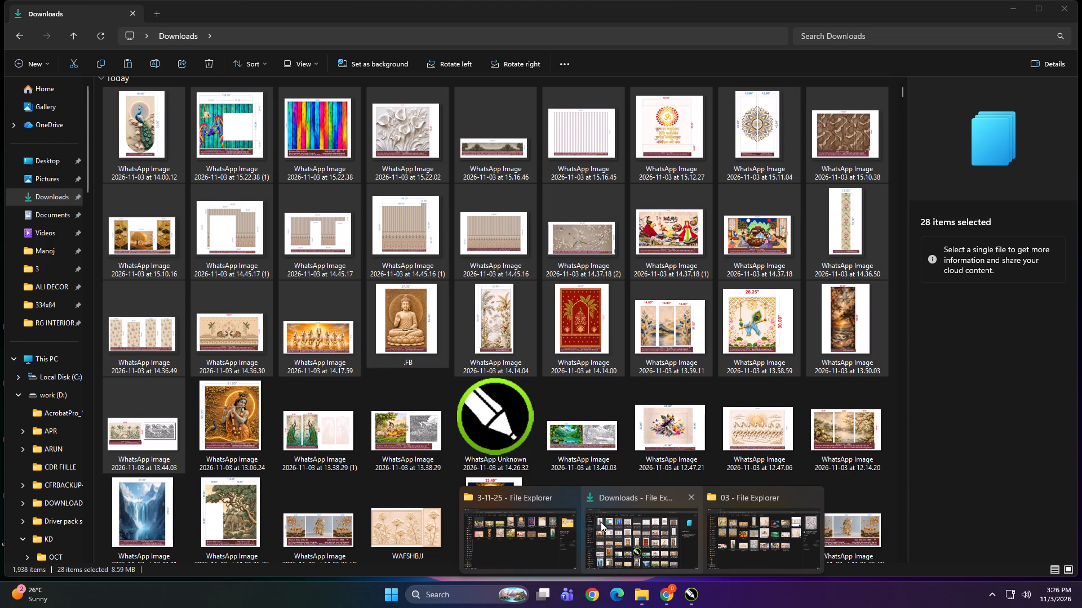
{"action": "double_click", "coordinate": [777, 531]}
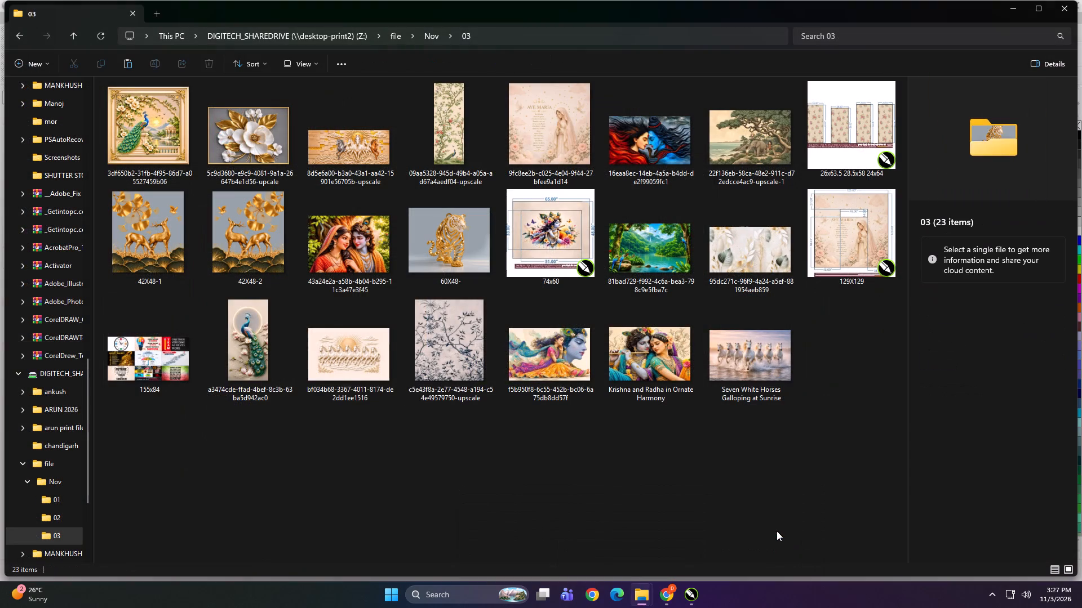
{"action": "left_click", "coordinate": [646, 593]}
{"action": "left_click", "coordinate": [538, 529]}
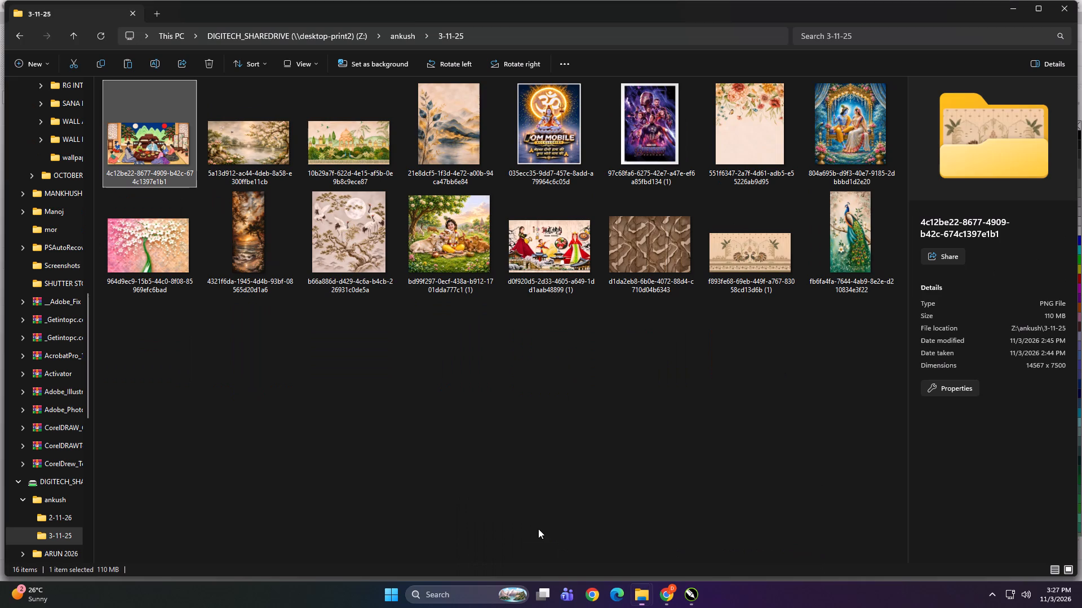
{"action": "left_click", "coordinate": [534, 274]}
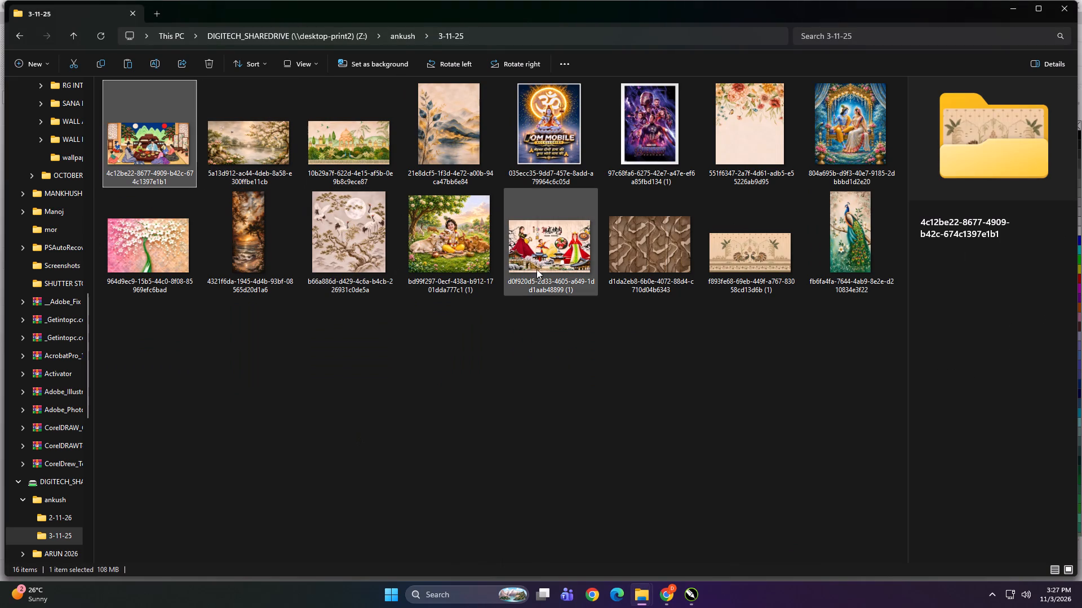
{"action": "left_click_drag", "start_coordinate": [543, 252], "coordinate": [636, 195]}
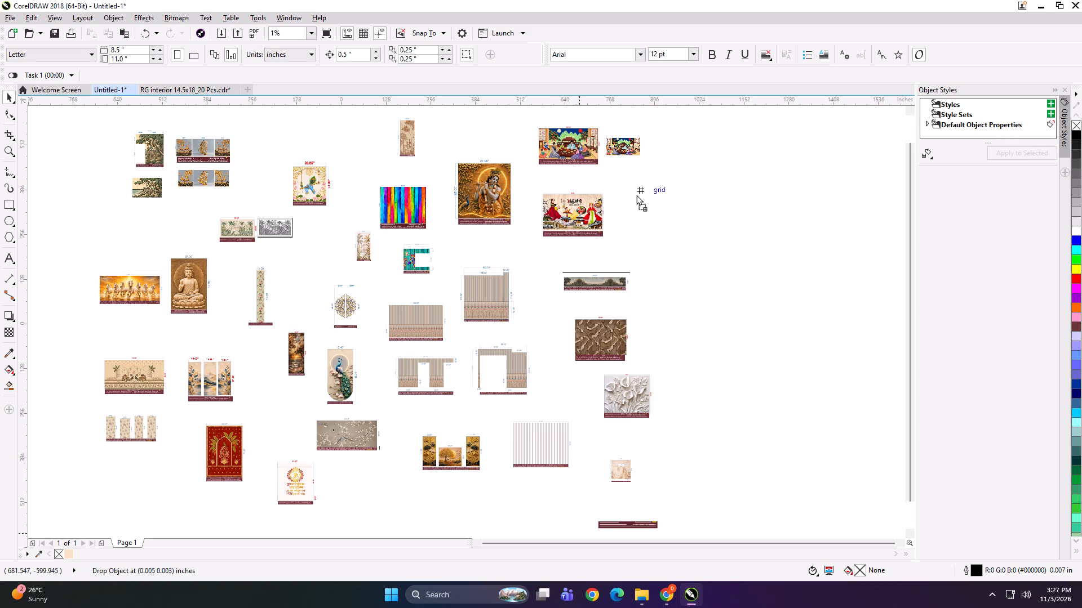
{"action": "left_click_drag", "start_coordinate": [636, 195], "coordinate": [633, 201]}
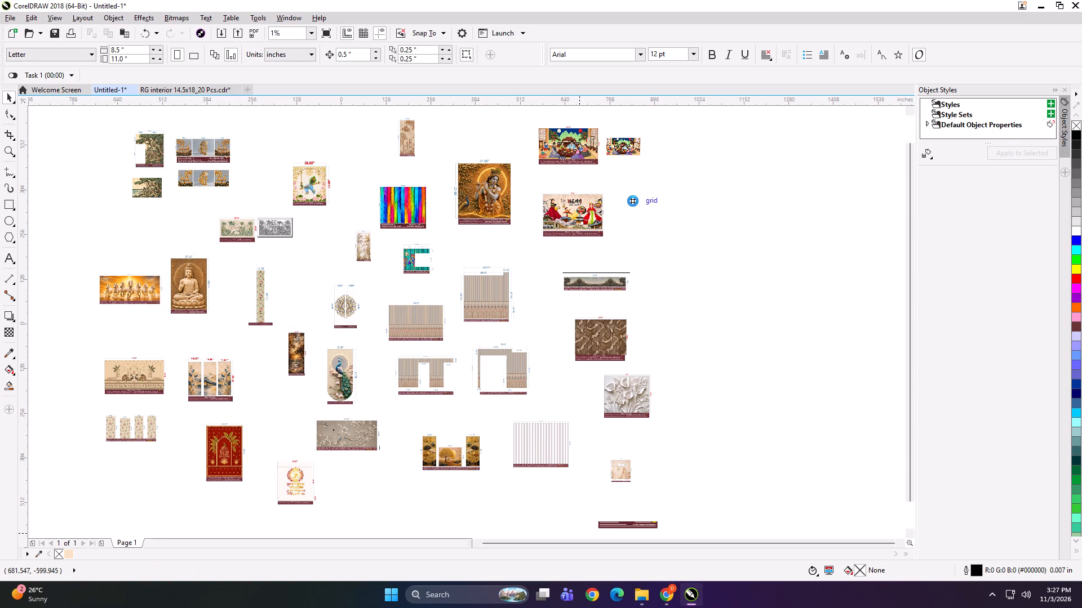
Switch to the WhatsApp Business window in Google Chrome.
{"action": "key", "text": "alt+Tab"}
{"action": "key", "text": "alt+Tab"}
{"action": "key", "text": "alt+Tab"}
{"action": "key", "text": "alt+Tab"}
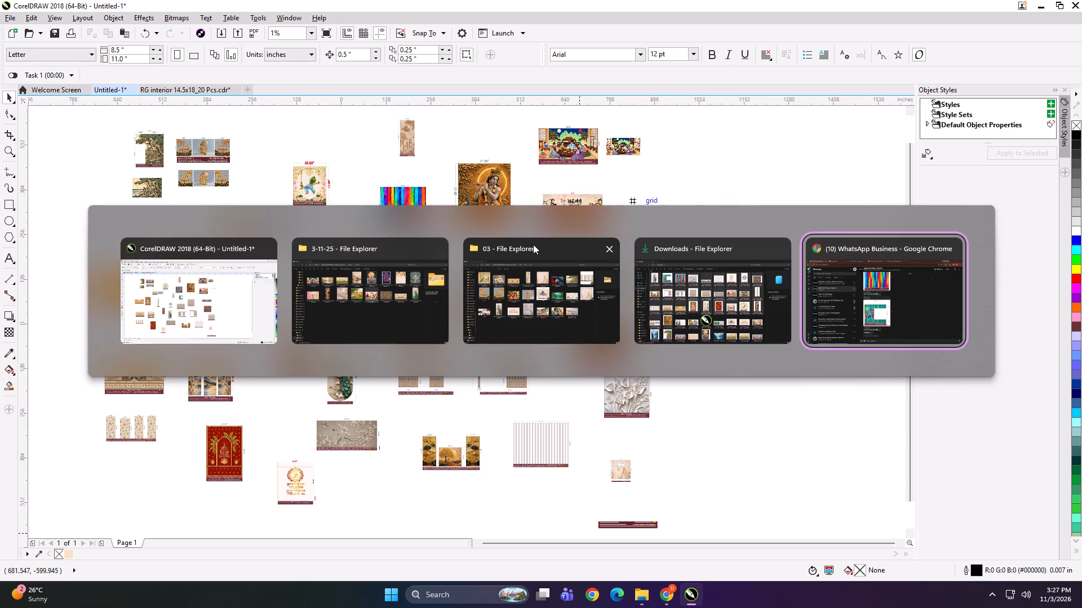
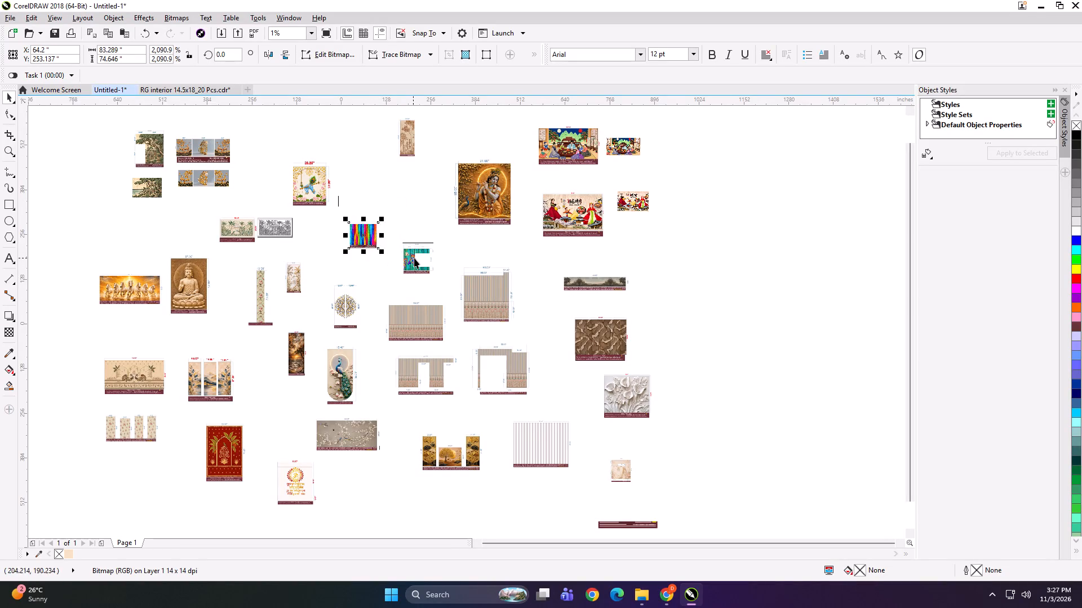
Move the teal zebra design with the cut-out beside the rainbow wood-plank design, aligning the two roughly level.
{"action": "left_click_drag", "start_coordinate": [415, 258], "coordinate": [400, 234]}
{"action": "scroll", "coordinate": [392, 236], "scroll_direction": "up", "scroll_amount": 1}
{"action": "scroll", "coordinate": [452, 244], "scroll_direction": "up", "scroll_amount": 2}
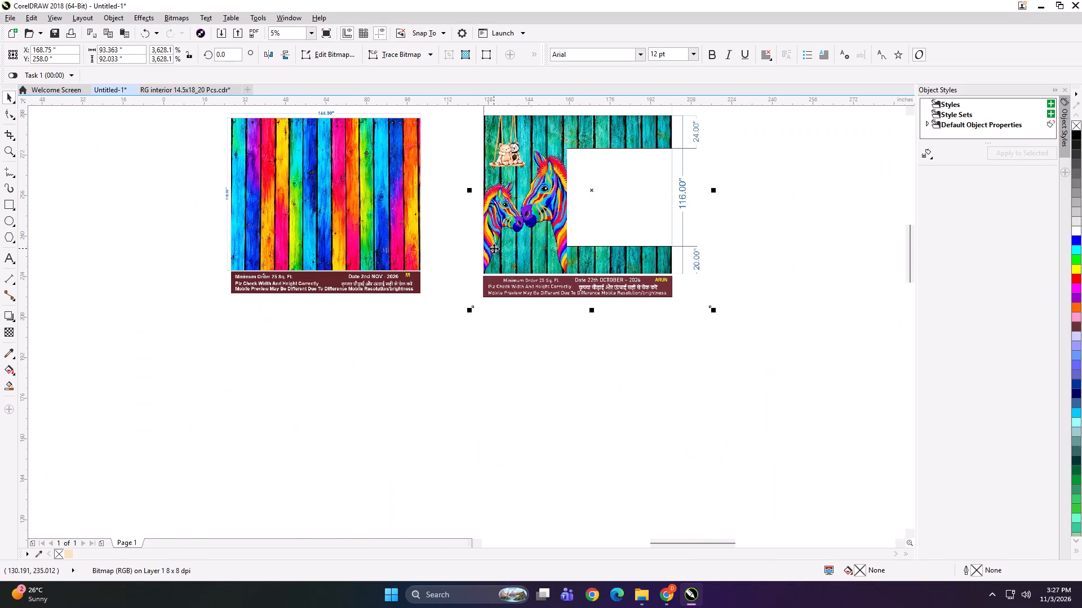
{"action": "scroll", "coordinate": [427, 213], "scroll_direction": "down", "scroll_amount": 2}
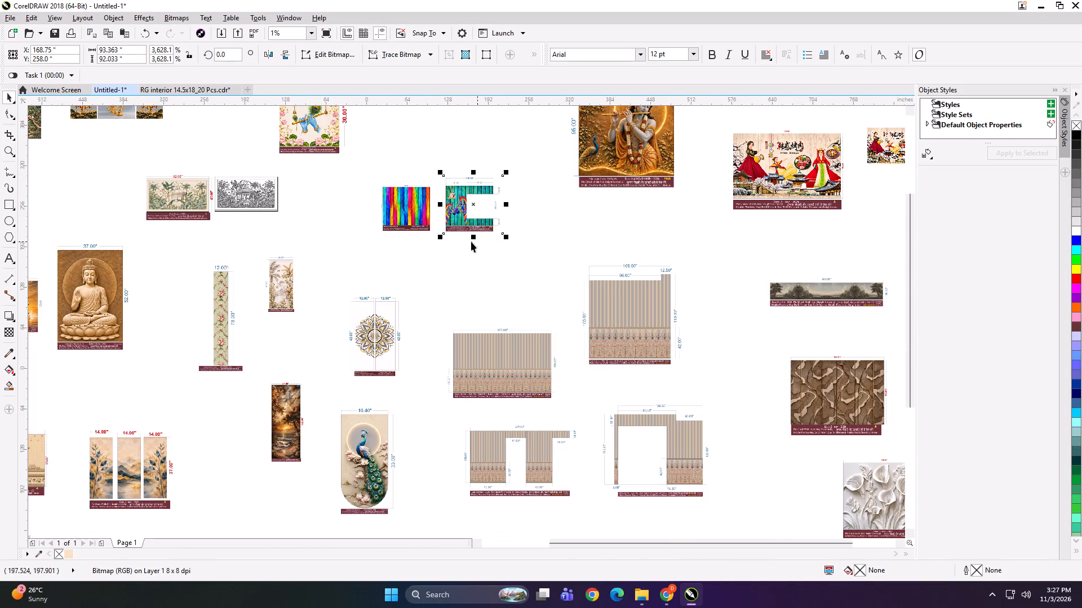
{"action": "scroll", "coordinate": [446, 248], "scroll_direction": "down", "scroll_amount": 2}
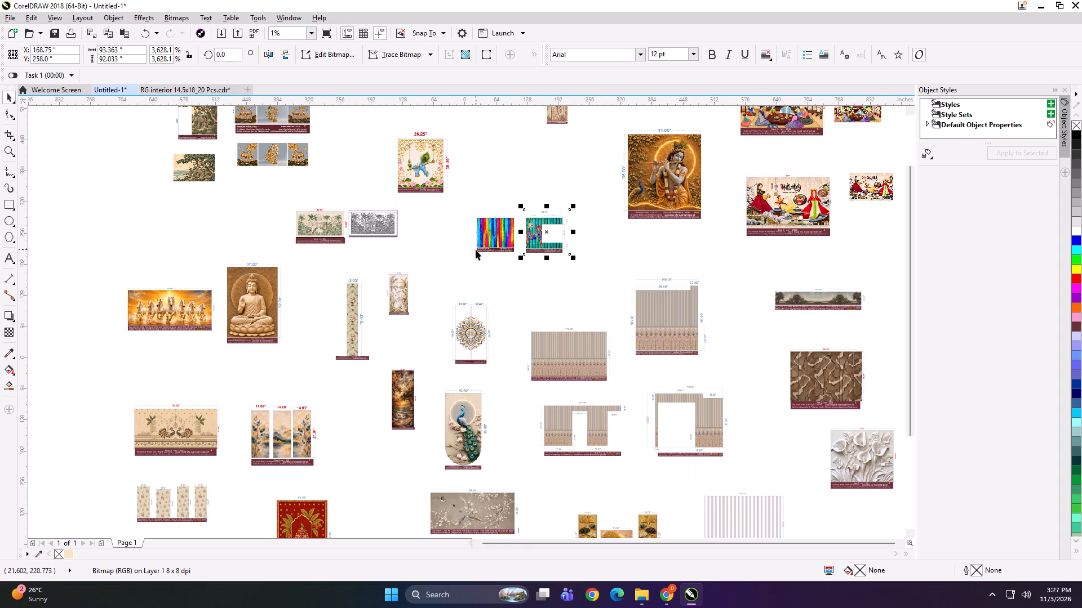
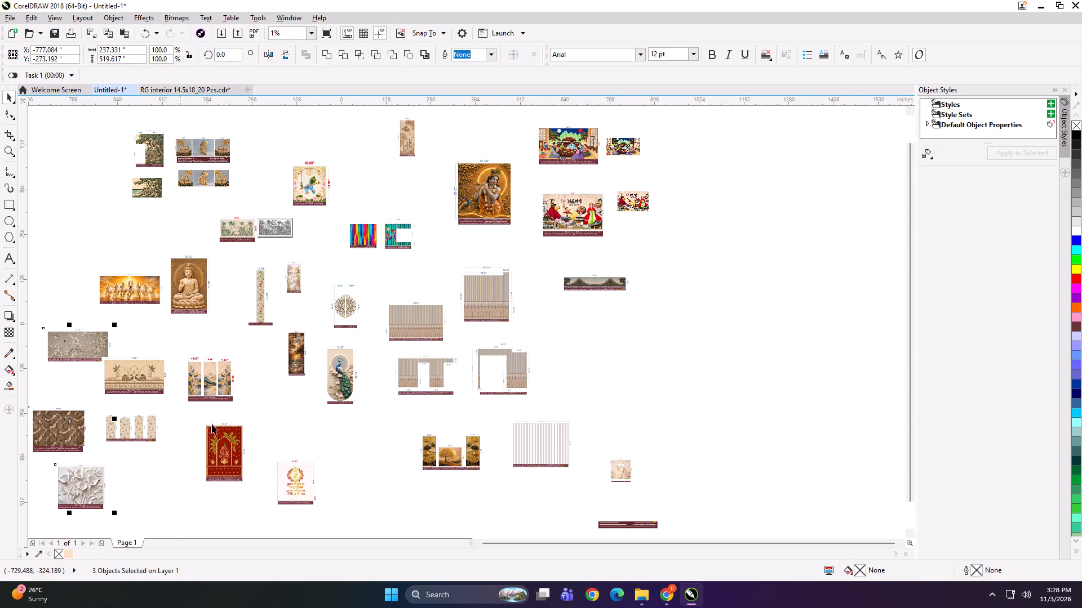
Shift the upper beige striped design and the striped design with the large opening below it slightly left, closer to the other striped layouts.
{"action": "left_click_drag", "start_coordinate": [493, 294], "coordinate": [479, 294]}
{"action": "left_click_drag", "start_coordinate": [428, 295], "coordinate": [411, 294]}
{"action": "left_click_drag", "start_coordinate": [507, 342], "coordinate": [495, 343]}
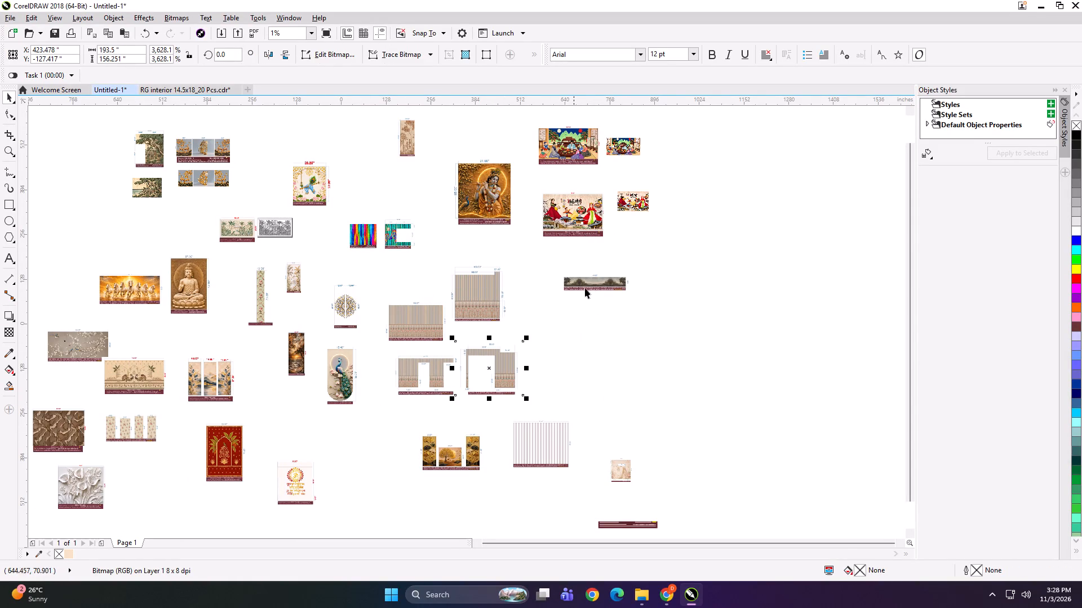
Move the long, narrow grey-green landscape design to the gap below the peacock arch, beside the three-panel golden tree design.
{"action": "left_click_drag", "start_coordinate": [594, 281], "coordinate": [363, 434]}
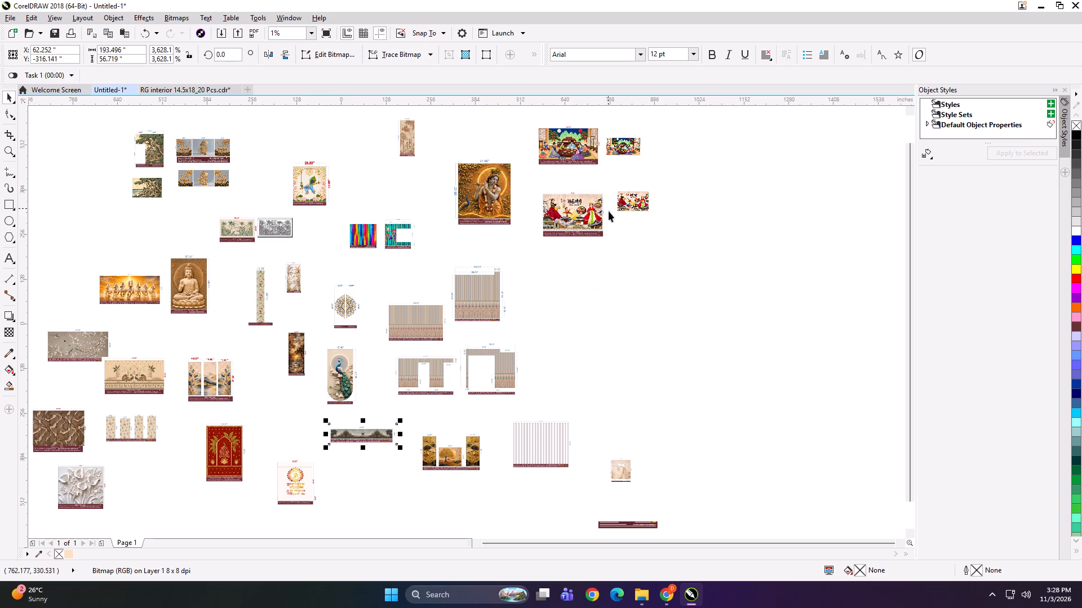
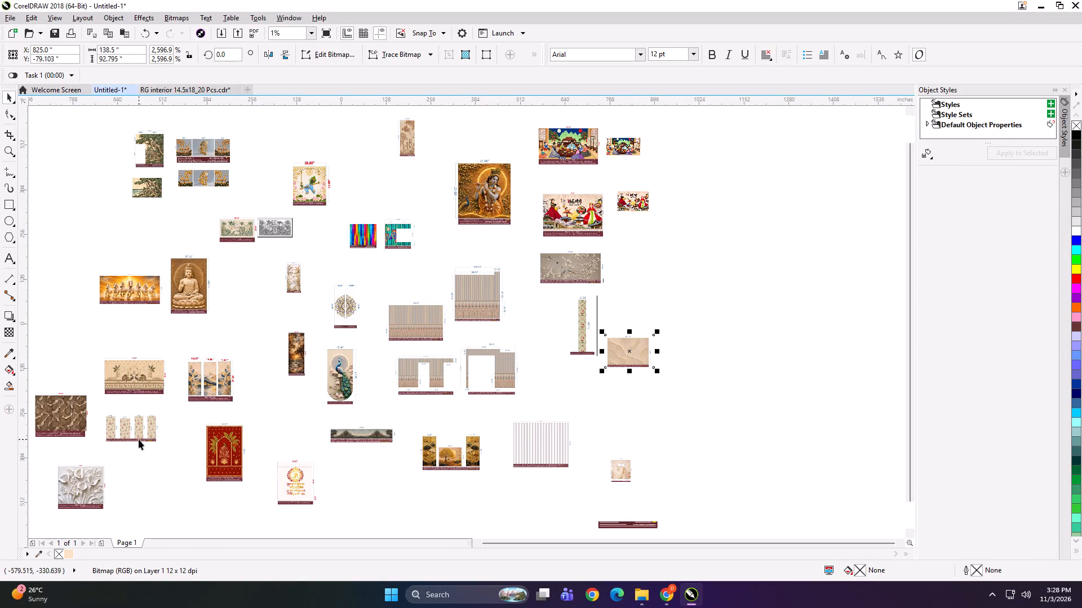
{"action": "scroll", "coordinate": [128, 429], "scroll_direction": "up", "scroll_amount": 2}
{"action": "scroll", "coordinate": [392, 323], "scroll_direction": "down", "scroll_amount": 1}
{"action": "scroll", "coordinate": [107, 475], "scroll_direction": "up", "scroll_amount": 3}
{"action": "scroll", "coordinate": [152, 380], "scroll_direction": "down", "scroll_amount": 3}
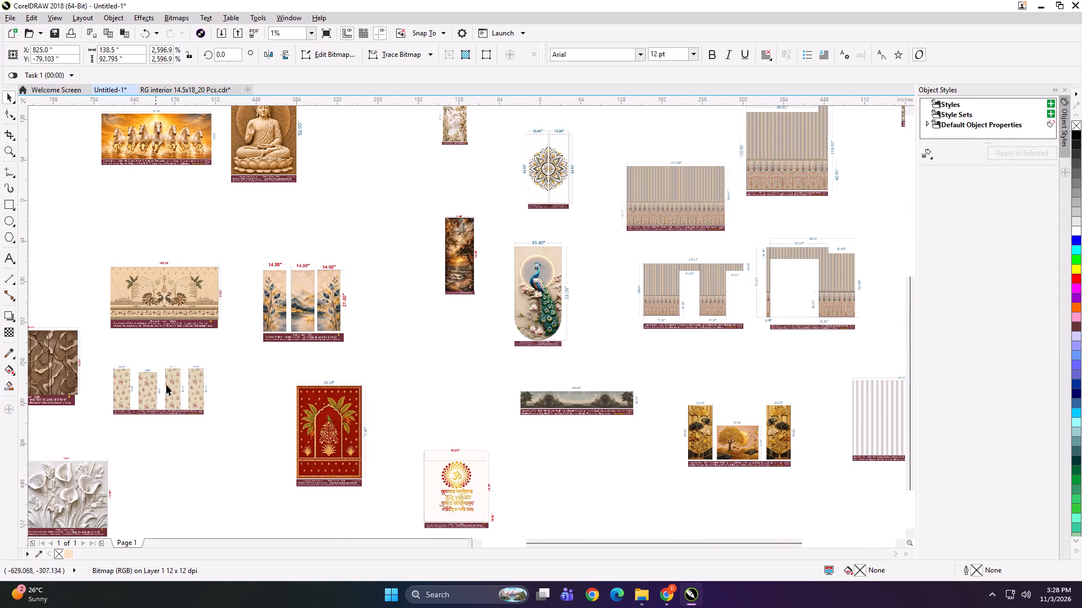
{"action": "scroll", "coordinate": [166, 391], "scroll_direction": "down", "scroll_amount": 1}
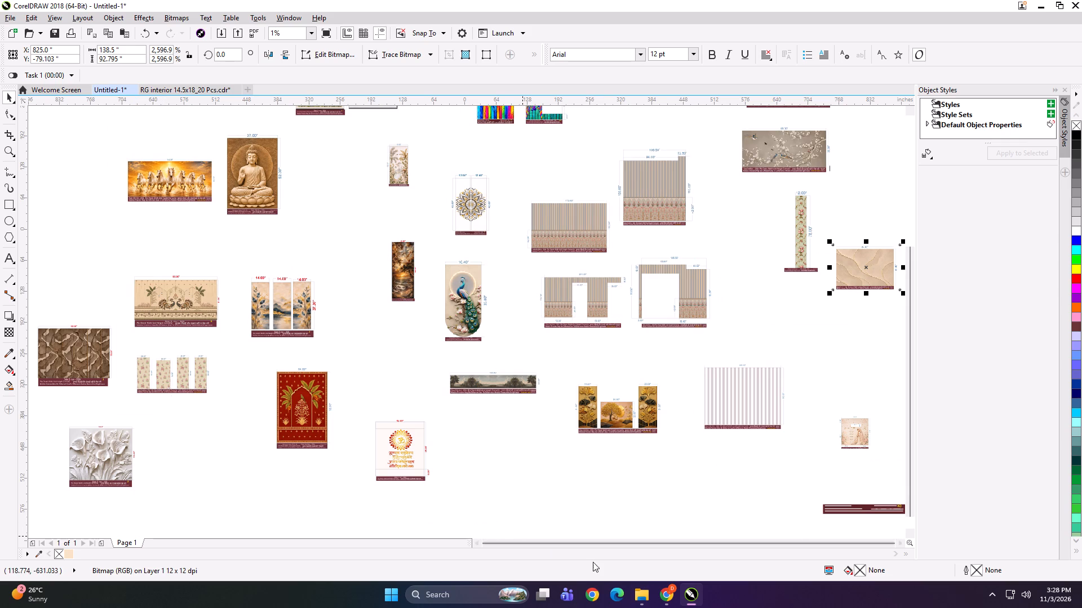
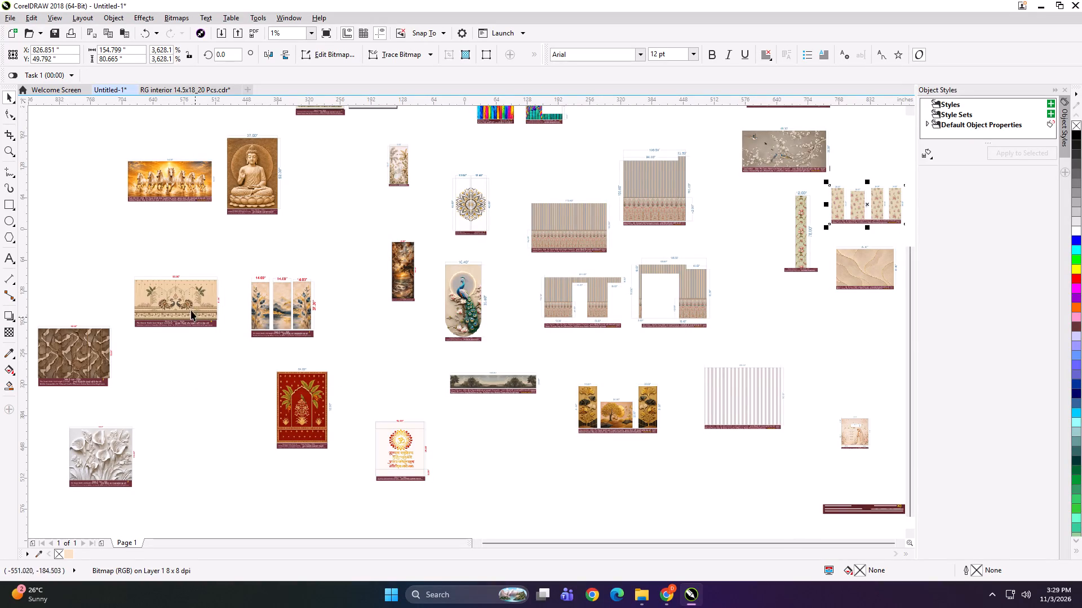
Move the wide beige palm-tree design across the layout to the space below the beige wave design.
{"action": "left_click_drag", "start_coordinate": [188, 301], "coordinate": [835, 321]}
Gather the three-panel floral landscape, red arch, gold-text design and tall sunset panel in the space around and below the Buddha design.
{"action": "scroll", "coordinate": [533, 303], "scroll_direction": "down", "scroll_amount": 3}
{"action": "key", "text": "F4"}
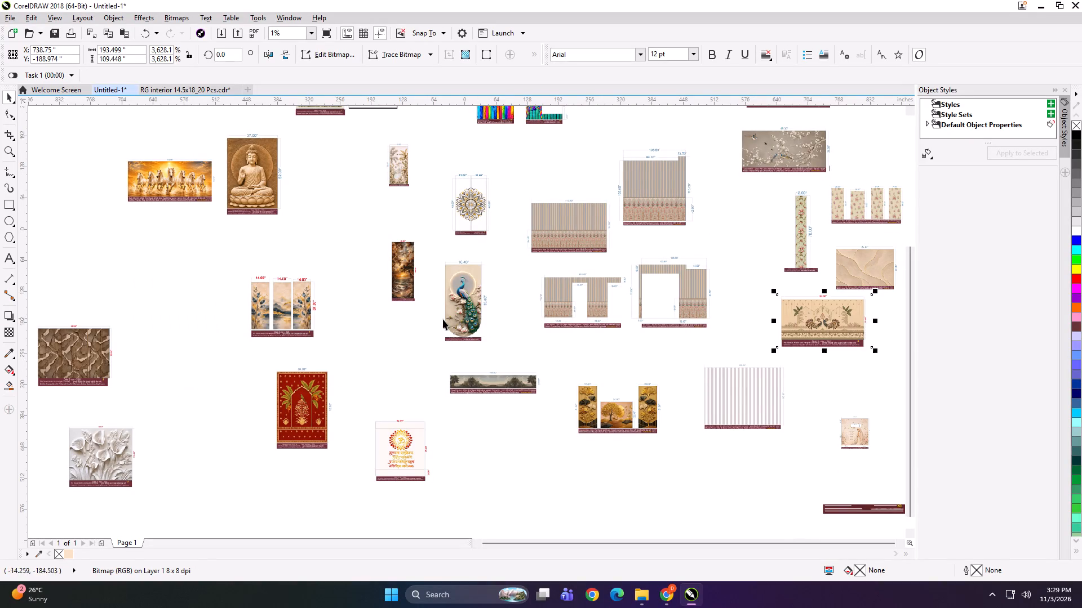
{"action": "left_click_drag", "start_coordinate": [287, 312], "coordinate": [116, 262]}
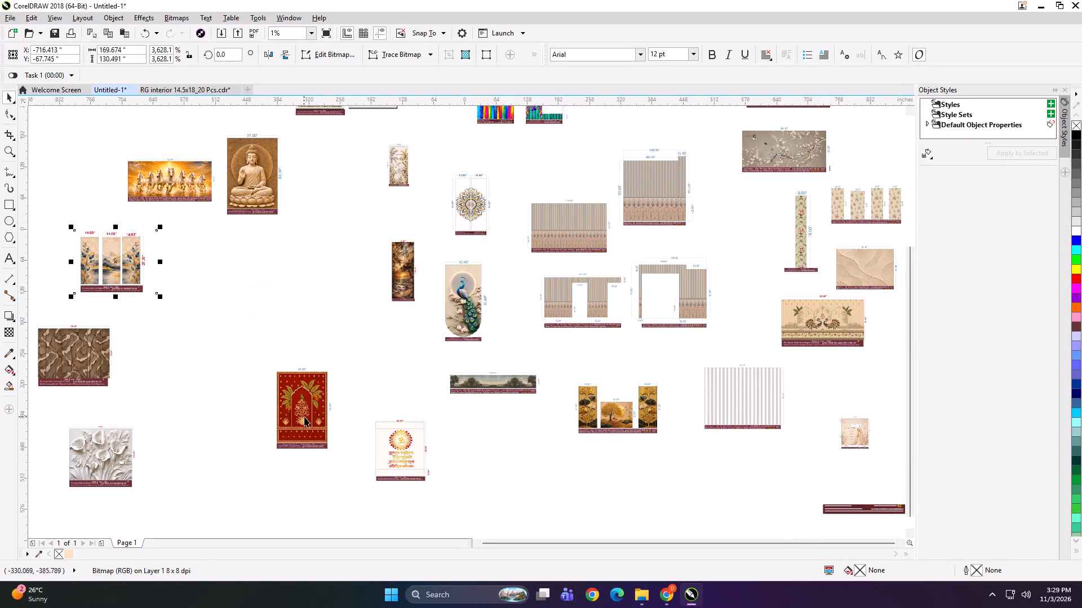
{"action": "left_click_drag", "start_coordinate": [306, 417], "coordinate": [232, 274]}
{"action": "left_click_drag", "start_coordinate": [412, 455], "coordinate": [251, 356]}
{"action": "left_click_drag", "start_coordinate": [409, 269], "coordinate": [298, 227]}
Place the peacock arch and long landscape in a row beside the white flower relief, and the mandala below the tall sunset panel.
{"action": "left_click_drag", "start_coordinate": [464, 289], "coordinate": [209, 444]}
{"action": "left_click_drag", "start_coordinate": [496, 382], "coordinate": [299, 431]}
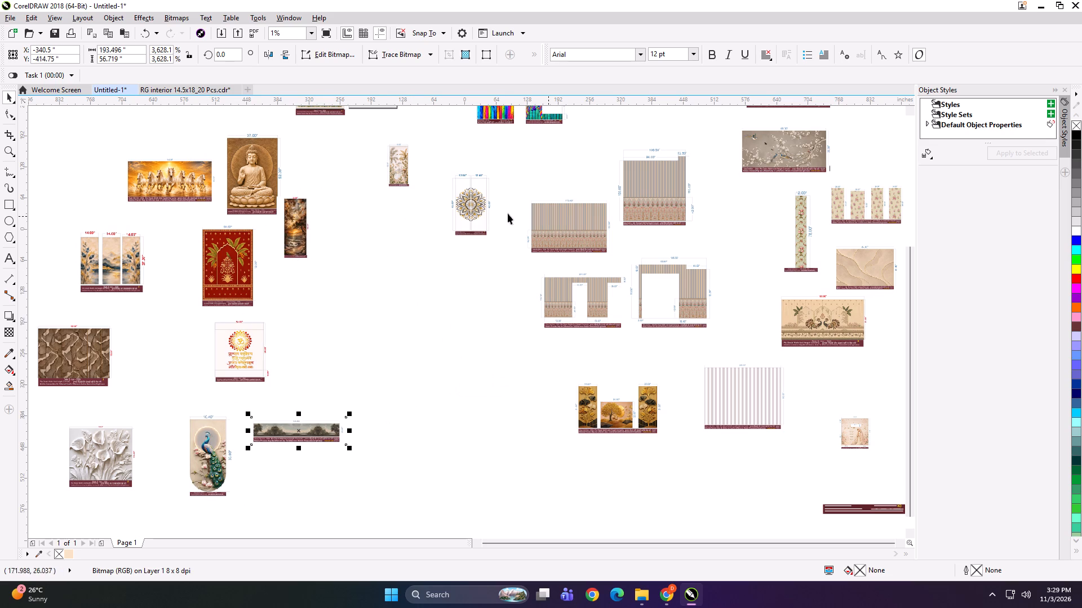
{"action": "left_click_drag", "start_coordinate": [467, 201], "coordinate": [296, 310]}
Regroup the four beige striped layouts in two rows of two, beside the red arch and mandala designs.
{"action": "left_click_drag", "start_coordinate": [587, 219], "coordinate": [425, 246]}
{"action": "left_click_drag", "start_coordinate": [565, 302], "coordinate": [388, 341]}
{"action": "left_click_drag", "start_coordinate": [634, 182], "coordinate": [440, 252]}
{"action": "left_click_drag", "start_coordinate": [671, 285], "coordinate": [598, 312]}
{"action": "left_click_drag", "start_coordinate": [591, 314], "coordinate": [512, 316]}
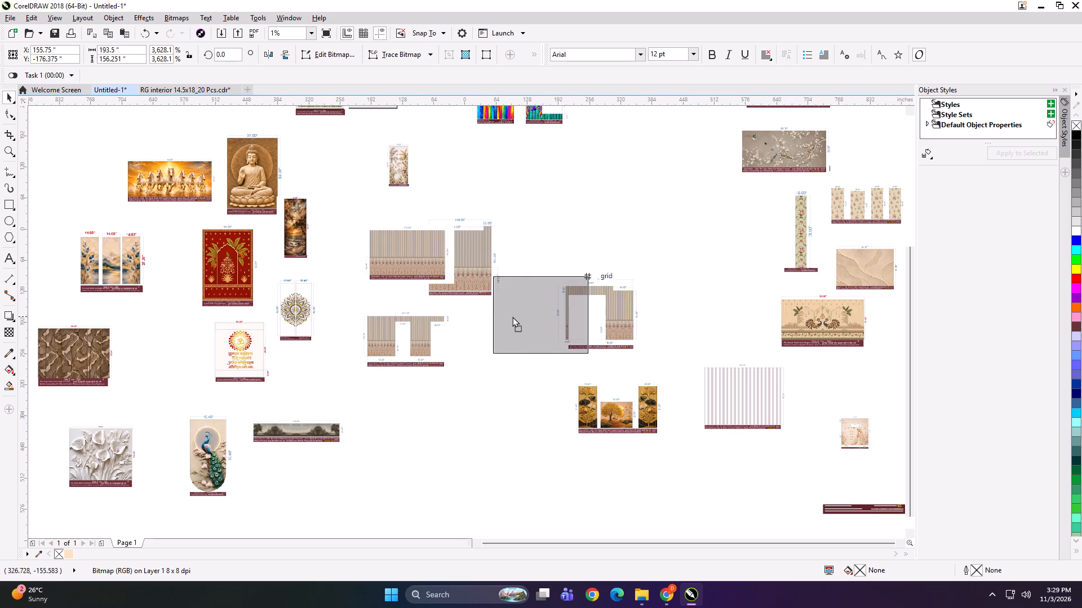
{"action": "left_click_drag", "start_coordinate": [512, 316], "coordinate": [472, 317]}
Move the three-panel golden tree design below the long landscape's far end, and the plain vertical-striped design further along the same row.
{"action": "left_click_drag", "start_coordinate": [610, 404], "coordinate": [370, 482]}
{"action": "left_click_drag", "start_coordinate": [732, 391], "coordinate": [522, 471]}
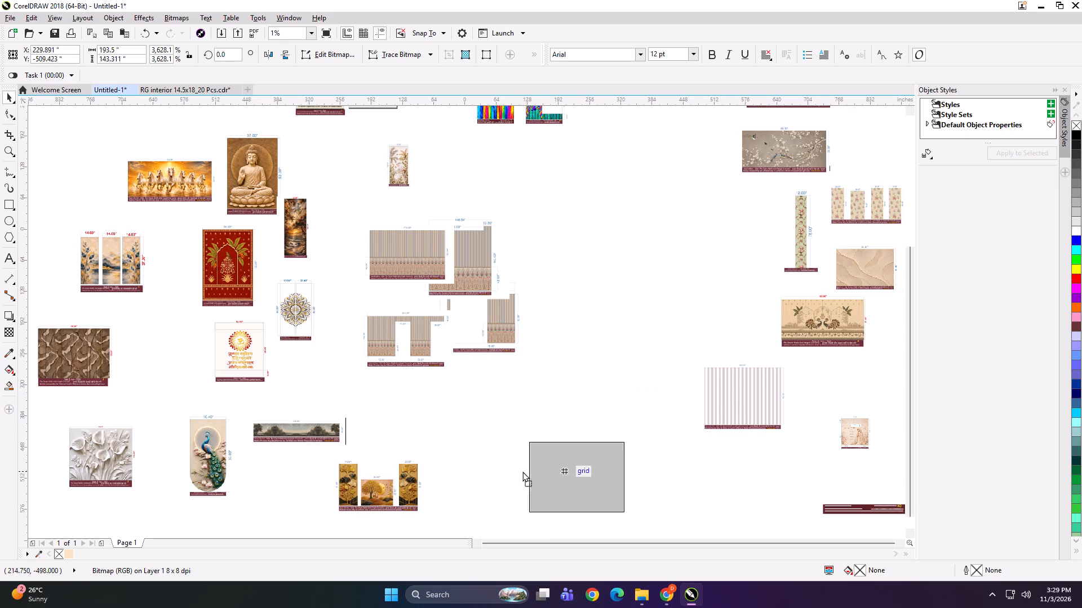
Move the thin vertical striped design into the empty area beside the three-panel golden tree design.
{"action": "left_click_drag", "start_coordinate": [522, 471], "coordinate": [492, 470]}
{"action": "key", "text": "F4"}
{"action": "left_click", "coordinate": [549, 290]}
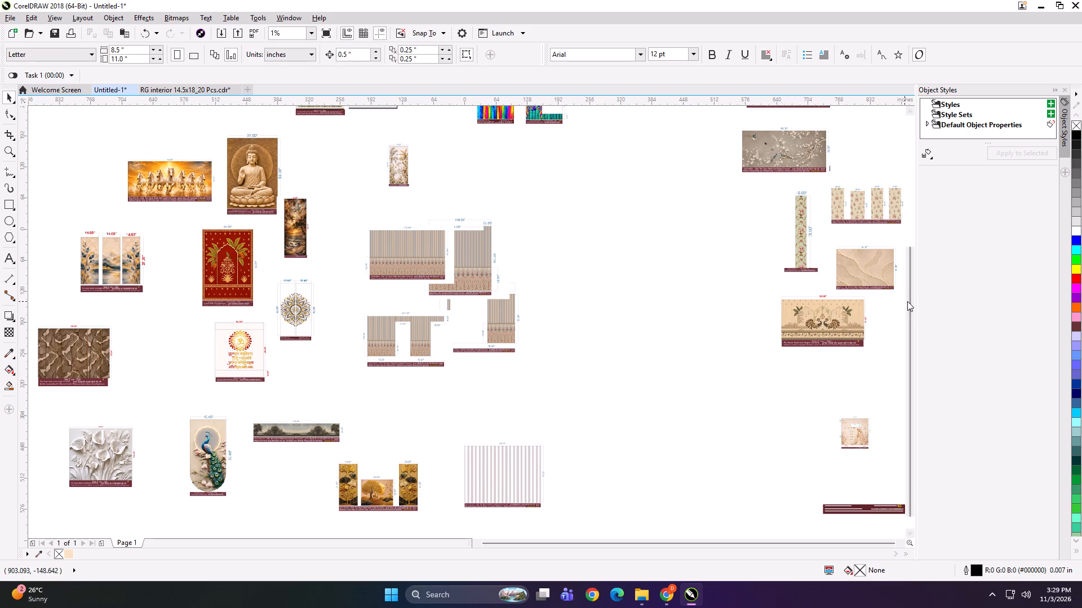
Move the golden Krishna with flute design to just above the 28.25" peacock feather design.
{"action": "left_click_drag", "start_coordinate": [909, 302], "coordinate": [908, 205]}
{"action": "key", "text": "F4"}
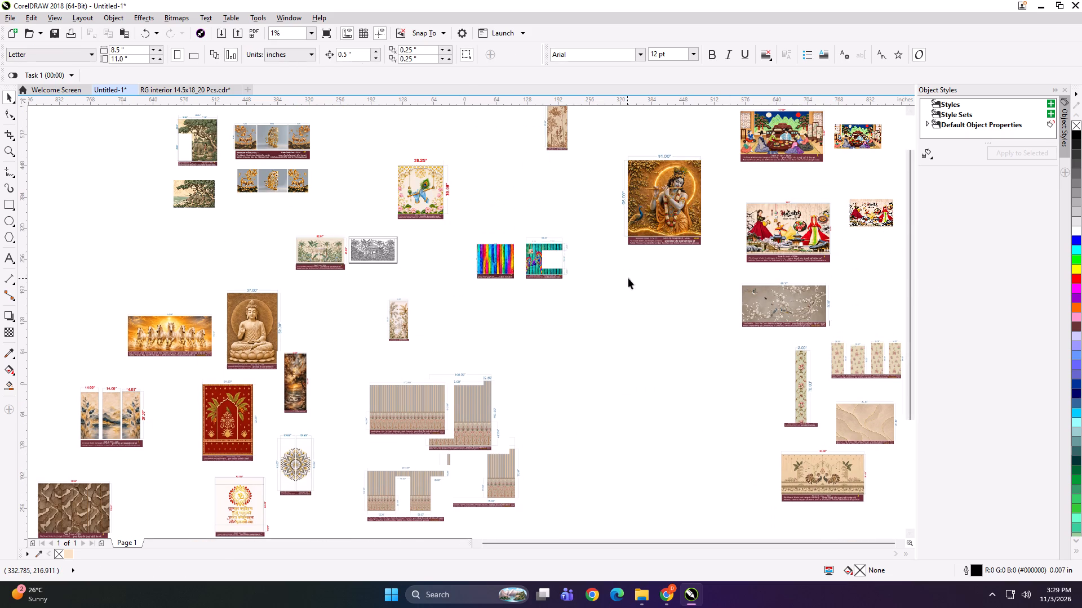
{"action": "left_click_drag", "start_coordinate": [908, 218], "coordinate": [912, 169]}
{"action": "left_click_drag", "start_coordinate": [677, 247], "coordinate": [475, 163]}
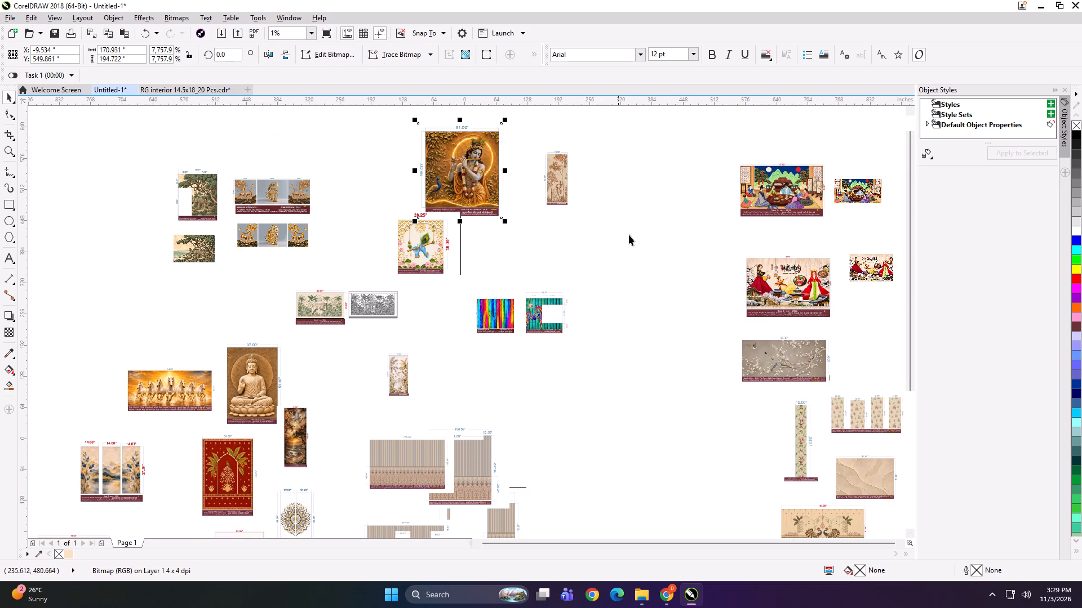
Move the moonlit dining scene and dancing women designs, with their small source pictures, inward toward the golden Krishna design.
{"action": "left_click", "coordinate": [789, 195]}
{"action": "left_click", "coordinate": [867, 194], "text": "shift"}
{"action": "left_click_drag", "start_coordinate": [795, 189], "coordinate": [686, 171]}
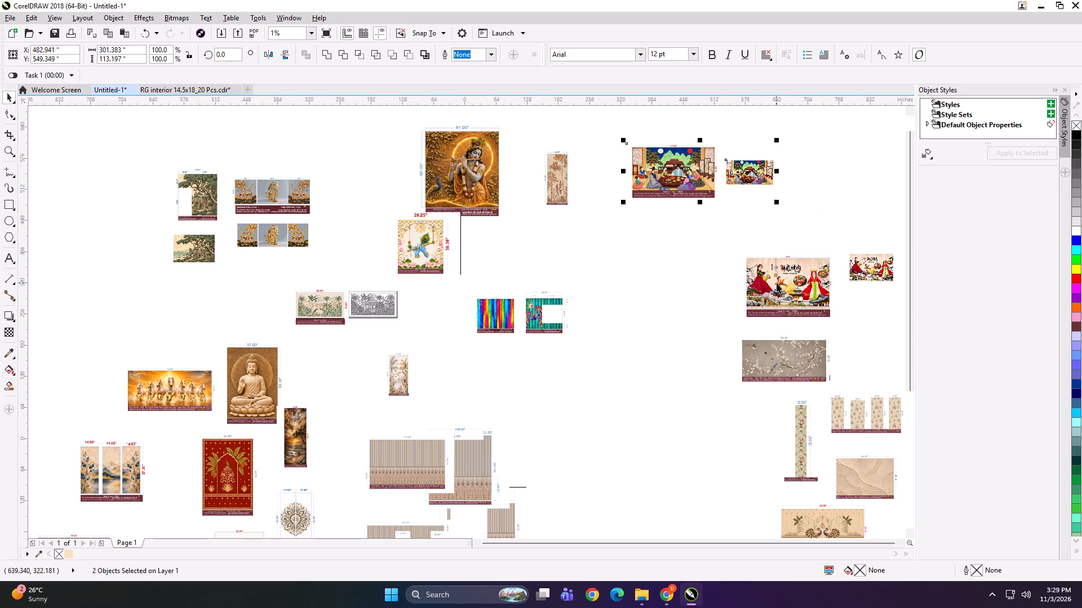
{"action": "left_click", "coordinate": [777, 283]}
{"action": "left_click_drag", "start_coordinate": [777, 283], "coordinate": [673, 241]}
{"action": "left_click_drag", "start_coordinate": [865, 269], "coordinate": [750, 225]}
Bring the blossom, floral panel, narrow floral strip, beige wave and peacock border designs inward, grouped below the dancing women design.
{"action": "left_click_drag", "start_coordinate": [782, 365], "coordinate": [766, 355]}
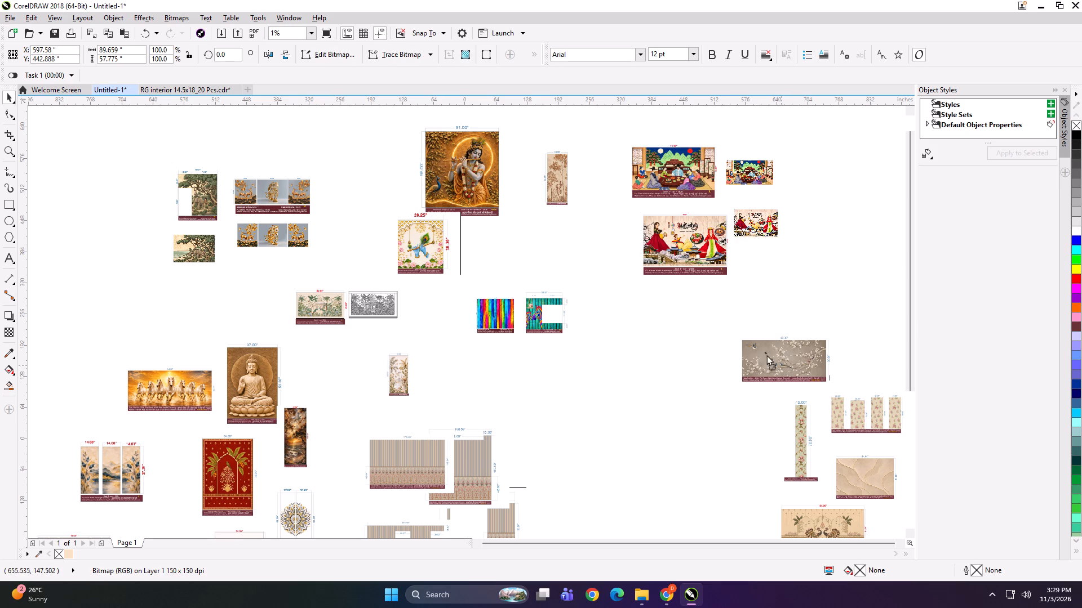
{"action": "left_click_drag", "start_coordinate": [766, 355], "coordinate": [681, 313]}
{"action": "left_click_drag", "start_coordinate": [856, 414], "coordinate": [633, 373]}
{"action": "left_click_drag", "start_coordinate": [806, 442], "coordinate": [770, 405]}
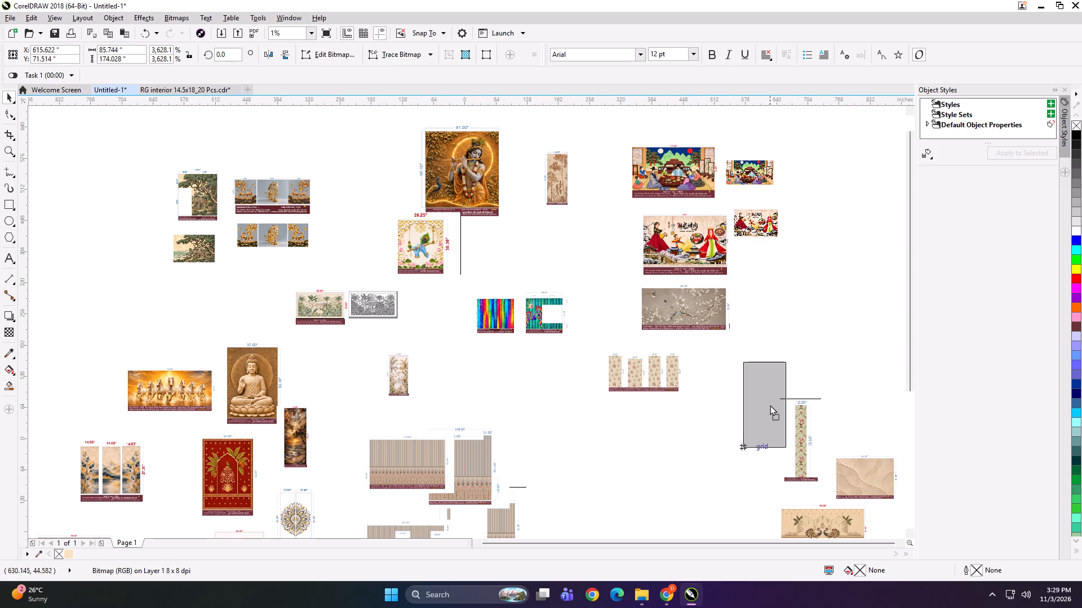
{"action": "left_click_drag", "start_coordinate": [770, 405], "coordinate": [623, 449]}
{"action": "left_click_drag", "start_coordinate": [868, 478], "coordinate": [738, 440]}
{"action": "left_click_drag", "start_coordinate": [795, 522], "coordinate": [792, 441]}
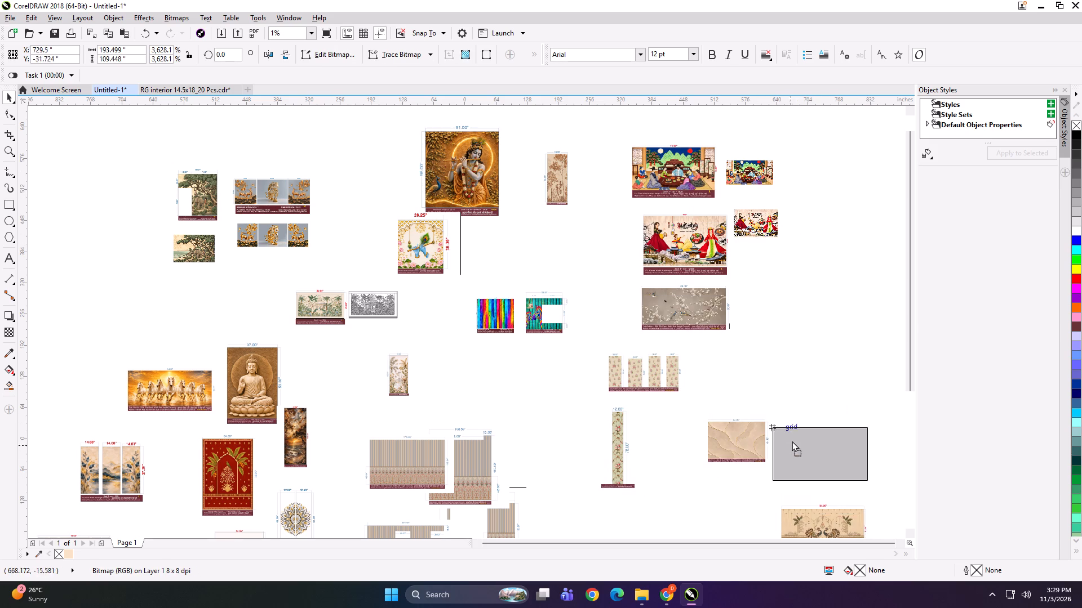
{"action": "left_click_drag", "start_coordinate": [792, 441], "coordinate": [796, 423]}
{"action": "left_click", "coordinate": [746, 350]}
Import the peacock border source picture from the 3-11-25 folder and place it directly above its reference layout.
{"action": "left_click", "coordinate": [644, 591]}
{"action": "left_click", "coordinate": [556, 546]}
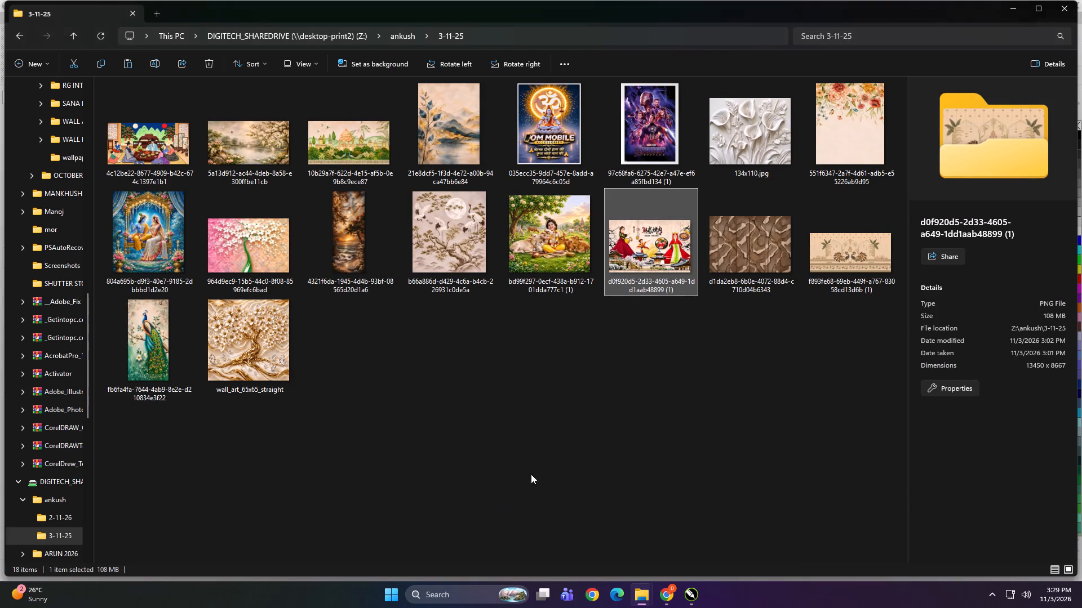
{"action": "double_click", "coordinate": [520, 396]}
{"action": "left_click", "coordinate": [848, 258]}
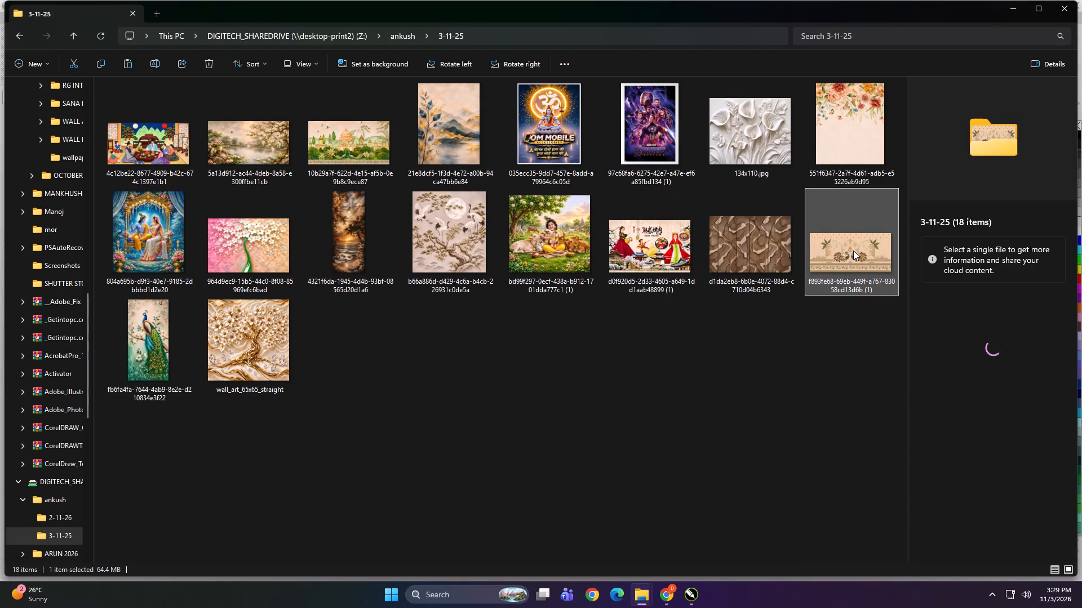
{"action": "left_click_drag", "start_coordinate": [854, 246], "coordinate": [694, 602]}
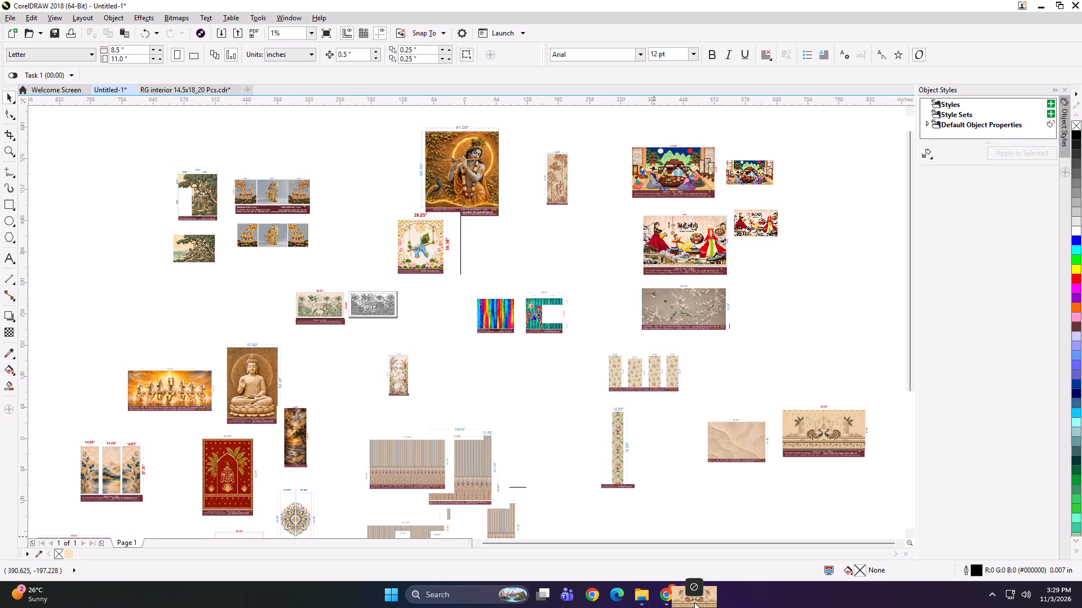
{"action": "left_click_drag", "start_coordinate": [694, 602], "coordinate": [743, 428]}
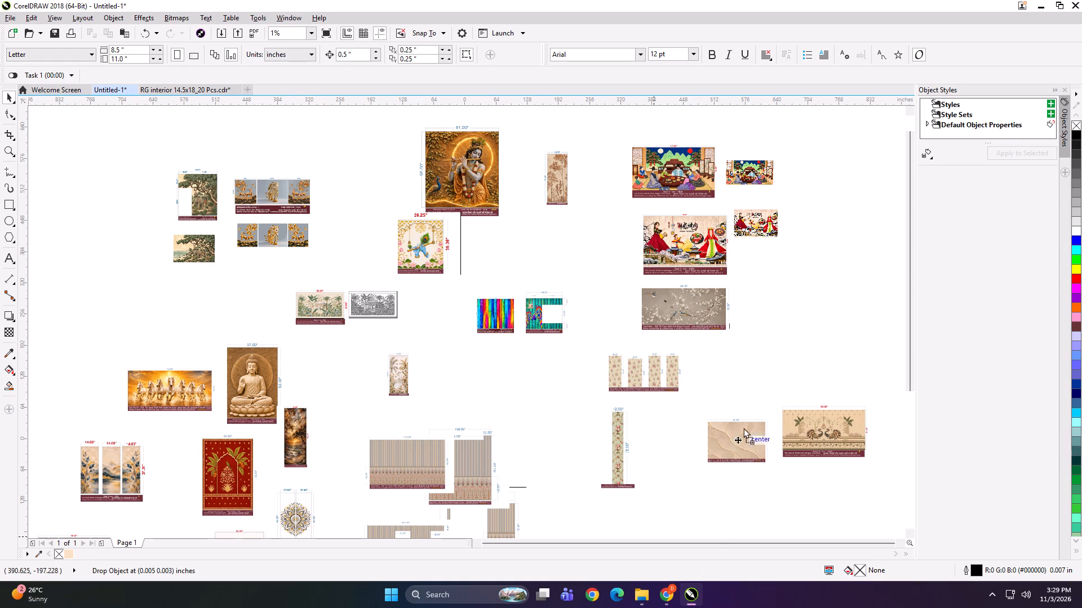
{"action": "left_click_drag", "start_coordinate": [743, 428], "coordinate": [807, 330]}
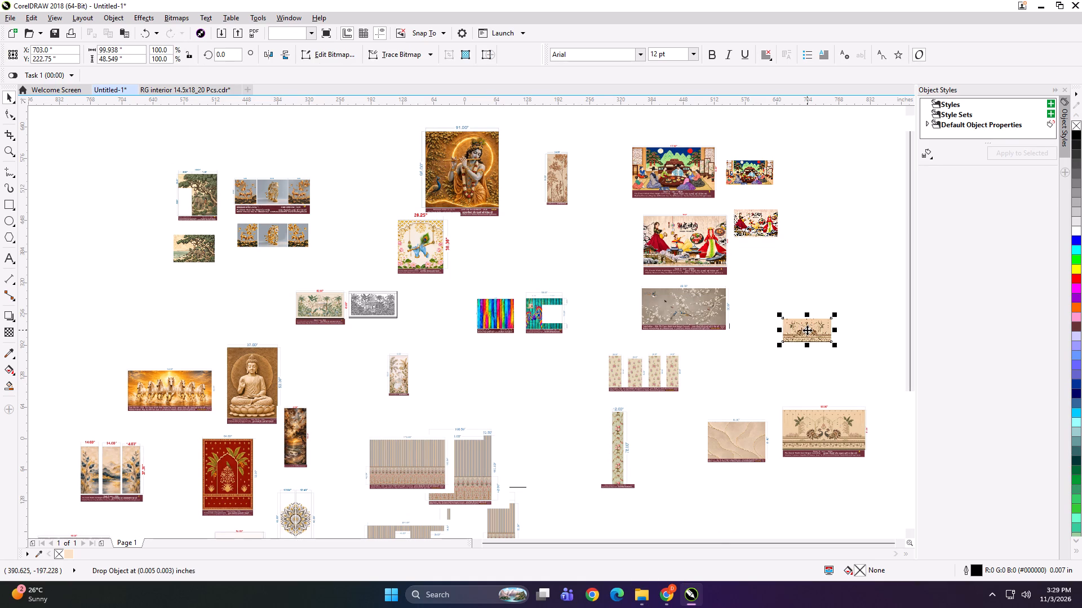
{"action": "left_click_drag", "start_coordinate": [807, 330], "coordinate": [815, 381]}
Open folder 03 inside file, Nov on the DIGITECH_SHAREDRIVE (Z:) drive in File Explorer.
{"action": "scroll", "coordinate": [700, 328], "scroll_direction": "up", "scroll_amount": 2}
{"action": "scroll", "coordinate": [557, 282], "scroll_direction": "down", "scroll_amount": 1}
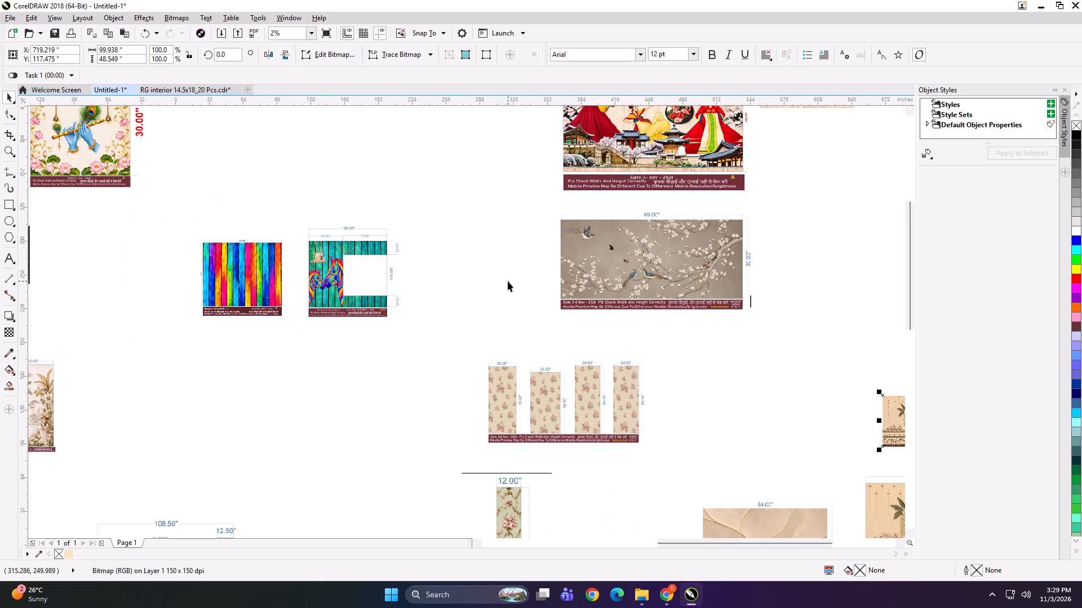
{"action": "left_click", "coordinate": [651, 593]}
{"action": "left_click", "coordinate": [553, 542]}
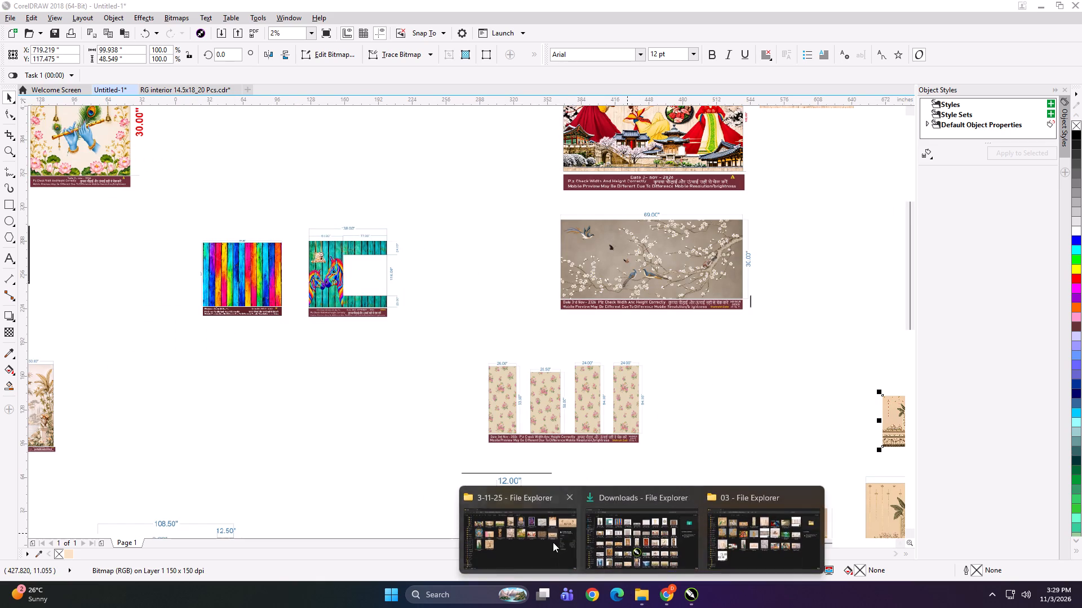
{"action": "scroll", "coordinate": [47, 327], "scroll_direction": "up", "scroll_amount": 2}
{"action": "left_click", "coordinate": [53, 351]}
{"action": "double_click", "coordinate": [149, 246]}
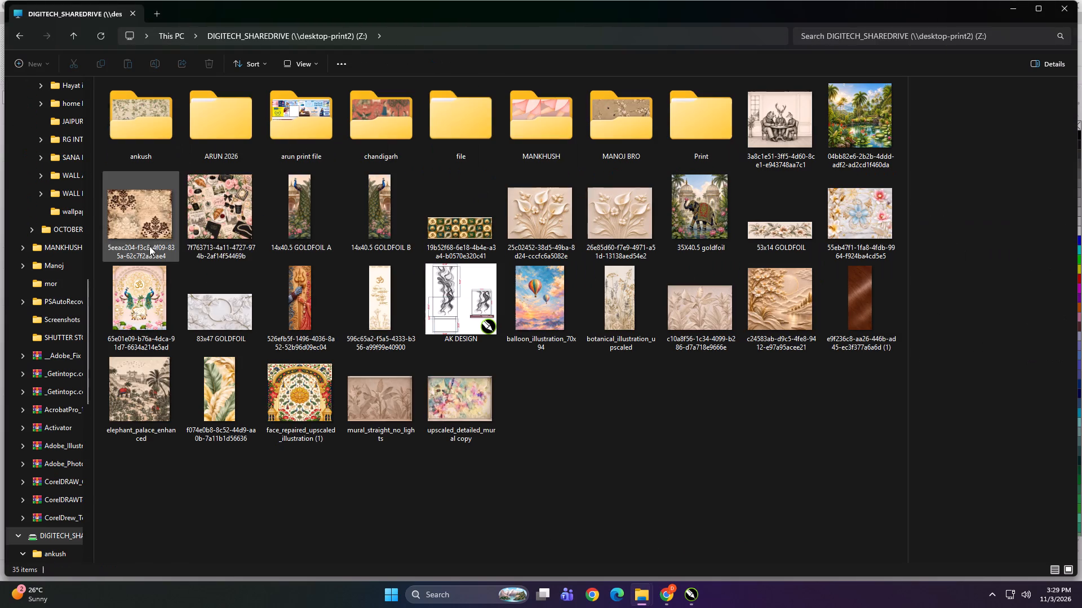
{"action": "scroll", "coordinate": [149, 246], "scroll_direction": "up", "scroll_amount": 1}
{"action": "left_click", "coordinate": [662, 124]}
{"action": "left_click", "coordinate": [393, 127]}
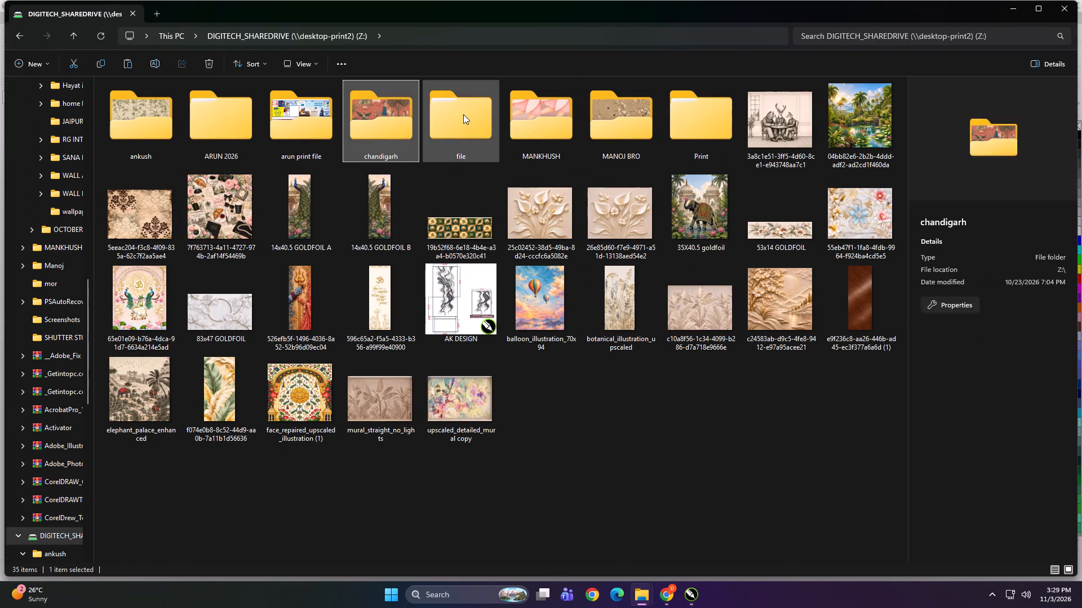
{"action": "double_click", "coordinate": [464, 114]}
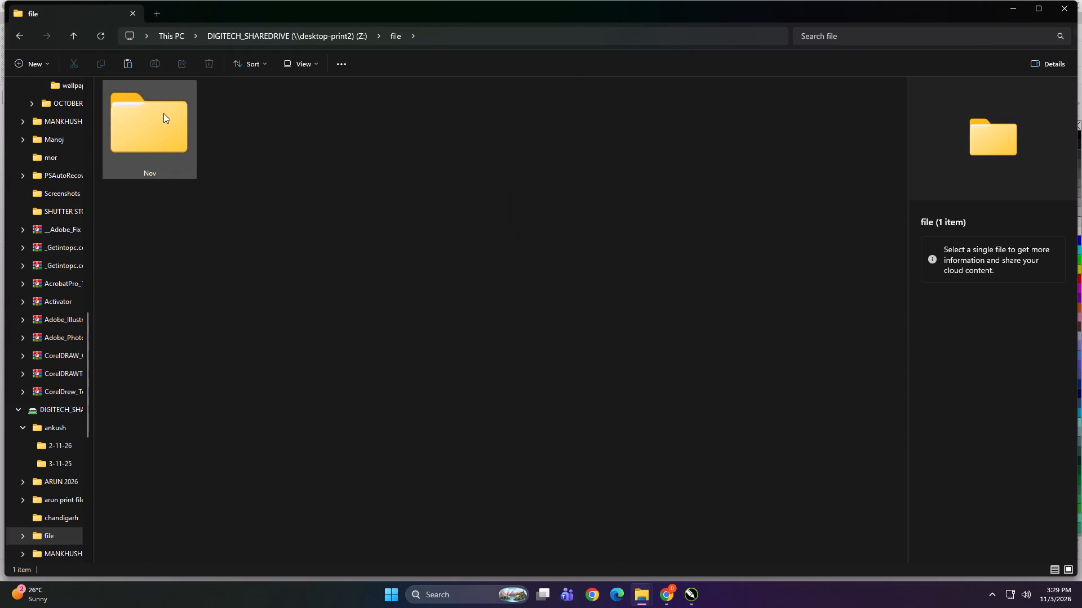
{"action": "left_click", "coordinate": [163, 113]}
{"action": "left_click", "coordinate": [152, 130]}
{"action": "left_click", "coordinate": [152, 130]}
{"action": "double_click", "coordinate": [502, 108]}
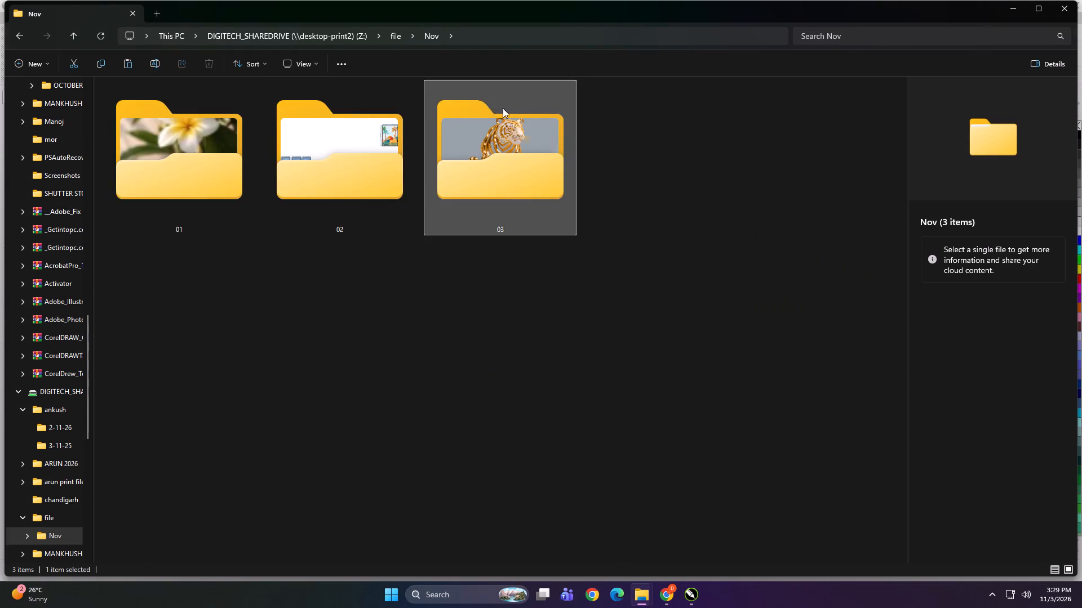
Import the CorelDRAW file "26x63.5 28.5x58 24x64" and place it beside the matching four-panel floral layout.
{"action": "scroll", "coordinate": [428, 166], "scroll_direction": "down", "scroll_amount": 3, "text": "ctrl"}
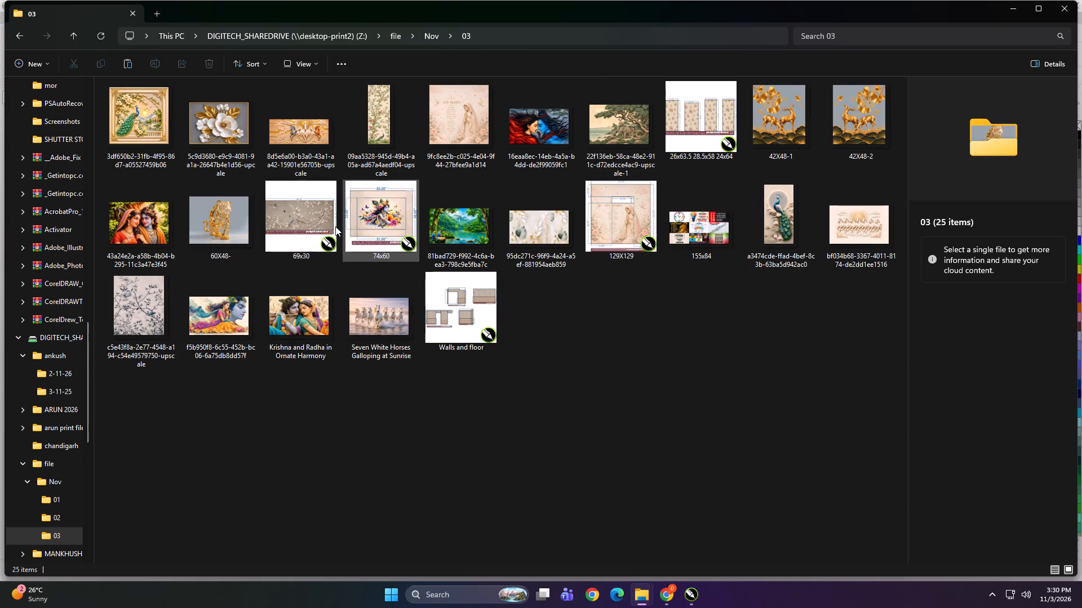
{"action": "left_click", "coordinate": [546, 338]}
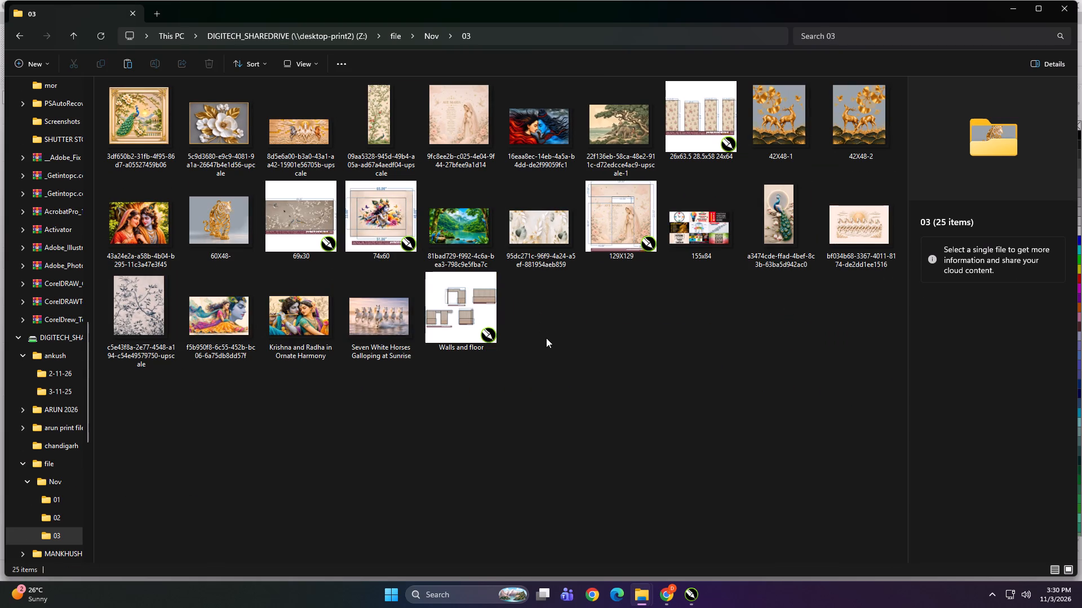
{"action": "left_click", "coordinate": [685, 140]}
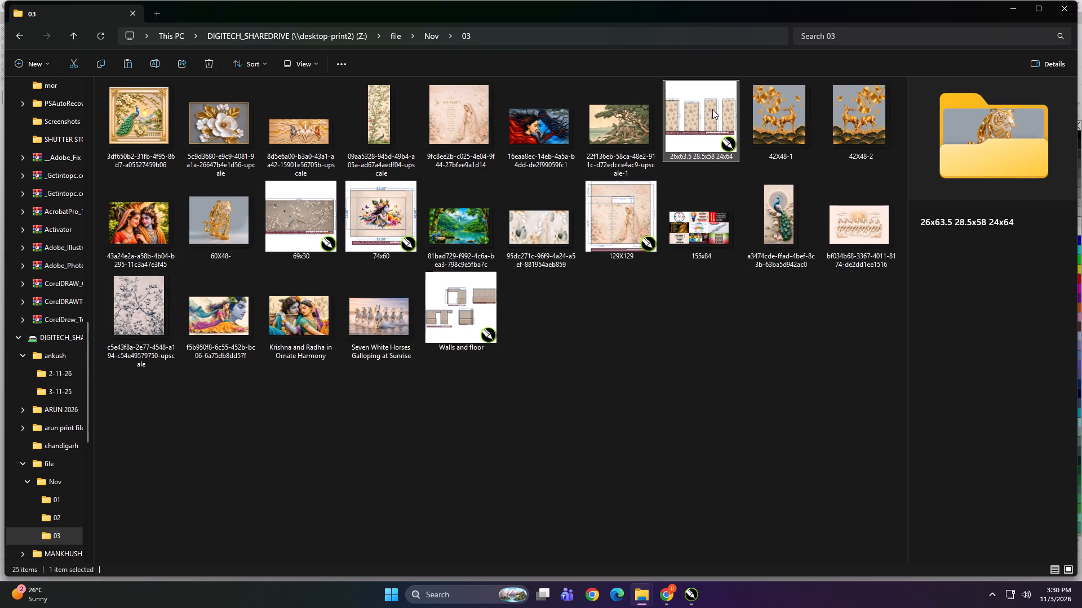
{"action": "scroll", "coordinate": [610, 341], "scroll_direction": "up", "scroll_amount": 1}
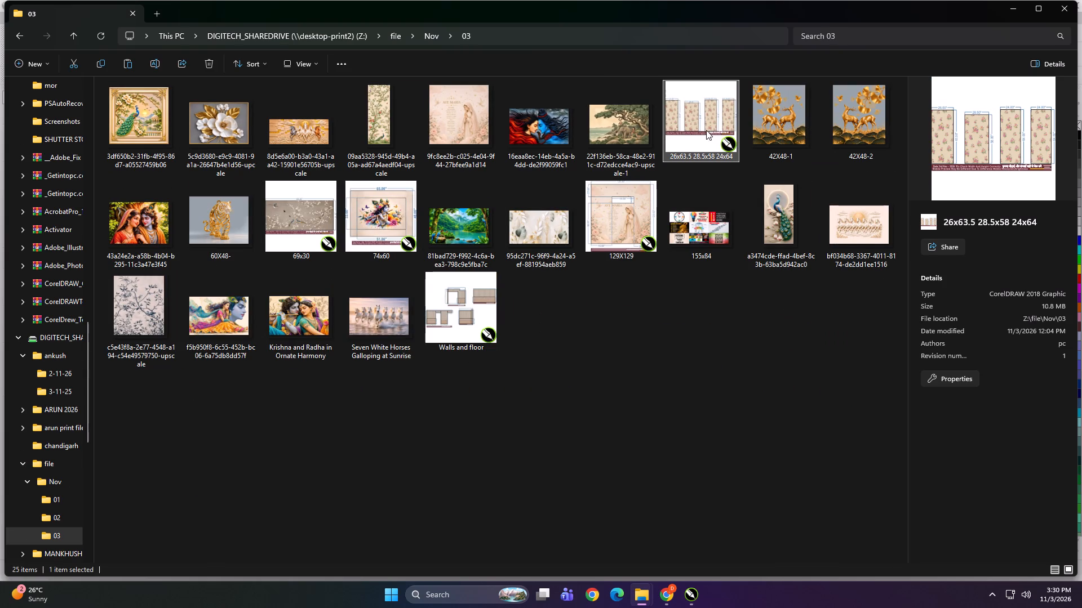
{"action": "left_click", "coordinate": [706, 127]}
{"action": "left_click_drag", "start_coordinate": [707, 108], "coordinate": [638, 385]}
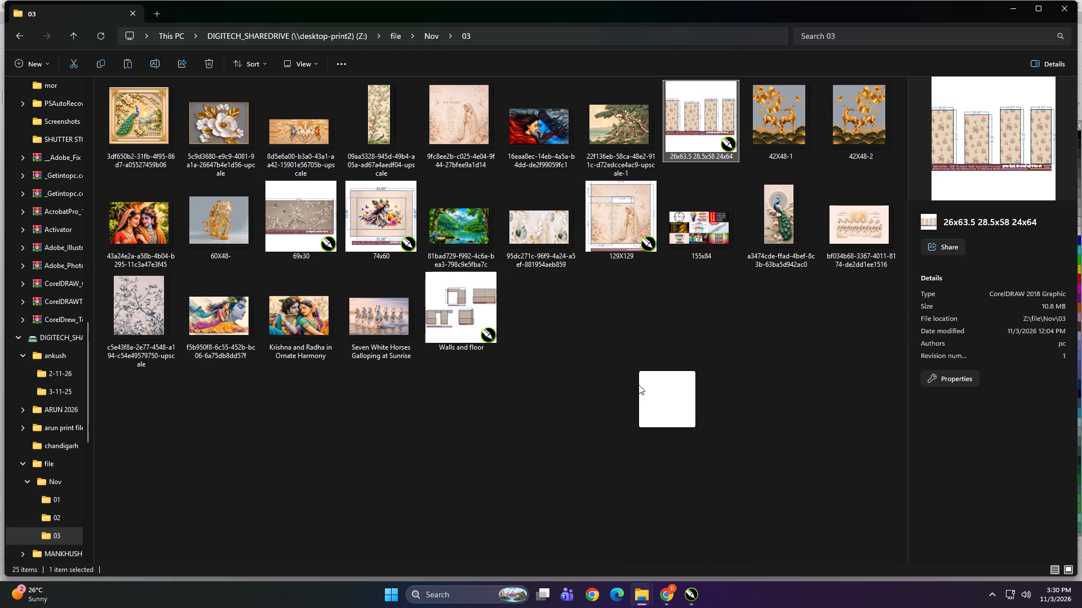
{"action": "left_click_drag", "start_coordinate": [638, 385], "coordinate": [725, 368]}
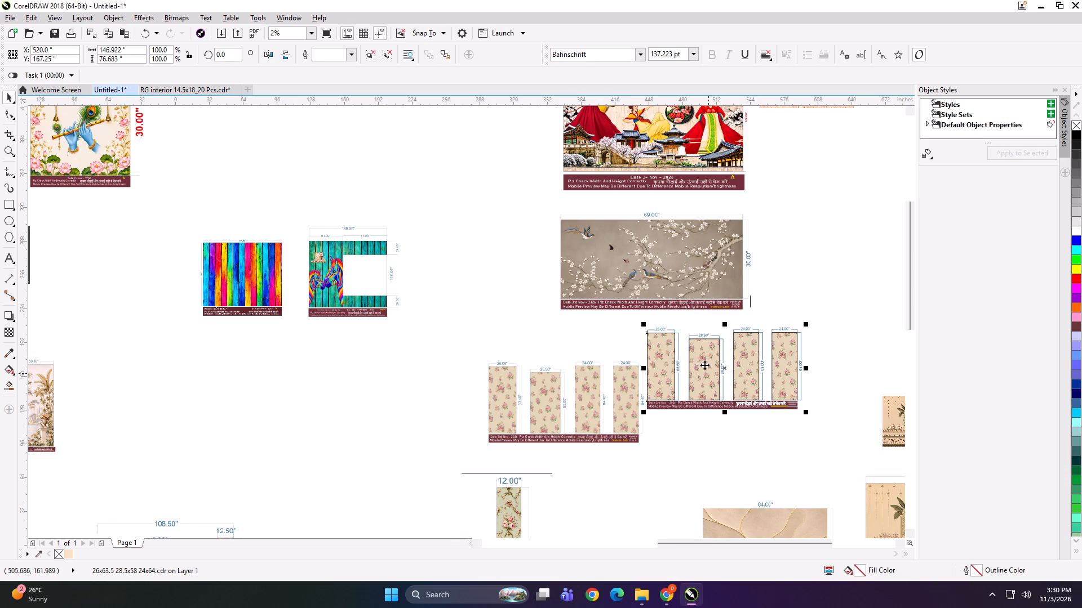
{"action": "left_click_drag", "start_coordinate": [702, 357], "coordinate": [714, 382]}
Look through the other open 03 folder window for sources matching the remaining layouts, such as the narrow floral strip.
{"action": "scroll", "coordinate": [472, 277], "scroll_direction": "down", "scroll_amount": 1}
{"action": "scroll", "coordinate": [583, 496], "scroll_direction": "up", "scroll_amount": 3}
{"action": "scroll", "coordinate": [457, 434], "scroll_direction": "down", "scroll_amount": 1}
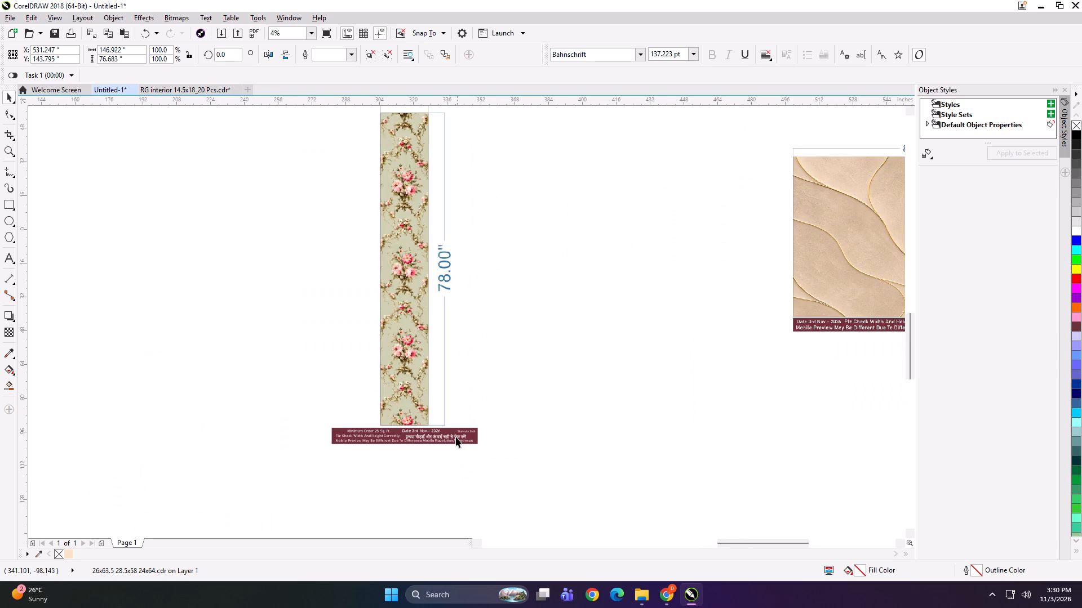
{"action": "scroll", "coordinate": [449, 439], "scroll_direction": "down", "scroll_amount": 1}
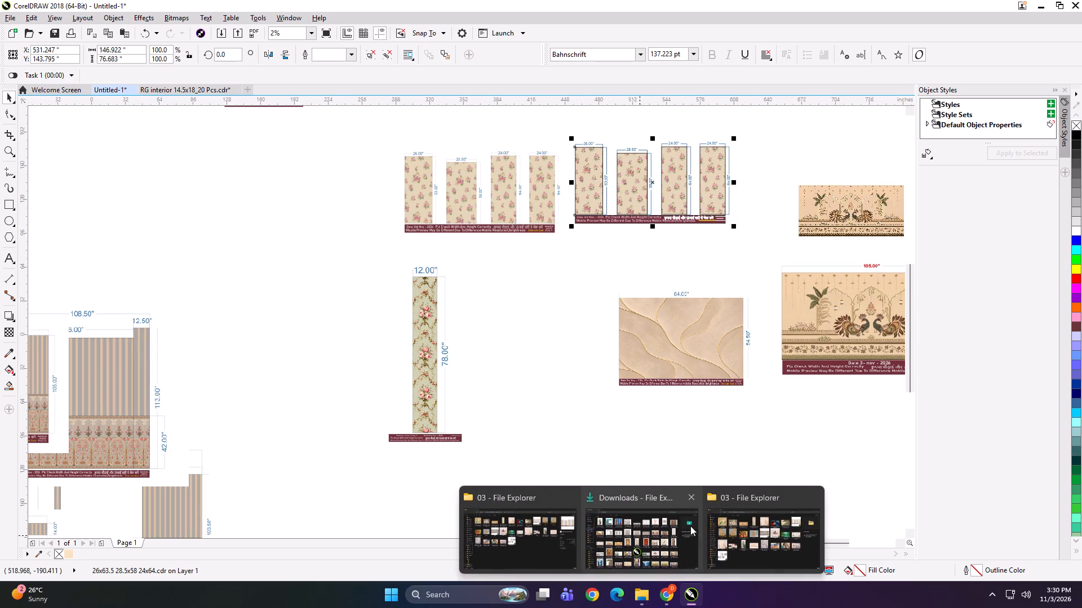
{"action": "left_click", "coordinate": [752, 521]}
{"action": "left_click", "coordinate": [604, 456]}
{"action": "scroll", "coordinate": [448, 423], "scroll_direction": "down", "scroll_amount": 2}
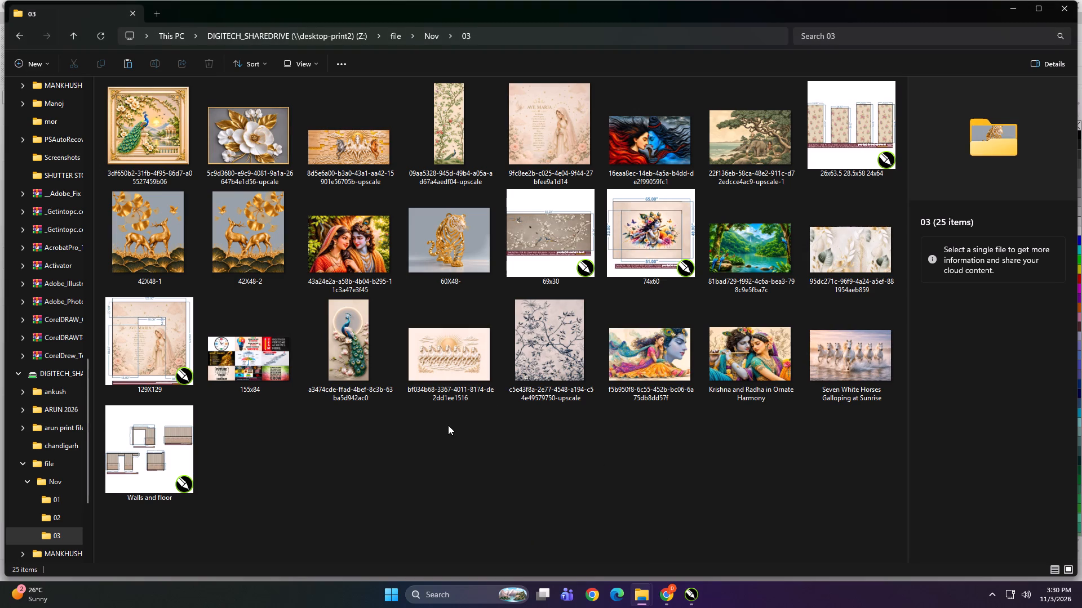
{"action": "scroll", "coordinate": [448, 425], "scroll_direction": "up", "scroll_amount": 3}
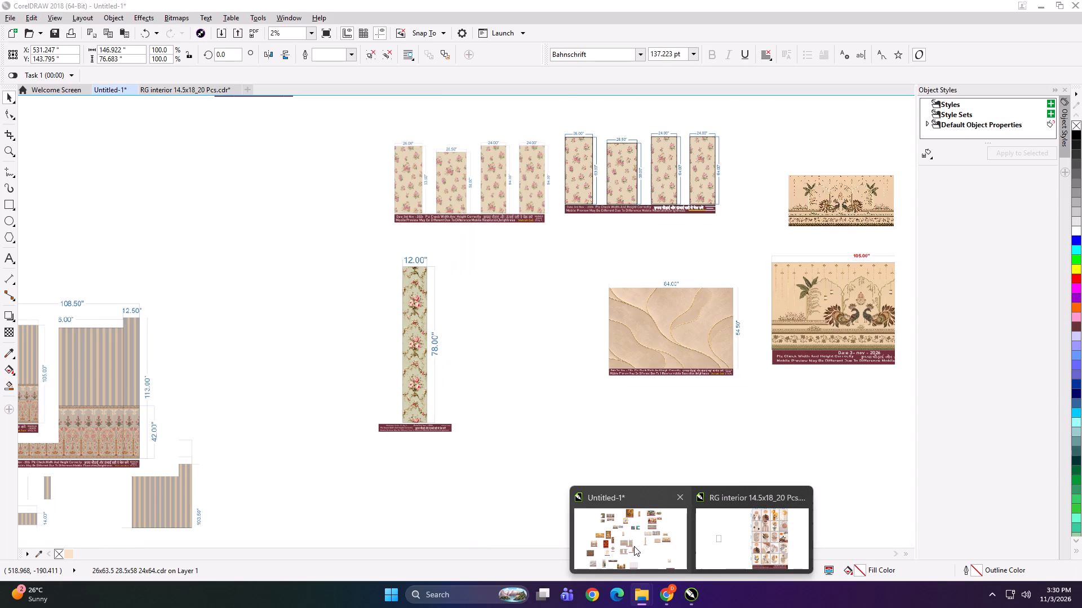
{"action": "left_click", "coordinate": [460, 467]}
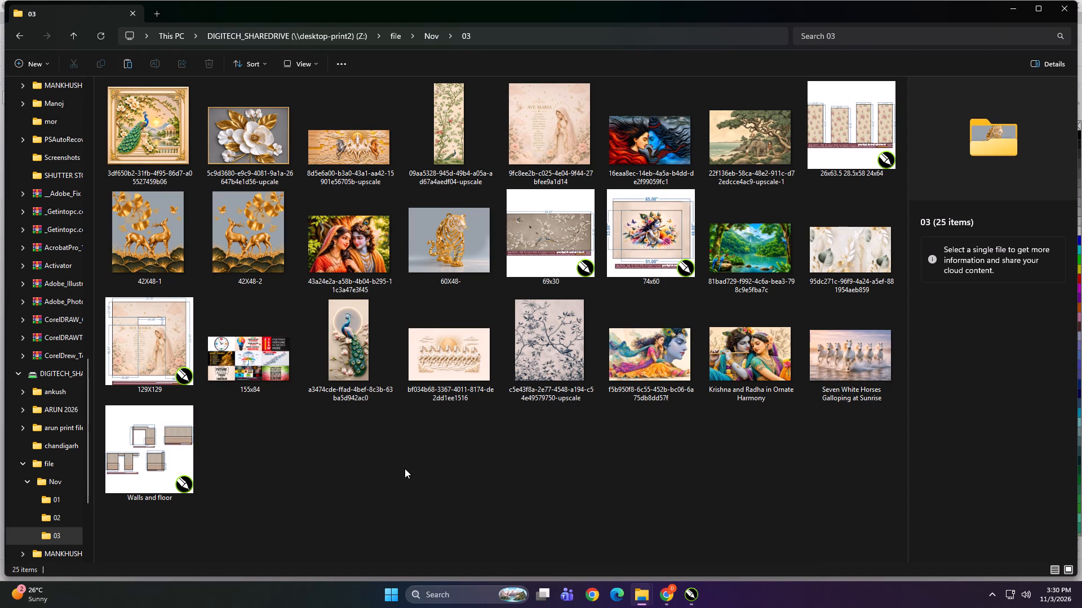
{"action": "scroll", "coordinate": [393, 472], "scroll_direction": "up", "scroll_amount": 1}
{"action": "left_click", "coordinate": [497, 486]}
Move the narrow 12.00" by 78.00" floral strip design closer to the beige wave design.
{"action": "left_click", "coordinate": [696, 597]}
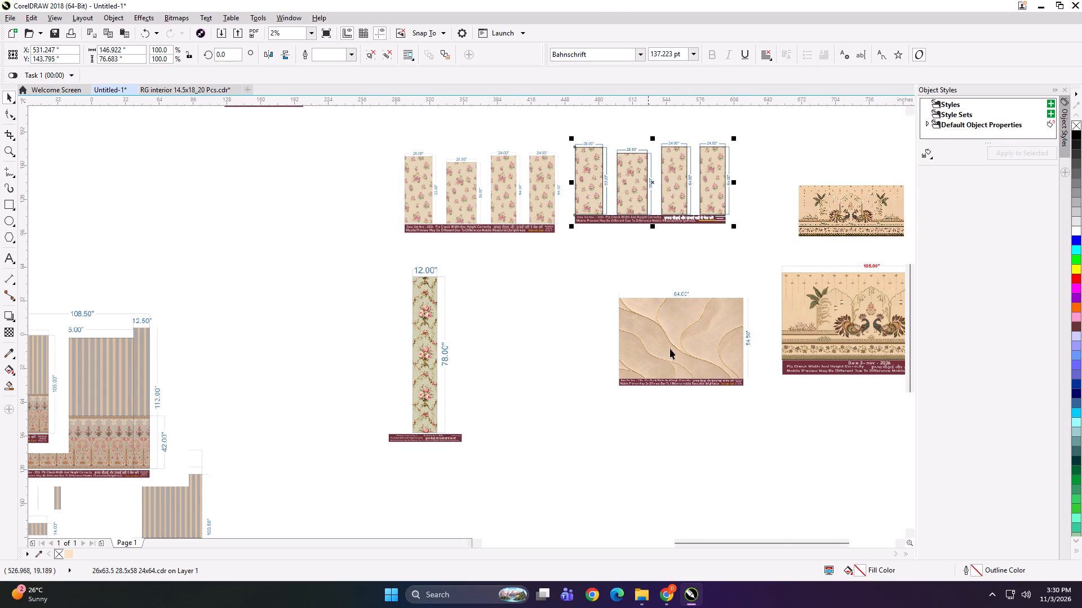
{"action": "scroll", "coordinate": [711, 370], "scroll_direction": "up", "scroll_amount": 2}
{"action": "scroll", "coordinate": [481, 383], "scroll_direction": "down", "scroll_amount": 1}
{"action": "scroll", "coordinate": [458, 337], "scroll_direction": "down", "scroll_amount": 1}
{"action": "scroll", "coordinate": [827, 340], "scroll_direction": "up", "scroll_amount": 1}
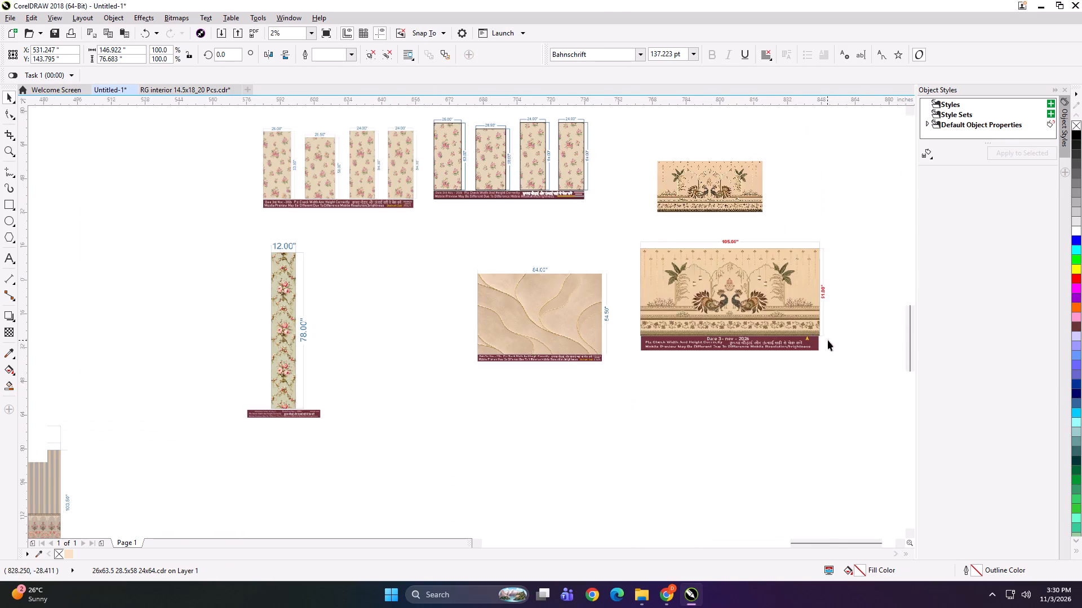
{"action": "scroll", "coordinate": [828, 340], "scroll_direction": "up", "scroll_amount": 1}
{"action": "scroll", "coordinate": [650, 329], "scroll_direction": "down", "scroll_amount": 3}
{"action": "left_click_drag", "start_coordinate": [588, 315], "coordinate": [645, 315]}
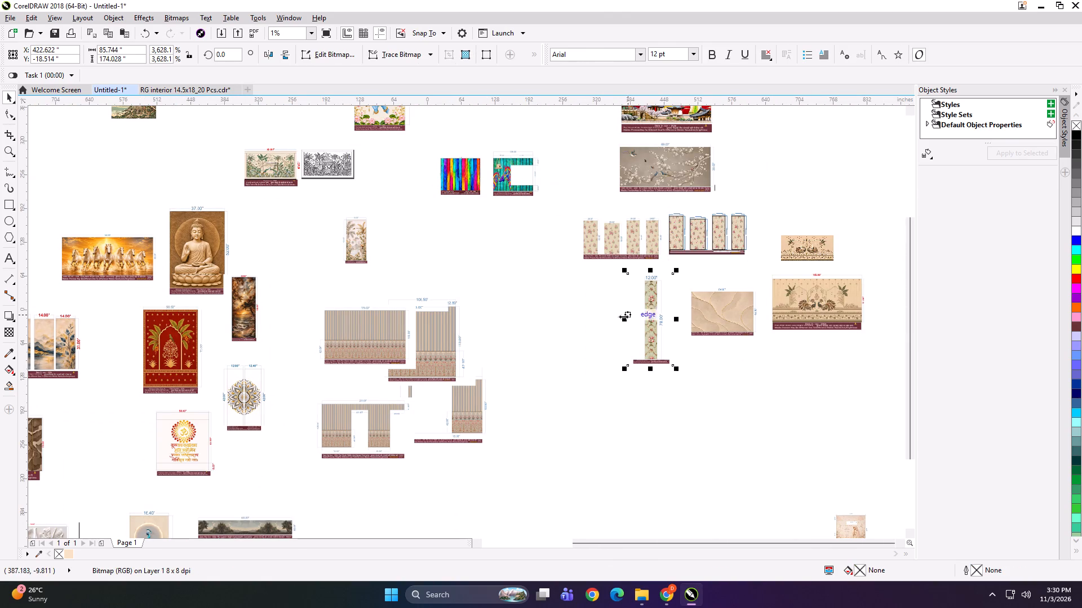
Import the CorelDRAW file "69x30" from the 03 folder into the space beside the grey blossom and birds layout.
{"action": "scroll", "coordinate": [700, 157], "scroll_direction": "up", "scroll_amount": 2}
{"action": "scroll", "coordinate": [574, 253], "scroll_direction": "down", "scroll_amount": 1}
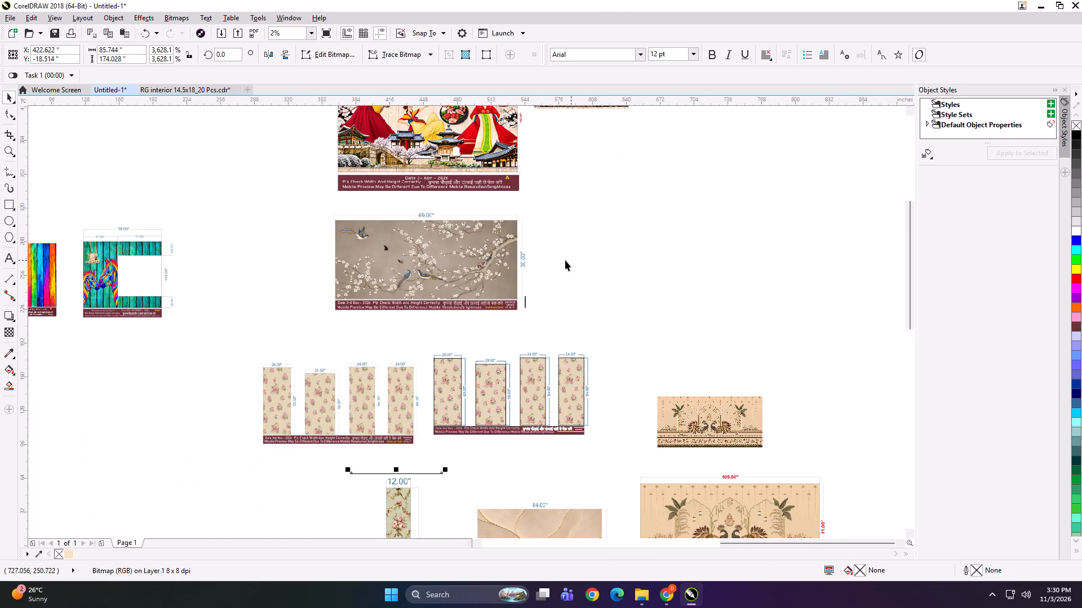
{"action": "left_click", "coordinate": [641, 600]}
{"action": "left_click", "coordinate": [535, 539]}
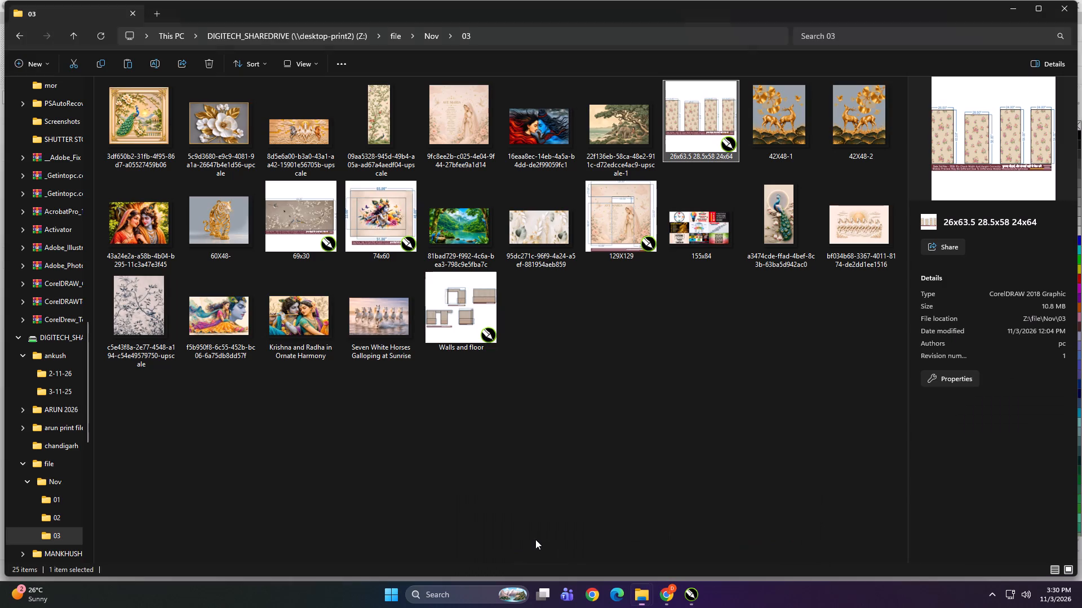
{"action": "left_click", "coordinate": [583, 377]}
{"action": "left_click", "coordinate": [329, 234]}
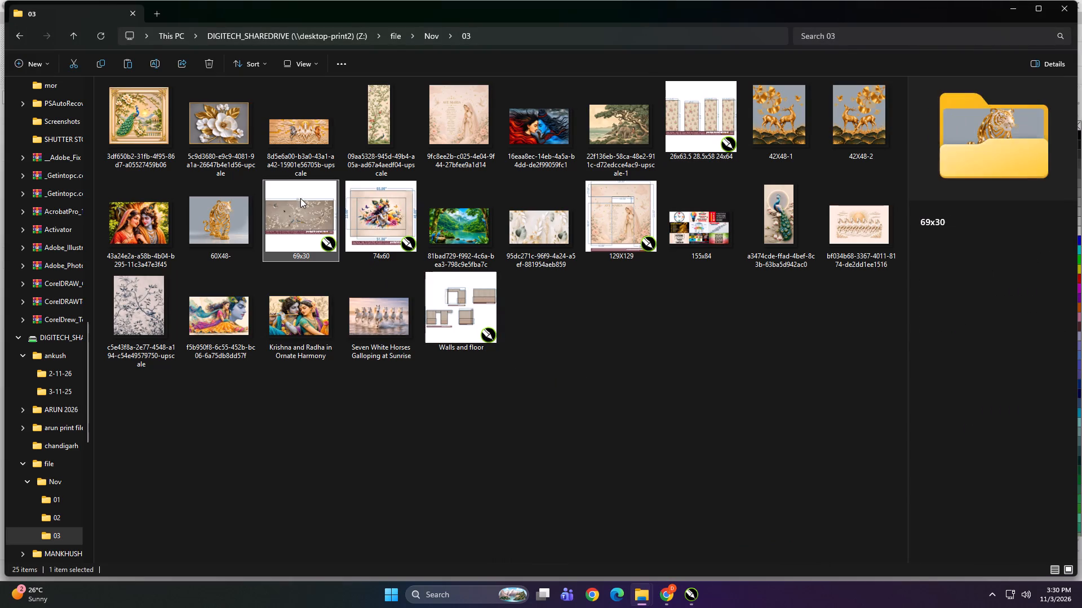
{"action": "left_click_drag", "start_coordinate": [300, 198], "coordinate": [690, 597]}
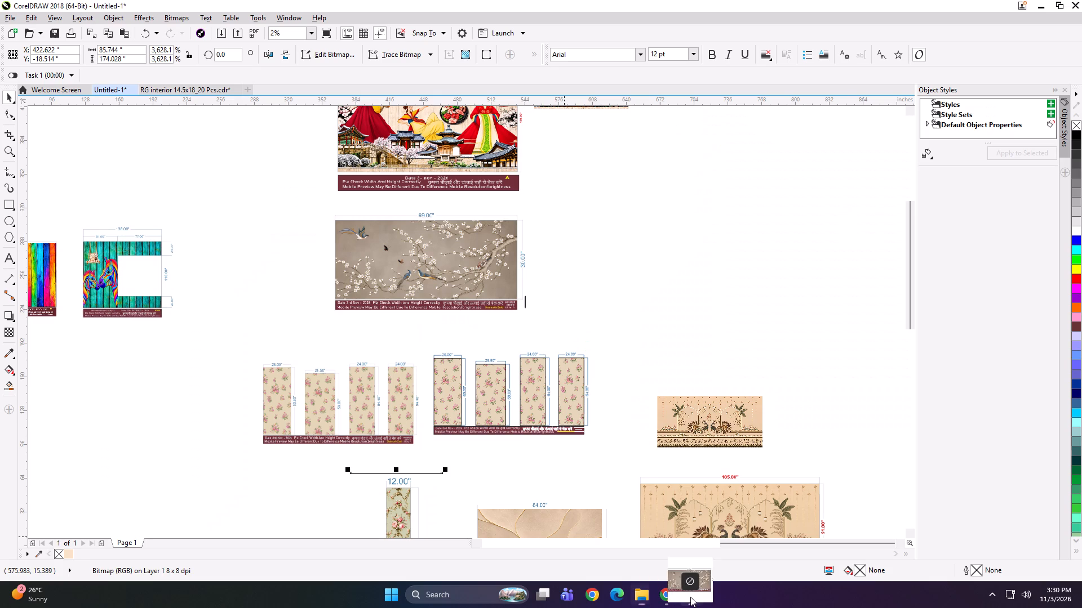
{"action": "left_click_drag", "start_coordinate": [690, 597], "coordinate": [614, 345]}
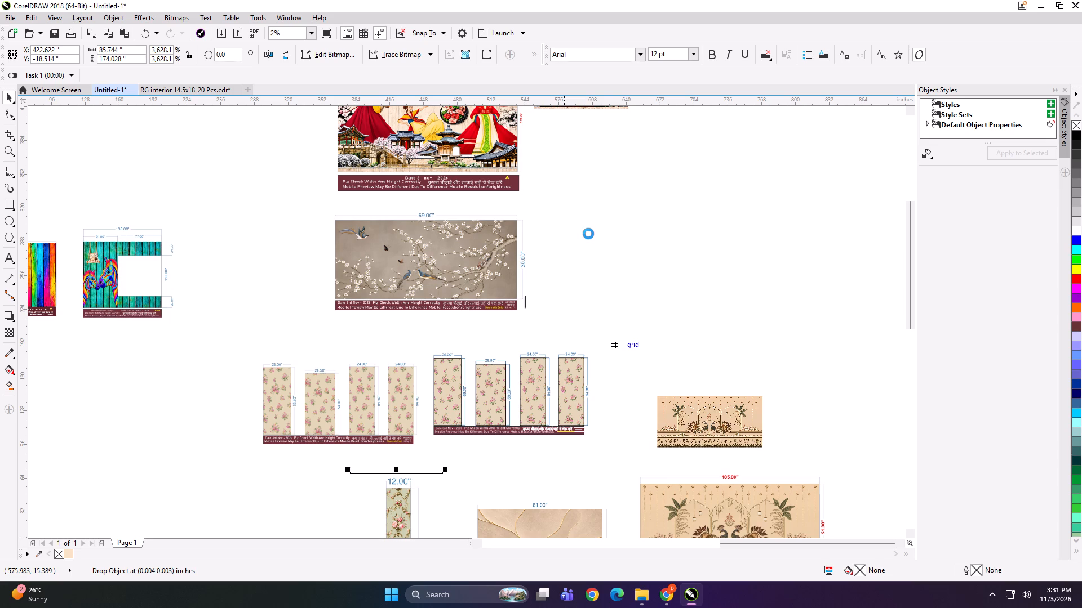
Switch to the Downloads folder window containing the WhatsApp reference images.
{"action": "key", "text": "alt+Tab"}
{"action": "key", "text": "alt+Tab"}
{"action": "key", "text": "alt+Tab"}
{"action": "key", "text": "alt+Tab"}
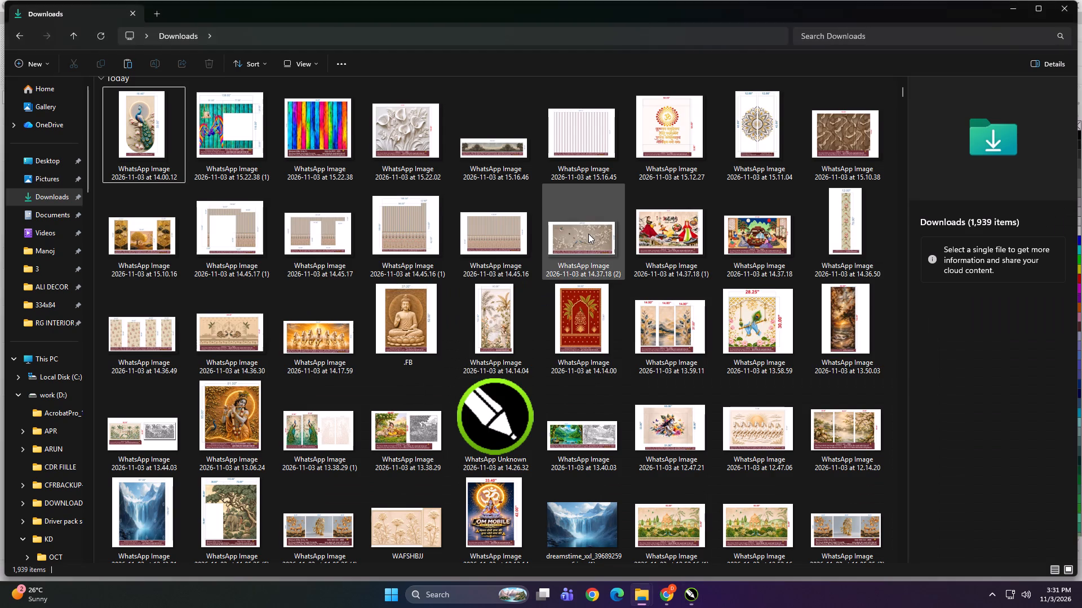
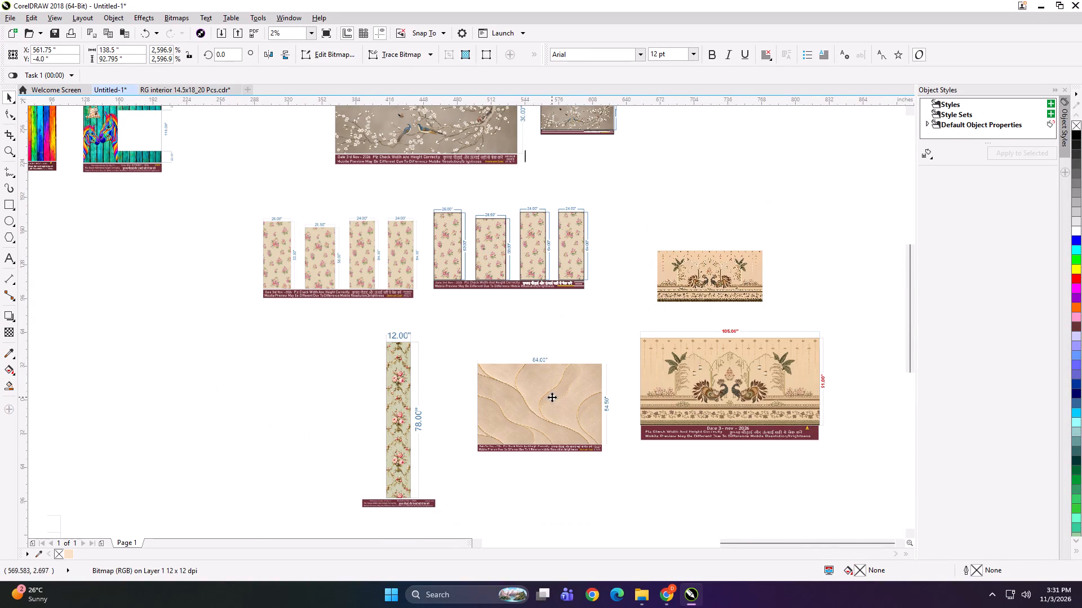
Look through the 03 folder thumbnails again for source files matching the remaining layouts, such as the floral strip and beige wave.
{"action": "left_click", "coordinate": [635, 597]}
{"action": "left_click", "coordinate": [543, 539]}
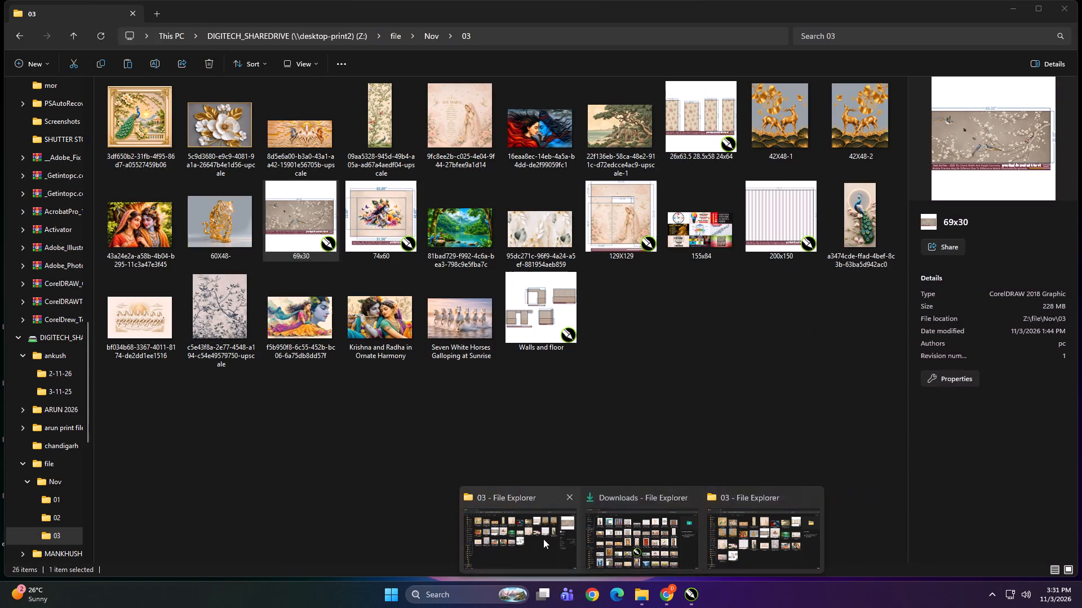
{"action": "left_click", "coordinate": [563, 433]}
{"action": "scroll", "coordinate": [504, 464], "scroll_direction": "down", "scroll_amount": 3, "text": "ctrl"}
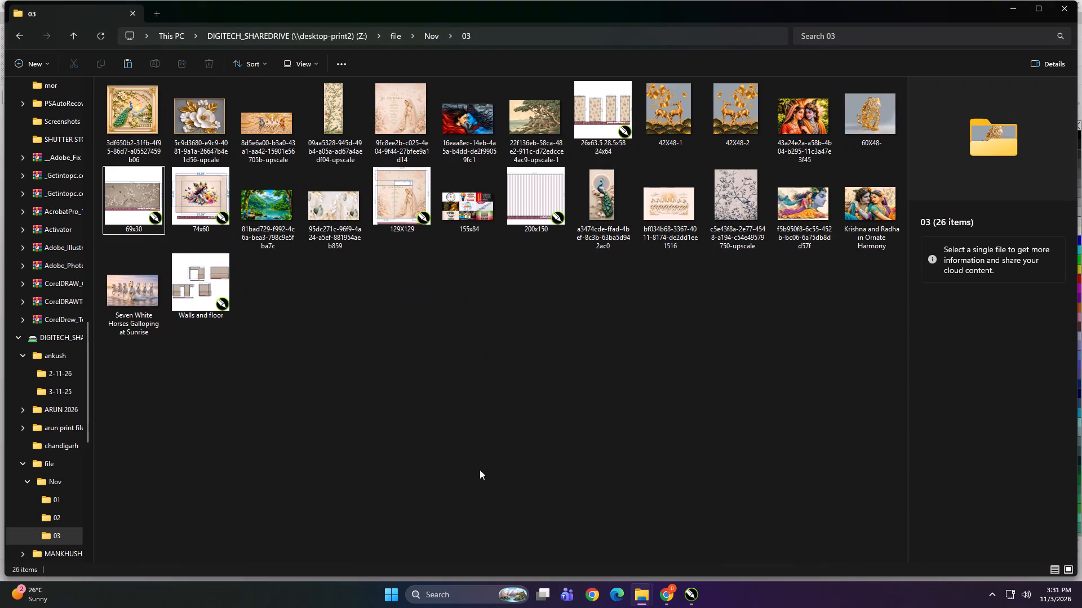
{"action": "scroll", "coordinate": [478, 463], "scroll_direction": "up", "scroll_amount": 7, "text": "ctrl"}
{"action": "scroll", "coordinate": [478, 467], "scroll_direction": "down", "scroll_amount": 1, "text": "ctrl"}
{"action": "left_click", "coordinate": [559, 468]}
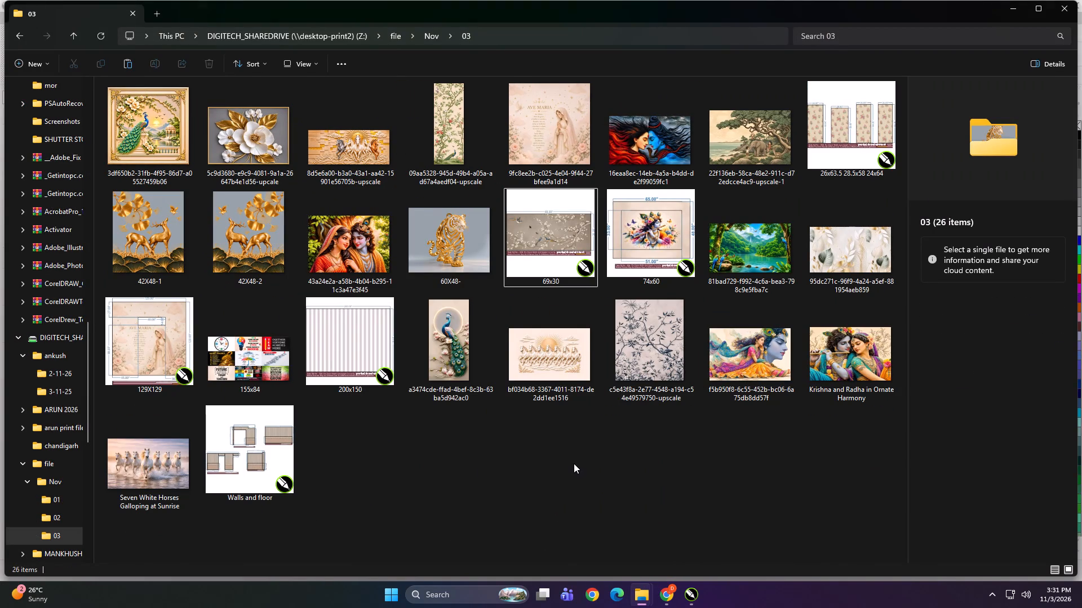
{"action": "left_click", "coordinate": [574, 463]}
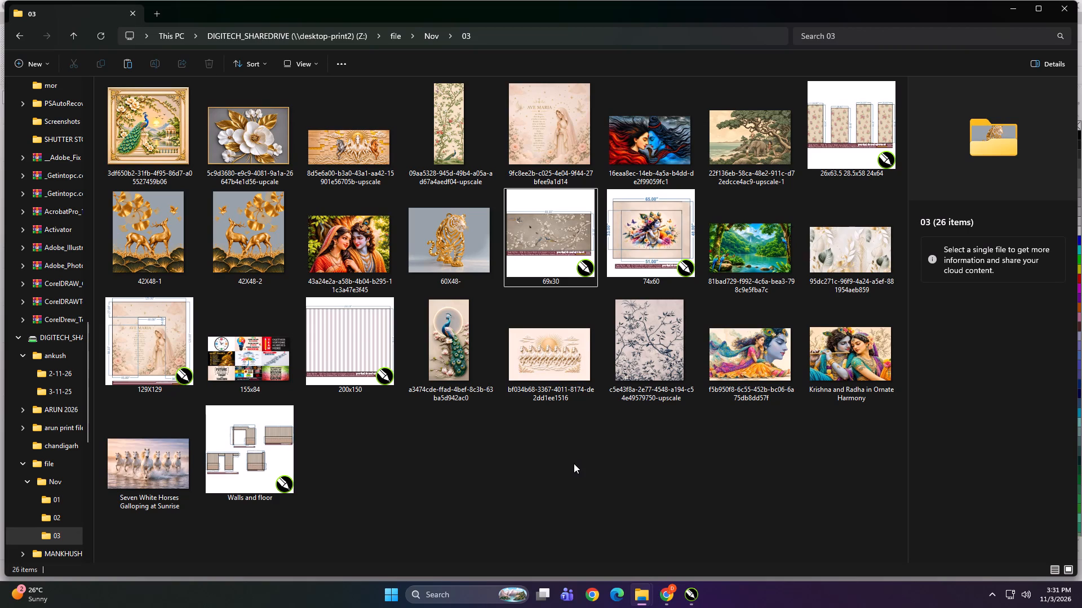
{"action": "left_click", "coordinate": [693, 601]}
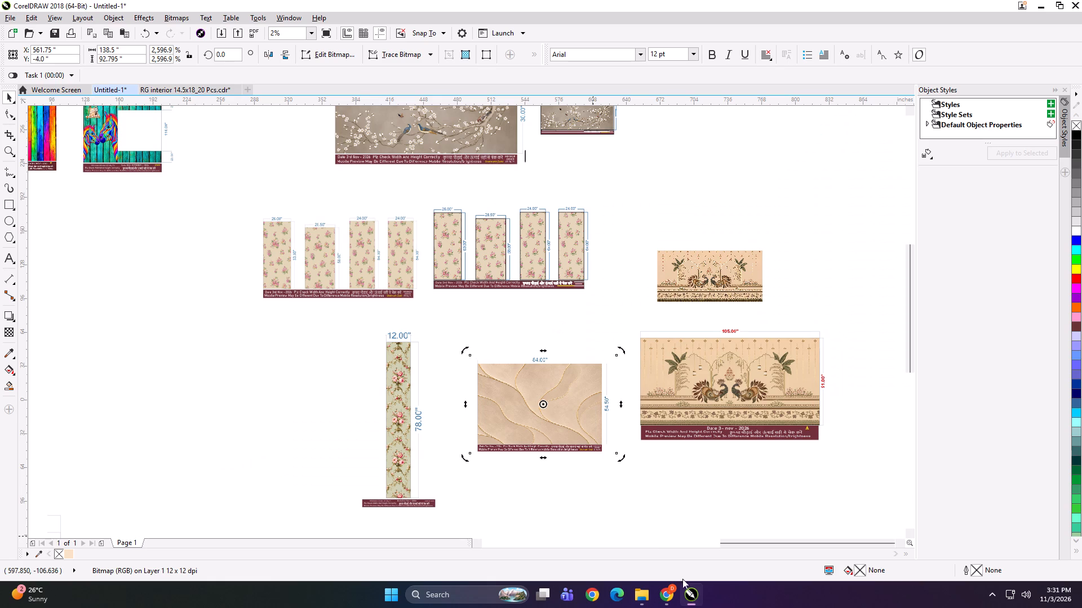
Reposition the 12.00" by 78.00" floral strip and the 84.00" by 54.50" beige wave design to sit closer side by side.
{"action": "double_click", "coordinate": [510, 488]}
{"action": "scroll", "coordinate": [546, 457], "scroll_direction": "up", "scroll_amount": 1}
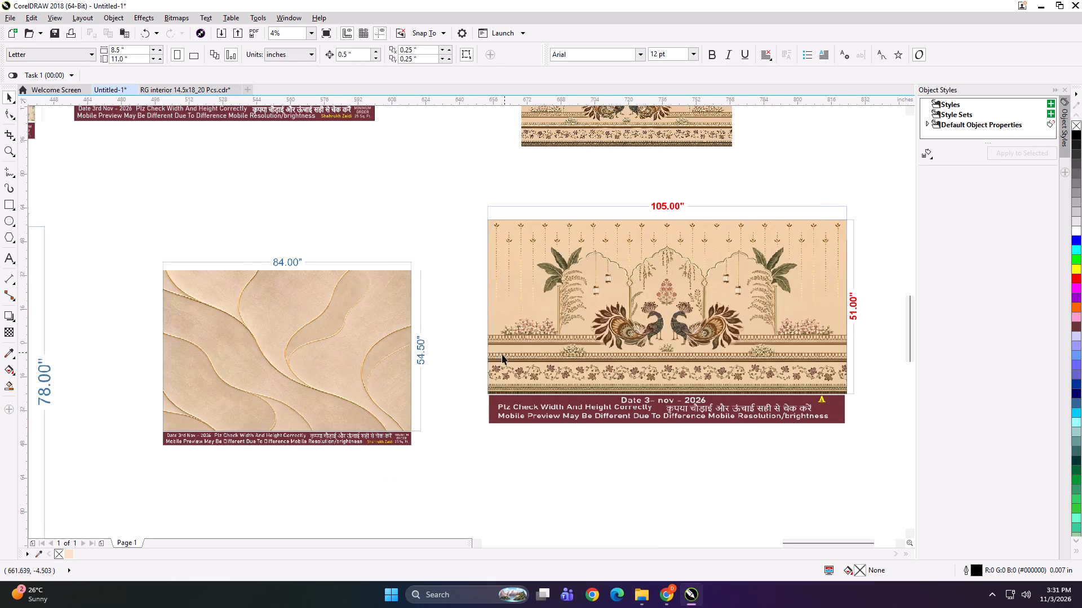
{"action": "scroll", "coordinate": [490, 370], "scroll_direction": "down", "scroll_amount": 1}
{"action": "scroll", "coordinate": [404, 388], "scroll_direction": "up", "scroll_amount": 1}
{"action": "left_click_drag", "start_coordinate": [300, 422], "coordinate": [285, 381]}
{"action": "left_click_drag", "start_coordinate": [443, 316], "coordinate": [428, 322]}
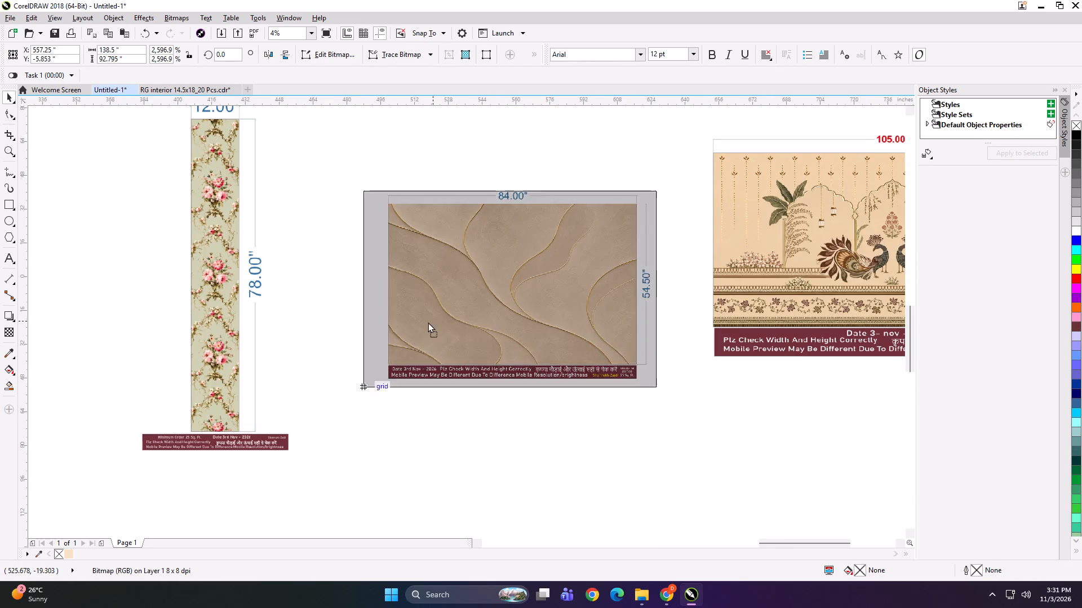
{"action": "left_click_drag", "start_coordinate": [428, 322], "coordinate": [422, 323]}
{"action": "left_click_drag", "start_coordinate": [229, 266], "coordinate": [229, 285]}
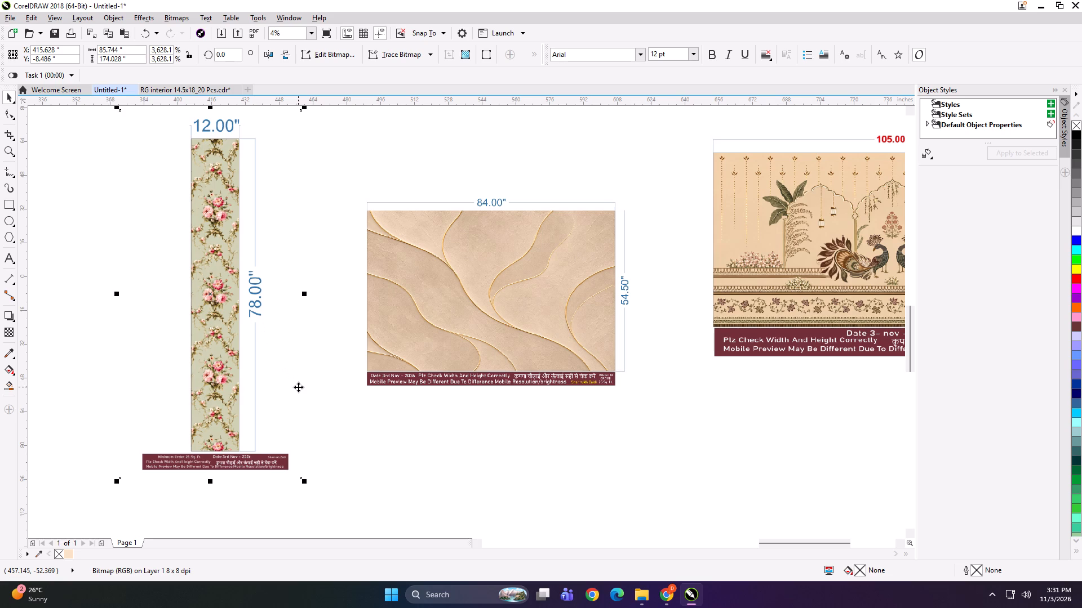
{"action": "scroll", "coordinate": [371, 423], "scroll_direction": "down", "scroll_amount": 2}
{"action": "scroll", "coordinate": [458, 389], "scroll_direction": "down", "scroll_amount": 1}
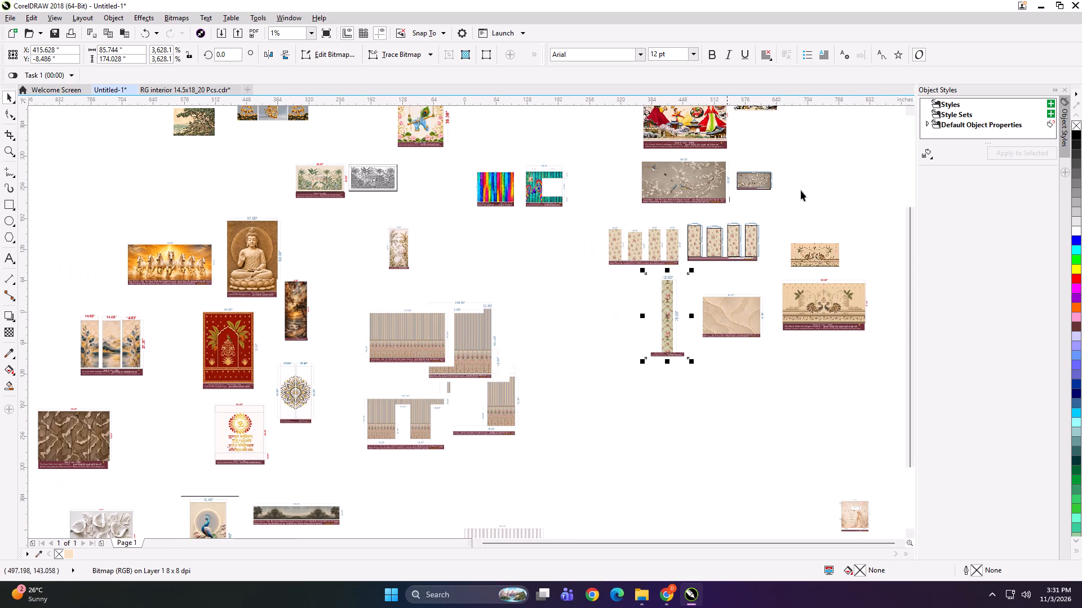
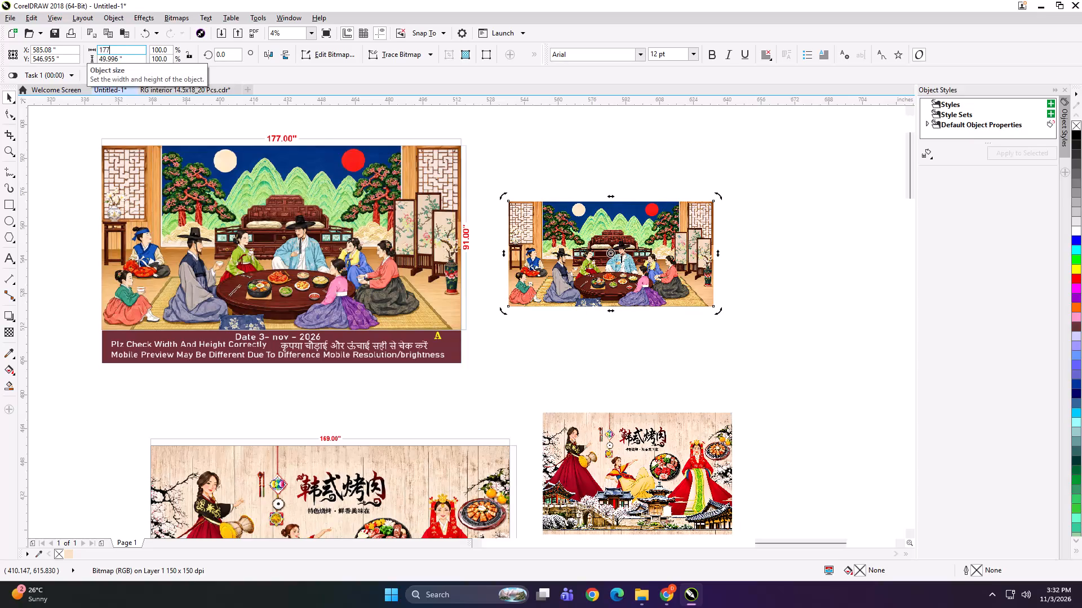
Set the Korean dining scene picture to 177 by 91 inches.
{"action": "key", "text": "Tab"}
{"action": "type", "text": "91"}
{"action": "key", "text": "Return"}
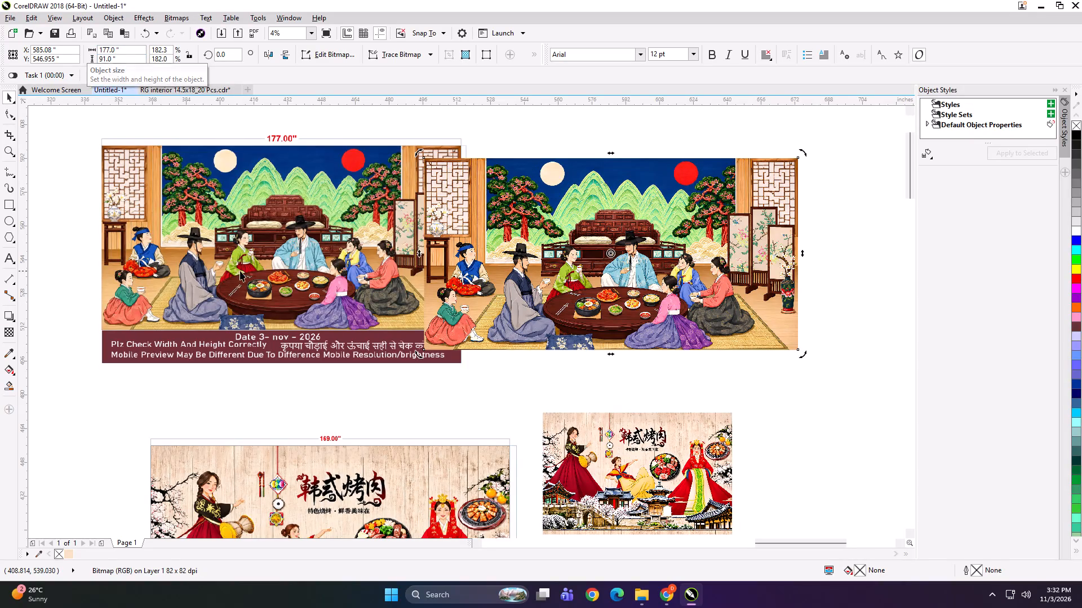
Shrink the 177.00" by 91.00" reference layout to about 145 by 85 inches and move it clear of the enlarged picture.
{"action": "left_click_drag", "start_coordinate": [259, 287], "coordinate": [230, 288]}
{"action": "left_click_drag", "start_coordinate": [462, 373], "coordinate": [409, 369], "text": "shift"}
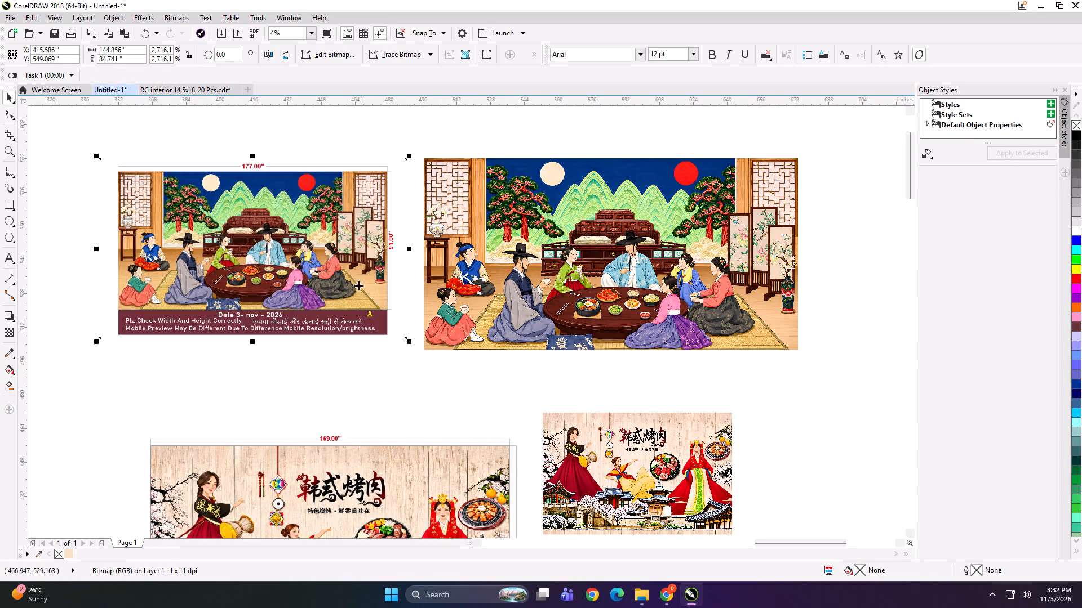
{"action": "left_click_drag", "start_coordinate": [358, 285], "coordinate": [340, 284]}
{"action": "left_click", "coordinate": [516, 251], "text": "shift"}
{"action": "key", "text": "shift+F2"}
{"action": "left_click", "coordinate": [531, 264]}
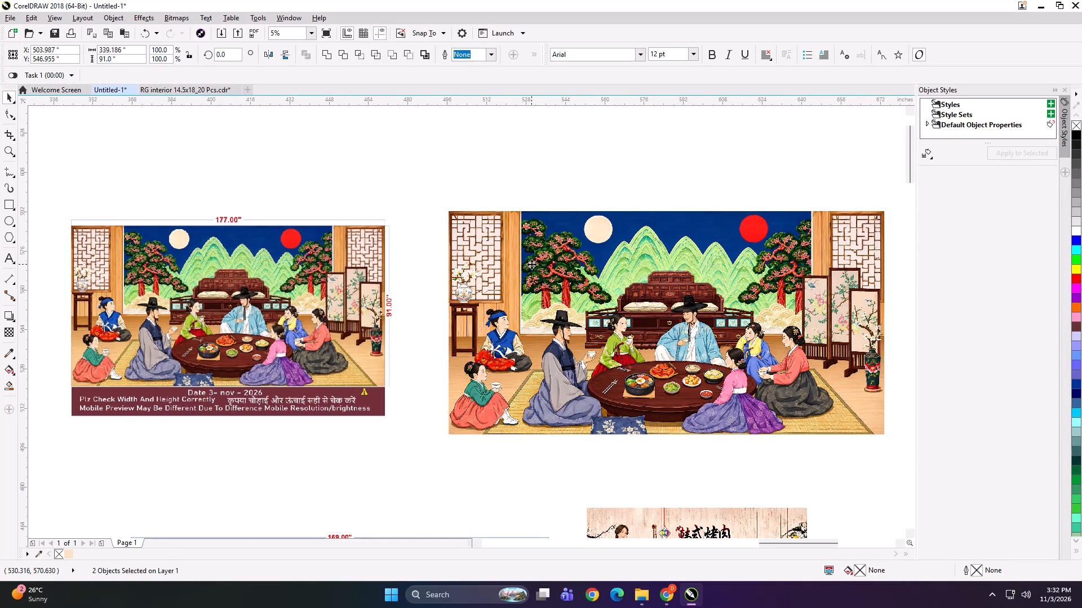
Create a rectangle matching the dining picture, set its width to 59 inches, and align it to the picture's left edge.
{"action": "left_click", "coordinate": [519, 176]}
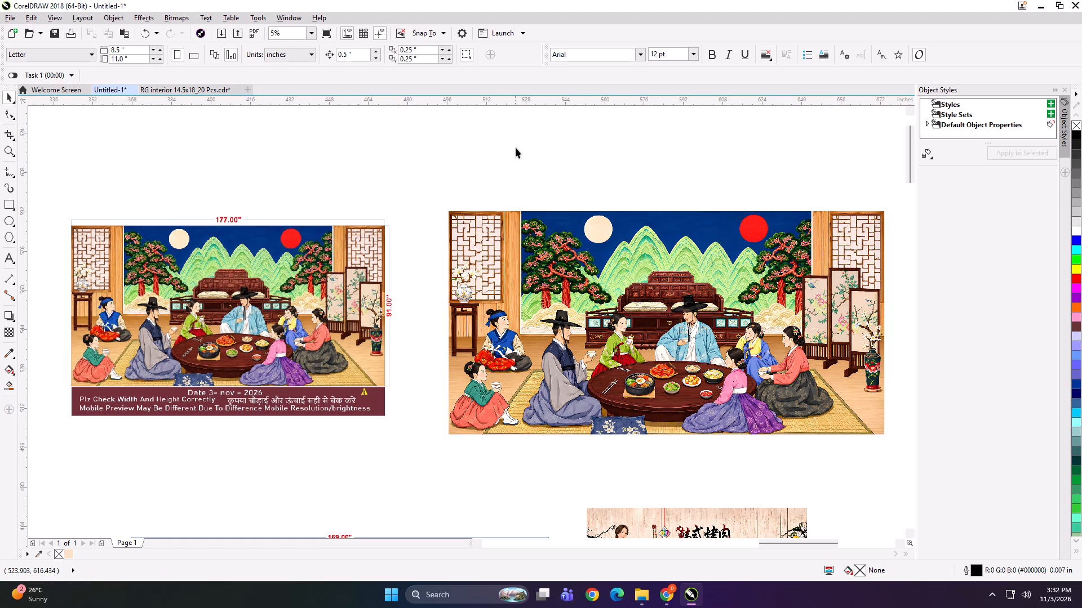
{"action": "left_click", "coordinate": [521, 228]}
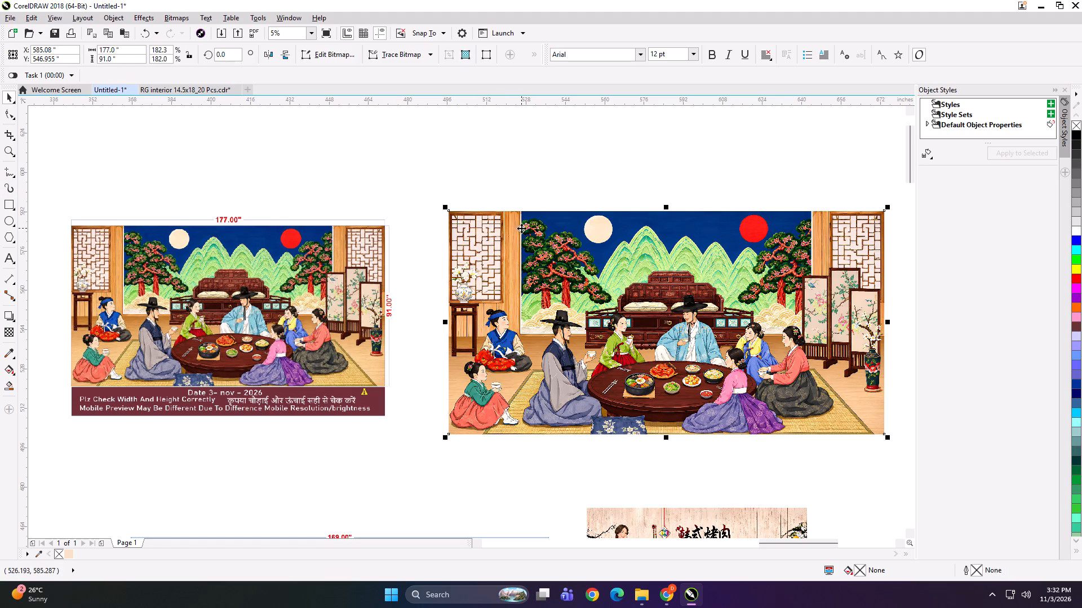
{"action": "left_click", "coordinate": [515, 167]}
{"action": "left_click", "coordinate": [535, 285]}
{"action": "double_click", "coordinate": [7, 204], "text": "shift"}
{"action": "key", "text": "shift+space"}
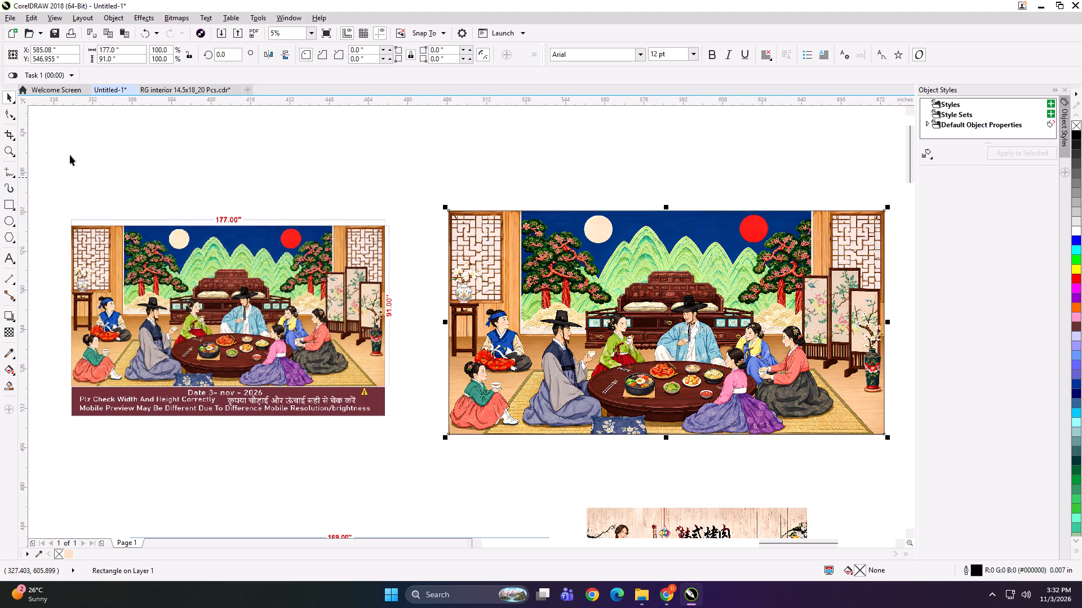
{"action": "left_click", "coordinate": [125, 52]}
{"action": "key", "text": "ctrl+a"}
{"action": "type", "text": "59"}
{"action": "key", "text": "Return"}
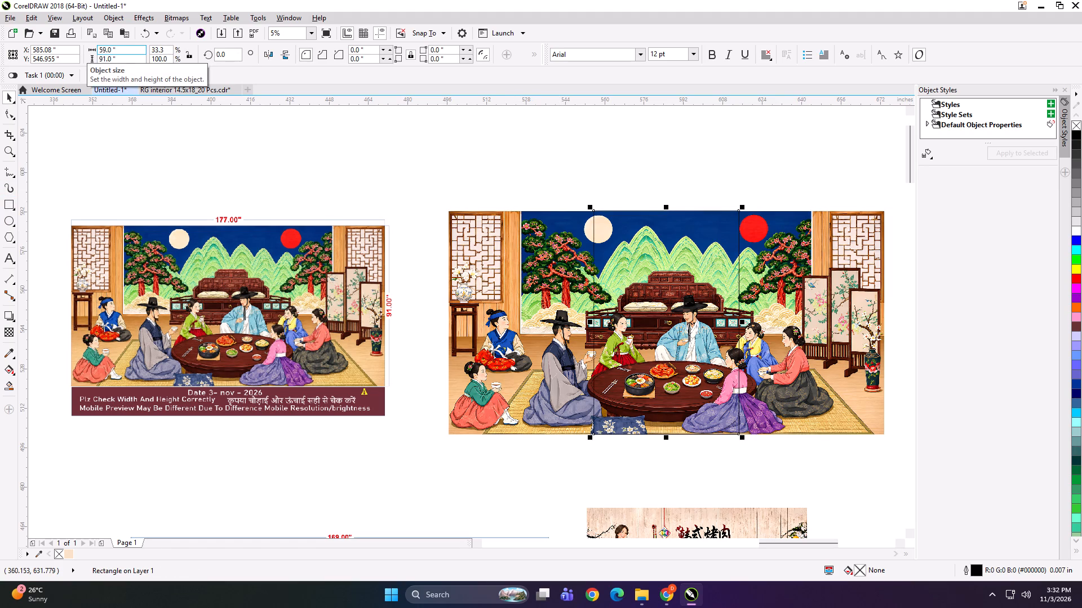
{"action": "left_click", "coordinate": [533, 266], "text": "shift"}
{"action": "key", "text": "l"}
{"action": "left_click", "coordinate": [514, 169]}
{"action": "left_click", "coordinate": [527, 267]}
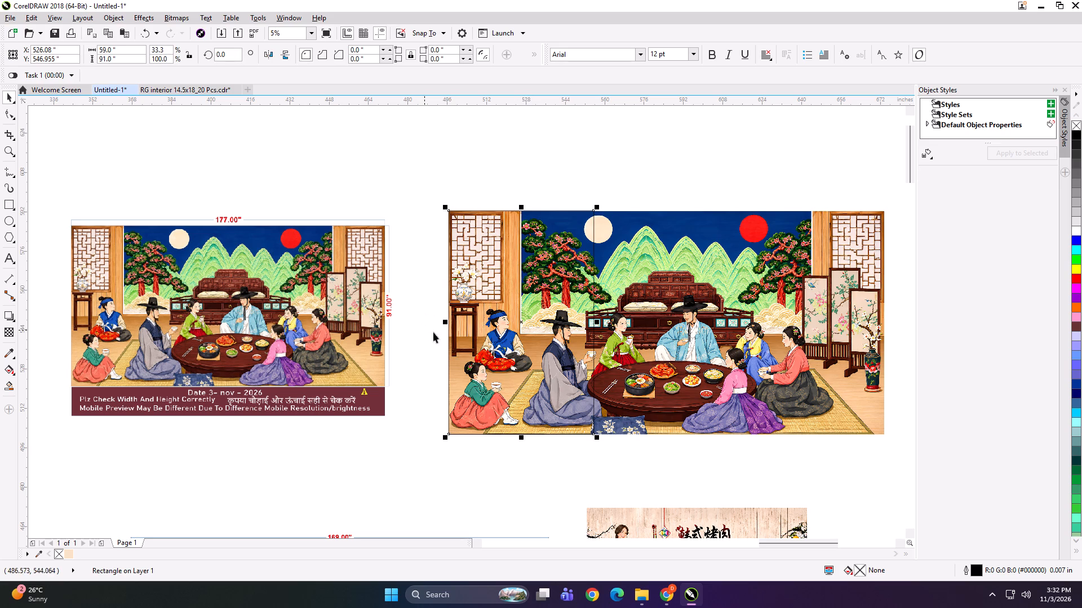
Duplicate the 59-inch panel rectangle onto the picture's middle section, nudged 0.5 inch left to overlap the first panel.
{"action": "left_click_drag", "start_coordinate": [447, 322], "coordinate": [711, 297]}
{"action": "right_click", "coordinate": [711, 297], "text": "ctrl"}
{"action": "key", "text": "Left"}
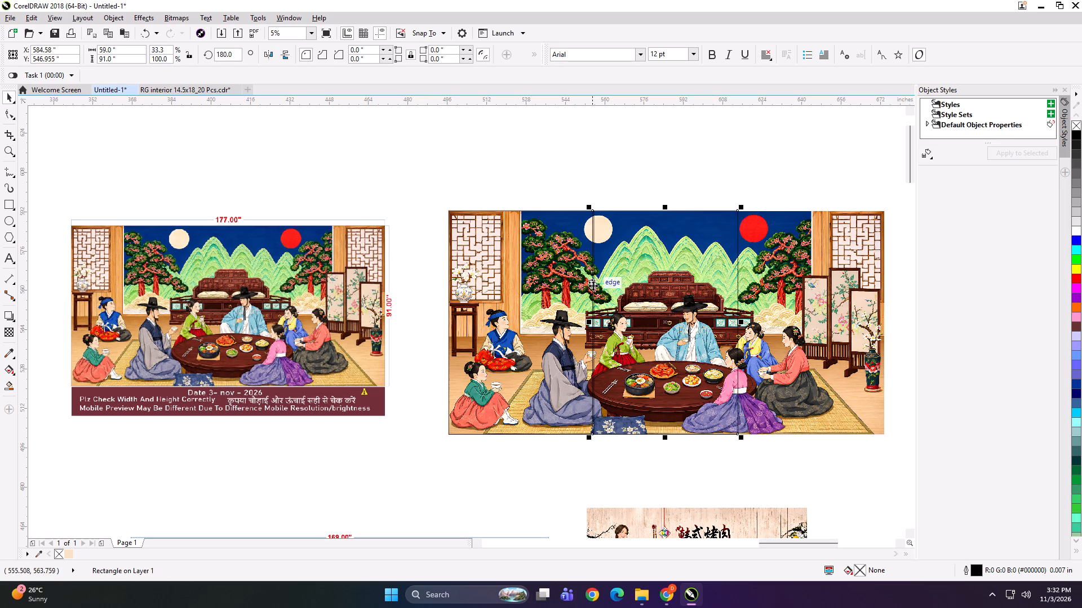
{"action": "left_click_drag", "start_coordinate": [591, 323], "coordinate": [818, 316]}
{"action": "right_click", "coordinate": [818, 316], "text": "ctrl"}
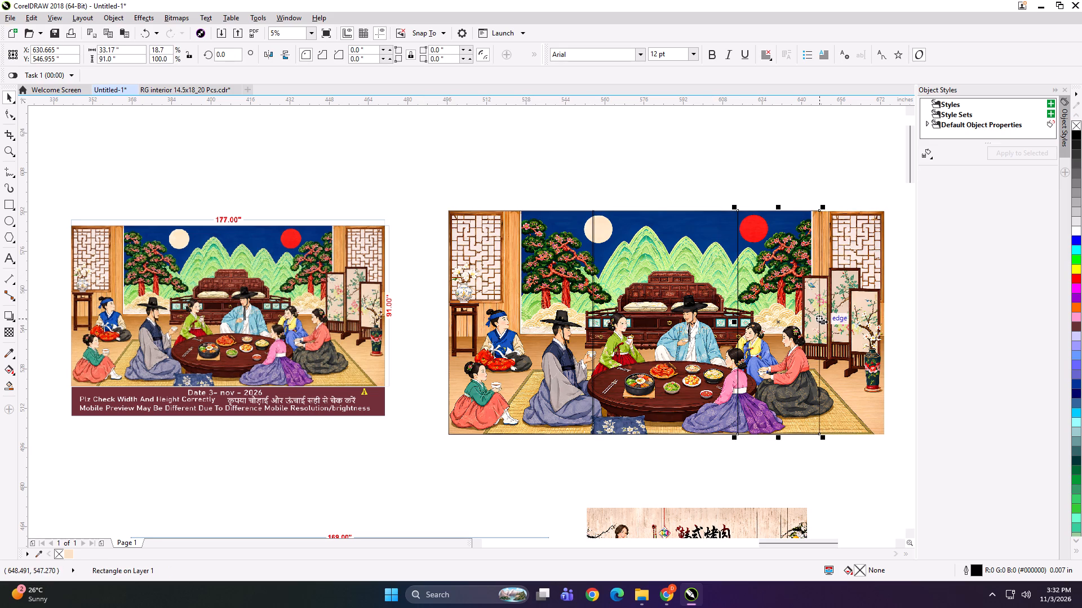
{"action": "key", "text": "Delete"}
Duplicate the middle panel rectangle at 59 inches wide onto the picture's right section, nudged 0.5 inch left to overlap it.
{"action": "left_click", "coordinate": [581, 298]}
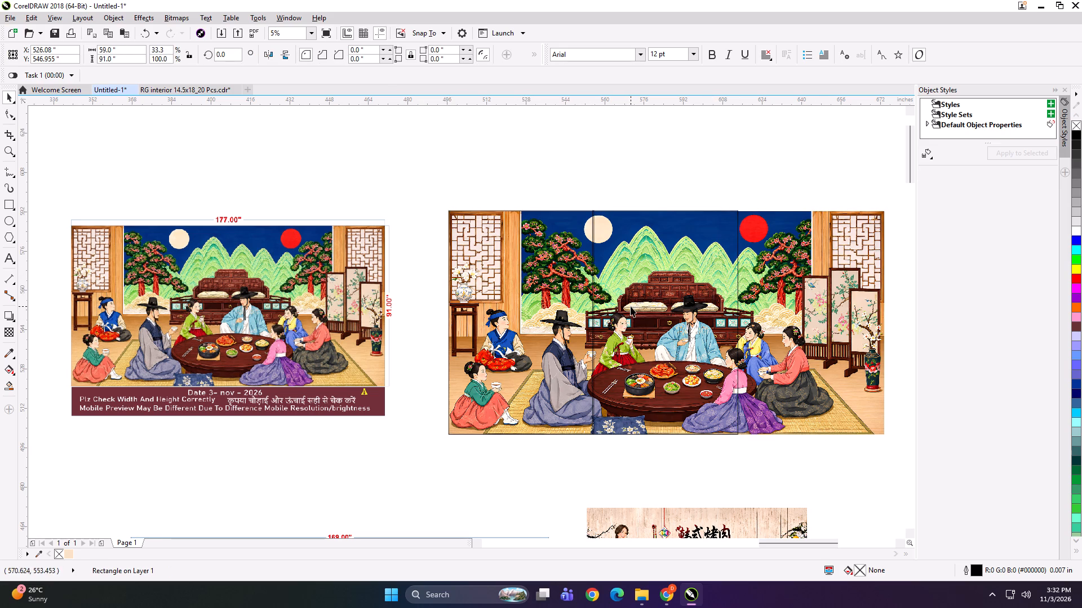
{"action": "left_click", "coordinate": [631, 306]}
{"action": "left_click_drag", "start_coordinate": [588, 324], "coordinate": [802, 327]}
{"action": "right_click", "coordinate": [802, 327], "text": "ctrl"}
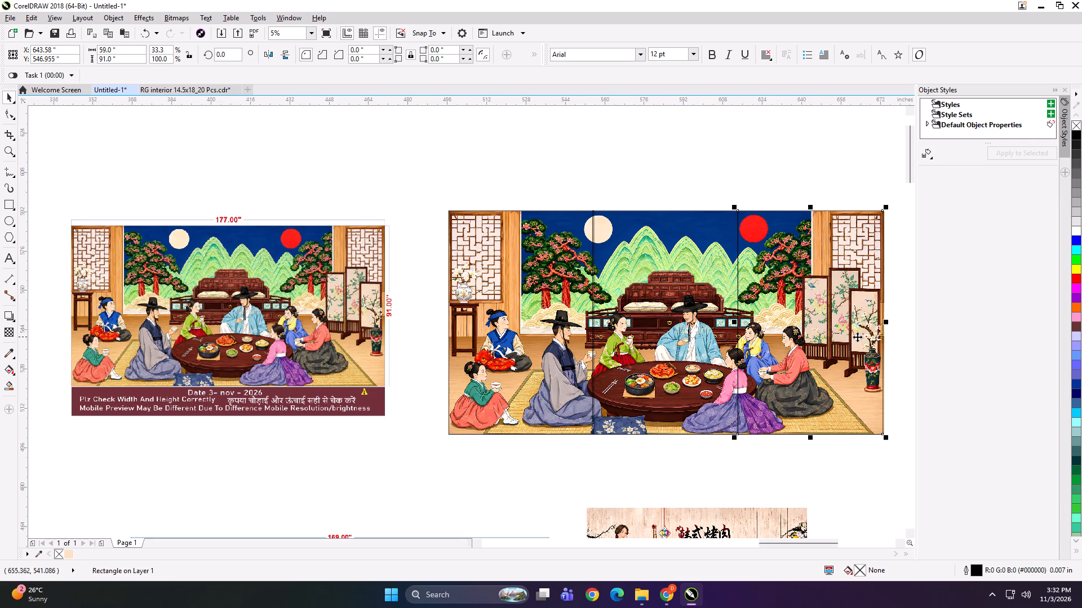
{"action": "scroll", "coordinate": [885, 335], "scroll_direction": "up", "scroll_amount": 1}
{"action": "key", "text": "Left"}
{"action": "scroll", "coordinate": [577, 274], "scroll_direction": "down", "scroll_amount": 1}
Stretch the three panel rectangles together to the picture's full 177-inch width.
{"action": "left_click", "coordinate": [491, 251], "text": "shift"}
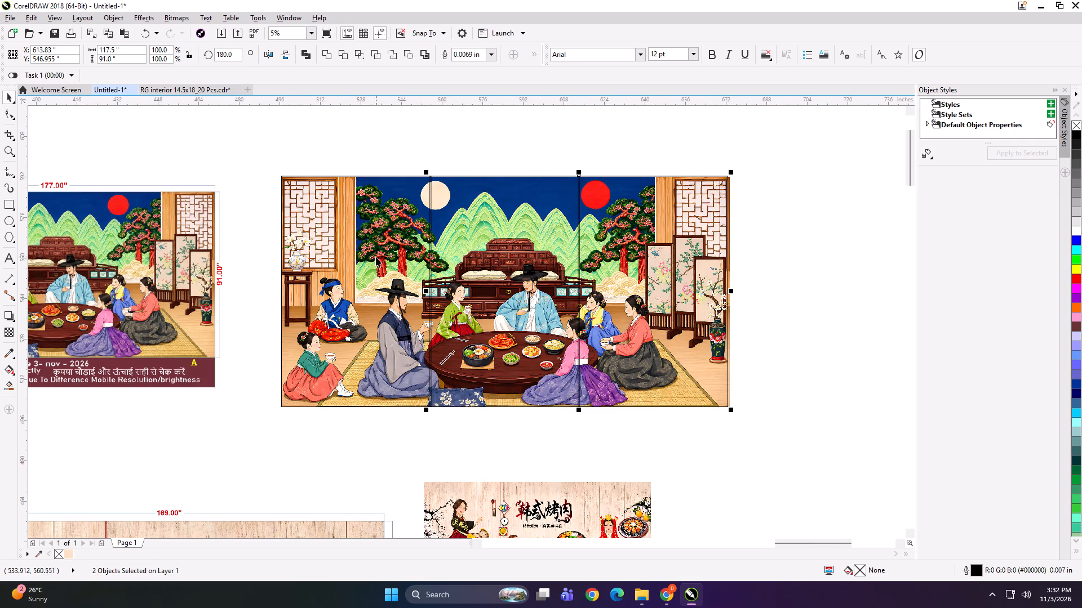
{"action": "left_click", "coordinate": [386, 260], "text": "shift"}
{"action": "scroll", "coordinate": [744, 288], "scroll_direction": "up", "scroll_amount": 2}
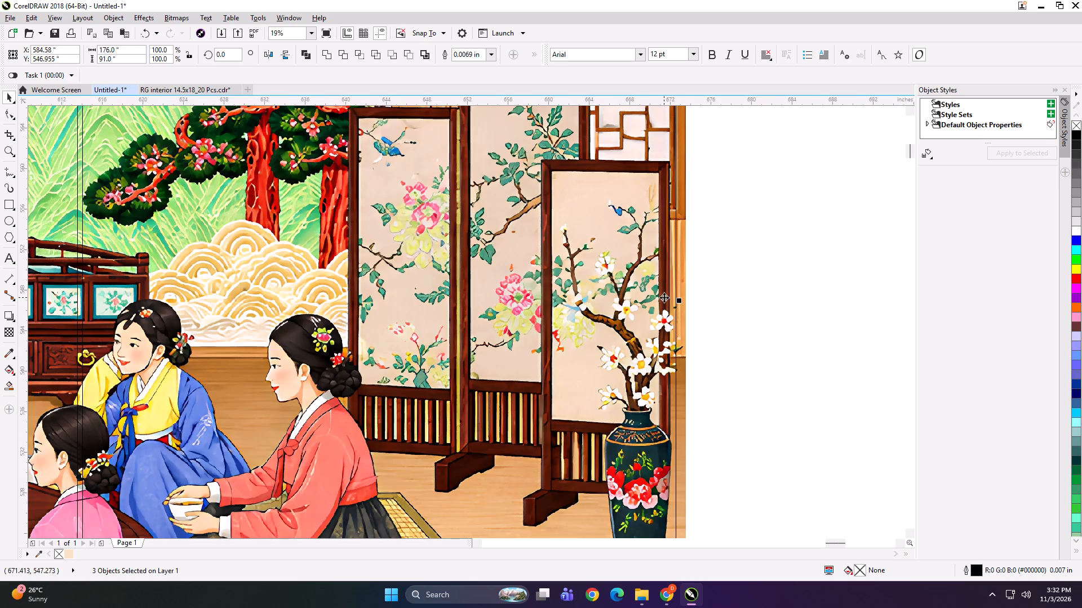
{"action": "left_click_drag", "start_coordinate": [681, 301], "coordinate": [690, 301]}
{"action": "scroll", "coordinate": [711, 293], "scroll_direction": "down", "scroll_amount": 3}
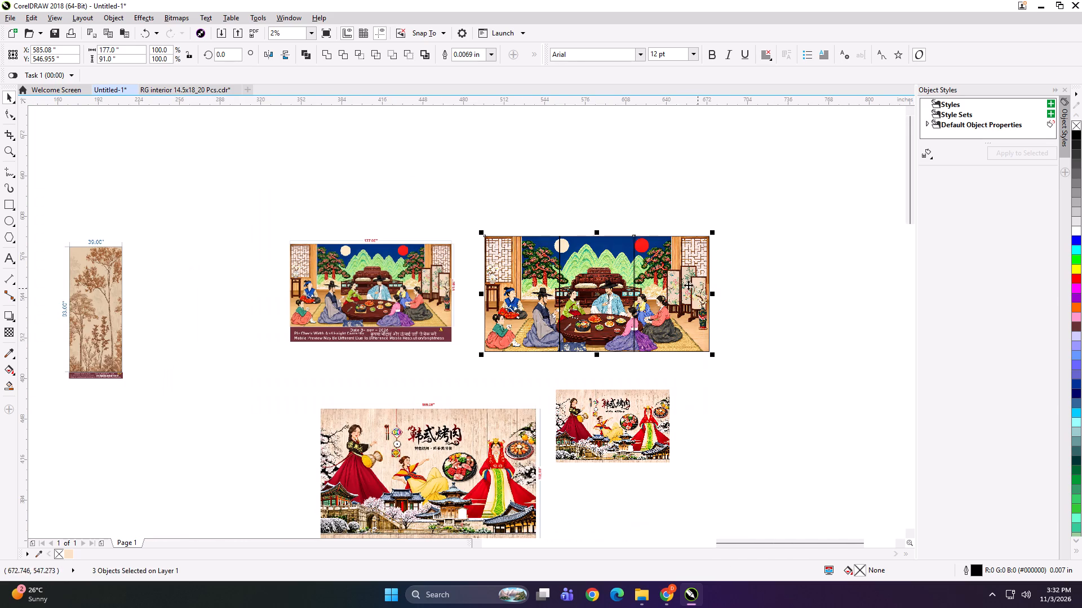
PowerClip the dining picture into the three grouped panel rectangles and ungroup them into separate picture panels.
{"action": "key", "text": "ctrl+g"}
{"action": "left_click", "coordinate": [578, 184]}
{"action": "left_click", "coordinate": [601, 269], "text": "alt"}
{"action": "key", "text": "shift+Return"}
{"action": "left_click", "coordinate": [601, 269]}
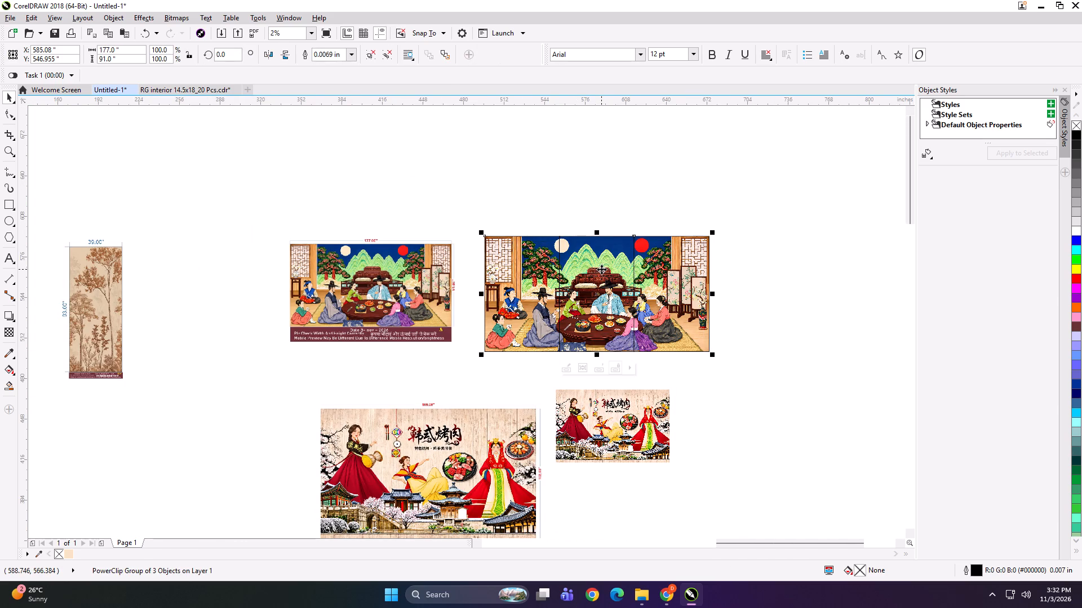
{"action": "key", "text": "ctrl+u"}
{"action": "key", "text": "ctrl+u"}
{"action": "left_click", "coordinate": [582, 204]}
Add the text label 177*91 PANEL 1 at the top edge of the dining picture's left panel.
{"action": "left_click", "coordinate": [5, 259]}
{"action": "scroll", "coordinate": [476, 253], "scroll_direction": "up", "scroll_amount": 1}
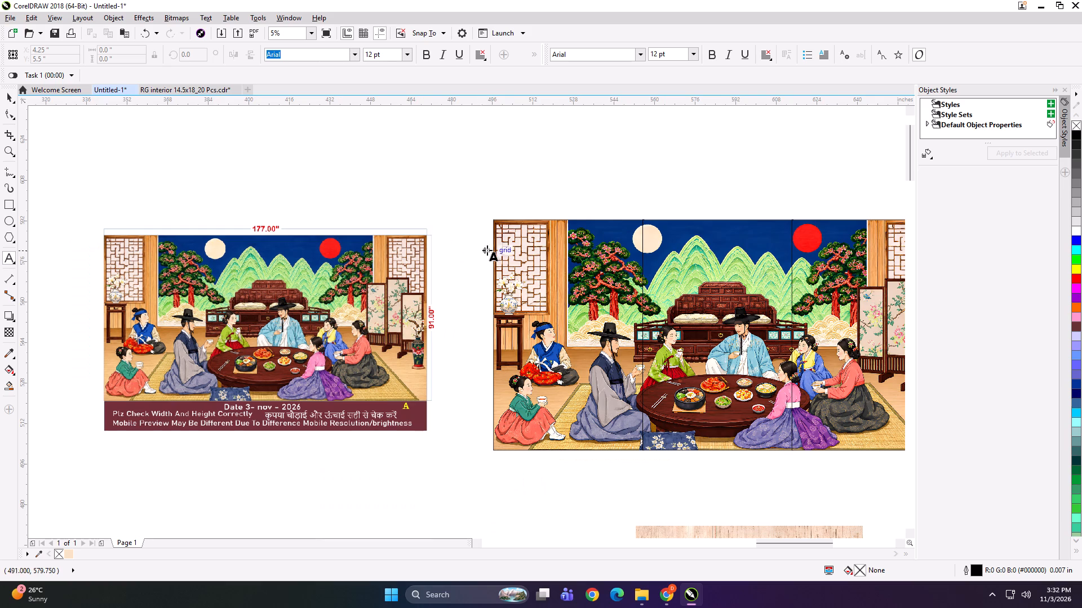
{"action": "left_click", "coordinate": [530, 218]}
{"action": "type", "text": "177*91 PANEL 1"}
Copy the panel label to the middle panel's top edge and change it to 177*91 PANEL 2.
{"action": "key", "text": "ctrl+a"}
{"action": "key", "text": "ctrl+c"}
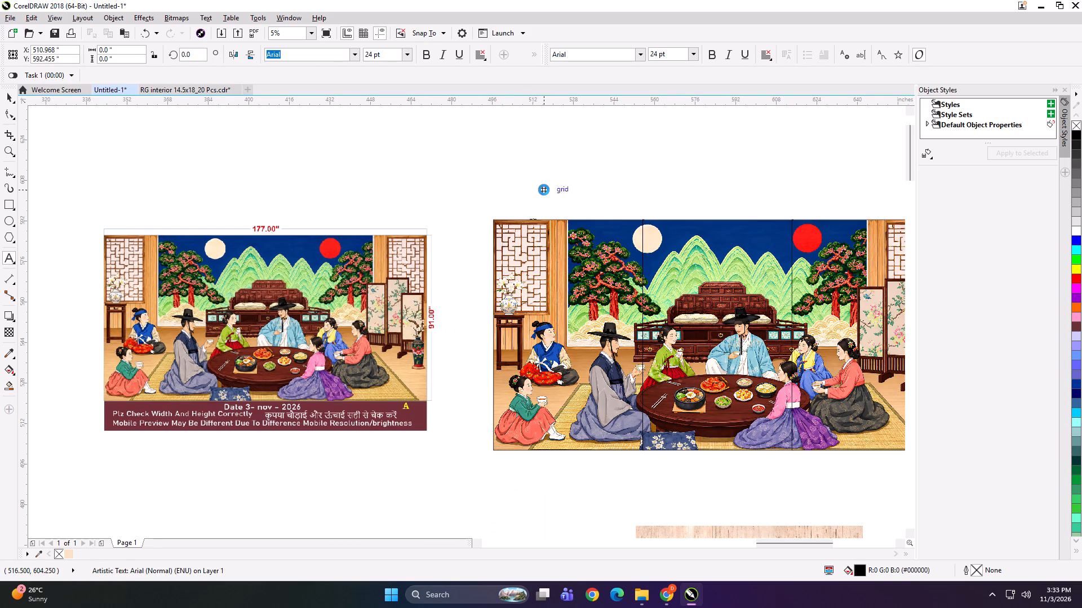
{"action": "left_click", "coordinate": [687, 217]}
{"action": "scroll", "coordinate": [689, 220], "scroll_direction": "up", "scroll_amount": 3}
{"action": "key", "text": "ctrl+v"}
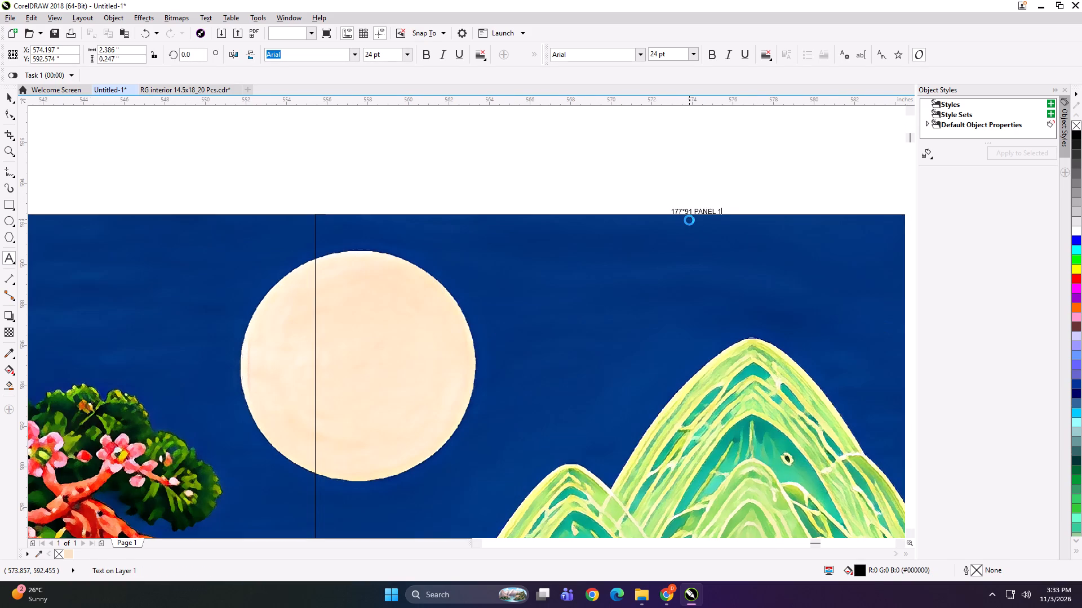
{"action": "key", "text": "BackSpace"}
{"action": "key", "text": "2"}
{"action": "scroll", "coordinate": [526, 220], "scroll_direction": "down", "scroll_amount": 3}
Place a copy of the label at the right panel's top edge and change it to 177*91 PANEL 3.
{"action": "scroll", "coordinate": [704, 218], "scroll_direction": "up", "scroll_amount": 3}
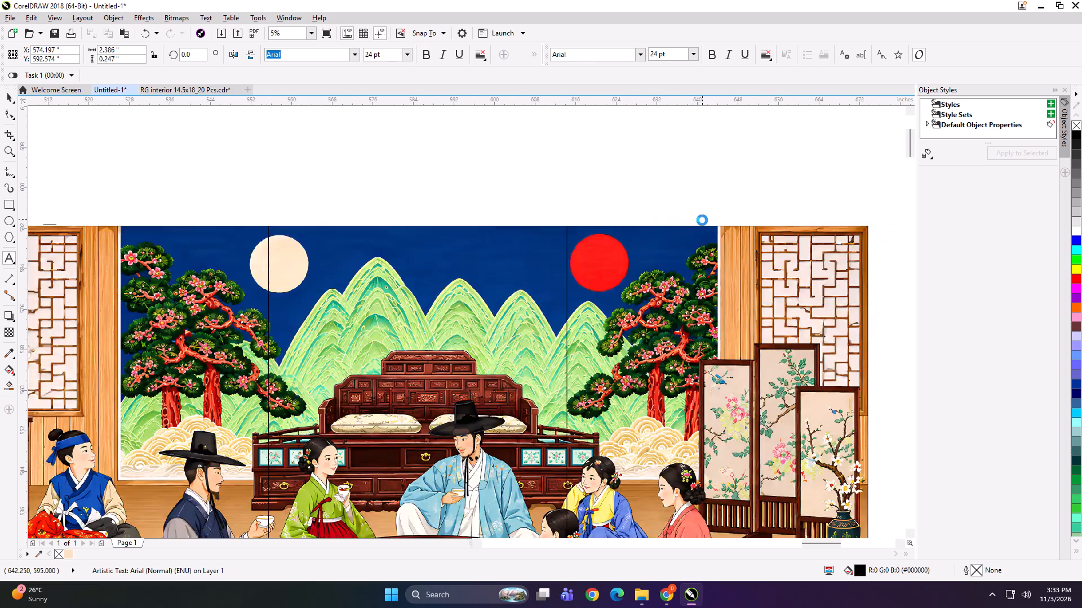
{"action": "key", "text": "ctrl+v"}
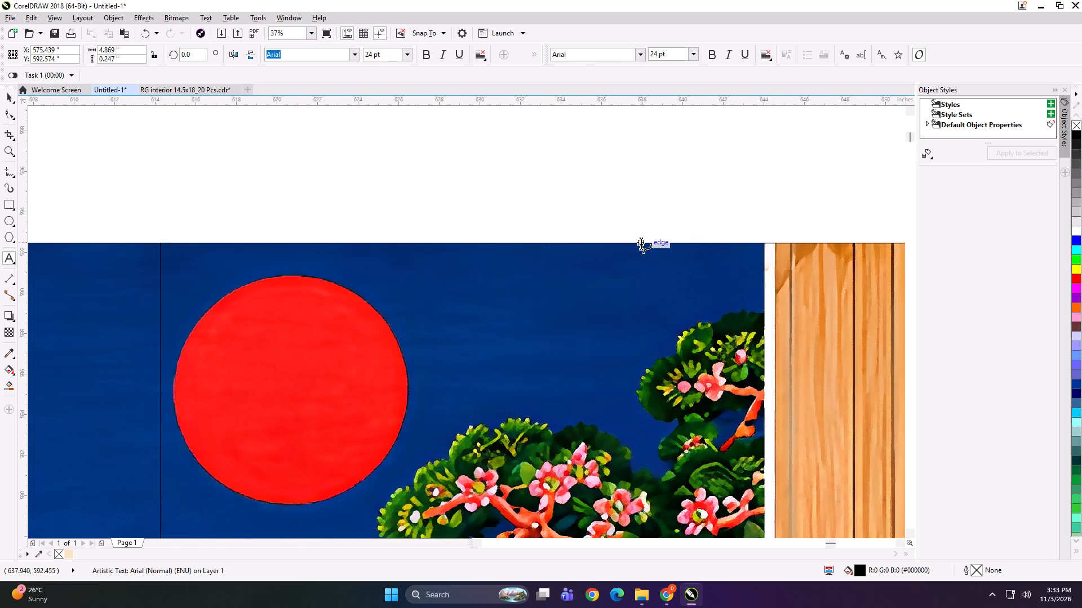
{"action": "scroll", "coordinate": [641, 242], "scroll_direction": "down", "scroll_amount": 1}
{"action": "key", "text": "ctrl+z"}
{"action": "left_click", "coordinate": [635, 240]}
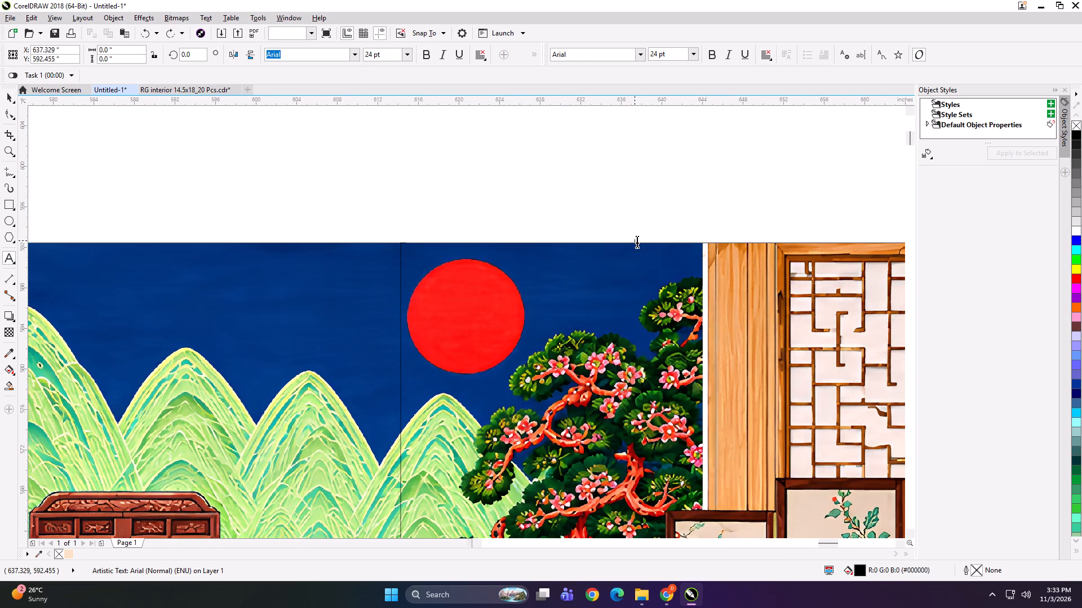
{"action": "key", "text": "ctrl+v"}
{"action": "scroll", "coordinate": [637, 240], "scroll_direction": "up", "scroll_amount": 2}
{"action": "key", "text": "BackSpace"}
{"action": "key", "text": "3"}
{"action": "scroll", "coordinate": [677, 225], "scroll_direction": "down", "scroll_amount": 4}
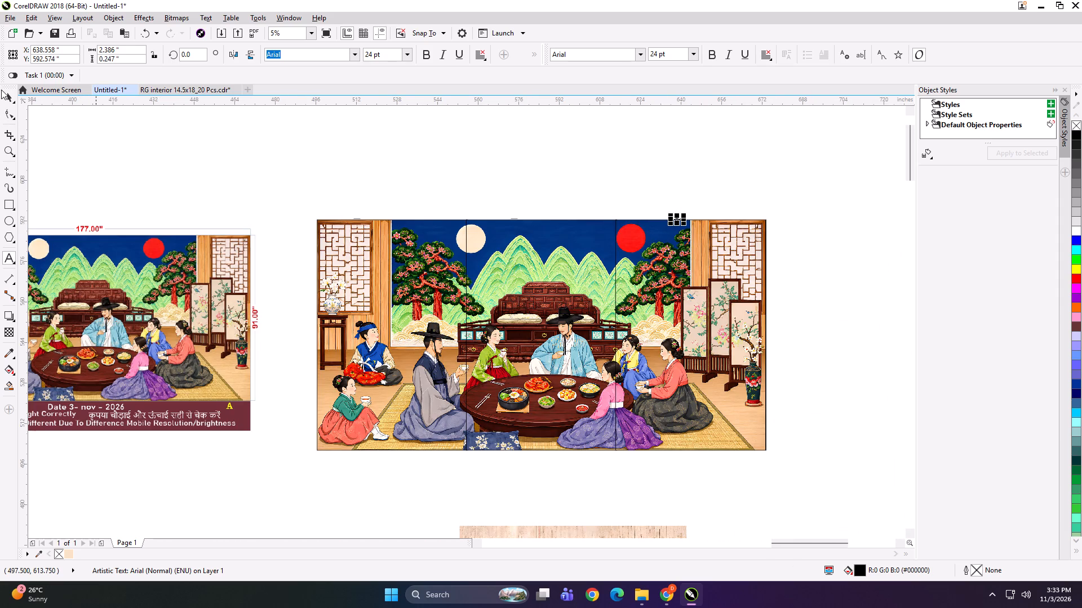
Group each of the three dining picture panels with its own text label.
{"action": "left_click", "coordinate": [7, 95]}
{"action": "key", "text": "ctrl+g"}
{"action": "scroll", "coordinate": [686, 260], "scroll_direction": "down", "scroll_amount": 1}
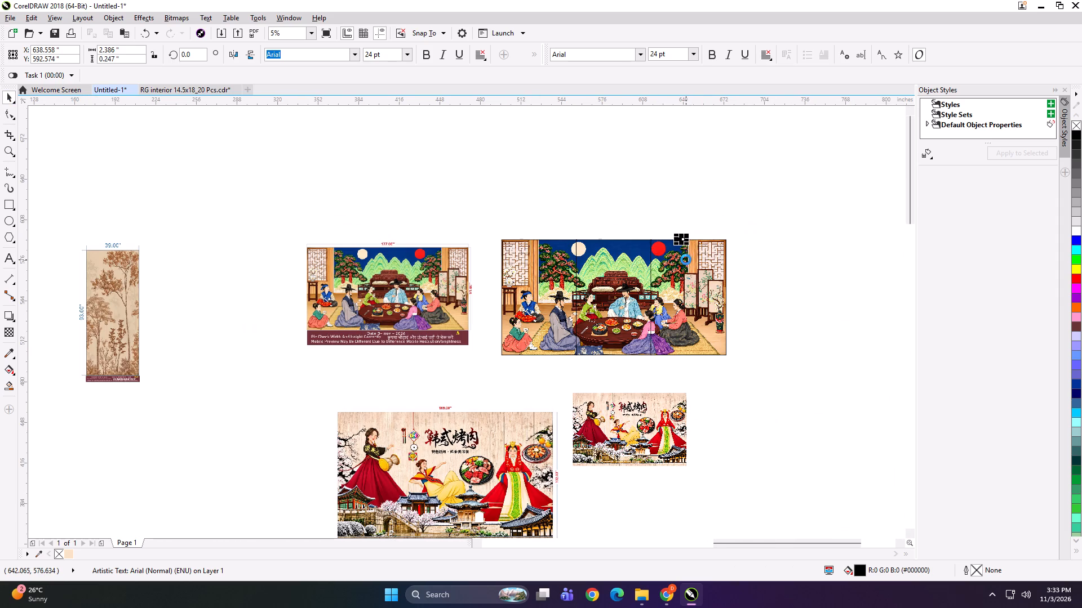
{"action": "left_click", "coordinate": [657, 202]}
{"action": "left_click_drag", "start_coordinate": [635, 201], "coordinate": [748, 364]}
{"action": "key", "text": "ctrl+g"}
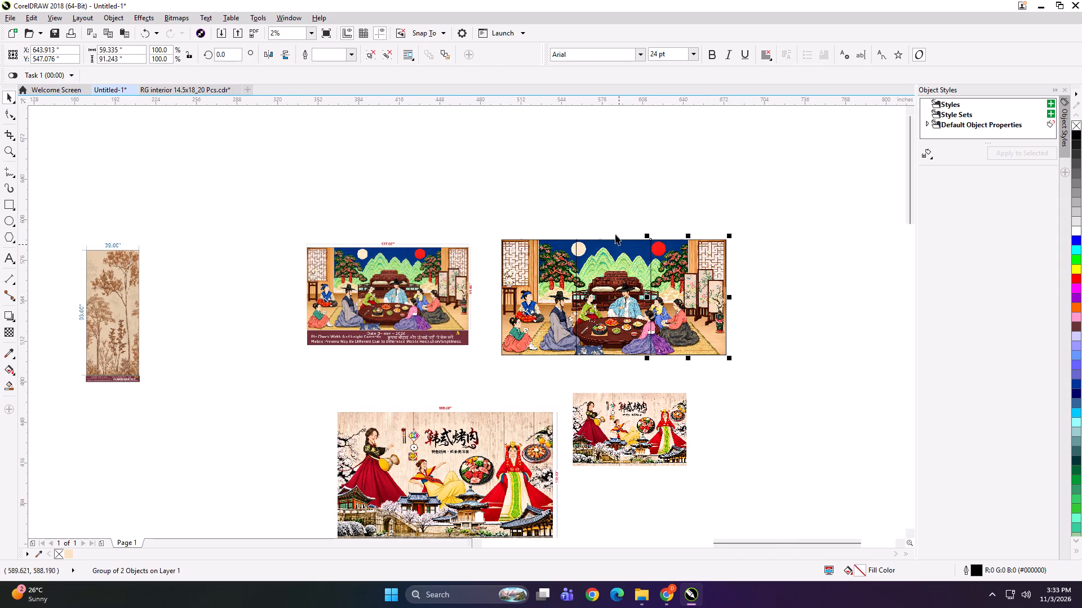
{"action": "left_click_drag", "start_coordinate": [587, 196], "coordinate": [627, 297]}
{"action": "left_click", "coordinate": [619, 288], "text": "shift"}
{"action": "key", "text": "ctrl+g"}
{"action": "left_click_drag", "start_coordinate": [589, 206], "coordinate": [521, 267]}
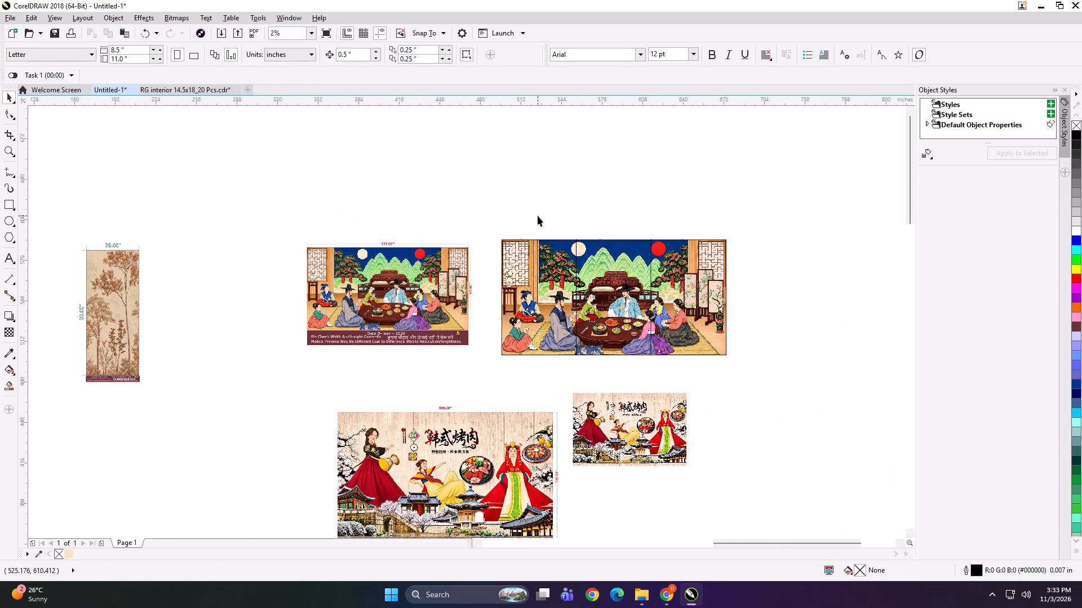
{"action": "left_click_drag", "start_coordinate": [536, 217], "coordinate": [532, 225]}
{"action": "left_click_drag", "start_coordinate": [516, 261], "coordinate": [513, 274]}
{"action": "left_click_drag", "start_coordinate": [500, 198], "coordinate": [549, 302]}
{"action": "left_click", "coordinate": [536, 276], "text": "shift"}
{"action": "key", "text": "ctrl+g"}
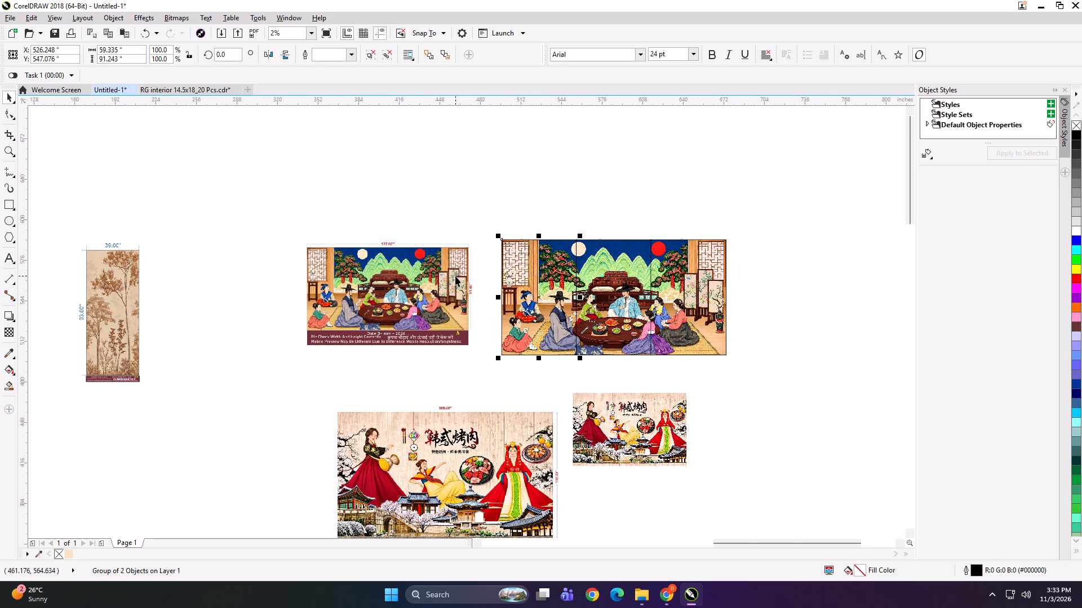
Start exporting the PANEL 1 group and create a GOODS HOME folder for it inside the NOV > 3 folder.
{"action": "scroll", "coordinate": [454, 280], "scroll_direction": "up", "scroll_amount": 1}
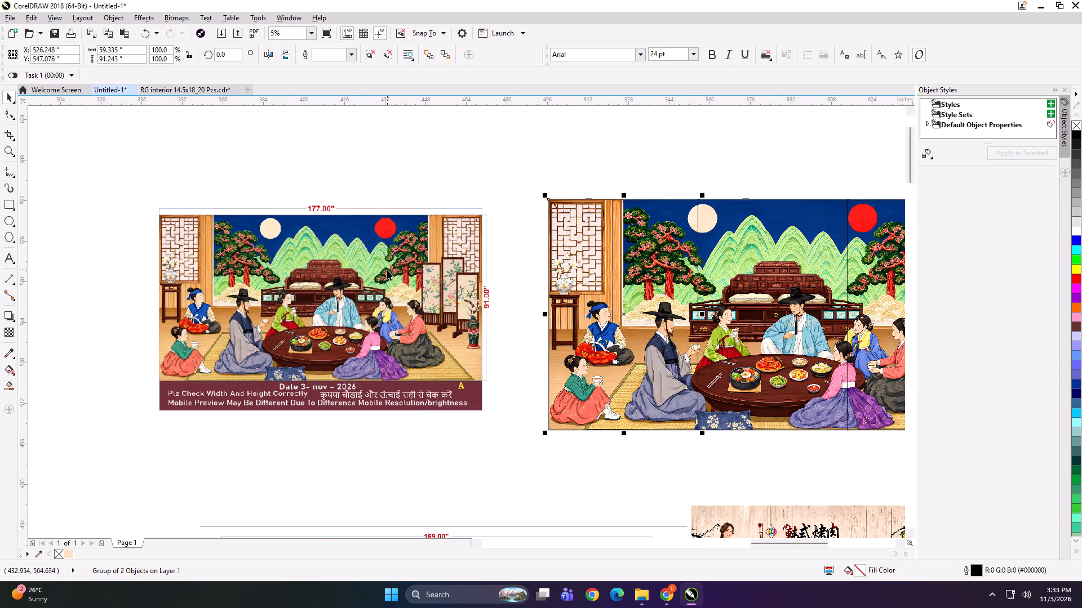
{"action": "scroll", "coordinate": [387, 270], "scroll_direction": "down", "scroll_amount": 1}
{"action": "left_click", "coordinate": [656, 270], "text": "shift"}
{"action": "scroll", "coordinate": [521, 231], "scroll_direction": "up", "scroll_amount": 1}
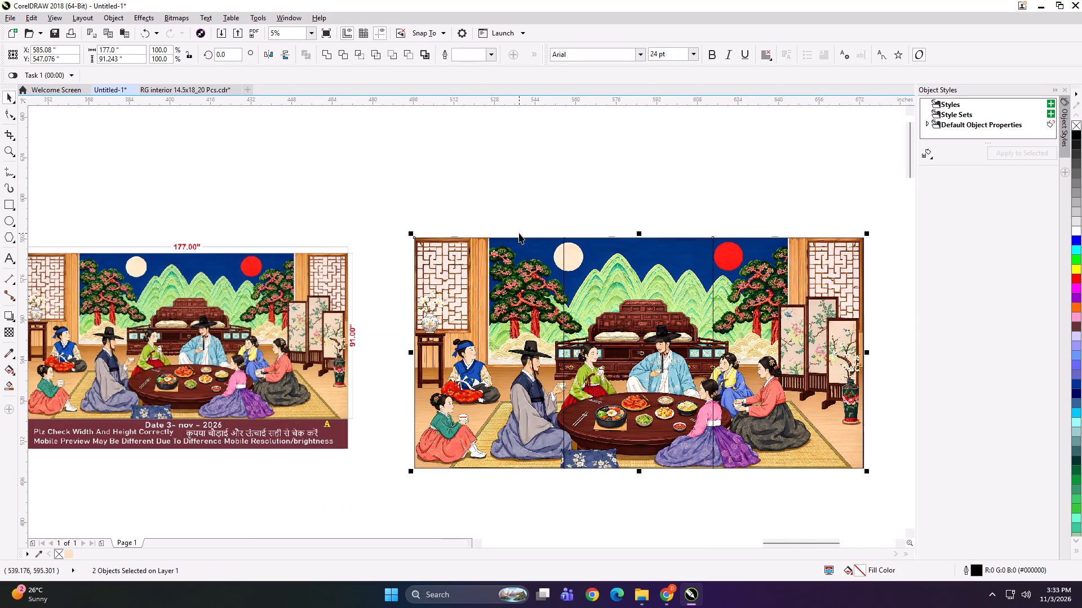
{"action": "left_click", "coordinate": [501, 208]}
{"action": "left_click", "coordinate": [473, 287]}
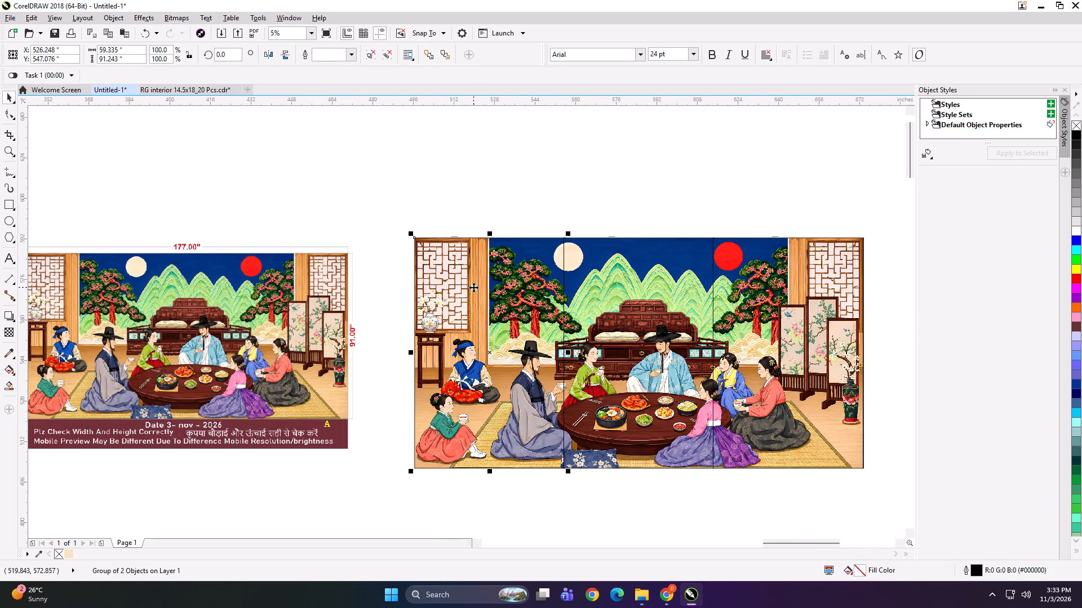
{"action": "key", "text": "ctrl+e"}
{"action": "left_click", "coordinate": [597, 153]}
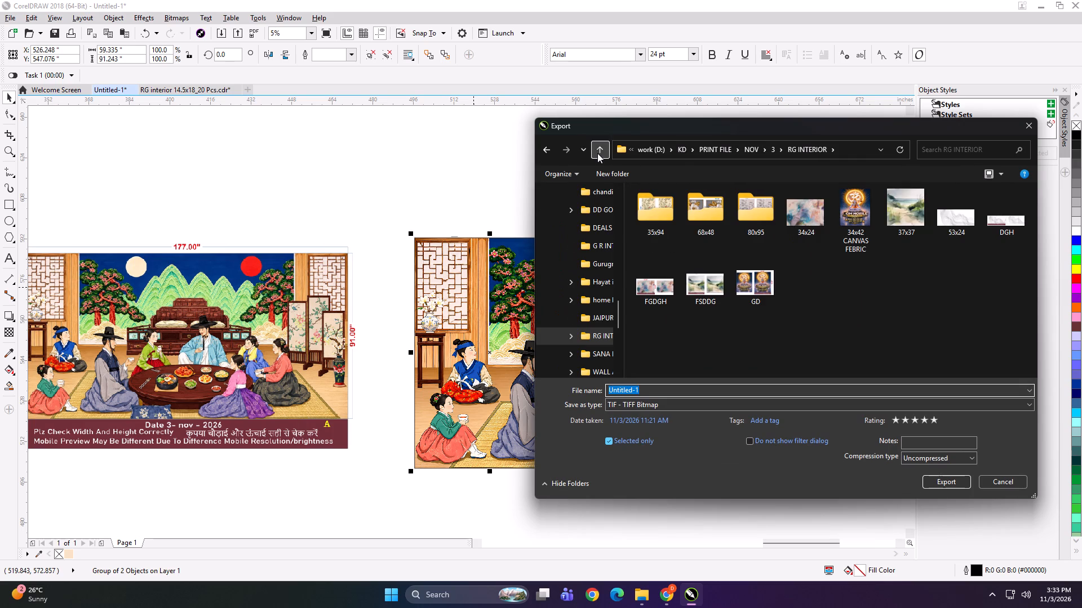
{"action": "left_click", "coordinate": [597, 153]}
{"action": "left_click", "coordinate": [601, 149]}
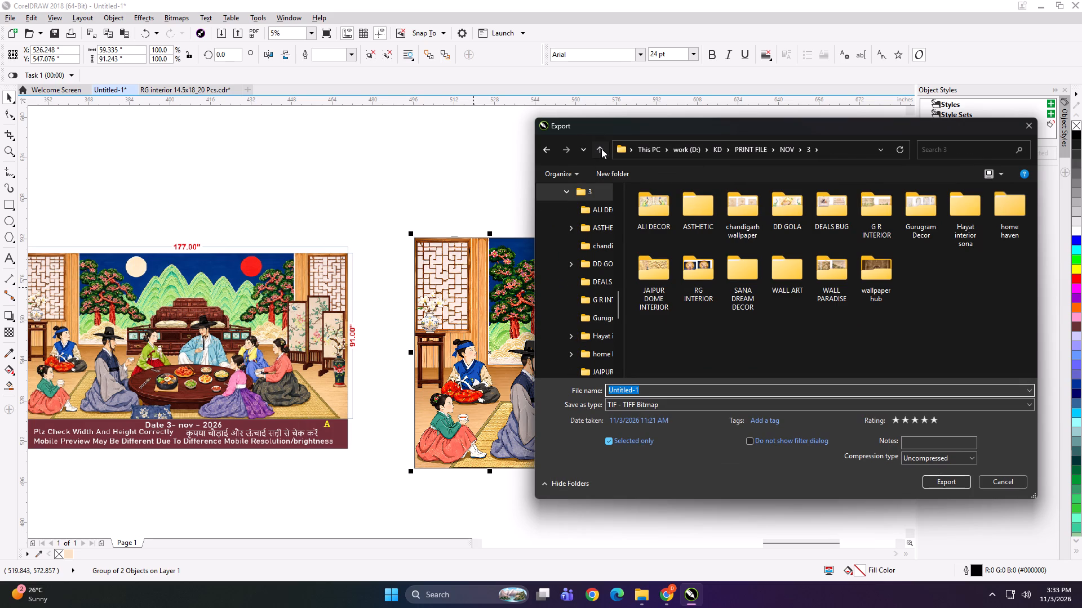
{"action": "left_click", "coordinate": [607, 164]}
{"action": "left_click", "coordinate": [641, 242]}
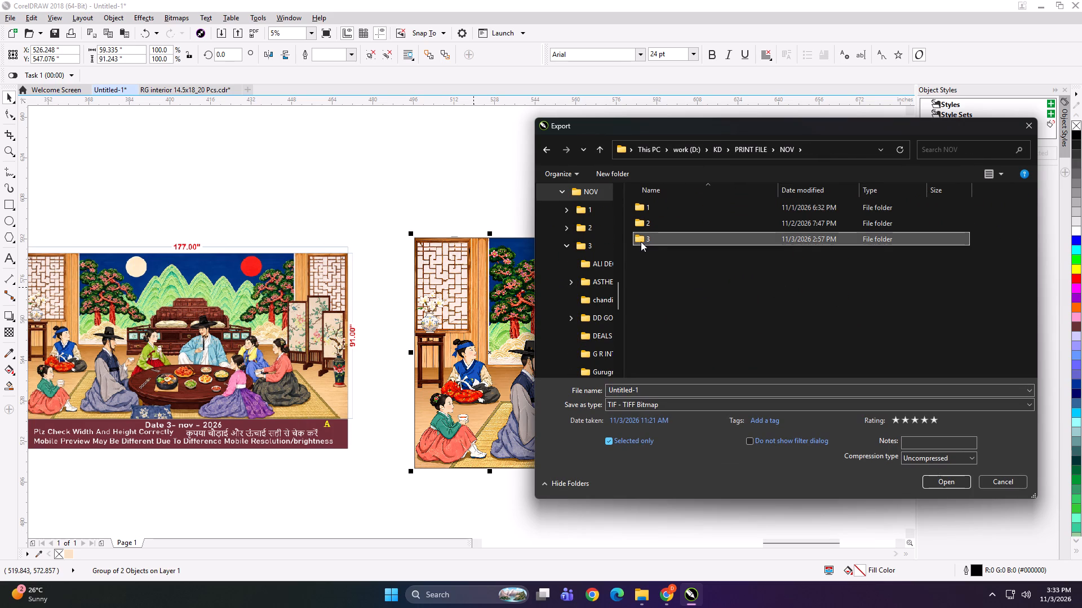
{"action": "left_click", "coordinate": [641, 242]}
{"action": "double_click", "coordinate": [664, 243]}
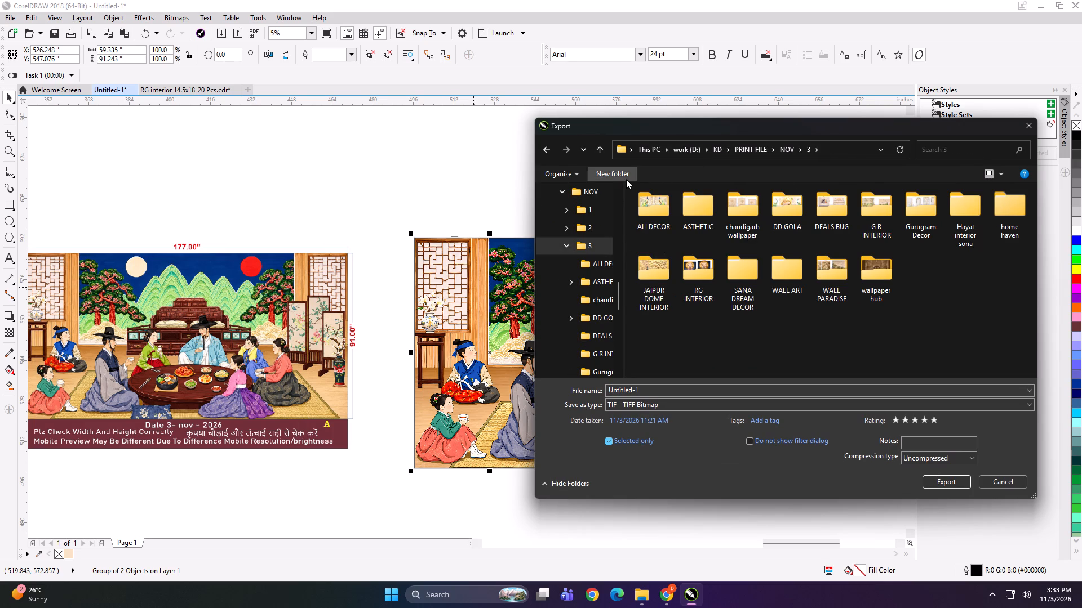
{"action": "left_click", "coordinate": [626, 179]}
{"action": "type", "text": "GOODS HOME"}
{"action": "key", "text": "Return"}
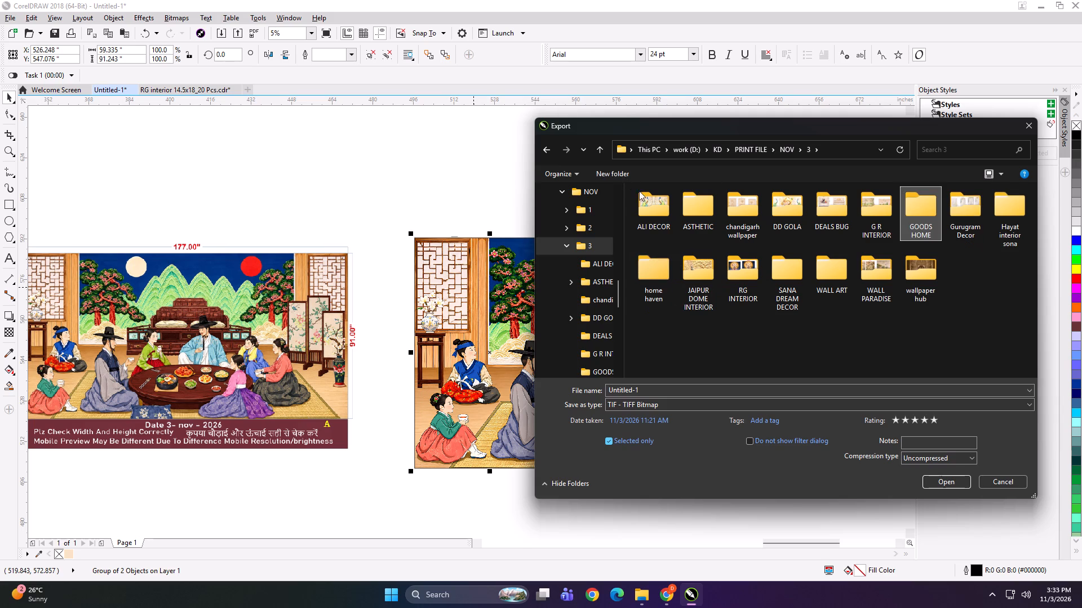
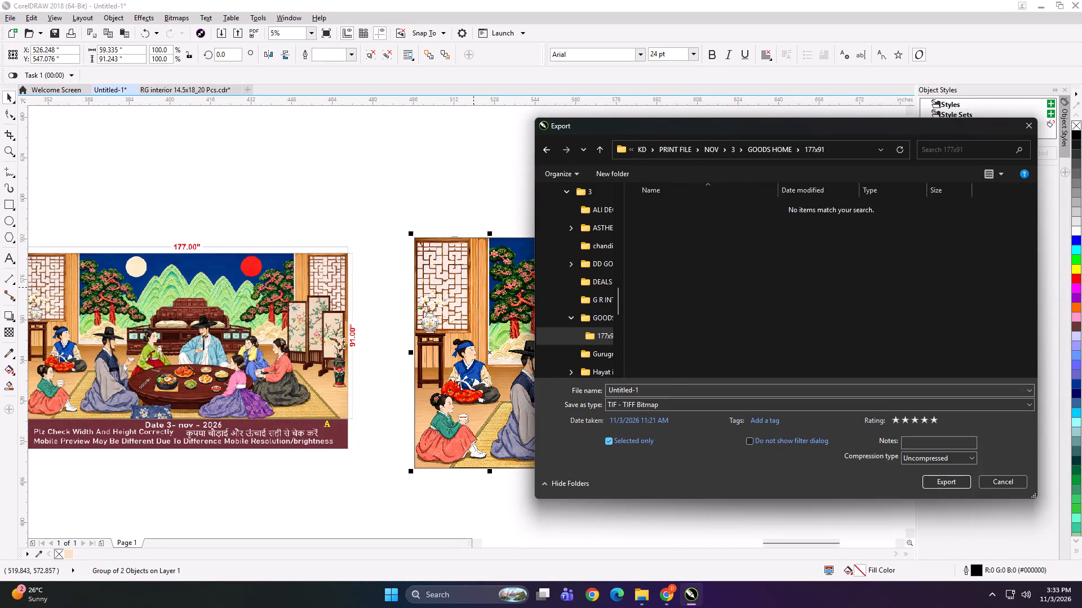
Export the left dining panel as the TIFF file 59x91 A in the GOODS HOME > 177x91 folder.
{"action": "left_click", "coordinate": [672, 388]}
{"action": "type", "text": "59x1 A"}
{"action": "key", "text": "Return"}
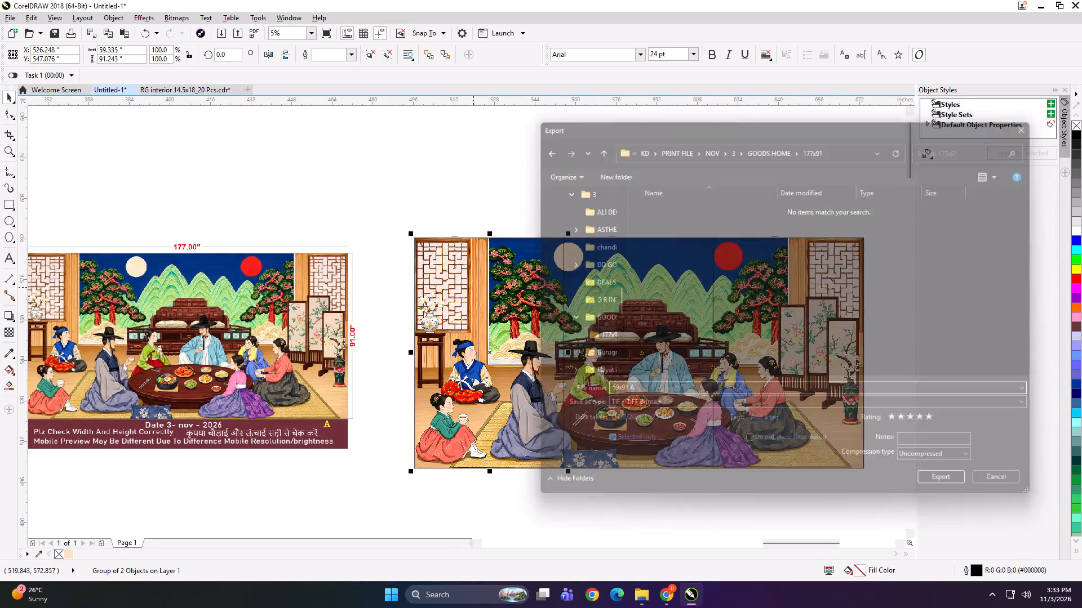
{"action": "key", "text": "Return"}
Export the middle dining panel as the TIFF file 59x91 B in the 177x91 folder.
{"action": "left_click", "coordinate": [655, 283]}
{"action": "key", "text": "ctrl+e"}
{"action": "key", "text": "ctrl+e"}
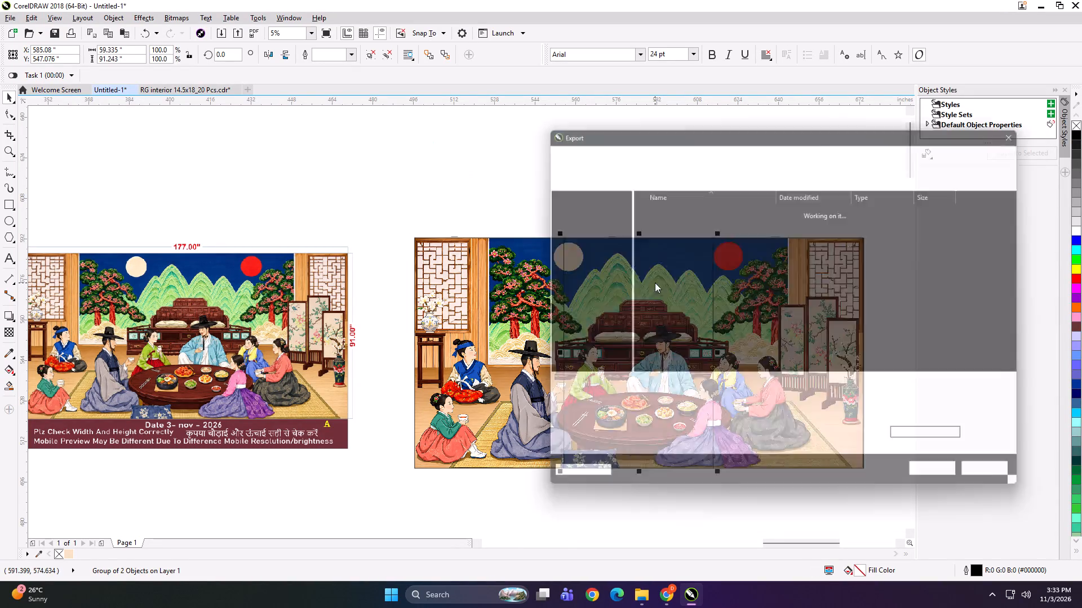
{"action": "left_click", "coordinate": [655, 224]}
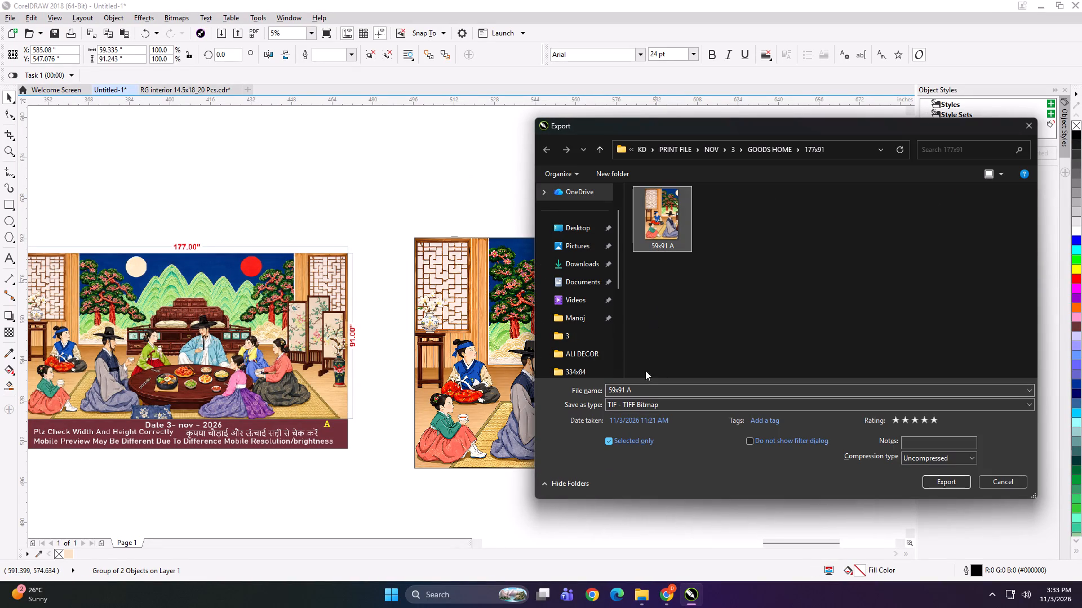
{"action": "double_click", "coordinate": [636, 387]}
{"action": "key", "text": "b"}
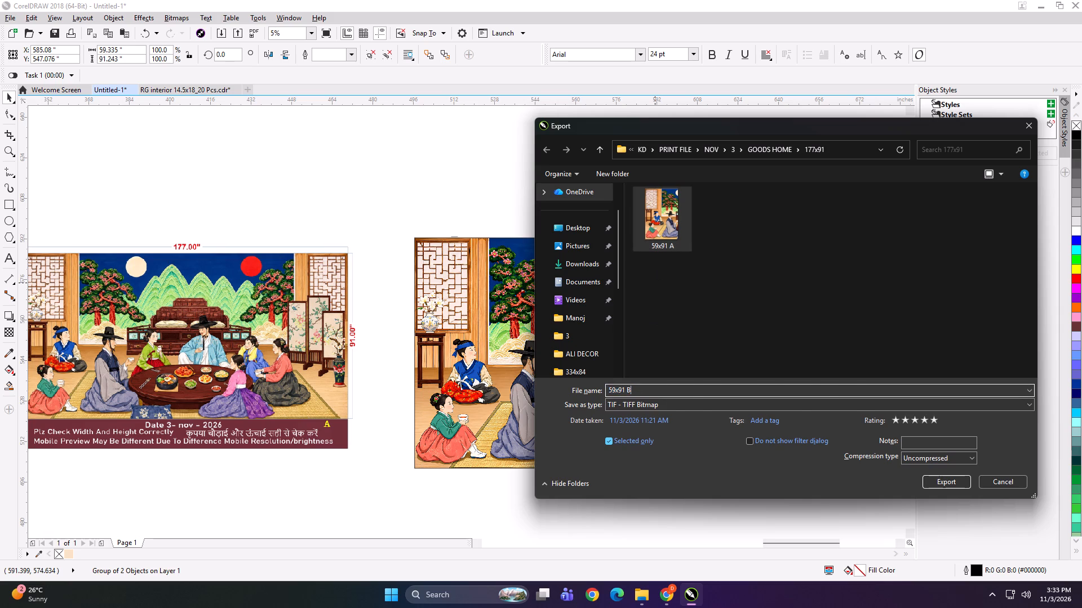
{"action": "key", "text": "Return"}
{"action": "key", "text": "Return"}
Export the right dining panel as the TIFF file 59x91 C in the 177x91 folder.
{"action": "left_click", "coordinate": [738, 320]}
{"action": "key", "text": "ctrl+e"}
{"action": "key", "text": "ctrl+e"}
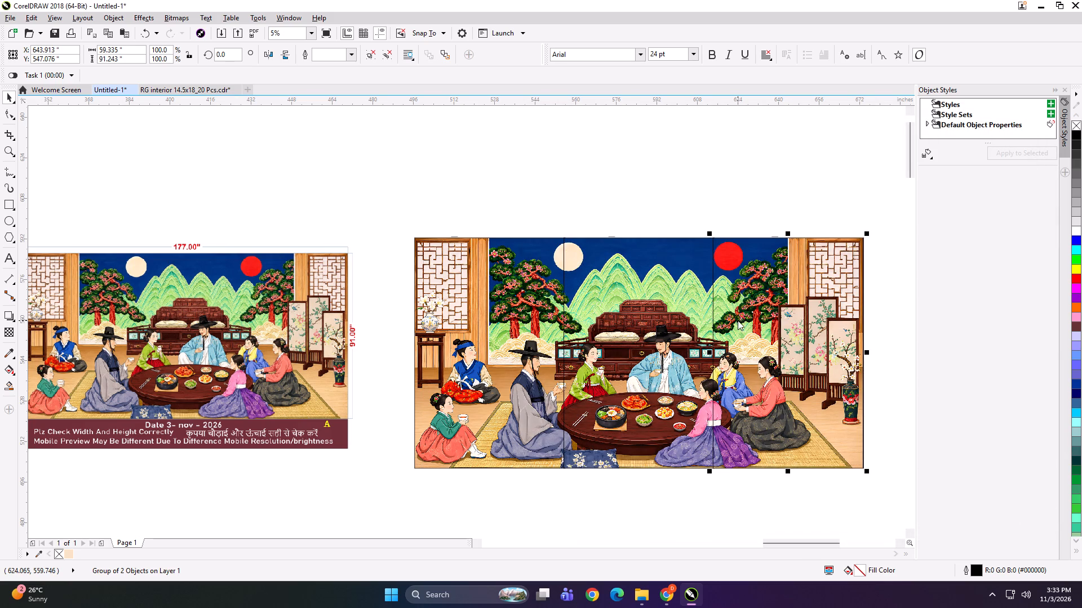
{"action": "left_click", "coordinate": [730, 225]}
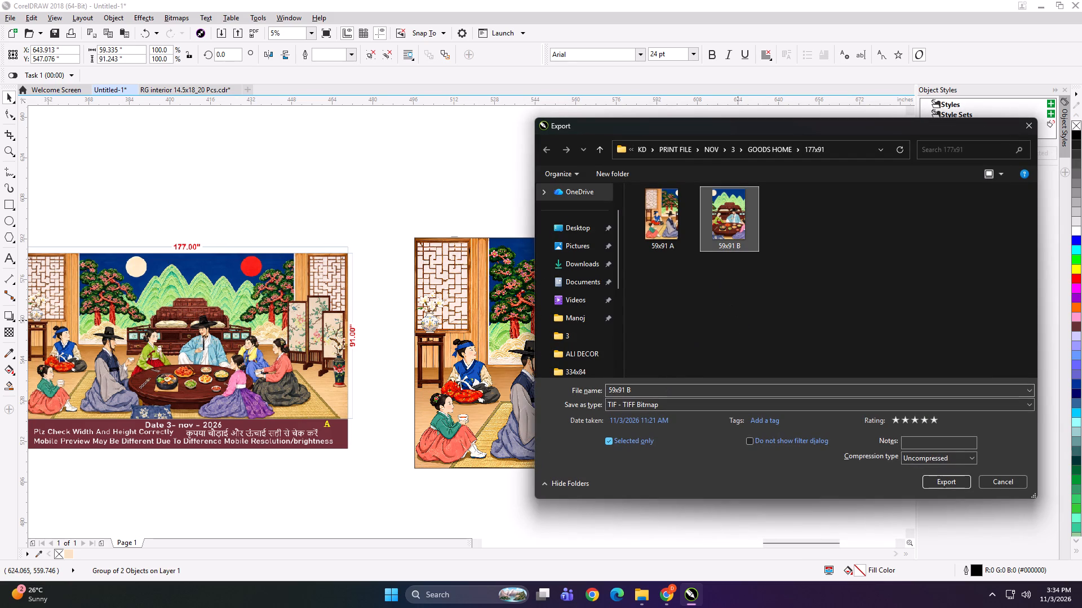
{"action": "double_click", "coordinate": [656, 391]}
{"action": "key", "text": "c"}
{"action": "key", "text": "Return"}
{"action": "key", "text": "Return"}
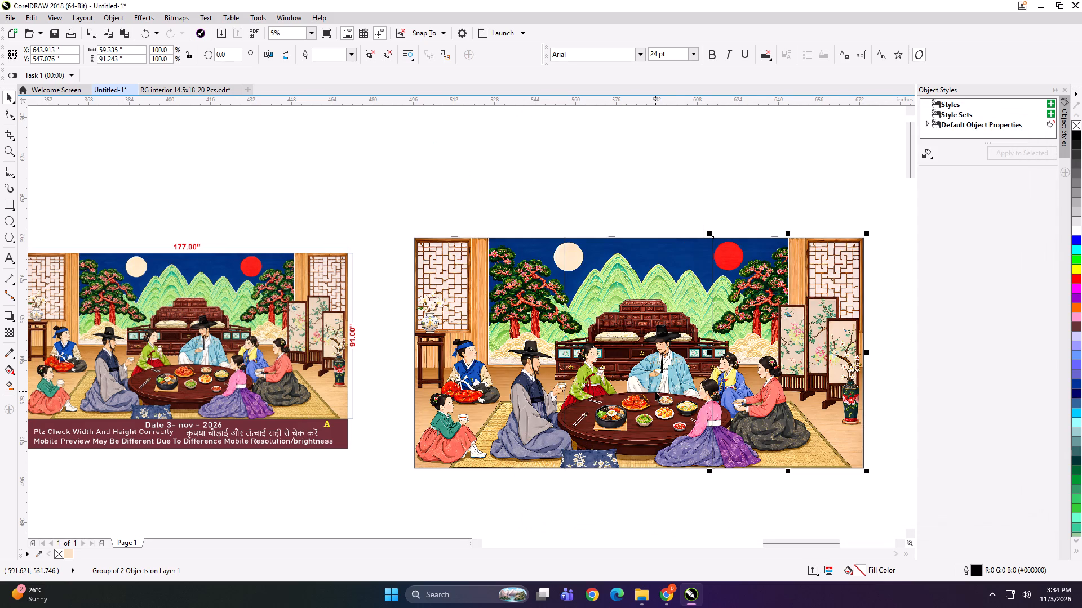
Spread the three dining panels apart horizontally, leaving equal gaps of about 5 inches between them.
{"action": "scroll", "coordinate": [573, 256], "scroll_direction": "down", "scroll_amount": 1}
{"action": "left_click_drag", "start_coordinate": [548, 217], "coordinate": [735, 390]}
{"action": "key", "text": "Right"}
{"action": "key", "text": "Right"}
{"action": "key", "text": "Right"}
{"action": "key", "text": "Right"}
{"action": "key", "text": "Right"}
{"action": "key", "text": "Right"}
{"action": "key", "text": "Right"}
{"action": "key", "text": "Right"}
{"action": "key", "text": "Right"}
{"action": "key", "text": "Right"}
{"action": "key", "text": "Right"}
{"action": "key", "text": "Right"}
{"action": "key", "text": "Right"}
{"action": "key", "text": "Right"}
{"action": "key", "text": "Right"}
{"action": "key", "text": "Right"}
{"action": "key", "text": "Right"}
{"action": "key", "text": "Right"}
{"action": "key", "text": "Right"}
{"action": "key", "text": "Right"}
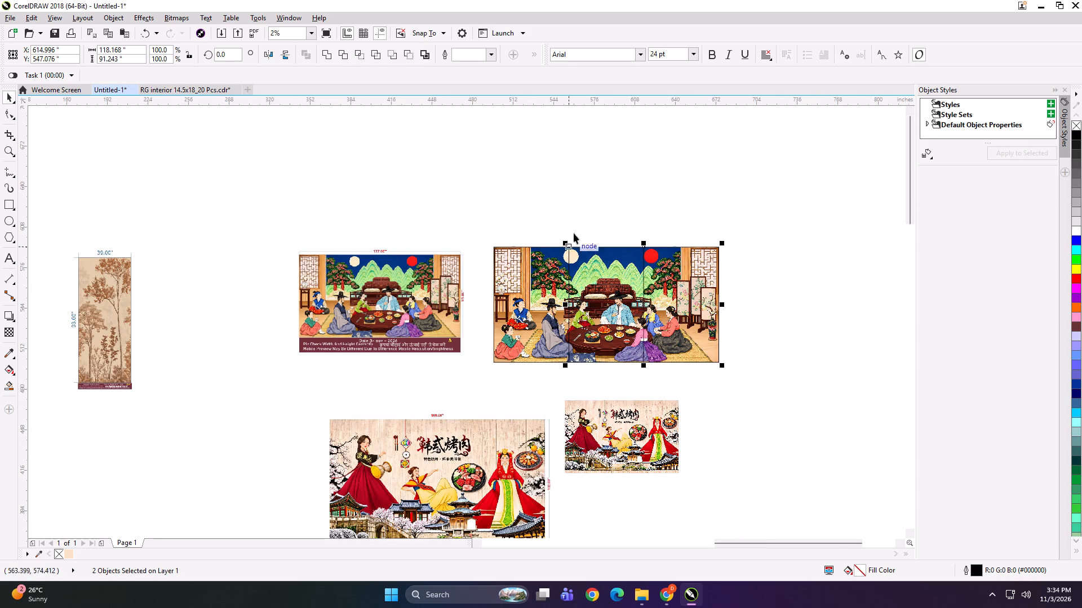
{"action": "left_click_drag", "start_coordinate": [607, 220], "coordinate": [761, 368]}
{"action": "key", "text": "Right"}
{"action": "key", "text": "Right"}
Move the three separated panels next to the dining reference layout and scale them down to roughly its height.
{"action": "left_click_drag", "start_coordinate": [762, 220], "coordinate": [562, 363]}
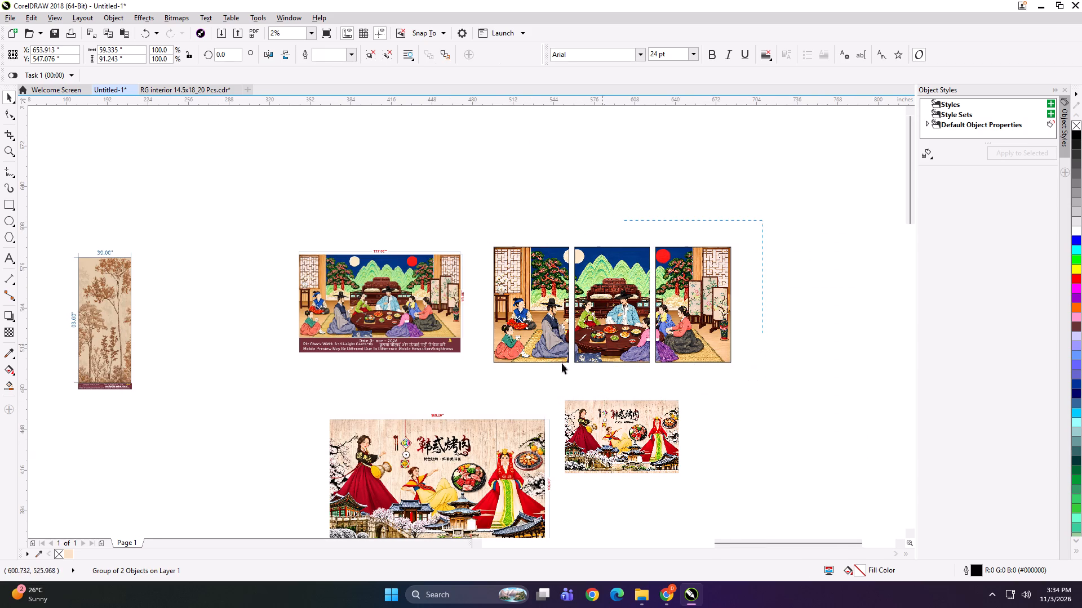
{"action": "left_click_drag", "start_coordinate": [562, 363], "coordinate": [464, 382]}
{"action": "left_click_drag", "start_coordinate": [527, 307], "coordinate": [509, 307]}
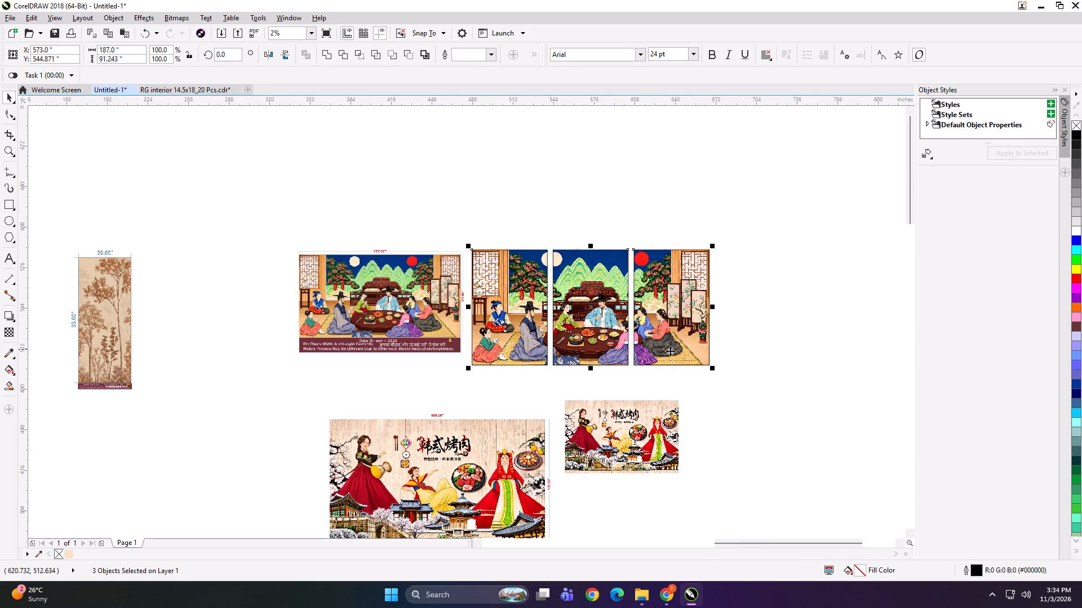
{"action": "left_click_drag", "start_coordinate": [715, 368], "coordinate": [685, 369]}
Group the three panels with the dining reference layout and shrink the group to about 7.15 by 1.96 inches.
{"action": "left_click", "coordinate": [465, 322], "text": "shift"}
{"action": "key", "text": "ctrl+g"}
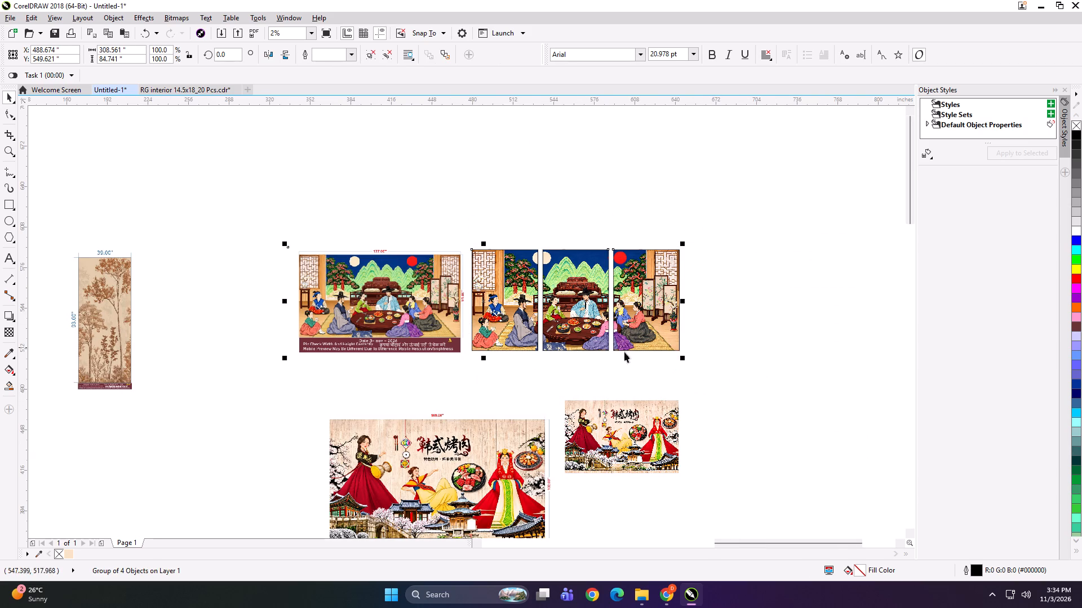
{"action": "left_click_drag", "start_coordinate": [682, 360], "coordinate": [496, 321], "text": "shift"}
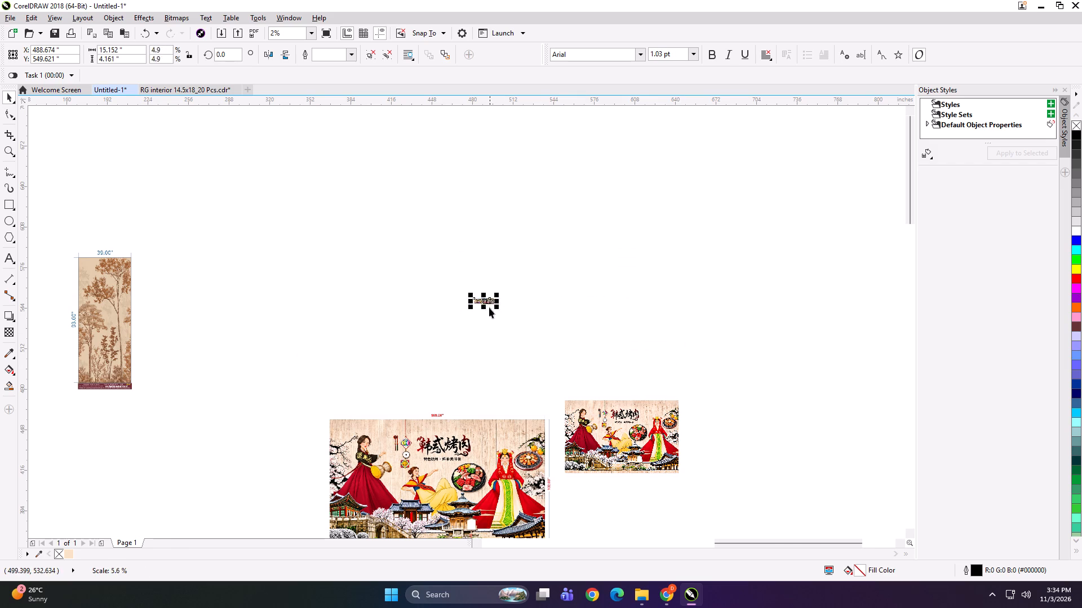
{"action": "scroll", "coordinate": [487, 304], "scroll_direction": "up", "scroll_amount": 5}
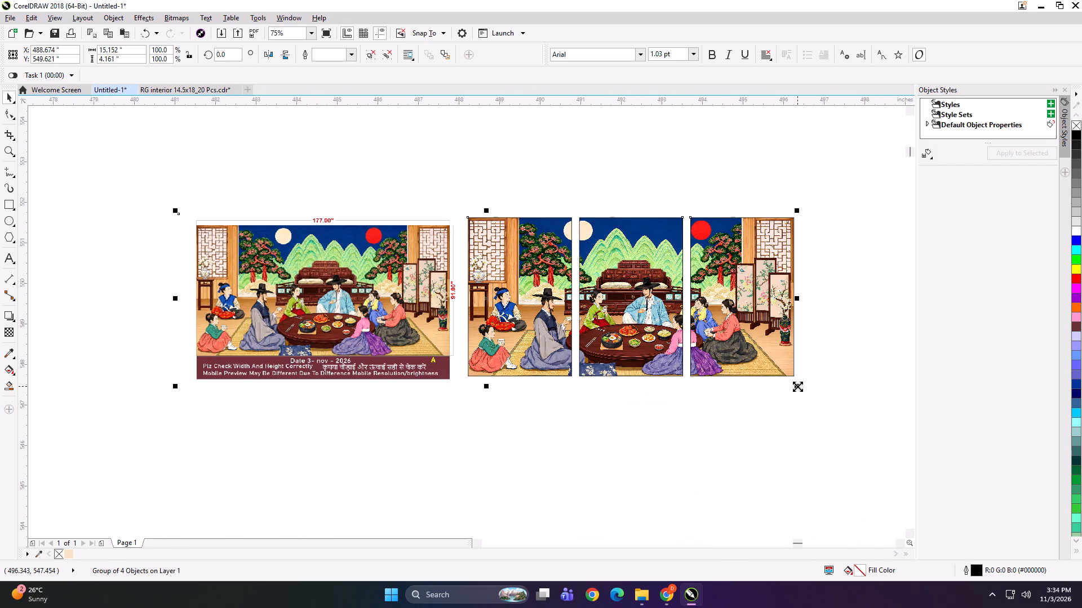
{"action": "left_click_drag", "start_coordinate": [797, 386], "coordinate": [631, 345], "text": "shift"}
Export the small combined preview of reference and panels as the TIFF file DGFHJ in the 177x91 folder.
{"action": "key", "text": "ctrl+e"}
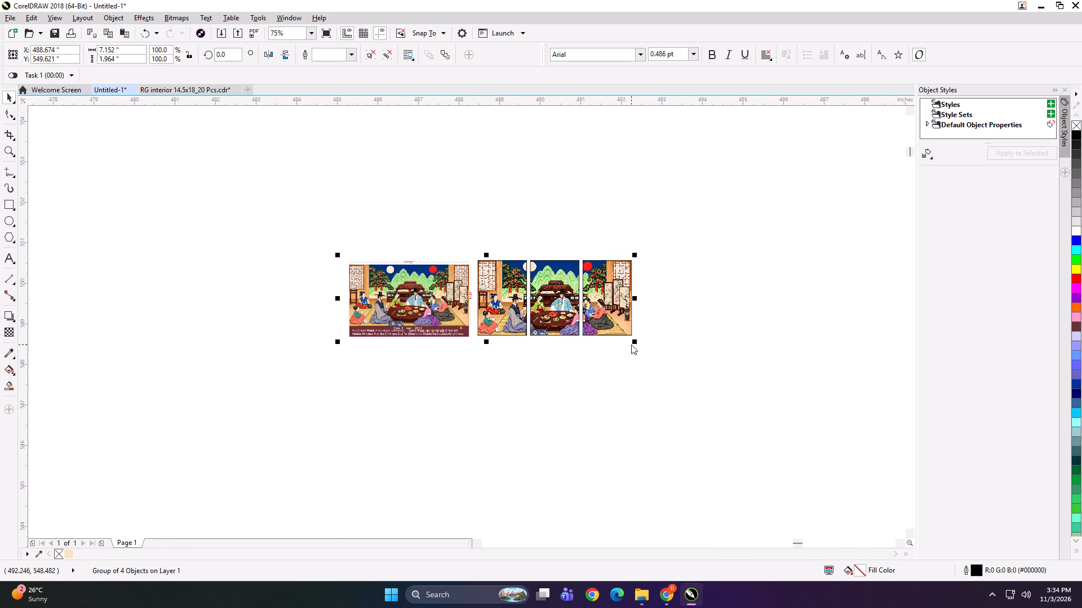
{"action": "type", "text": "DGFHJ"}
{"action": "key", "text": "Return"}
{"action": "key", "text": "Return"}
{"action": "key", "text": "Return"}
Delete the exported dining preview group from the drawing.
{"action": "key", "text": "Delete"}
Resize the small Korean barbecue picture to 169 inches wide by 102 inches high.
{"action": "key", "text": "F4"}
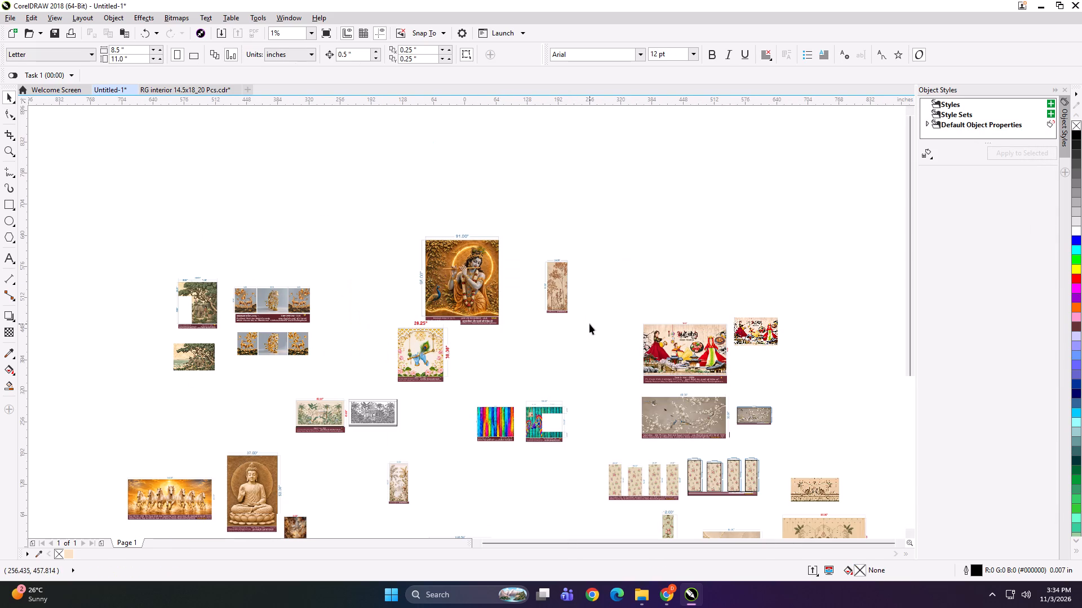
{"action": "left_click", "coordinate": [571, 274]}
{"action": "scroll", "coordinate": [738, 370], "scroll_direction": "up", "scroll_amount": 1}
{"action": "scroll", "coordinate": [571, 346], "scroll_direction": "up", "scroll_amount": 1}
{"action": "left_click_drag", "start_coordinate": [504, 336], "coordinate": [553, 321]}
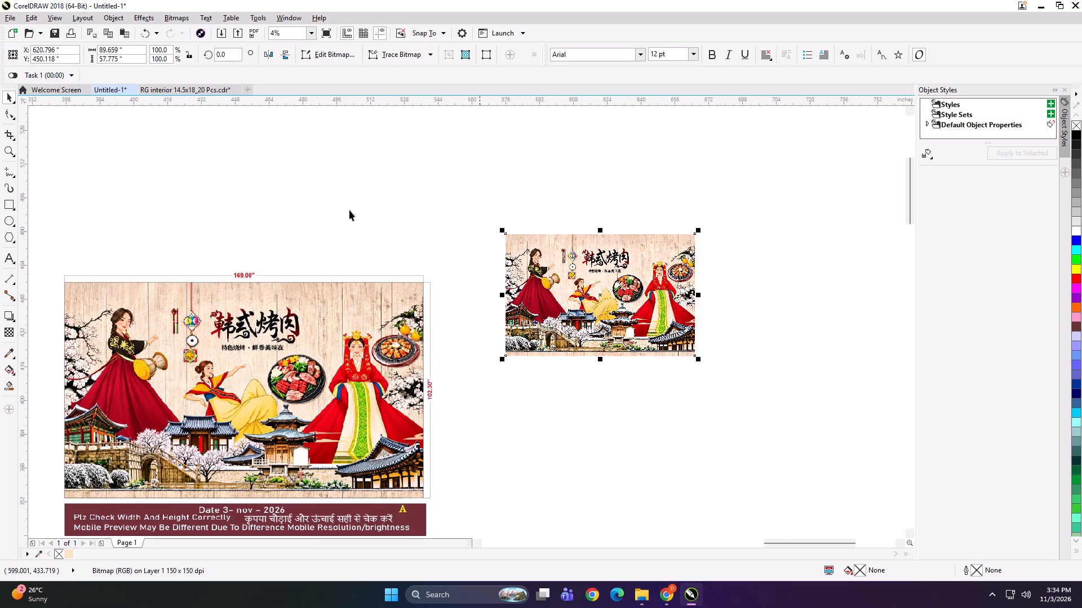
{"action": "left_click", "coordinate": [131, 47]}
{"action": "key", "text": "ctrl+a"}
{"action": "type", "text": "169"}
{"action": "key", "text": "Tab"}
{"action": "type", "text": "12"}
{"action": "key", "text": "Return"}
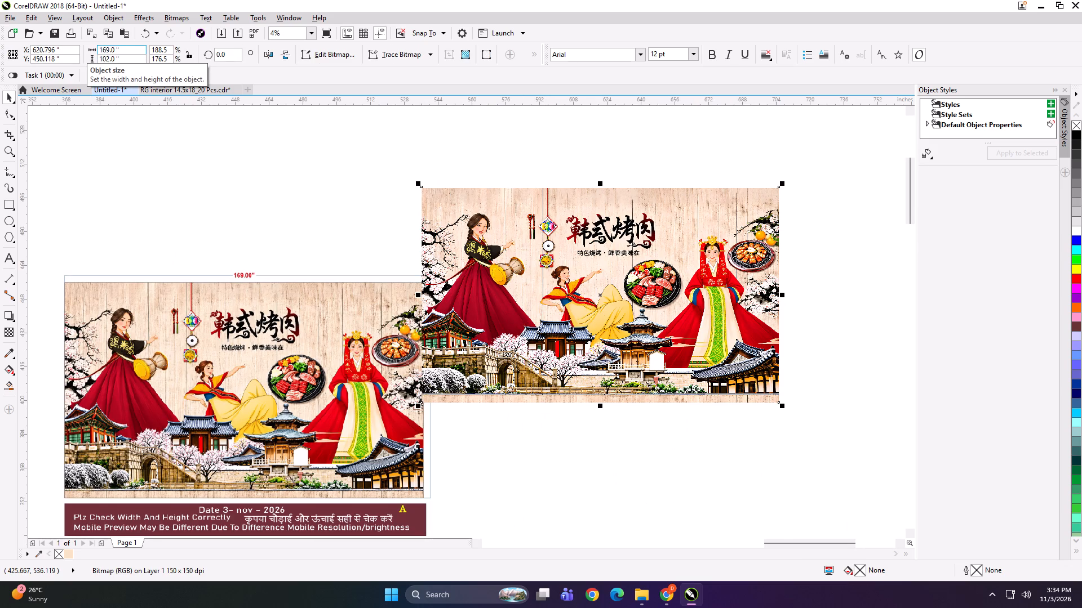
Separate the enlarged Korean barbecue picture and its reference layout so they sit side by side without overlapping.
{"action": "left_click_drag", "start_coordinate": [543, 315], "coordinate": [580, 319]}
{"action": "left_click_drag", "start_coordinate": [398, 365], "coordinate": [389, 267]}
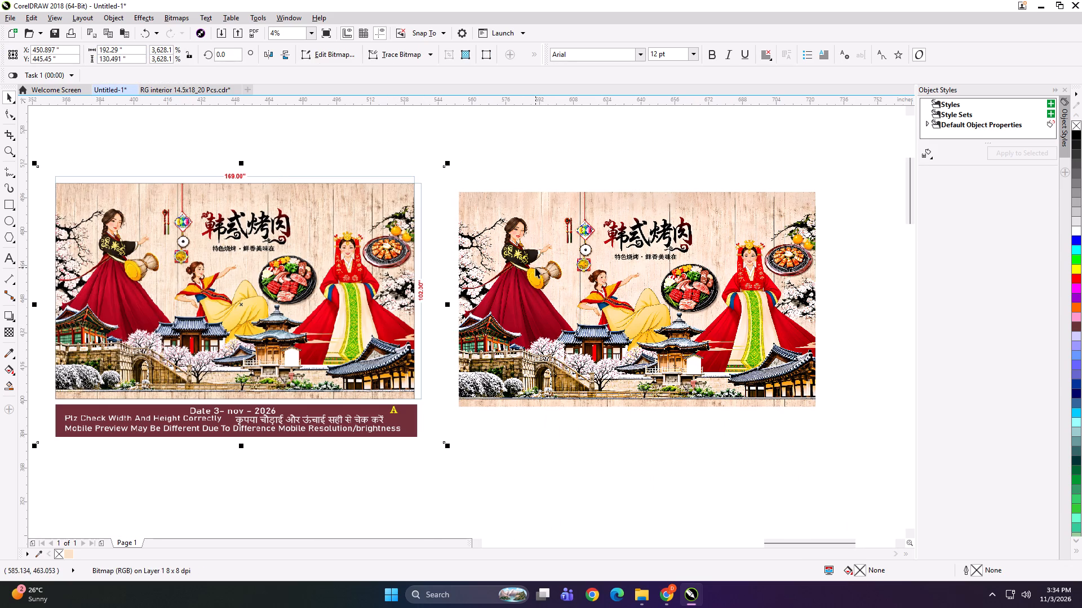
{"action": "left_click", "coordinate": [526, 265]}
{"action": "left_click", "coordinate": [542, 142]}
Add a panel rectangle 59 inches wide and 102 inches high, aligned to the left edge of the Korean barbecue picture.
{"action": "left_click", "coordinate": [536, 211]}
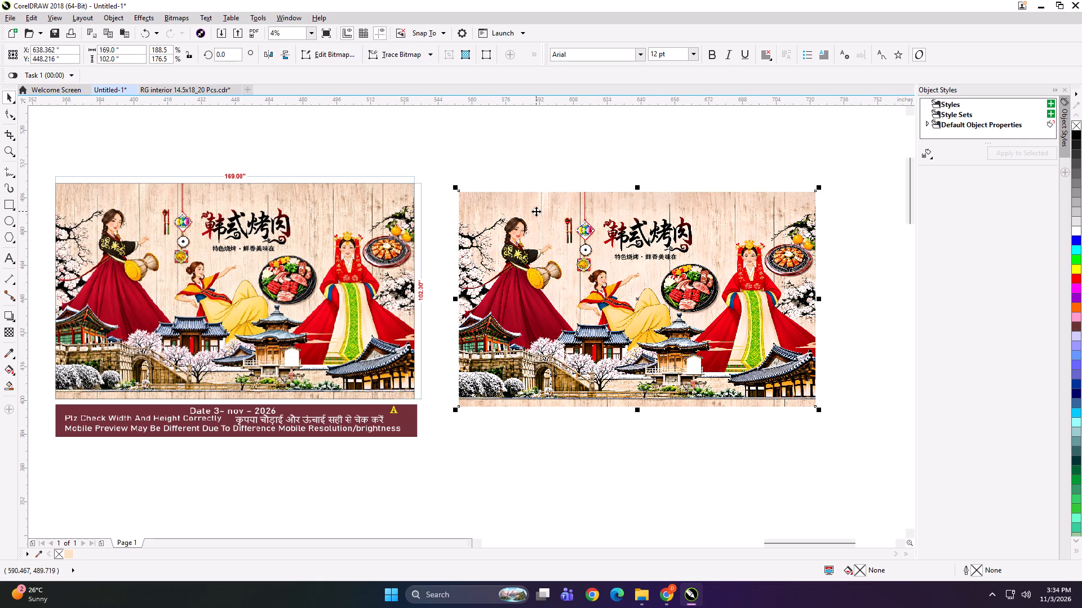
{"action": "double_click", "coordinate": [4, 204], "text": "shift"}
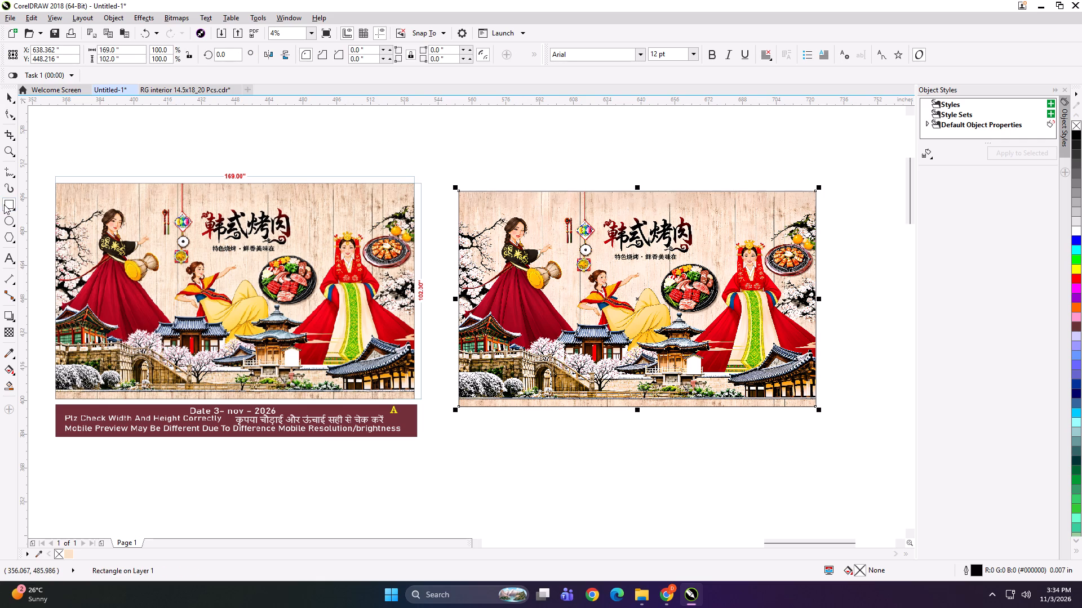
{"action": "key", "text": "shift+space"}
{"action": "left_click", "coordinate": [134, 51]}
{"action": "key", "text": "ctrl+a"}
{"action": "type", "text": "59"}
{"action": "key", "text": "Return"}
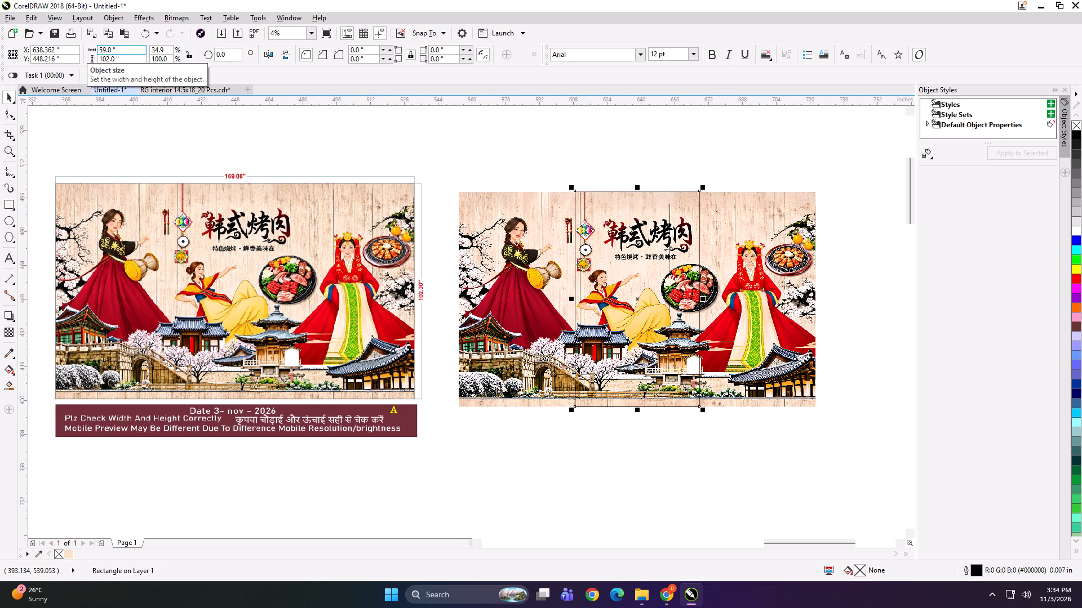
{"action": "left_click", "coordinate": [526, 273], "text": "shift"}
{"action": "key", "text": "l"}
{"action": "left_click", "coordinate": [494, 157]}
{"action": "left_click", "coordinate": [536, 215]}
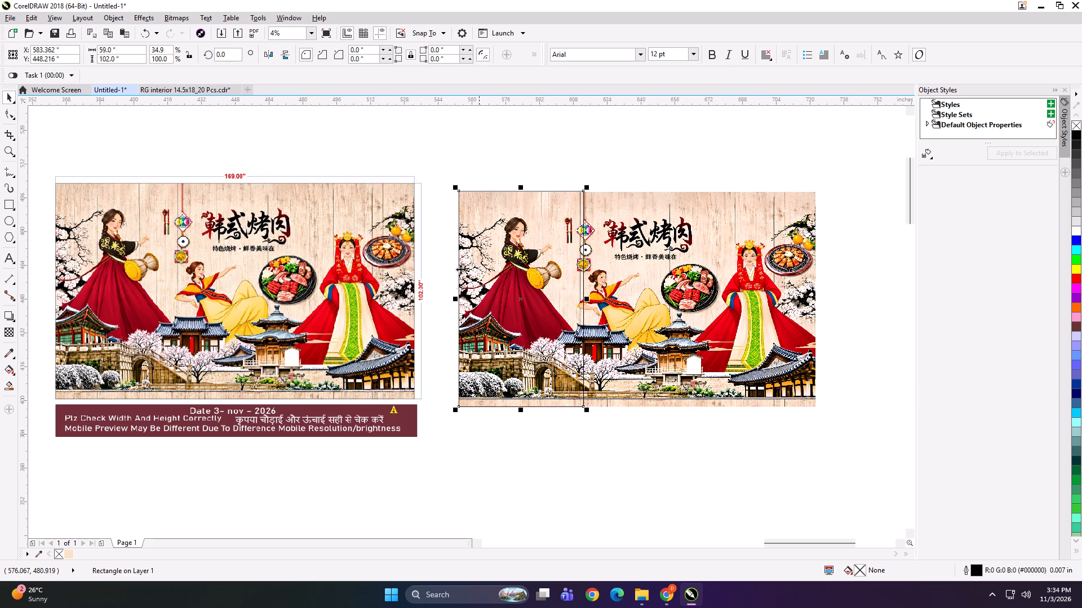
Mirror-copy the panel rectangle twice to the right with 0.5-inch overlaps, and narrow the last one to the picture's right edge.
{"action": "left_click_drag", "start_coordinate": [453, 298], "coordinate": [624, 297]}
{"action": "right_click", "coordinate": [624, 297], "text": "ctrl"}
{"action": "key", "text": "Left"}
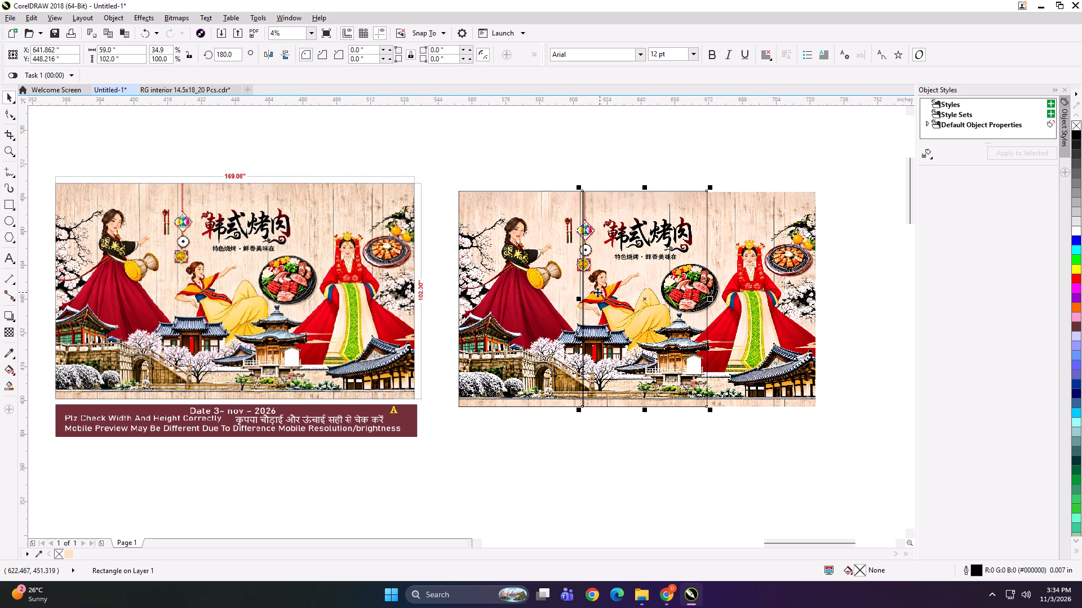
{"action": "left_click_drag", "start_coordinate": [575, 299], "coordinate": [813, 280]}
{"action": "right_click", "coordinate": [813, 280], "text": "ctrl"}
{"action": "key", "text": "Left"}
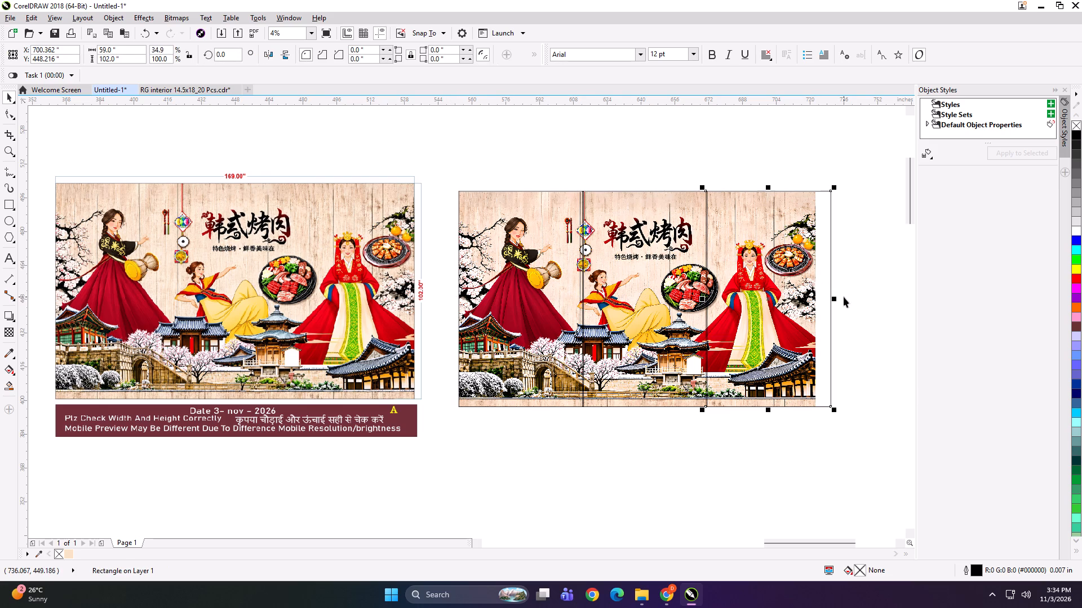
{"action": "left_click_drag", "start_coordinate": [837, 298], "coordinate": [824, 300]}
Group the three rectangles, PowerClip the Korean barbecue picture into them, and ungroup the result into three separate panels.
{"action": "left_click", "coordinate": [596, 270], "text": "shift"}
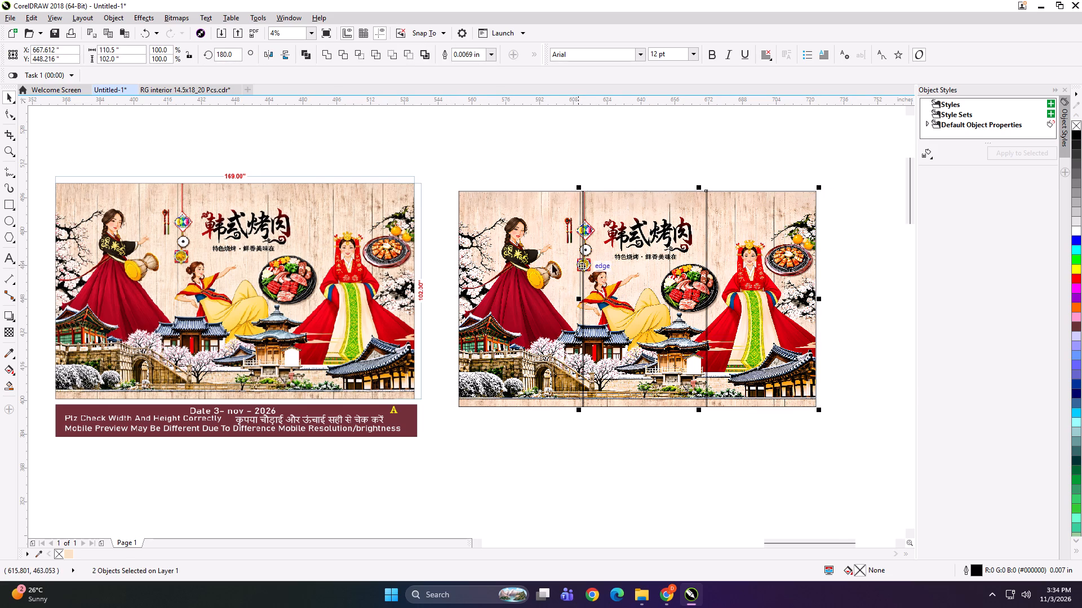
{"action": "left_click", "coordinate": [548, 264], "text": "shift"}
{"action": "key", "text": "ctrl+g"}
{"action": "left_click", "coordinate": [572, 136]}
{"action": "left_click", "coordinate": [627, 229], "text": "alt"}
{"action": "key", "text": "shift+Return"}
{"action": "left_click", "coordinate": [627, 229]}
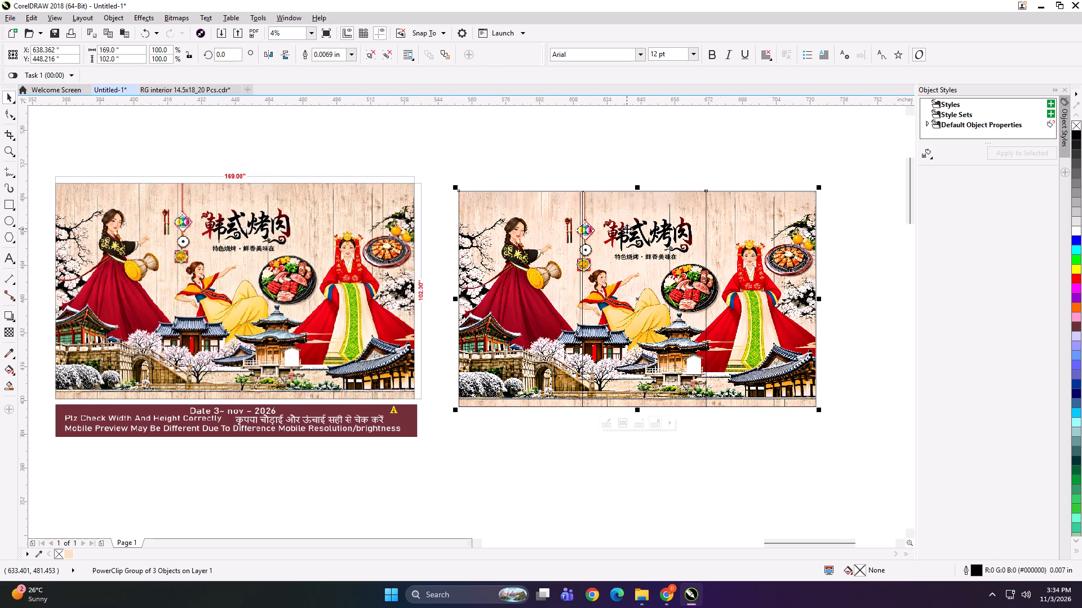
{"action": "key", "text": "ctrl+u"}
{"action": "left_click", "coordinate": [592, 169]}
Add the text label 169*102 PANEL 1 at the left panel's top edge and copy its text.
{"action": "left_click", "coordinate": [6, 256]}
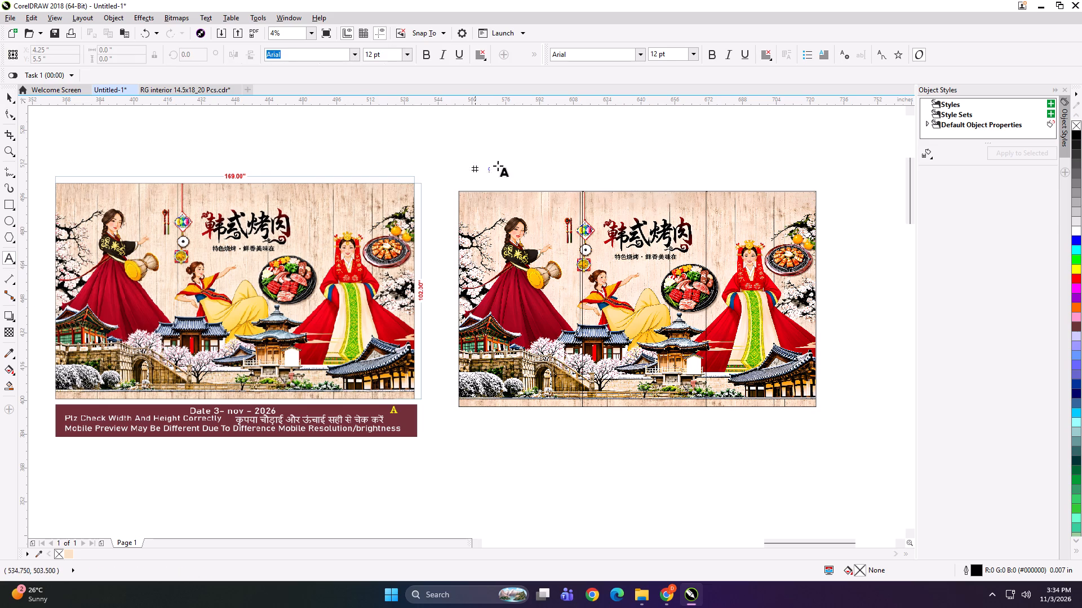
{"action": "left_click", "coordinate": [502, 190]}
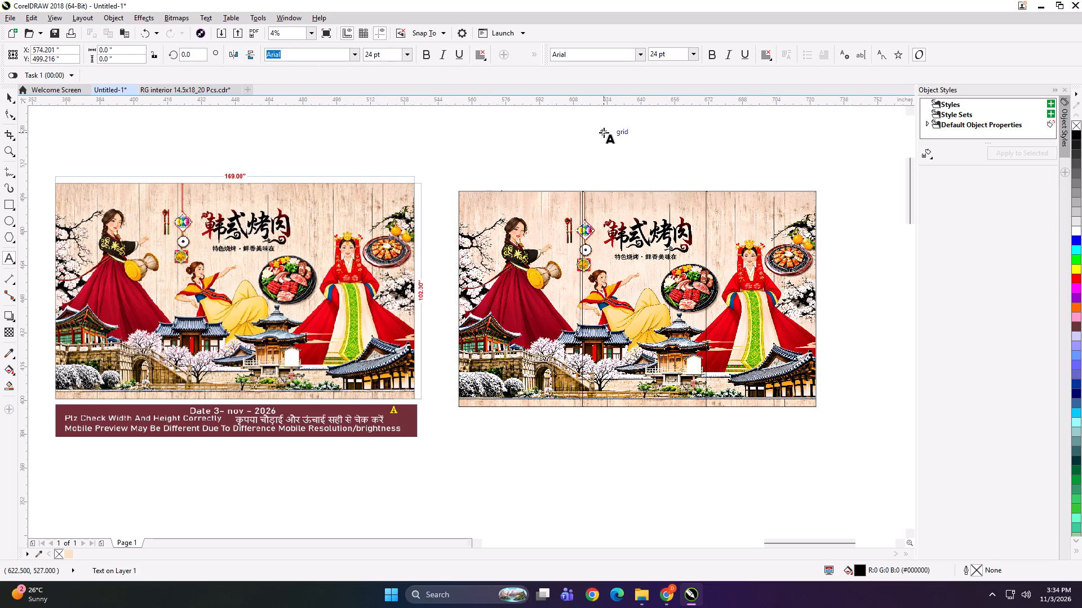
{"action": "key", "text": "1"}
{"action": "type", "text": "69*102 PANEL 1"}
{"action": "key", "text": "ctrl+a"}
{"action": "key", "text": "ctrl+c"}
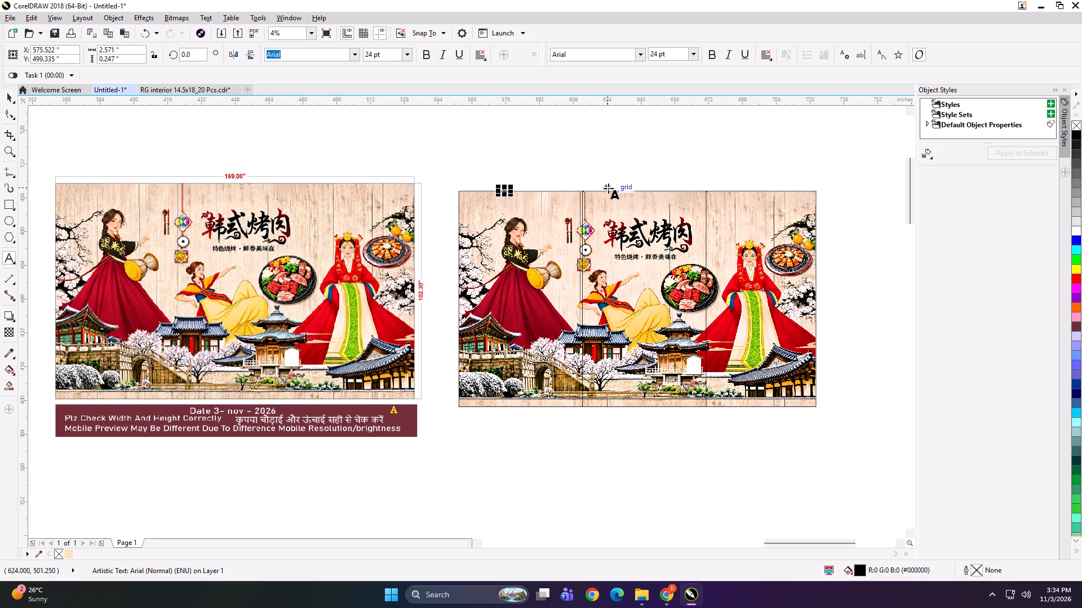
Place a copy of the label at the middle panel's top edge and change it to 169*102 PANEL 2.
{"action": "left_click", "coordinate": [610, 189]}
{"action": "key", "text": "ctrl+v"}
{"action": "key", "text": "BackSpace"}
{"action": "key", "text": "2"}
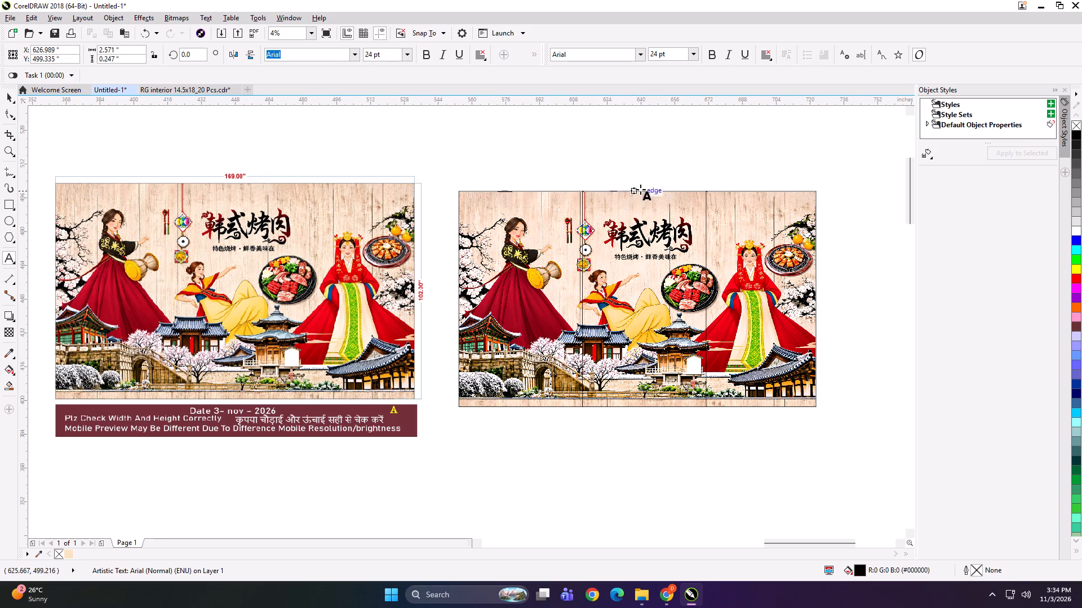
Place a copy of the label at the right panel's top edge and change it to 169*102 PANEL 3.
{"action": "left_click", "coordinate": [721, 189]}
{"action": "key", "text": "ctrl+v"}
{"action": "key", "text": "BackSpace"}
{"action": "key", "text": "3"}
Group each of the three Korean barbecue panels with its own text label.
{"action": "left_click", "coordinate": [7, 100]}
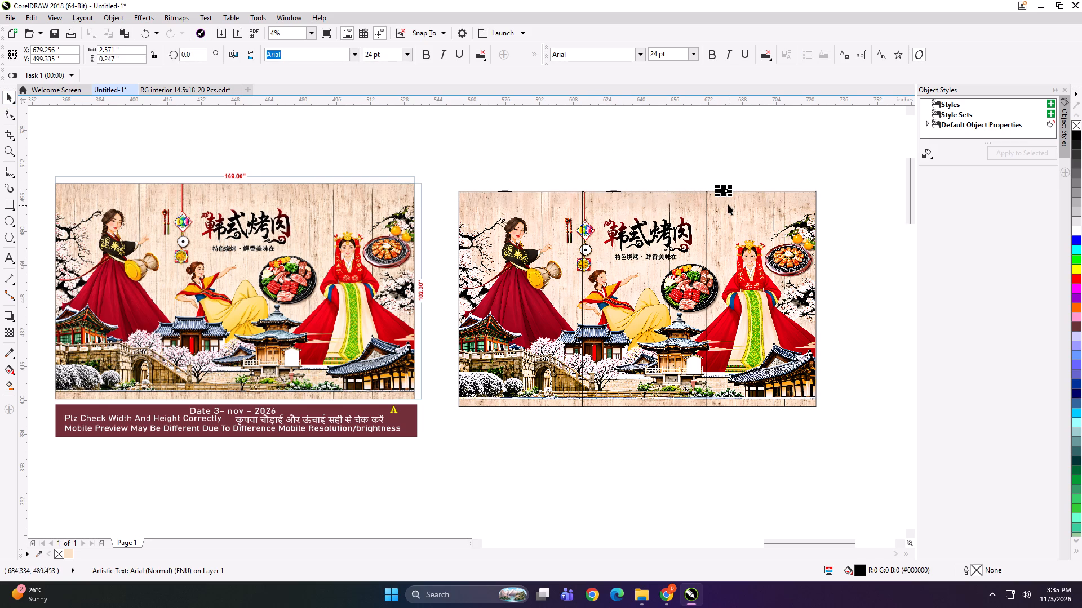
{"action": "key", "text": "ctrl+g"}
{"action": "left_click", "coordinate": [697, 164]}
{"action": "left_click_drag", "start_coordinate": [696, 164], "coordinate": [751, 251]}
{"action": "left_click", "coordinate": [753, 253], "text": "shift"}
{"action": "key", "text": "ctrl+g"}
{"action": "left_click_drag", "start_coordinate": [606, 141], "coordinate": [634, 236]}
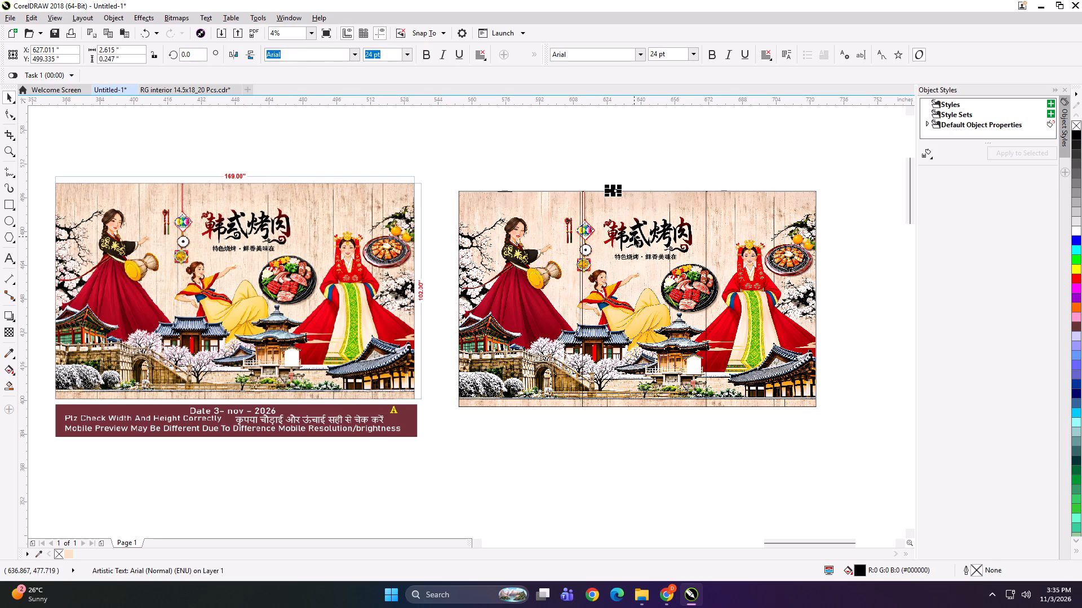
{"action": "left_click", "coordinate": [634, 236], "text": "shift"}
{"action": "key", "text": "ctrl+g"}
{"action": "left_click_drag", "start_coordinate": [557, 150], "coordinate": [482, 235]}
{"action": "left_click", "coordinate": [513, 233], "text": "shift"}
{"action": "key", "text": "ctrl+g"}
Start a TIFF export of the left Korean barbecue panel and create and open a new folder named 169x102 inside GOODS HOME.
{"action": "key", "text": "ctrl+e"}
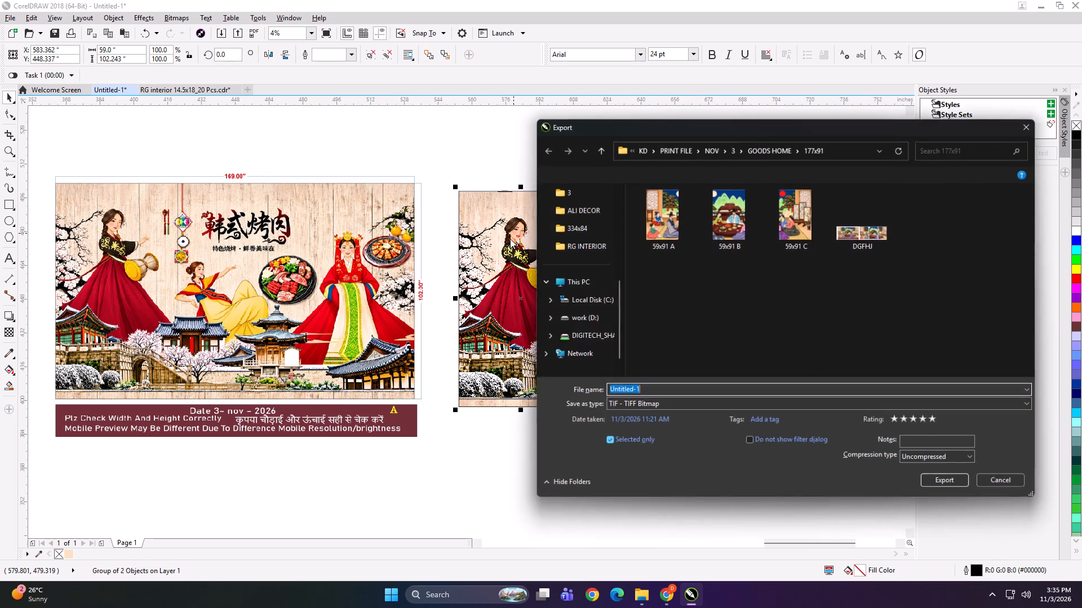
{"action": "left_click", "coordinate": [597, 153]}
{"action": "left_click", "coordinate": [605, 169]}
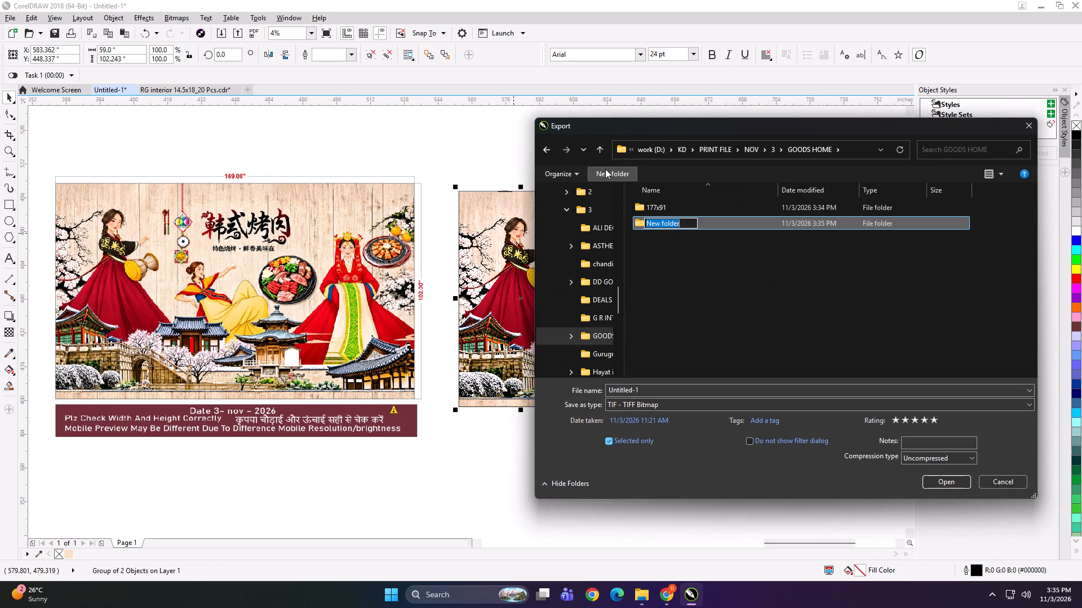
{"action": "type", "text": "169x102"}
{"action": "key", "text": "space"}
{"action": "key", "text": "Return"}
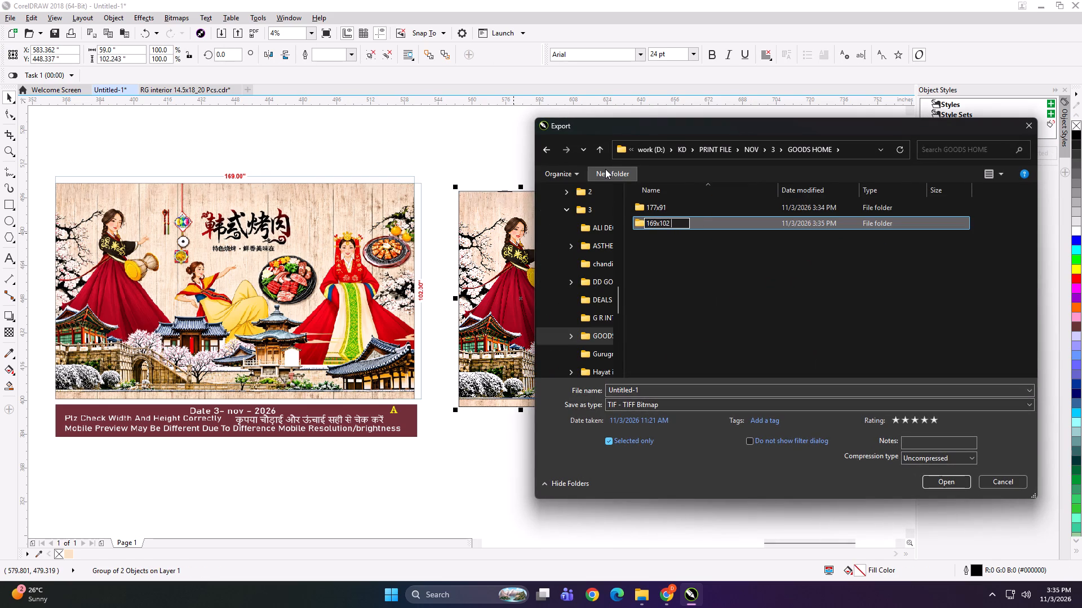
{"action": "double_click", "coordinate": [695, 207]}
Name the left panel's export 59x102 A and save it as an uncompressed TIFF in the 169x102 folder.
{"action": "left_click", "coordinate": [671, 392]}
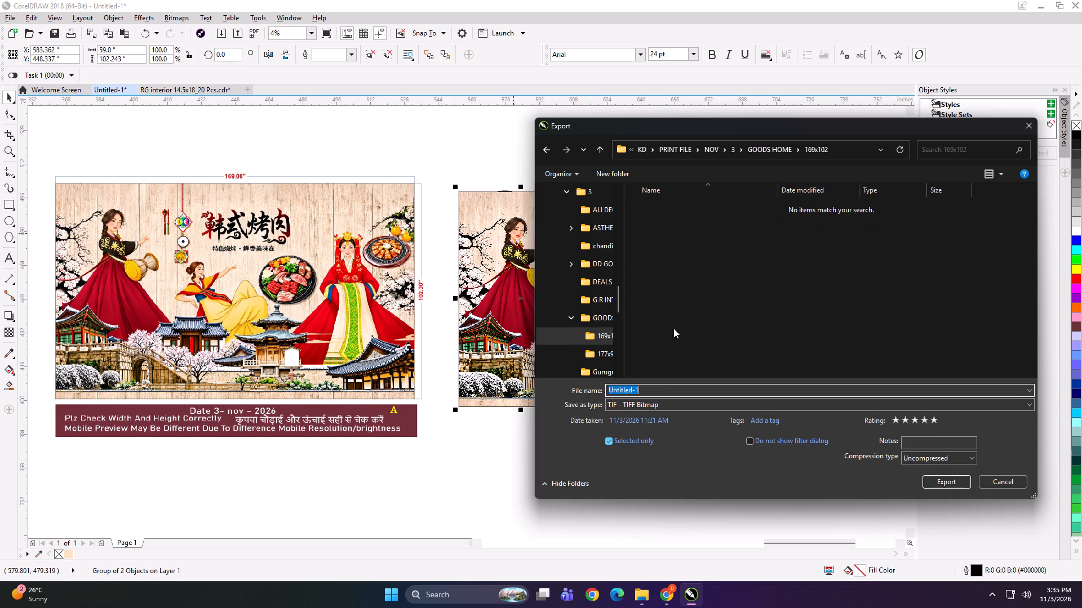
{"action": "type", "text": "59x102 A"}
{"action": "key", "text": "space"}
{"action": "key", "text": "Return"}
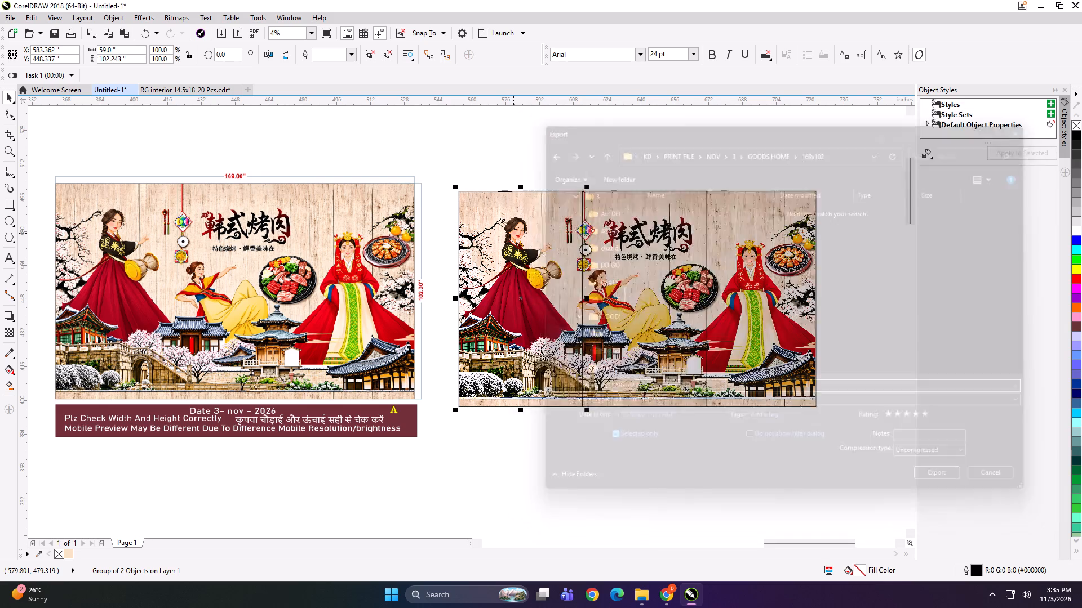
{"action": "key", "text": "Return"}
Export the middle Korean barbecue panel as a TIFF named 59x102 B in the 169x102 folder.
{"action": "left_click", "coordinate": [680, 271]}
{"action": "key", "text": "ctrl+e"}
{"action": "key", "text": "ctrl+e"}
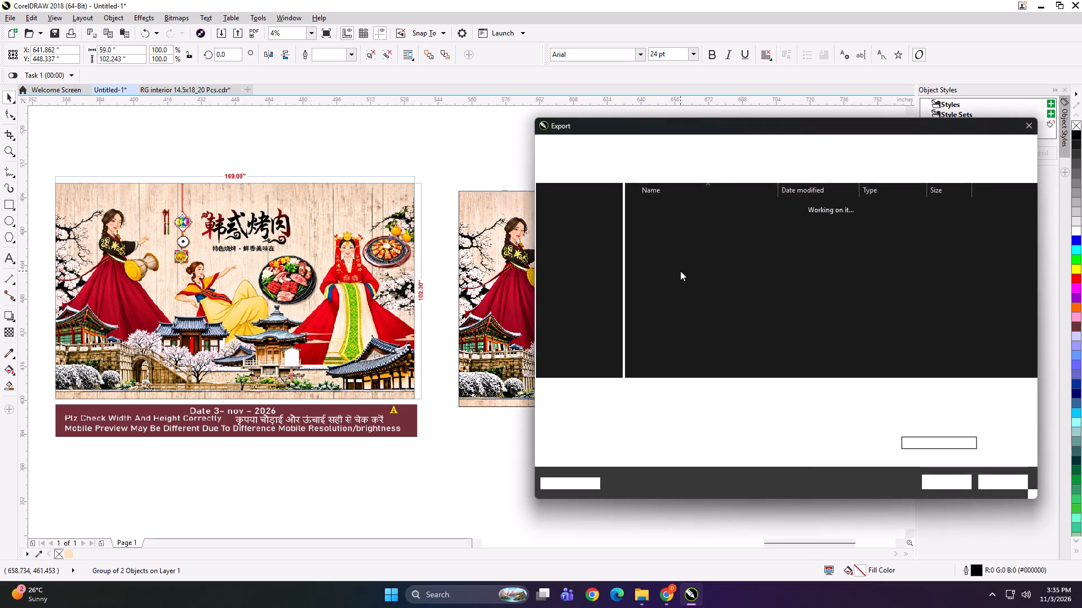
{"action": "left_click", "coordinate": [664, 221]}
{"action": "double_click", "coordinate": [646, 391]}
{"action": "key", "text": "b"}
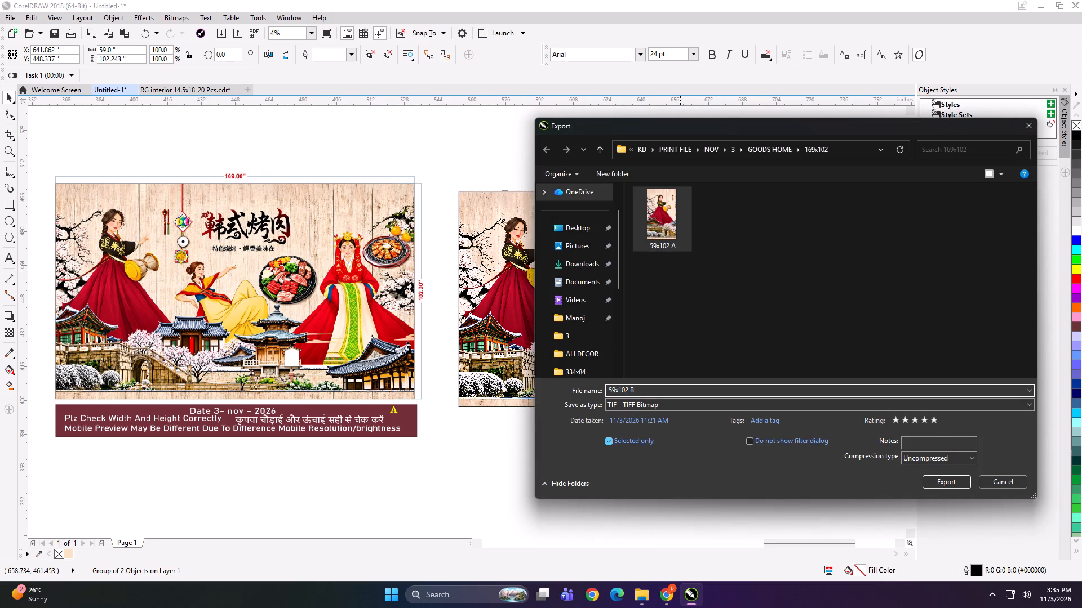
{"action": "key", "text": "Return"}
{"action": "key", "text": "Return"}
Export the right Korean barbecue panel as a TIFF named 52x10 C in the 169x102 folder.
{"action": "left_click", "coordinate": [750, 317]}
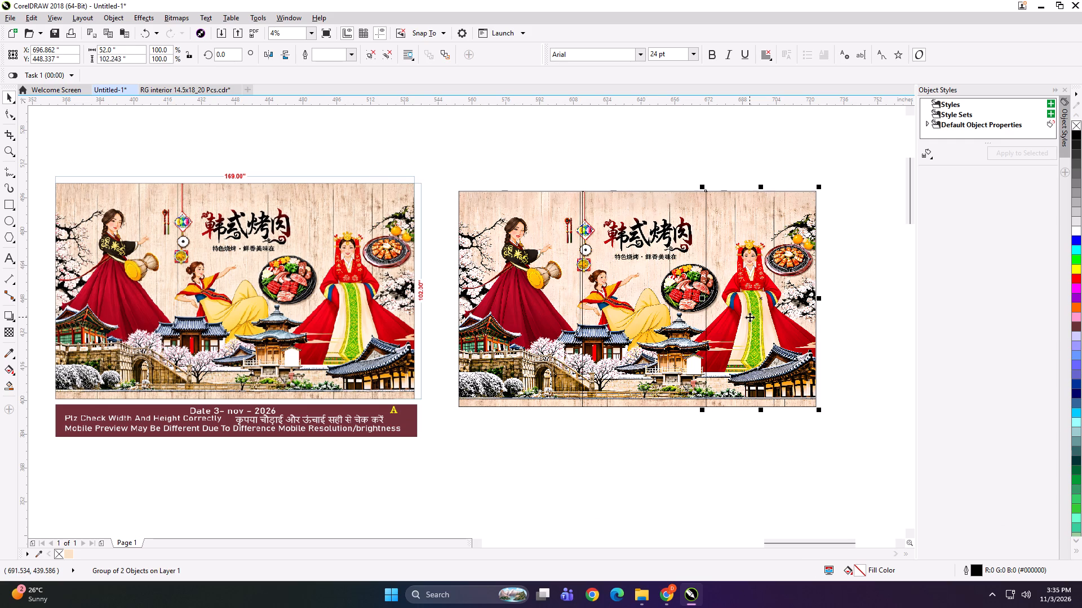
{"action": "key", "text": "ctrl+e"}
{"action": "type", "text": "52x10 C"}
{"action": "key", "text": "Return"}
{"action": "key", "text": "Return"}
{"action": "key", "text": "Return"}
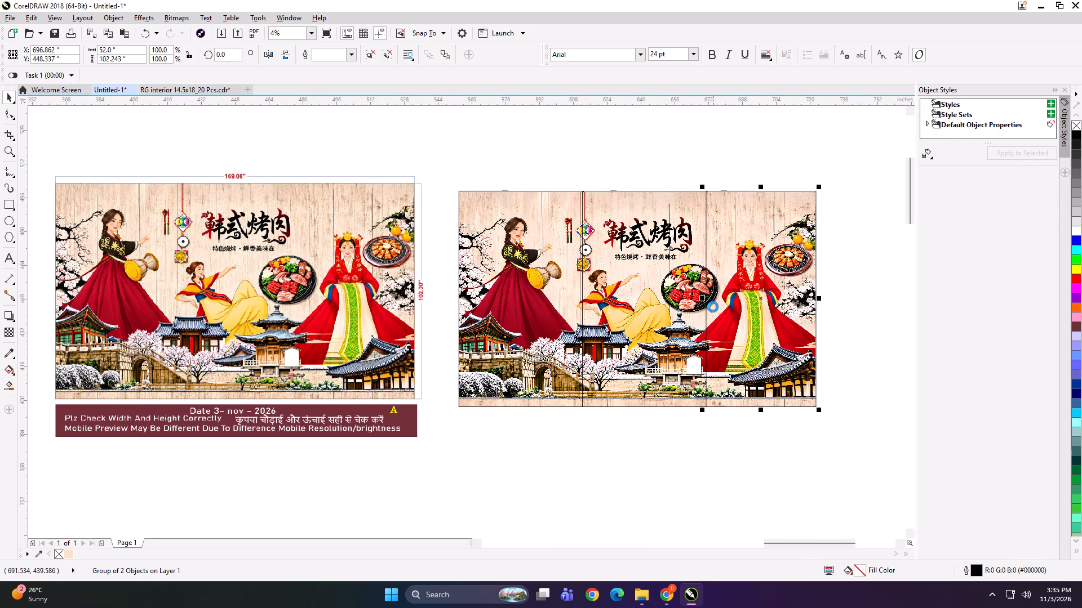
Space the panels apart by nudging the right panel about 6 inches and the middle panel about 2 inches to the right.
{"action": "key", "text": "Right"}
{"action": "key", "text": "Right"}
{"action": "key", "text": "Right"}
{"action": "key", "text": "Right"}
{"action": "key", "text": "Right"}
{"action": "key", "text": "Right"}
{"action": "key", "text": "Right"}
{"action": "key", "text": "Right"}
{"action": "key", "text": "Right"}
{"action": "key", "text": "Right"}
{"action": "key", "text": "Right"}
{"action": "key", "text": "Right"}
{"action": "left_click", "coordinate": [651, 294]}
{"action": "key", "text": "Right"}
{"action": "key", "text": "Right"}
{"action": "key", "text": "Right"}
{"action": "key", "text": "Right"}
{"action": "key", "text": "Right"}
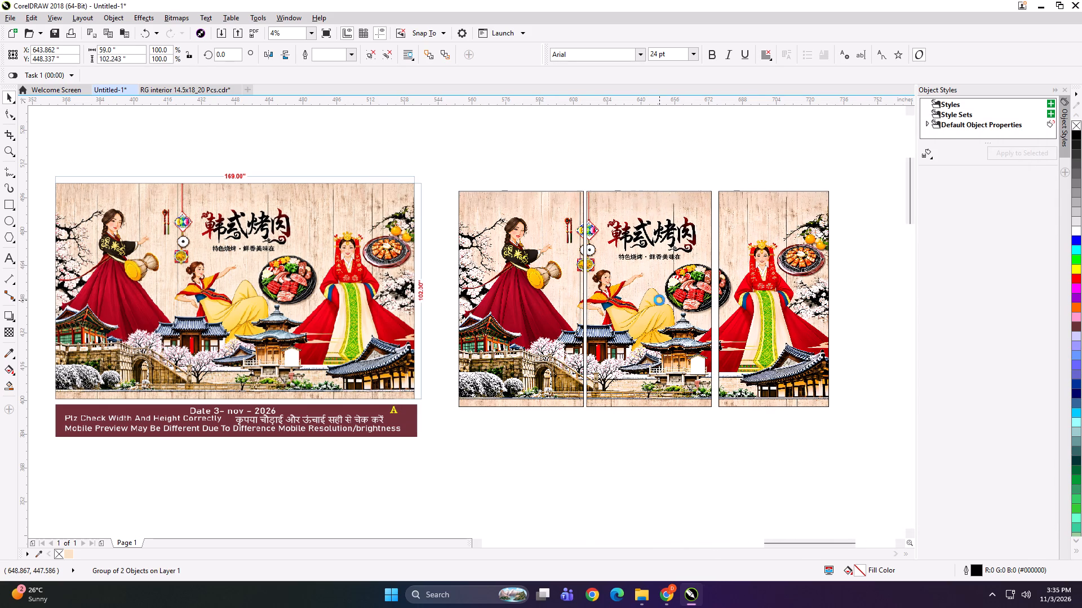
Group the three spaced panels with the 169-inch reference layout and shrink the group to about 3.7 inches wide.
{"action": "left_click", "coordinate": [766, 280]}
{"action": "left_click", "coordinate": [600, 281], "text": "shift"}
{"action": "left_click", "coordinate": [537, 278], "text": "shift"}
{"action": "left_click_drag", "start_coordinate": [538, 272], "coordinate": [530, 270]}
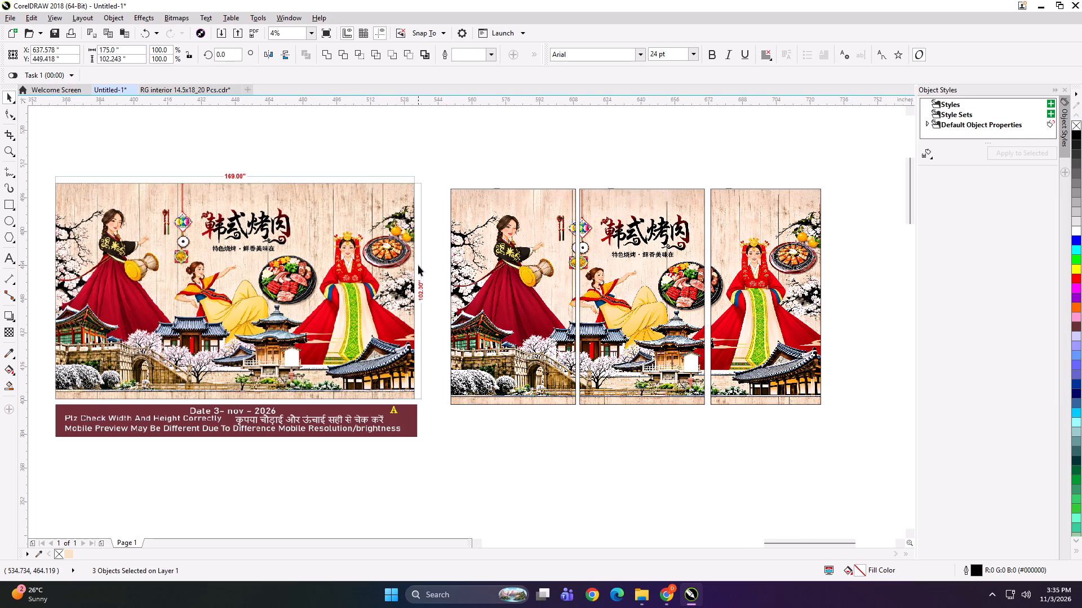
{"action": "left_click", "coordinate": [418, 265], "text": "shift"}
{"action": "key", "text": "ctrl+g"}
{"action": "left_click_drag", "start_coordinate": [827, 446], "coordinate": [478, 333], "text": "shift"}
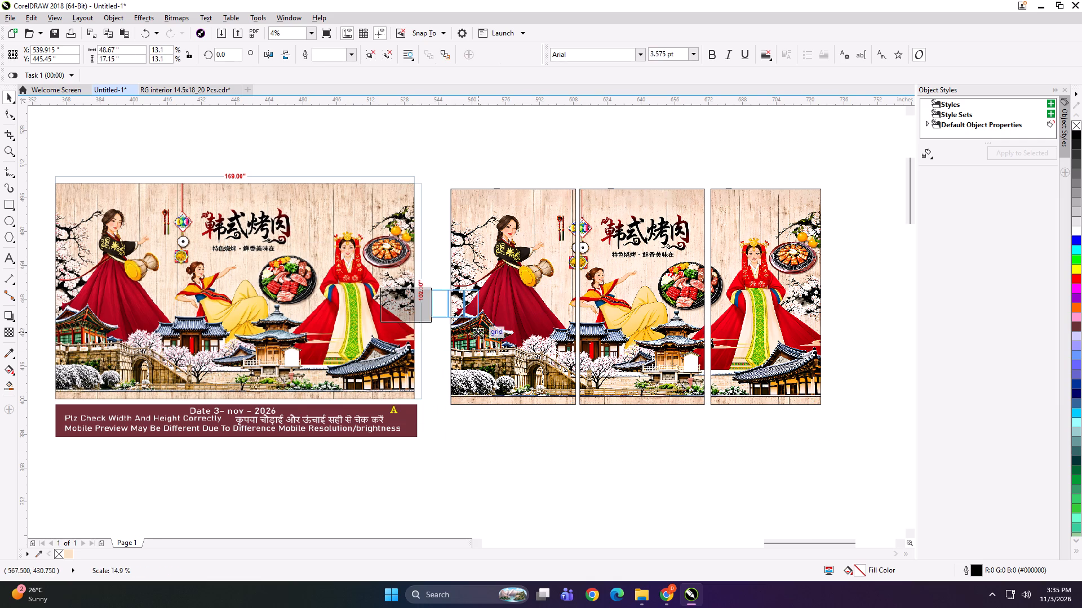
{"action": "left_click_drag", "start_coordinate": [478, 333], "coordinate": [438, 324], "text": "shift"}
{"action": "scroll", "coordinate": [429, 303], "scroll_direction": "up", "scroll_amount": 4}
Export the shrunken Korean barbecue preview as a TIFF named FSDGDH and delete the group from the page.
{"action": "key", "text": "ctrl+e"}
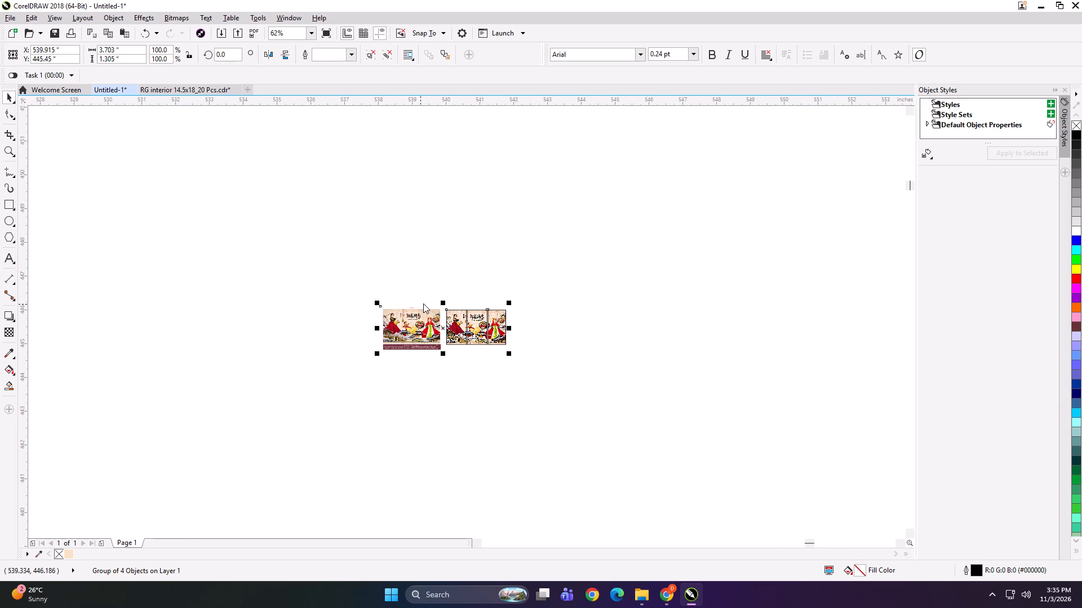
{"action": "type", "text": "FSDGDH"}
{"action": "key", "text": "Return"}
{"action": "key", "text": "Return"}
{"action": "key", "text": "Return"}
{"action": "key", "text": "Delete"}
Arrange the large bird-and-blossom reference and its small 69x30 layout, placing the small layout beside the reference.
{"action": "key", "text": "F4"}
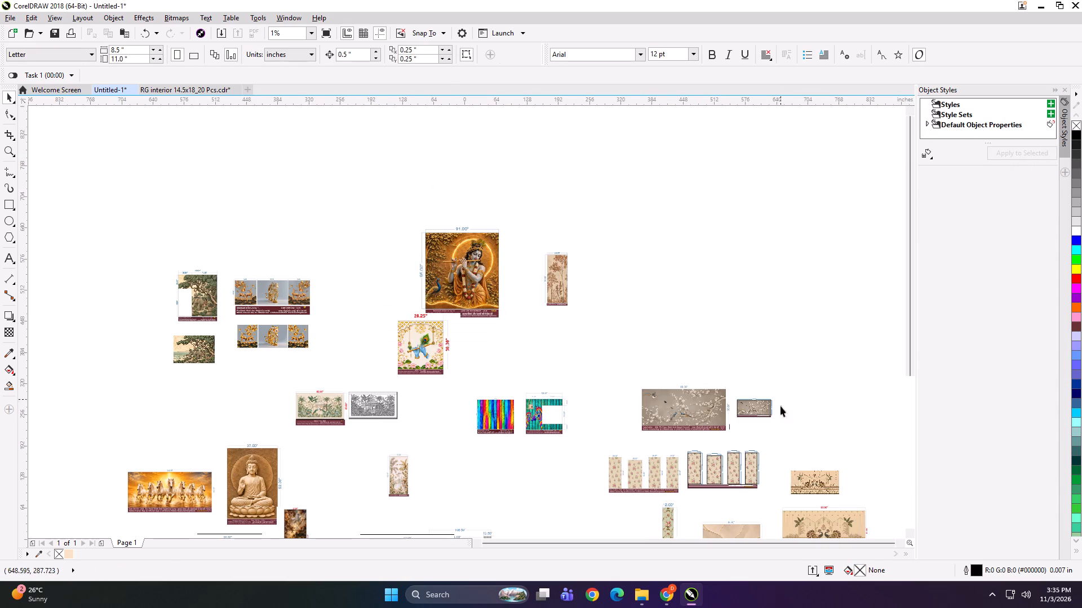
{"action": "scroll", "coordinate": [759, 419], "scroll_direction": "up", "scroll_amount": 1}
{"action": "scroll", "coordinate": [524, 422], "scroll_direction": "up", "scroll_amount": 1}
{"action": "left_click_drag", "start_coordinate": [416, 388], "coordinate": [404, 341]}
{"action": "left_click_drag", "start_coordinate": [528, 296], "coordinate": [601, 364]}
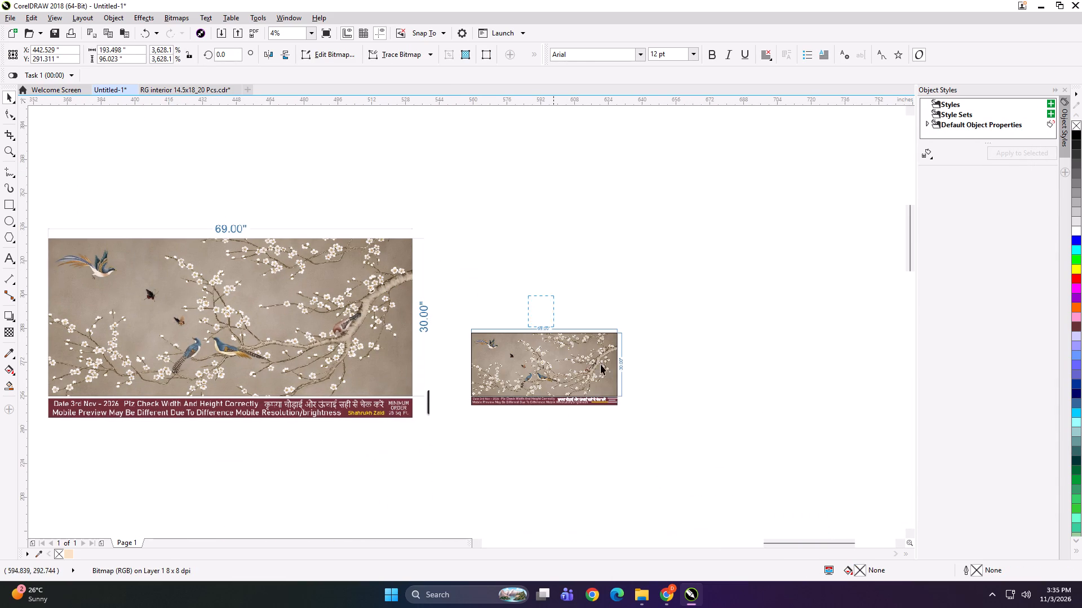
{"action": "left_click_drag", "start_coordinate": [601, 364], "coordinate": [670, 381]}
{"action": "left_click_drag", "start_coordinate": [547, 375], "coordinate": [583, 338]}
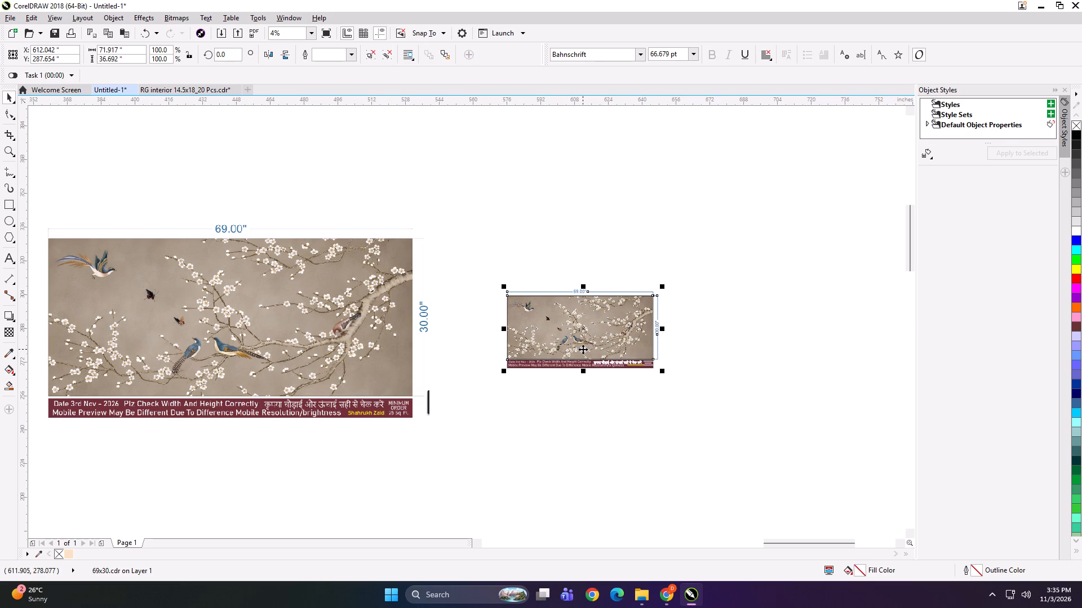
Ungroup the small bird-and-blossom layout and delete its dimensions and text banner, keeping only the 69 x 30 inch picture.
{"action": "key", "text": "ctrl+u"}
{"action": "left_click", "coordinate": [551, 249]}
{"action": "left_click_drag", "start_coordinate": [551, 249], "coordinate": [708, 397]}
{"action": "key", "text": "Delete"}
{"action": "left_click_drag", "start_coordinate": [700, 327], "coordinate": [465, 407]}
{"action": "key", "text": "Delete"}
{"action": "left_click_drag", "start_coordinate": [548, 307], "coordinate": [563, 305]}
Export the 69 x 30 inch bird-and-blossom picture as a TIFF named 6x30 directly in the GOODS HOME folder.
{"action": "key", "text": "ctrl+e"}
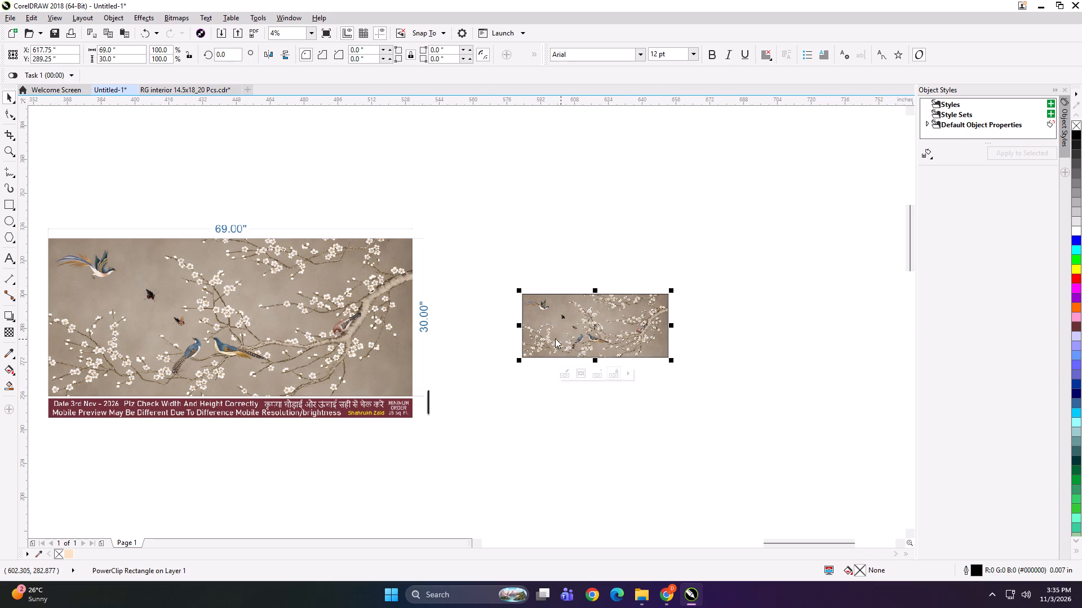
{"action": "left_click", "coordinate": [598, 141]}
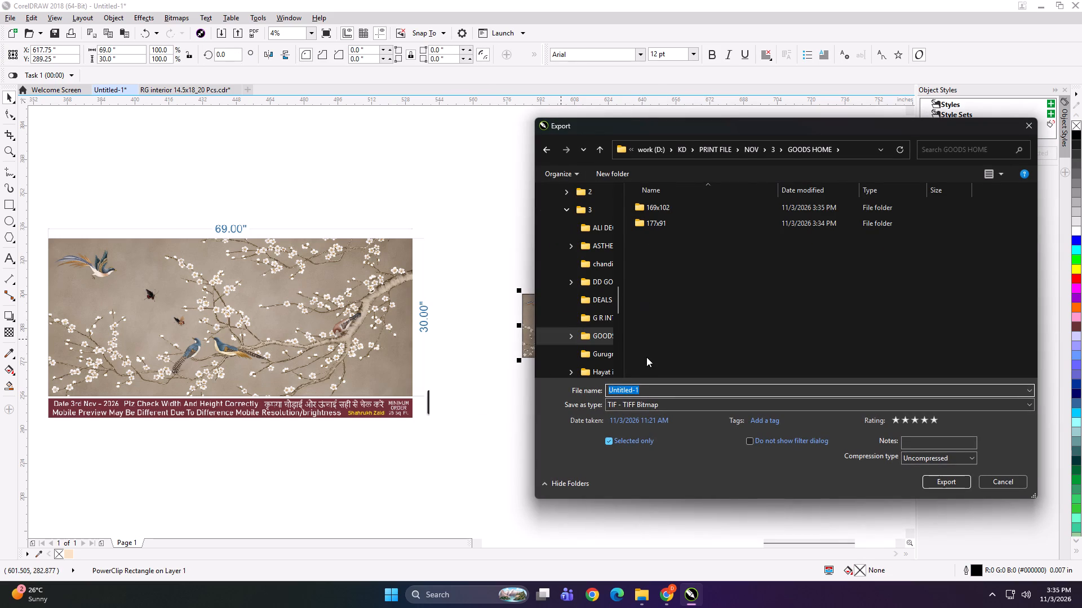
{"action": "type", "text": "6x30"}
{"action": "key", "text": "space"}
{"action": "key", "text": "Return"}
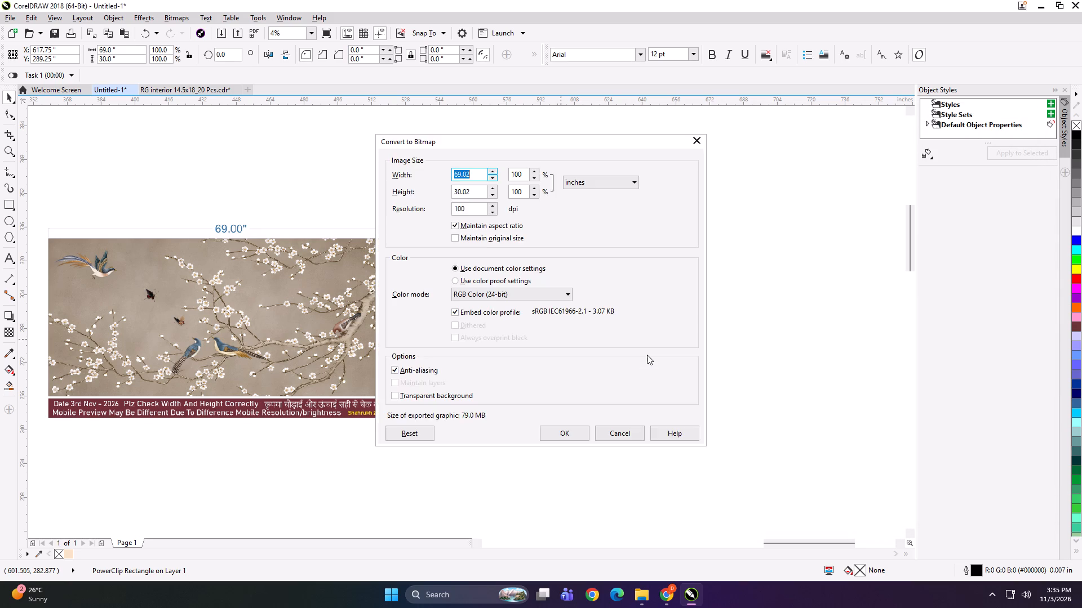
{"action": "key", "text": "Return"}
Enlarge the bird-and-blossom picture to nearly the reference layout's size, place it alongside and group the two.
{"action": "left_click_drag", "start_coordinate": [669, 361], "coordinate": [688, 372], "text": "shift"}
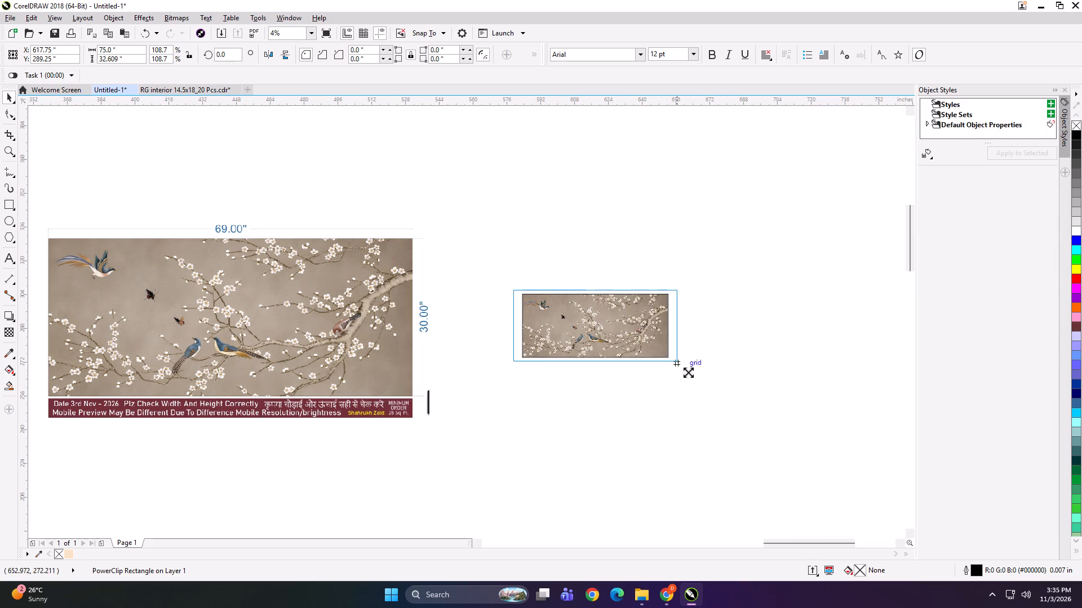
{"action": "left_click_drag", "start_coordinate": [688, 372], "coordinate": [757, 399], "text": "shift"}
{"action": "left_click", "coordinate": [762, 400], "text": "shift"}
{"action": "left_click_drag", "start_coordinate": [458, 312], "coordinate": [464, 310]}
{"action": "left_click", "coordinate": [378, 305], "text": "shift"}
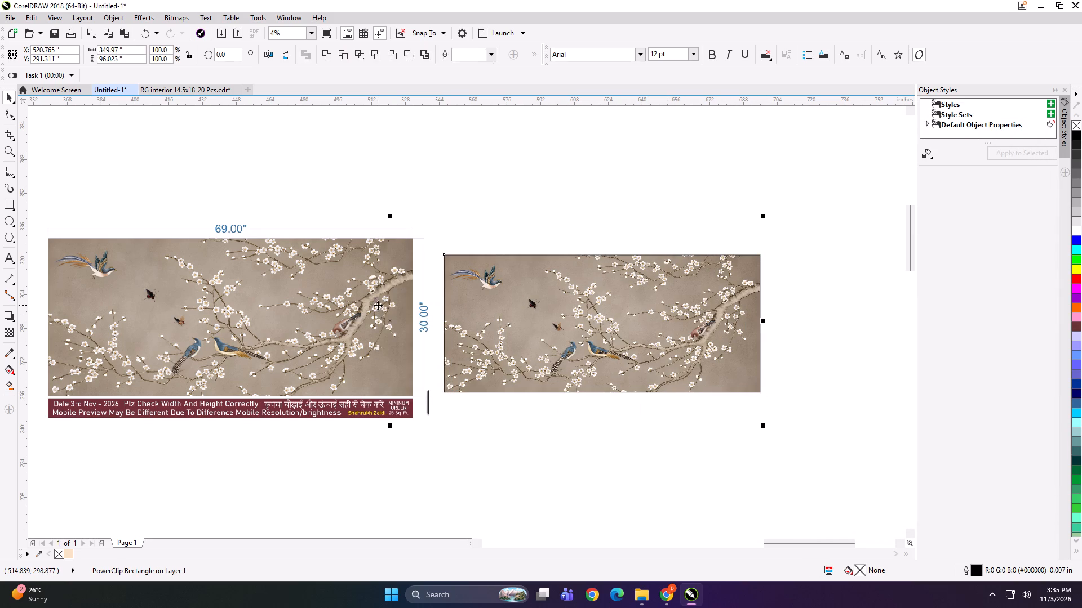
{"action": "key", "text": "ctrl+g"}
Shrink the grouped bird-and-blossom reference and picture to about 7.47 inches wide.
{"action": "left_click_drag", "start_coordinate": [765, 425], "coordinate": [411, 339], "text": "shift"}
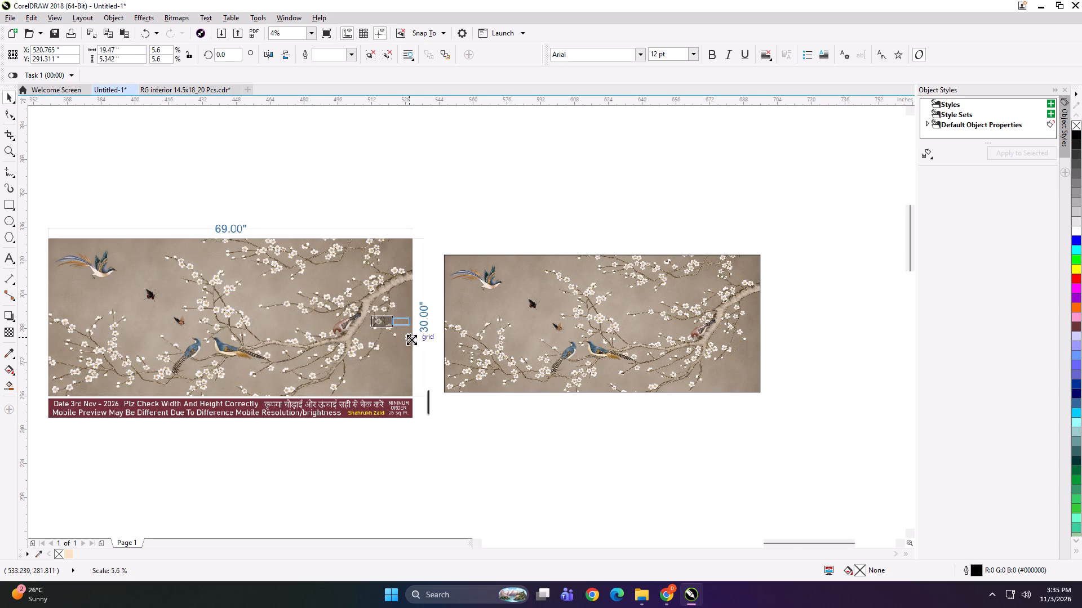
{"action": "left_click_drag", "start_coordinate": [411, 339], "coordinate": [409, 339], "text": "shift"}
{"action": "scroll", "coordinate": [386, 317], "scroll_direction": "up", "scroll_amount": 4}
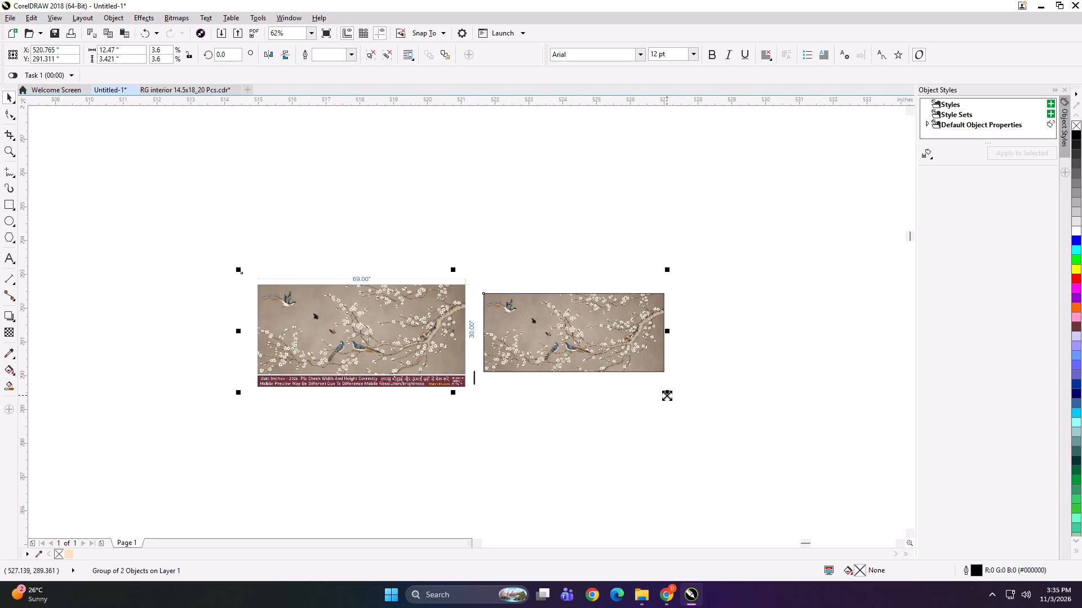
{"action": "left_click_drag", "start_coordinate": [666, 395], "coordinate": [581, 370], "text": "shift"}
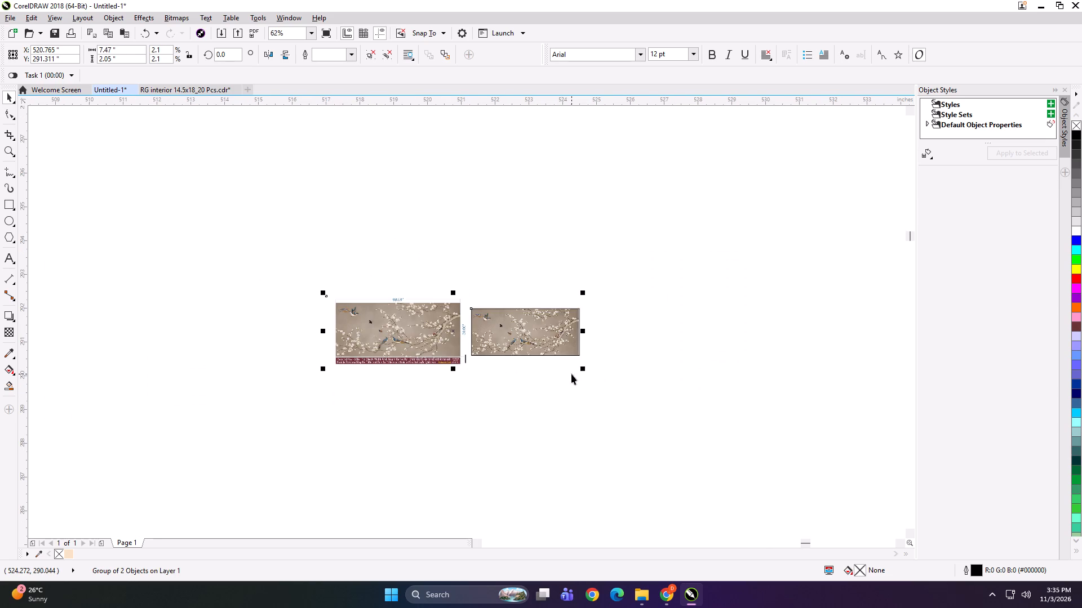
Export the shrunken bird-and-blossom comparison group as a TIFF named DHF in the GOODS HOME folder.
{"action": "key", "text": "ctrl+e"}
{"action": "type", "text": "DHF"}
{"action": "key", "text": "Return"}
{"action": "key", "text": "Return"}
{"action": "key", "text": "Return"}
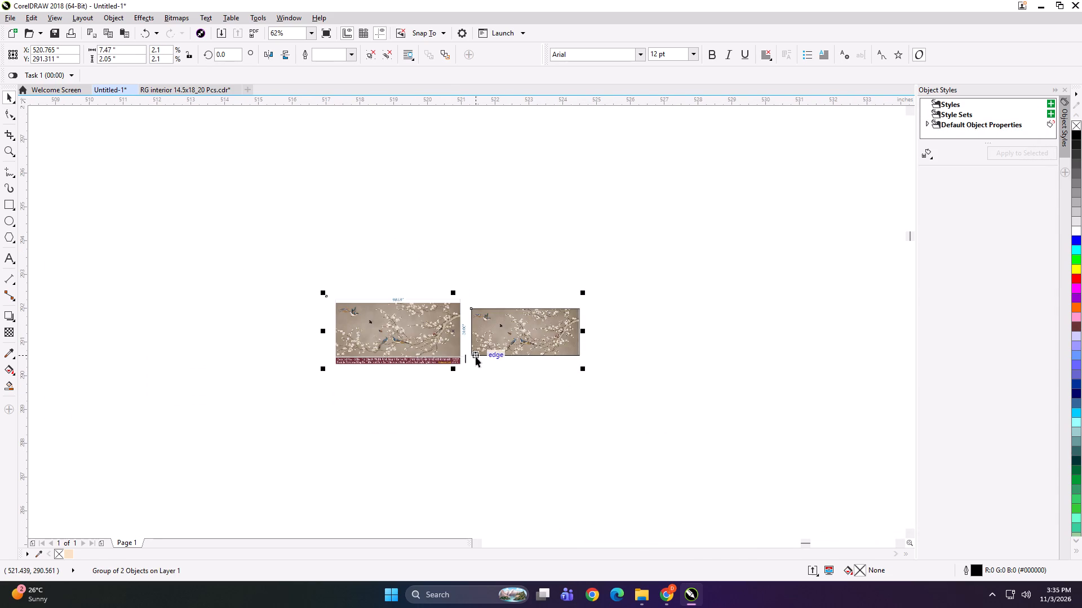
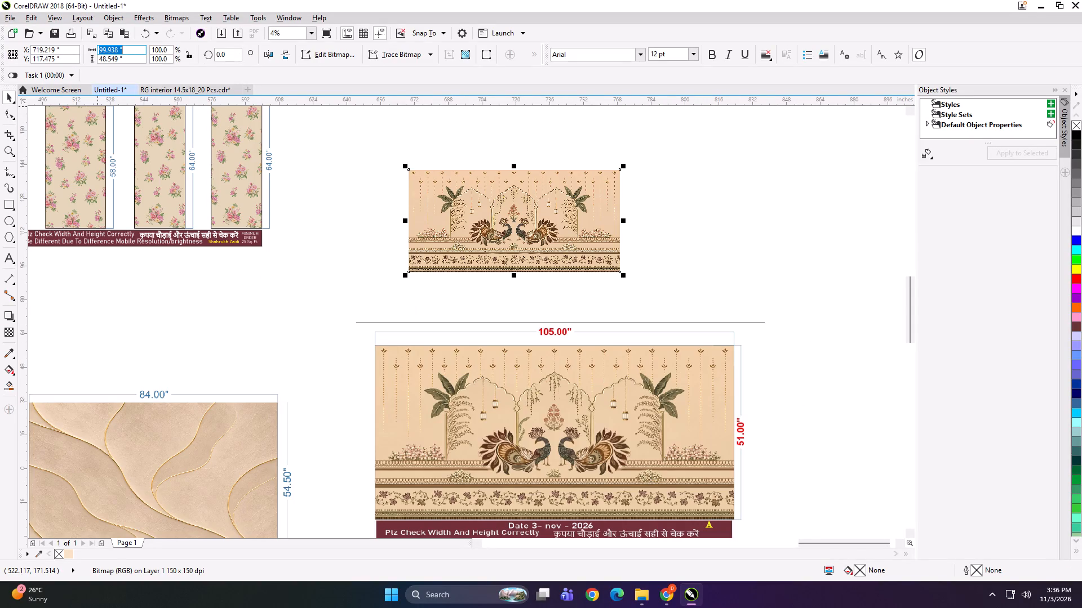
Set the peacock wallpaper picture's size to 105 x 51 inches.
{"action": "type", "text": "105"}
{"action": "key", "text": "Tab"}
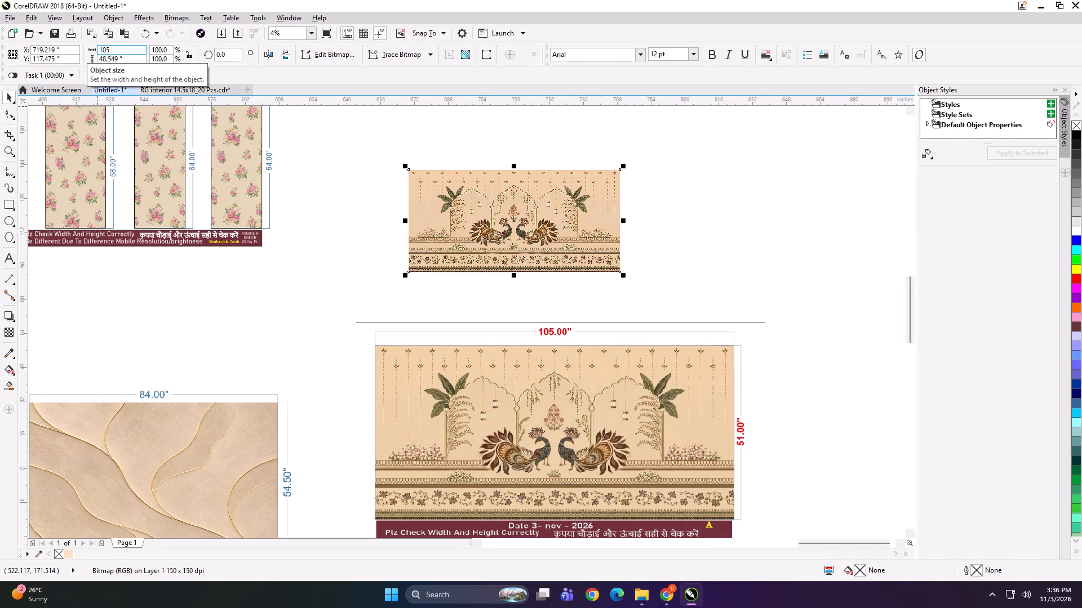
{"action": "type", "text": "51"}
{"action": "key", "text": "Return"}
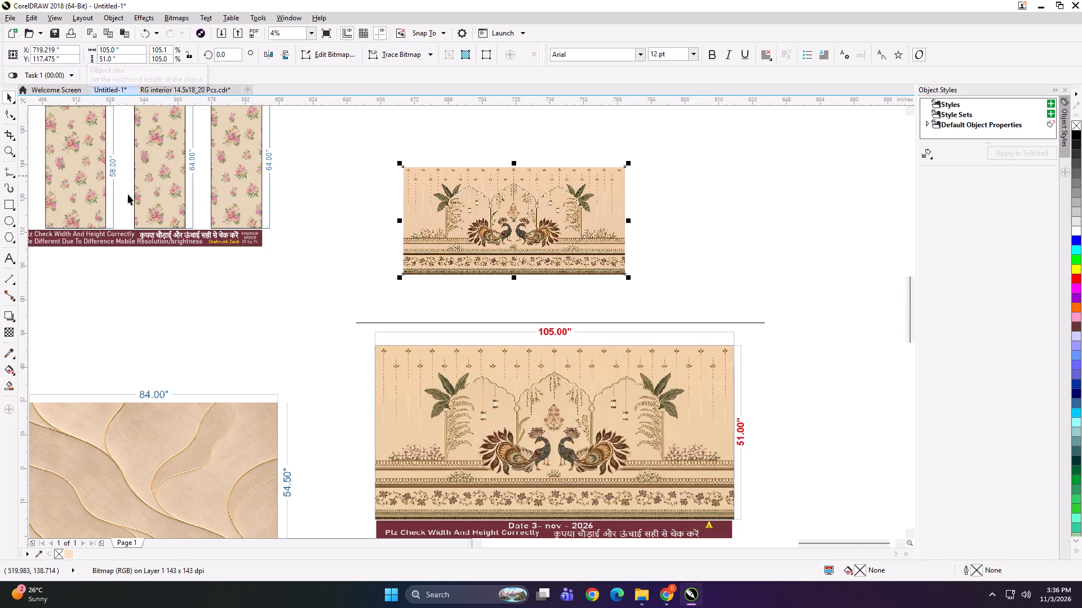
Frame the resized peacock picture with an outlined rectangle of the same size and group the two.
{"action": "scroll", "coordinate": [459, 264], "scroll_direction": "up", "scroll_amount": 3}
{"action": "scroll", "coordinate": [472, 272], "scroll_direction": "down", "scroll_amount": 3}
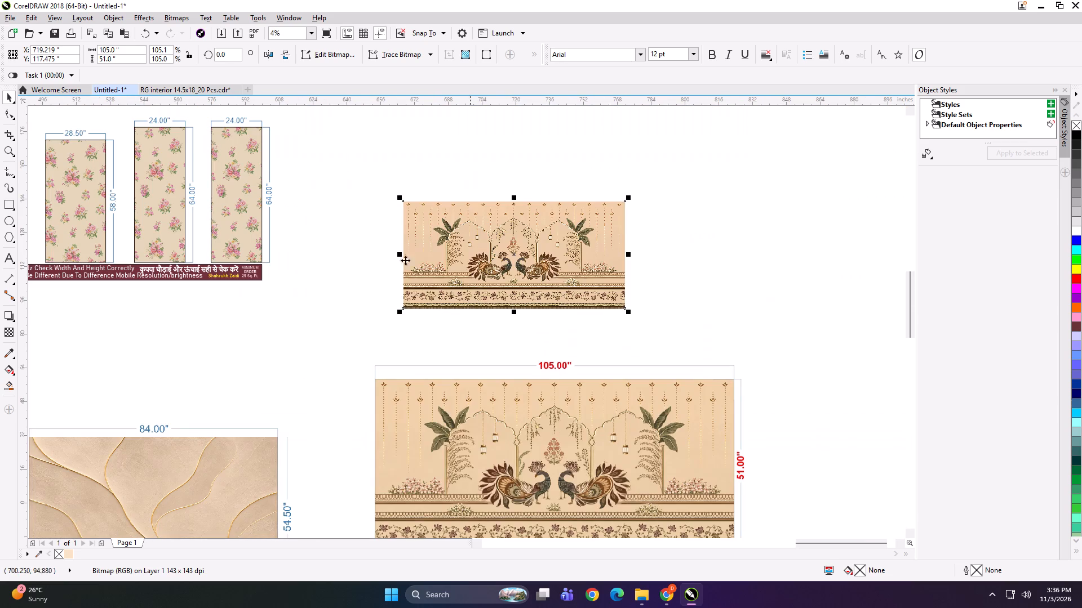
{"action": "double_click", "coordinate": [6, 204], "text": "shift"}
{"action": "key", "text": "shift+space"}
{"action": "left_click_drag", "start_coordinate": [699, 150], "coordinate": [316, 330]}
{"action": "key", "text": "ctrl+g"}
While starting the peacock group's export, rename the existing 69x30 file in the GOODS HOME folder as 69x30 NW.
{"action": "key", "text": "ctrl+e"}
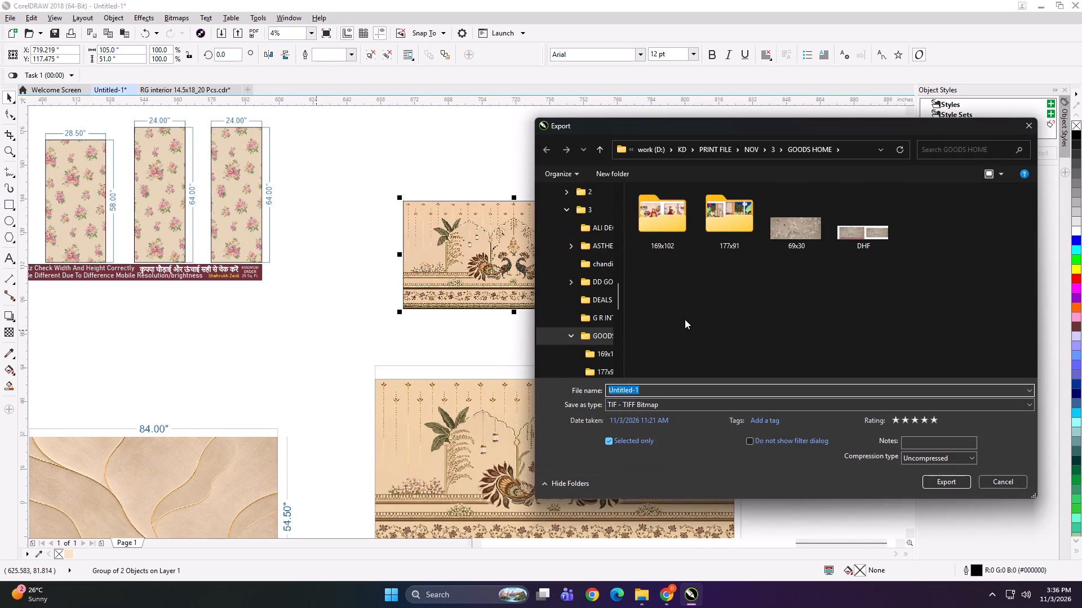
{"action": "type", "text": "105"}
{"action": "type", "text": "x1"}
{"action": "key", "text": "space"}
{"action": "left_click", "coordinate": [801, 238]}
{"action": "right_click", "coordinate": [801, 238]}
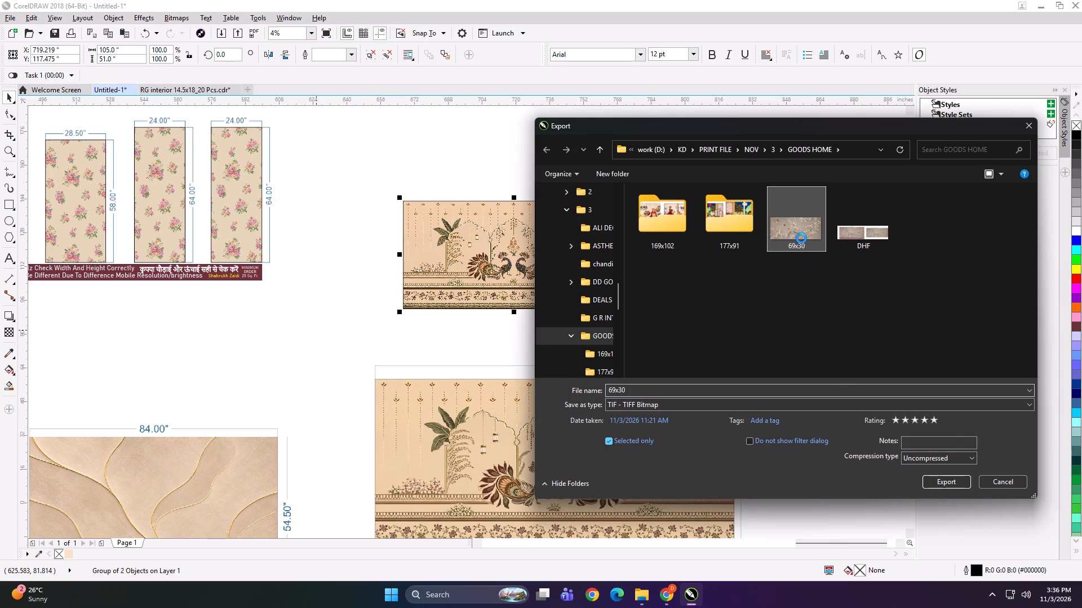
{"action": "left_click", "coordinate": [855, 557]}
{"action": "key", "text": "Right"}
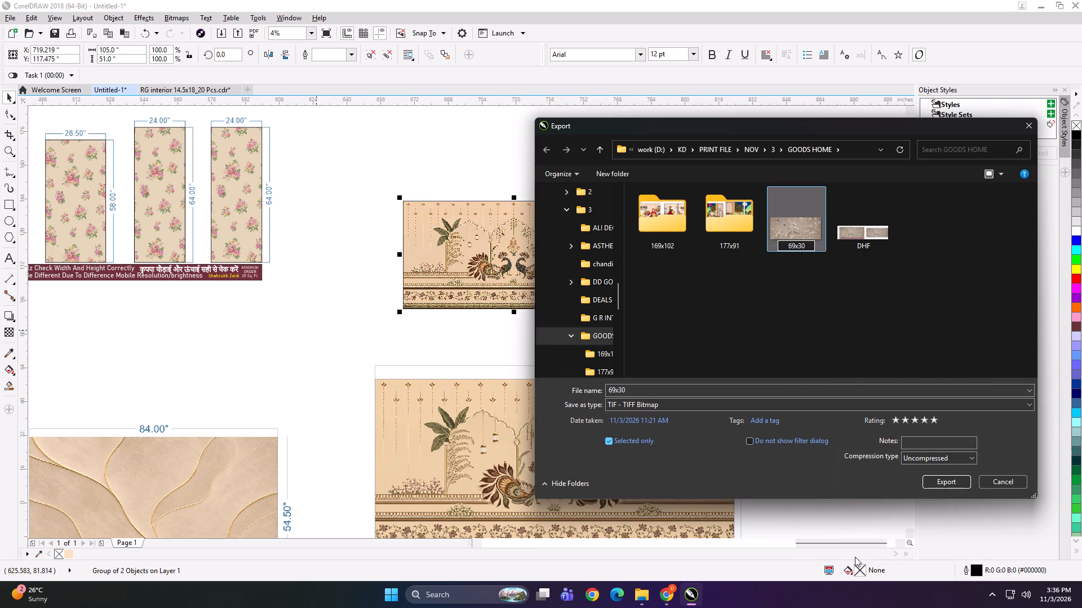
{"action": "key", "text": "space"}
{"action": "type", "text": "NW"}
{"action": "left_click", "coordinate": [773, 342]}
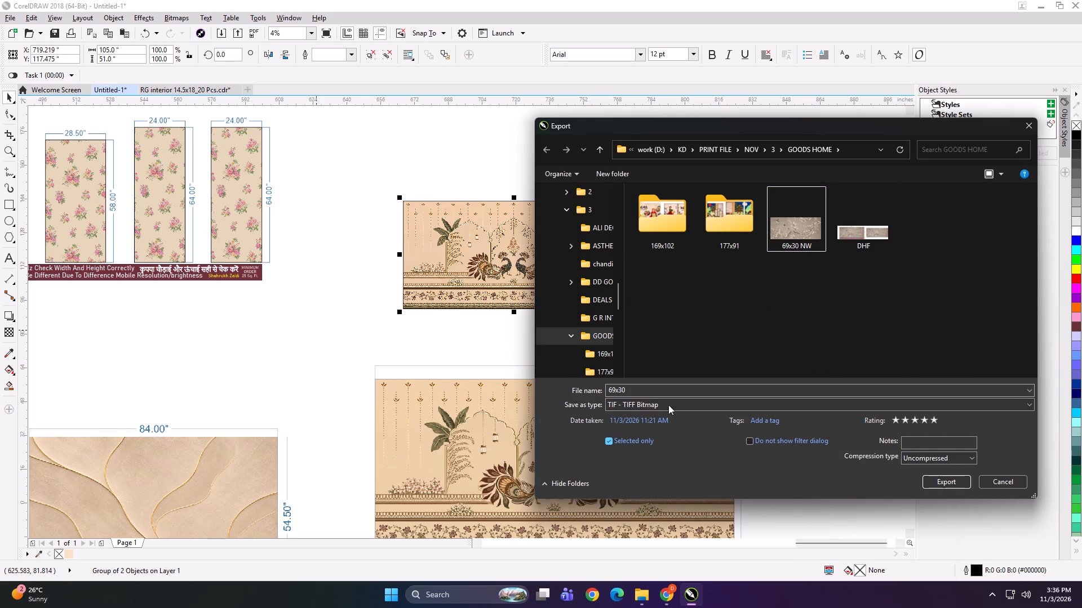
Export the peacock group as a TIFF named 105x51 GOLDFOIL in the GOODS HOME folder.
{"action": "left_click", "coordinate": [654, 392]}
{"action": "type", "text": "105x1 GOLDFOIL"}
{"action": "key", "text": "Return"}
{"action": "key", "text": "Return"}
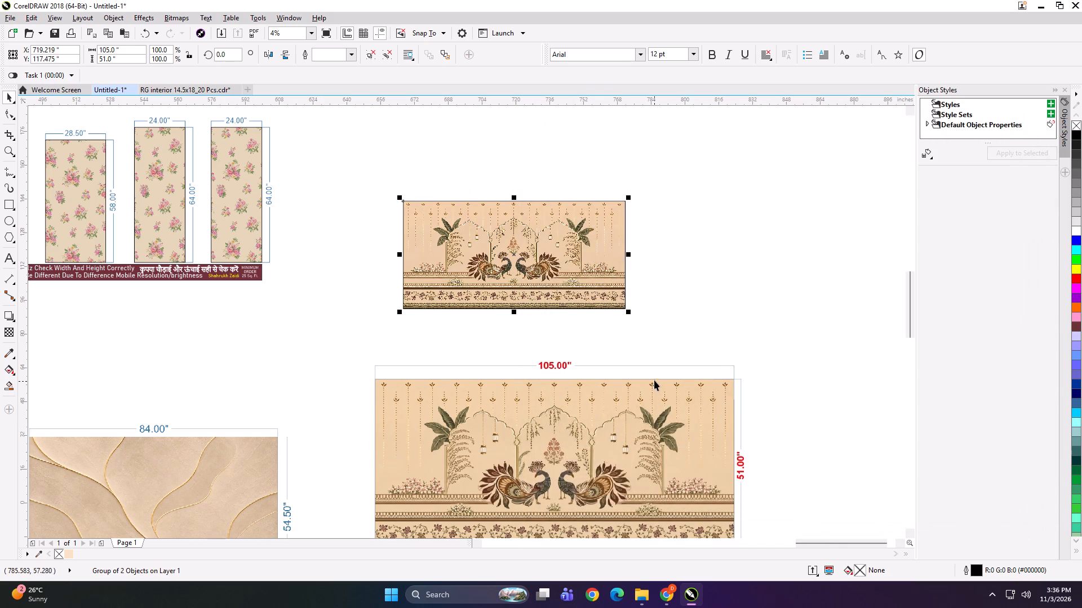
Enlarge the peacock picture to about 170.6 inches wide, place it above the 105 x 51 inch reference layout and group both.
{"action": "left_click_drag", "start_coordinate": [631, 316], "coordinate": [700, 356], "text": "shift"}
{"action": "left_click_drag", "start_coordinate": [626, 283], "coordinate": [658, 289]}
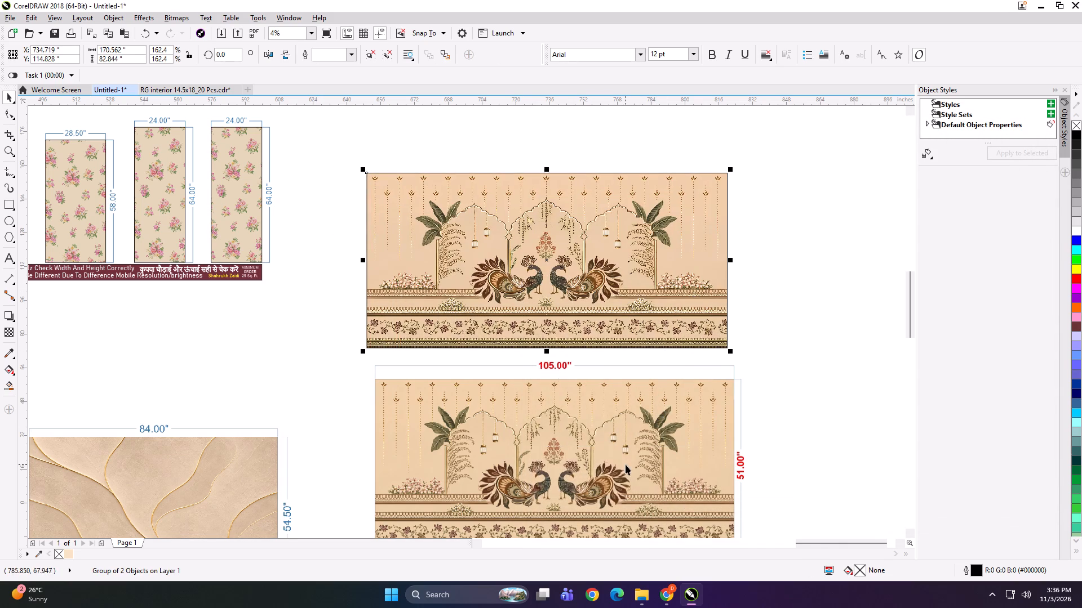
{"action": "left_click", "coordinate": [626, 464], "text": "shift"}
{"action": "key", "text": "ctrl+g"}
Shrink the grouped peacock picture and reference layout about its centre to a small comparison preview.
{"action": "scroll", "coordinate": [674, 265], "scroll_direction": "down", "scroll_amount": 1}
{"action": "left_click_drag", "start_coordinate": [841, 462], "coordinate": [782, 405], "text": "shift"}
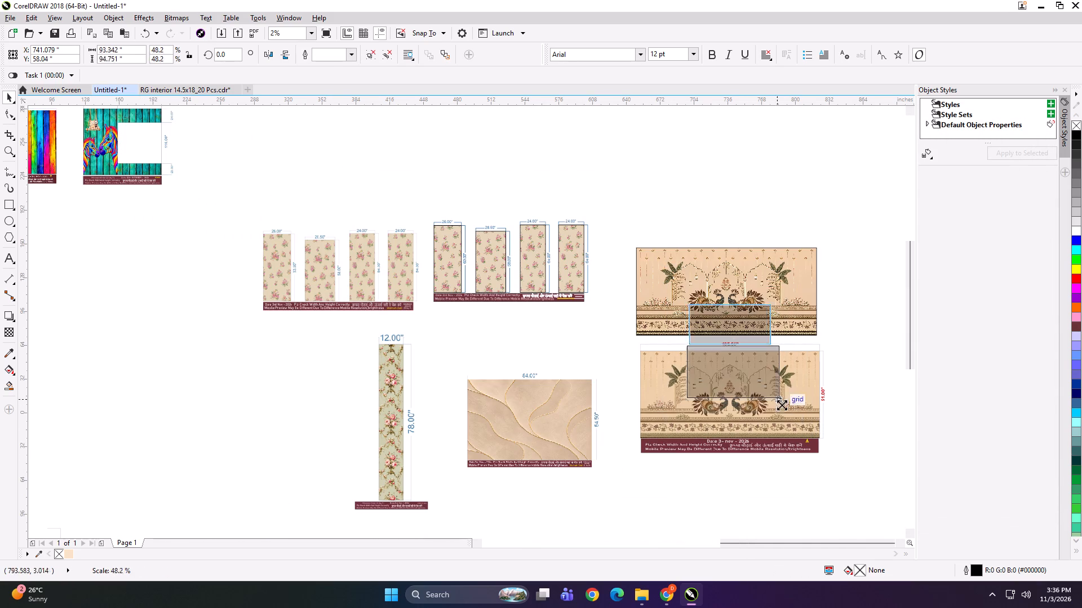
{"action": "left_click_drag", "start_coordinate": [782, 405], "coordinate": [743, 378], "text": "shift"}
{"action": "scroll", "coordinate": [743, 355], "scroll_direction": "up", "scroll_amount": 2}
{"action": "scroll", "coordinate": [278, 334], "scroll_direction": "up", "scroll_amount": 2}
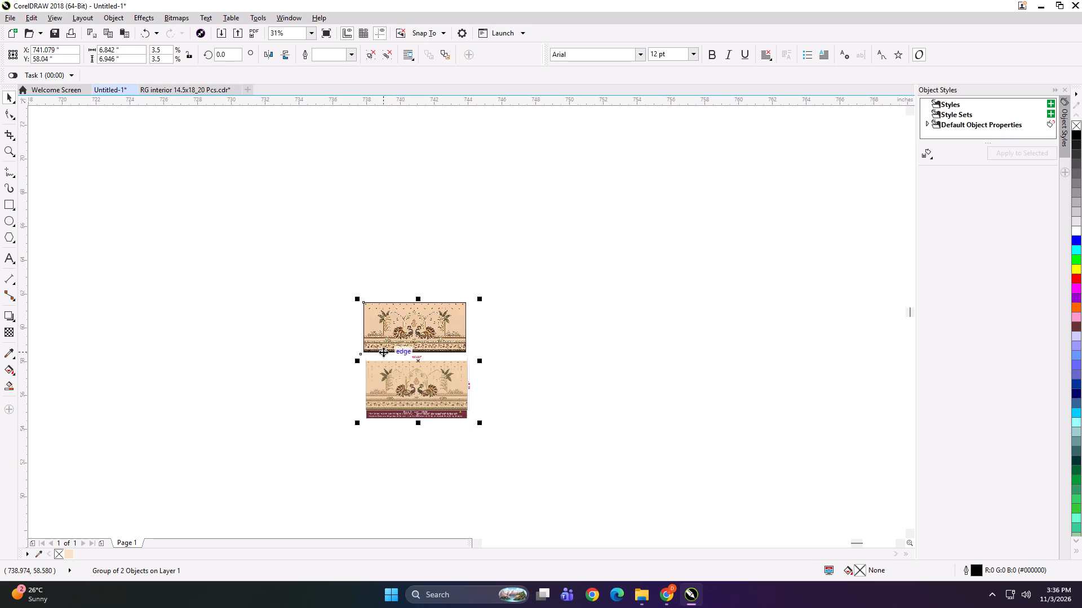
{"action": "scroll", "coordinate": [383, 357], "scroll_direction": "up", "scroll_amount": 1}
{"action": "left_click_drag", "start_coordinate": [571, 485], "coordinate": [495, 418], "text": "shift"}
Export the shrunken peacock comparison group as a TIFF named DHFJ in the GOODS HOME folder.
{"action": "key", "text": "ctrl+e"}
{"action": "type", "text": "DHFJ"}
{"action": "key", "text": "Return"}
{"action": "key", "text": "Return"}
Delete the exported peacock comparison group from the drawing.
{"action": "key", "text": "Delete"}
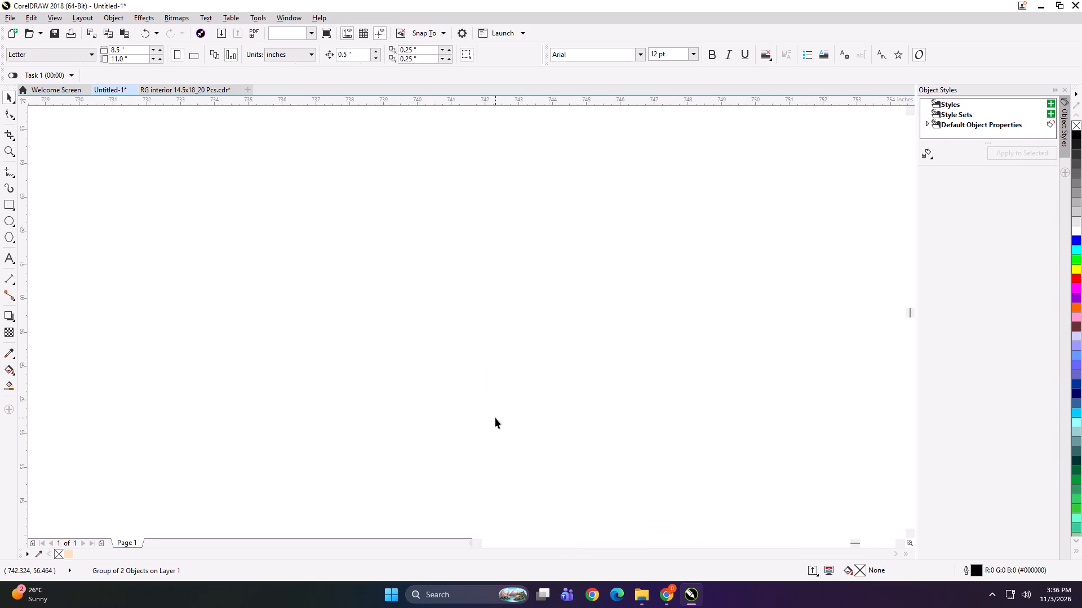
{"action": "key", "text": "F4"}
{"action": "left_click", "coordinate": [527, 379]}
Search for Photoshop and launch Adobe Photoshop 2020.
{"action": "left_click", "coordinate": [475, 594]}
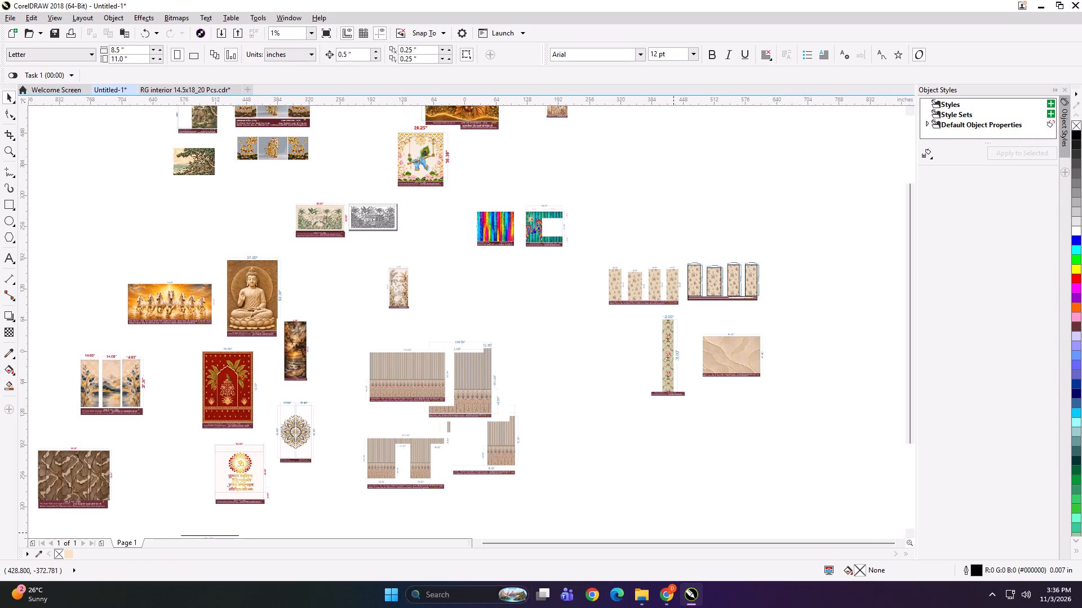
{"action": "type", "text": "PHOTO"}
{"action": "key", "text": "Return"}
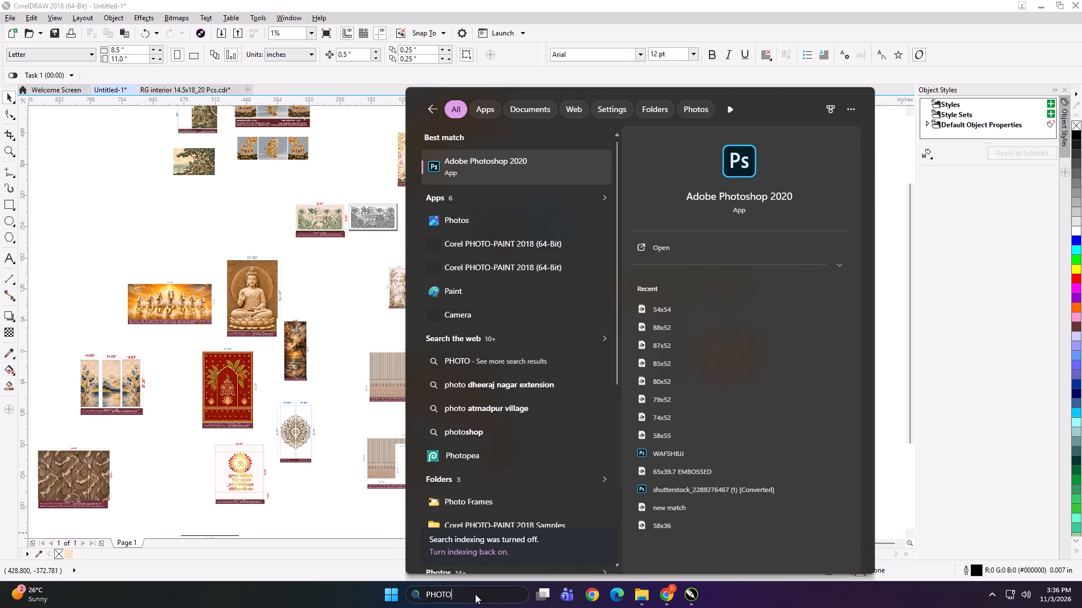
In File Explorer, open the GOODS HOME folder inside work (D:), KD, PRINT FILE, NOV, 3.
{"action": "left_click", "coordinate": [642, 598]}
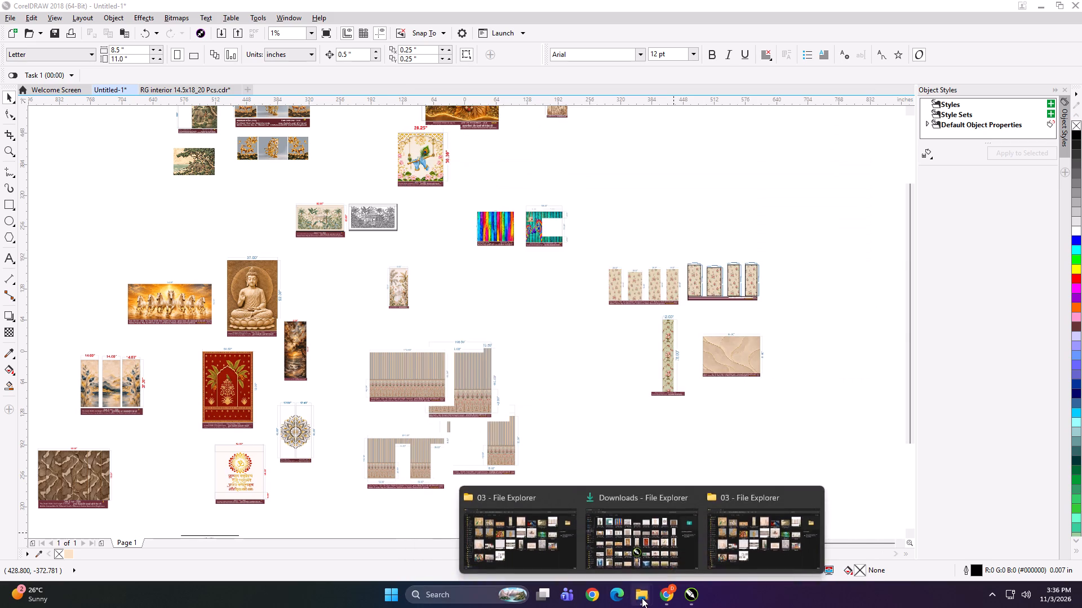
{"action": "left_click", "coordinate": [642, 593]}
{"action": "left_click", "coordinate": [650, 537]}
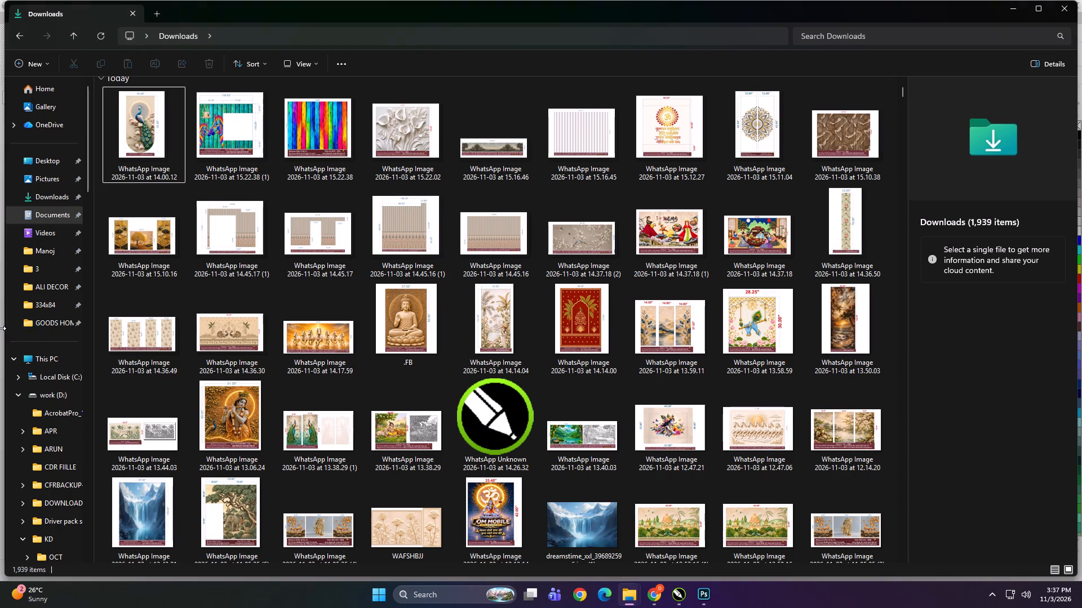
{"action": "scroll", "coordinate": [2, 329], "scroll_direction": "up", "scroll_amount": 5}
{"action": "left_click", "coordinate": [29, 360]}
{"action": "double_click", "coordinate": [242, 145]}
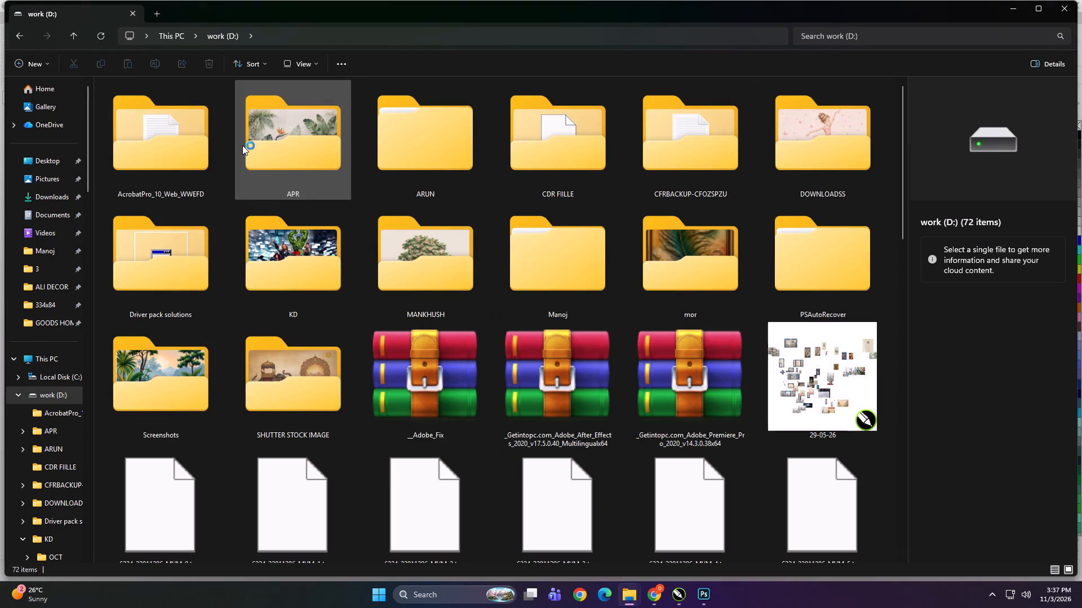
{"action": "double_click", "coordinate": [296, 272]}
{"action": "double_click", "coordinate": [475, 153]}
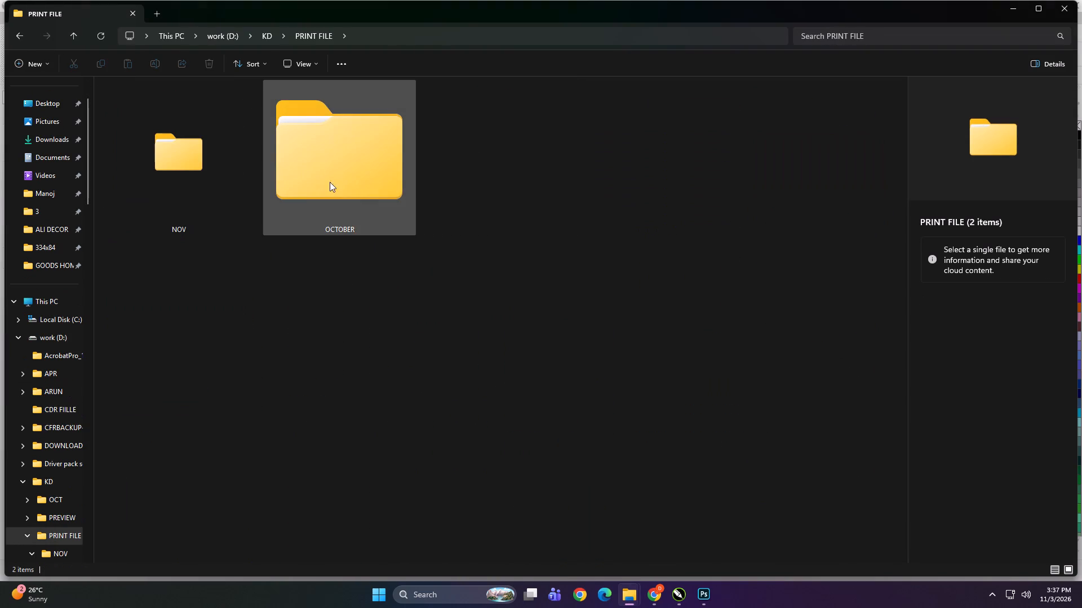
{"action": "left_click", "coordinate": [231, 167]}
{"action": "double_click", "coordinate": [186, 146]}
{"action": "double_click", "coordinate": [495, 144]}
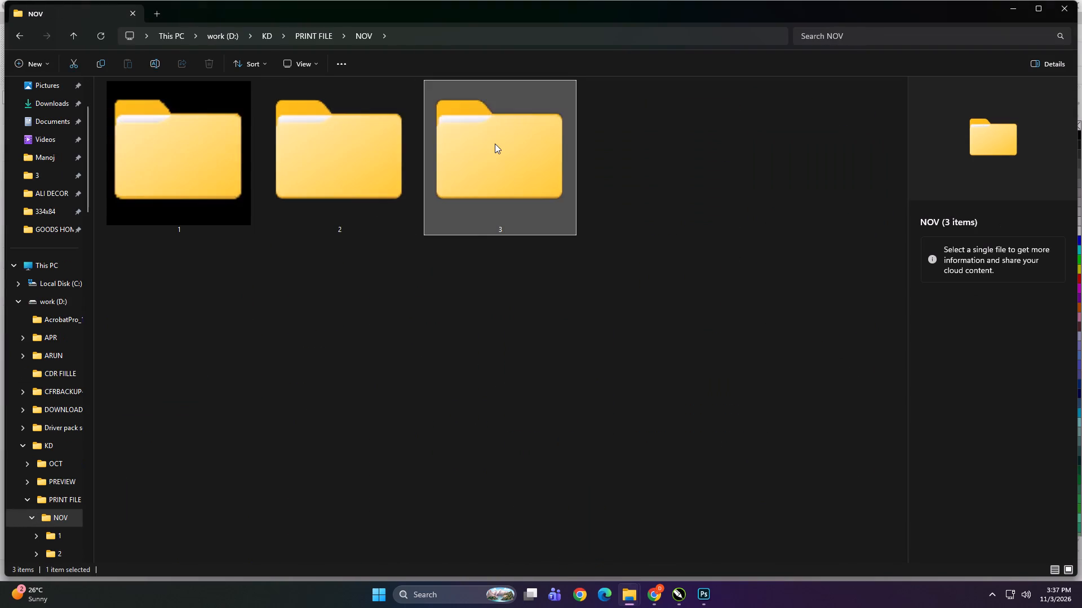
{"action": "left_click", "coordinate": [311, 133]}
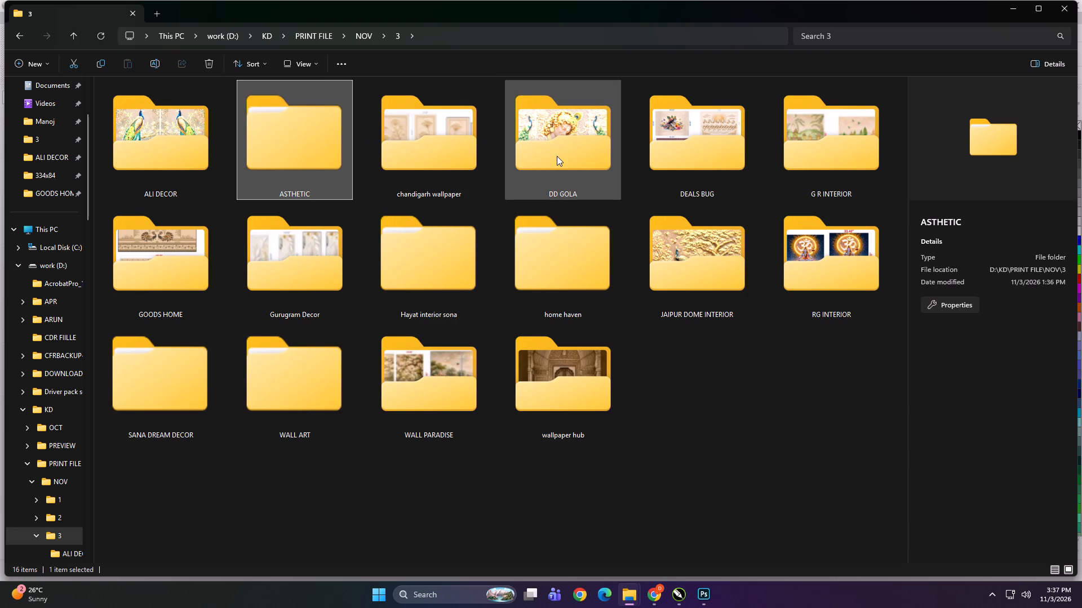
{"action": "double_click", "coordinate": [184, 242]}
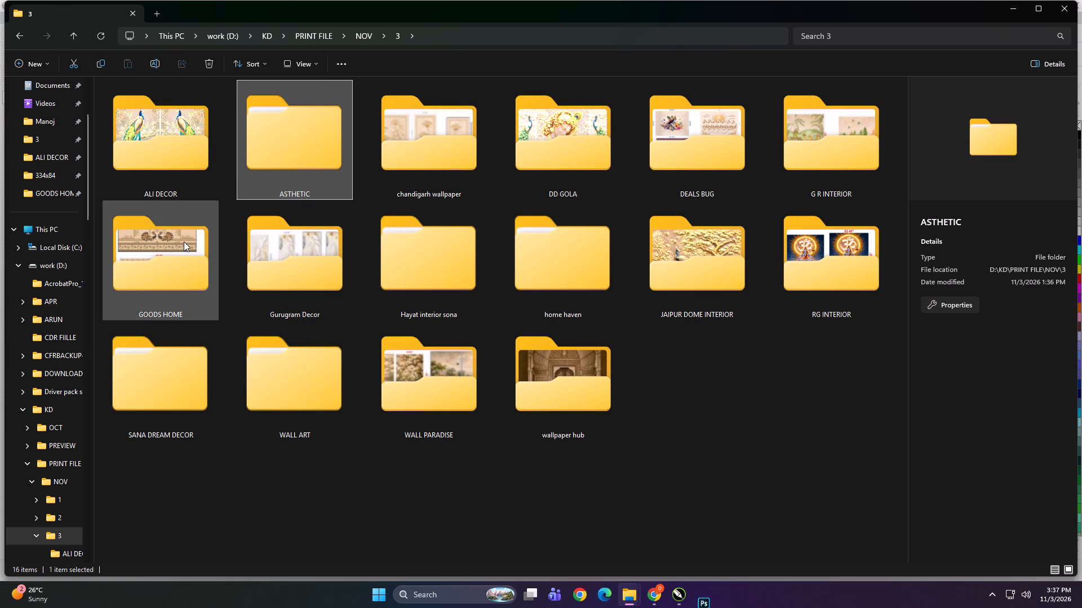
Bring the 105x51 GOLDFOIL TIFF from the GOODS HOME folder into Photoshop.
{"action": "left_click", "coordinate": [320, 132]}
{"action": "left_click_drag", "start_coordinate": [313, 111], "coordinate": [672, 565]}
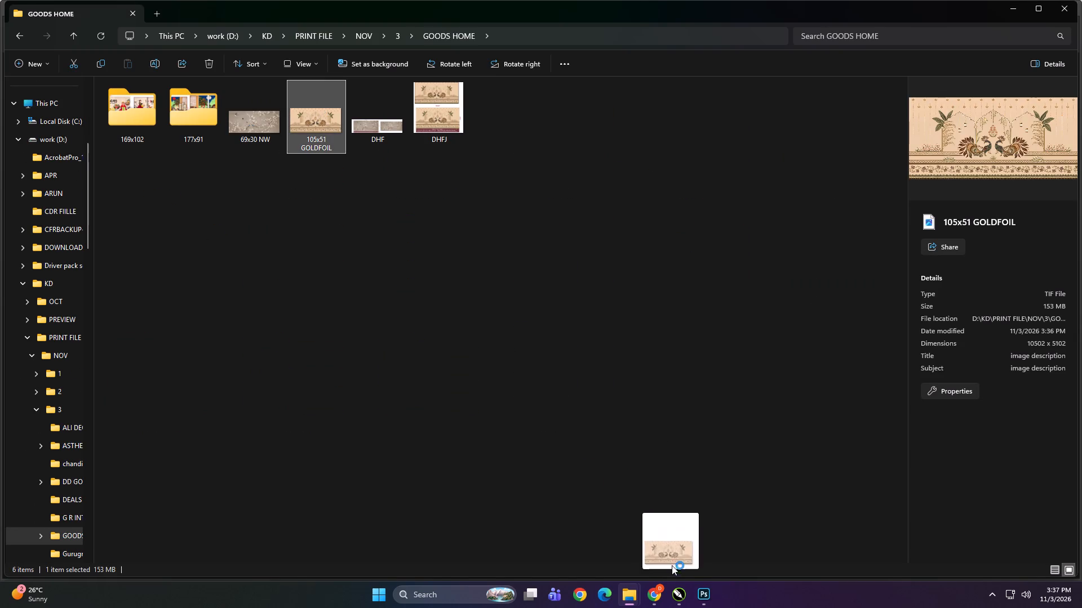
{"action": "left_click_drag", "start_coordinate": [672, 565], "coordinate": [706, 591]}
{"action": "left_click", "coordinate": [704, 592]}
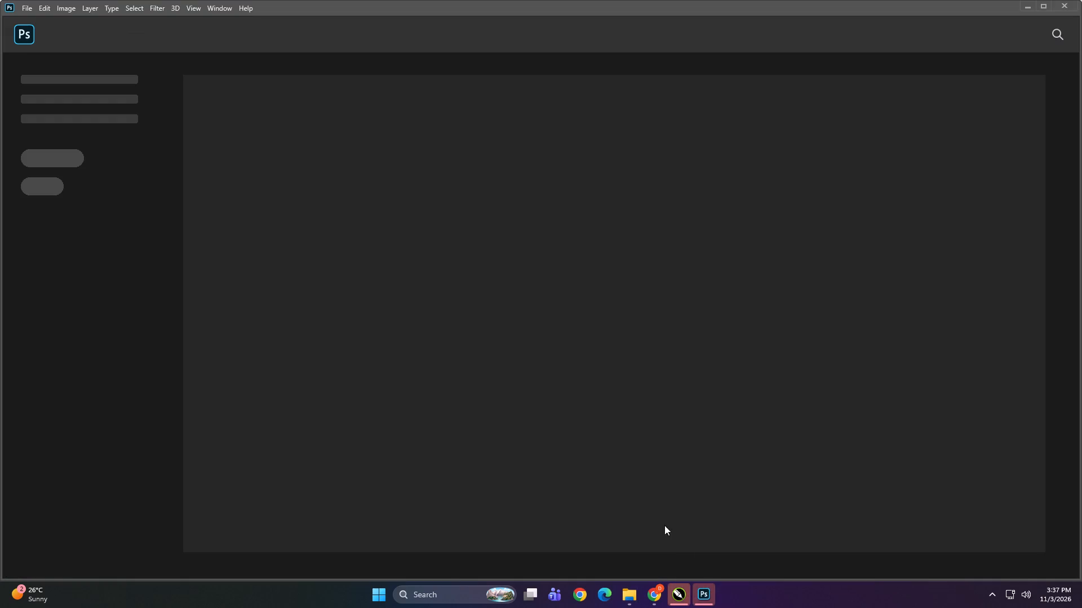
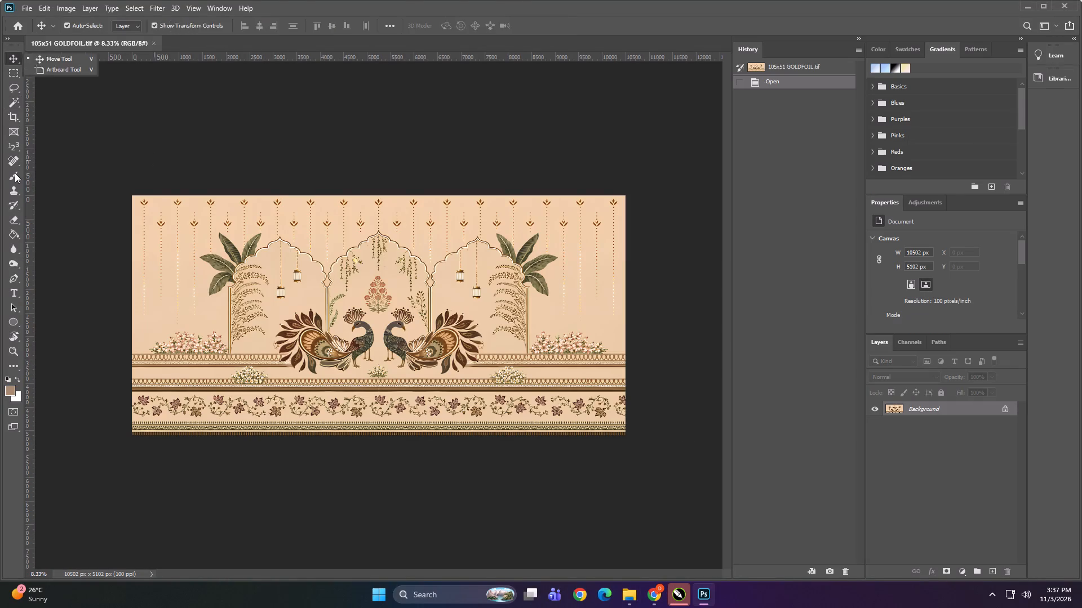
Duplicate the Background layer and apply the Photocopy sketch filter to the copy with Detail 4 and Darkness 24.
{"action": "left_click", "coordinate": [16, 60]}
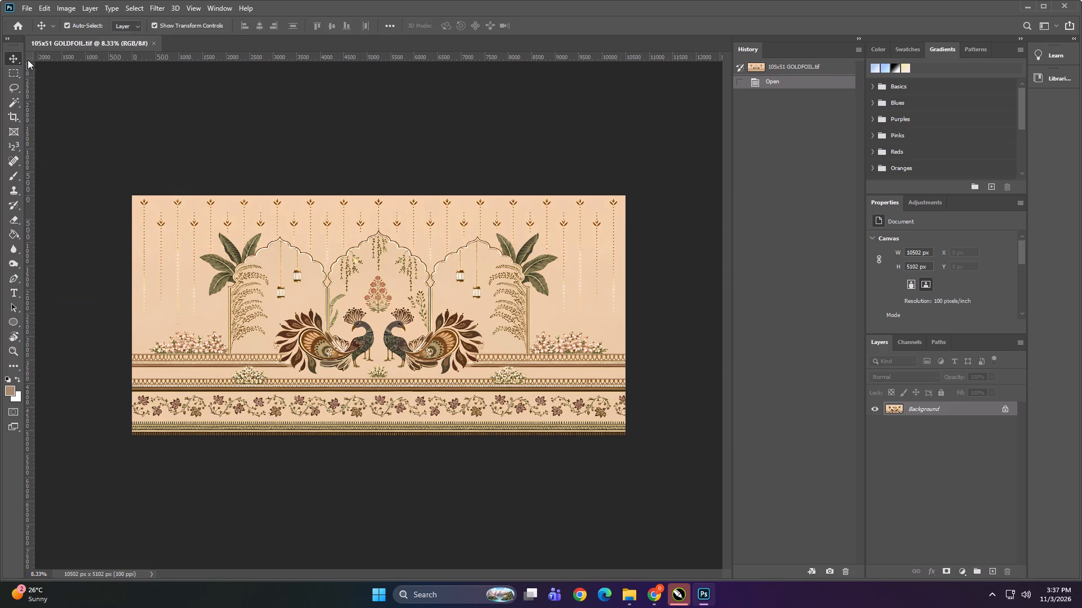
{"action": "key", "text": "ctrl+j"}
{"action": "left_click", "coordinate": [160, 9]}
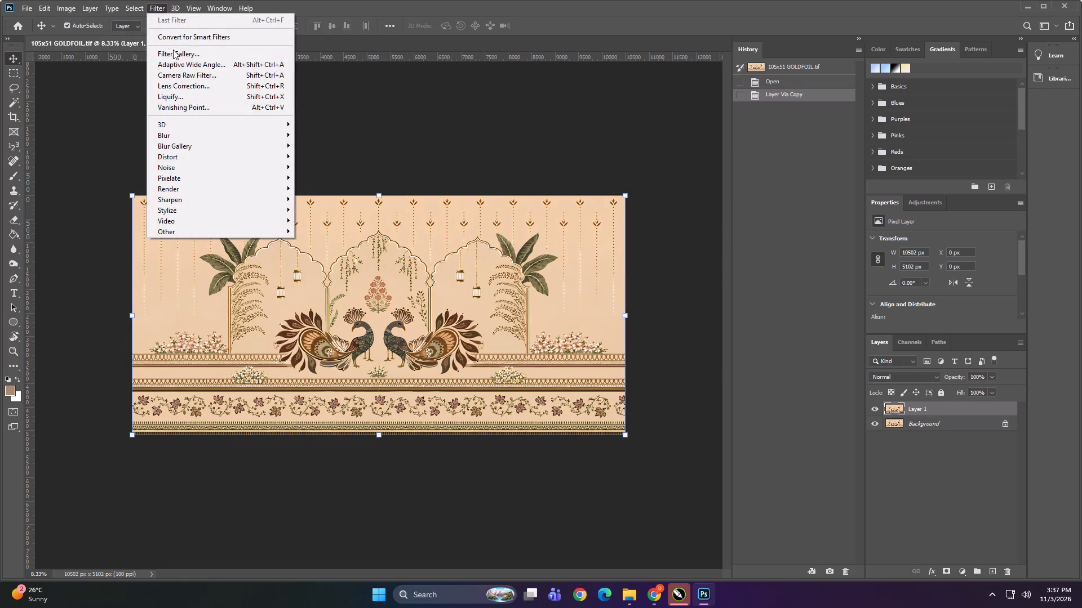
{"action": "left_click", "coordinate": [173, 50]}
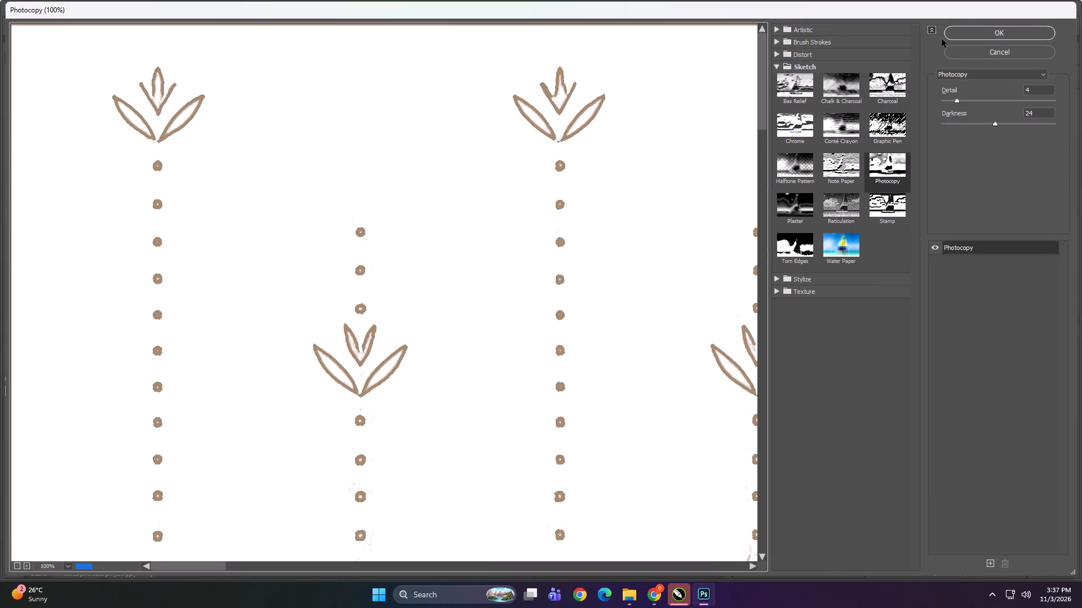
{"action": "left_click", "coordinate": [954, 36]}
Select a brown outline on the peacock's neck with the Magic Wand and extend the selection to all similar pixels.
{"action": "scroll", "coordinate": [368, 326], "scroll_direction": "up", "scroll_amount": 10, "text": "alt"}
{"action": "scroll", "coordinate": [382, 351], "scroll_direction": "up", "scroll_amount": 14, "text": "alt"}
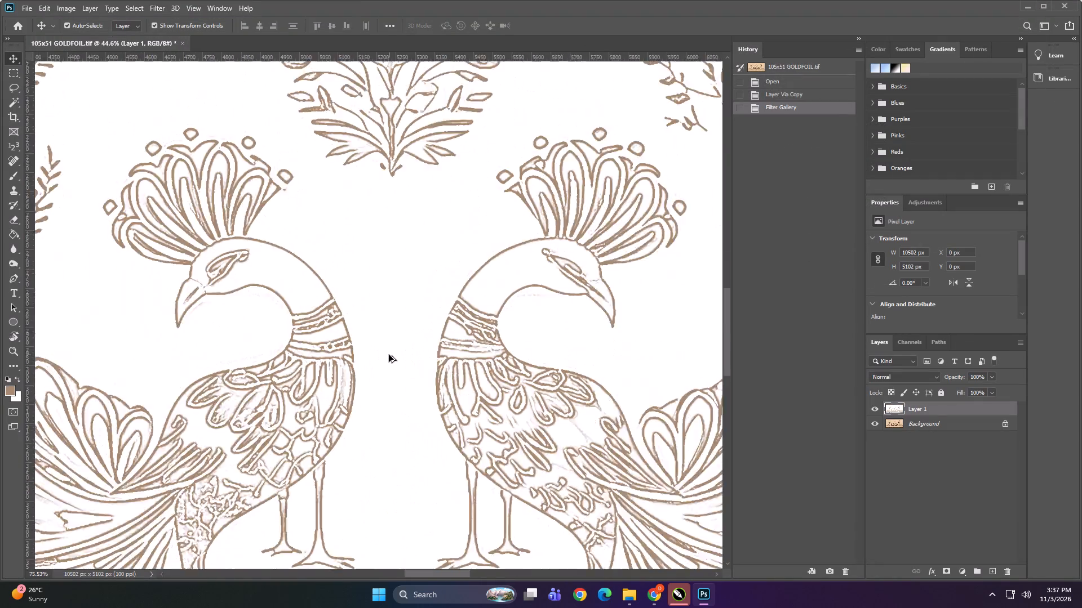
{"action": "scroll", "coordinate": [389, 355], "scroll_direction": "up", "scroll_amount": 20, "text": "alt"}
{"action": "scroll", "coordinate": [389, 355], "scroll_direction": "up", "scroll_amount": 4, "text": "alt"}
{"action": "key", "text": "w"}
{"action": "left_click", "coordinate": [466, 338], "text": "shift"}
{"action": "right_click", "coordinate": [466, 338]}
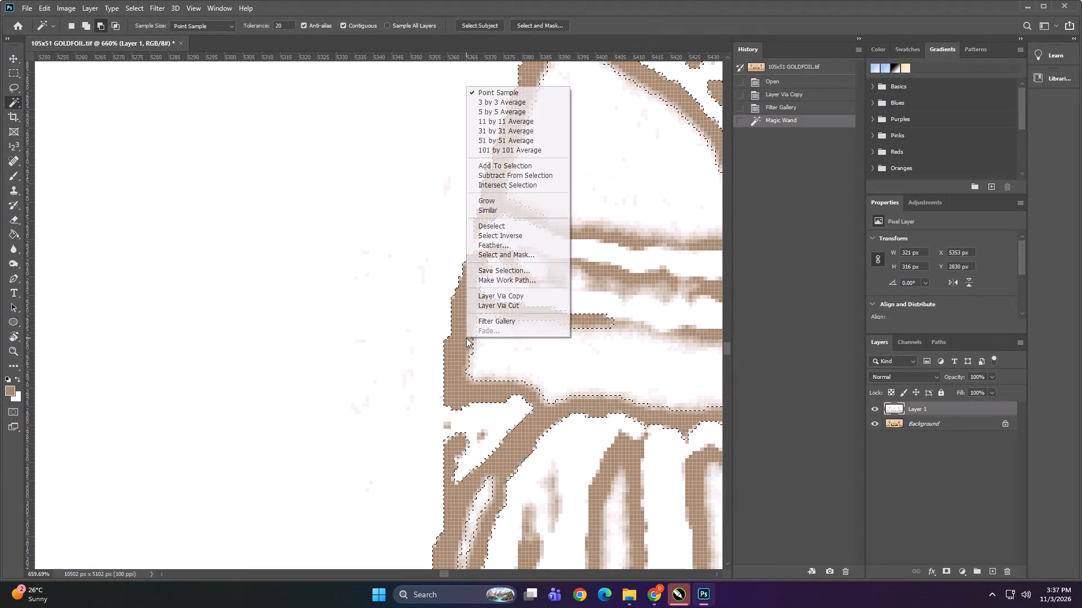
{"action": "left_click", "coordinate": [485, 209]}
With the Background layer active, create a new spot channel from the outline selection using the default settings.
{"action": "scroll", "coordinate": [423, 243], "scroll_direction": "down", "scroll_amount": 15, "text": "alt"}
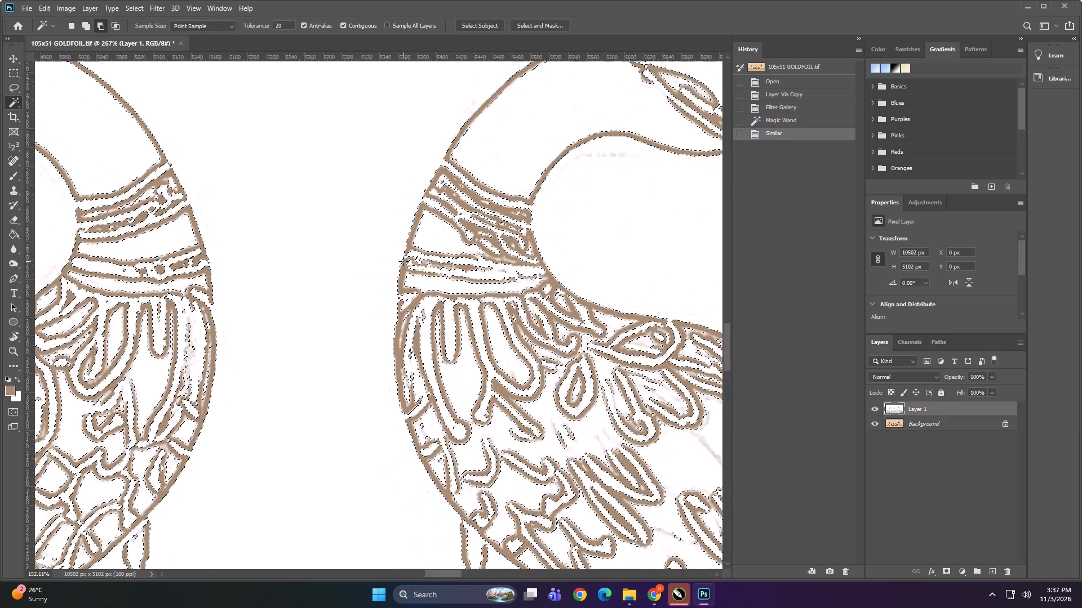
{"action": "scroll", "coordinate": [403, 261], "scroll_direction": "down", "scroll_amount": 20, "text": "alt"}
{"action": "scroll", "coordinate": [403, 261], "scroll_direction": "down", "scroll_amount": 13, "text": "alt"}
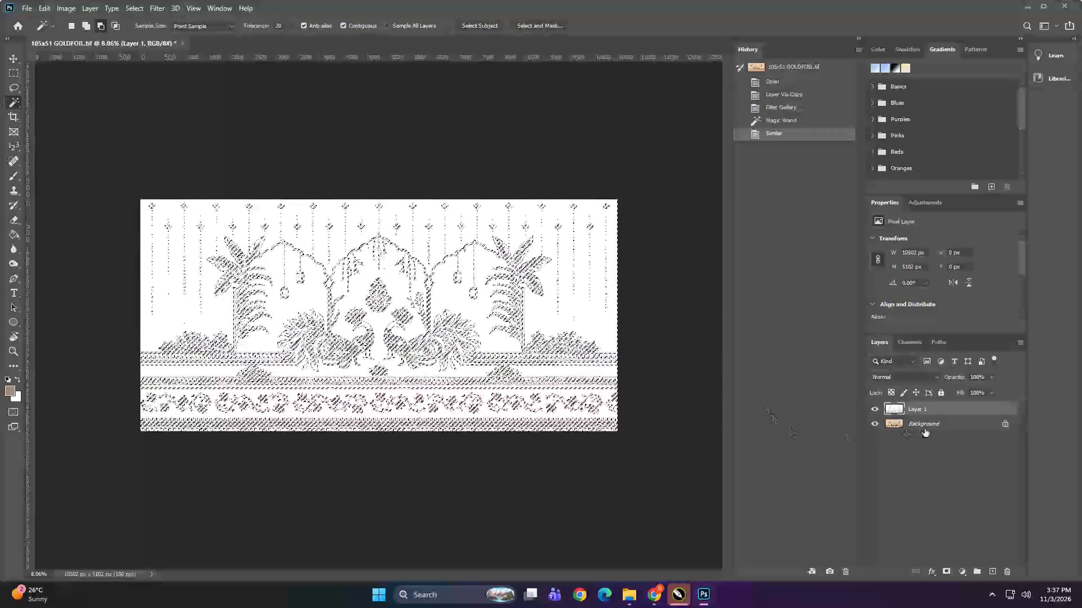
{"action": "left_click", "coordinate": [925, 428]}
{"action": "left_click", "coordinate": [918, 337]}
{"action": "left_click", "coordinate": [1017, 340]}
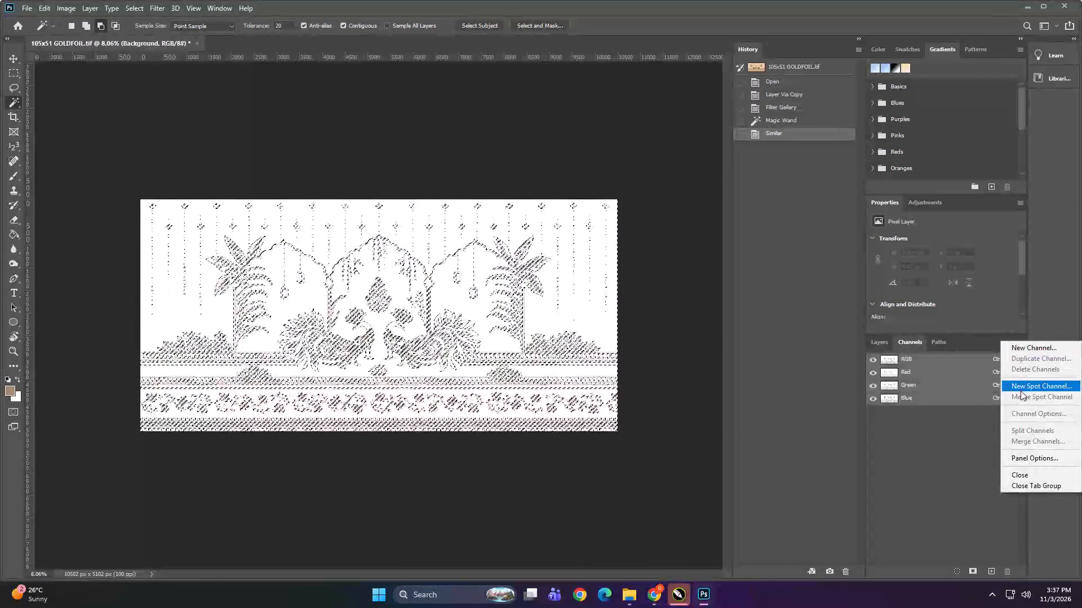
{"action": "left_click", "coordinate": [1021, 384]}
{"action": "left_click", "coordinate": [635, 180]}
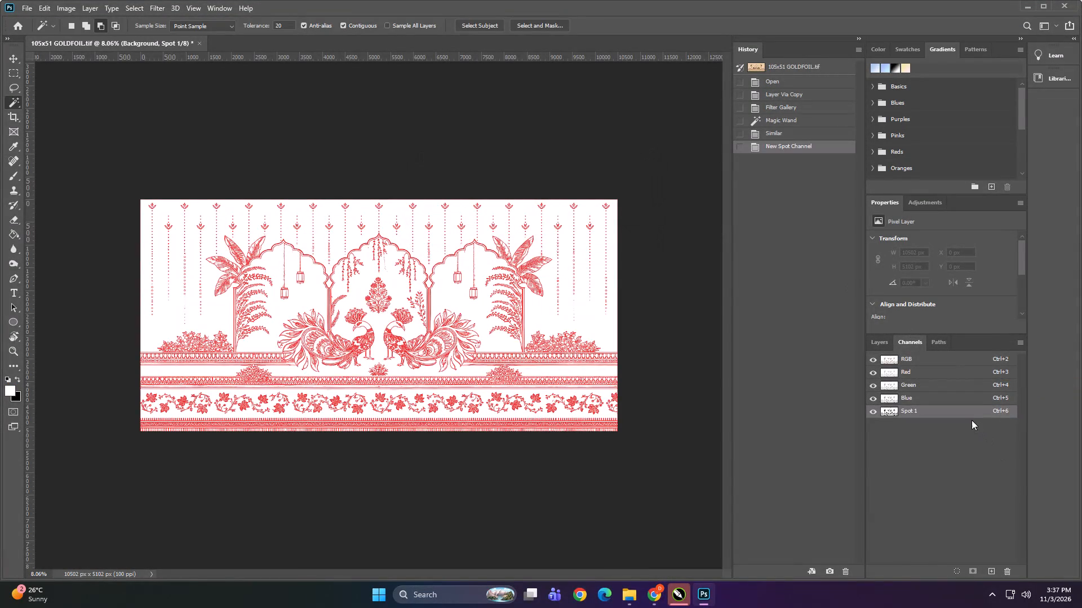
Duplicate the spot channel within the same document under the name Spot 2.
{"action": "right_click", "coordinate": [970, 417]}
{"action": "left_click", "coordinate": [974, 421]}
{"action": "key", "text": "Right"}
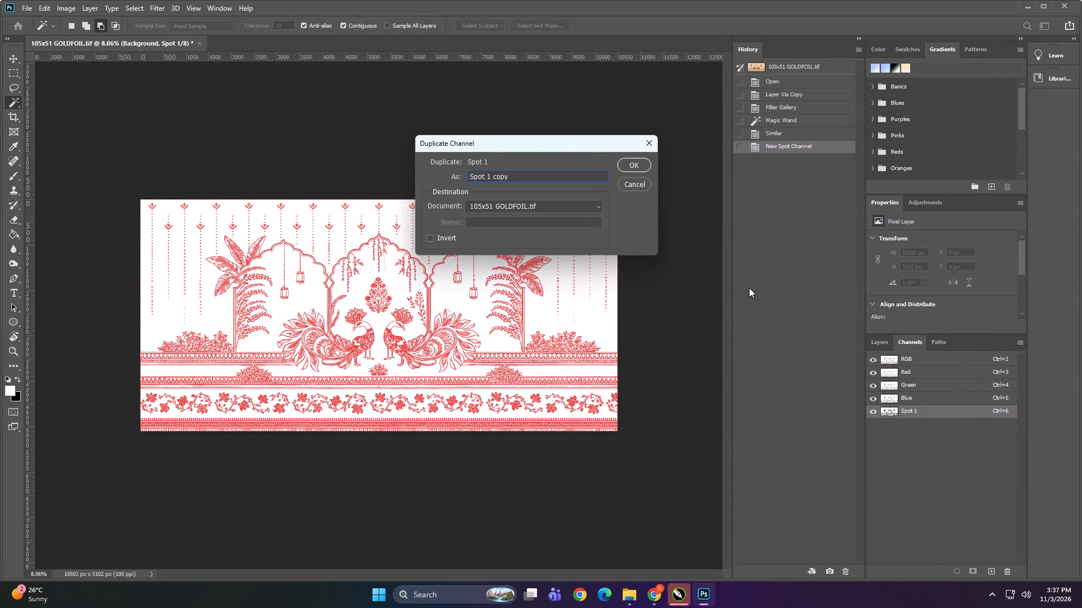
{"action": "key", "text": "BackSpace"}
{"action": "key", "text": "BackSpace"}
{"action": "key", "text": "BackSpace"}
{"action": "key", "text": "BackSpace"}
{"action": "key", "text": "BackSpace"}
{"action": "key", "text": "BackSpace"}
{"action": "key", "text": "BackSpace"}
{"action": "key", "text": "space"}
{"action": "type", "text": "2"}
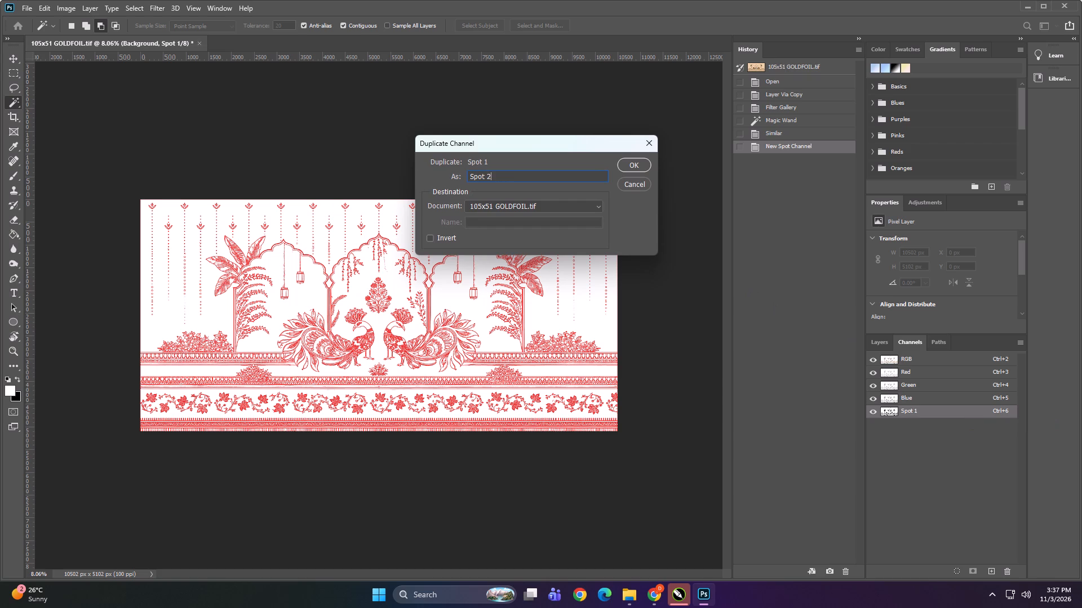
{"action": "left_click", "coordinate": [644, 166]}
Delete the Photocopy-filtered layer, leaving the original Background artwork under the spot channels.
{"action": "left_click", "coordinate": [871, 423]}
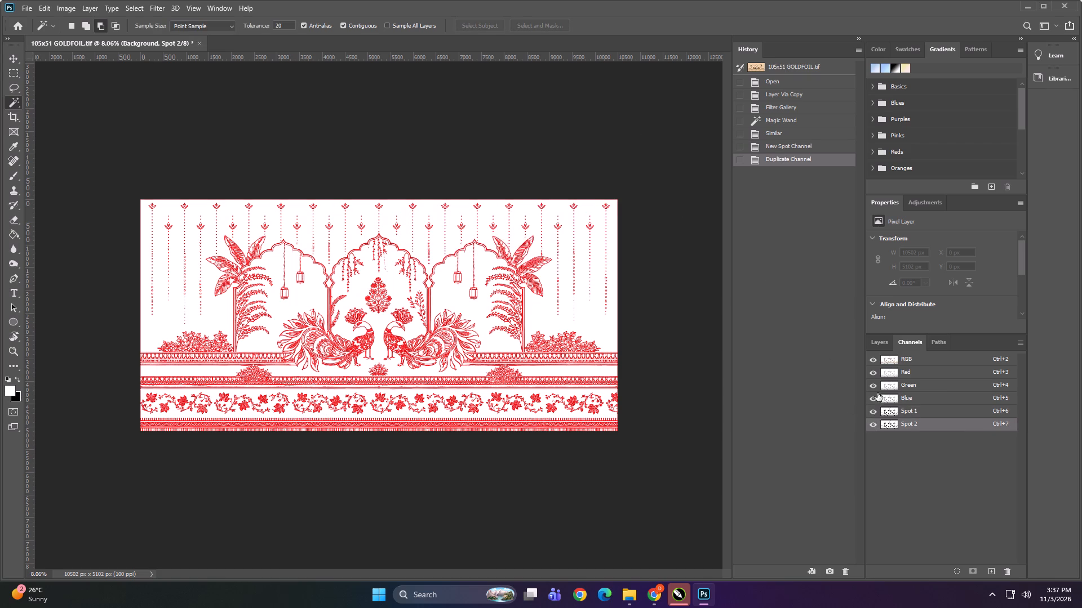
{"action": "left_click", "coordinate": [873, 335]}
{"action": "left_click", "coordinate": [876, 341]}
{"action": "left_click", "coordinate": [941, 404]}
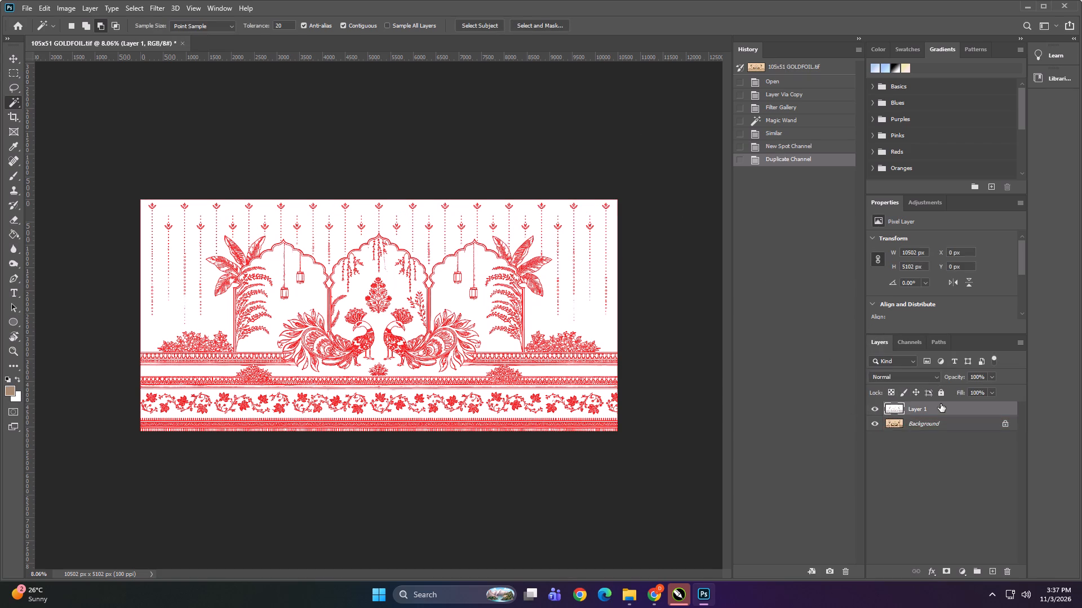
{"action": "key", "text": "Delete"}
Save the file as TIFF over 105x51 GOLDFOIL in the GOODS HOME folder, with spot colors and LZW compression.
{"action": "key", "text": "ctrl+shift+s"}
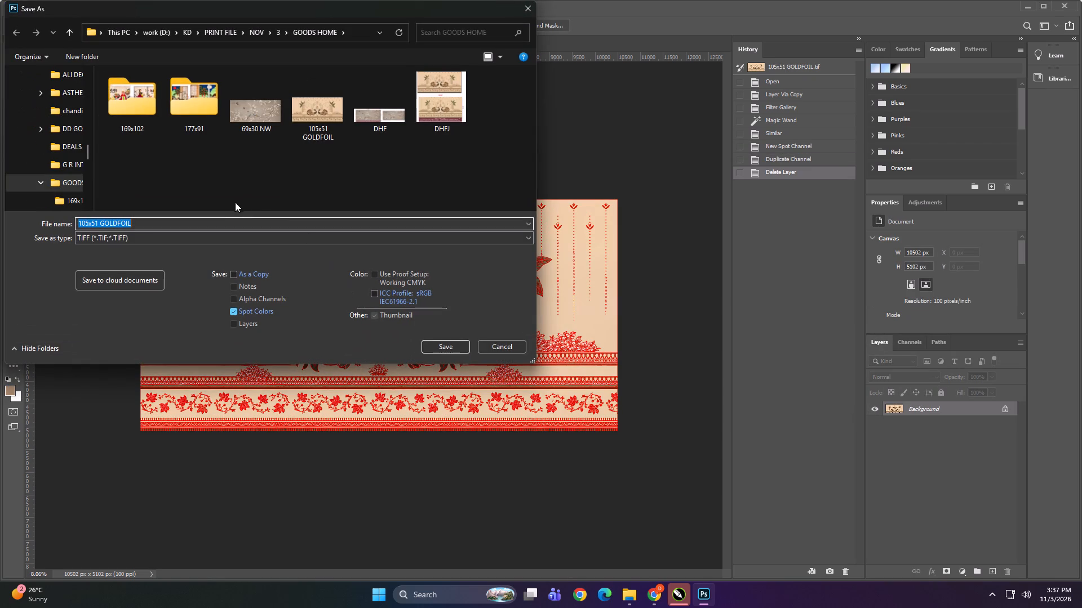
{"action": "left_click", "coordinate": [441, 338]}
{"action": "left_click", "coordinate": [441, 344]}
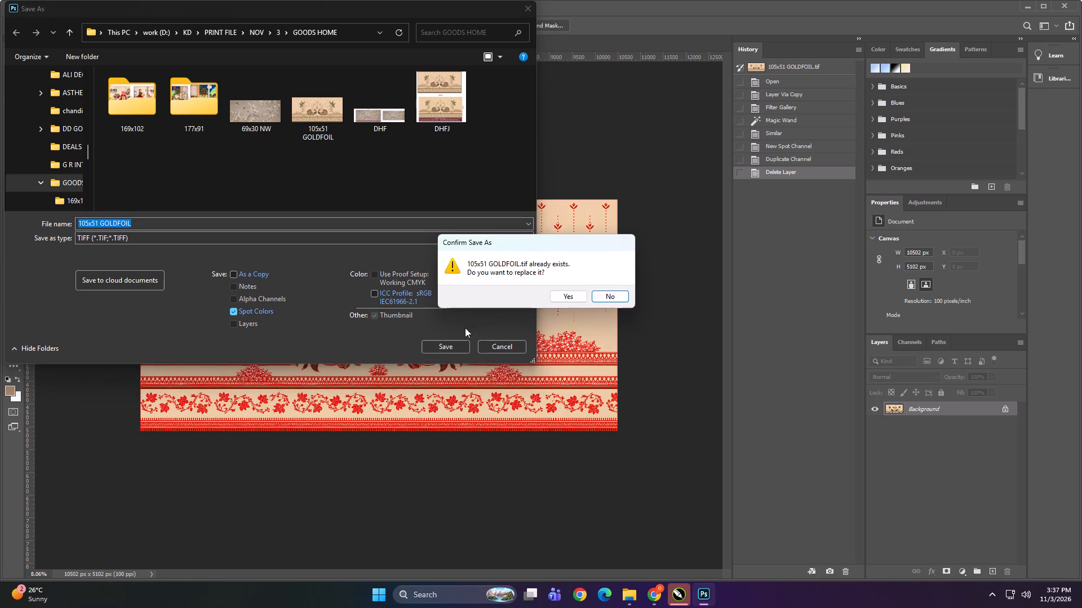
{"action": "left_click", "coordinate": [566, 293]}
{"action": "left_click", "coordinate": [402, 166]}
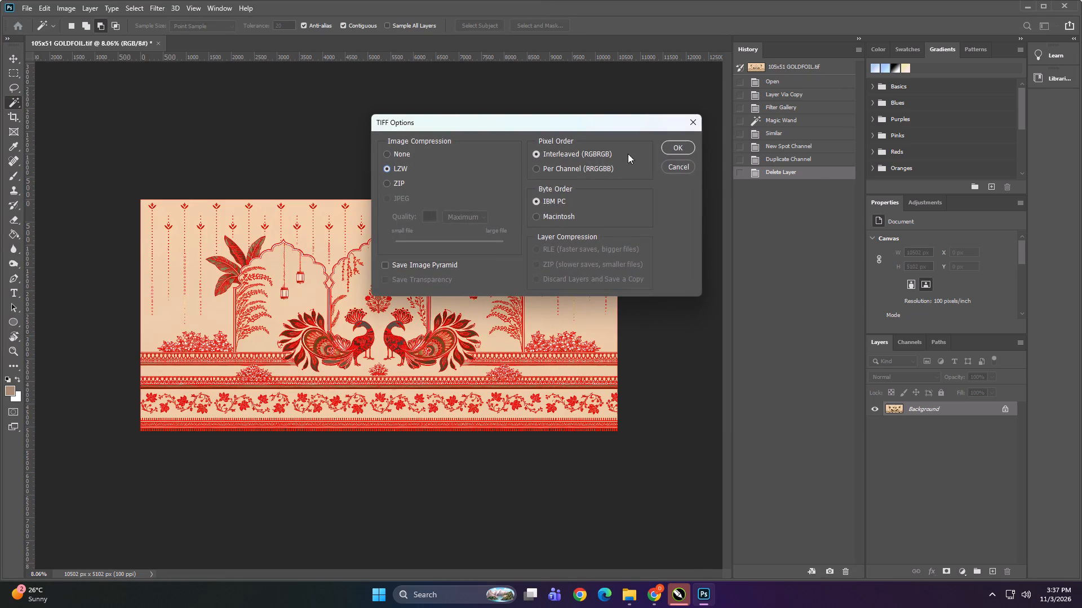
{"action": "left_click", "coordinate": [680, 146]}
Close the 105x51 GOLDFOIL document once saving is complete.
{"action": "left_click", "coordinate": [190, 42]}
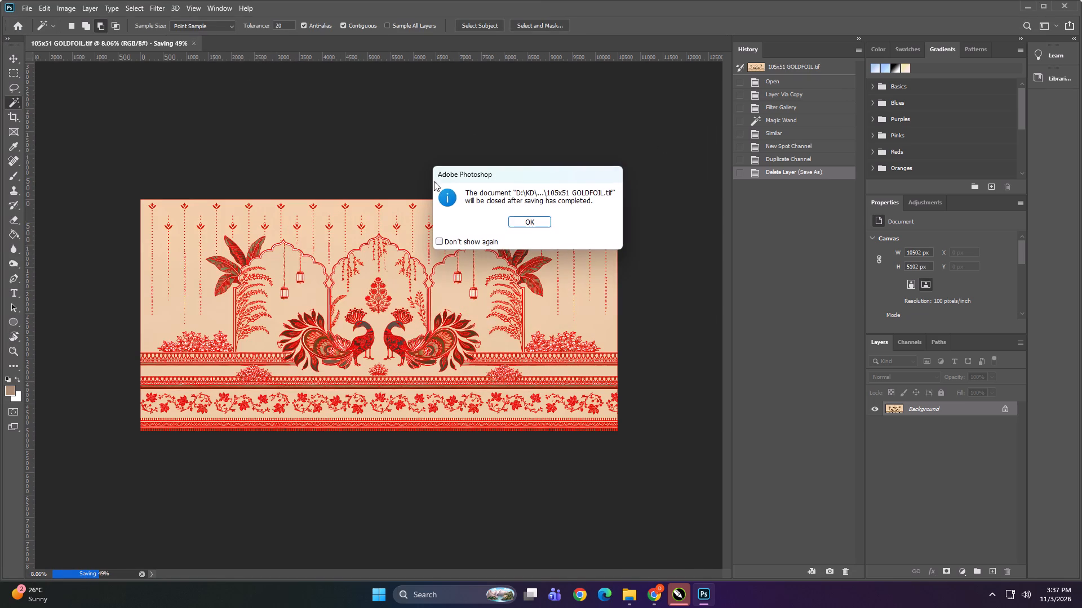
{"action": "left_click", "coordinate": [525, 218]}
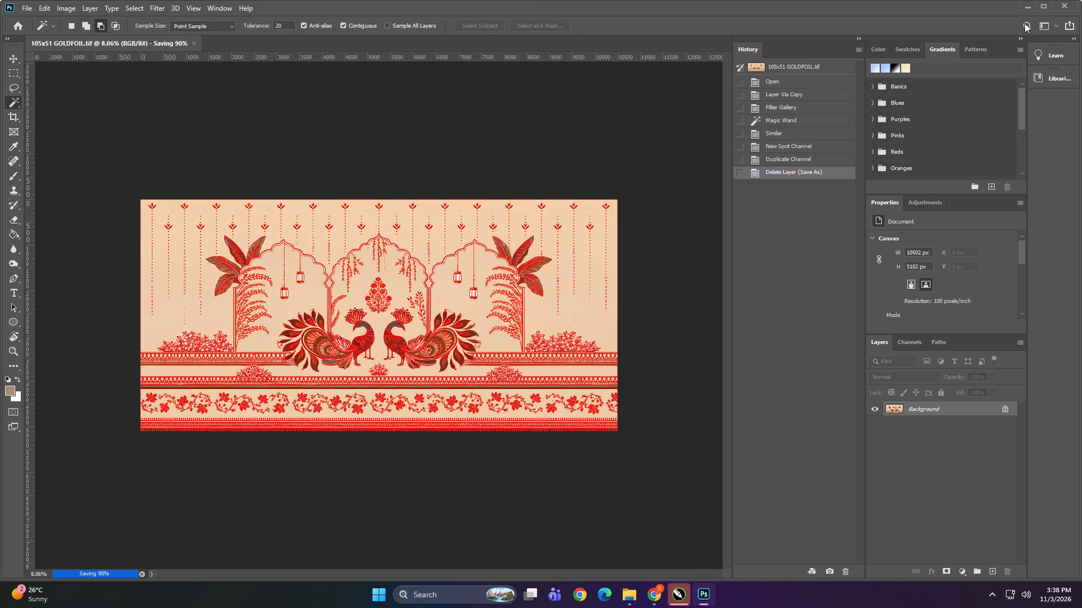
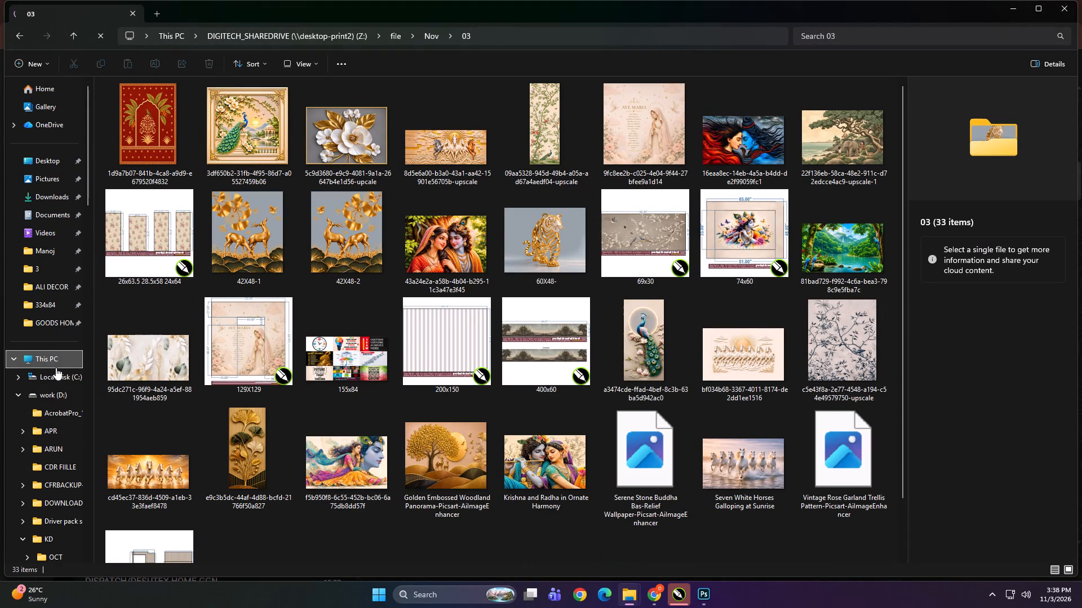
Look through the shared drive's Print > NOV > 3 folder and return to the drive's root.
{"action": "left_click", "coordinate": [212, 233]}
{"action": "double_click", "coordinate": [163, 256]}
{"action": "double_click", "coordinate": [162, 268]}
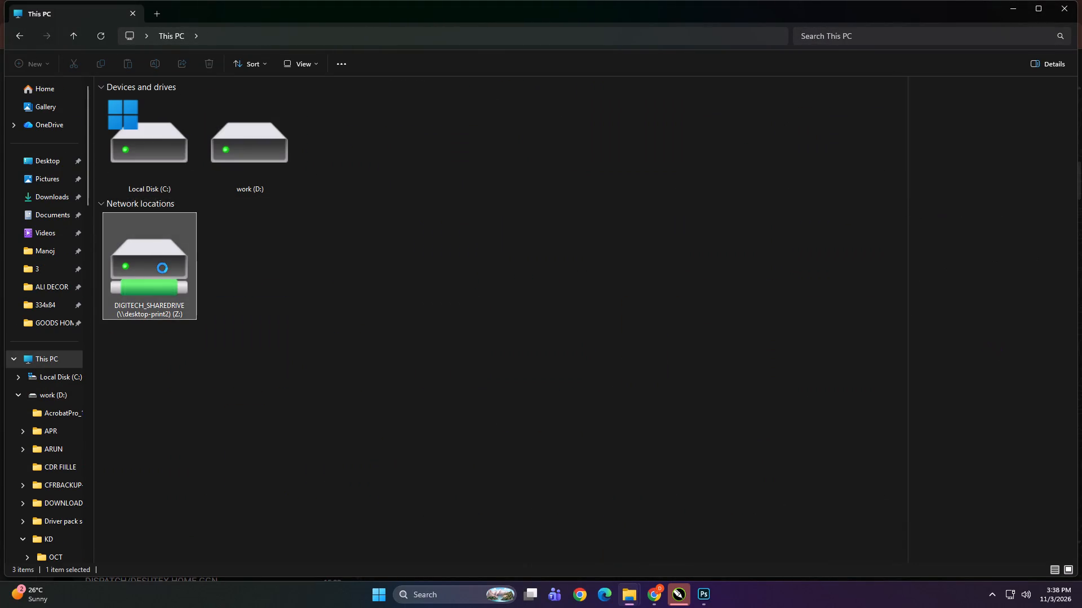
{"action": "left_click", "coordinate": [713, 123]}
{"action": "double_click", "coordinate": [713, 123]}
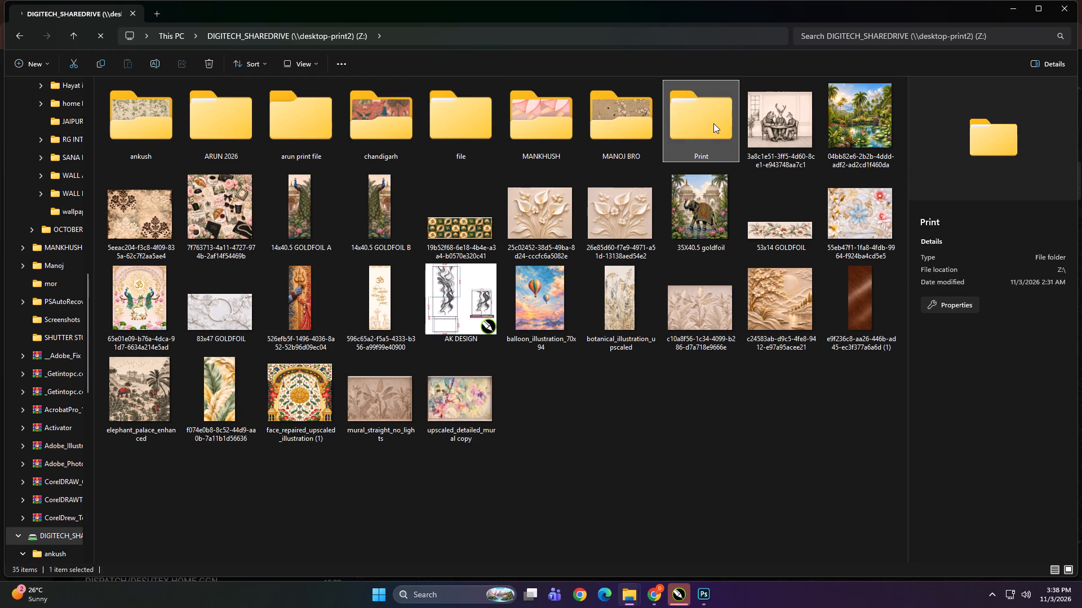
{"action": "double_click", "coordinate": [179, 142]}
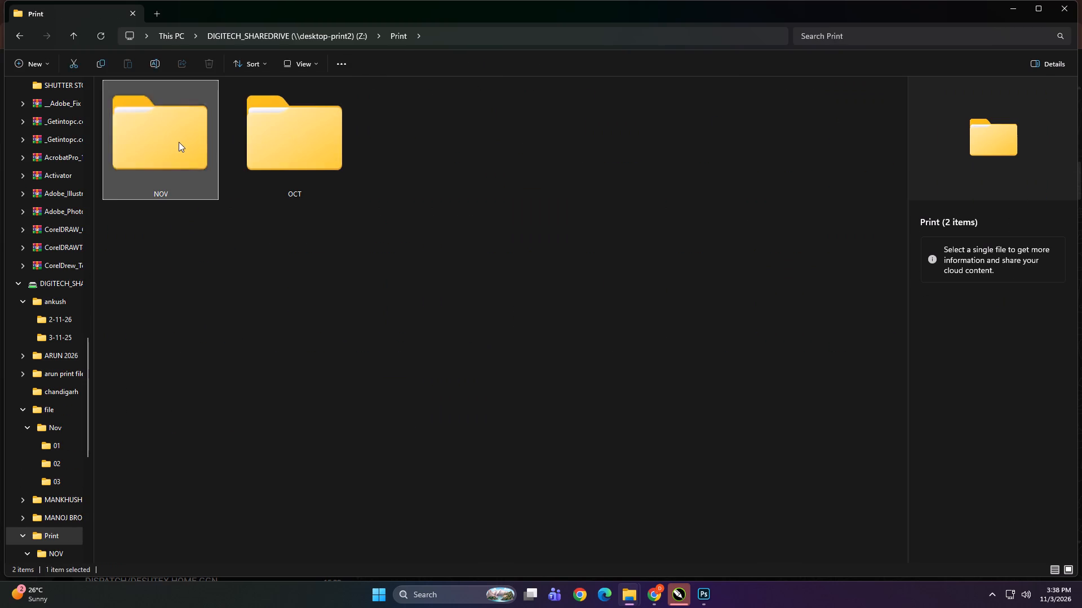
{"action": "left_click", "coordinate": [506, 142]}
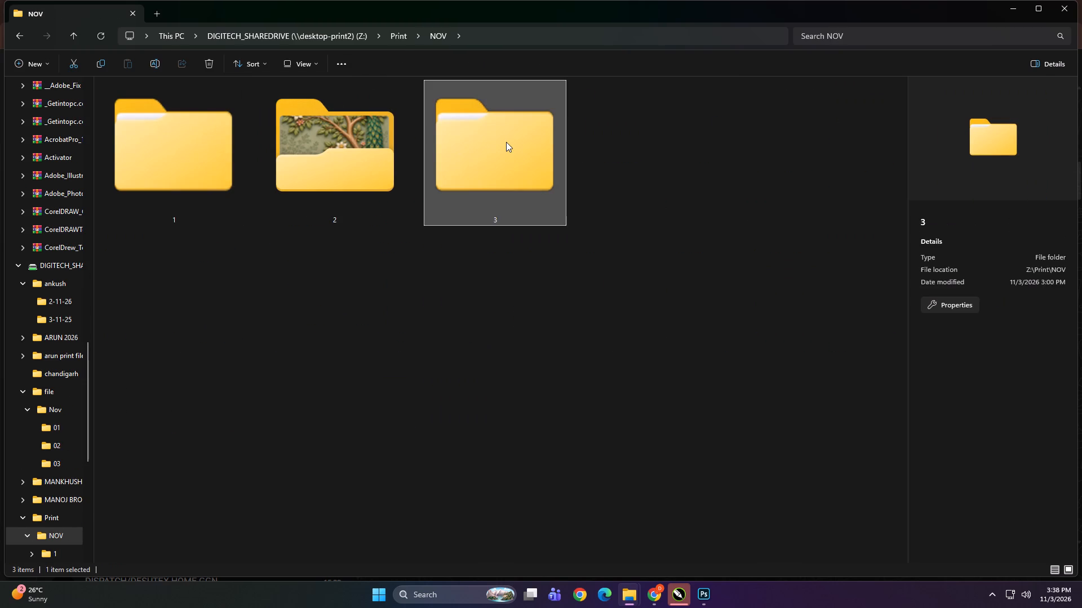
{"action": "double_click", "coordinate": [506, 142]}
{"action": "key", "text": "BackSpace"}
{"action": "key", "text": "BackSpace"}
{"action": "key", "text": "BackSpace"}
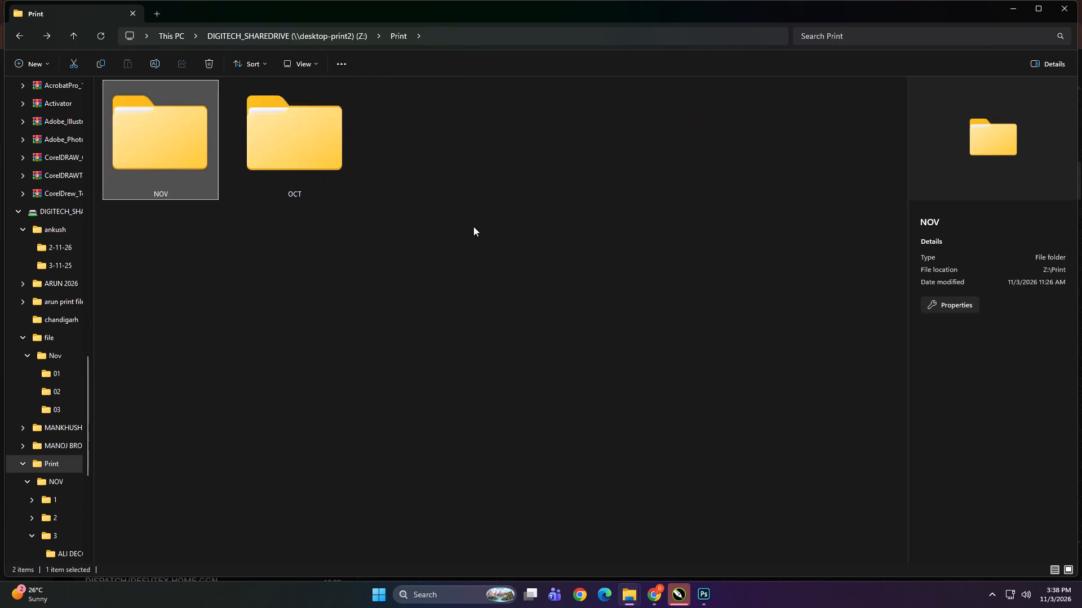
Bring the Vintage Rose Garland Trellis and beige wave images from file > Nov > 03 into the Untitled-1 CorelDRAW document.
{"action": "double_click", "coordinate": [459, 134]}
{"action": "double_click", "coordinate": [161, 129]}
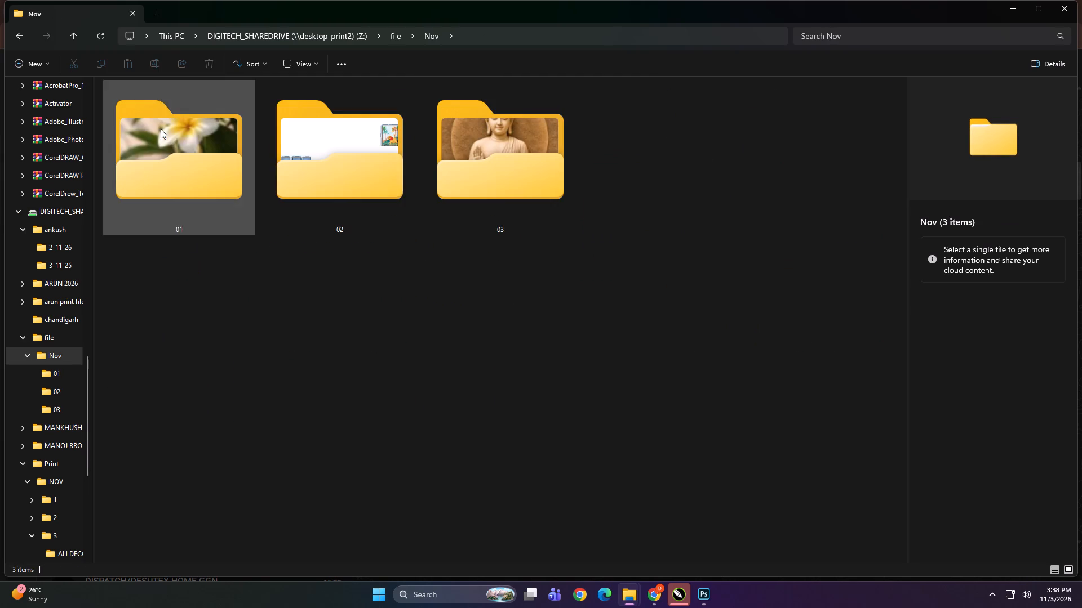
{"action": "double_click", "coordinate": [469, 173]}
{"action": "scroll", "coordinate": [447, 295], "scroll_direction": "down", "scroll_amount": 5, "text": "ctrl"}
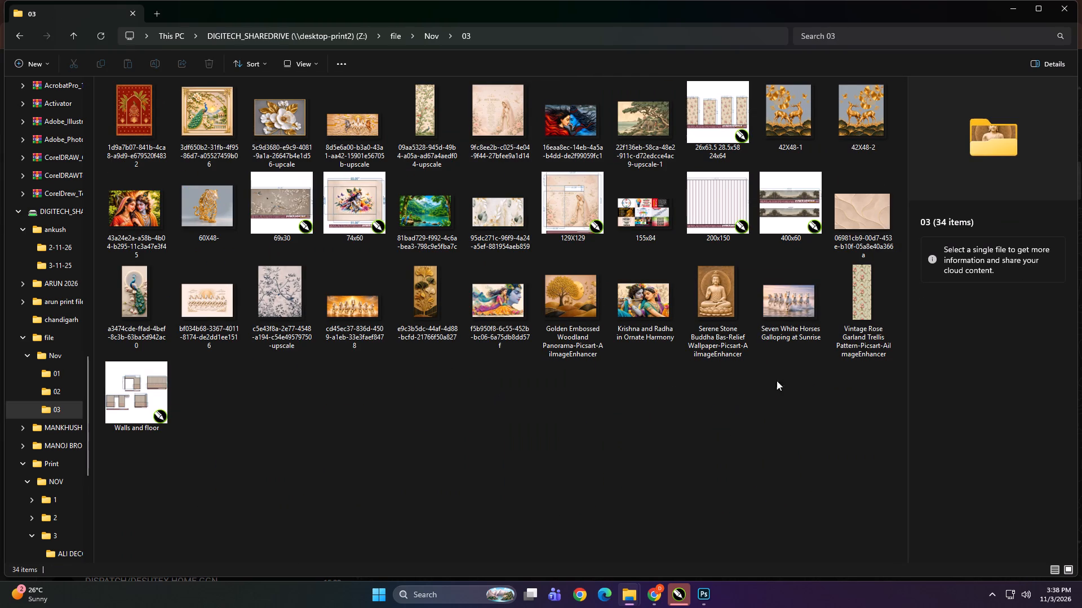
{"action": "left_click", "coordinate": [848, 322]}
{"action": "left_click", "coordinate": [863, 212], "text": "ctrl"}
{"action": "left_click_drag", "start_coordinate": [864, 209], "coordinate": [708, 556]}
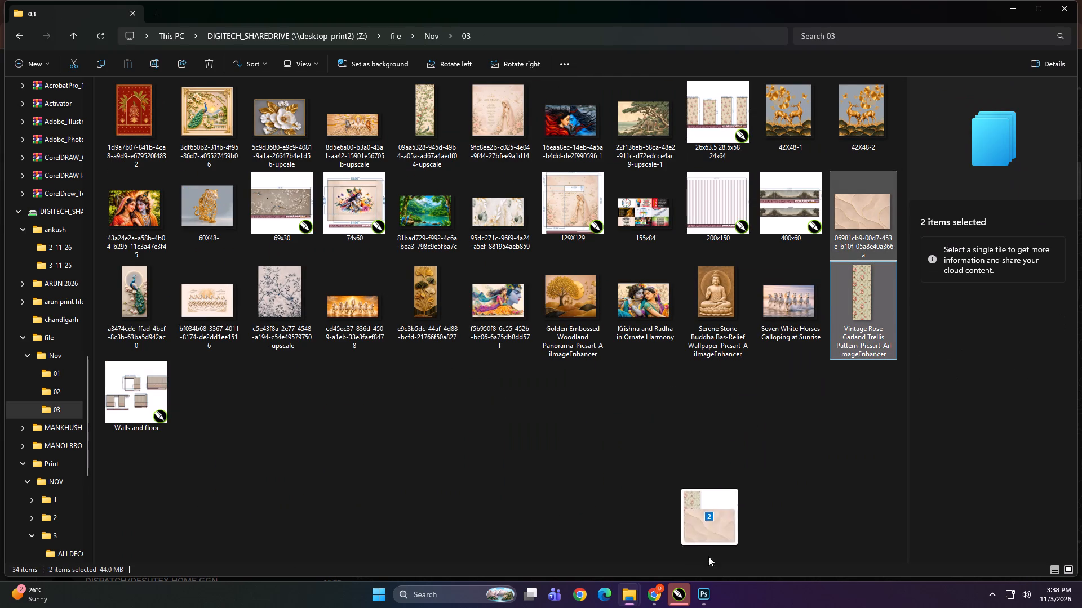
{"action": "left_click_drag", "start_coordinate": [708, 556], "coordinate": [592, 489]}
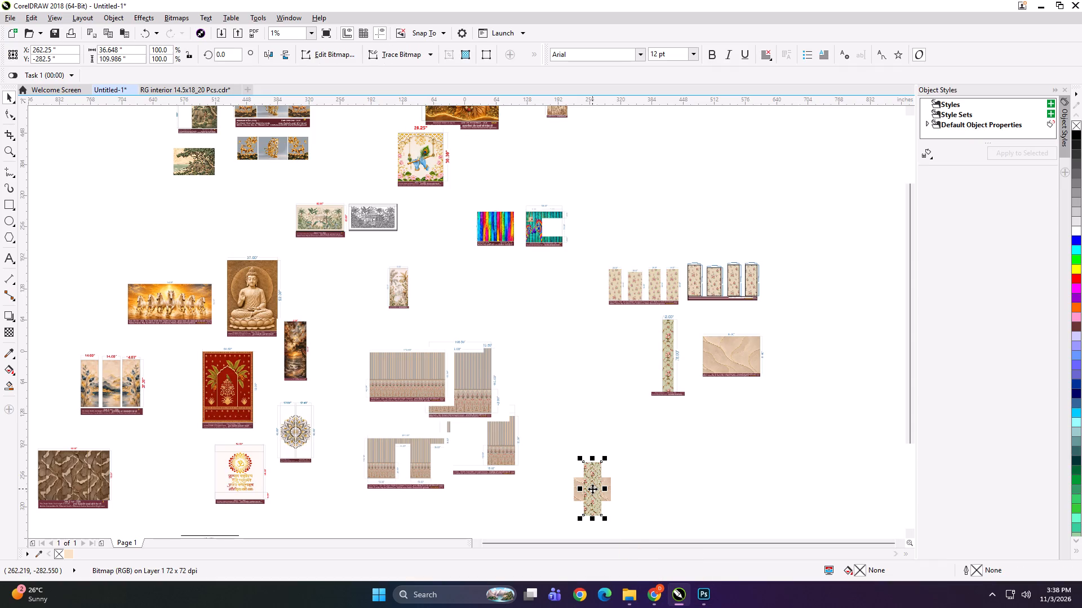
Separate the two imported images and place each beside its matching preview on the canvas.
{"action": "left_click", "coordinate": [595, 423]}
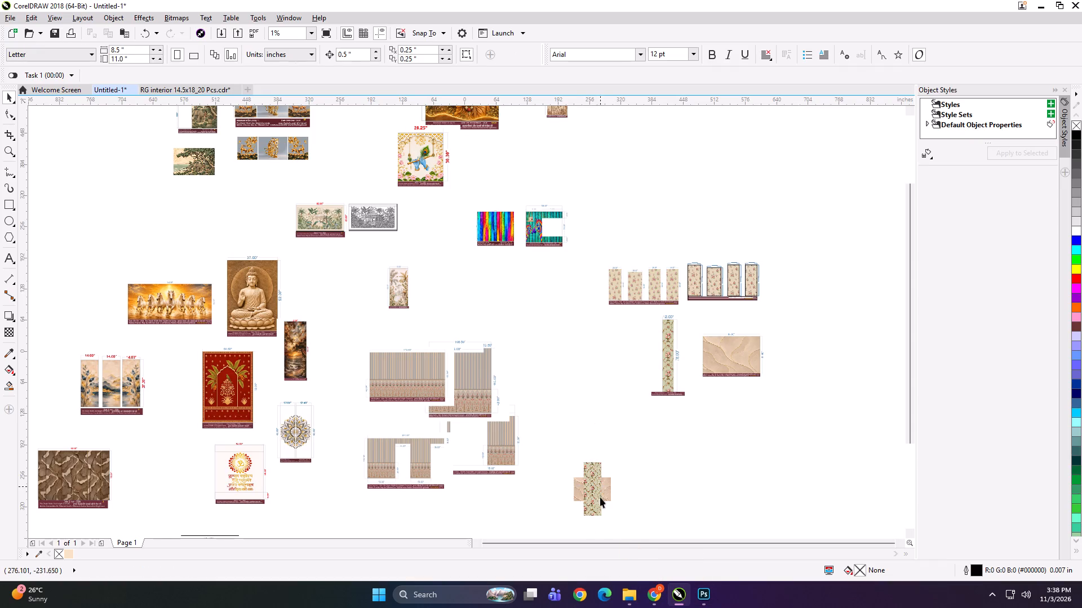
{"action": "left_click_drag", "start_coordinate": [592, 493], "coordinate": [622, 370]}
{"action": "left_click_drag", "start_coordinate": [586, 494], "coordinate": [815, 383]}
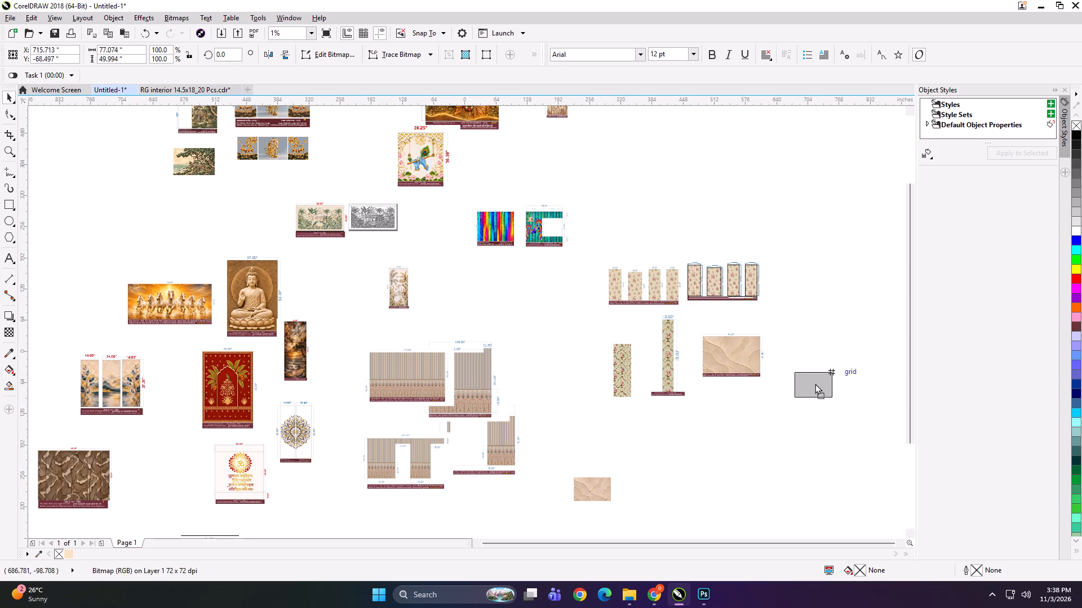
{"action": "left_click_drag", "start_coordinate": [815, 383], "coordinate": [781, 355]}
{"action": "scroll", "coordinate": [804, 351], "scroll_direction": "up", "scroll_amount": 1}
{"action": "scroll", "coordinate": [586, 331], "scroll_direction": "up", "scroll_amount": 1}
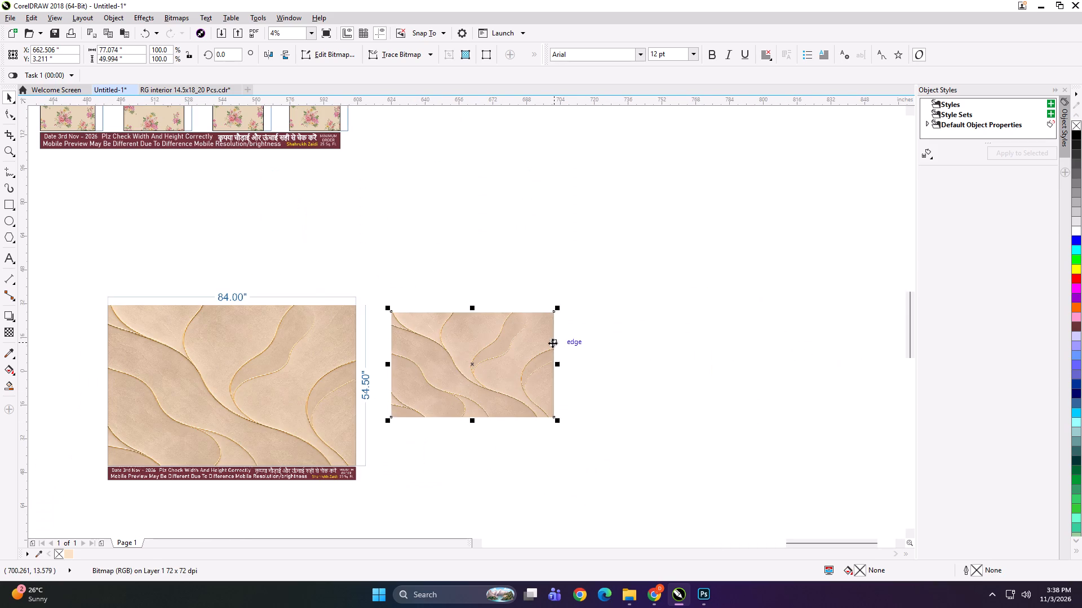
{"action": "left_click_drag", "start_coordinate": [552, 343], "coordinate": [596, 346]}
Resize the imported beige wave image to 85 × 55.5 inches.
{"action": "left_click", "coordinate": [132, 50]}
{"action": "key", "text": "ctrl+a"}
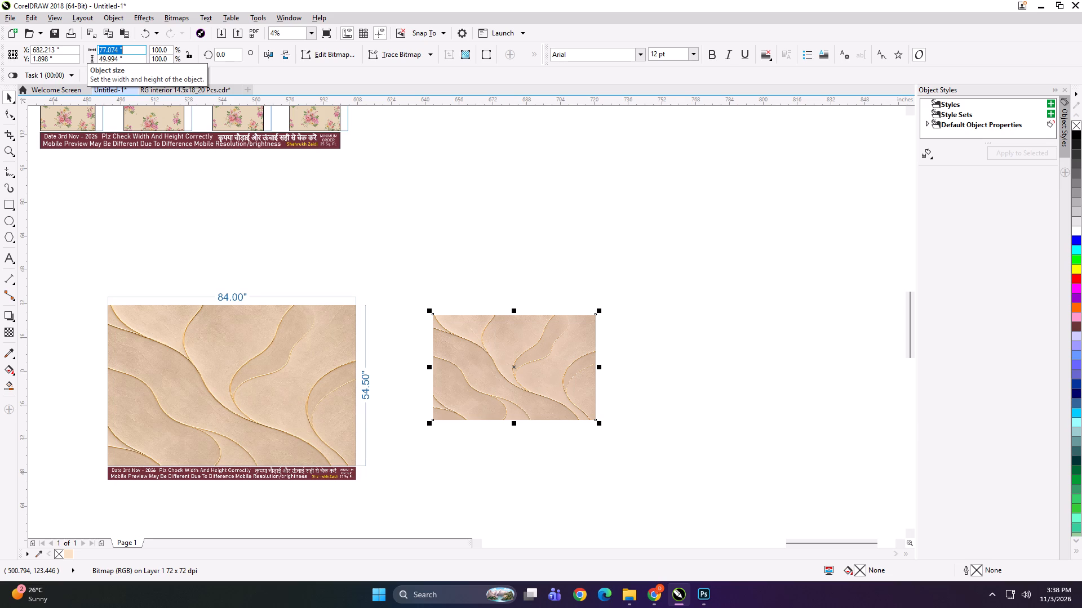
{"action": "type", "text": "85"}
{"action": "key", "text": "Tab"}
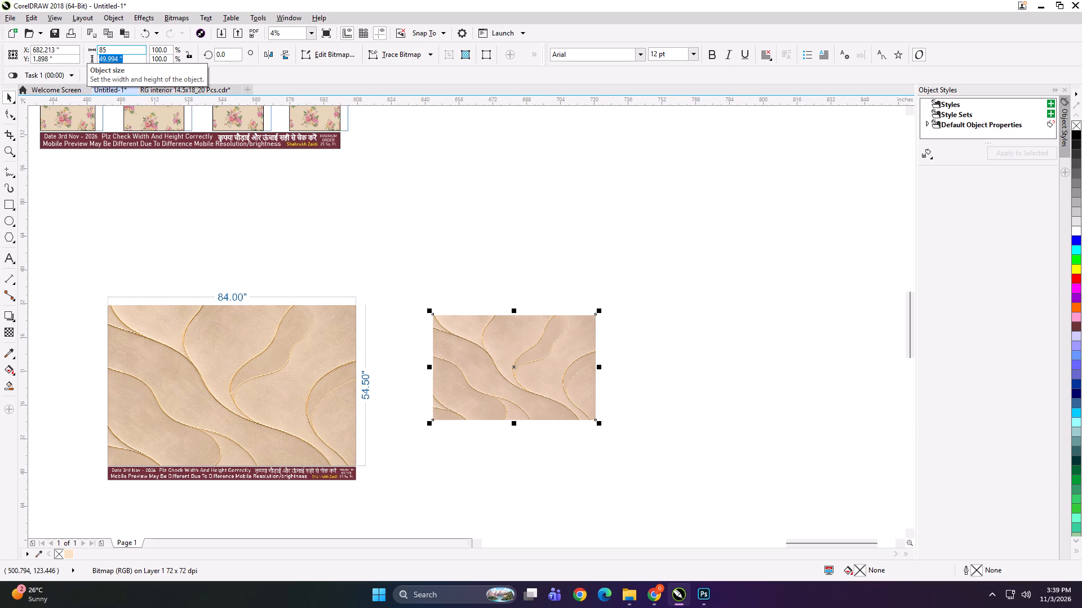
{"action": "type", "text": "55.5"}
{"action": "key", "text": "Return"}
Create a 49 × 55.5 inch rectangle over the wave image and align it with the image's left edge.
{"action": "double_click", "coordinate": [8, 200], "text": "shift"}
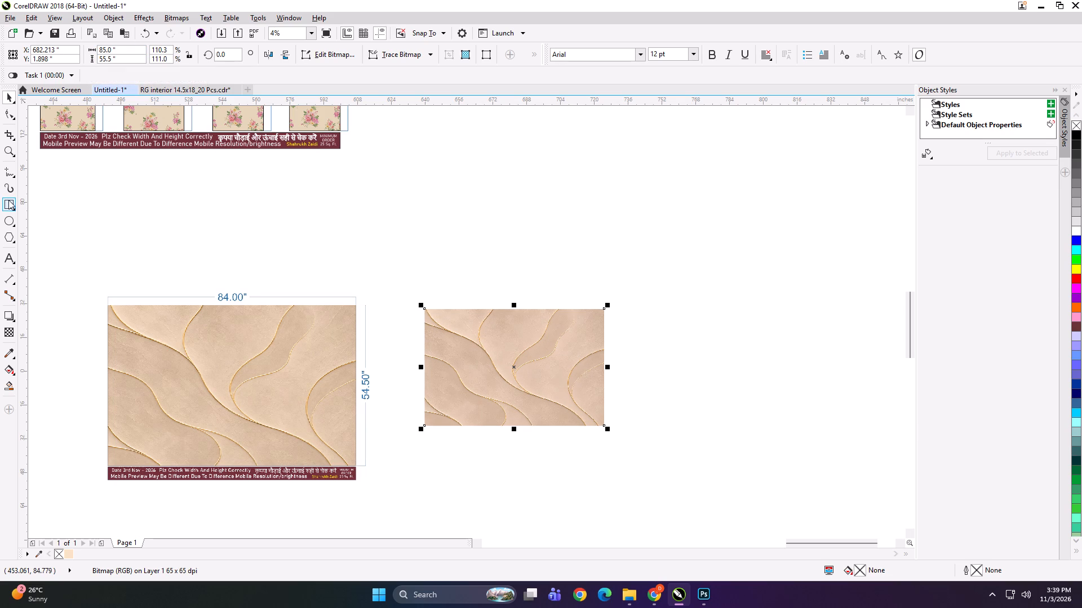
{"action": "key", "text": "shift+space"}
{"action": "left_click", "coordinate": [122, 50]}
{"action": "key", "text": "ctrl+a"}
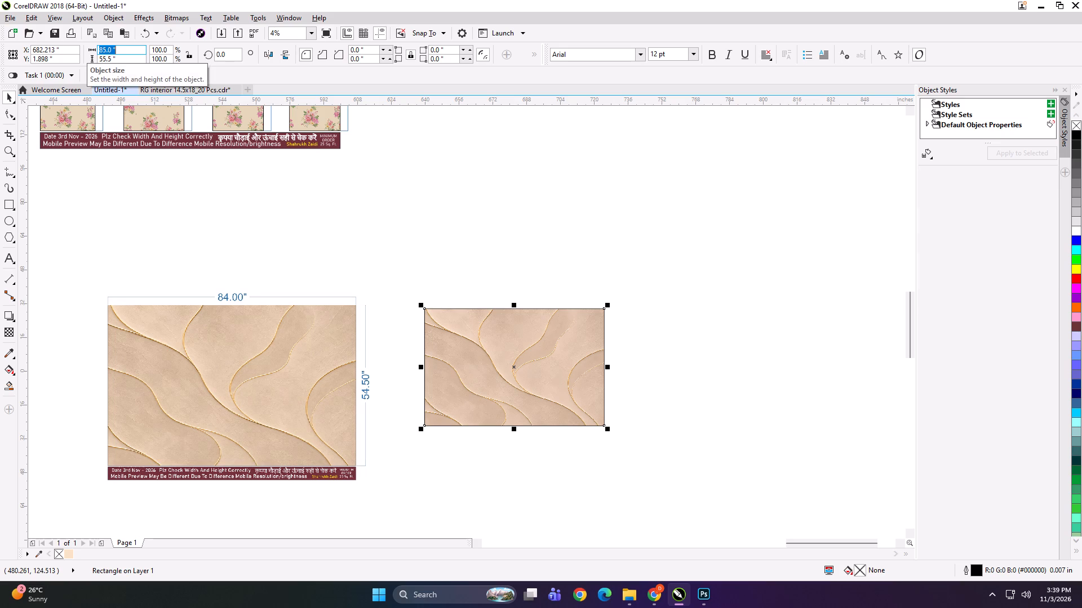
{"action": "type", "text": "49"}
{"action": "key", "text": "Return"}
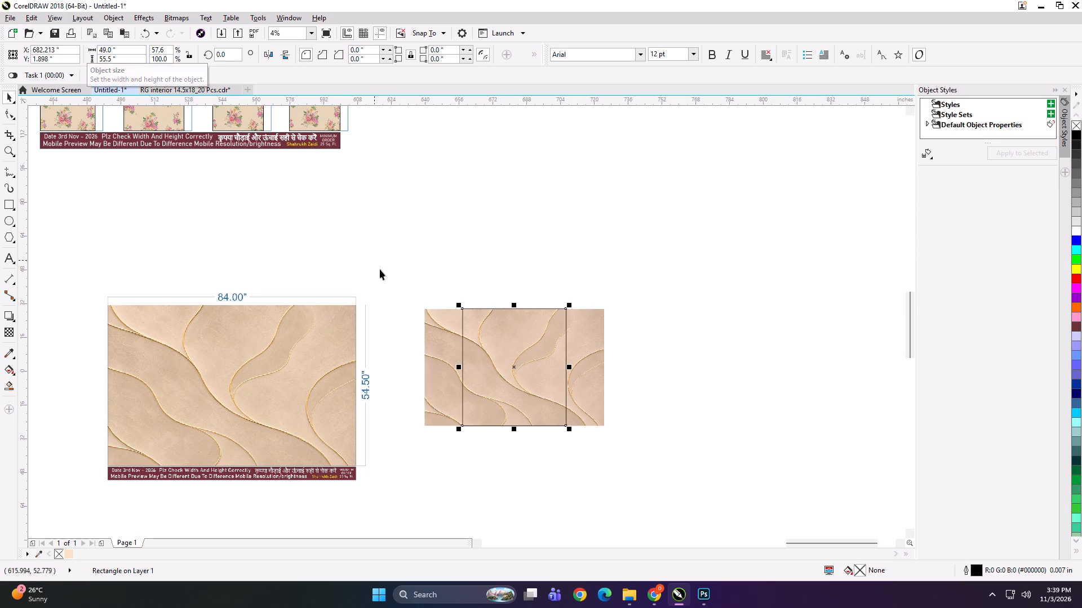
{"action": "left_click", "coordinate": [436, 331], "text": "shift"}
{"action": "key", "text": "l"}
{"action": "left_click", "coordinate": [432, 245]}
{"action": "left_click", "coordinate": [476, 339]}
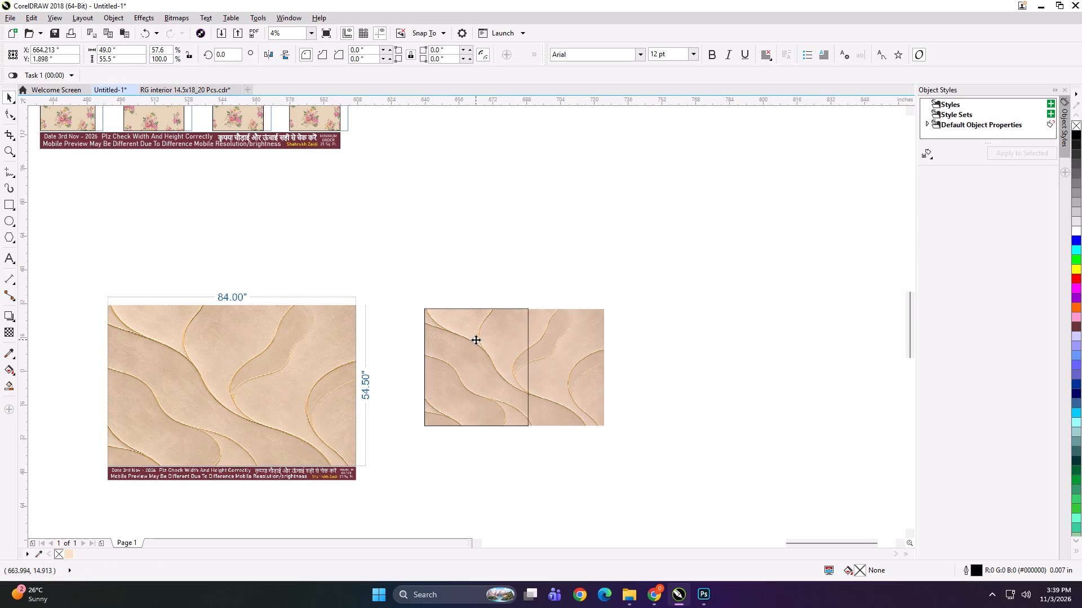
Copy the rectangle to its right with a 0.5 inch overlap, narrowing the copy to 36.5 inches to meet the image's edge.
{"action": "left_click_drag", "start_coordinate": [420, 366], "coordinate": [648, 354]}
{"action": "right_click", "coordinate": [648, 354], "text": "ctrl"}
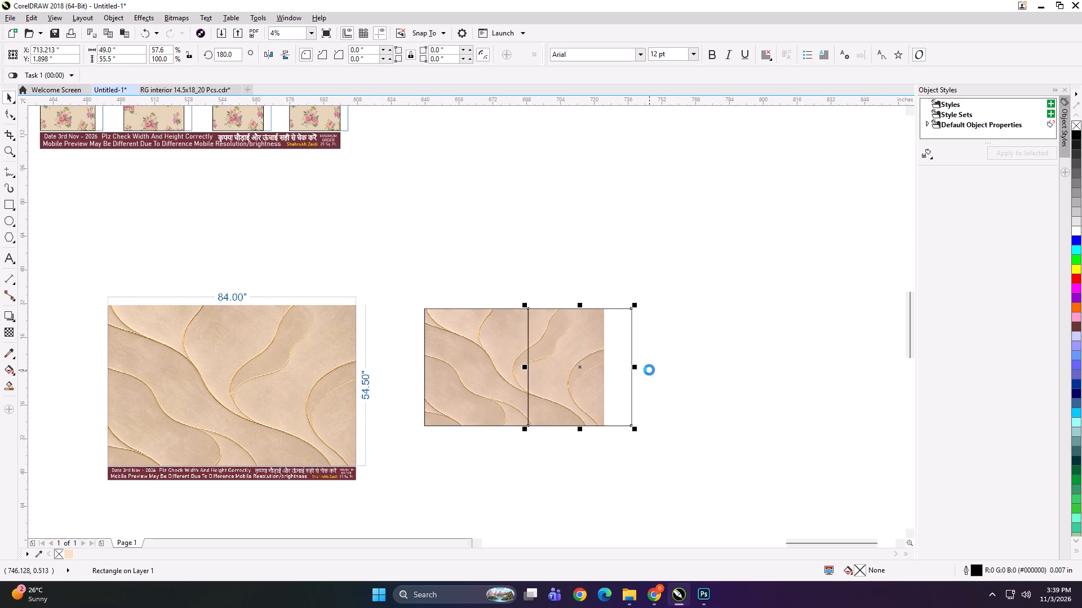
{"action": "key", "text": "Left"}
{"action": "left_click_drag", "start_coordinate": [636, 369], "coordinate": [614, 368]}
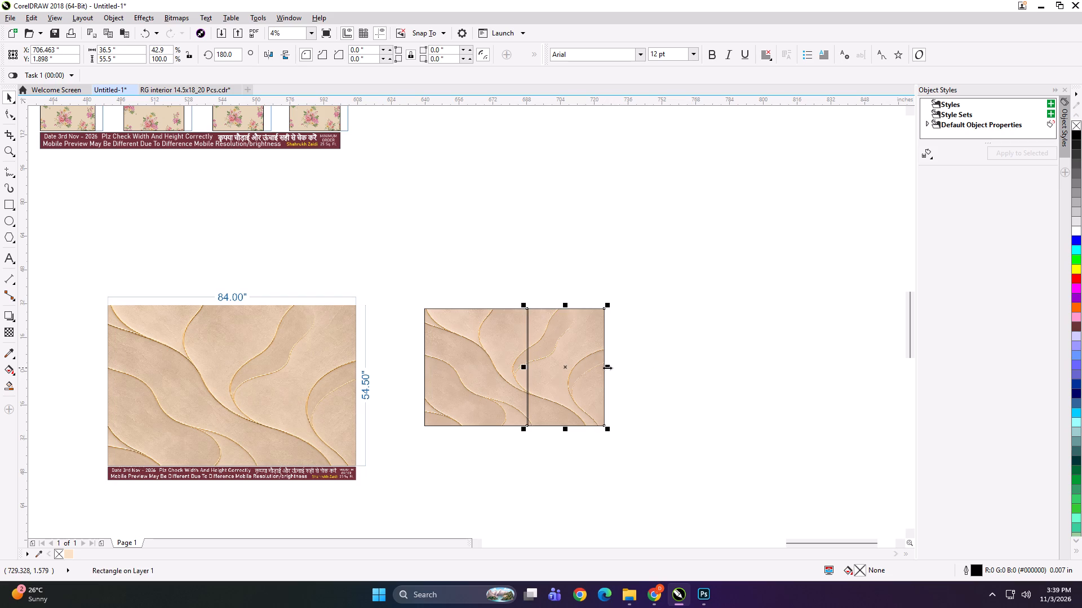
Group the two rectangles, PowerClip the wave image inside them, and ungroup them into separate panels.
{"action": "left_click", "coordinate": [466, 352], "text": "shift"}
{"action": "key", "text": "ctrl+g"}
{"action": "left_click", "coordinate": [503, 258]}
{"action": "left_click", "coordinate": [505, 312], "text": "alt"}
{"action": "key", "text": "shift+Return"}
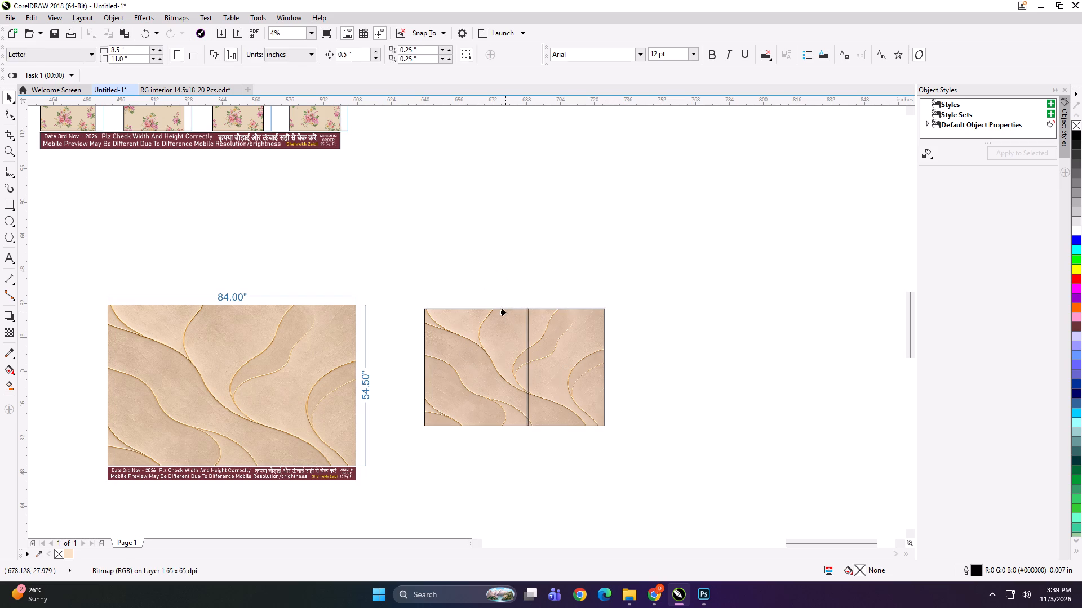
{"action": "left_click", "coordinate": [505, 312]}
{"action": "key", "text": "ctrl+u"}
{"action": "left_click", "coordinate": [508, 287]}
Label the top edges of the two panels "84*54.5 PANEL 1" and "84*54.5 PANEL 2" in 24 pt Arial.
{"action": "left_click", "coordinate": [5, 258]}
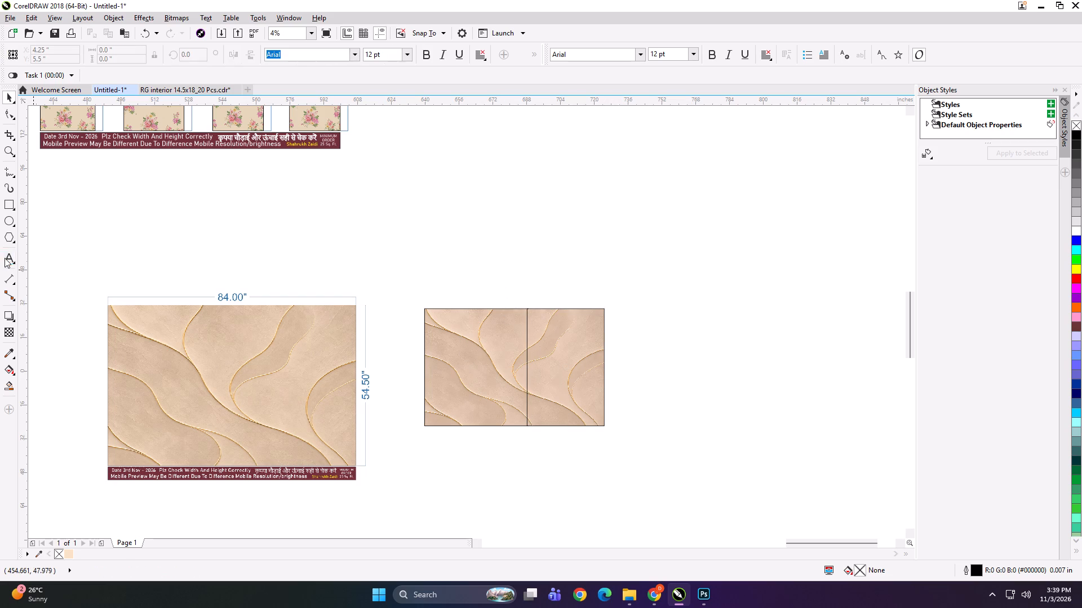
{"action": "left_click", "coordinate": [467, 307]}
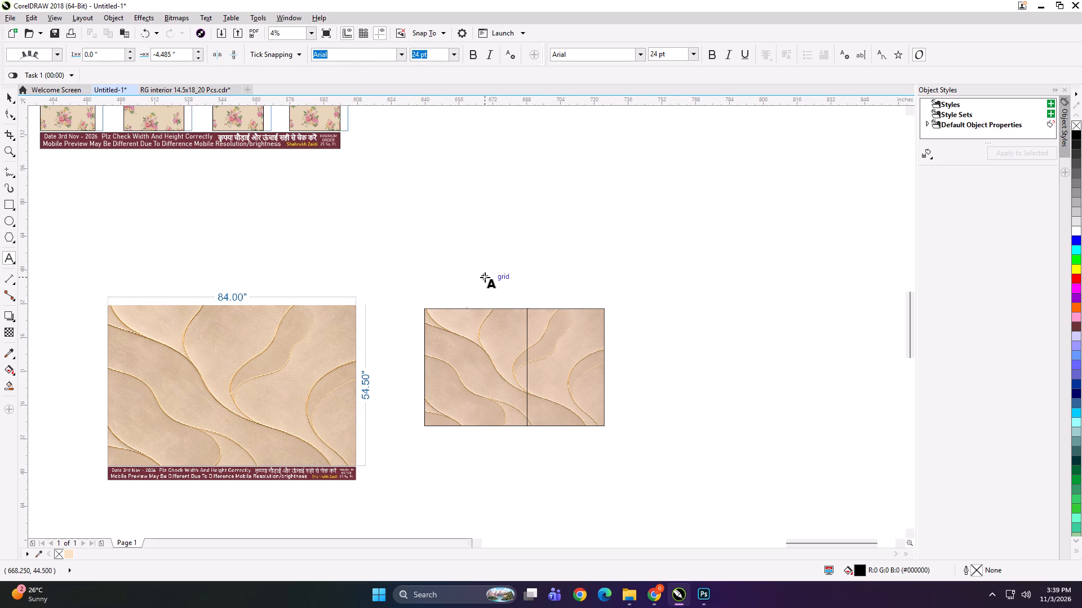
{"action": "type", "text": "84*54.5 PANEL 1"}
{"action": "key", "text": "ctrl+a"}
{"action": "key", "text": "ctrl+c"}
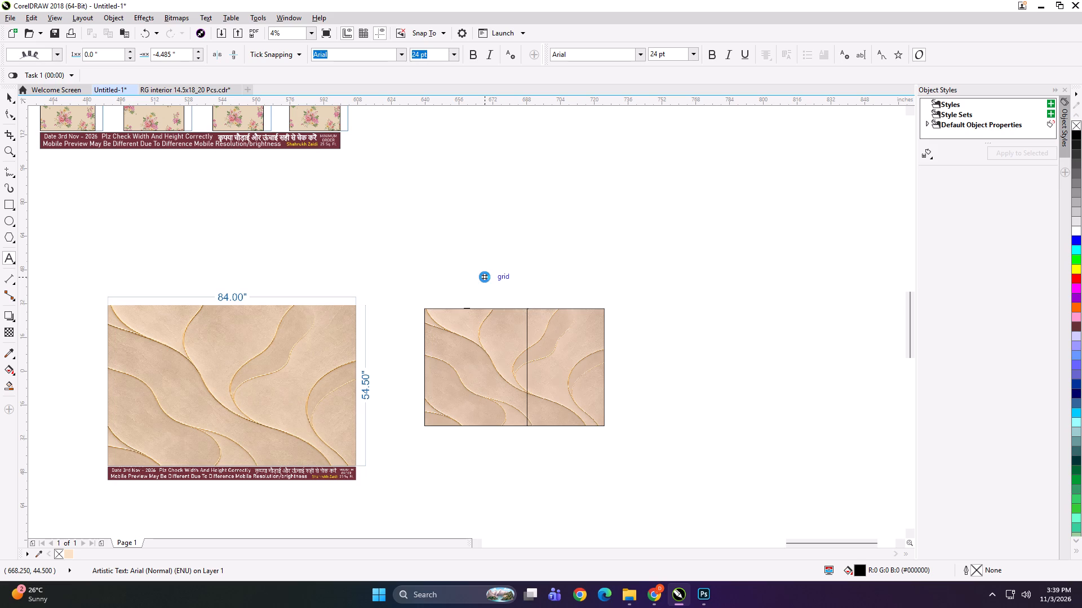
{"action": "left_click", "coordinate": [545, 307]}
{"action": "key", "text": "ctrl+v"}
{"action": "key", "text": "BackSpace"}
{"action": "key", "text": "2"}
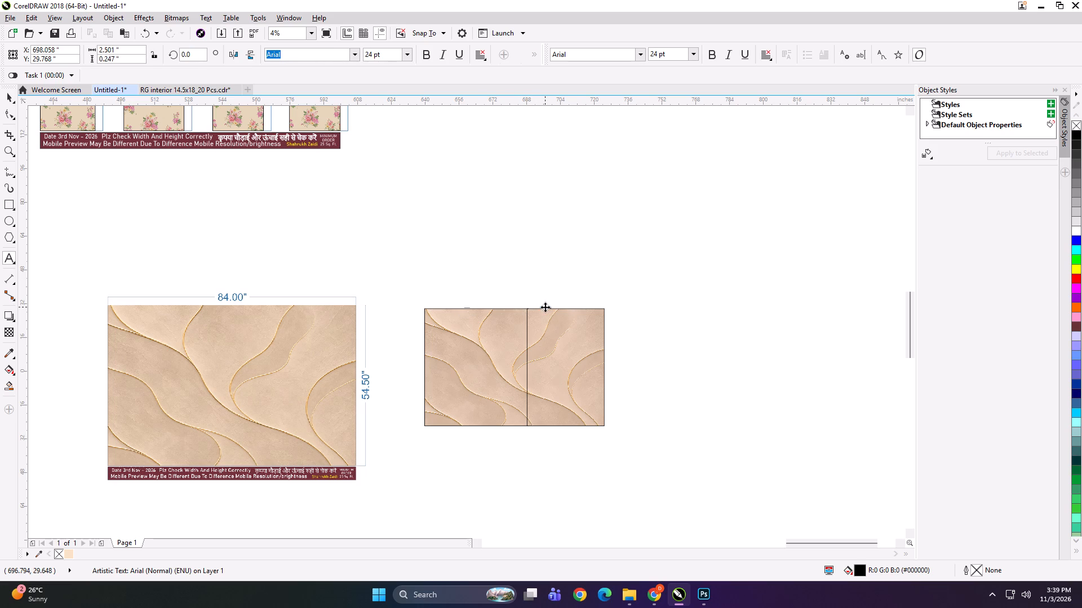
Group each panel label with its own panel.
{"action": "left_click", "coordinate": [6, 99]}
{"action": "left_click", "coordinate": [553, 330], "text": "shift"}
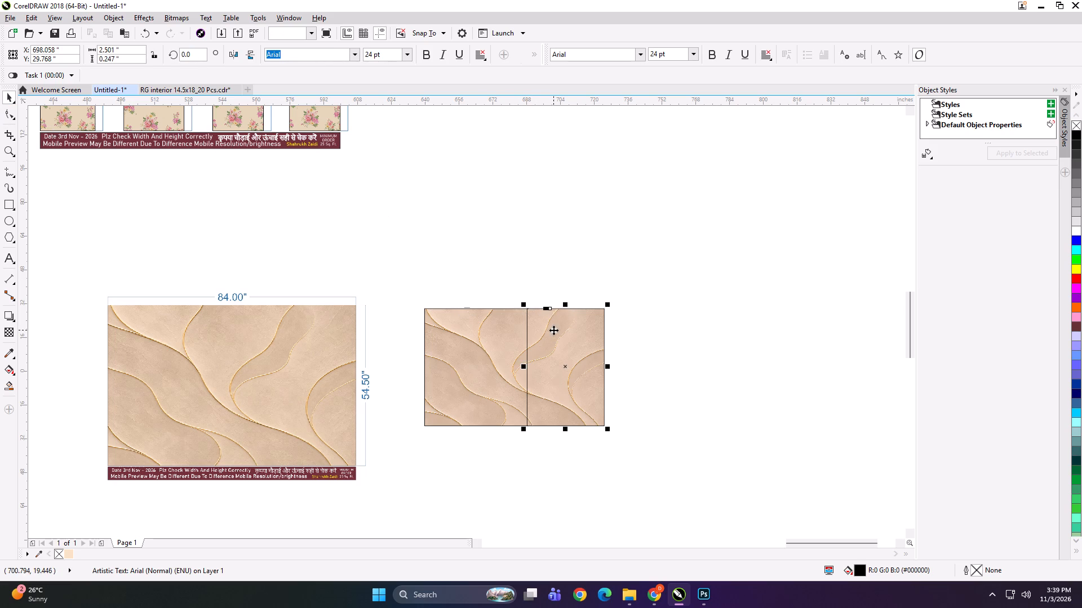
{"action": "key", "text": "ctrl+g"}
{"action": "left_click_drag", "start_coordinate": [548, 284], "coordinate": [397, 492]}
{"action": "key", "text": "ctrl+g"}
Start exporting the first panel and create a folder named 84x55 CANVAS FEBRIC inside GOODS HOME.
{"action": "key", "text": "ctrl+e"}
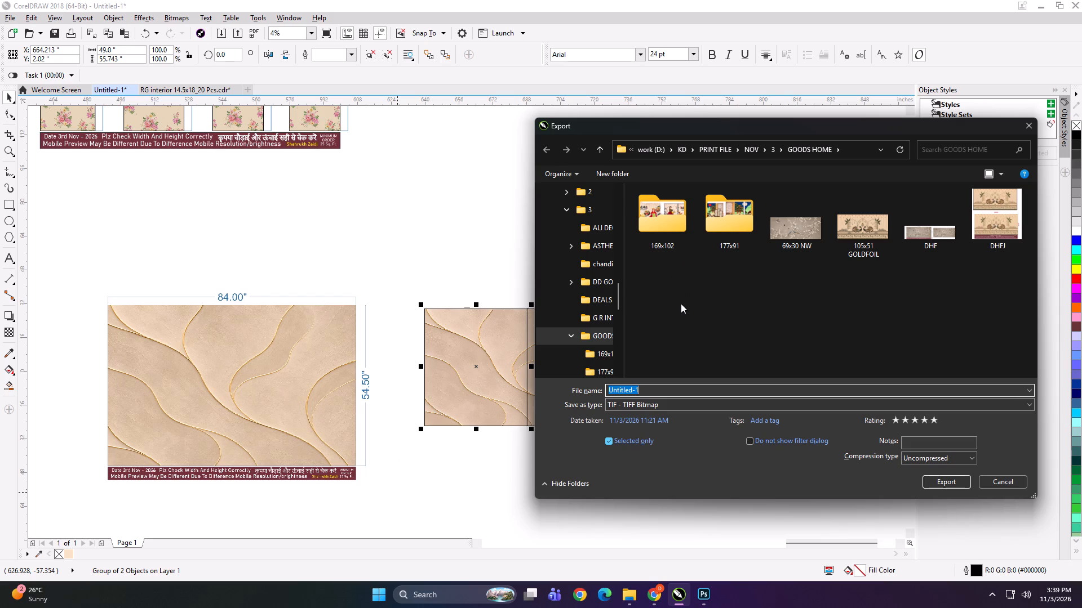
{"action": "left_click", "coordinate": [616, 175]}
{"action": "type", "text": "49x5"}
{"action": "key", "text": "ctrl+a"}
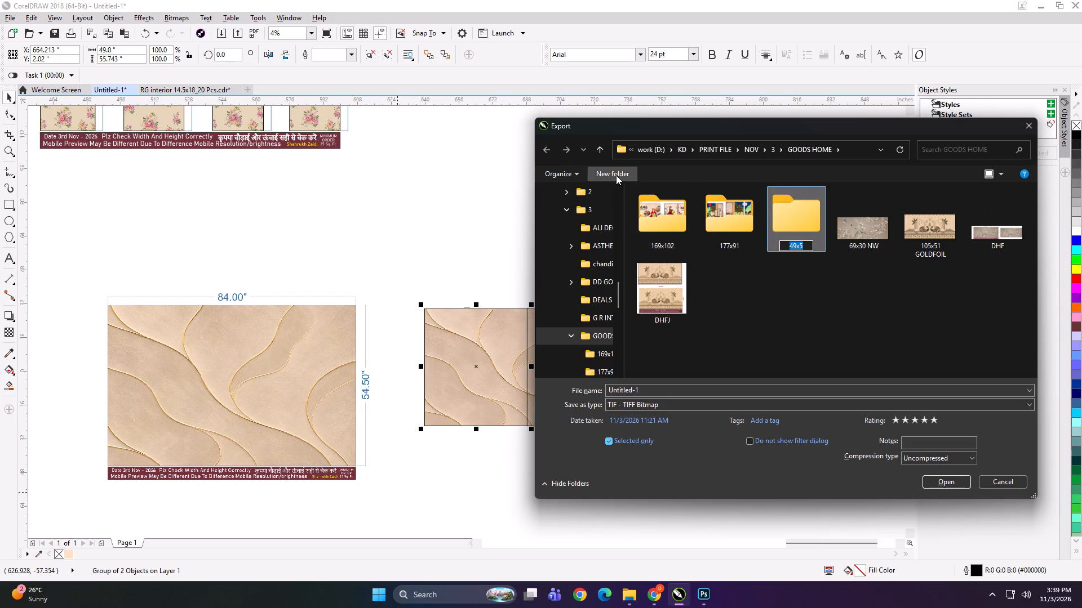
{"action": "type", "text": "84x"}
{"action": "type", "text": "55"}
{"action": "key", "text": "space"}
{"action": "type", "text": "CANVAS FEBRIC"}
{"action": "key", "text": "Return"}
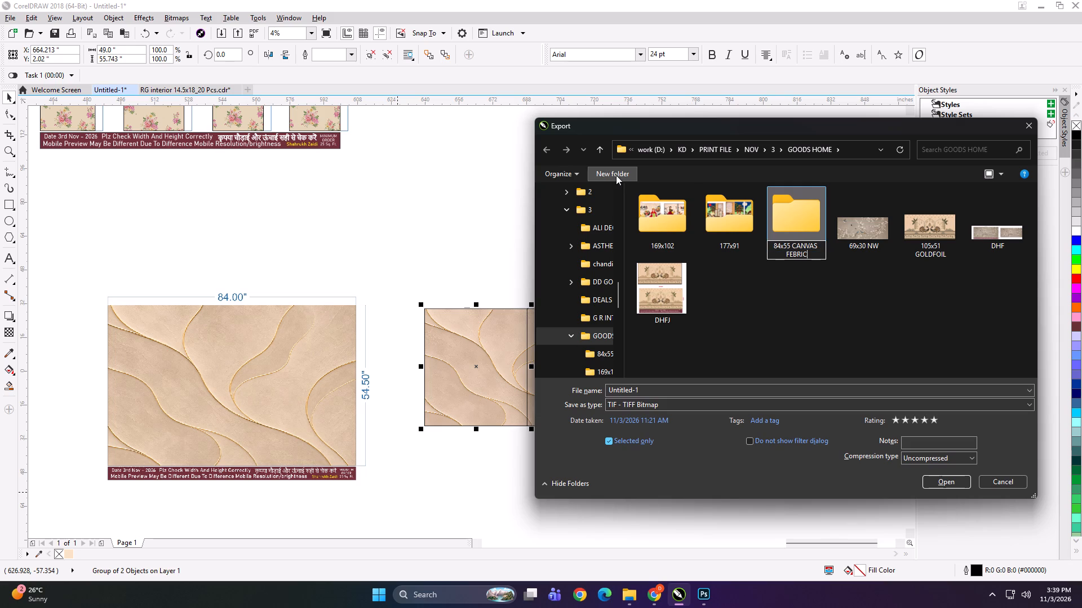
Export the first panel as a TIFF named "x55 A" into the 84x55 CANVAS FEBRIC folder.
{"action": "double_click", "coordinate": [659, 214]}
{"action": "left_click", "coordinate": [655, 396]}
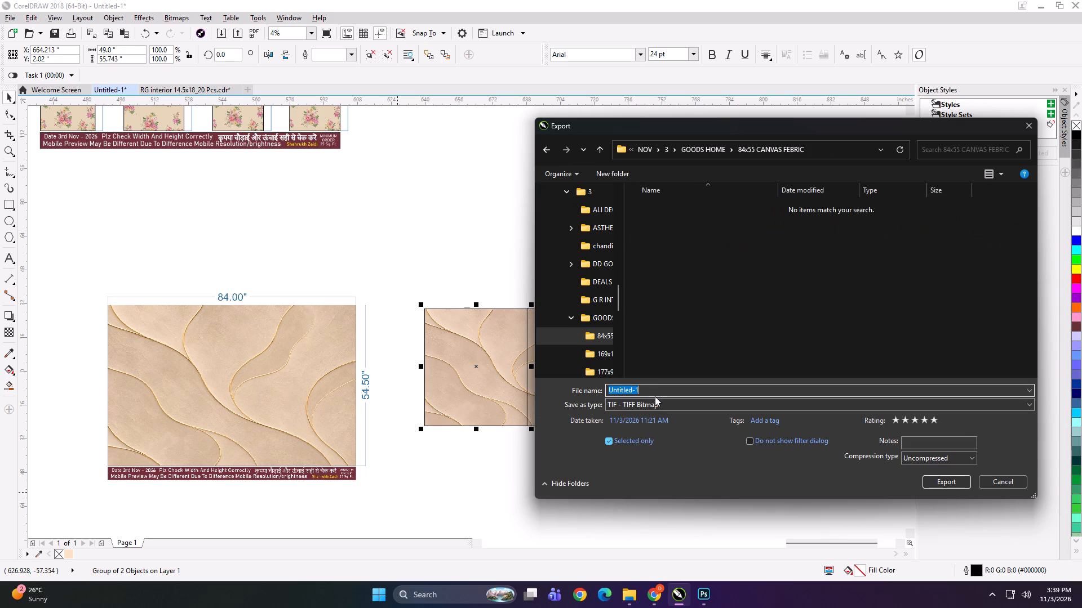
{"action": "type", "text": "x55 A"}
{"action": "key", "text": "Return"}
{"action": "key", "text": "Return"}
Export the second panel as a TIFF named "36.5x55 B" into the same folder.
{"action": "left_click", "coordinate": [574, 331]}
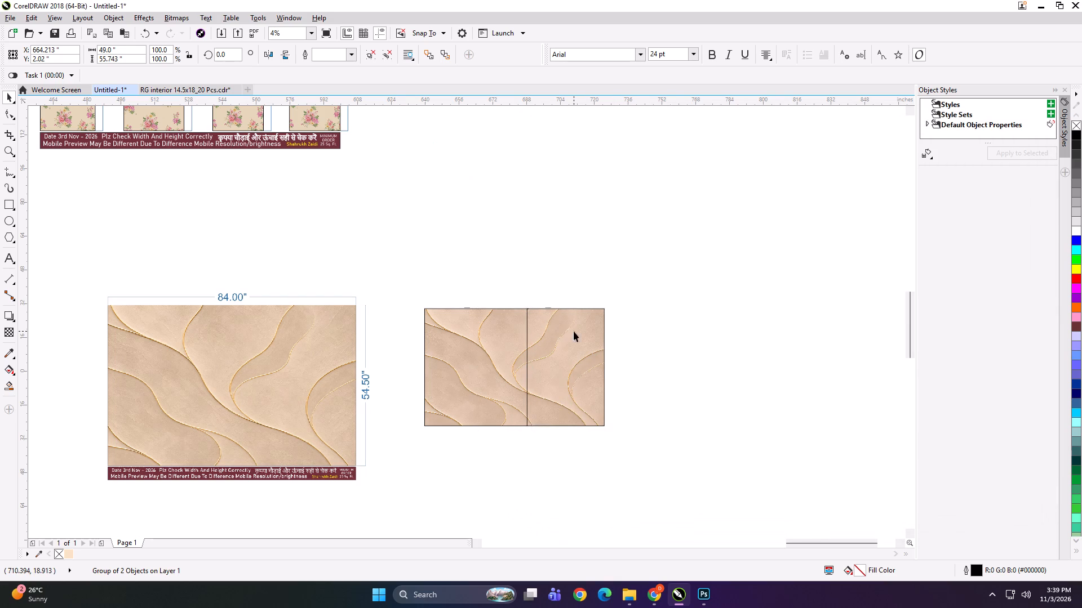
{"action": "key", "text": "ctrl+e"}
{"action": "type", "text": "36.5x55 B"}
{"action": "key", "text": "Return"}
{"action": "key", "text": "Return"}
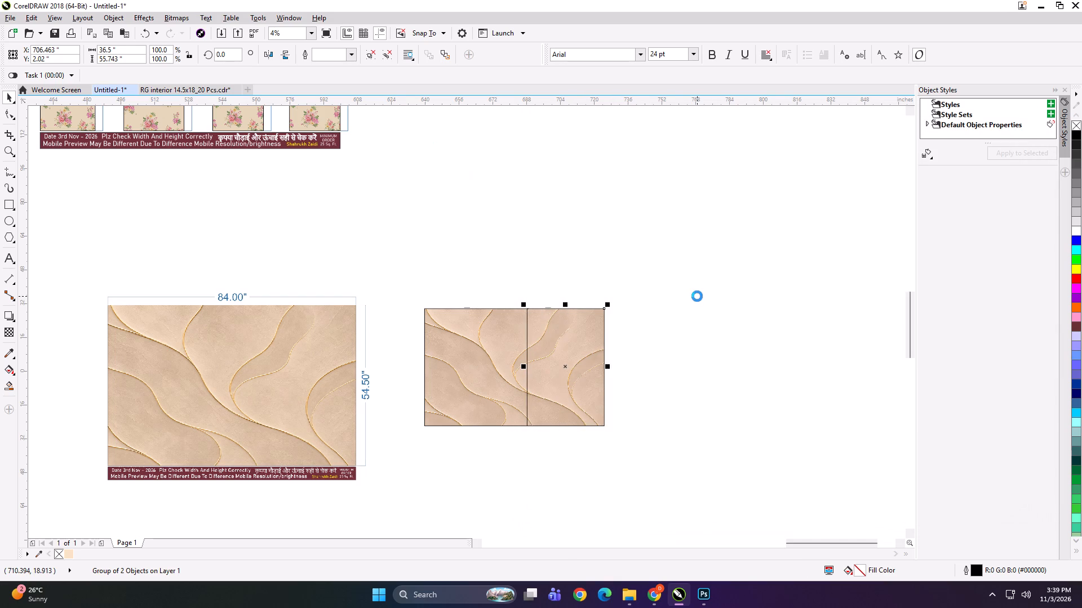
Move the second panel 5.5 inches to the right, away from the first panel.
{"action": "key", "text": "Right"}
{"action": "key", "text": "Right"}
{"action": "key", "text": "Right"}
{"action": "key", "text": "Right"}
{"action": "key", "text": "Right"}
{"action": "key", "text": "Right"}
{"action": "key", "text": "Right"}
{"action": "key", "text": "Right"}
{"action": "key", "text": "Right"}
{"action": "key", "text": "Right"}
{"action": "key", "text": "Right"}
Enlarge both panels together to about 130.5 × 80.4 inches, place them beside the 84-inch preview, and group them with it.
{"action": "left_click_drag", "start_coordinate": [673, 271], "coordinate": [369, 491]}
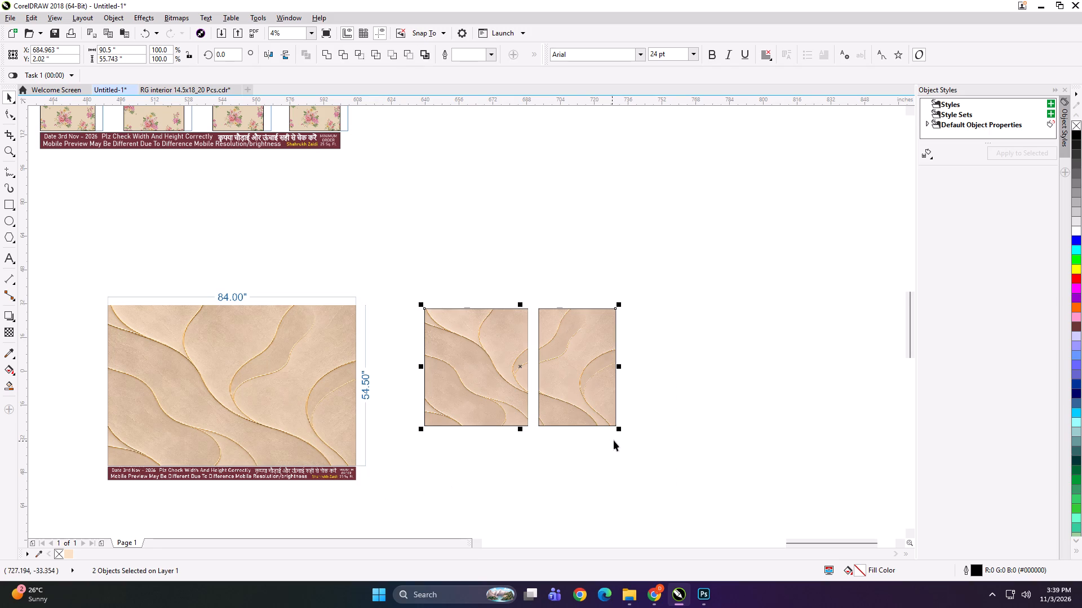
{"action": "left_click_drag", "start_coordinate": [620, 432], "coordinate": [709, 484]}
{"action": "left_click_drag", "start_coordinate": [540, 409], "coordinate": [507, 400]}
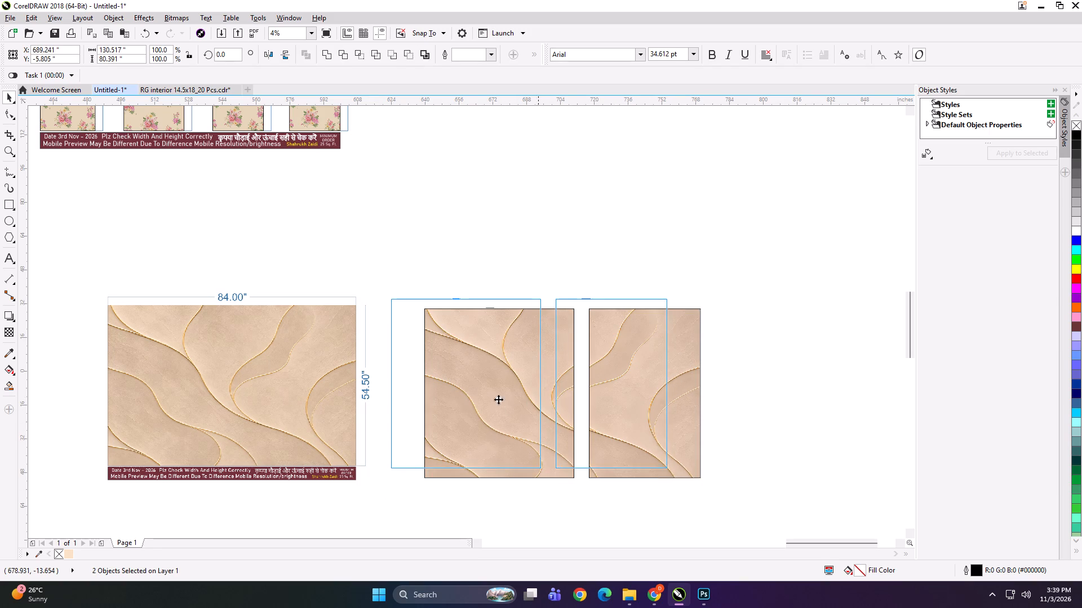
{"action": "left_click", "coordinate": [339, 392], "text": "shift"}
{"action": "key", "text": "ctrl+g"}
Shrink the 84-inch comparison group, export it as a TIFF named "FDSG" into the 84x55 CANVAS FEBRIC folder, and remove it from the page.
{"action": "left_click_drag", "start_coordinate": [673, 491], "coordinate": [405, 406], "text": "shift"}
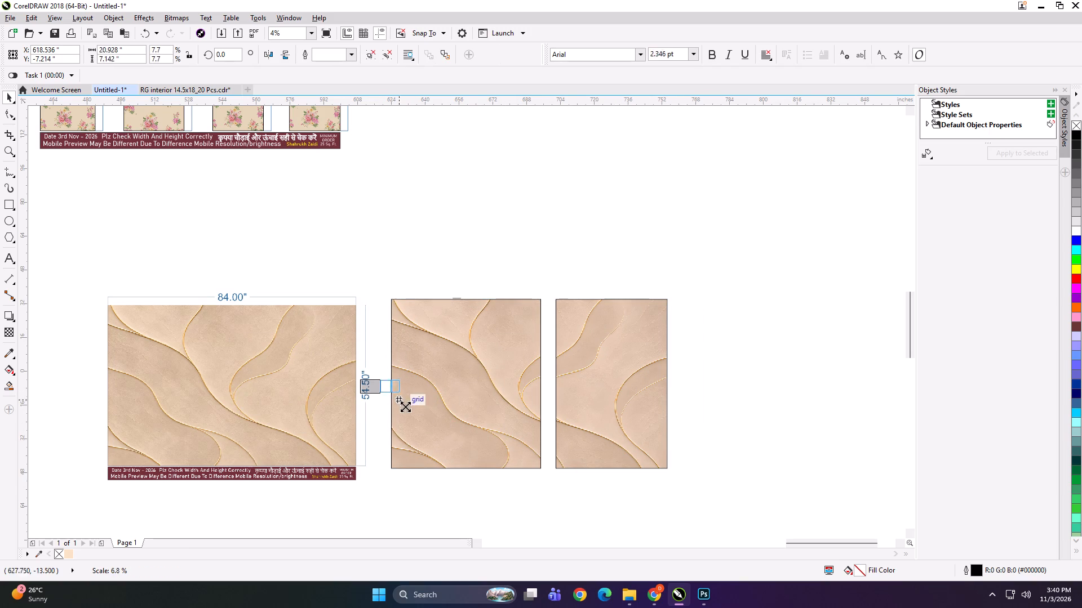
{"action": "left_click_drag", "start_coordinate": [405, 406], "coordinate": [394, 404], "text": "shift"}
{"action": "scroll", "coordinate": [369, 381], "scroll_direction": "up", "scroll_amount": 2}
{"action": "key", "text": "ctrl+e"}
{"action": "type", "text": "FDSG"}
{"action": "key", "text": "Return"}
{"action": "key", "text": "Return"}
{"action": "key", "text": "Return"}
{"action": "key", "text": "Delete"}
Move the wide floral bitmap up beside the 12 × 78 inch preview.
{"action": "key", "text": "F4"}
{"action": "left_click", "coordinate": [670, 381]}
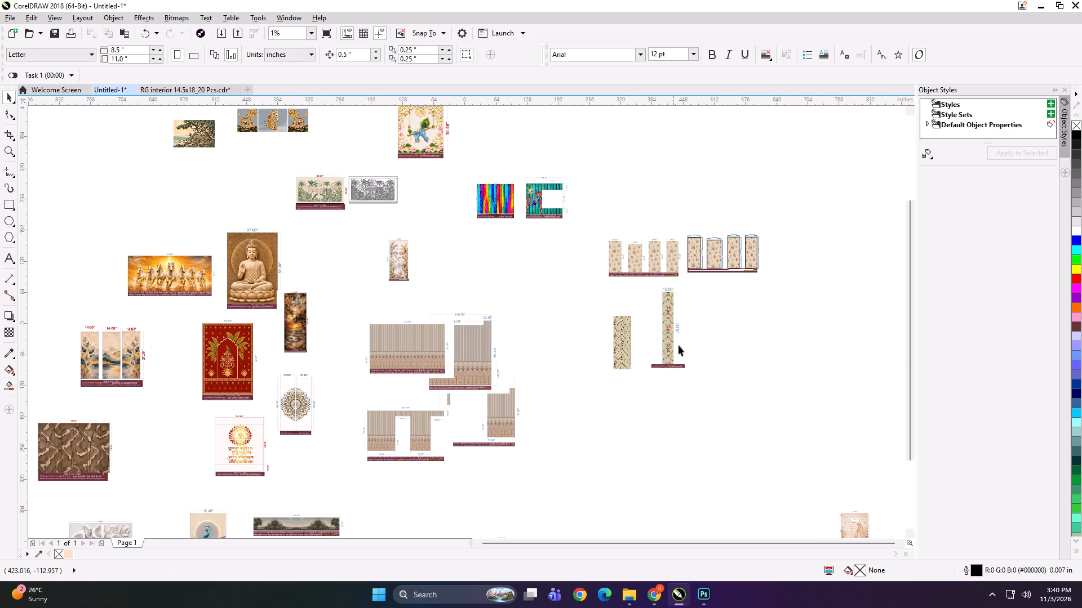
{"action": "scroll", "coordinate": [683, 300], "scroll_direction": "up", "scroll_amount": 1}
{"action": "scroll", "coordinate": [347, 385], "scroll_direction": "up", "scroll_amount": 1}
{"action": "left_click", "coordinate": [230, 328]}
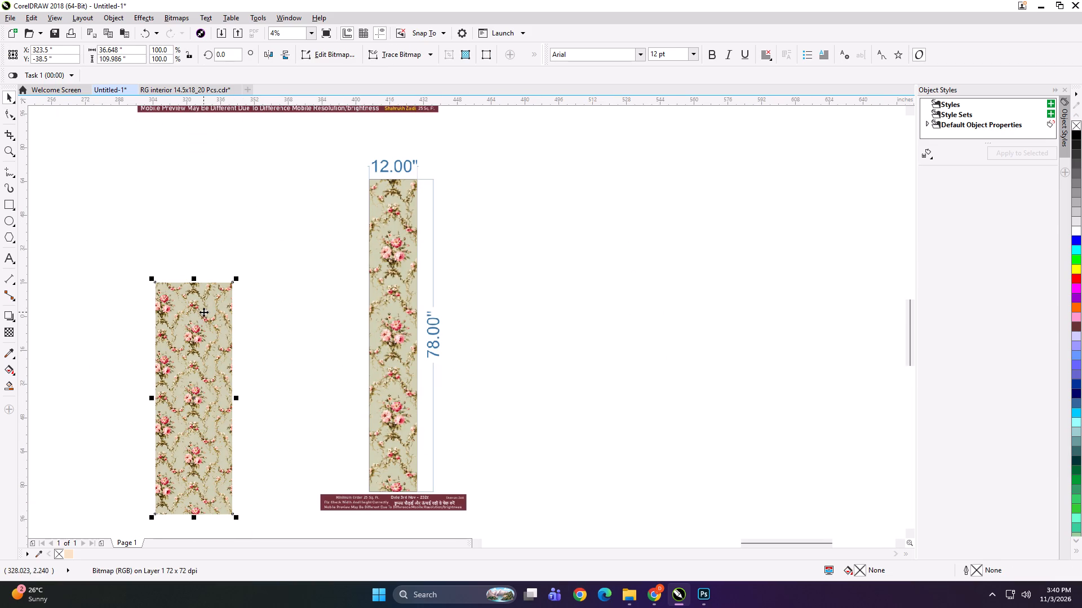
{"action": "left_click_drag", "start_coordinate": [206, 310], "coordinate": [227, 227]}
Create a rectangle matching the floral bitmap's outline and narrow it to 22 inches wide around the central rose column.
{"action": "double_click", "coordinate": [12, 206], "text": "shift"}
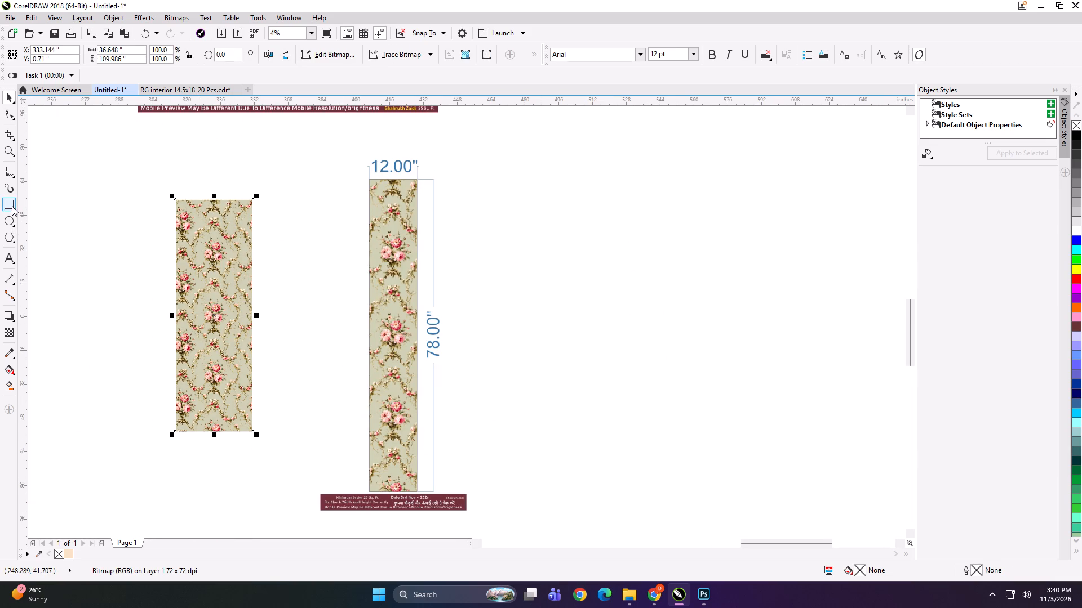
{"action": "key", "text": "shift+space"}
{"action": "left_click_drag", "start_coordinate": [172, 315], "coordinate": [172, 316]}
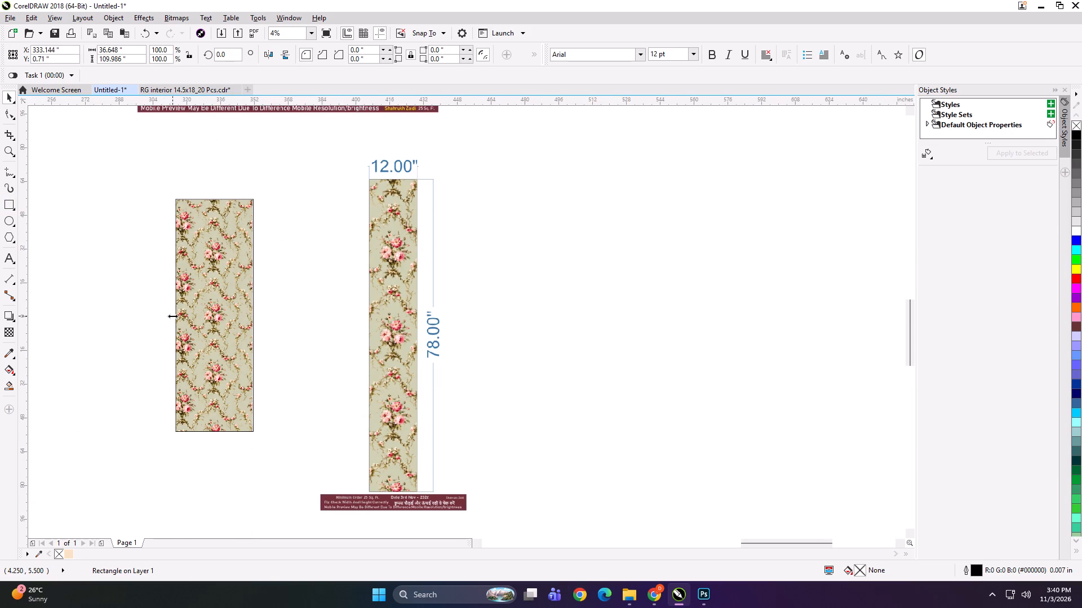
{"action": "left_click_drag", "start_coordinate": [172, 316], "coordinate": [183, 327]}
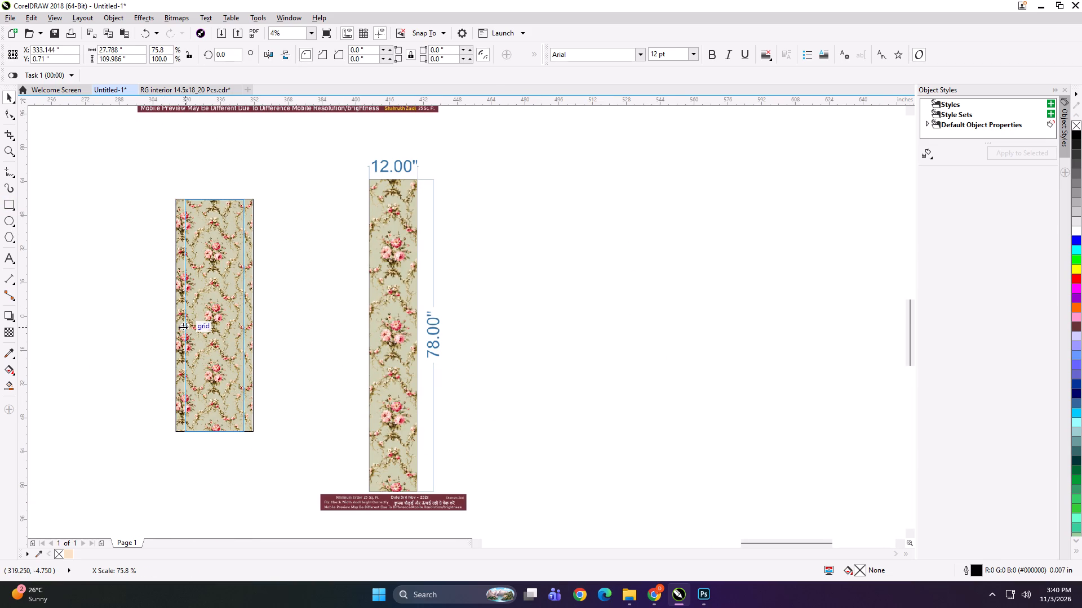
{"action": "left_click_drag", "start_coordinate": [183, 327], "coordinate": [189, 329]}
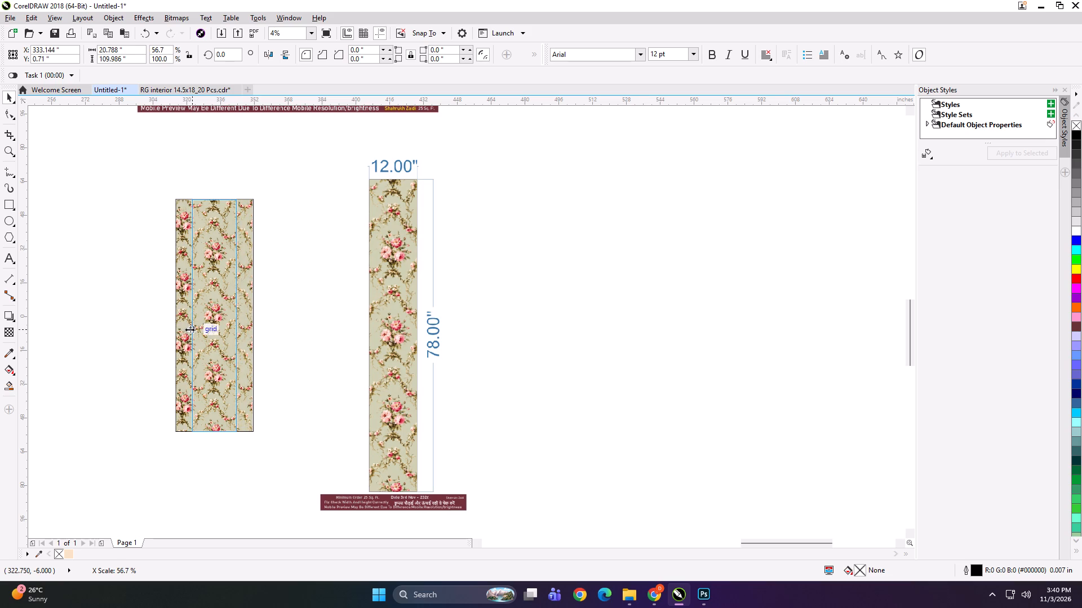
{"action": "left_click_drag", "start_coordinate": [189, 329], "coordinate": [190, 330]}
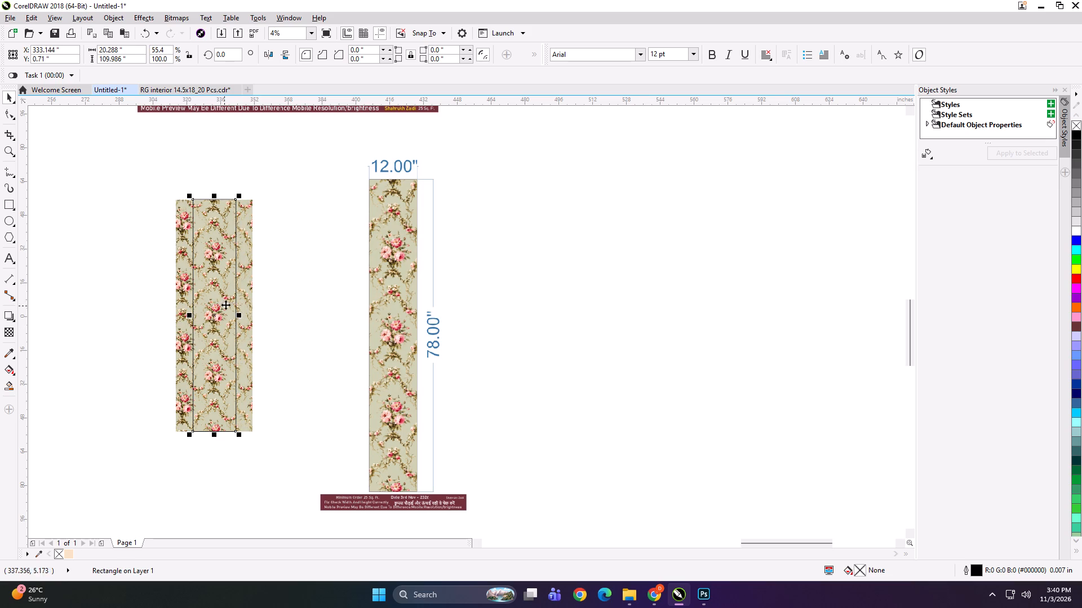
{"action": "left_click_drag", "start_coordinate": [239, 316], "coordinate": [242, 325]}
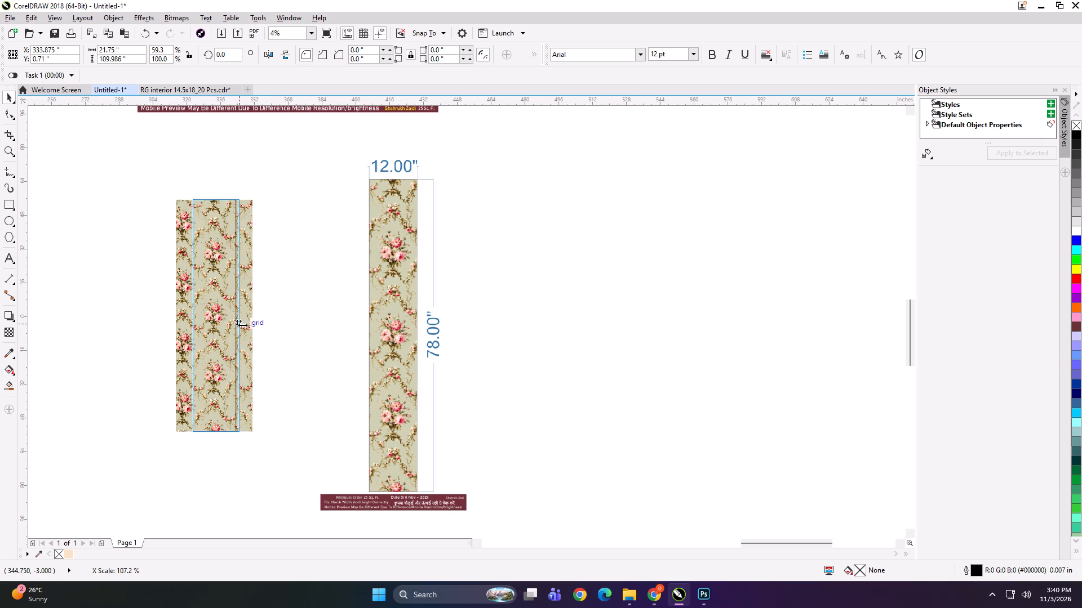
{"action": "left_click_drag", "start_coordinate": [242, 325], "coordinate": [243, 325]}
{"action": "scroll", "coordinate": [234, 266], "scroll_direction": "up", "scroll_amount": 2}
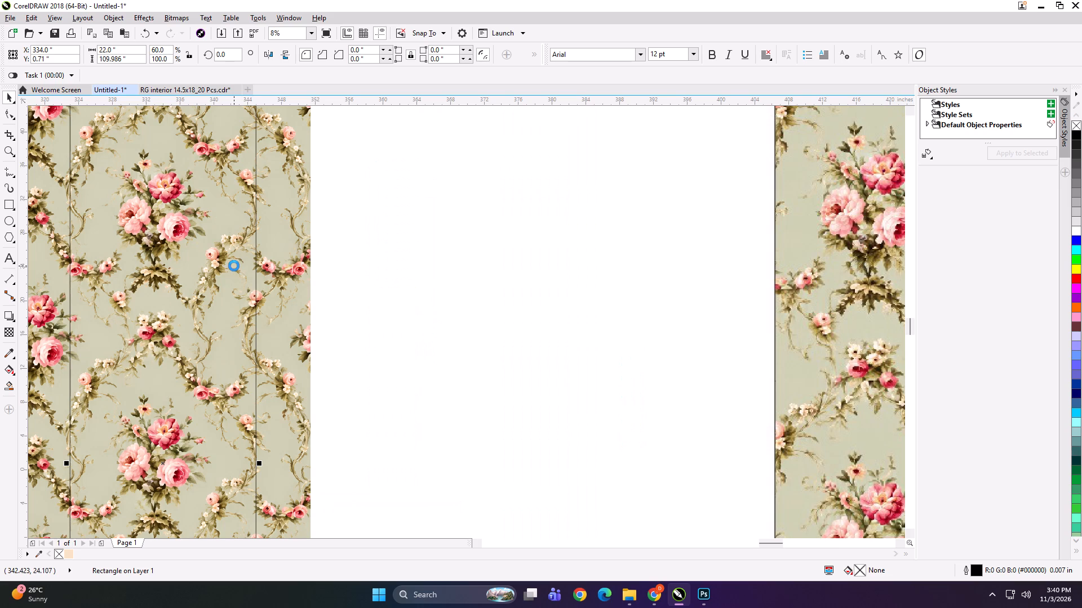
{"action": "scroll", "coordinate": [275, 277], "scroll_direction": "down", "scroll_amount": 1}
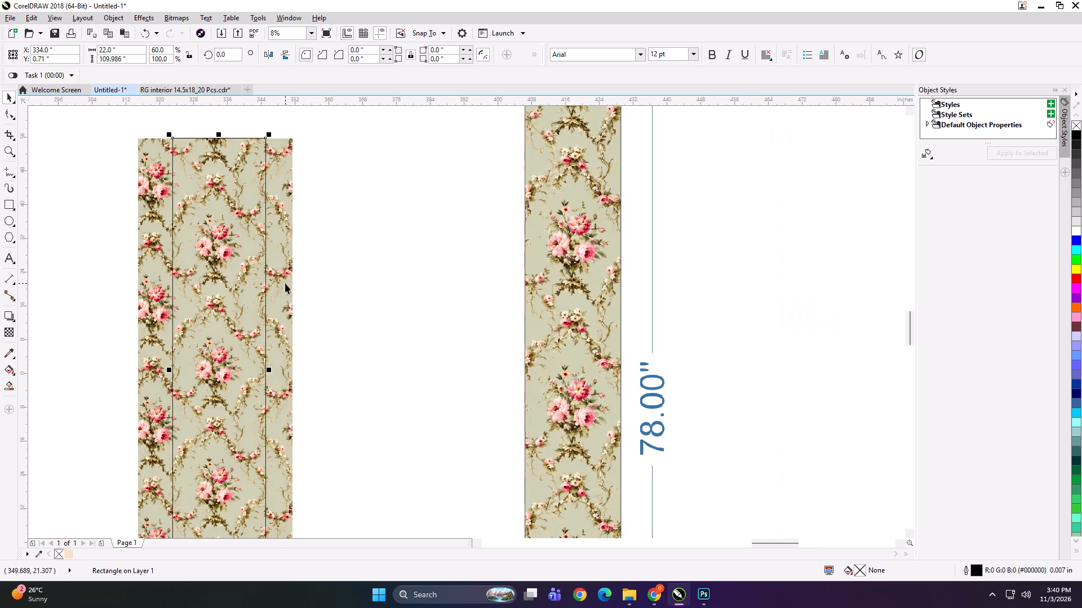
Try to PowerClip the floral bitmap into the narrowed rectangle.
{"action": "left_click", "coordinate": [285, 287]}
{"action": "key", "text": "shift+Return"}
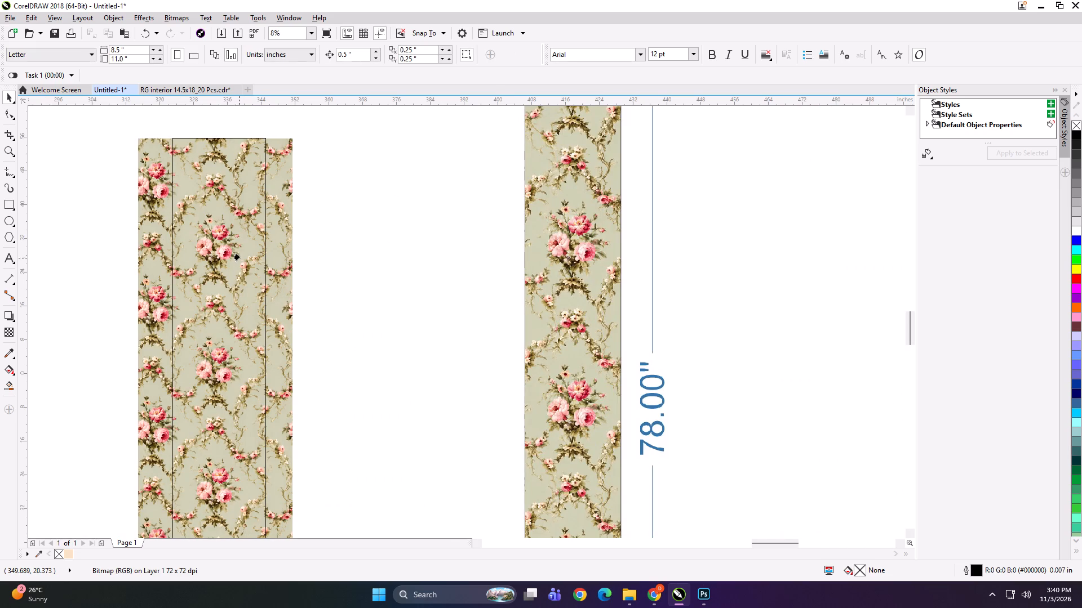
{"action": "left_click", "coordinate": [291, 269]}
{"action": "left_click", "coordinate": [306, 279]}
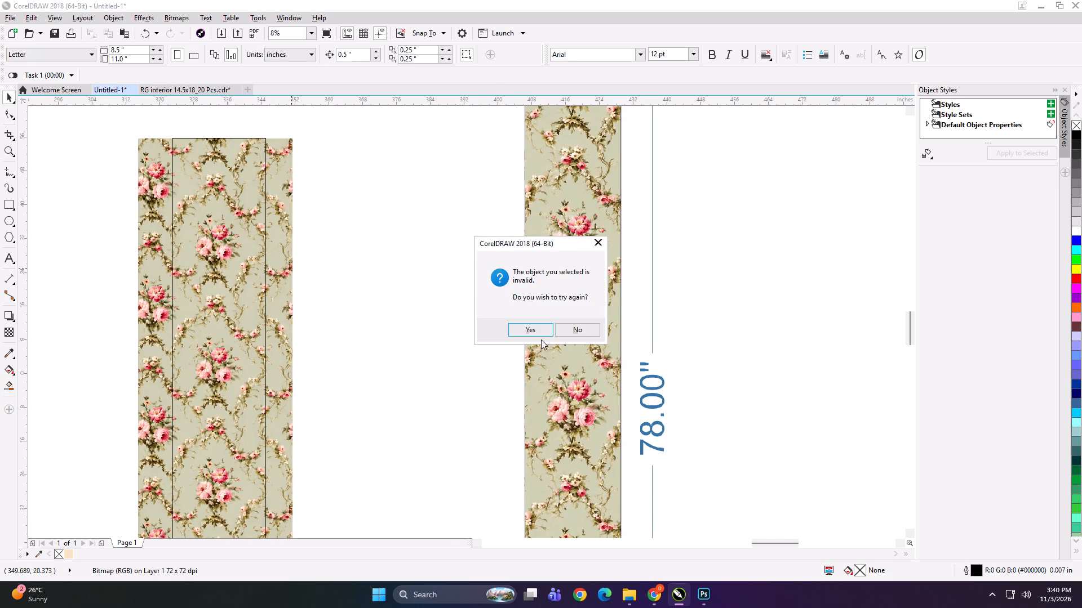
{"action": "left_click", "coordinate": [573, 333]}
Narrow the floral bitmap to about 35.7 inches wide and PowerClip it into the 22-inch rectangle.
{"action": "left_click", "coordinate": [289, 297]}
{"action": "left_click_drag", "start_coordinate": [297, 370], "coordinate": [293, 387]}
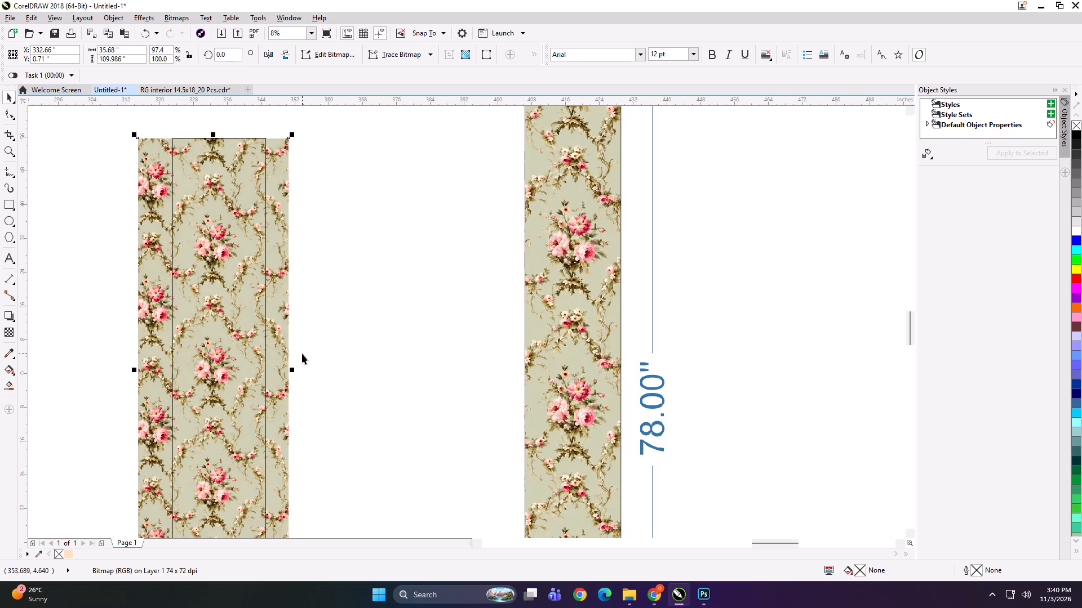
{"action": "key", "text": "shift+Return"}
{"action": "left_click", "coordinate": [221, 358]}
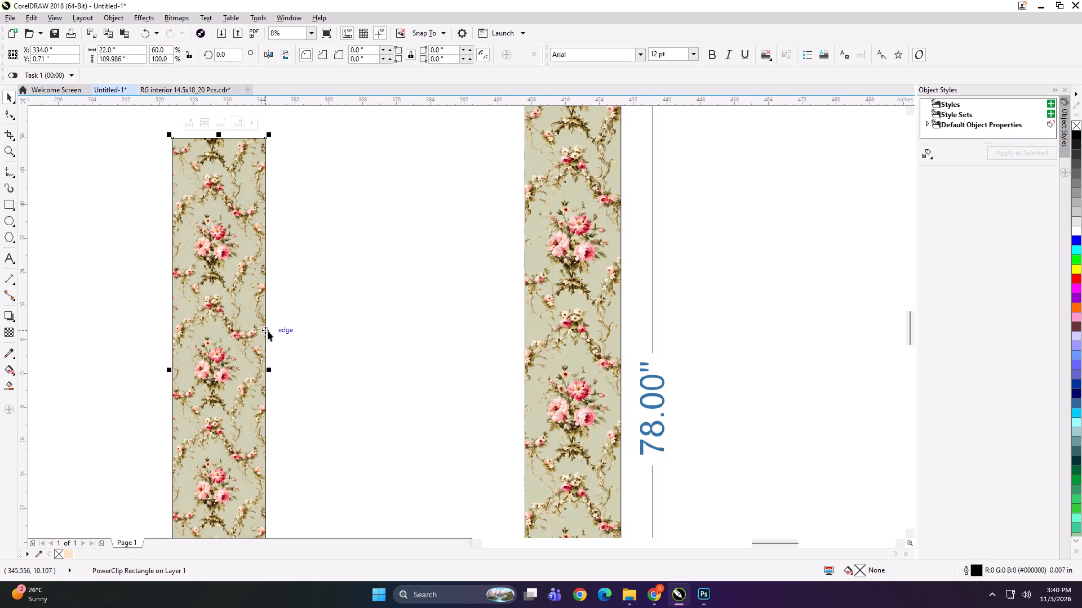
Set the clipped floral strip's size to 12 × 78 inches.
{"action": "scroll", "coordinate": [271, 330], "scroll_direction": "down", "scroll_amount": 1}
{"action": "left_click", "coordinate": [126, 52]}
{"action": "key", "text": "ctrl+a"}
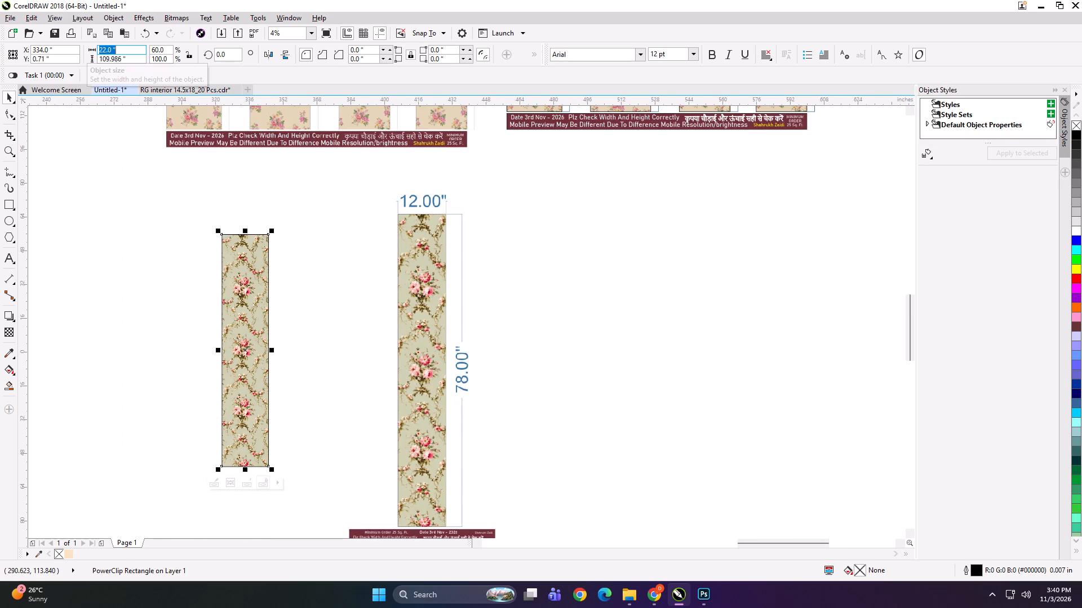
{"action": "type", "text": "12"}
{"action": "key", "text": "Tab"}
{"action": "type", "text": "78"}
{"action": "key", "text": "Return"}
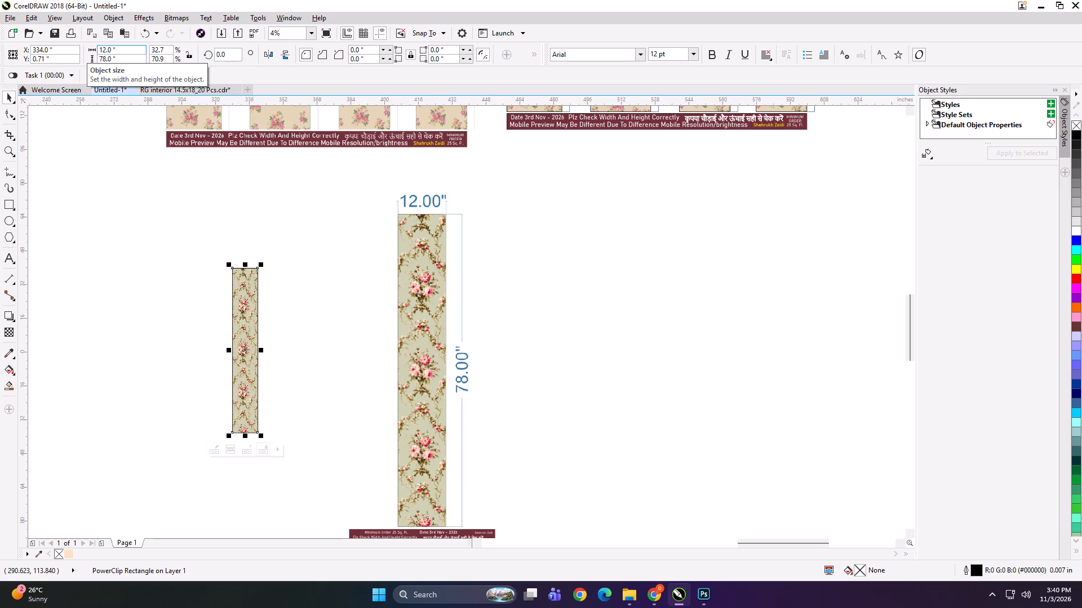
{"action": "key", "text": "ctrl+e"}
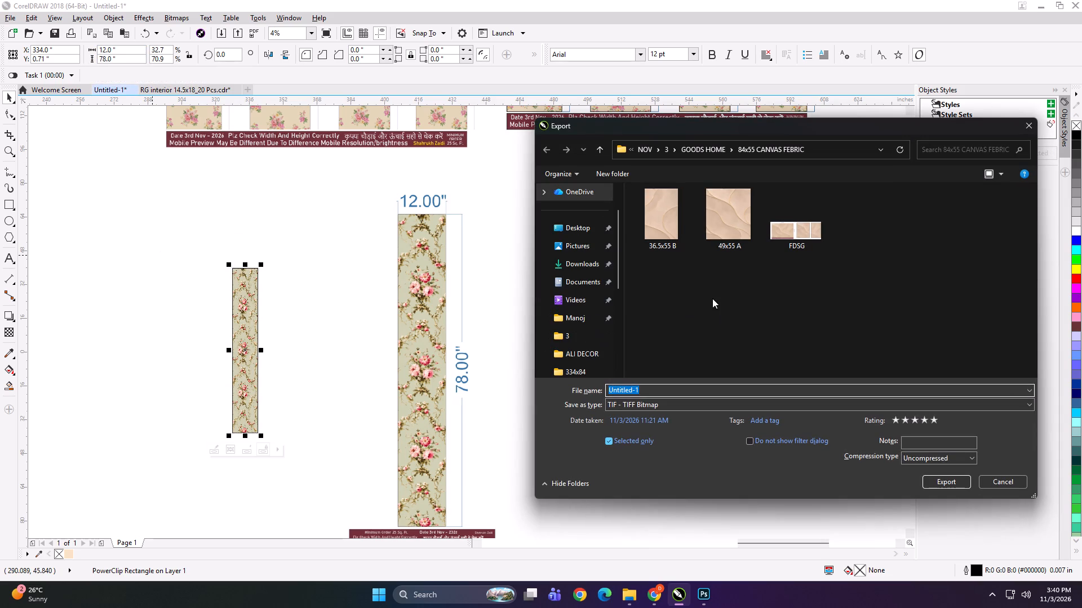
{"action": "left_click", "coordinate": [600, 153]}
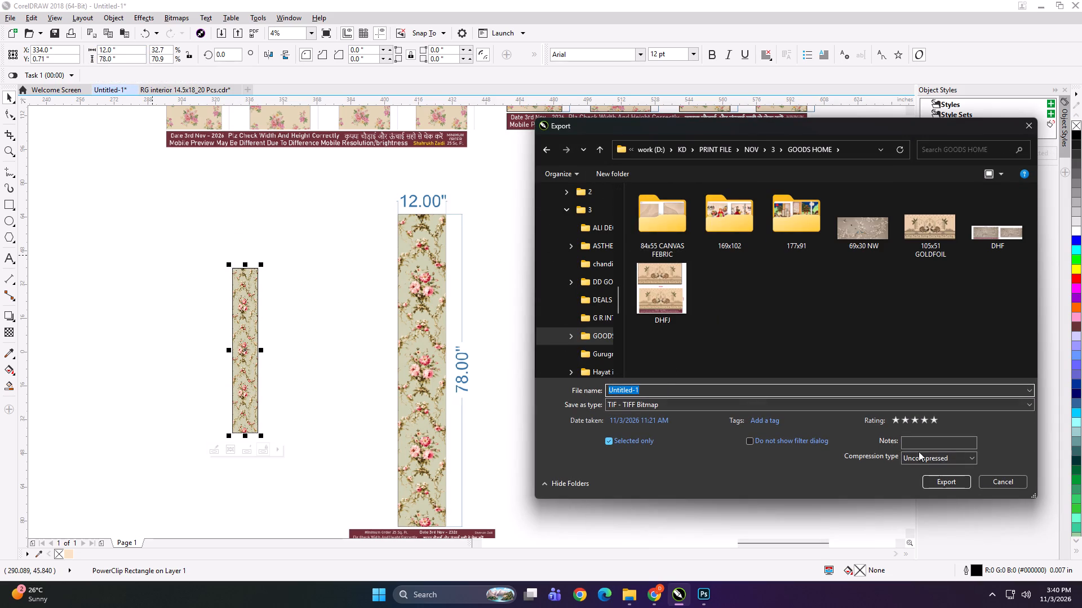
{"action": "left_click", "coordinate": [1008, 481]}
Set the clipped floral strip's size to 12.5 × 78.5 inches.
{"action": "left_click", "coordinate": [125, 48]}
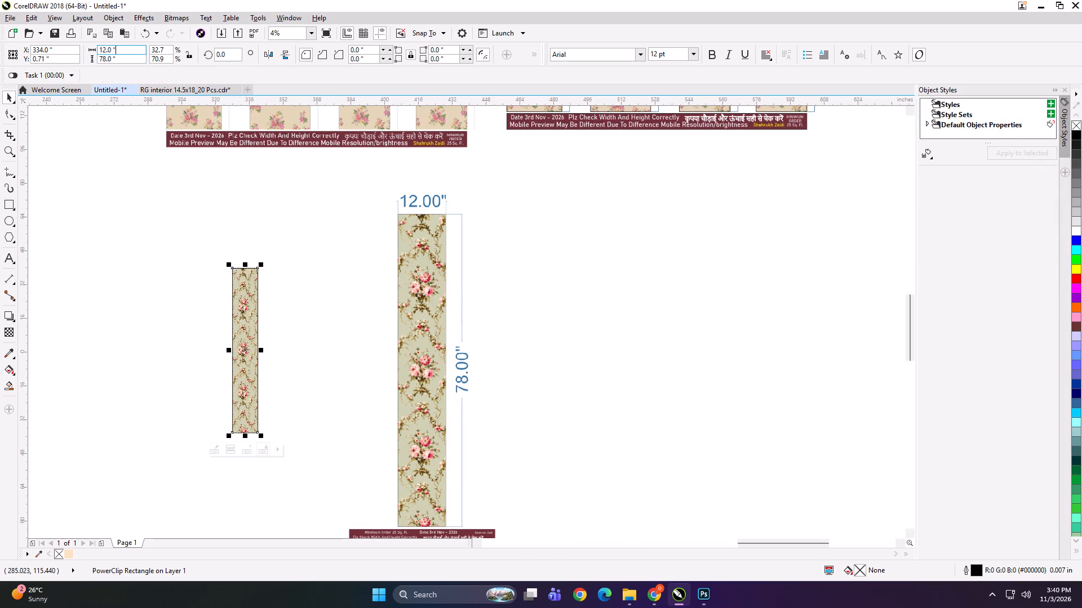
{"action": "type", "text": ".5"}
{"action": "key", "text": "Tab"}
{"action": "key", "text": "Right"}
{"action": "type", "text": ".5"}
{"action": "key", "text": "Return"}
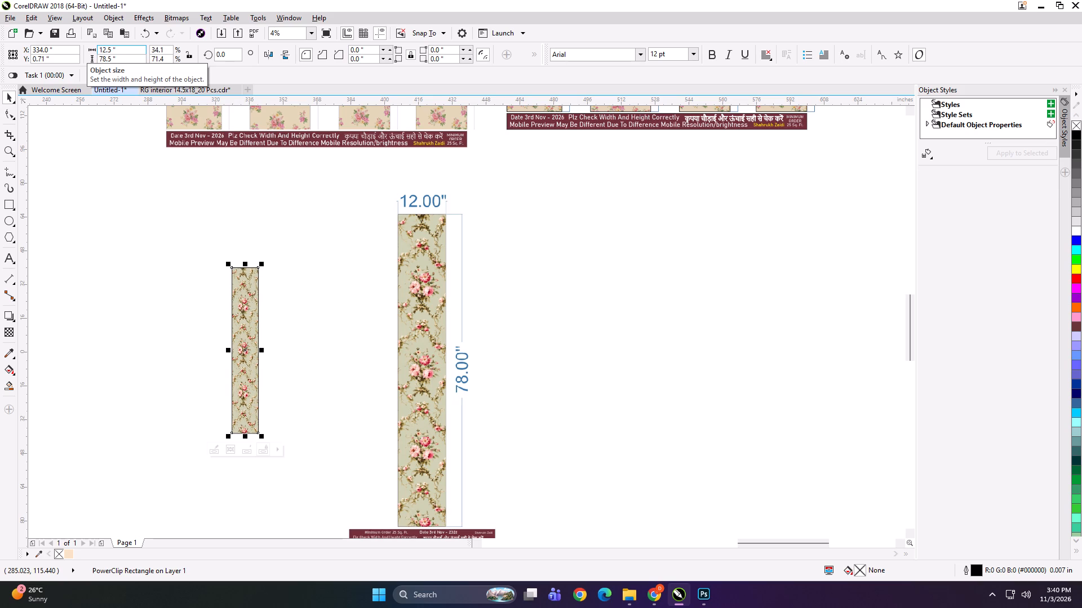
Export the floral strip as a TIFF named "12.5x78 CANAVS FEBRIC" into the GOODS HOME folder.
{"action": "key", "text": "ctrl+e"}
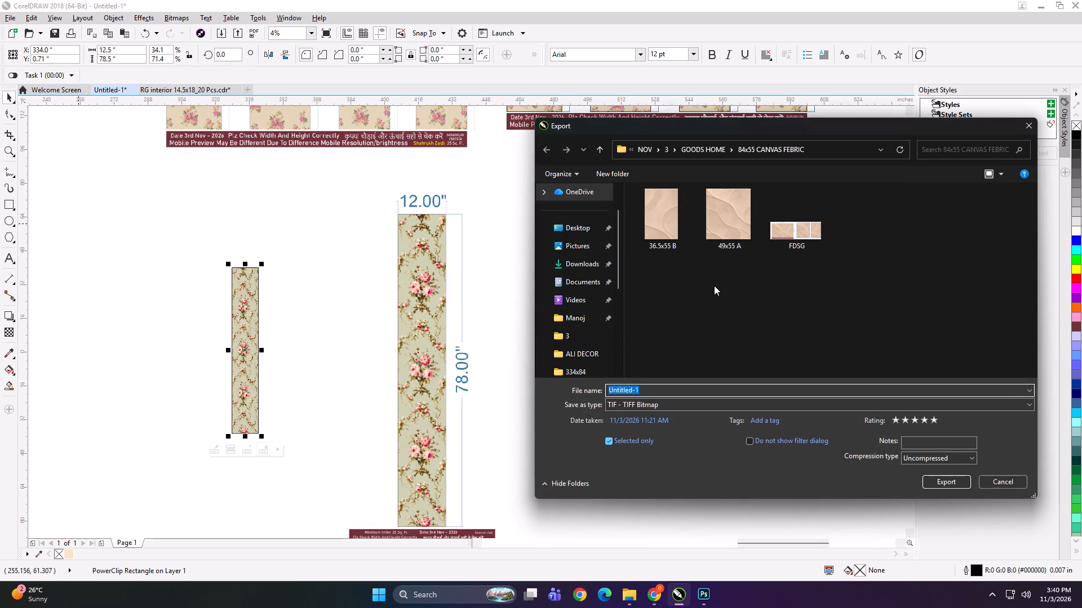
{"action": "type", "text": "12.5x78"}
{"action": "key", "text": "space"}
{"action": "left_click", "coordinate": [604, 153]}
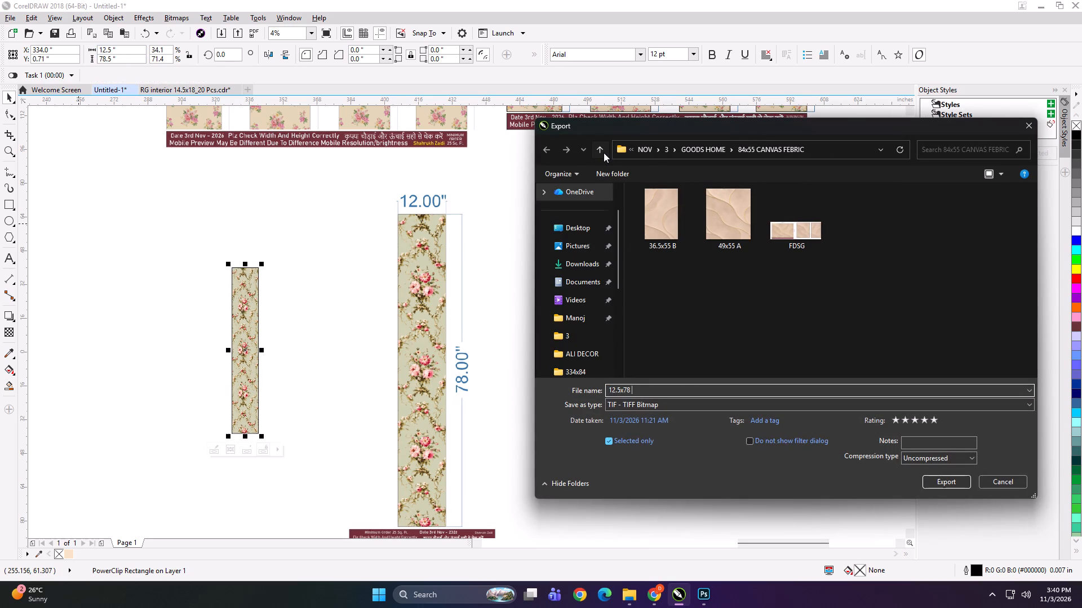
{"action": "type", "text": "CANAVS FEBRIC"}
{"action": "key", "text": "Return"}
{"action": "key", "text": "Return"}
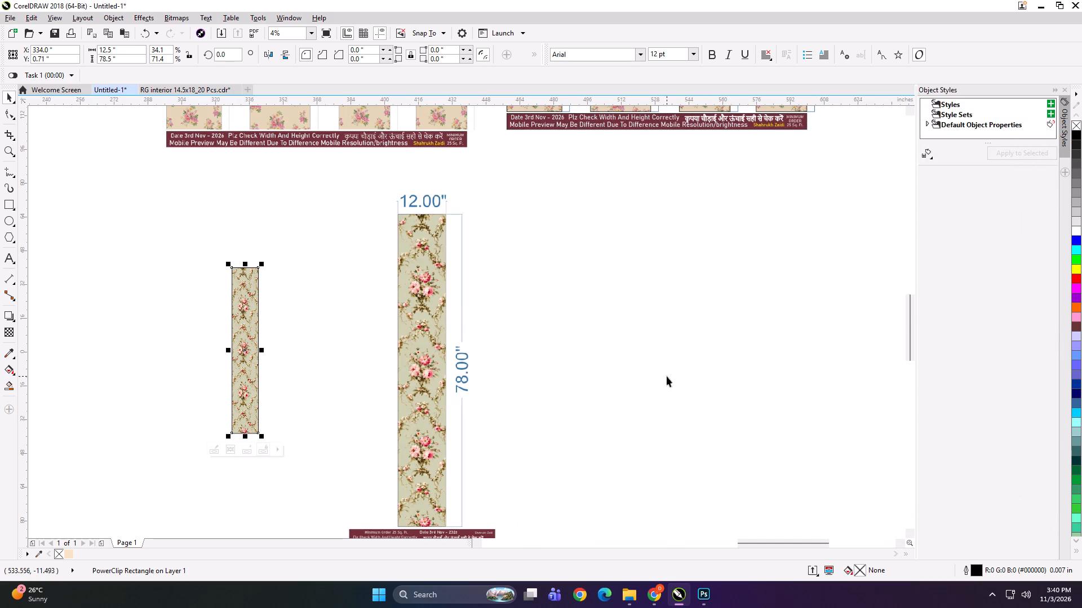
Enlarge the floral strip to about 23.2 × 145.9 inches, place it beside the 12 × 78 preview, and group them.
{"action": "left_click_drag", "start_coordinate": [262, 435], "coordinate": [300, 507], "text": "shift"}
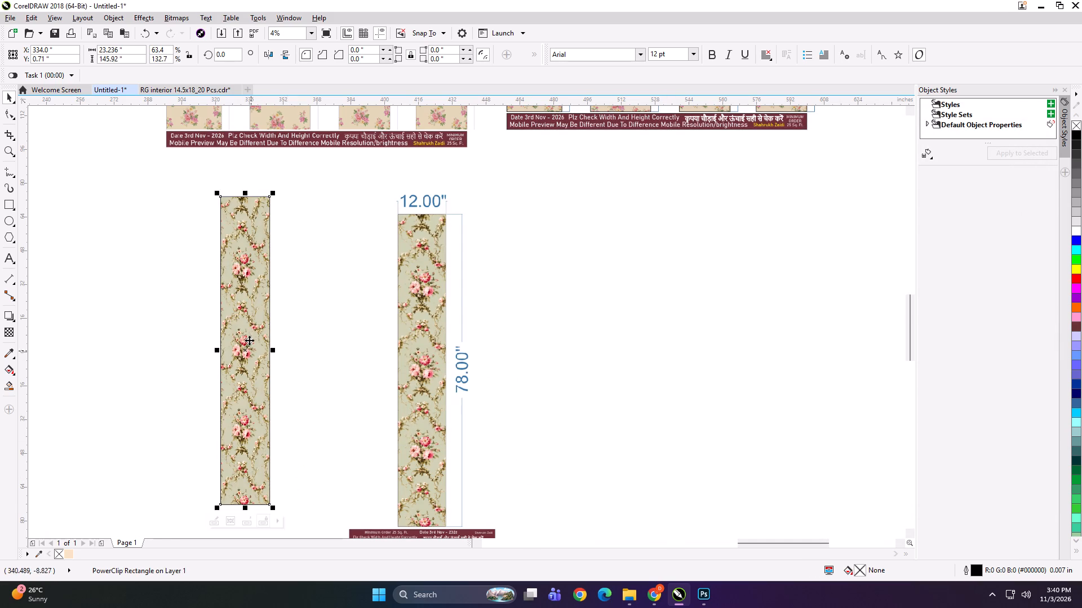
{"action": "left_click_drag", "start_coordinate": [249, 337], "coordinate": [304, 342]}
{"action": "left_click", "coordinate": [481, 343], "text": "shift"}
{"action": "key", "text": "ctrl+g"}
Shrink the floral strip comparison group to about 1.9 × 3 inches.
{"action": "scroll", "coordinate": [455, 316], "scroll_direction": "down", "scroll_amount": 1}
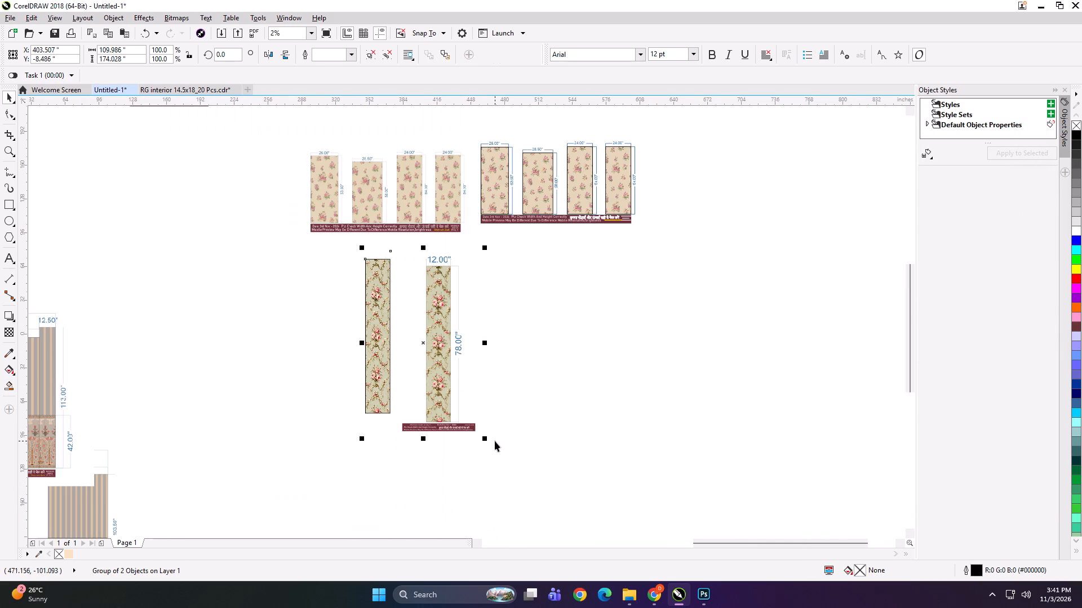
{"action": "left_click_drag", "start_coordinate": [487, 441], "coordinate": [438, 369], "text": "shift"}
{"action": "scroll", "coordinate": [421, 338], "scroll_direction": "up", "scroll_amount": 2}
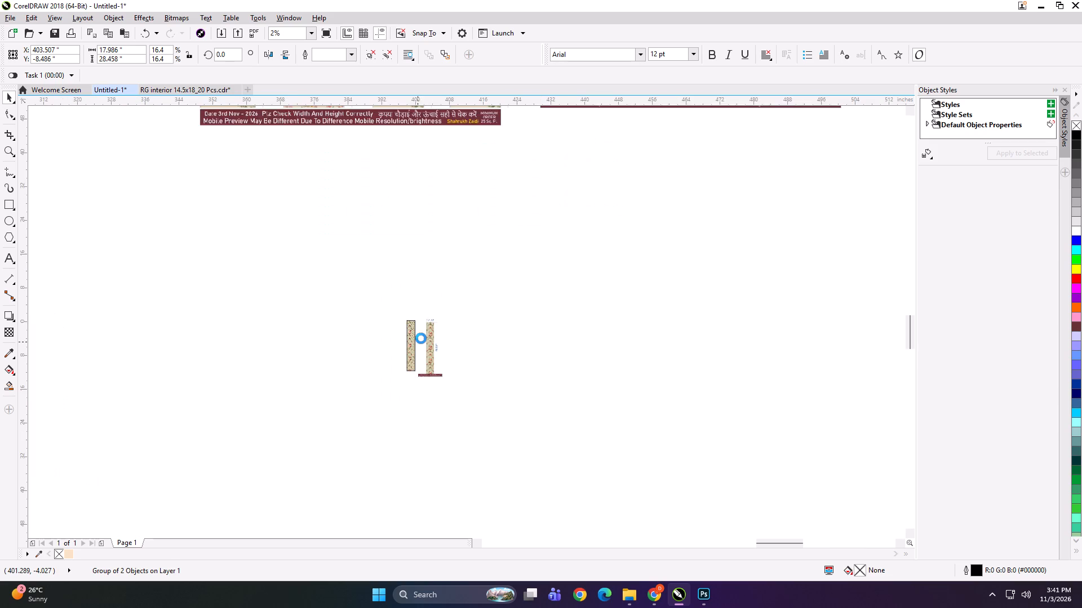
{"action": "scroll", "coordinate": [425, 368], "scroll_direction": "up", "scroll_amount": 1}
{"action": "left_click", "coordinate": [514, 467], "text": "shift"}
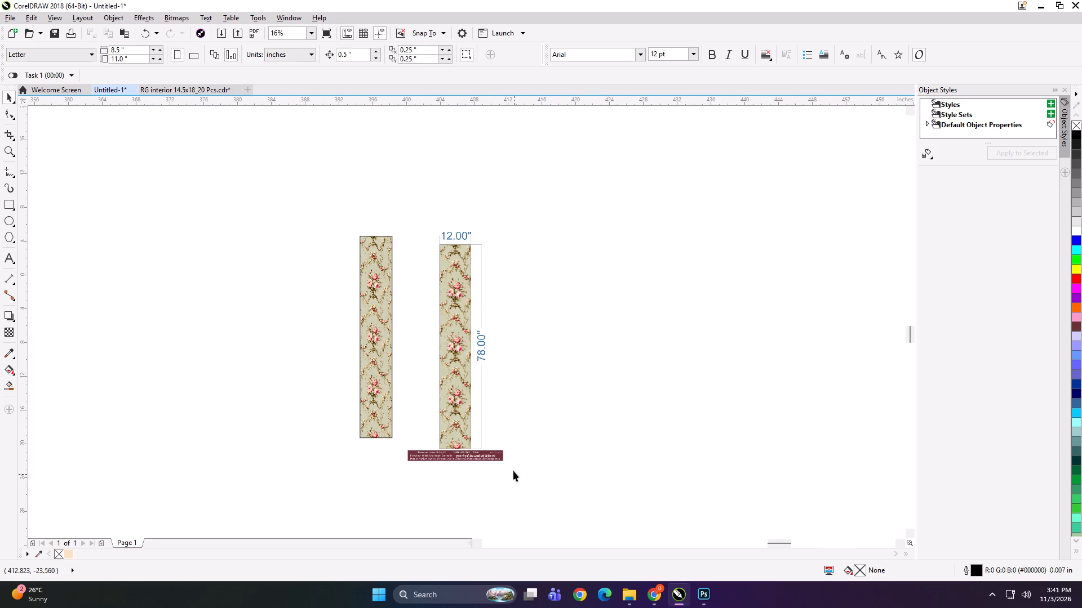
{"action": "left_click", "coordinate": [507, 457]}
{"action": "left_click_drag", "start_coordinate": [514, 470], "coordinate": [452, 368], "text": "shift"}
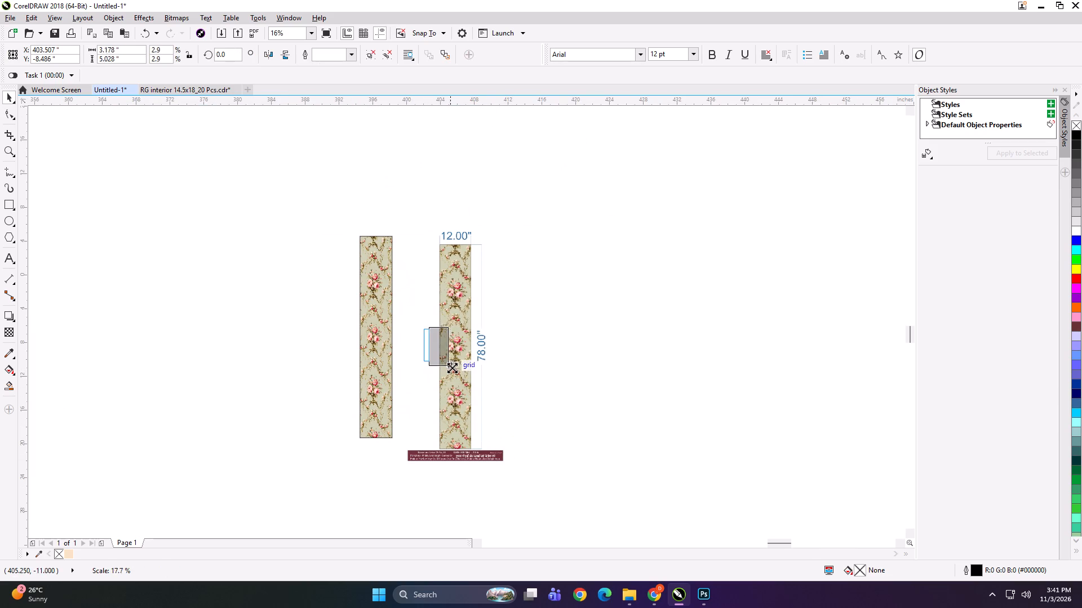
{"action": "left_click_drag", "start_coordinate": [452, 368], "coordinate": [450, 363], "text": "shift"}
Export the small floral strip comparison group as "DFH" and delete it from the page.
{"action": "key", "text": "ctrl+e"}
{"action": "type", "text": "DFH"}
{"action": "key", "text": "Return"}
{"action": "key", "text": "Return"}
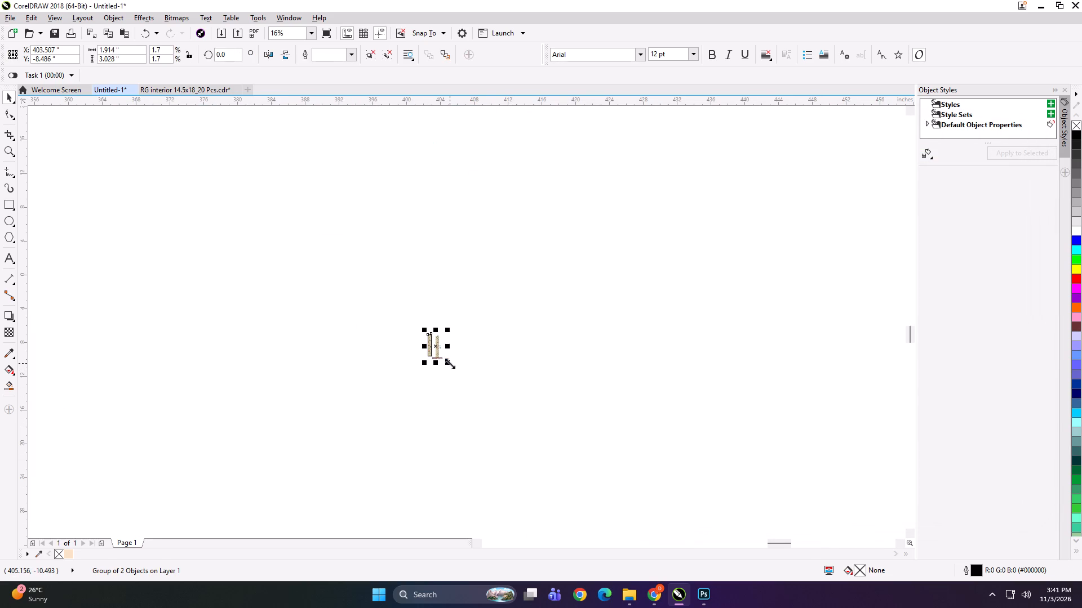
{"action": "key", "text": "Delete"}
Ungroup the outlined copy of the four-panel rose layout beside the original preview.
{"action": "key", "text": "F4"}
{"action": "scroll", "coordinate": [753, 248], "scroll_direction": "up", "scroll_amount": 2}
{"action": "scroll", "coordinate": [584, 292], "scroll_direction": "down", "scroll_amount": 1}
{"action": "scroll", "coordinate": [382, 290], "scroll_direction": "up", "scroll_amount": 1}
{"action": "left_click_drag", "start_coordinate": [331, 176], "coordinate": [693, 311]}
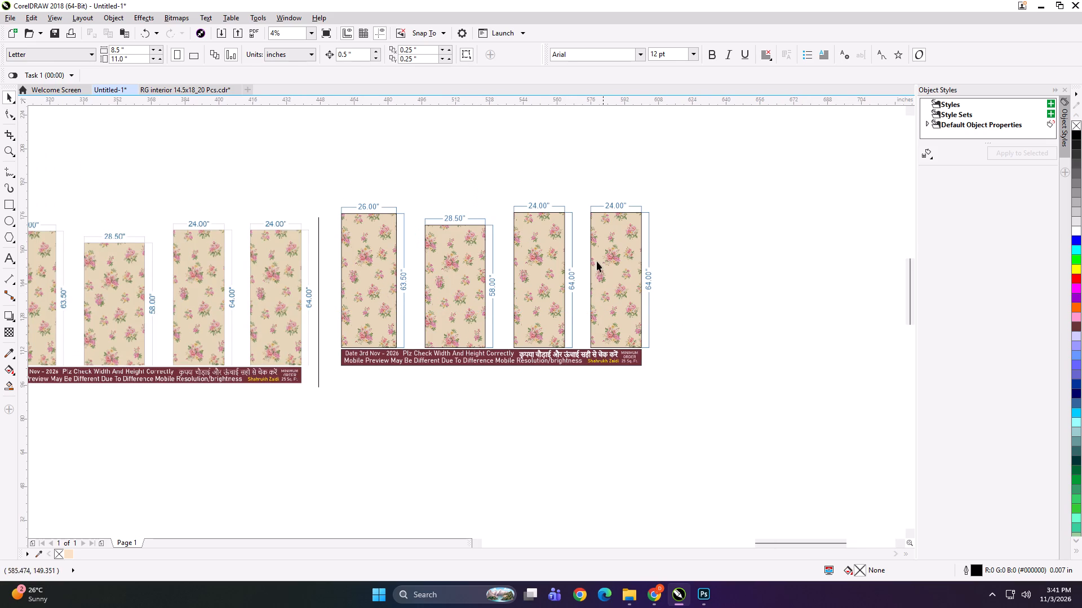
{"action": "left_click", "coordinate": [597, 261]}
{"action": "key", "text": "ctrl+u"}
Delete the dimension lines and the maroon caption strip from the ungrouped rose layout, keeping its four panels.
{"action": "left_click", "coordinate": [349, 165]}
{"action": "left_click_drag", "start_coordinate": [318, 161], "coordinate": [475, 290]}
{"action": "left_click_drag", "start_coordinate": [475, 290], "coordinate": [704, 317]}
{"action": "key", "text": "Delete"}
{"action": "left_click_drag", "start_coordinate": [702, 284], "coordinate": [234, 424]}
{"action": "key", "text": "Delete"}
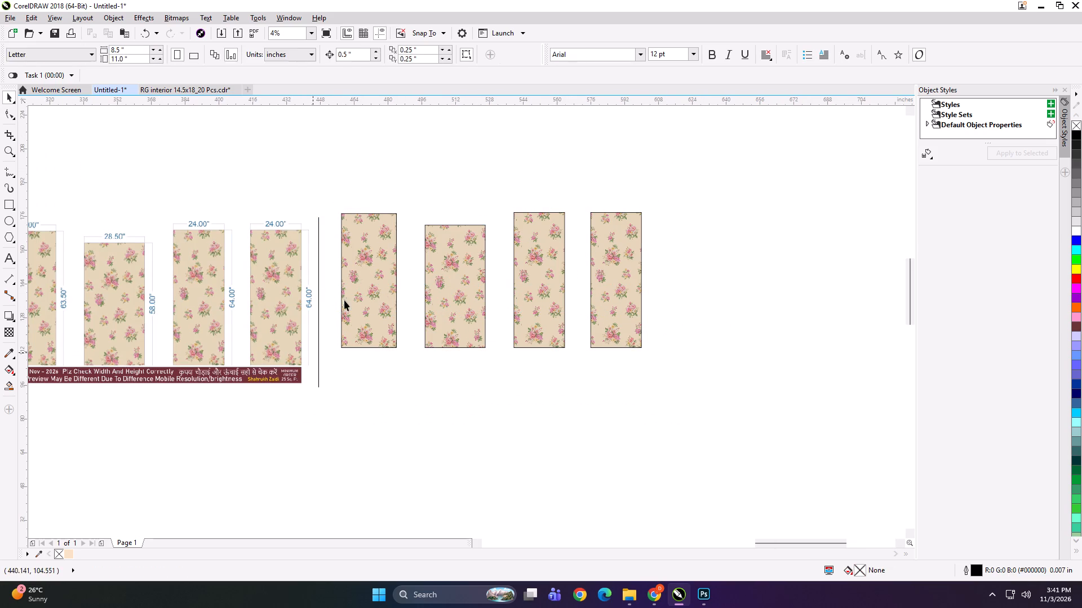
Resize the first rose panel of the ungrouped layout to 26.5 × 64 inches.
{"action": "left_click", "coordinate": [392, 237]}
{"action": "left_click", "coordinate": [126, 48]}
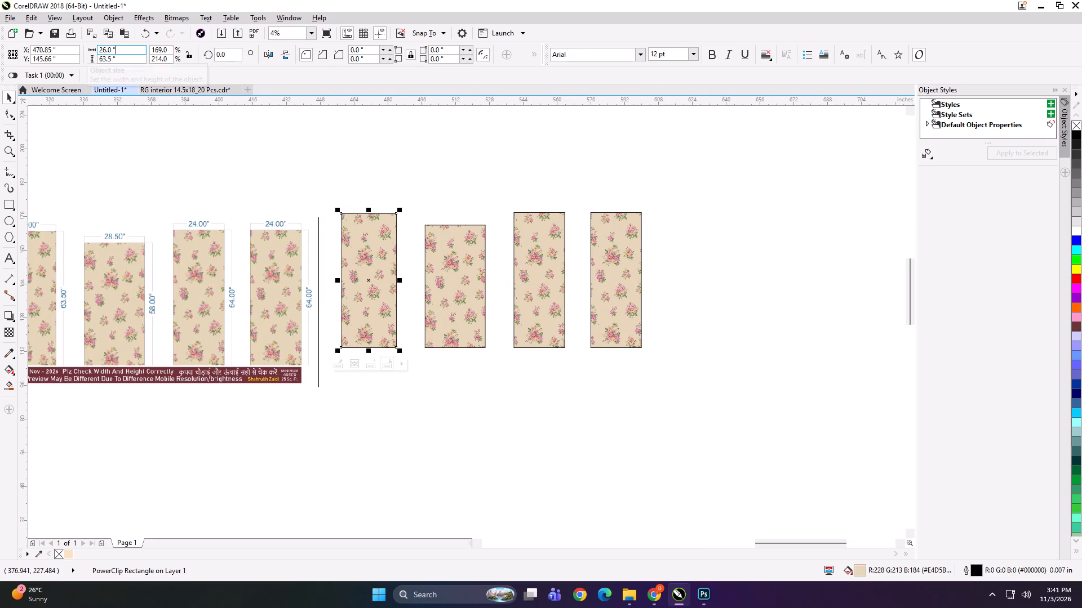
{"action": "type", "text": ".5"}
{"action": "key", "text": "Tab"}
{"action": "key", "text": "Right"}
{"action": "key", "text": "5"}
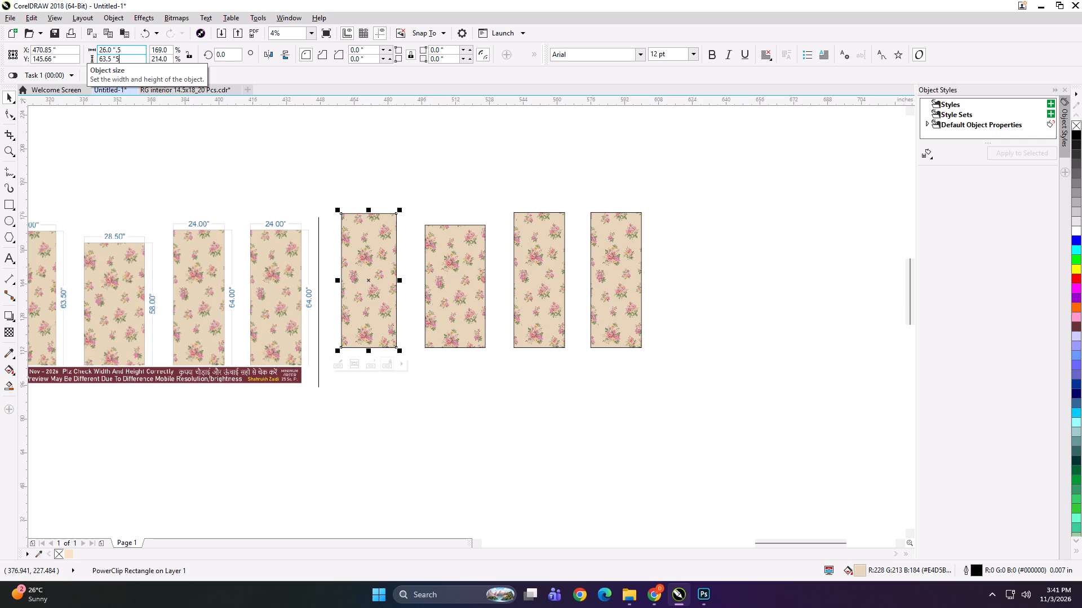
{"action": "key", "text": "BackSpace"}
{"action": "type", "text": ".5"}
{"action": "key", "text": "Return"}
Resize the second, shortest rose panel to 29 × 58.5 inches.
{"action": "left_click", "coordinate": [476, 250]}
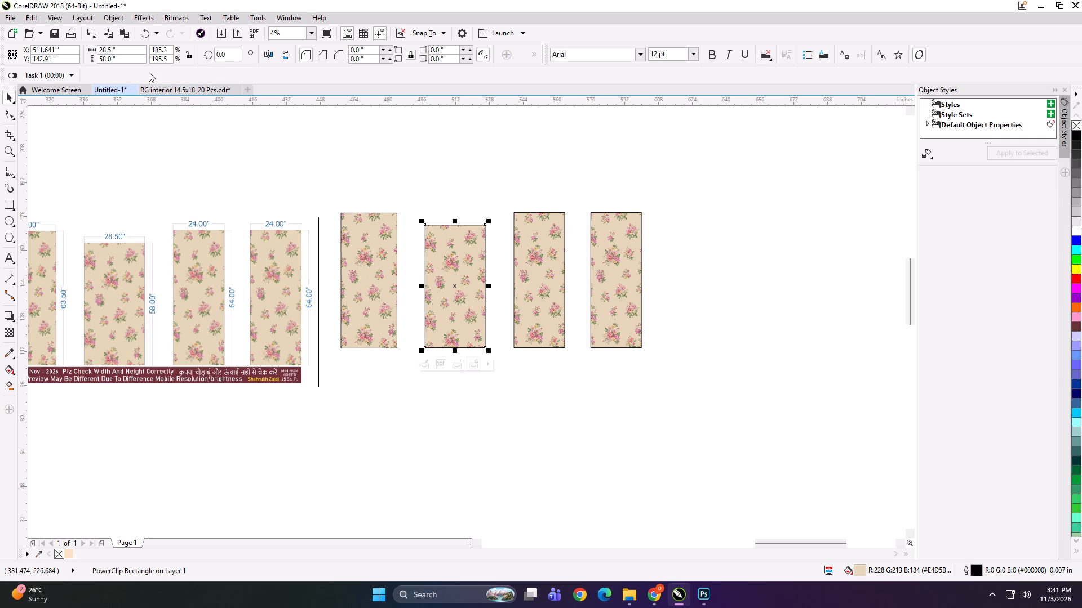
{"action": "left_click", "coordinate": [129, 53]}
{"action": "type", "text": ".5"}
{"action": "key", "text": "Tab"}
{"action": "key", "text": "Right"}
{"action": "type", "text": ".5"}
{"action": "key", "text": "Return"}
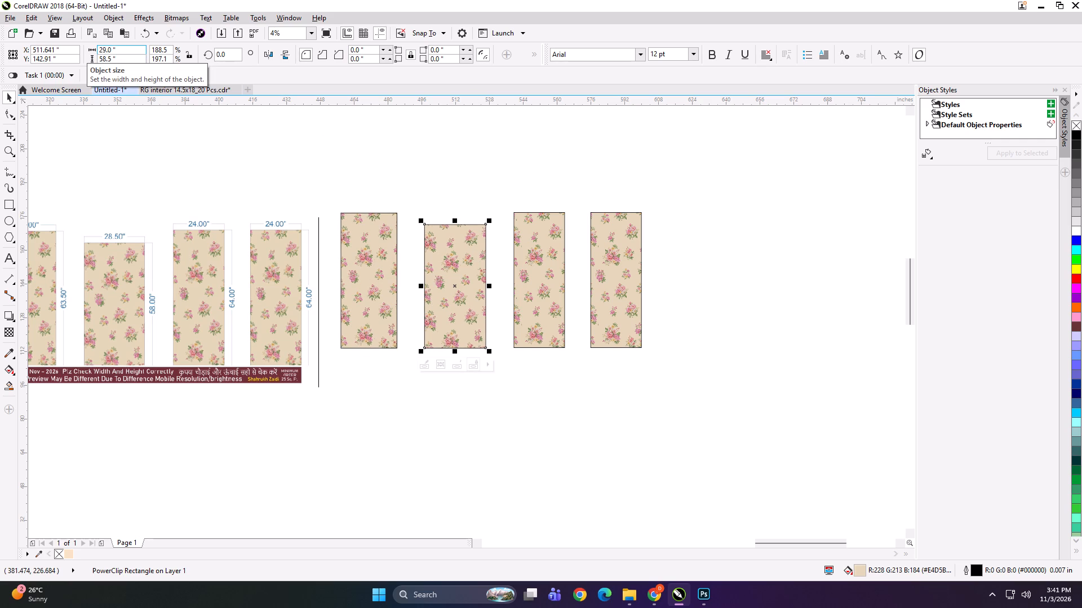
Resize the third rose panel to 24.5 × 64.5 inches.
{"action": "left_click", "coordinate": [510, 235]}
{"action": "left_click", "coordinate": [518, 236]}
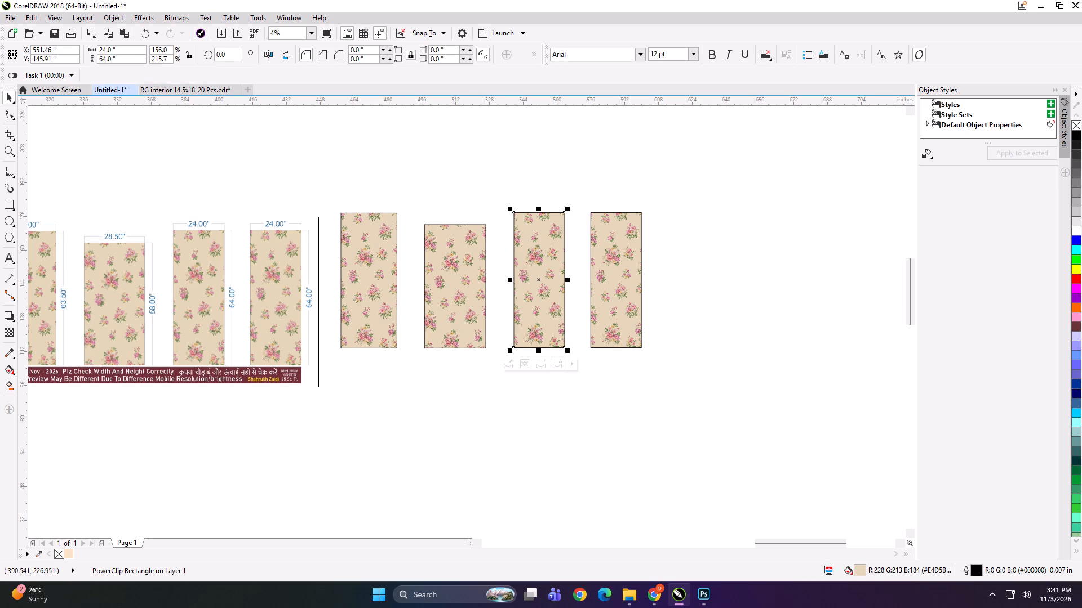
{"action": "left_click", "coordinate": [131, 51]}
{"action": "type", "text": ".5"}
{"action": "key", "text": "Tab"}
{"action": "key", "text": "Right"}
{"action": "type", "text": ".5"}
{"action": "key", "text": "Return"}
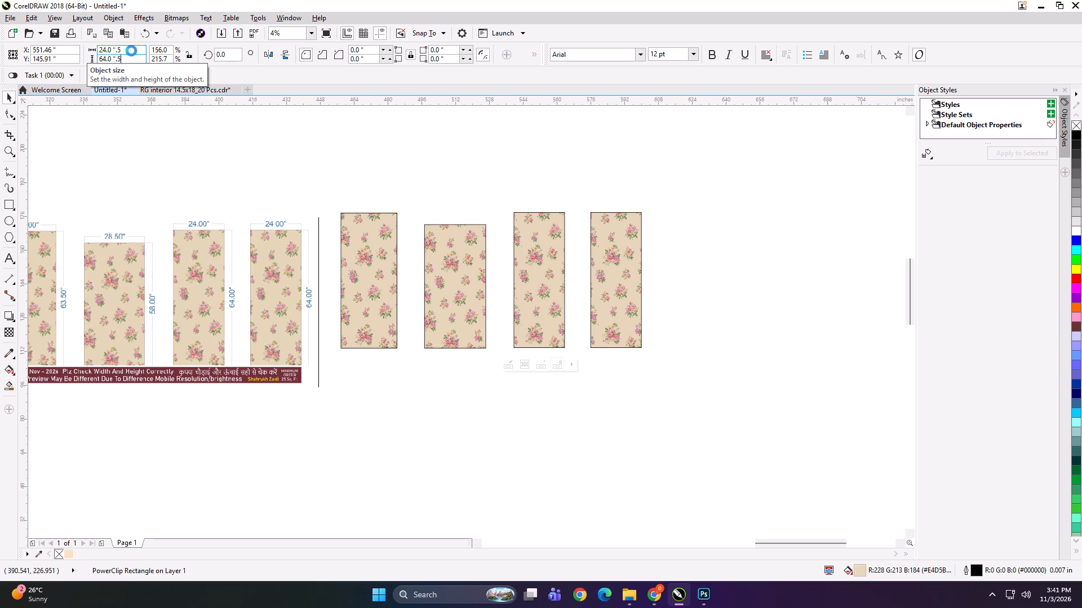
Resize the fourth rose panel to 24.5 × 64.5 inches.
{"action": "left_click", "coordinate": [625, 268]}
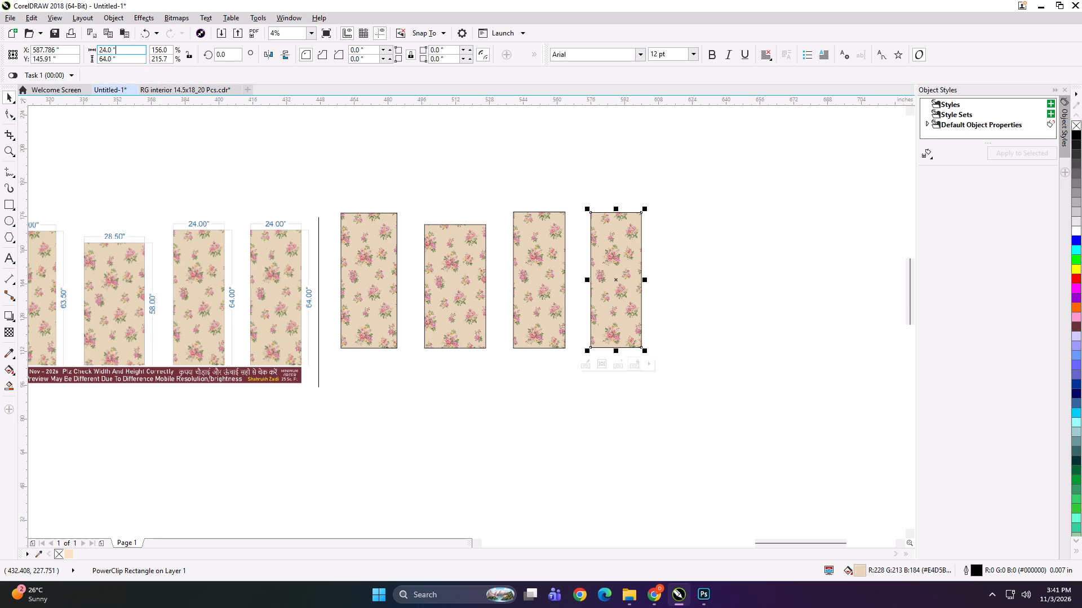
{"action": "left_click", "coordinate": [129, 52]}
{"action": "type", "text": ".5"}
{"action": "key", "text": "Tab"}
{"action": "key", "text": "Right"}
{"action": "type", "text": ".5"}
{"action": "key", "text": "Return"}
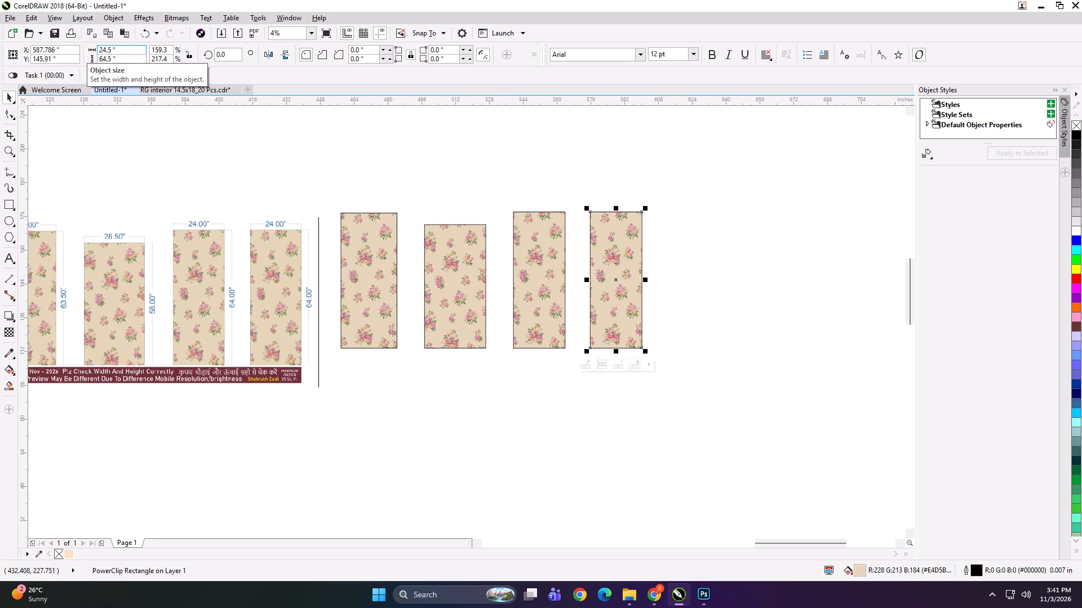
Add a small 24 pt Arial size label reading 26*63.5 at the top edge of the first resized panel.
{"action": "scroll", "coordinate": [383, 258], "scroll_direction": "down", "scroll_amount": 1}
{"action": "scroll", "coordinate": [343, 325], "scroll_direction": "up", "scroll_amount": 1}
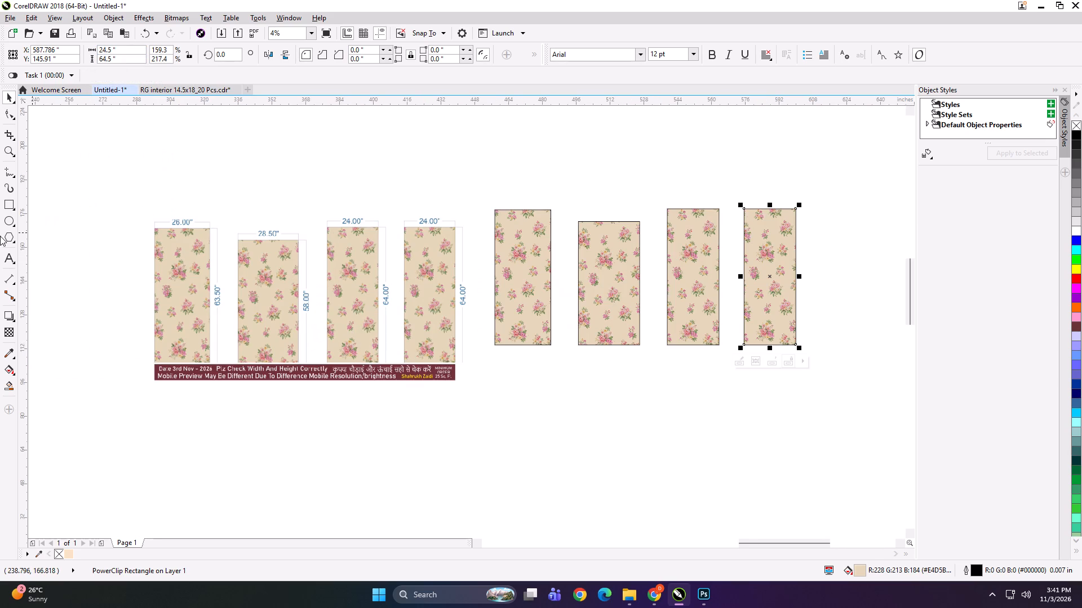
{"action": "left_click", "coordinate": [11, 254]}
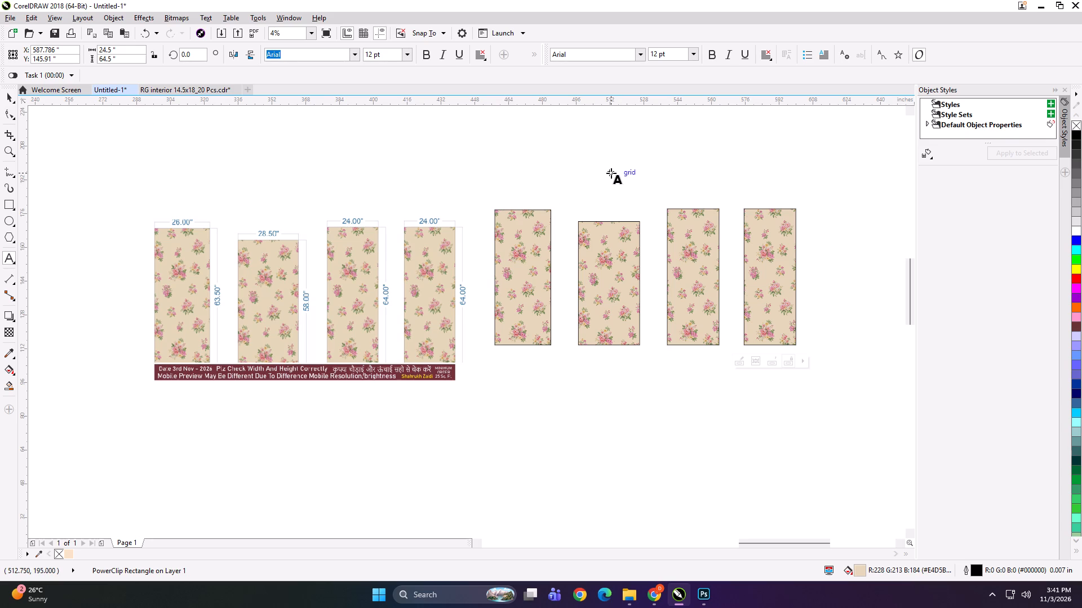
{"action": "type", "text": "26*"}
{"action": "type", "text": "63.5"}
{"action": "scroll", "coordinate": [506, 205], "scroll_direction": "up", "scroll_amount": 2}
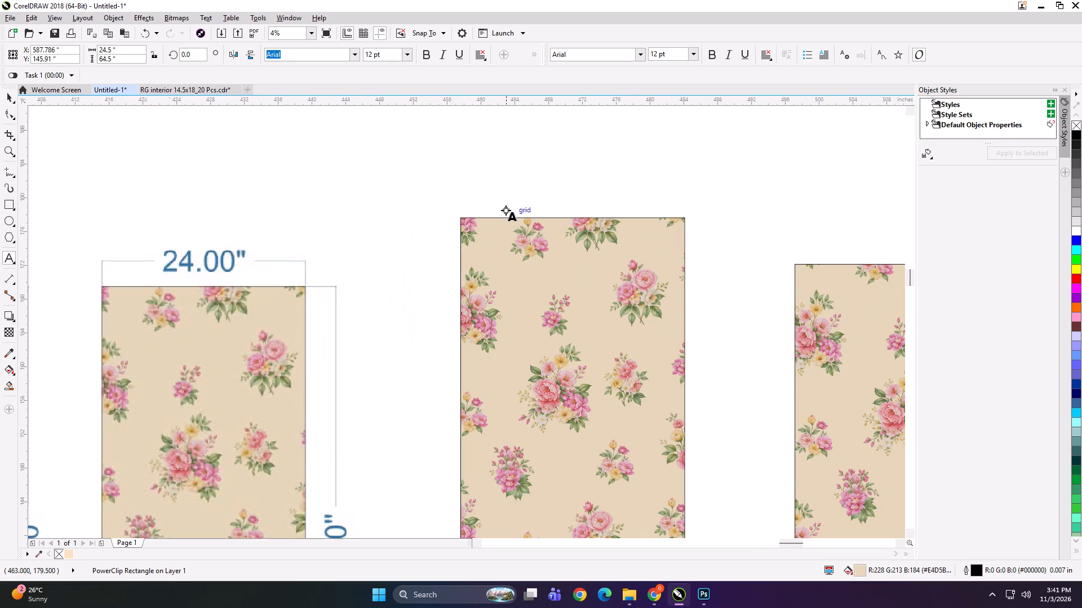
{"action": "left_click", "coordinate": [518, 214]}
{"action": "scroll", "coordinate": [587, 191], "scroll_direction": "down", "scroll_amount": 1}
{"action": "scroll", "coordinate": [577, 197], "scroll_direction": "up", "scroll_amount": 2}
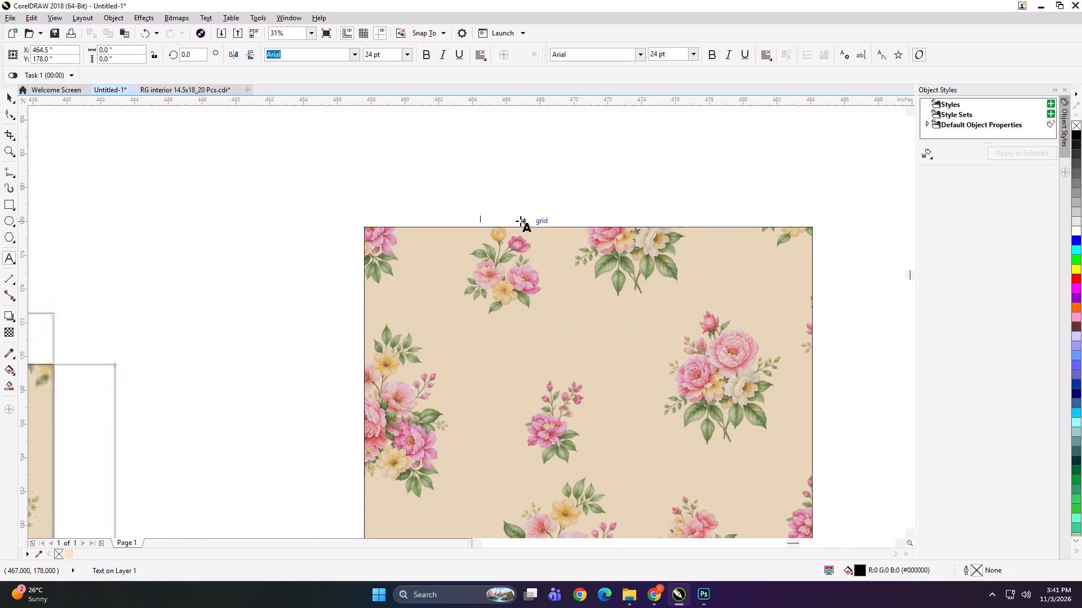
{"action": "left_click", "coordinate": [543, 224]}
{"action": "scroll", "coordinate": [551, 207], "scroll_direction": "down", "scroll_amount": 2}
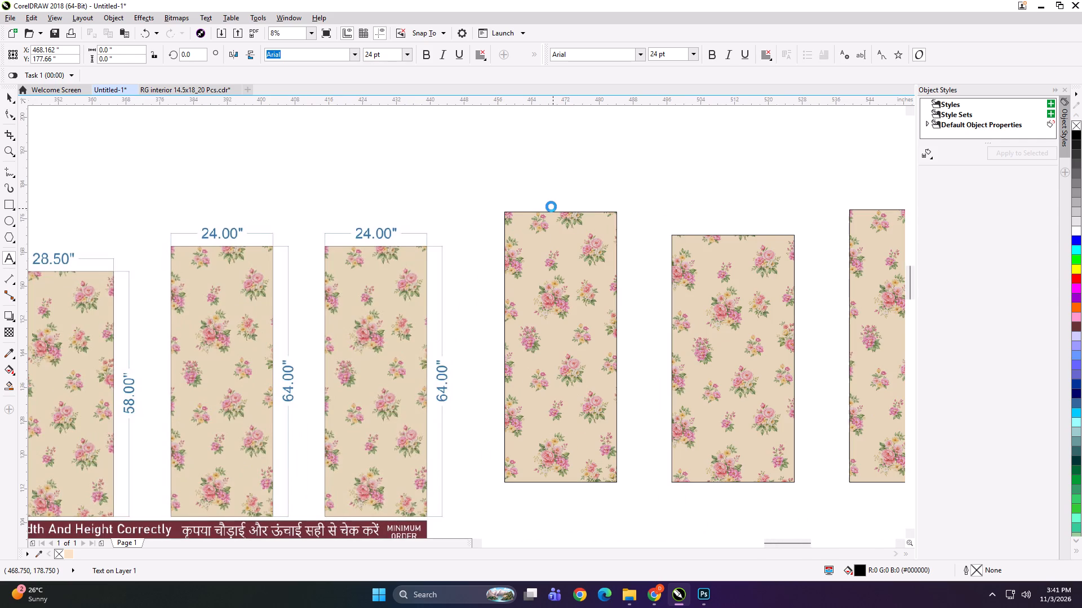
{"action": "scroll", "coordinate": [551, 207], "scroll_direction": "down", "scroll_amount": 1}
{"action": "type", "text": "26*"}
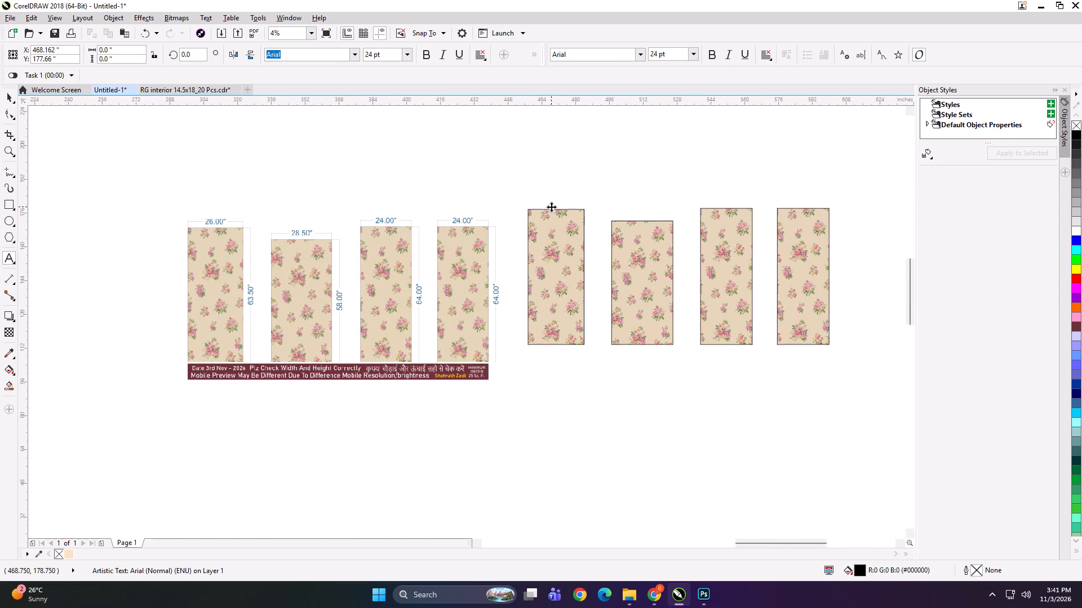
{"action": "type", "text": "63.5"}
Add size labels at the top edges of the other panels: 28.5 by 58 on the second, 24*64 on the third and fourth.
{"action": "left_click", "coordinate": [623, 218]}
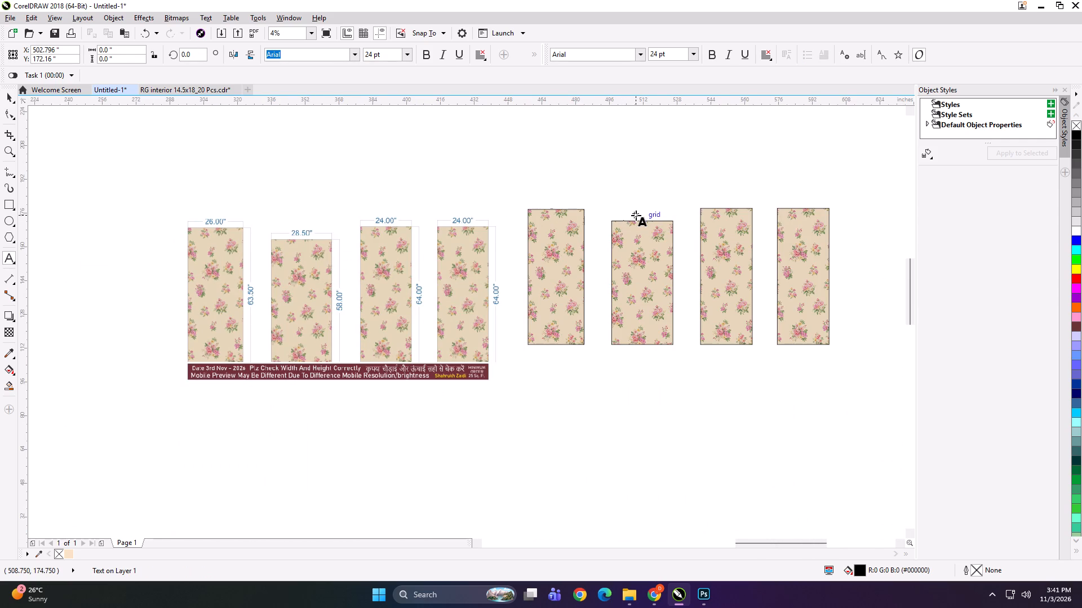
{"action": "type", "text": "28.558"}
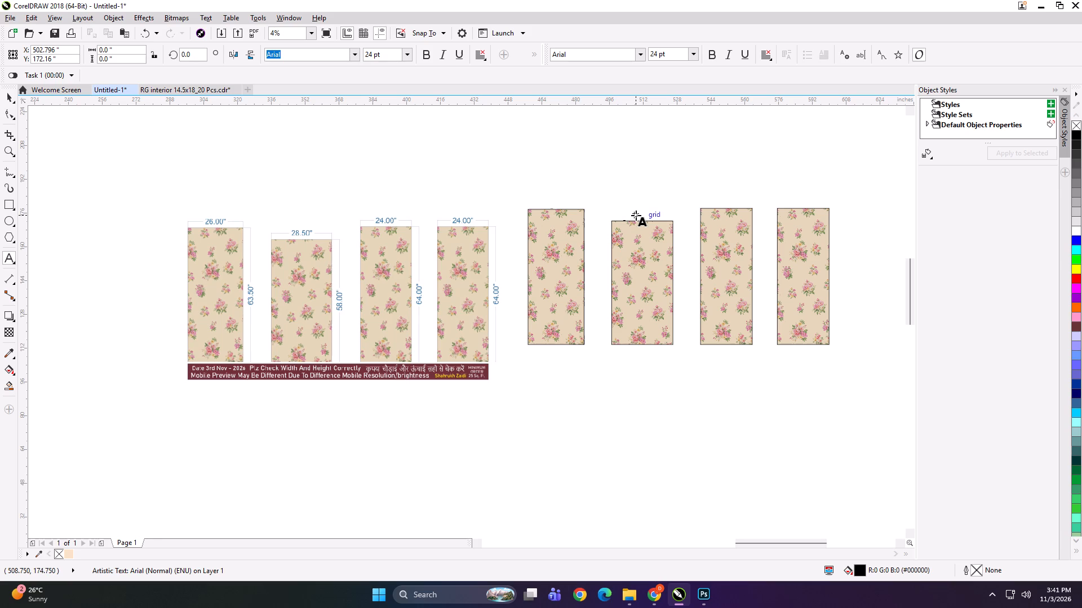
{"action": "left_click", "coordinate": [714, 208]}
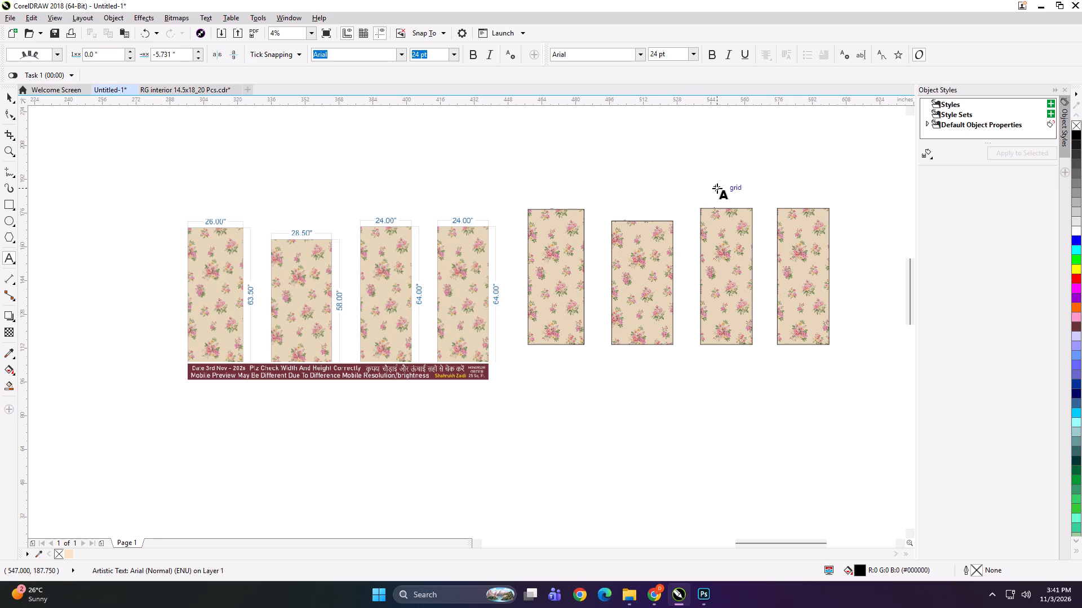
{"action": "type", "text": "24*64"}
{"action": "left_click", "coordinate": [795, 206]}
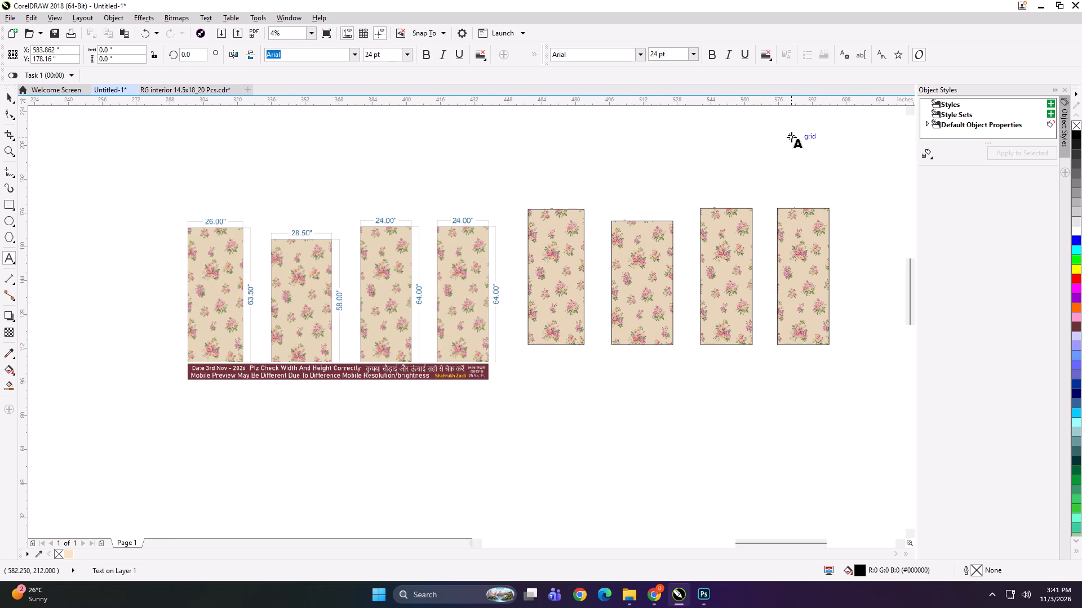
{"action": "type", "text": "24*64"}
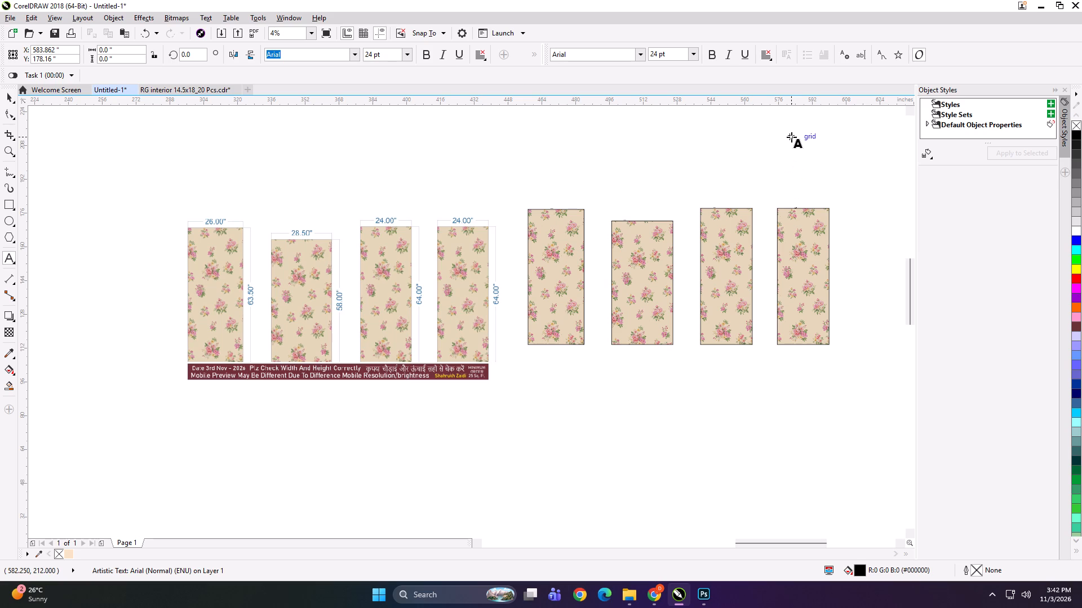
Group each of the four resized rose panels with its own size label, working from the fourth back to the first.
{"action": "left_click", "coordinate": [5, 99]}
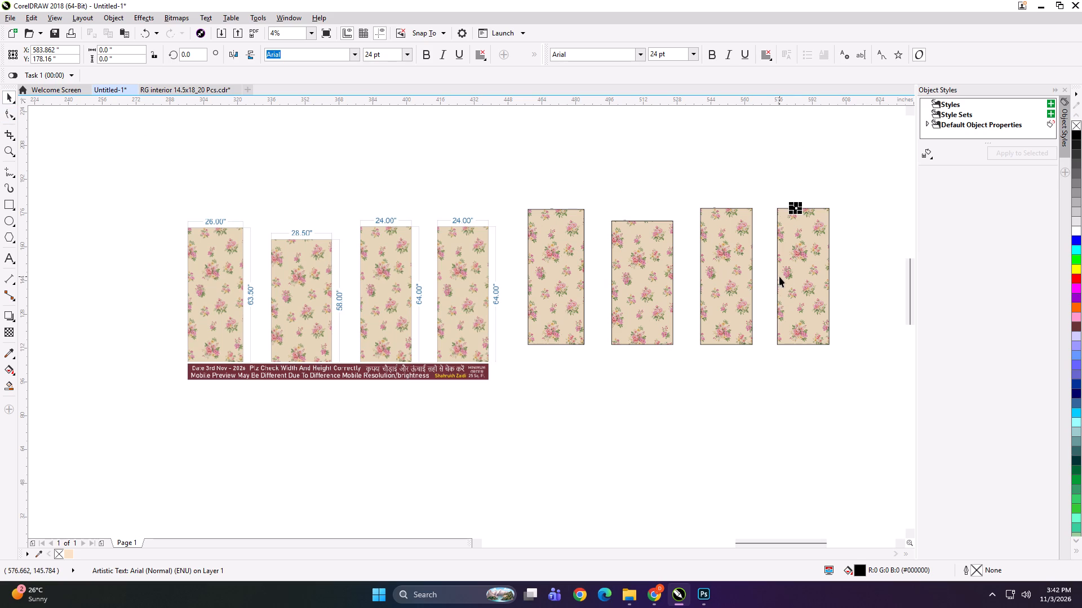
{"action": "left_click", "coordinate": [795, 269], "text": "shift"}
{"action": "key", "text": "ctrl+g"}
{"action": "left_click_drag", "start_coordinate": [695, 168], "coordinate": [762, 373]}
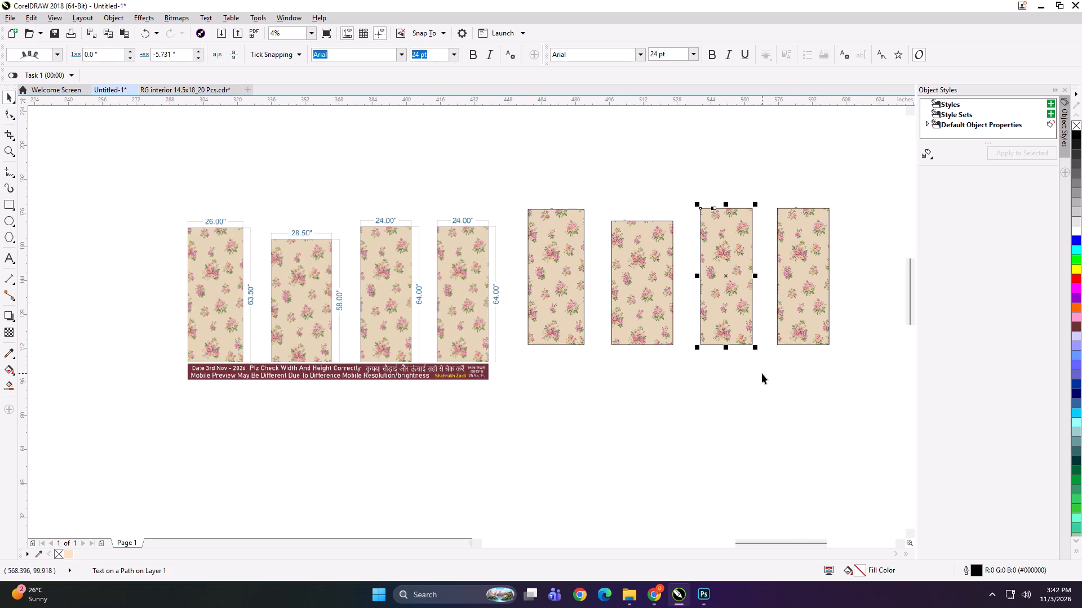
{"action": "key", "text": "ctrl+g"}
{"action": "left_click_drag", "start_coordinate": [609, 186], "coordinate": [679, 379]}
{"action": "key", "text": "ctrl+g"}
{"action": "left_click_drag", "start_coordinate": [601, 164], "coordinate": [527, 319]}
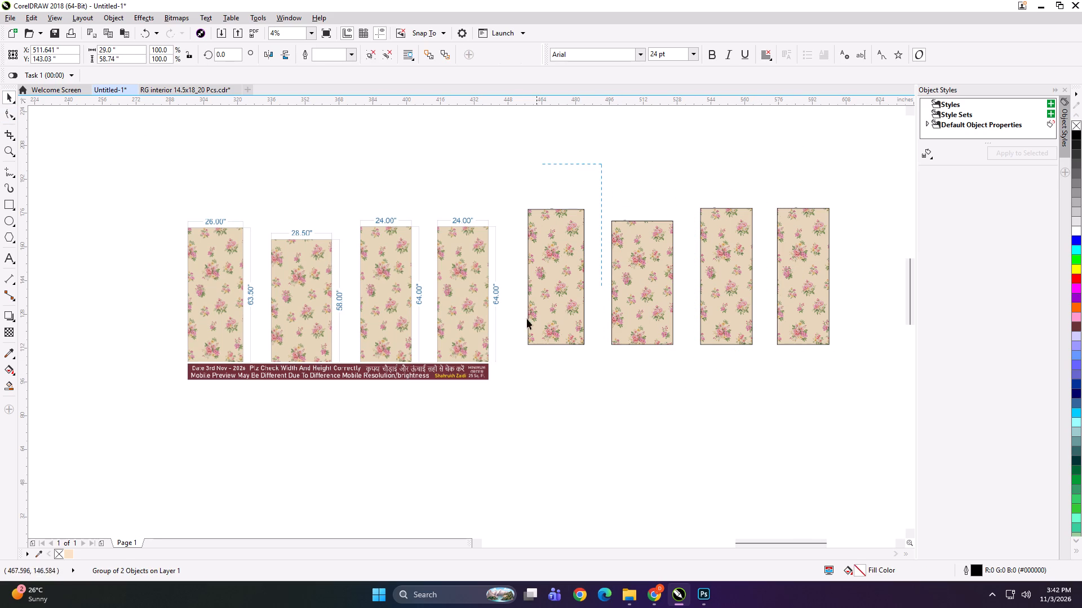
{"action": "left_click_drag", "start_coordinate": [527, 319], "coordinate": [504, 409]}
{"action": "key", "text": "ctrl+g"}
Start exporting the first panel group and create and open a "CANAVS FEBRIC" folder inside GOODS HOME.
{"action": "key", "text": "ctrl+e"}
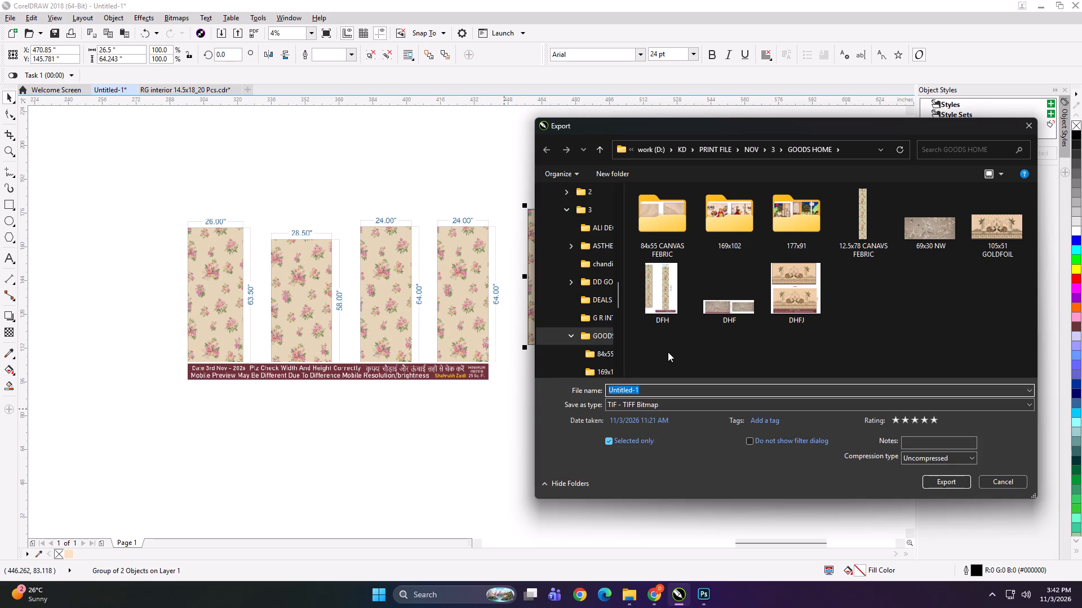
{"action": "left_click", "coordinate": [606, 180]}
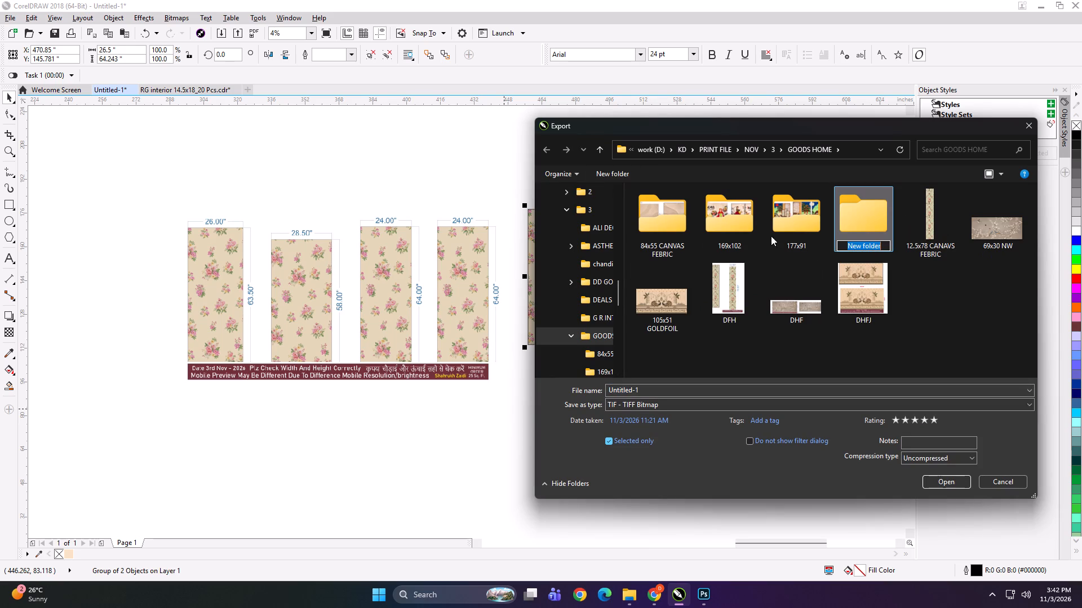
{"action": "type", "text": "26x"}
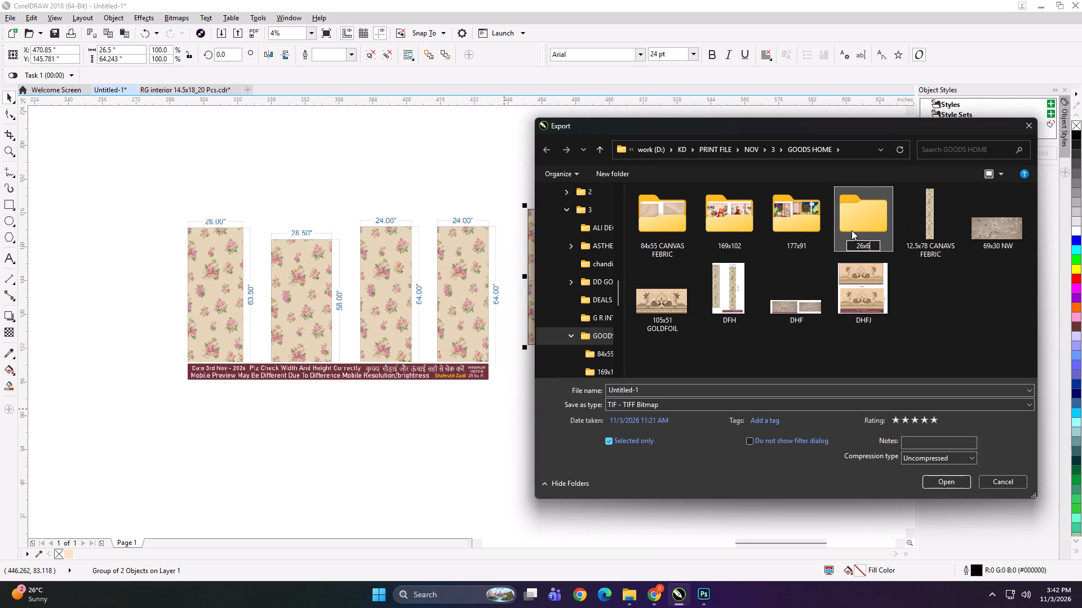
{"action": "key", "text": "3"}
{"action": "key", "text": "ctrl+a"}
{"action": "type", "text": "CANAVS FEBRIC"}
{"action": "key", "text": "Return"}
{"action": "double_click", "coordinate": [872, 224]}
Export the first panel group as a TIFF named "26.5x64 A" into the CANAVS FEBRIC folder.
{"action": "left_click", "coordinate": [709, 388]}
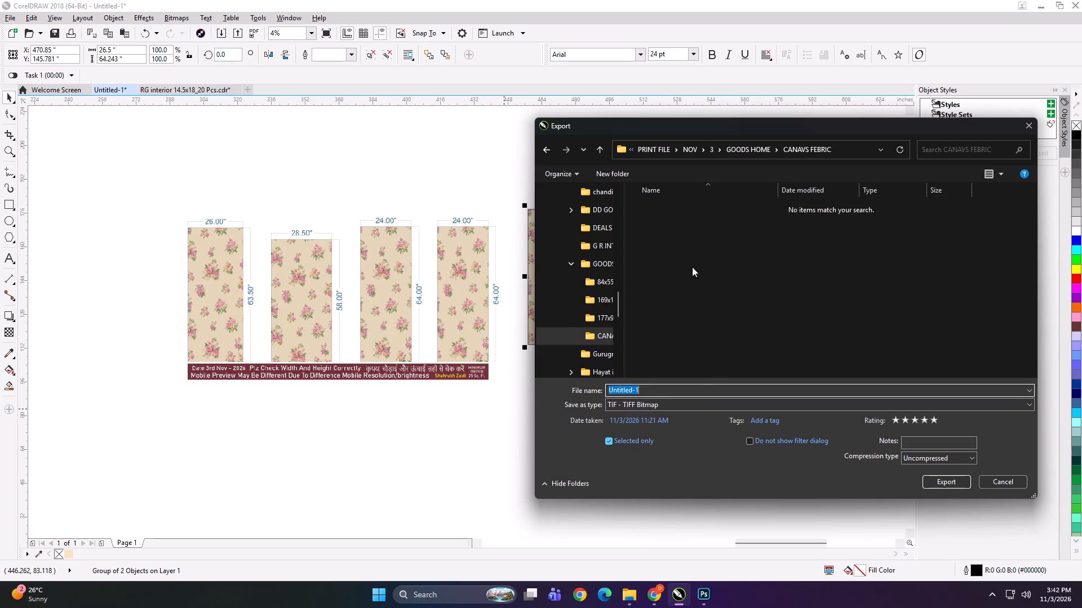
{"action": "type", "text": "26.5x"}
{"action": "type", "text": "64 A"}
{"action": "key", "text": "Return"}
{"action": "key", "text": "Return"}
Export the second panel group as a TIFF into the CANAVS FEBRIC folder, with its size and the suffix B as the name.
{"action": "left_click", "coordinate": [649, 255]}
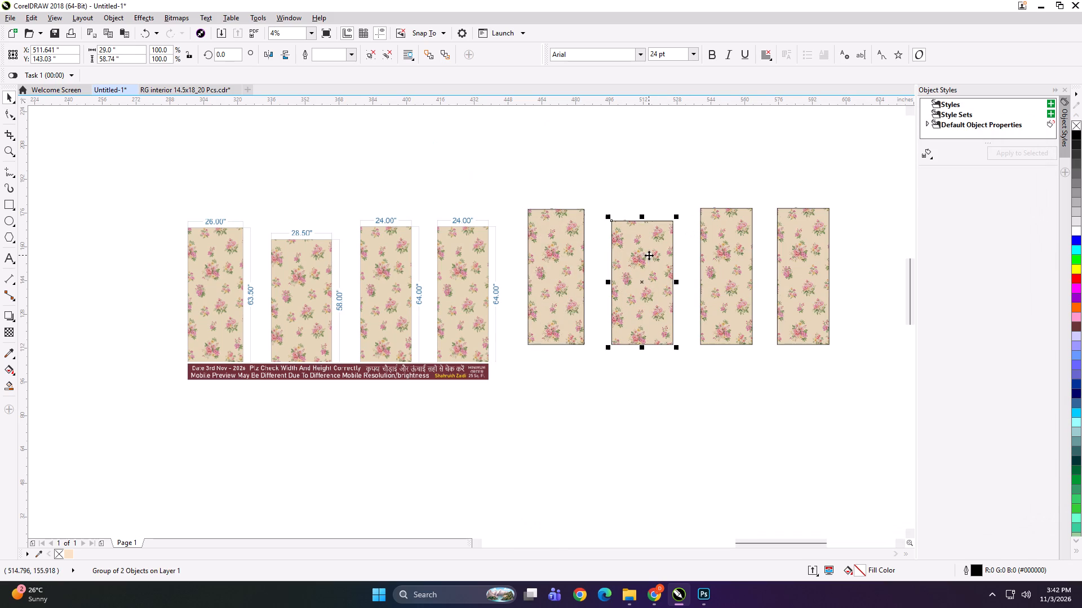
{"action": "key", "text": "ctrl+e"}
{"action": "key", "text": "ctrl+e"}
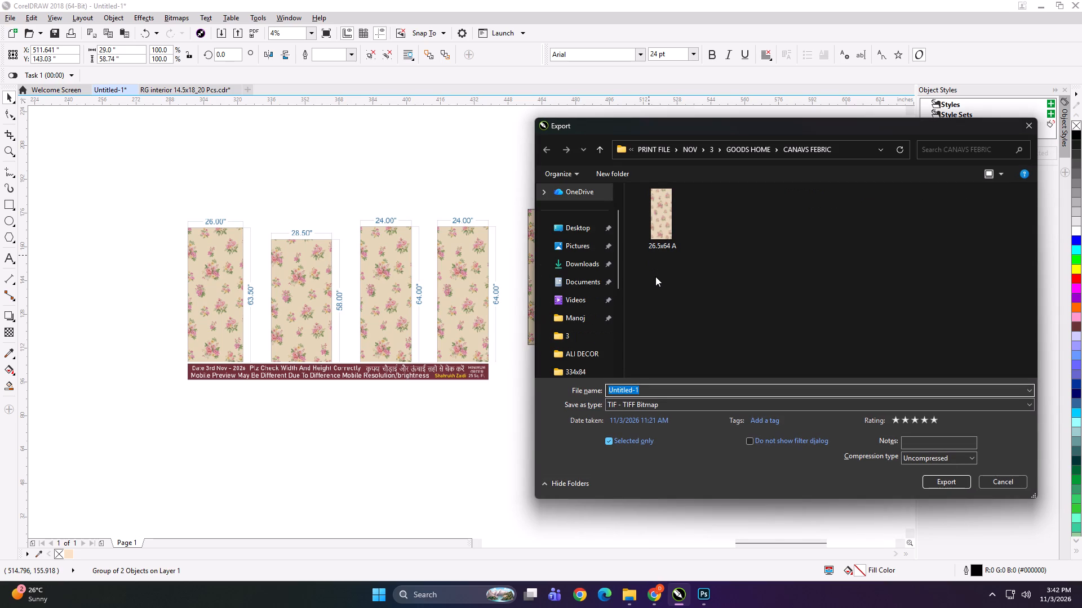
{"action": "type", "text": "2x"}
{"action": "type", "text": "8 B"}
{"action": "key", "text": "Return"}
{"action": "key", "text": "Return"}
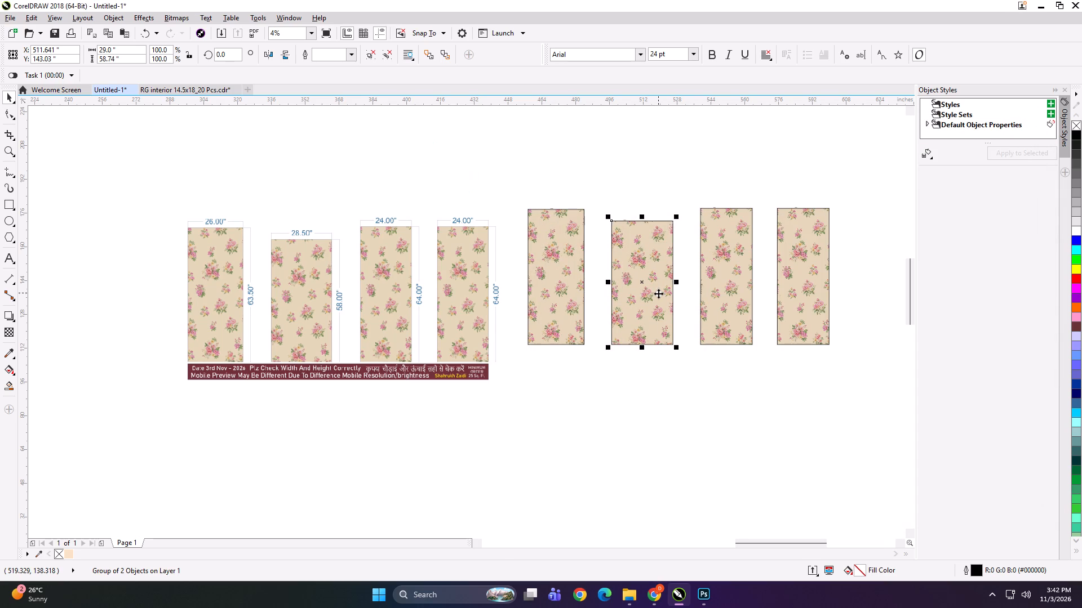
Export the third rose panel group as a TIFF named "24.5x64 C" into the CANAVS FEBRIC folder.
{"action": "left_click", "coordinate": [728, 288]}
{"action": "key", "text": "ctrl+e"}
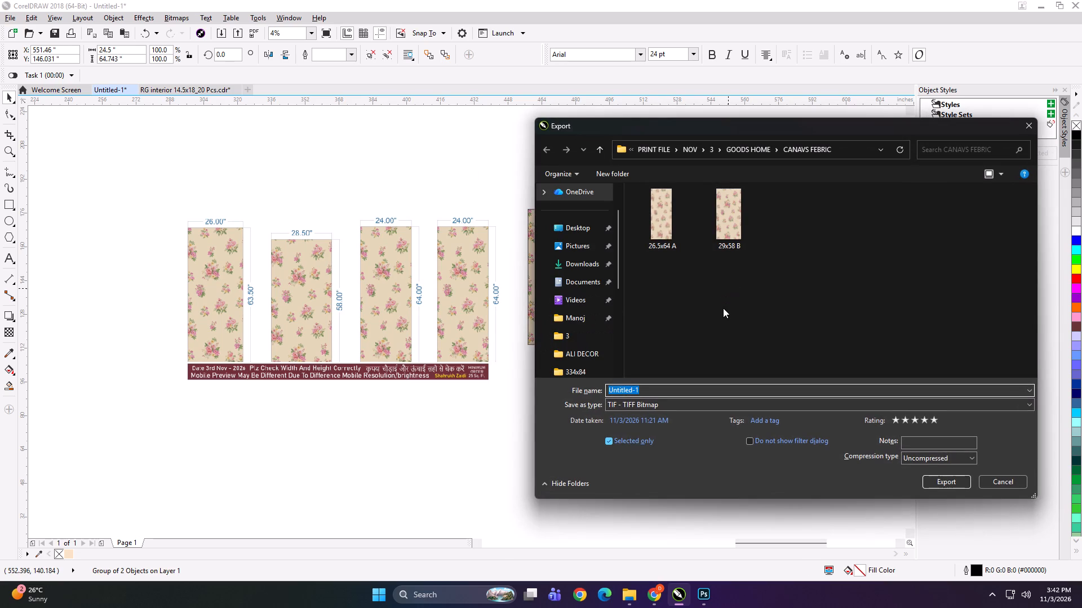
{"action": "type", "text": "24.5x64 C"}
{"action": "key", "text": "Return"}
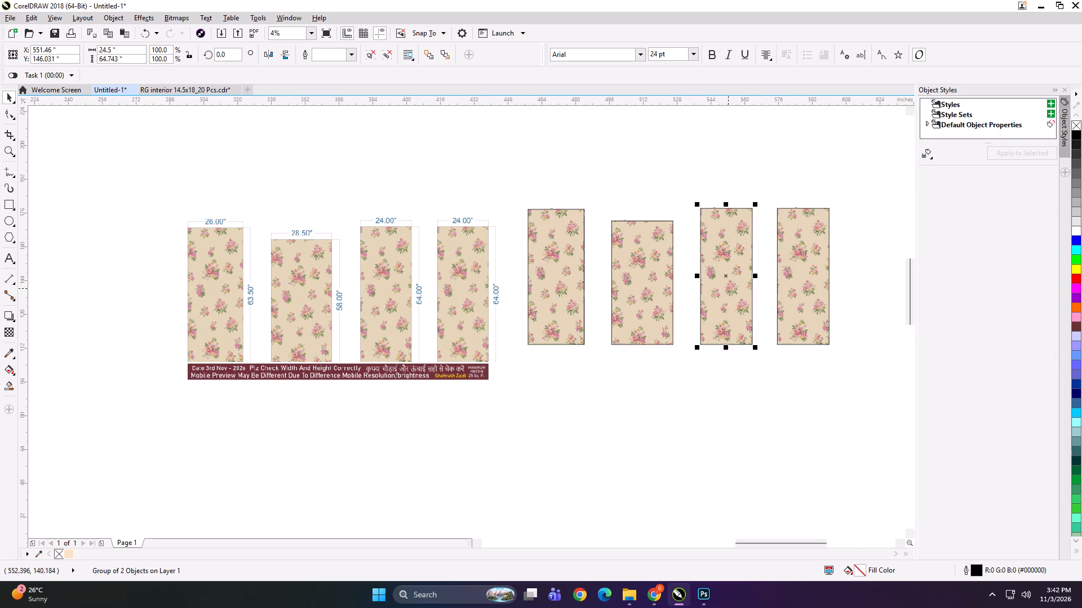
{"action": "key", "text": "Return"}
Export the fourth rose panel group as a TIFF named "24.5x64" into the CANAVS FEBRIC folder.
{"action": "left_click", "coordinate": [784, 291]}
{"action": "key", "text": "ctrl+e"}
{"action": "key", "text": "ctrl+e"}
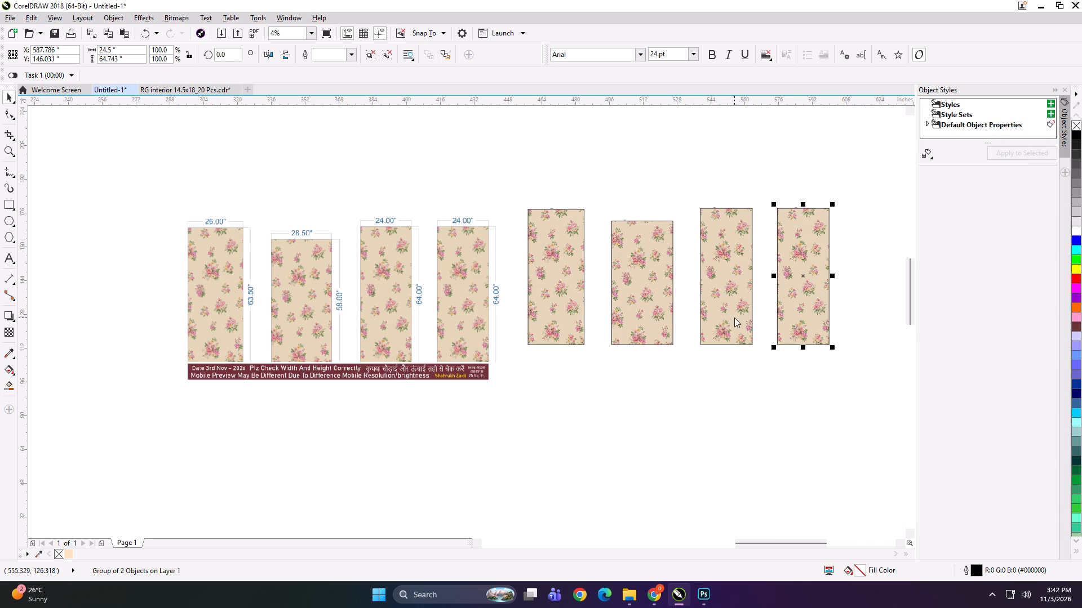
{"action": "type", "text": "24.5x64"}
{"action": "key", "text": "space"}
{"action": "key", "text": "Return"}
{"action": "key", "text": "Return"}
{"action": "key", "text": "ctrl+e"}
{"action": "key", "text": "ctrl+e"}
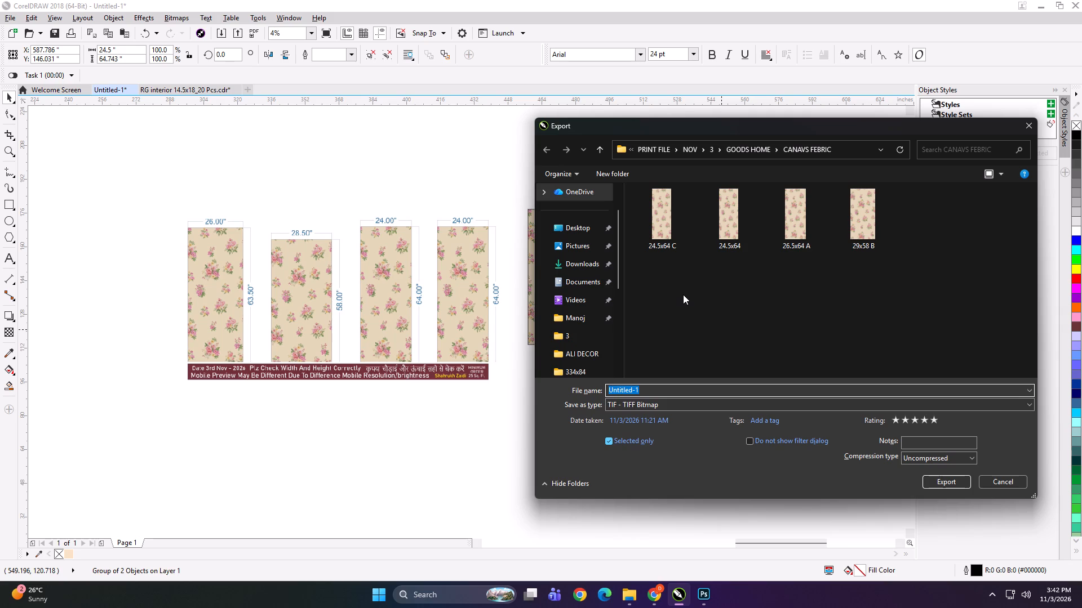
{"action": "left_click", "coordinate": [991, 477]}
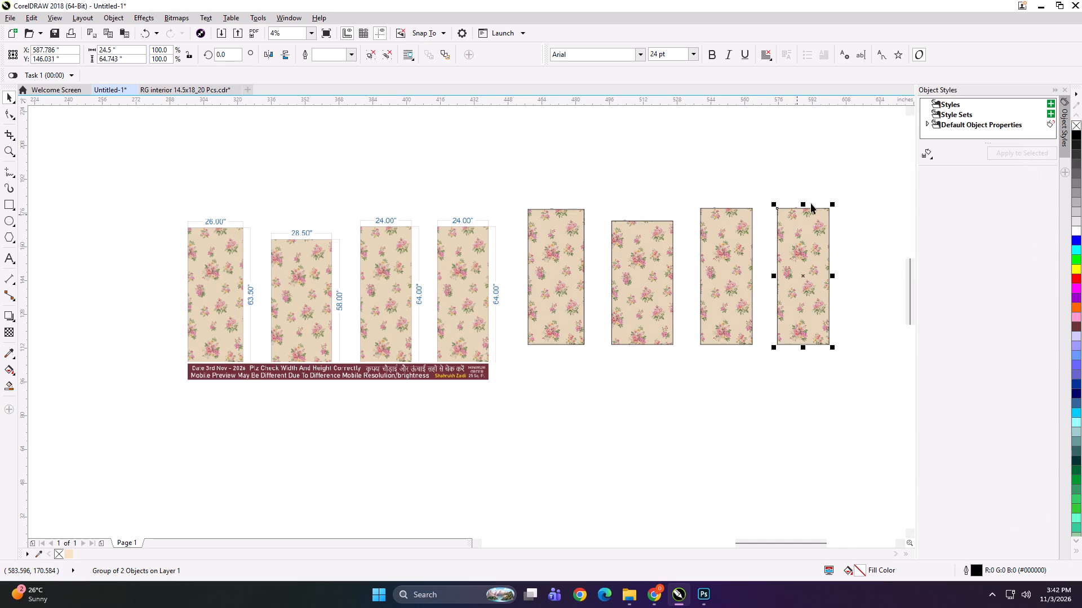
Group the four print panels together with the dimensioned rose preview beside them.
{"action": "left_click_drag", "start_coordinate": [856, 171], "coordinate": [452, 382]}
{"action": "left_click", "coordinate": [414, 296], "text": "shift"}
{"action": "key", "text": "ctrl+g"}
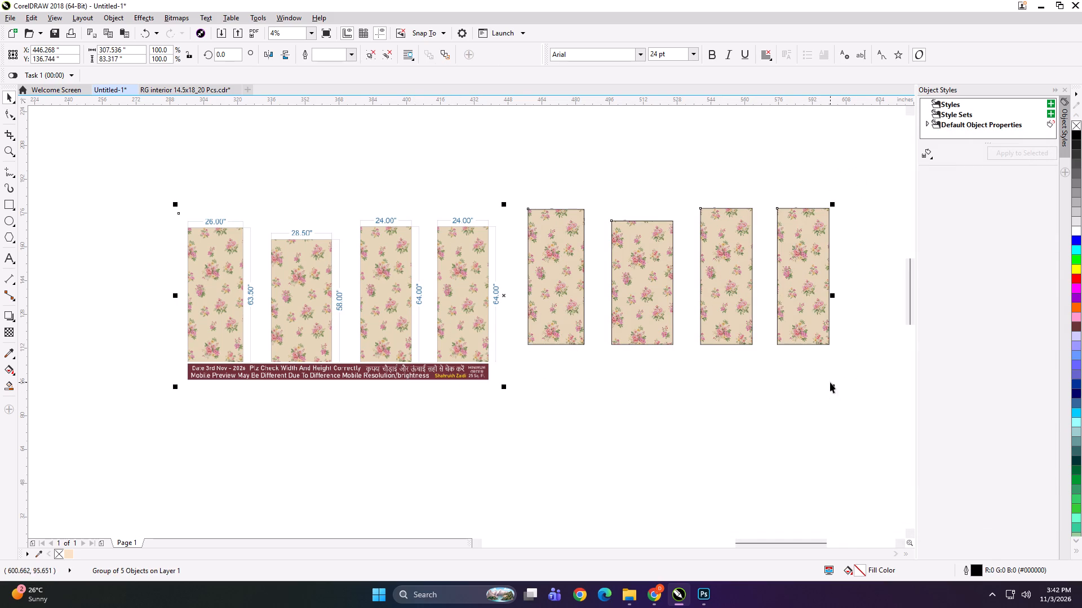
Scale the combined preview and panel group down proportionally to about 7 by 1.9 inches.
{"action": "left_click_drag", "start_coordinate": [833, 386], "coordinate": [534, 316], "text": "shift"}
{"action": "left_click_drag", "start_coordinate": [529, 314], "coordinate": [521, 312], "text": "shift"}
{"action": "scroll", "coordinate": [495, 284], "scroll_direction": "up", "scroll_amount": 2}
{"action": "scroll", "coordinate": [566, 365], "scroll_direction": "up", "scroll_amount": 1}
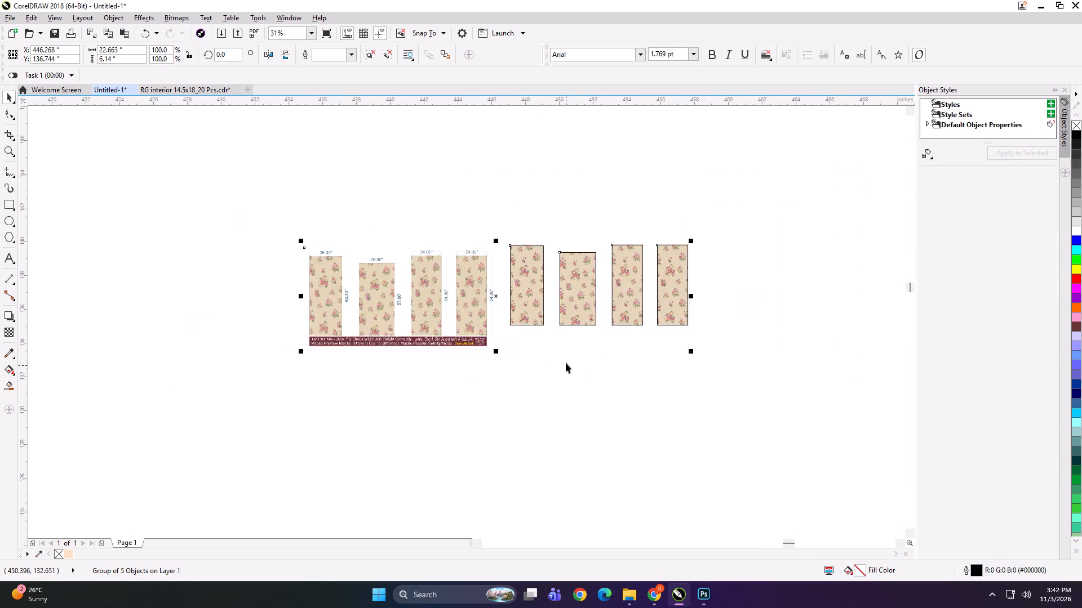
{"action": "scroll", "coordinate": [566, 363], "scroll_direction": "up", "scroll_amount": 1}
{"action": "left_click_drag", "start_coordinate": [814, 339], "coordinate": [521, 272], "text": "shift"}
{"action": "left_click", "coordinate": [521, 272], "text": "shift"}
{"action": "left_click_drag", "start_coordinate": [521, 272], "coordinate": [526, 272], "text": "shift"}
{"action": "left_click_drag", "start_coordinate": [522, 261], "coordinate": [551, 272], "text": "shift"}
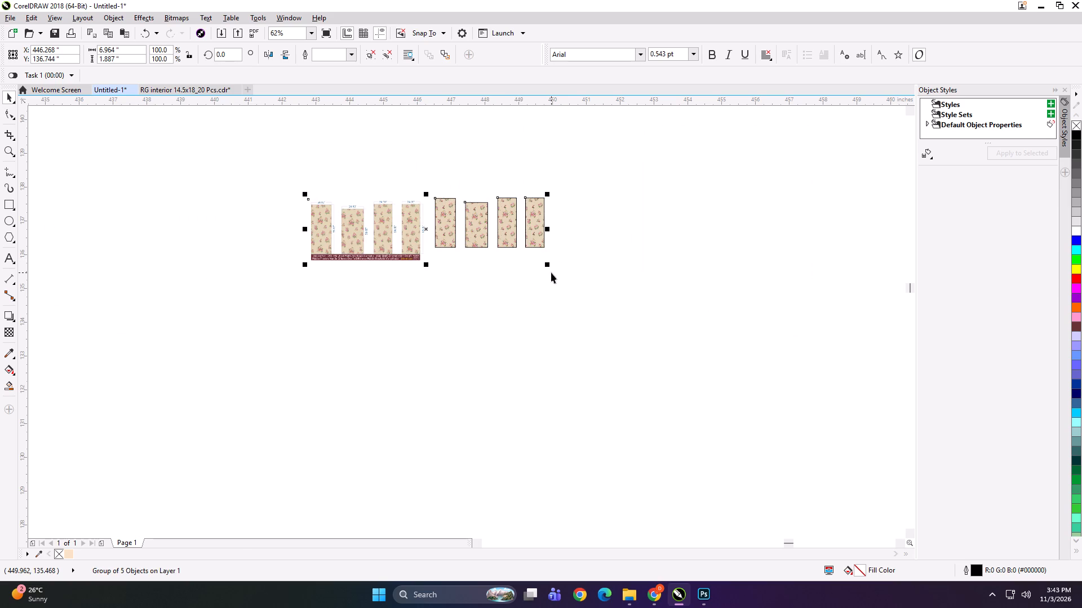
Export the shrunken comparison group under the name "DGDFH".
{"action": "key", "text": "ctrl+e"}
{"action": "type", "text": "DGDFH"}
{"action": "key", "text": "Return"}
{"action": "key", "text": "Return"}
Delete the shrunken rose comparison group from the drawing.
{"action": "key", "text": "Delete"}
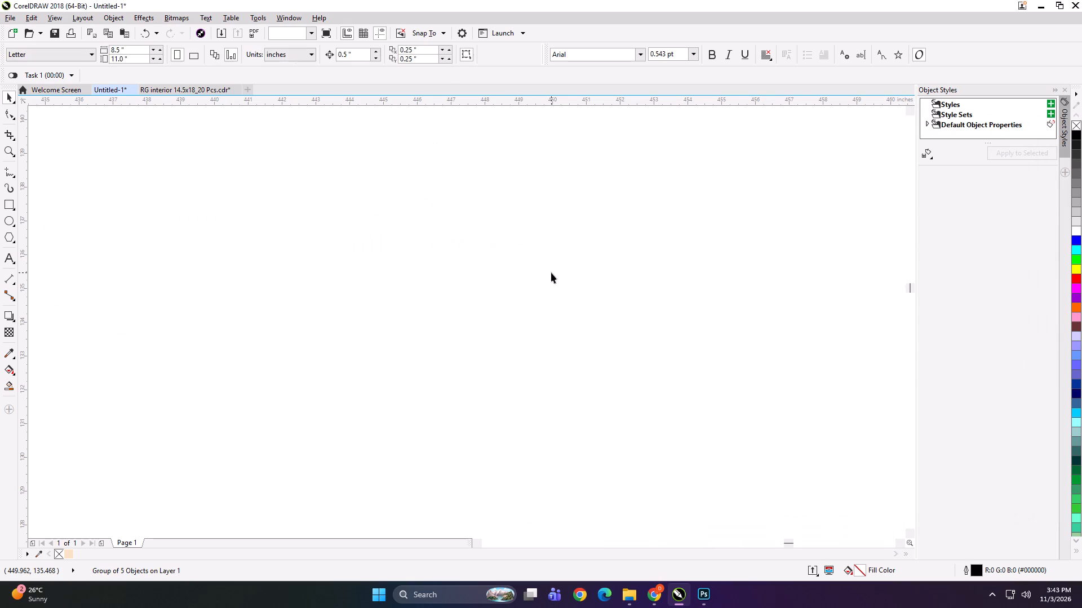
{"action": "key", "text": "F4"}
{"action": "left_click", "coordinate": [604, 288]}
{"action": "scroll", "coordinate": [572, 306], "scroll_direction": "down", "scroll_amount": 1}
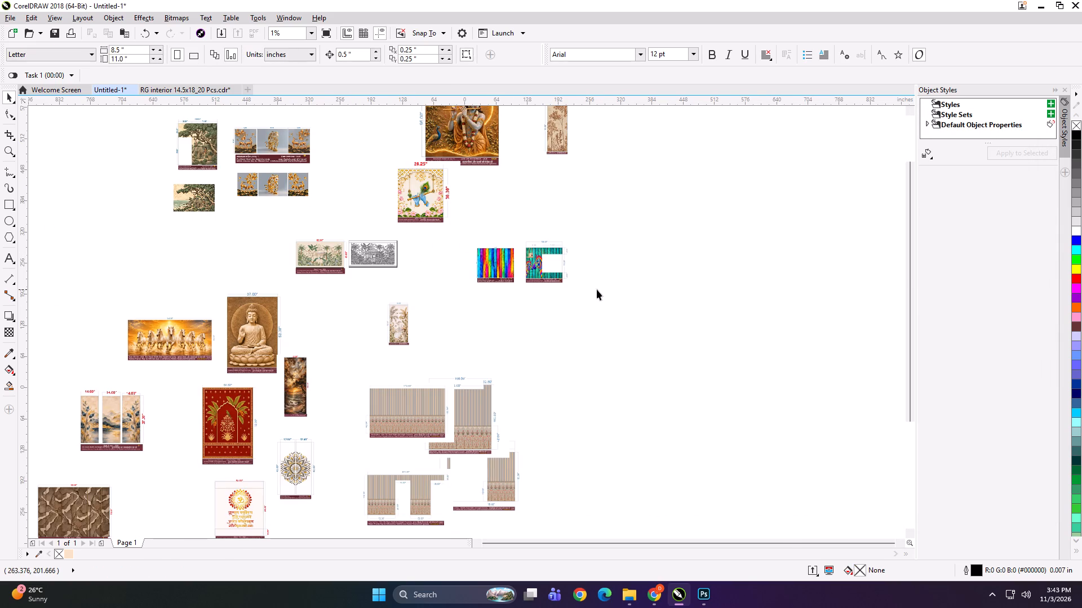
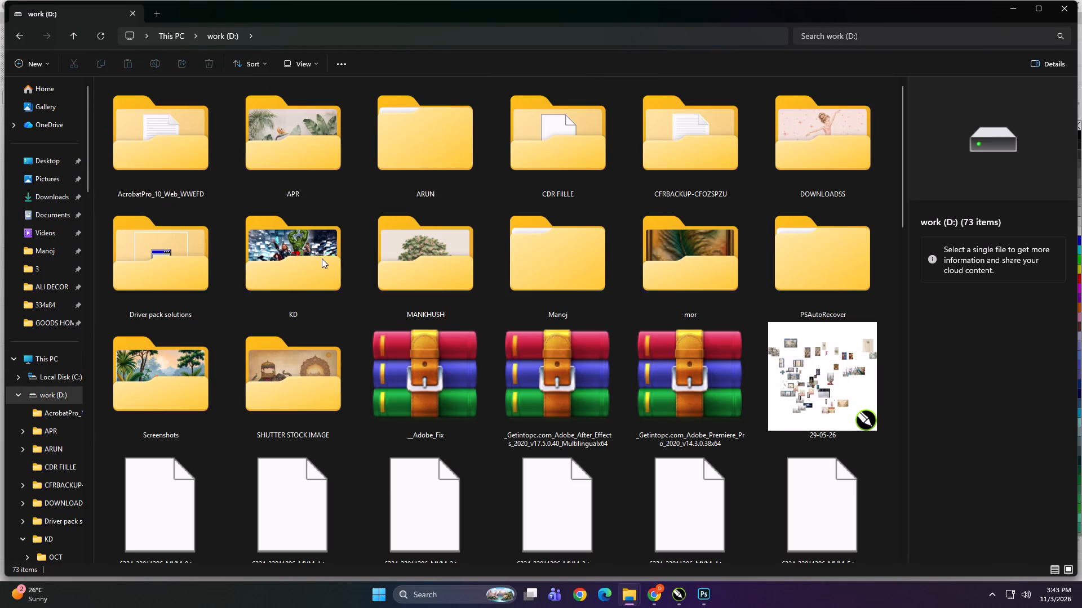
Copy the GOODS HOME folder from KD\PRINT FILE\NOV\3 on the work (D:) drive.
{"action": "triple_click", "coordinate": [488, 160]}
{"action": "double_click", "coordinate": [198, 166]}
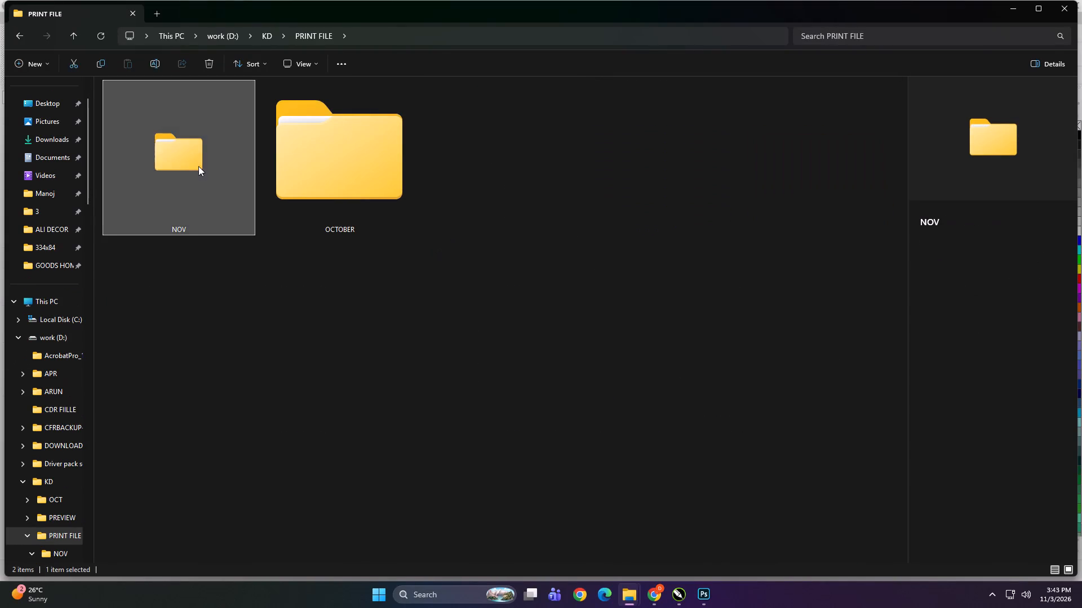
{"action": "double_click", "coordinate": [483, 159]}
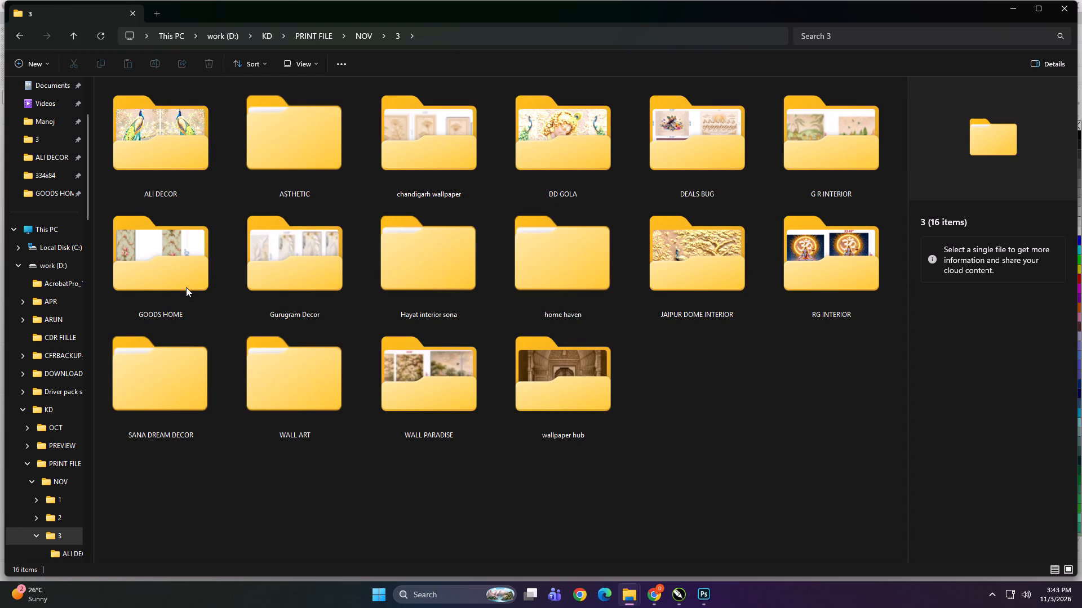
{"action": "left_click", "coordinate": [169, 275]}
{"action": "key", "text": "ctrl+c"}
Open the Print\NOV\3 folder on the DIGITECH_SHAREDRIVE (Z:) network drive as the destination for the copied folder.
{"action": "scroll", "coordinate": [42, 363], "scroll_direction": "up", "scroll_amount": 4}
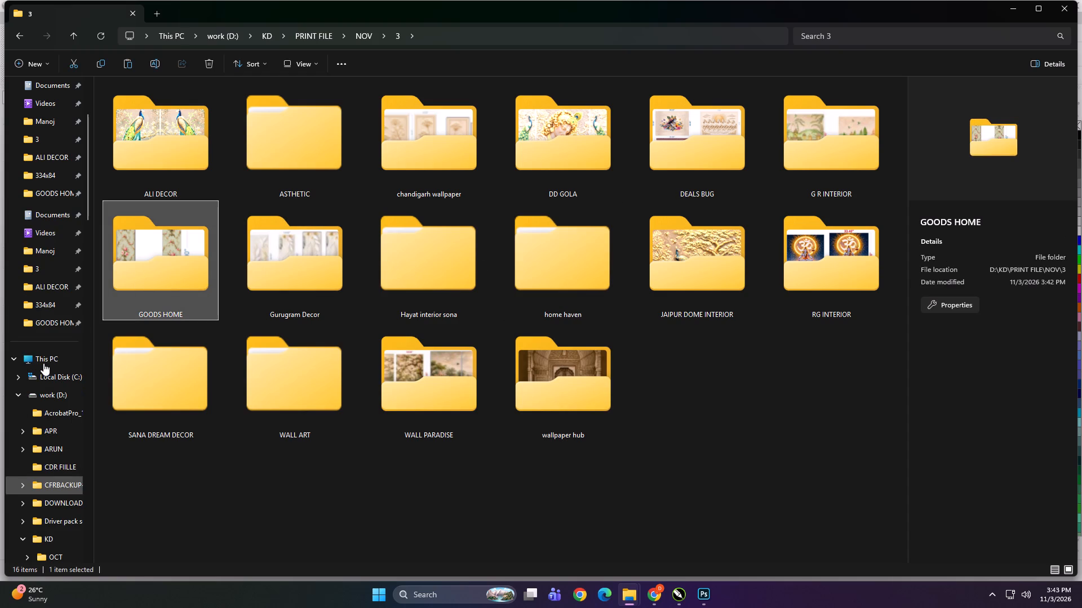
{"action": "left_click", "coordinate": [43, 363]}
{"action": "double_click", "coordinate": [168, 250]}
{"action": "double_click", "coordinate": [682, 106]}
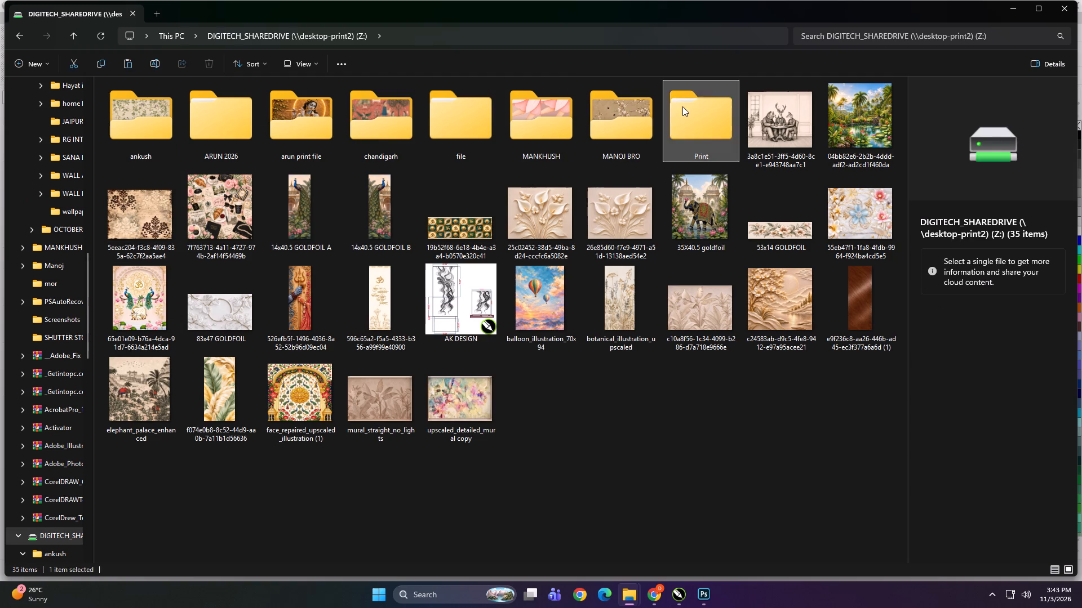
{"action": "double_click", "coordinate": [197, 147]}
{"action": "double_click", "coordinate": [513, 172]}
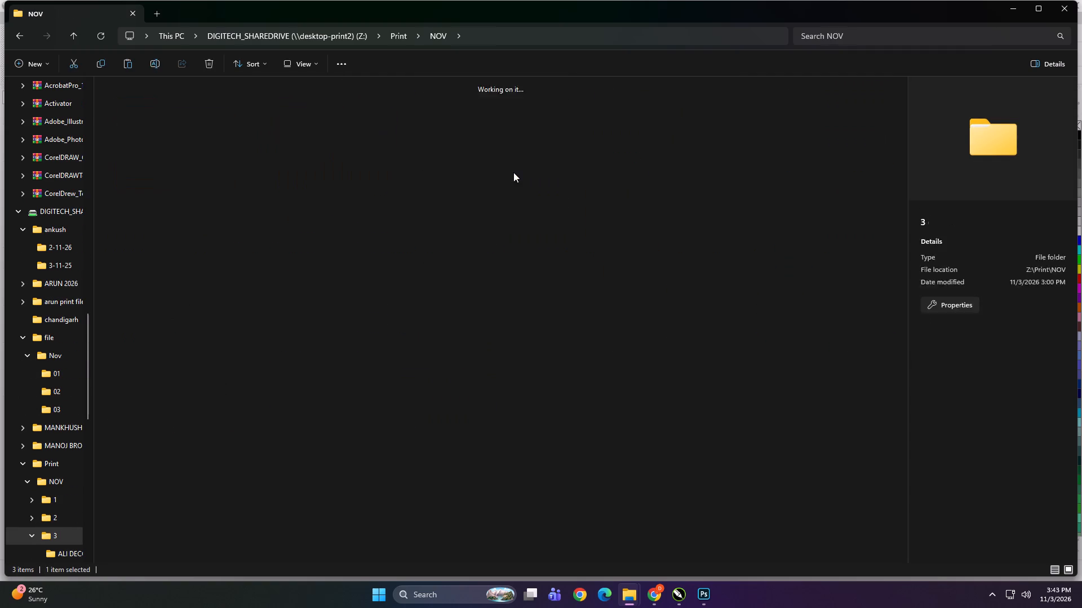
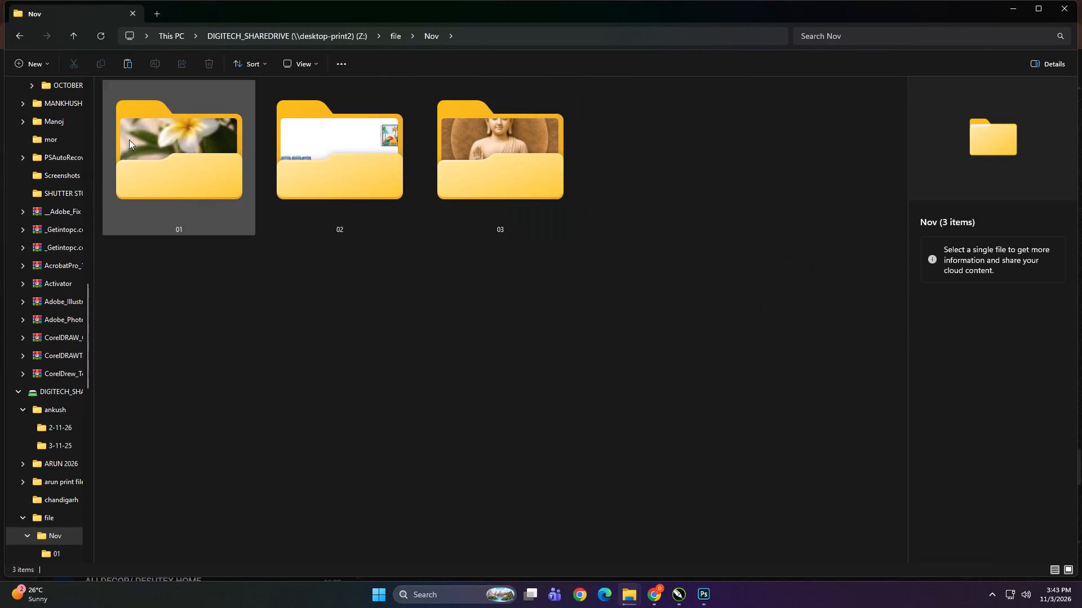
Open the file\Nov\03 folder on the DIGITECH_SHAREDRIVE (Z:) drive and examine its design file thumbnails.
{"action": "double_click", "coordinate": [498, 179]}
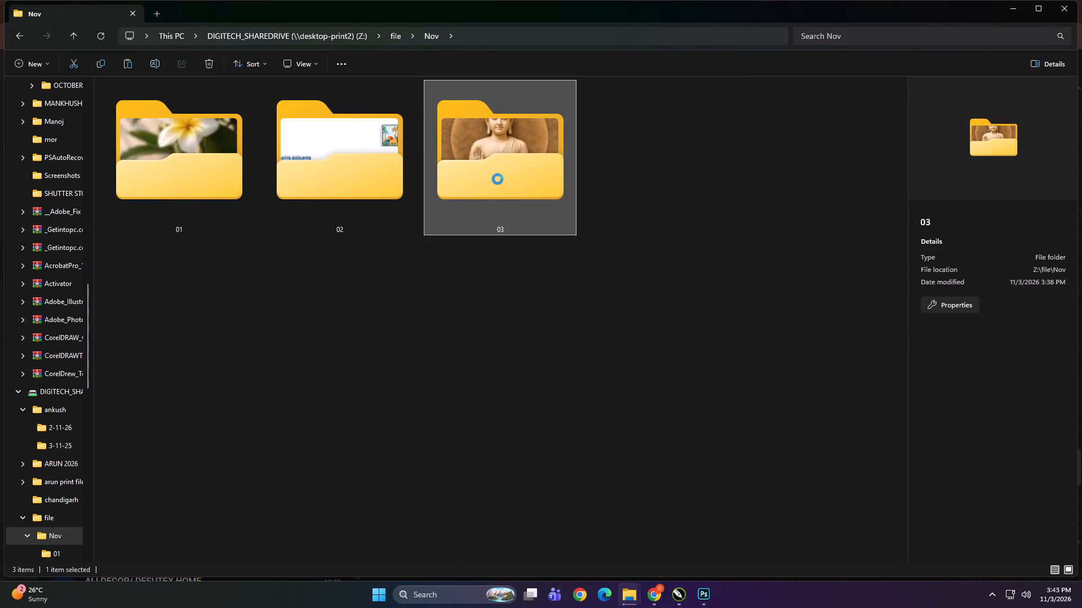
{"action": "left_click", "coordinate": [498, 179]}
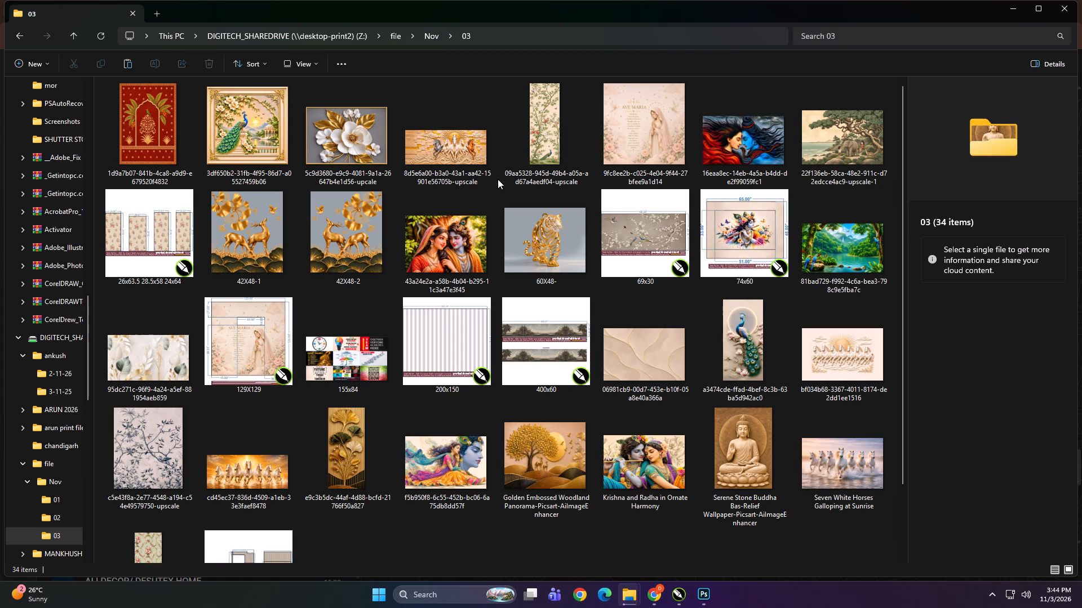
{"action": "scroll", "coordinate": [498, 179], "scroll_direction": "down", "scroll_amount": 9, "text": "ctrl"}
{"action": "scroll", "coordinate": [525, 370], "scroll_direction": "up", "scroll_amount": 4, "text": "ctrl"}
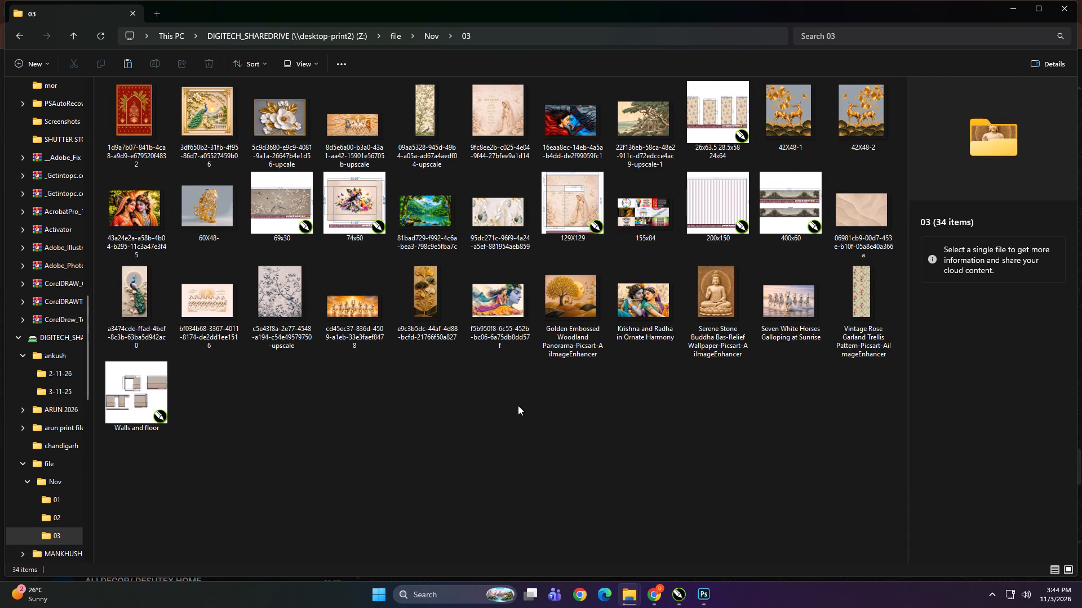
{"action": "scroll", "coordinate": [506, 404], "scroll_direction": "up", "scroll_amount": 2, "text": "ctrl"}
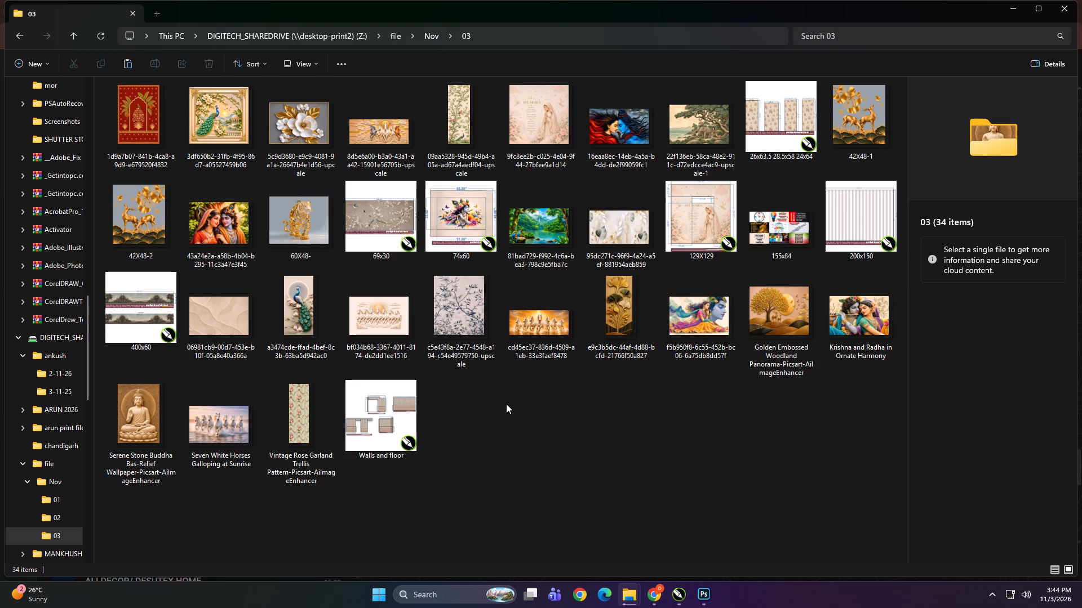
{"action": "left_click", "coordinate": [506, 404]}
Switch to the Untitled-1 document in CorelDRAW and examine the rainbow wood-plank and zebra wallpaper layouts with their dimensions and date strips.
{"action": "left_click", "coordinate": [682, 595]}
{"action": "scroll", "coordinate": [540, 264], "scroll_direction": "up", "scroll_amount": 2}
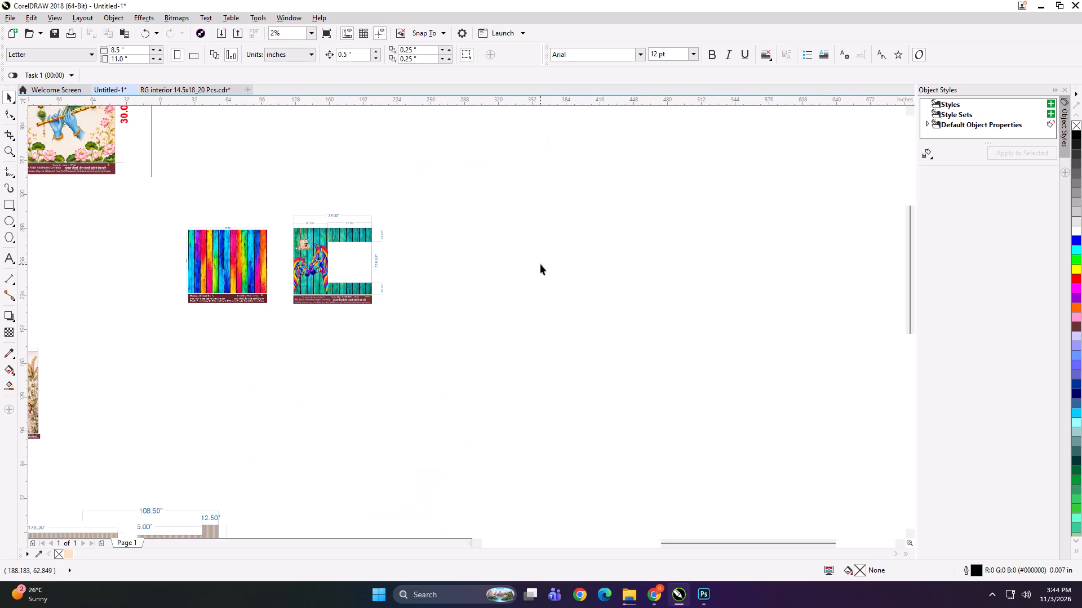
{"action": "scroll", "coordinate": [534, 265], "scroll_direction": "up", "scroll_amount": 1}
{"action": "scroll", "coordinate": [187, 288], "scroll_direction": "up", "scroll_amount": 1}
{"action": "scroll", "coordinate": [459, 298], "scroll_direction": "down", "scroll_amount": 1}
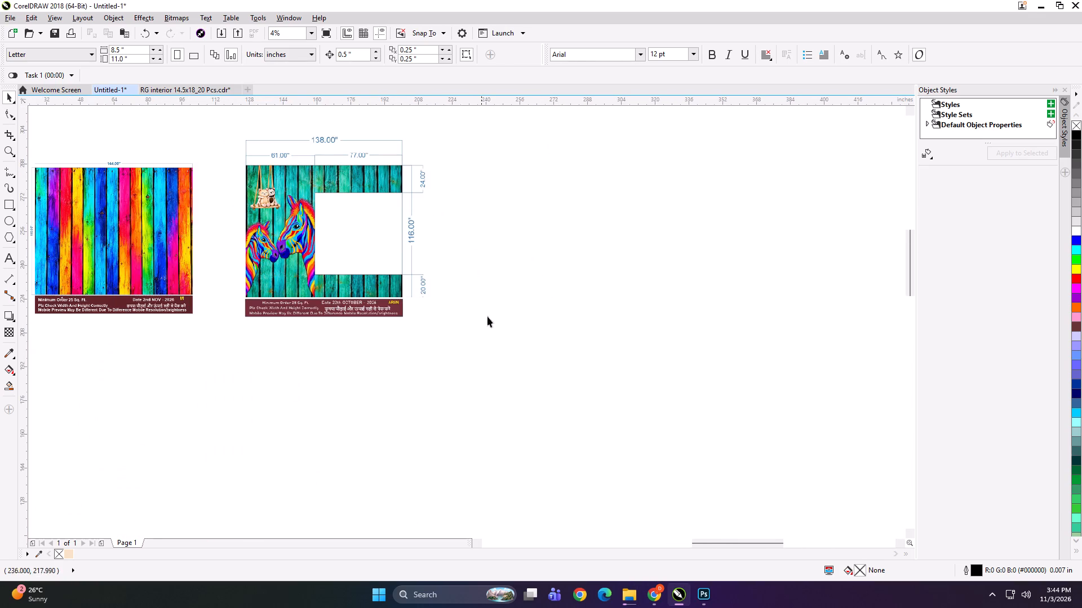
{"action": "scroll", "coordinate": [181, 261], "scroll_direction": "up", "scroll_amount": 2}
{"action": "scroll", "coordinate": [458, 295], "scroll_direction": "down", "scroll_amount": 1}
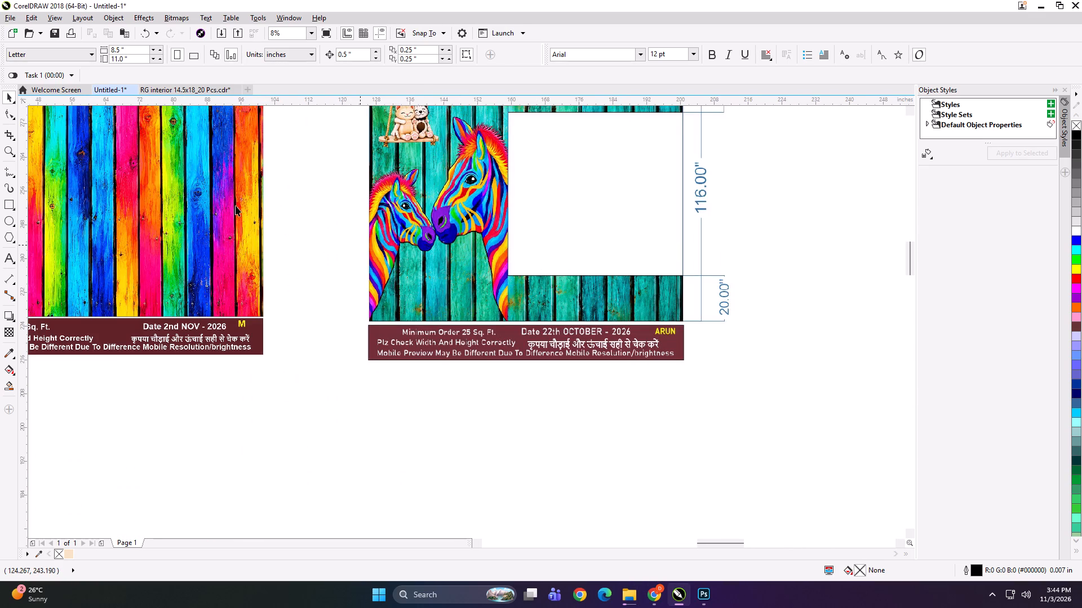
{"action": "scroll", "coordinate": [554, 271], "scroll_direction": "down", "scroll_amount": 2}
{"action": "left_click", "coordinate": [501, 358]}
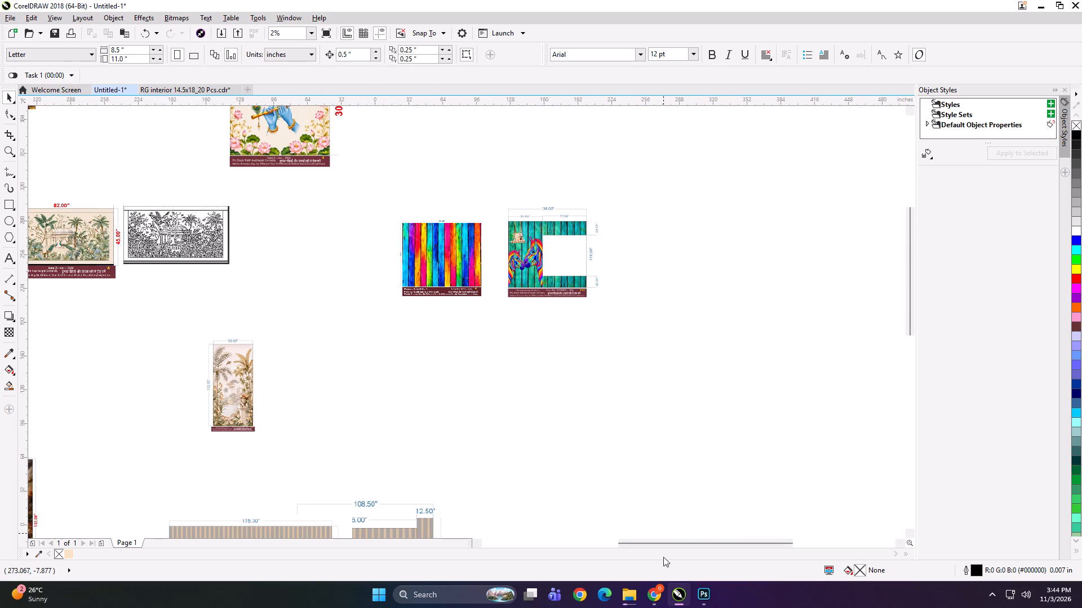
Switch back to the File Explorer window showing the shared drive's file\Nov\03 folder.
{"action": "left_click", "coordinate": [628, 596]}
{"action": "left_click", "coordinate": [604, 535]}
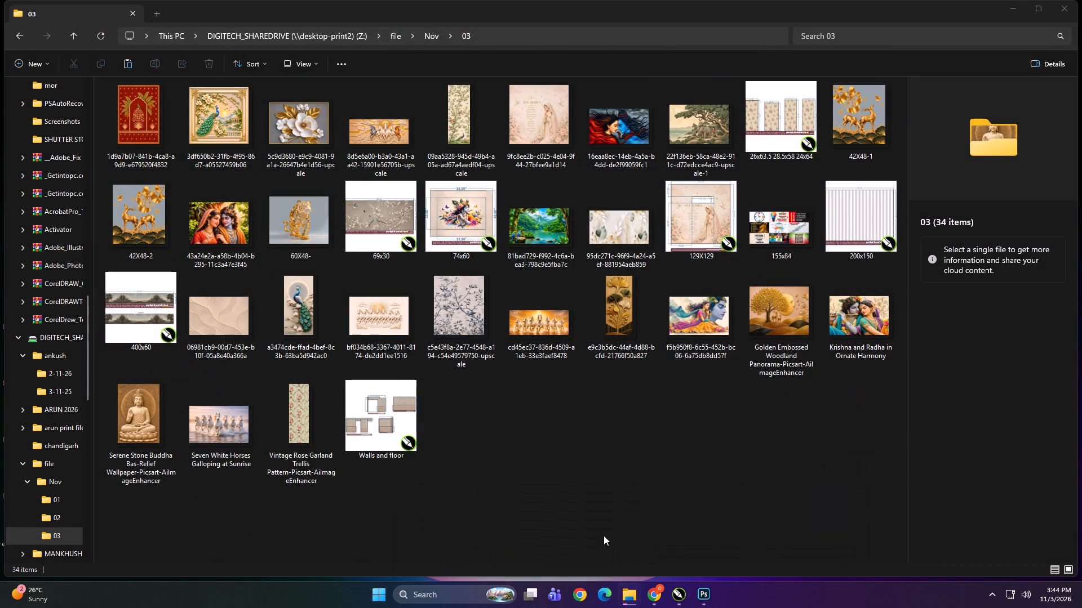
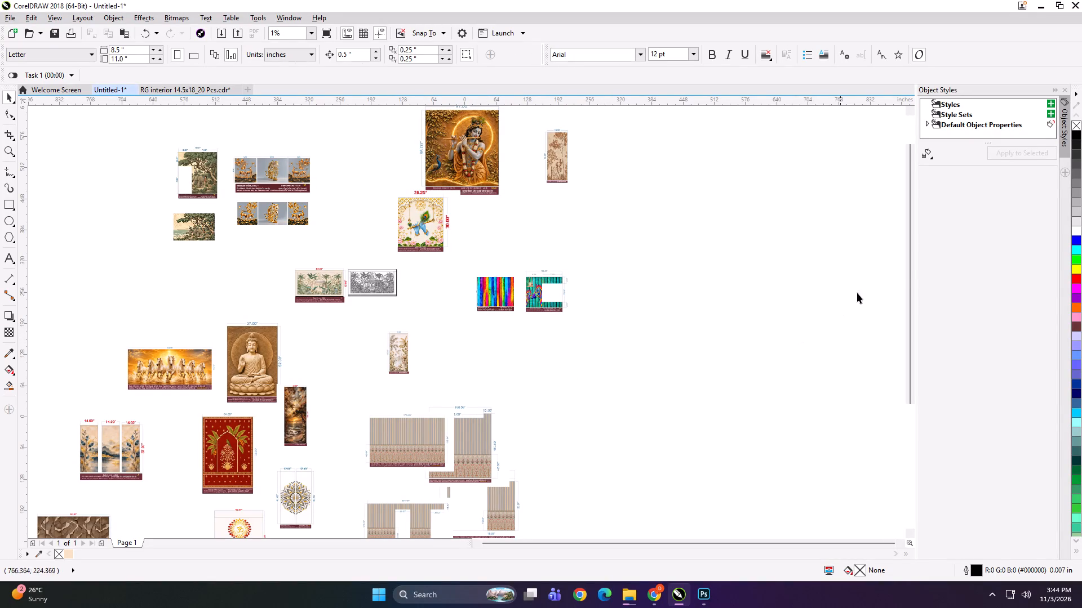
Move the landscape panorama preview to the open space beside the striped preview, and the three-panel golden tree preview up beside the patterned wall layouts.
{"action": "left_click_drag", "start_coordinate": [909, 267], "coordinate": [917, 341]}
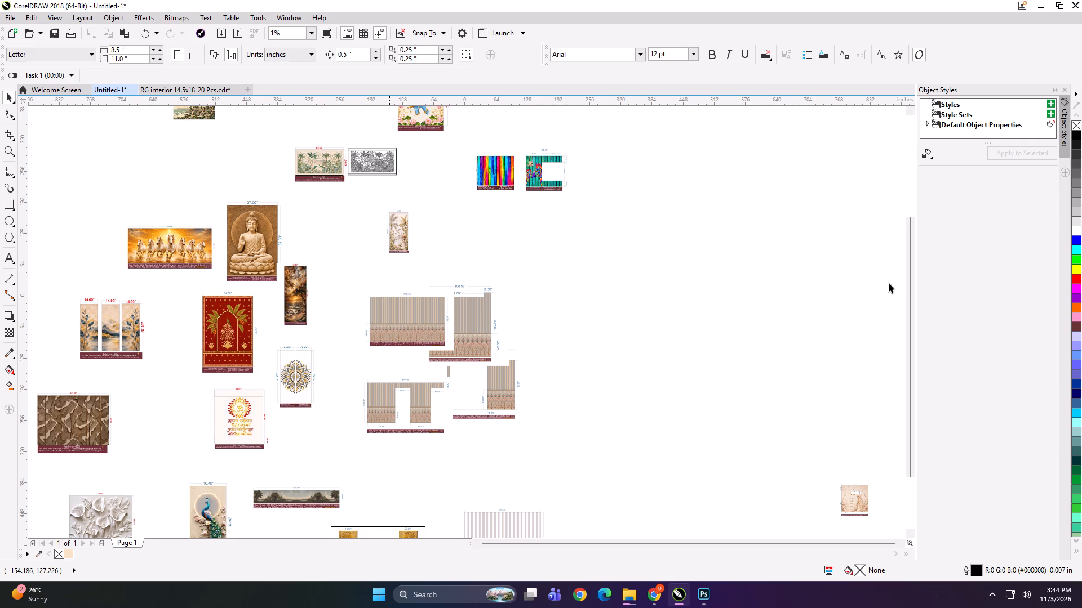
{"action": "left_click_drag", "start_coordinate": [911, 290], "coordinate": [920, 351]}
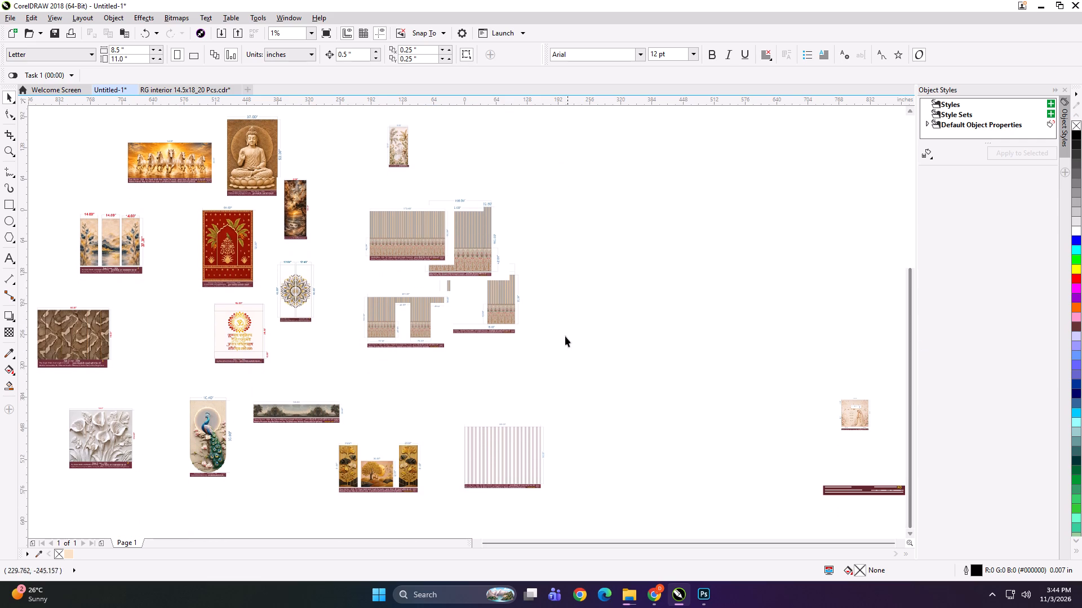
{"action": "left_click_drag", "start_coordinate": [300, 401], "coordinate": [609, 438]}
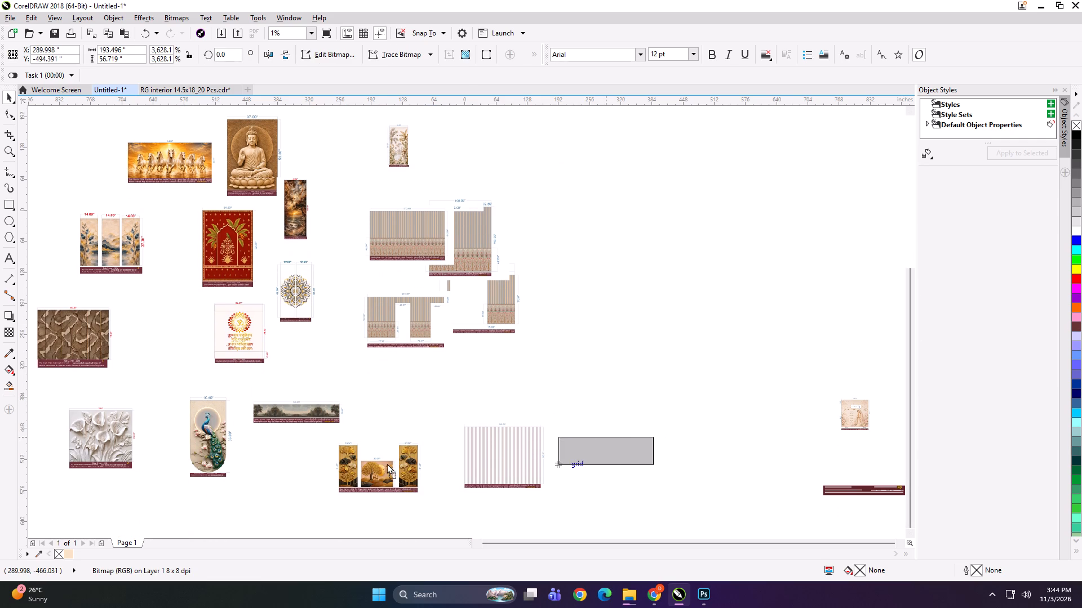
{"action": "left_click_drag", "start_coordinate": [388, 472], "coordinate": [551, 206]}
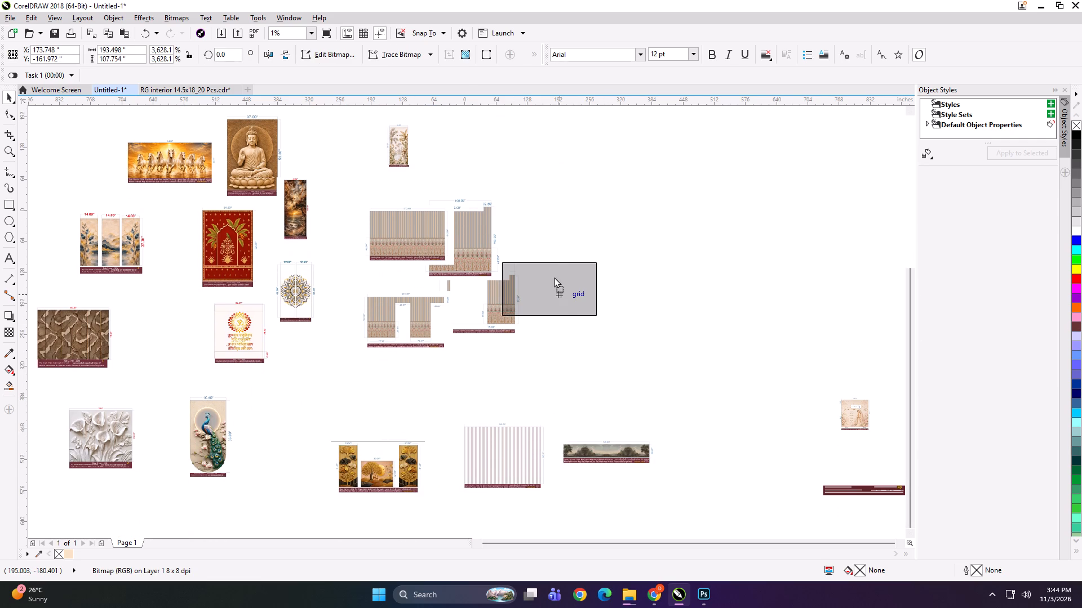
{"action": "left_click", "coordinate": [544, 337]}
Arrange the 200-inch striped preview and the 400-inch landscape preview side by side in the empty area below the wall layouts.
{"action": "scroll", "coordinate": [588, 479], "scroll_direction": "up", "scroll_amount": 1}
{"action": "left_click_drag", "start_coordinate": [433, 425], "coordinate": [288, 336]}
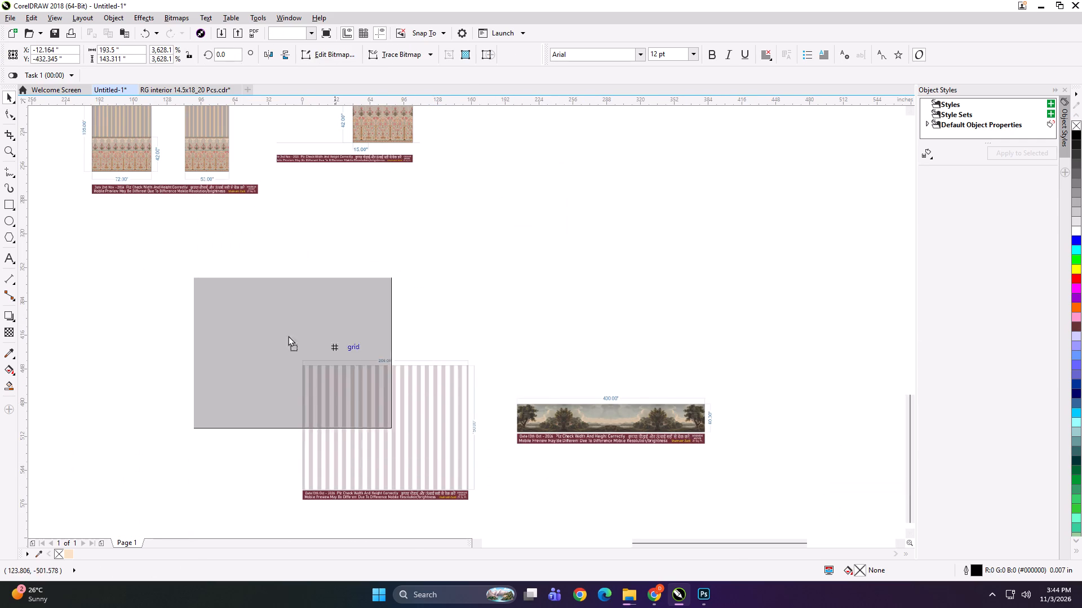
{"action": "left_click_drag", "start_coordinate": [288, 336], "coordinate": [278, 337]}
{"action": "left_click_drag", "start_coordinate": [582, 415], "coordinate": [503, 302]}
{"action": "left_click_drag", "start_coordinate": [309, 348], "coordinate": [360, 311]}
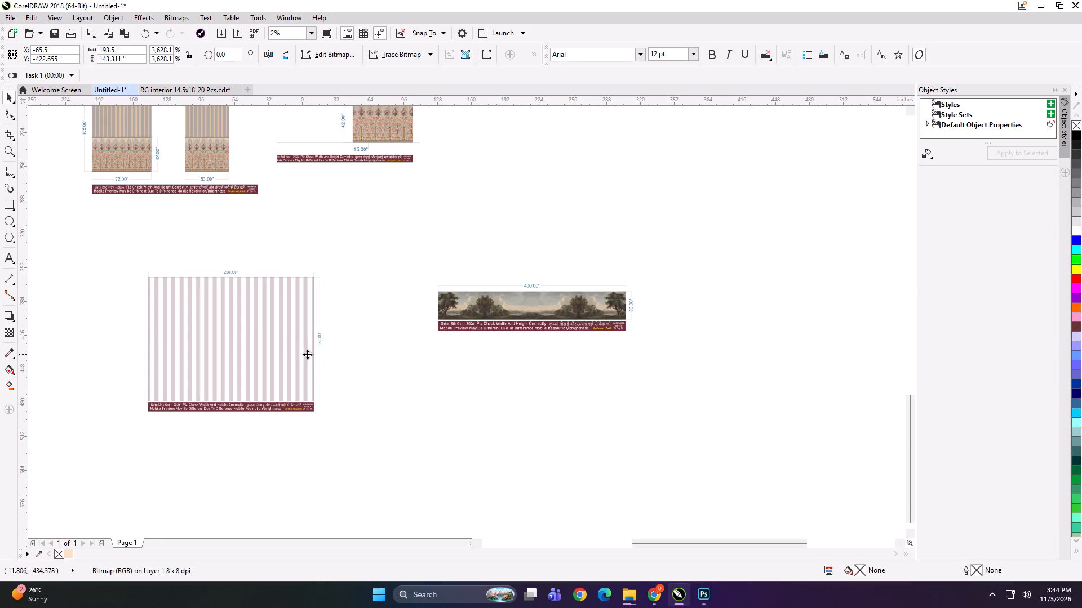
{"action": "left_click_drag", "start_coordinate": [285, 347], "coordinate": [316, 323]}
{"action": "left_click", "coordinate": [465, 425]}
Bring the 200x150 design file from the shared drive's Nov\03 folder into the Untitled-1 drawing, below the landscape preview.
{"action": "left_click", "coordinate": [635, 589]}
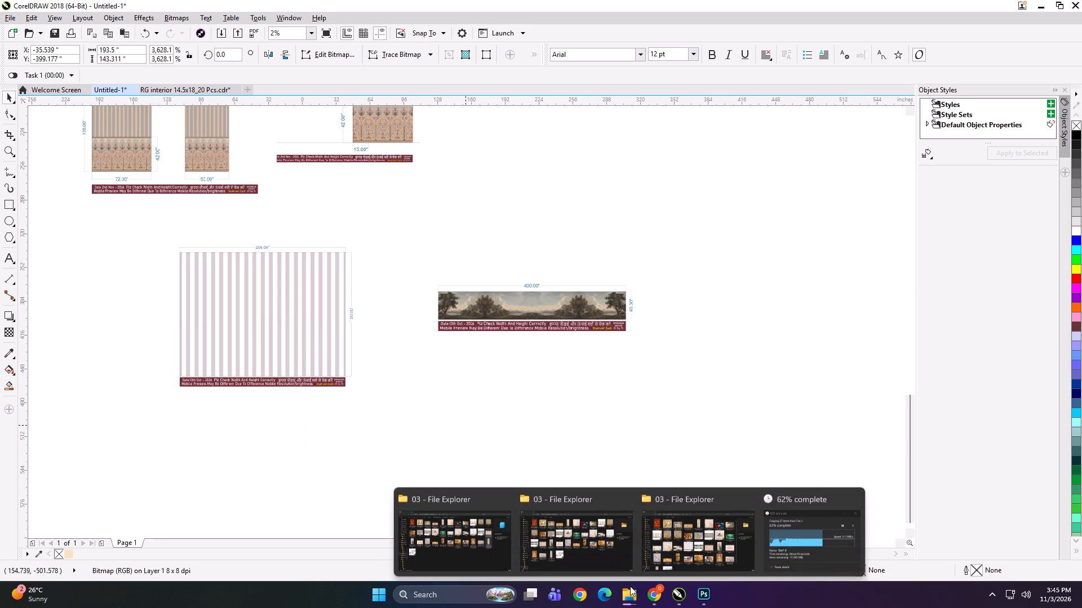
{"action": "left_click", "coordinate": [565, 535]}
{"action": "left_click", "coordinate": [552, 418]}
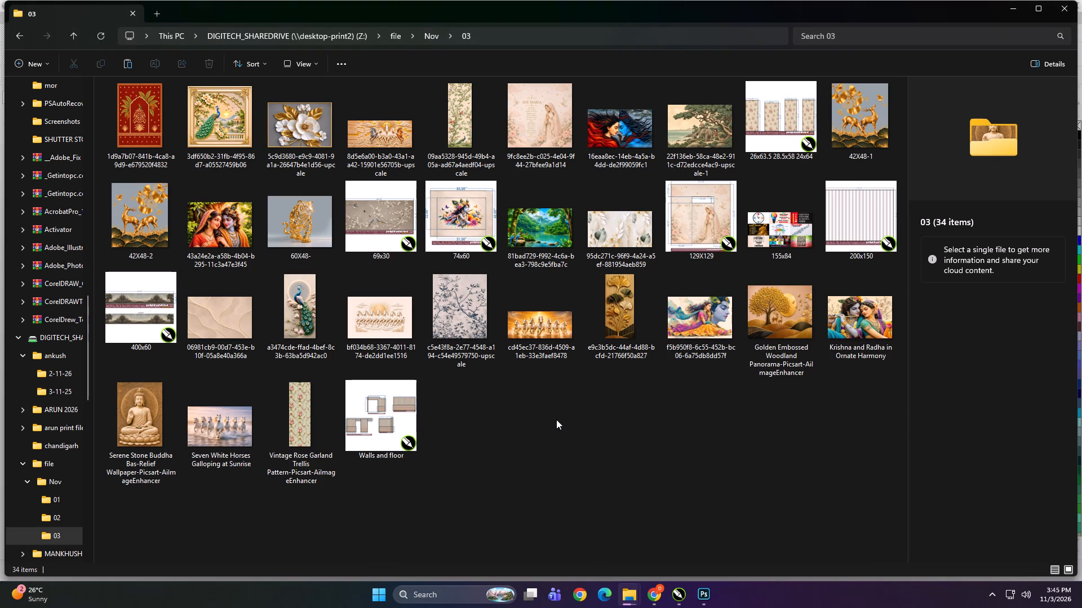
{"action": "left_click", "coordinate": [865, 228]}
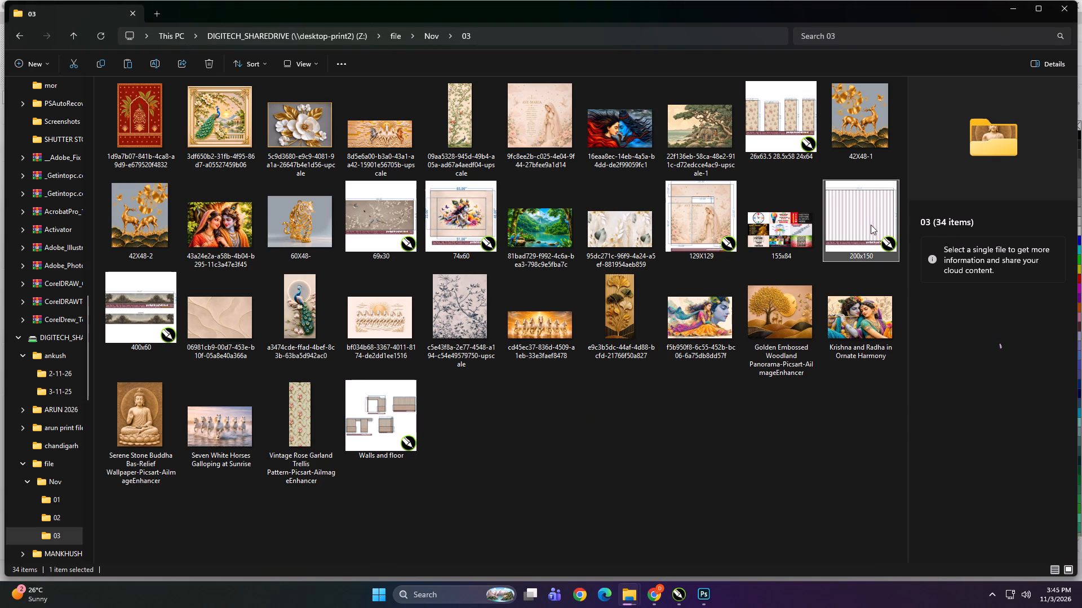
{"action": "left_click_drag", "start_coordinate": [871, 208], "coordinate": [507, 451]}
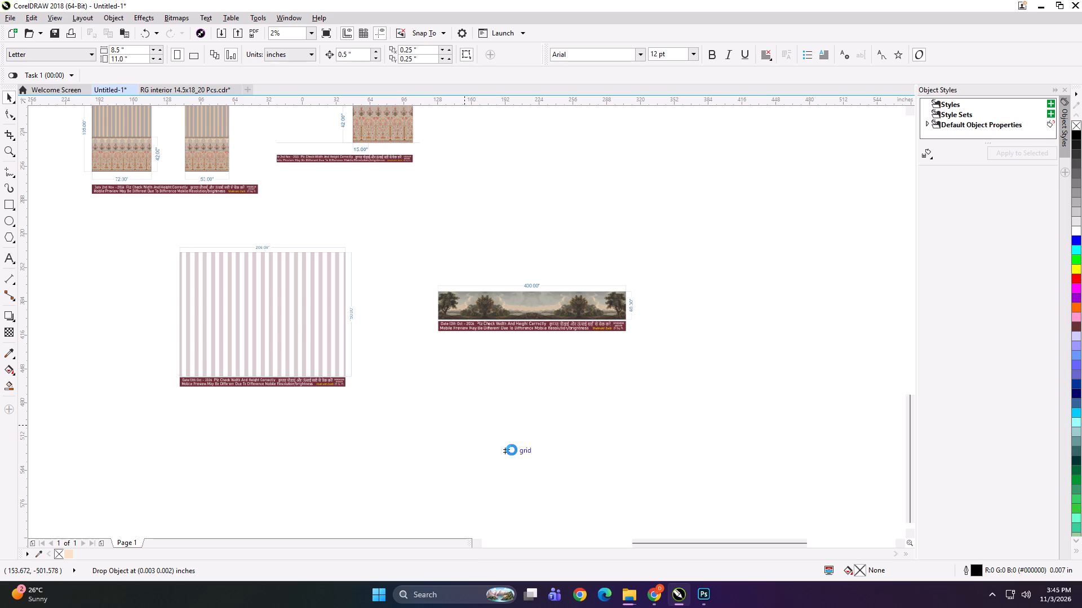
Move the old striped preview clear of the imported design and enlarge it to about 290 by 215 inches.
{"action": "scroll", "coordinate": [583, 338], "scroll_direction": "down", "scroll_amount": 1}
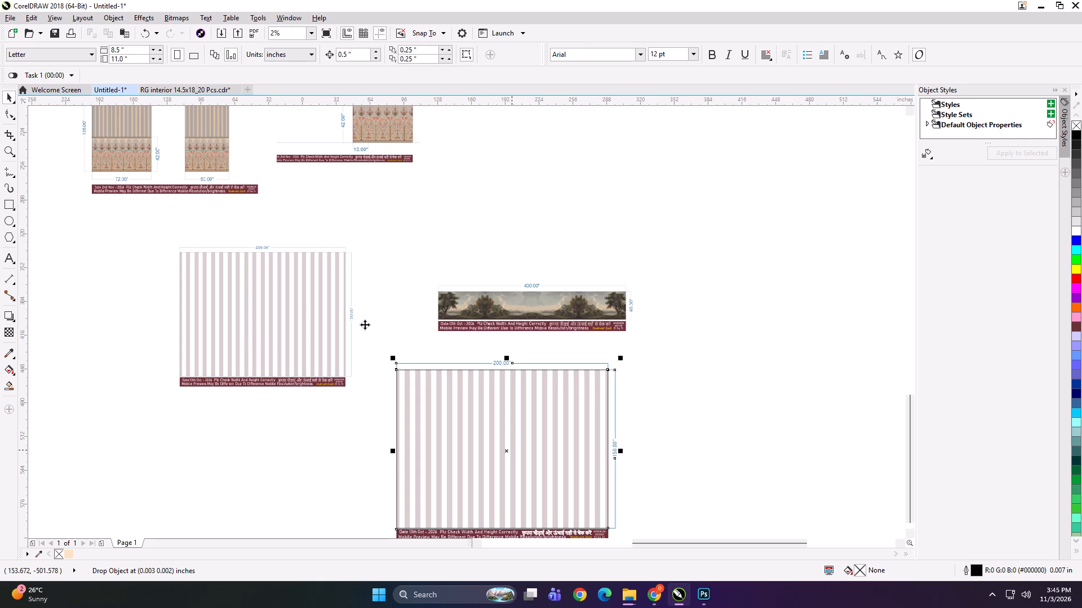
{"action": "left_click_drag", "start_coordinate": [298, 302], "coordinate": [196, 364]}
{"action": "scroll", "coordinate": [422, 414], "scroll_direction": "up", "scroll_amount": 1}
{"action": "left_click_drag", "start_coordinate": [411, 252], "coordinate": [411, 252]}
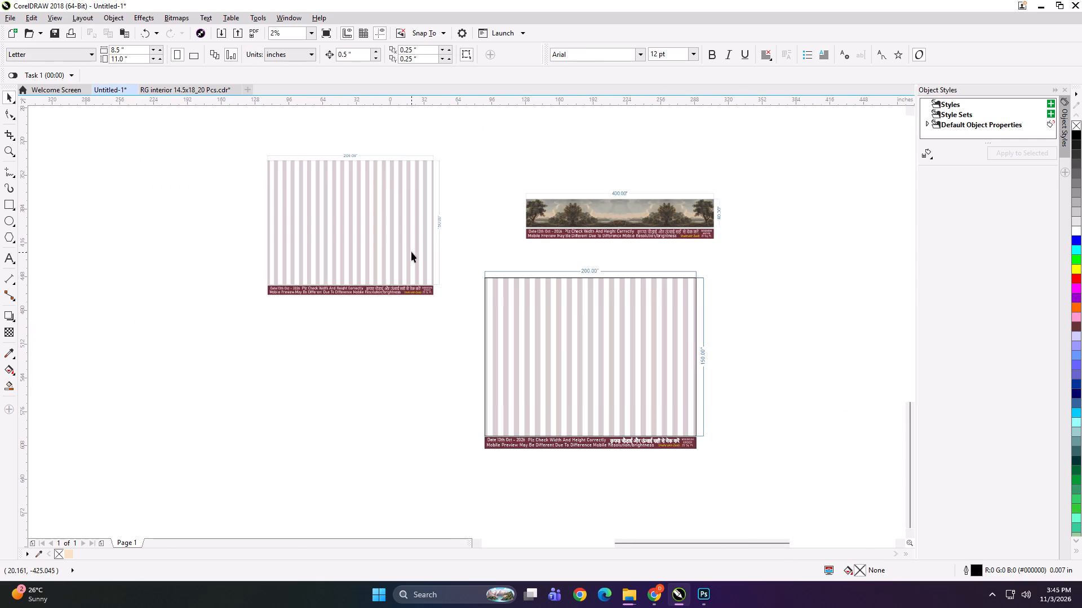
{"action": "left_click_drag", "start_coordinate": [411, 252], "coordinate": [278, 366]}
{"action": "left_click_drag", "start_coordinate": [327, 416], "coordinate": [379, 466], "text": "shift"}
{"action": "left_click_drag", "start_coordinate": [307, 332], "coordinate": [303, 366]}
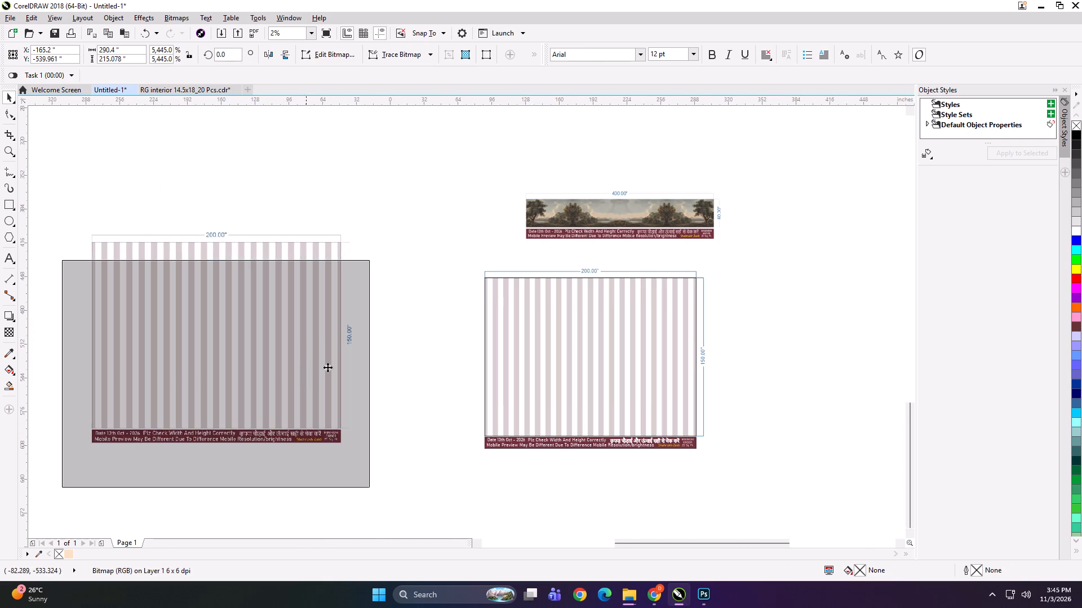
Move the imported 200x150 striped design closer to the enlarged striped preview for a side-by-side comparison.
{"action": "left_click_drag", "start_coordinate": [582, 338], "coordinate": [489, 357]}
{"action": "left_click_drag", "start_coordinate": [593, 337], "coordinate": [522, 349]}
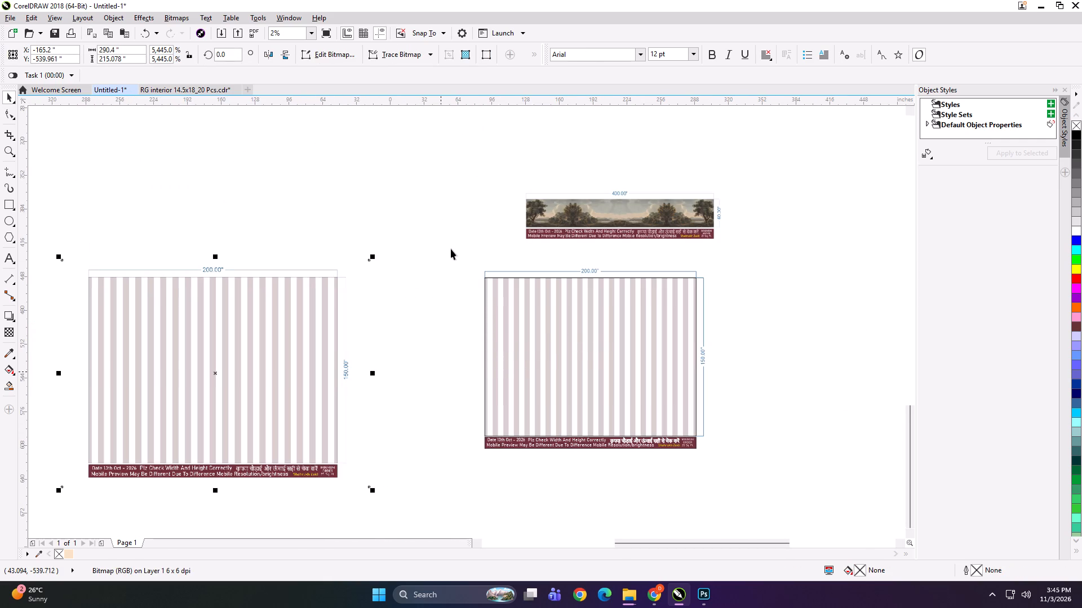
{"action": "left_click", "coordinate": [451, 249]}
{"action": "left_click", "coordinate": [521, 333]}
{"action": "left_click_drag", "start_coordinate": [631, 344], "coordinate": [556, 349]}
{"action": "left_click", "coordinate": [731, 352]}
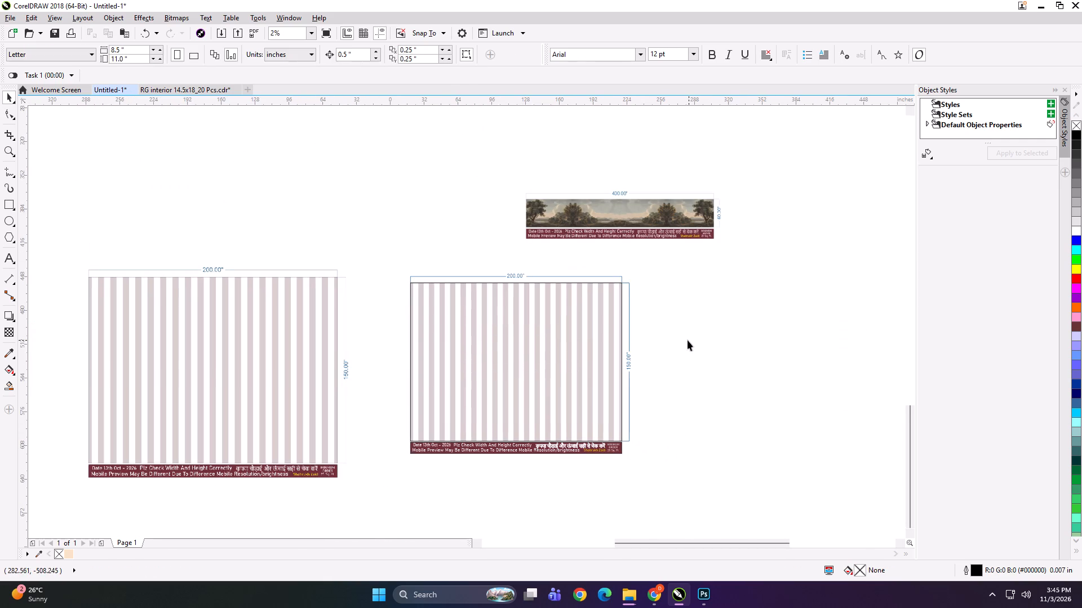
Bring the 400x60 design file from the Nov\03 folder into the drawing, beside the imported striped design.
{"action": "left_click", "coordinate": [636, 607]}
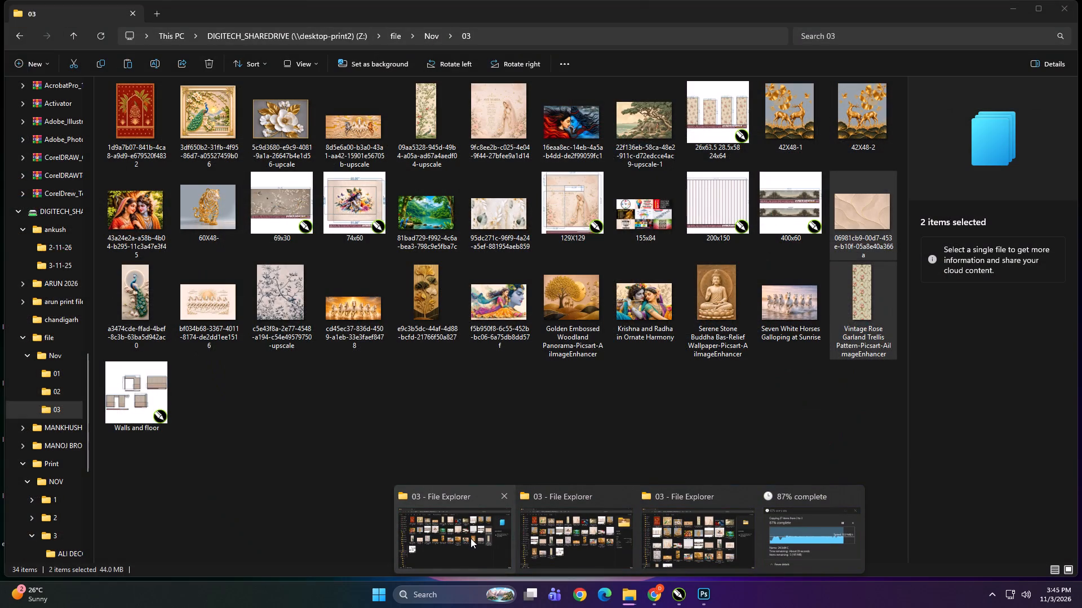
{"action": "left_click", "coordinate": [471, 538]}
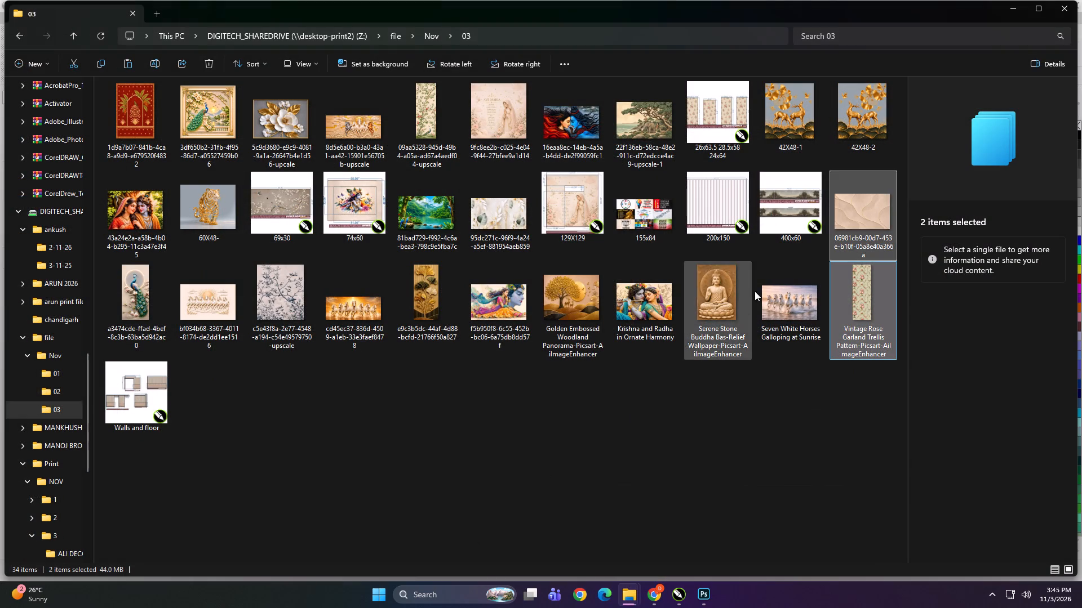
{"action": "left_click", "coordinate": [786, 226]}
{"action": "left_click_drag", "start_coordinate": [791, 190], "coordinate": [681, 592]}
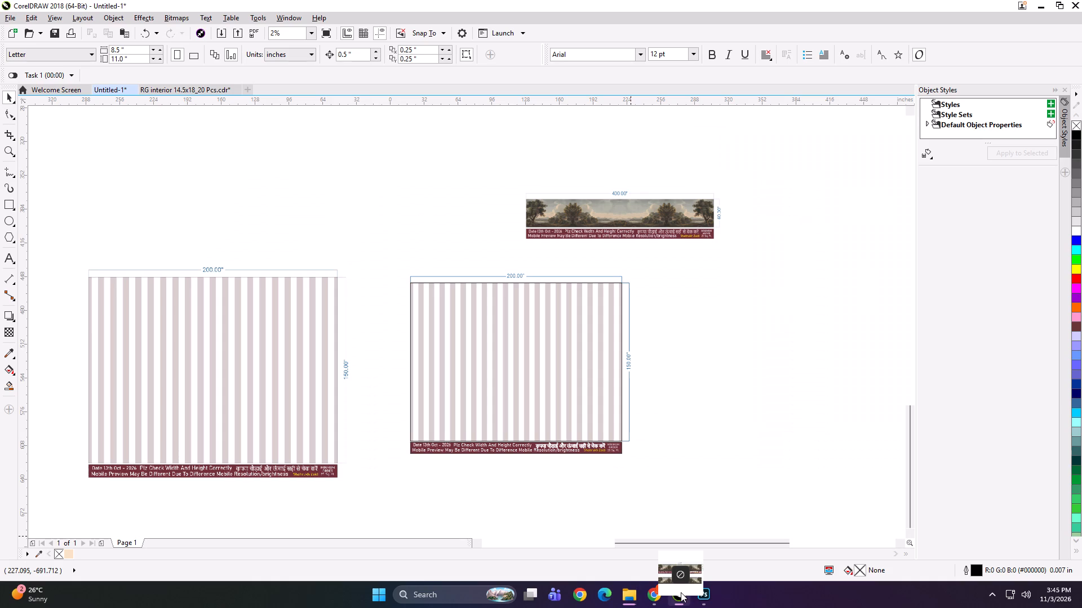
{"action": "left_click_drag", "start_coordinate": [681, 592], "coordinate": [762, 302]}
{"action": "left_click", "coordinate": [762, 302]}
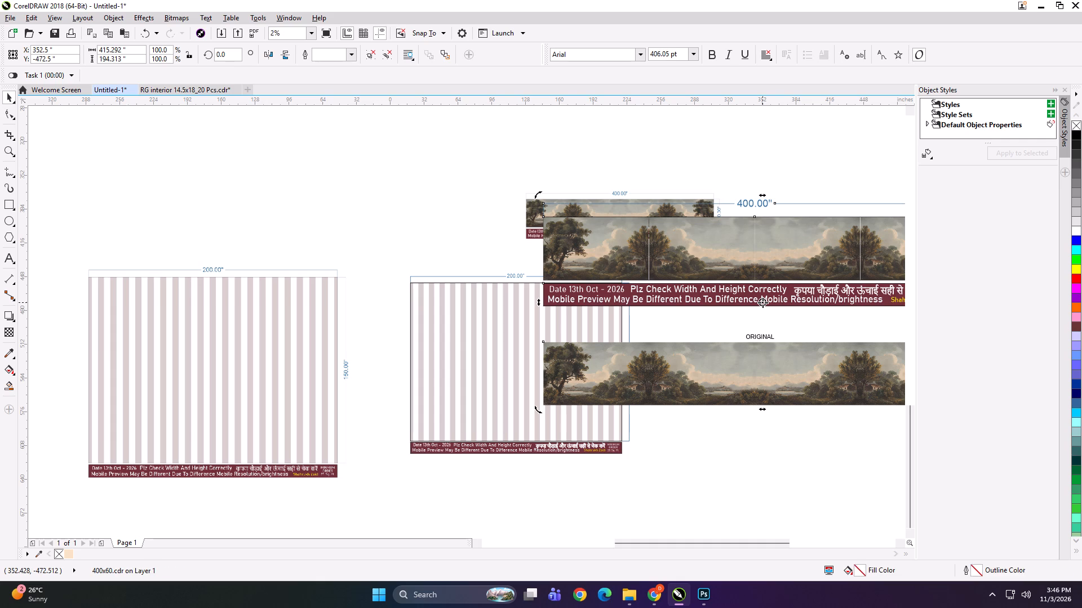
Move the imported 400x60 design into open space, place the landscape preview below it and enlarge that preview to about 393 by 115 inches.
{"action": "scroll", "coordinate": [621, 294], "scroll_direction": "down", "scroll_amount": 1}
{"action": "left_click_drag", "start_coordinate": [629, 297], "coordinate": [697, 200]}
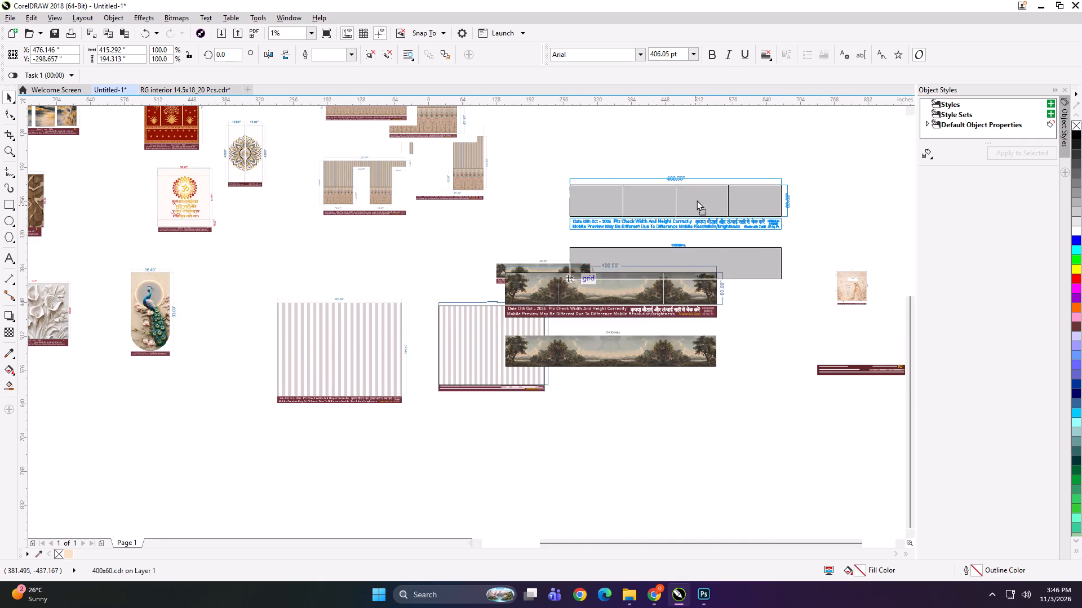
{"action": "left_click_drag", "start_coordinate": [697, 200], "coordinate": [697, 196]}
{"action": "left_click_drag", "start_coordinate": [535, 271], "coordinate": [658, 316]}
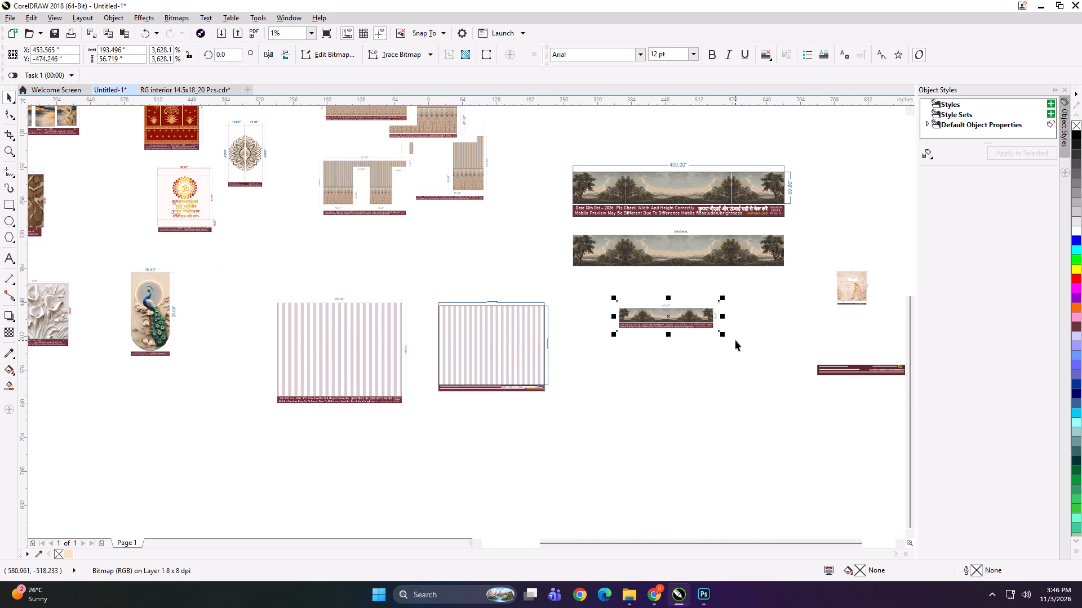
{"action": "left_click_drag", "start_coordinate": [723, 337], "coordinate": [776, 356], "text": "shift"}
{"action": "left_click_drag", "start_coordinate": [715, 316], "coordinate": [738, 306]}
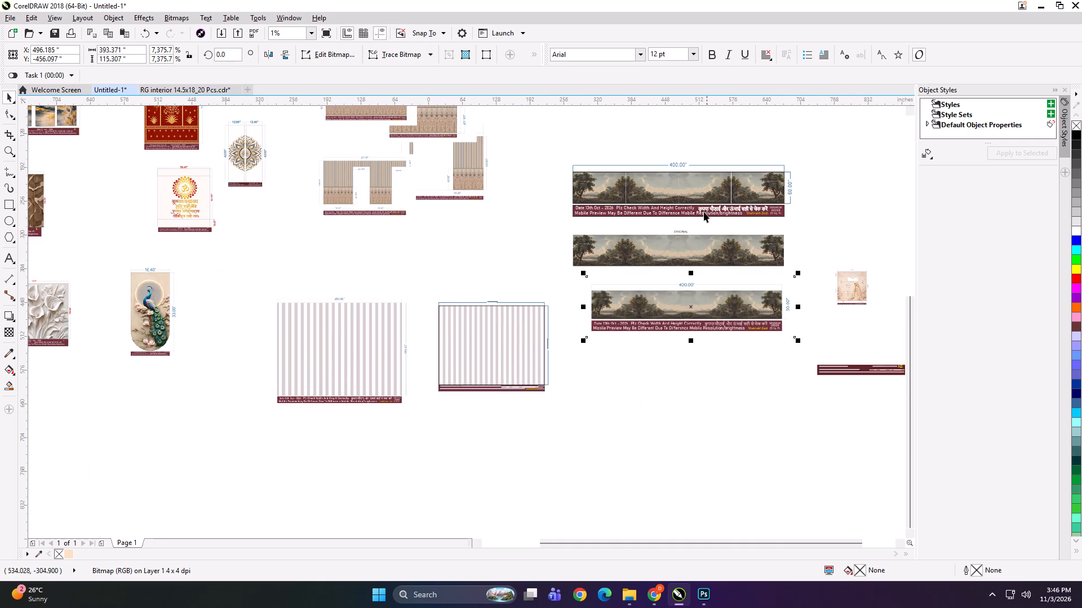
Ungroup the imported 400x60 design and delete its dimensioned panel layout with the date strip and the ORIGINAL caption.
{"action": "left_click", "coordinate": [693, 178]}
{"action": "key", "text": "ctrl+u"}
{"action": "left_click", "coordinate": [604, 129]}
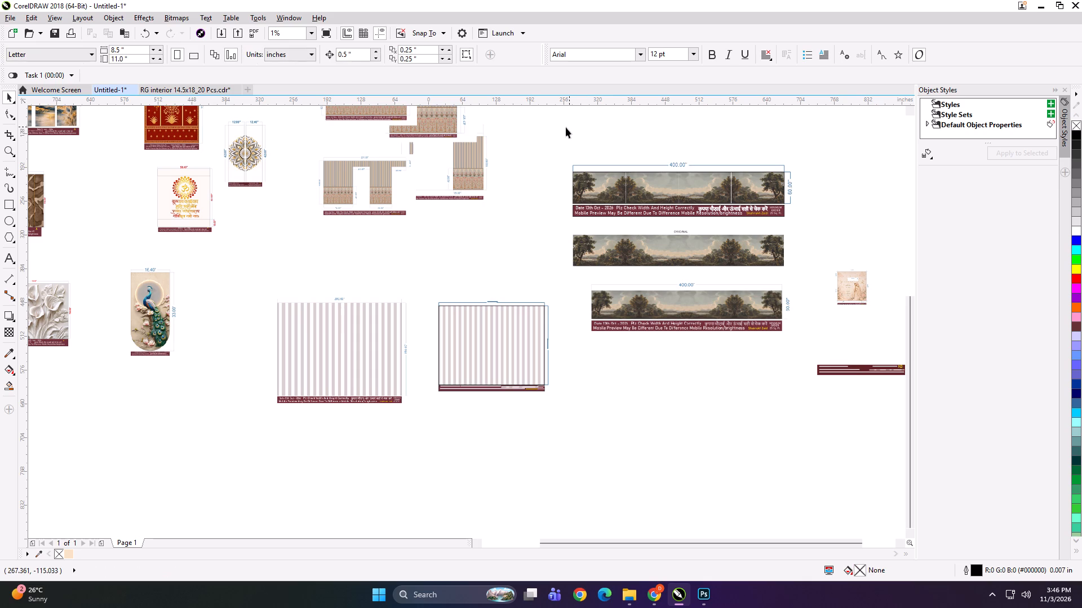
{"action": "left_click_drag", "start_coordinate": [561, 128], "coordinate": [814, 229]}
{"action": "key", "text": "Delete"}
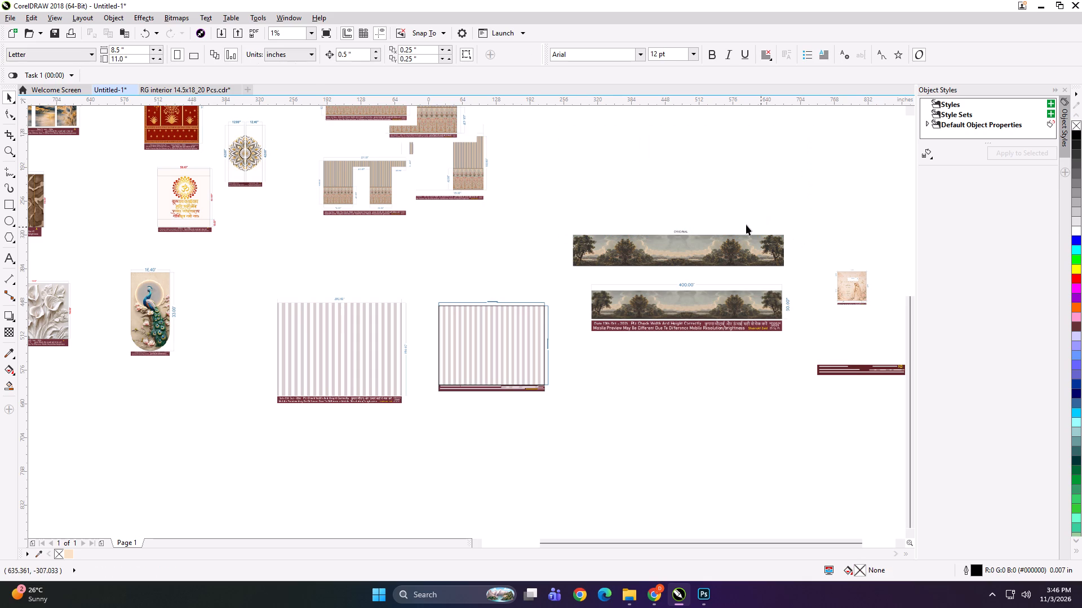
{"action": "left_click_drag", "start_coordinate": [666, 201], "coordinate": [698, 270]}
{"action": "key", "text": "Delete"}
Move the remaining original landscape image to just above the enlarged landscape preview.
{"action": "left_click_drag", "start_coordinate": [696, 250], "coordinate": [708, 258]}
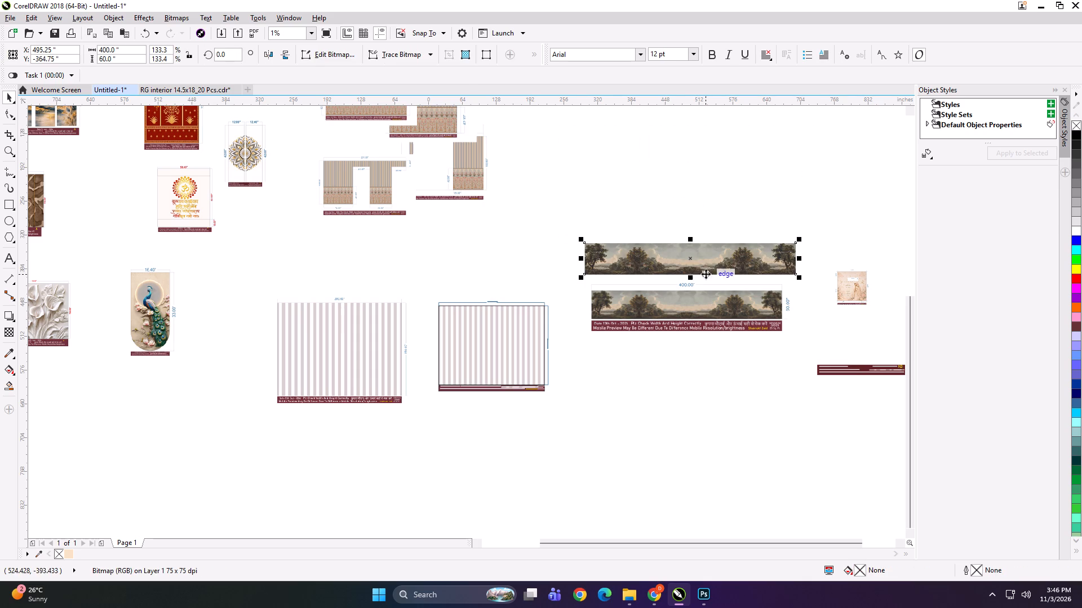
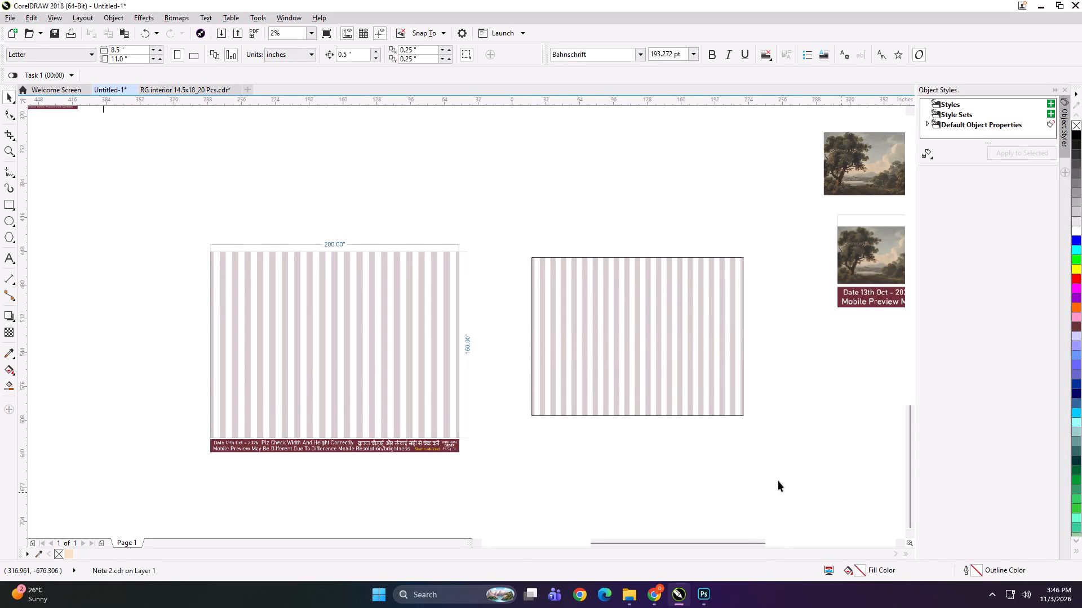
Create a 41 by 150 inch panel rectangle flush with the left edge of the 200 by 150 inch striped design.
{"action": "left_click_drag", "start_coordinate": [602, 341], "coordinate": [604, 355]}
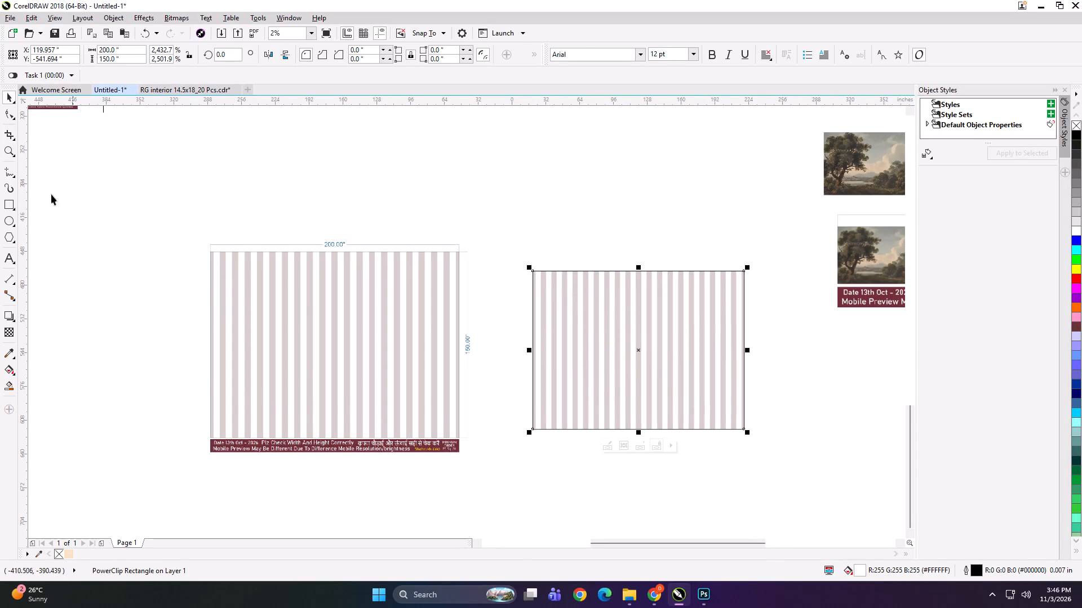
{"action": "double_click", "coordinate": [6, 200], "text": "shift"}
{"action": "key", "text": "shift+space"}
{"action": "left_click", "coordinate": [130, 49]}
{"action": "key", "text": "ctrl+a"}
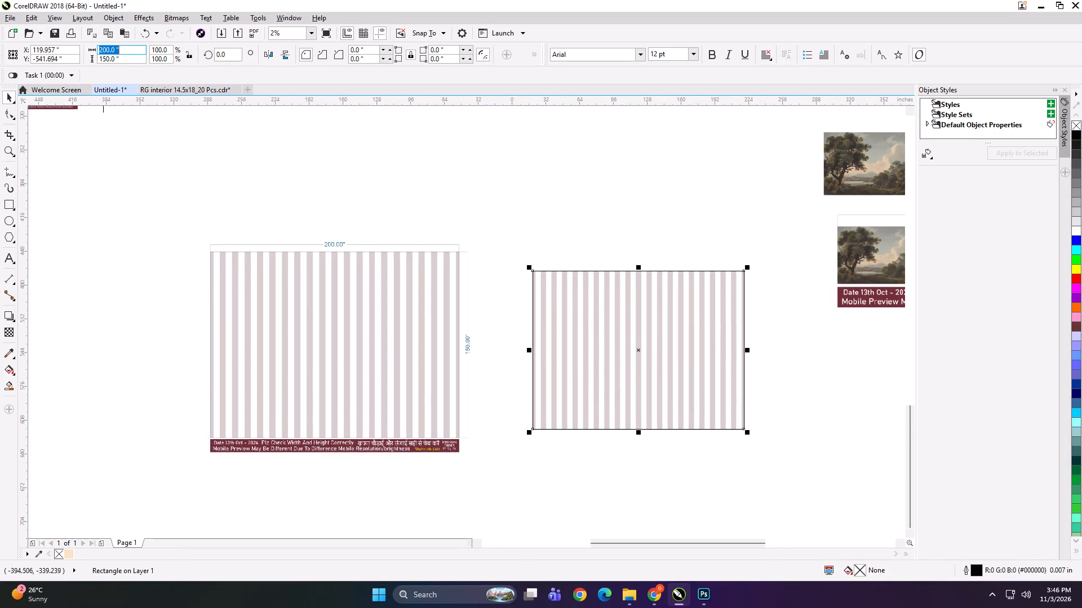
{"action": "type", "text": "41"}
{"action": "key", "text": "Return"}
{"action": "left_click", "coordinate": [571, 328], "text": "shift"}
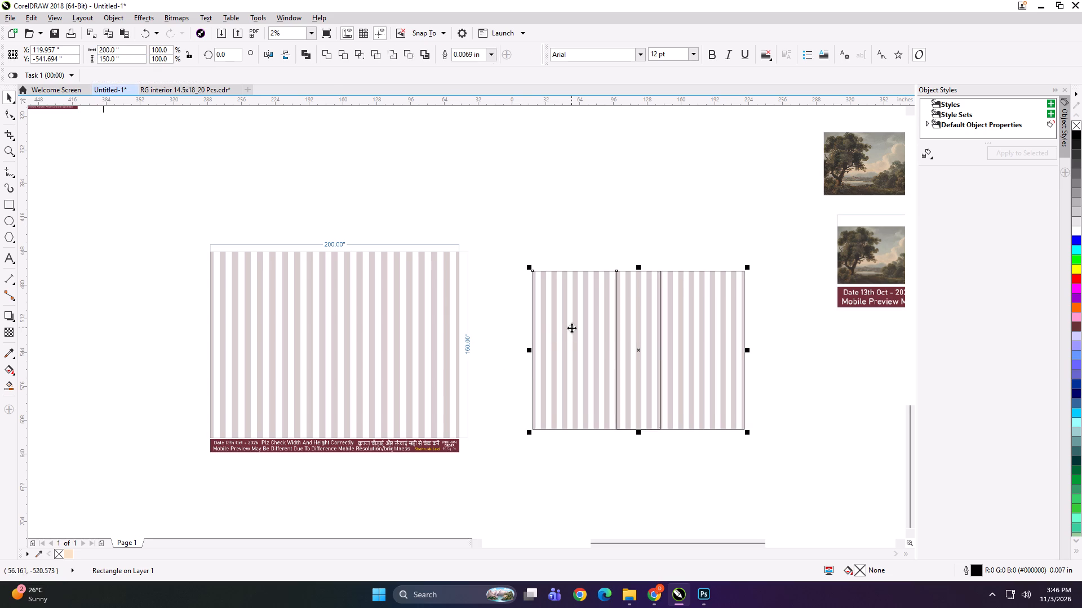
{"action": "key", "text": "l"}
{"action": "left_click", "coordinate": [537, 243]}
{"action": "left_click", "coordinate": [551, 323]}
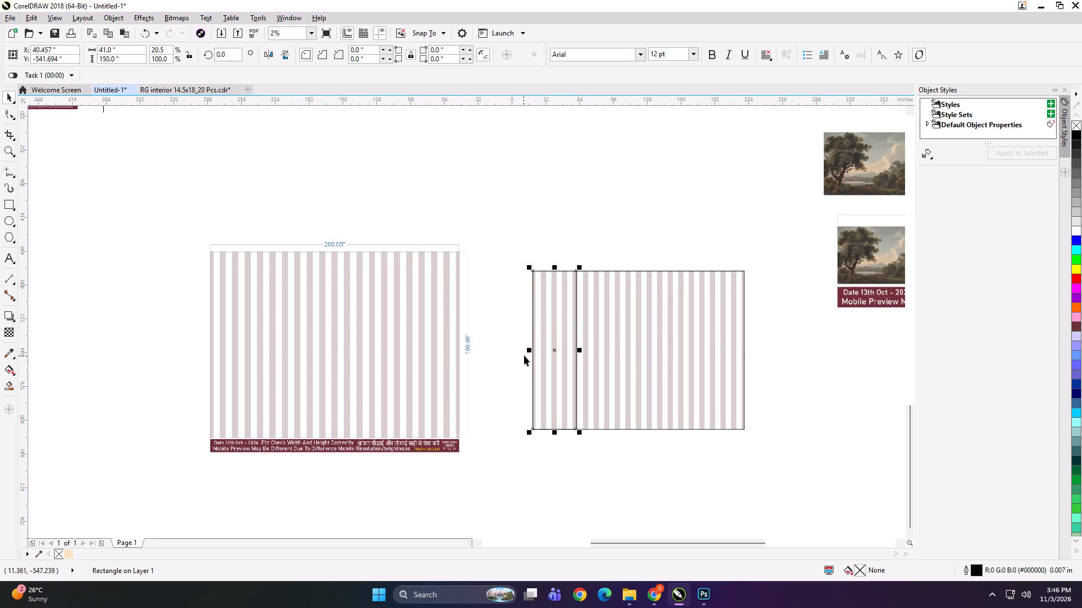
Duplicate the panel rectangle across the striped design to make four panels, overlapping neighbouring copies by 0.5 inch.
{"action": "left_click_drag", "start_coordinate": [526, 352], "coordinate": [616, 348]}
{"action": "right_click", "coordinate": [616, 348], "text": "ctrl"}
{"action": "key", "text": "Left"}
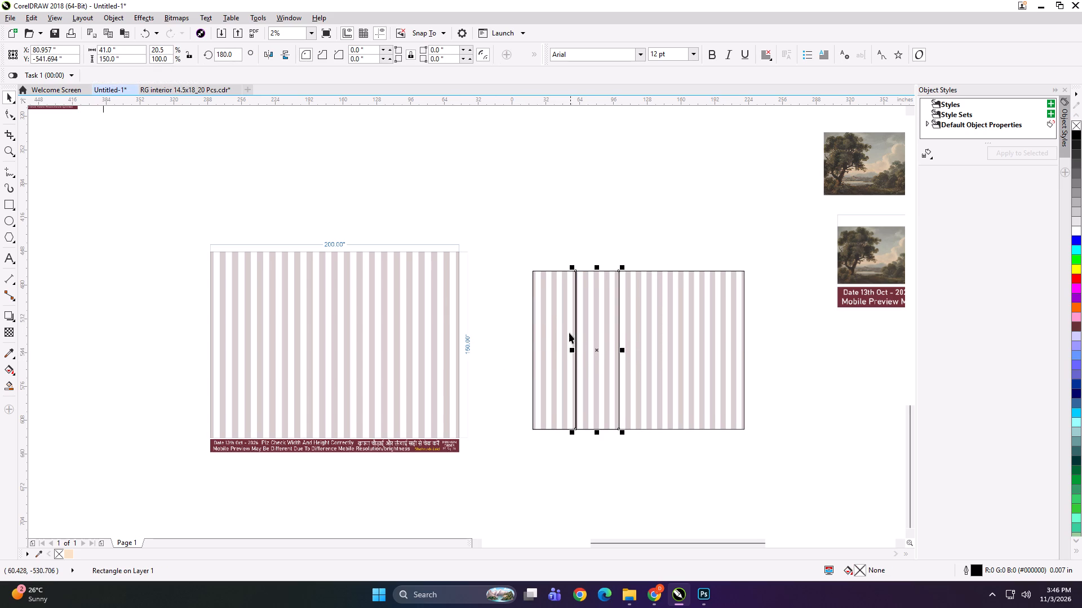
{"action": "left_click", "coordinate": [561, 327], "text": "shift"}
{"action": "left_click_drag", "start_coordinate": [526, 350], "coordinate": [679, 342]}
{"action": "right_click", "coordinate": [679, 342], "text": "ctrl"}
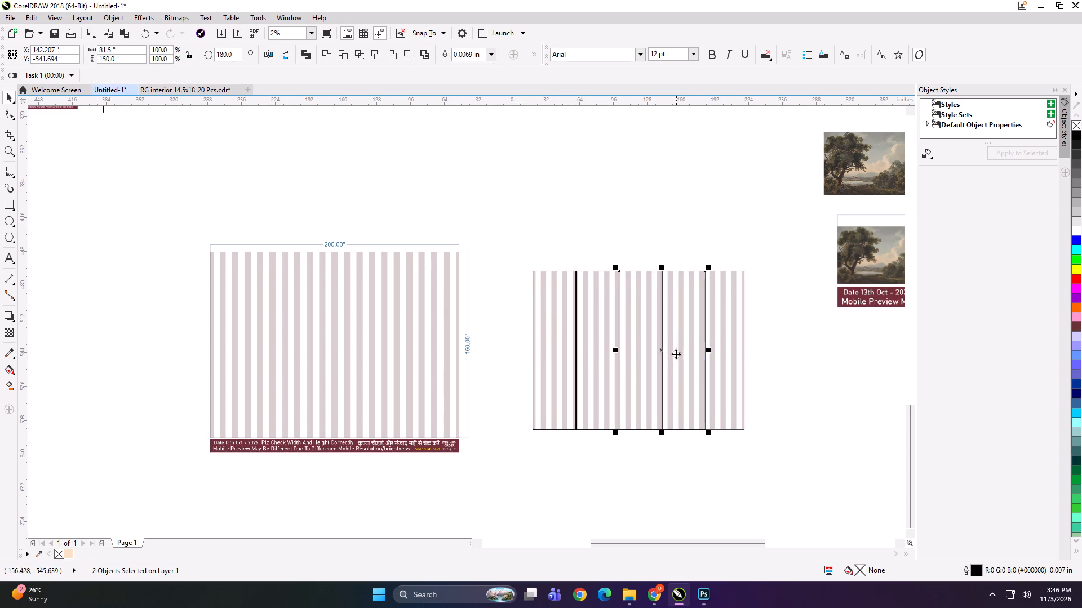
{"action": "key", "text": "Left"}
Add a fifth overlapping panel rectangle and narrow it to end at the right edge of the striped design.
{"action": "left_click", "coordinate": [659, 236]}
{"action": "left_click", "coordinate": [700, 315]}
{"action": "left_click_drag", "start_coordinate": [654, 353], "coordinate": [731, 354]}
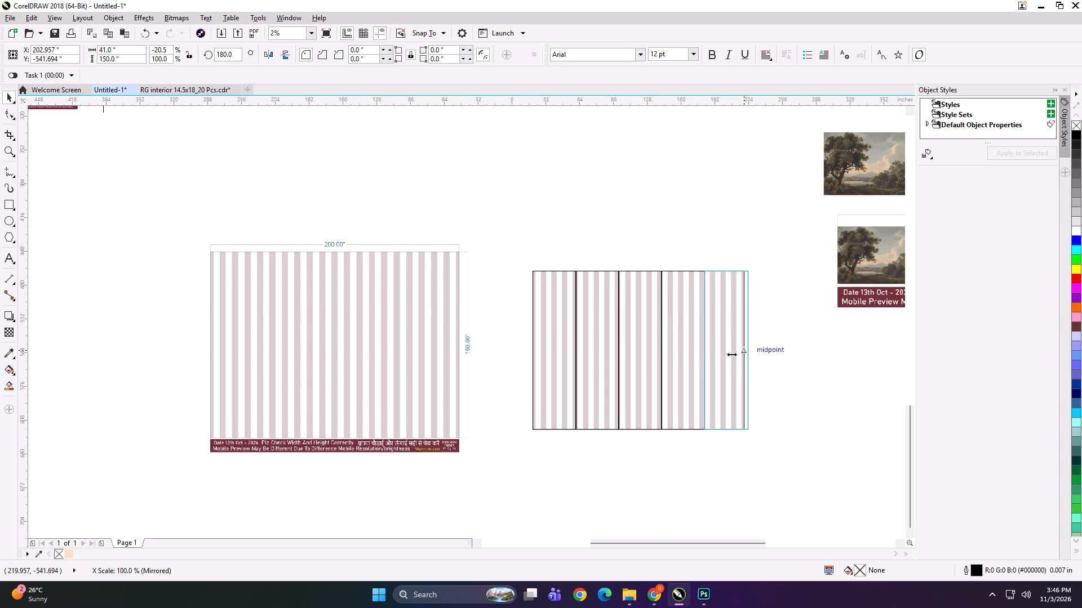
{"action": "left_click_drag", "start_coordinate": [731, 354], "coordinate": [733, 354]}
{"action": "right_click", "coordinate": [731, 354], "text": "ctrl"}
{"action": "scroll", "coordinate": [732, 352], "scroll_direction": "up", "scroll_amount": 1}
{"action": "key", "text": "Left"}
{"action": "left_click_drag", "start_coordinate": [768, 351], "coordinate": [761, 350]}
Group the five panel rectangles.
{"action": "left_click", "coordinate": [633, 311], "text": "shift"}
{"action": "left_click", "coordinate": [546, 306], "text": "shift"}
{"action": "left_click", "coordinate": [465, 296], "text": "shift"}
{"action": "left_click", "coordinate": [406, 292], "text": "shift"}
{"action": "key", "text": "ctrl+g"}
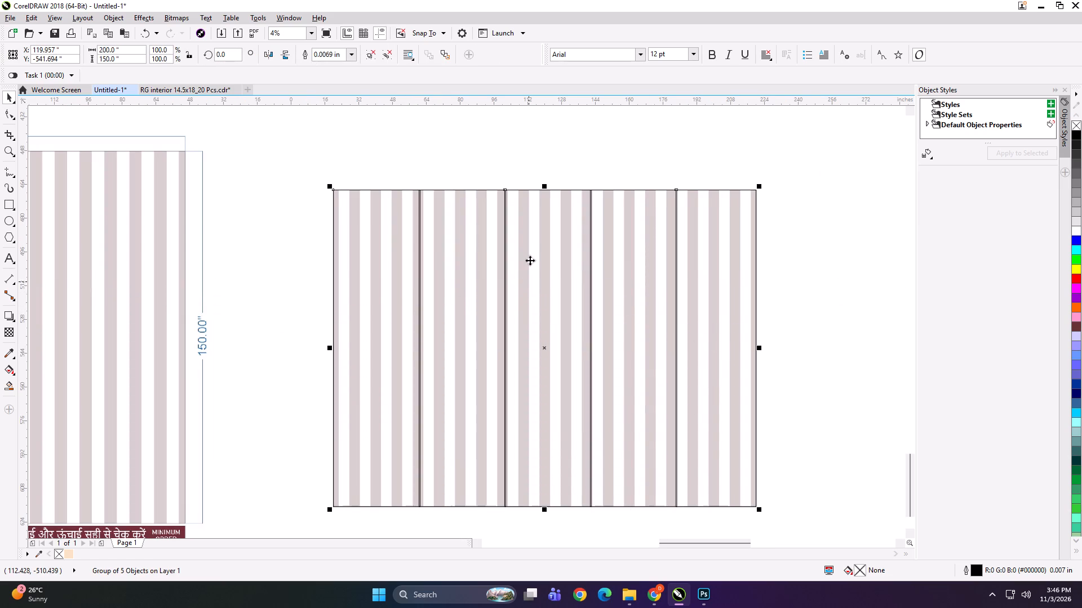
Cut the striped design from behind the grouped panel rectangles.
{"action": "left_click", "coordinate": [530, 181], "text": "alt"}
{"action": "left_click", "coordinate": [545, 225], "text": "alt"}
{"action": "key", "text": "shift+Return"}
{"action": "left_click", "coordinate": [564, 270]}
{"action": "left_click", "coordinate": [555, 161]}
{"action": "left_click", "coordinate": [571, 235], "text": "alt"}
{"action": "key", "text": "shift+Return"}
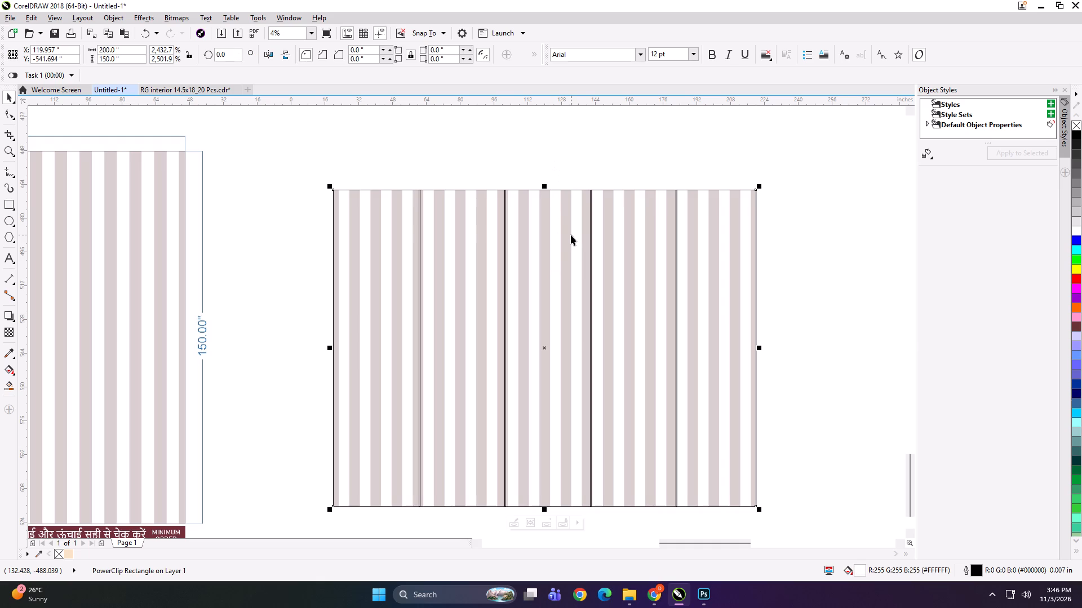
{"action": "key", "text": "ctrl+x"}
Draw a small placeholder rectangle, centre it on the panel group and PowerClip it inside the panels.
{"action": "left_click", "coordinate": [6, 205]}
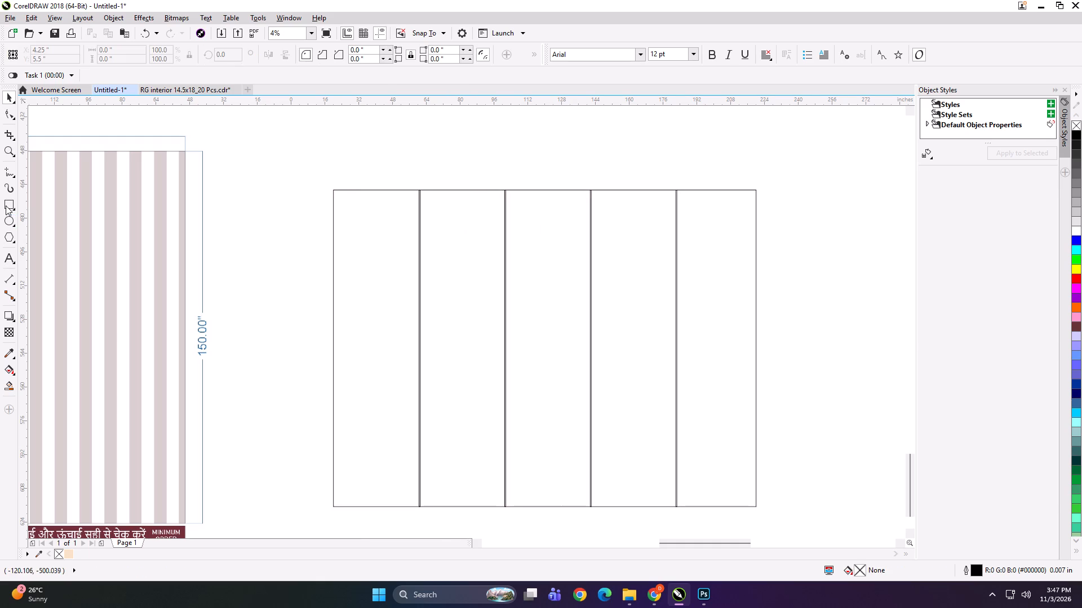
{"action": "left_click_drag", "start_coordinate": [442, 160], "coordinate": [477, 189]}
{"action": "key", "text": "space"}
{"action": "left_click", "coordinate": [480, 227], "text": "shift"}
{"action": "type", "text": "CE"}
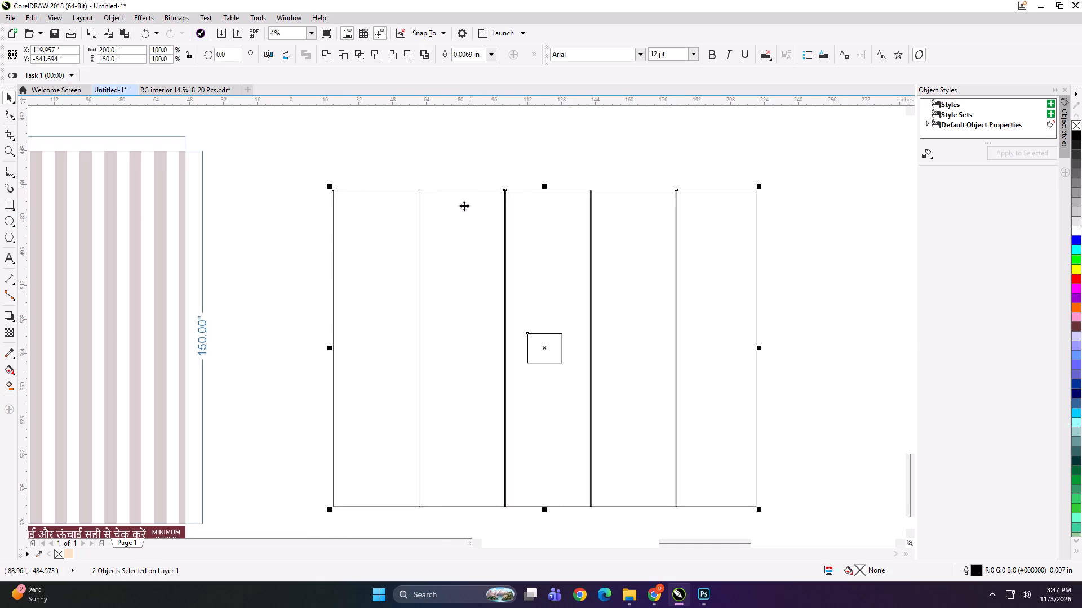
{"action": "left_click", "coordinate": [455, 167]}
{"action": "left_click_drag", "start_coordinate": [456, 159], "coordinate": [602, 418]}
{"action": "key", "text": "shift+Return"}
Replace the placeholder inside the panel group's PowerClip with the cut striped design and finish editing the contents.
{"action": "left_click", "coordinate": [569, 400]}
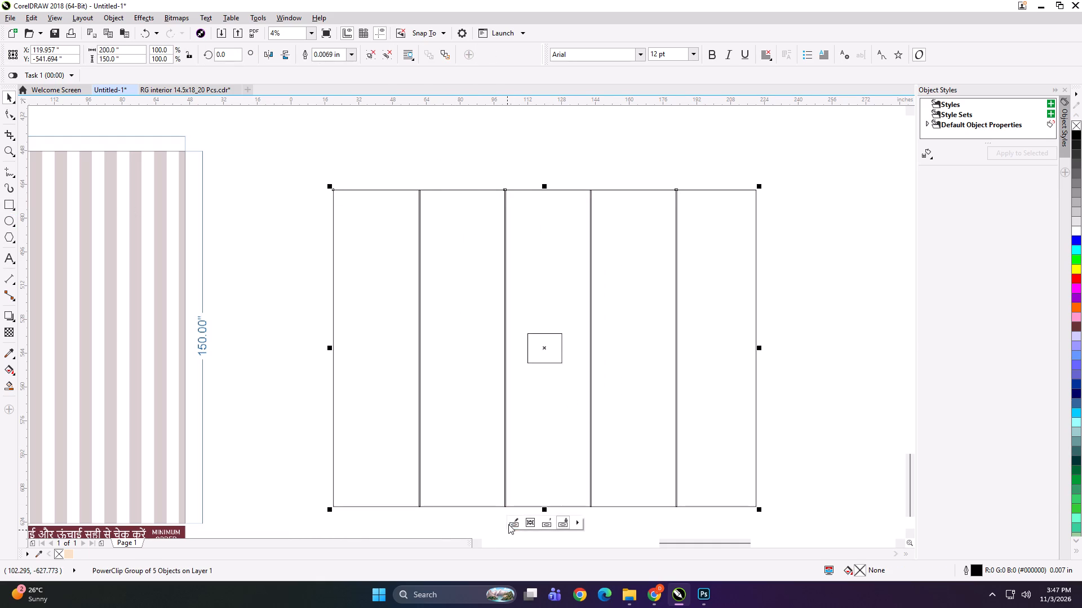
{"action": "left_click", "coordinate": [508, 524]}
{"action": "left_click", "coordinate": [530, 343]}
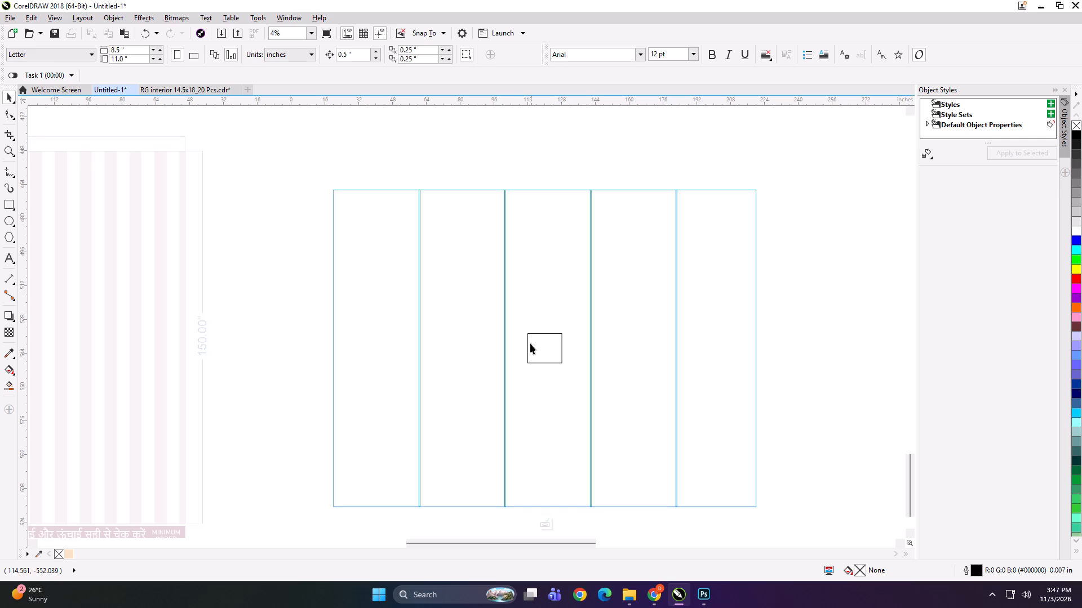
{"action": "key", "text": "Delete"}
{"action": "key", "text": "ctrl+v"}
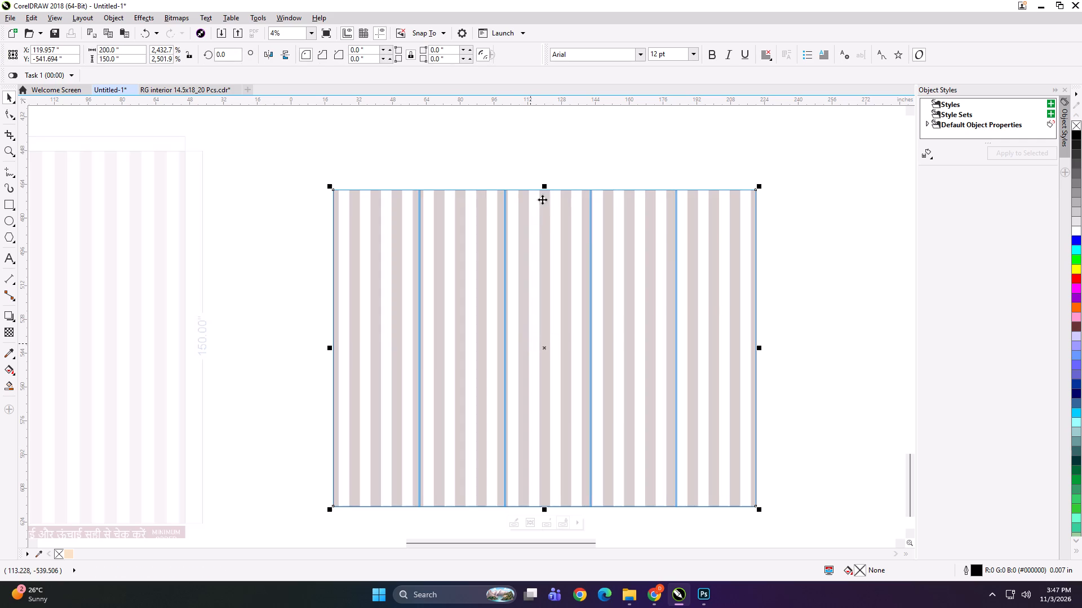
{"action": "left_click", "coordinate": [551, 157]}
{"action": "left_click", "coordinate": [548, 525]}
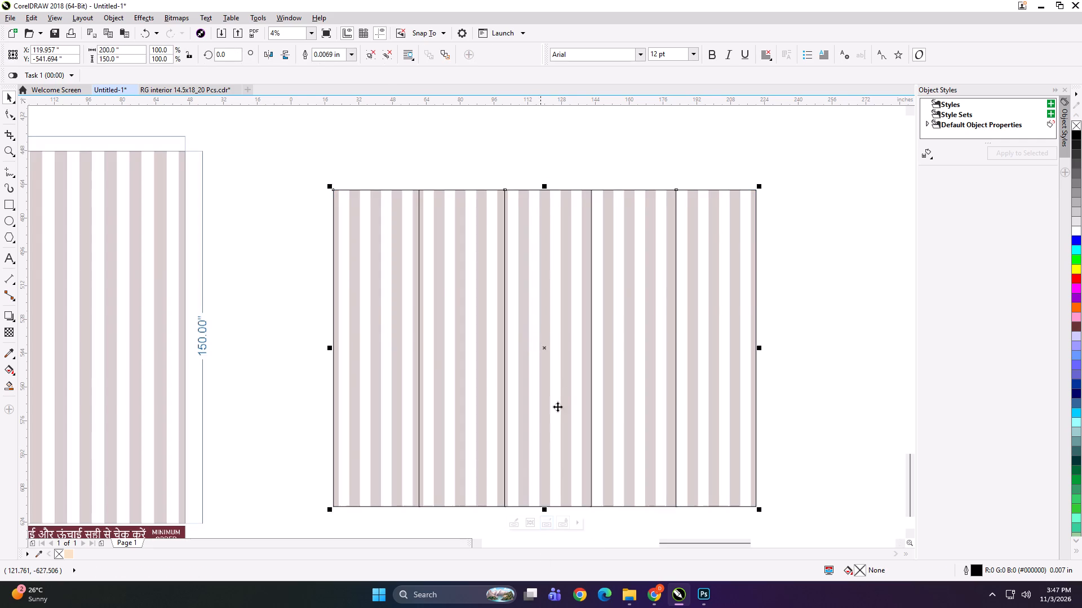
Ungroup the striped PowerClip group into its separate panels.
{"action": "scroll", "coordinate": [566, 392], "scroll_direction": "down", "scroll_amount": 1}
{"action": "key", "text": "ctrl+u"}
{"action": "left_click", "coordinate": [547, 239]}
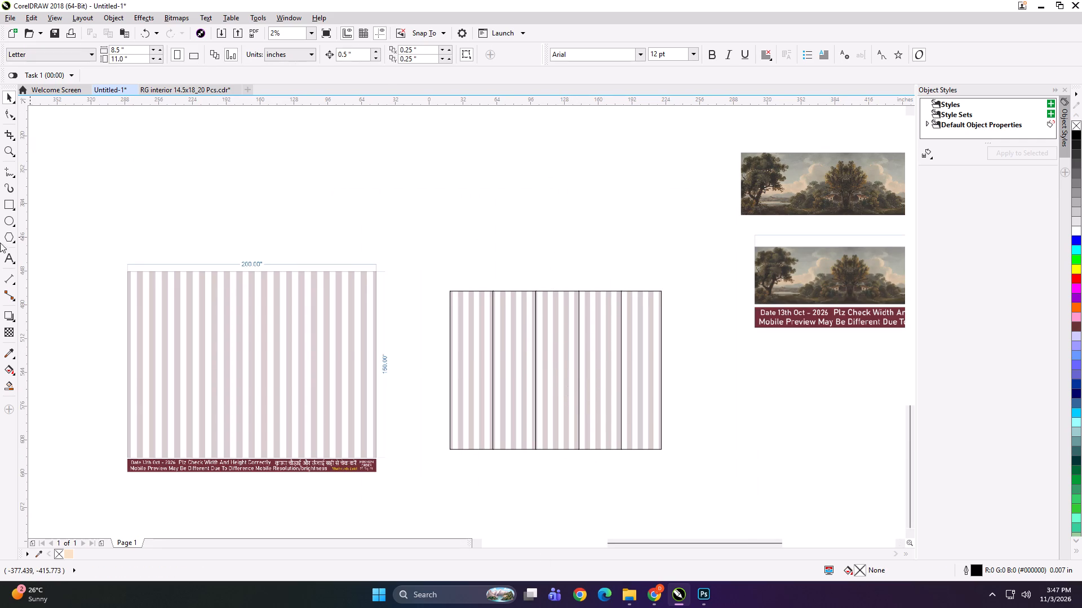
Add the text label 200*150 PANEL 1 at the top edge of the first striped panel and copy it.
{"action": "left_click", "coordinate": [7, 257]}
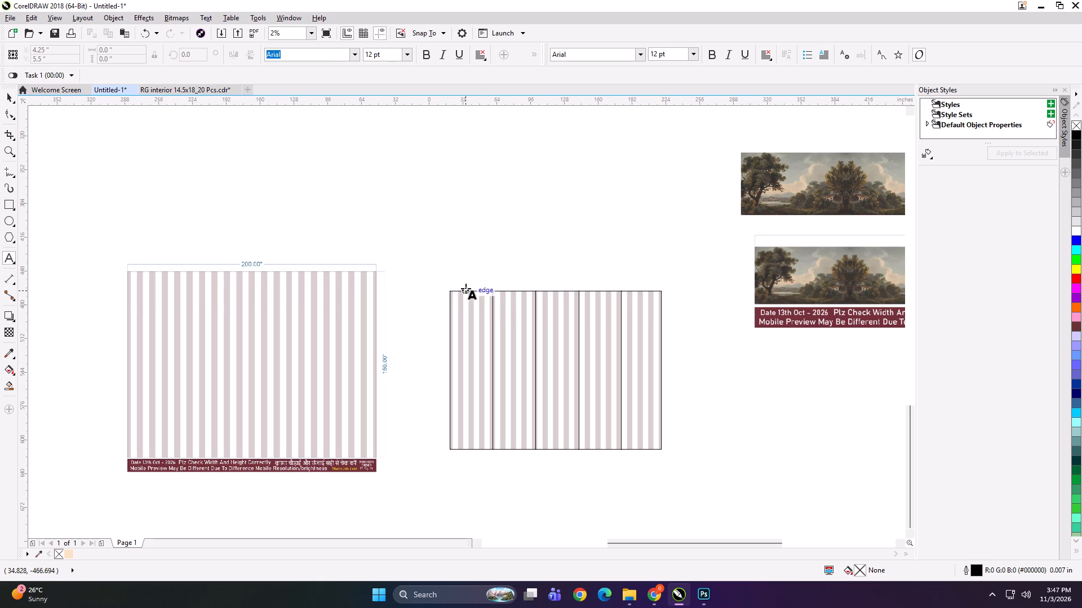
{"action": "left_click", "coordinate": [465, 288]}
{"action": "type", "text": "200*150 PANEL 1"}
{"action": "key", "text": "ctrl+a"}
{"action": "key", "text": "ctrl+c"}
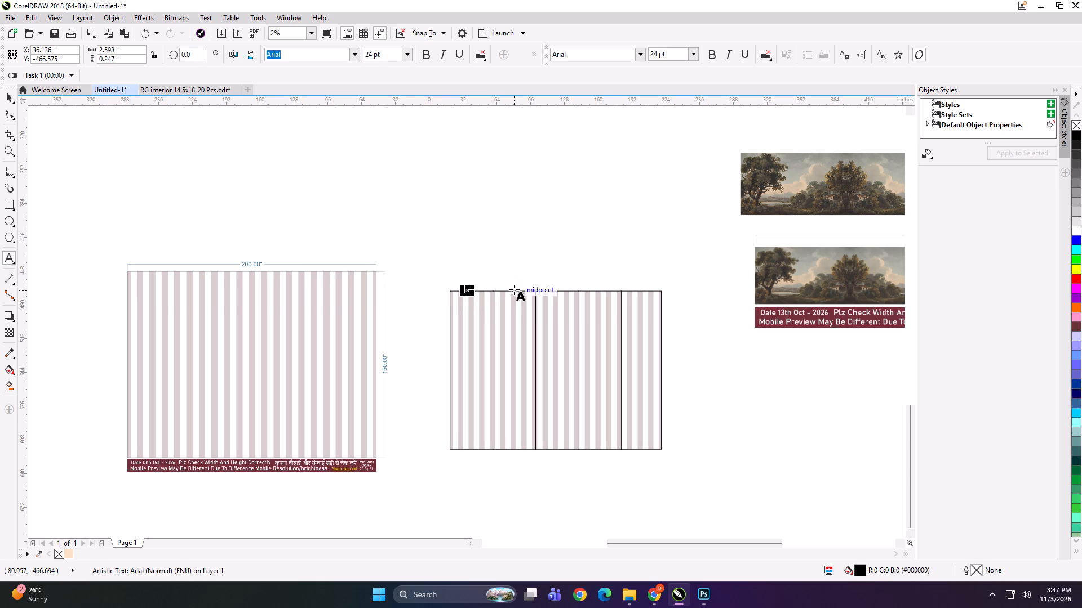
Paste the label at the top edge of the other four panels, numbering them PANEL 2, 3, 4 and 5.
{"action": "left_click", "coordinate": [514, 289]}
{"action": "key", "text": "ctrl+v"}
{"action": "key", "text": "BackSpace"}
{"action": "key", "text": "2"}
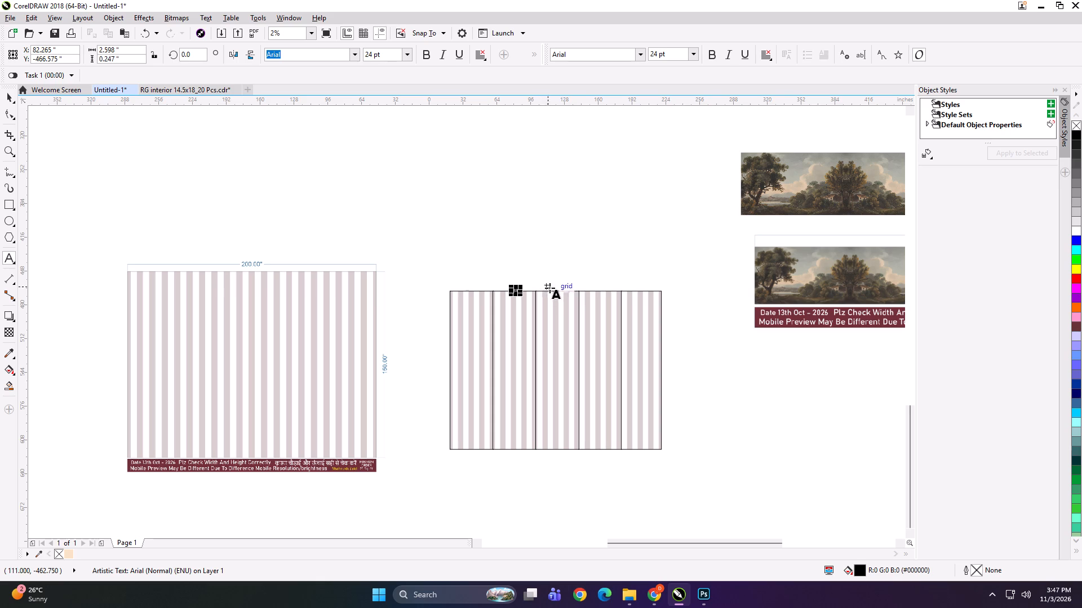
{"action": "left_click", "coordinate": [550, 288]}
{"action": "key", "text": "ctrl+v"}
{"action": "key", "text": "BackSpace"}
{"action": "key", "text": "3"}
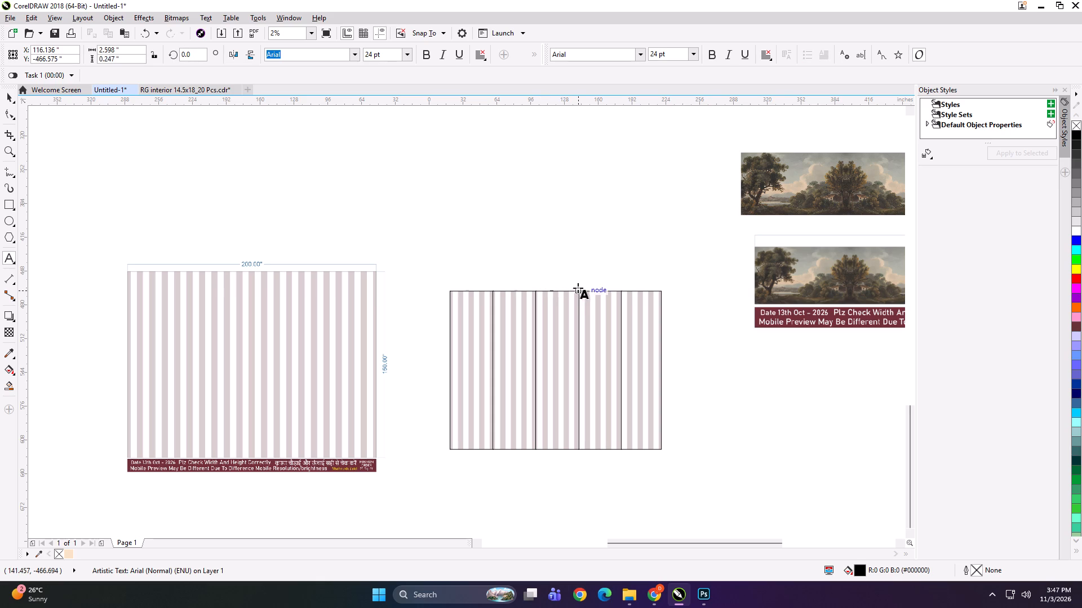
{"action": "left_click", "coordinate": [588, 289]}
{"action": "key", "text": "ctrl+v"}
{"action": "key", "text": "BackSpace"}
{"action": "key", "text": "4"}
{"action": "left_click", "coordinate": [635, 289]}
{"action": "key", "text": "ctrl+v"}
{"action": "key", "text": "BackSpace"}
{"action": "key", "text": "5"}
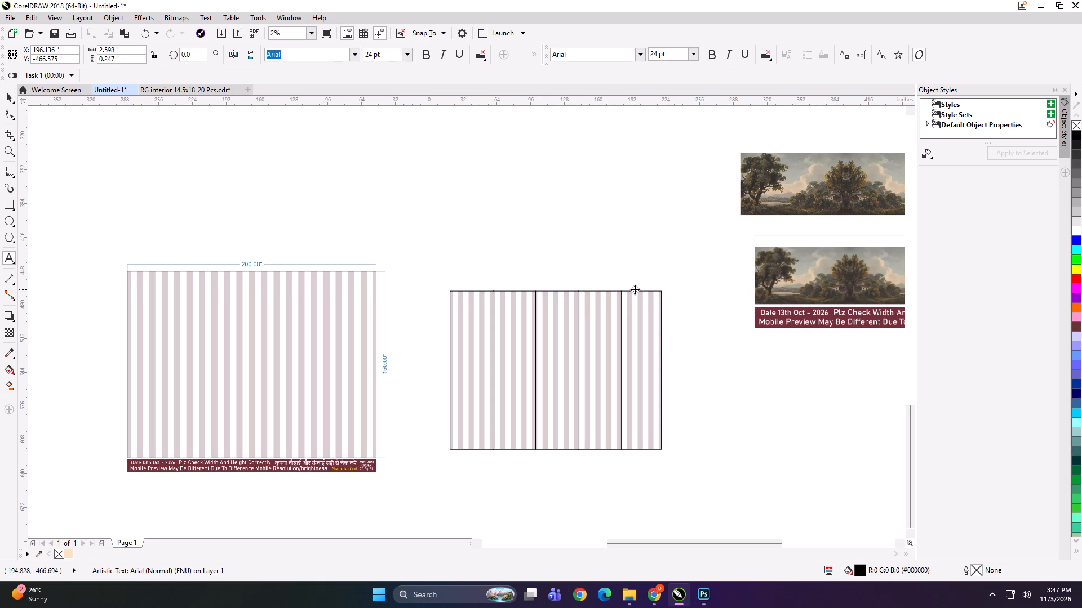
Group each of the five striped panels with its own label, working from the fifth panel back to the first.
{"action": "left_click", "coordinate": [10, 99]}
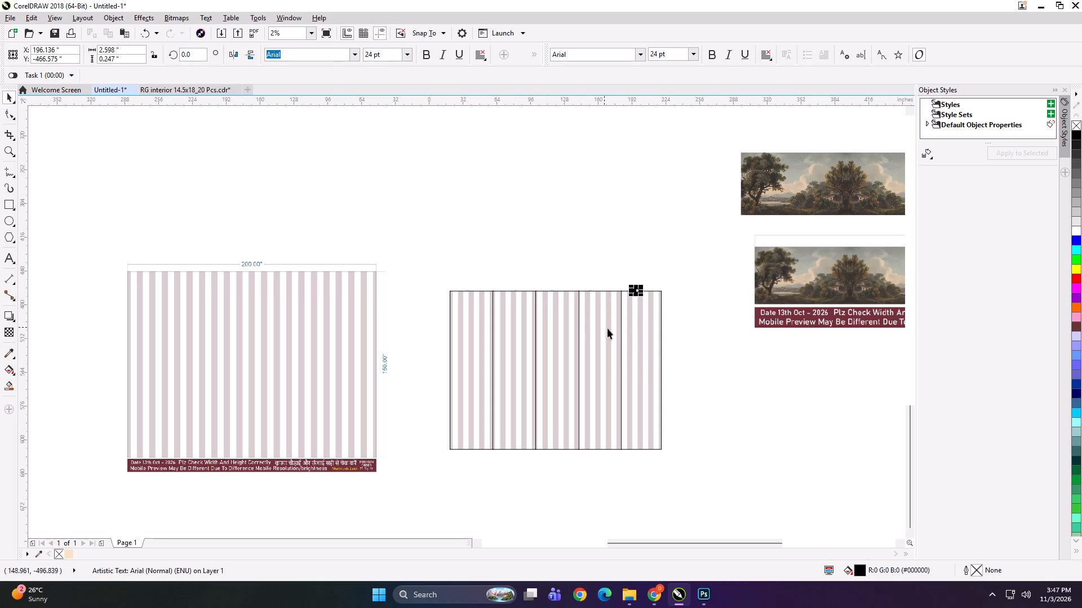
{"action": "left_click", "coordinate": [627, 333], "text": "shift"}
{"action": "key", "text": "ctrl+g"}
{"action": "left_click_drag", "start_coordinate": [564, 237], "coordinate": [614, 327]}
{"action": "left_click", "coordinate": [606, 323], "text": "shift"}
{"action": "key", "text": "ctrl+g"}
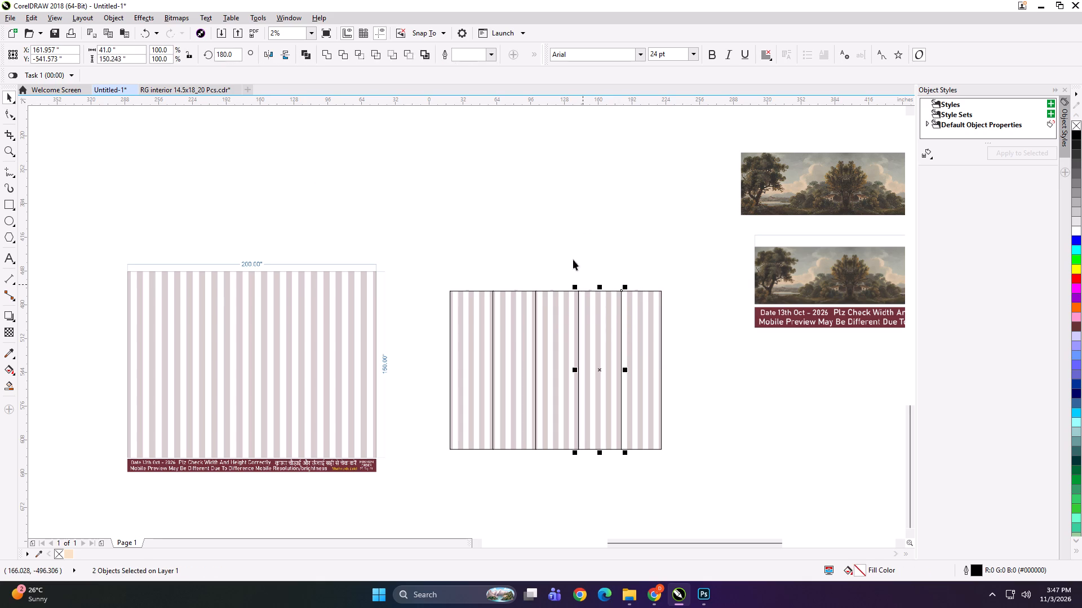
{"action": "left_click_drag", "start_coordinate": [547, 247], "coordinate": [562, 324]}
{"action": "left_click", "coordinate": [562, 324], "text": "shift"}
{"action": "key", "text": "ctrl+g"}
{"action": "left_click_drag", "start_coordinate": [509, 241], "coordinate": [516, 336]}
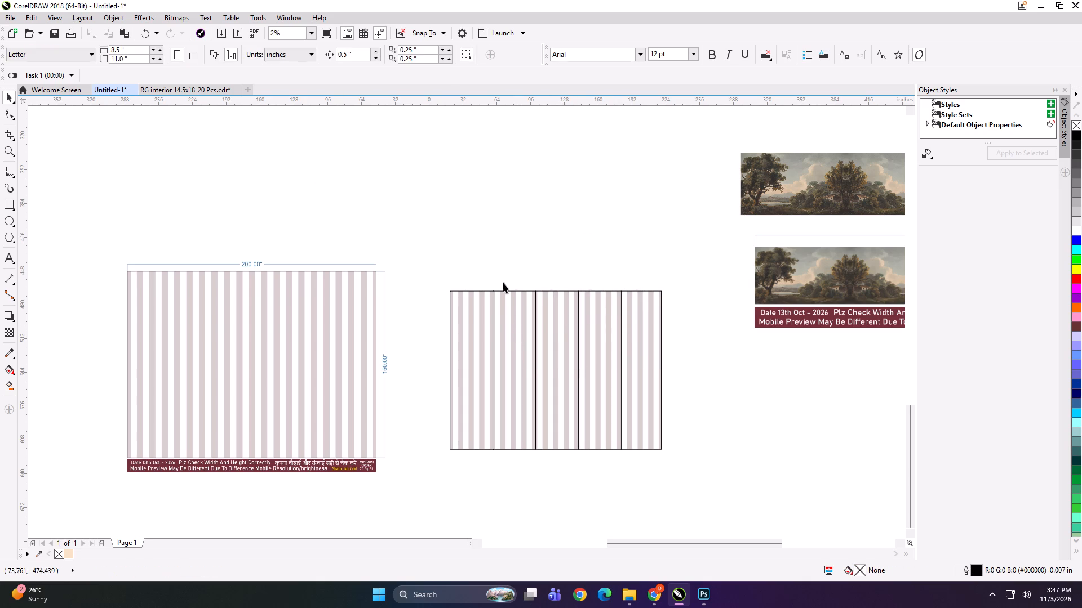
{"action": "left_click_drag", "start_coordinate": [503, 280], "coordinate": [517, 310]}
{"action": "left_click", "coordinate": [517, 310], "text": "shift"}
{"action": "key", "text": "ctrl+g"}
{"action": "left_click_drag", "start_coordinate": [487, 257], "coordinate": [457, 331]}
{"action": "left_click", "coordinate": [468, 327], "text": "shift"}
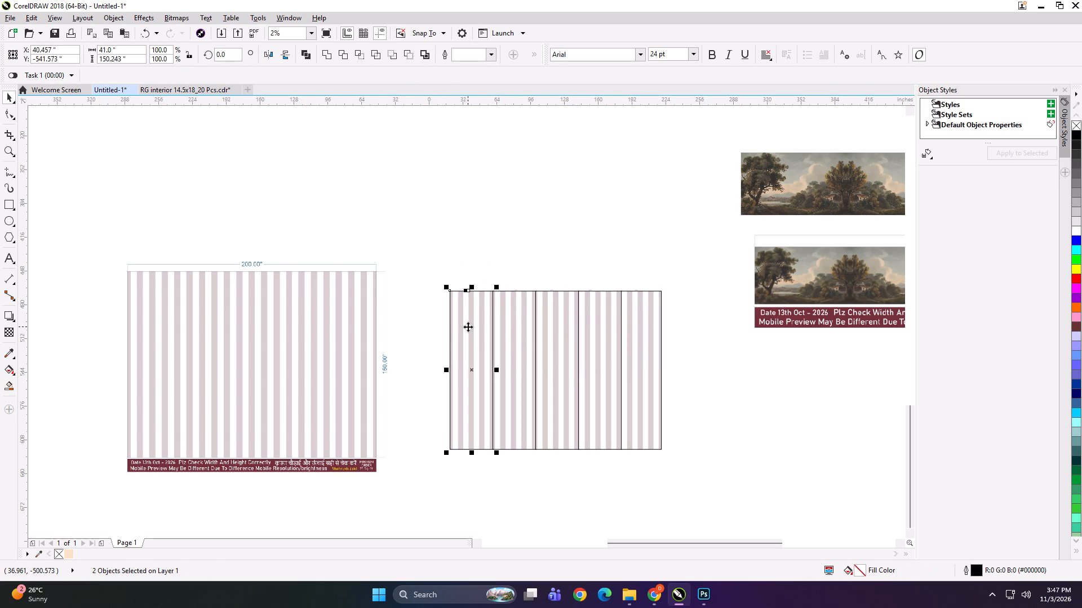
{"action": "key", "text": "ctrl+g"}
Start exporting the first panel and create a MANTRA folder in PRINT FILE\NOV\3 with a 200x150 folder inside it.
{"action": "key", "text": "ctrl+e"}
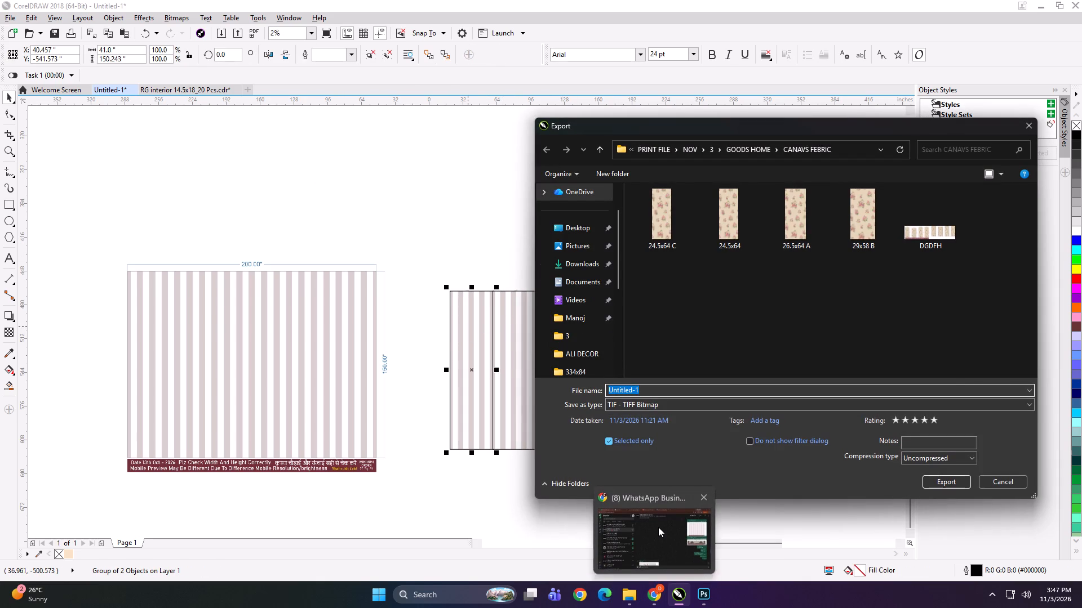
{"action": "left_click", "coordinate": [601, 144]}
{"action": "left_click", "coordinate": [605, 148]}
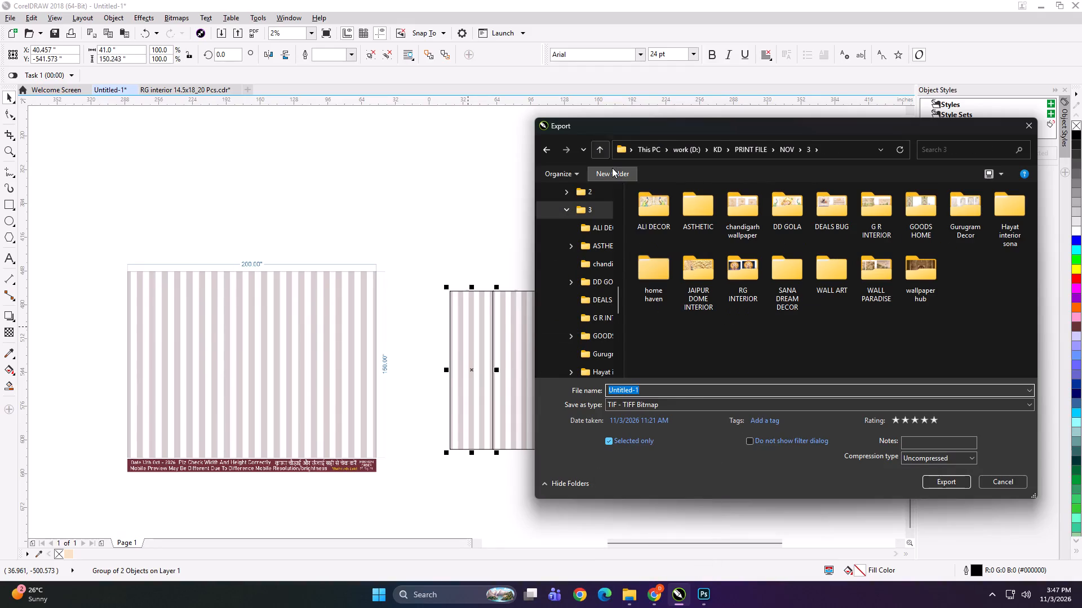
{"action": "left_click", "coordinate": [612, 168]}
{"action": "type", "text": "MANTRA"}
{"action": "key", "text": "Return"}
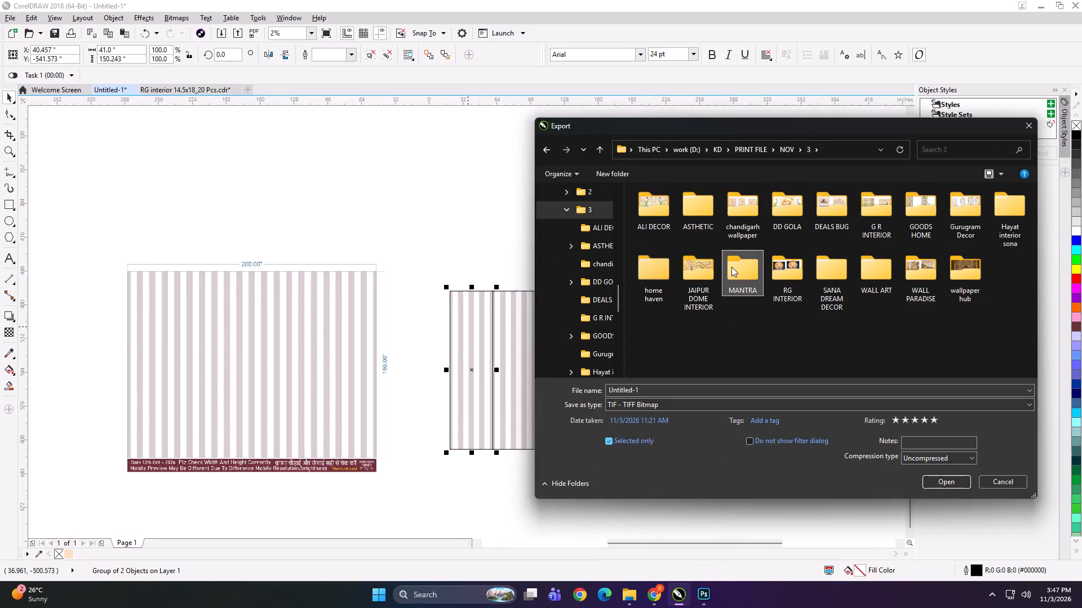
{"action": "double_click", "coordinate": [731, 267]}
{"action": "left_click", "coordinate": [623, 174]}
{"action": "type", "text": "200x150"}
{"action": "key", "text": "Return"}
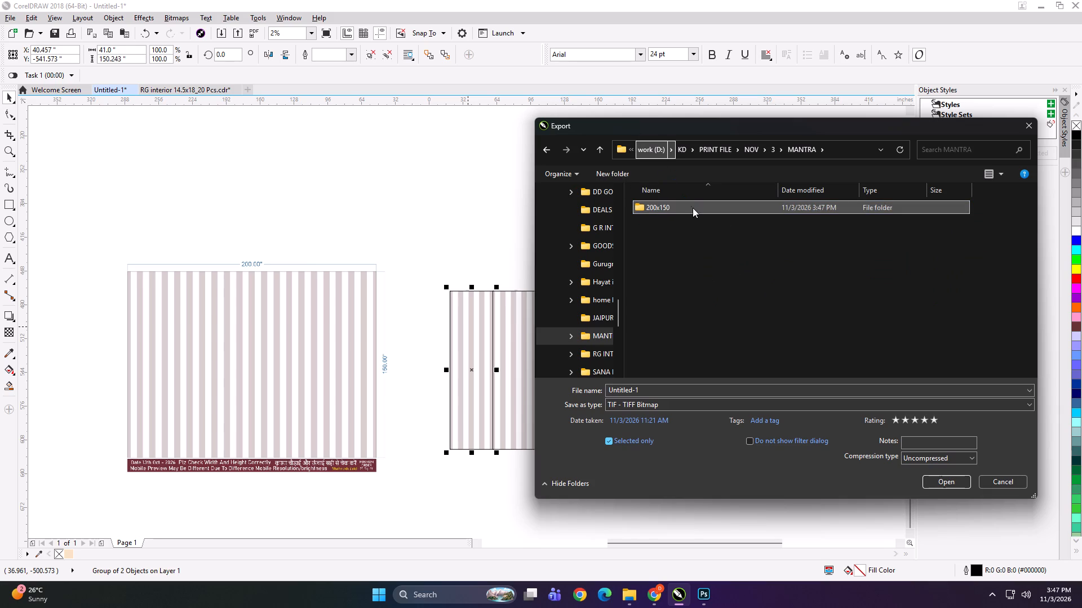
Export the first striped panel as a TIFF named 41x150 A into the 200x150 folder.
{"action": "double_click", "coordinate": [693, 208]}
{"action": "left_click", "coordinate": [676, 388]}
{"action": "type", "text": "41x150 A"}
{"action": "key", "text": "space"}
{"action": "key", "text": "Return"}
{"action": "key", "text": "Return"}
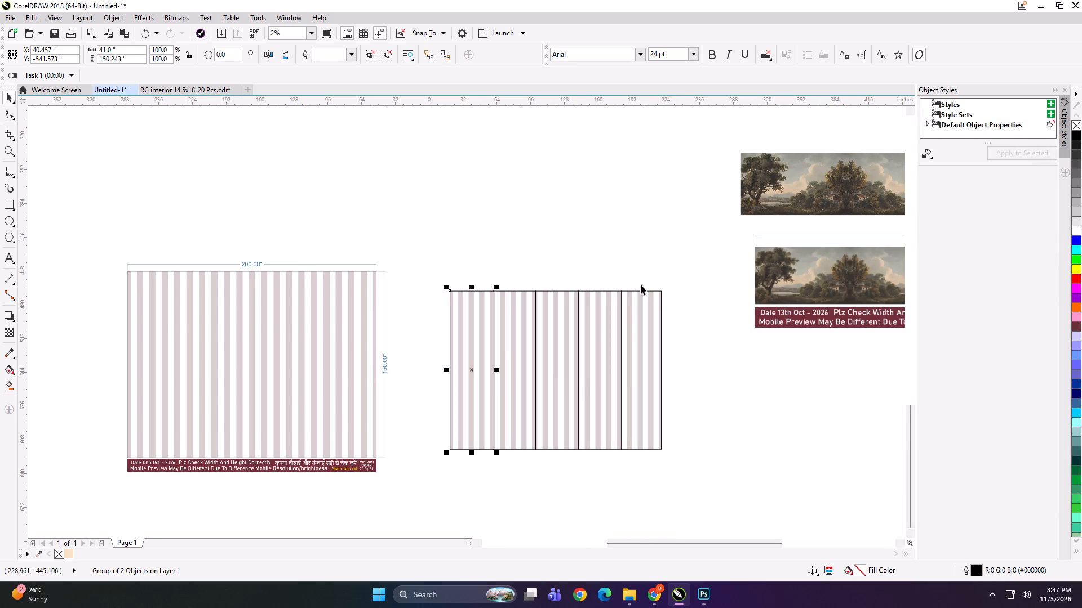
Export the second striped panel as a TIFF named 41x150 B into the 200x150 folder.
{"action": "left_click", "coordinate": [499, 327]}
{"action": "key", "text": "ctrl+e"}
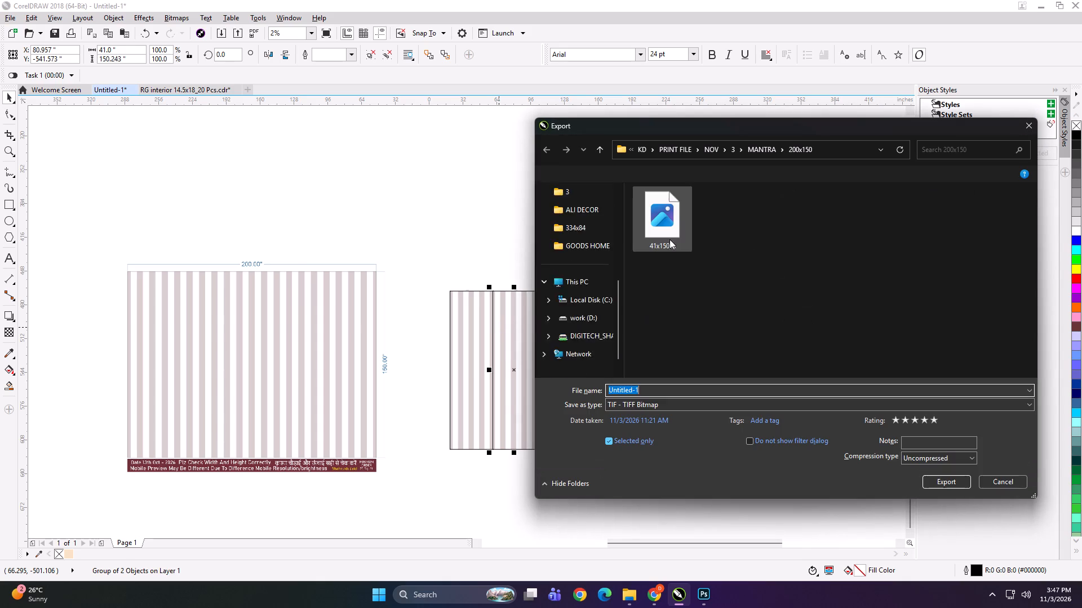
{"action": "left_click", "coordinate": [668, 233]}
{"action": "double_click", "coordinate": [650, 387]}
{"action": "key", "text": "b"}
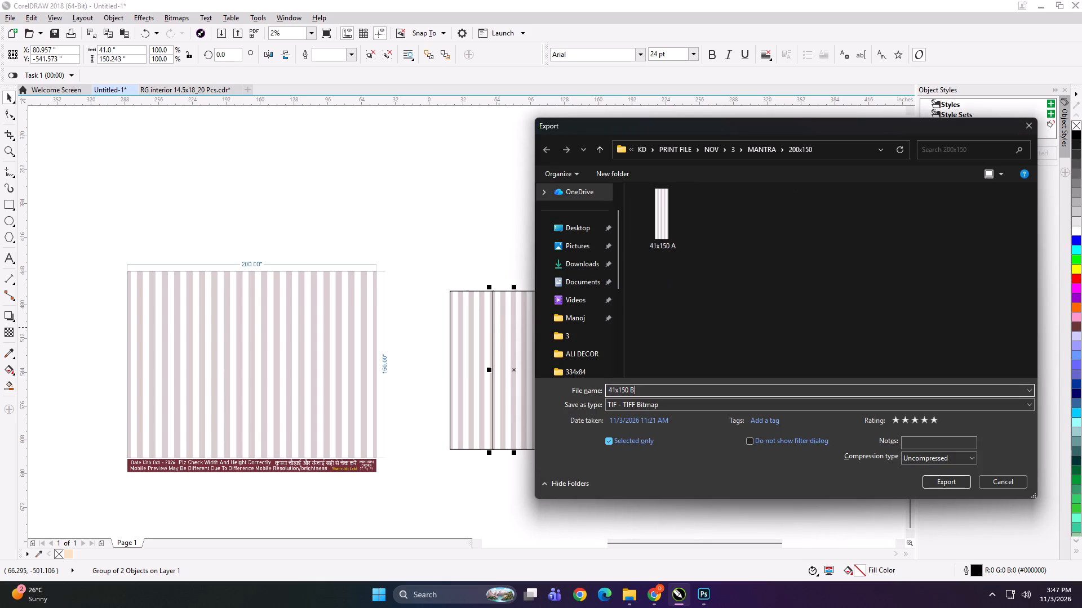
{"action": "key", "text": "Return"}
{"action": "key", "text": "Return"}
Export the third striped panel as a TIFF named 41x150 C into the 200x150 folder.
{"action": "left_click", "coordinate": [574, 311]}
{"action": "key", "text": "ctrl+e"}
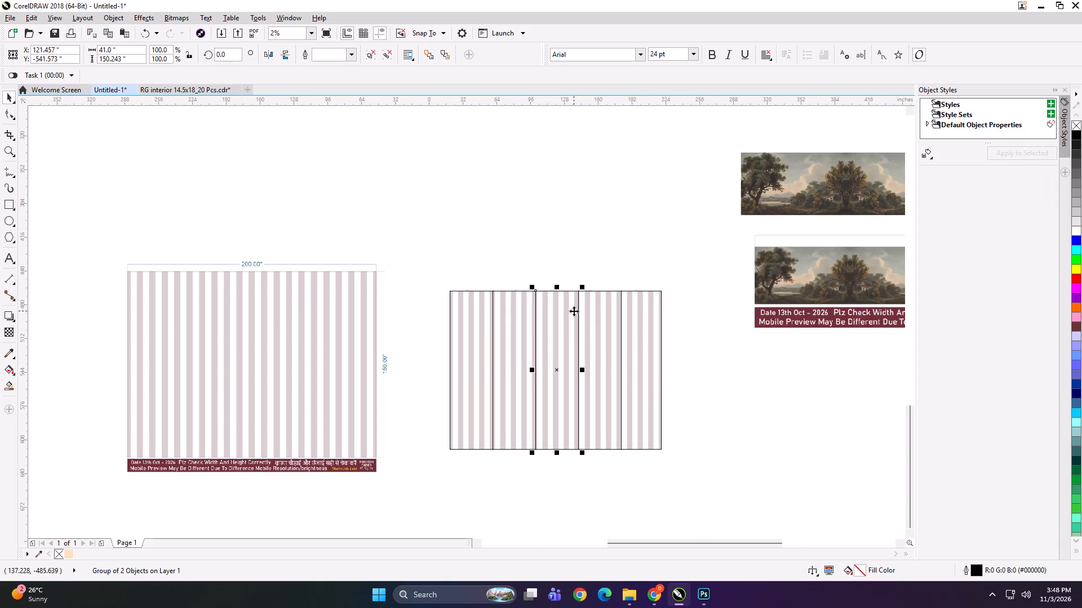
{"action": "key", "text": "ctrl+e"}
{"action": "left_click", "coordinate": [721, 234]}
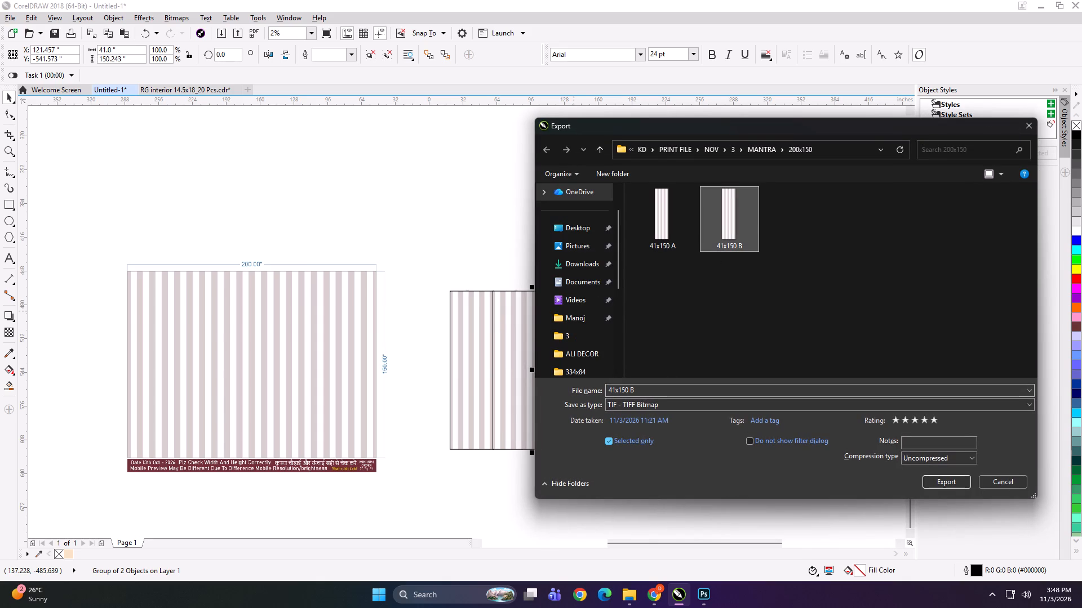
{"action": "double_click", "coordinate": [641, 391]}
{"action": "key", "text": "c"}
{"action": "key", "text": "Return"}
{"action": "key", "text": "Return"}
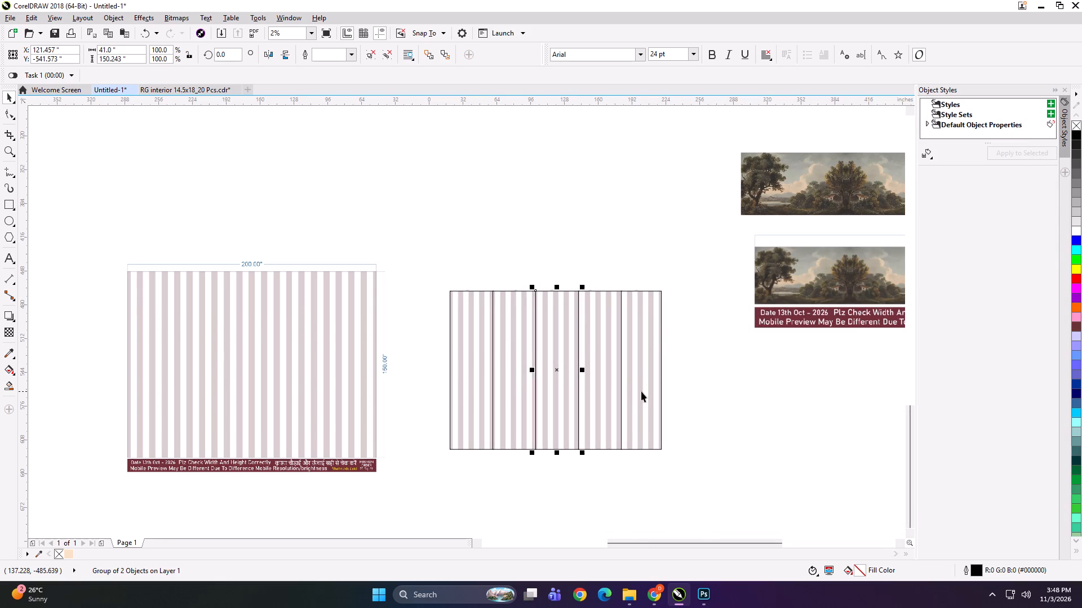
Export the fourth striped panel as a TIFF named 41x150 D into the 200x150 folder.
{"action": "left_click", "coordinate": [622, 351]}
{"action": "left_click", "coordinate": [604, 337]}
{"action": "key", "text": "ctrl+e"}
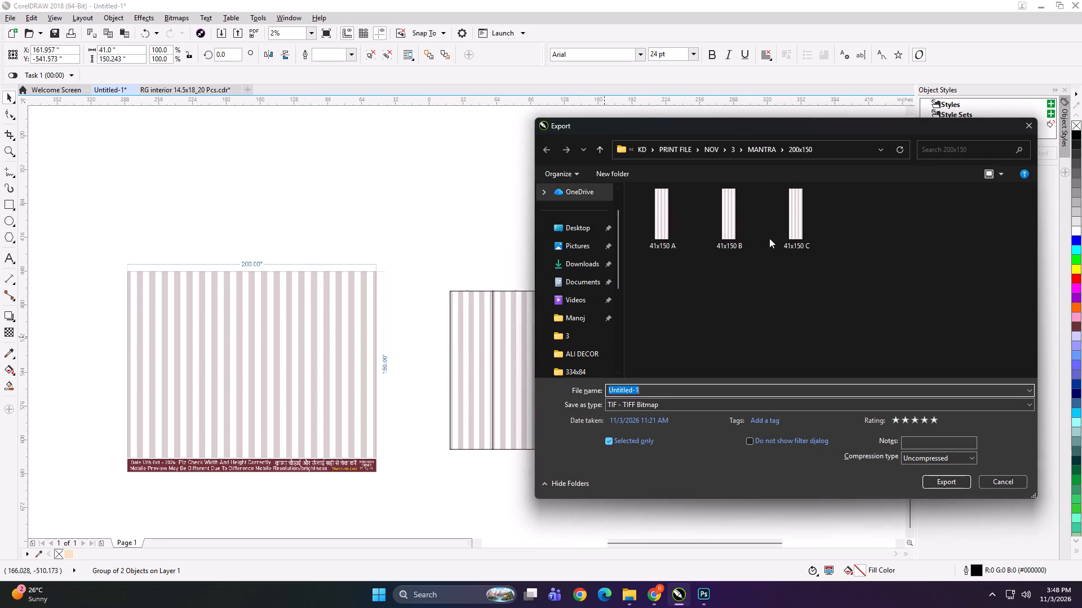
{"action": "left_click", "coordinate": [770, 238]}
{"action": "left_click", "coordinate": [657, 388]}
{"action": "double_click", "coordinate": [649, 388]}
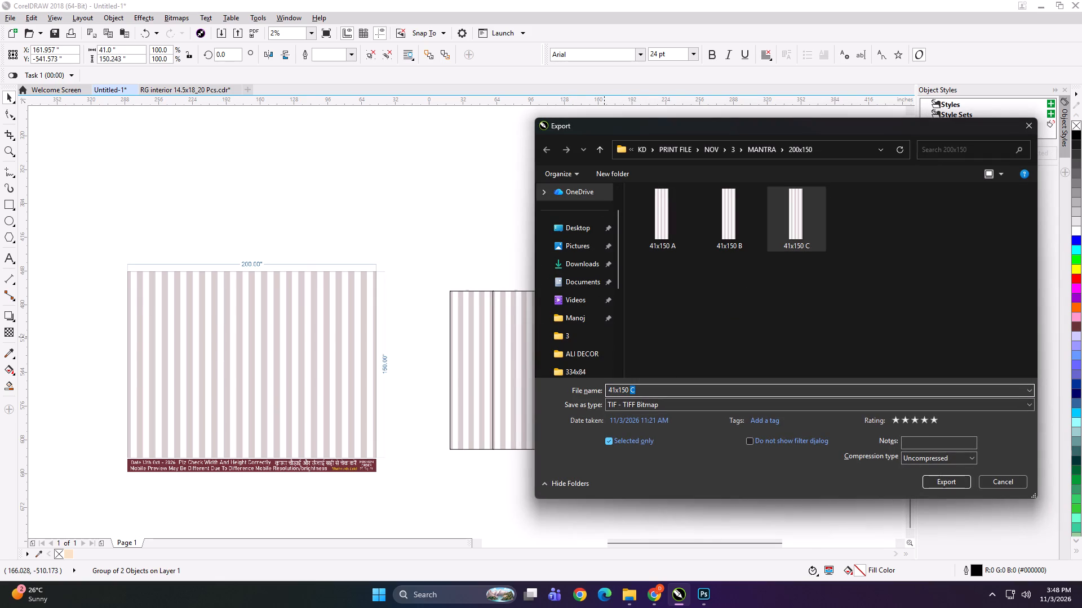
{"action": "key", "text": "d"}
{"action": "key", "text": "Return"}
{"action": "key", "text": "Return"}
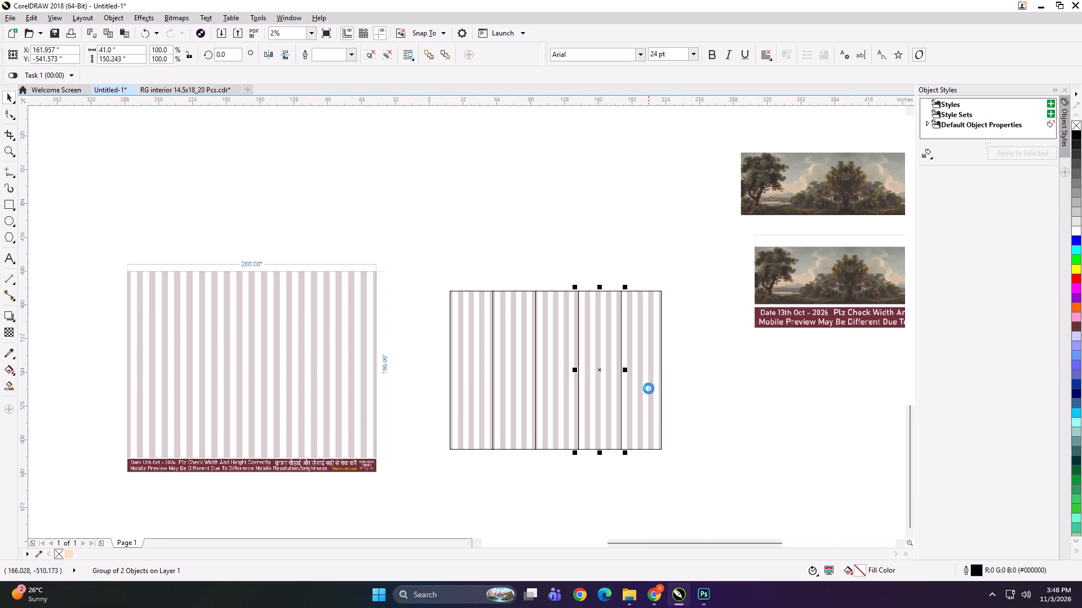
Export the fifth striped panel as a TIFF named 38x150 E into the 200x150 folder.
{"action": "left_click", "coordinate": [649, 388]}
{"action": "key", "text": "ctrl+e"}
{"action": "key", "text": "ctrl+e"}
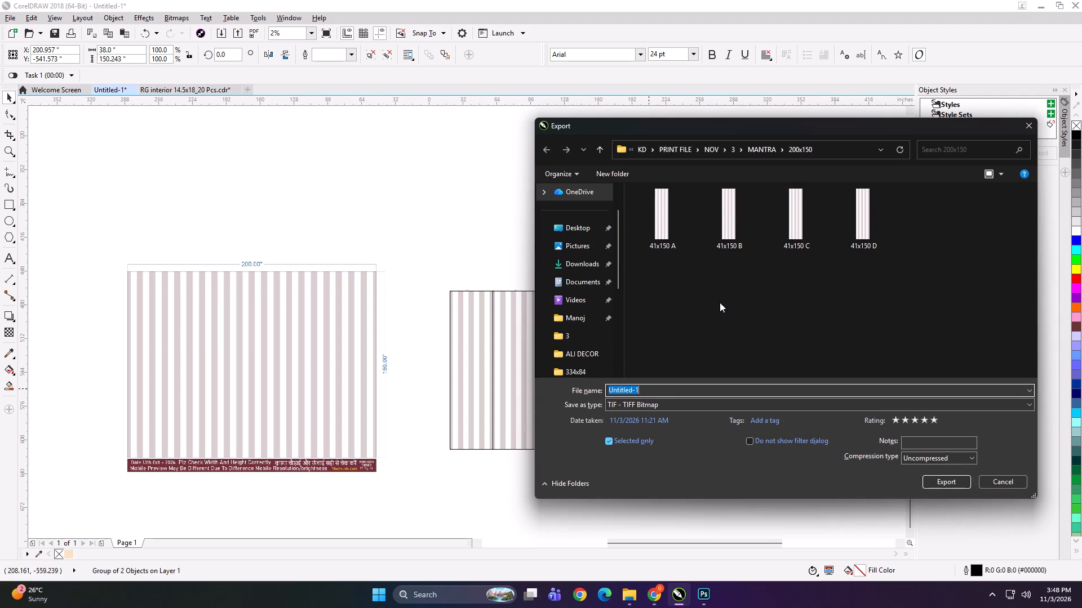
{"action": "type", "text": "38x150 E"}
{"action": "key", "text": "Return"}
{"action": "key", "text": "Return"}
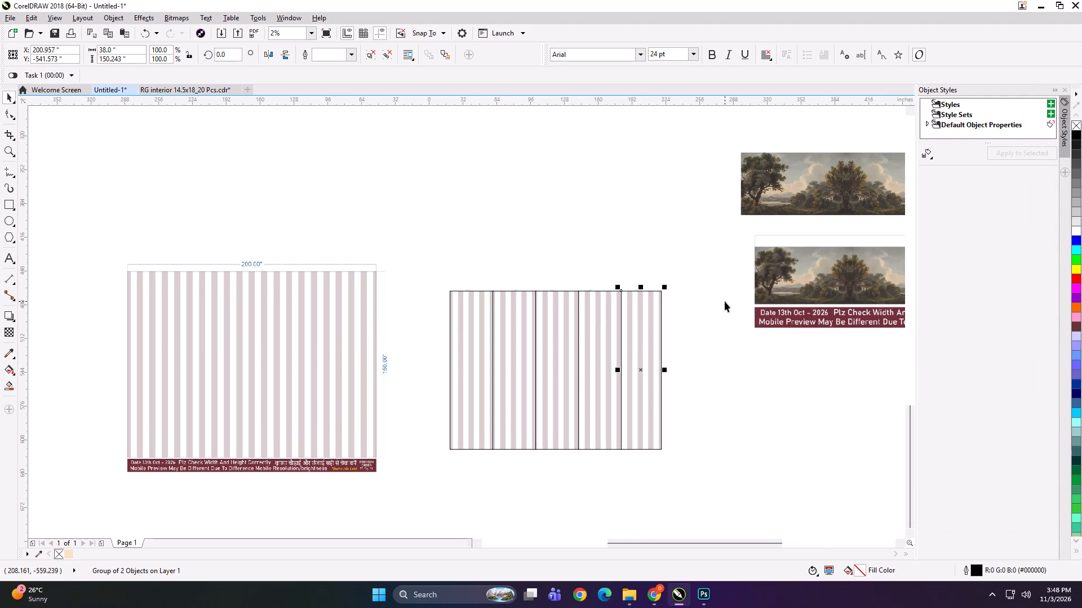
Shift the second to fifth striped panels together, leaving a gap of about 4.5 inches after the first panel.
{"action": "left_click_drag", "start_coordinate": [484, 263], "coordinate": [717, 468]}
{"action": "key", "text": "Right"}
{"action": "key", "text": "Right"}
{"action": "key", "text": "Right"}
{"action": "key", "text": "Right"}
{"action": "key", "text": "Right"}
{"action": "key", "text": "Right"}
{"action": "key", "text": "Right"}
{"action": "key", "text": "Right"}
{"action": "key", "text": "Right"}
{"action": "key", "text": "Right"}
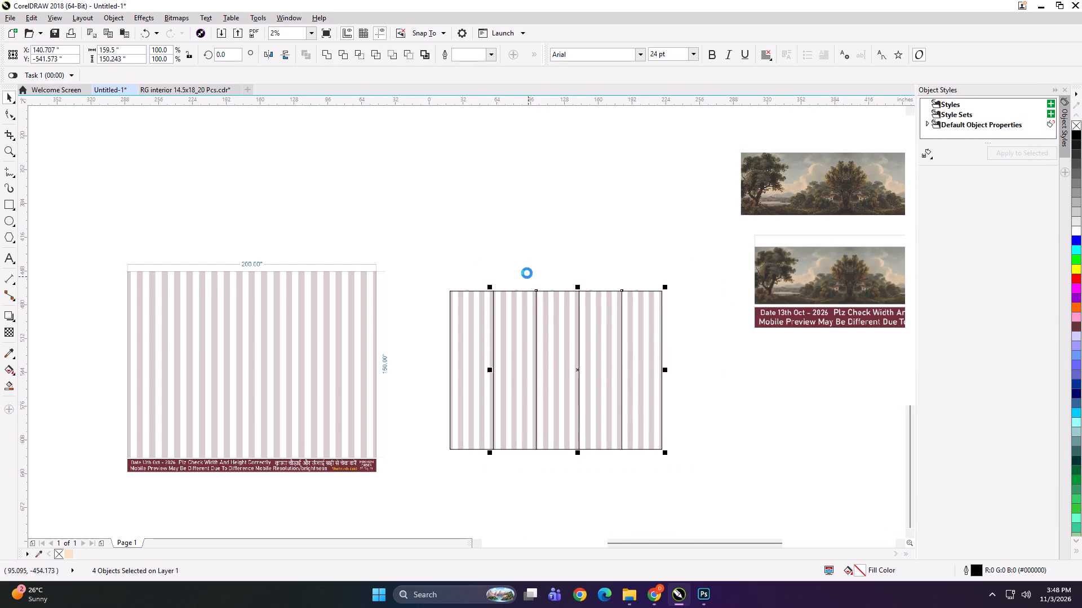
Shift the third to fifth striped panels together, leaving a gap of about 4 inches after the second panel.
{"action": "left_click_drag", "start_coordinate": [521, 262], "coordinate": [713, 480]}
{"action": "key", "text": "Right"}
{"action": "key", "text": "Right"}
{"action": "key", "text": "Right"}
{"action": "key", "text": "Right"}
{"action": "key", "text": "Right"}
{"action": "key", "text": "Right"}
{"action": "key", "text": "Right"}
{"action": "key", "text": "Right"}
{"action": "key", "text": "Right"}
{"action": "key", "text": "Right"}
{"action": "key", "text": "Right"}
Shift the fourth and fifth striped panels together, leaving a gap of about 4 inches after the third panel.
{"action": "left_click_drag", "start_coordinate": [555, 261], "coordinate": [718, 497]}
{"action": "key", "text": "Right"}
{"action": "key", "text": "Right"}
{"action": "key", "text": "Right"}
{"action": "key", "text": "Right"}
{"action": "key", "text": "Right"}
{"action": "key", "text": "Right"}
{"action": "key", "text": "Right"}
{"action": "key", "text": "Right"}
{"action": "key", "text": "Right"}
{"action": "key", "text": "Right"}
{"action": "key", "text": "Right"}
{"action": "key", "text": "Right"}
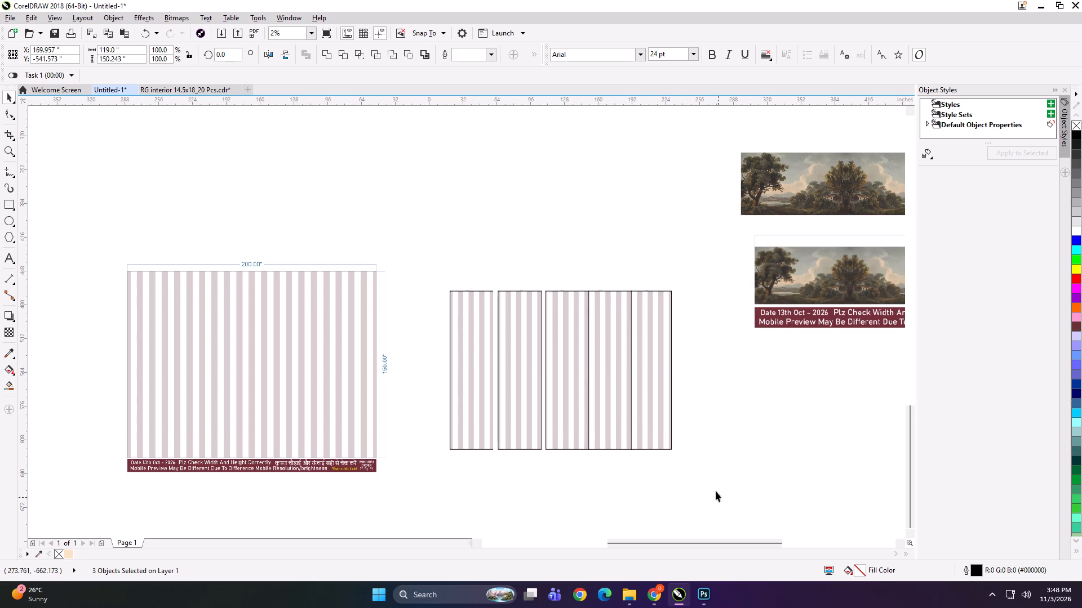
Shift the fifth striped panel away from the fourth, leaving a gap of about 4 inches between them.
{"action": "left_click_drag", "start_coordinate": [606, 260], "coordinate": [710, 485]}
{"action": "key", "text": "Right"}
{"action": "key", "text": "Right"}
{"action": "key", "text": "Right"}
{"action": "key", "text": "Right"}
{"action": "key", "text": "Right"}
{"action": "key", "text": "Right"}
{"action": "key", "text": "Right"}
{"action": "key", "text": "Right"}
{"action": "key", "text": "Right"}
{"action": "key", "text": "Right"}
{"action": "key", "text": "Right"}
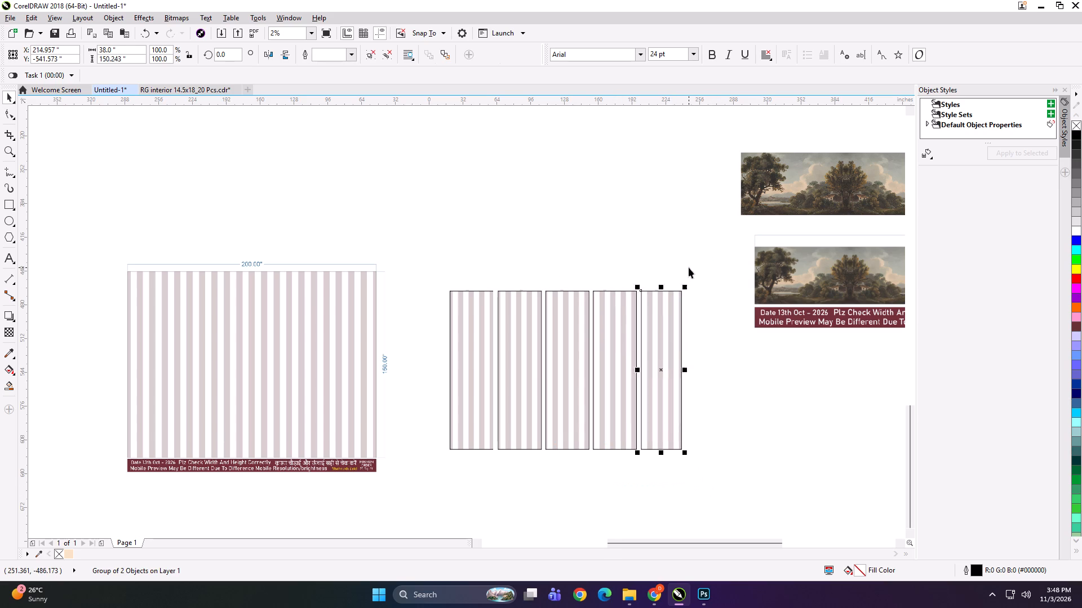
Move the five separated striped panels beside the 200 x 150 preview and enlarge them to about the preview's striped height.
{"action": "left_click_drag", "start_coordinate": [689, 267], "coordinate": [385, 478]}
{"action": "left_click_drag", "start_coordinate": [526, 364], "coordinate": [476, 346]}
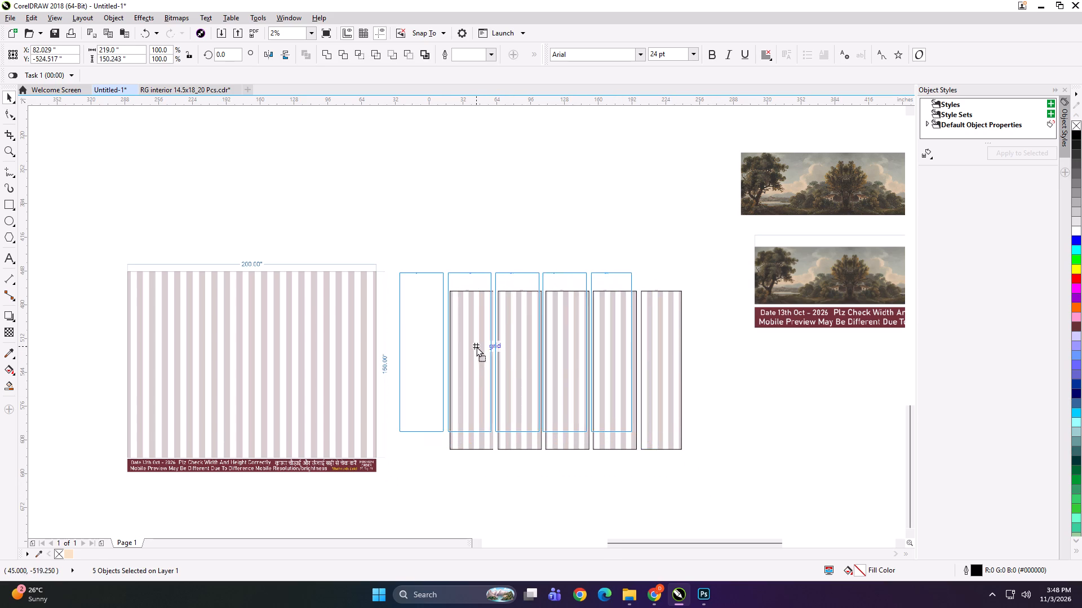
{"action": "left_click_drag", "start_coordinate": [476, 346], "coordinate": [476, 346]}
{"action": "left_click_drag", "start_coordinate": [634, 435], "coordinate": [675, 463]}
Group the five striped panels with the 200 x 150 preview and scale the whole group down.
{"action": "left_click", "coordinate": [360, 364], "text": "shift"}
{"action": "key", "text": "ctrl+g"}
{"action": "left_click_drag", "start_coordinate": [676, 487], "coordinate": [549, 438], "text": "shift"}
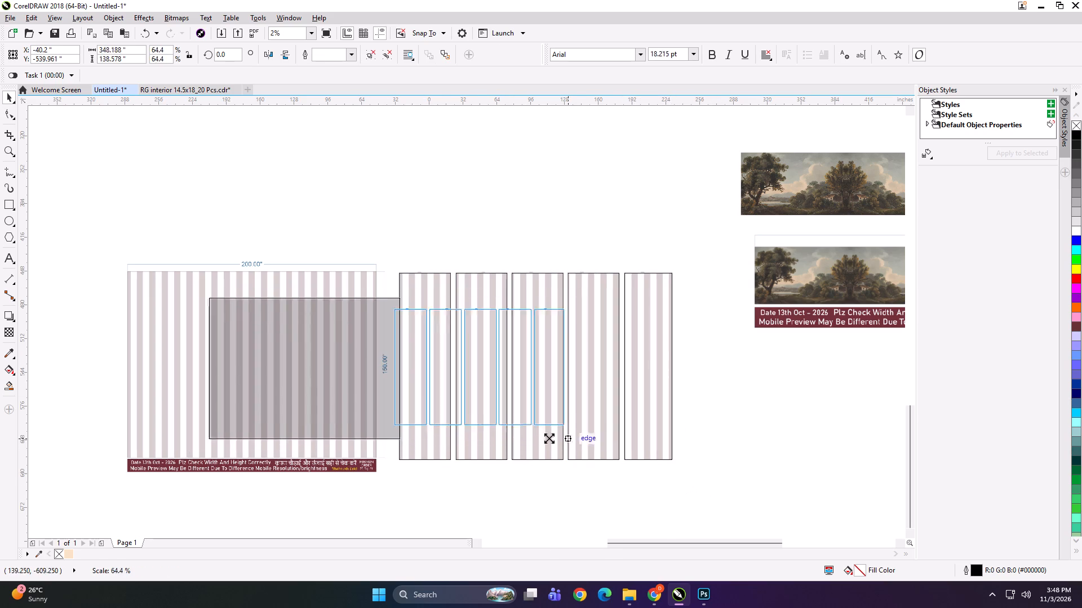
{"action": "left_click_drag", "start_coordinate": [549, 438], "coordinate": [398, 385], "text": "shift"}
{"action": "scroll", "coordinate": [384, 368], "scroll_direction": "up", "scroll_amount": 3}
{"action": "left_click_drag", "start_coordinate": [465, 400], "coordinate": [444, 402], "text": "shift"}
Export the reduced group of preview and panels as FDSGDH and delete it from the page.
{"action": "key", "text": "ctrl+e"}
{"action": "type", "text": "FDSGDH"}
{"action": "key", "text": "Return"}
{"action": "key", "text": "Return"}
{"action": "key", "text": "Return"}
{"action": "key", "text": "Delete"}
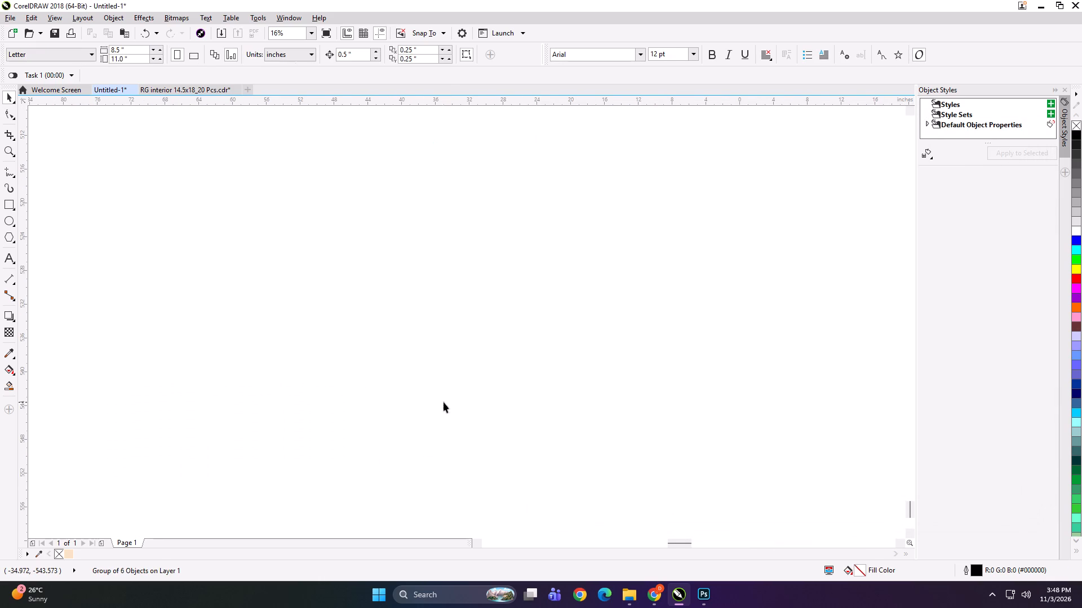
Create a rectangle over the 400 x 60 landscape image and set its width to 41 inches.
{"action": "key", "text": "F4"}
{"action": "left_click", "coordinate": [442, 351]}
{"action": "scroll", "coordinate": [765, 310], "scroll_direction": "up", "scroll_amount": 1}
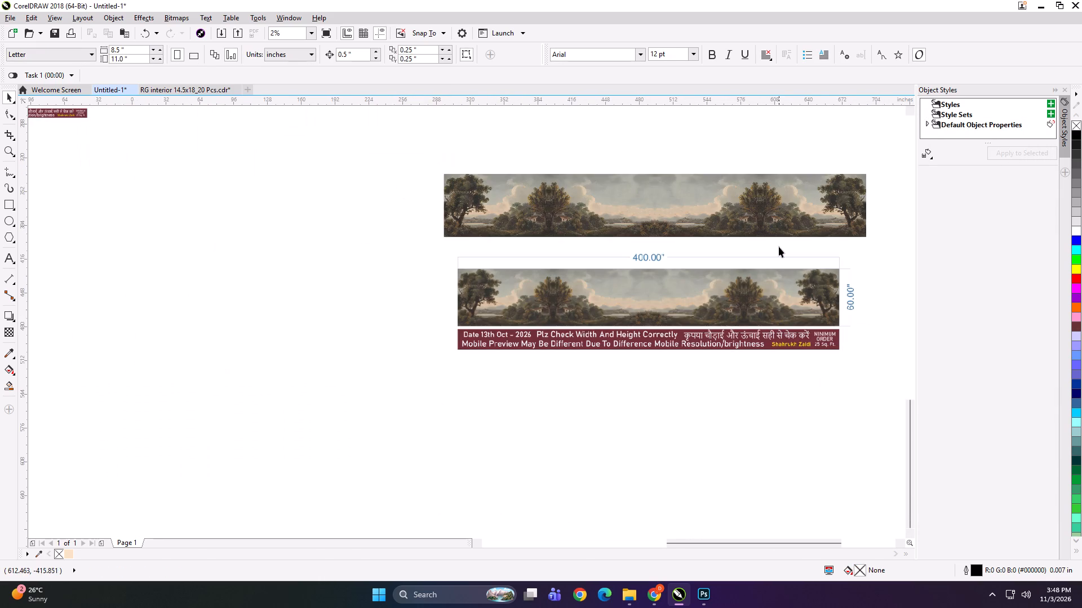
{"action": "scroll", "coordinate": [779, 236], "scroll_direction": "up", "scroll_amount": 1}
{"action": "scroll", "coordinate": [527, 305], "scroll_direction": "down", "scroll_amount": 1}
{"action": "left_click", "coordinate": [542, 218]}
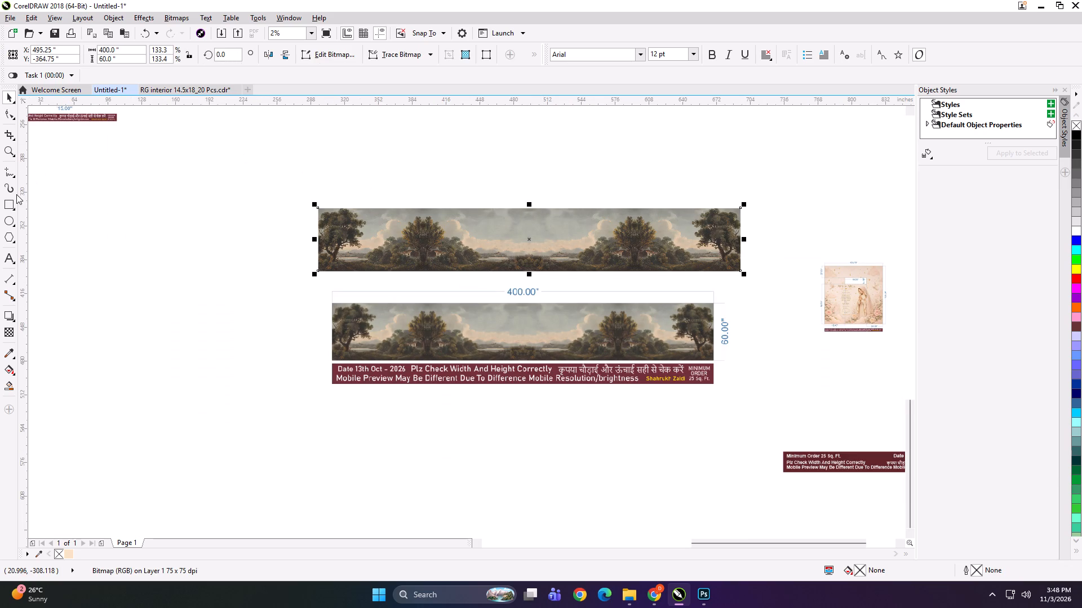
{"action": "double_click", "coordinate": [12, 200], "text": "shift"}
{"action": "key", "text": "shift+space"}
{"action": "left_click_drag", "start_coordinate": [126, 50], "coordinate": [91, 50]}
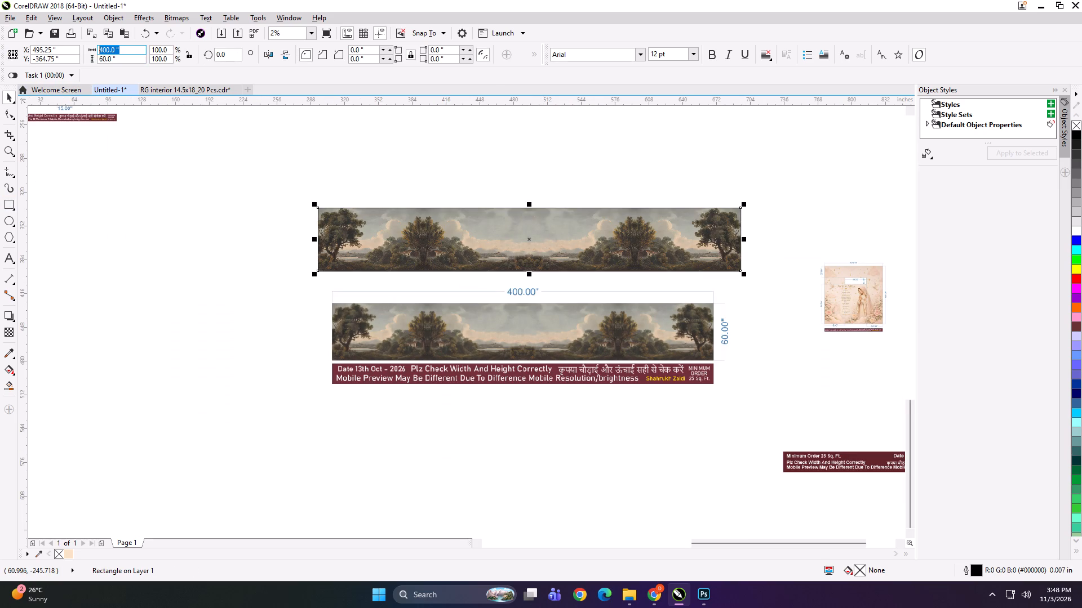
{"action": "left_click_drag", "start_coordinate": [91, 50], "coordinate": [90, 50]}
{"action": "type", "text": "41"}
{"action": "key", "text": "Return"}
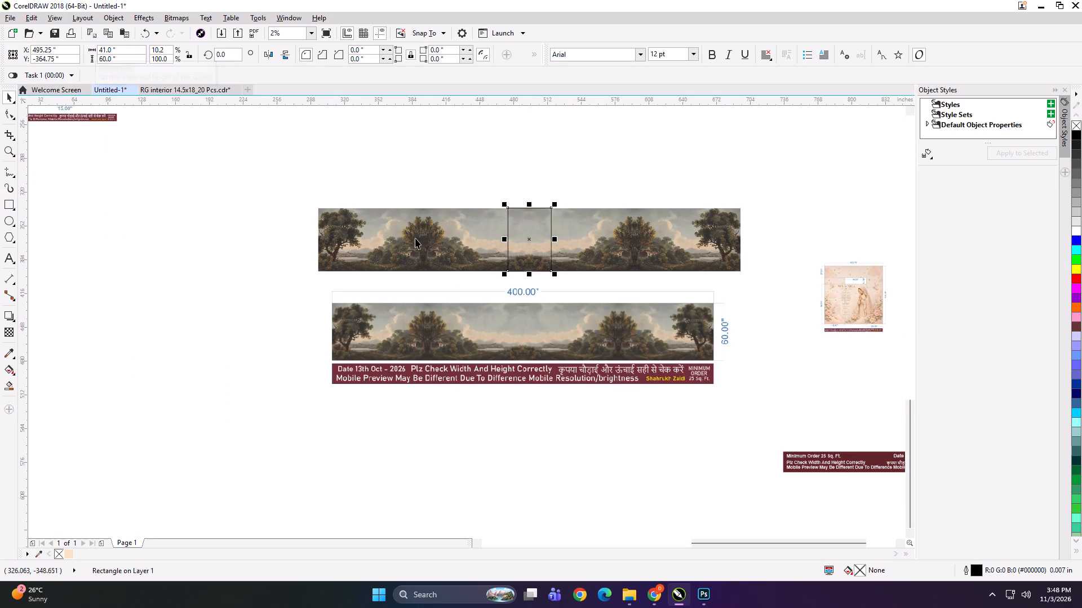
Align the 41-inch rectangle with the left edge of the 400 x 60 landscape image.
{"action": "left_click", "coordinate": [423, 242], "text": "shift"}
{"action": "key", "text": "l"}
{"action": "left_click", "coordinate": [401, 157]}
Duplicate the 41-inch frame across the landscape image into four adjoining frames, overlapping each copied set by 0.5 inch.
{"action": "left_click", "coordinate": [352, 225]}
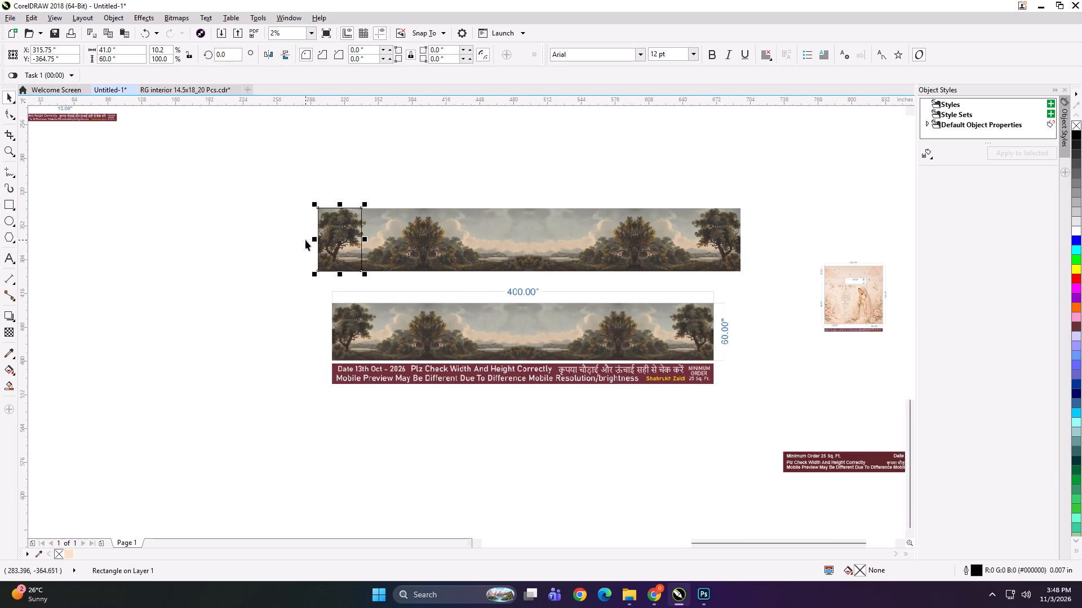
{"action": "left_click_drag", "start_coordinate": [313, 240], "coordinate": [394, 233]}
{"action": "right_click", "coordinate": [394, 233], "text": "ctrl"}
{"action": "key", "text": "Left"}
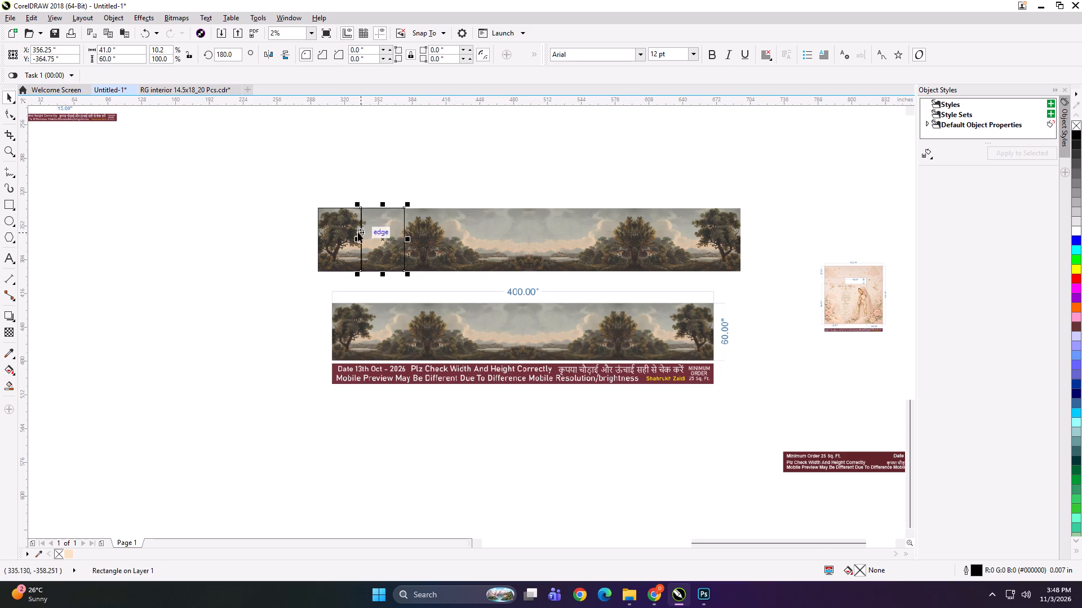
{"action": "left_click", "coordinate": [345, 228], "text": "shift"}
{"action": "left_click_drag", "start_coordinate": [311, 242], "coordinate": [416, 240]}
{"action": "right_click", "coordinate": [416, 240], "text": "ctrl"}
{"action": "key", "text": "Left"}
{"action": "left_click", "coordinate": [299, 184]}
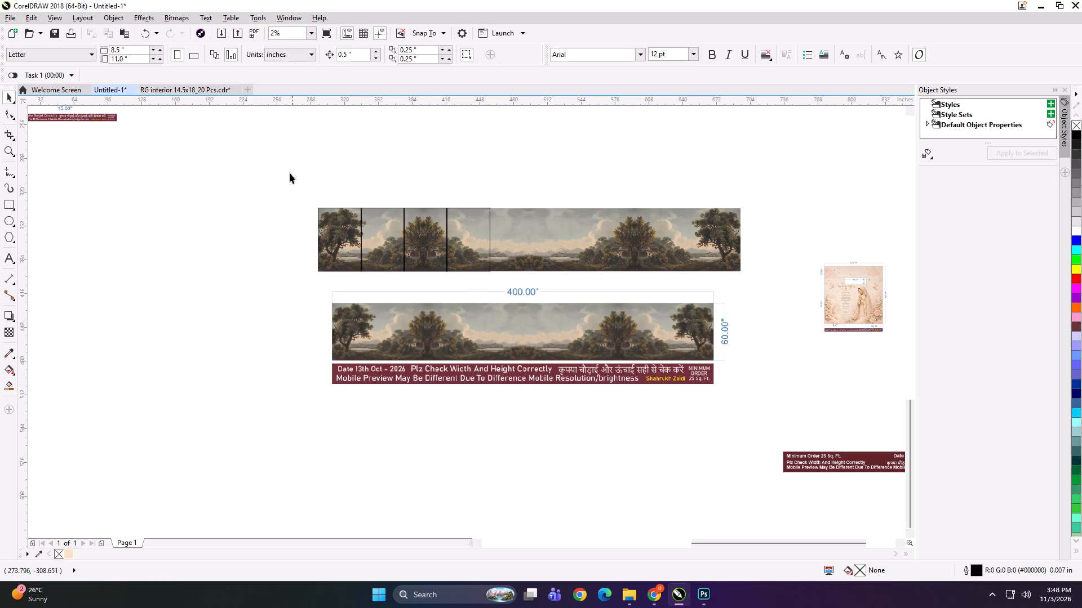
Duplicate the four frames and two further ones with 0.5-inch overlaps, making ten frames across the landscape image.
{"action": "left_click_drag", "start_coordinate": [290, 172], "coordinate": [527, 292]}
{"action": "left_click_drag", "start_coordinate": [313, 239], "coordinate": [507, 245]}
{"action": "right_click", "coordinate": [507, 245], "text": "ctrl"}
{"action": "key", "text": "Left"}
{"action": "left_click", "coordinate": [509, 163]}
{"action": "left_click_drag", "start_coordinate": [562, 167], "coordinate": [594, 228]}
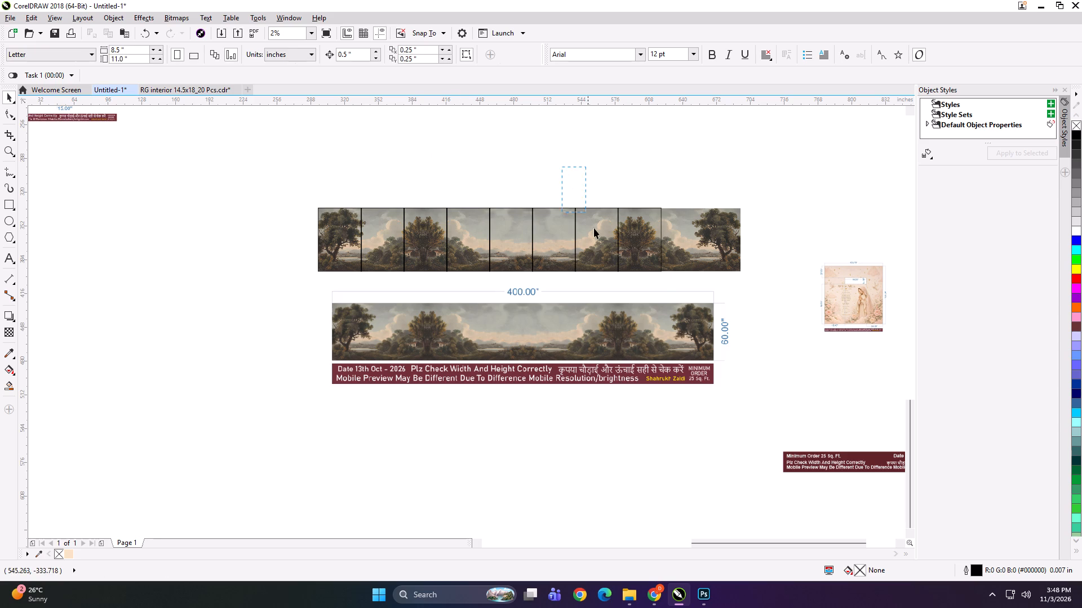
{"action": "left_click_drag", "start_coordinate": [594, 228], "coordinate": [676, 291]}
{"action": "left_click_drag", "start_coordinate": [569, 239], "coordinate": [679, 239]}
{"action": "right_click", "coordinate": [679, 239], "text": "ctrl"}
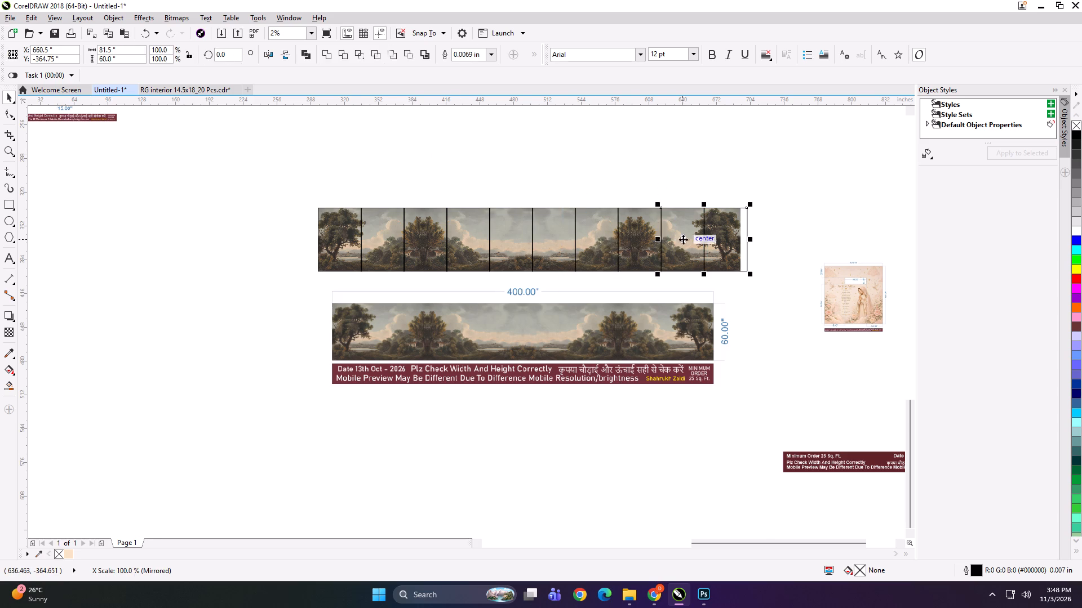
{"action": "scroll", "coordinate": [710, 244], "scroll_direction": "up", "scroll_amount": 1}
{"action": "key", "text": "Left"}
{"action": "left_click", "coordinate": [685, 144]}
Narrow the tenth frame to 35.5 inches so that it ends at the landscape image's right edge.
{"action": "left_click", "coordinate": [743, 231]}
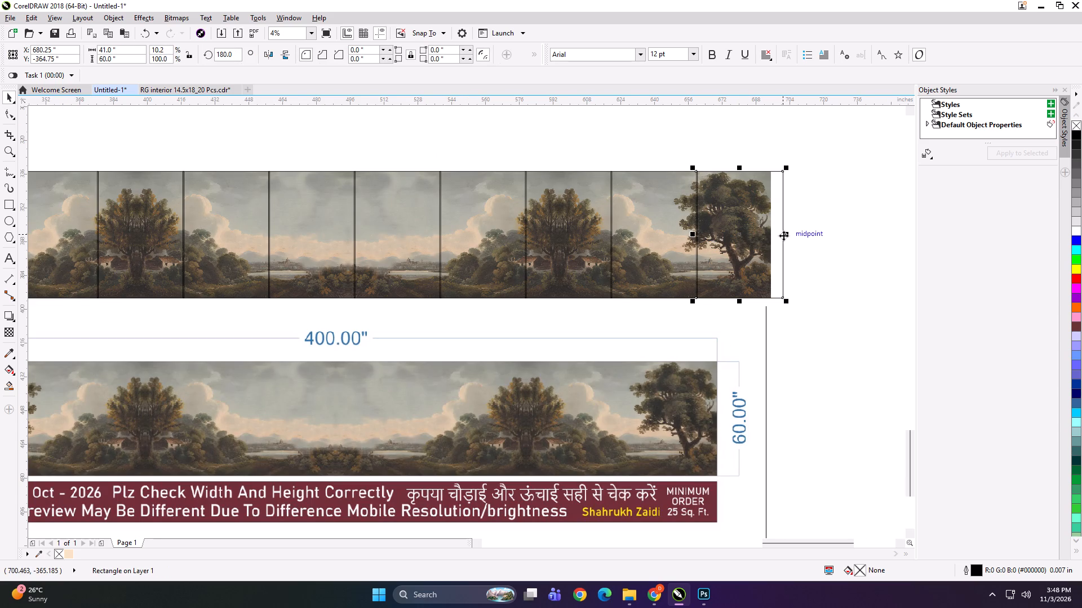
{"action": "left_click_drag", "start_coordinate": [787, 235], "coordinate": [777, 236]}
{"action": "scroll", "coordinate": [761, 218], "scroll_direction": "down", "scroll_amount": 1}
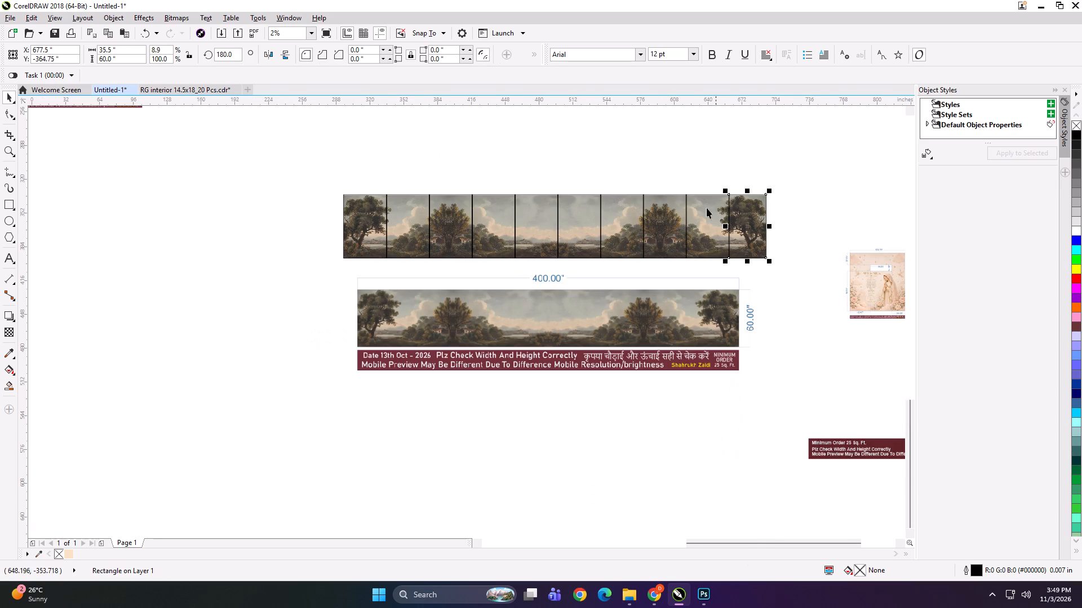
Group all ten frames lying over the landscape image.
{"action": "left_click_drag", "start_coordinate": [375, 168], "coordinate": [802, 266]}
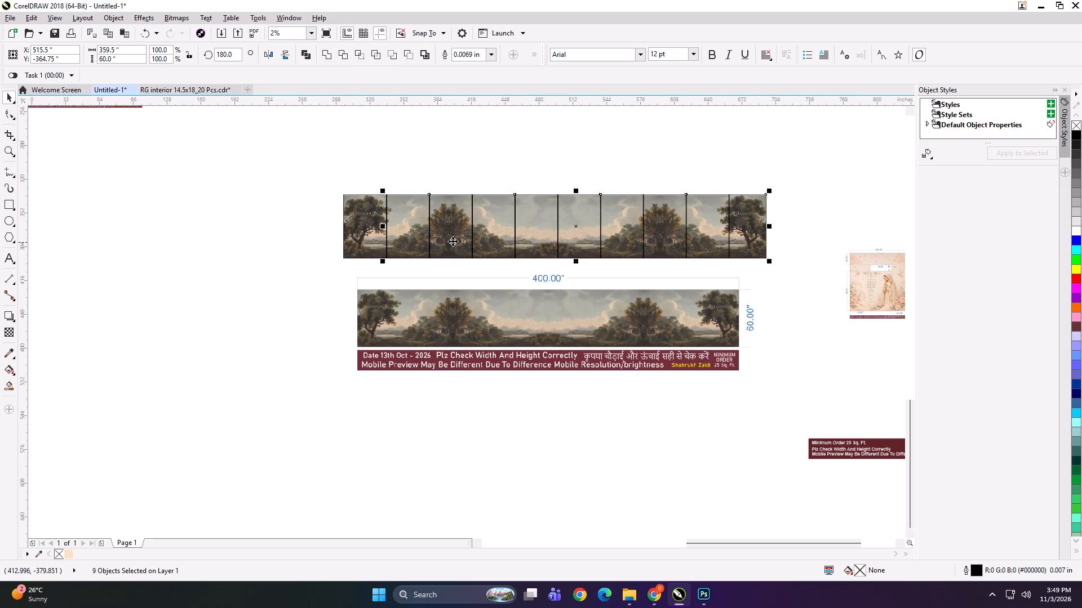
{"action": "left_click", "coordinate": [366, 228], "text": "shift"}
{"action": "key", "text": "ctrl+g"}
{"action": "left_click", "coordinate": [285, 245]}
Place the landscape image inside the grouped frames and ungroup them into ten separate panels.
{"action": "left_click", "coordinate": [436, 227], "text": "alt"}
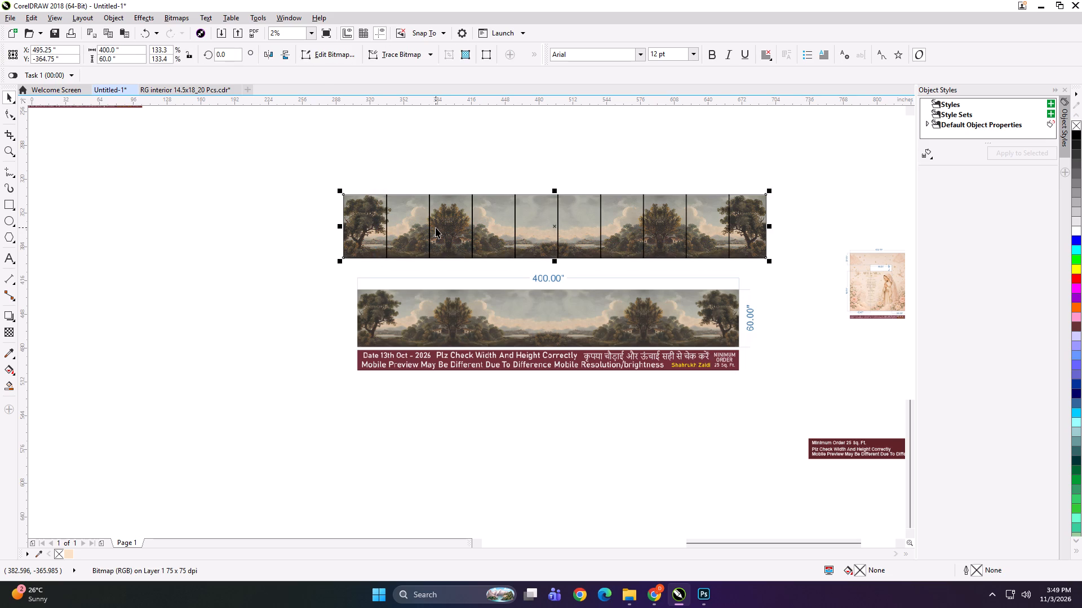
{"action": "key", "text": "shift+Return"}
{"action": "left_click", "coordinate": [513, 227]}
{"action": "key", "text": "ctrl+u"}
{"action": "key", "text": "ctrl+u"}
{"action": "key", "text": "ctrl+u"}
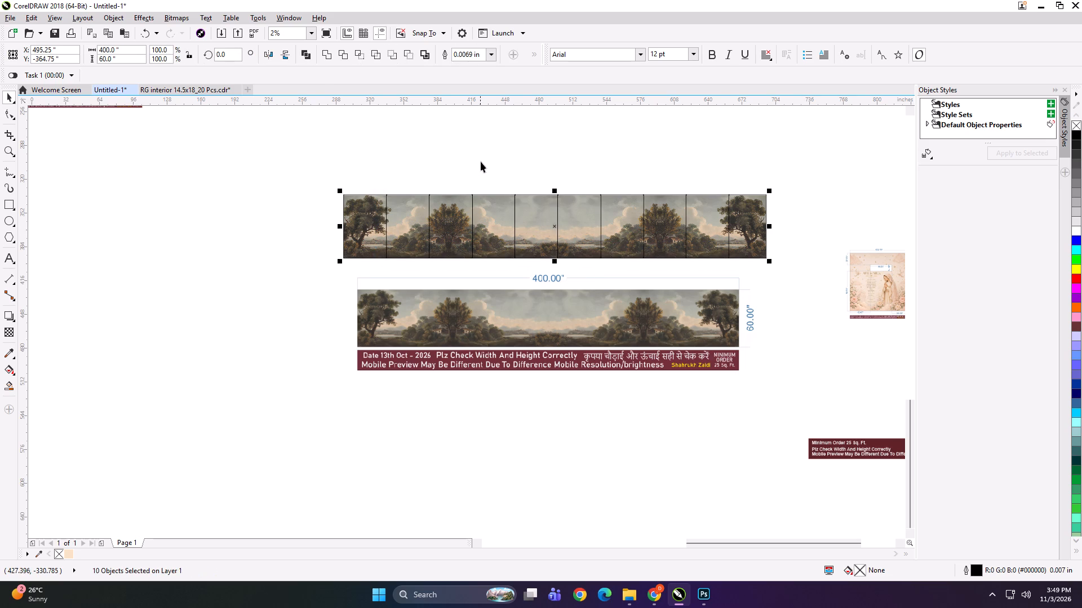
{"action": "left_click", "coordinate": [484, 158]}
Add the label "400*60 PANEL 1" at the top of the first landscape panel and copy its text.
{"action": "left_click", "coordinate": [7, 252]}
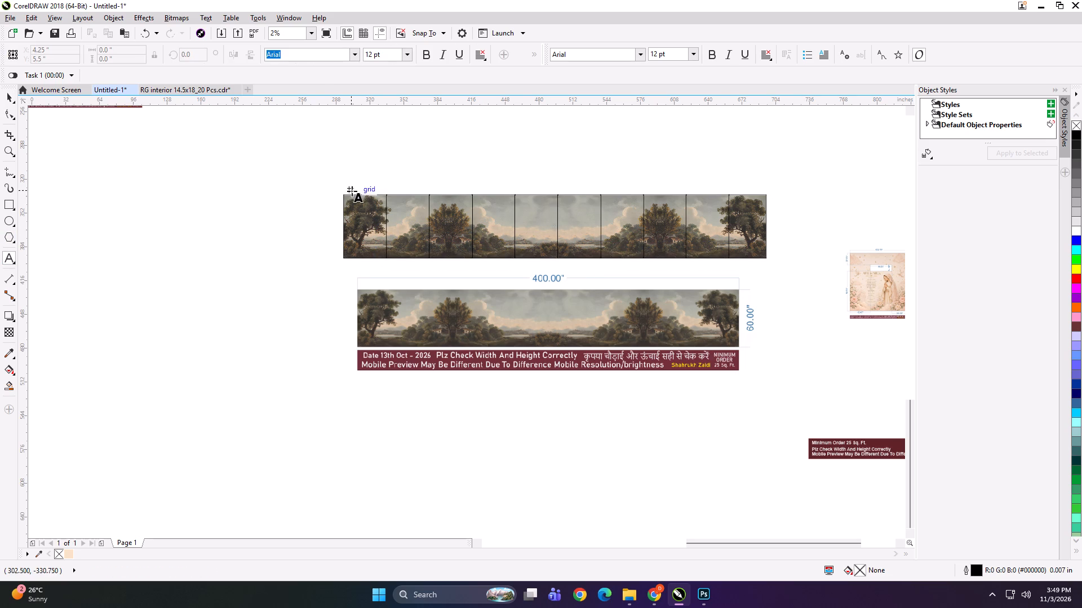
{"action": "left_click", "coordinate": [355, 192]}
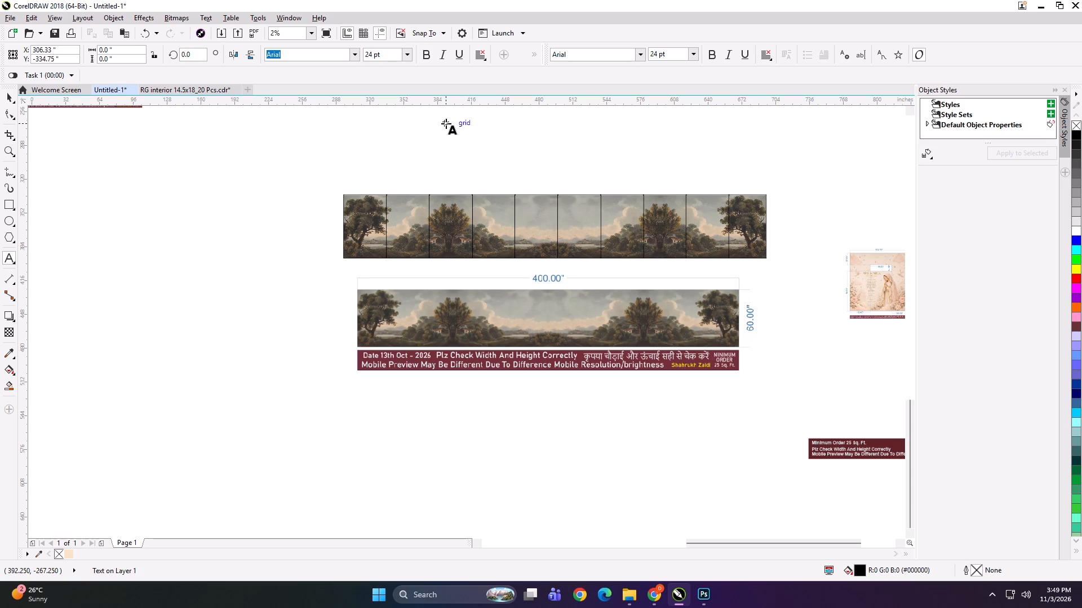
{"action": "type", "text": "400*60 PANEL 1"}
{"action": "key", "text": "ctrl+a"}
{"action": "key", "text": "ctrl+c"}
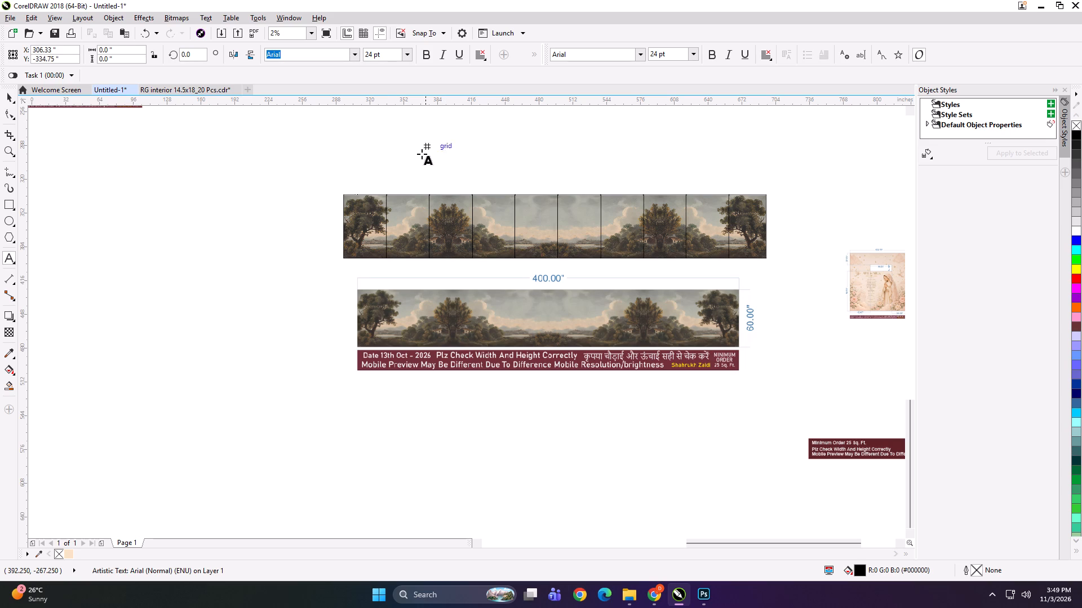
Paste the label at the top of the second, third and fourth landscape panels, renumbering them PANEL 2, 3 and 4.
{"action": "left_click", "coordinate": [396, 193]}
{"action": "key", "text": "ctrl+v"}
{"action": "key", "text": "BackSpace"}
{"action": "key", "text": "2"}
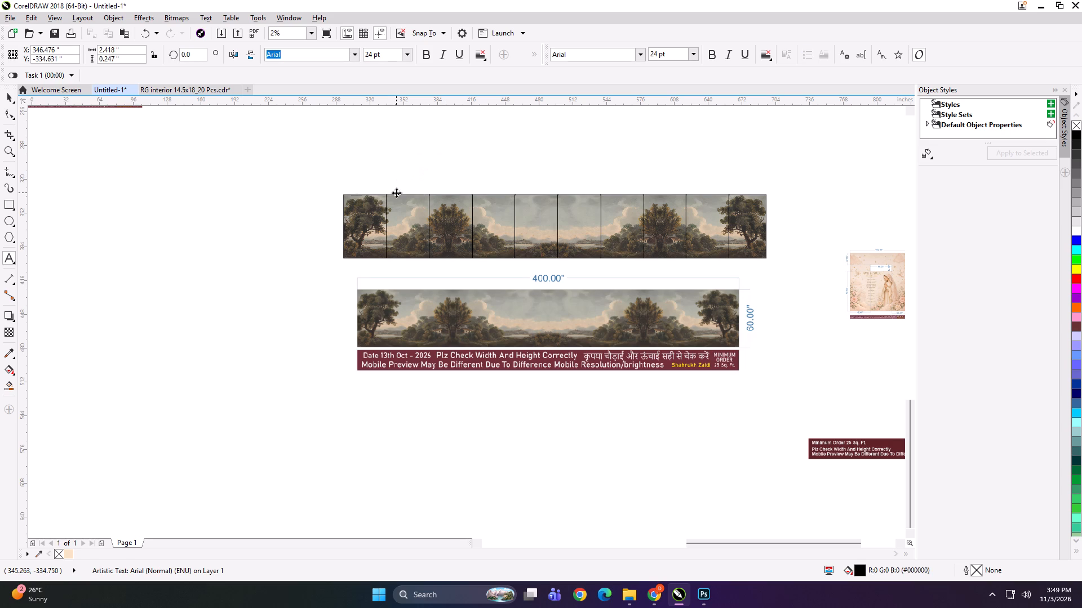
{"action": "left_click", "coordinate": [441, 193]}
{"action": "key", "text": "ctrl+v"}
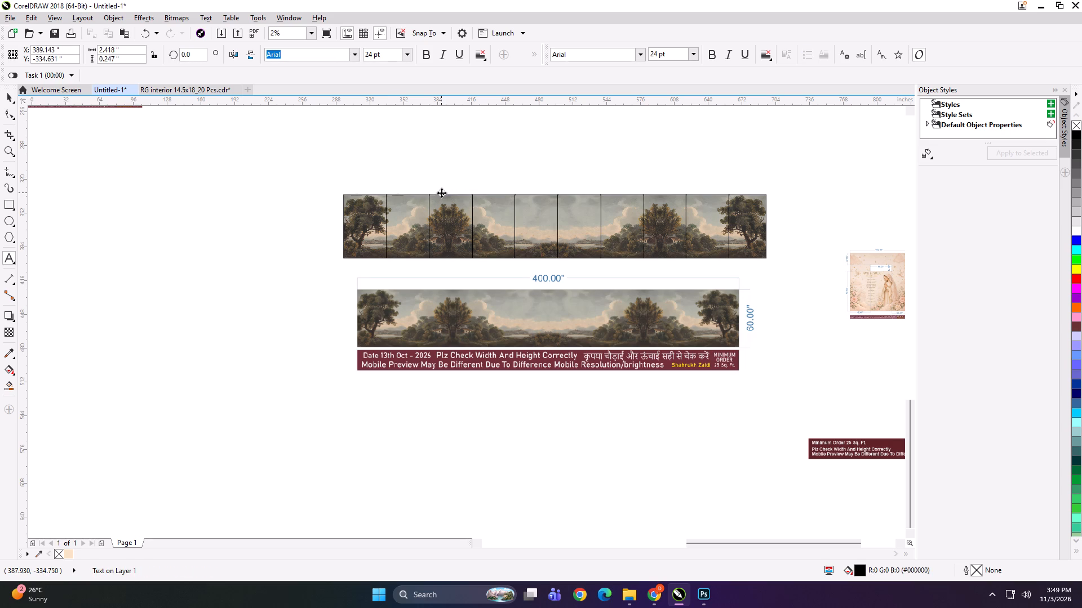
{"action": "key", "text": "BackSpace"}
{"action": "key", "text": "3"}
{"action": "left_click", "coordinate": [485, 193]}
{"action": "key", "text": "ctrl+v"}
{"action": "key", "text": "BackSpace"}
{"action": "key", "text": "4"}
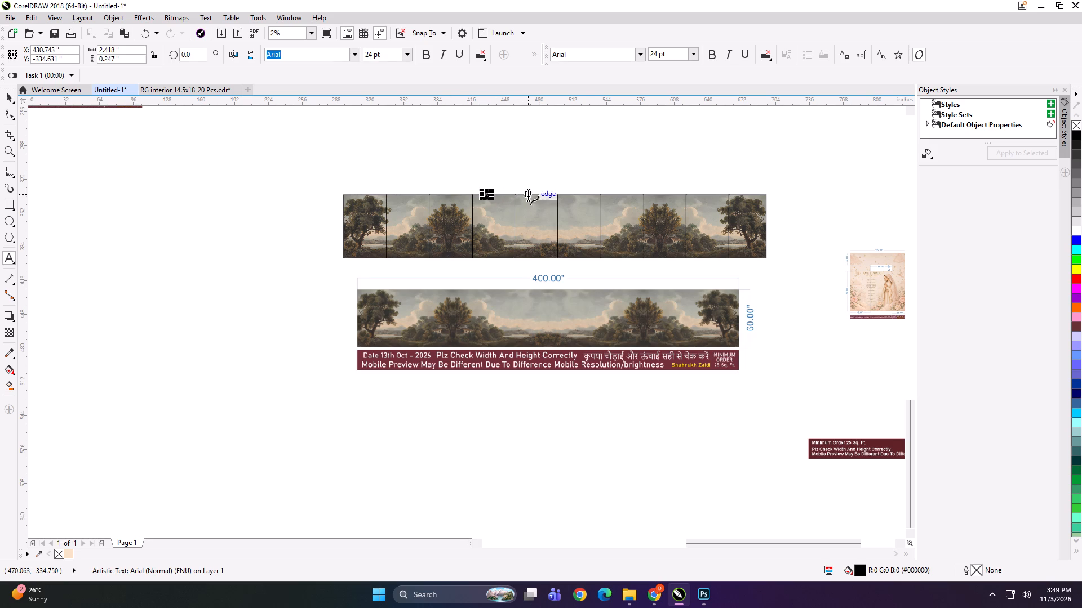
Paste the label at the top of the fifth, sixth and seventh landscape panels, renumbering them PANEL 5, 6 and 7.
{"action": "left_click", "coordinate": [529, 194]}
{"action": "key", "text": "ctrl+v"}
{"action": "key", "text": "BackSpace"}
{"action": "key", "text": "5"}
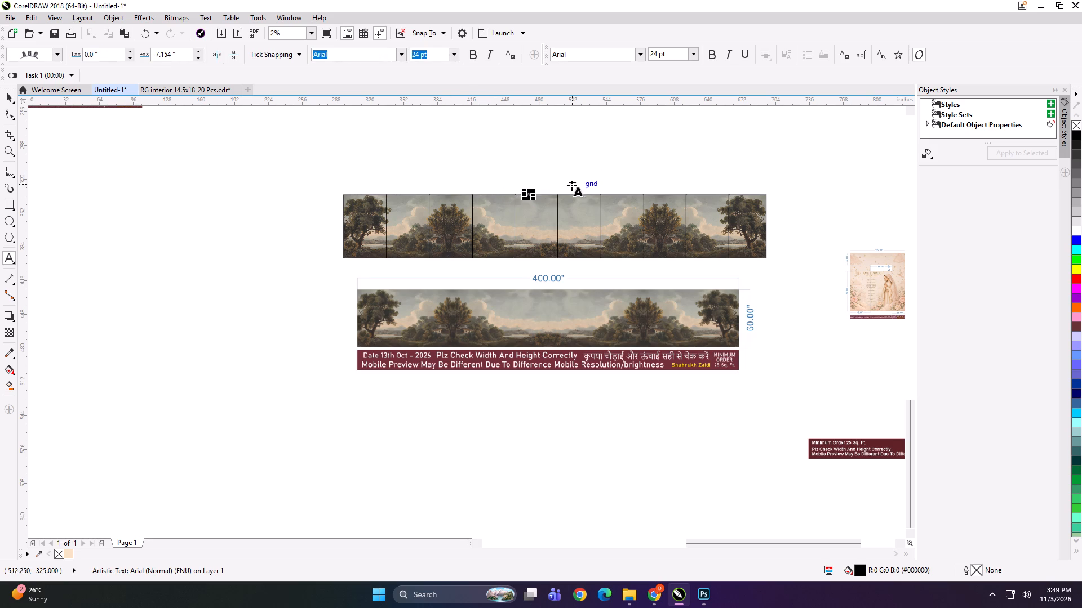
{"action": "left_click", "coordinate": [571, 193]}
{"action": "key", "text": "ctrl+v"}
{"action": "key", "text": "BackSpace"}
{"action": "key", "text": "6"}
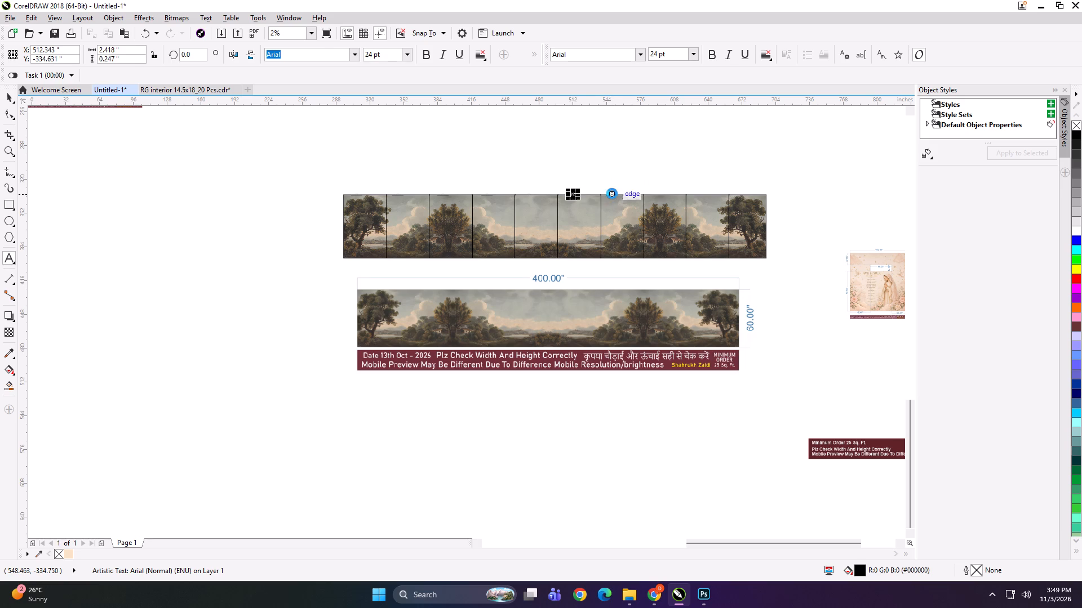
{"action": "left_click", "coordinate": [612, 194]}
{"action": "key", "text": "ctrl+v"}
{"action": "key", "text": "BackSpace"}
{"action": "key", "text": "7"}
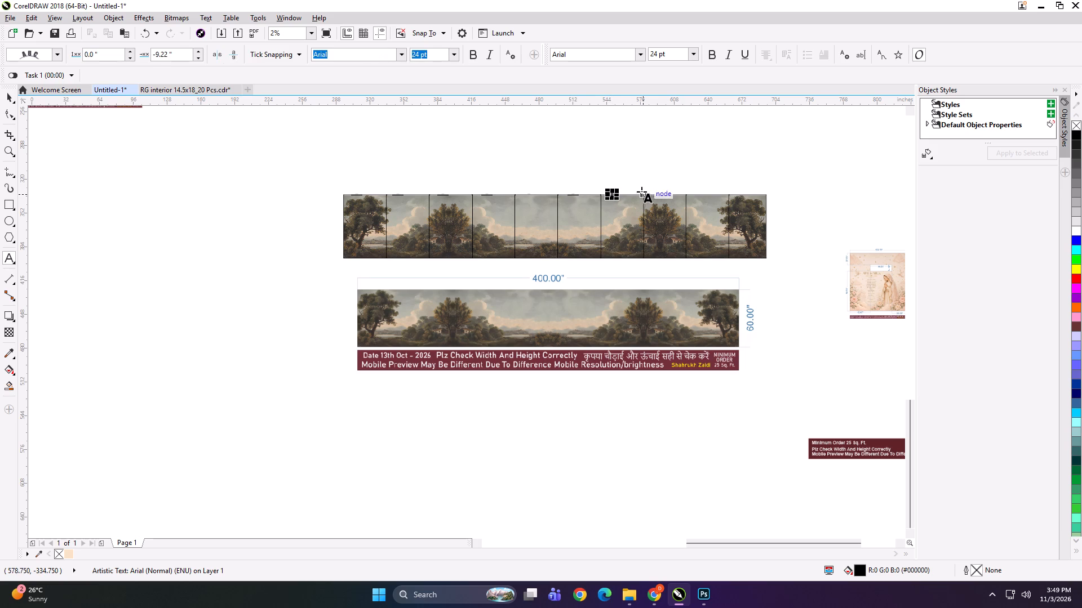
Paste the label at the top of the eighth, ninth and tenth landscape panels, renumbering them PANEL 8, 9 and 10.
{"action": "left_click", "coordinate": [652, 194]}
{"action": "key", "text": "ctrl+v"}
{"action": "key", "text": "BackSpace"}
{"action": "key", "text": "8"}
{"action": "left_click", "coordinate": [696, 192]}
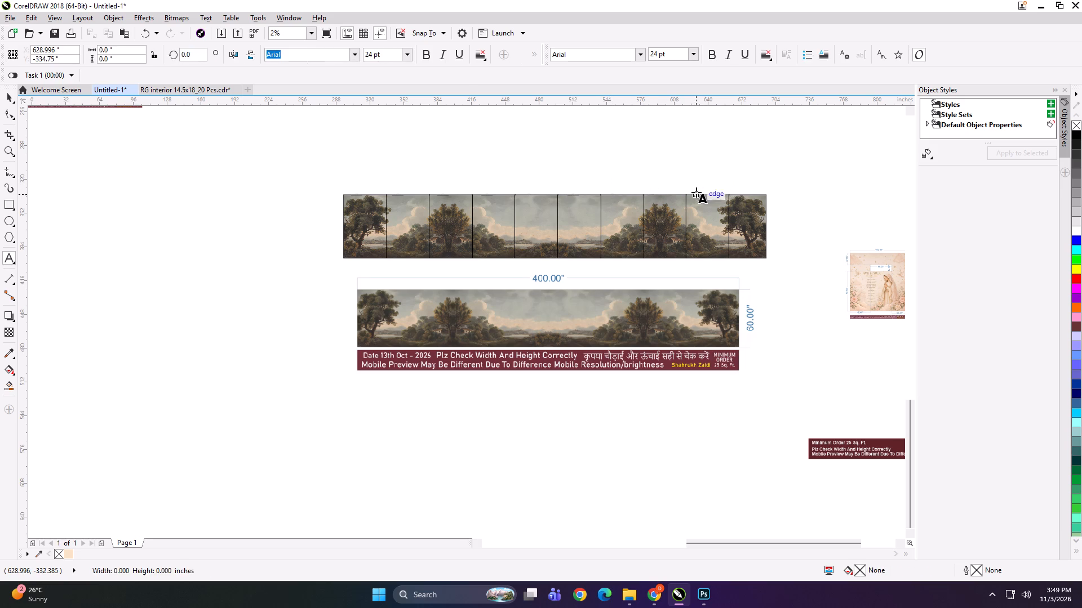
{"action": "key", "text": "ctrl+v"}
{"action": "key", "text": "BackSpace"}
{"action": "key", "text": "9"}
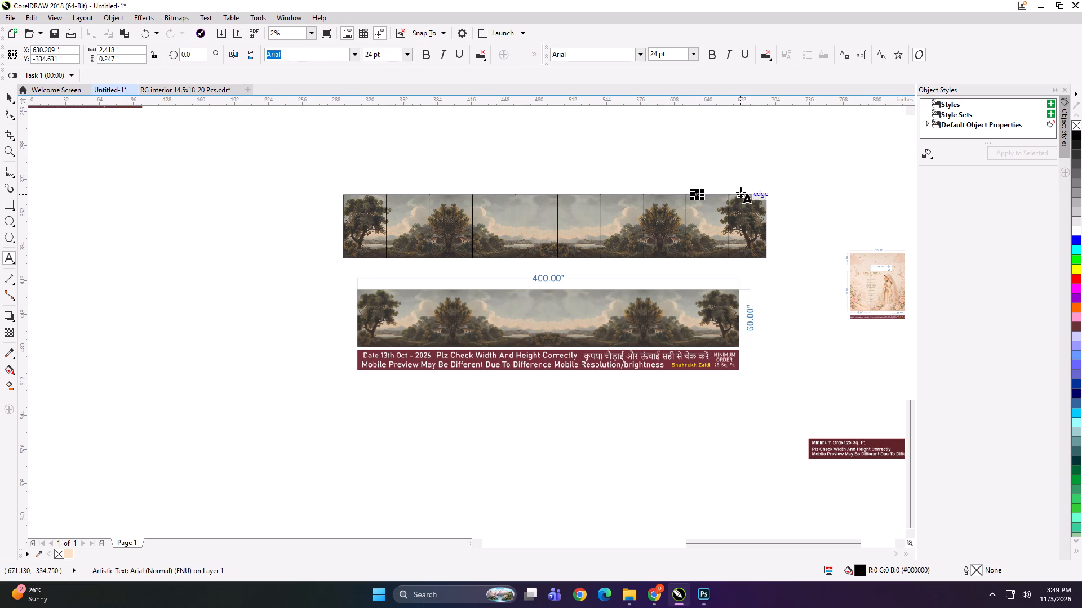
{"action": "left_click", "coordinate": [740, 192]}
{"action": "key", "text": "ctrl+v"}
{"action": "key", "text": "BackSpace"}
{"action": "type", "text": "10"}
Group the tenth, ninth and eighth landscape panels each with its own label.
{"action": "scroll", "coordinate": [743, 207], "scroll_direction": "up", "scroll_amount": 5}
{"action": "scroll", "coordinate": [738, 191], "scroll_direction": "down", "scroll_amount": 4}
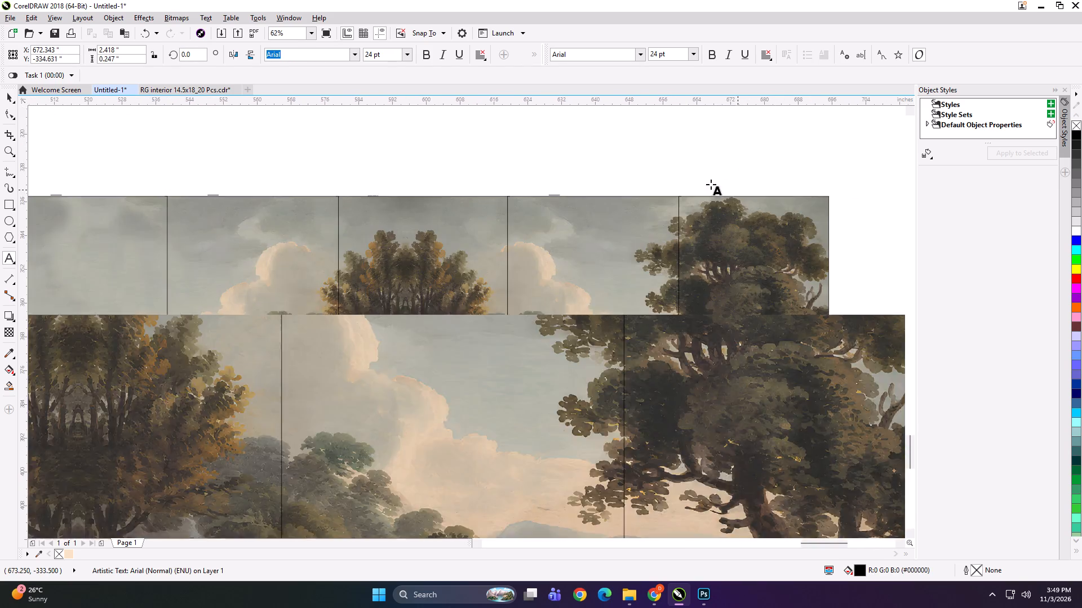
{"action": "scroll", "coordinate": [711, 184], "scroll_direction": "down", "scroll_amount": 3}
{"action": "left_click", "coordinate": [10, 100]}
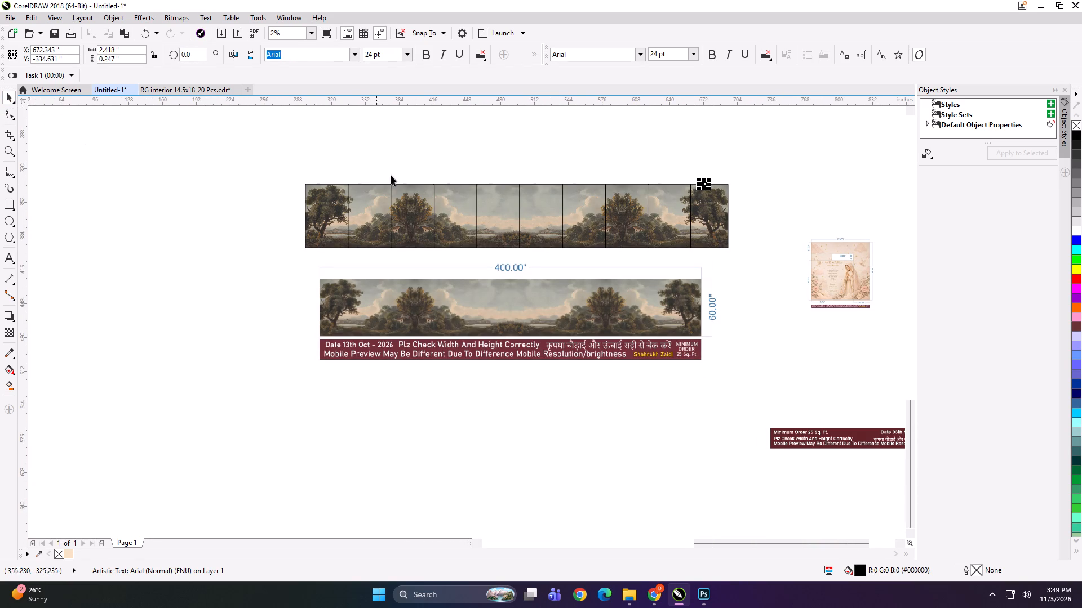
{"action": "left_click", "coordinate": [714, 217], "text": "shift"}
{"action": "key", "text": "ctrl+g"}
{"action": "left_click_drag", "start_coordinate": [645, 162], "coordinate": [672, 227]}
{"action": "left_click", "coordinate": [669, 220], "text": "shift"}
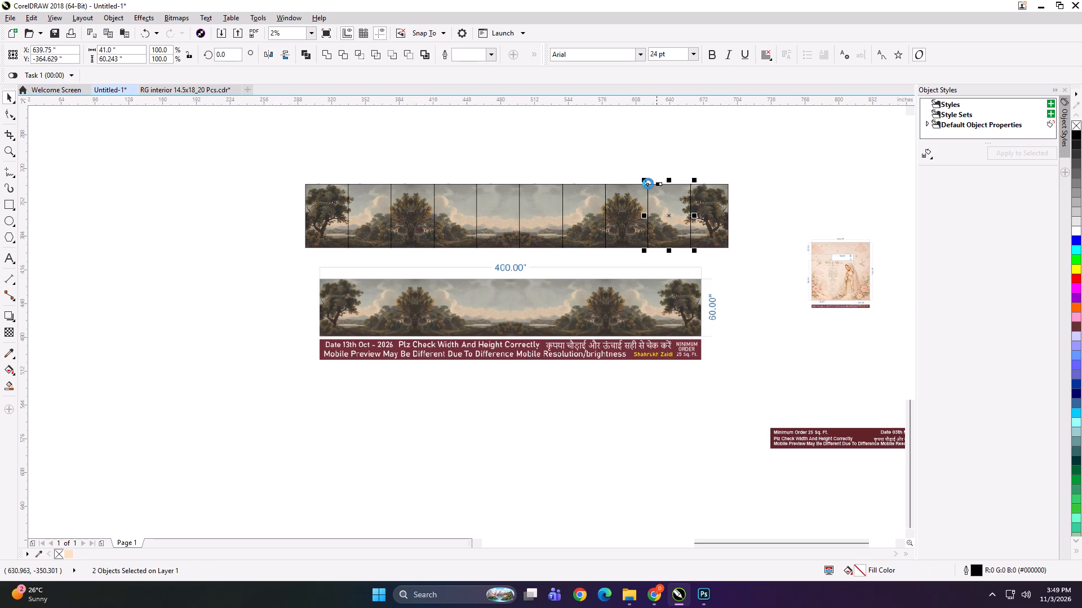
{"action": "key", "text": "ctrl+g"}
{"action": "left_click_drag", "start_coordinate": [608, 148], "coordinate": [615, 203]}
{"action": "key", "text": "ctrl+g"}
Group the seventh and sixth landscape panels each with its own label.
{"action": "left_click_drag", "start_coordinate": [565, 154], "coordinate": [579, 207]}
{"action": "left_click", "coordinate": [579, 207]}
{"action": "key", "text": "ctrl+g"}
{"action": "left_click", "coordinate": [555, 151]}
{"action": "left_click_drag", "start_coordinate": [555, 151], "coordinate": [615, 247]}
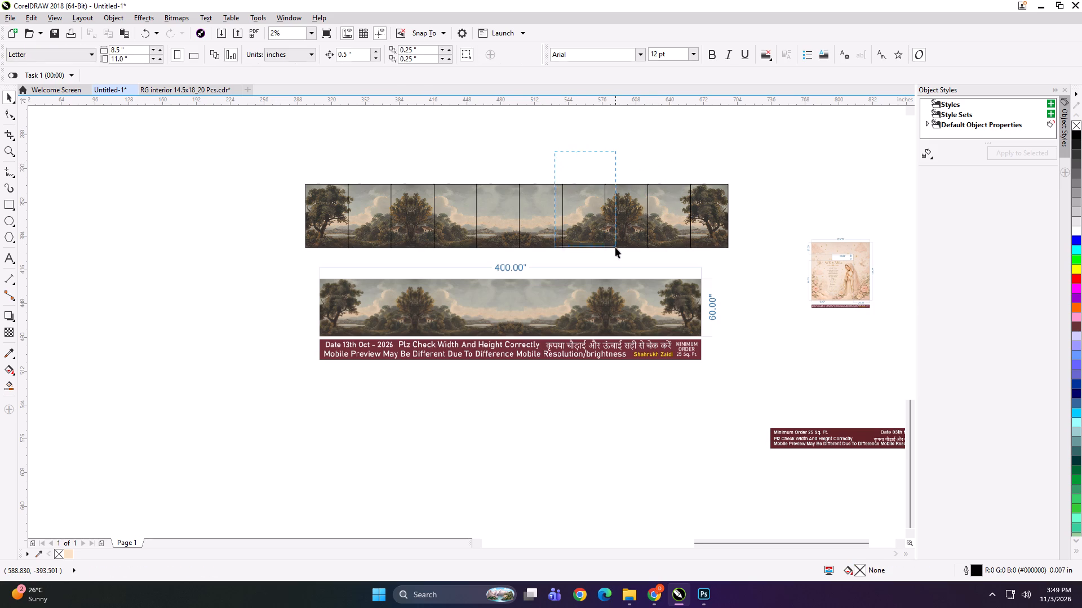
{"action": "left_click_drag", "start_coordinate": [615, 247], "coordinate": [615, 252]}
{"action": "key", "text": "ctrl+g"}
{"action": "left_click", "coordinate": [625, 191]}
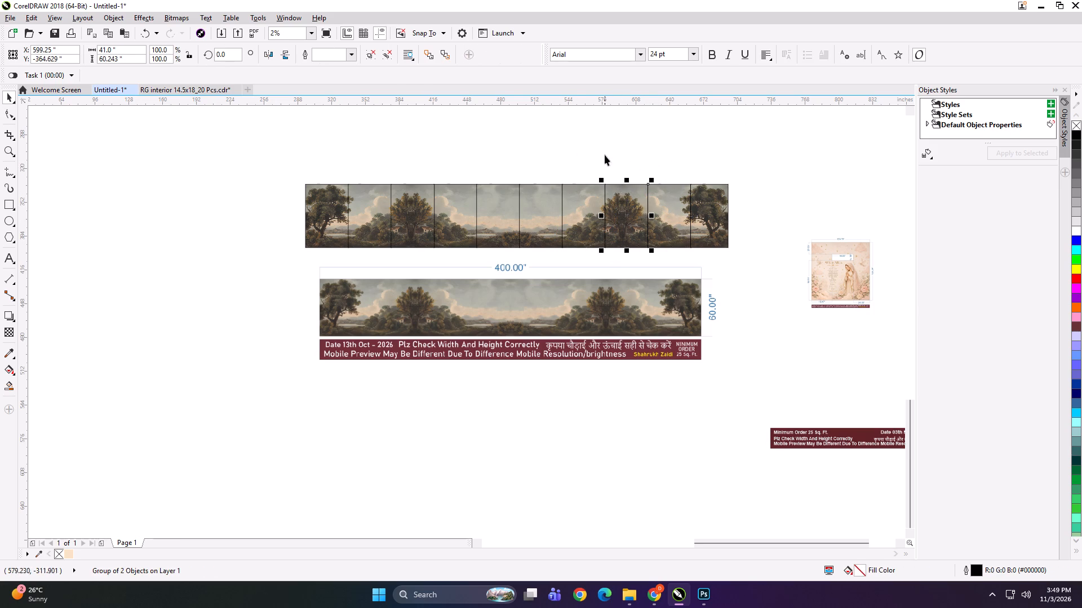
{"action": "left_click_drag", "start_coordinate": [605, 155], "coordinate": [638, 241]}
{"action": "left_click_drag", "start_coordinate": [513, 160], "coordinate": [570, 260]}
{"action": "key", "text": "ctrl+g"}
Group the fifth, fourth, third, second and first landscape panels each with its own label.
{"action": "left_click_drag", "start_coordinate": [467, 167], "coordinate": [535, 254]}
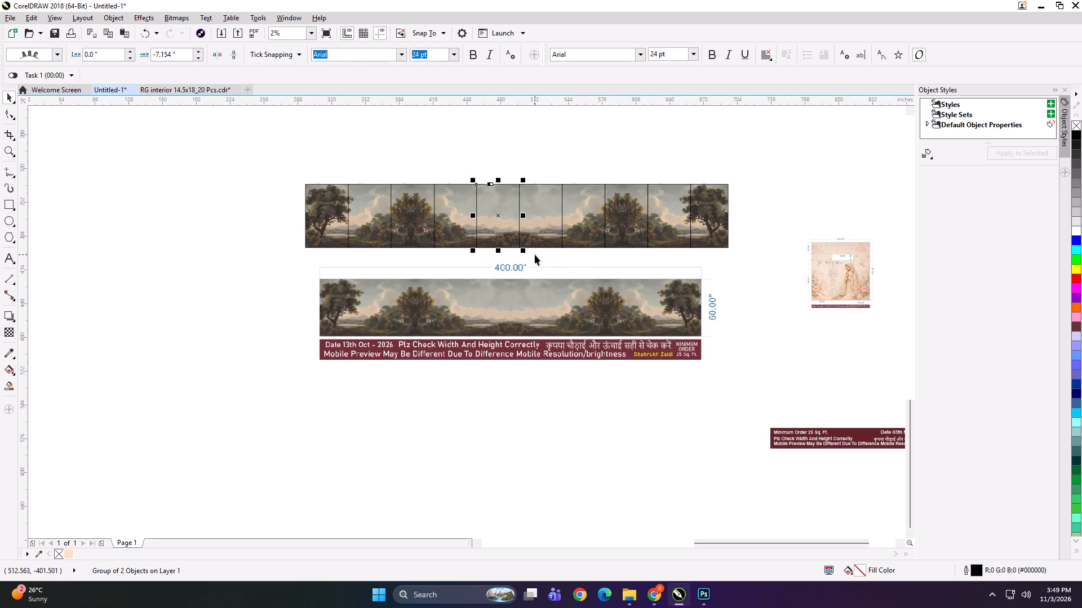
{"action": "key", "text": "ctrl+g"}
{"action": "left_click_drag", "start_coordinate": [416, 169], "coordinate": [490, 252]}
{"action": "key", "text": "ctrl+g"}
{"action": "left_click_drag", "start_coordinate": [386, 169], "coordinate": [444, 249]}
{"action": "key", "text": "ctrl+g"}
{"action": "left_click_drag", "start_coordinate": [344, 160], "coordinate": [397, 251]}
{"action": "key", "text": "ctrl+g"}
{"action": "left_click_drag", "start_coordinate": [281, 163], "coordinate": [352, 257]}
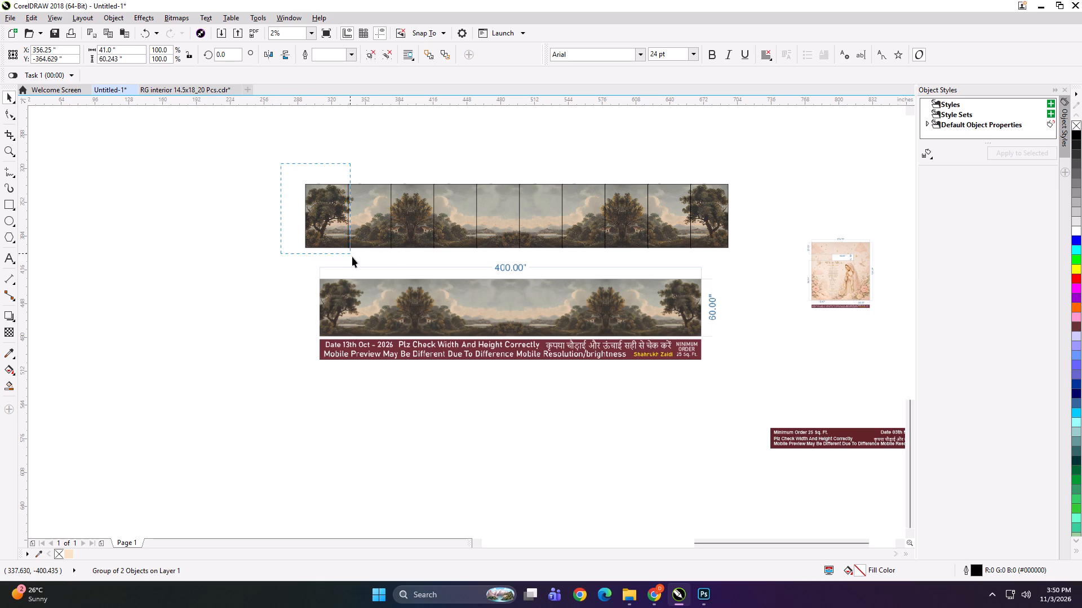
{"action": "left_click_drag", "start_coordinate": [352, 257], "coordinate": [357, 259]}
{"action": "key", "text": "ctrl+g"}
Start exporting the first landscape panel and create and open a folder named 400x60 inside the MANTRA folder.
{"action": "left_click_drag", "start_coordinate": [260, 171], "coordinate": [744, 391]}
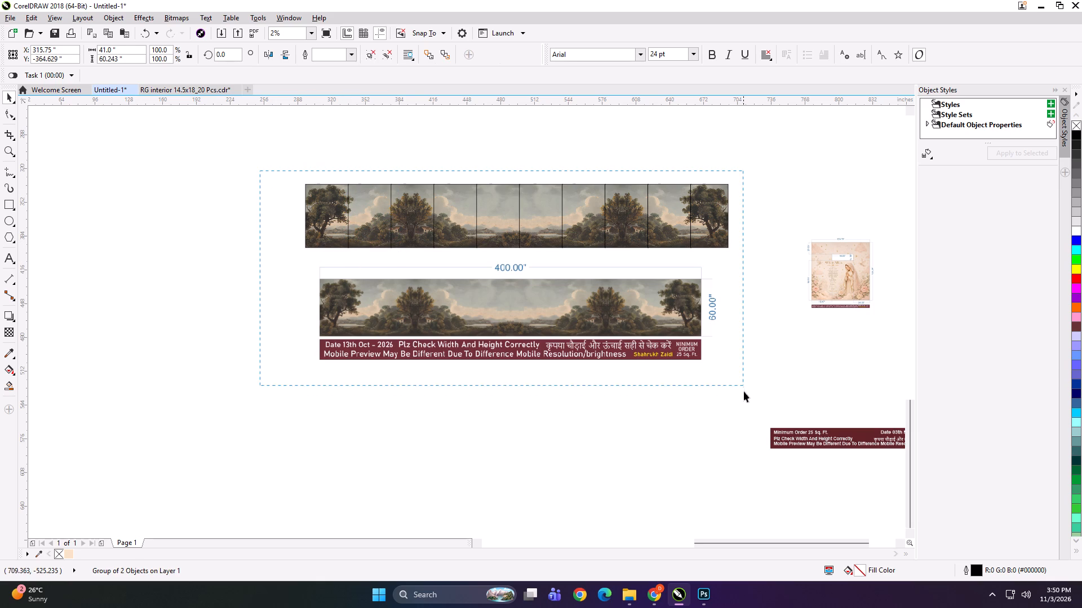
{"action": "left_click_drag", "start_coordinate": [744, 391], "coordinate": [746, 400]}
{"action": "key", "text": "shift+F2"}
{"action": "left_click", "coordinate": [304, 119]}
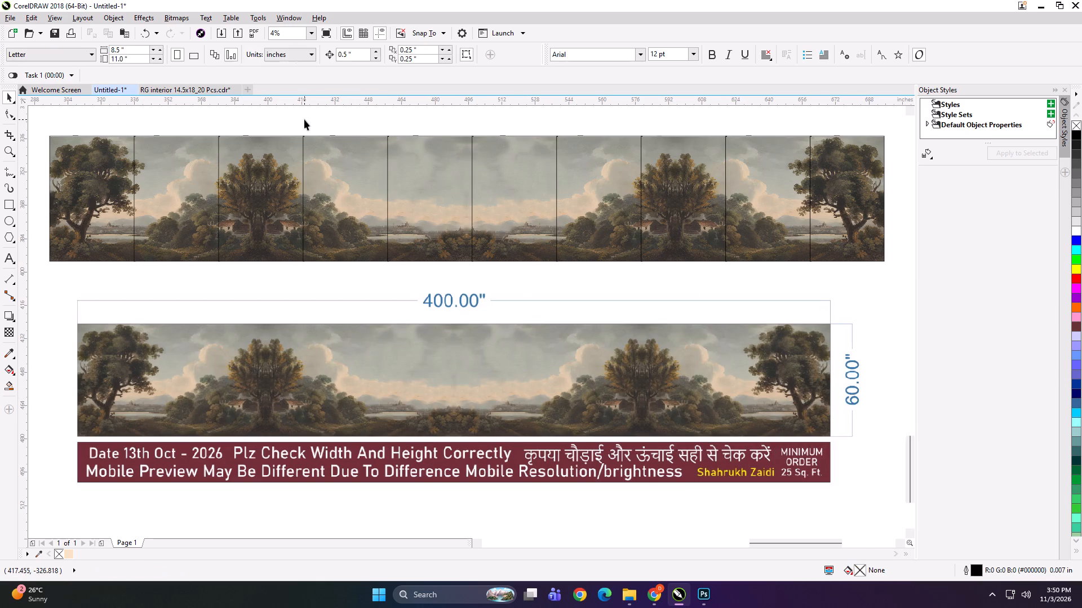
{"action": "left_click", "coordinate": [125, 175]}
{"action": "key", "text": "ctrl+e"}
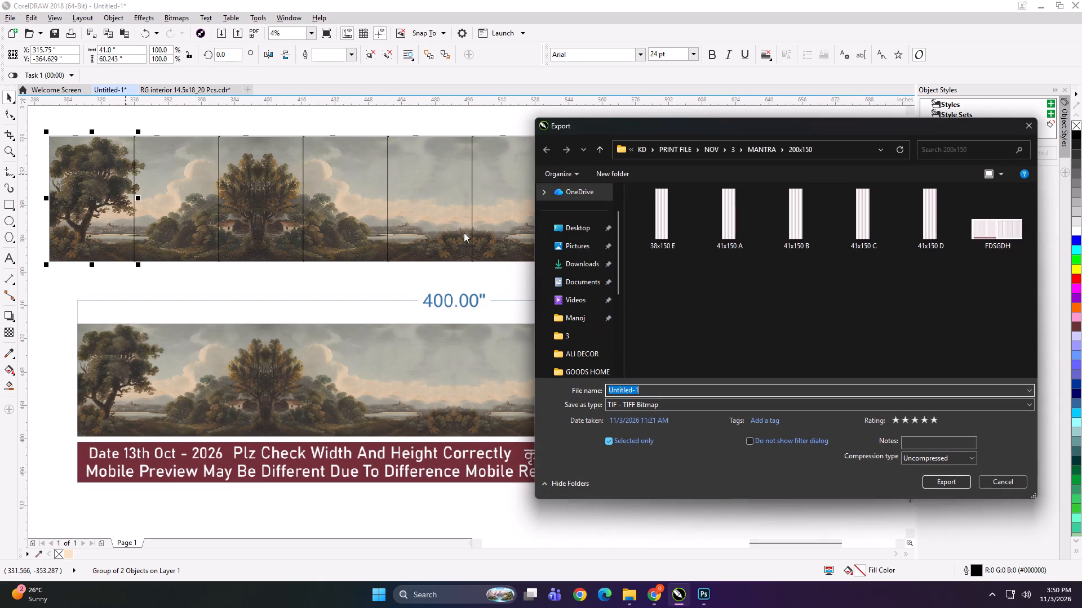
{"action": "left_click", "coordinate": [599, 152]}
{"action": "left_click", "coordinate": [607, 169]}
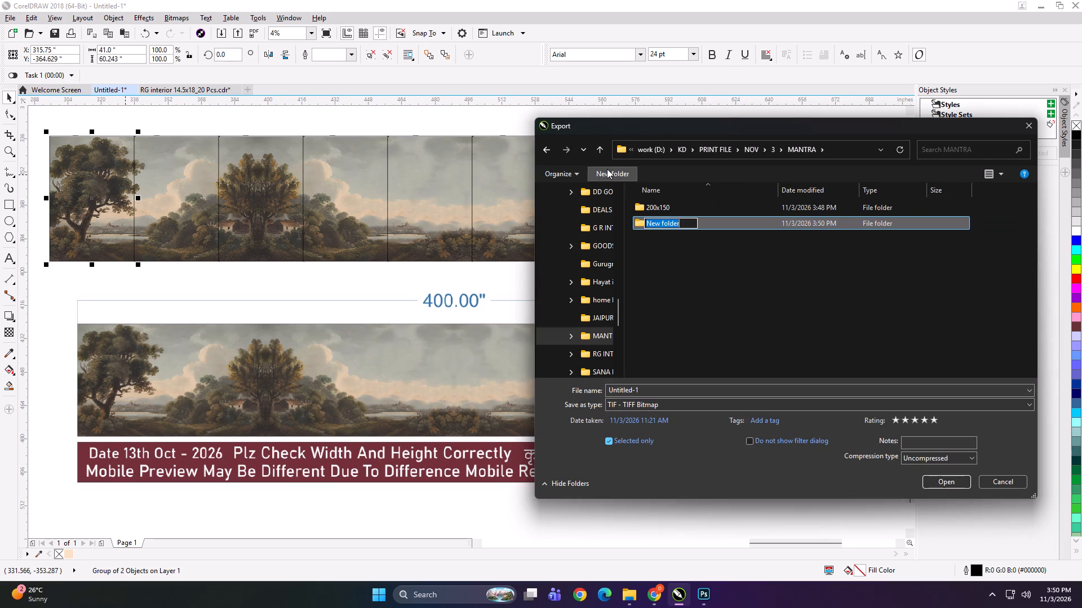
{"action": "type", "text": "400x60"}
{"action": "key", "text": "space"}
{"action": "key", "text": "Return"}
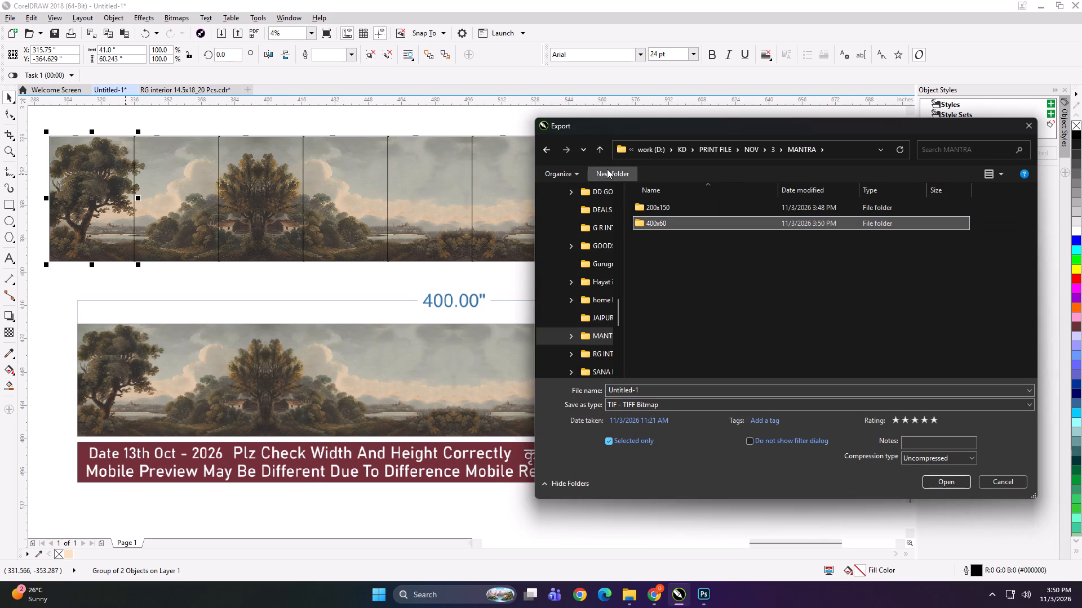
{"action": "left_click", "coordinate": [684, 217]}
{"action": "left_click", "coordinate": [695, 222]}
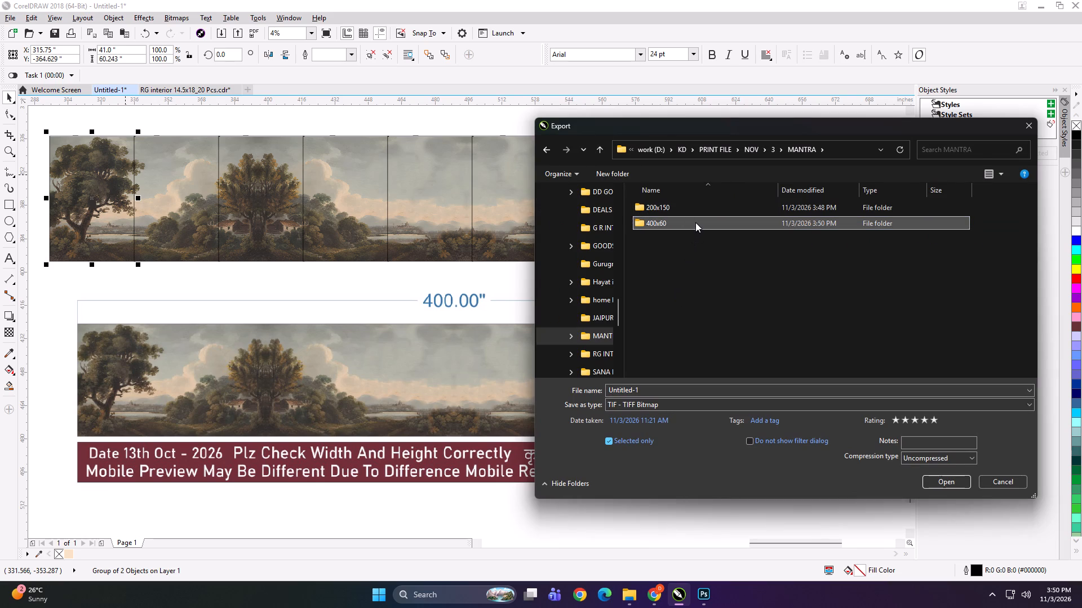
{"action": "left_click", "coordinate": [699, 241]}
{"action": "left_click", "coordinate": [695, 223]}
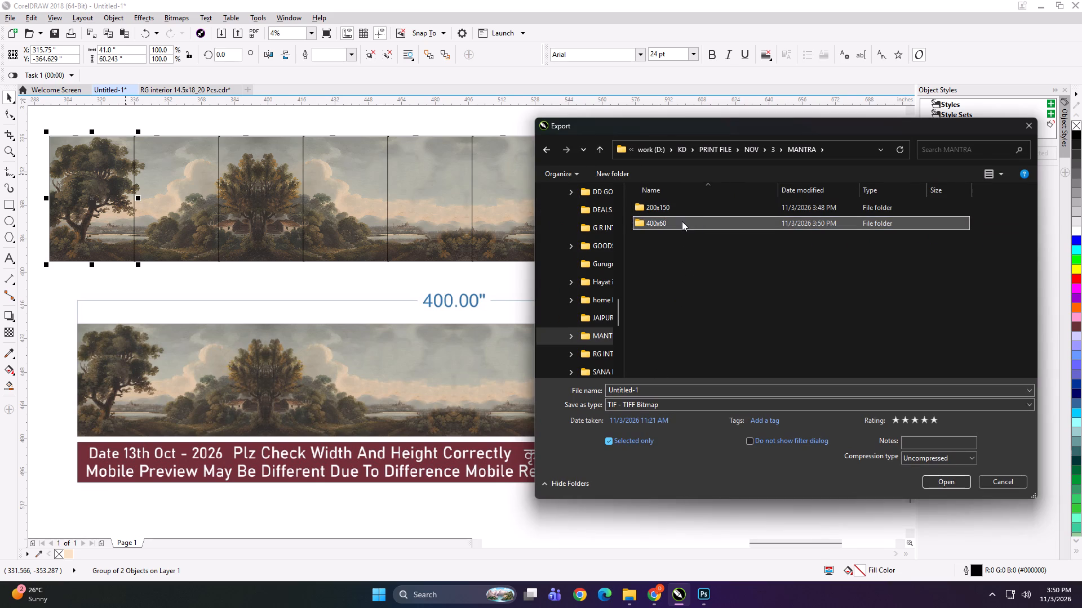
{"action": "double_click", "coordinate": [682, 220]}
Export the first landscape panel as a TIFF named 41x60 A in the 400x60 folder.
{"action": "left_click", "coordinate": [659, 391]}
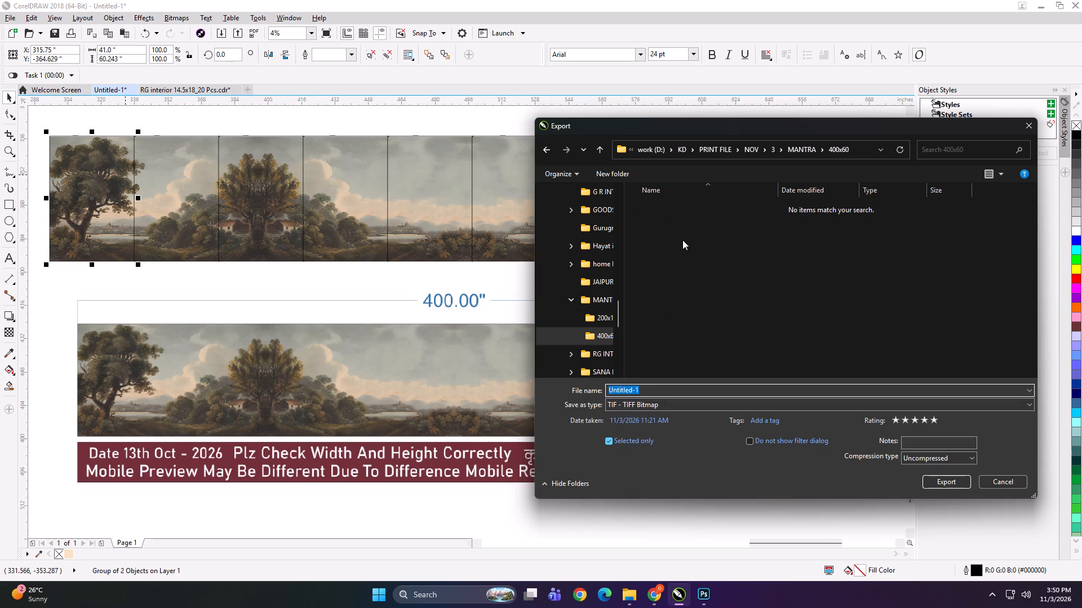
{"action": "type", "text": "41x60 A"}
{"action": "key", "text": "space"}
{"action": "key", "text": "Return"}
{"action": "key", "text": "Return"}
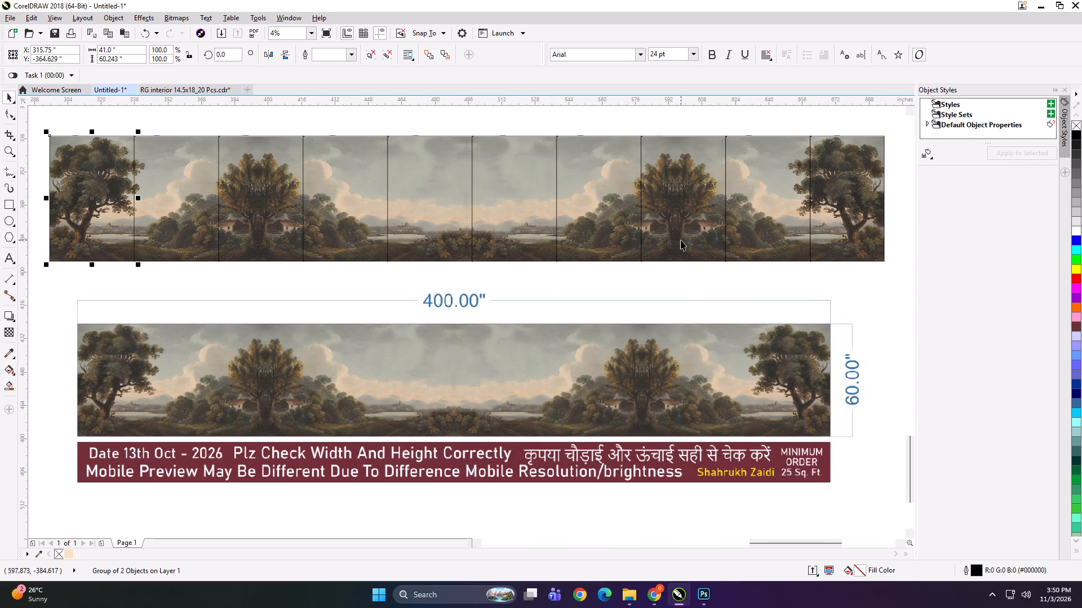
Export the second landscape panel as a TIFF named 41x60 B in the 400x60 folder.
{"action": "left_click", "coordinate": [163, 204]}
{"action": "key", "text": "ctrl+e"}
{"action": "left_click", "coordinate": [664, 220]}
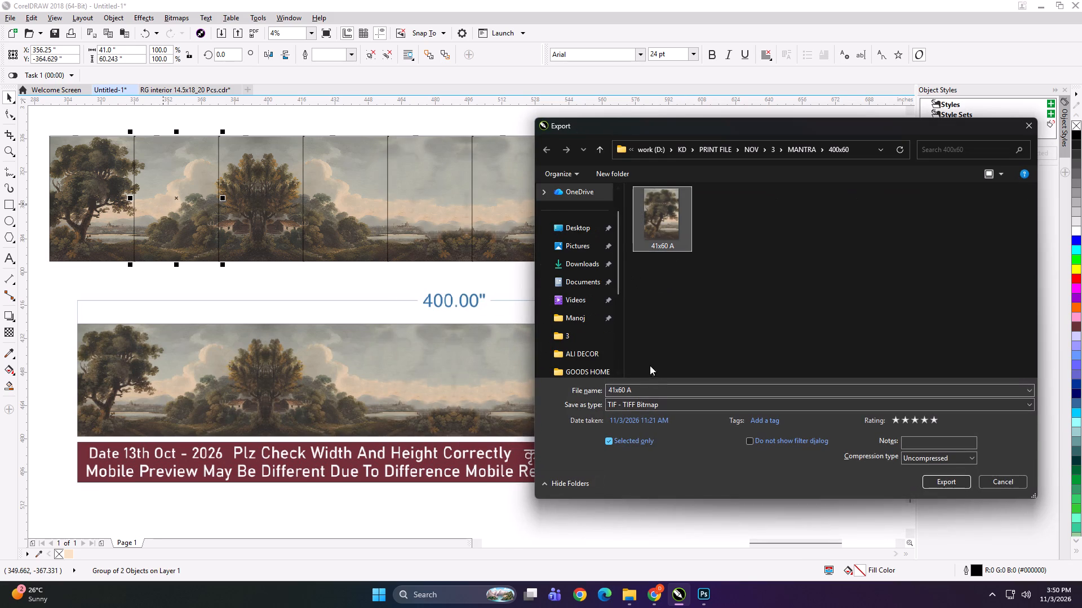
{"action": "double_click", "coordinate": [637, 391]}
{"action": "key", "text": "b"}
{"action": "key", "text": "Return"}
{"action": "key", "text": "Return"}
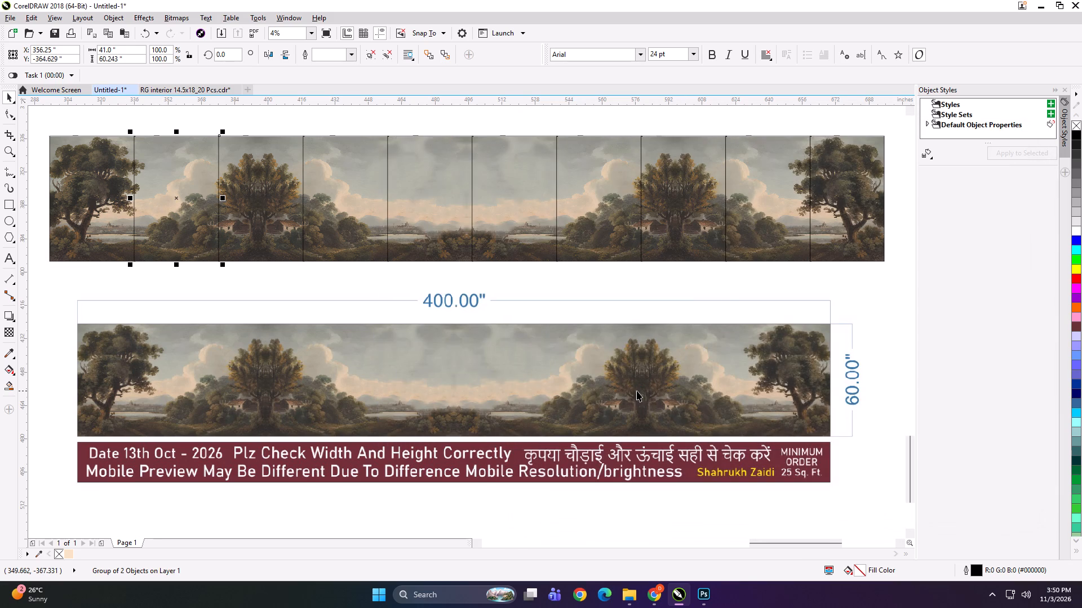
Export the third landscape panel as a TIFF named 41x60 C in the 400x60 folder.
{"action": "left_click", "coordinate": [278, 178]}
{"action": "key", "text": "ctrl+e"}
{"action": "left_click", "coordinate": [715, 217]}
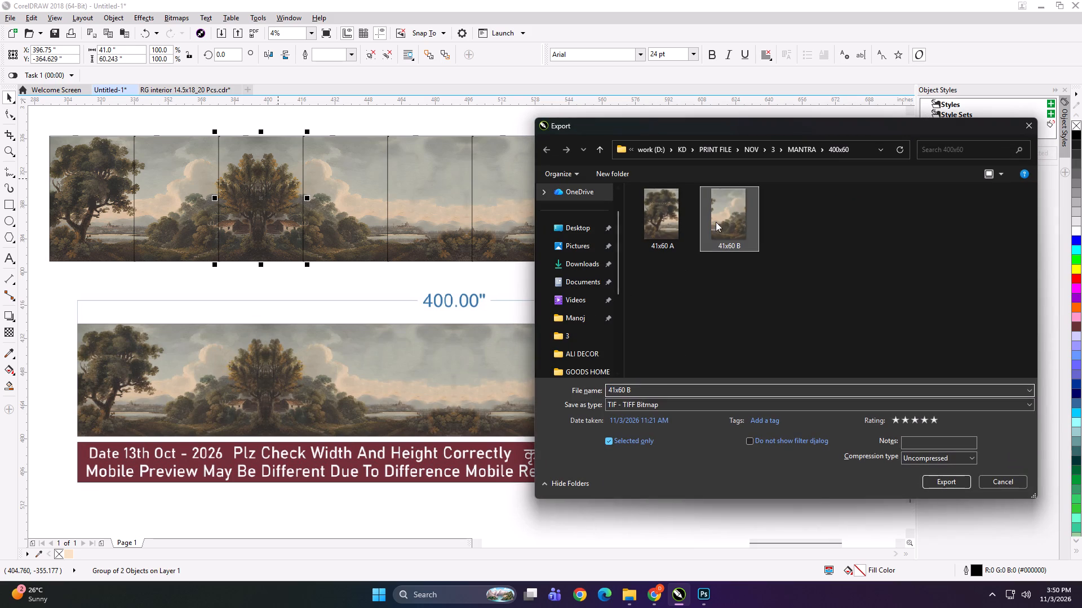
{"action": "double_click", "coordinate": [646, 390]}
{"action": "key", "text": "c"}
{"action": "key", "text": "Return"}
{"action": "key", "text": "Return"}
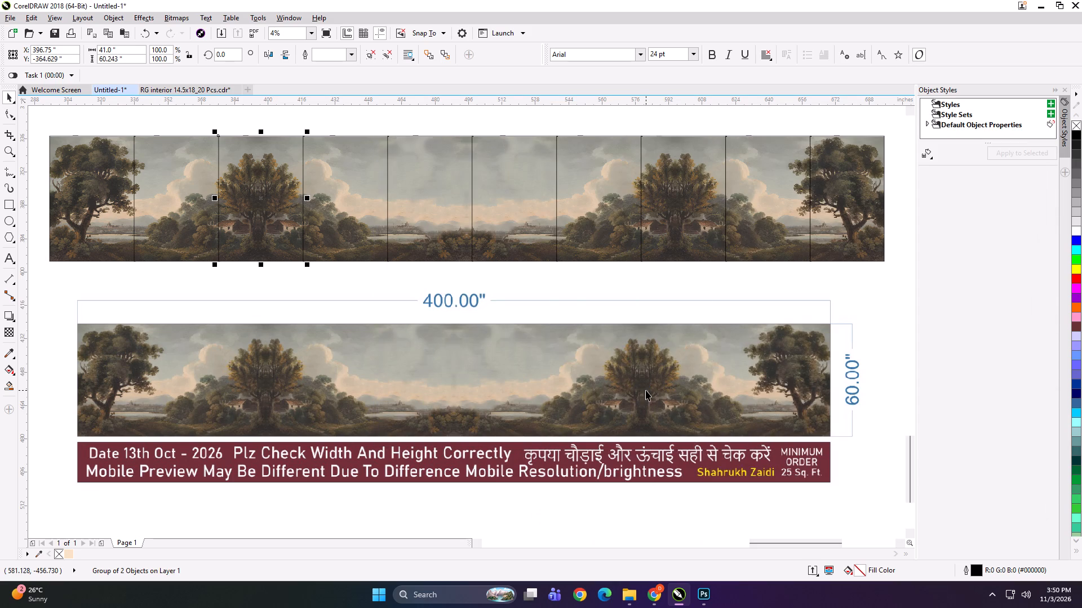
Export the fourth landscape panel as a TIFF named 41x60 D in the 400x60 folder.
{"action": "left_click", "coordinate": [348, 214]}
{"action": "key", "text": "ctrl+e"}
{"action": "left_click", "coordinate": [813, 217]}
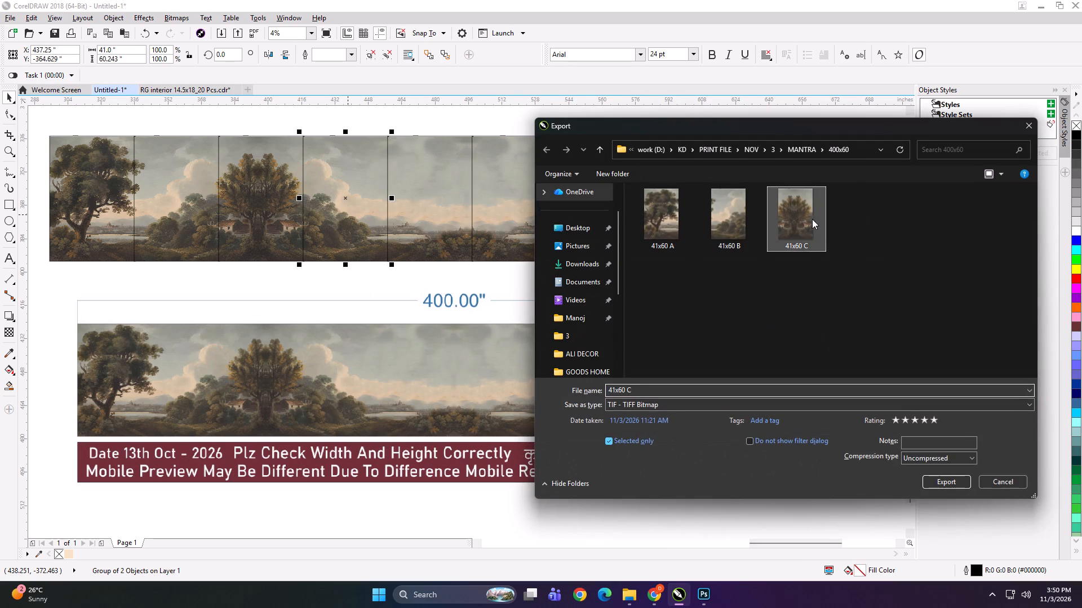
{"action": "double_click", "coordinate": [644, 392]}
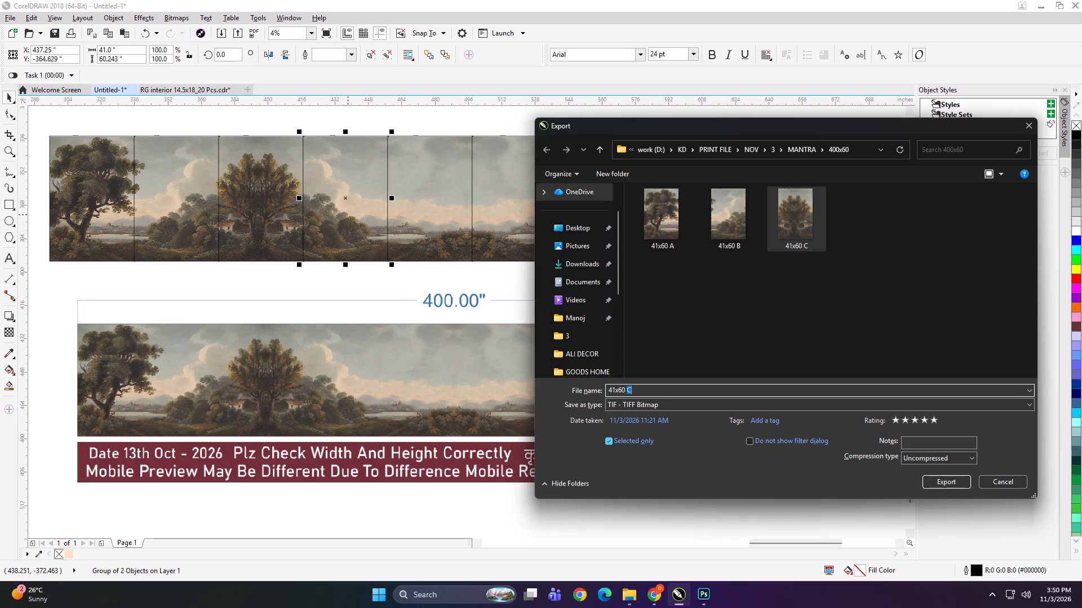
{"action": "key", "text": "d"}
{"action": "key", "text": "Return"}
{"action": "key", "text": "Return"}
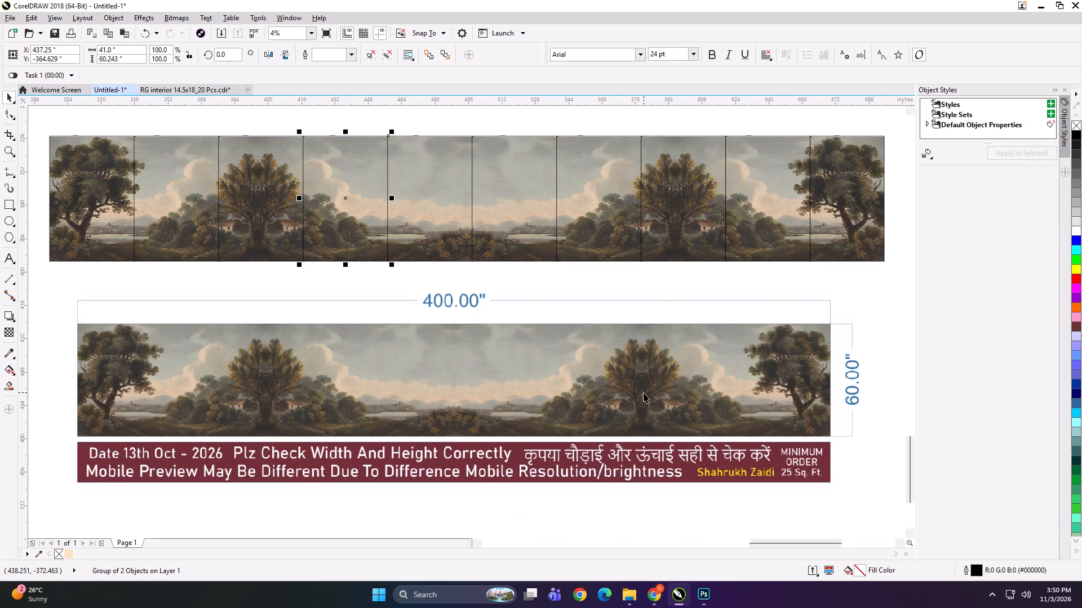
Export the fifth landscape panel as a TIFF named 41x60 E in the 400x60 folder.
{"action": "left_click", "coordinate": [437, 191]}
{"action": "key", "text": "ctrl+e"}
{"action": "left_click", "coordinate": [861, 218]}
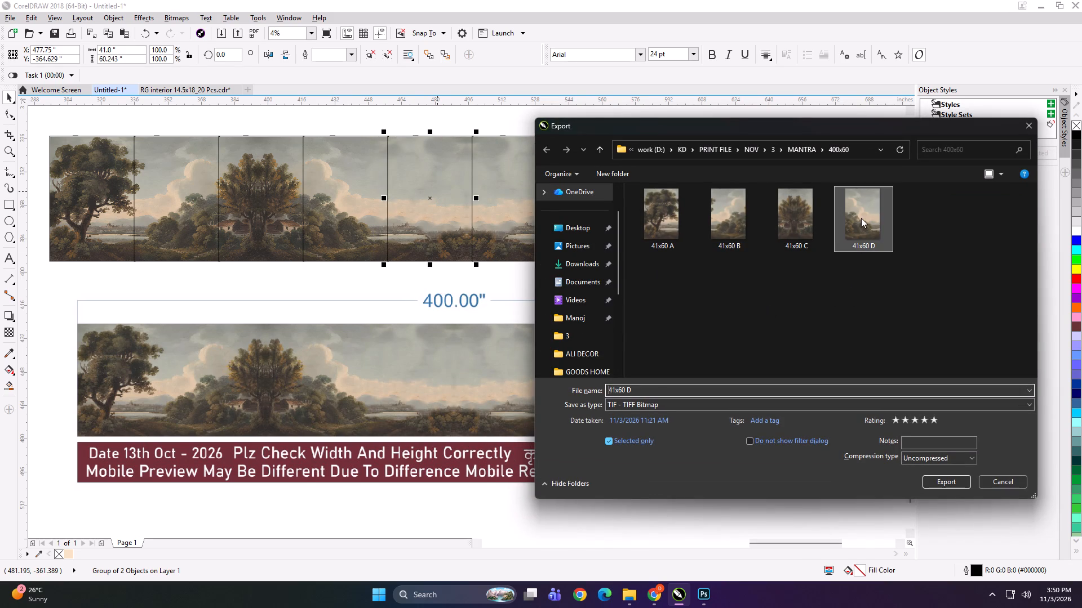
{"action": "double_click", "coordinate": [660, 389]}
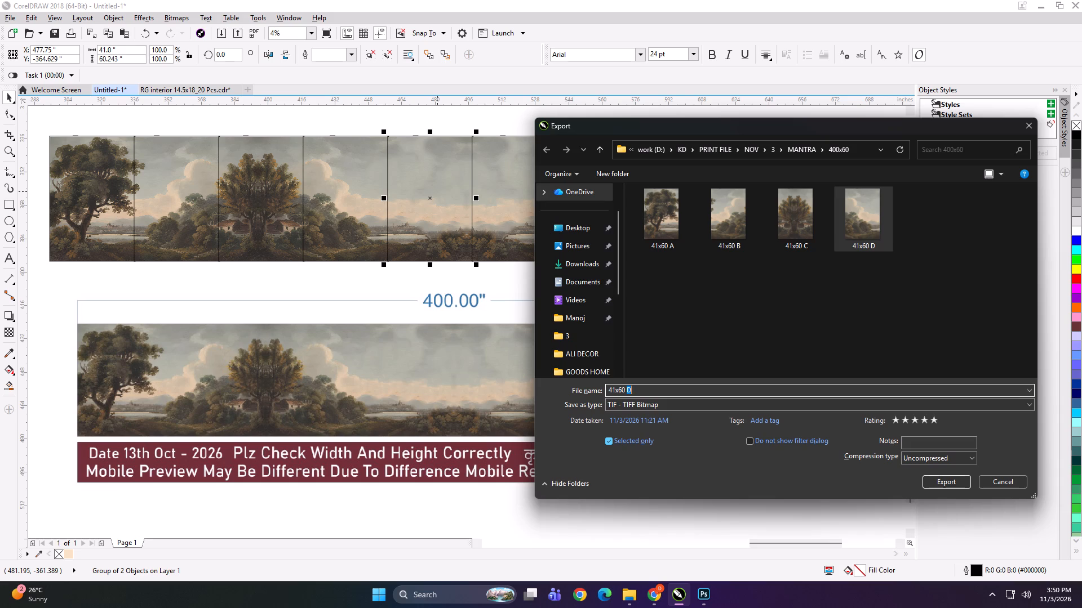
{"action": "key", "text": "e"}
{"action": "key", "text": "Return"}
{"action": "key", "text": "Return"}
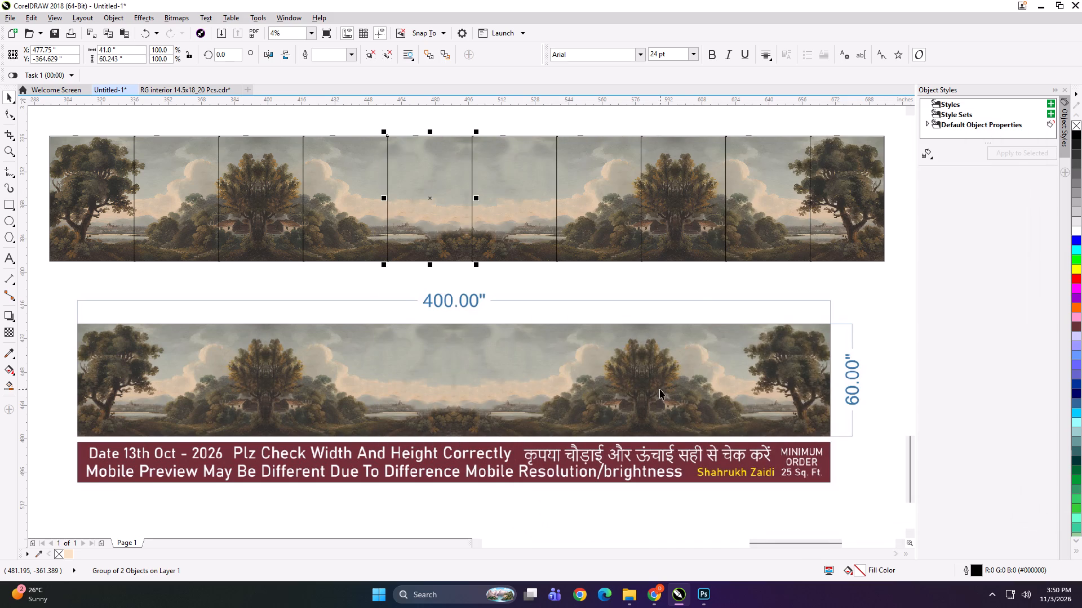
Export the sixth landscape panel as a TIFF named 41x60 F in the 400x60 folder.
{"action": "left_click", "coordinate": [536, 221]}
{"action": "key", "text": "ctrl+e"}
{"action": "left_click", "coordinate": [927, 236]}
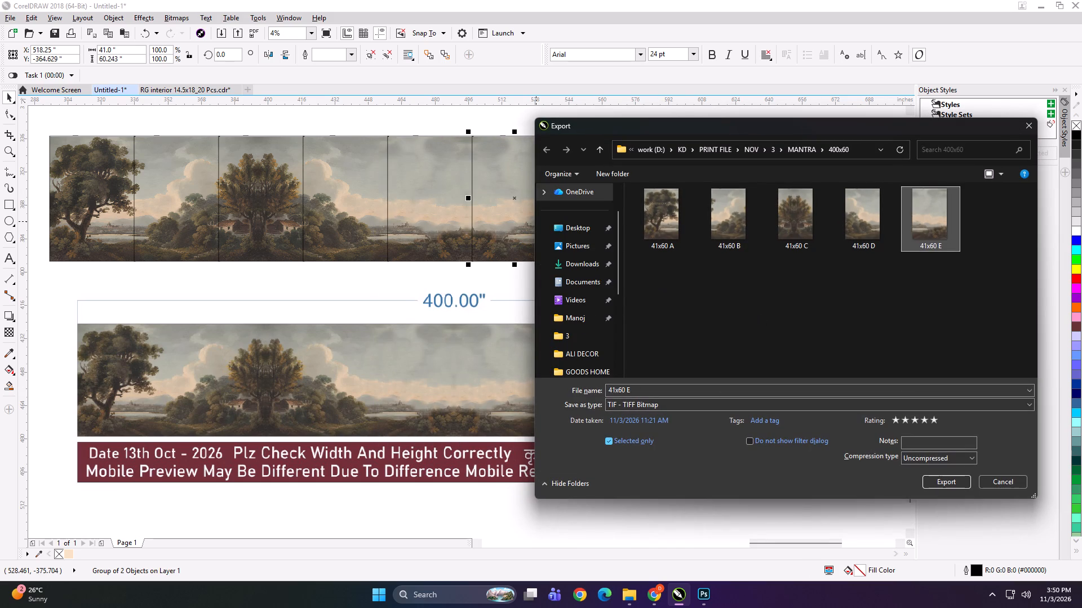
{"action": "double_click", "coordinate": [680, 389]}
{"action": "key", "text": "f"}
{"action": "key", "text": "Return"}
{"action": "key", "text": "Return"}
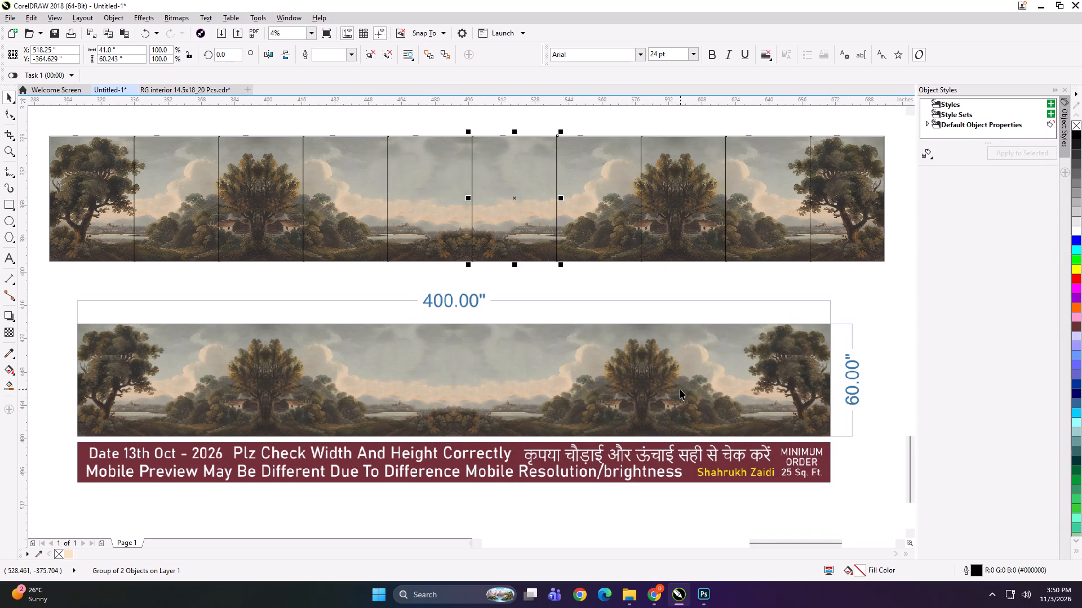
Export the seventh landscape panel as a TIFF named 41x60 G in the 400x60 folder.
{"action": "left_click", "coordinate": [607, 205]}
{"action": "key", "text": "ctrl+e"}
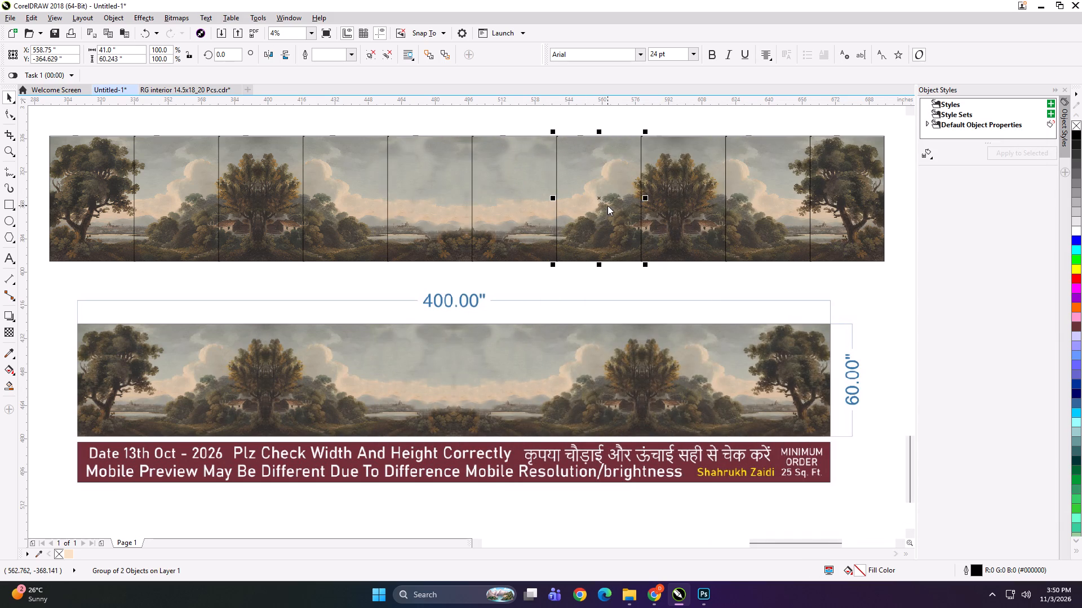
{"action": "left_click", "coordinate": [991, 218]}
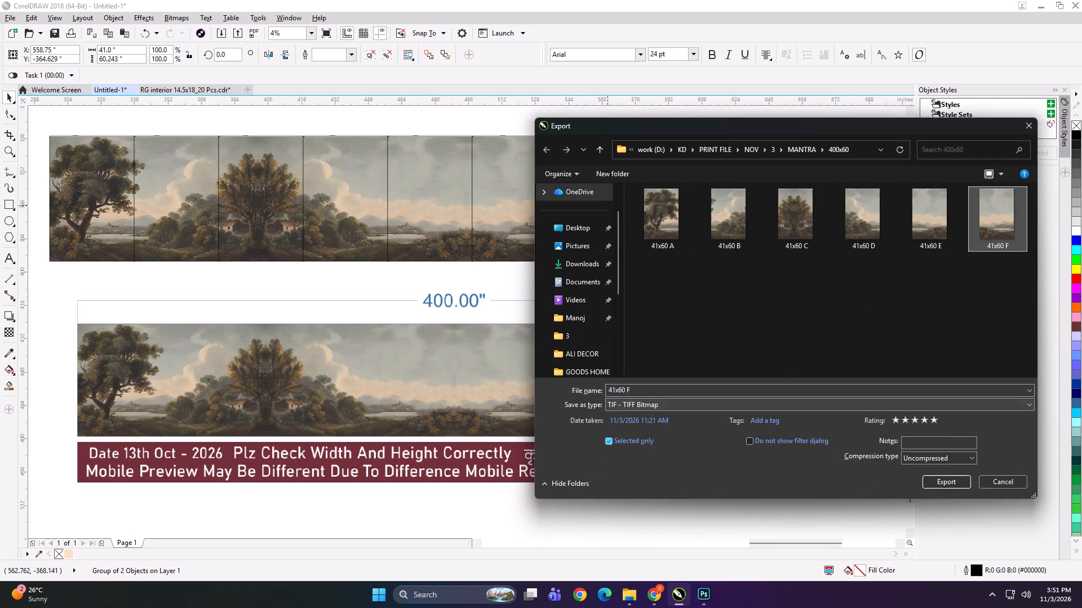
{"action": "double_click", "coordinate": [641, 392]}
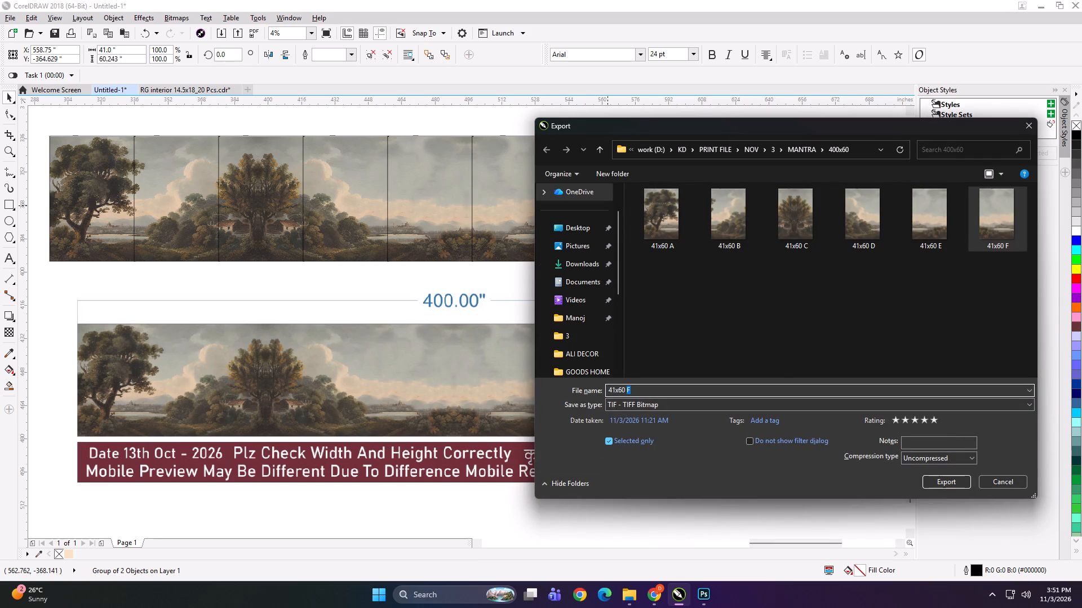
{"action": "key", "text": "g"}
{"action": "key", "text": "Return"}
{"action": "key", "text": "Return"}
Export the eighth landscape panel as a TIFF named 41x60 H in the 400x60 folder.
{"action": "left_click", "coordinate": [649, 230]}
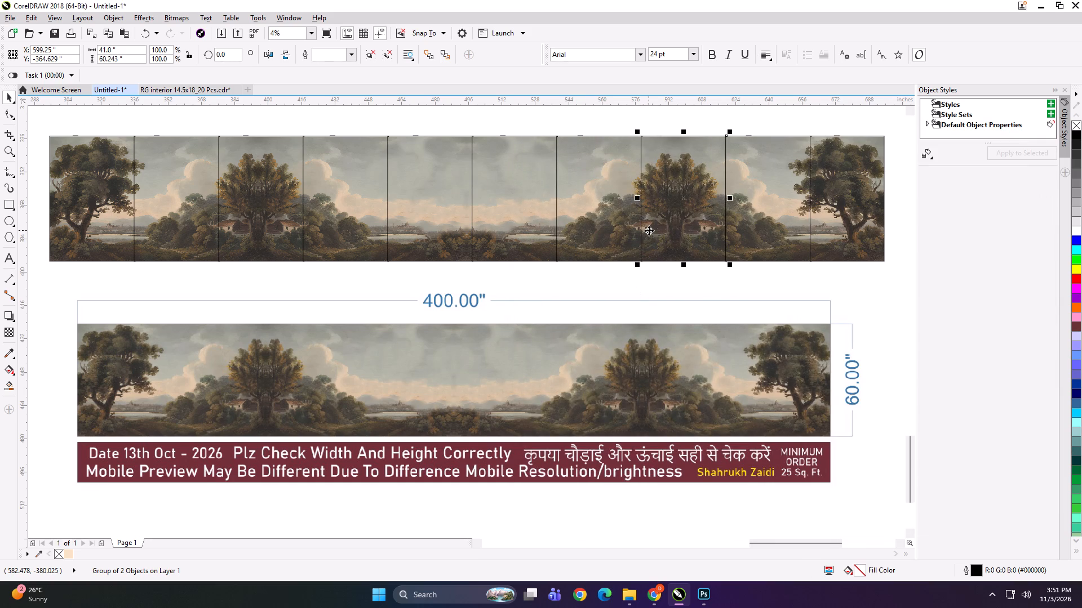
{"action": "key", "text": "ctrl+e"}
{"action": "left_click", "coordinate": [667, 286]}
{"action": "double_click", "coordinate": [641, 387]}
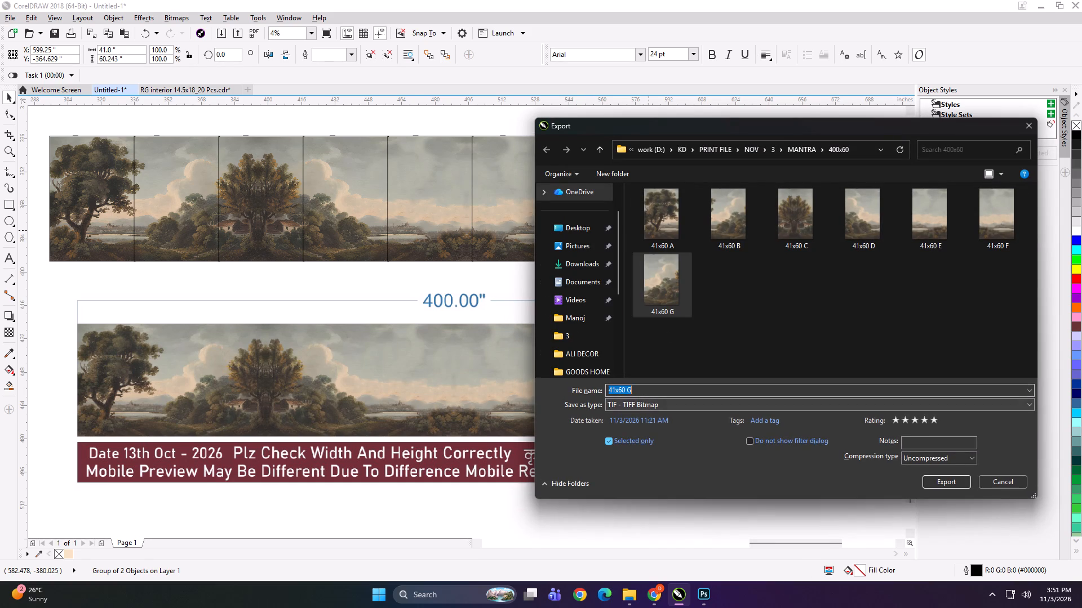
{"action": "key", "text": "h"}
{"action": "key", "text": "Return"}
{"action": "key", "text": "Return"}
Export the ninth landscape panel as a TIFF named 41x60 I in the 400x60 folder.
{"action": "left_click", "coordinate": [751, 216]}
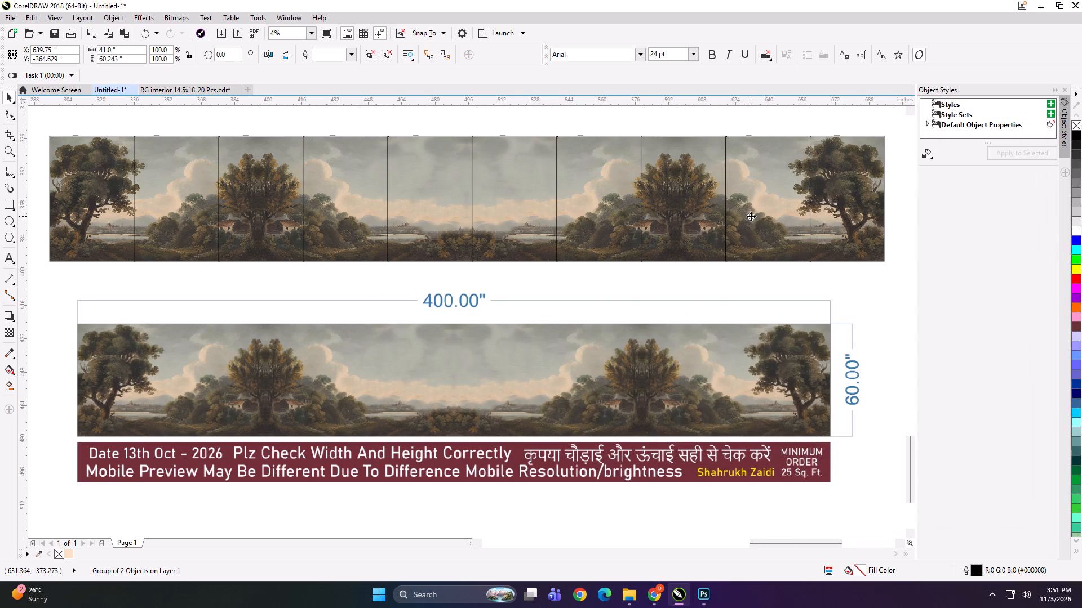
{"action": "key", "text": "ctrl+e"}
{"action": "left_click", "coordinate": [722, 288]}
{"action": "double_click", "coordinate": [656, 390]}
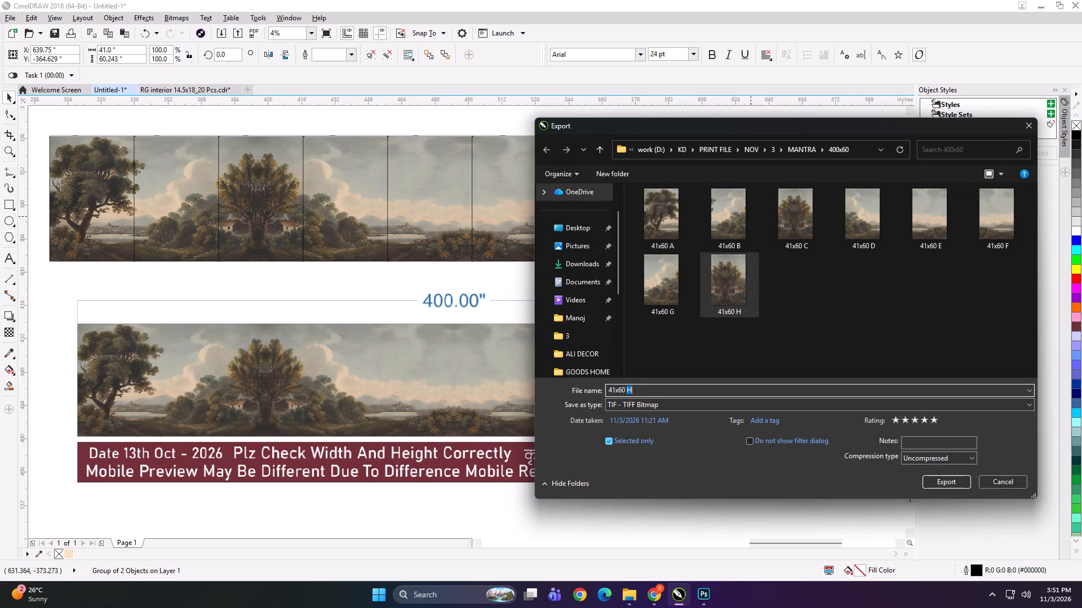
{"action": "key", "text": "i"}
{"action": "key", "text": "Return"}
{"action": "key", "text": "Return"}
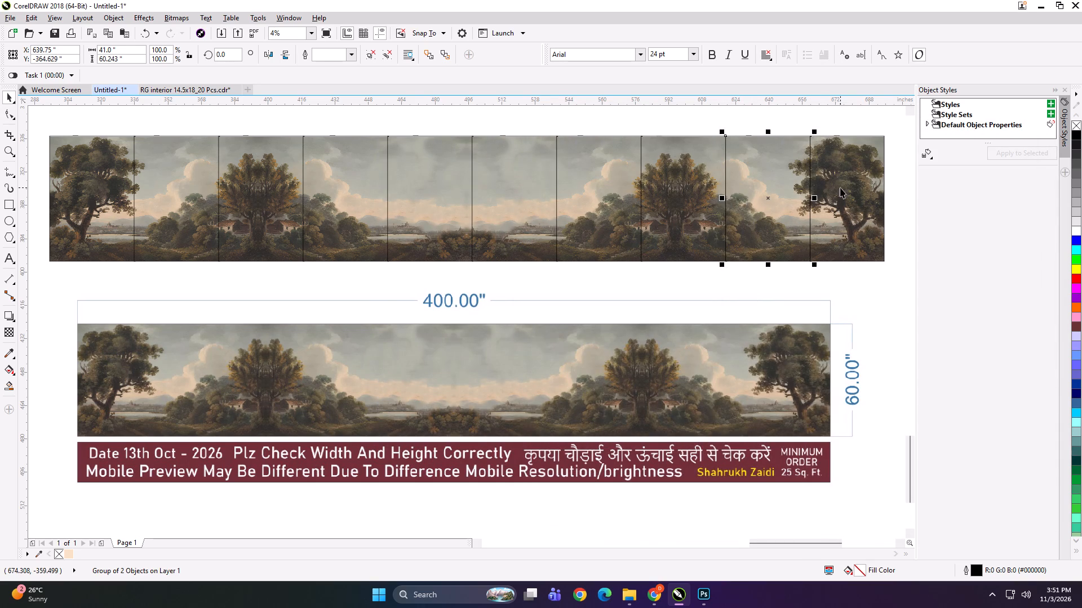
Export the tenth landscape panel as a TIFF named 41x60 J in the 400x60 folder.
{"action": "left_click", "coordinate": [840, 187]}
{"action": "key", "text": "ctrl+e"}
{"action": "left_click", "coordinate": [790, 297]}
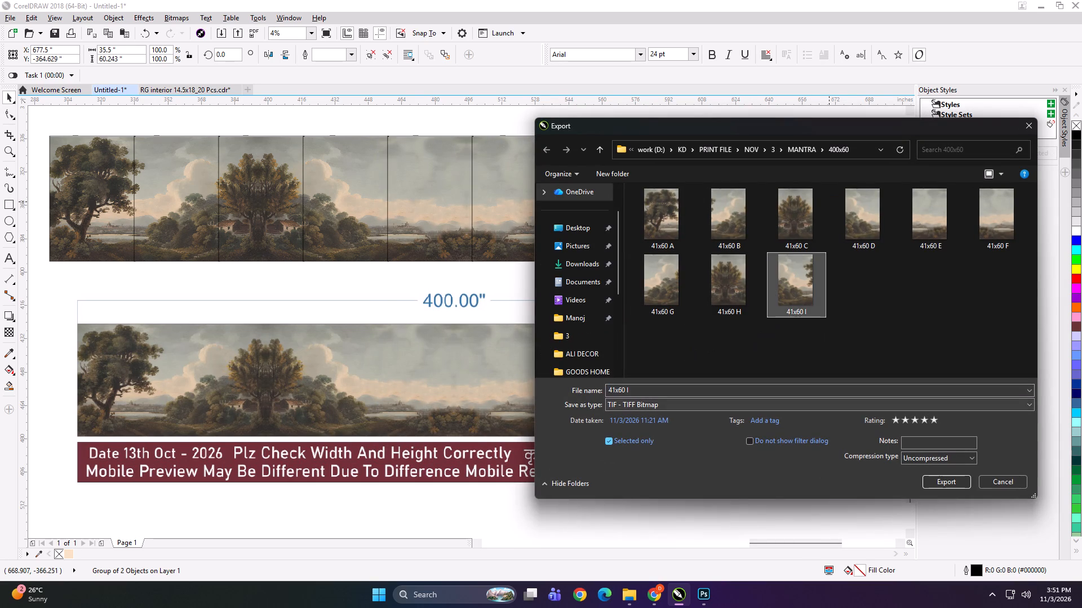
{"action": "double_click", "coordinate": [651, 391]}
{"action": "key", "text": "j"}
{"action": "key", "text": "Return"}
{"action": "key", "text": "Return"}
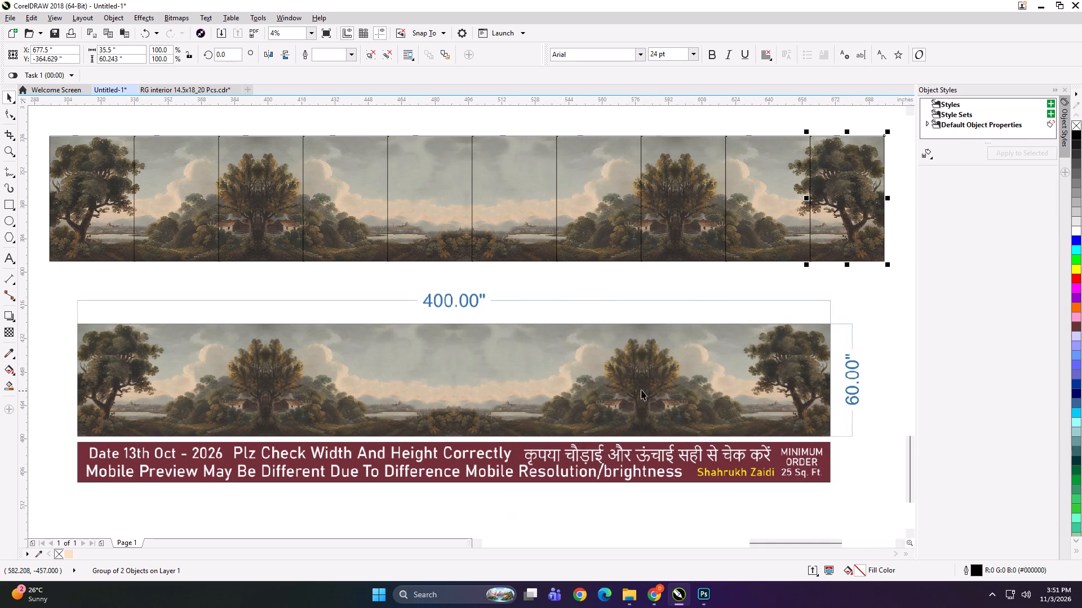
Nudge the first nine landscape panels left together to open a gap before the tenth panel.
{"action": "scroll", "coordinate": [536, 308], "scroll_direction": "down", "scroll_amount": 1}
{"action": "left_click_drag", "start_coordinate": [261, 185], "coordinate": [706, 334]}
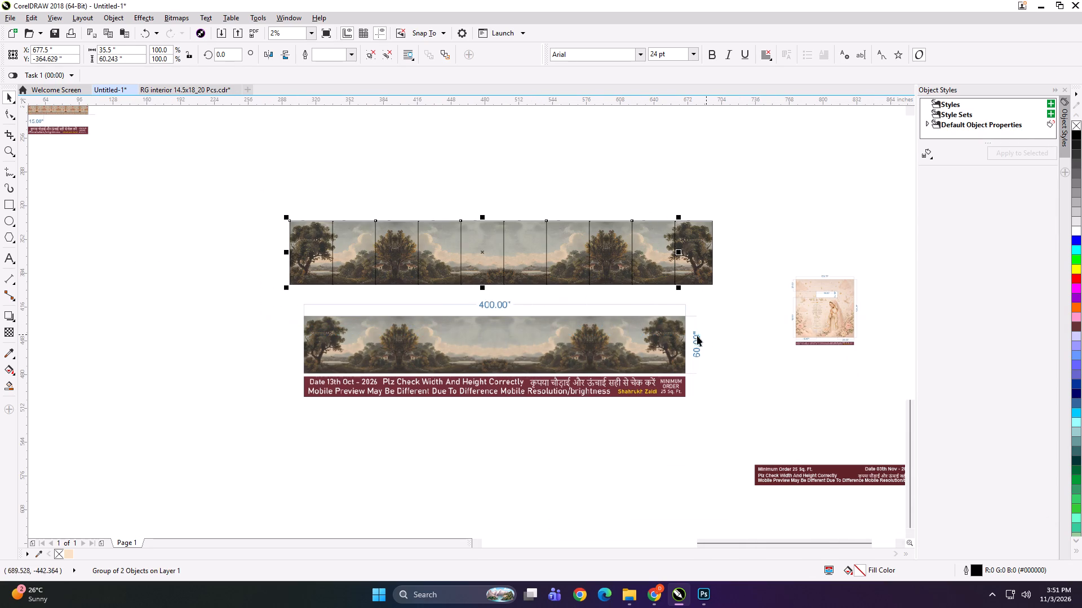
{"action": "key", "text": "Left"}
{"action": "key", "text": "Left"}
{"action": "key", "text": "Left"}
{"action": "key", "text": "Left"}
{"action": "key", "text": "Left"}
{"action": "key", "text": "Left"}
{"action": "key", "text": "Left"}
{"action": "key", "text": "Left"}
{"action": "key", "text": "Left"}
{"action": "key", "text": "Left"}
{"action": "key", "text": "Left"}
{"action": "key", "text": "Left"}
{"action": "key", "text": "Left"}
{"action": "key", "text": "Left"}
Nudge the first eight panels left, and again the first seven, to open gaps on both sides of the eighth panel.
{"action": "left_click_drag", "start_coordinate": [258, 205], "coordinate": [645, 355]}
{"action": "key", "text": "Left"}
{"action": "key", "text": "Left"}
{"action": "key", "text": "Left"}
{"action": "key", "text": "Left"}
{"action": "key", "text": "Left"}
{"action": "left_click_drag", "start_coordinate": [240, 177], "coordinate": [605, 343]}
{"action": "key", "text": "Left"}
{"action": "key", "text": "Left"}
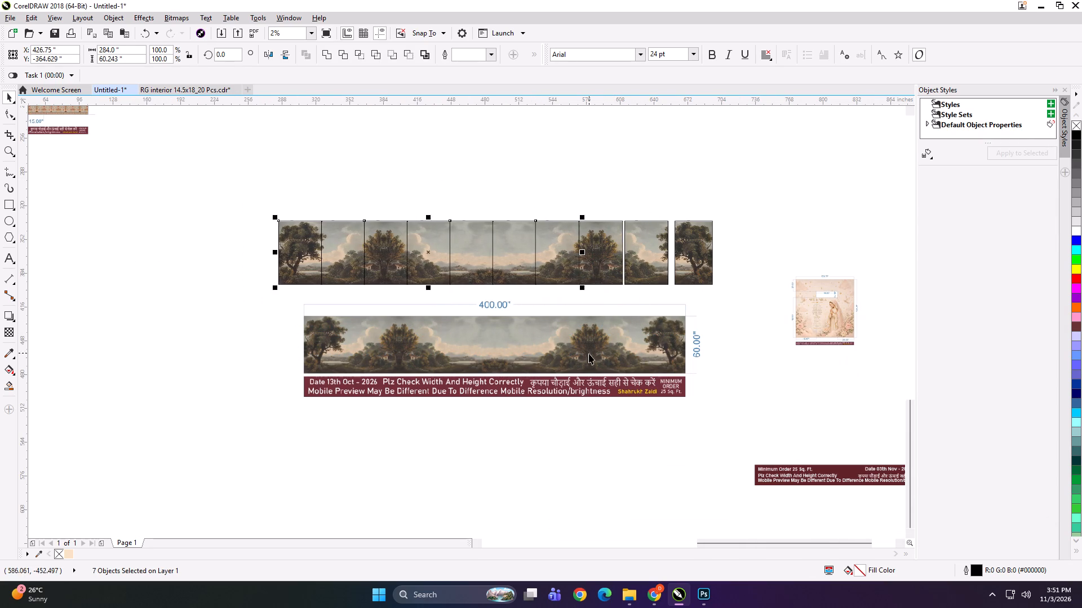
{"action": "key", "text": "Left"}
{"action": "key", "text": "Left"}
{"action": "key", "text": "Left"}
Nudge the first six panels left, and again the first five, to open gaps on both sides of the sixth panel.
{"action": "left_click_drag", "start_coordinate": [215, 186], "coordinate": [557, 374]}
{"action": "key", "text": "Left"}
{"action": "key", "text": "Left"}
{"action": "key", "text": "Left"}
{"action": "key", "text": "Left"}
{"action": "key", "text": "Left"}
{"action": "key", "text": "Left"}
{"action": "left_click_drag", "start_coordinate": [233, 184], "coordinate": [238, 191]}
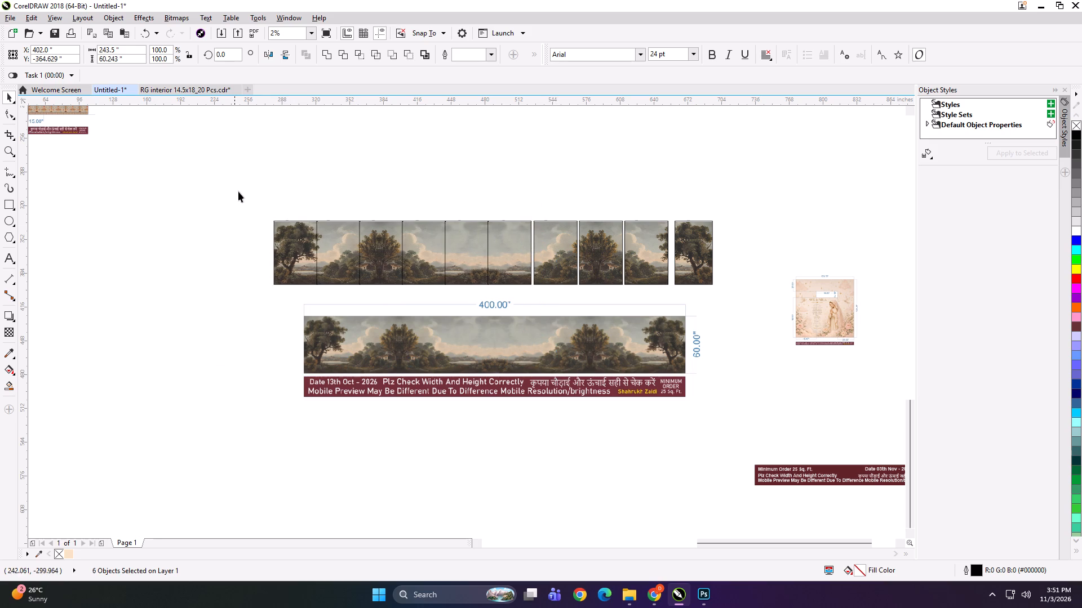
{"action": "left_click_drag", "start_coordinate": [238, 191], "coordinate": [515, 372]}
{"action": "key", "text": "Left"}
{"action": "key", "text": "Left"}
{"action": "key", "text": "Left"}
{"action": "key", "text": "Left"}
{"action": "key", "text": "Left"}
{"action": "key", "text": "Left"}
Nudge the first four panels left, and again the first three, to open gaps on both sides of the fourth panel.
{"action": "left_click_drag", "start_coordinate": [188, 162], "coordinate": [458, 398]}
{"action": "key", "text": "Left"}
{"action": "key", "text": "Left"}
{"action": "key", "text": "Left"}
{"action": "key", "text": "Left"}
{"action": "key", "text": "Left"}
{"action": "key", "text": "Left"}
{"action": "key", "text": "Left"}
{"action": "left_click_drag", "start_coordinate": [210, 185], "coordinate": [414, 390]}
{"action": "key", "text": "Left"}
{"action": "key", "text": "Left"}
{"action": "key", "text": "Left"}
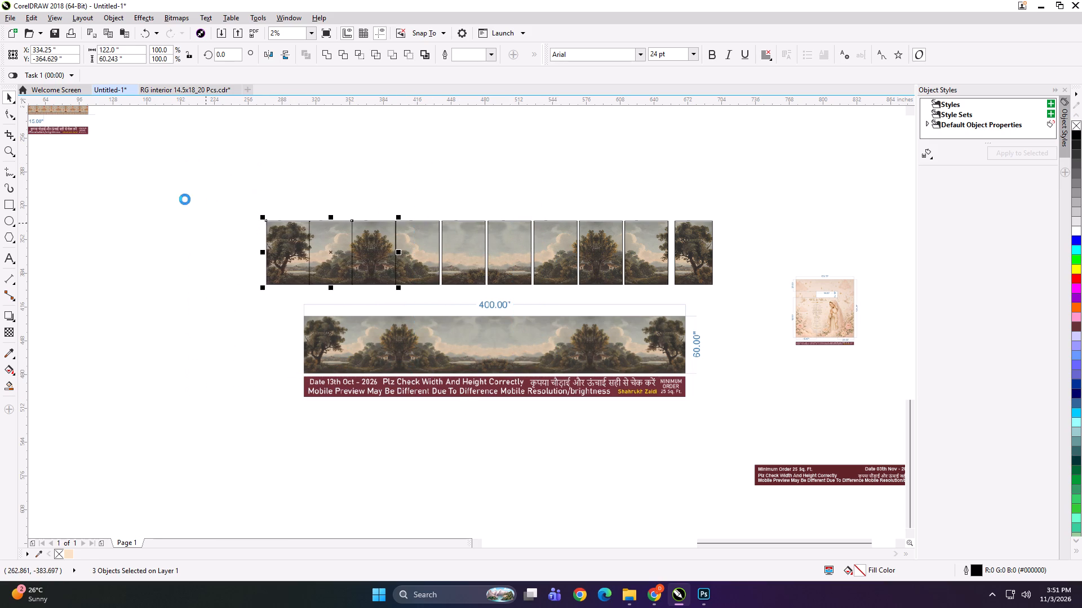
{"action": "key", "text": "Left"}
{"action": "key", "text": "Left"}
{"action": "key", "text": "Left"}
Nudge the first two panels left, and again the first alone, to open gaps on both sides of the second panel.
{"action": "left_click_drag", "start_coordinate": [188, 190], "coordinate": [375, 359]}
{"action": "key", "text": "Left"}
{"action": "key", "text": "Left"}
{"action": "key", "text": "Left"}
{"action": "key", "text": "Left"}
{"action": "key", "text": "Left"}
{"action": "key", "text": "Left"}
{"action": "key", "text": "Left"}
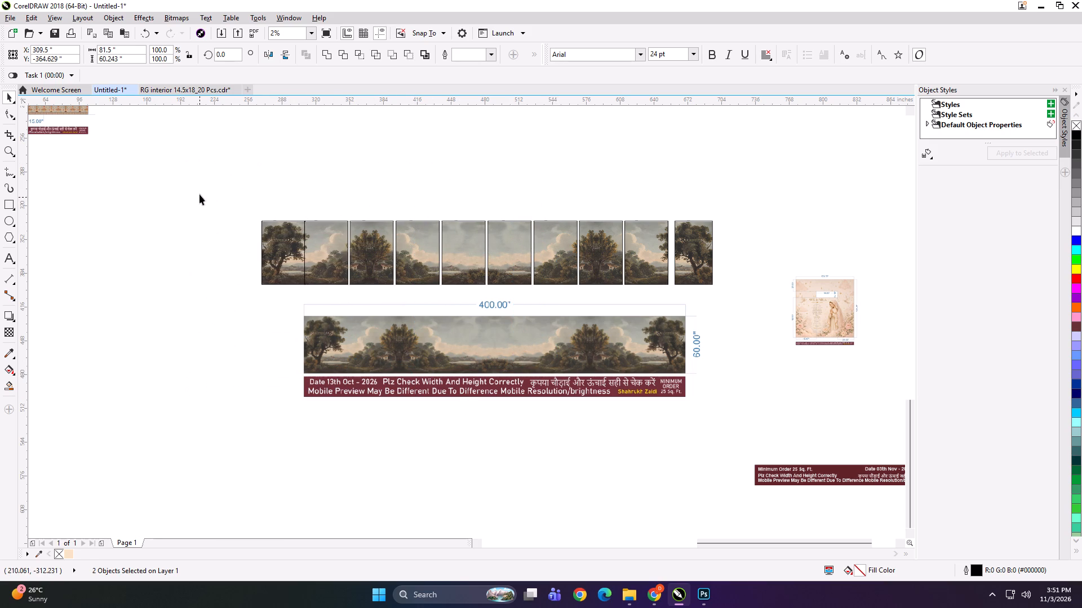
{"action": "left_click_drag", "start_coordinate": [197, 190], "coordinate": [323, 336]}
{"action": "key", "text": "Left"}
{"action": "key", "text": "Left"}
{"action": "key", "text": "Left"}
{"action": "key", "text": "Left"}
{"action": "key", "text": "Left"}
{"action": "key", "text": "Left"}
{"action": "key", "text": "Left"}
Nudge the tenth landscape panel left to narrow its gap to the ninth.
{"action": "left_click", "coordinate": [694, 239]}
{"action": "key", "text": "Left"}
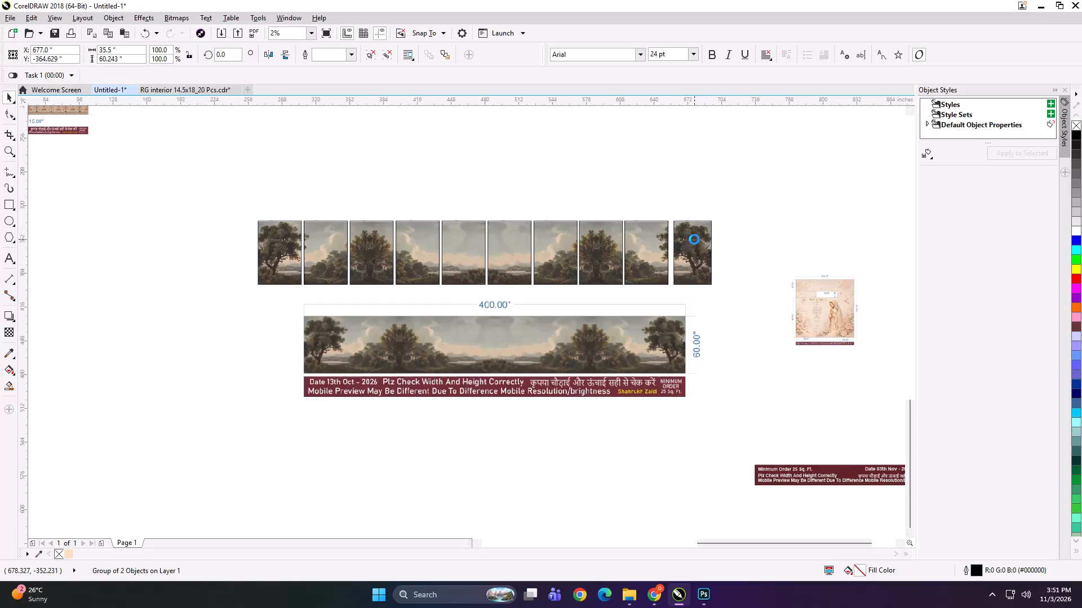
{"action": "key", "text": "Left"}
{"action": "key", "text": "Left"}
{"action": "key", "text": "Left"}
{"action": "key", "text": "Left"}
Scale the row of ten panels down to nearly the preview's width and group it with the dimensioned 400 x 60 preview.
{"action": "left_click_drag", "start_coordinate": [218, 180], "coordinate": [712, 323]}
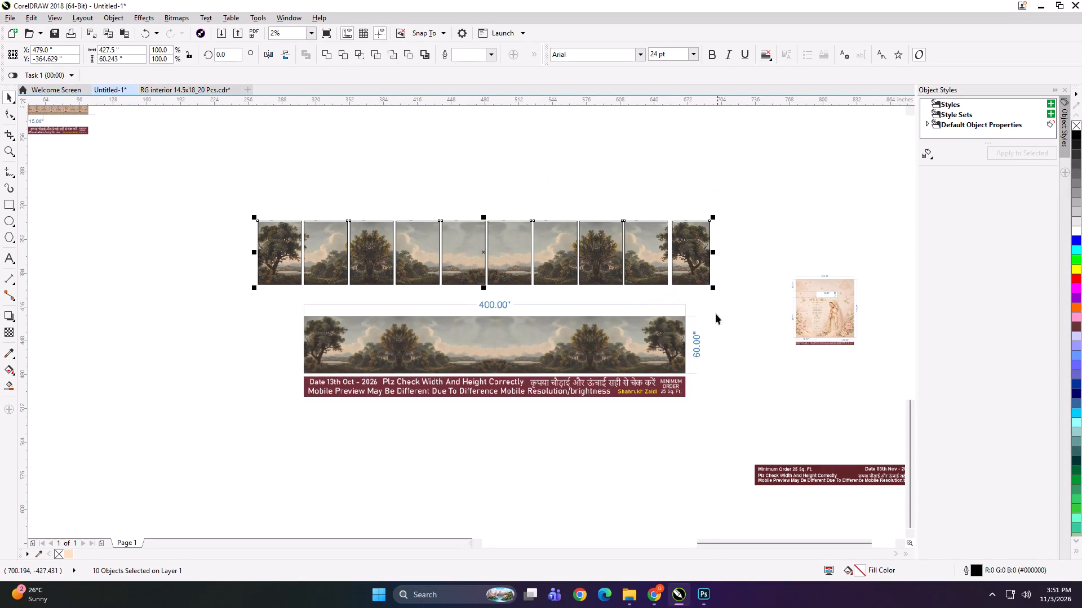
{"action": "left_click_drag", "start_coordinate": [714, 289], "coordinate": [690, 296], "text": "shift"}
{"action": "left_click", "coordinate": [638, 339], "text": "shift"}
{"action": "key", "text": "ctrl+g"}
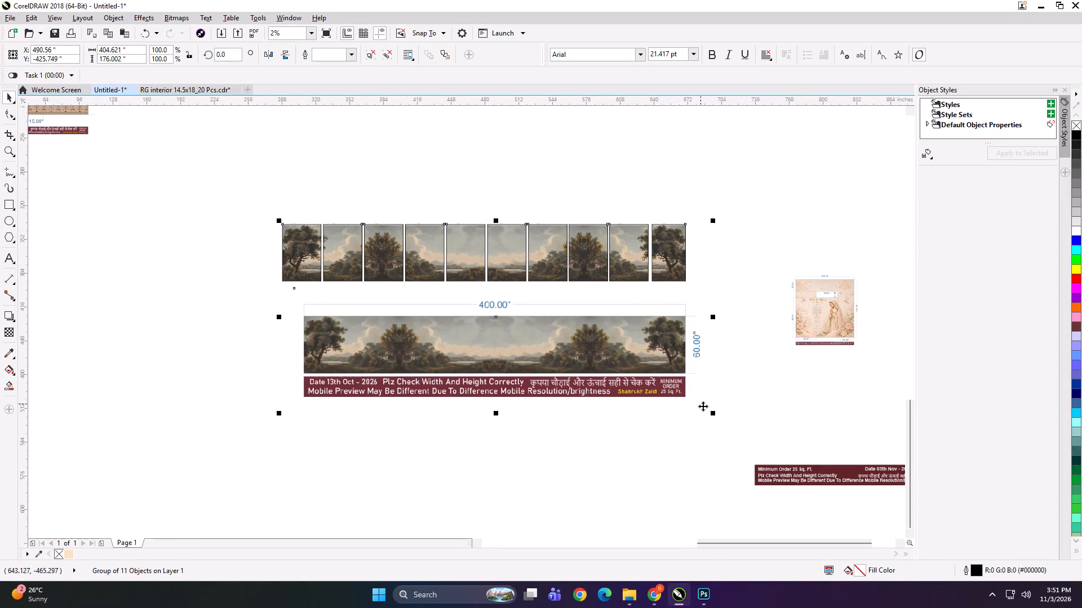
Scale the grouped panel row and preview down to about 7.13 x 3.10 inches.
{"action": "left_click_drag", "start_coordinate": [713, 416], "coordinate": [508, 330], "text": "shift"}
{"action": "scroll", "coordinate": [489, 316], "scroll_direction": "up", "scroll_amount": 1}
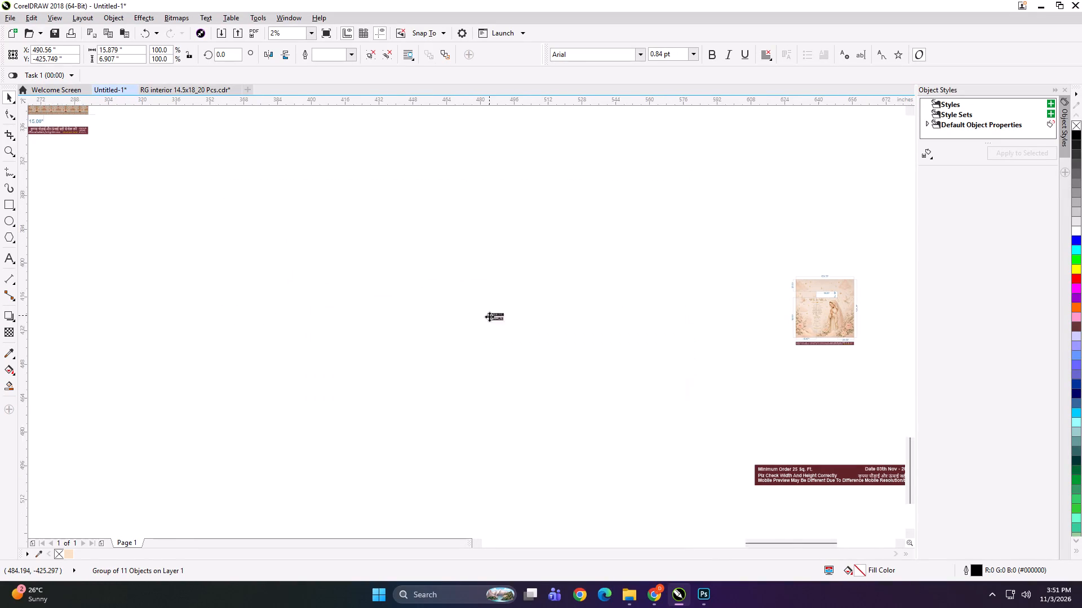
{"action": "scroll", "coordinate": [489, 316], "scroll_direction": "up", "scroll_amount": 4}
{"action": "left_click_drag", "start_coordinate": [728, 455], "coordinate": [618, 418], "text": "shift"}
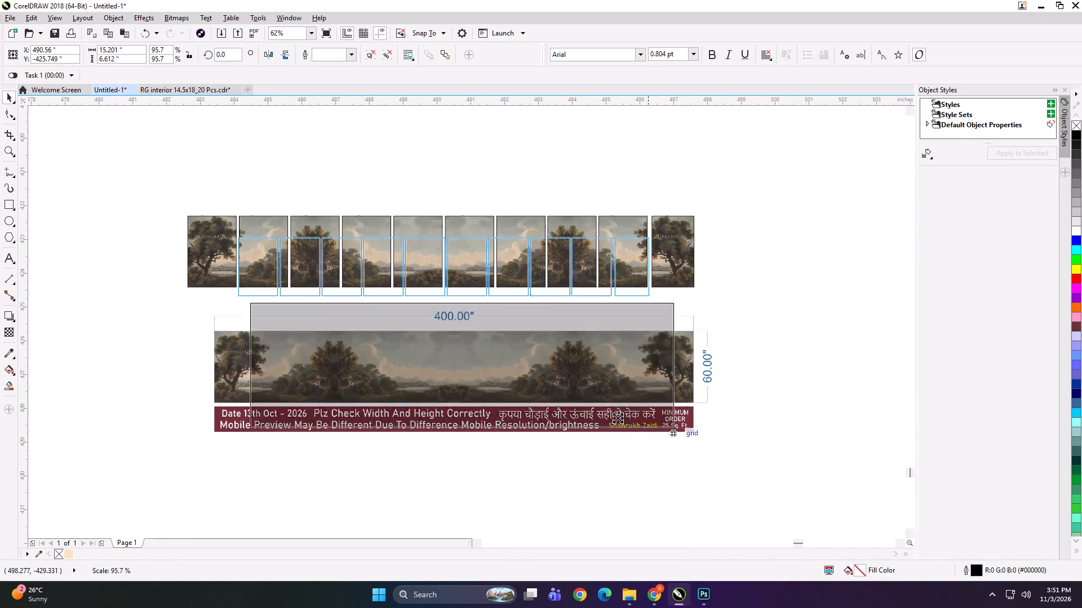
{"action": "left_click_drag", "start_coordinate": [618, 418], "coordinate": [580, 394], "text": "shift"}
Export the scaled-down panel overview as a TIFF named DHFJ in the 400x60 folder.
{"action": "key", "text": "ctrl+e"}
{"action": "type", "text": "DHFJ"}
{"action": "key", "text": "Return"}
{"action": "key", "text": "Return"}
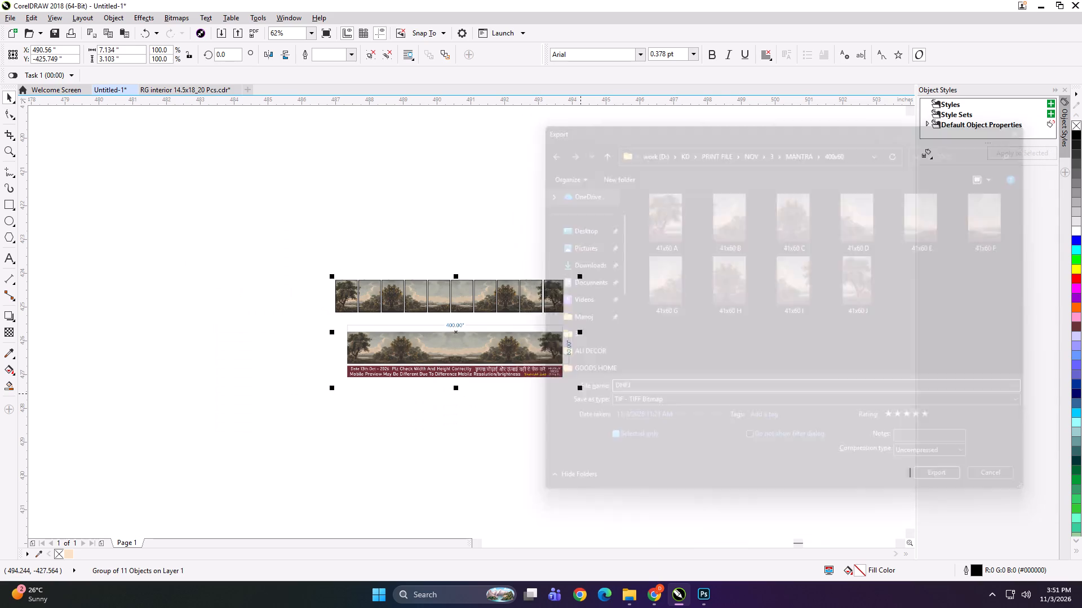
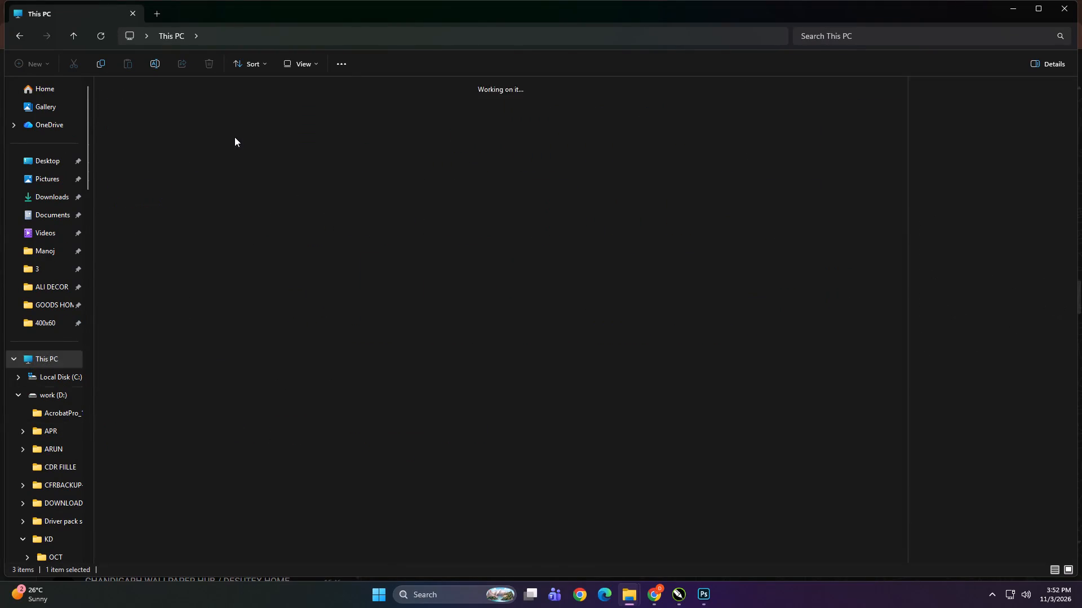
In File Explorer, copy the MANTRA client folder from PRINT FILE > NOV > 3 in the KD folder on drive D.
{"action": "double_click", "coordinate": [292, 263]}
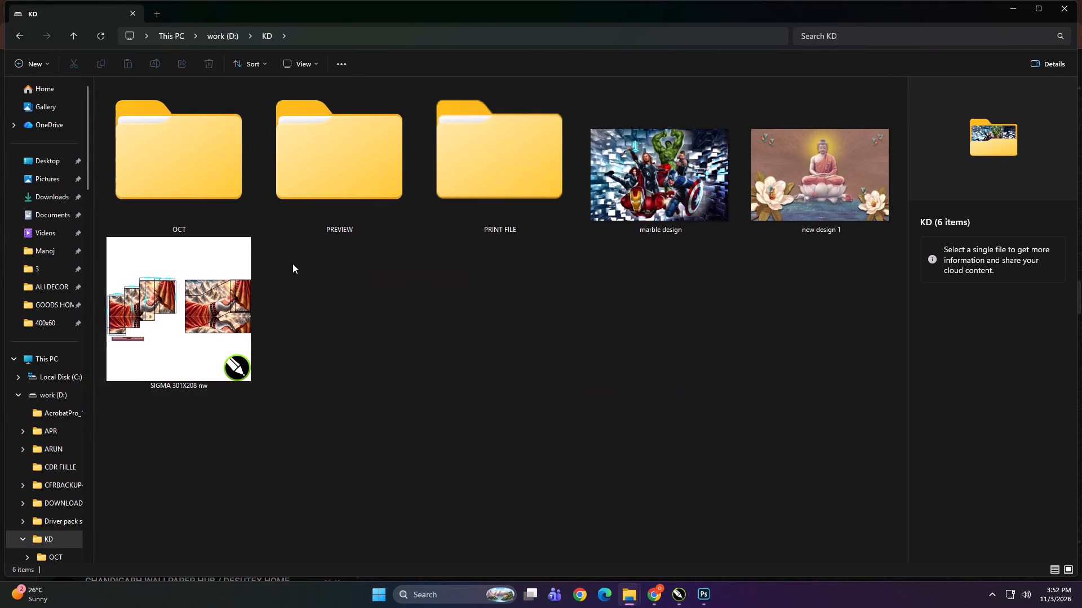
{"action": "double_click", "coordinate": [446, 162]}
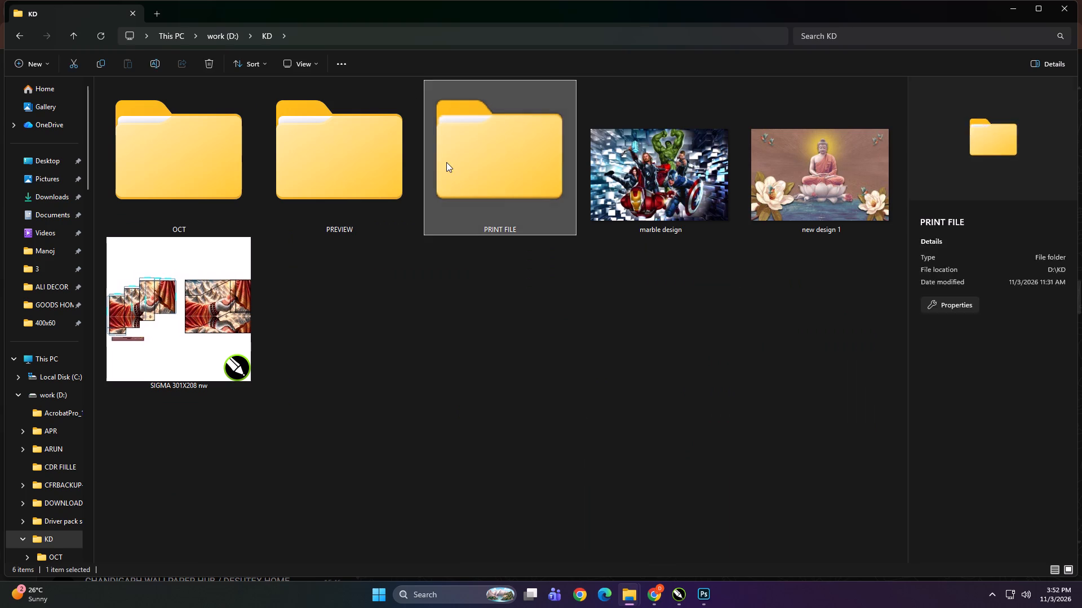
{"action": "double_click", "coordinate": [196, 175]}
{"action": "double_click", "coordinate": [513, 179]}
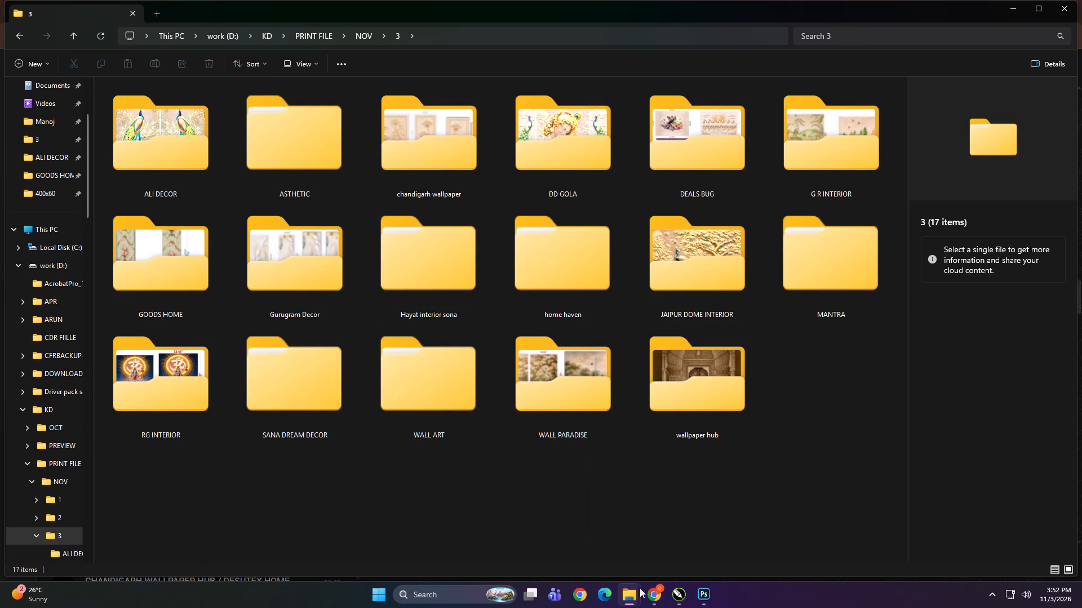
{"action": "left_click", "coordinate": [829, 266]}
{"action": "key", "text": "ctrl+c"}
{"action": "key", "text": "ctrl+c"}
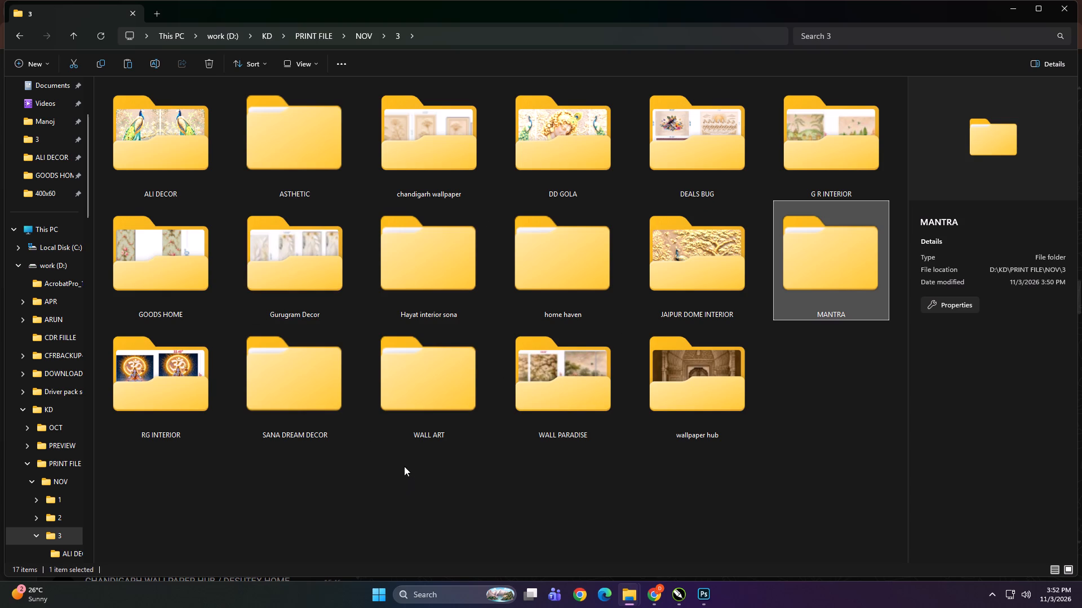
Open the Print > NOV > 3 folder on the DIGITECH_SHAREDRIVE (Z:) network drive as the destination for the copied MANTRA folder.
{"action": "scroll", "coordinate": [29, 361], "scroll_direction": "up", "scroll_amount": 5}
{"action": "left_click", "coordinate": [30, 358]}
{"action": "double_click", "coordinate": [138, 258]}
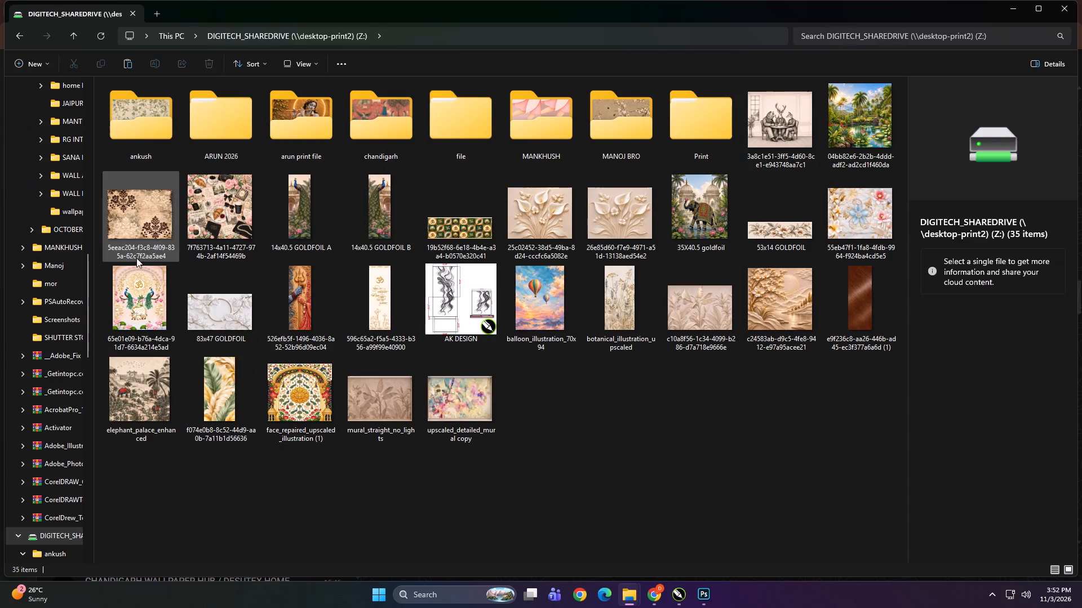
{"action": "double_click", "coordinate": [699, 126]}
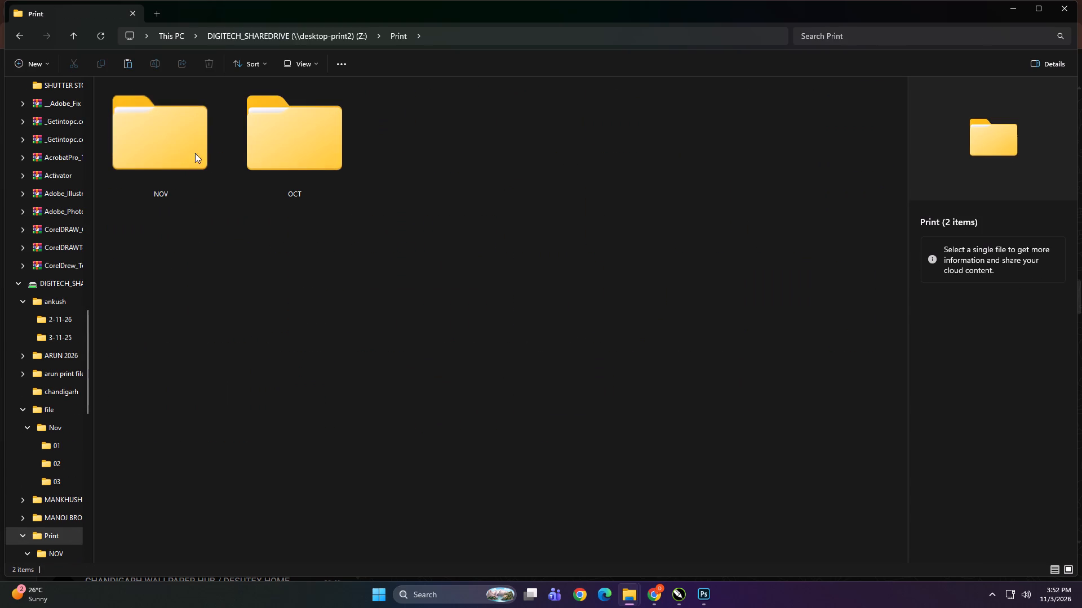
{"action": "double_click", "coordinate": [179, 145]}
{"action": "left_click", "coordinate": [426, 177]}
{"action": "double_click", "coordinate": [473, 175]}
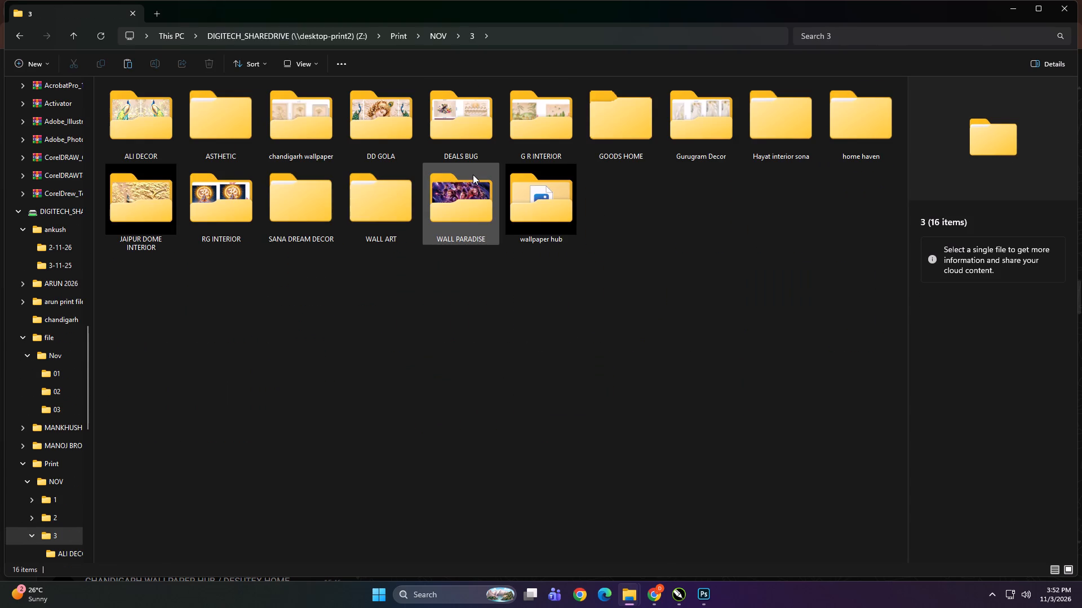
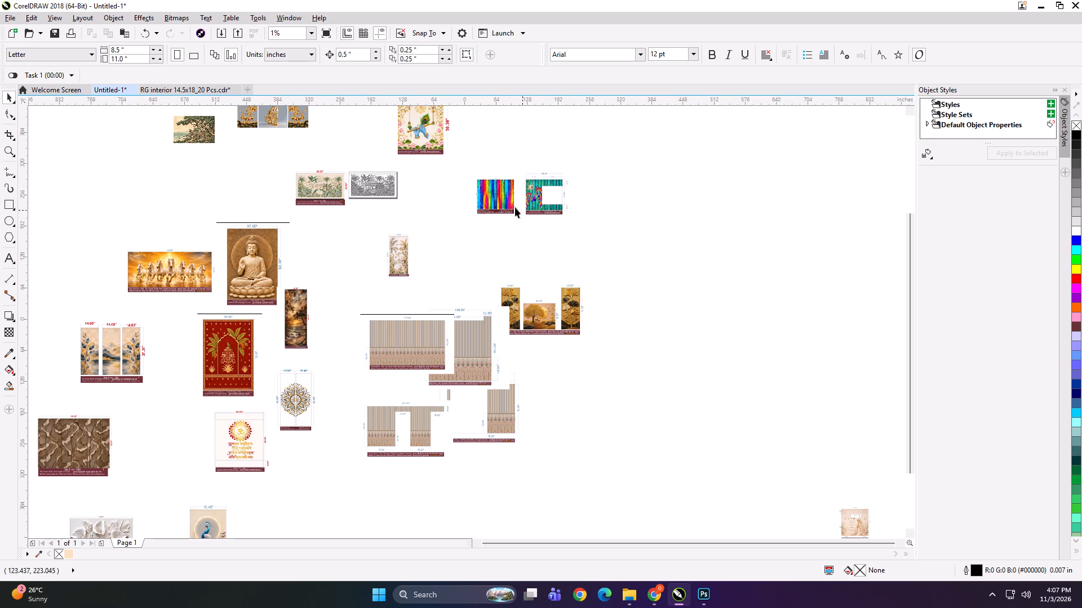
In CorelDRAW, move the tropical palm bitmap with its black-and-white version to the empty area beyond the colourful wood-plank designs.
{"action": "left_click_drag", "start_coordinate": [339, 176], "coordinate": [698, 238]}
{"action": "scroll", "coordinate": [709, 244], "scroll_direction": "up", "scroll_amount": 1}
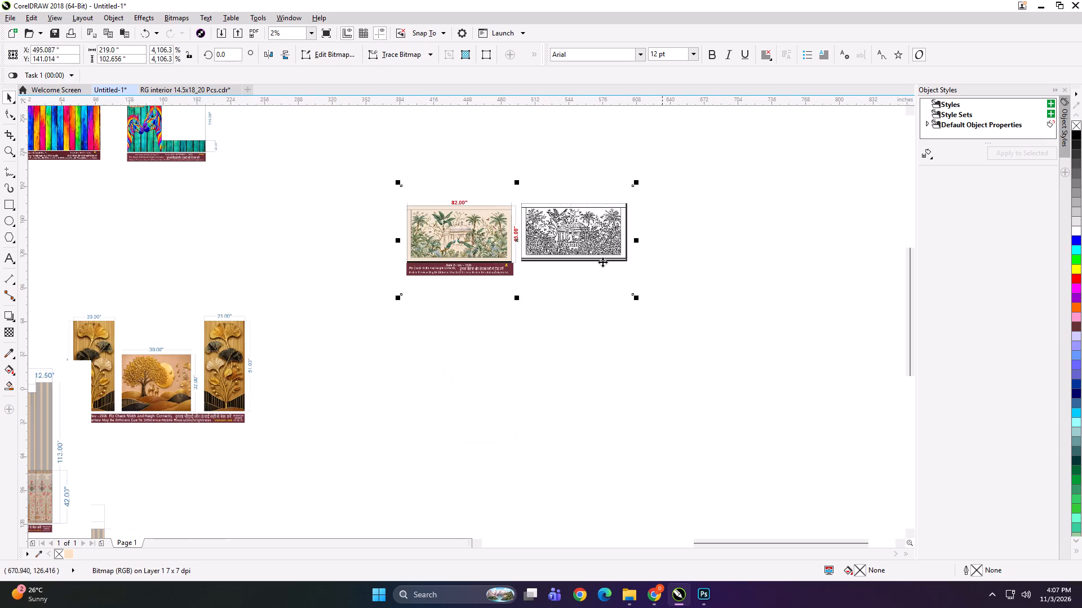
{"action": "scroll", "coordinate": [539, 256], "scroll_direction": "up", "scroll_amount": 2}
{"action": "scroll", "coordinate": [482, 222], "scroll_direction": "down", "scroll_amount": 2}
Switch to the File Explorer window showing the network Print > NOV > 3 folder and go to This PC.
{"action": "left_click", "coordinate": [631, 582]}
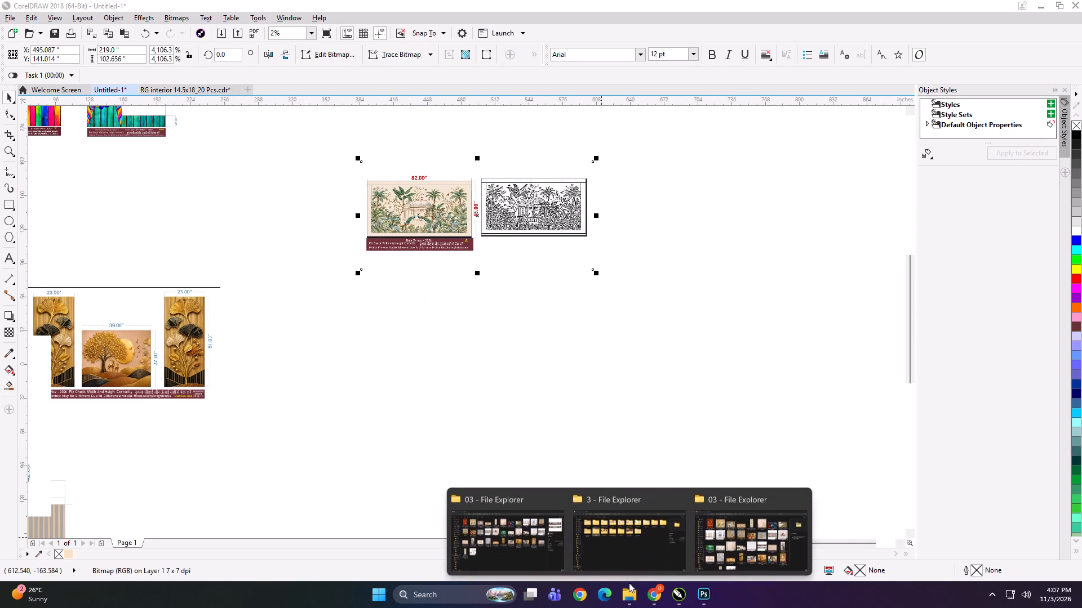
{"action": "left_click", "coordinate": [601, 531]}
{"action": "scroll", "coordinate": [94, 401], "scroll_direction": "up", "scroll_amount": 5}
{"action": "left_click", "coordinate": [47, 359]}
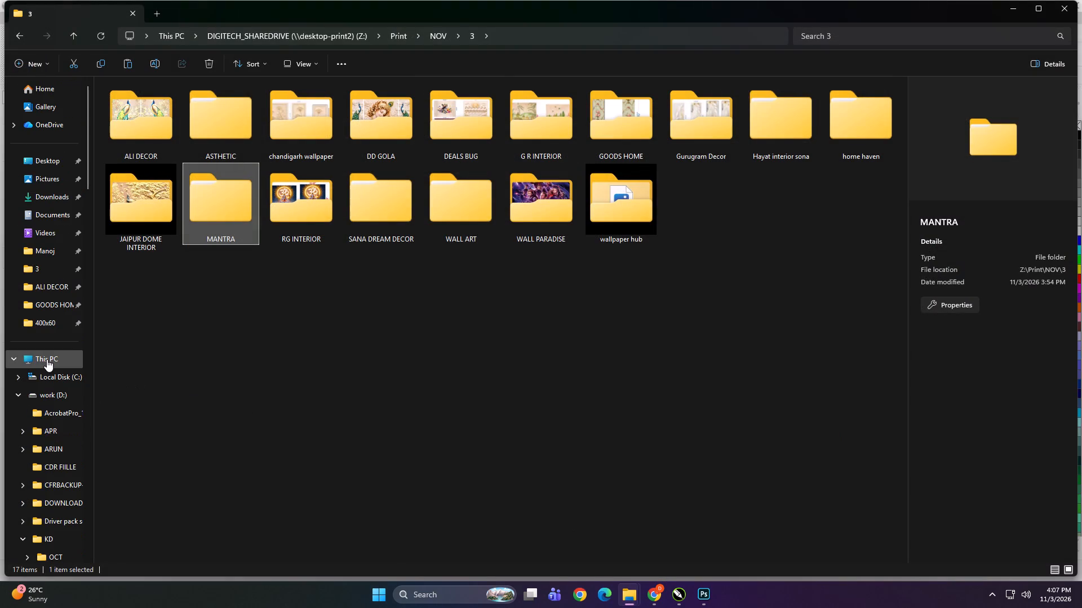
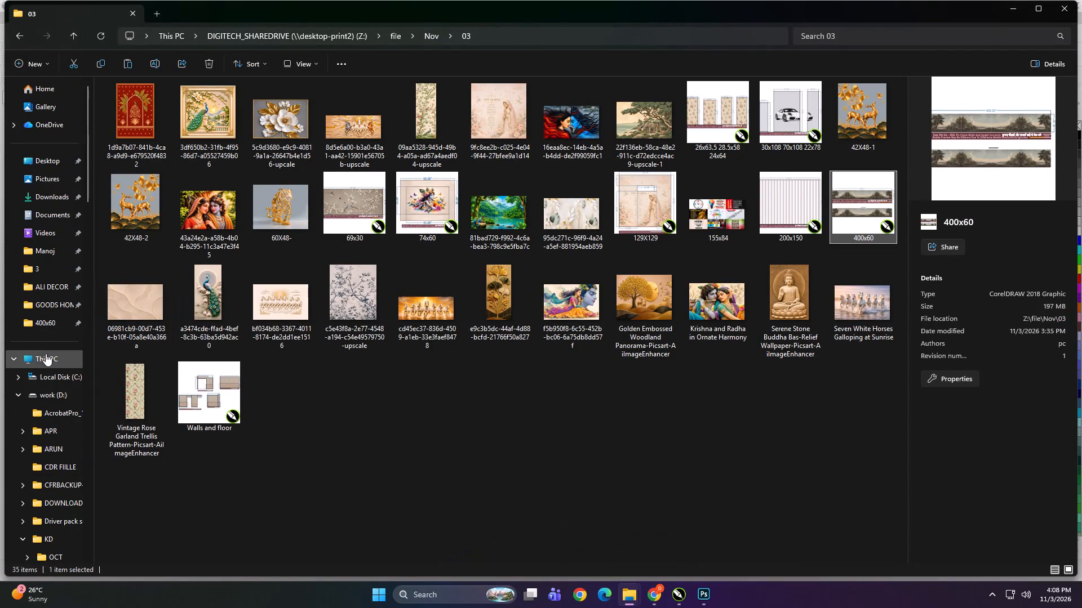
Import the 7ad6077f image from ankush > 3-11-25 on DIGITECH_SHAREDRIVE (Z:) into CorelDRAW's Untitled-1 drawing, in the empty area below the tropical palm bitmaps.
{"action": "left_click", "coordinate": [47, 354]}
{"action": "double_click", "coordinate": [132, 272]}
{"action": "double_click", "coordinate": [145, 134]}
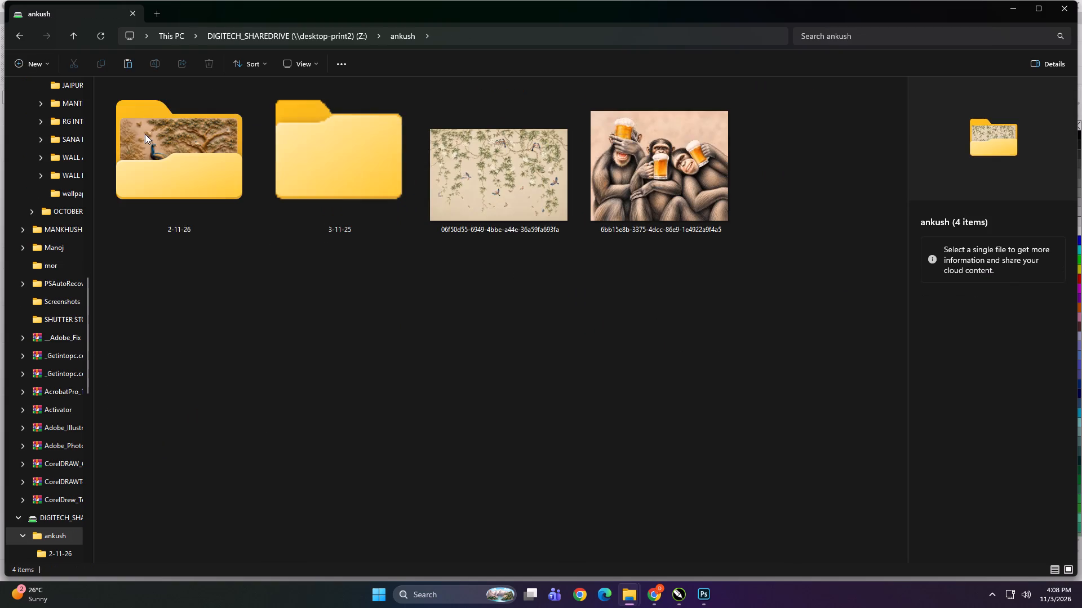
{"action": "double_click", "coordinate": [270, 157]}
{"action": "scroll", "coordinate": [513, 346], "scroll_direction": "down", "scroll_amount": 4, "text": "ctrl"}
{"action": "scroll", "coordinate": [473, 392], "scroll_direction": "up", "scroll_amount": 4, "text": "ctrl"}
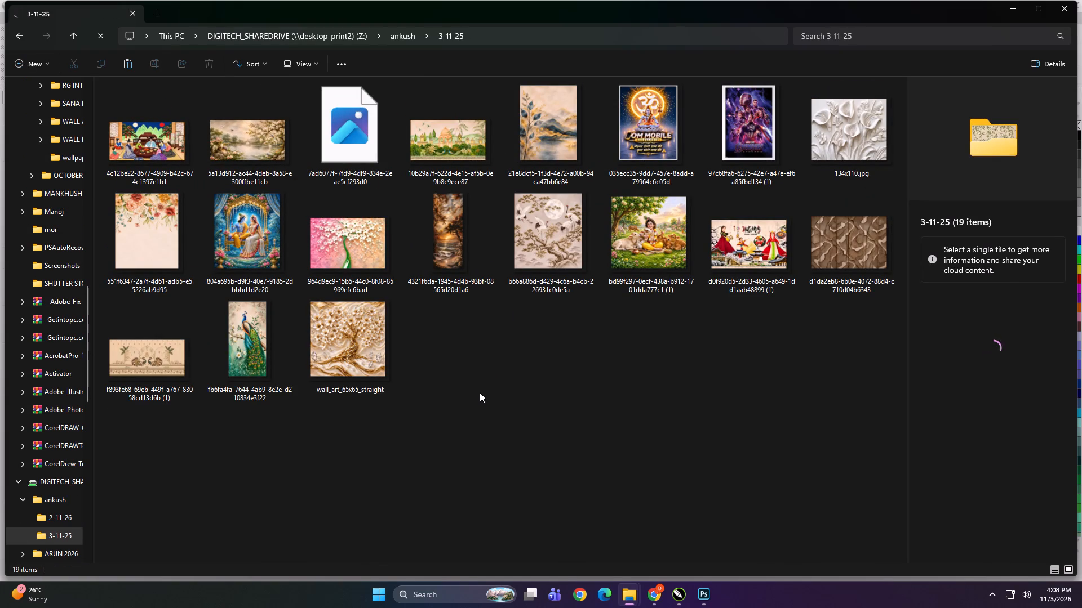
{"action": "left_click", "coordinate": [351, 150]}
{"action": "left_click_drag", "start_coordinate": [343, 127], "coordinate": [375, 167]}
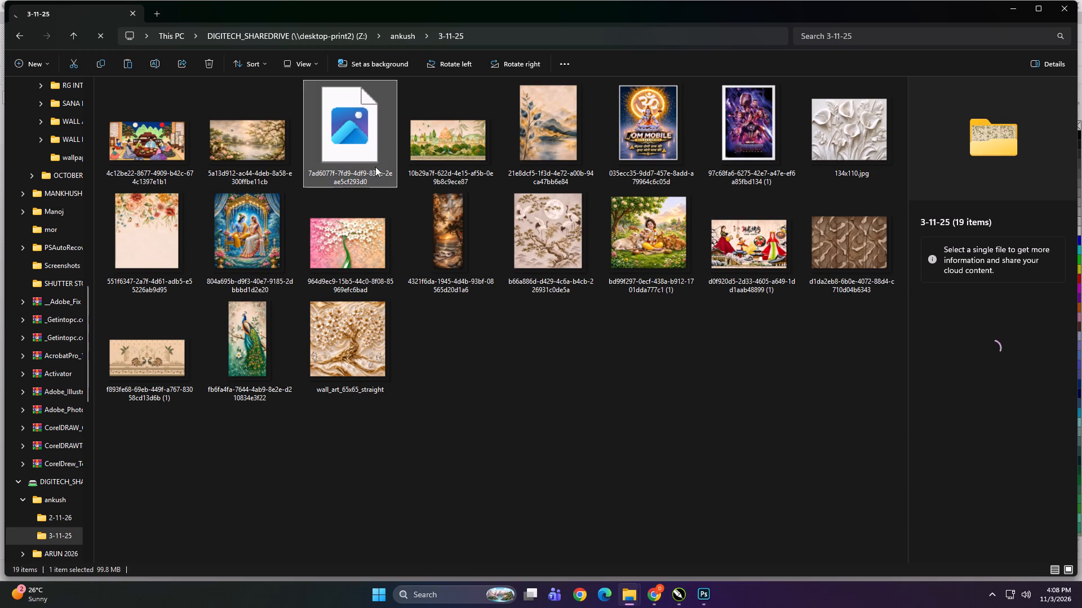
{"action": "left_click_drag", "start_coordinate": [375, 167], "coordinate": [629, 373]}
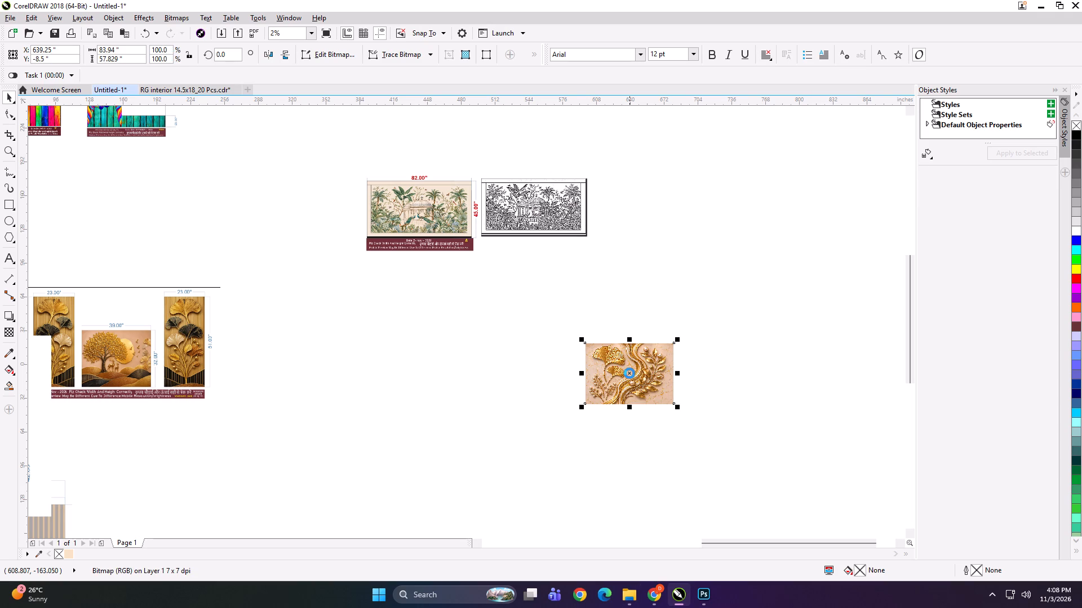
Move the golden ginkgo bitmap to the empty space between the three-panel gold design and the Buddha panel.
{"action": "key", "text": "F4"}
{"action": "left_click_drag", "start_coordinate": [784, 345], "coordinate": [784, 345]}
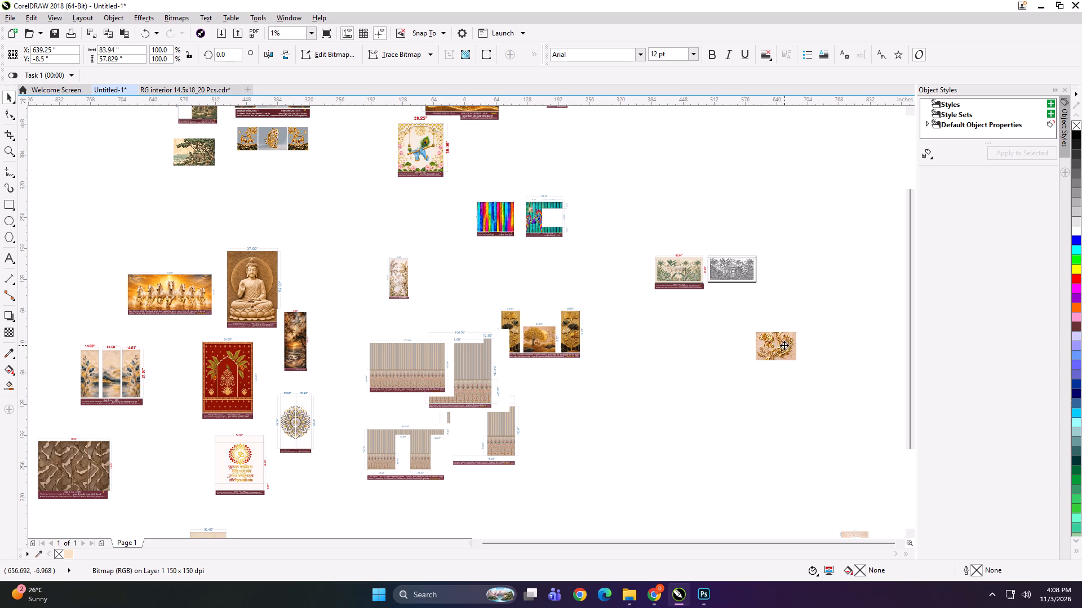
{"action": "left_click_drag", "start_coordinate": [784, 345], "coordinate": [655, 225]}
{"action": "left_click_drag", "start_coordinate": [648, 194], "coordinate": [645, 172]}
{"action": "left_click_drag", "start_coordinate": [907, 243], "coordinate": [907, 218]}
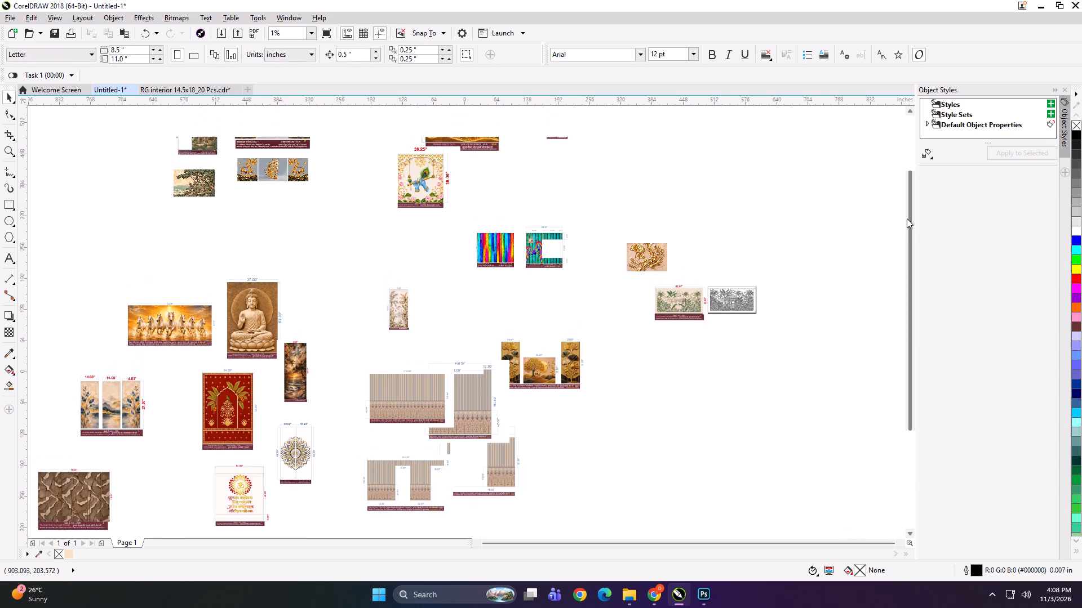
{"action": "left_click_drag", "start_coordinate": [907, 218], "coordinate": [901, 175]}
{"action": "left_click_drag", "start_coordinate": [909, 182], "coordinate": [909, 170]}
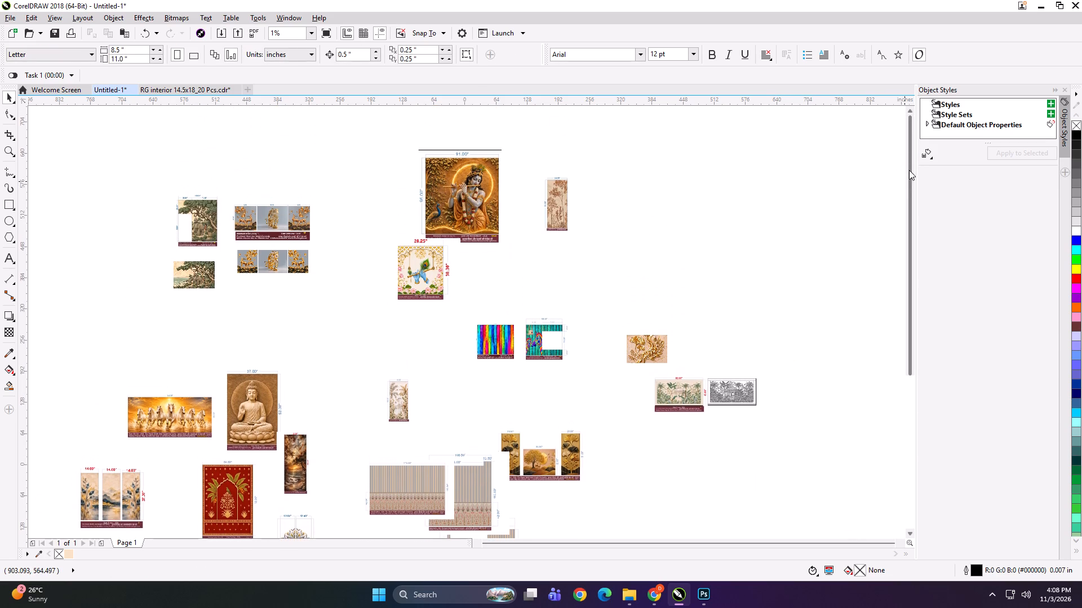
{"action": "left_click_drag", "start_coordinate": [909, 170], "coordinate": [908, 160]}
{"action": "left_click_drag", "start_coordinate": [908, 159], "coordinate": [908, 290]}
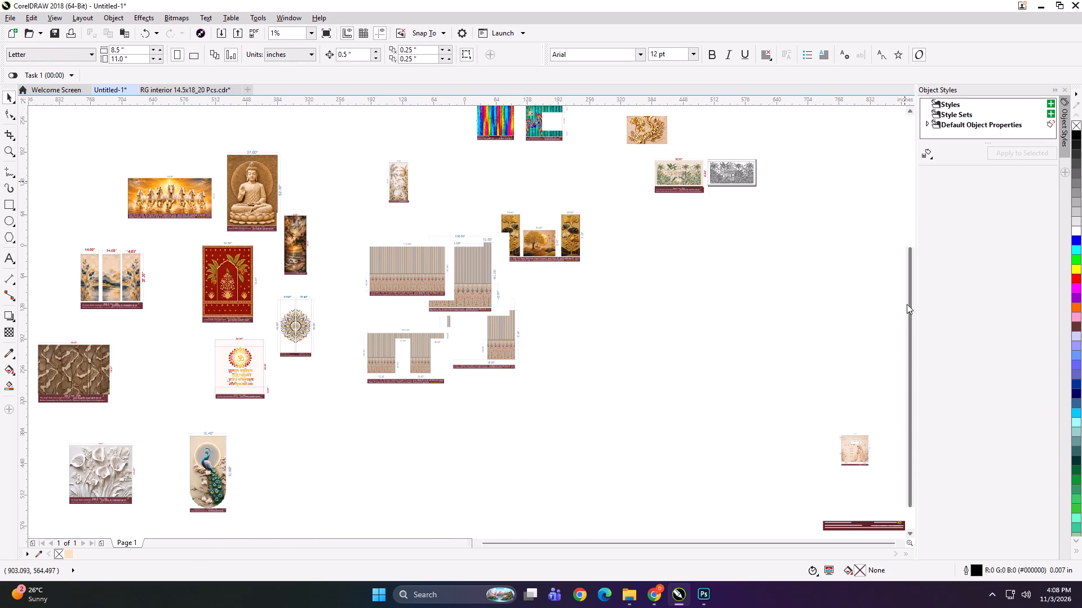
{"action": "left_click_drag", "start_coordinate": [911, 308], "coordinate": [908, 190]}
{"action": "left_click_drag", "start_coordinate": [648, 327], "coordinate": [336, 295]}
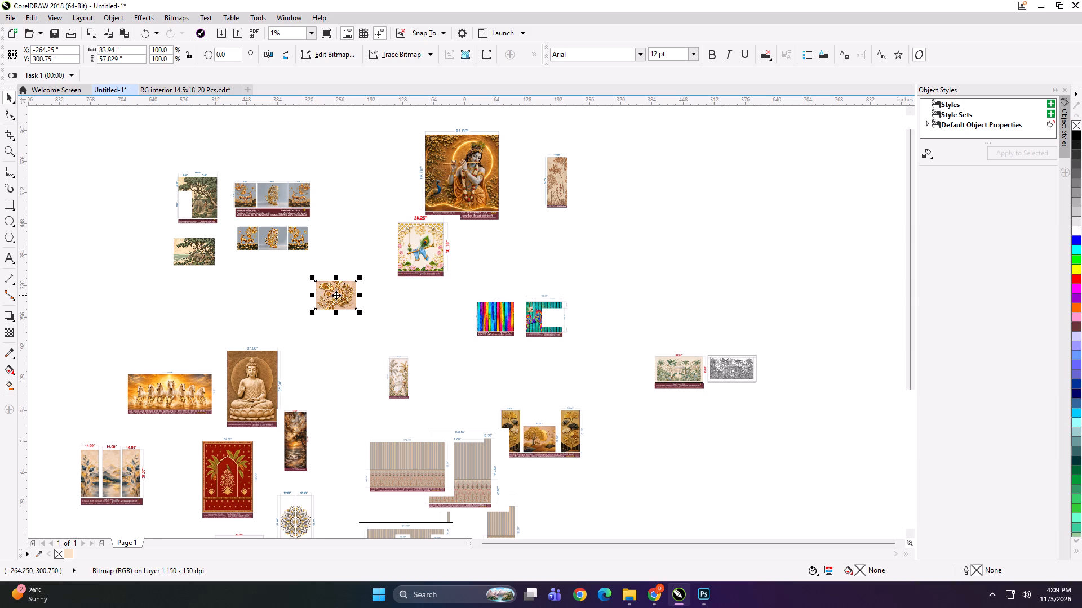
Move the seven-horses panel and the Buddha panel upward to clear space above the red arch and 14" panels.
{"action": "scroll", "coordinate": [363, 213], "scroll_direction": "down", "scroll_amount": 2}
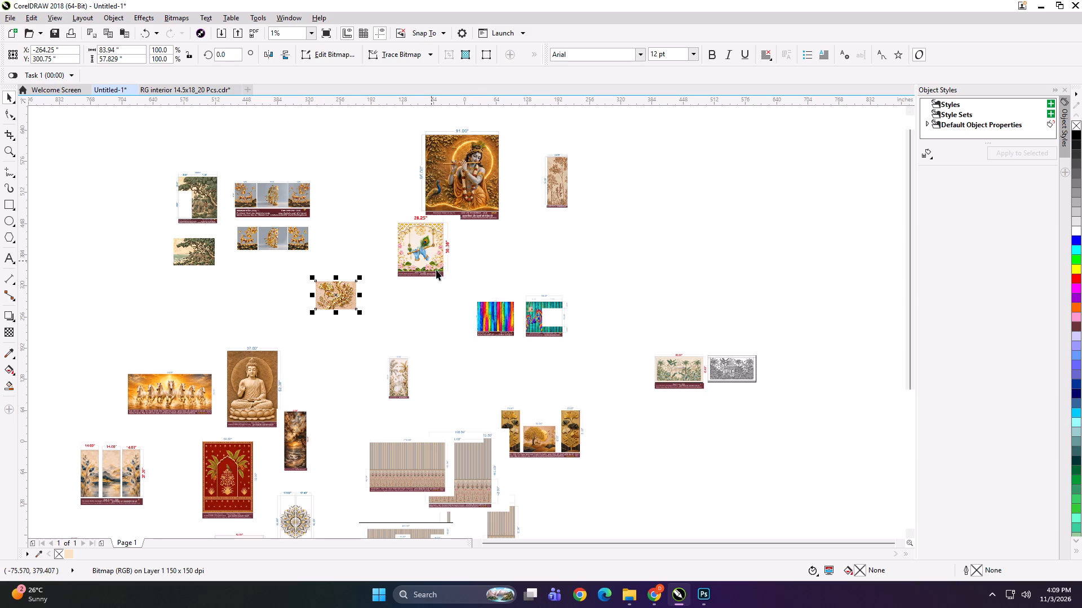
{"action": "key", "text": "F4"}
{"action": "left_click_drag", "start_coordinate": [908, 308], "coordinate": [911, 419]}
{"action": "left_click_drag", "start_coordinate": [910, 406], "coordinate": [908, 327]}
{"action": "left_click_drag", "start_coordinate": [904, 319], "coordinate": [872, 294]}
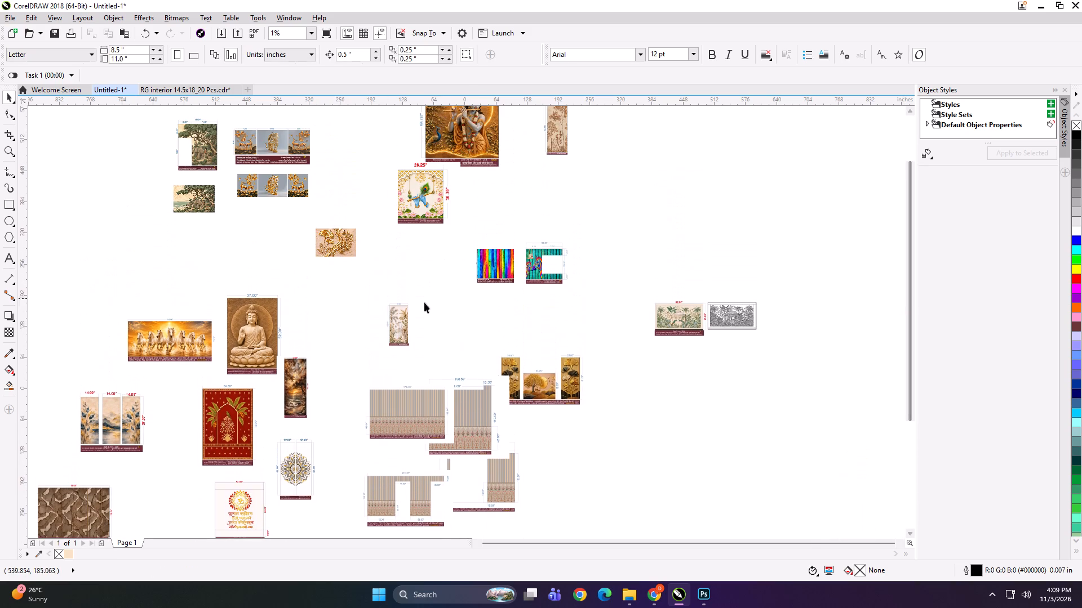
{"action": "scroll", "coordinate": [125, 362], "scroll_direction": "up", "scroll_amount": 1}
{"action": "scroll", "coordinate": [268, 339], "scroll_direction": "down", "scroll_amount": 1}
{"action": "scroll", "coordinate": [125, 305], "scroll_direction": "up", "scroll_amount": 1}
{"action": "left_click_drag", "start_coordinate": [132, 336], "coordinate": [147, 239]}
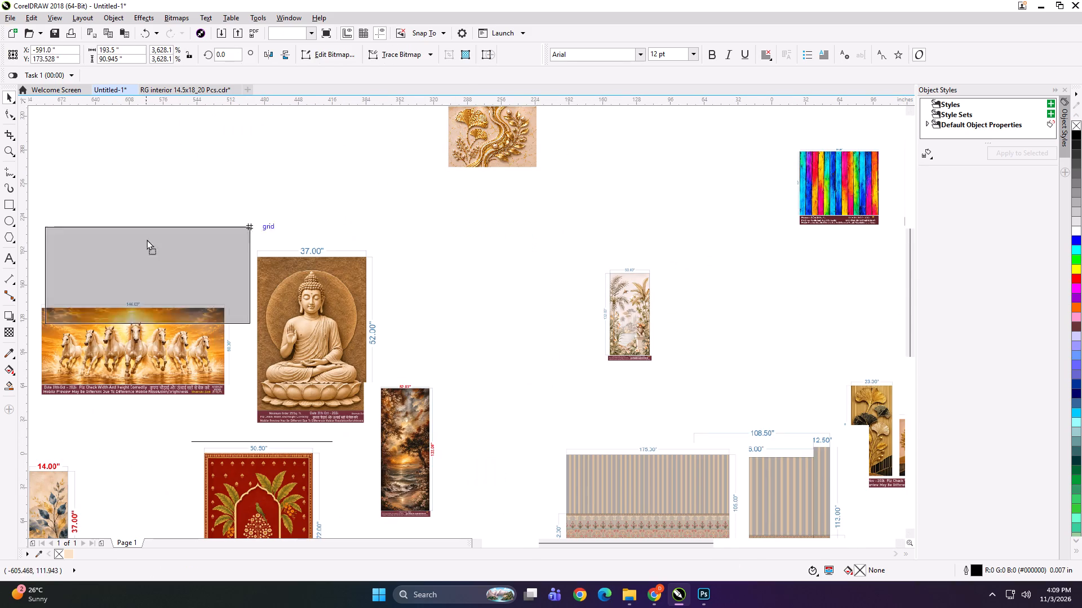
{"action": "left_click_drag", "start_coordinate": [147, 239], "coordinate": [148, 232]}
{"action": "left_click_drag", "start_coordinate": [294, 278], "coordinate": [325, 187]}
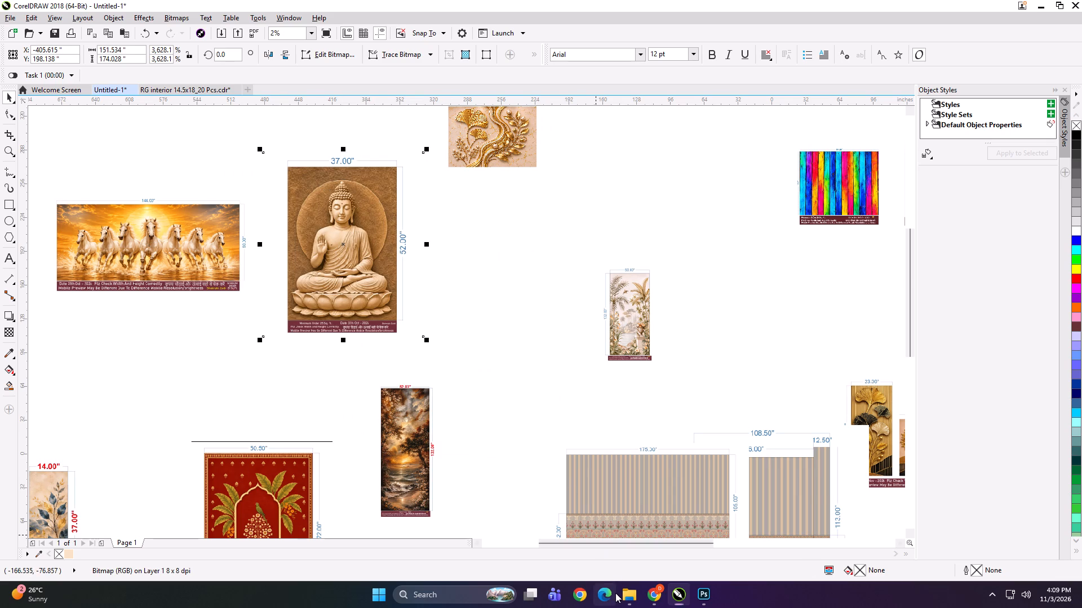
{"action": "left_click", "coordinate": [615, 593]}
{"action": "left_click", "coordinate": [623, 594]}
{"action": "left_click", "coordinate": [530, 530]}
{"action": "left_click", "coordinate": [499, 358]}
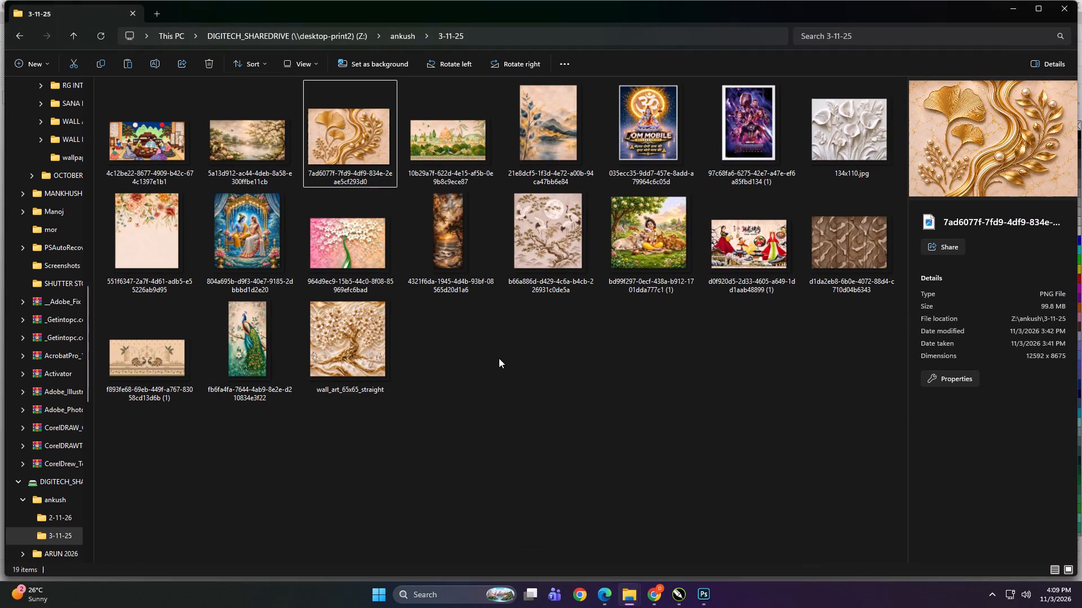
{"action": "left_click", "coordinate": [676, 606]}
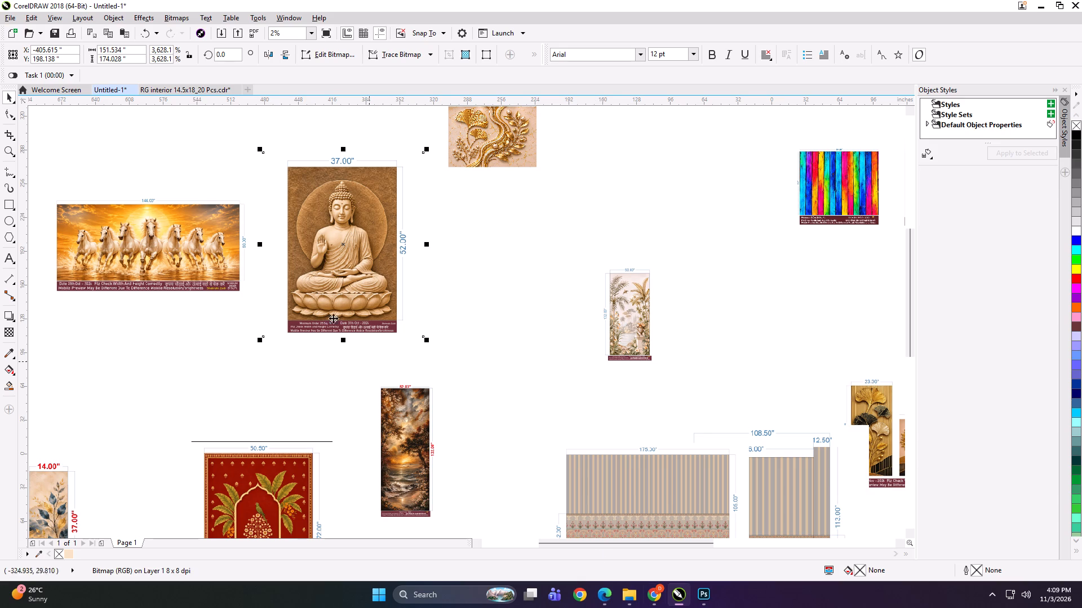
Move the seven-horses panel and the Buddha panel further up and farther apart to leave room for their artwork.
{"action": "scroll", "coordinate": [170, 251], "scroll_direction": "up", "scroll_amount": 1}
{"action": "scroll", "coordinate": [514, 229], "scroll_direction": "down", "scroll_amount": 1}
{"action": "left_click_drag", "start_coordinate": [362, 237], "coordinate": [245, 192]}
{"action": "left_click_drag", "start_coordinate": [538, 226], "coordinate": [481, 178]}
{"action": "left_click", "coordinate": [615, 288]}
In File Explorer, open the file > Nov > 03 folder on the DIGITECH_SHAREDRIVE drive.
{"action": "left_click", "coordinate": [621, 601]}
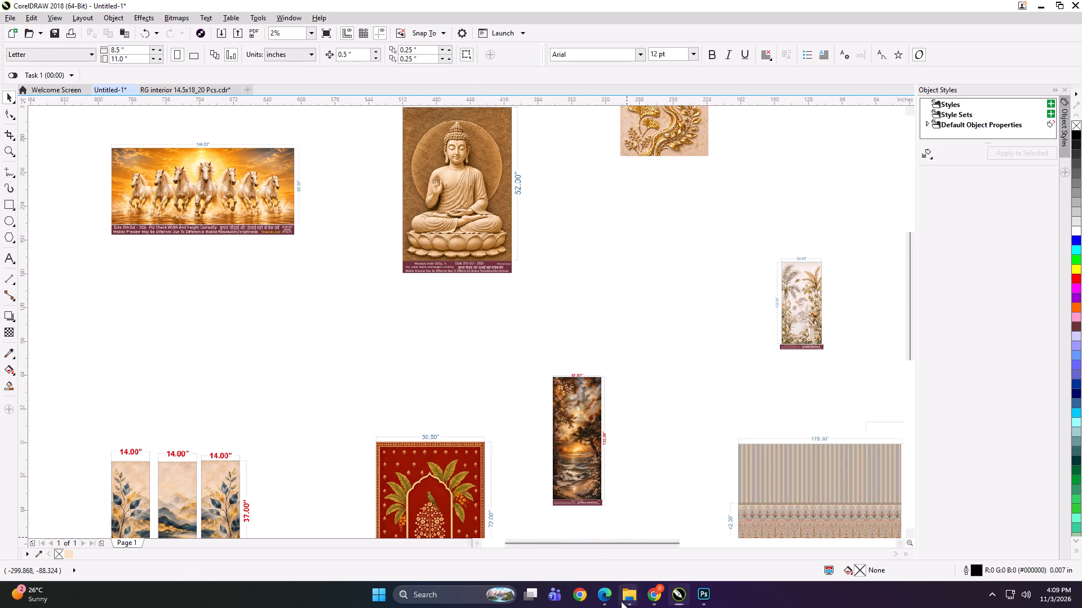
{"action": "left_click", "coordinate": [675, 501]}
{"action": "left_click", "coordinate": [737, 498]}
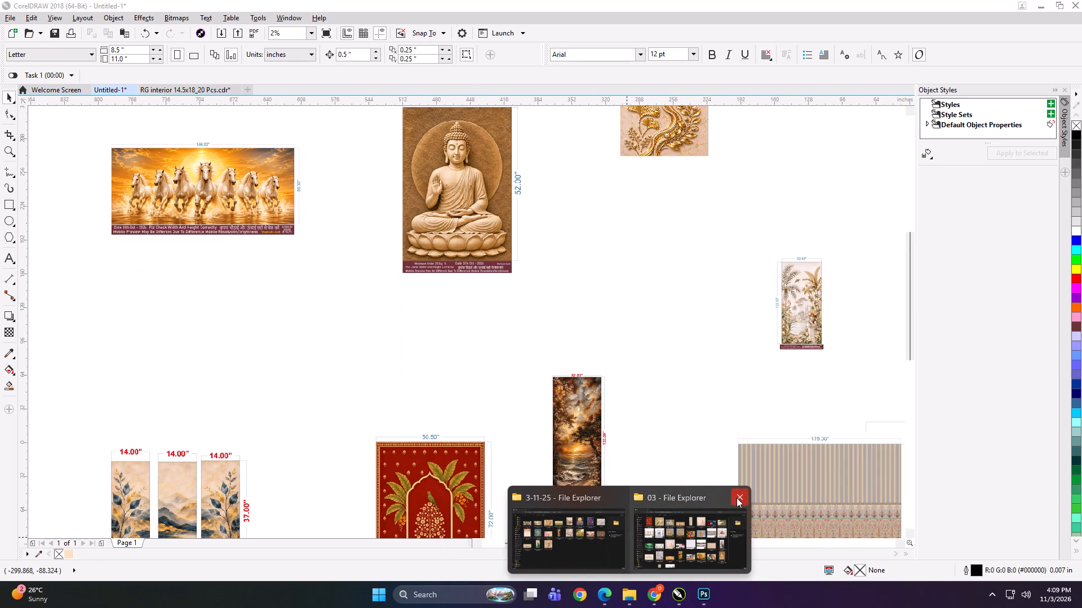
{"action": "left_click", "coordinate": [631, 533]}
{"action": "left_click", "coordinate": [654, 388]}
{"action": "scroll", "coordinate": [43, 368], "scroll_direction": "up", "scroll_amount": 5}
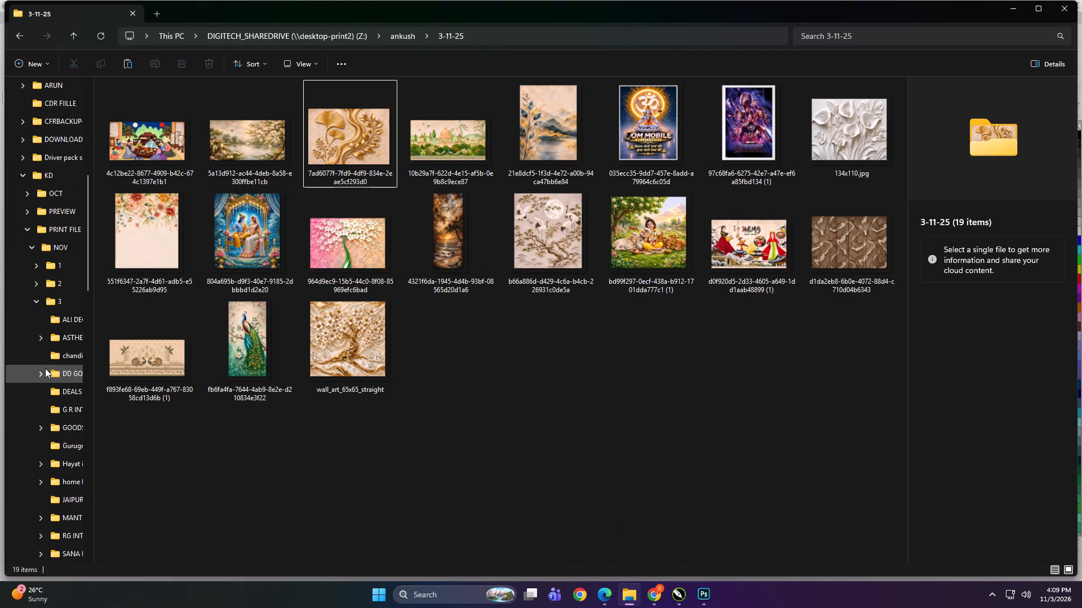
{"action": "left_click", "coordinate": [47, 357]}
{"action": "double_click", "coordinate": [144, 262]}
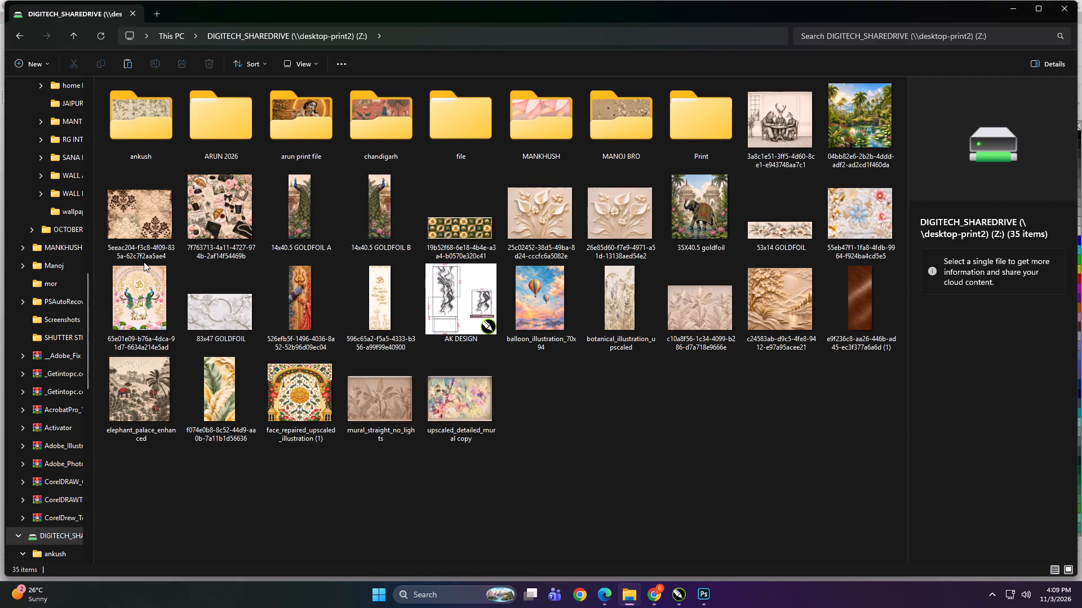
{"action": "key", "text": "BackSpace"}
{"action": "double_click", "coordinate": [196, 249]}
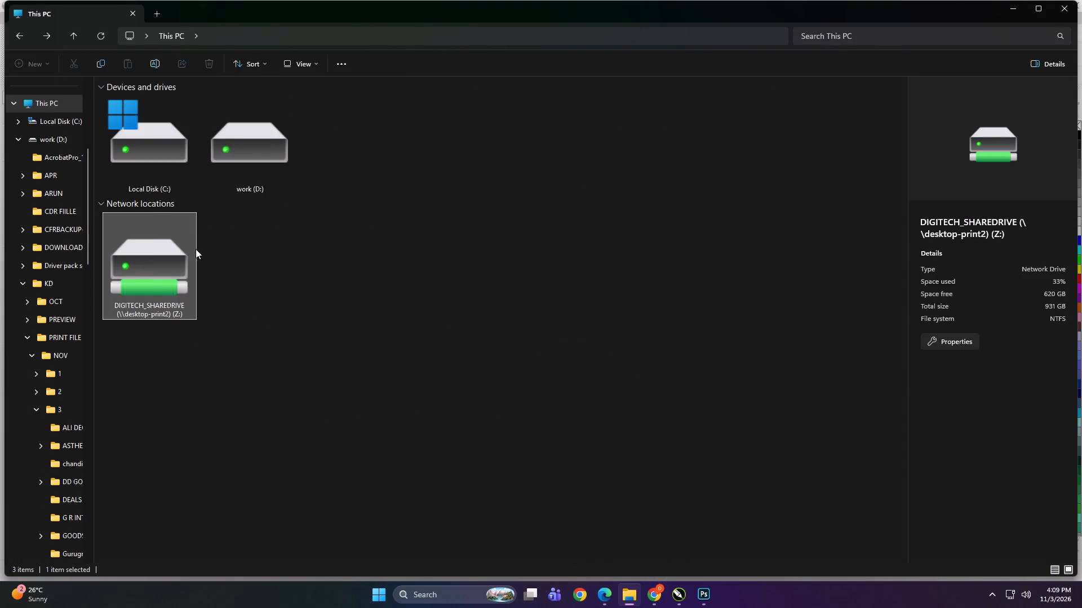
{"action": "double_click", "coordinate": [699, 123]}
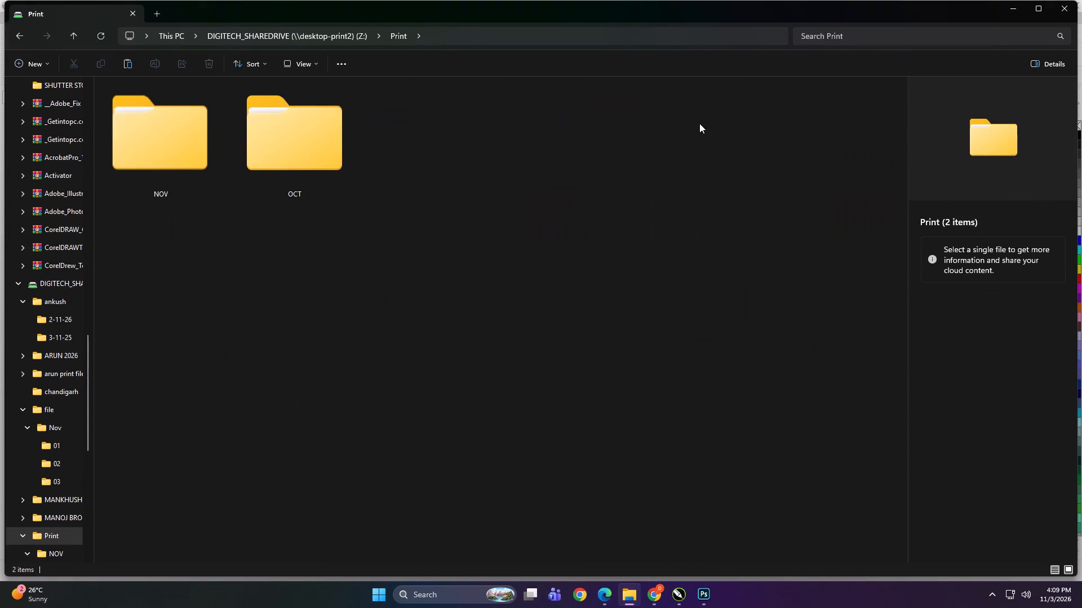
{"action": "key", "text": "BackSpace"}
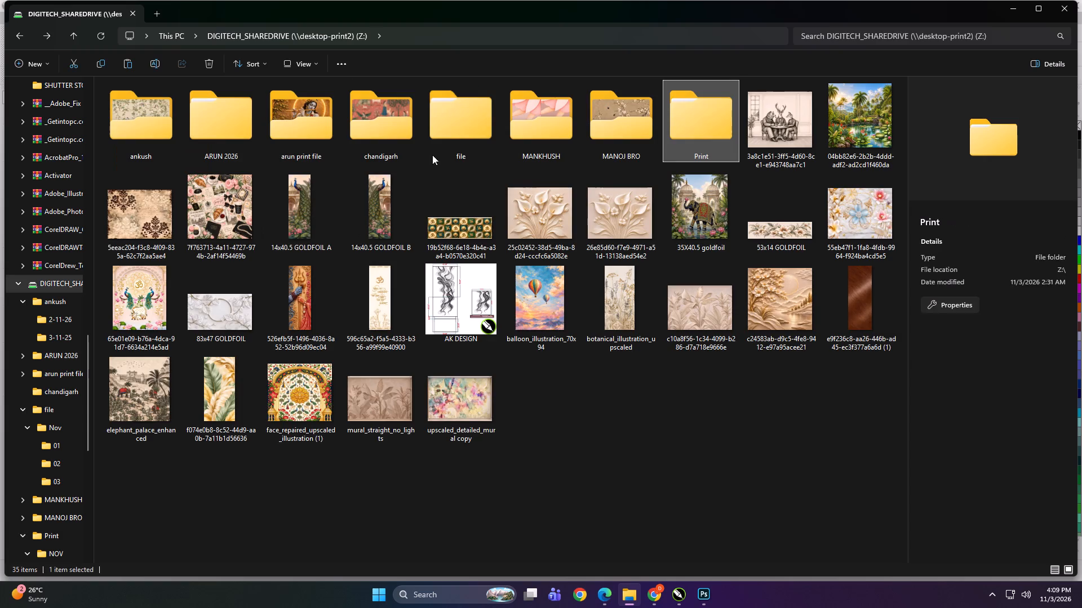
{"action": "double_click", "coordinate": [460, 119]}
{"action": "triple_click", "coordinate": [176, 124]}
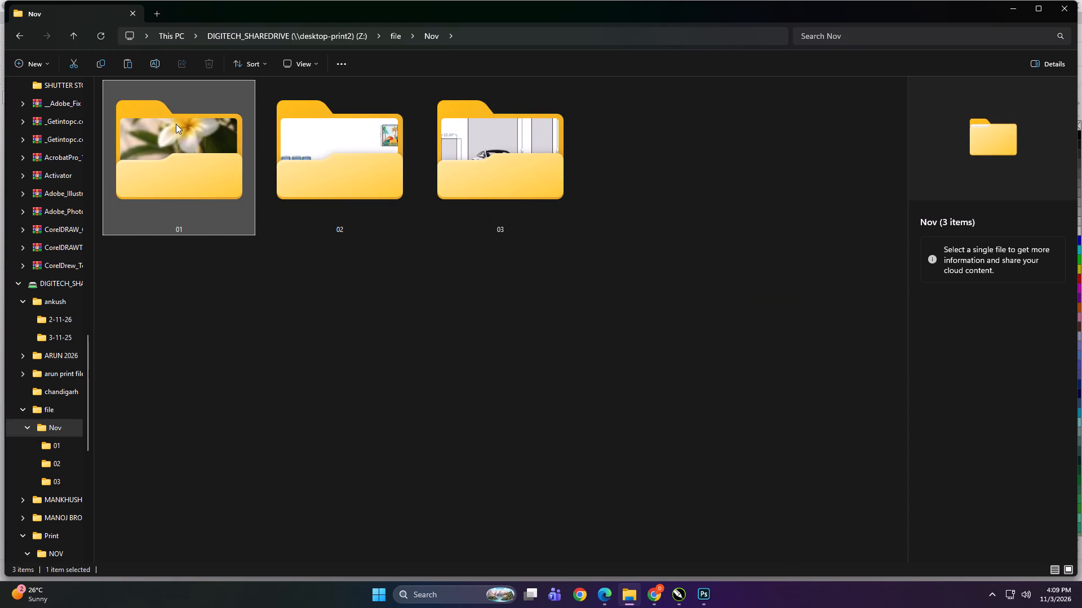
{"action": "double_click", "coordinate": [514, 167]}
{"action": "scroll", "coordinate": [460, 216], "scroll_direction": "down", "scroll_amount": 4, "text": "ctrl"}
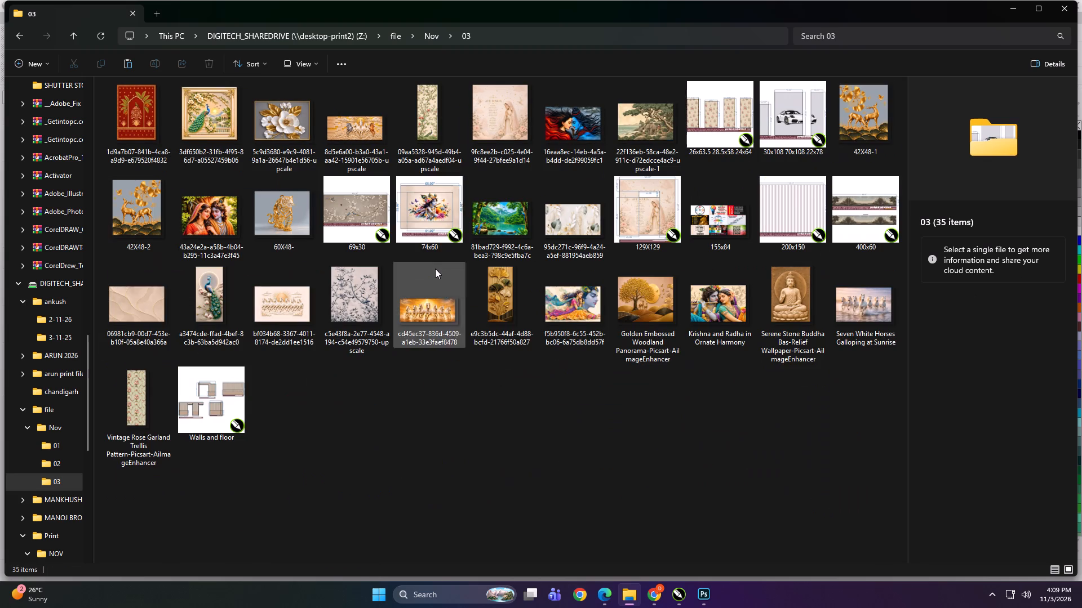
Bring the golden seven-horses image and the Serene Stone Buddha image into the CorelDRAW drawing together.
{"action": "left_click", "coordinate": [449, 408]}
{"action": "left_click", "coordinate": [442, 318]}
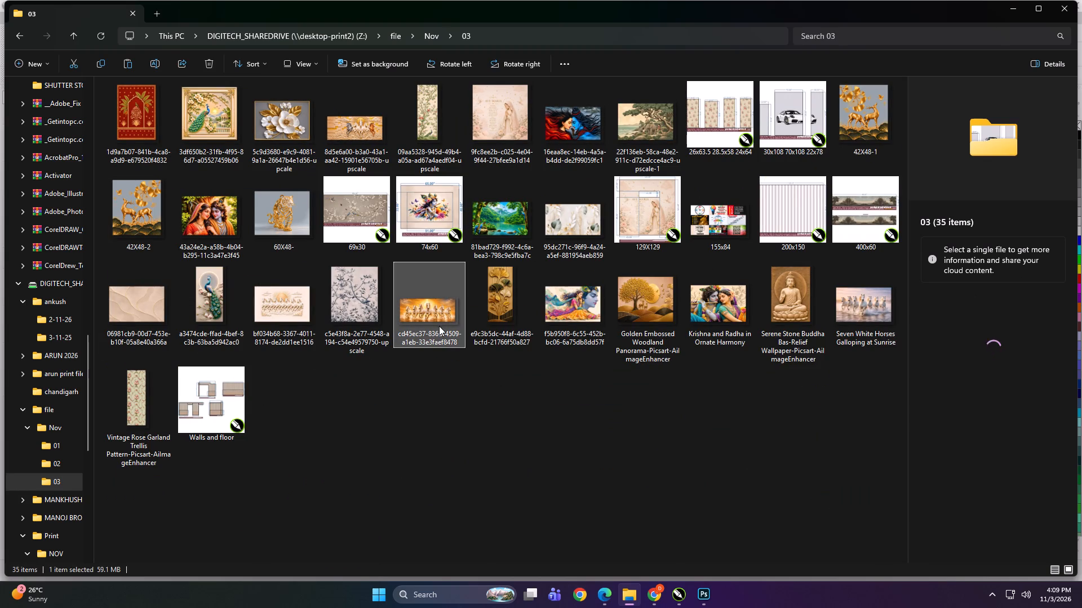
{"action": "left_click", "coordinate": [791, 310], "text": "ctrl"}
{"action": "left_click_drag", "start_coordinate": [423, 312], "coordinate": [602, 481]}
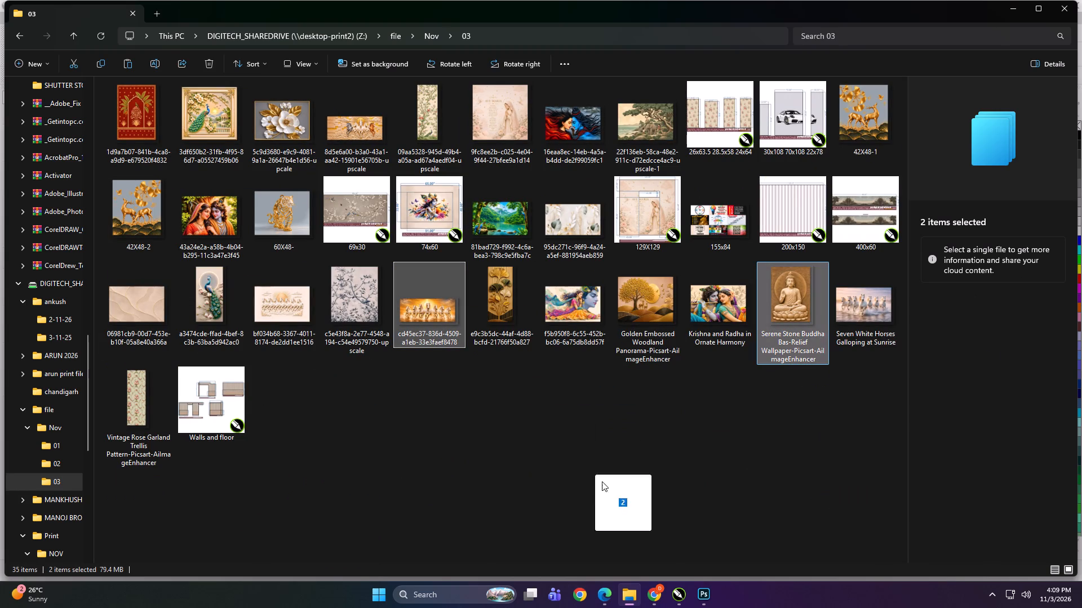
{"action": "left_click_drag", "start_coordinate": [602, 481], "coordinate": [312, 327]}
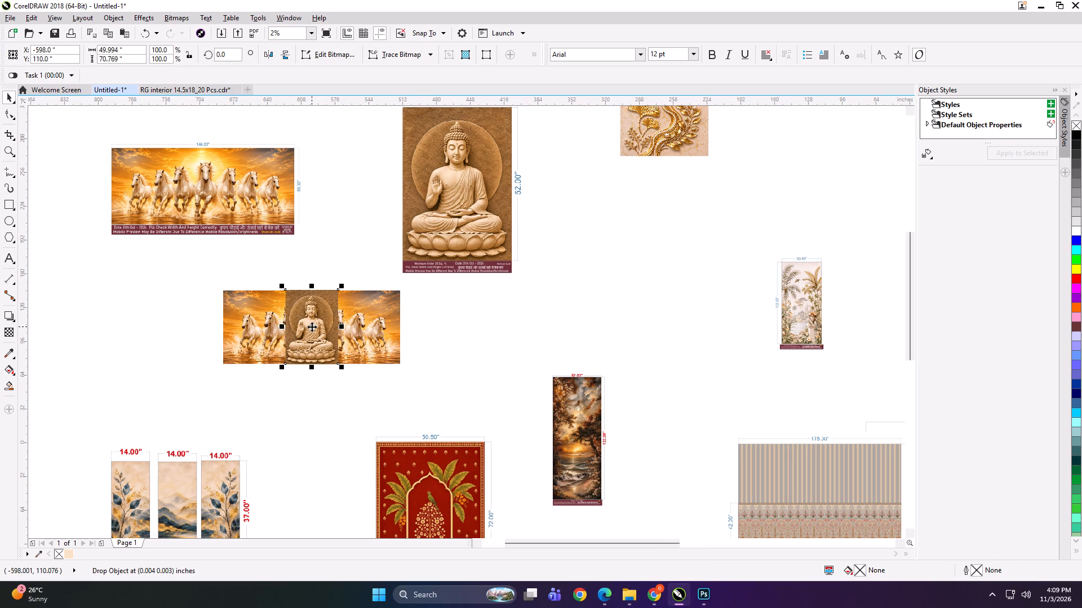
Place the imported horses image beneath the seven-horses panel and the imported Buddha image beside the Buddha panel.
{"action": "left_click_drag", "start_coordinate": [316, 319], "coordinate": [575, 234]}
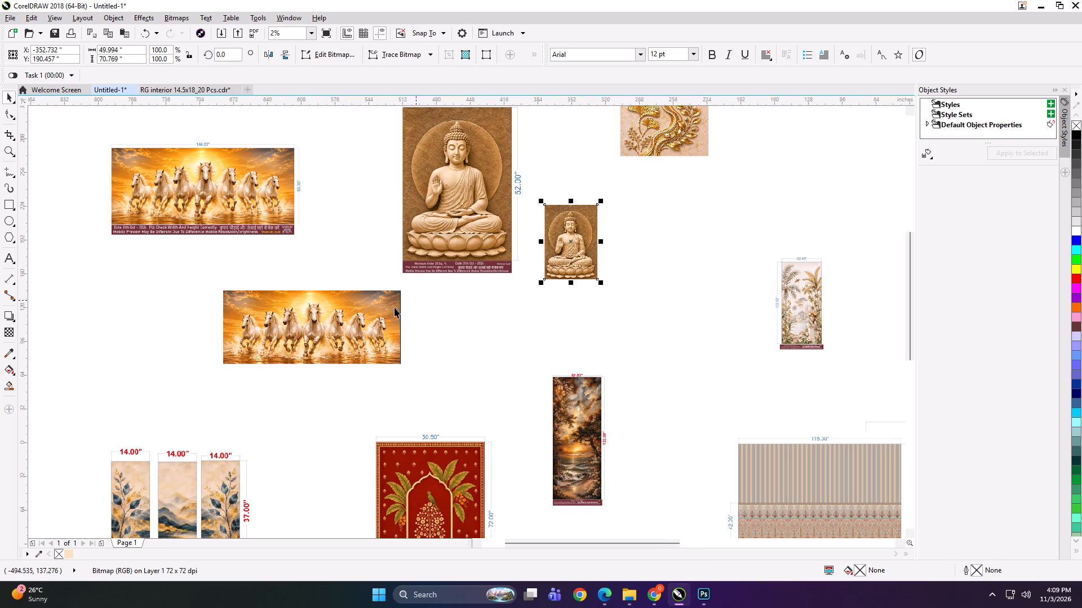
{"action": "left_click_drag", "start_coordinate": [370, 315], "coordinate": [266, 283]}
{"action": "left_click", "coordinate": [247, 213], "text": "shift"}
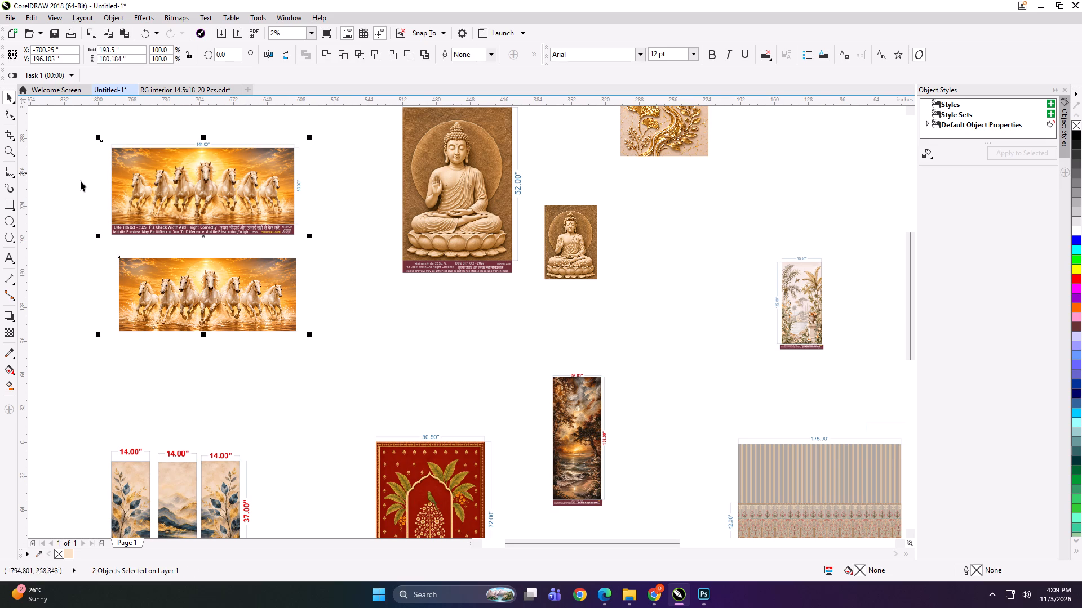
{"action": "left_click", "coordinate": [76, 184]}
{"action": "scroll", "coordinate": [388, 278], "scroll_direction": "down", "scroll_amount": 1}
{"action": "scroll", "coordinate": [353, 209], "scroll_direction": "up", "scroll_amount": 1}
{"action": "scroll", "coordinate": [371, 296], "scroll_direction": "up", "scroll_amount": 1}
{"action": "left_click_drag", "start_coordinate": [414, 293], "coordinate": [357, 317]}
{"action": "left_click_drag", "start_coordinate": [588, 393], "coordinate": [577, 282]}
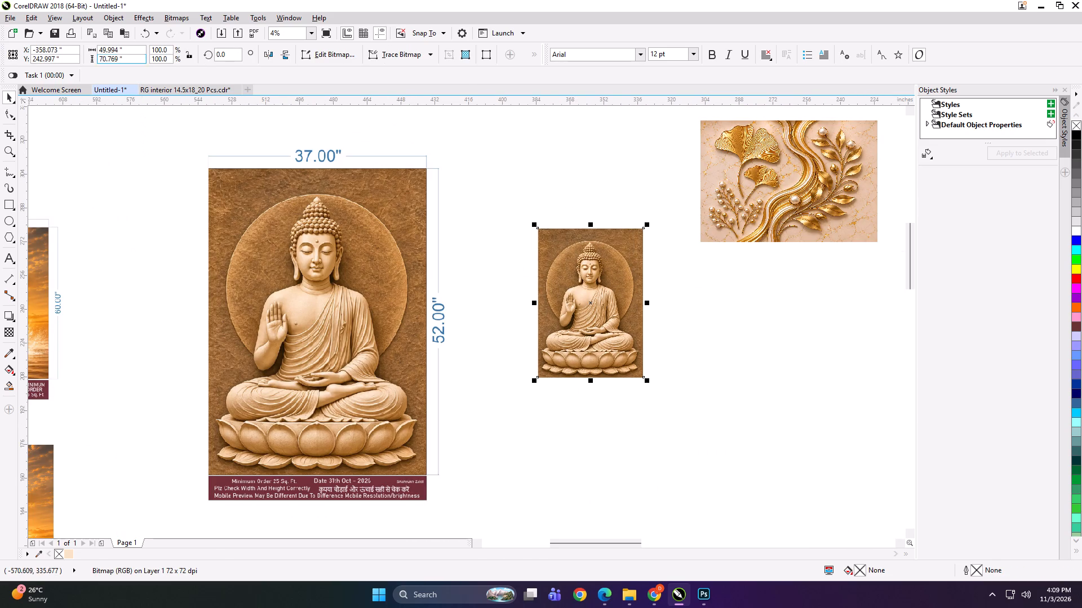
Set the imported Buddha image's size to 37 inches wide by 52 inches high.
{"action": "left_click", "coordinate": [134, 53]}
{"action": "key", "text": "ctrl+a"}
{"action": "type", "text": "37"}
{"action": "key", "text": "Tab"}
{"action": "type", "text": "52"}
{"action": "key", "text": "Return"}
Add a rectangle framing the resized Buddha image and group it with the image.
{"action": "double_click", "coordinate": [12, 202], "text": "shift"}
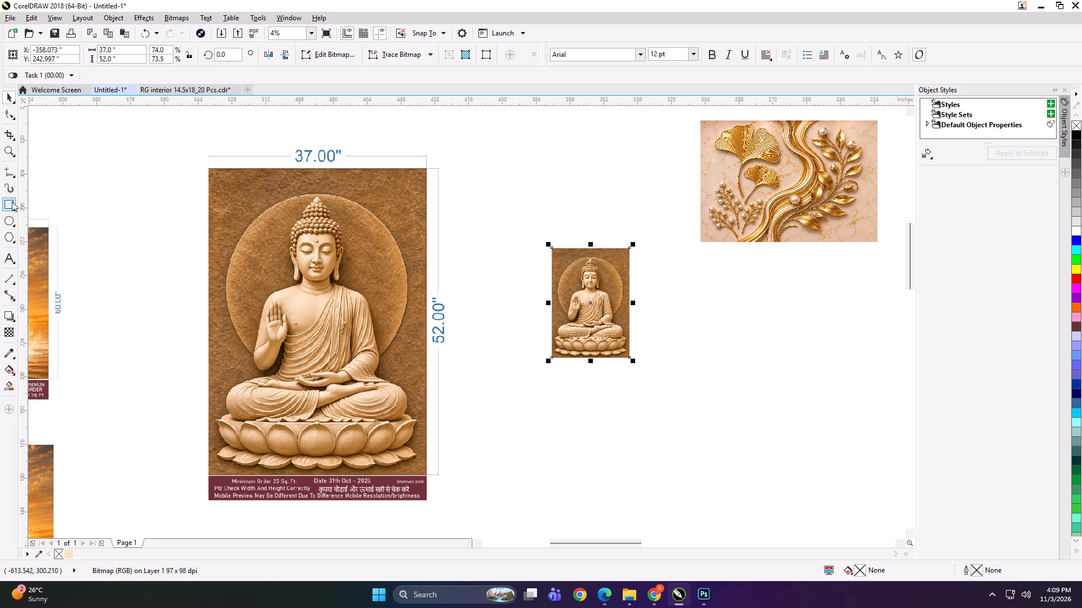
{"action": "key", "text": "shift+space"}
{"action": "left_click_drag", "start_coordinate": [510, 205], "coordinate": [673, 405]}
{"action": "key", "text": "ctrl+g"}
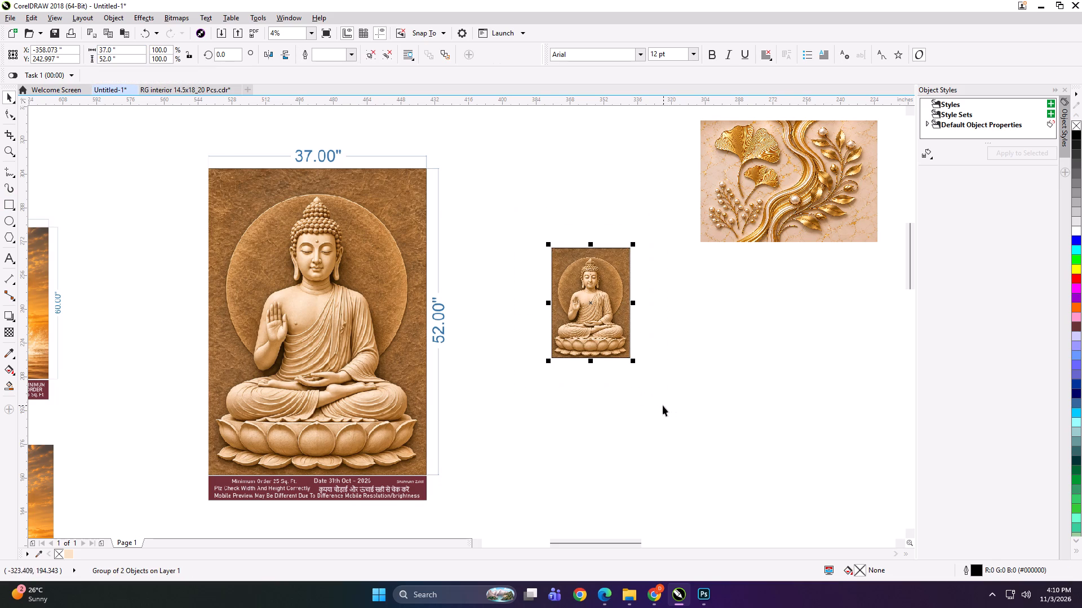
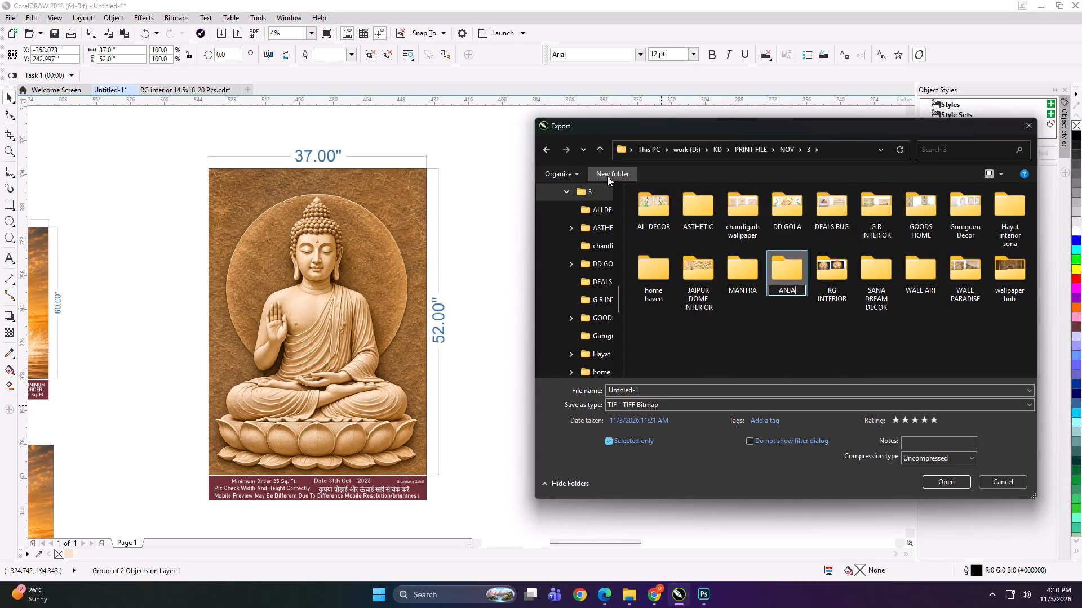
Finish naming the new folder ANJALI INTERIOR in the Nov 3 print folder and open it.
{"action": "type", "text": "LI"}
{"action": "key", "text": "space"}
{"action": "type", "text": "INTERIOR"}
{"action": "key", "text": "Return"}
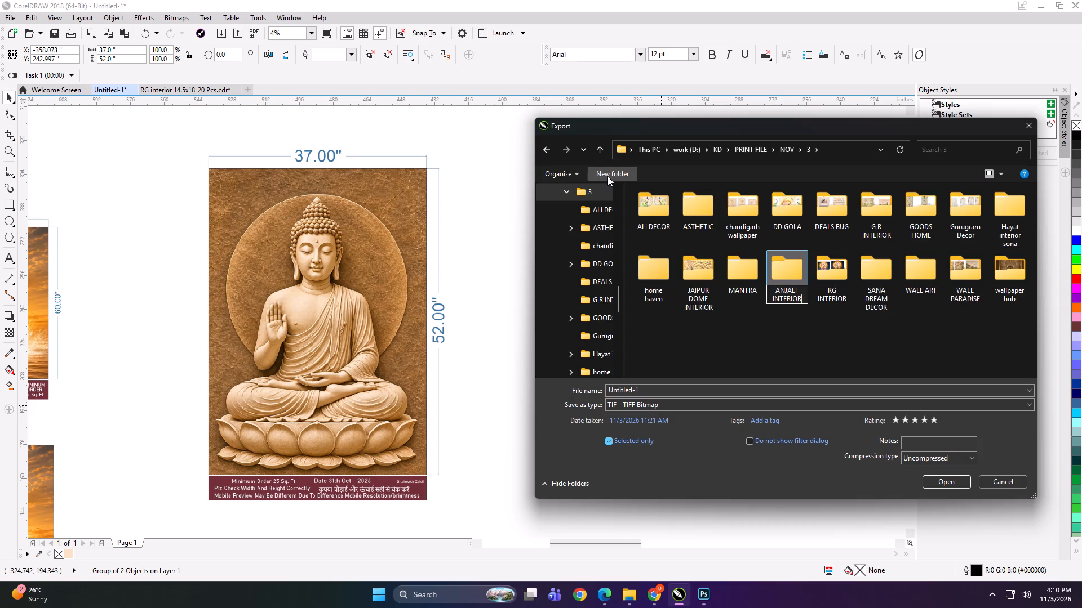
{"action": "double_click", "coordinate": [703, 205]}
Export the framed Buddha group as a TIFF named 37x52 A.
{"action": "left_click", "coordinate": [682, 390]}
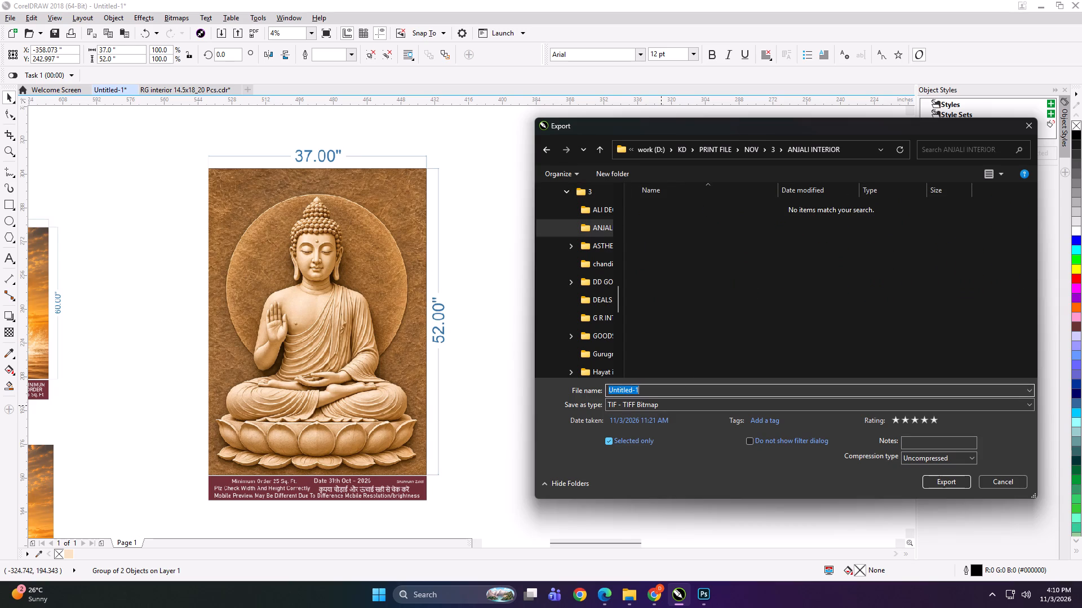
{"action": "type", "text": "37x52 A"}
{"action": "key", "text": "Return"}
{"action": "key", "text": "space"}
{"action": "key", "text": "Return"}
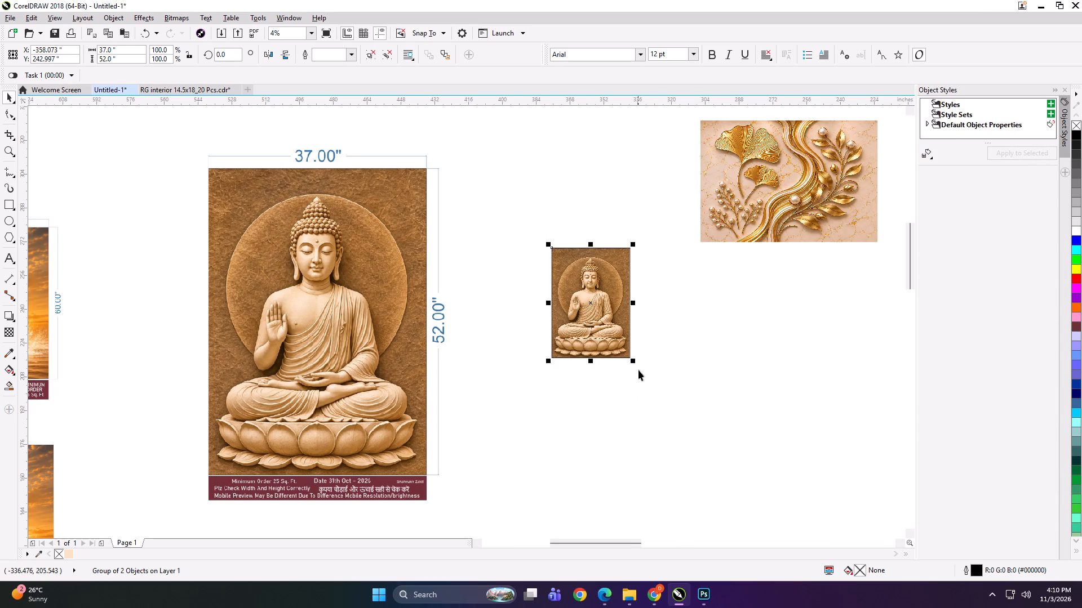
Enlarge the framed Buddha image to about 100 by 140 inches, place it beside the labelled Buddha panel, and group both.
{"action": "left_click_drag", "start_coordinate": [633, 361], "coordinate": [704, 455], "text": "shift"}
{"action": "left_click_drag", "start_coordinate": [627, 314], "coordinate": [620, 314]}
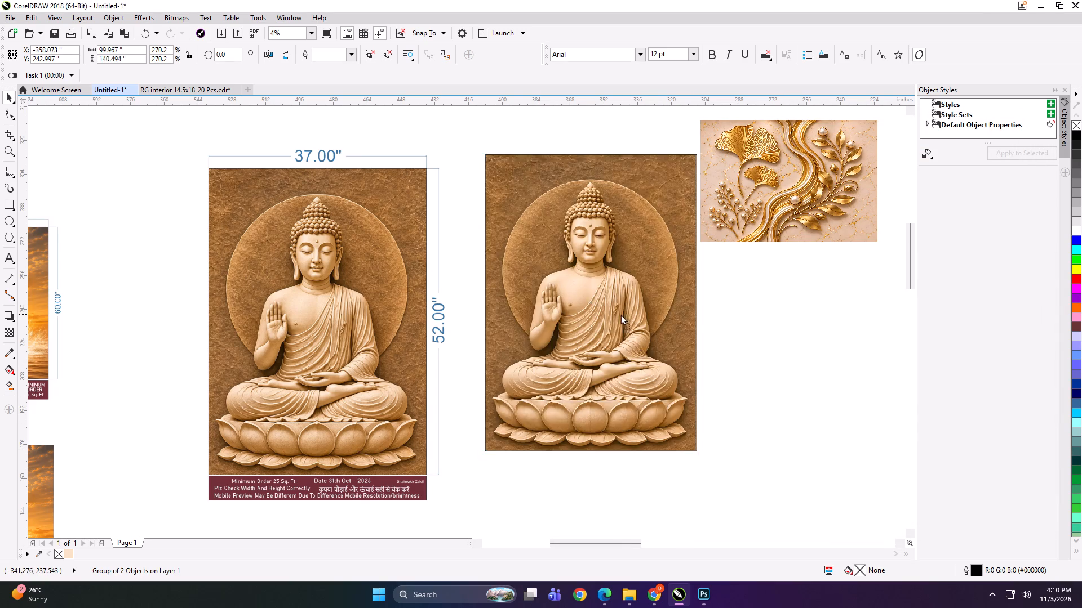
{"action": "left_click_drag", "start_coordinate": [620, 314], "coordinate": [614, 330]}
{"action": "left_click", "coordinate": [374, 324], "text": "shift"}
{"action": "key", "text": "ctrl+g"}
{"action": "left_click_drag", "start_coordinate": [687, 511], "coordinate": [679, 507], "text": "shift"}
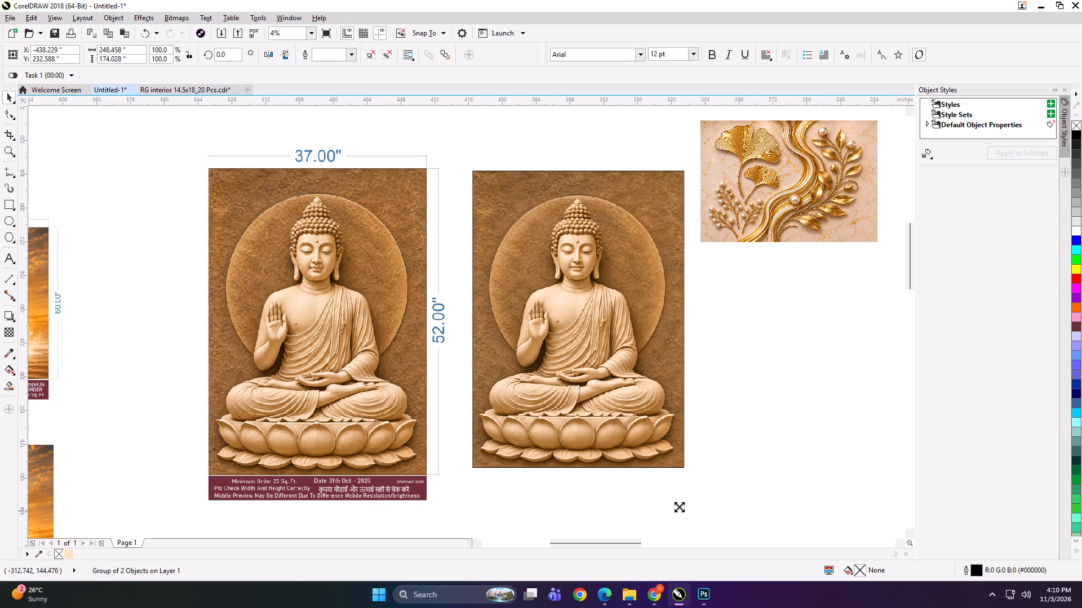
Shrink the grouped Buddha pair to about 3.5 inches wide and export it as a 100 dpi TIFF named DGDFH.
{"action": "left_click_drag", "start_coordinate": [679, 507], "coordinate": [432, 334], "text": "shift"}
{"action": "scroll", "coordinate": [427, 326], "scroll_direction": "up", "scroll_amount": 3}
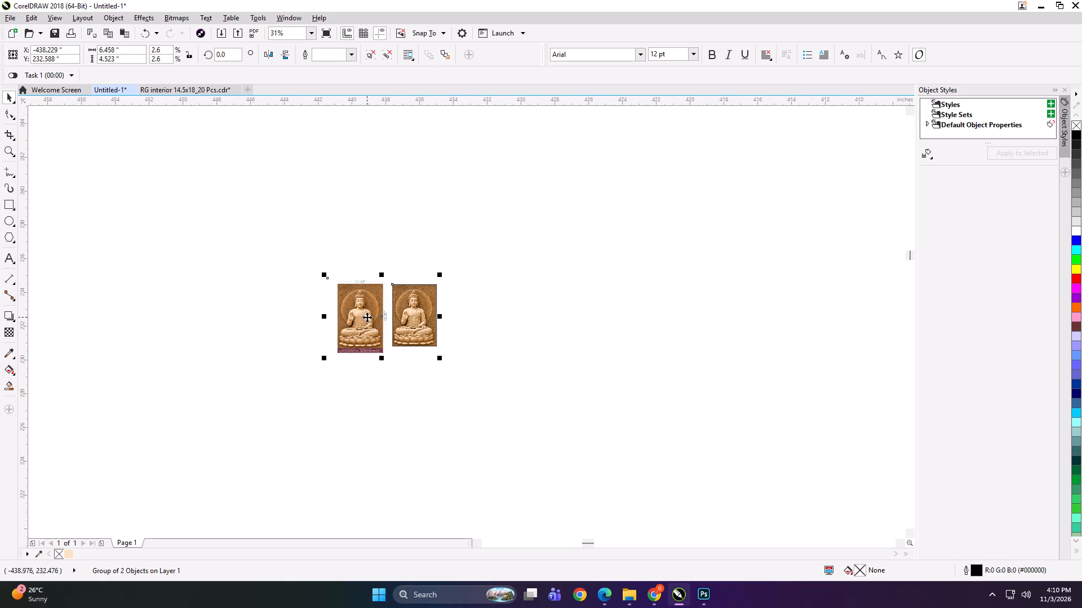
{"action": "left_click_drag", "start_coordinate": [438, 360], "coordinate": [417, 348], "text": "shift"}
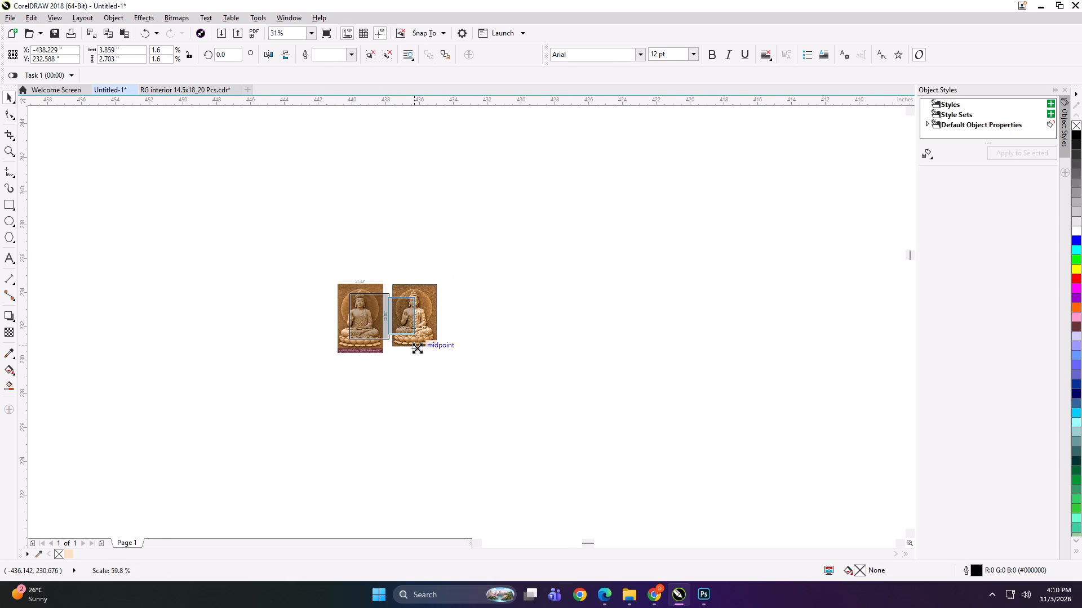
{"action": "left_click_drag", "start_coordinate": [417, 348], "coordinate": [411, 346], "text": "shift"}
{"action": "key", "text": "ctrl+e"}
{"action": "type", "text": "DGDFH"}
{"action": "key", "text": "Return"}
{"action": "key", "text": "Return"}
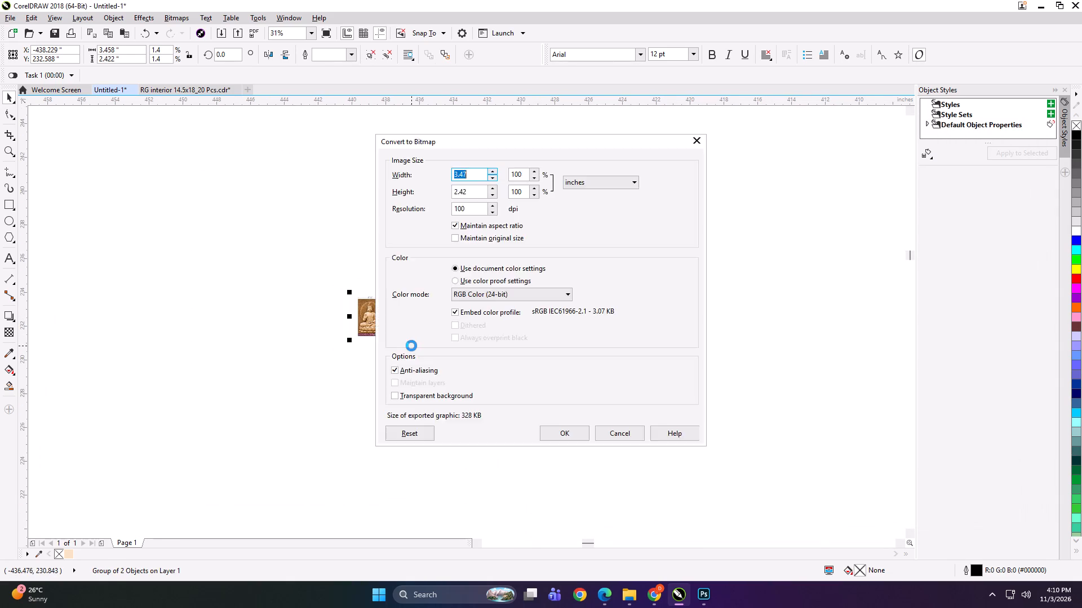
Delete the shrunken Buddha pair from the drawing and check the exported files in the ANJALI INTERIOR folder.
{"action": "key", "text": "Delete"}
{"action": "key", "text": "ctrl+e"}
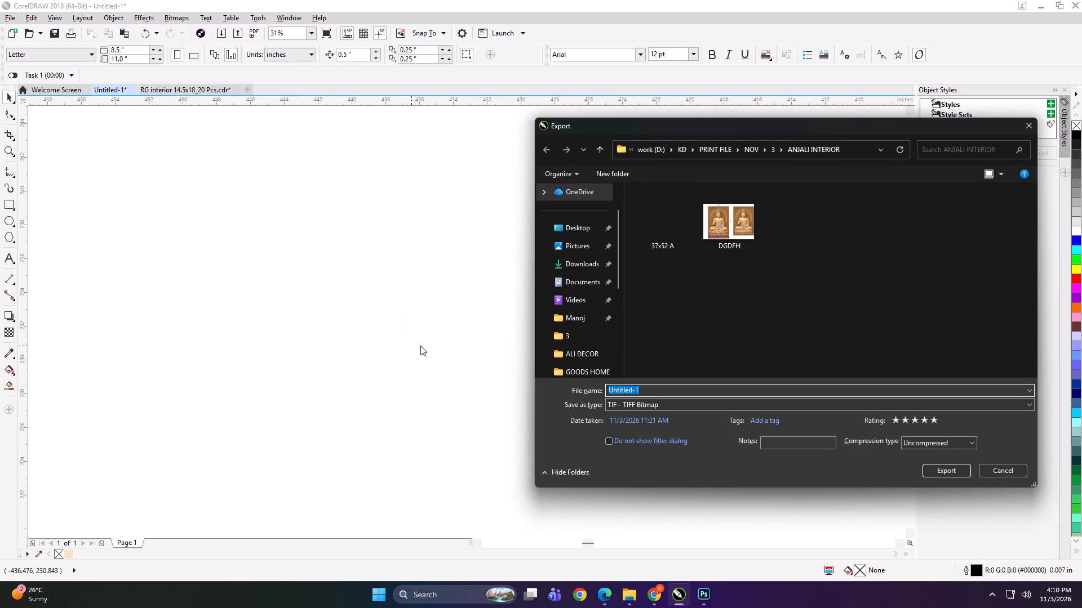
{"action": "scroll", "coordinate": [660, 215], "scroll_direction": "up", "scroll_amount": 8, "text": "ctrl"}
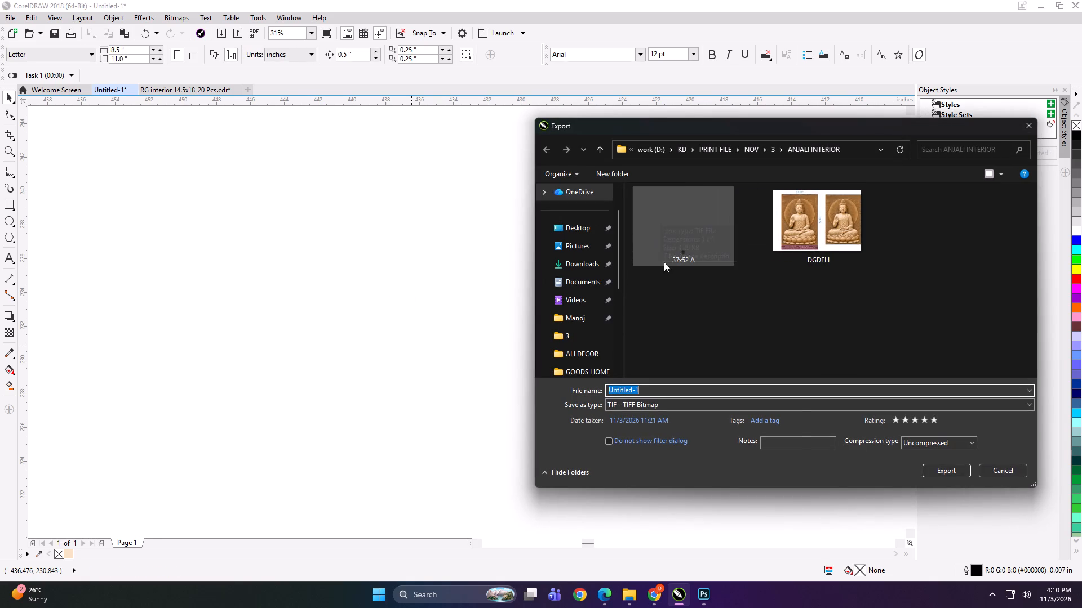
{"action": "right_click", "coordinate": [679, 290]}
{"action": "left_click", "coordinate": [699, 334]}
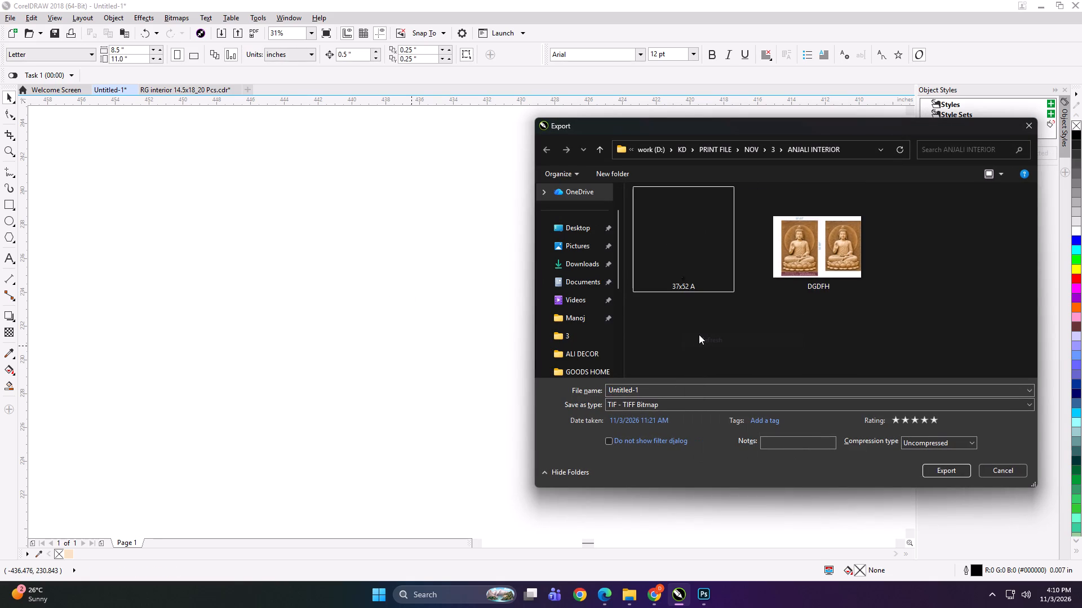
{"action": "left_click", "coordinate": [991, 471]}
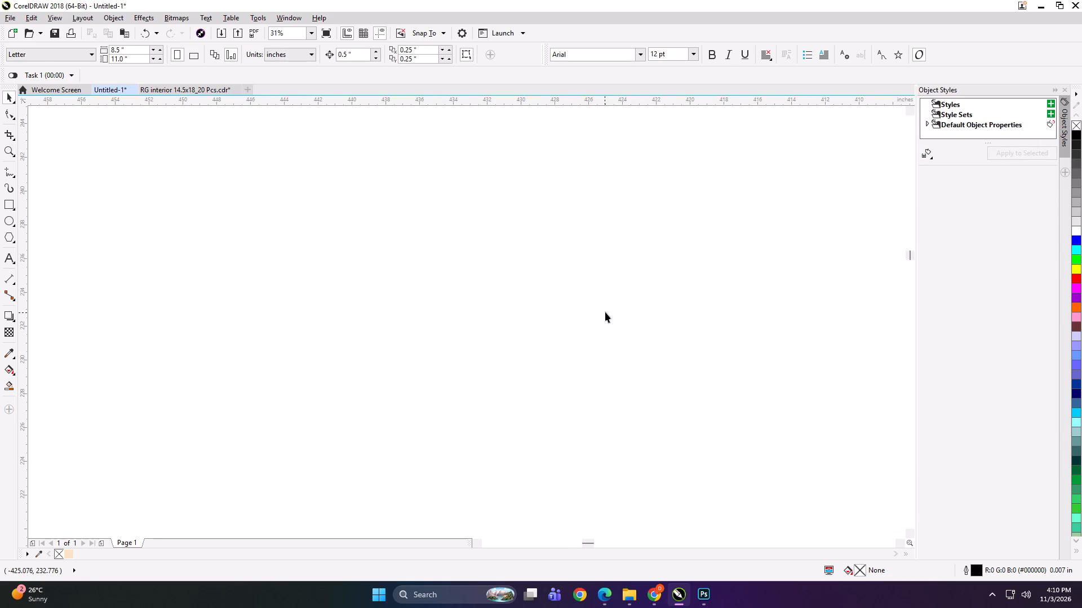
Undo the deletion, shrinking, grouping, moves and enlargement of the Buddha images.
{"action": "scroll", "coordinate": [609, 313], "scroll_direction": "down", "scroll_amount": 1}
{"action": "key", "text": "ctrl+z"}
{"action": "key", "text": "ctrl+z"}
{"action": "key", "text": "ctrl+z"}
{"action": "key", "text": "ctrl+z"}
{"action": "scroll", "coordinate": [583, 293], "scroll_direction": "down", "scroll_amount": 4}
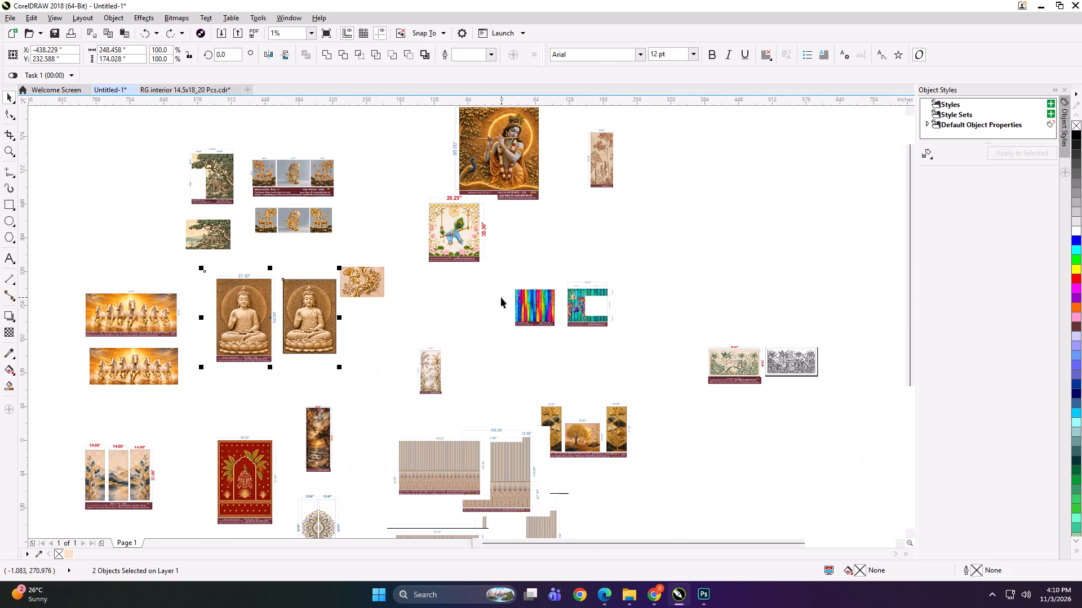
{"action": "left_click", "coordinate": [474, 285]}
{"action": "scroll", "coordinate": [210, 332], "scroll_direction": "up", "scroll_amount": 1}
{"action": "left_click_drag", "start_coordinate": [619, 285], "coordinate": [627, 309]}
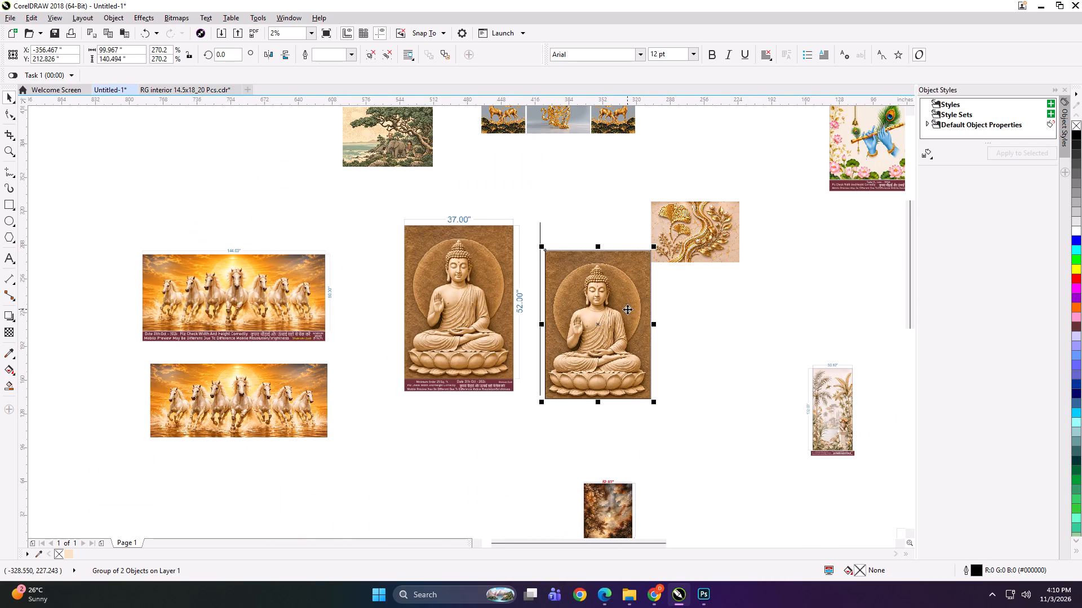
{"action": "key", "text": "ctrl+z"}
{"action": "key", "text": "ctrl+z"}
{"action": "key", "text": "ctrl+z"}
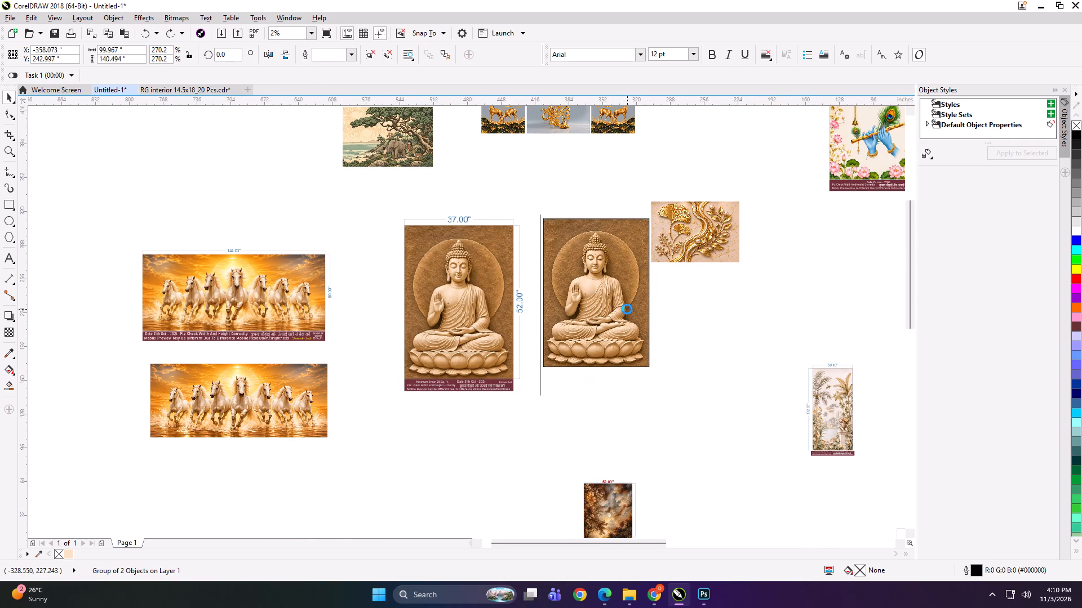
Export the framed Buddha group again at 100 dpi, replacing the 37x52 A TIFF, and check the saved thumbnail.
{"action": "key", "text": "ctrl+e"}
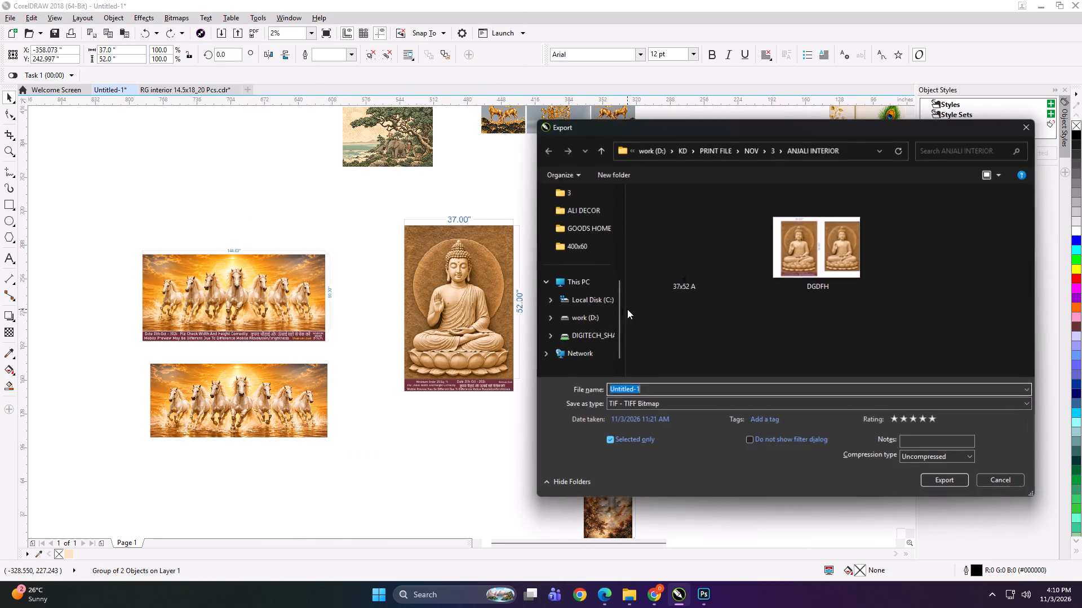
{"action": "left_click", "coordinate": [676, 249]}
{"action": "left_click", "coordinate": [937, 484]}
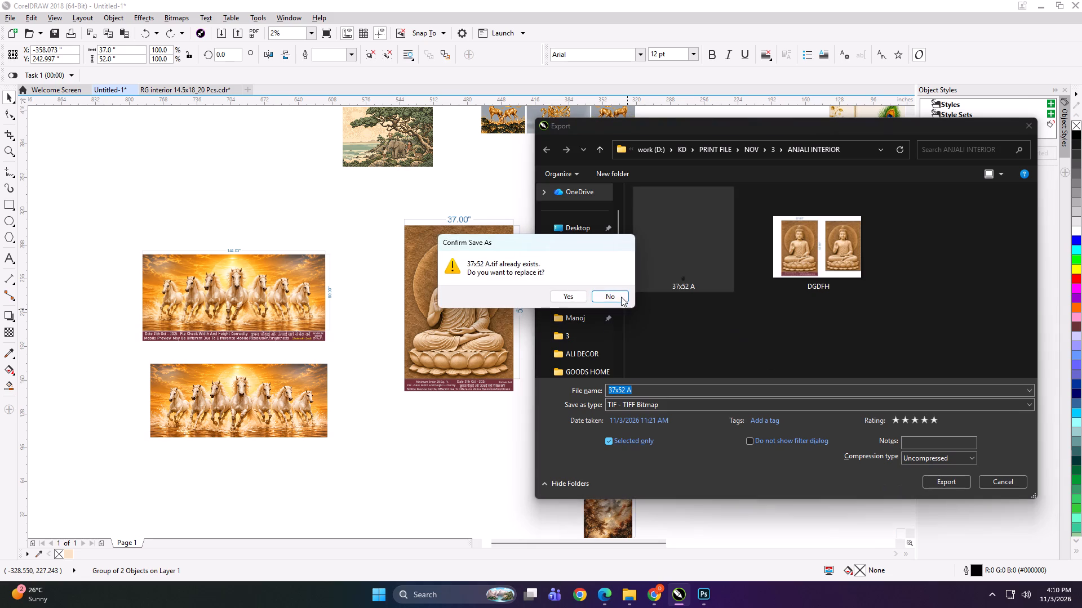
{"action": "left_click", "coordinate": [570, 292]}
{"action": "left_click", "coordinate": [579, 432]}
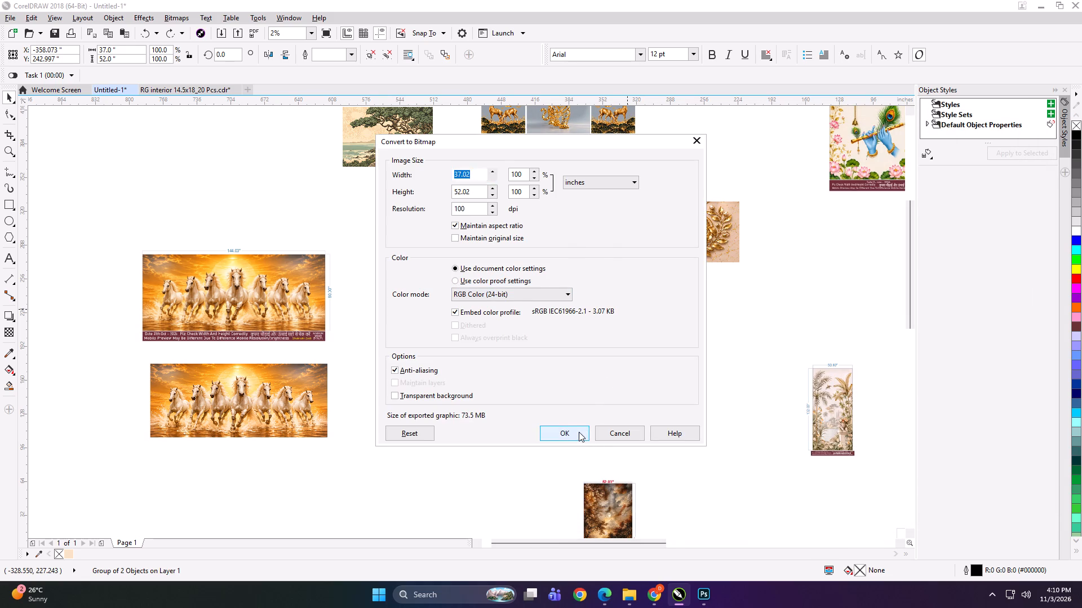
{"action": "key", "text": "ctrl+e"}
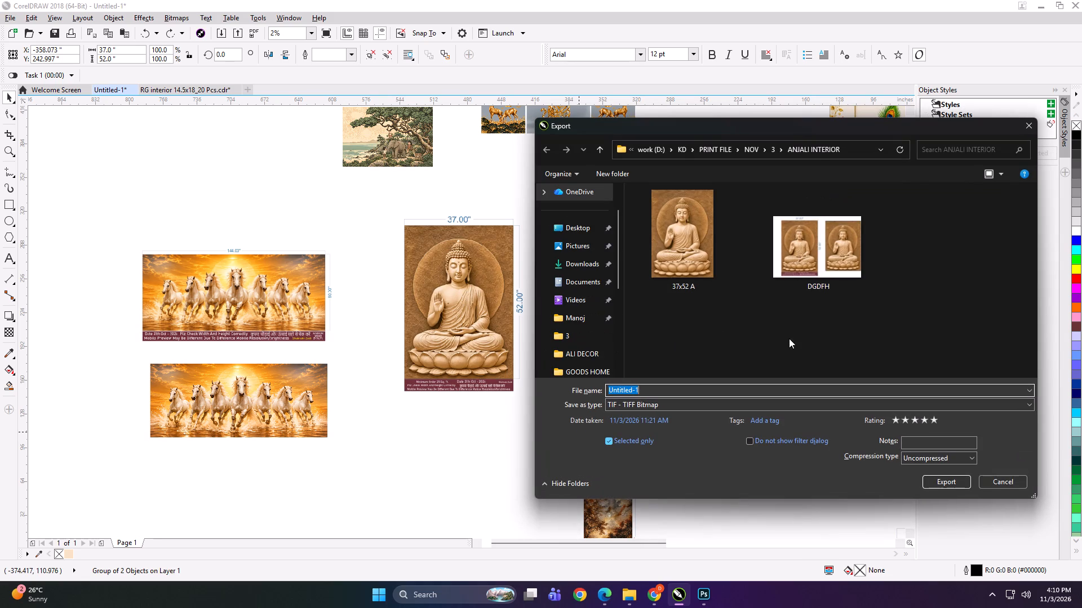
{"action": "left_click", "coordinate": [987, 477]}
Delete the labelled Buddha panel and the exported Buddha image from the drawing.
{"action": "left_click", "coordinate": [489, 280], "text": "shift"}
{"action": "key", "text": "Delete"}
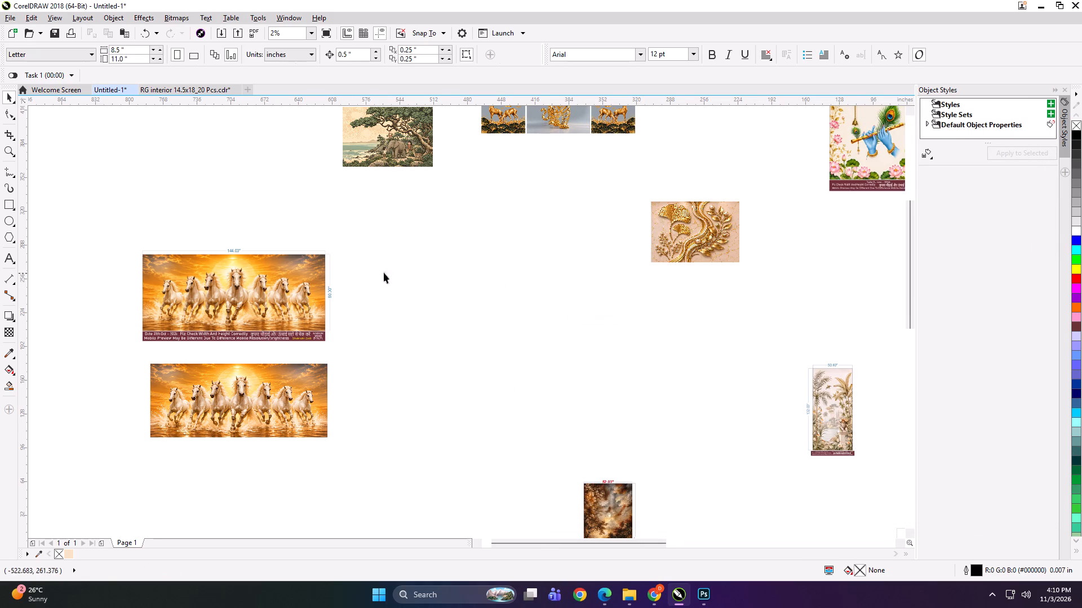
Move the imported horses image out from below the labelled seven-horses panel and place the two side by side.
{"action": "scroll", "coordinate": [172, 390], "scroll_direction": "up", "scroll_amount": 1}
{"action": "left_click_drag", "start_coordinate": [259, 419], "coordinate": [655, 303]}
{"action": "left_click_drag", "start_coordinate": [448, 212], "coordinate": [319, 296]}
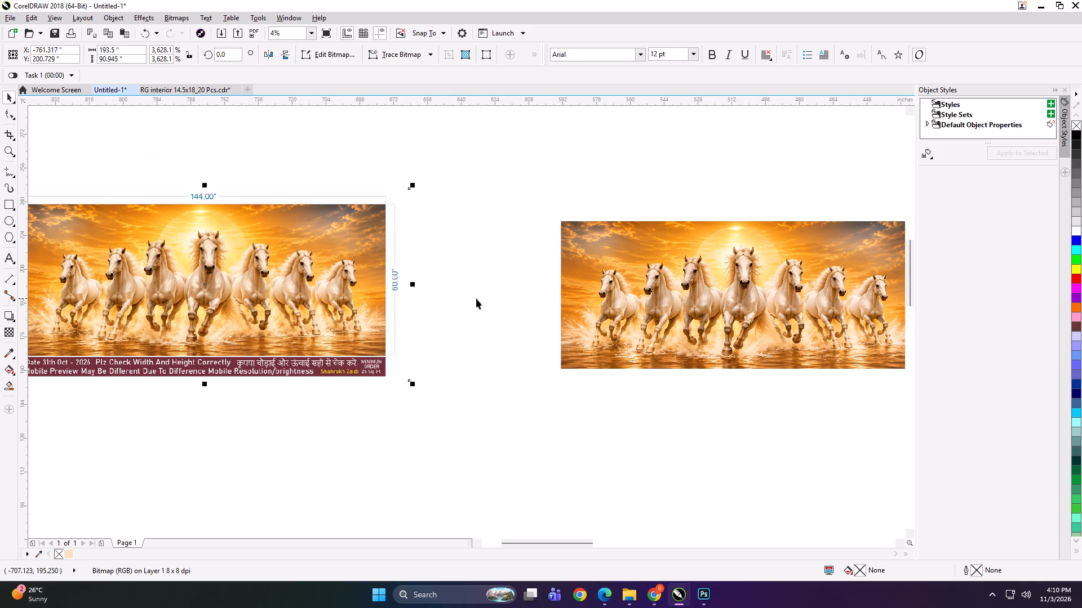
{"action": "left_click_drag", "start_coordinate": [637, 298], "coordinate": [524, 292]}
Set the imported horses image's size to 144 inches wide by 60 inches high.
{"action": "left_click", "coordinate": [135, 53]}
{"action": "key", "text": "ctrl+a"}
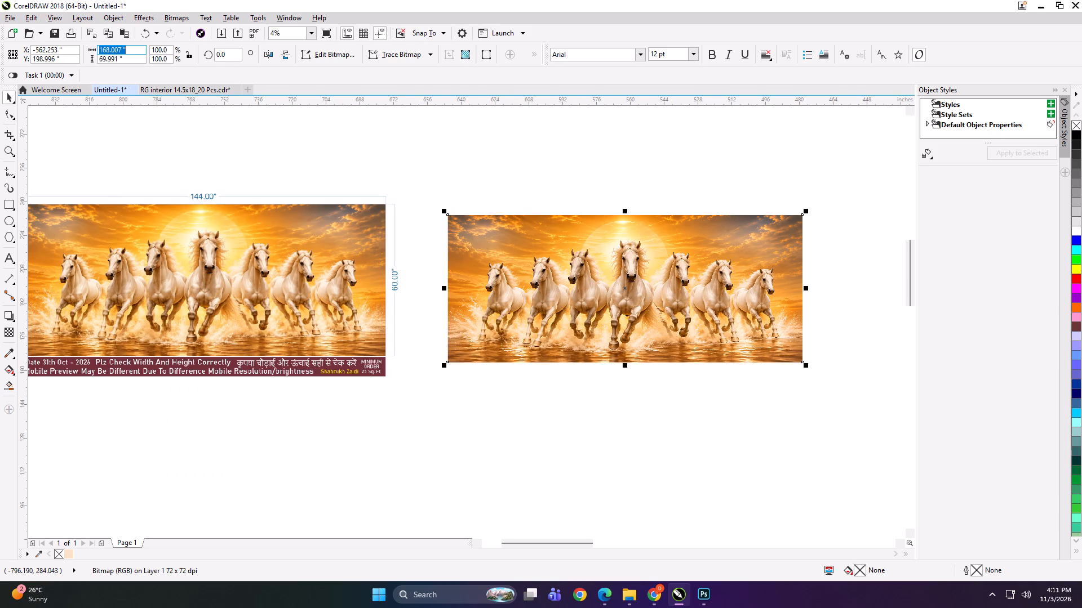
{"action": "type", "text": "144"}
{"action": "key", "text": "Tab"}
{"action": "type", "text": "60"}
{"action": "key", "text": "Return"}
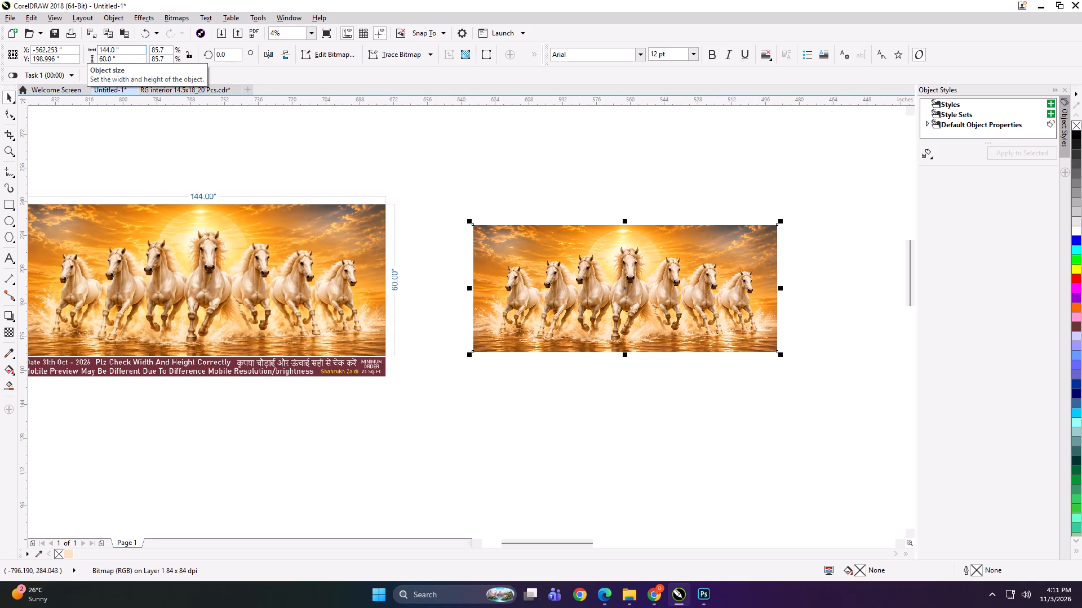
Add a rectangle over the resized horses image and set its width to 49 inches.
{"action": "double_click", "coordinate": [6, 207], "text": "shift"}
{"action": "key", "text": "shift+space"}
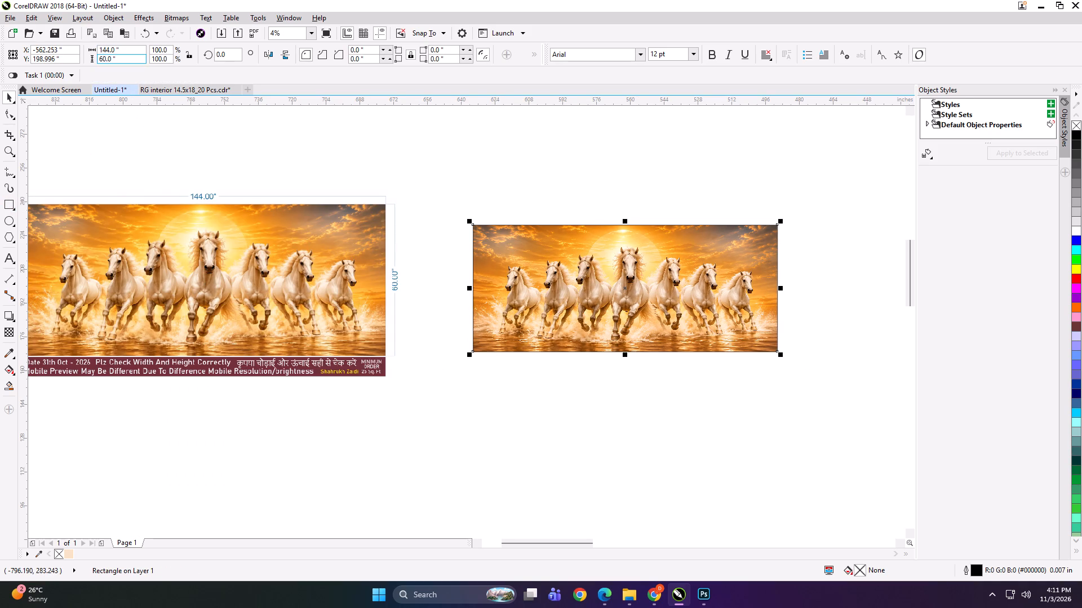
{"action": "left_click", "coordinate": [134, 49]}
{"action": "key", "text": "ctrl+a"}
{"action": "type", "text": "49"}
{"action": "key", "text": "Return"}
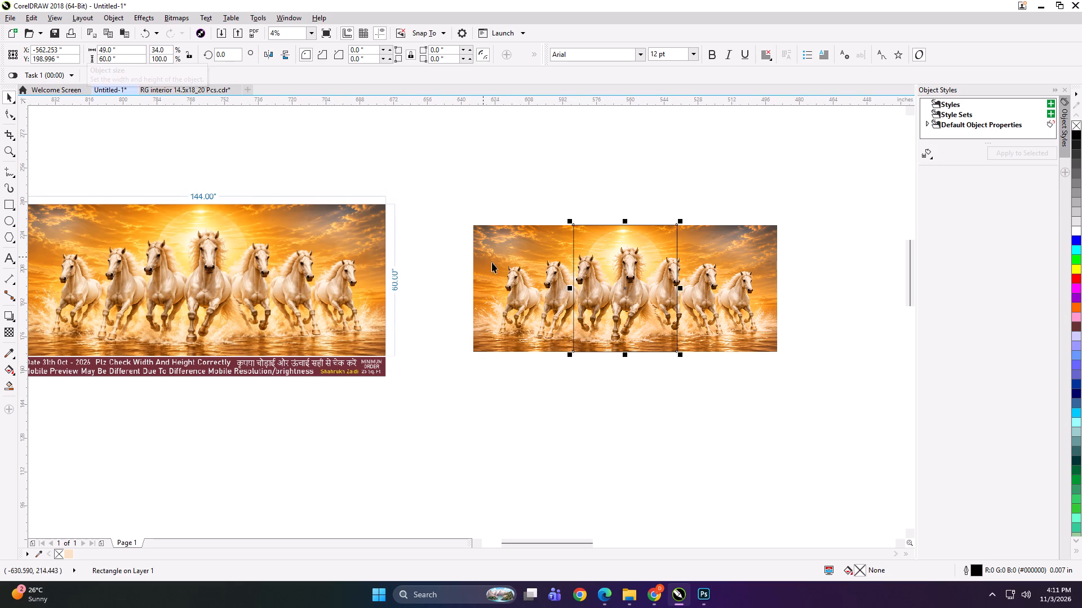
Align the 49-inch rectangle with the left edge of the horses image.
{"action": "left_click", "coordinate": [518, 275], "text": "shift"}
{"action": "key", "text": "l"}
{"action": "left_click", "coordinate": [535, 187]}
{"action": "left_click", "coordinate": [535, 262]}
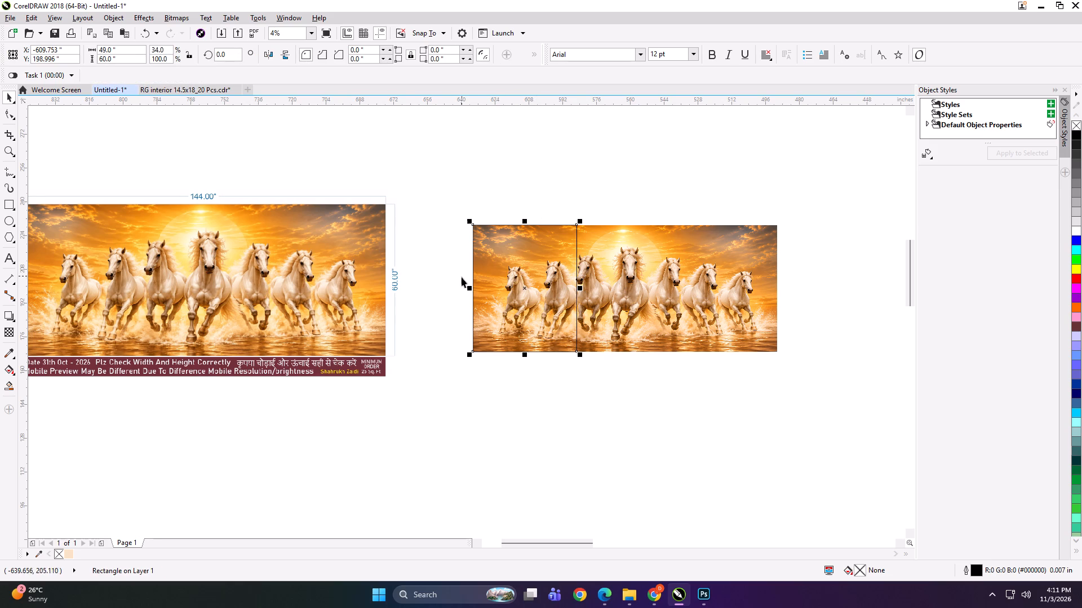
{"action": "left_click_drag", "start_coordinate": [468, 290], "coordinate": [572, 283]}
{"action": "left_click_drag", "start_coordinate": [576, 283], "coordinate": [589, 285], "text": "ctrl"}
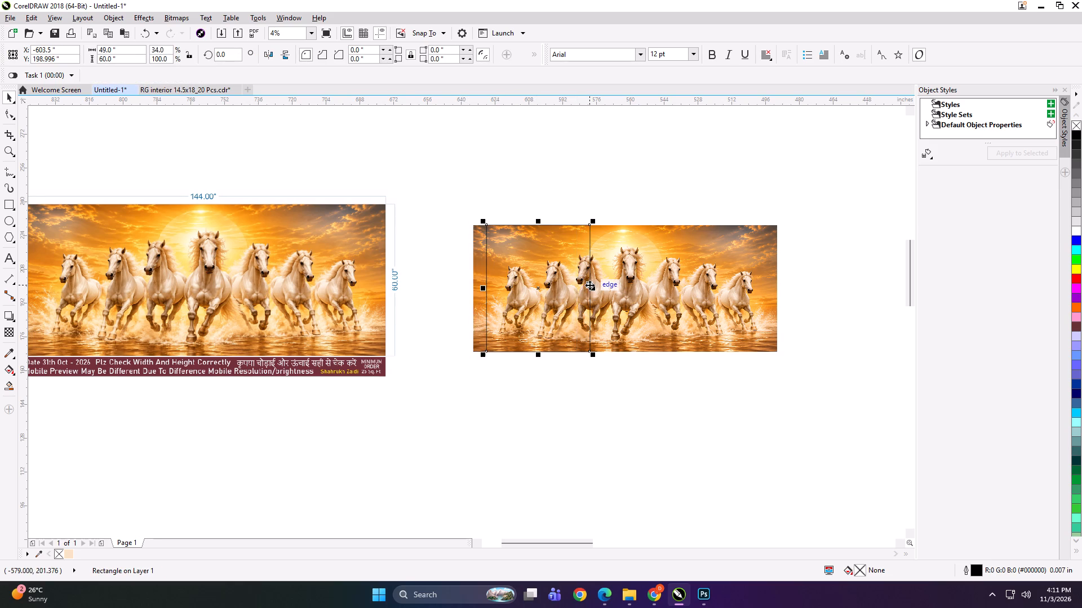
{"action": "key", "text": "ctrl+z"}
Mirror a copy of the first panel rectangle to its right and nudge it 0.5 inch back to overlap the first.
{"action": "left_click_drag", "start_coordinate": [471, 289], "coordinate": [607, 286]}
{"action": "right_click", "coordinate": [607, 286], "text": "ctrl"}
{"action": "scroll", "coordinate": [623, 296], "scroll_direction": "up", "scroll_amount": 1}
{"action": "key", "text": "Left"}
{"action": "scroll", "coordinate": [514, 270], "scroll_direction": "down", "scroll_amount": 1}
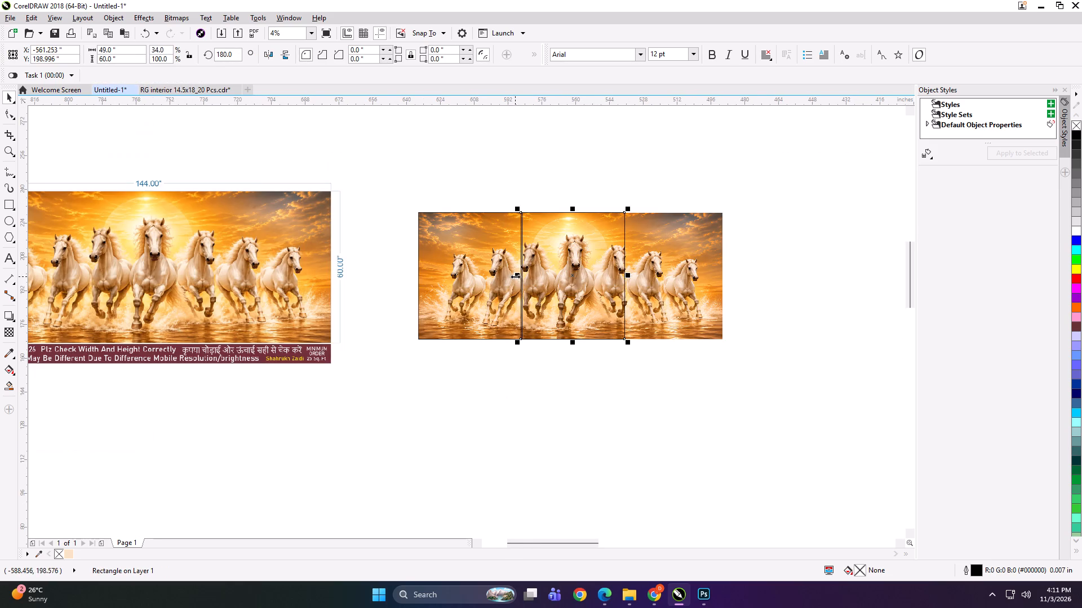
Add a third panel rectangle overlapping the second by 0.5 inch, narrowed to 47 inches at the image's right edge.
{"action": "left_click_drag", "start_coordinate": [515, 276], "coordinate": [632, 282]}
{"action": "right_click", "coordinate": [632, 282], "text": "ctrl"}
{"action": "scroll", "coordinate": [632, 282], "scroll_direction": "up", "scroll_amount": 1}
{"action": "key", "text": "Left"}
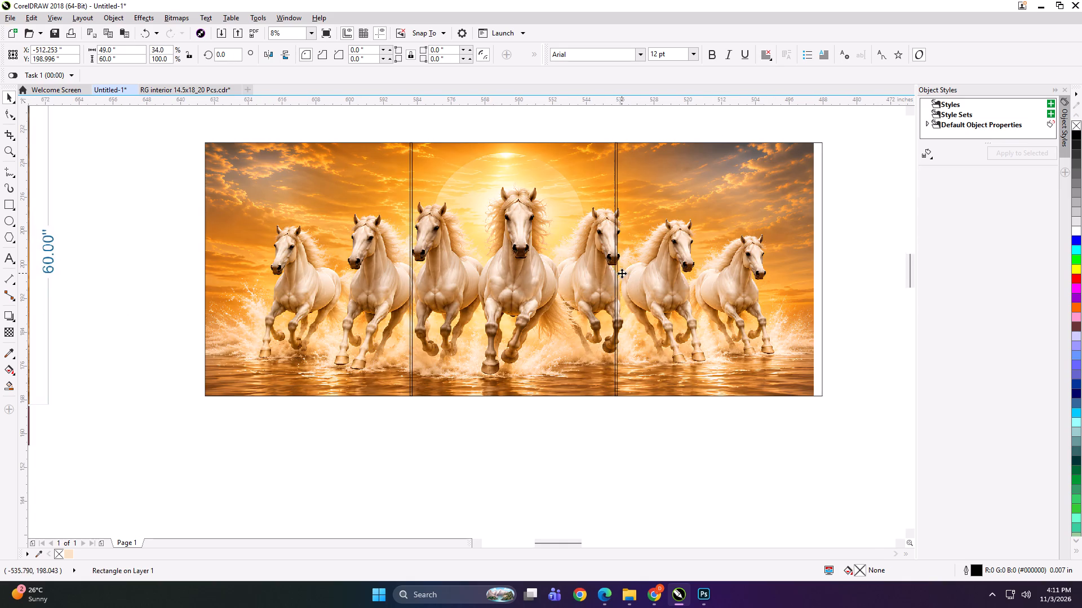
{"action": "left_click", "coordinate": [828, 269]}
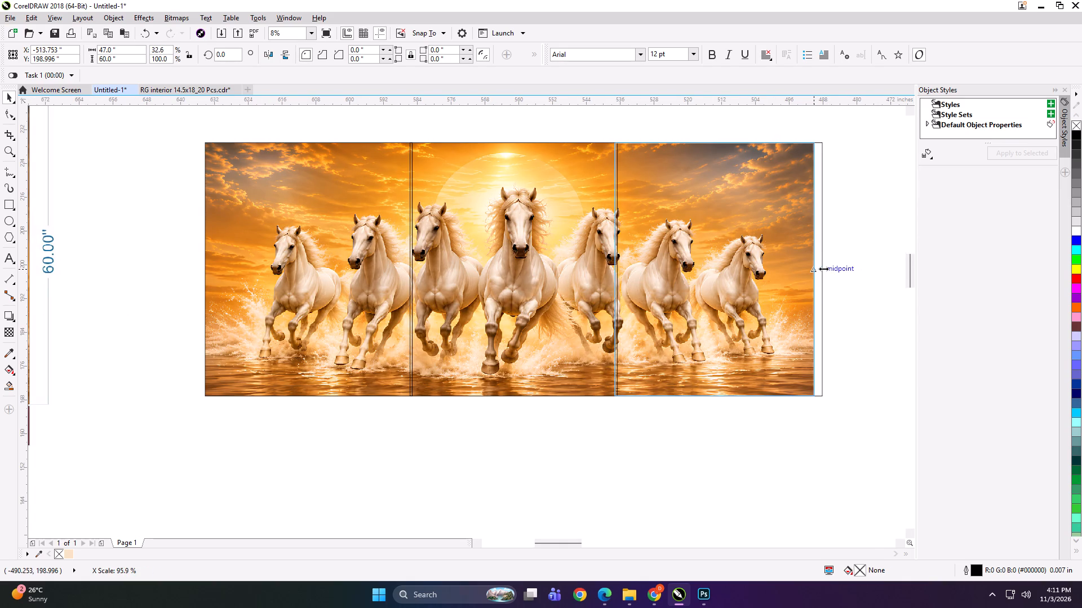
Group the three panel rectangles, PowerClip the horses image into them, and ungroup the clipped panels.
{"action": "left_click", "coordinate": [560, 218], "text": "shift"}
{"action": "left_click", "coordinate": [366, 218], "text": "shift"}
{"action": "key", "text": "ctrl+g"}
{"action": "left_click", "coordinate": [531, 443]}
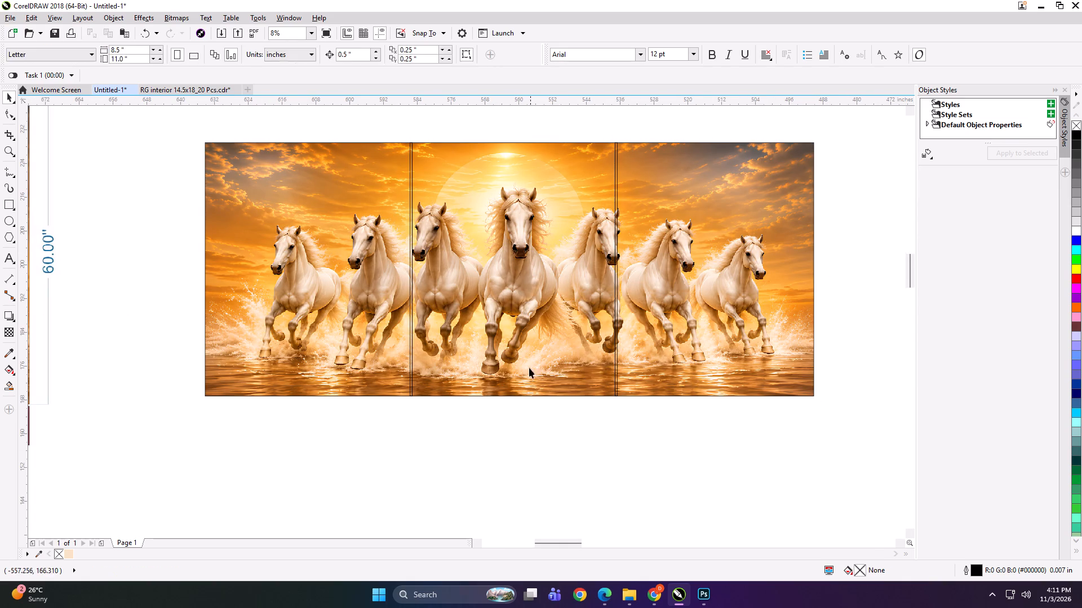
{"action": "left_click", "coordinate": [525, 312], "text": "alt"}
{"action": "key", "text": "shift+Return"}
{"action": "left_click", "coordinate": [525, 312]}
{"action": "scroll", "coordinate": [599, 315], "scroll_direction": "down", "scroll_amount": 1}
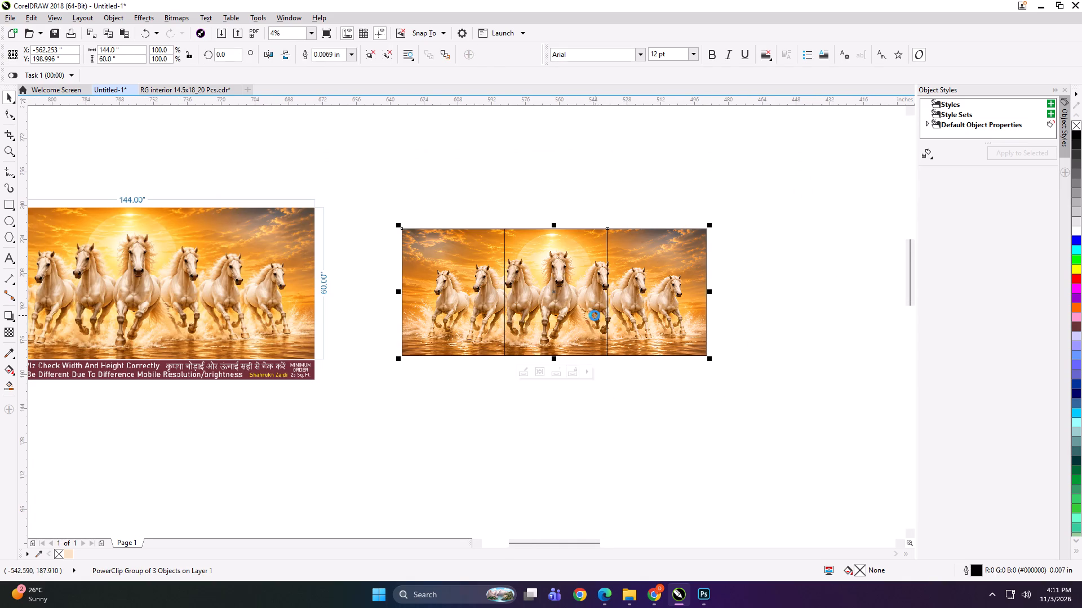
{"action": "key", "text": "ctrl+u"}
{"action": "left_click", "coordinate": [515, 193]}
Add the text label "144*60 PANEL 1" at the top edge of the first horses panel.
{"action": "left_click", "coordinate": [7, 258]}
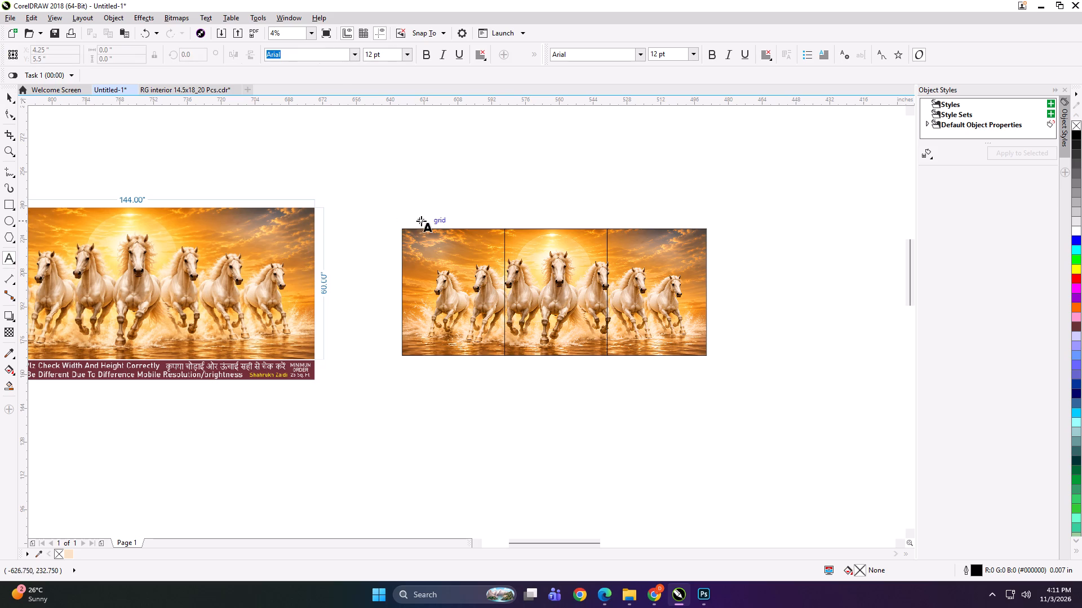
{"action": "left_click", "coordinate": [424, 226]}
{"action": "type", "text": "144*60 PANEL 1"}
Copy the label to the top edge of the second horses panel and change it to "144*60 PANEL 2".
{"action": "key", "text": "ctrl+a"}
{"action": "key", "text": "ctrl+c"}
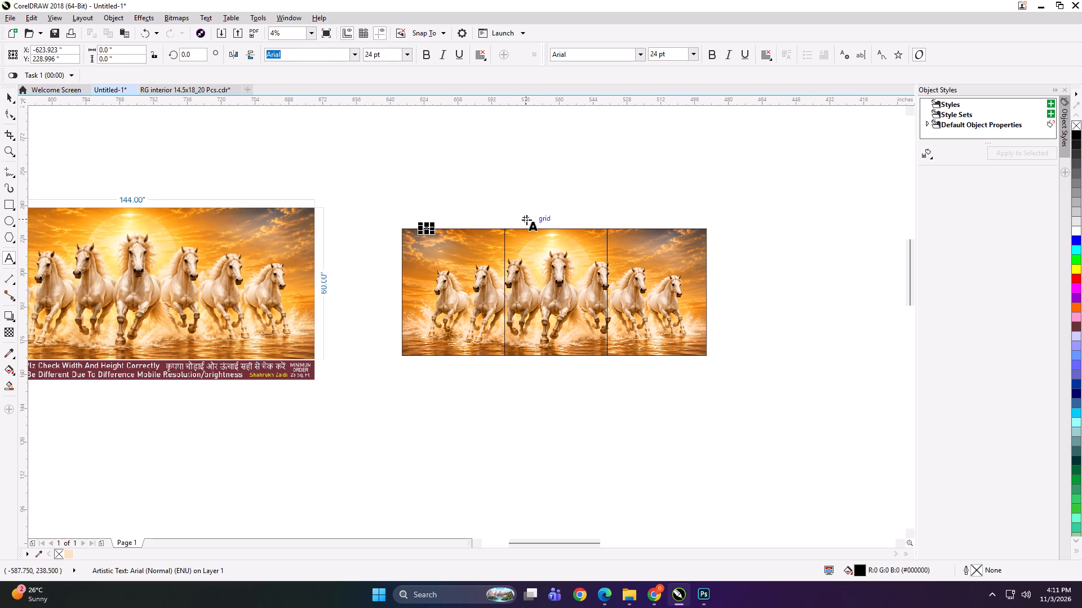
{"action": "left_click", "coordinate": [535, 227]}
{"action": "key", "text": "ctrl+v"}
{"action": "key", "text": "BackSpace"}
{"action": "key", "text": "2"}
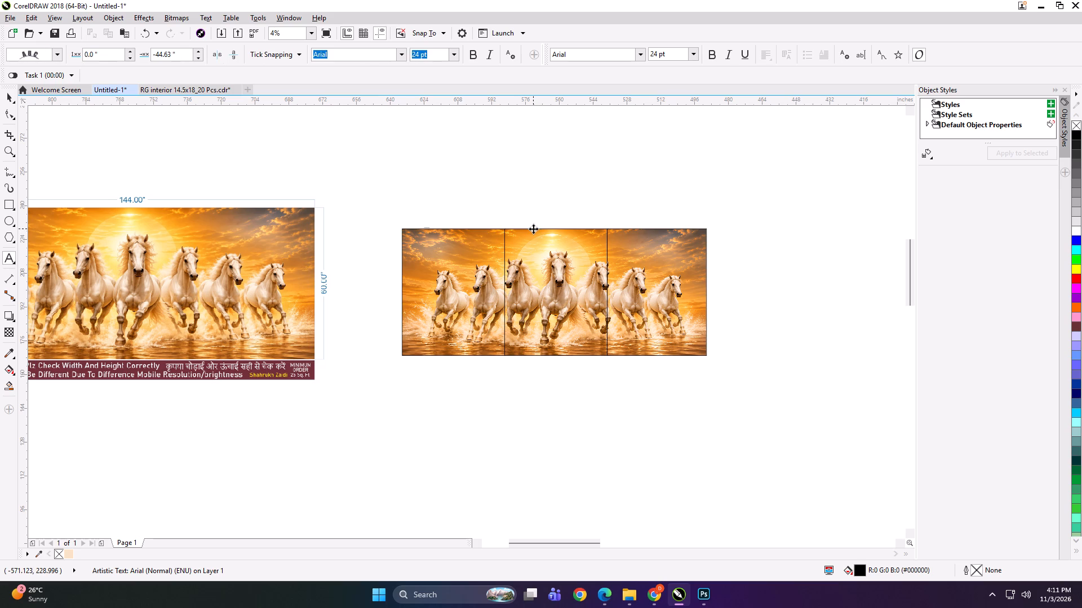
Copy the label to the top edge of the third horses panel and change it to "144*60 PANEL 3".
{"action": "left_click", "coordinate": [624, 226]}
{"action": "key", "text": "ctrl+v"}
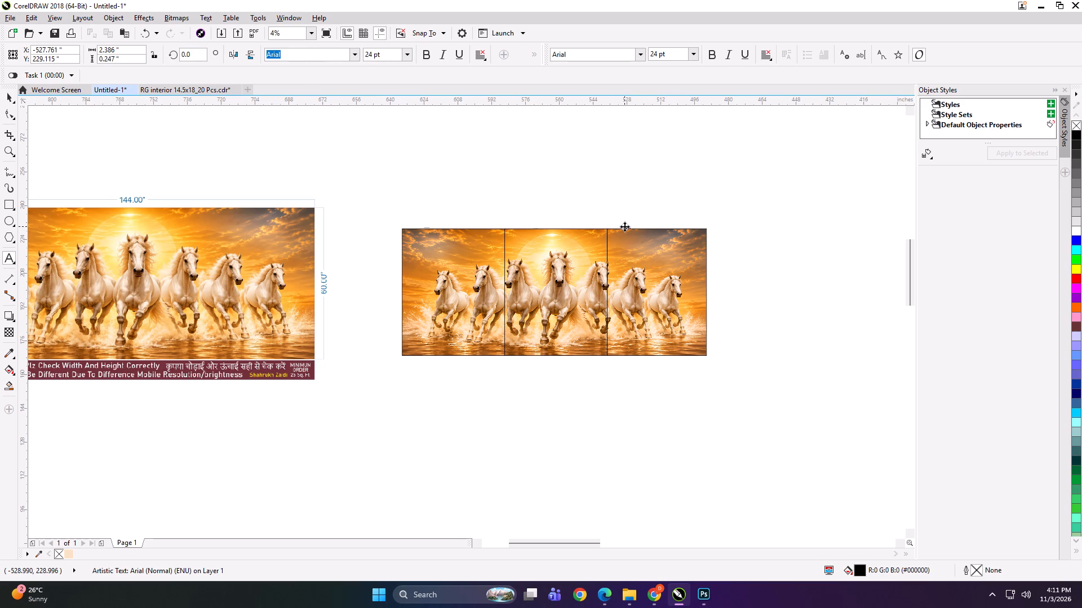
{"action": "key", "text": "BackSpace"}
{"action": "key", "text": "3"}
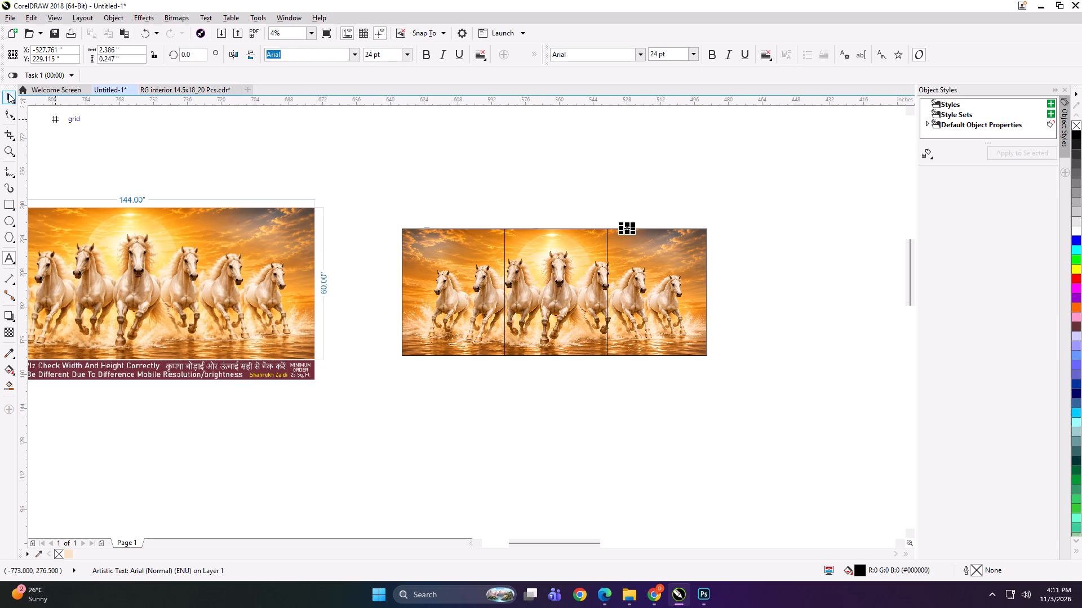
{"action": "left_click", "coordinate": [8, 93]}
Group each of the three horses panels with its own text label.
{"action": "left_click", "coordinate": [651, 275], "text": "shift"}
{"action": "key", "text": "ctrl+g"}
{"action": "left_click_drag", "start_coordinate": [519, 186], "coordinate": [550, 263]}
{"action": "double_click", "coordinate": [548, 264], "text": "shift"}
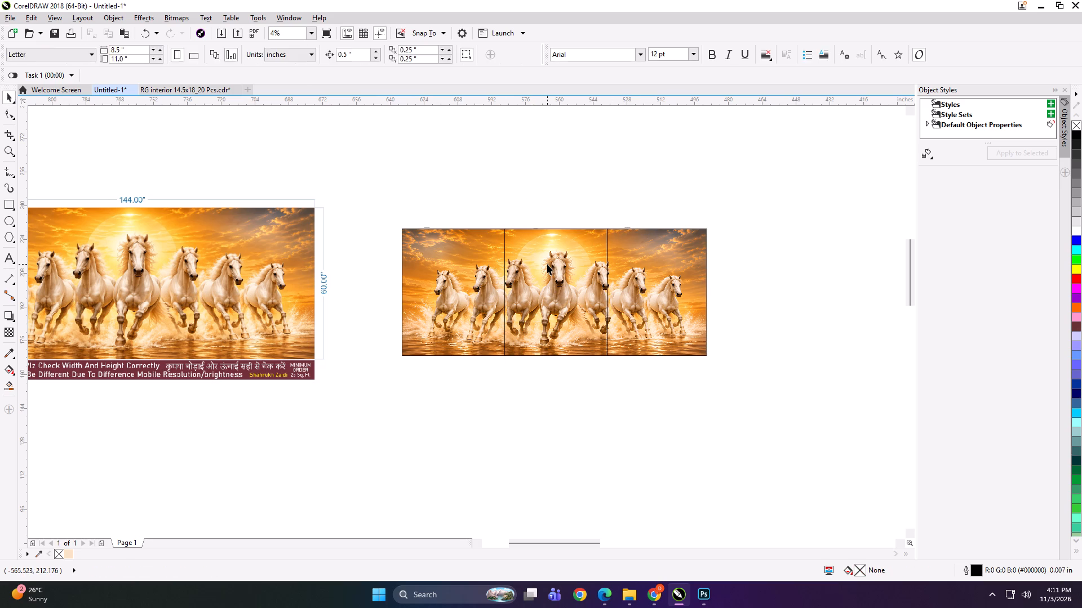
{"action": "key", "text": "ctrl+g"}
{"action": "left_click_drag", "start_coordinate": [524, 172], "coordinate": [363, 387]}
{"action": "key", "text": "ctrl+g"}
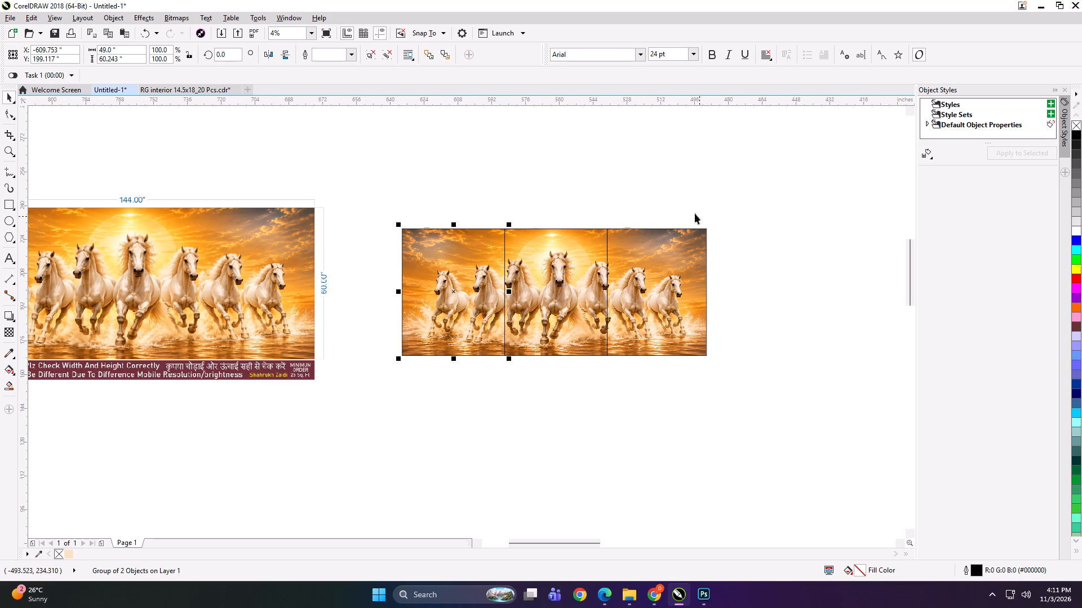
Export the first horses panel as an uncompressed TIFF named "49x60 A" in the ANJALI INTERIOR folder.
{"action": "scroll", "coordinate": [601, 240], "scroll_direction": "up", "scroll_amount": 2}
{"action": "scroll", "coordinate": [724, 195], "scroll_direction": "up", "scroll_amount": 1}
{"action": "scroll", "coordinate": [720, 186], "scroll_direction": "down", "scroll_amount": 2}
{"action": "scroll", "coordinate": [633, 218], "scroll_direction": "down", "scroll_amount": 1}
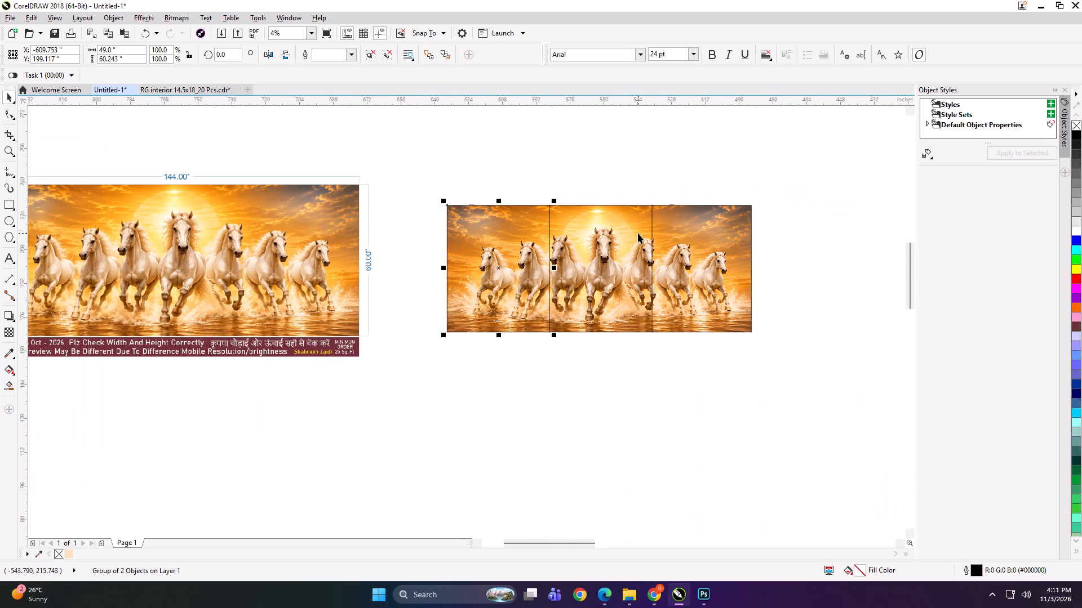
{"action": "key", "text": "ctrl+e"}
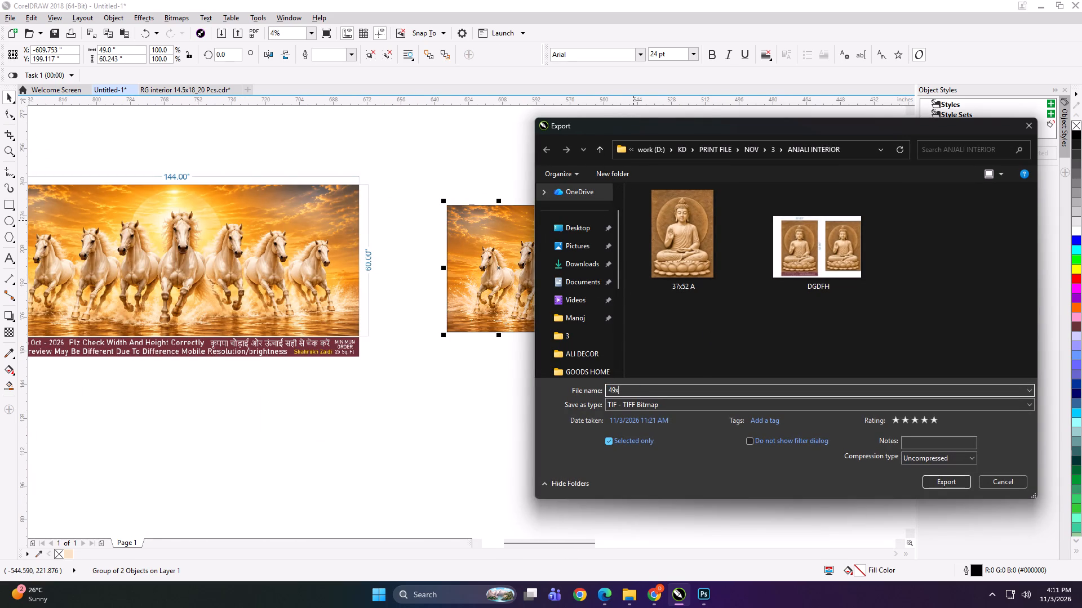
{"action": "type", "text": "60 A"}
{"action": "key", "text": "space"}
{"action": "key", "text": "Return"}
{"action": "key", "text": "Return"}
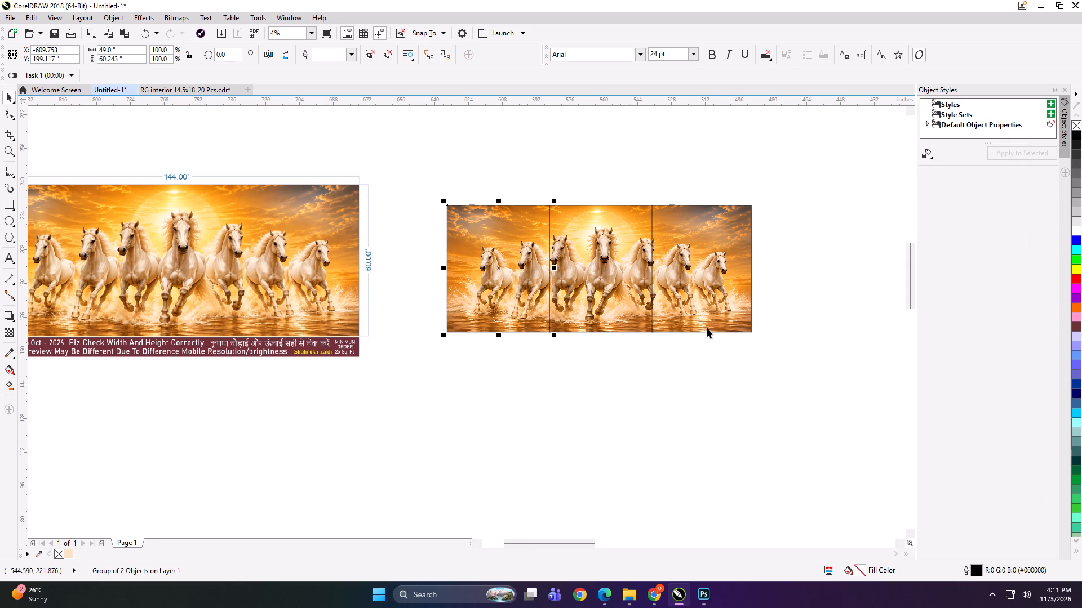
Export the middle horses panel as a TIFF named "49x60 B" in the ANJALI INTERIOR folder.
{"action": "left_click", "coordinate": [607, 290]}
{"action": "key", "text": "ctrl+e"}
{"action": "left_click", "coordinate": [607, 334]}
{"action": "left_click", "coordinate": [604, 309]}
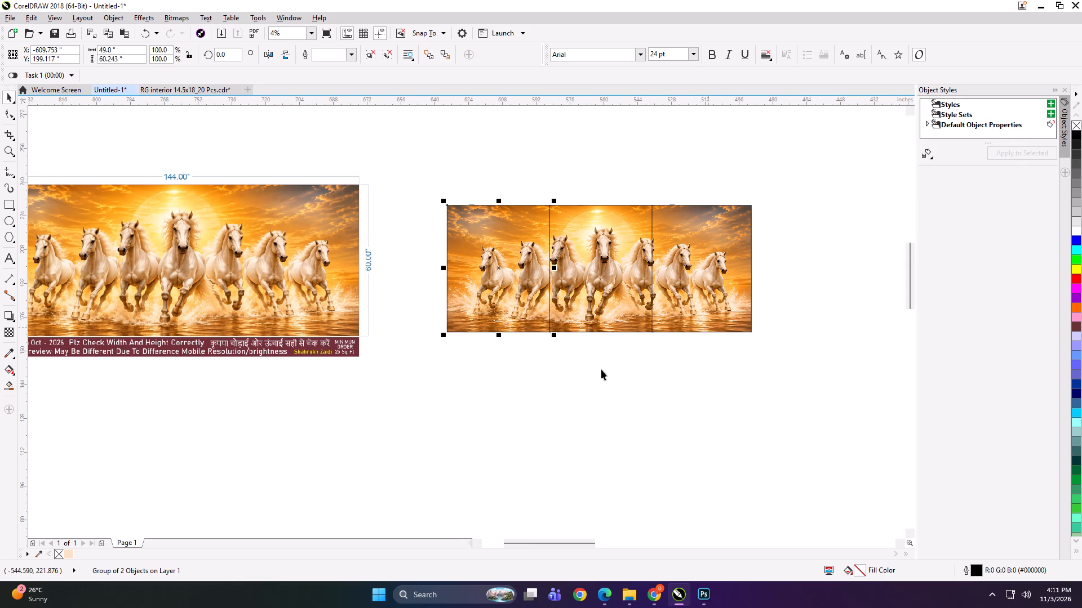
{"action": "left_click", "coordinate": [601, 369]}
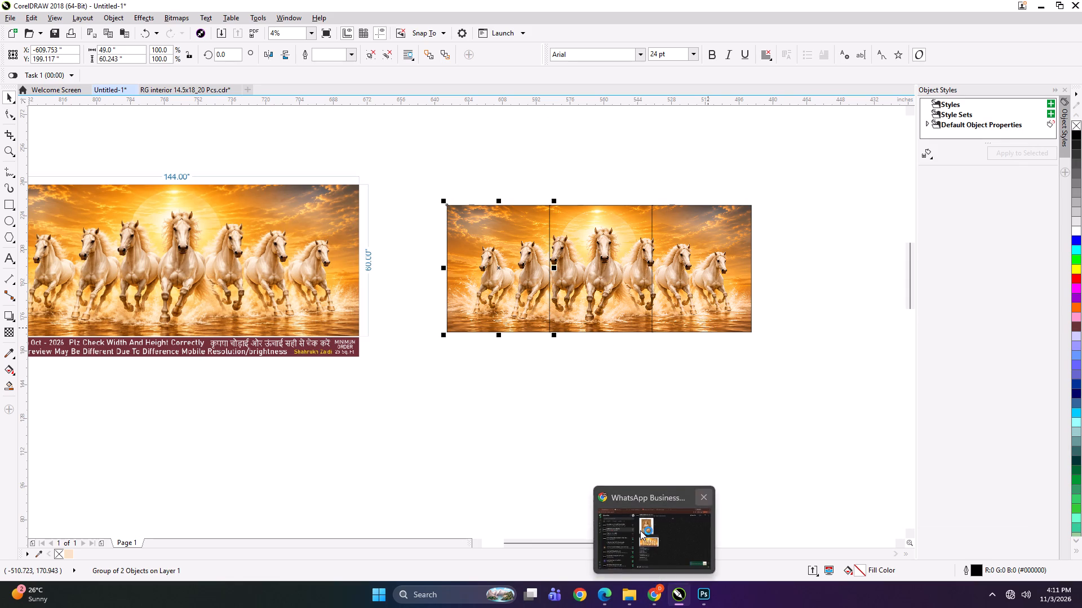
{"action": "left_click", "coordinate": [608, 354]}
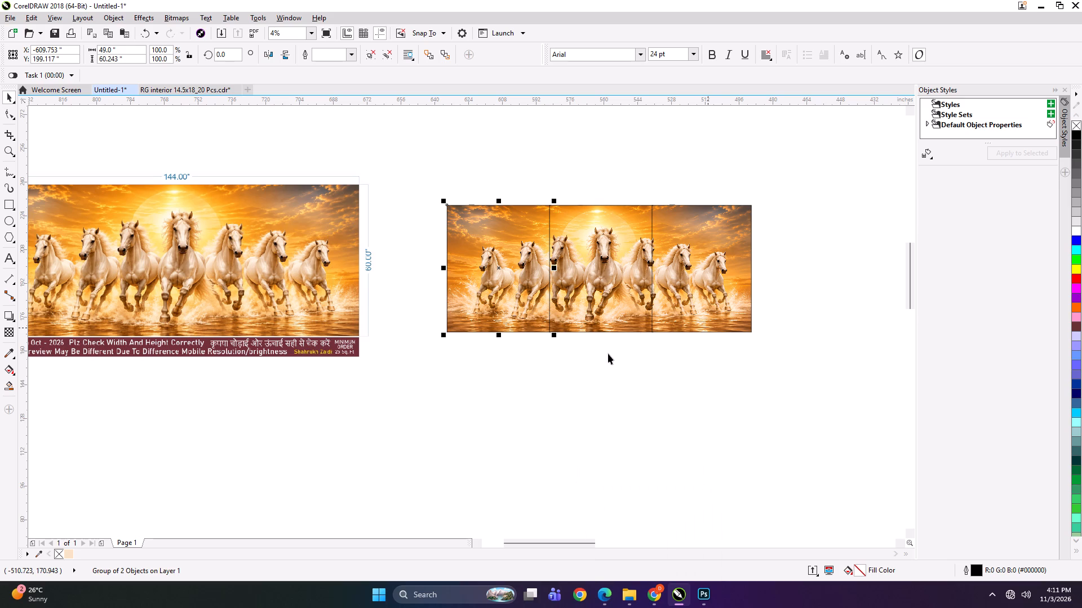
{"action": "left_click", "coordinate": [605, 292]}
{"action": "left_click", "coordinate": [592, 262]}
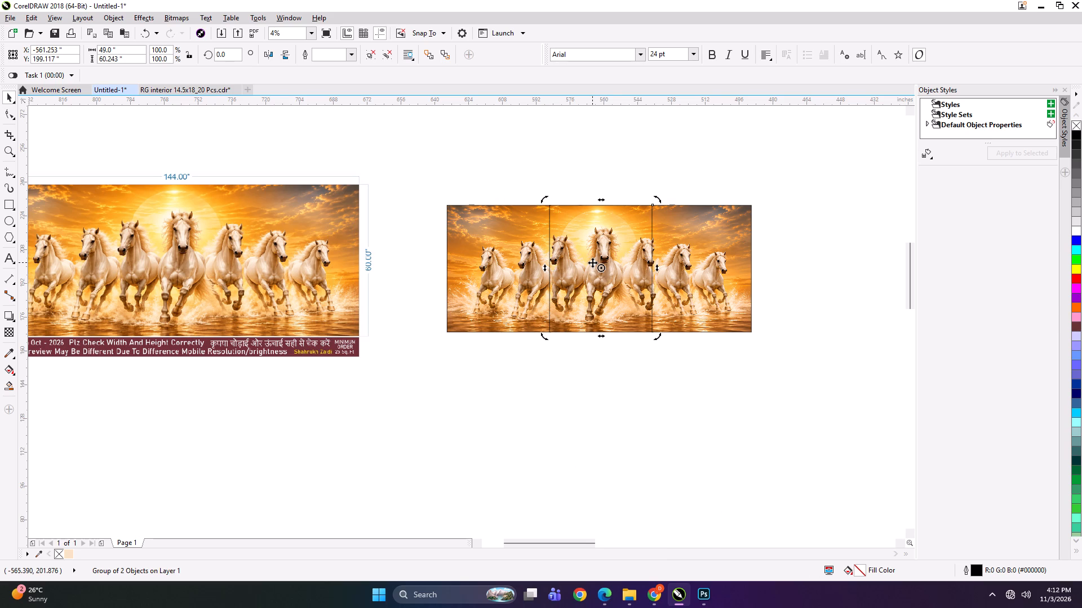
{"action": "left_click", "coordinate": [687, 448]}
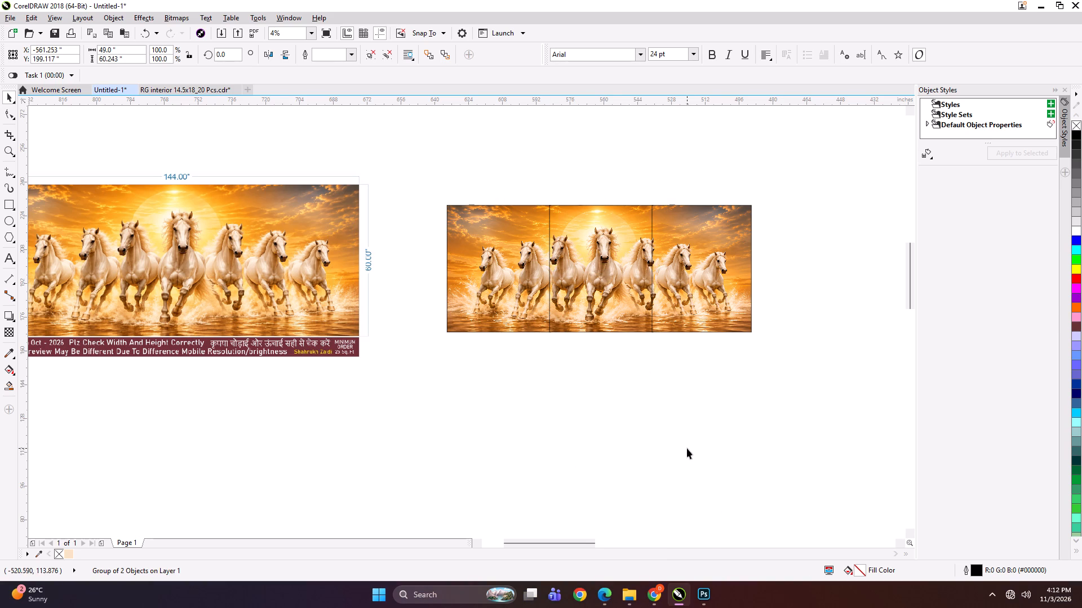
{"action": "left_click", "coordinate": [630, 315]}
{"action": "key", "text": "ctrl+e"}
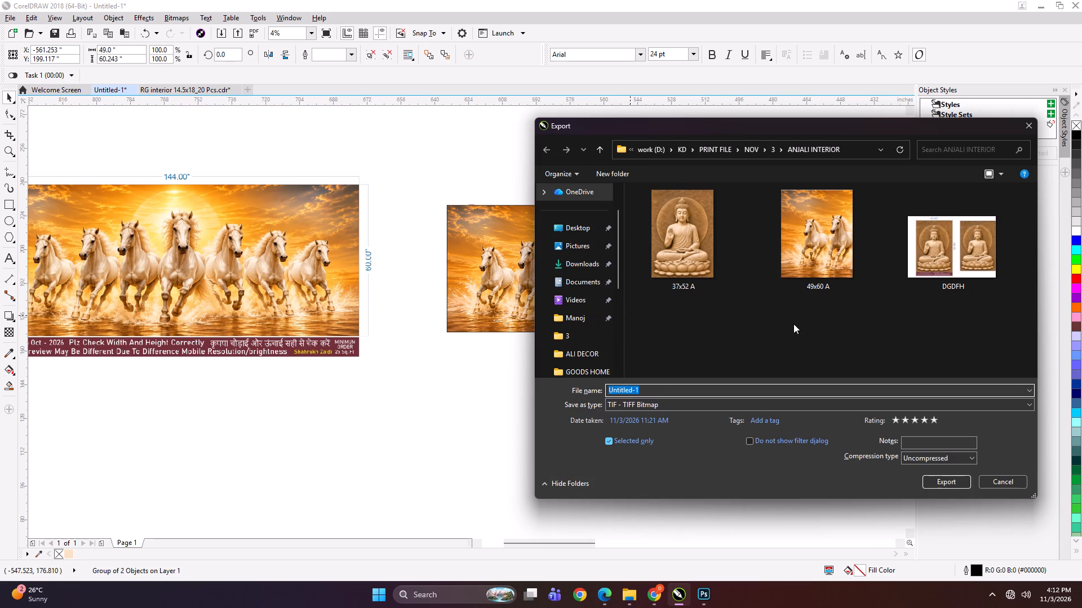
{"action": "left_click", "coordinate": [818, 268]}
{"action": "double_click", "coordinate": [648, 390]}
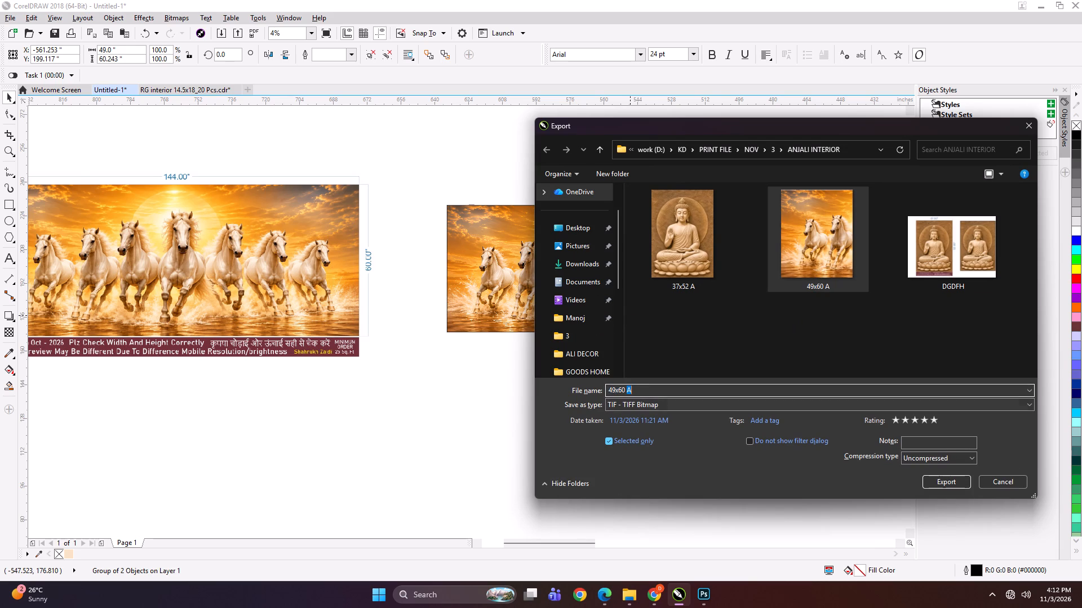
{"action": "key", "text": "b"}
{"action": "key", "text": "Return"}
{"action": "key", "text": "Return"}
Switch to File Explorer and try to open the DIGITECH_SHAREDRIVE (Z:) network drive.
{"action": "left_click", "coordinate": [623, 594]}
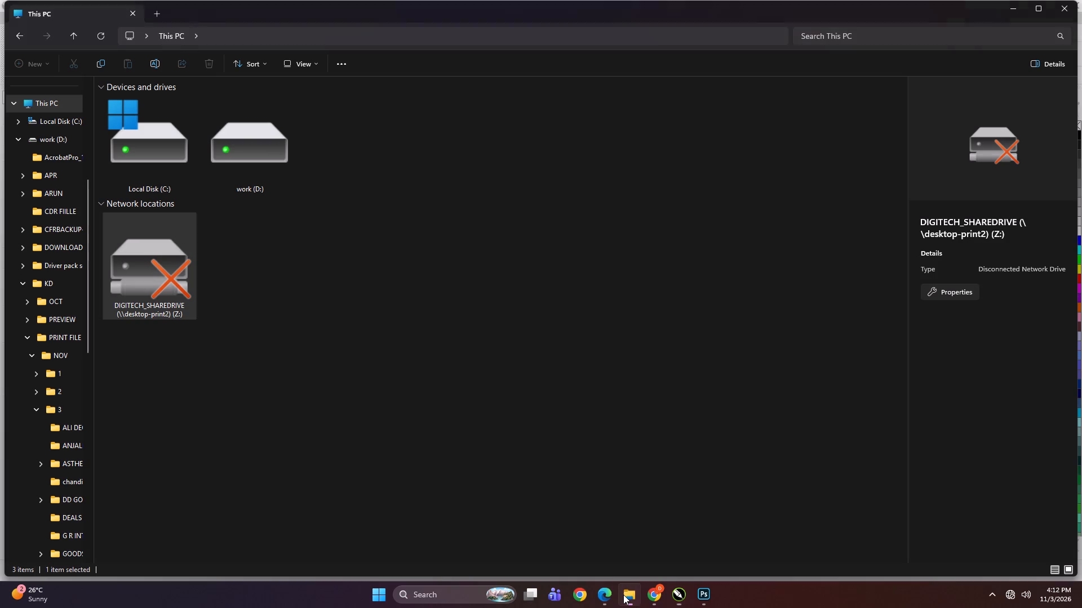
{"action": "scroll", "coordinate": [160, 273], "scroll_direction": "up", "scroll_amount": 2}
{"action": "double_click", "coordinate": [158, 271]}
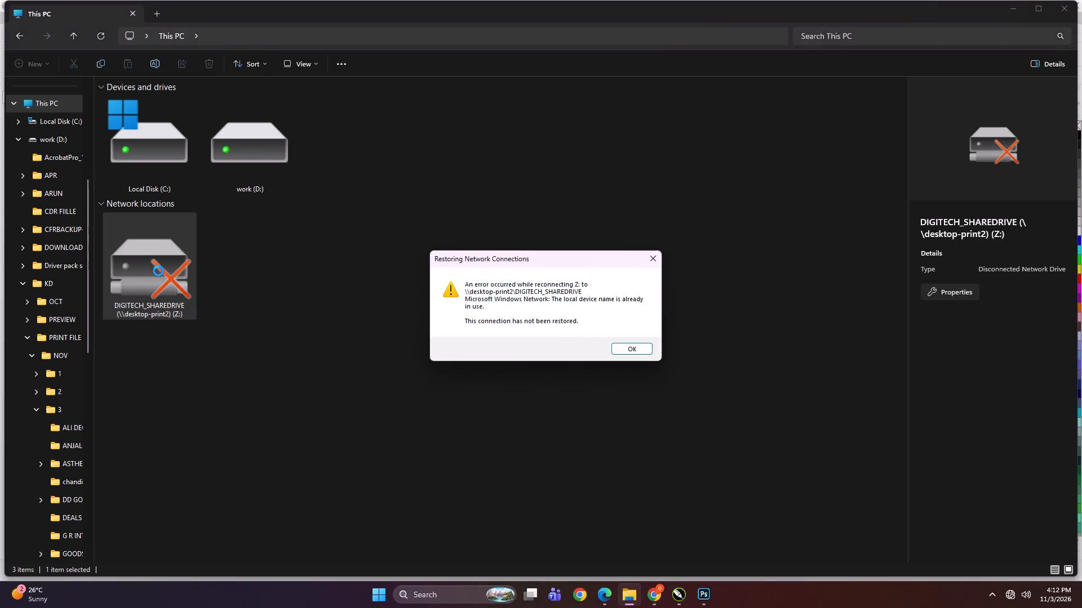
{"action": "left_click", "coordinate": [628, 347]}
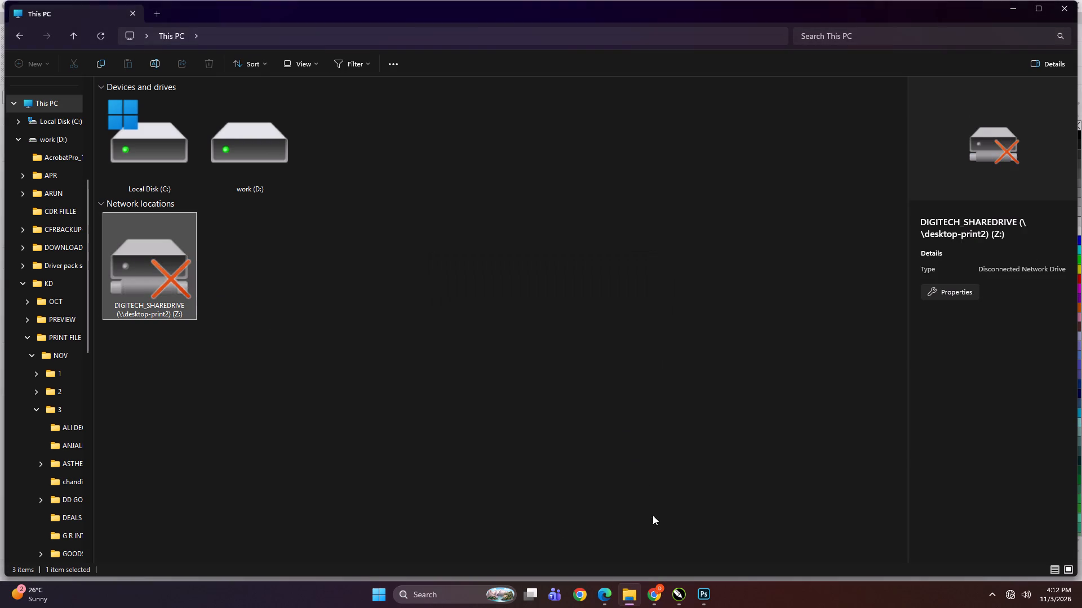
Back in CorelDRAW, export the third horses panel as a TIFF named "47x60 C" in the ANJALI INTERIOR folder.
{"action": "left_click", "coordinate": [683, 598]}
{"action": "left_click", "coordinate": [730, 244]}
{"action": "key", "text": "ctrl+e"}
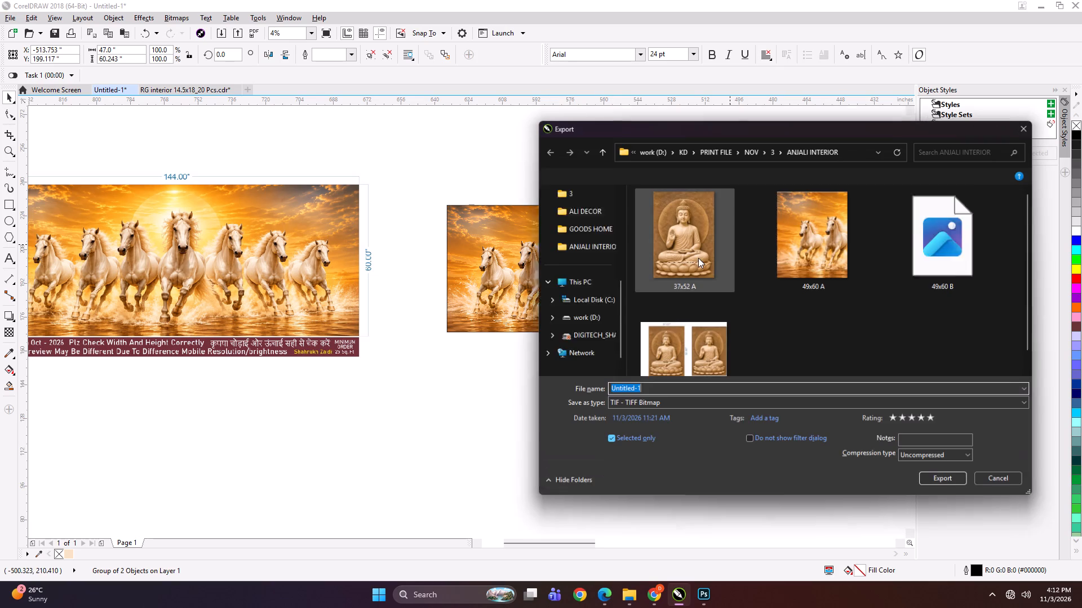
{"action": "type", "text": "47x60 C"}
{"action": "key", "text": "Return"}
{"action": "key", "text": "Return"}
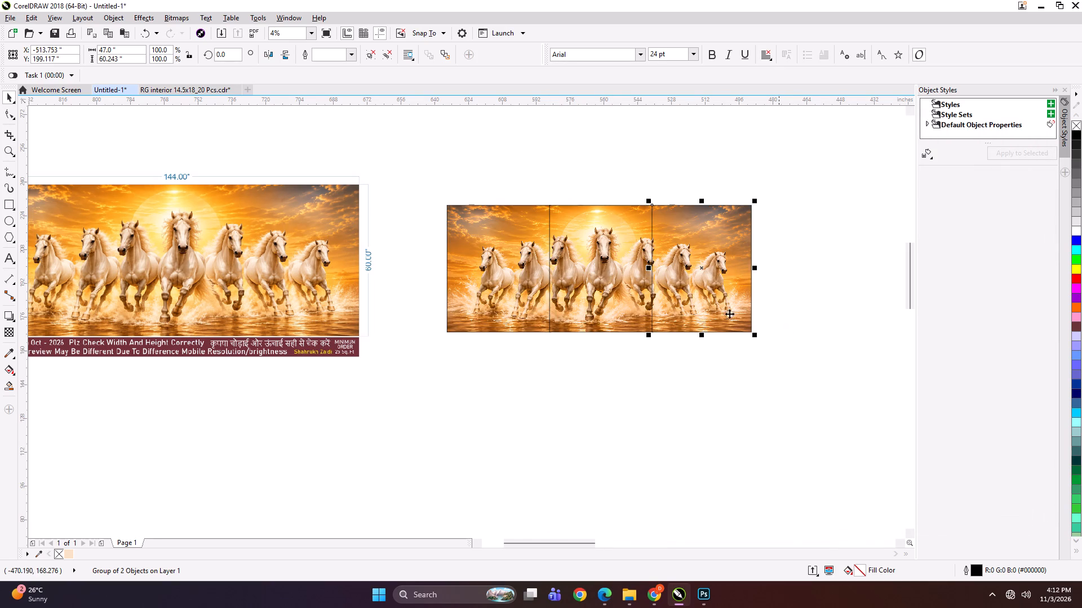
Space the horses panels apart by nudging the third panel 3.5 inches and the first about 4 inches outward from the middle one.
{"action": "key", "text": "Right"}
{"action": "key", "text": "Right"}
{"action": "key", "text": "Right"}
{"action": "key", "text": "Right"}
{"action": "left_click", "coordinate": [520, 269]}
{"action": "key", "text": "Left"}
{"action": "key", "text": "Left"}
{"action": "key", "text": "Left"}
{"action": "key", "text": "Left"}
{"action": "key", "text": "Left"}
{"action": "key", "text": "Left"}
{"action": "key", "text": "Left"}
{"action": "key", "text": "Left"}
{"action": "key", "text": "Left"}
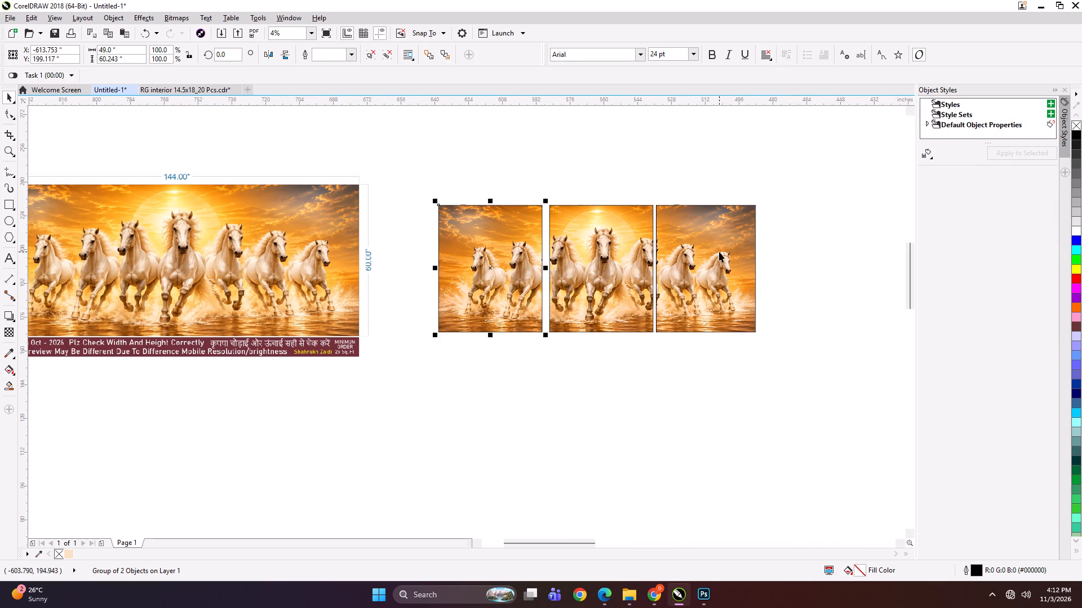
{"action": "double_click", "coordinate": [719, 252]}
{"action": "key", "text": "Right"}
{"action": "key", "text": "Right"}
{"action": "key", "text": "Right"}
Enlarge the three separated horses panels and group them with the dimensioned 144 by 60 inch horses preview beside them.
{"action": "left_click_drag", "start_coordinate": [809, 174], "coordinate": [717, 250]}
{"action": "left_click_drag", "start_coordinate": [661, 281], "coordinate": [374, 387]}
{"action": "key", "text": "ctrl+z"}
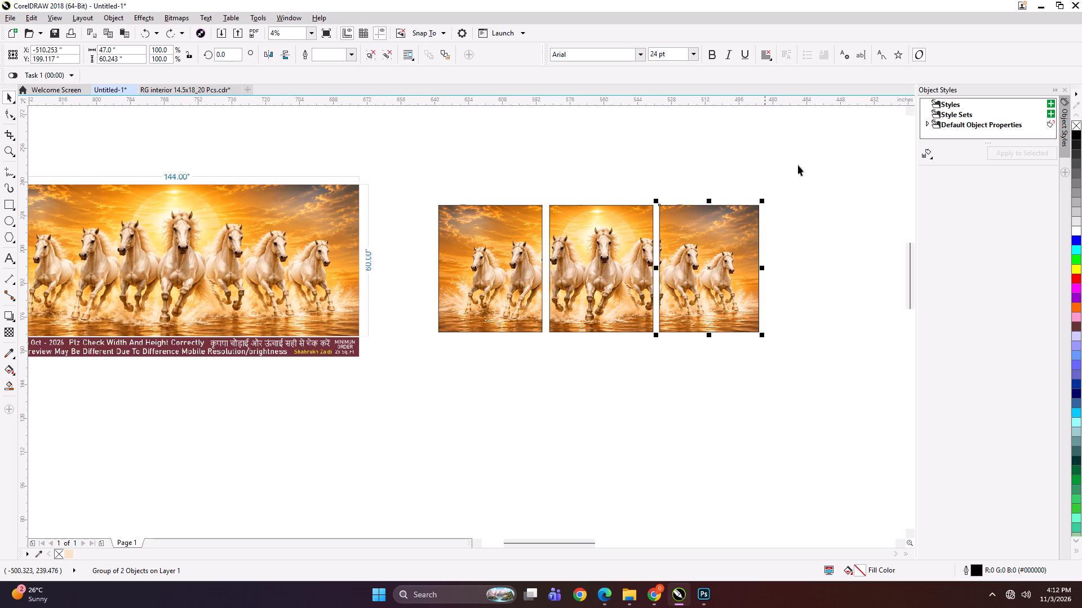
{"action": "left_click", "coordinate": [822, 155]}
{"action": "left_click_drag", "start_coordinate": [822, 155], "coordinate": [371, 410]}
{"action": "scroll", "coordinate": [596, 338], "scroll_direction": "down", "scroll_amount": 1}
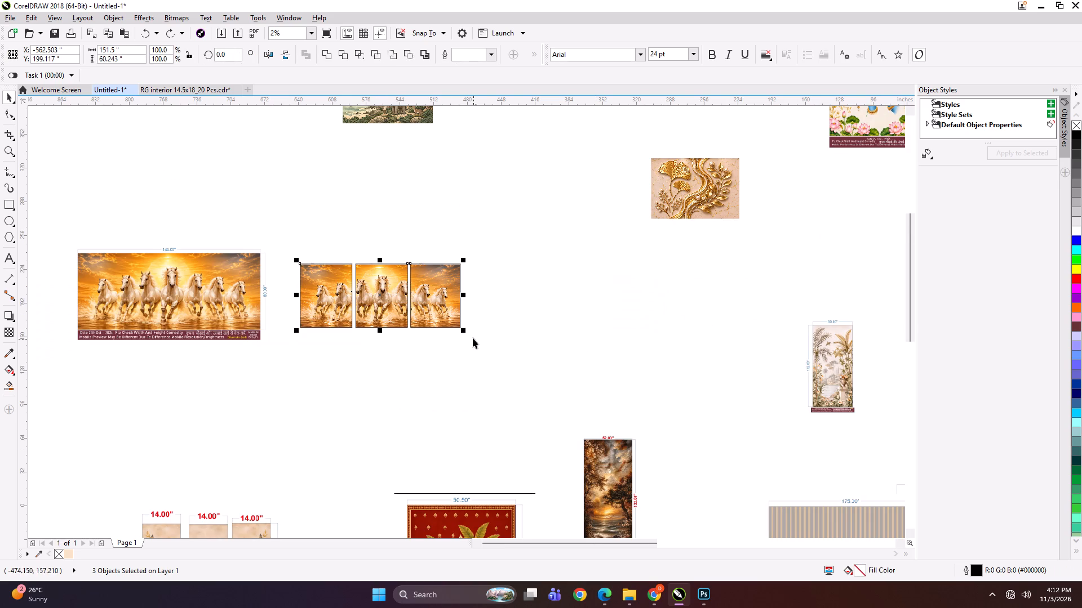
{"action": "left_click_drag", "start_coordinate": [466, 332], "coordinate": [486, 346], "text": "shift"}
{"action": "left_click", "coordinate": [235, 312], "text": "shift"}
{"action": "key", "text": "ctrl+g"}
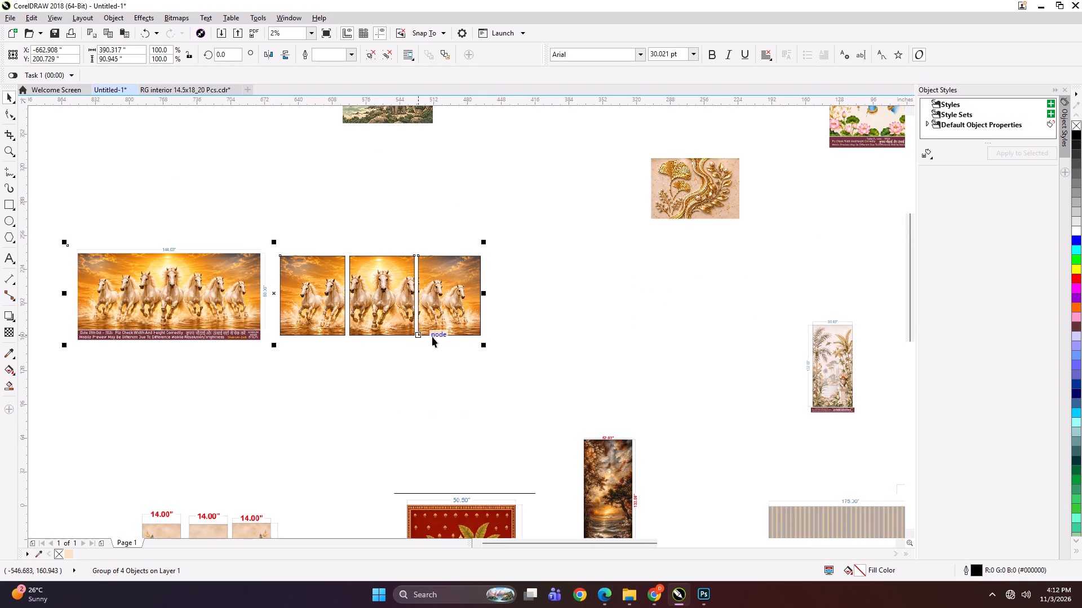
Scale the grouped horses preview and panels down to about 8.3 by 1.9 inches.
{"action": "left_click_drag", "start_coordinate": [485, 348], "coordinate": [422, 345], "text": "shift"}
{"action": "left_click_drag", "start_coordinate": [393, 341], "coordinate": [355, 335], "text": "shift"}
{"action": "left_click_drag", "start_coordinate": [328, 329], "coordinate": [294, 319], "text": "shift"}
{"action": "scroll", "coordinate": [210, 307], "scroll_direction": "up", "scroll_amount": 1}
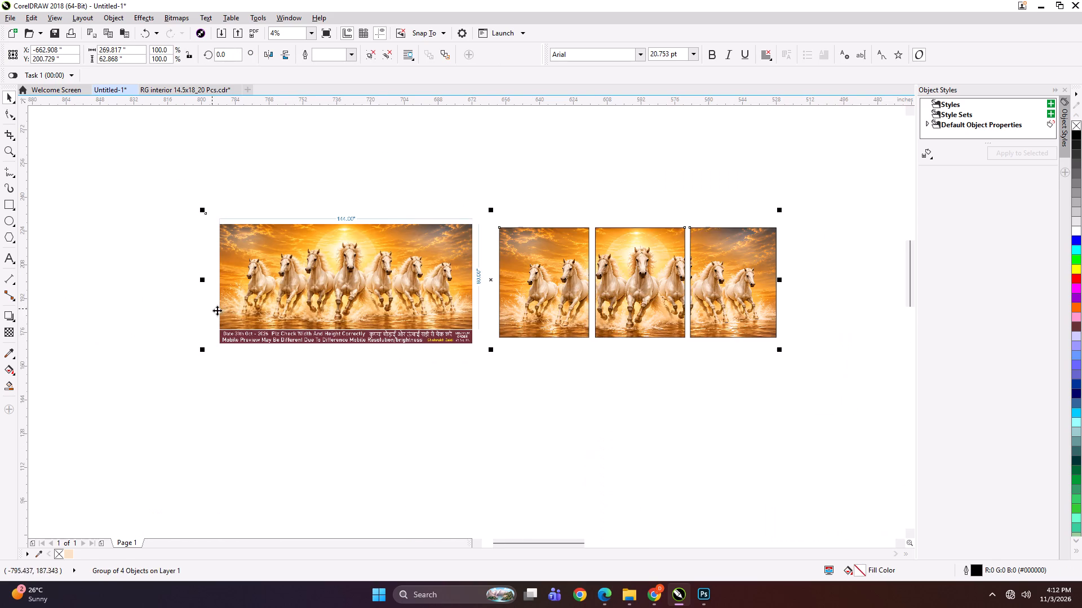
{"action": "left_click_drag", "start_coordinate": [782, 351], "coordinate": [523, 305], "text": "shift"}
{"action": "left_click", "coordinate": [523, 305], "text": "shift"}
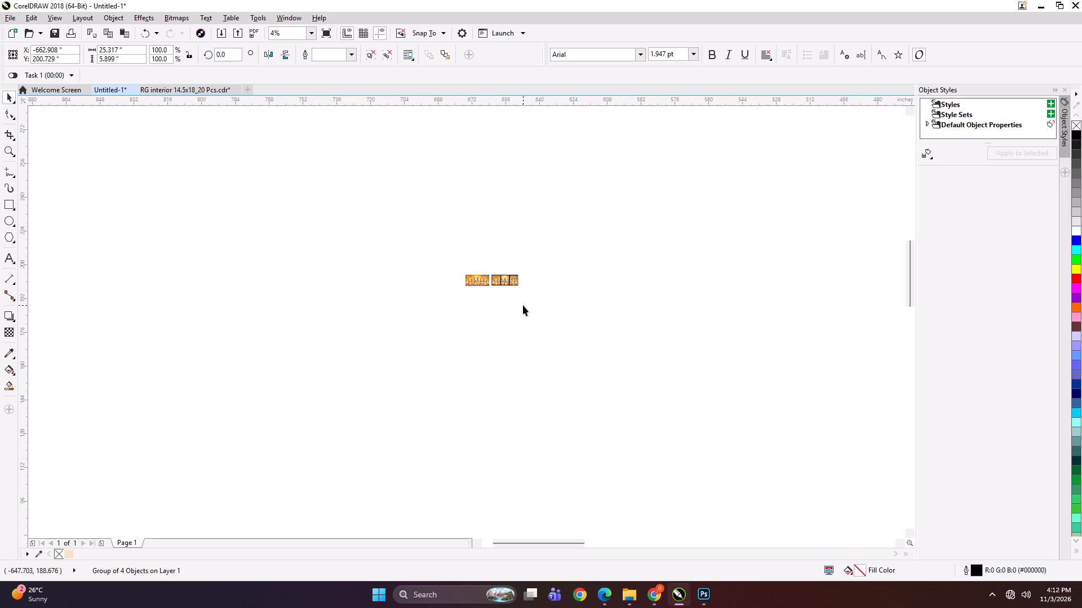
{"action": "scroll", "coordinate": [498, 283], "scroll_direction": "up", "scroll_amount": 3}
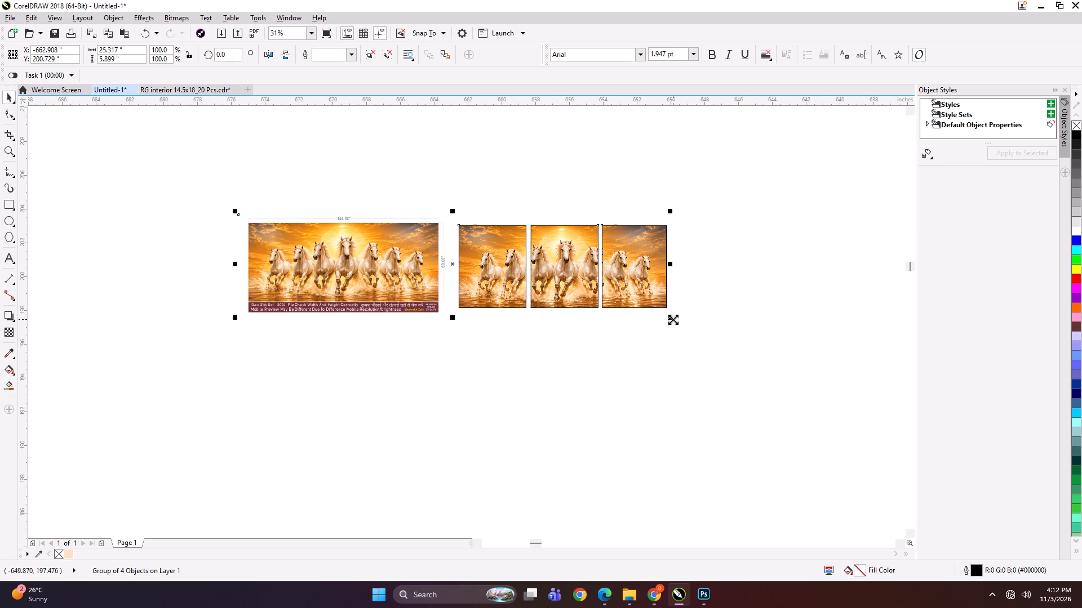
{"action": "left_click_drag", "start_coordinate": [673, 319], "coordinate": [623, 318], "text": "shift"}
{"action": "left_click", "coordinate": [572, 308], "text": "shift"}
{"action": "left_click_drag", "start_coordinate": [617, 307], "coordinate": [573, 302], "text": "shift"}
{"action": "left_click", "coordinate": [571, 302], "text": "shift"}
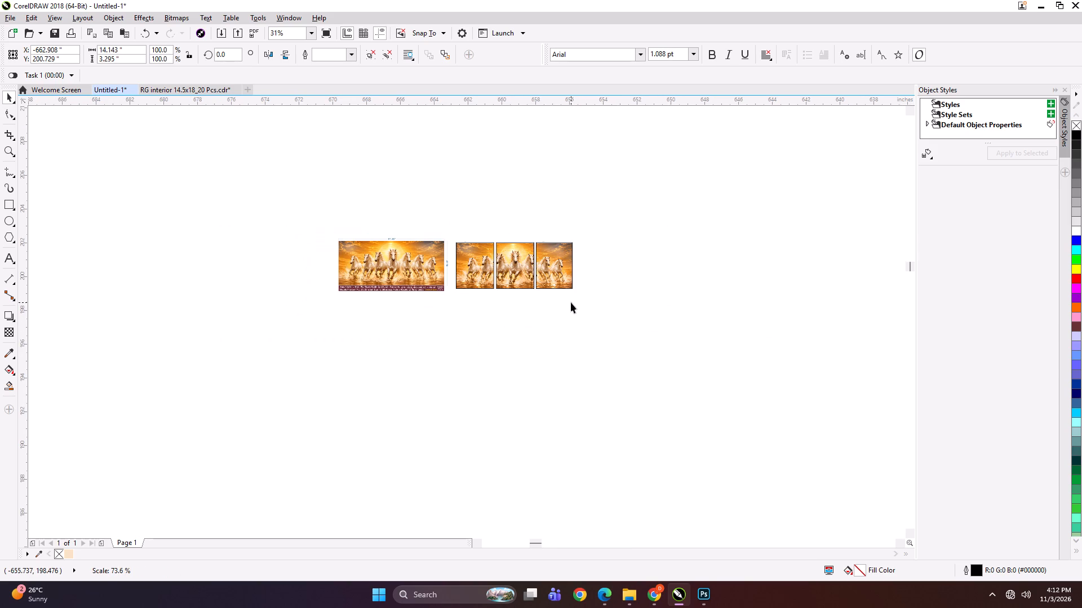
{"action": "left_click", "coordinate": [569, 302], "text": "shift"}
{"action": "scroll", "coordinate": [469, 263], "scroll_direction": "up", "scroll_amount": 1}
{"action": "left_click_drag", "start_coordinate": [679, 324], "coordinate": [654, 318], "text": "shift"}
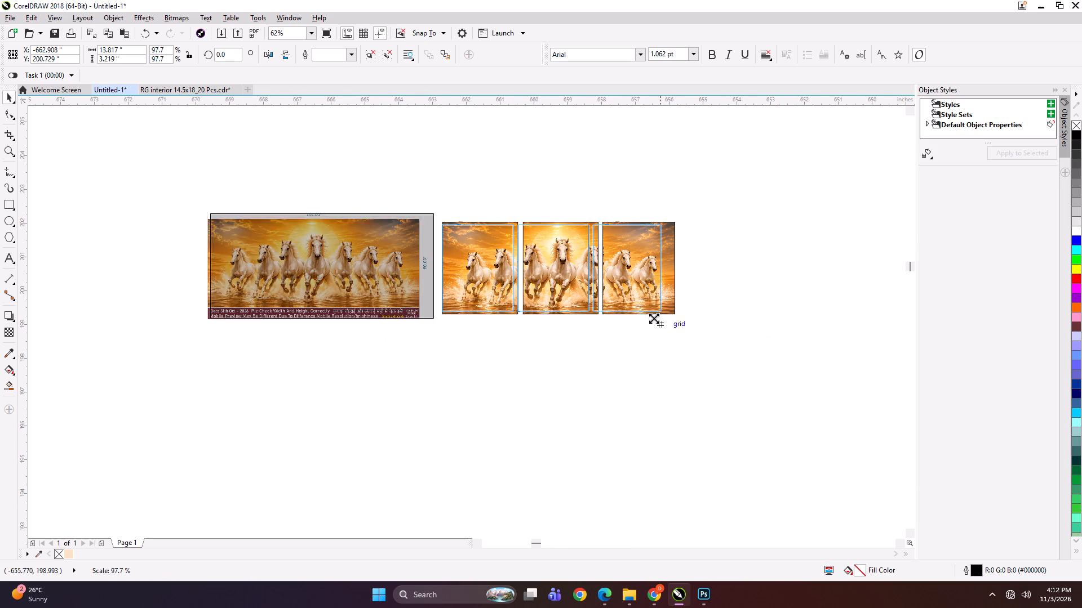
{"action": "left_click_drag", "start_coordinate": [654, 318], "coordinate": [583, 301], "text": "shift"}
Export the scaled-down horses overview group as a TIFF in the ANJALI INTERIOR folder.
{"action": "key", "text": "ctrl+e"}
{"action": "type", "text": "G"}
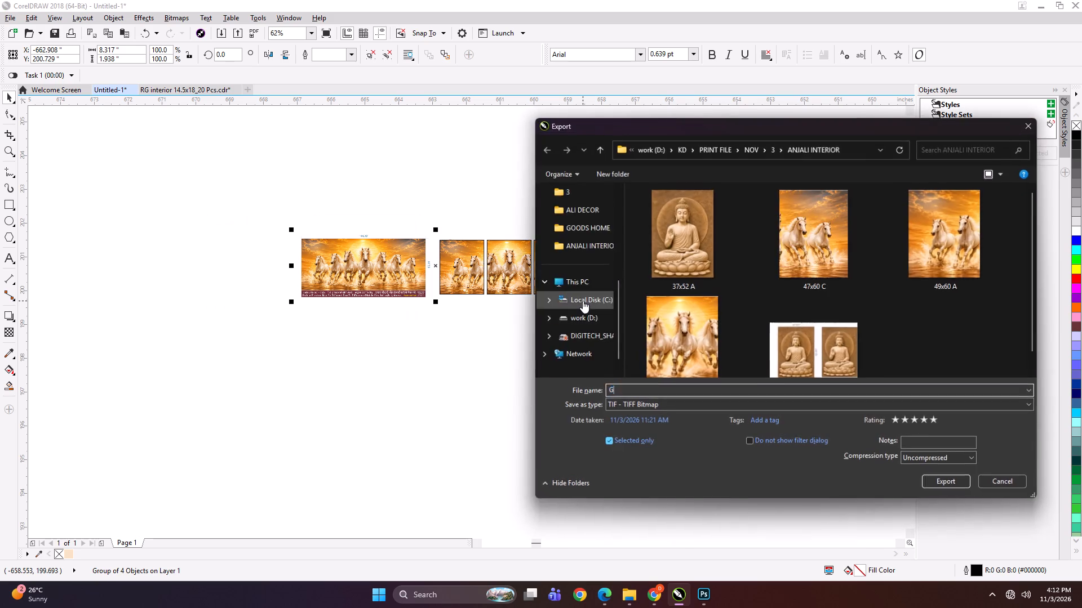
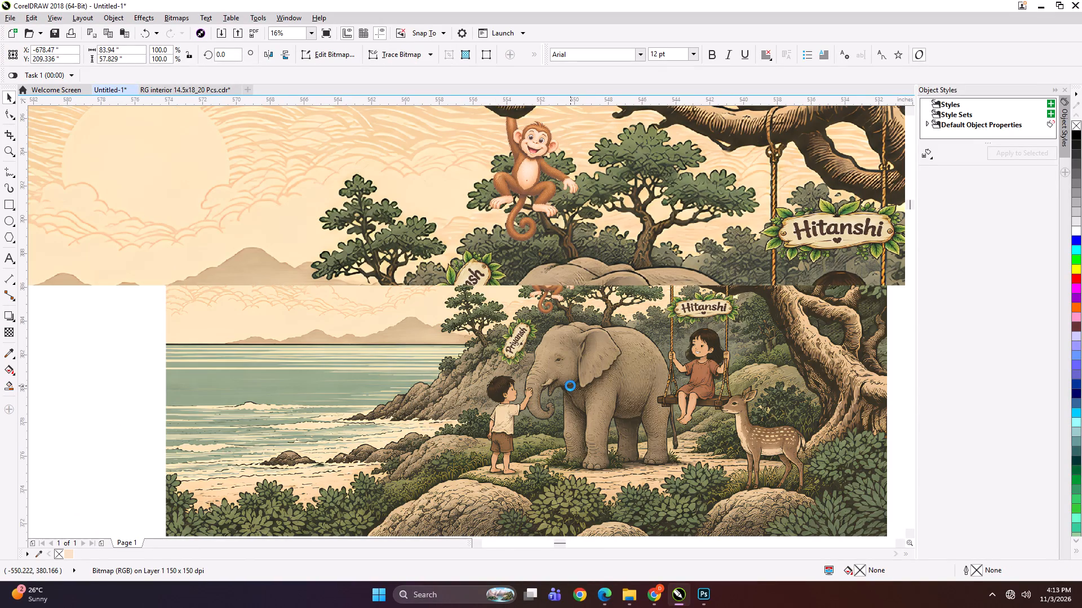
Inspect the tree, elephant and swing wallpaper closely, including the hanging monkey and name boards, and review it against the neighbouring designs.
{"action": "scroll", "coordinate": [570, 386], "scroll_direction": "down", "scroll_amount": 1}
{"action": "scroll", "coordinate": [676, 319], "scroll_direction": "up", "scroll_amount": 1}
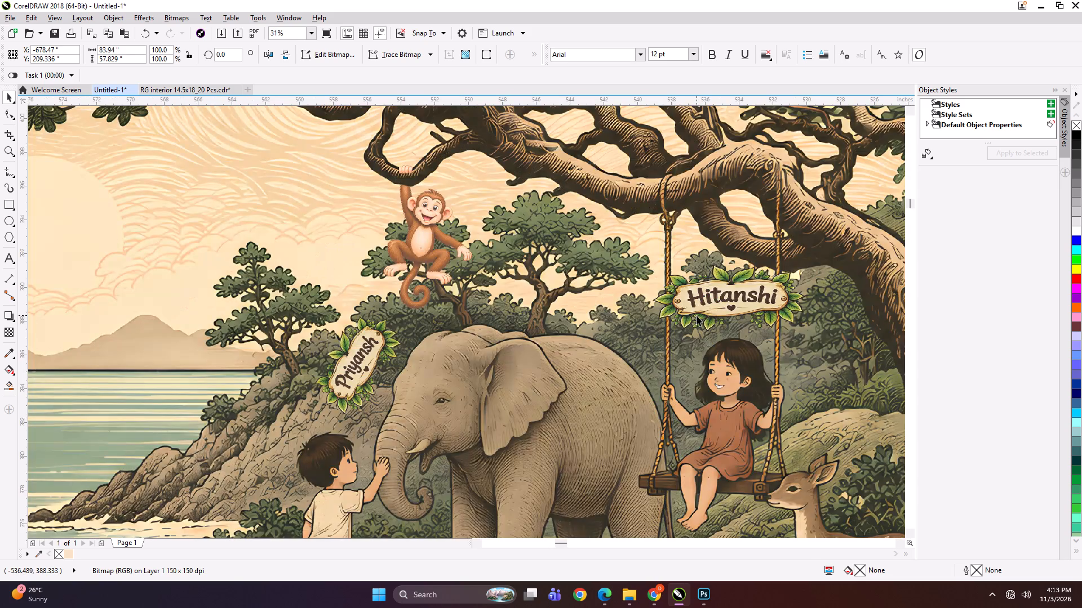
{"action": "scroll", "coordinate": [686, 296], "scroll_direction": "down", "scroll_amount": 1}
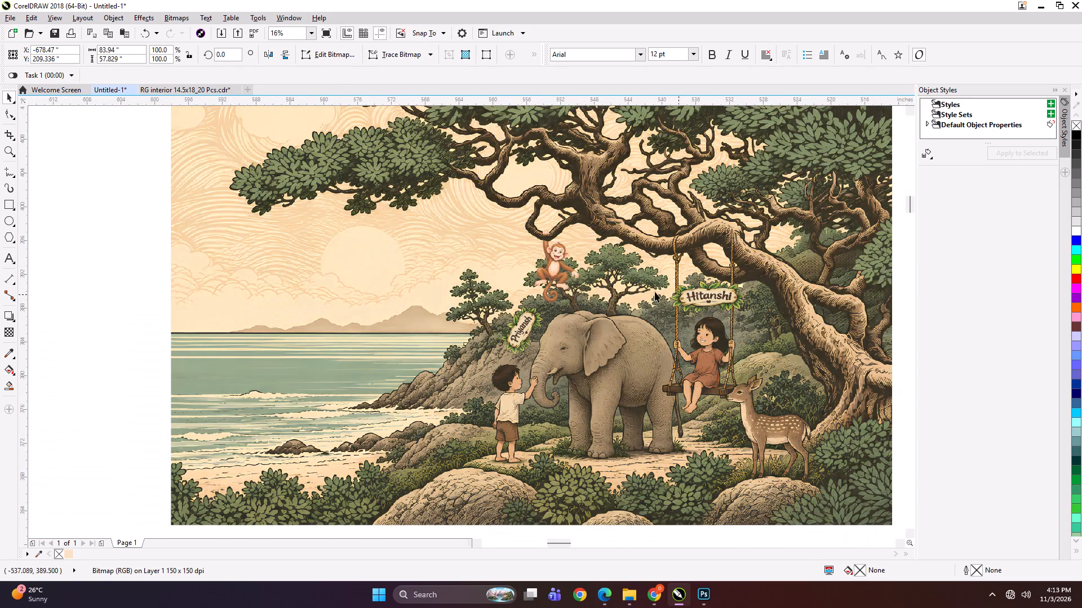
{"action": "scroll", "coordinate": [566, 270], "scroll_direction": "up", "scroll_amount": 3}
{"action": "scroll", "coordinate": [418, 406], "scroll_direction": "up", "scroll_amount": 1}
{"action": "scroll", "coordinate": [467, 330], "scroll_direction": "down", "scroll_amount": 1}
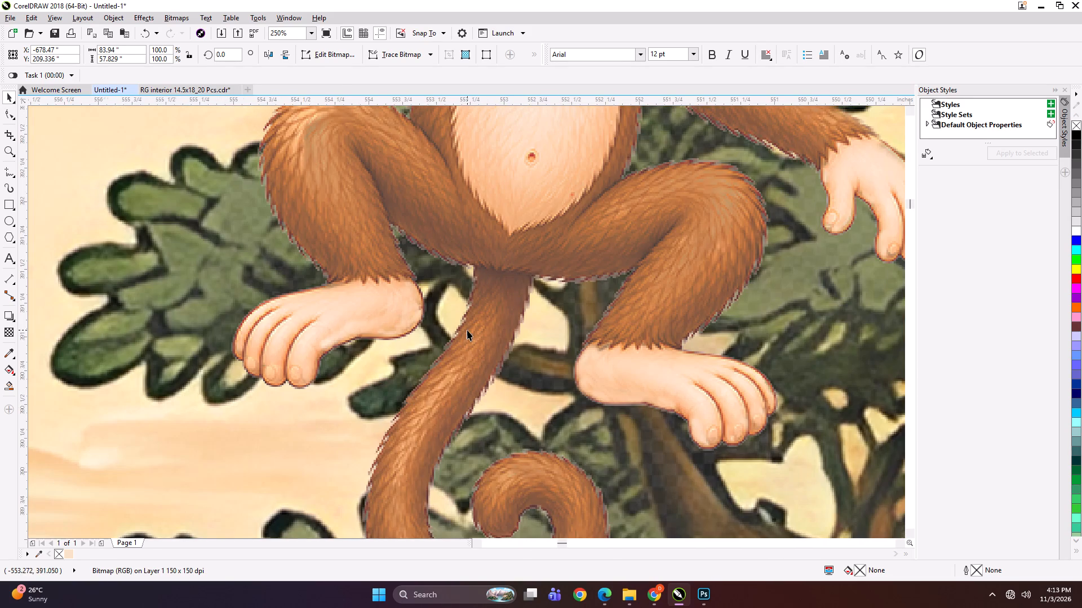
{"action": "scroll", "coordinate": [467, 330], "scroll_direction": "down", "scroll_amount": 4}
{"action": "scroll", "coordinate": [489, 275], "scroll_direction": "down", "scroll_amount": 1}
{"action": "scroll", "coordinate": [428, 264], "scroll_direction": "down", "scroll_amount": 1}
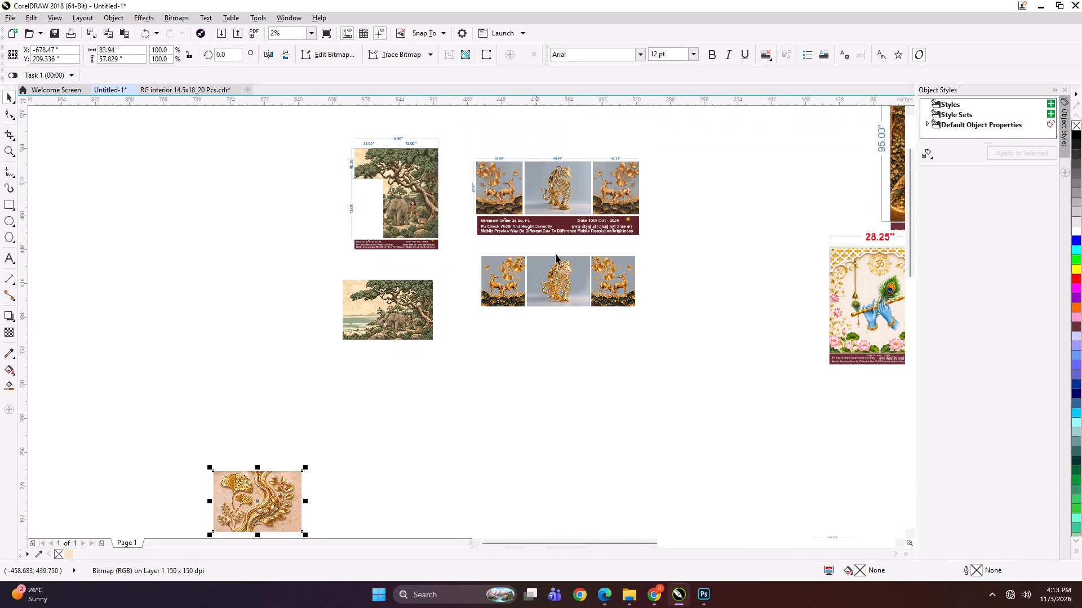
{"action": "scroll", "coordinate": [573, 253], "scroll_direction": "up", "scroll_amount": 1}
{"action": "scroll", "coordinate": [531, 325], "scroll_direction": "down", "scroll_amount": 1}
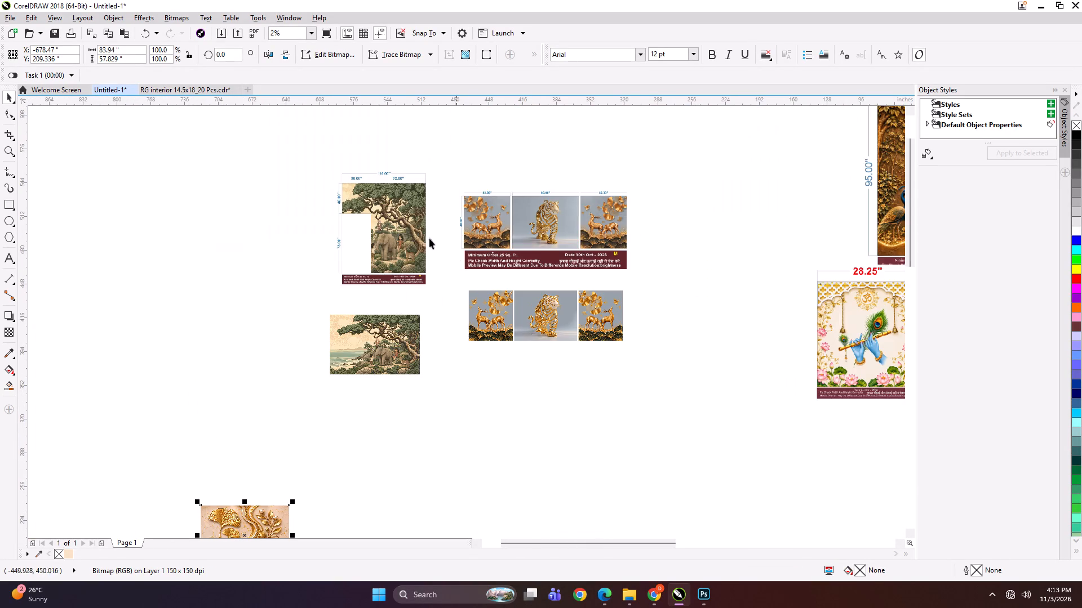
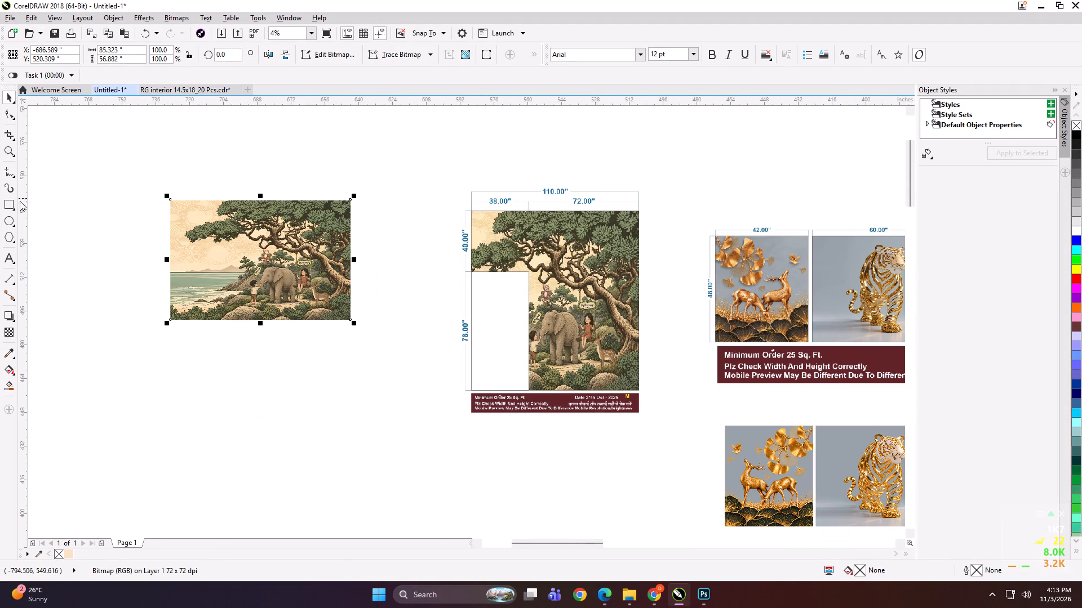
Draw a rectangle below the loose tree and elephant wallpaper image and size it to 110 × 118 inches (40+78).
{"action": "left_click", "coordinate": [14, 203]}
{"action": "key", "text": "space"}
{"action": "key", "text": "space"}
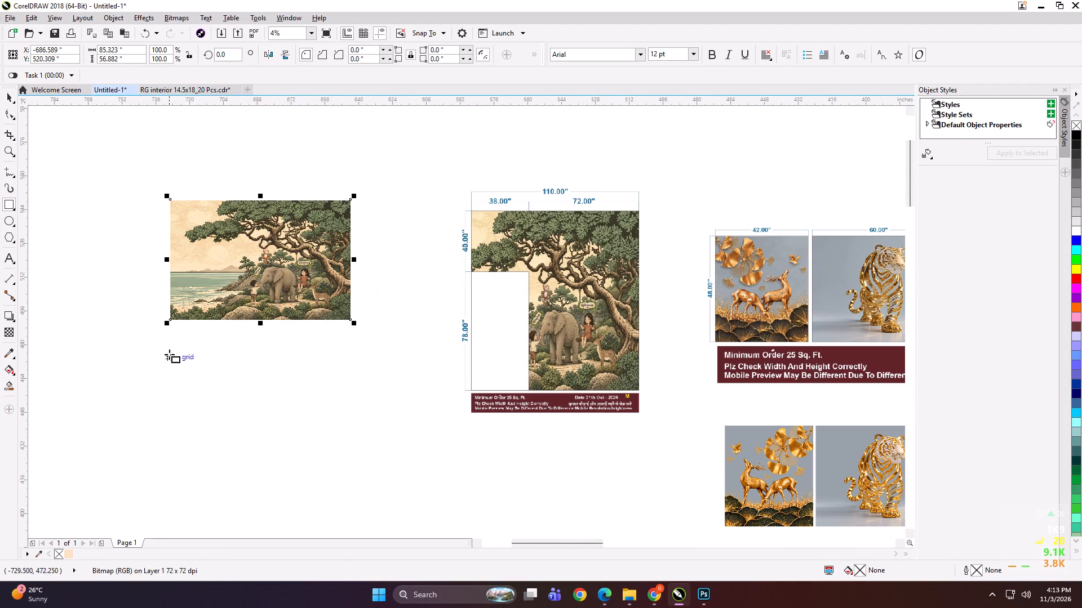
{"action": "left_click_drag", "start_coordinate": [171, 341], "coordinate": [339, 488]}
{"action": "left_click", "coordinate": [125, 46]}
{"action": "key", "text": "ctrl+a"}
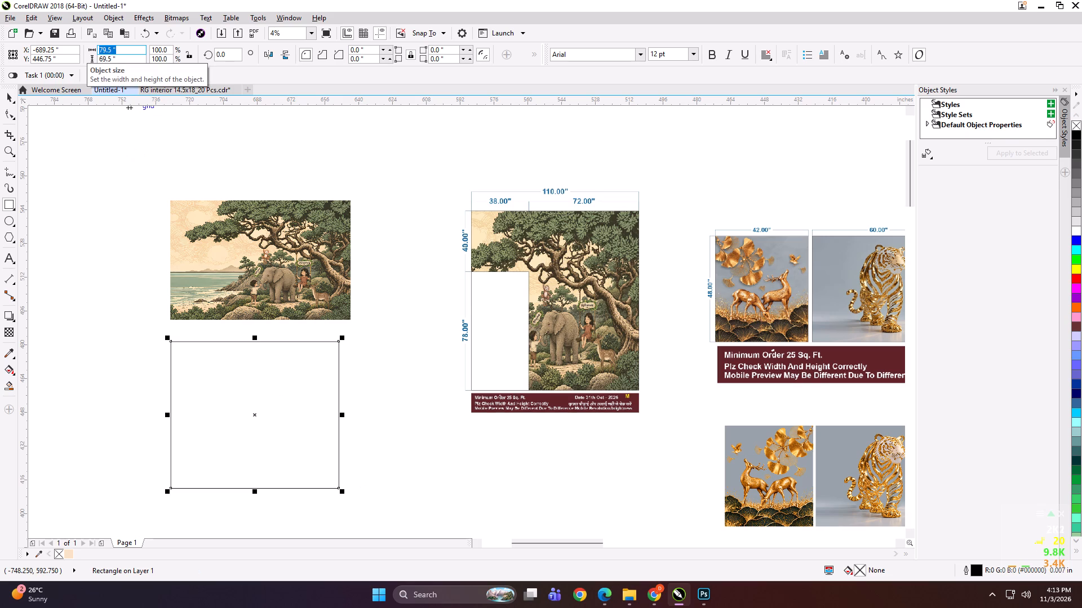
{"action": "type", "text": "110"}
{"action": "key", "text": "Tab"}
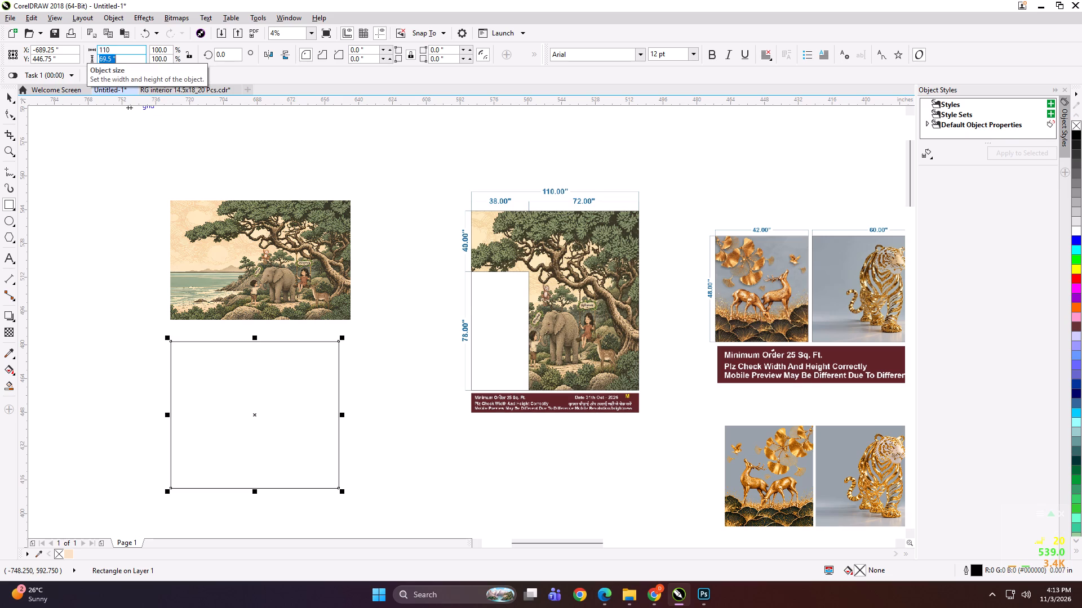
{"action": "type", "text": "40+78"}
{"action": "key", "text": "Return"}
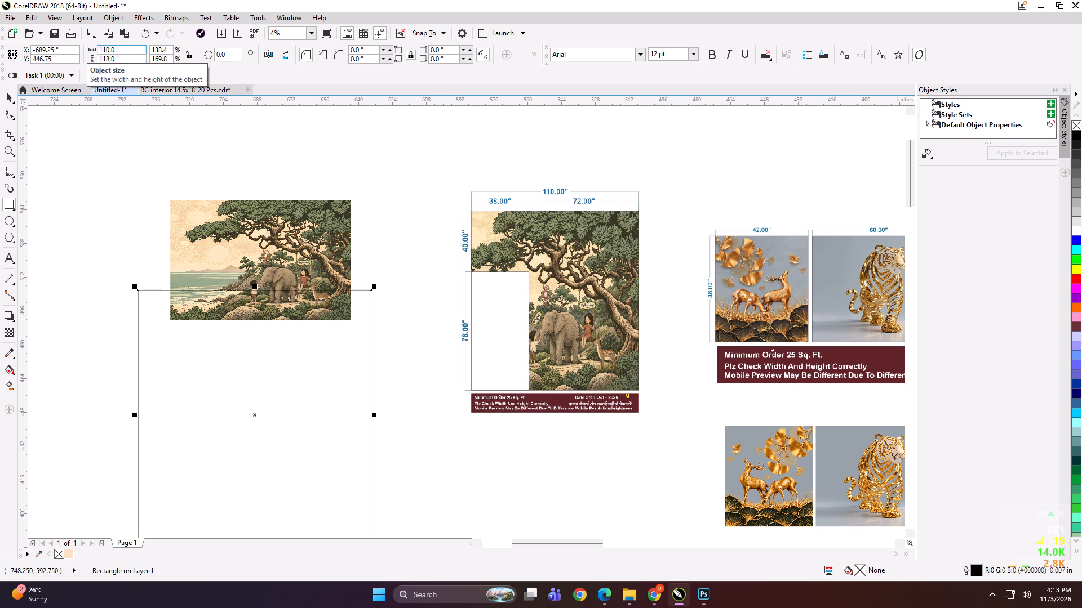
{"action": "key", "text": "space"}
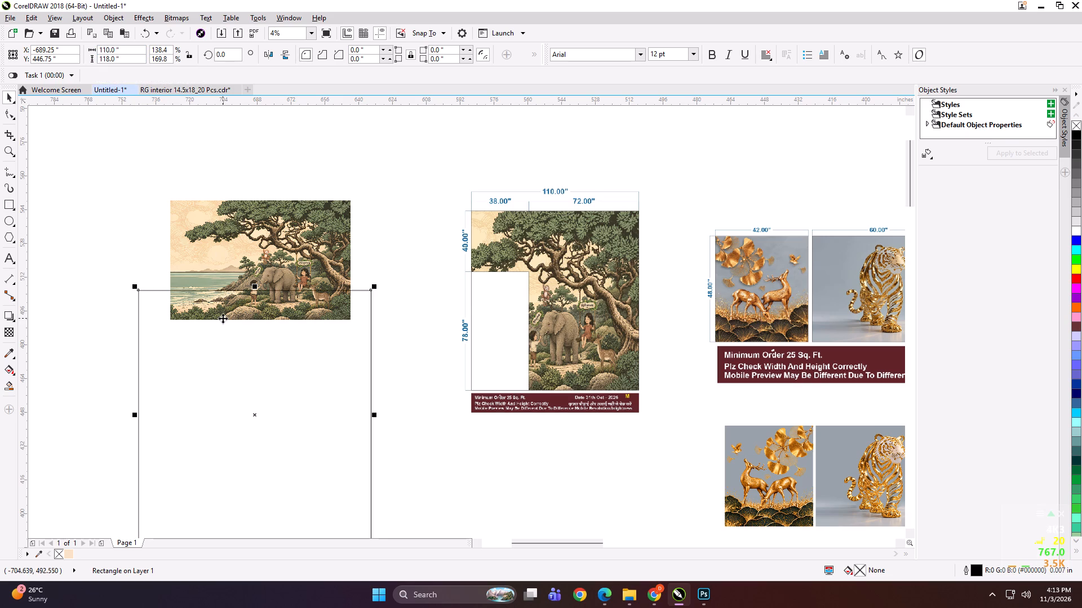
Add a 38 × 78 inch copy of the rectangle, aligned to the bottom-left corner of the large rectangle.
{"action": "key", "text": "plus"}
{"action": "left_click", "coordinate": [124, 49]}
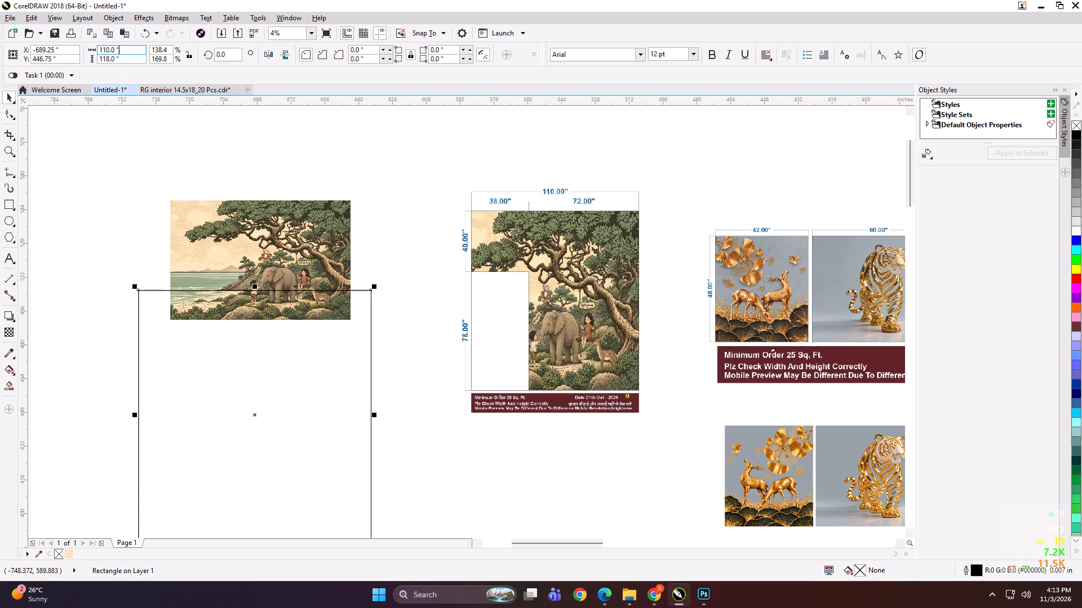
{"action": "key", "text": "ctrl+a"}
{"action": "type", "text": "38"}
{"action": "key", "text": "Tab"}
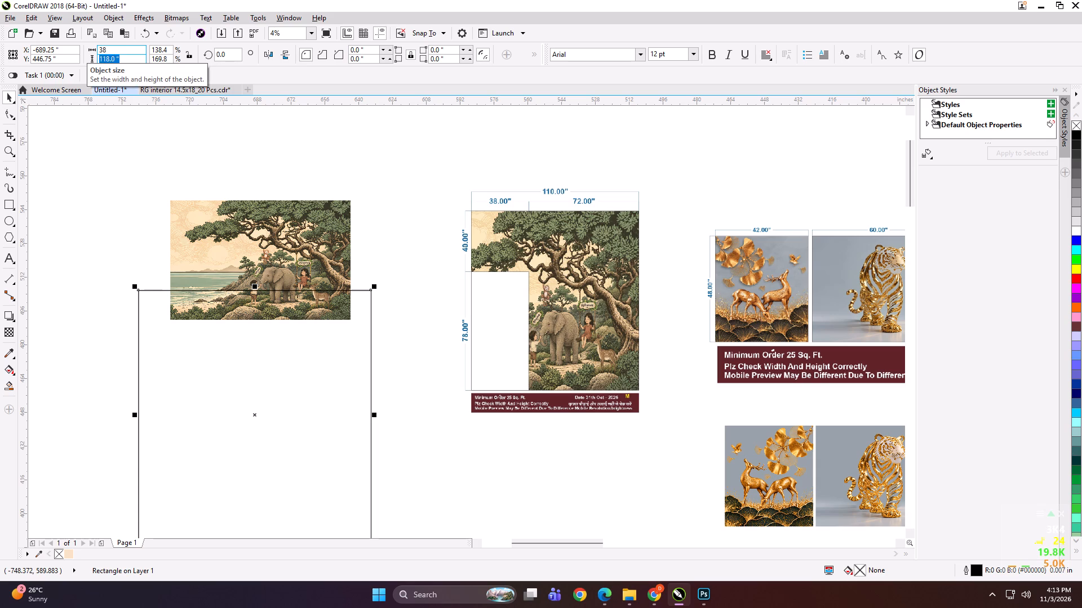
{"action": "type", "text": "78"}
{"action": "key", "text": "Return"}
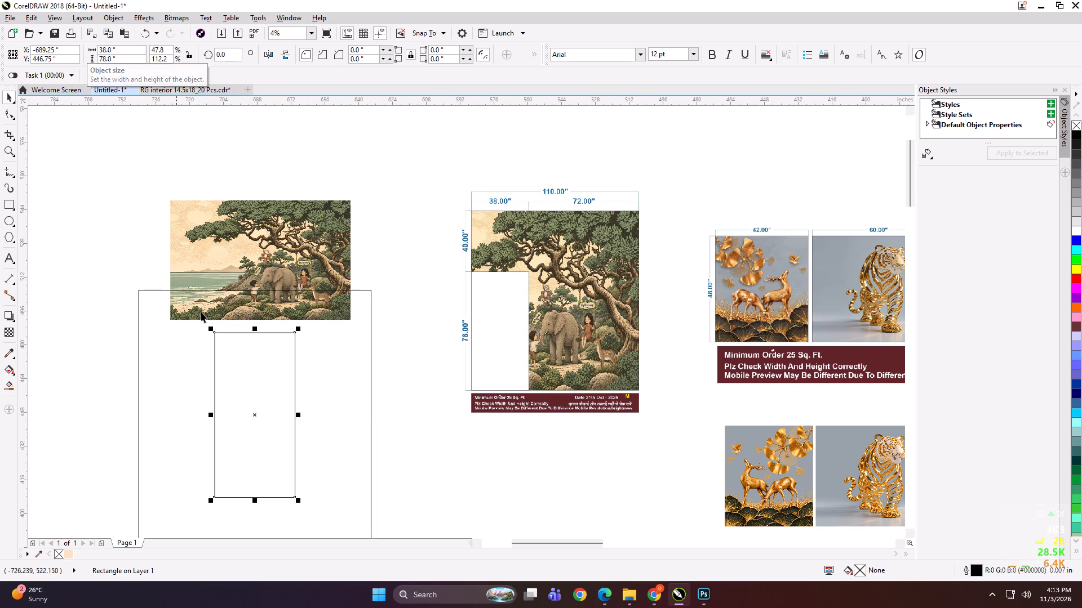
{"action": "left_click", "coordinate": [206, 349], "text": "shift"}
{"action": "type", "text": "BL"}
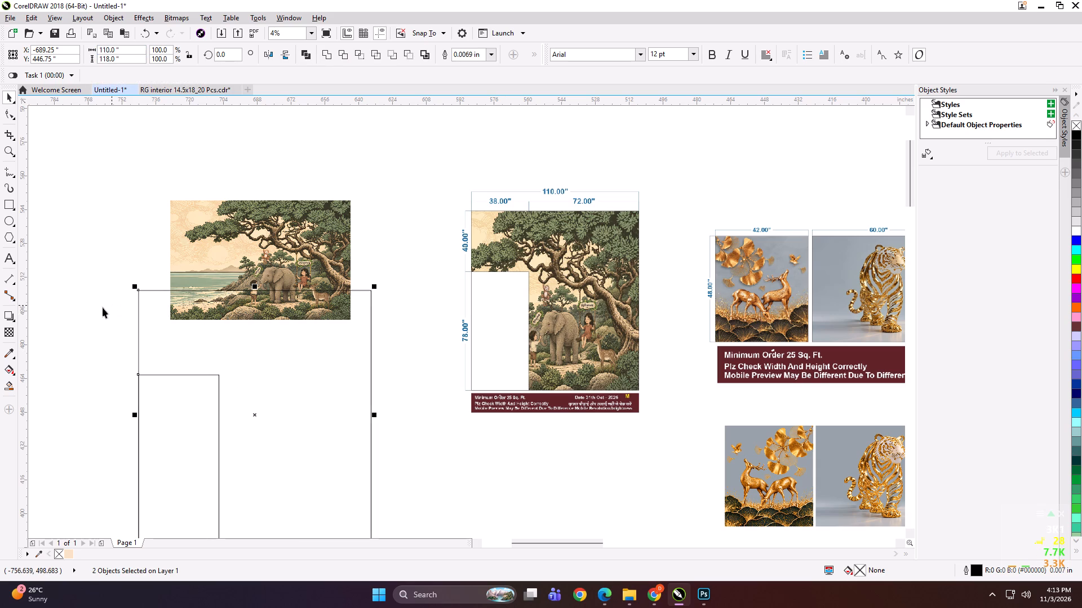
{"action": "left_click", "coordinate": [97, 307]}
Enlarge the tree and elephant image proportionally to about 146 × 97 inches and align it to the large rectangle's top-right corner.
{"action": "left_click", "coordinate": [323, 213]}
{"action": "scroll", "coordinate": [391, 214], "scroll_direction": "down", "scroll_amount": 1}
{"action": "scroll", "coordinate": [327, 310], "scroll_direction": "up", "scroll_amount": 1}
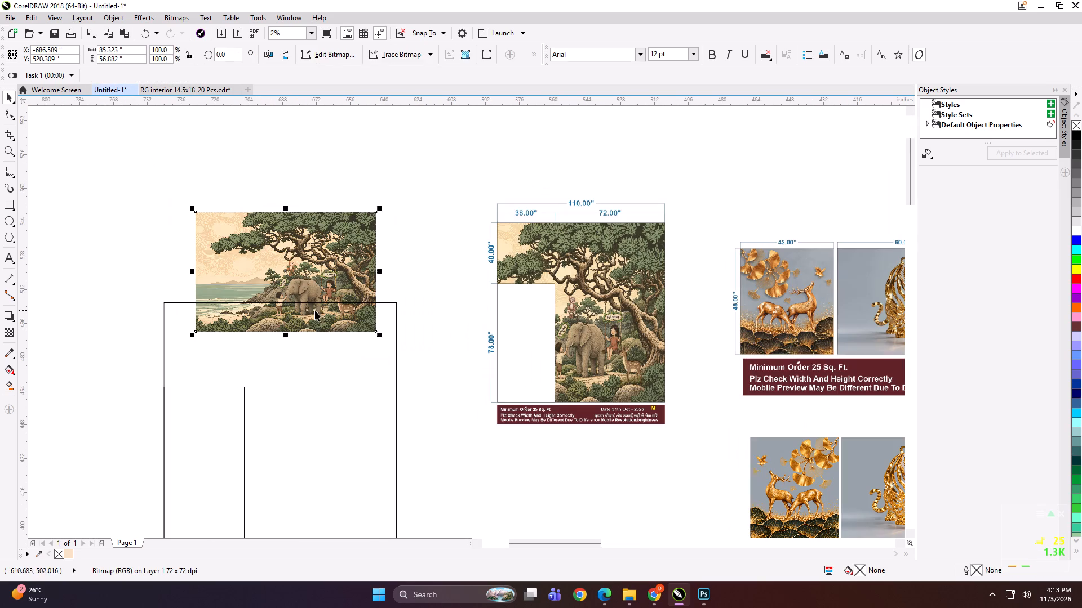
{"action": "left_click_drag", "start_coordinate": [311, 266], "coordinate": [282, 229]}
{"action": "left_click_drag", "start_coordinate": [350, 299], "coordinate": [367, 308], "text": "shift"}
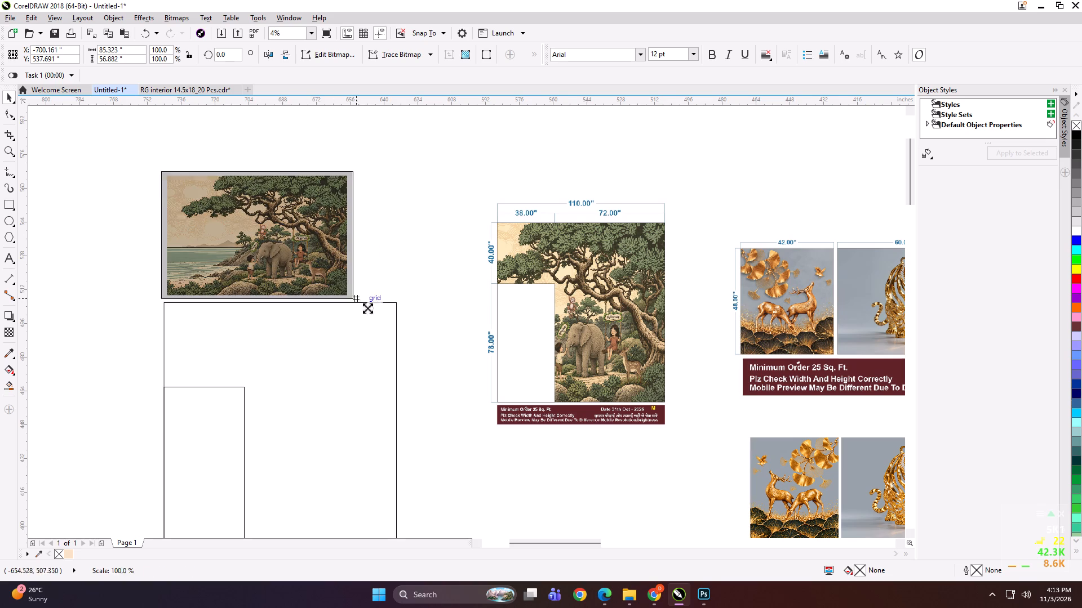
{"action": "left_click_drag", "start_coordinate": [367, 308], "coordinate": [414, 355], "text": "shift"}
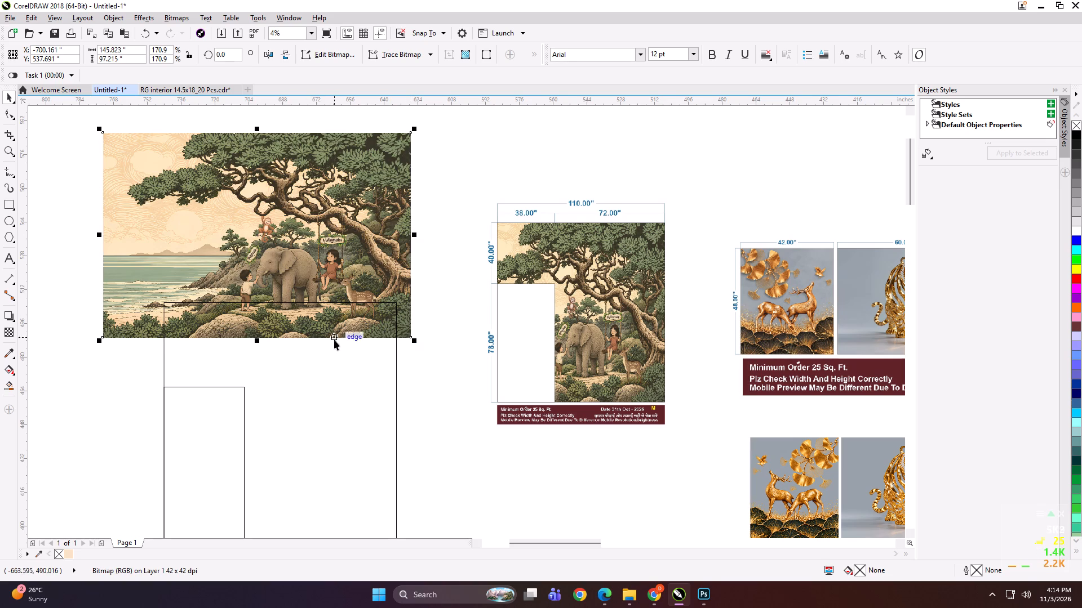
{"action": "left_click", "coordinate": [345, 355], "text": "shift"}
{"action": "type", "text": "TR"}
{"action": "left_click", "coordinate": [342, 229]}
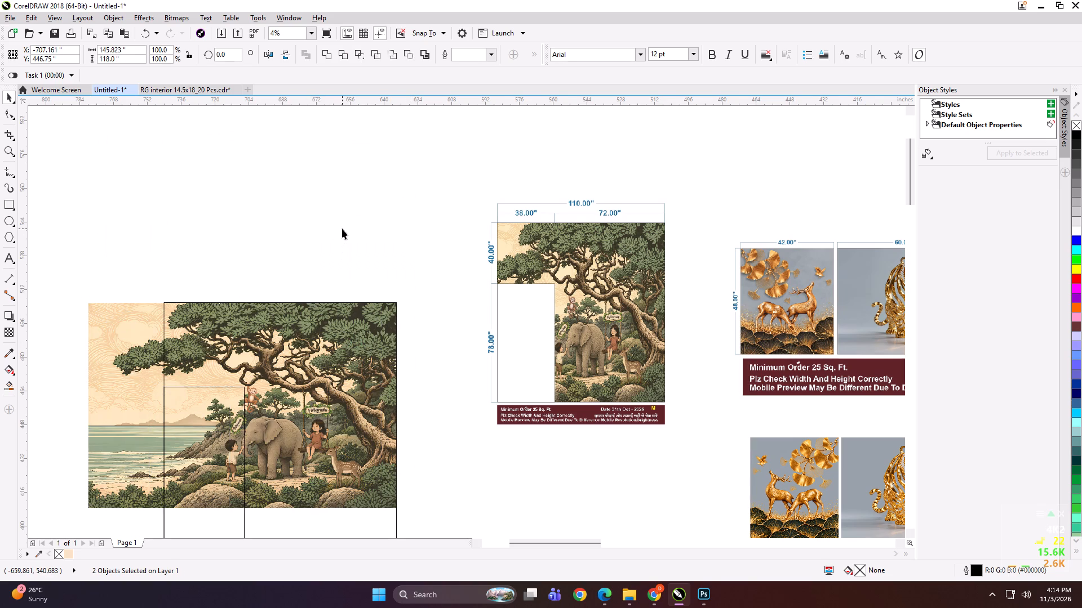
Narrow the image from its left side to about 128.5 inches wide and stretch it down to the rectangle's bottom edge, 118 inches high.
{"action": "scroll", "coordinate": [363, 211], "scroll_direction": "down", "scroll_amount": 1}
{"action": "scroll", "coordinate": [224, 421], "scroll_direction": "up", "scroll_amount": 1}
{"action": "left_click", "coordinate": [256, 303]}
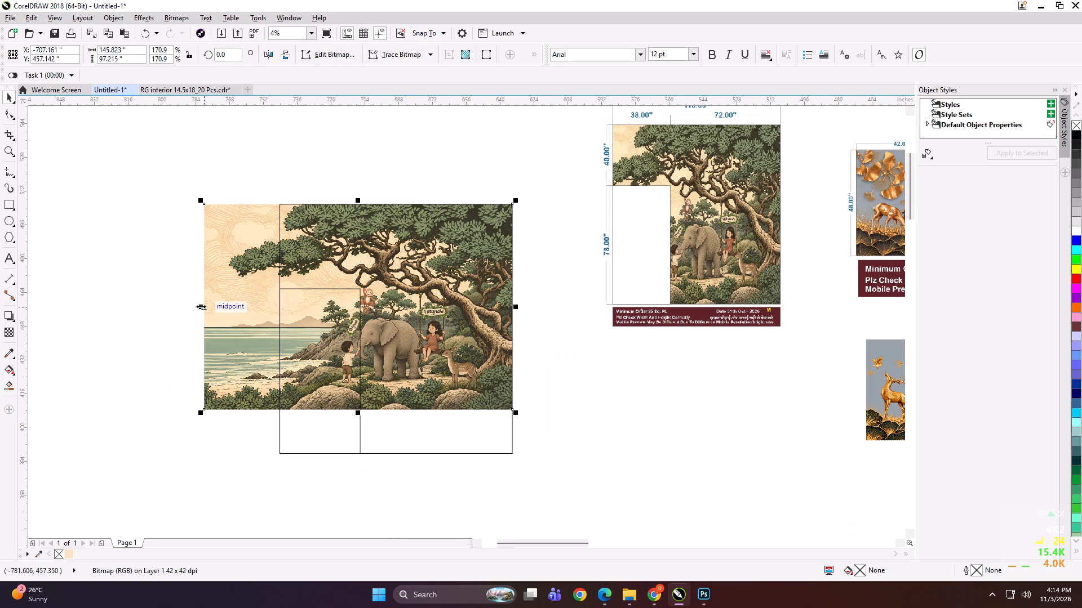
{"action": "left_click_drag", "start_coordinate": [200, 306], "coordinate": [216, 316]}
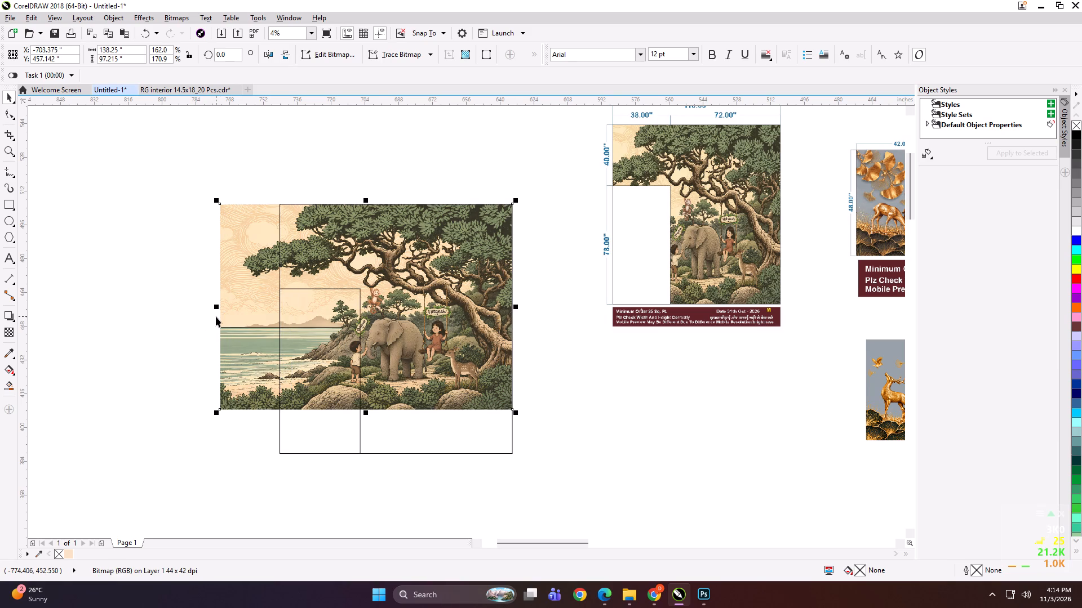
{"action": "left_click_drag", "start_coordinate": [216, 309], "coordinate": [227, 317]}
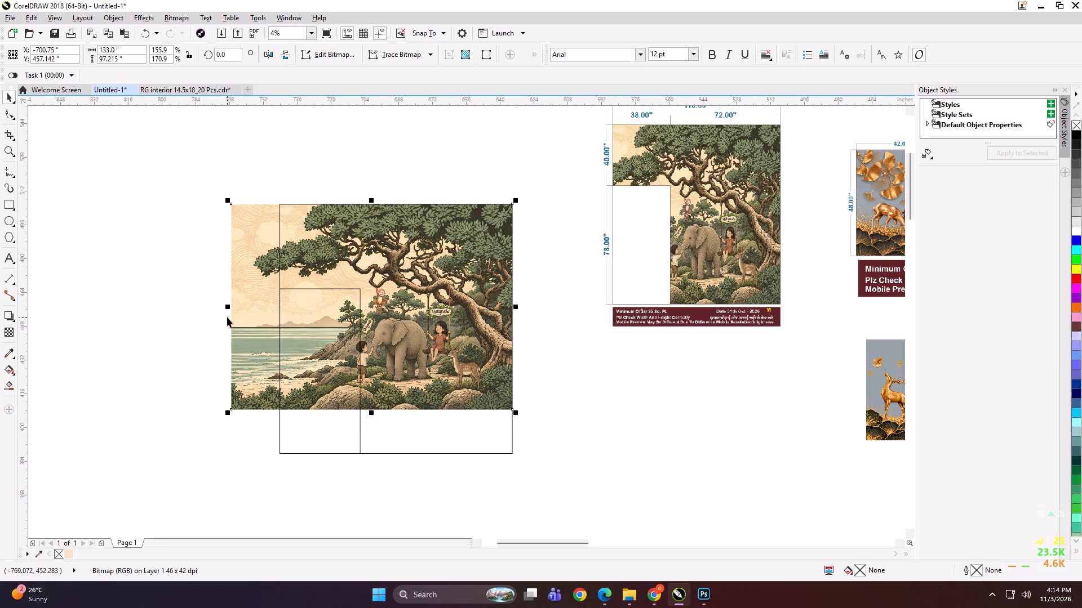
{"action": "left_click_drag", "start_coordinate": [227, 307], "coordinate": [235, 314]}
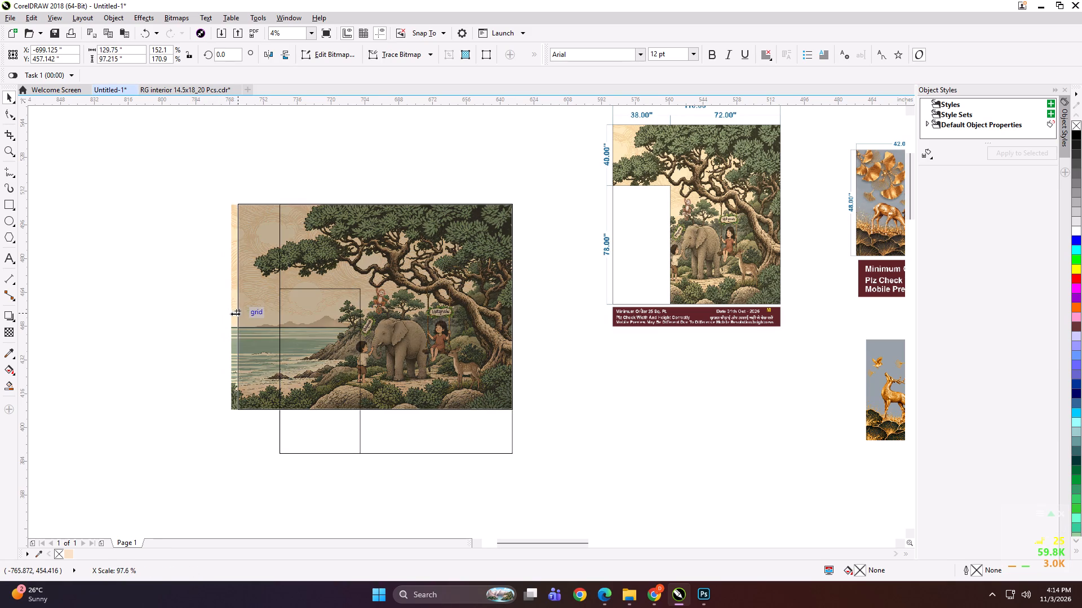
{"action": "left_click_drag", "start_coordinate": [235, 314], "coordinate": [237, 315]}
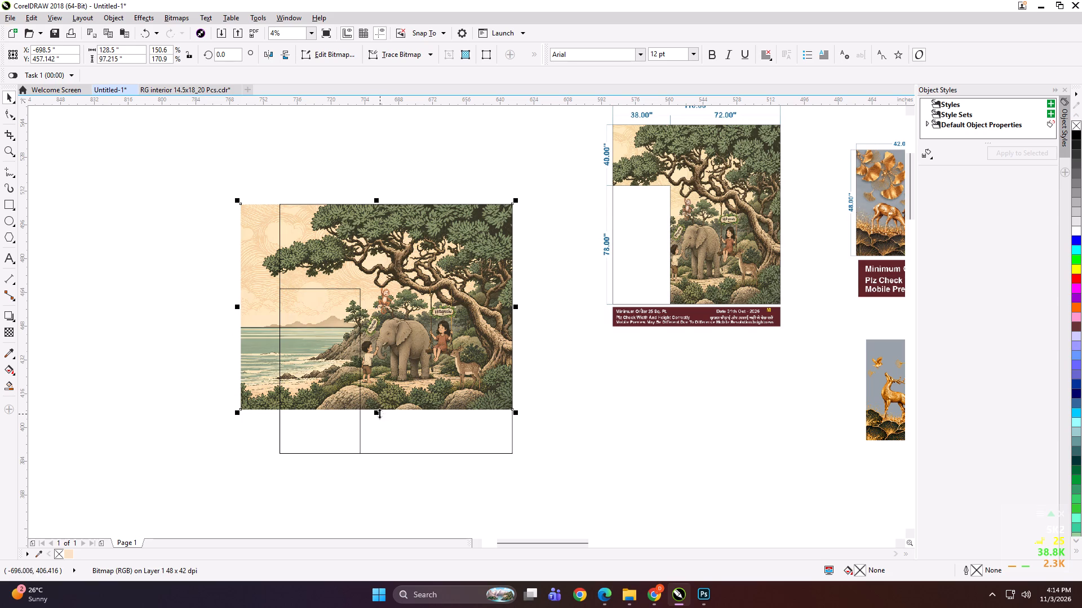
{"action": "left_click_drag", "start_coordinate": [378, 413], "coordinate": [380, 458]}
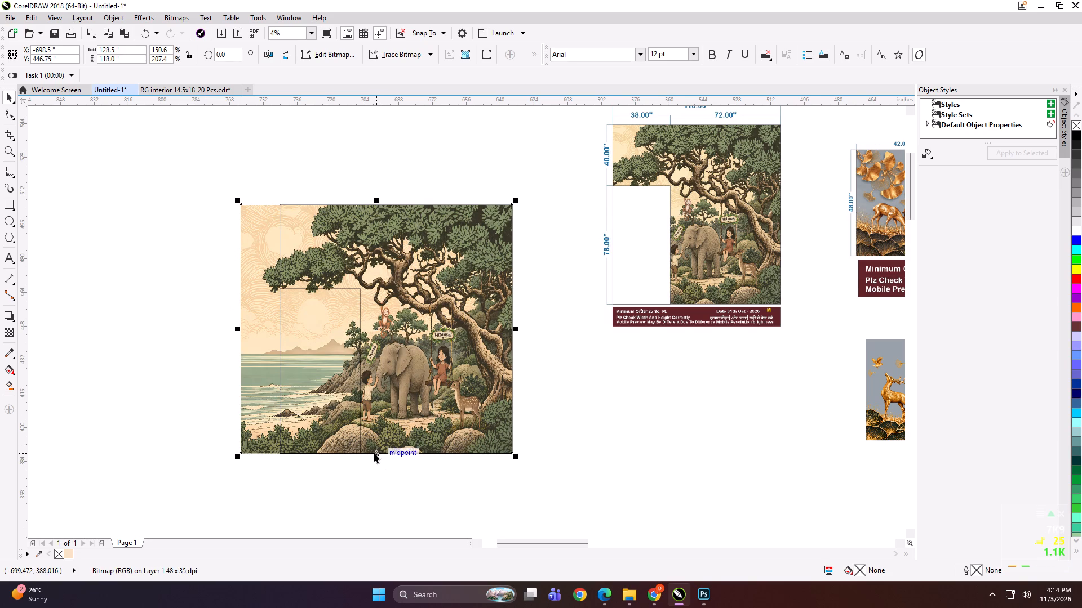
Check how the image sits against the outlines and PowerClip it inside the 110 × 118 inch rectangle.
{"action": "scroll", "coordinate": [236, 395], "scroll_direction": "up", "scroll_amount": 1}
{"action": "scroll", "coordinate": [422, 369], "scroll_direction": "down", "scroll_amount": 1}
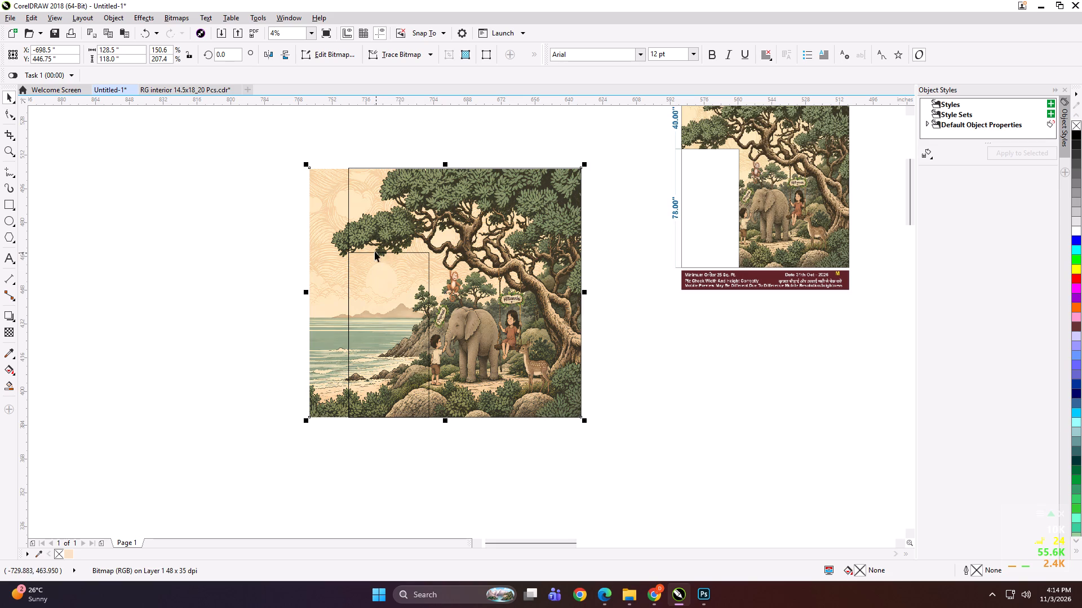
{"action": "scroll", "coordinate": [342, 222], "scroll_direction": "up", "scroll_amount": 1}
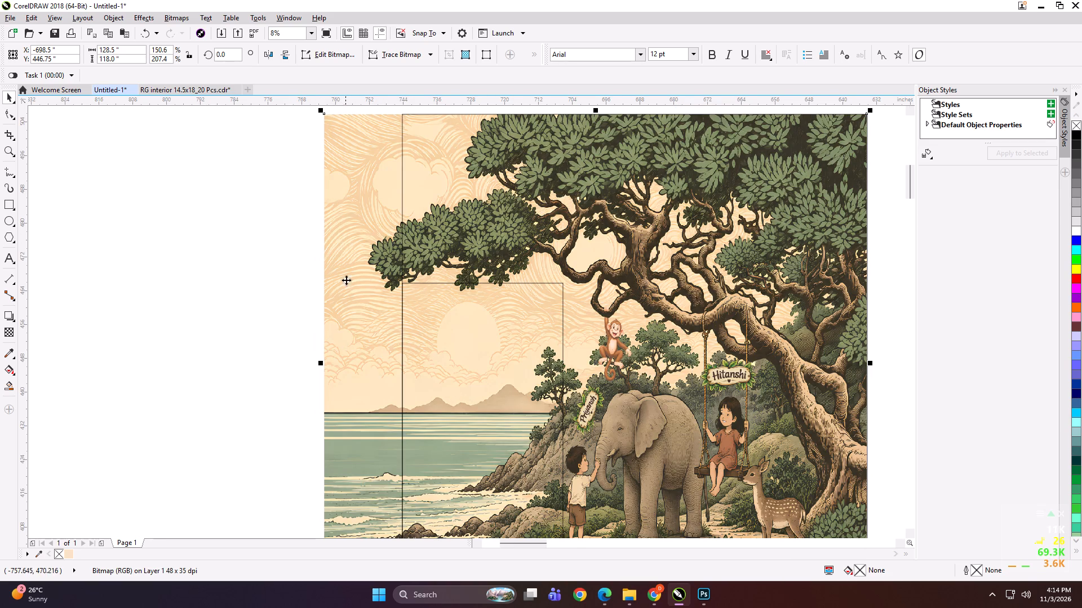
{"action": "scroll", "coordinate": [346, 284], "scroll_direction": "down", "scroll_amount": 1}
{"action": "key", "text": "shift+bar"}
{"action": "key", "text": "shift+Return"}
{"action": "left_click", "coordinate": [441, 258]}
Fill the 38 × 78 inch cutout rectangle with white.
{"action": "left_click", "coordinate": [393, 366]}
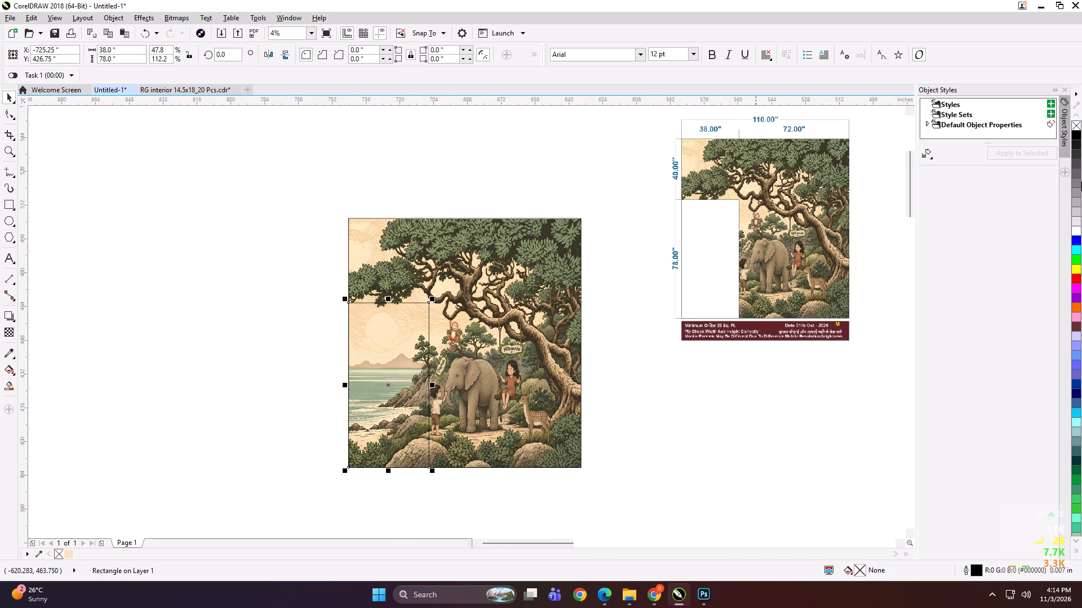
{"action": "left_click", "coordinate": [1078, 227]}
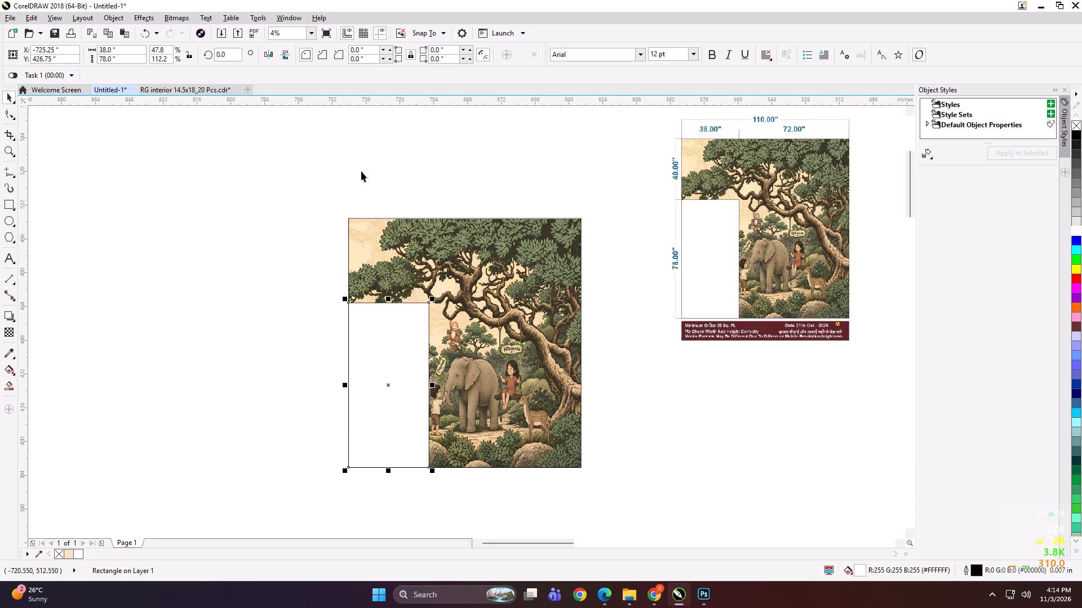
{"action": "left_click", "coordinate": [361, 163]}
{"action": "left_click", "coordinate": [444, 242]}
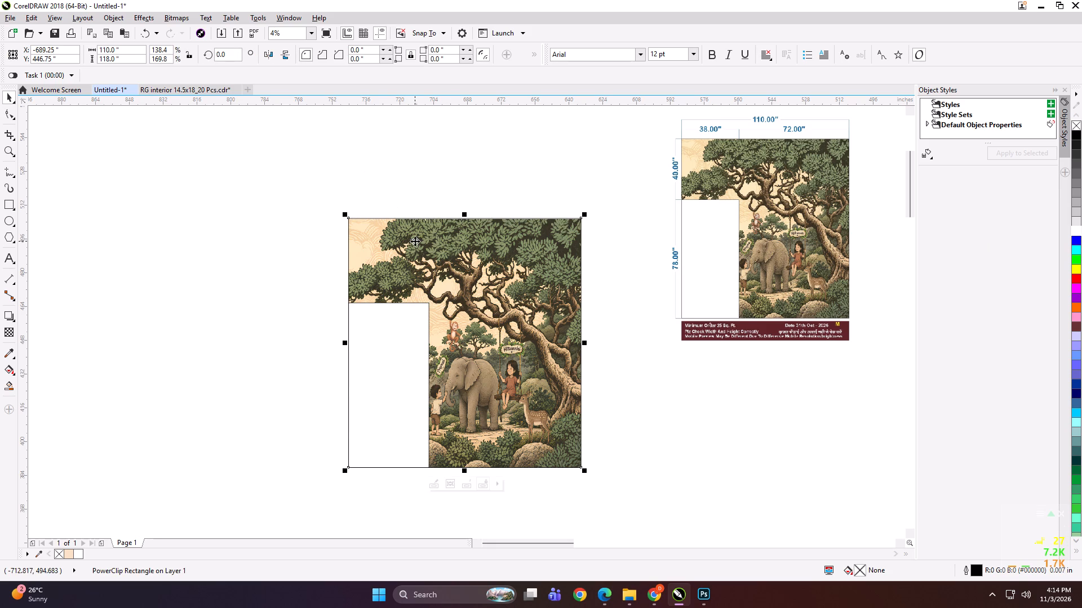
Mirror a copy of the white cutout upward, overlapping it by 1 inch, and make it a 38 × 41 inch rectangle without fill.
{"action": "left_click", "coordinate": [392, 346]}
{"action": "left_click_drag", "start_coordinate": [387, 471], "coordinate": [383, 242]}
{"action": "right_click", "coordinate": [383, 242], "text": "ctrl"}
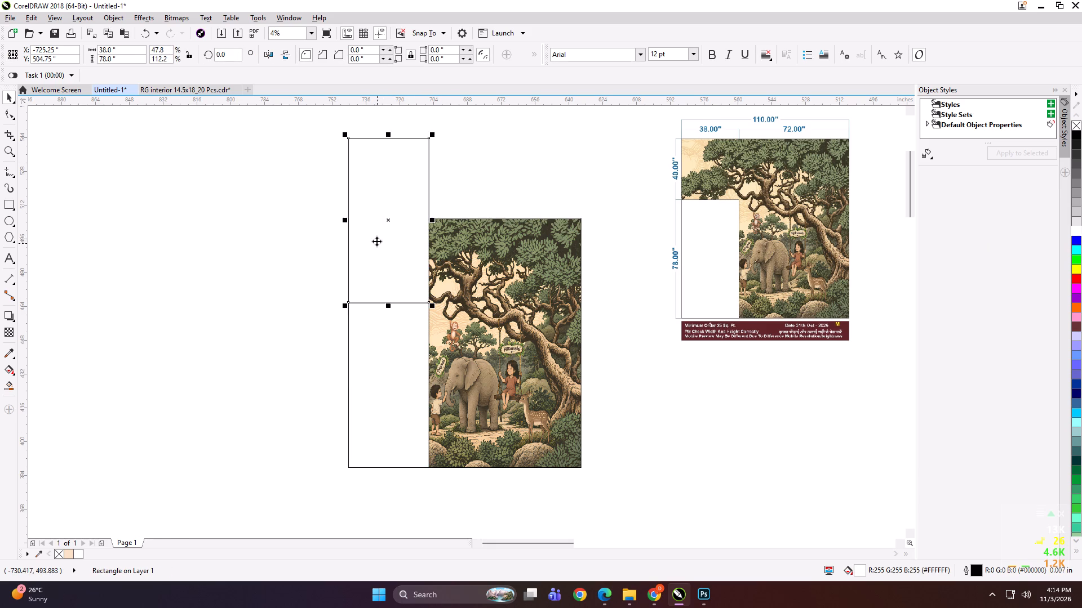
{"action": "key", "text": "Down"}
{"action": "key", "text": "Down"}
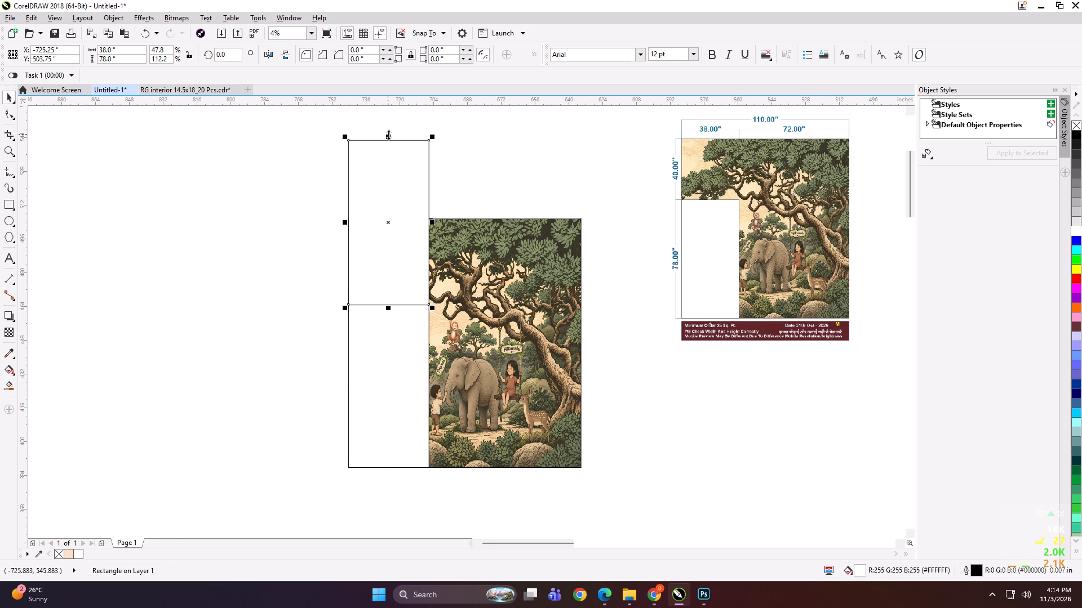
{"action": "left_click_drag", "start_coordinate": [389, 137], "coordinate": [394, 213]}
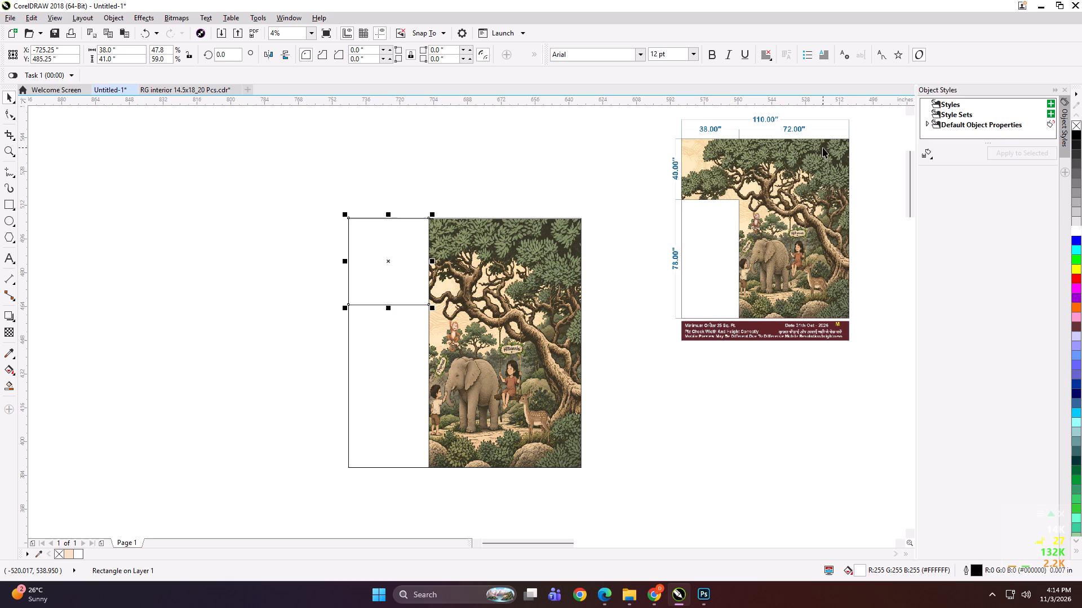
{"action": "left_click", "coordinate": [1080, 125]}
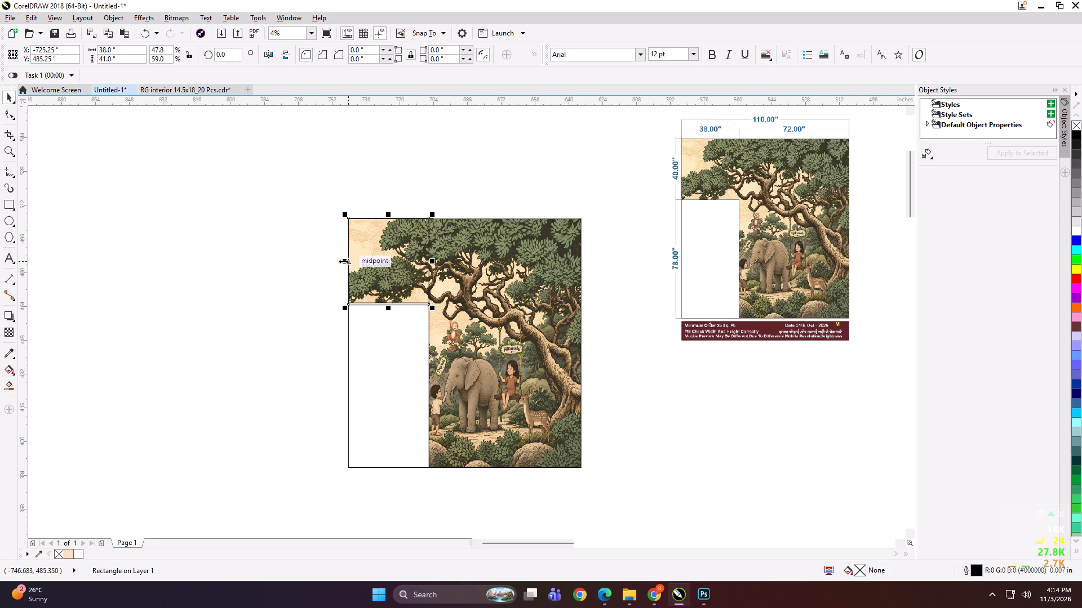
Mirror a copy of the 38 × 41 inch rectangle rightward, set its width to 41 inches and align it to the original's top-right corner.
{"action": "left_click_drag", "start_coordinate": [343, 261], "coordinate": [485, 272]}
{"action": "right_click", "coordinate": [484, 272], "text": "ctrl"}
{"action": "left_click_drag", "start_coordinate": [121, 48], "coordinate": [89, 48]}
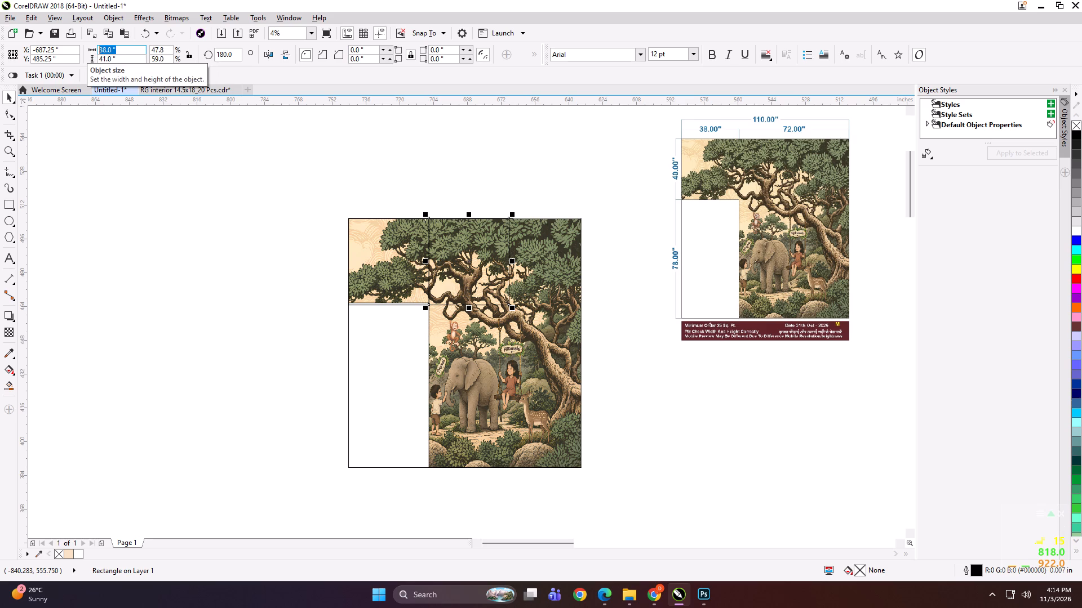
{"action": "type", "text": "41"}
{"action": "key", "text": "Return"}
{"action": "left_click", "coordinate": [387, 246], "text": "shift"}
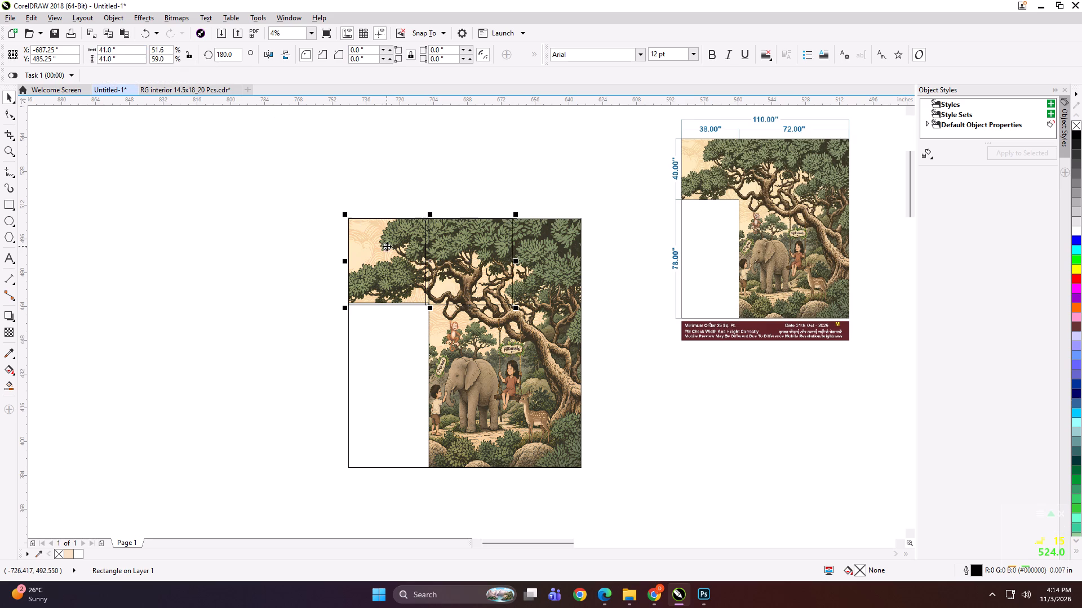
{"action": "type", "text": "RTR"}
{"action": "left_click", "coordinate": [356, 202]}
Flip the 41-inch-wide rectangle rightward across its right edge and nudge it 1 inch left to overlap the neighbouring rectangle.
{"action": "left_click", "coordinate": [376, 267]}
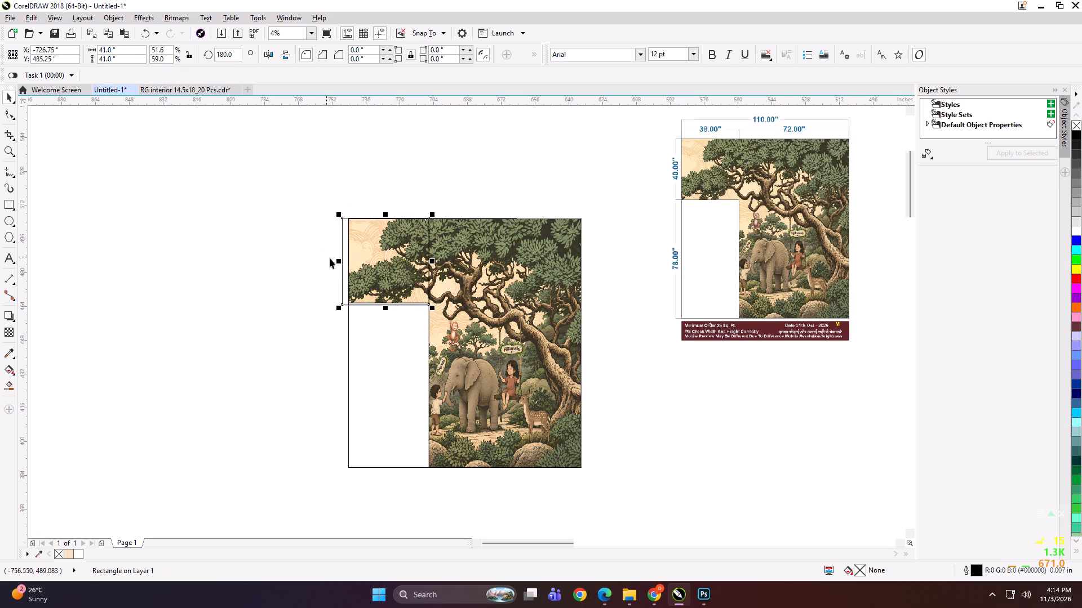
{"action": "left_click_drag", "start_coordinate": [339, 263], "coordinate": [446, 265]}
{"action": "key", "text": "Left"}
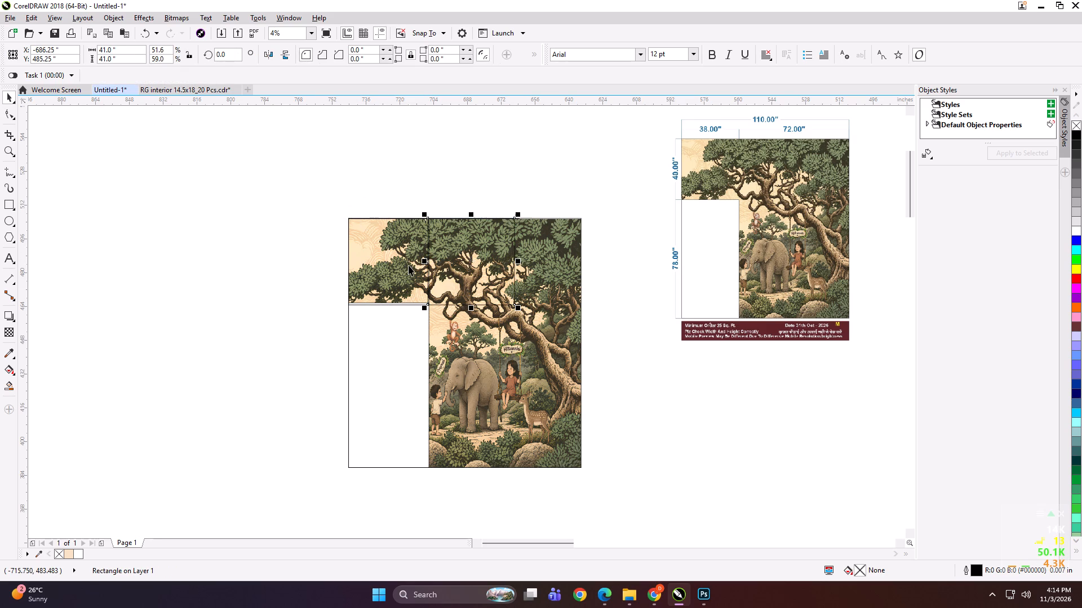
{"action": "key", "text": "Left"}
Stretch the 41-inch-wide rectangle down to the wallpaper's bottom edge, making it 118 inches high.
{"action": "left_click_drag", "start_coordinate": [469, 309], "coordinate": [469, 429]}
{"action": "left_click_drag", "start_coordinate": [467, 456], "coordinate": [466, 464]}
{"action": "key", "text": "ctrl+z"}
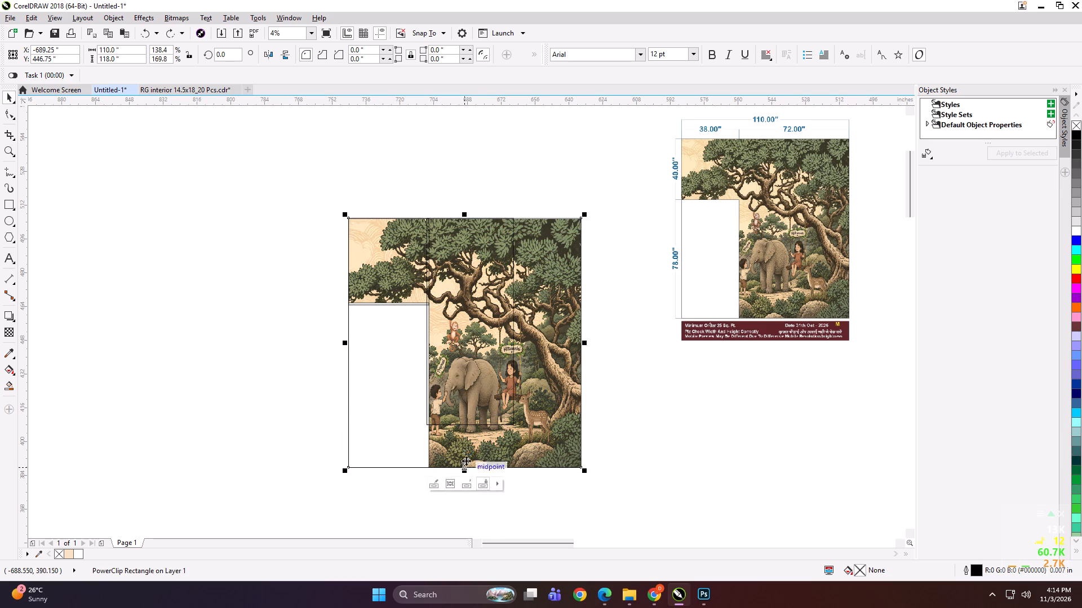
{"action": "left_click", "coordinate": [473, 169]}
{"action": "left_click", "coordinate": [469, 274]}
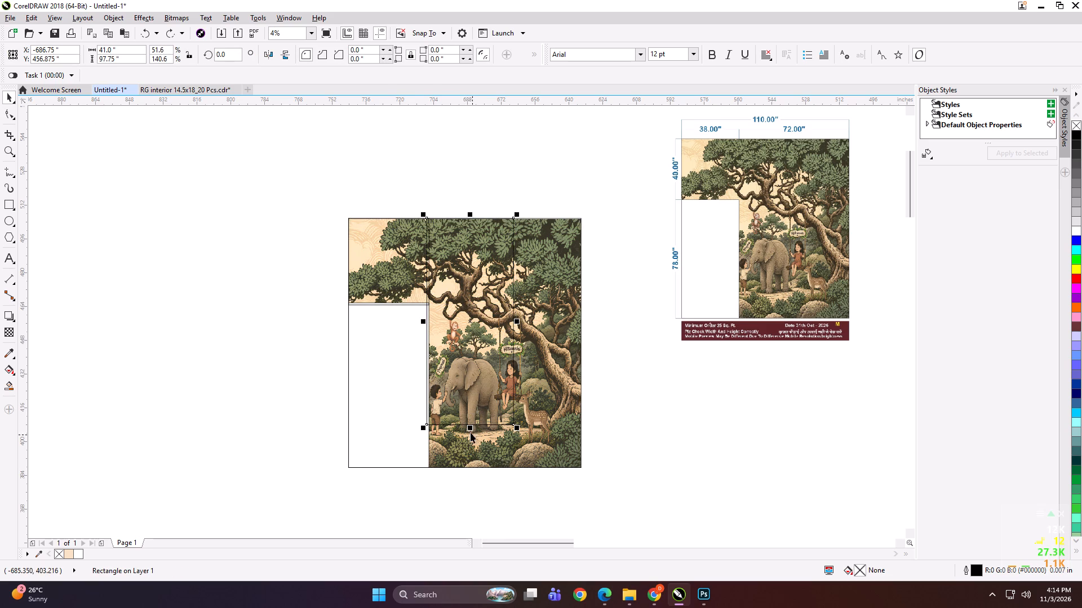
{"action": "left_click_drag", "start_coordinate": [471, 427], "coordinate": [472, 467]}
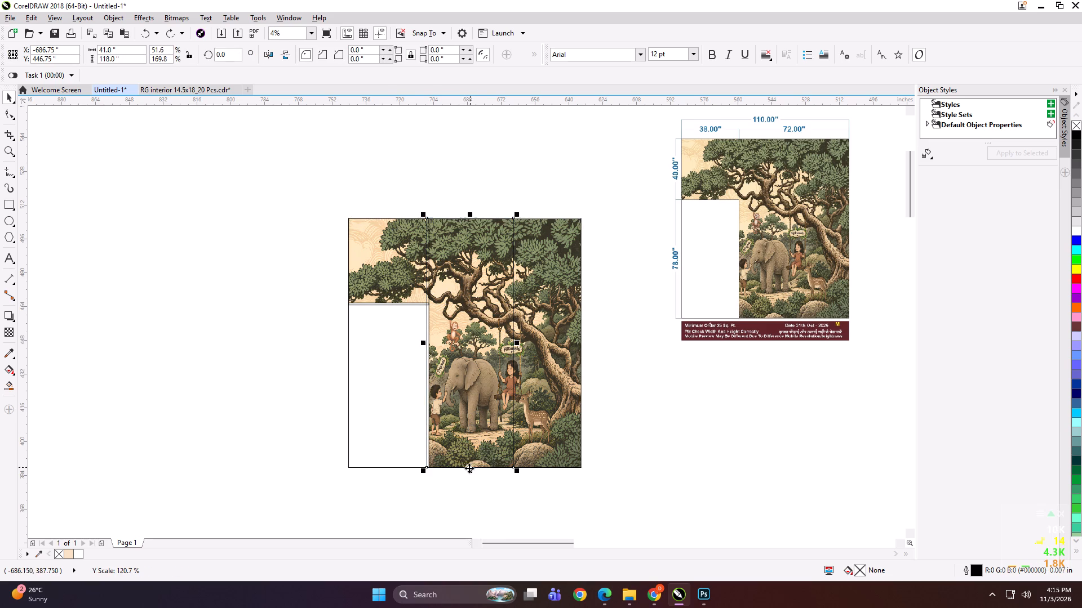
Mirror a copy of the 118-inch-high rectangle rightward, nudge it 0.5 inch left and narrow it to 32.5 inches at the wallpaper's right edge.
{"action": "left_click_drag", "start_coordinate": [423, 342], "coordinate": [545, 335]}
{"action": "right_click", "coordinate": [543, 335], "text": "ctrl"}
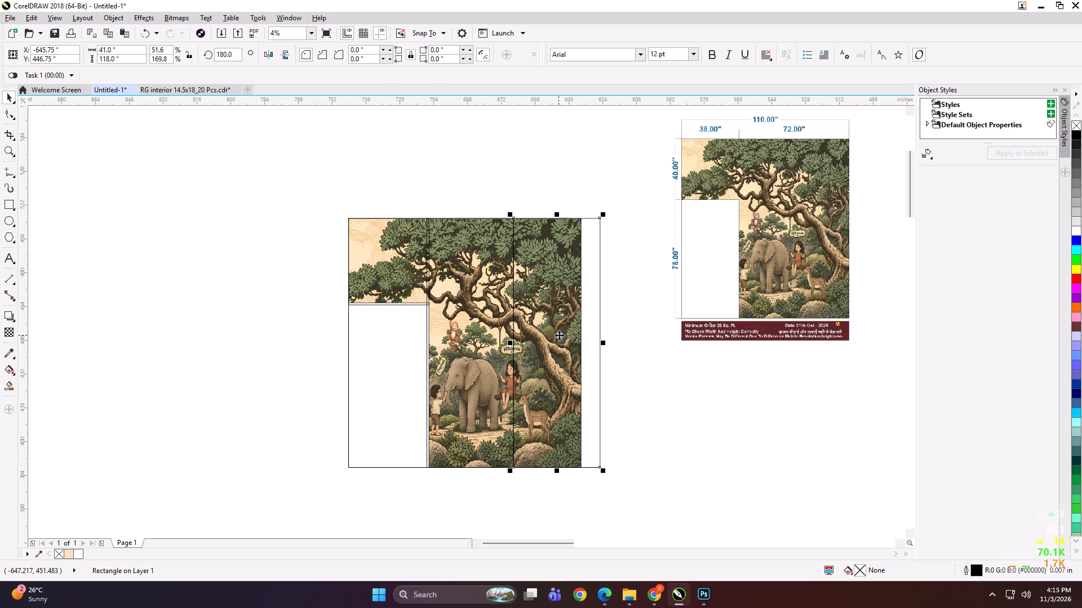
{"action": "key", "text": "Left"}
{"action": "left_click_drag", "start_coordinate": [604, 343], "coordinate": [593, 343]}
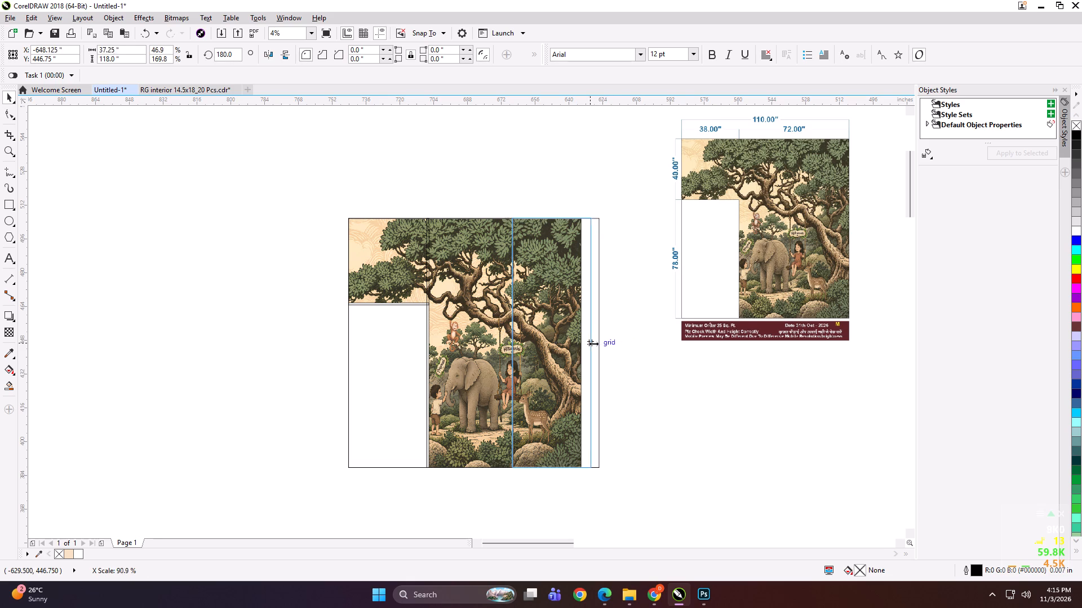
{"action": "left_click_drag", "start_coordinate": [593, 343], "coordinate": [591, 342]}
Group the three panel rectangles and delete the white cutout below the 38 × 41 inch rectangle.
{"action": "left_click", "coordinate": [471, 244], "text": "shift"}
{"action": "left_click", "coordinate": [404, 242], "text": "shift"}
{"action": "key", "text": "ctrl+g"}
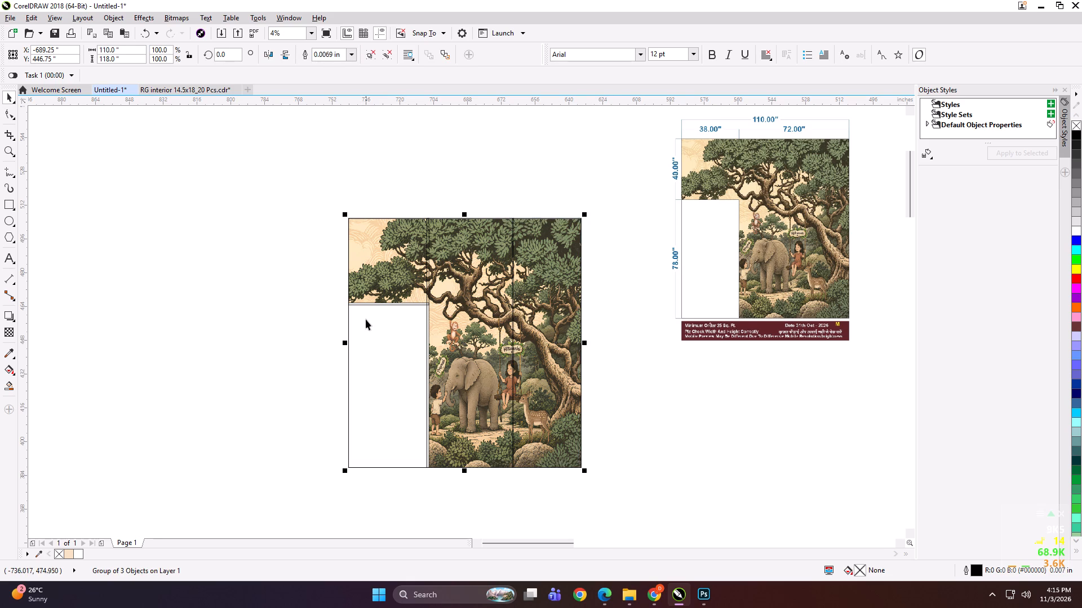
{"action": "left_click", "coordinate": [382, 343]}
{"action": "key", "text": "Delete"}
PowerClip the jungle wallpaper into the grouped panel rectangles and ungroup the result into separate panels.
{"action": "left_click", "coordinate": [384, 350]}
{"action": "key", "text": "shift+Return"}
{"action": "left_click", "coordinate": [467, 333]}
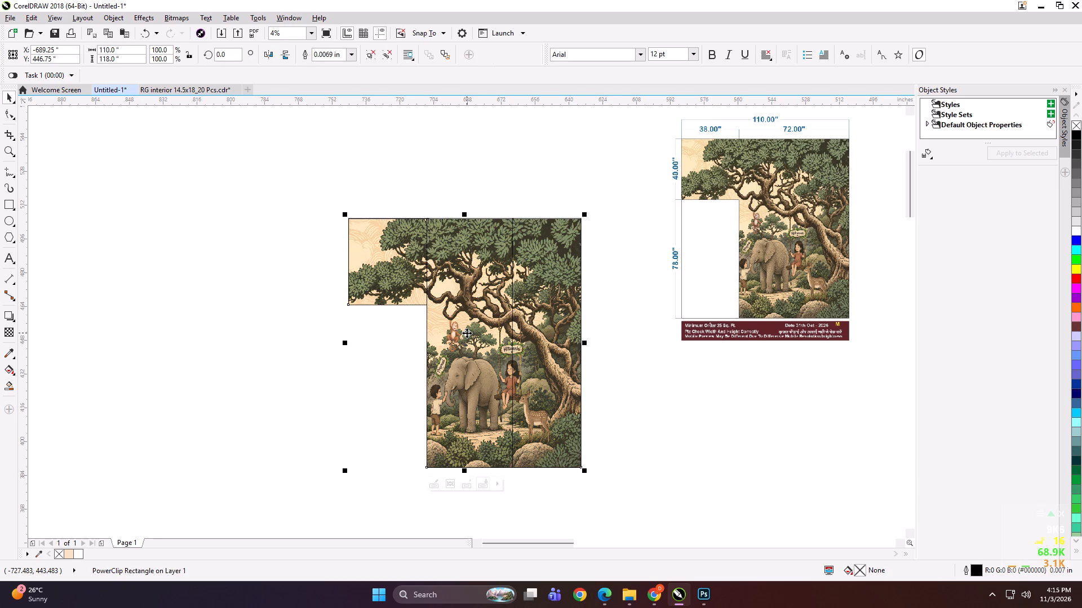
{"action": "key", "text": "ctrl+u"}
{"action": "key", "text": "ctrl+u"}
{"action": "left_click", "coordinate": [275, 292]}
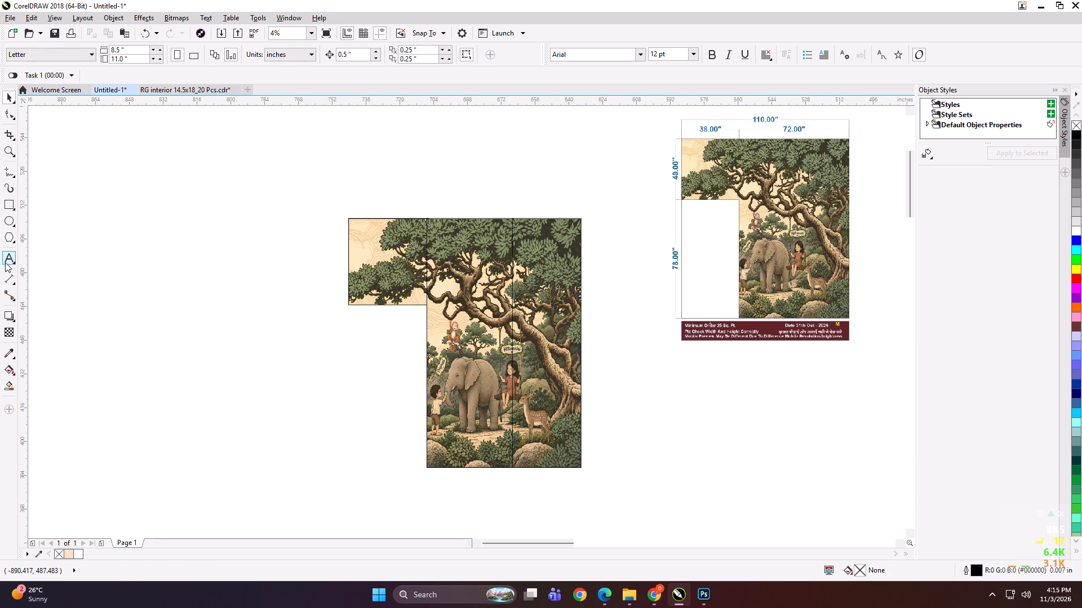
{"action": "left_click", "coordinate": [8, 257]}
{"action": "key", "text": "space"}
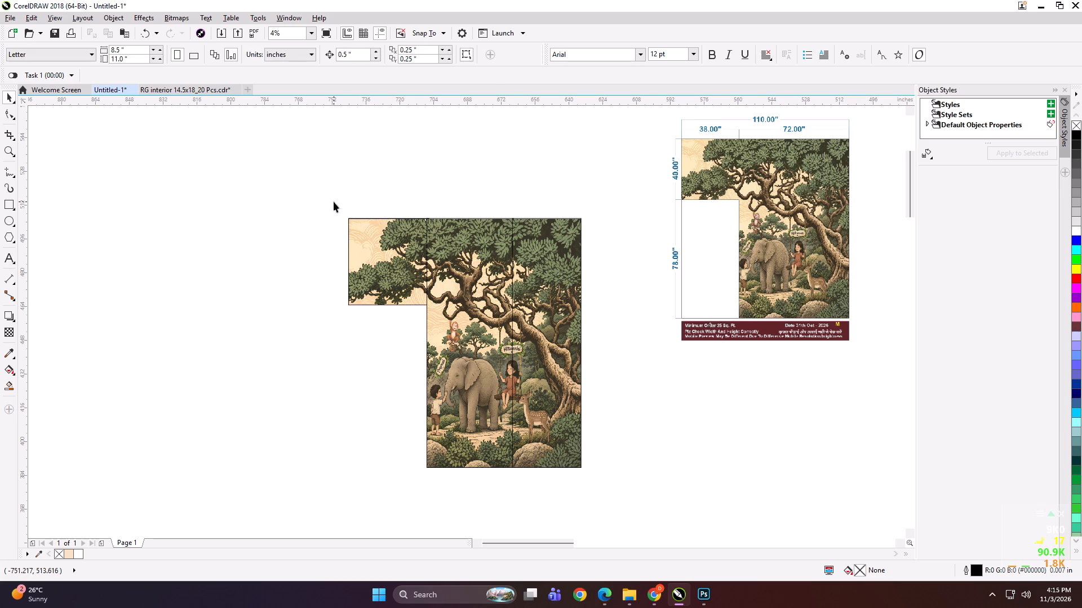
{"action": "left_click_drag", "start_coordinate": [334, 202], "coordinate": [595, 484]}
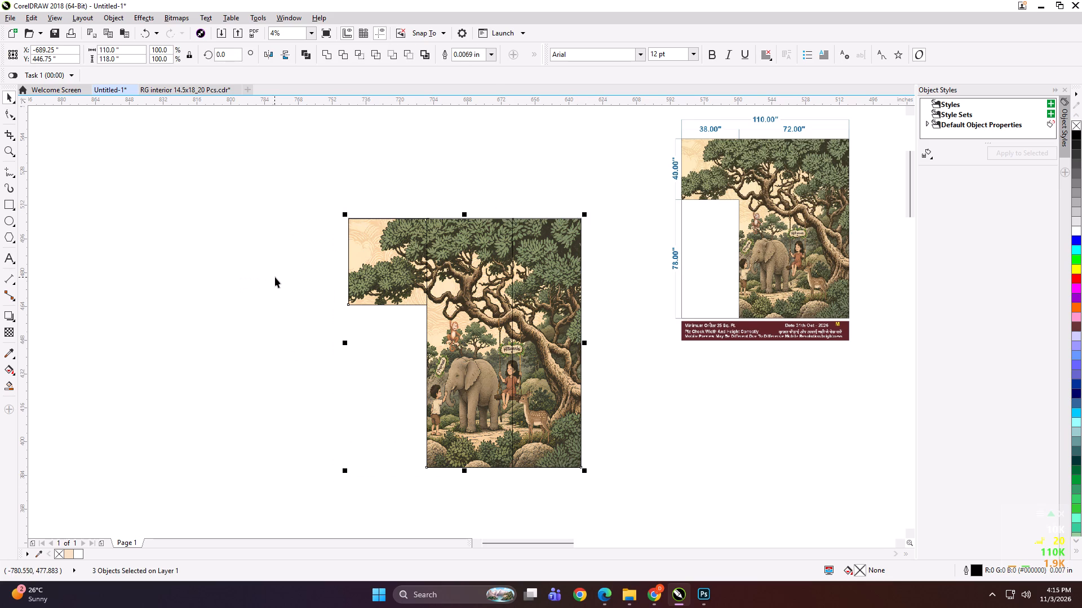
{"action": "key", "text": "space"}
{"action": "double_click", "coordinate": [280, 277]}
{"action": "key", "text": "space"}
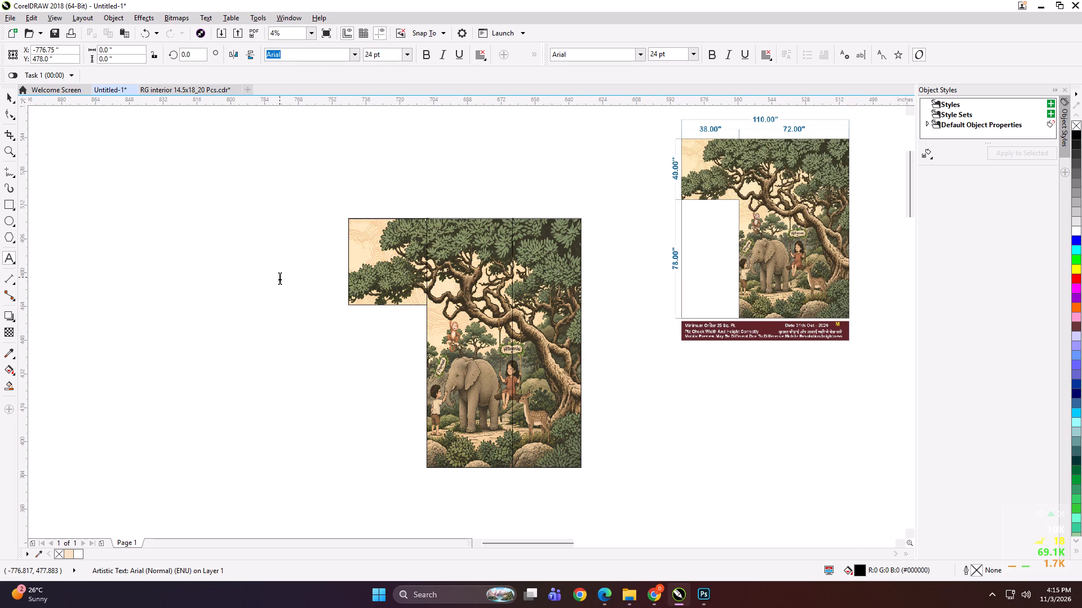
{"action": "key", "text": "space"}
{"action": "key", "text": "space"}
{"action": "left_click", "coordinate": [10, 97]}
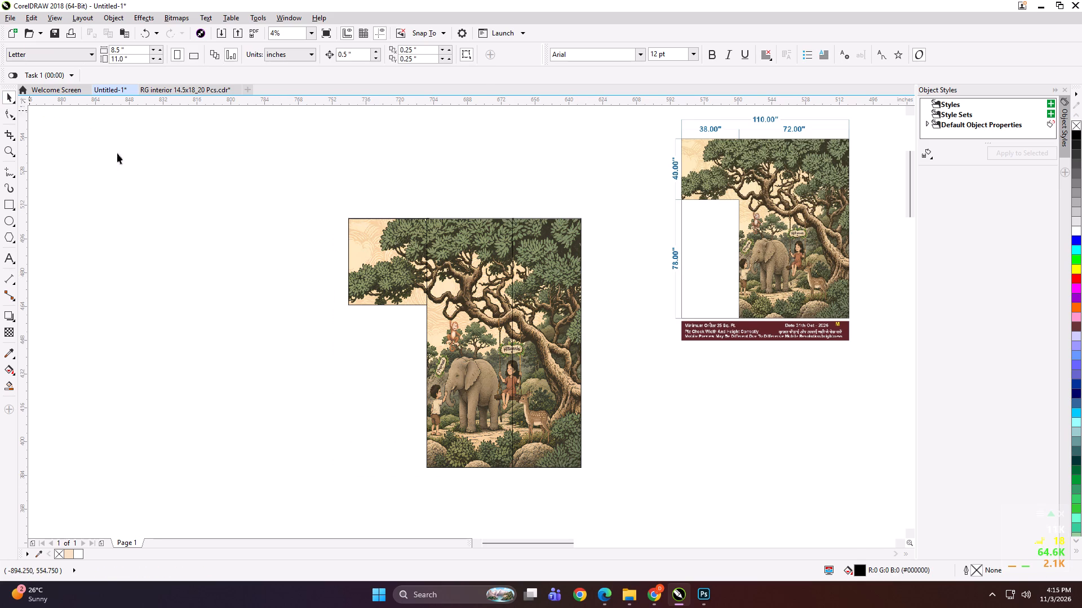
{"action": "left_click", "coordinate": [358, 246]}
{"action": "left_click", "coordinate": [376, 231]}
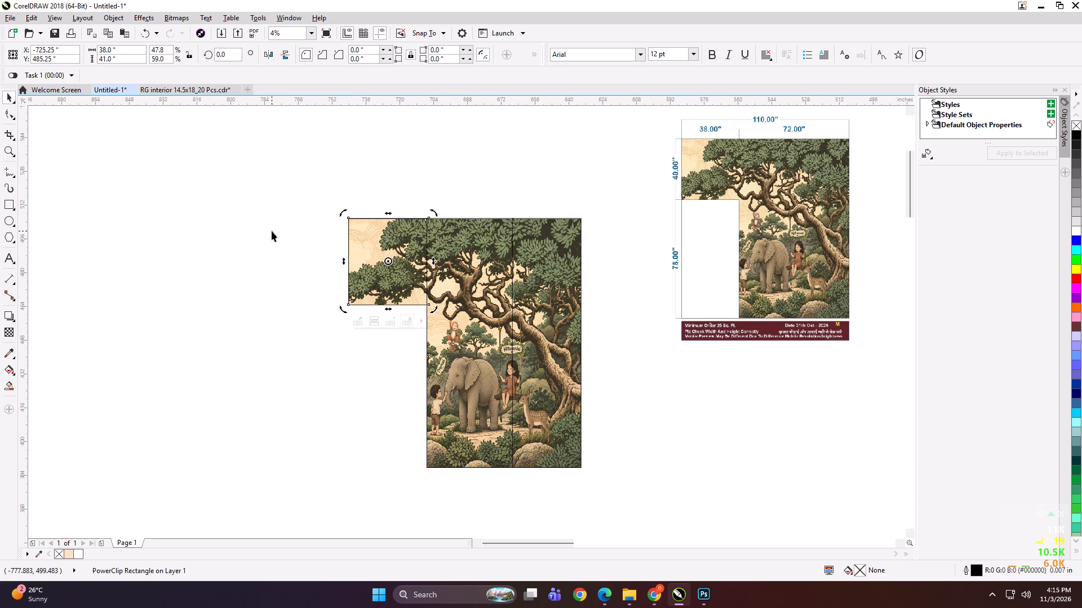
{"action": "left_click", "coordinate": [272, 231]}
Add the text label "110*118 PANEL 1" on the top edge of the 38 × 41 inch panel.
{"action": "key", "text": "space"}
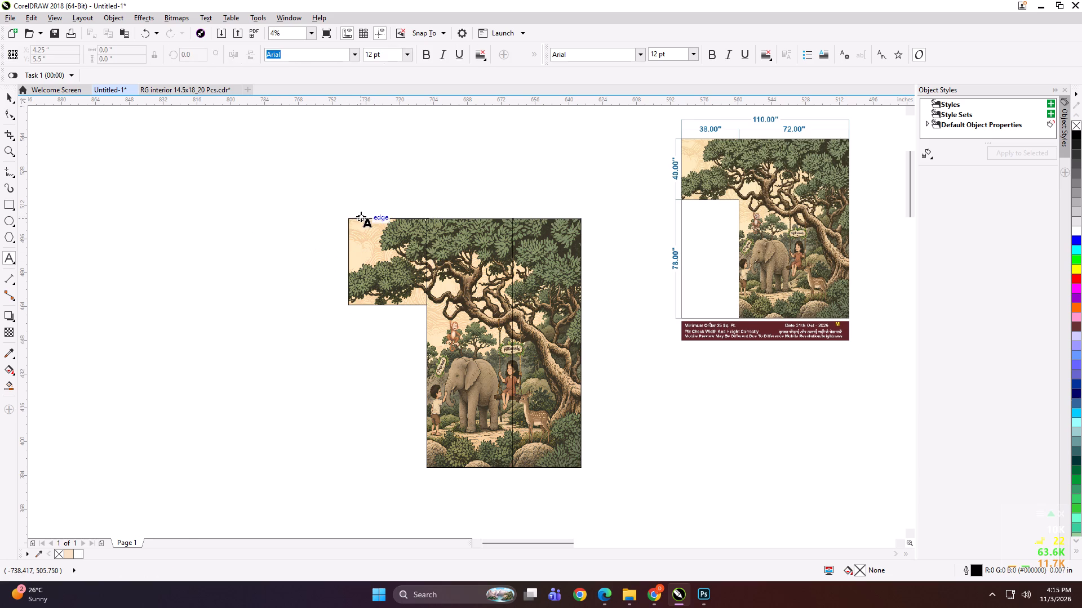
{"action": "left_click", "coordinate": [361, 216]}
{"action": "type", "text": "38*"}
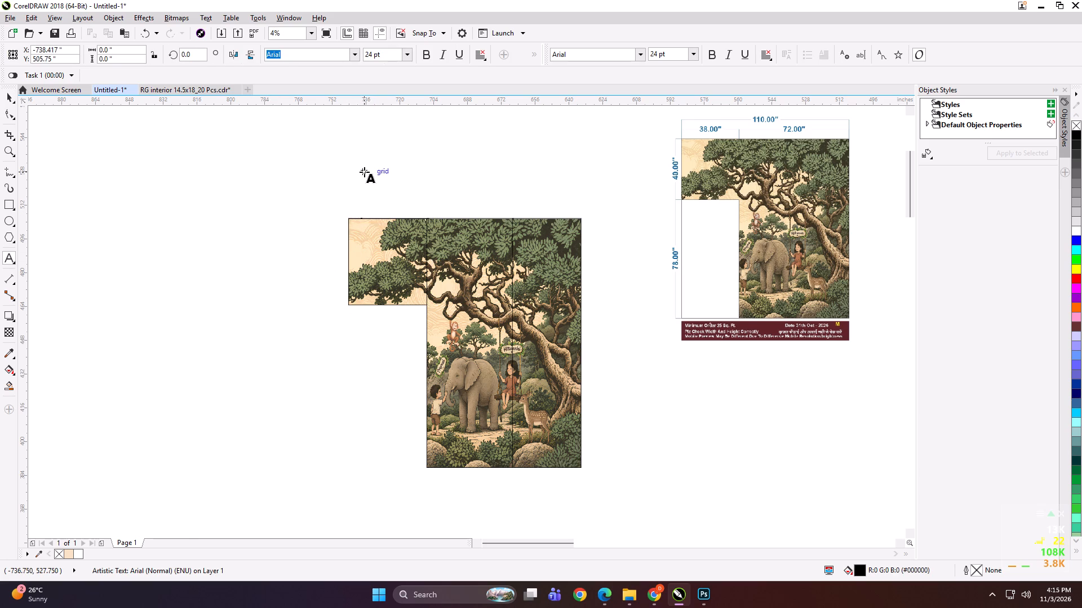
{"action": "key", "text": "ctrl+a"}
{"action": "type", "text": "110*"}
{"action": "type", "text": "118"}
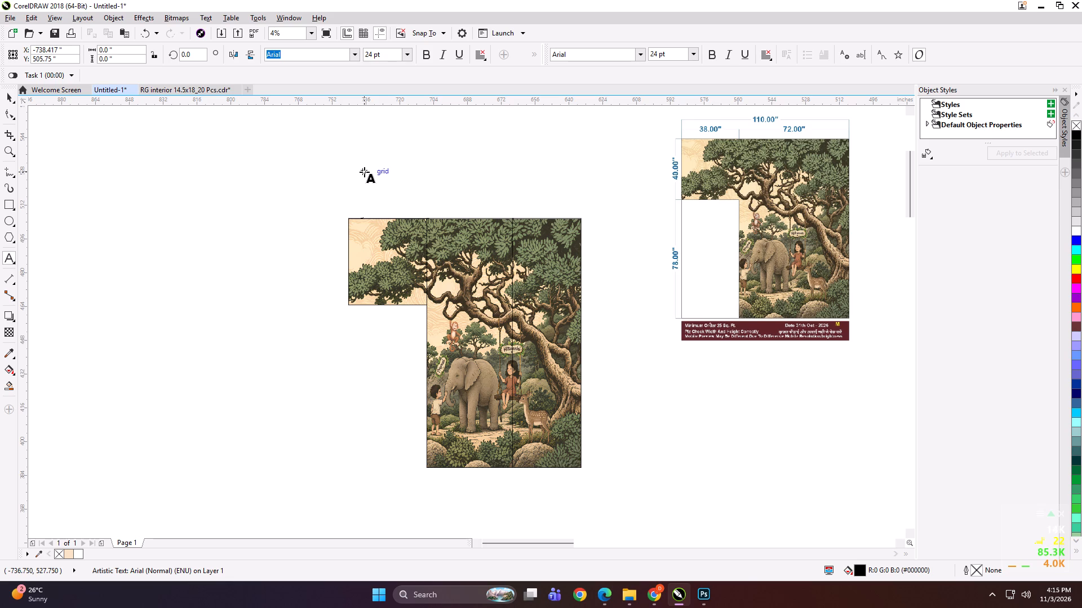
{"action": "key", "text": "space"}
{"action": "type", "text": "PANEL 1"}
Copy the label to the top edge of the 41-inch-wide middle panel and change it to "110*118 PANEL 2".
{"action": "key", "text": "ctrl+a"}
{"action": "key", "text": "ctrl+c"}
{"action": "scroll", "coordinate": [359, 205], "scroll_direction": "up", "scroll_amount": 3}
{"action": "scroll", "coordinate": [753, 305], "scroll_direction": "up", "scroll_amount": 2}
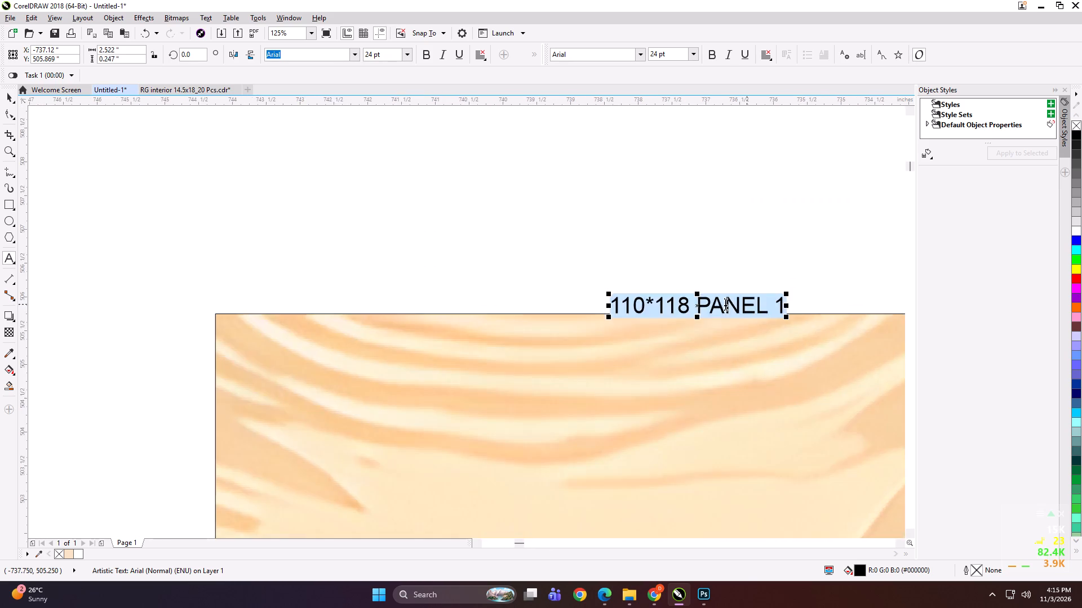
{"action": "scroll", "coordinate": [447, 234], "scroll_direction": "down", "scroll_amount": 3}
{"action": "scroll", "coordinate": [361, 231], "scroll_direction": "down", "scroll_amount": 1}
{"action": "left_click", "coordinate": [578, 235]}
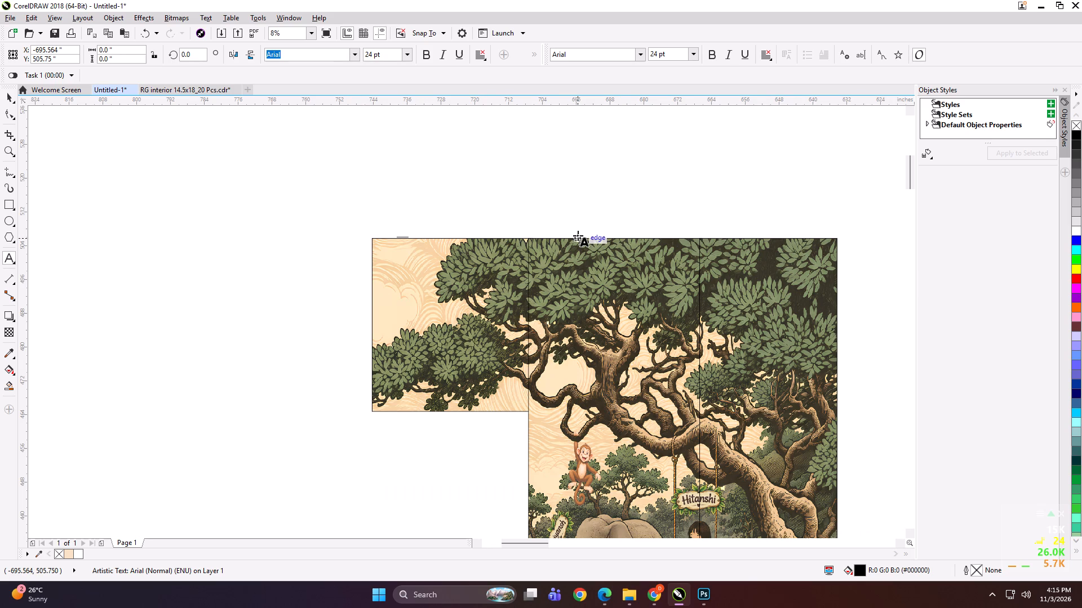
{"action": "key", "text": "ctrl+v"}
{"action": "key", "text": "BackSpace"}
{"action": "key", "text": "2"}
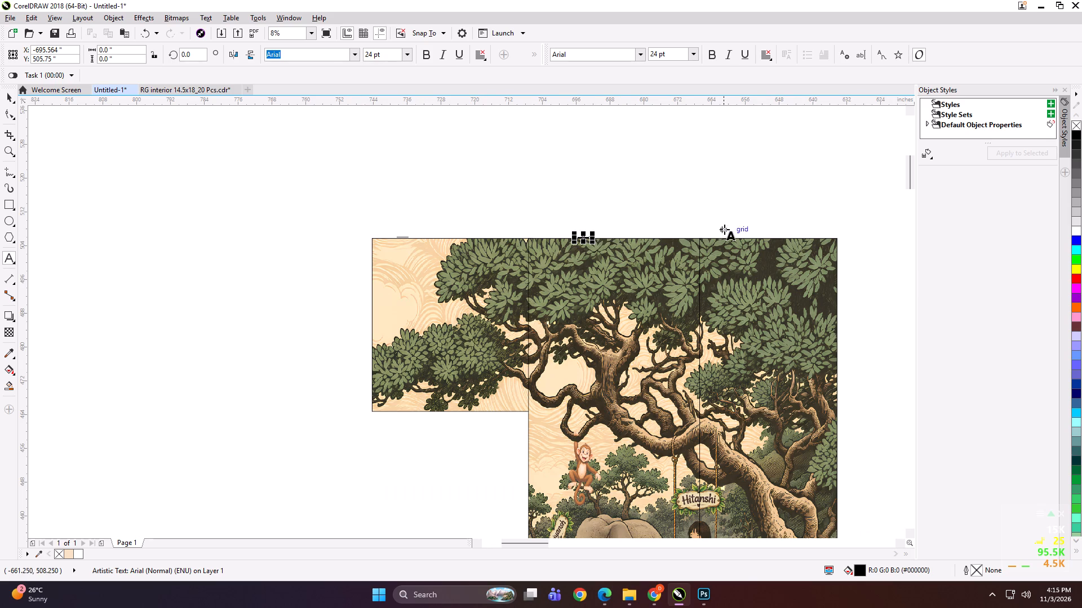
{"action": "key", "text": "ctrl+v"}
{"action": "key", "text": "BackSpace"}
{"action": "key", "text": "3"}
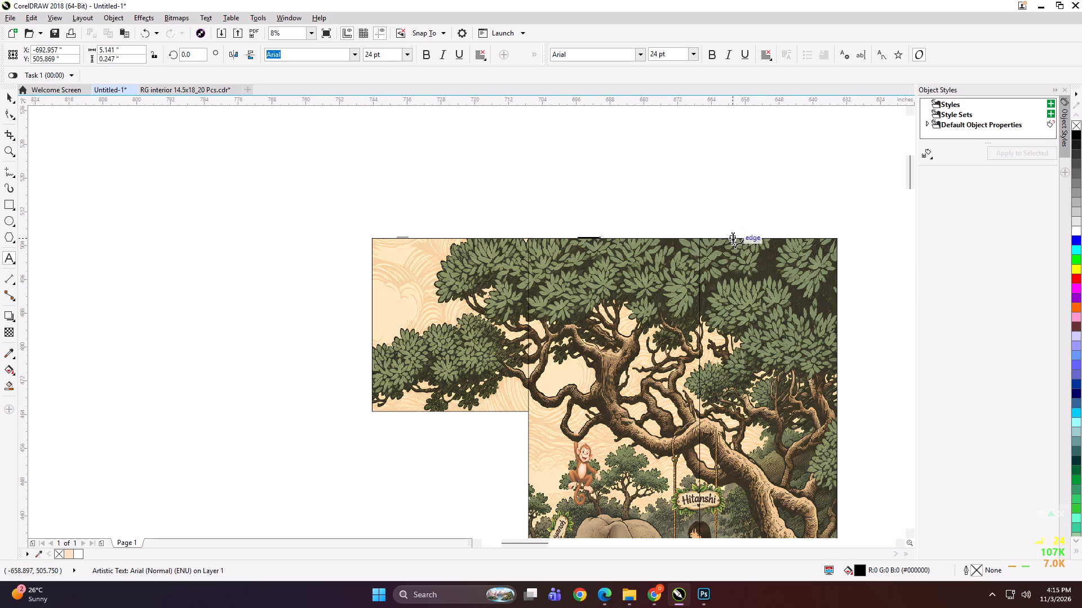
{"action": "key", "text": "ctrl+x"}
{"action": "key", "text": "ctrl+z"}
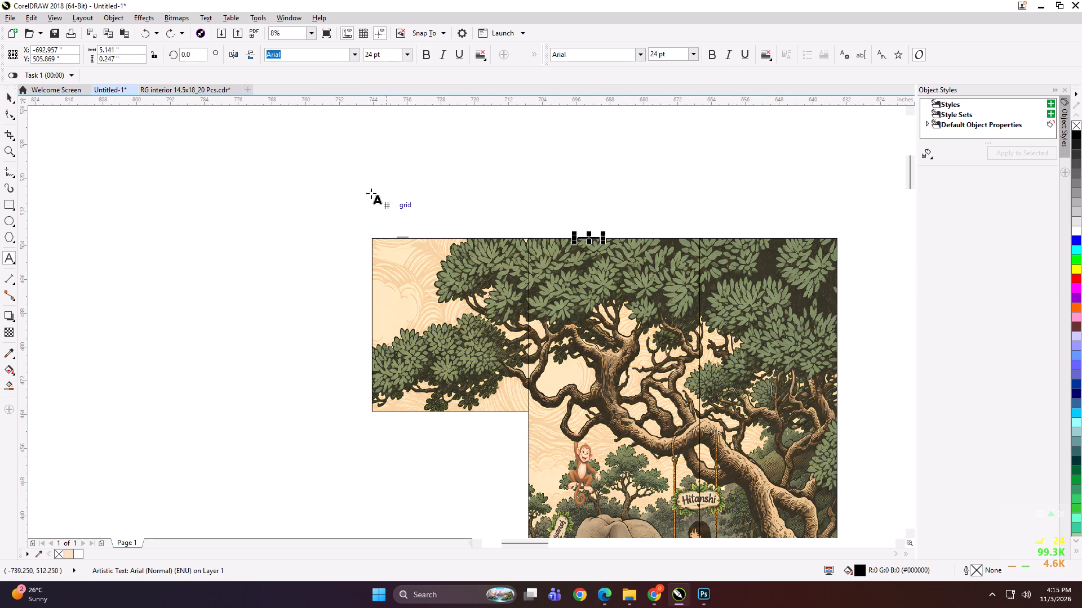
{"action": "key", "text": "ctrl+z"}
Paste the label on the top edge of the 32.5-inch-wide panel and change it to "110*118 PANEL 3".
{"action": "scroll", "coordinate": [614, 243], "scroll_direction": "up", "scroll_amount": 2}
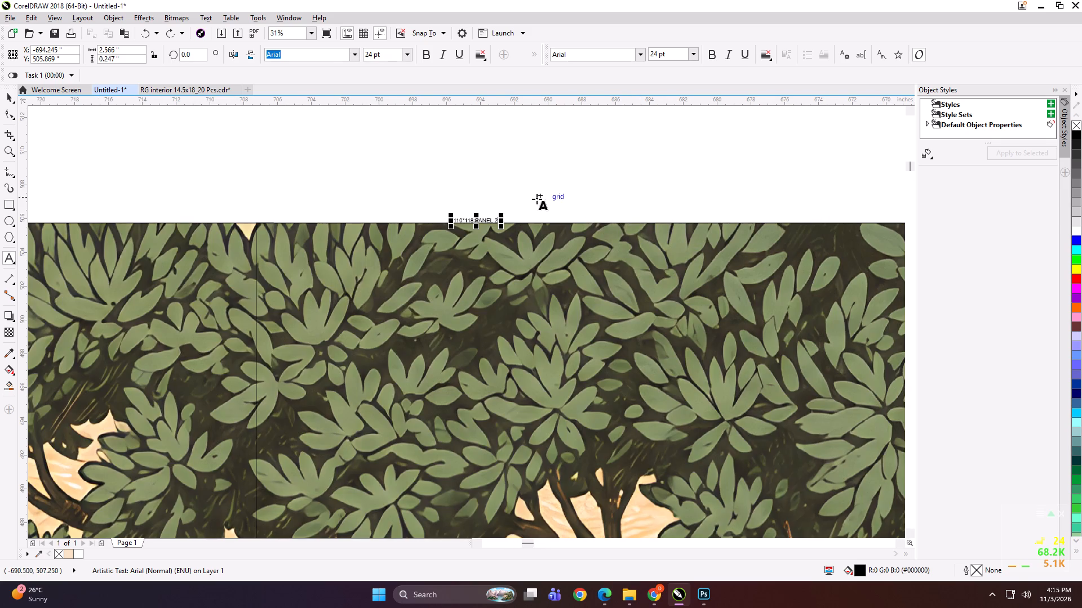
{"action": "scroll", "coordinate": [413, 206], "scroll_direction": "down", "scroll_amount": 1}
{"action": "left_click", "coordinate": [725, 213]}
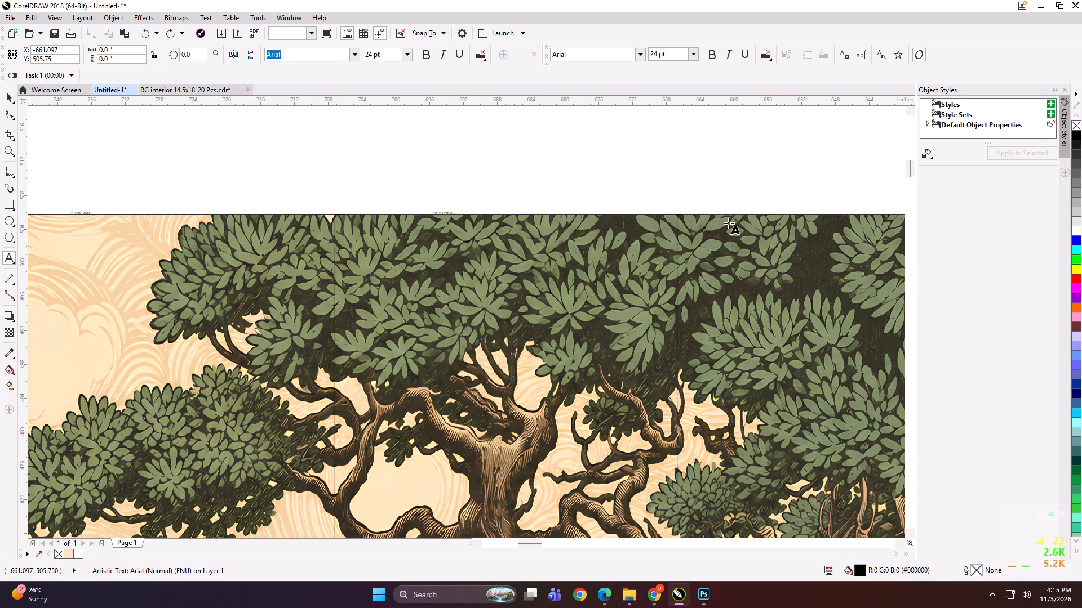
{"action": "key", "text": "ctrl+v"}
{"action": "key", "text": "BackSpace"}
{"action": "key", "text": "3"}
{"action": "scroll", "coordinate": [725, 226], "scroll_direction": "down", "scroll_amount": 1}
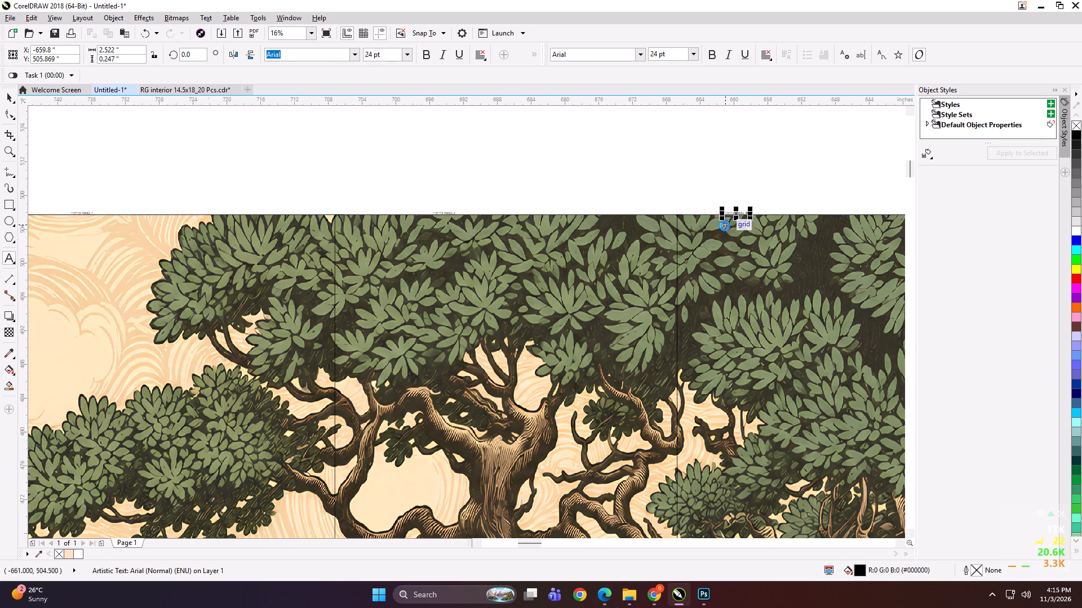
{"action": "scroll", "coordinate": [725, 226], "scroll_direction": "down", "scroll_amount": 1}
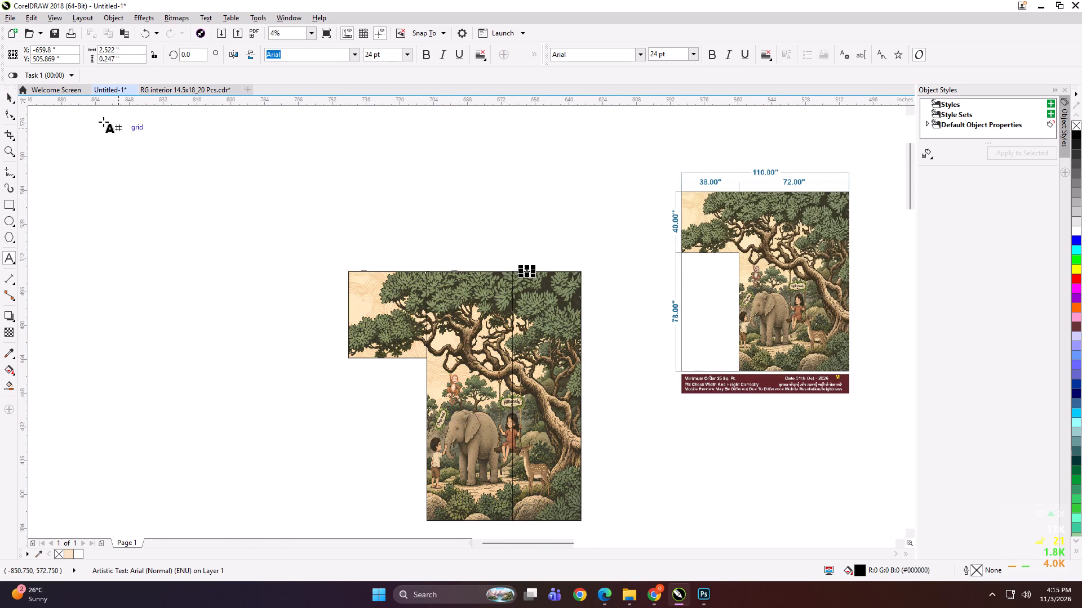
Group each of the three wallpaper panels with its own label, finishing with the 38 × 41 inch panel.
{"action": "left_click", "coordinate": [8, 96]}
{"action": "left_click", "coordinate": [558, 302], "text": "shift"}
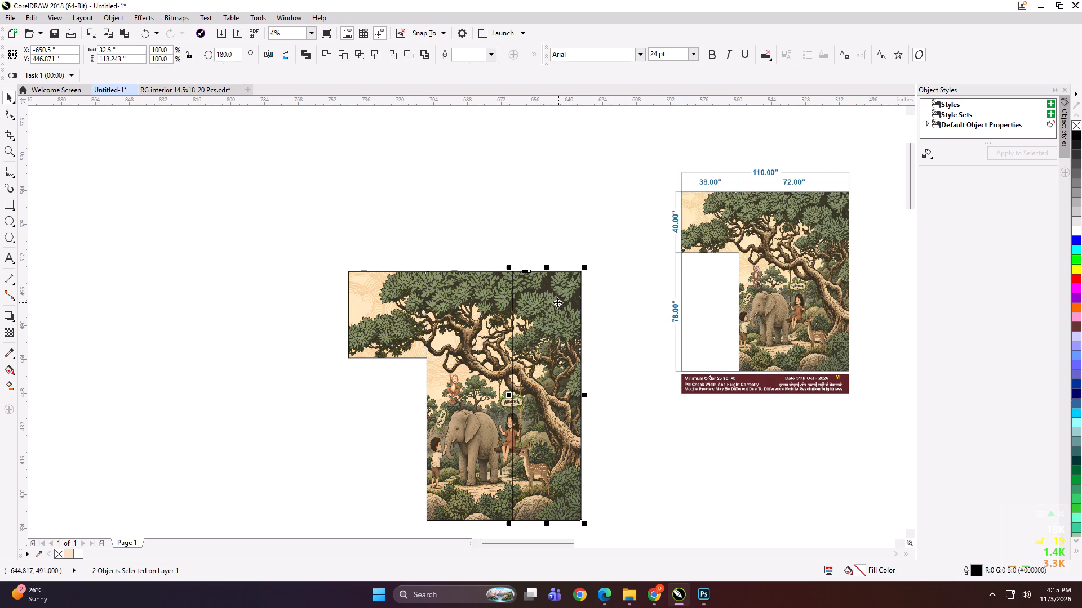
{"action": "key", "text": "ctrl+g"}
{"action": "scroll", "coordinate": [562, 225], "scroll_direction": "down", "scroll_amount": 1}
{"action": "scroll", "coordinate": [250, 400], "scroll_direction": "up", "scroll_amount": 1}
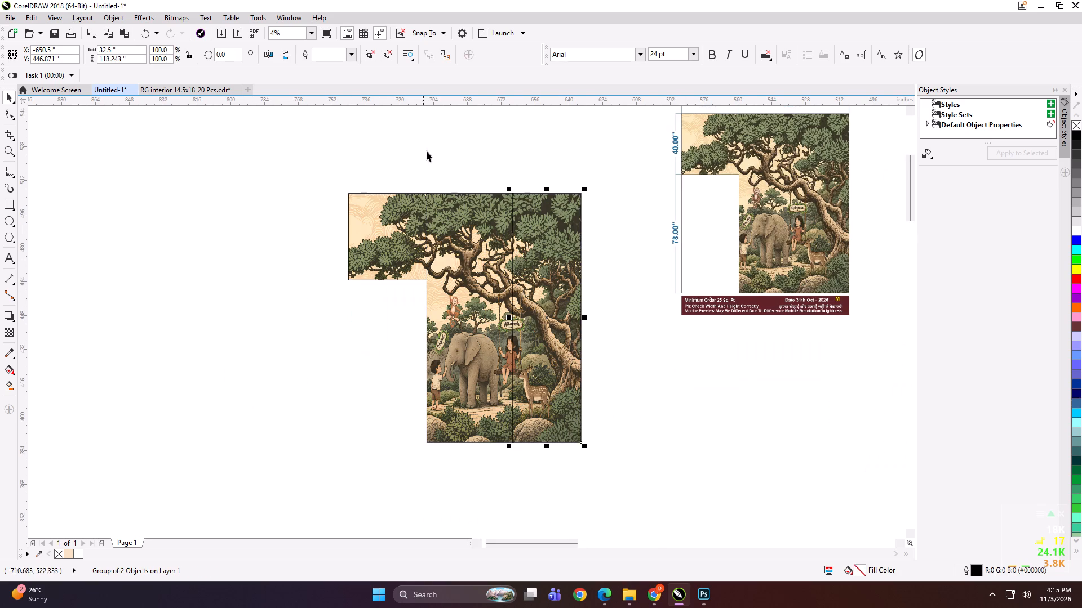
{"action": "left_click_drag", "start_coordinate": [427, 150], "coordinate": [491, 268]}
{"action": "left_click", "coordinate": [482, 262], "text": "shift"}
{"action": "key", "text": "ctrl+g"}
{"action": "left_click_drag", "start_coordinate": [304, 172], "coordinate": [461, 309]}
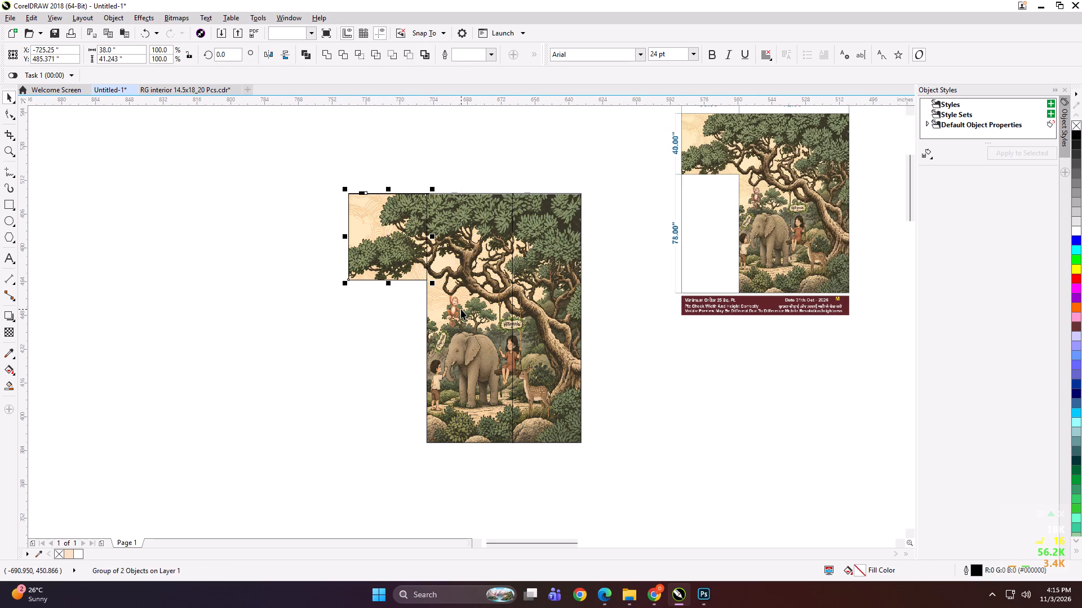
{"action": "key", "text": "ctrl+g"}
Start exporting the 38 × 41 inch panel and create and open a folder named 110x118 inside NOV 3's MANTRA folder.
{"action": "key", "text": "ctrl+e"}
{"action": "scroll", "coordinate": [599, 339], "scroll_direction": "down", "scroll_amount": 1}
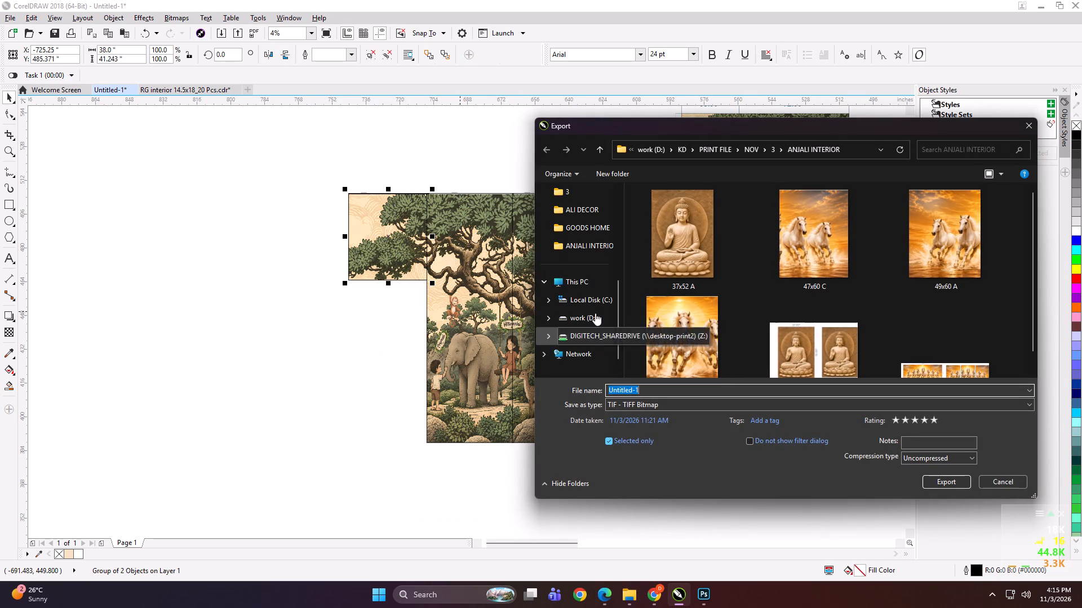
{"action": "left_click", "coordinate": [596, 153]}
{"action": "left_click", "coordinate": [762, 260]}
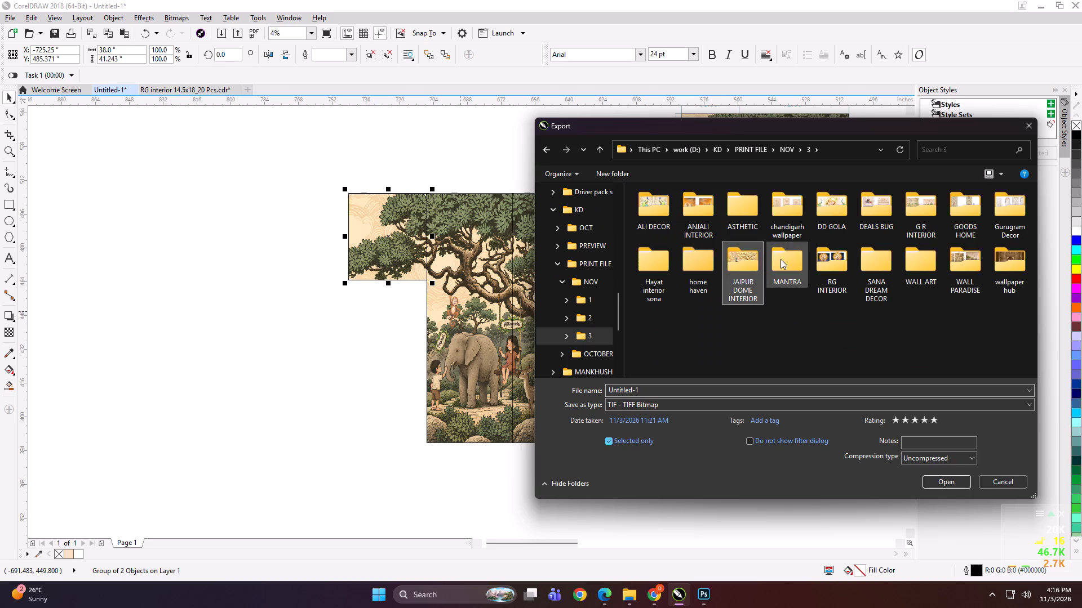
{"action": "triple_click", "coordinate": [781, 259]}
{"action": "left_click", "coordinate": [691, 271]}
{"action": "left_click", "coordinate": [607, 169]}
{"action": "type", "text": "118"}
{"action": "key", "text": "BackSpace"}
{"action": "type", "text": "0x118"}
{"action": "key", "text": "Return"}
{"action": "double_click", "coordinate": [706, 204]}
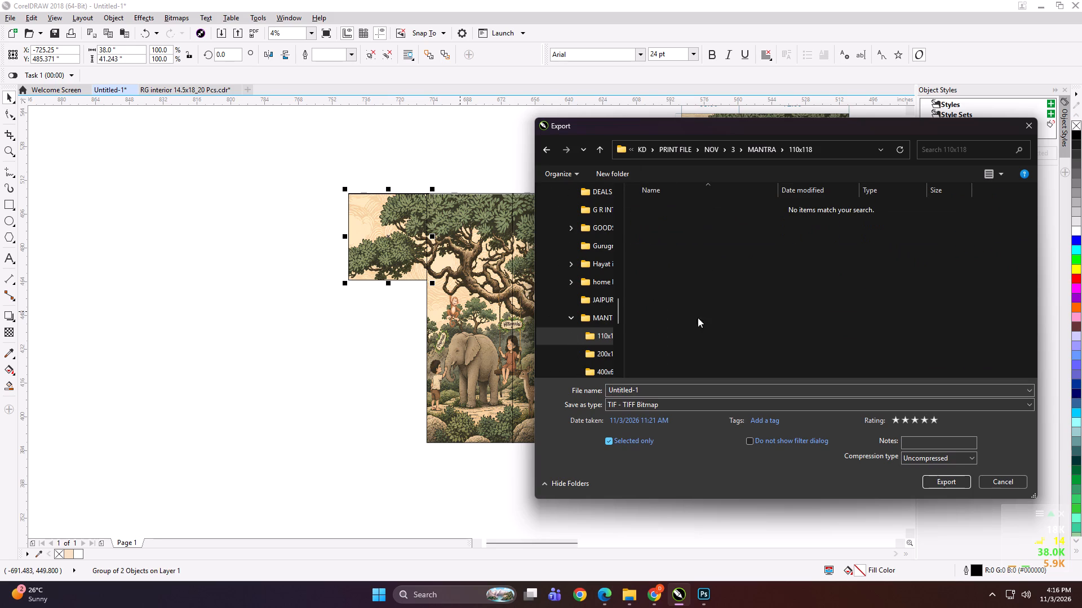
Export the selected 38 × 41 inch panel as an uncompressed TIFF named "38x41 A" in the 110x118 folder.
{"action": "left_click", "coordinate": [687, 392]}
{"action": "type", "text": "38x41 A"}
{"action": "key", "text": "Return"}
{"action": "key", "text": "Return"}
Export the labelled middle panel as an uncompressed TIFF named "41x118 A" in the 110x118 folder.
{"action": "left_click", "coordinate": [478, 247]}
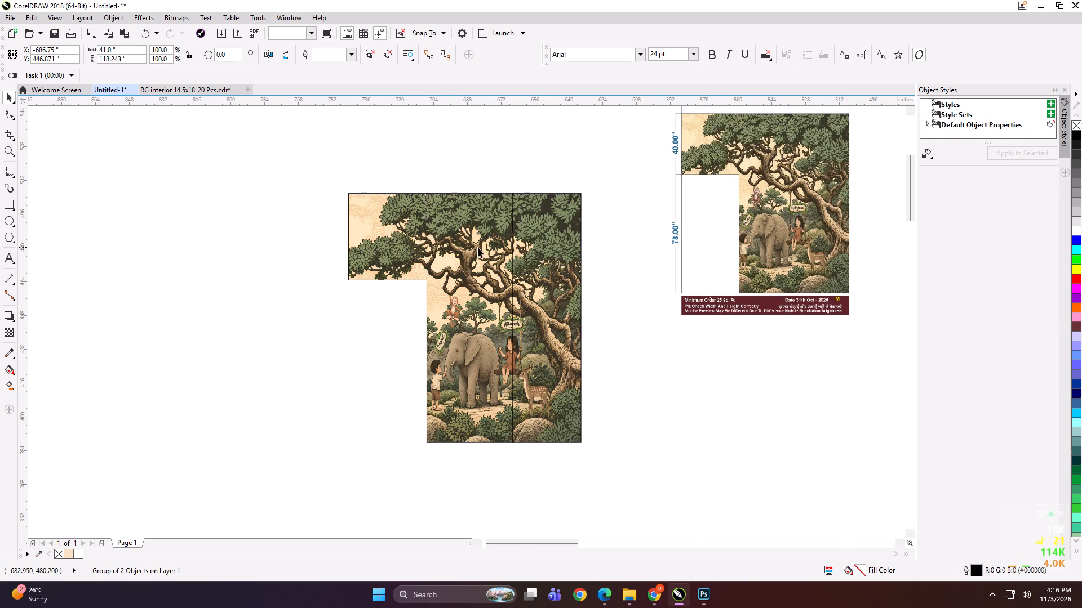
{"action": "key", "text": "ctrl+e"}
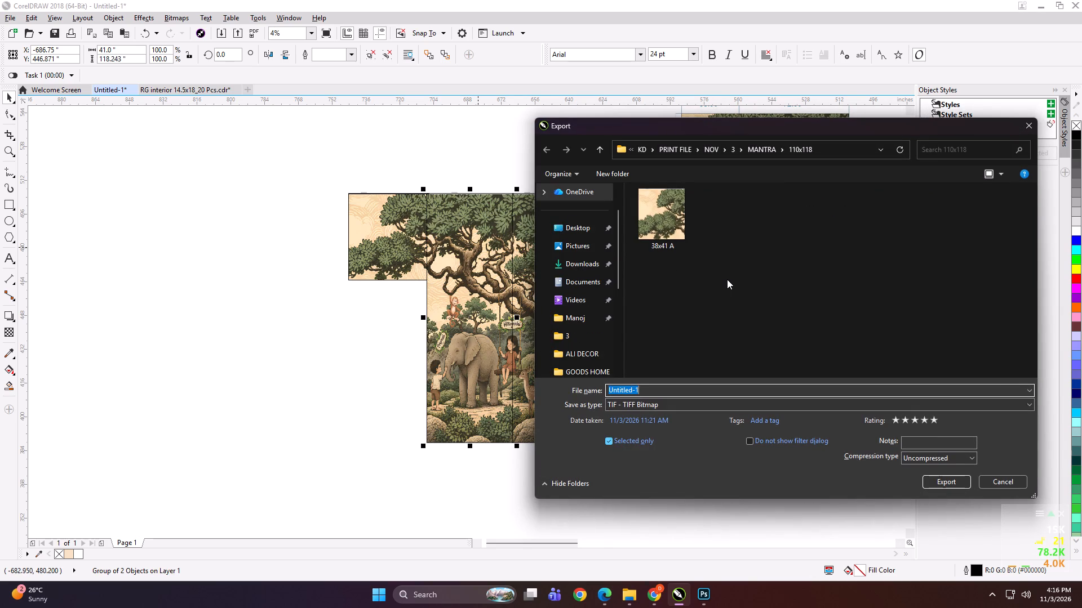
{"action": "type", "text": "41x118 A"}
{"action": "key", "text": "Return"}
{"action": "key", "text": "Return"}
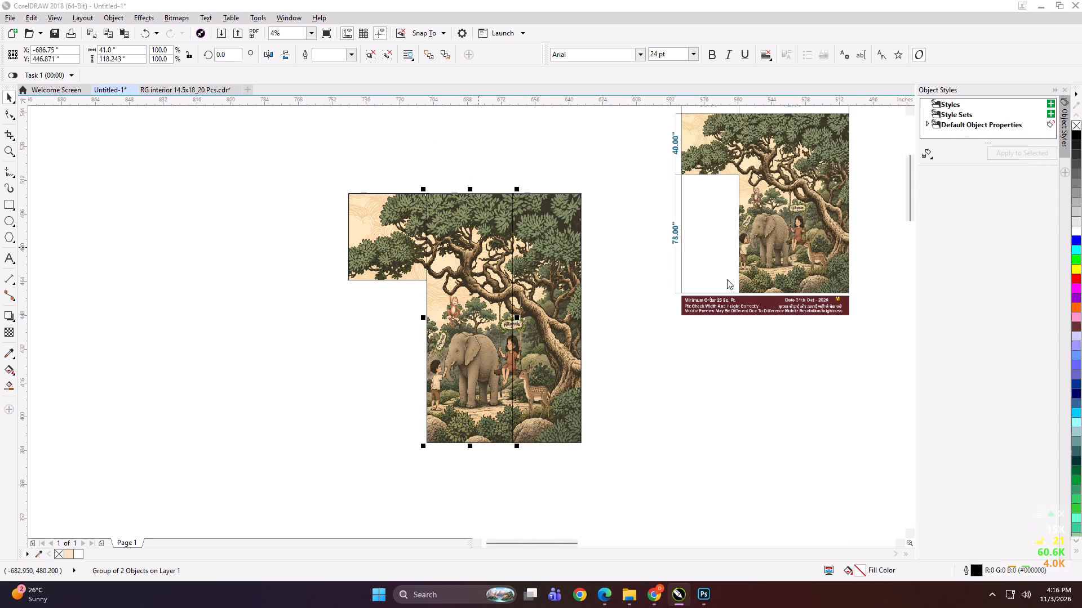
Export the labelled third panel as an uncompressed TIFF named "32.5x118 b" in the 110x118 folder.
{"action": "left_click", "coordinate": [546, 279]}
{"action": "key", "text": "ctrl+e"}
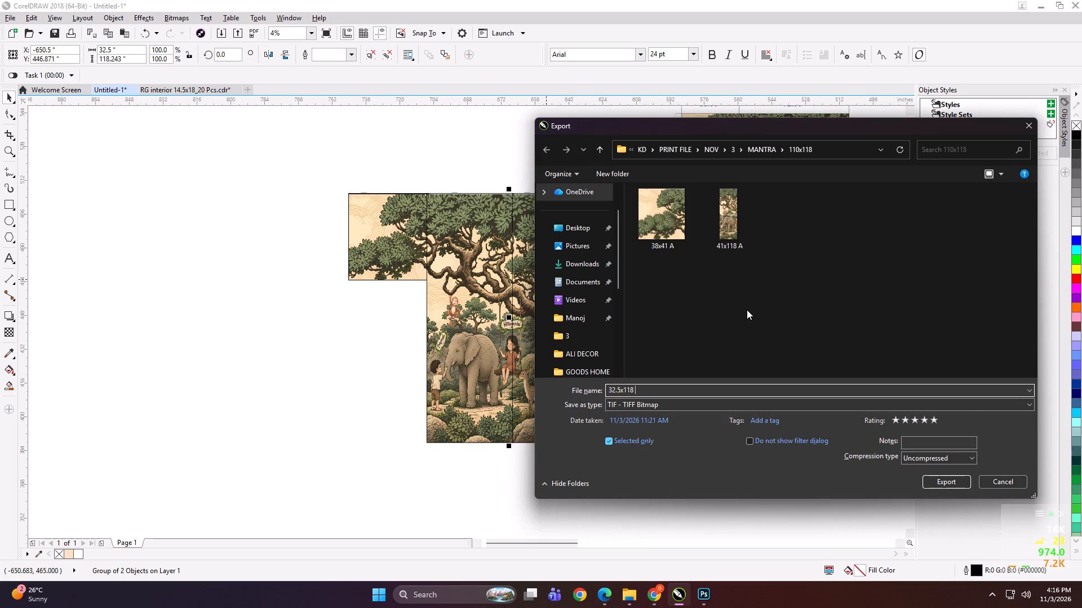
{"action": "key", "text": "b"}
{"action": "key", "text": "Return"}
{"action": "key", "text": "Return"}
Nudge the 32.5-inch-wide and 38 × 41 inch elephant-design panels outward to leave narrow gaps on both sides of the middle panel.
{"action": "key", "text": "Right"}
{"action": "key", "text": "Right"}
{"action": "key", "text": "Right"}
{"action": "key", "text": "Right"}
{"action": "key", "text": "Right"}
{"action": "key", "text": "Right"}
{"action": "key", "text": "Right"}
{"action": "key", "text": "Right"}
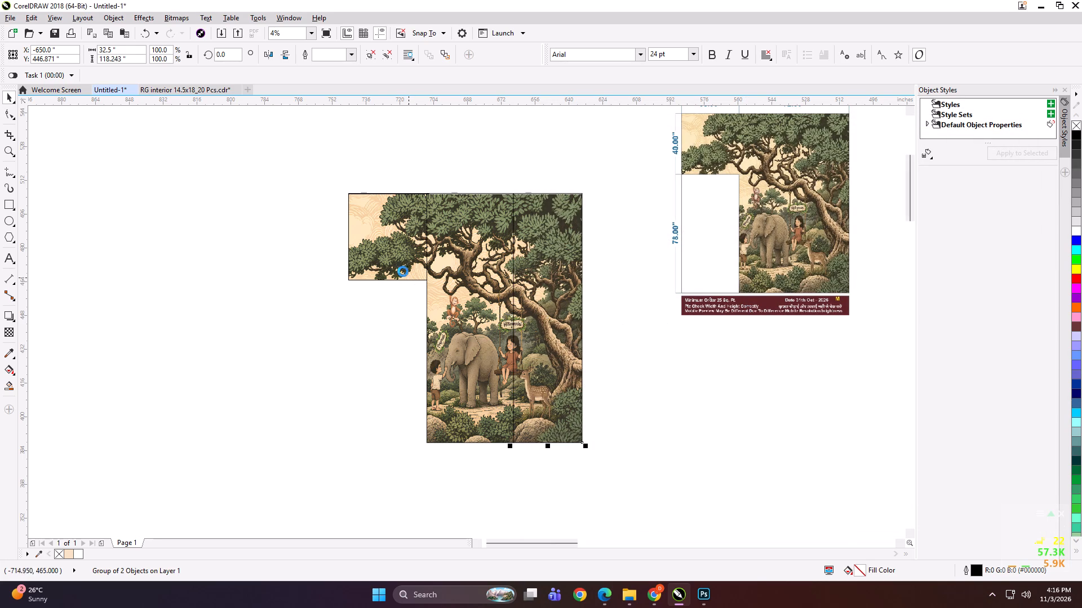
{"action": "left_click", "coordinate": [397, 257]}
{"action": "key", "text": "Left"}
{"action": "key", "text": "Left"}
{"action": "key", "text": "Left"}
{"action": "key", "text": "Left"}
{"action": "key", "text": "Left"}
{"action": "key", "text": "Left"}
Place all three elephant-design panels together beside their labelled 110-inch-wide proof and scale them down to about 86%.
{"action": "scroll", "coordinate": [380, 267], "scroll_direction": "down", "scroll_amount": 1}
{"action": "left_click_drag", "start_coordinate": [134, 220], "coordinate": [305, 402]}
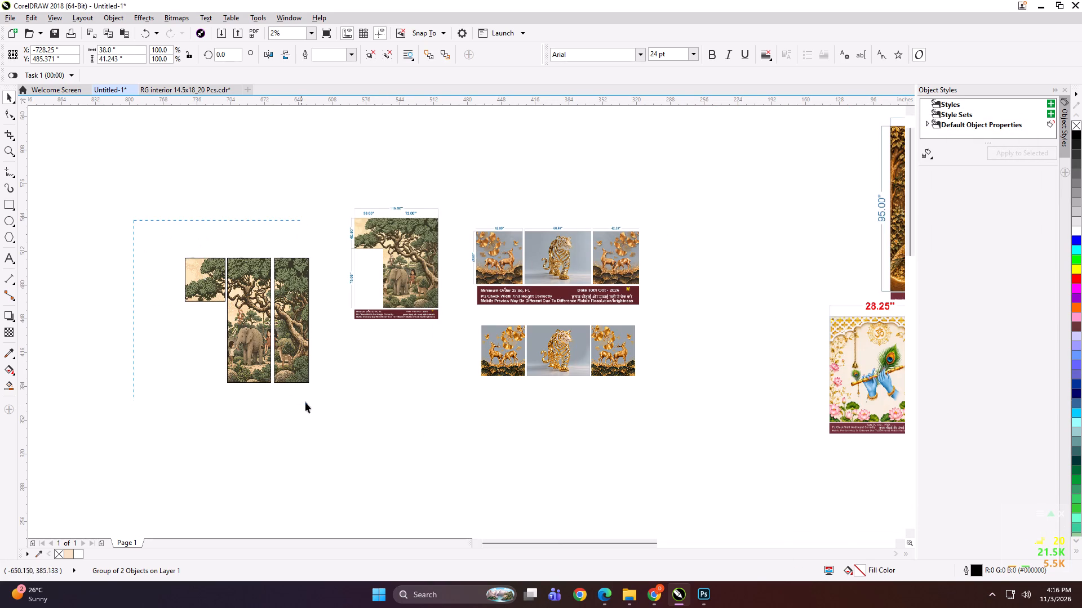
{"action": "left_click_drag", "start_coordinate": [305, 402], "coordinate": [318, 424]}
{"action": "left_click_drag", "start_coordinate": [261, 314], "coordinate": [293, 271]}
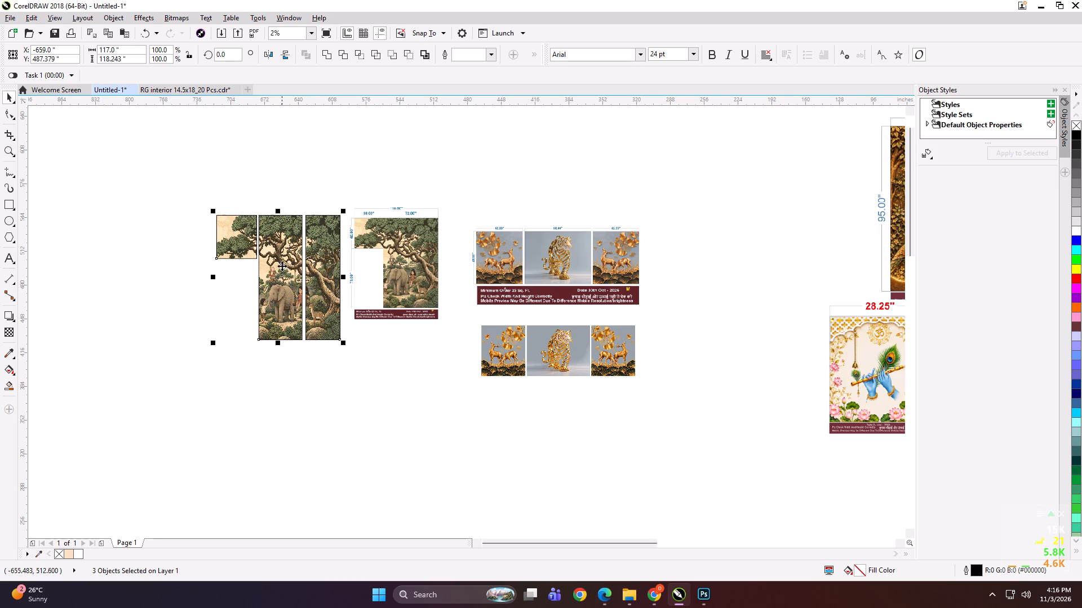
{"action": "scroll", "coordinate": [266, 310], "scroll_direction": "up", "scroll_amount": 1}
{"action": "left_click_drag", "start_coordinate": [396, 376], "coordinate": [432, 387]}
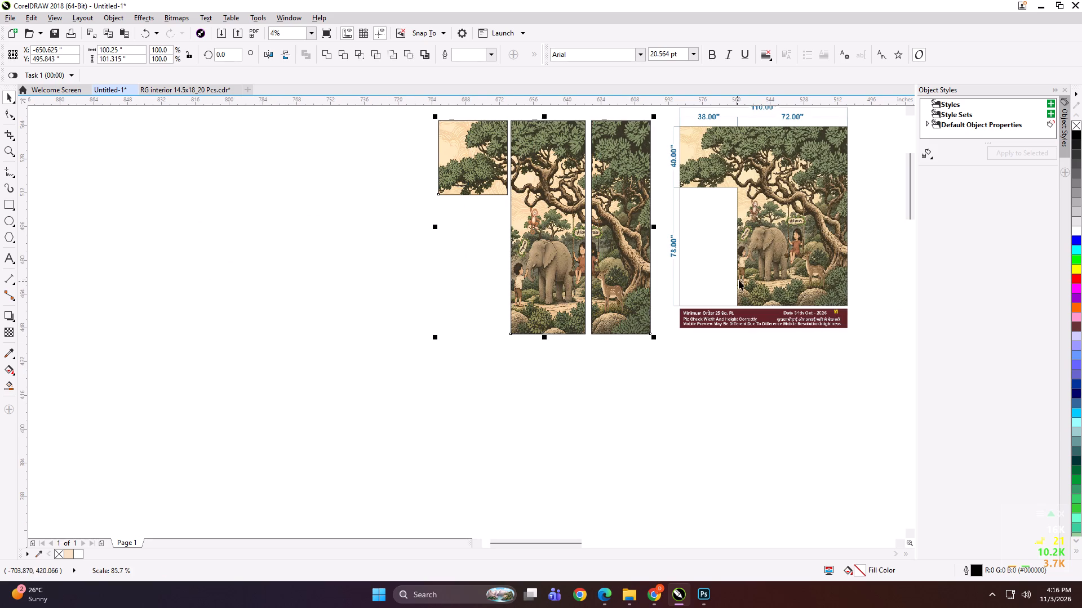
Group the three panels with their labelled proof and shrink the group to an overview of about 6.9 × 3.8 inches.
{"action": "left_click", "coordinate": [739, 280], "text": "shift"}
{"action": "key", "text": "ctrl+g"}
{"action": "left_click_drag", "start_coordinate": [769, 217], "coordinate": [603, 315]}
{"action": "left_click_drag", "start_coordinate": [695, 439], "coordinate": [506, 354], "text": "shift"}
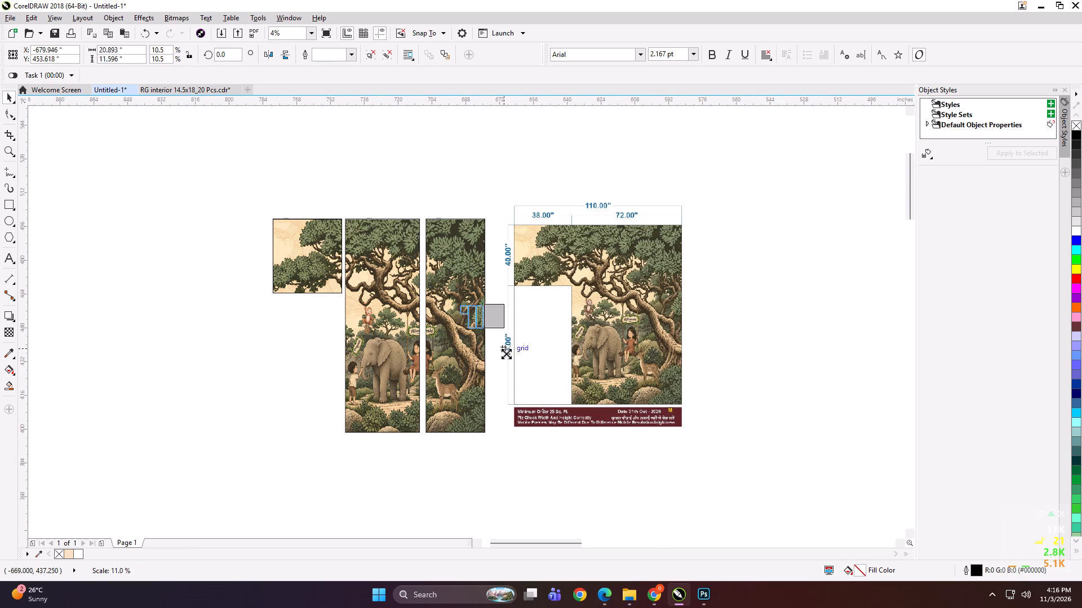
{"action": "left_click_drag", "start_coordinate": [506, 354], "coordinate": [498, 339], "text": "shift"}
{"action": "scroll", "coordinate": [491, 314], "scroll_direction": "up", "scroll_amount": 3}
{"action": "scroll", "coordinate": [479, 372], "scroll_direction": "up", "scroll_amount": 1}
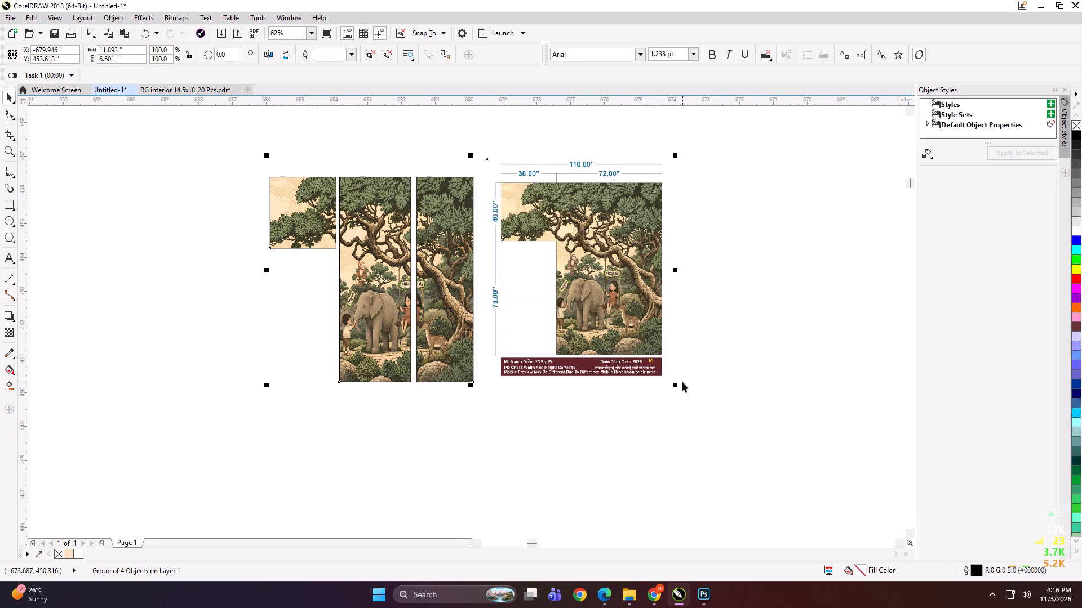
{"action": "left_click_drag", "start_coordinate": [678, 384], "coordinate": [611, 352], "text": "shift"}
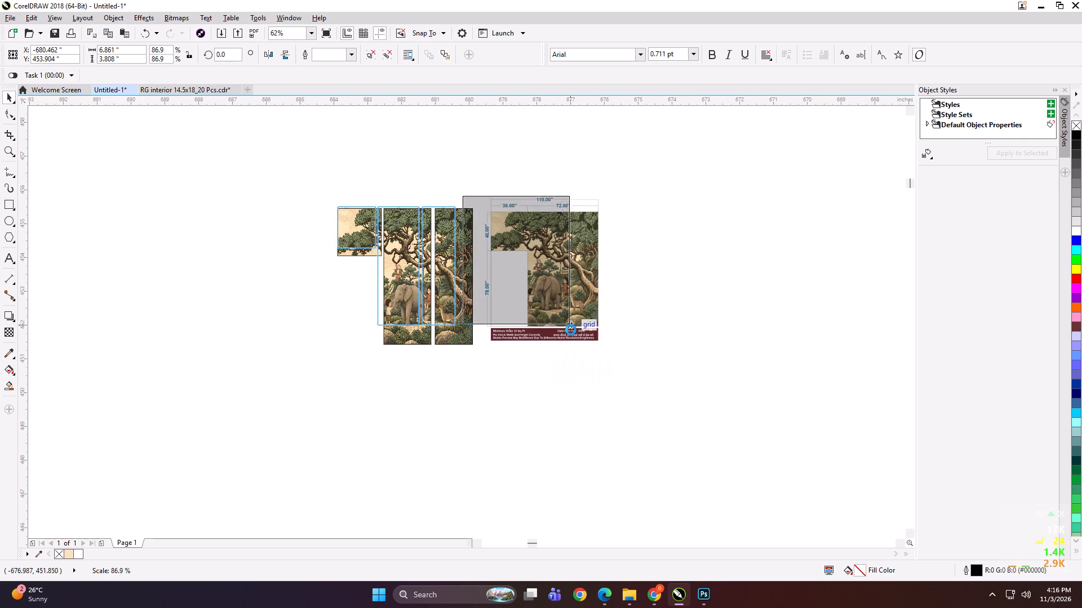
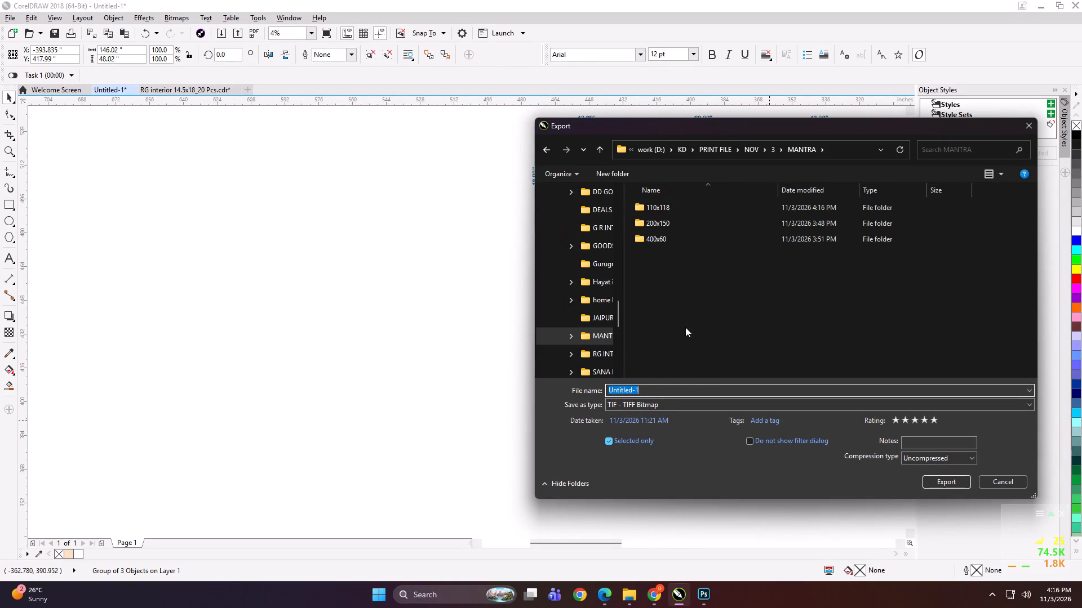
Export the selected three-panel deer and tiger design as an uncompressed TIFF named "146x48 GOLD FOIL" in the MANTRA folder.
{"action": "type", "text": "146x48 GOLD FOIL"}
{"action": "key", "text": "Return"}
{"action": "key", "text": "Return"}
Group the deer and tiger panels with their labelled proof and shrink the group to an overview of about 2.3 × 2.0 inches.
{"action": "left_click", "coordinate": [669, 248], "text": "shift"}
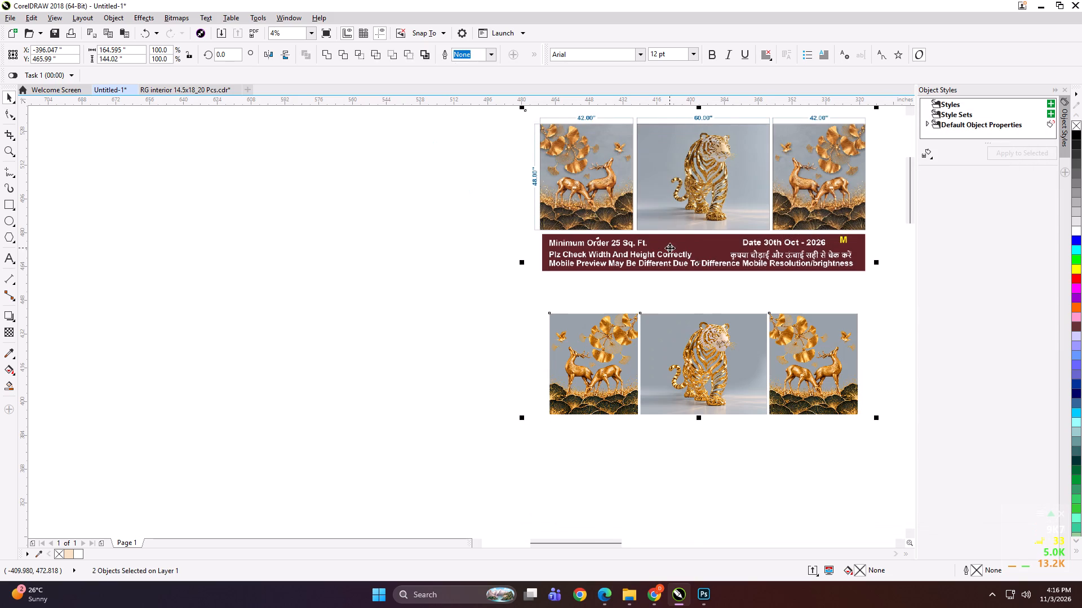
{"action": "key", "text": "ctrl+g"}
{"action": "left_click_drag", "start_coordinate": [689, 218], "coordinate": [535, 273]}
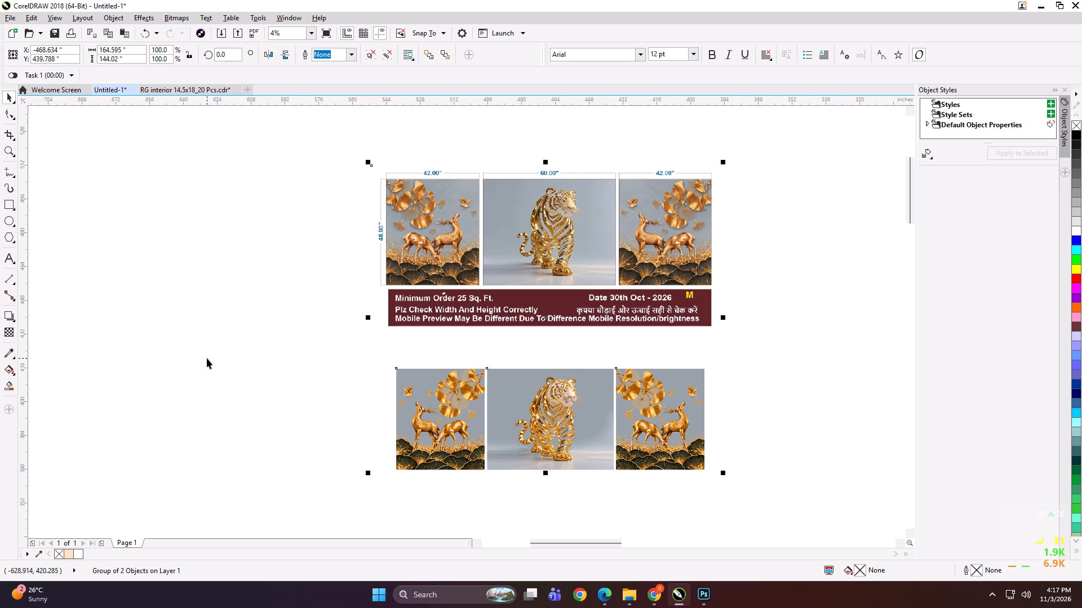
{"action": "left_click_drag", "start_coordinate": [724, 475], "coordinate": [618, 390], "text": "shift"}
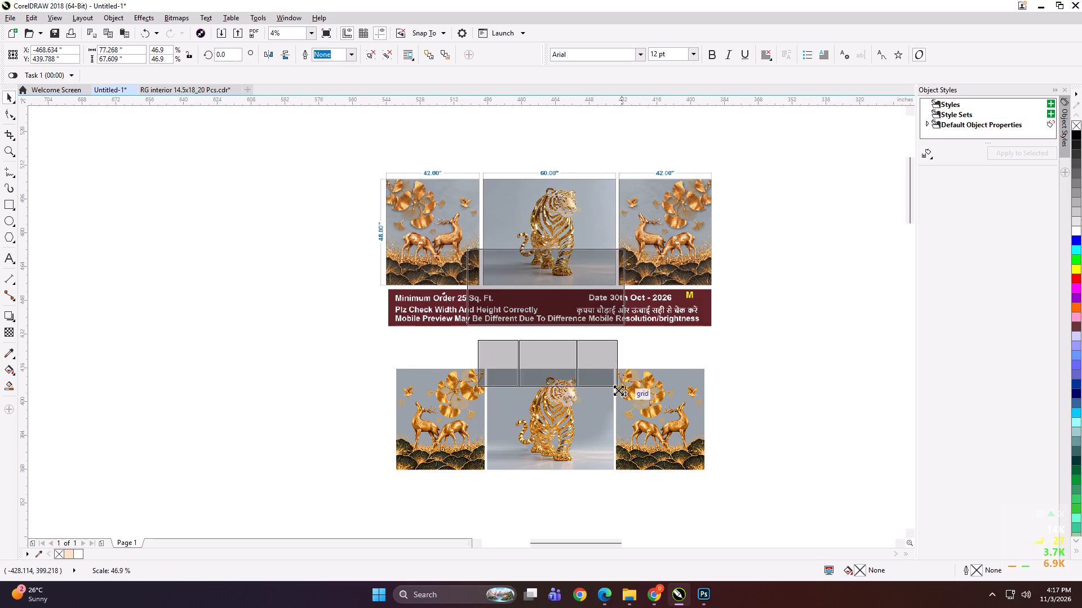
{"action": "left_click_drag", "start_coordinate": [618, 390], "coordinate": [566, 348], "text": "shift"}
{"action": "scroll", "coordinate": [545, 323], "scroll_direction": "up", "scroll_amount": 3}
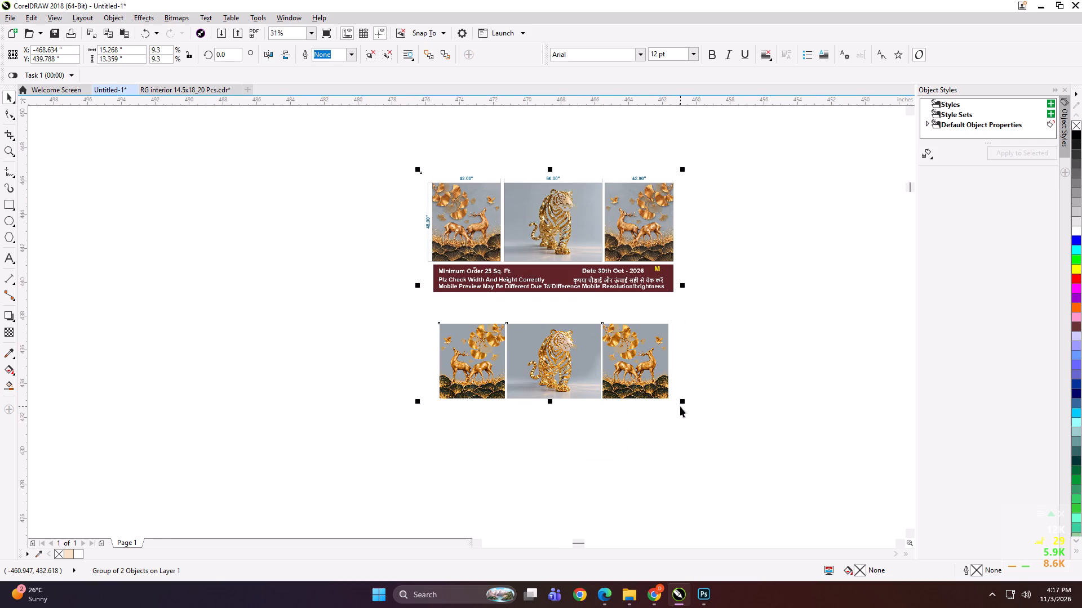
{"action": "left_click_drag", "start_coordinate": [681, 403], "coordinate": [622, 350], "text": "shift"}
{"action": "scroll", "coordinate": [570, 303], "scroll_direction": "up", "scroll_amount": 1}
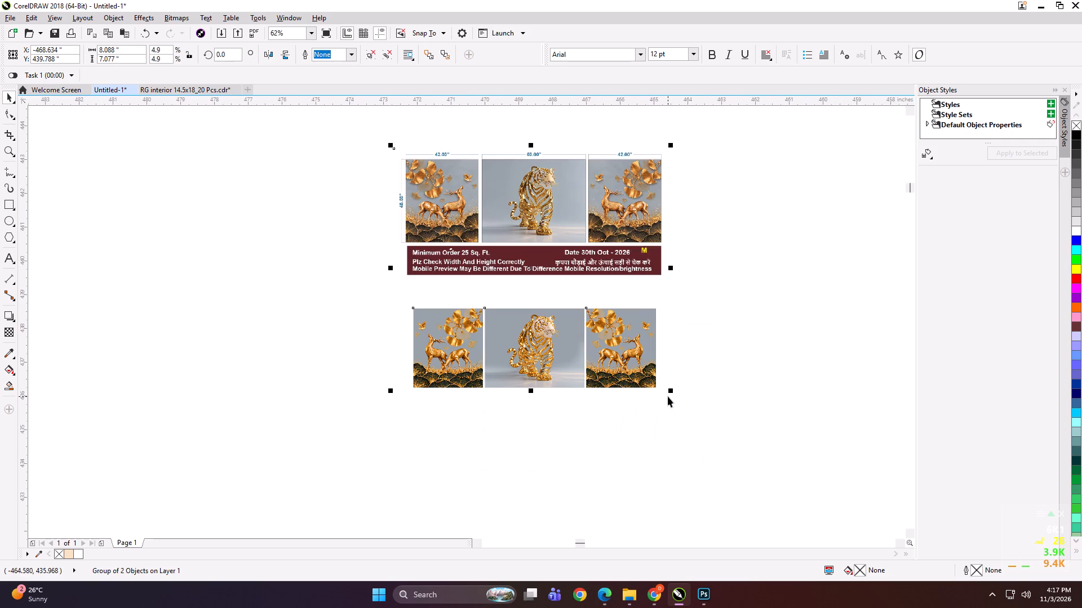
{"action": "left_click_drag", "start_coordinate": [671, 395], "coordinate": [576, 309], "text": "shift"}
{"action": "left_click", "coordinate": [576, 309], "text": "shift"}
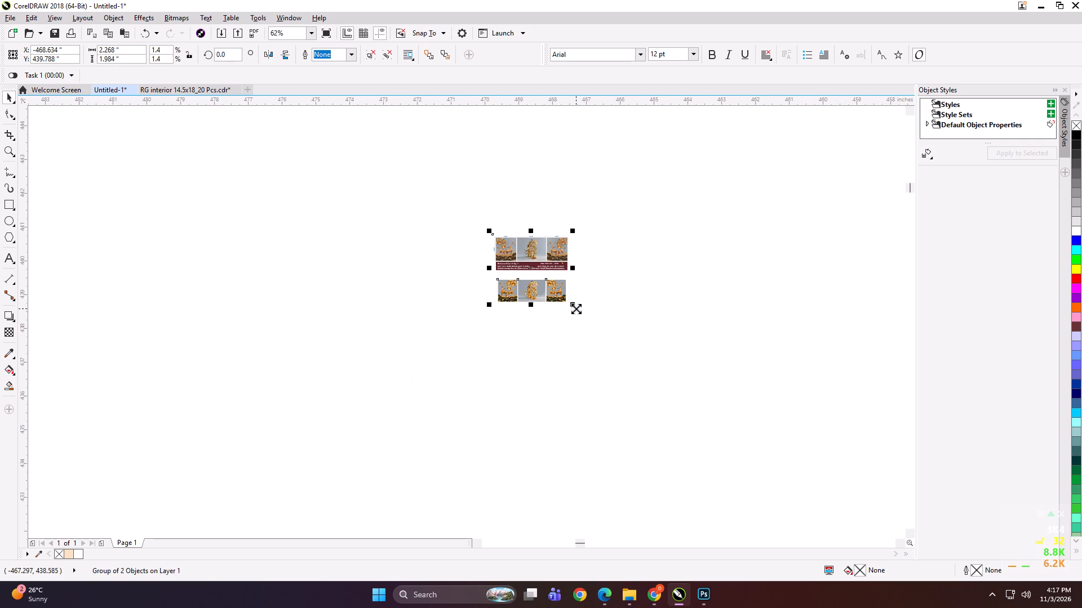
Export the grouped deer and tiger overview as a TIFF named "DSGH" in the MANTRA folder.
{"action": "key", "text": "ctrl+e"}
{"action": "type", "text": "DSGH"}
{"action": "key", "text": "Return"}
{"action": "key", "text": "Return"}
{"action": "key", "text": "Return"}
Delete the exported deer and tiger overview group from the drawing.
{"action": "key", "text": "Delete"}
{"action": "key", "text": "F4"}
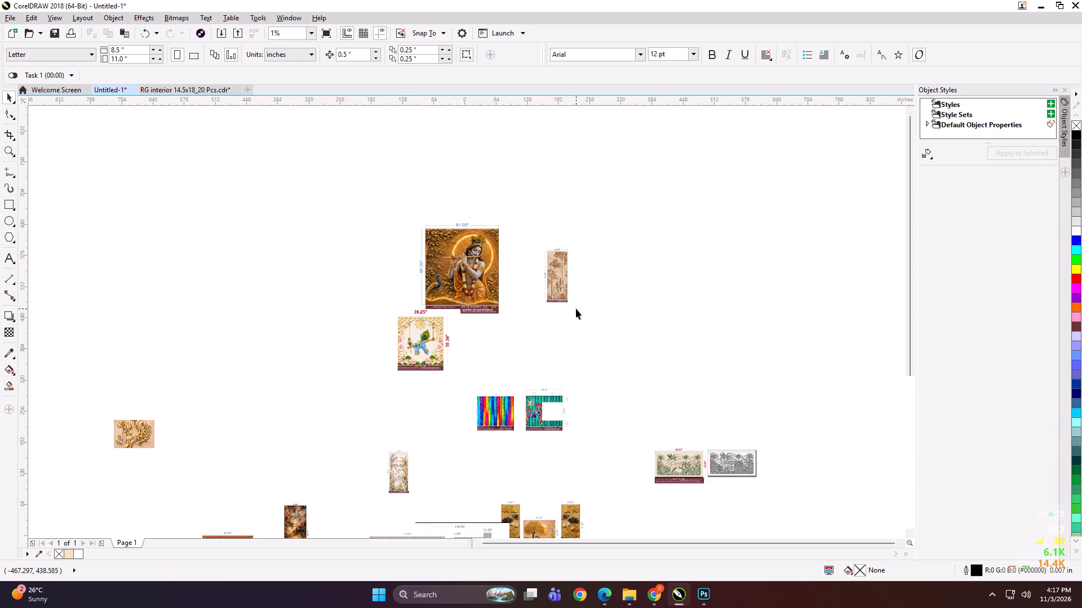
{"action": "left_click", "coordinate": [576, 309]}
Switch to File Explorer and open the MANTRA folder under KD, PRINT FILE, NOV, 3 on the work (D:) drive.
{"action": "left_click", "coordinate": [699, 594]}
{"action": "left_click", "coordinate": [633, 597]}
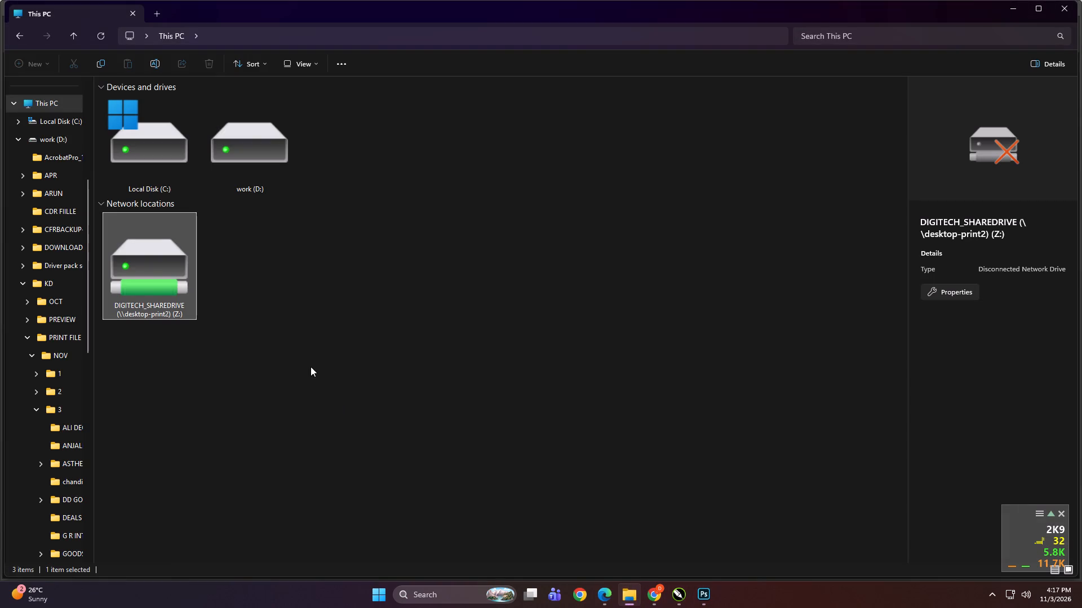
{"action": "double_click", "coordinate": [243, 163]}
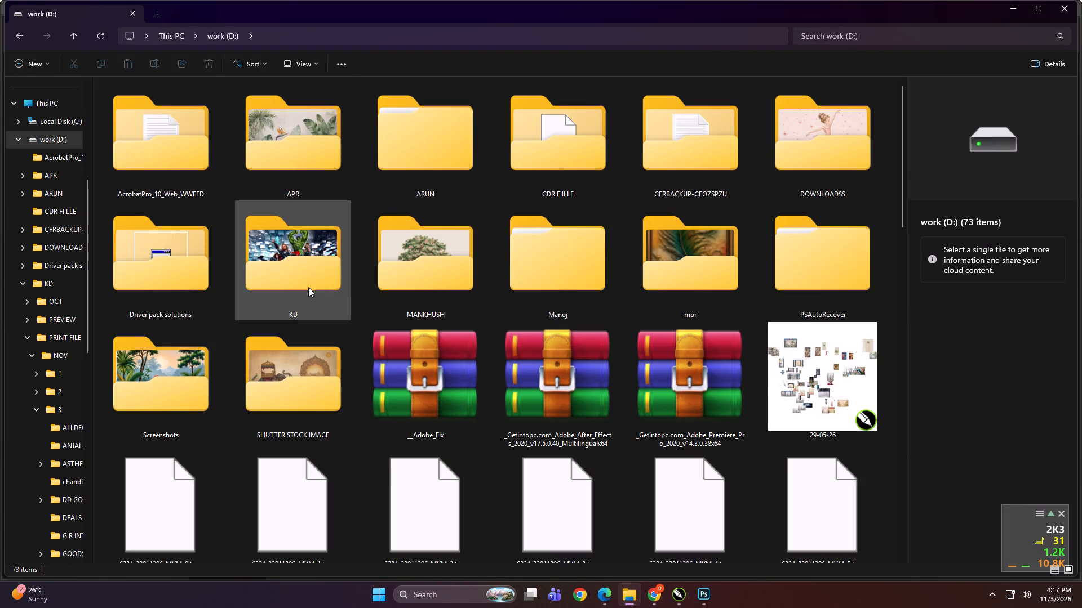
{"action": "double_click", "coordinate": [308, 287]}
{"action": "left_click", "coordinate": [502, 138]}
{"action": "double_click", "coordinate": [513, 173]}
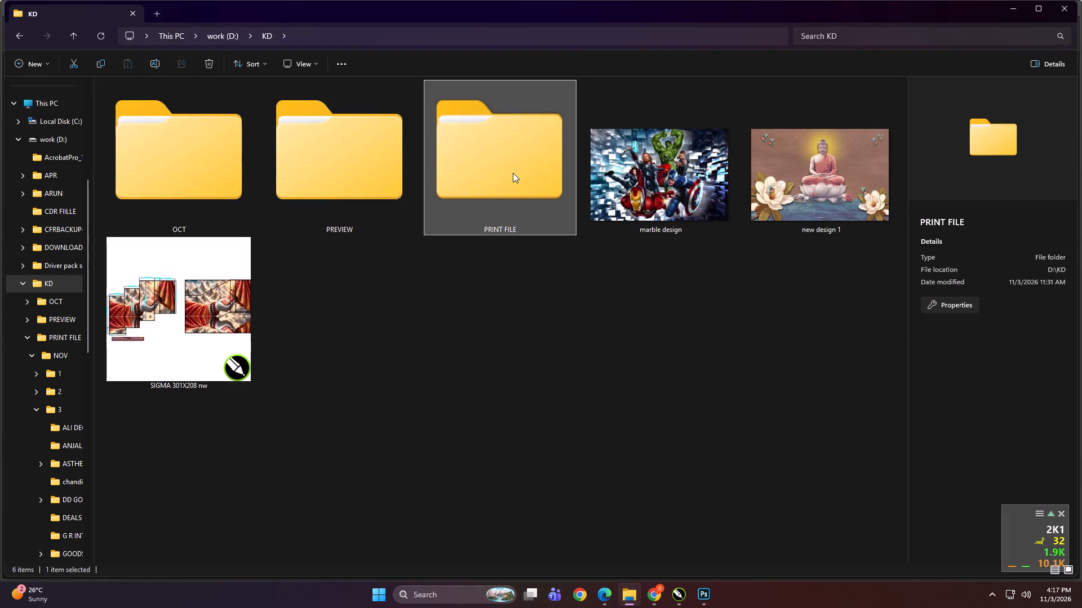
{"action": "double_click", "coordinate": [185, 166]}
{"action": "double_click", "coordinate": [451, 180]}
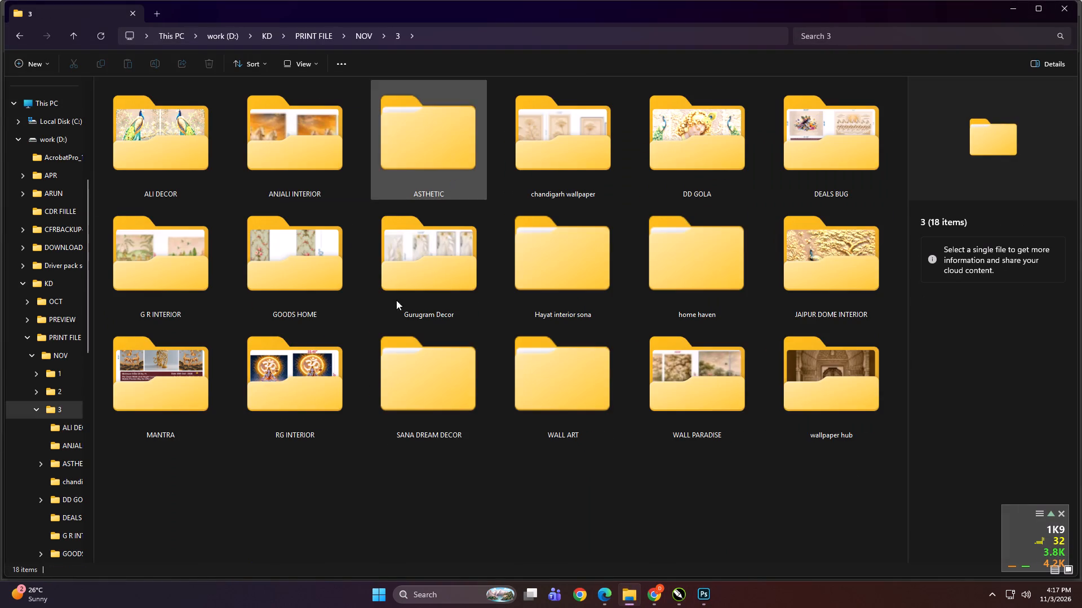
{"action": "scroll", "coordinate": [348, 273], "scroll_direction": "down", "scroll_amount": 2, "text": "ctrl"}
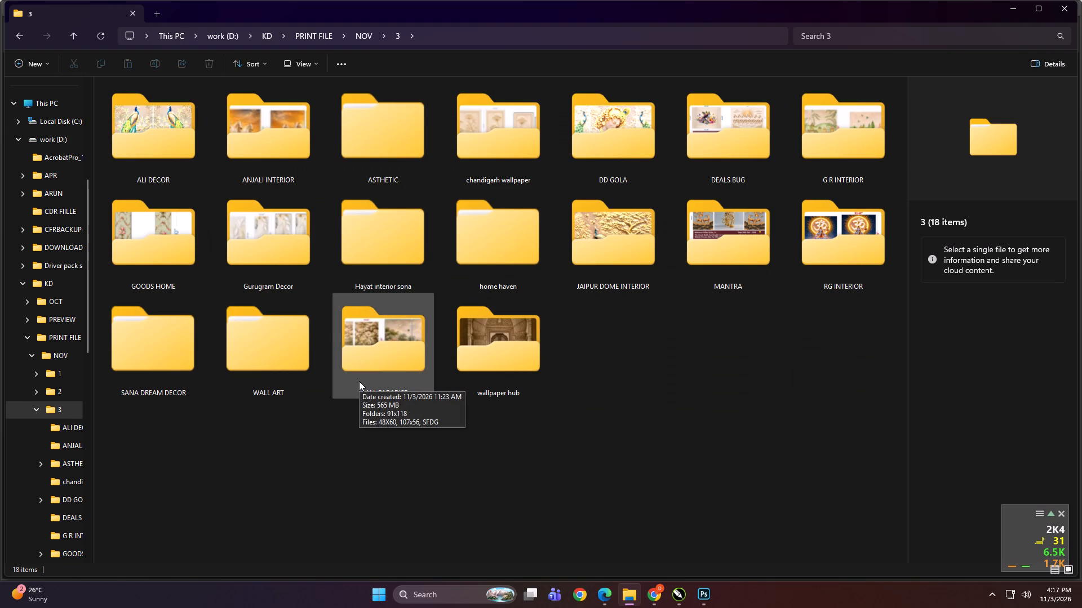
{"action": "left_click", "coordinate": [604, 417]}
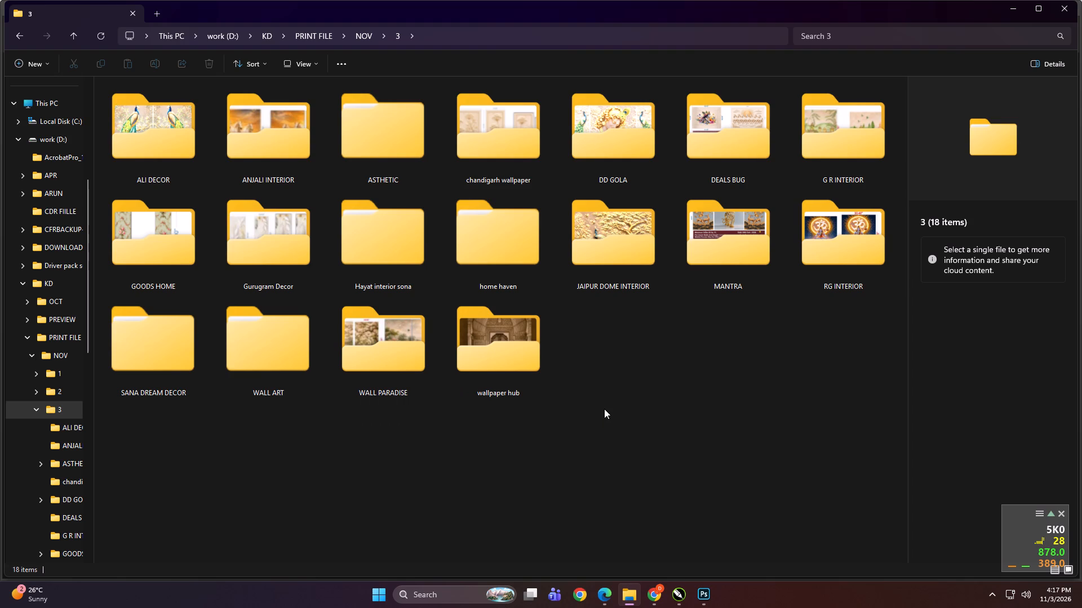
{"action": "double_click", "coordinate": [770, 214]}
Open the "146x48 GOLD FOIL" TIFF from the MANTRA folder in Photoshop.
{"action": "scroll", "coordinate": [283, 289], "scroll_direction": "up", "scroll_amount": 12, "text": "ctrl"}
{"action": "scroll", "coordinate": [283, 289], "scroll_direction": "down", "scroll_amount": 1, "text": "ctrl"}
{"action": "scroll", "coordinate": [283, 289], "scroll_direction": "up", "scroll_amount": 11, "text": "ctrl"}
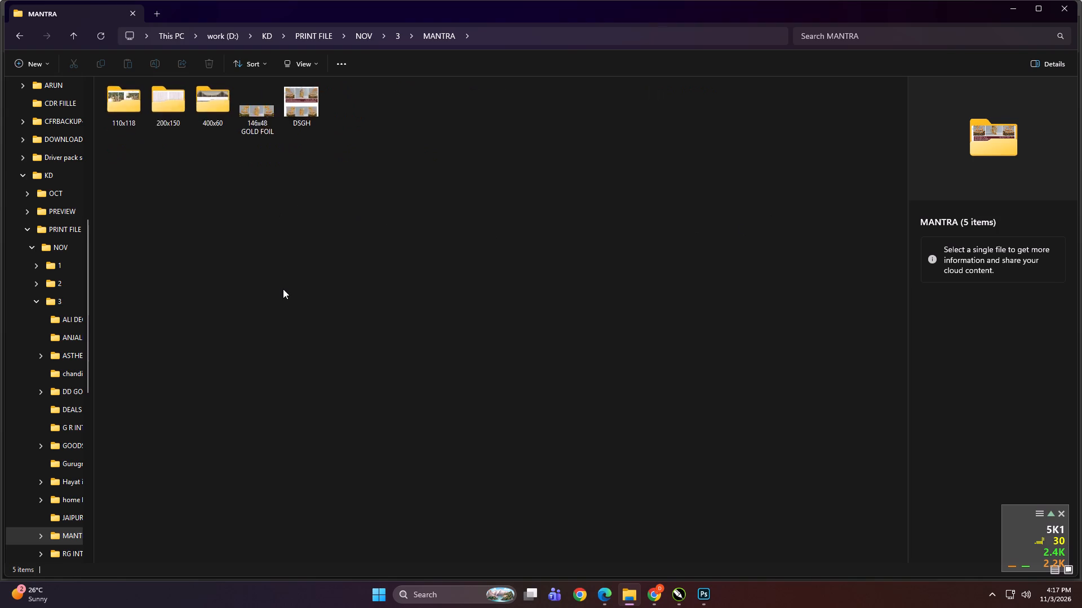
{"action": "scroll", "coordinate": [283, 289], "scroll_direction": "up", "scroll_amount": 16, "text": "ctrl"}
{"action": "left_click", "coordinate": [560, 194]}
{"action": "left_click_drag", "start_coordinate": [563, 177], "coordinate": [657, 534]}
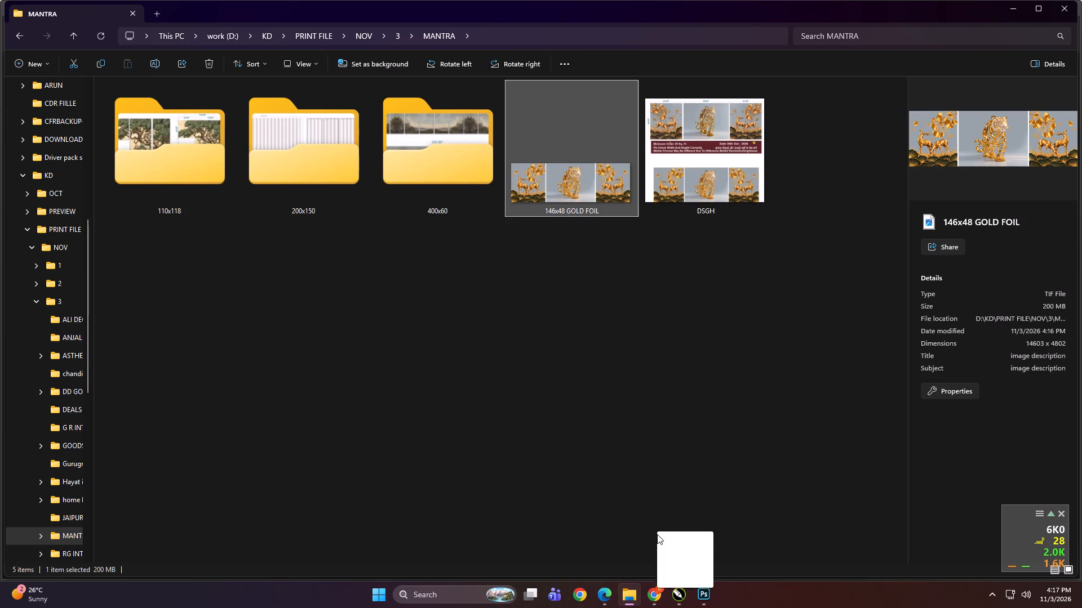
{"action": "left_click_drag", "start_coordinate": [657, 534], "coordinate": [729, 486]}
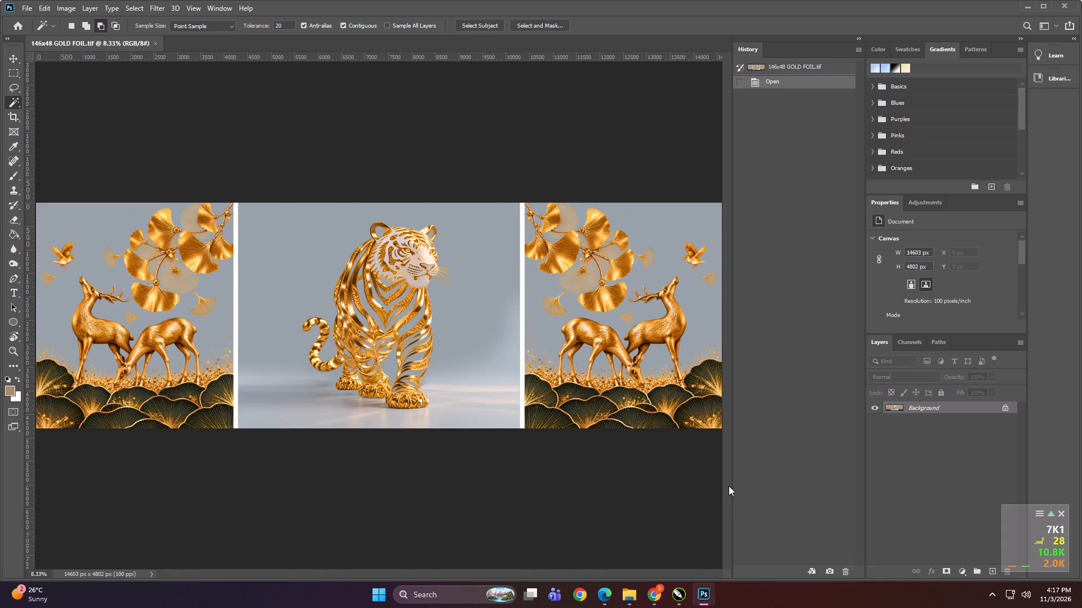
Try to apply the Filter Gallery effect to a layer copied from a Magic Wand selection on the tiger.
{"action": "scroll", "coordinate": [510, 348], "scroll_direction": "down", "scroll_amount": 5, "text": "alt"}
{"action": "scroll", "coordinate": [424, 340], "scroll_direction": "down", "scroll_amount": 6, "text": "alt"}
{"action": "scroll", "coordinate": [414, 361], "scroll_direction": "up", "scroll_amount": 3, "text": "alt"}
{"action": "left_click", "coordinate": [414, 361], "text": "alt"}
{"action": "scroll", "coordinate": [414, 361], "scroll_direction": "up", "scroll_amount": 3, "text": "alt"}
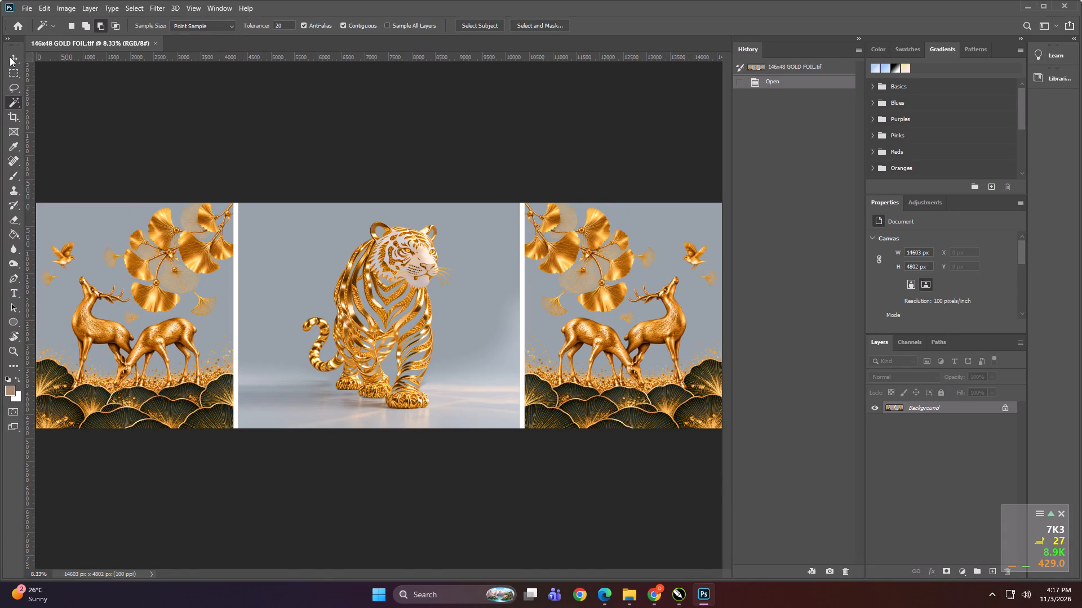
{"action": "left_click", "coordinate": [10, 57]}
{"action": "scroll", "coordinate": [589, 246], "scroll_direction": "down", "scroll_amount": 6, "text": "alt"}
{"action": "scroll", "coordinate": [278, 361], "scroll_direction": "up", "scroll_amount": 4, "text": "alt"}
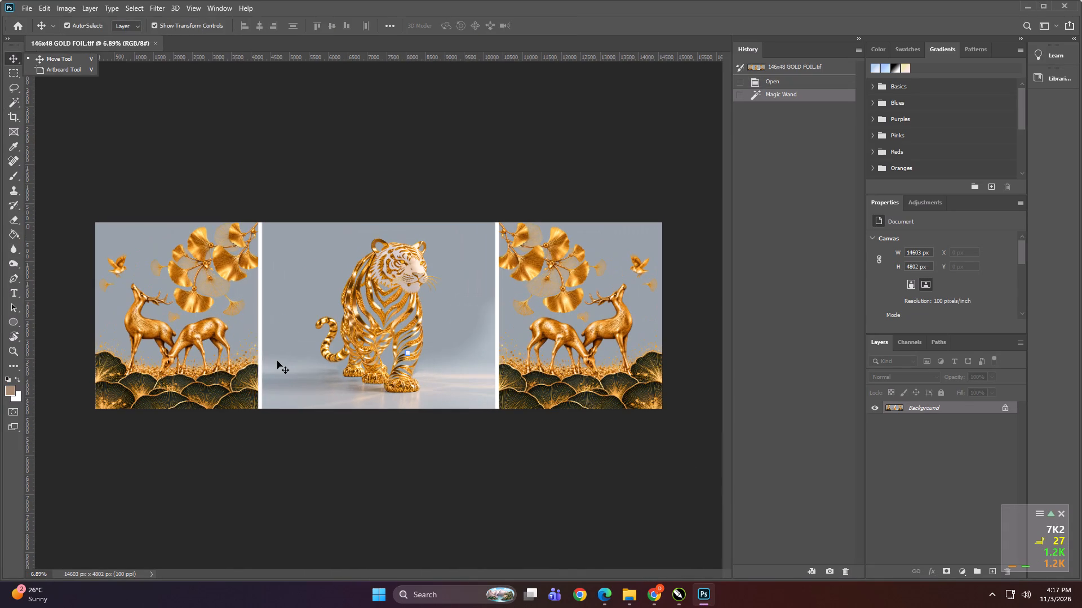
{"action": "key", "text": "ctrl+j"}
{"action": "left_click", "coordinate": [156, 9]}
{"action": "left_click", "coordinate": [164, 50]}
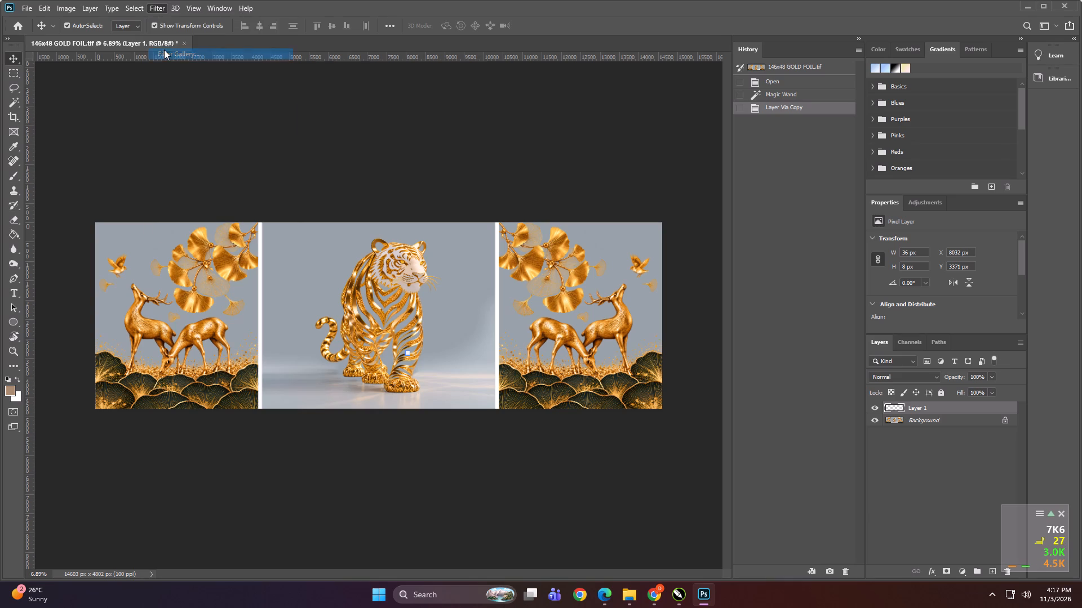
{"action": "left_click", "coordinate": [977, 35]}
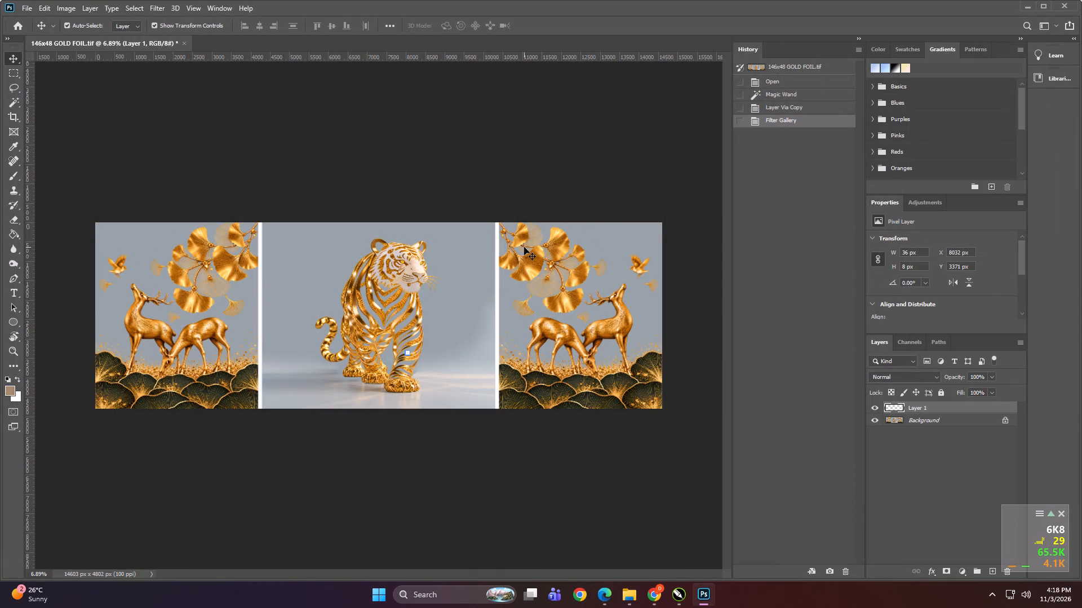
Open the %TEMP% folder from Windows search and delete all its contents, skipping the items in use.
{"action": "left_click", "coordinate": [437, 600]}
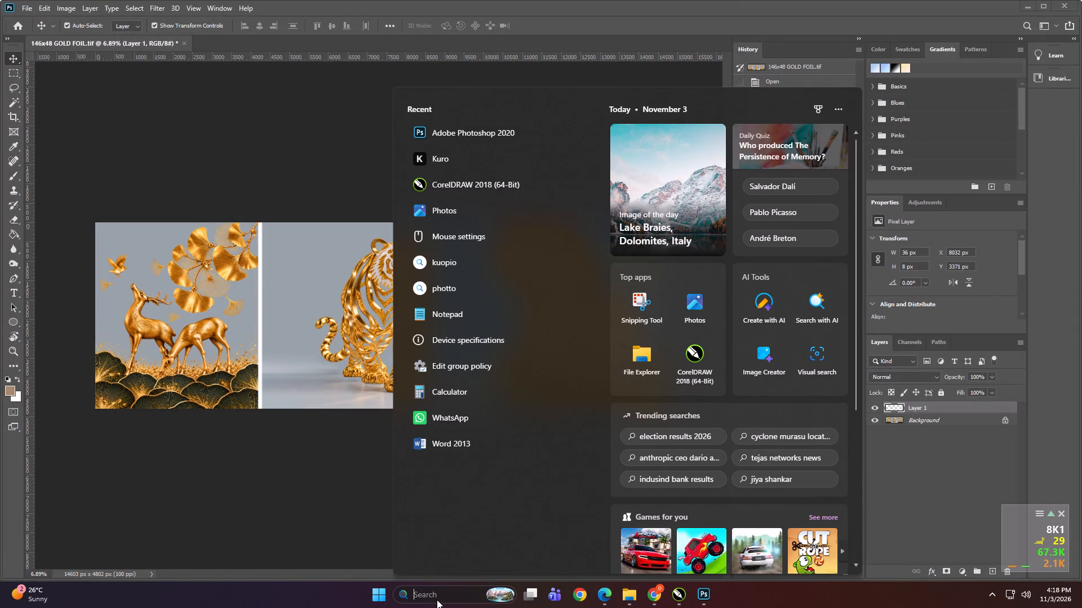
{"action": "key", "text": "shift+percent"}
{"action": "type", "text": "TEMP%"}
{"action": "key", "text": "Return"}
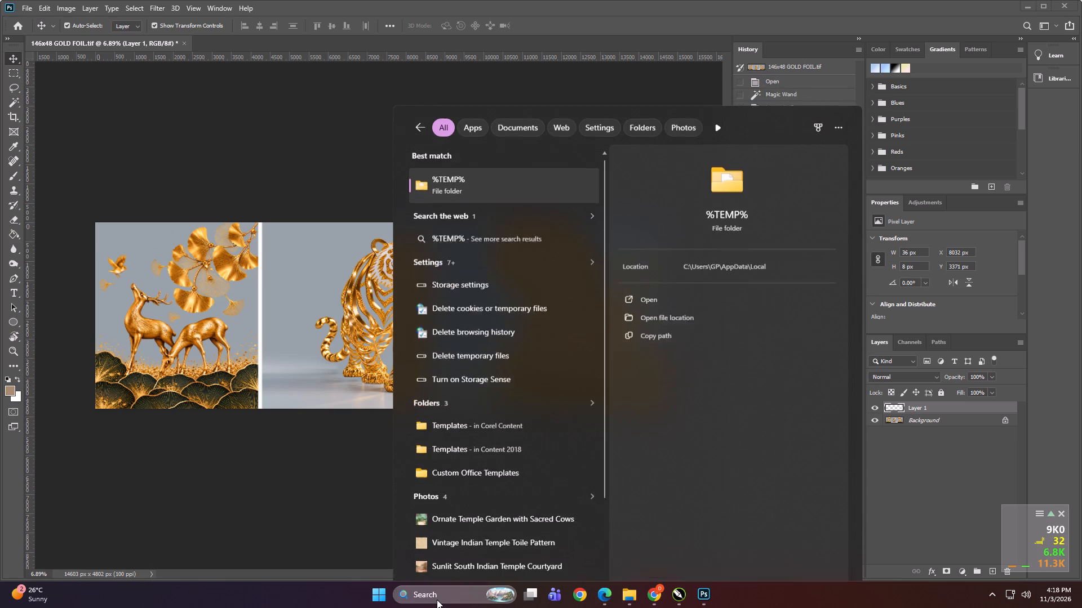
{"action": "key", "text": "ctrl+a"}
{"action": "key", "text": "Delete"}
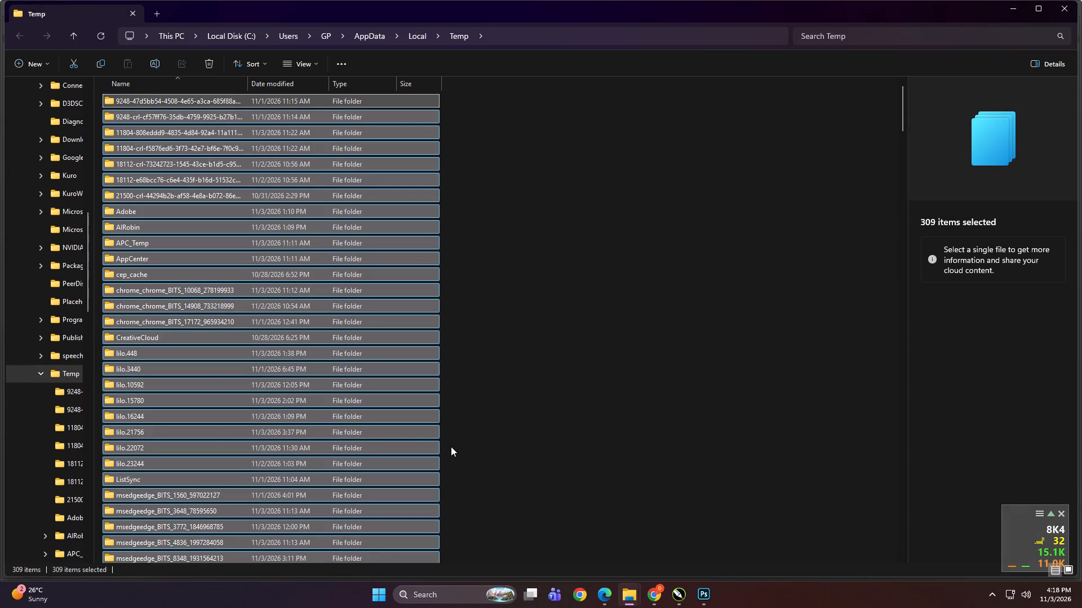
{"action": "key", "text": "Return"}
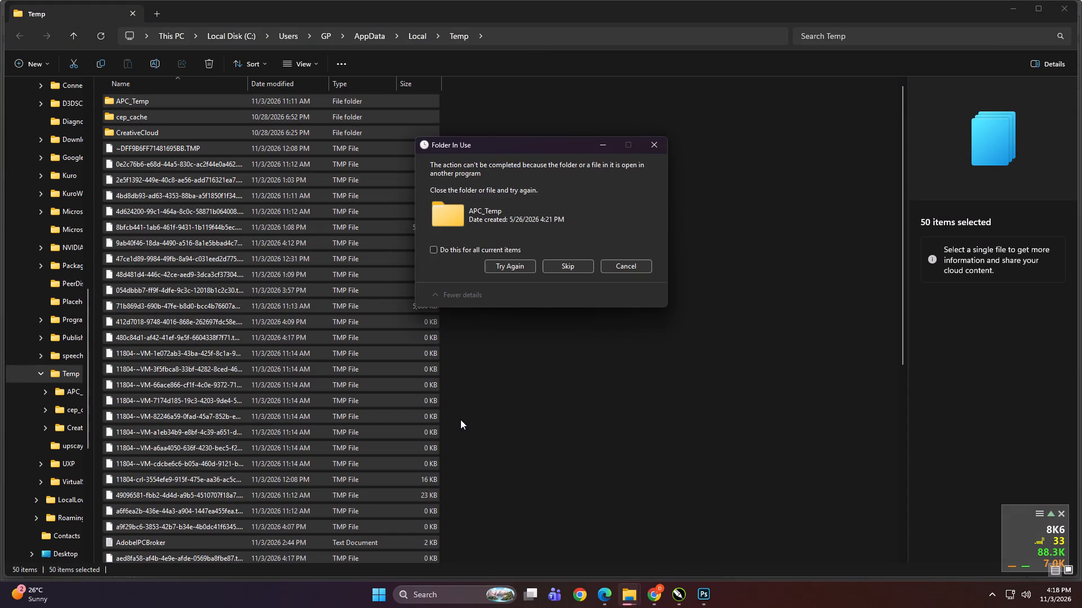
{"action": "left_click", "coordinate": [454, 253]}
{"action": "left_click", "coordinate": [496, 259]}
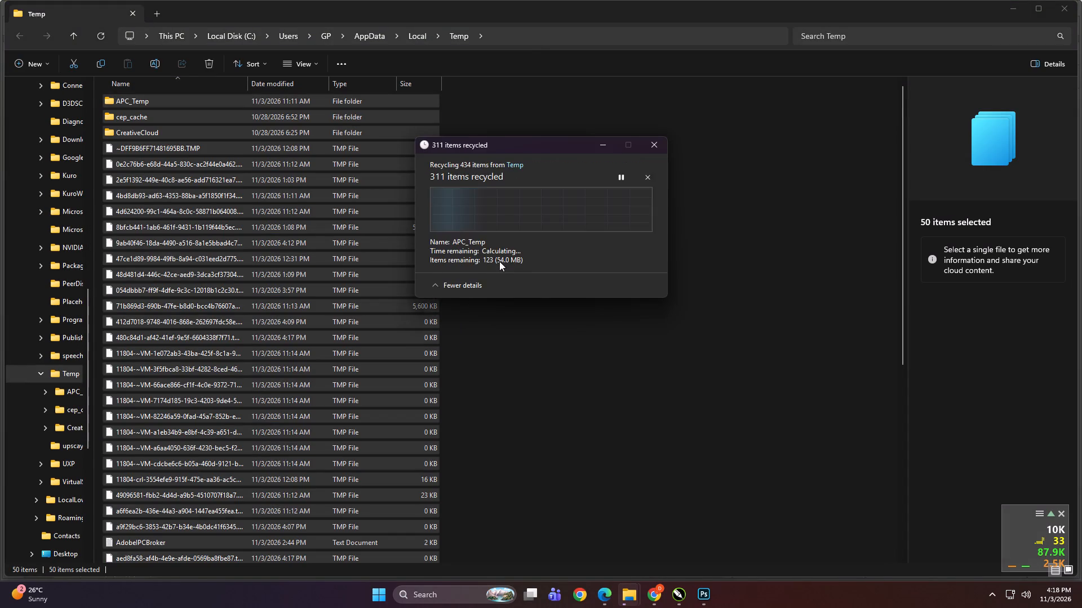
{"action": "left_click", "coordinate": [481, 252]}
{"action": "left_click", "coordinate": [581, 260]}
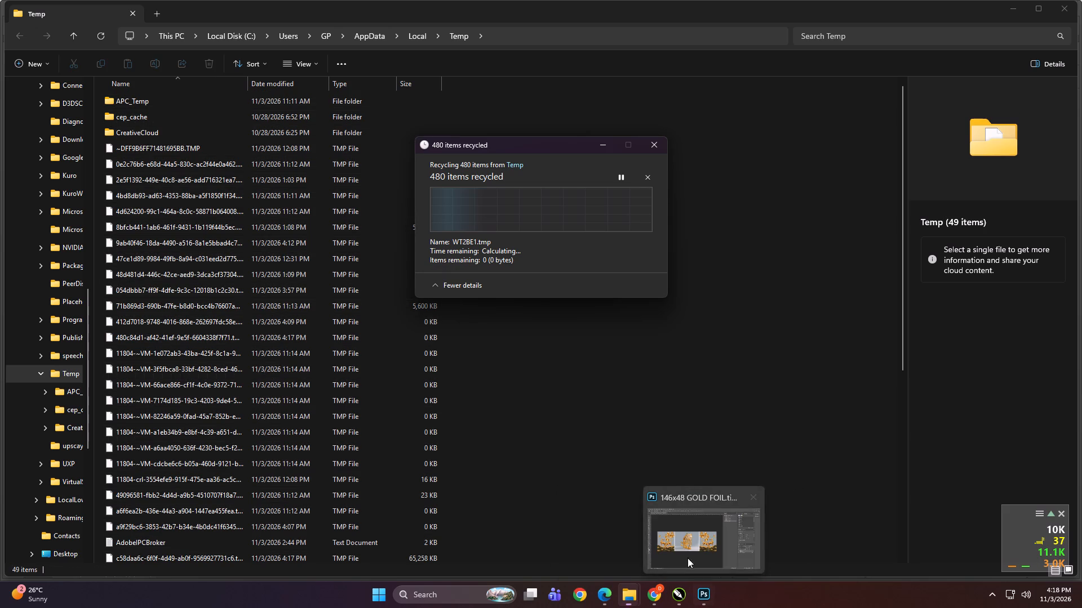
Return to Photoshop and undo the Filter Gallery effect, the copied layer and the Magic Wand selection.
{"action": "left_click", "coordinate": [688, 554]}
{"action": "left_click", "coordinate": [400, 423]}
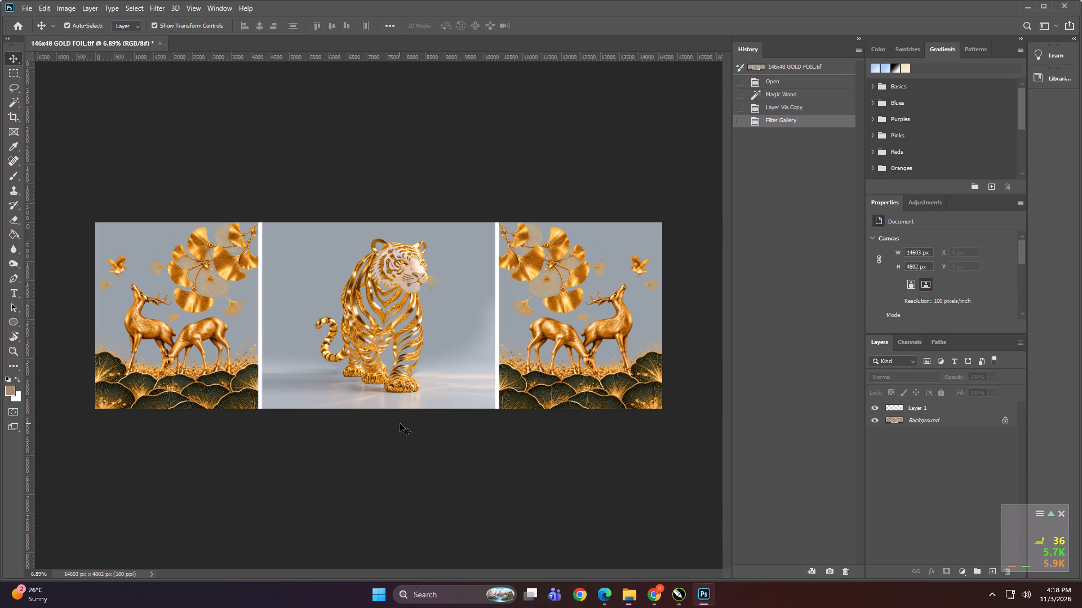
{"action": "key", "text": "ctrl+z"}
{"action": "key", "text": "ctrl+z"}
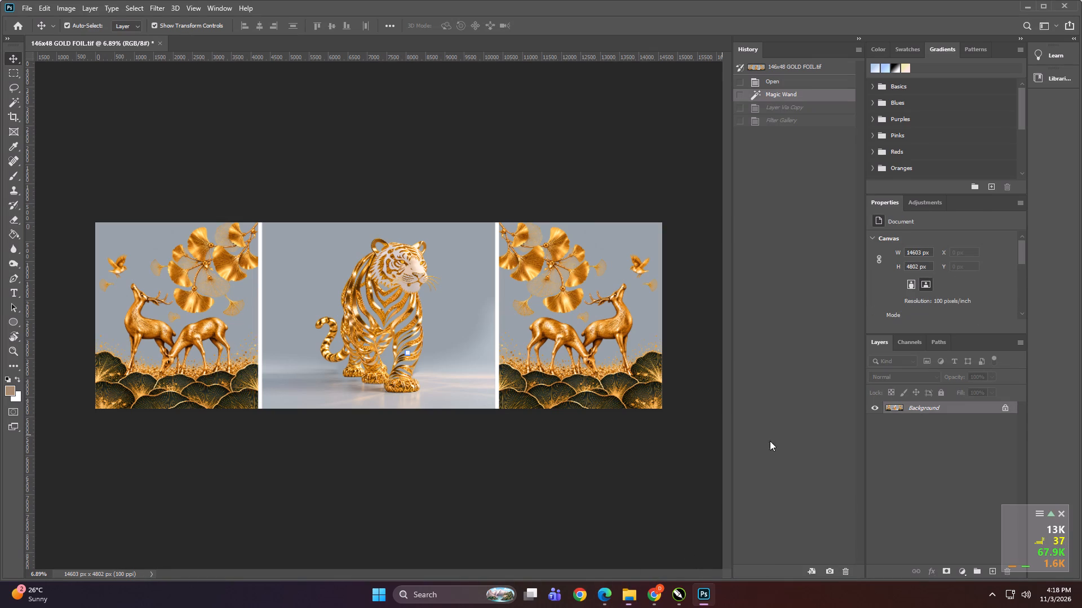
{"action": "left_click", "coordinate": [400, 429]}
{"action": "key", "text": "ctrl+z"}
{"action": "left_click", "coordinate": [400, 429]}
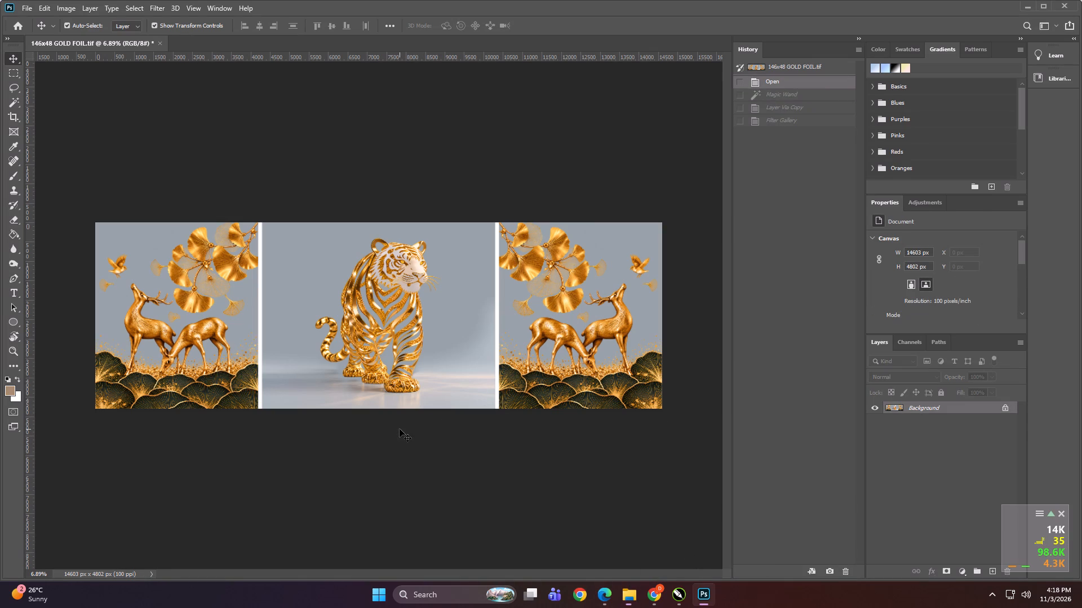
Duplicate the full Background layer and apply the Photocopy filter to the copy with Detail 4 and Darkness 24.
{"action": "left_click", "coordinate": [346, 323]}
{"action": "key", "text": "ctrl+j"}
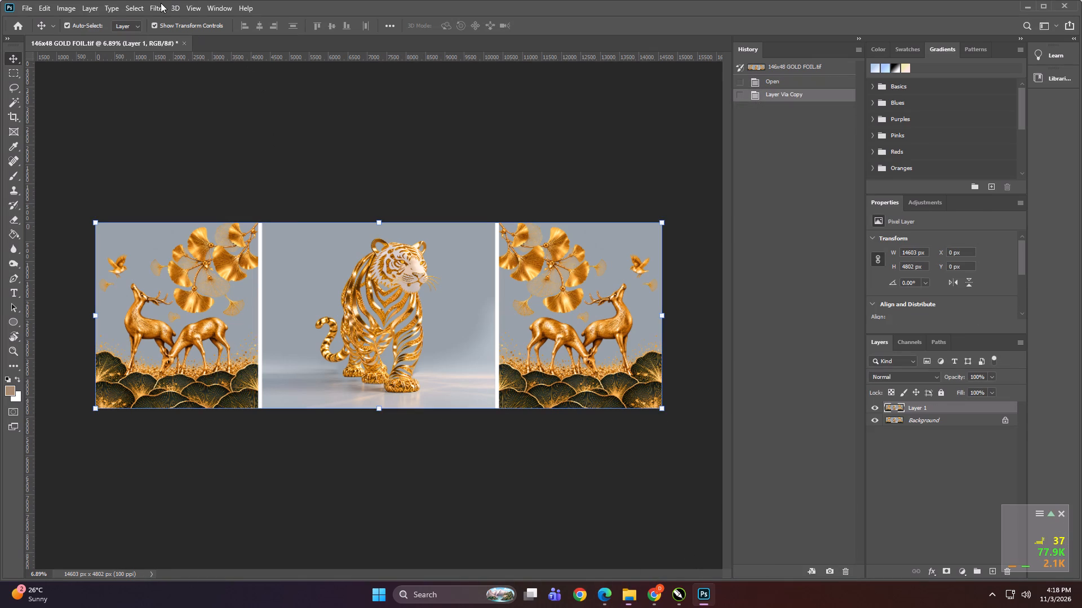
{"action": "left_click", "coordinate": [160, 3]}
{"action": "left_click", "coordinate": [156, 5]}
{"action": "left_click", "coordinate": [171, 51]}
{"action": "left_click", "coordinate": [972, 32]}
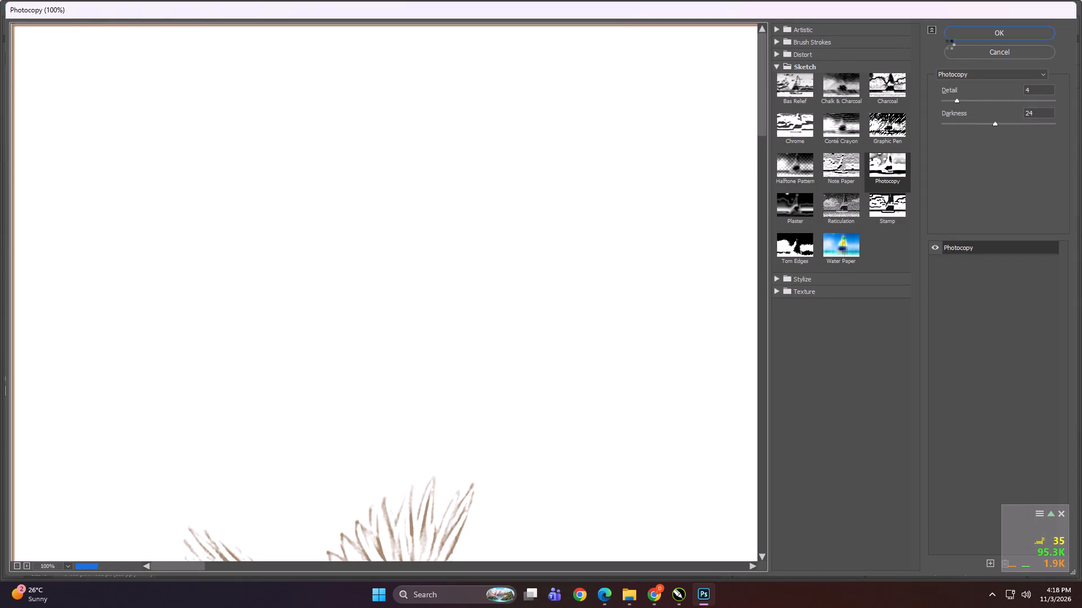
{"action": "scroll", "coordinate": [524, 185], "scroll_direction": "down", "scroll_amount": 6, "text": "alt"}
{"action": "scroll", "coordinate": [496, 222], "scroll_direction": "down", "scroll_amount": 2, "text": "alt"}
{"action": "scroll", "coordinate": [440, 292], "scroll_direction": "up", "scroll_amount": 12, "text": "alt"}
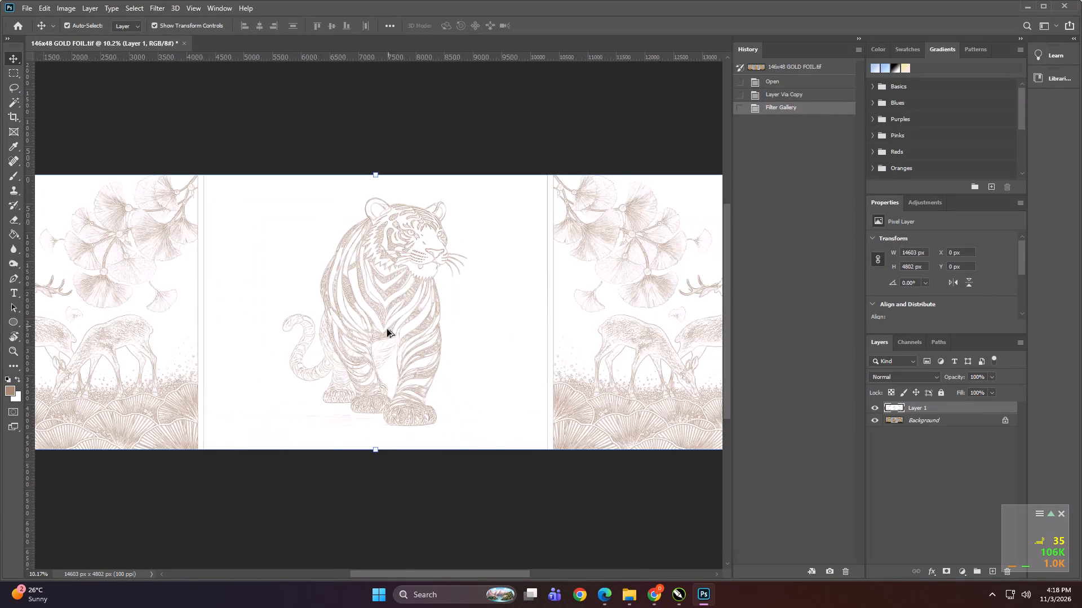
{"action": "scroll", "coordinate": [387, 329], "scroll_direction": "up", "scroll_amount": 20, "text": "alt"}
{"action": "scroll", "coordinate": [387, 329], "scroll_direction": "up", "scroll_amount": 12, "text": "alt"}
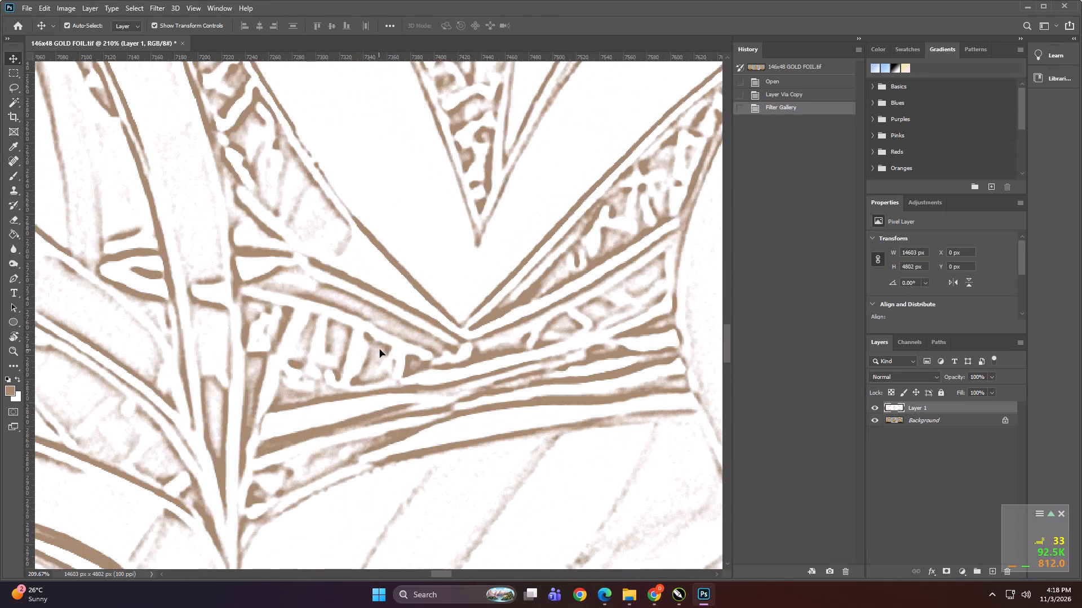
Select a brown outline stroke on the Photocopy-filtered Layer 1 with the Magic Wand and extend the selection to all similar pixels.
{"action": "key", "text": "w"}
{"action": "left_click", "coordinate": [396, 302], "text": "shift"}
{"action": "right_click", "coordinate": [396, 302]}
{"action": "left_click", "coordinate": [436, 424]}
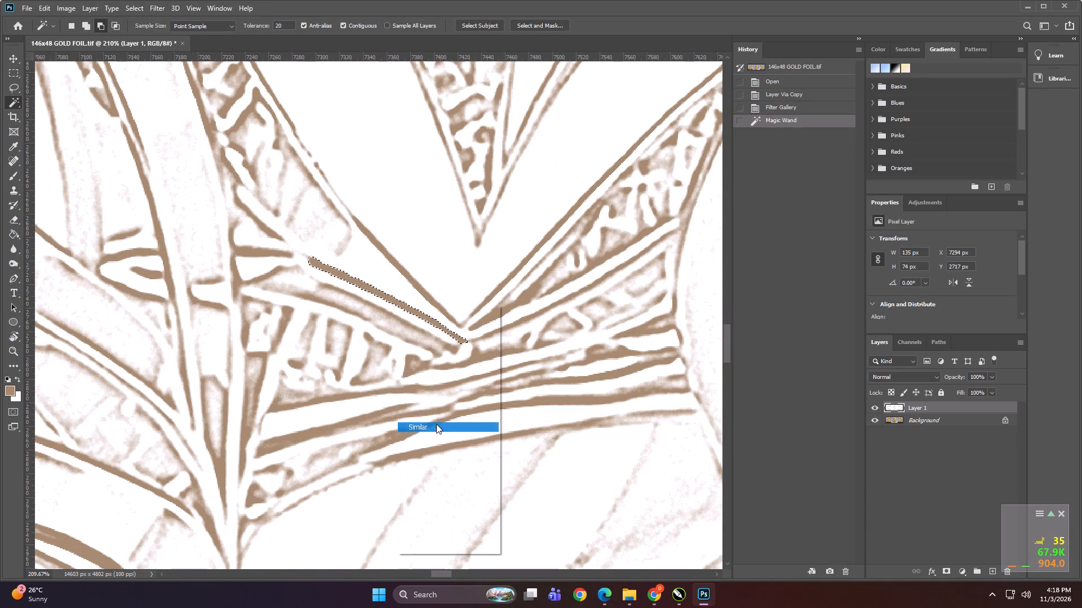
{"action": "scroll", "coordinate": [503, 334], "scroll_direction": "down", "scroll_amount": 20, "text": "alt"}
{"action": "scroll", "coordinate": [503, 334], "scroll_direction": "down", "scroll_amount": 13, "text": "alt"}
{"action": "scroll", "coordinate": [439, 306], "scroll_direction": "down", "scroll_amount": 2, "text": "alt"}
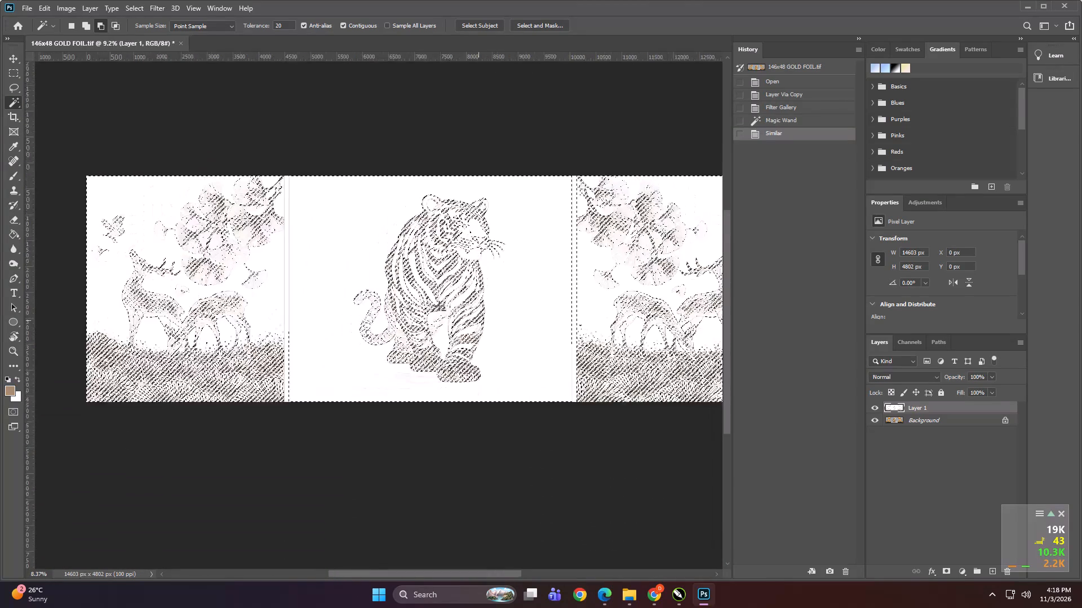
Create the spot channel Spot 1 from the selection, with the Background layer active and 100% solidity.
{"action": "left_click", "coordinate": [923, 424]}
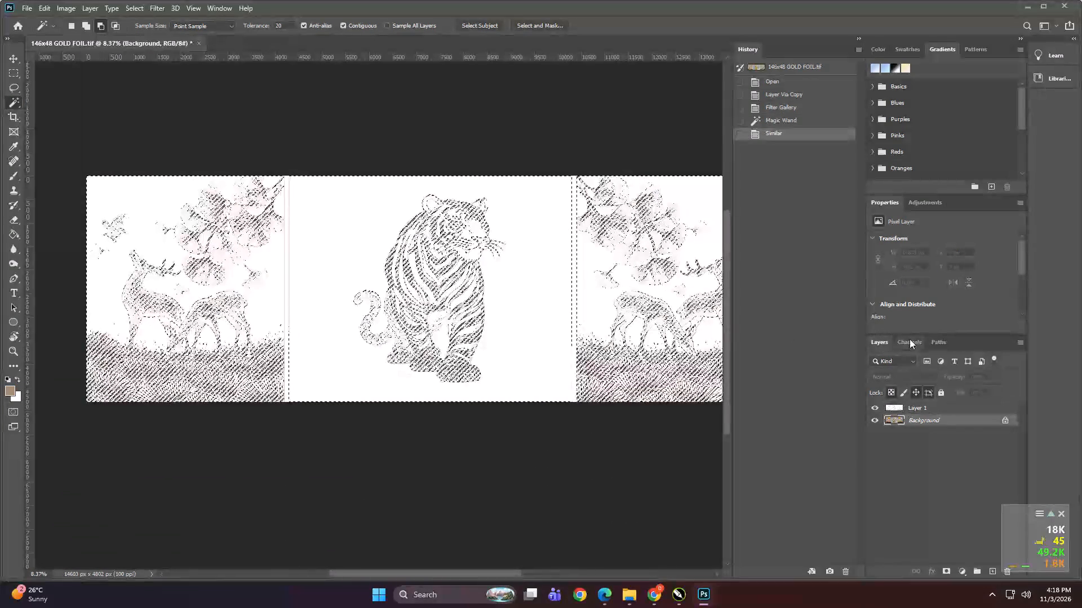
{"action": "left_click", "coordinate": [910, 339]}
{"action": "left_click", "coordinate": [1019, 341]}
{"action": "left_click", "coordinate": [1018, 382]}
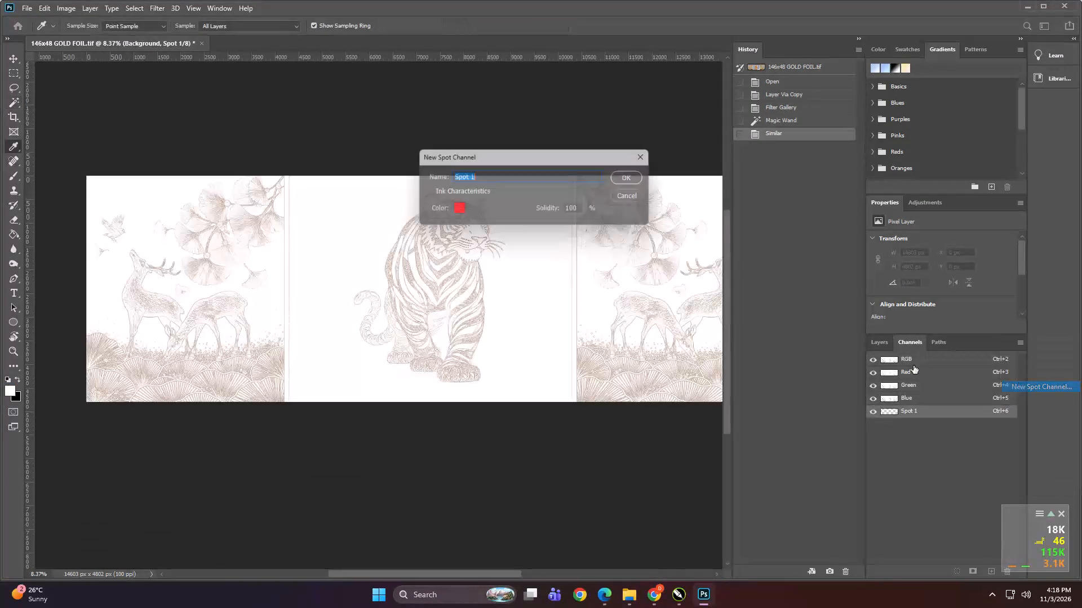
{"action": "left_click", "coordinate": [636, 176]}
Duplicate the Spot 1 channel as Spot 2 in the same document and make the copy visible.
{"action": "right_click", "coordinate": [978, 417]}
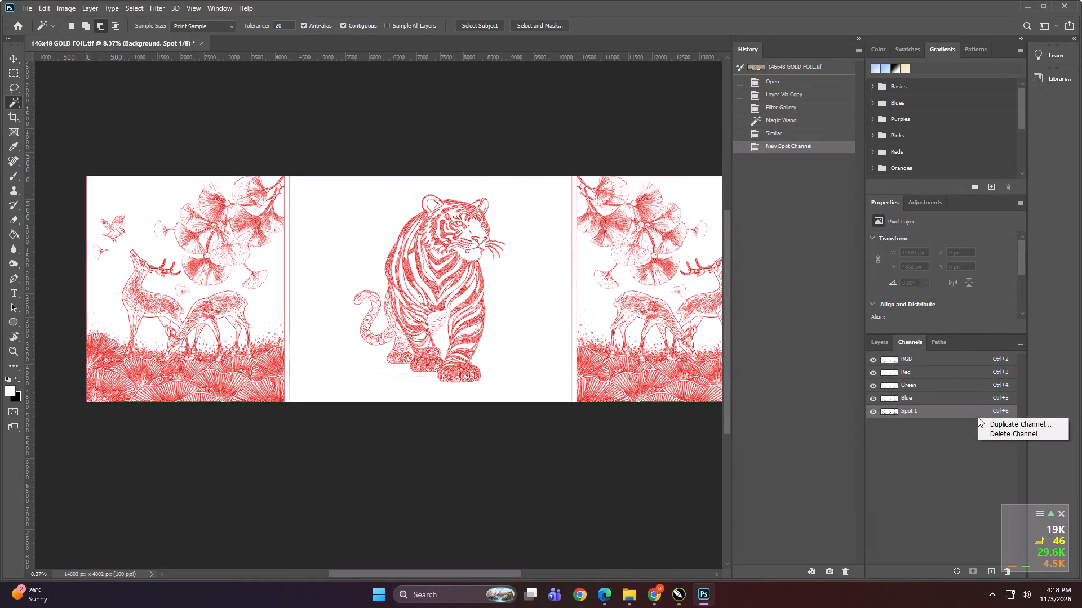
{"action": "left_click", "coordinate": [986, 423]}
{"action": "key", "text": "Right"}
{"action": "key", "text": "BackSpace"}
{"action": "key", "text": "BackSpace"}
{"action": "key", "text": "BackSpace"}
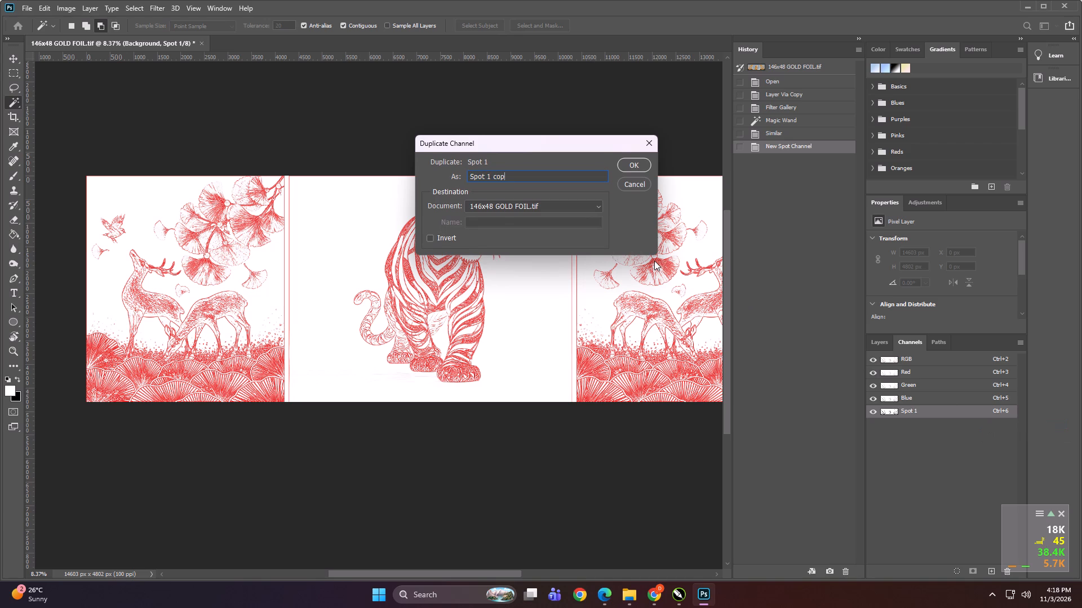
{"action": "key", "text": "BackSpace"}
{"action": "key", "text": "BackSpace"}
{"action": "key", "text": "BackSpace"}
{"action": "key", "text": "2"}
{"action": "left_click", "coordinate": [637, 168]}
{"action": "left_click", "coordinate": [873, 422]}
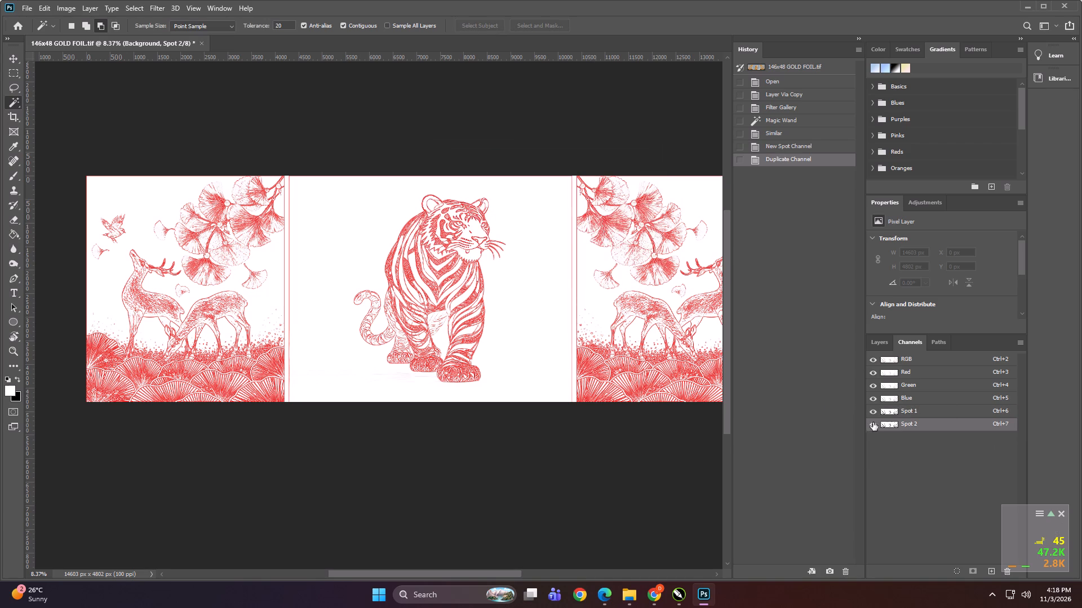
Delete the filtered Layer 1, leaving only the Background layer with the spot channels.
{"action": "left_click", "coordinate": [883, 342]}
{"action": "double_click", "coordinate": [917, 404]}
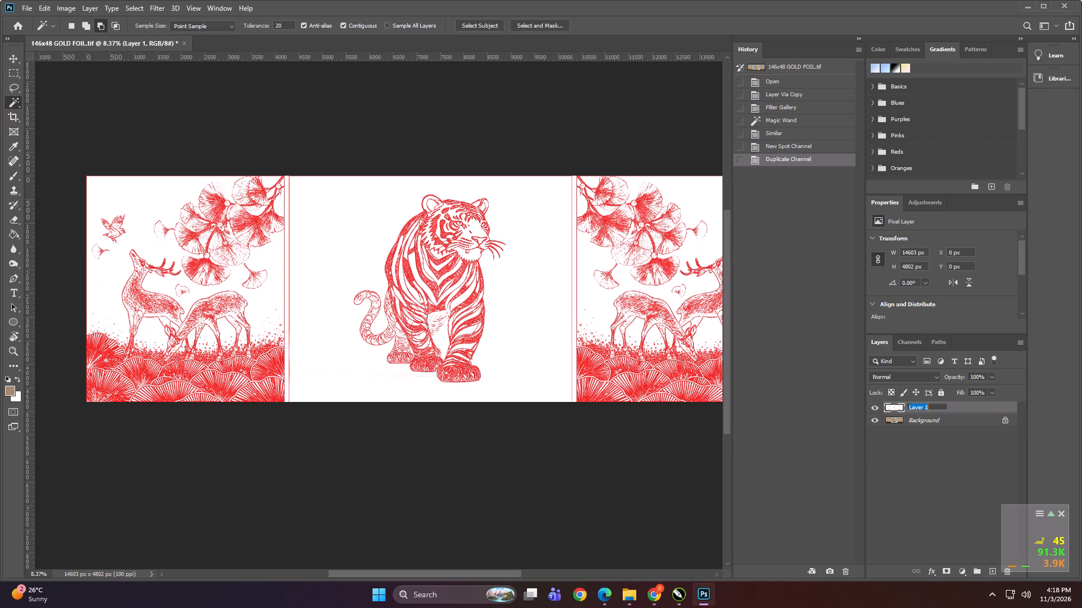
{"action": "left_click", "coordinate": [939, 404]}
{"action": "left_click", "coordinate": [946, 406]}
{"action": "left_click", "coordinate": [947, 427]}
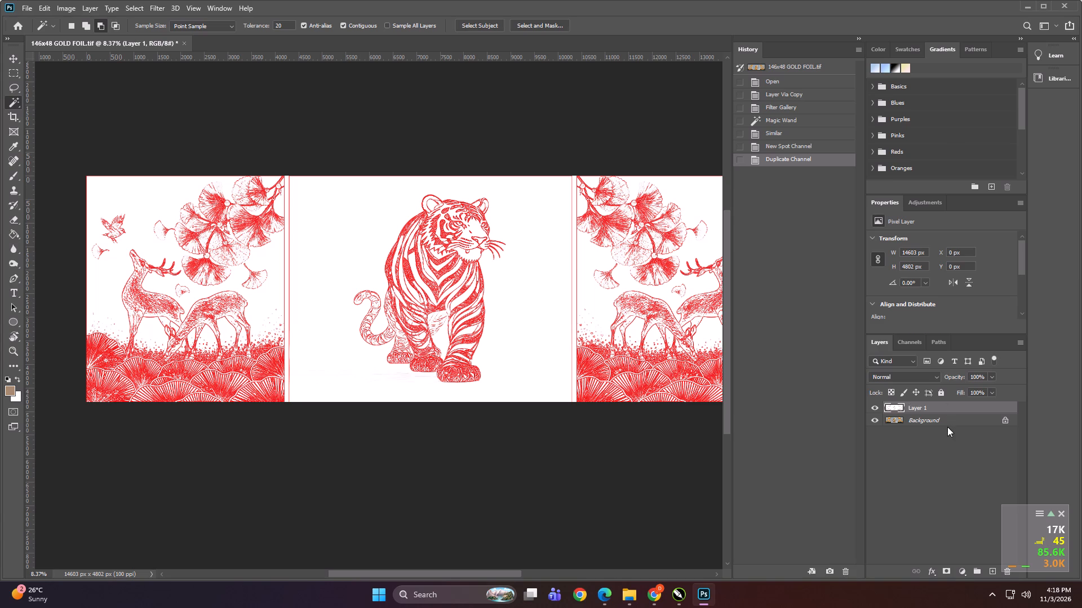
{"action": "left_click", "coordinate": [951, 407]}
{"action": "key", "text": "Delete"}
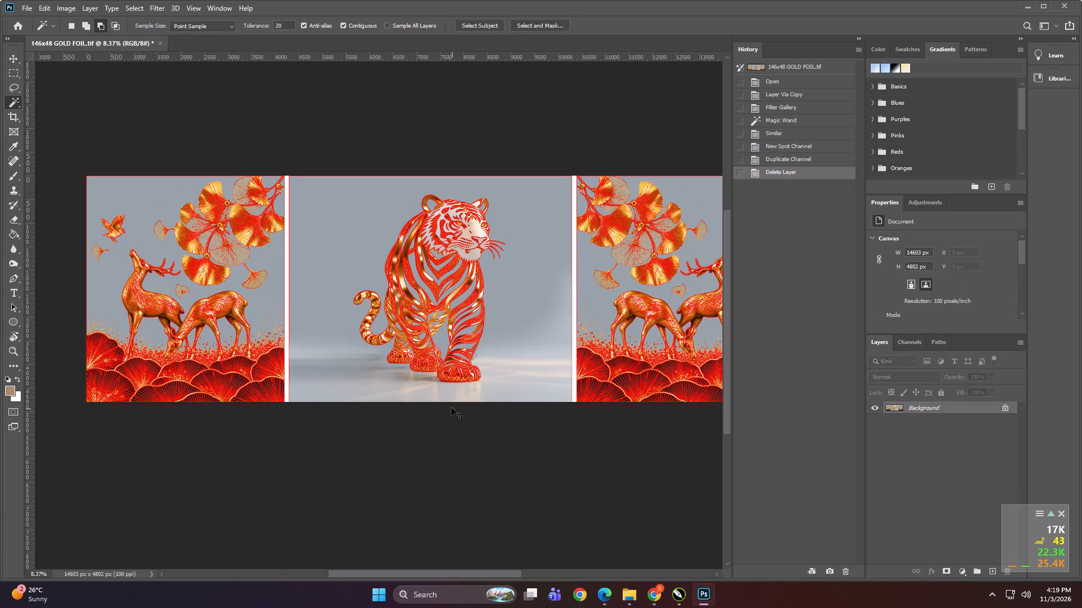
Save the document as a TIFF over 146x48 GOLD FOIL in the MANTRA folder, using LZW compression.
{"action": "key", "text": "ctrl+shift+s"}
{"action": "left_click", "coordinate": [438, 346]}
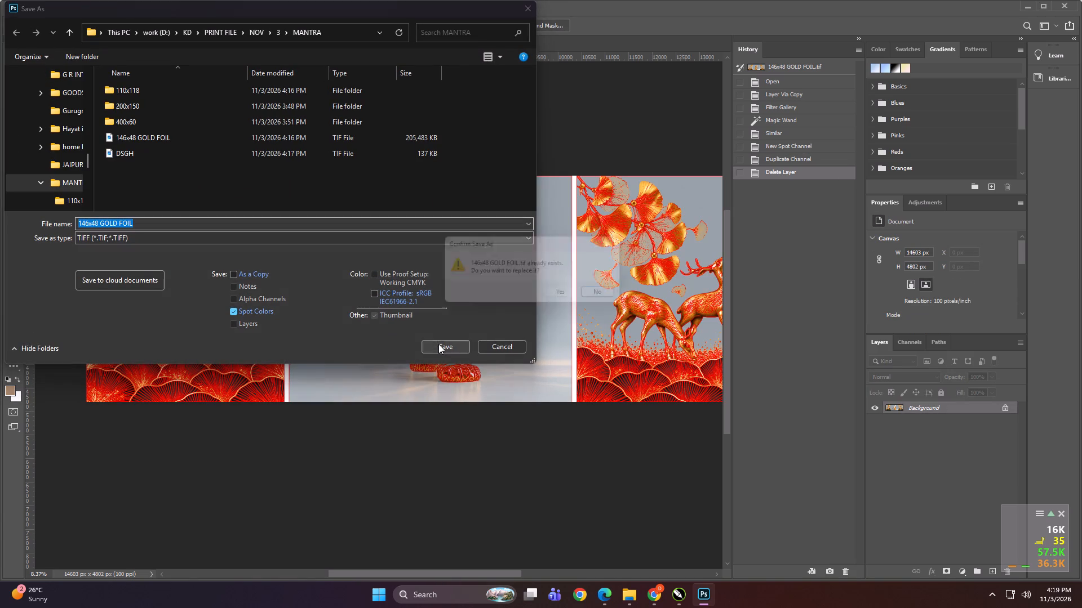
{"action": "left_click", "coordinate": [569, 292]}
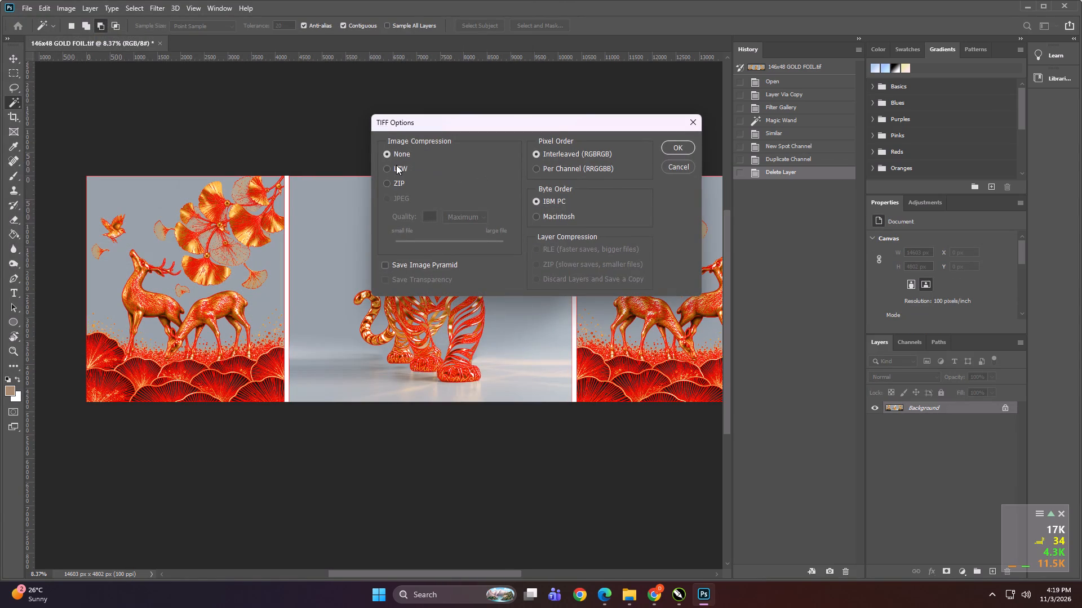
{"action": "left_click", "coordinate": [396, 165]}
{"action": "left_click", "coordinate": [668, 146]}
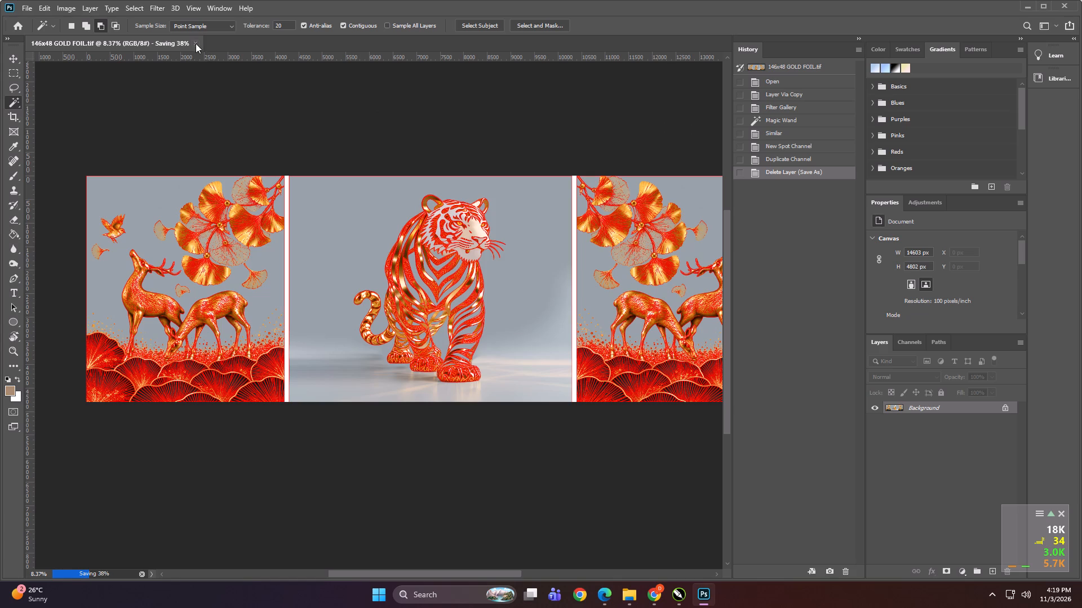
{"action": "left_click", "coordinate": [196, 43]}
{"action": "left_click", "coordinate": [511, 217]}
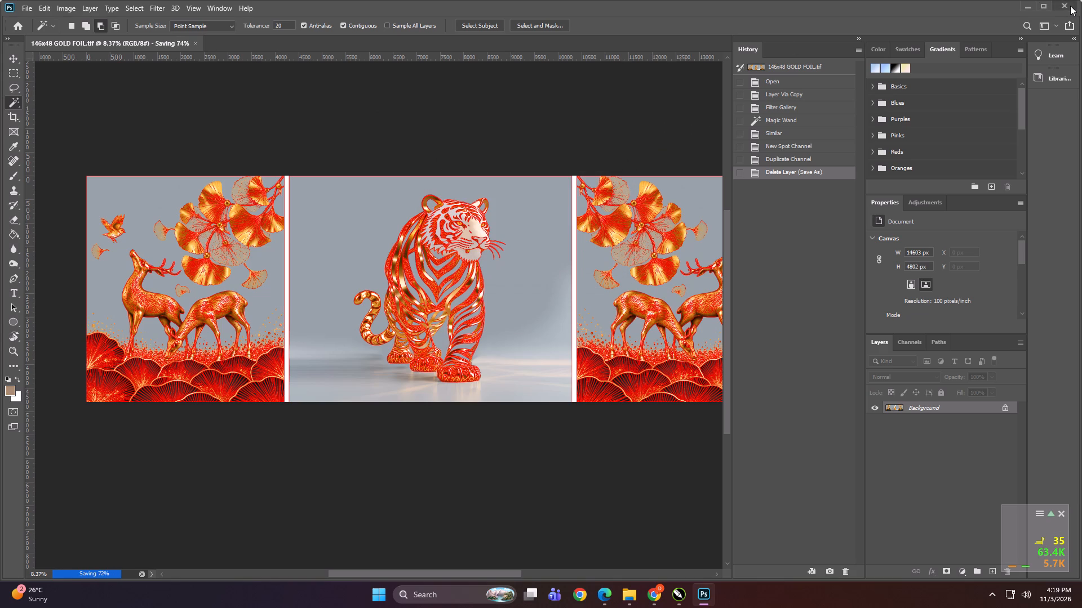
Switch to File Explorer, open the MANTRA folder and check the saved 146x48 GOLD FOIL file.
{"action": "left_click", "coordinate": [1027, 1]}
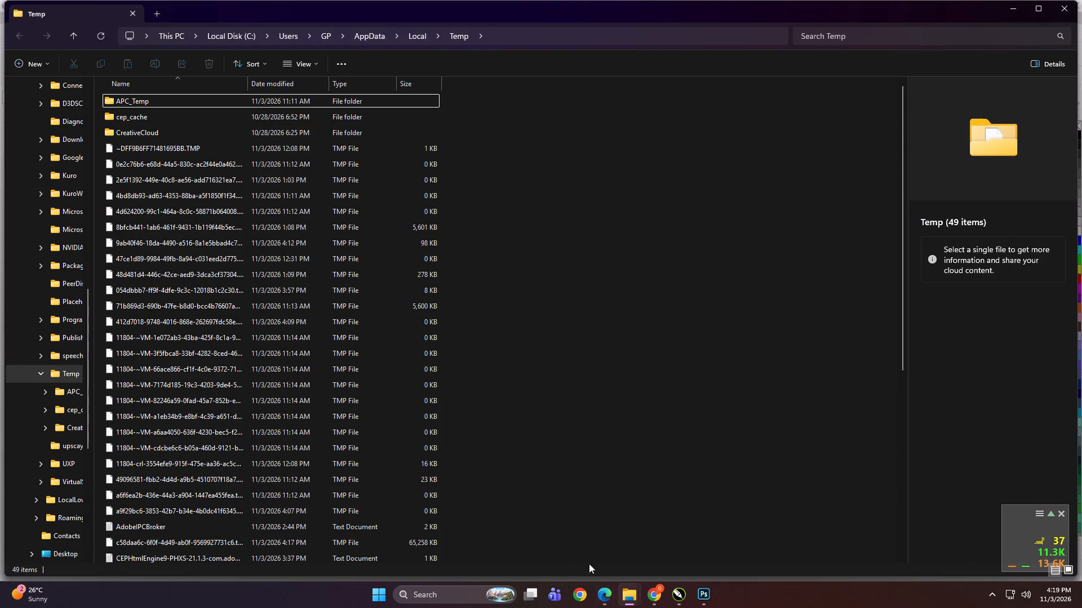
{"action": "left_click", "coordinate": [564, 529]}
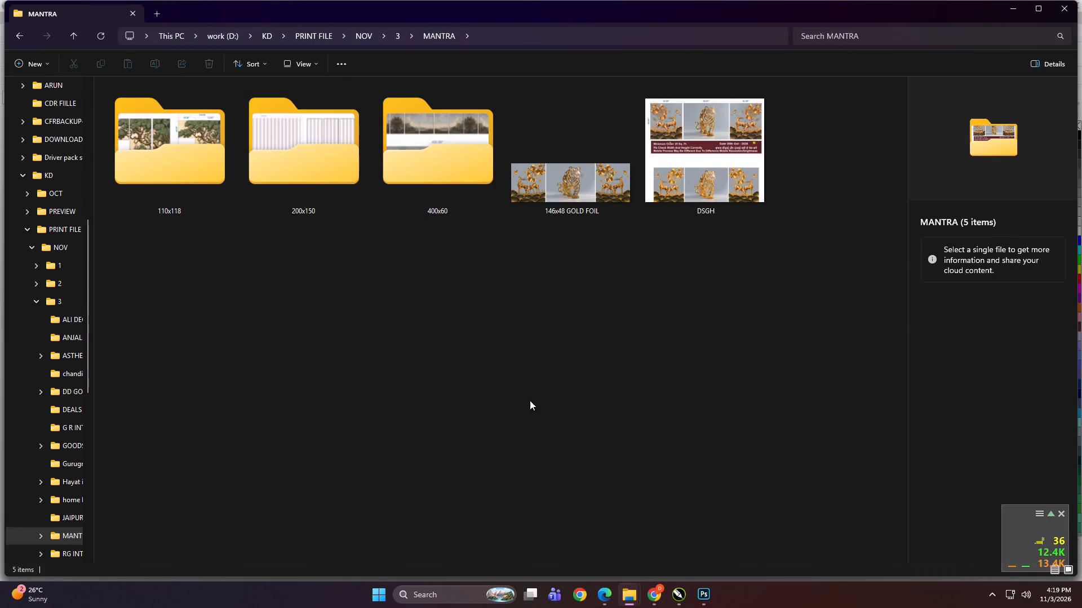
{"action": "left_click", "coordinate": [557, 192]}
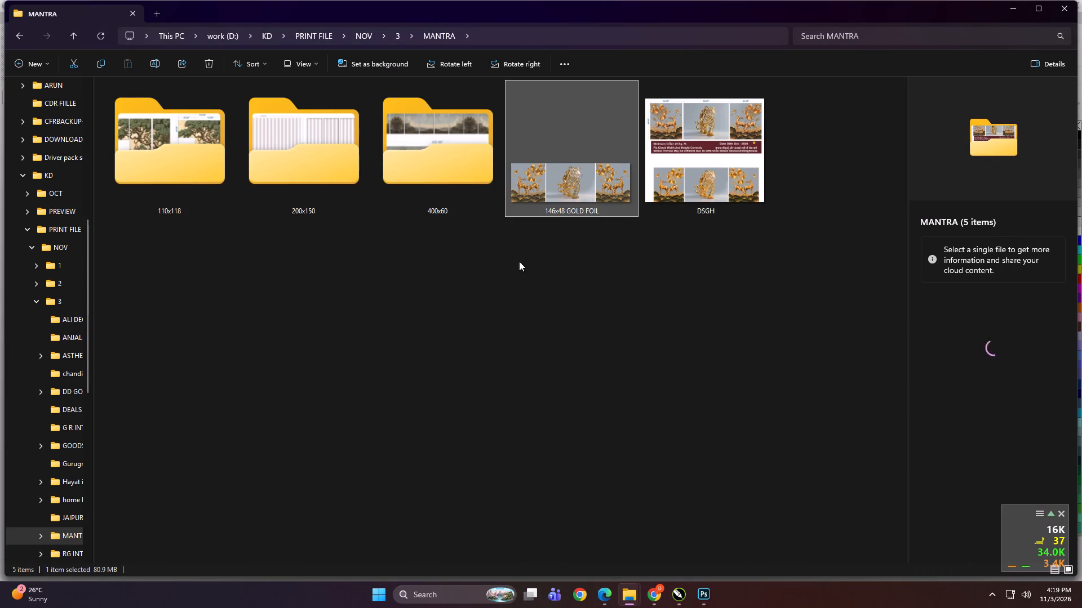
{"action": "left_click", "coordinate": [428, 299]}
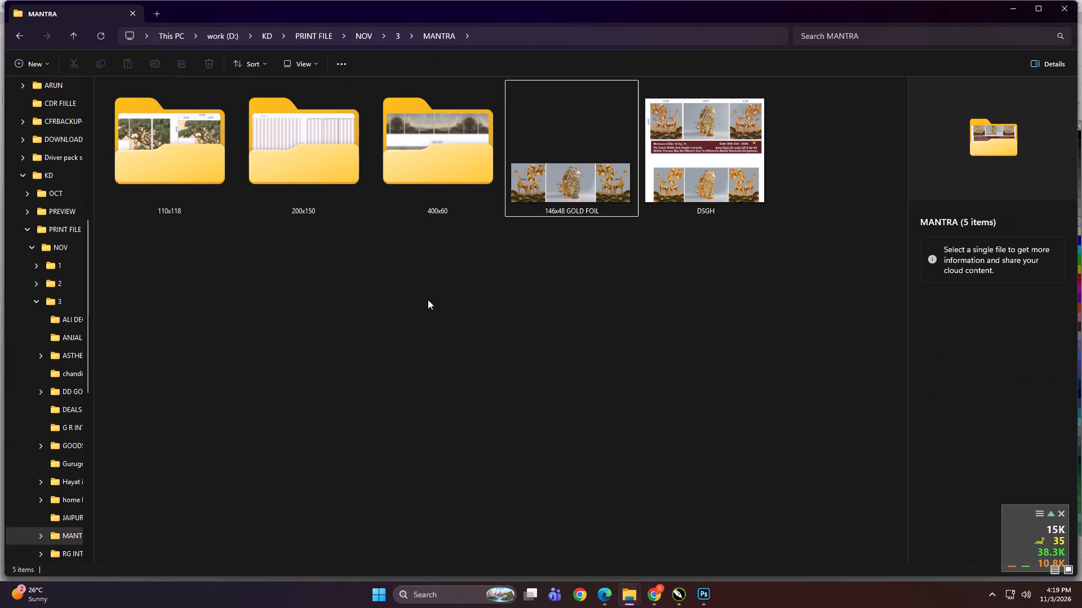
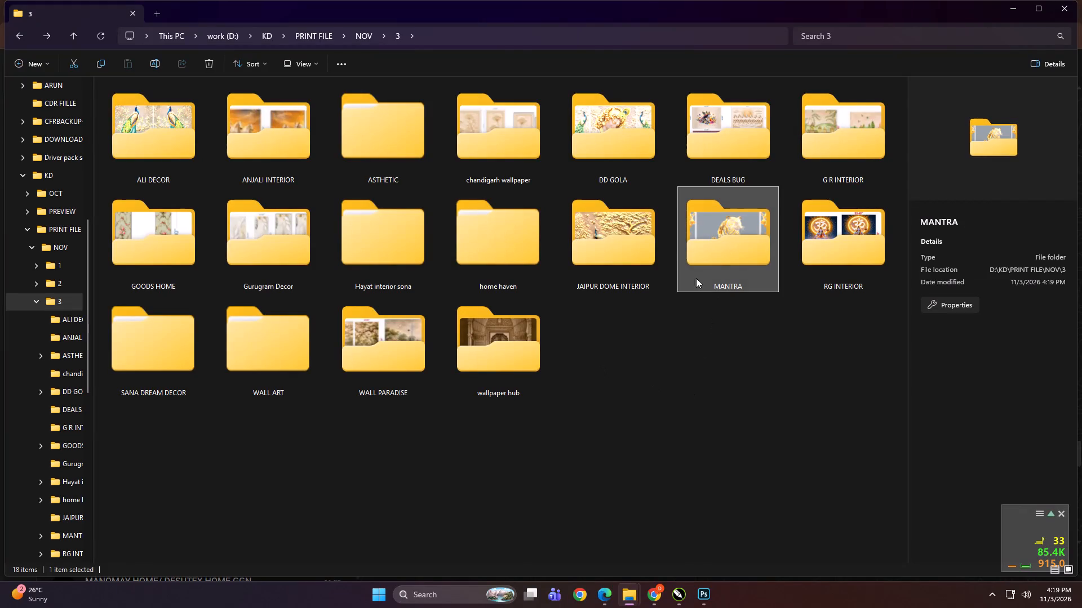
Copy the MANTRA folder from the work drive and open the existing MANTRA folder in Print > NOV > 3 on DIGITECH_SHAREDRIVE.
{"action": "key", "text": "ctrl+c"}
{"action": "scroll", "coordinate": [43, 381], "scroll_direction": "up", "scroll_amount": 5}
{"action": "left_click", "coordinate": [46, 371]}
{"action": "left_click", "coordinate": [46, 365]}
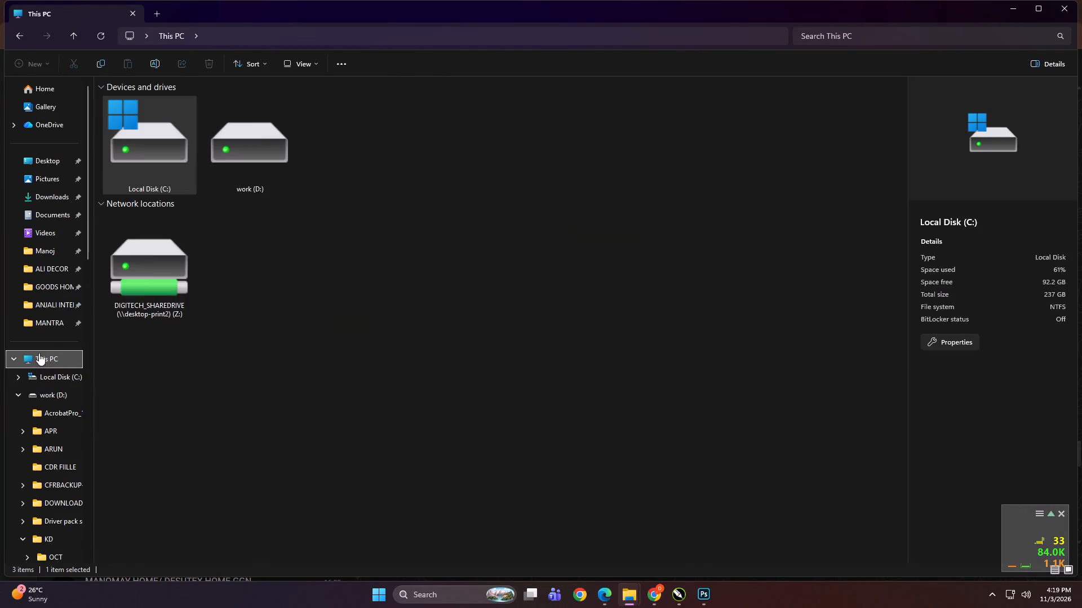
{"action": "double_click", "coordinate": [147, 261]}
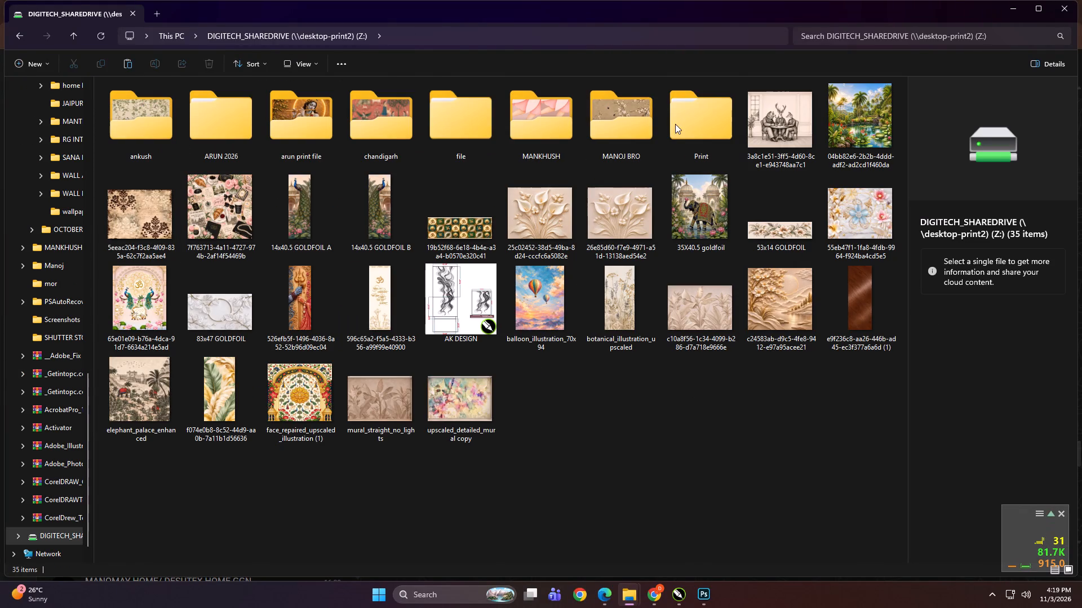
{"action": "double_click", "coordinate": [675, 124]}
{"action": "double_click", "coordinate": [185, 143]}
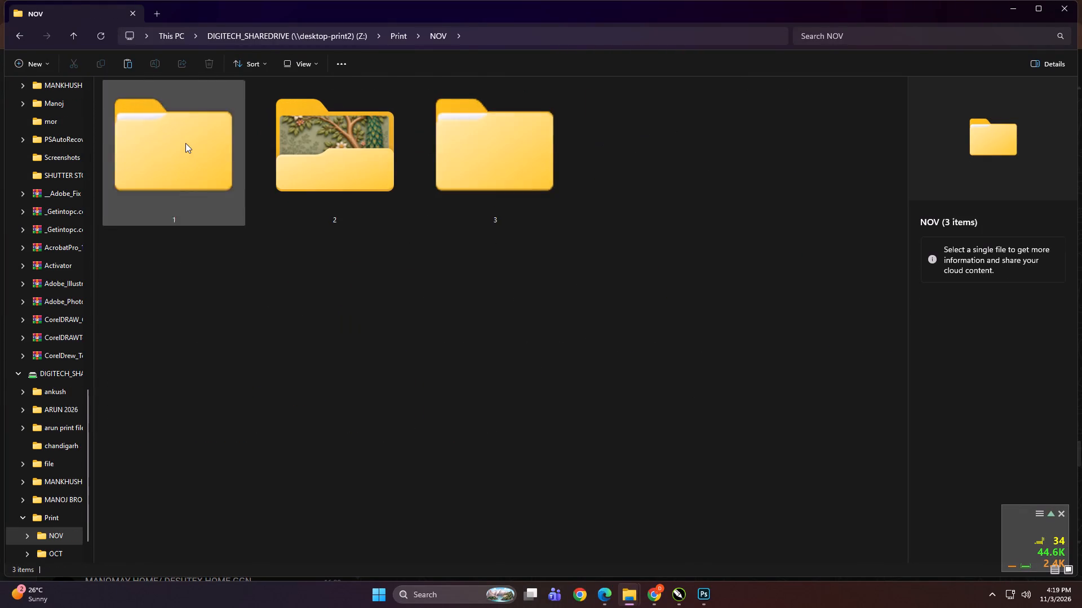
{"action": "double_click", "coordinate": [509, 163]}
{"action": "scroll", "coordinate": [388, 385], "scroll_direction": "up", "scroll_amount": 5, "text": "ctrl"}
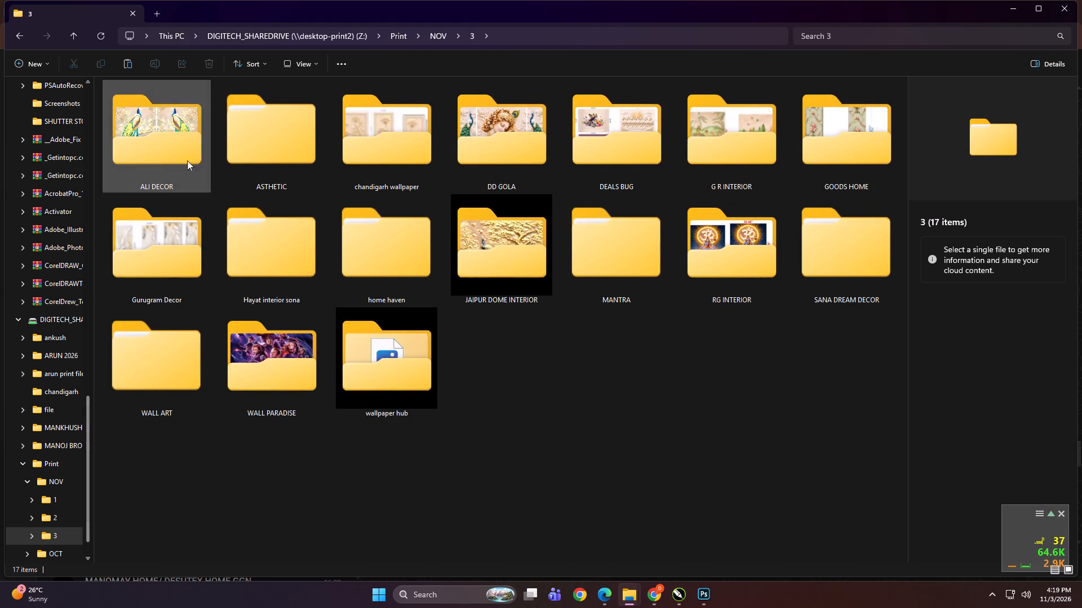
{"action": "double_click", "coordinate": [647, 240]}
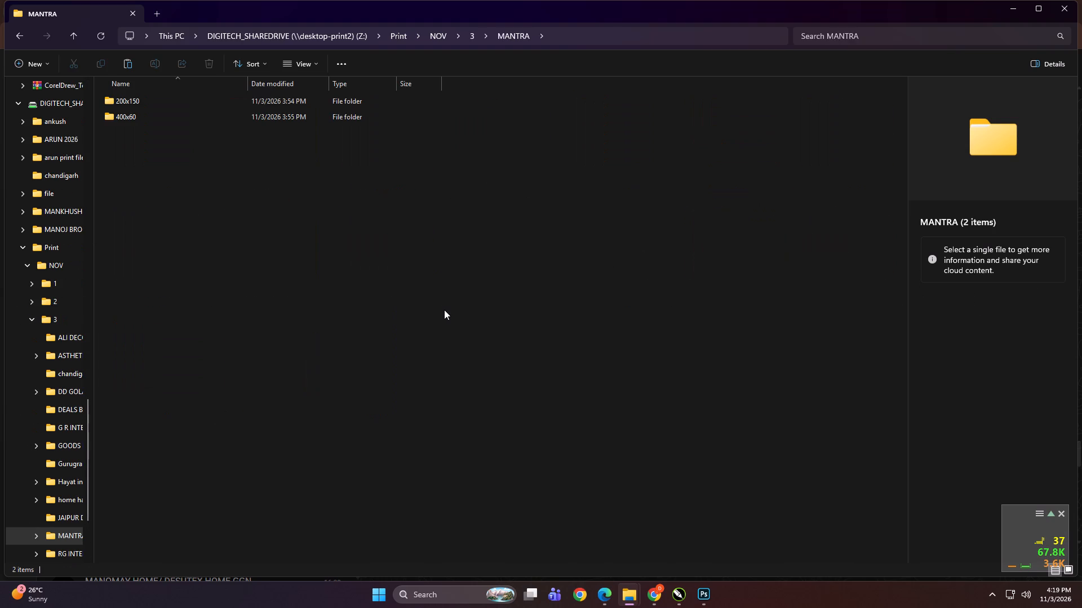
Permanently delete the 200x150 and 400x60 subfolders from the share drive's MANTRA folder.
{"action": "left_click", "coordinate": [444, 310]}
{"action": "key", "text": "ctrl+a"}
{"action": "key", "text": "Delete"}
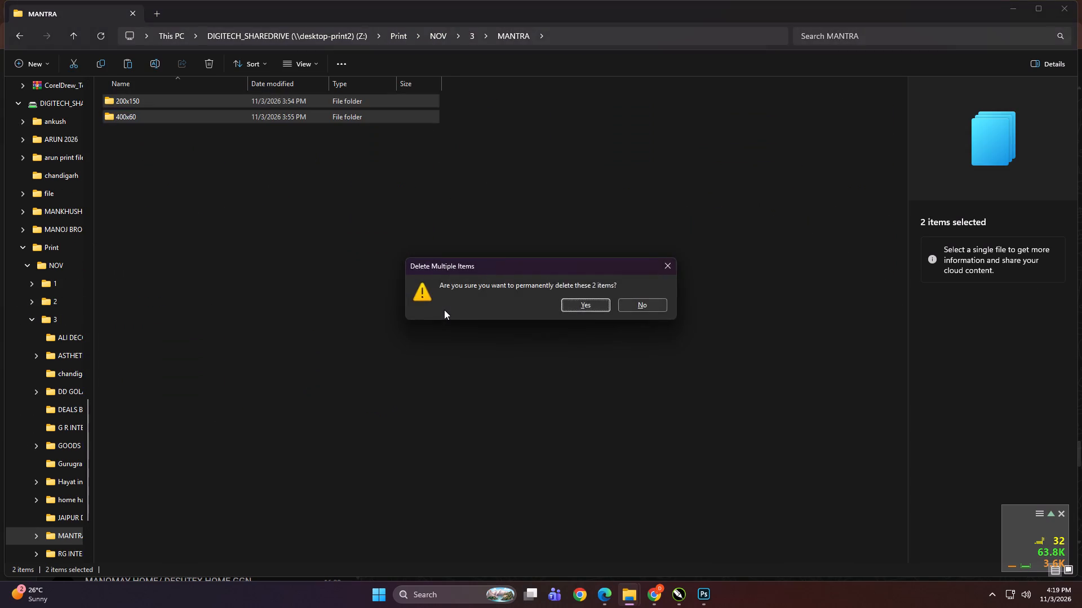
{"action": "key", "text": "Return"}
{"action": "left_click", "coordinate": [444, 310]}
Return to folder 3 on the share drive and delete the emptied MANTRA folder.
{"action": "key", "text": "BackSpace"}
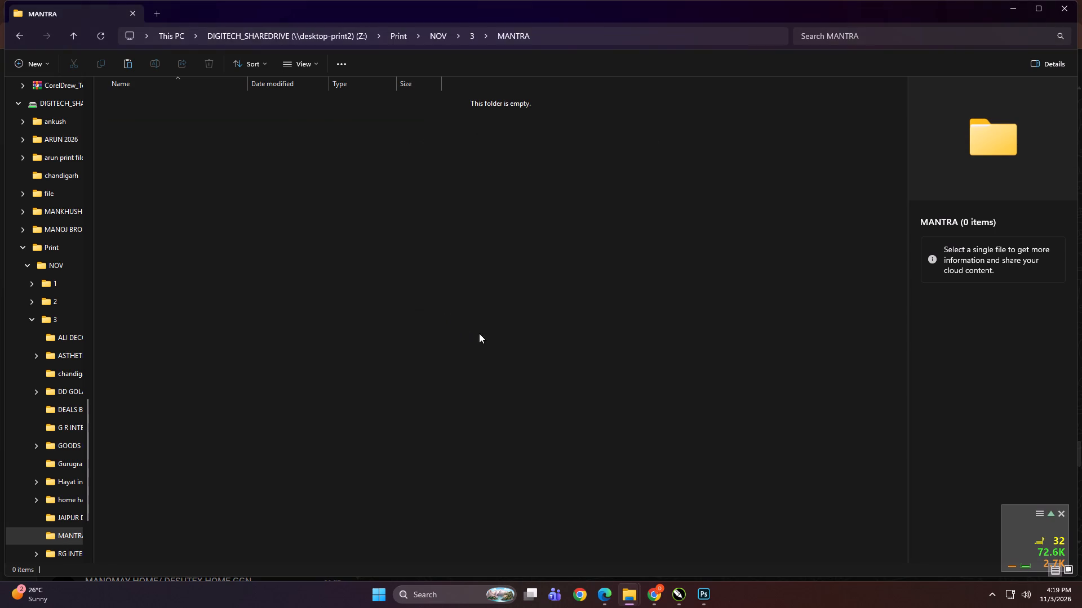
{"action": "left_click", "coordinate": [631, 365]}
{"action": "left_click", "coordinate": [623, 260]}
{"action": "key", "text": "Delete"}
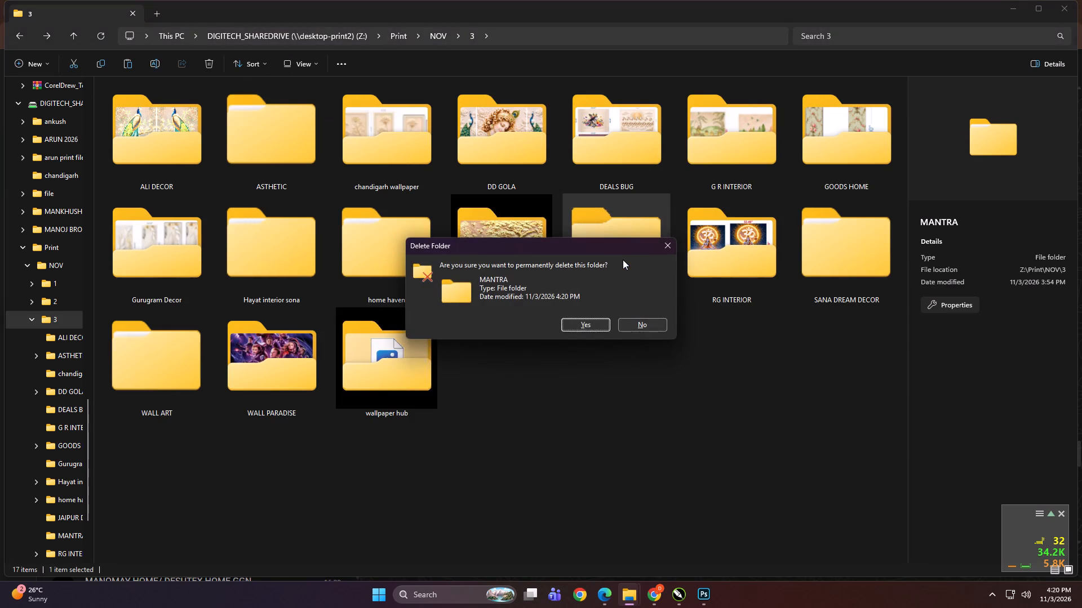
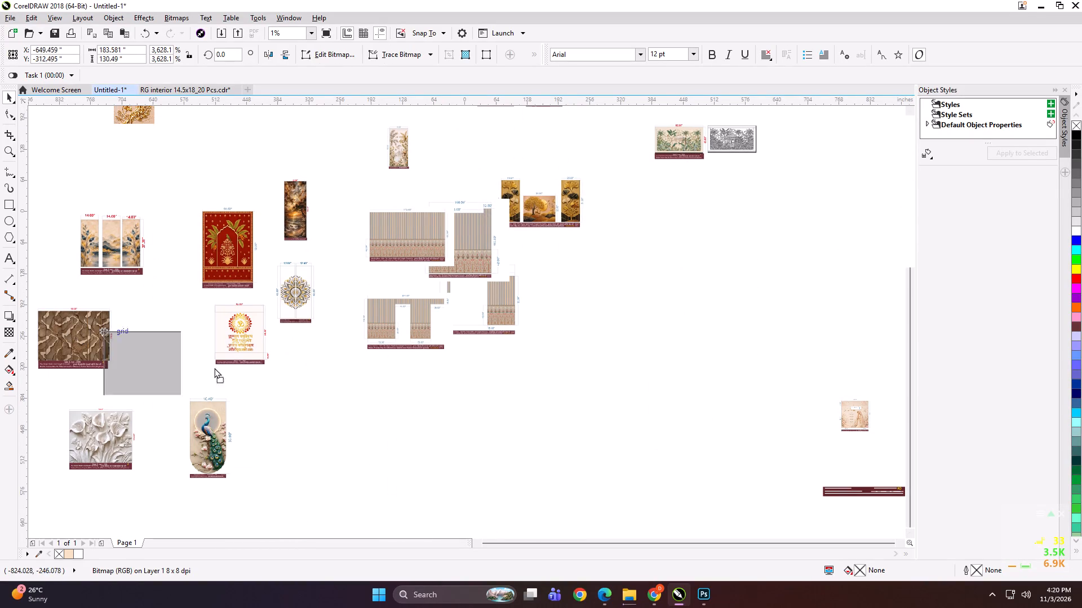
Move the brown wave-textured wallpaper layout into the open space beside the arched peacock design, a short gap away.
{"action": "left_click_drag", "start_coordinate": [214, 368], "coordinate": [366, 432]}
{"action": "left_click", "coordinate": [472, 456]}
{"action": "left_click", "coordinate": [632, 597]}
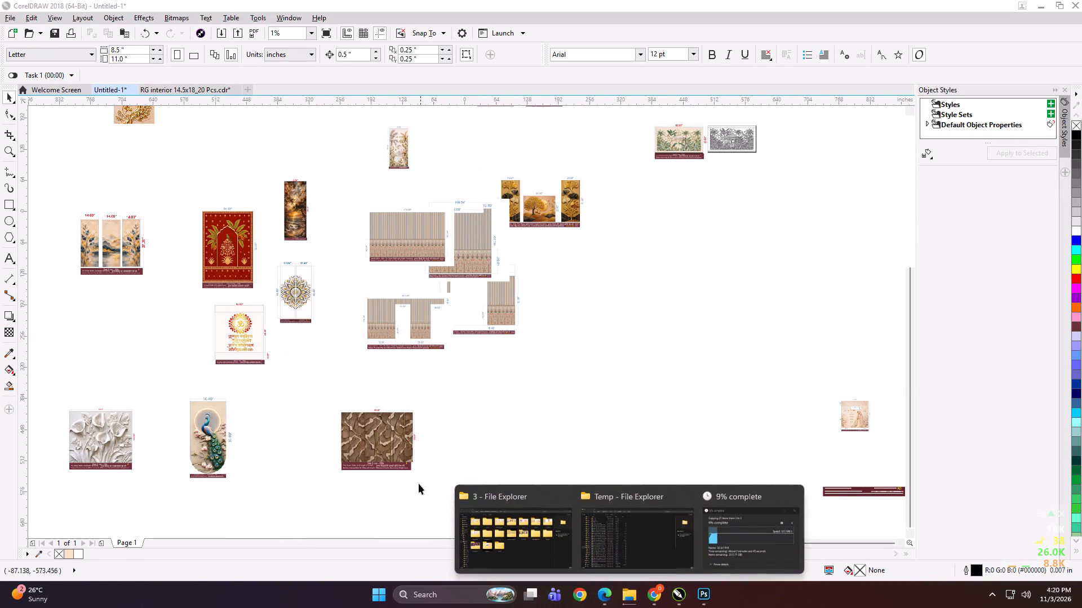
{"action": "left_click", "coordinate": [419, 484]}
{"action": "scroll", "coordinate": [400, 466], "scroll_direction": "up", "scroll_amount": 1}
{"action": "scroll", "coordinate": [634, 455], "scroll_direction": "up", "scroll_amount": 2}
{"action": "left_click", "coordinate": [598, 411]}
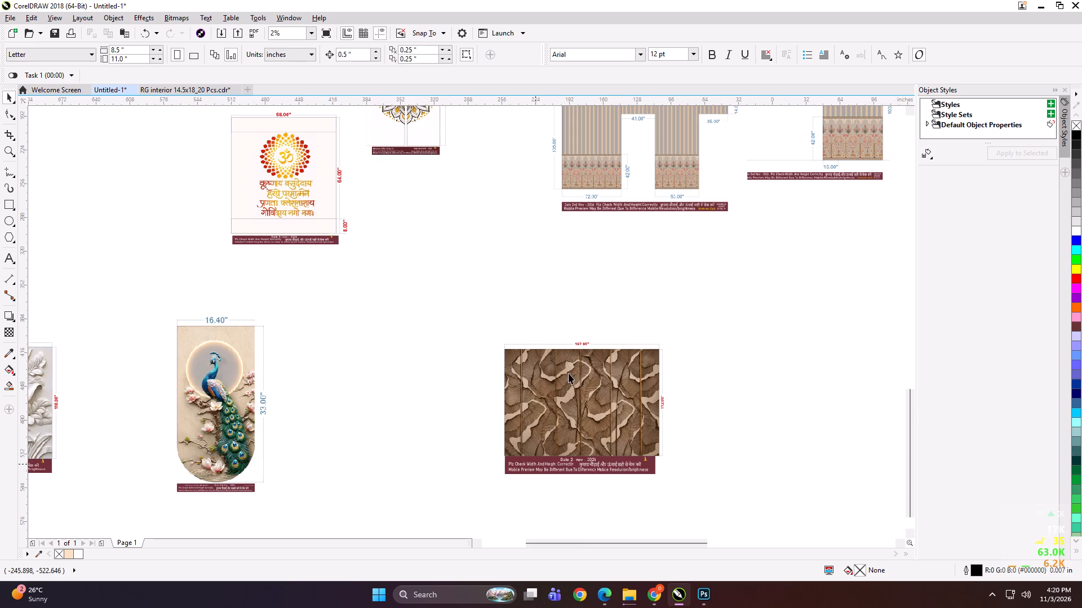
{"action": "scroll", "coordinate": [478, 294], "scroll_direction": "down", "scroll_amount": 1}
{"action": "left_click_drag", "start_coordinate": [568, 361], "coordinate": [515, 348]}
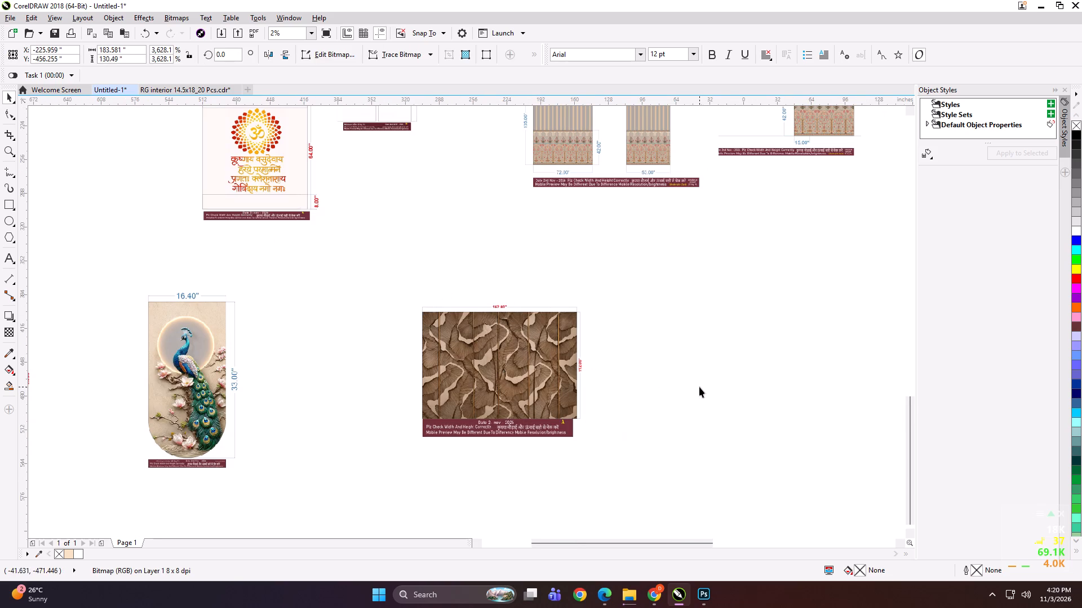
{"action": "left_click", "coordinate": [699, 387]}
In File Explorer, open the 3-11-25 subfolder of the ankush folder on DIGITECH_SHAREDRIVE.
{"action": "left_click", "coordinate": [619, 600]}
{"action": "left_click", "coordinate": [533, 535]}
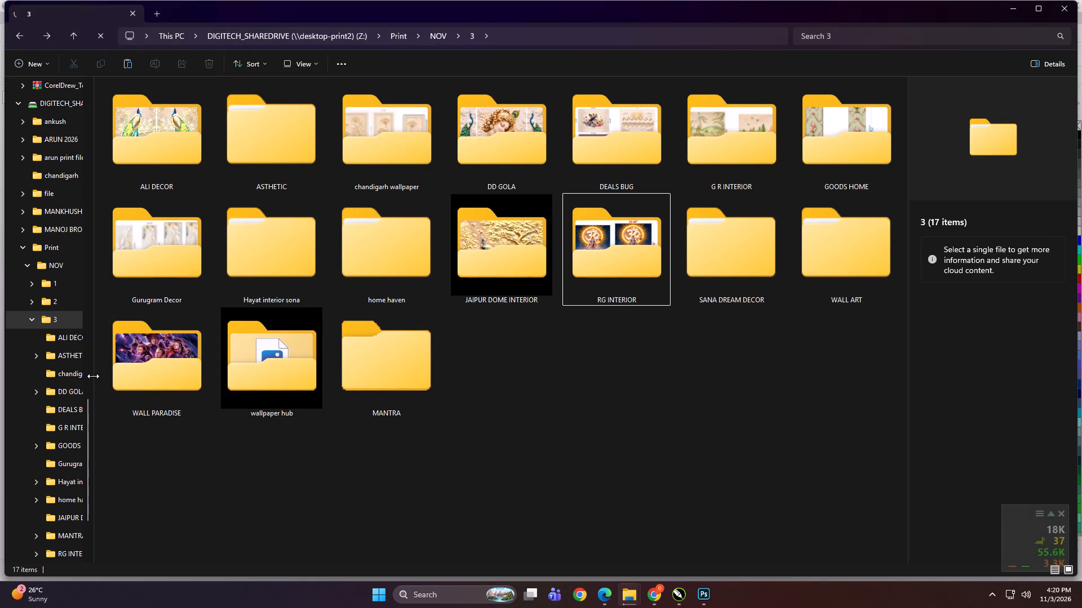
{"action": "scroll", "coordinate": [93, 376], "scroll_direction": "up", "scroll_amount": 4}
{"action": "scroll", "coordinate": [61, 327], "scroll_direction": "up", "scroll_amount": 7}
{"action": "left_click", "coordinate": [57, 354]}
{"action": "double_click", "coordinate": [167, 284]}
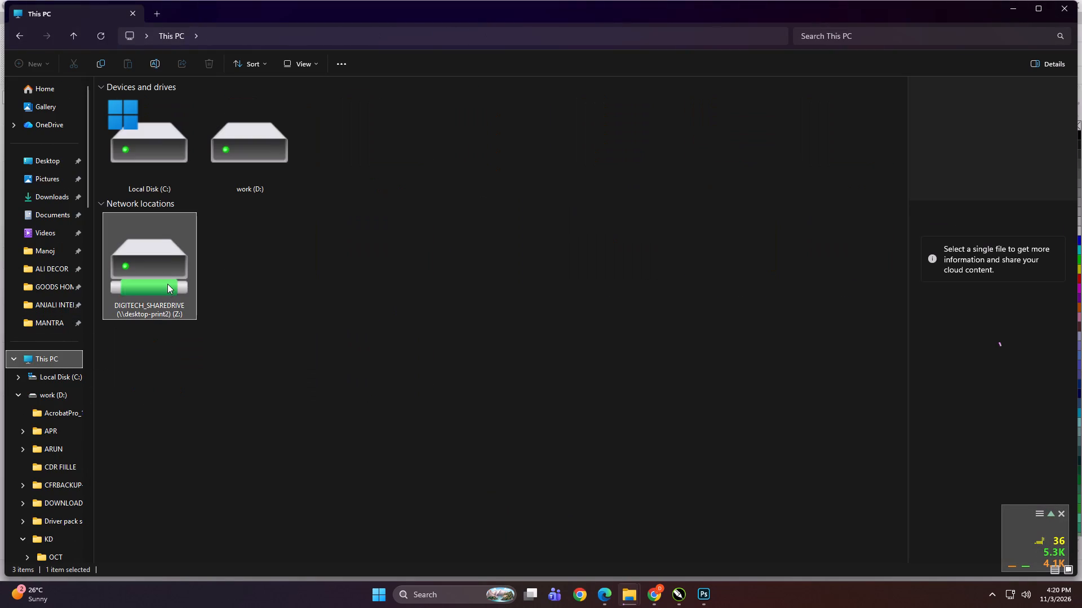
{"action": "double_click", "coordinate": [152, 266]}
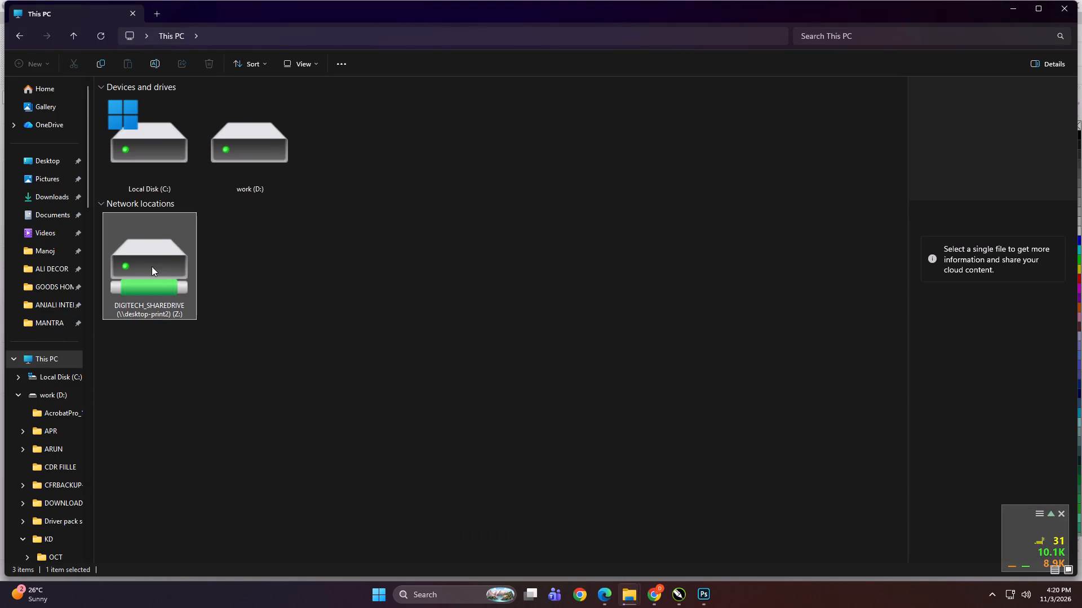
{"action": "double_click", "coordinate": [149, 255]}
{"action": "left_click", "coordinate": [624, 602]}
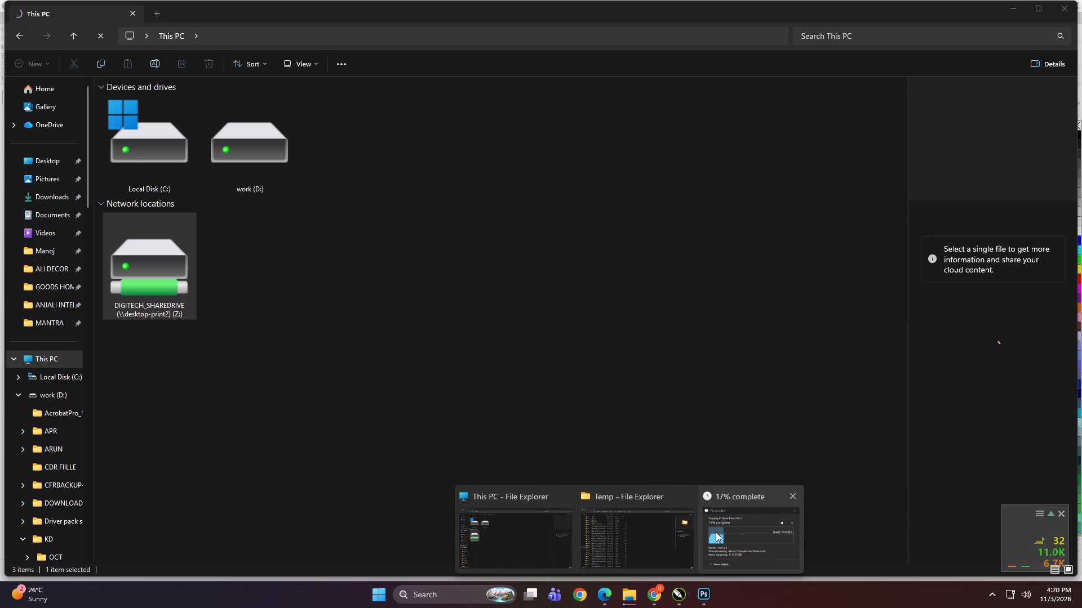
{"action": "left_click", "coordinate": [555, 540]}
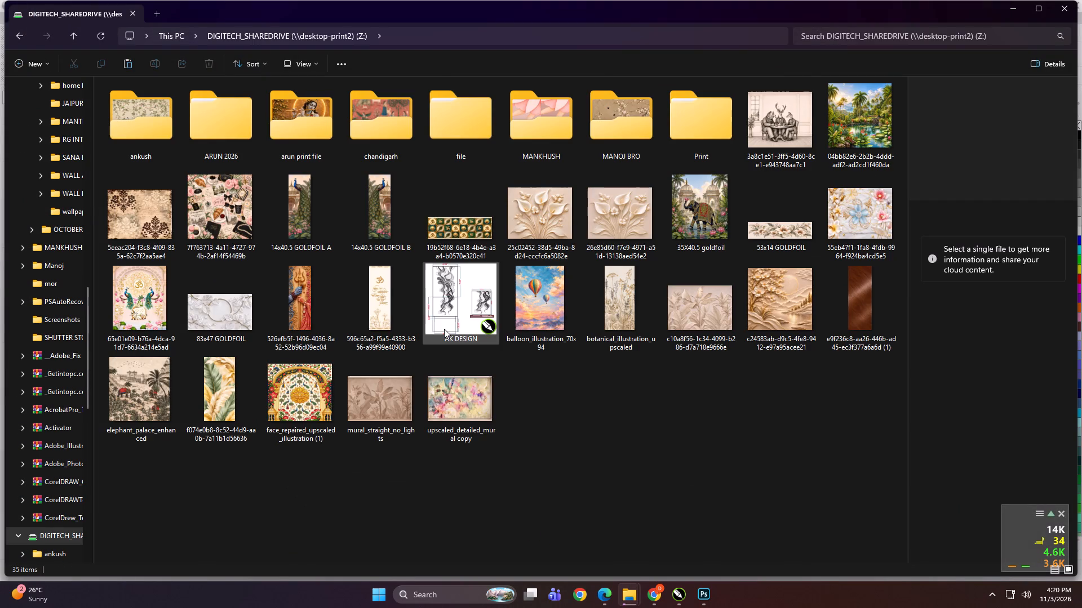
{"action": "triple_click", "coordinate": [130, 118]}
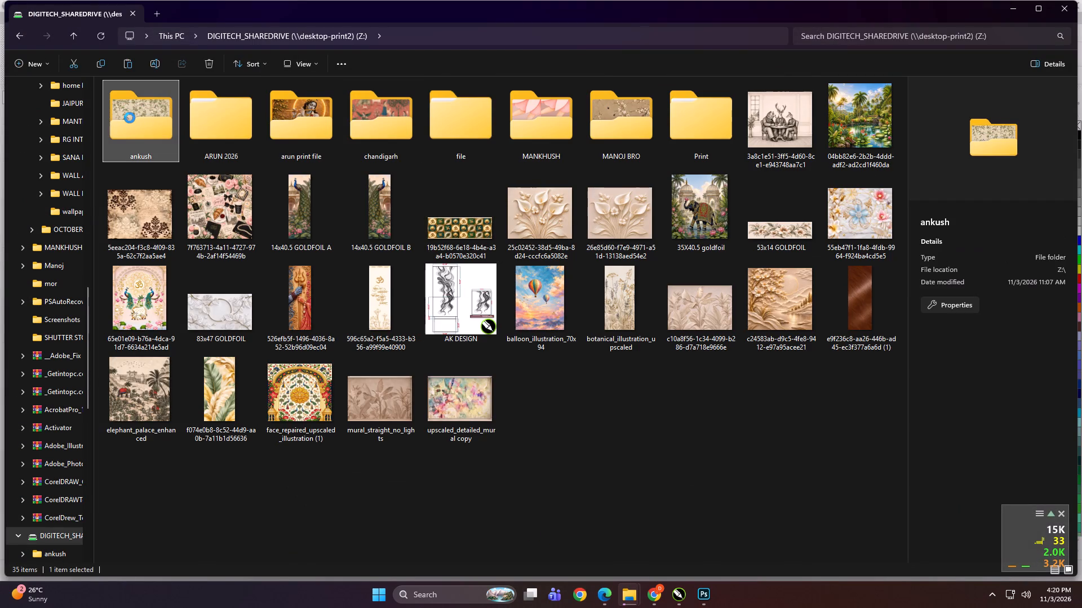
{"action": "double_click", "coordinate": [316, 198]}
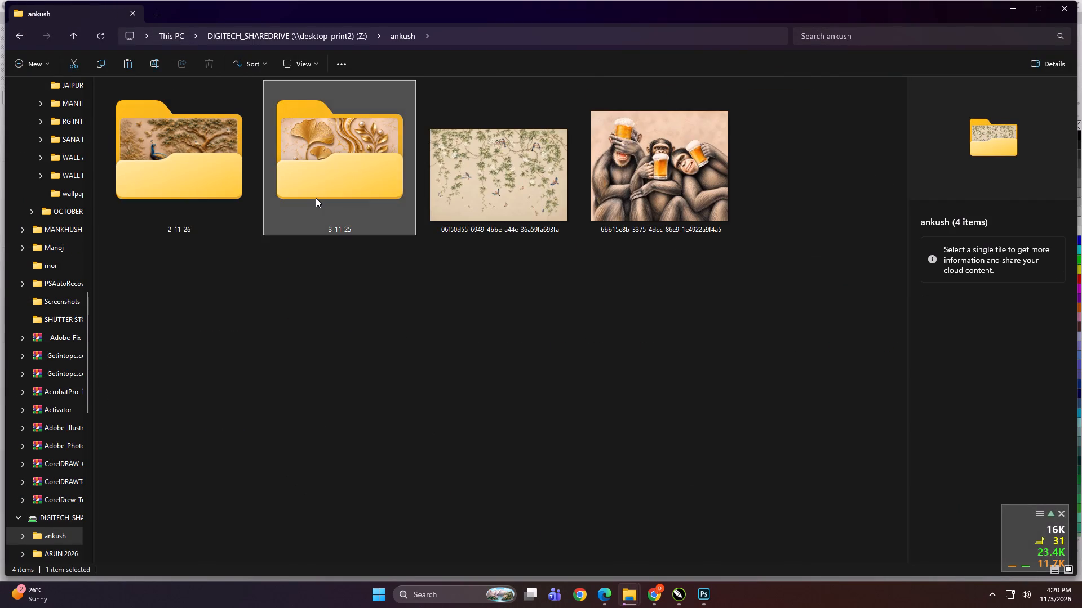
Bring the brown wave-textured wallpaper image from the 3-11-25 folder into the open CorelDRAW layout.
{"action": "scroll", "coordinate": [552, 459], "scroll_direction": "down", "scroll_amount": 1, "text": "ctrl"}
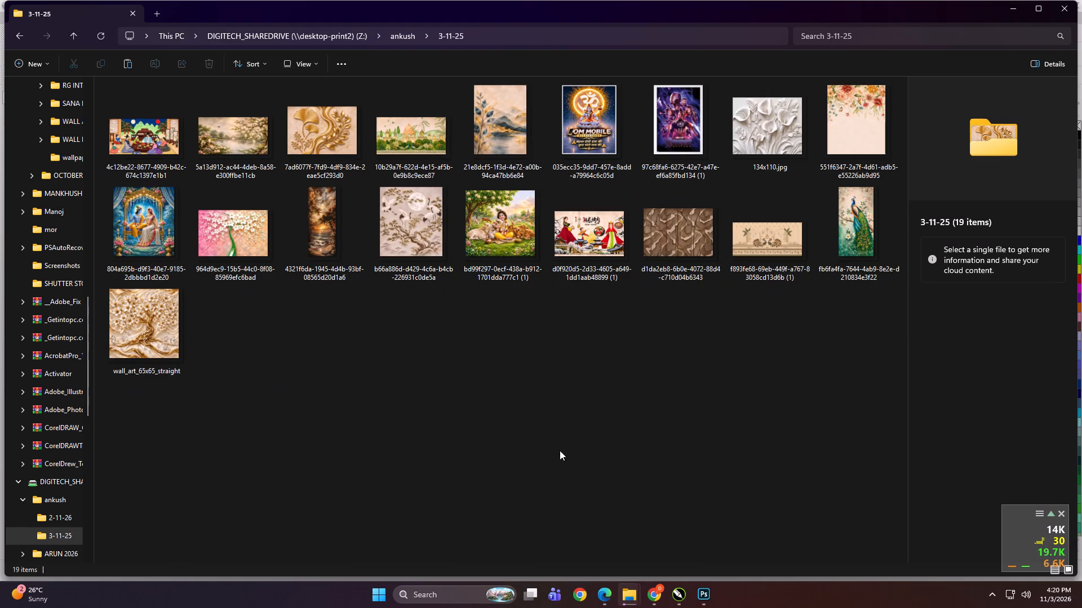
{"action": "left_click", "coordinate": [670, 240]}
{"action": "left_click_drag", "start_coordinate": [689, 226], "coordinate": [677, 598]}
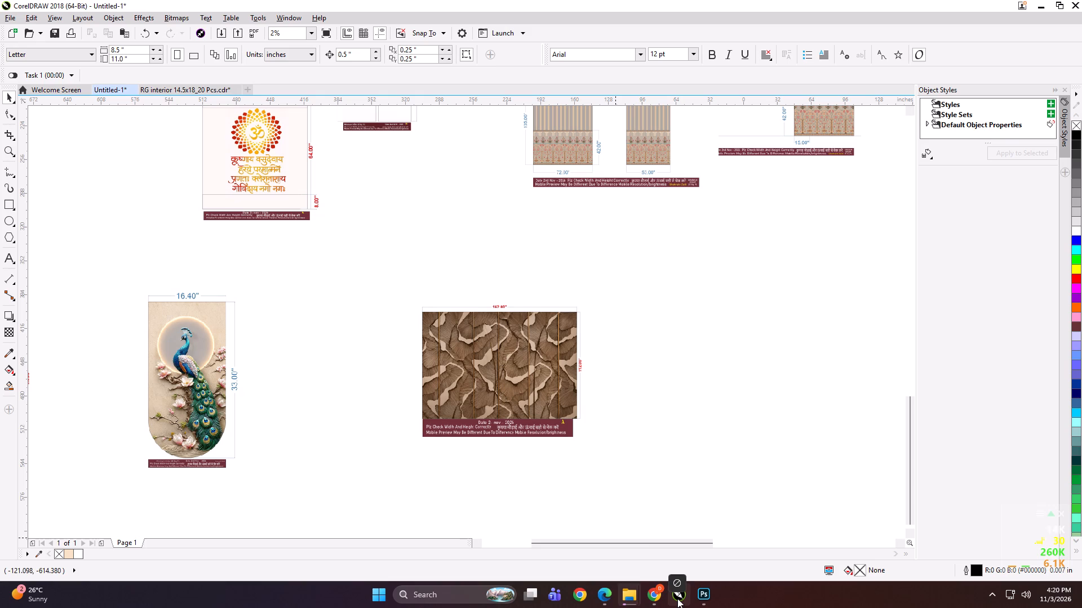
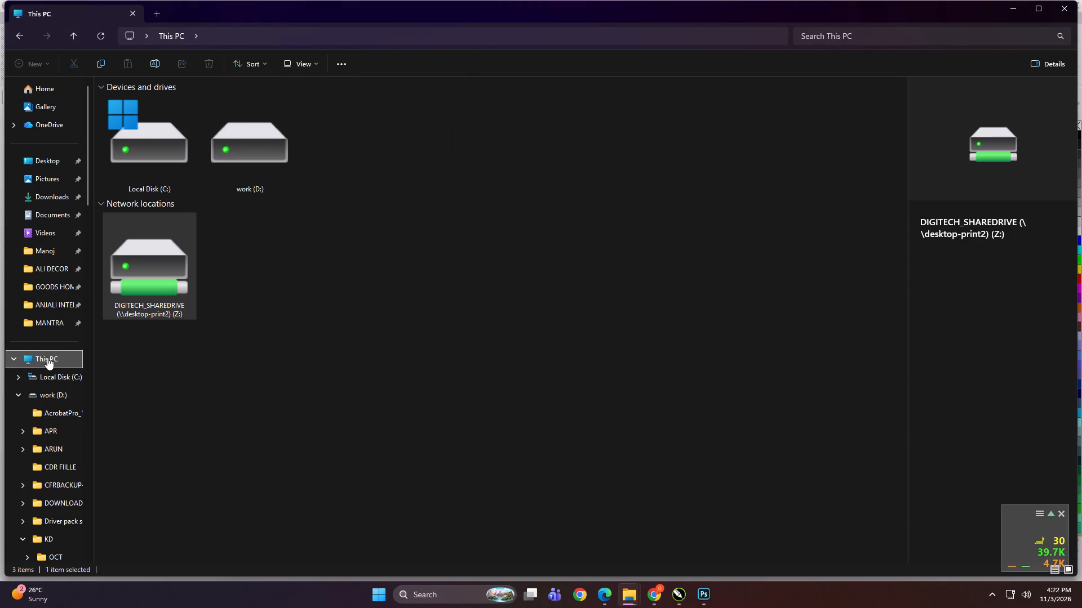
Look through the received wallpaper images in the Downloads folder, opening the golden running-horses image for a closer view.
{"action": "scroll", "coordinate": [60, 253], "scroll_direction": "up", "scroll_amount": 4}
{"action": "left_click", "coordinate": [52, 195]}
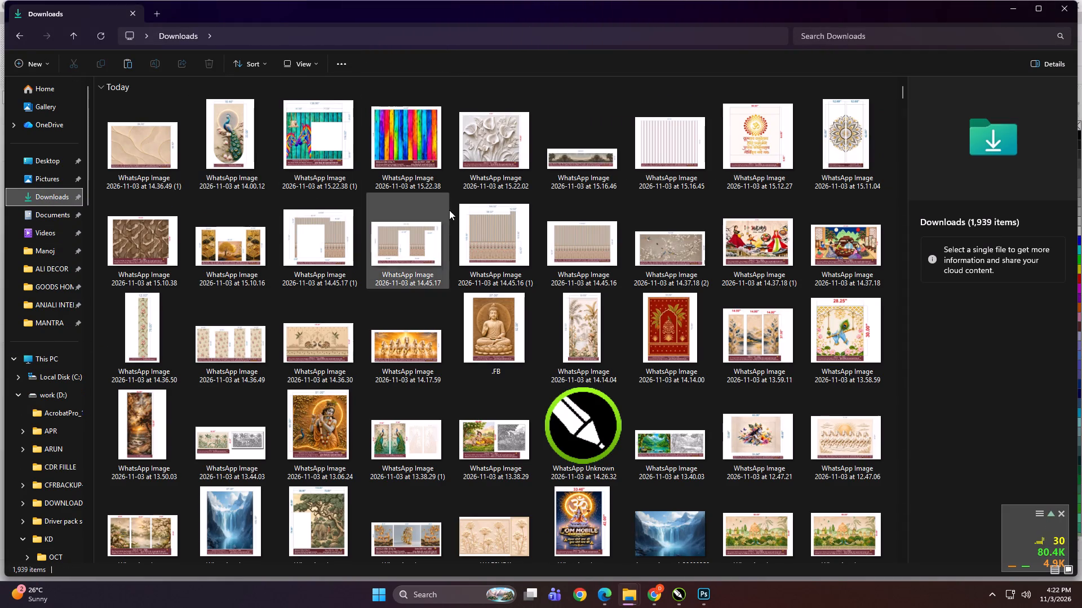
{"action": "double_click", "coordinate": [407, 353]}
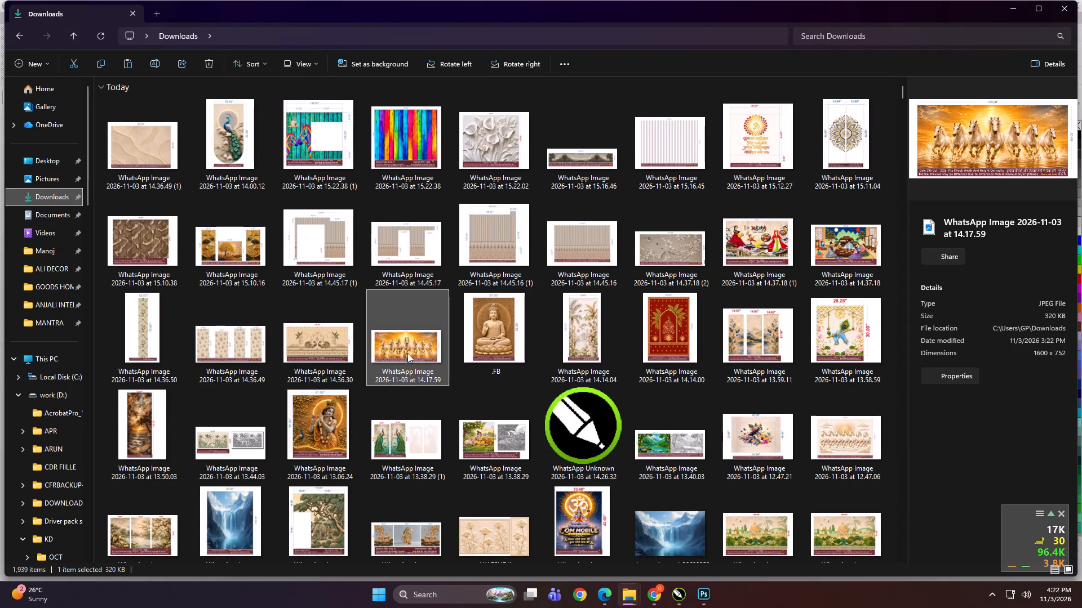
{"action": "left_click", "coordinate": [880, 105]}
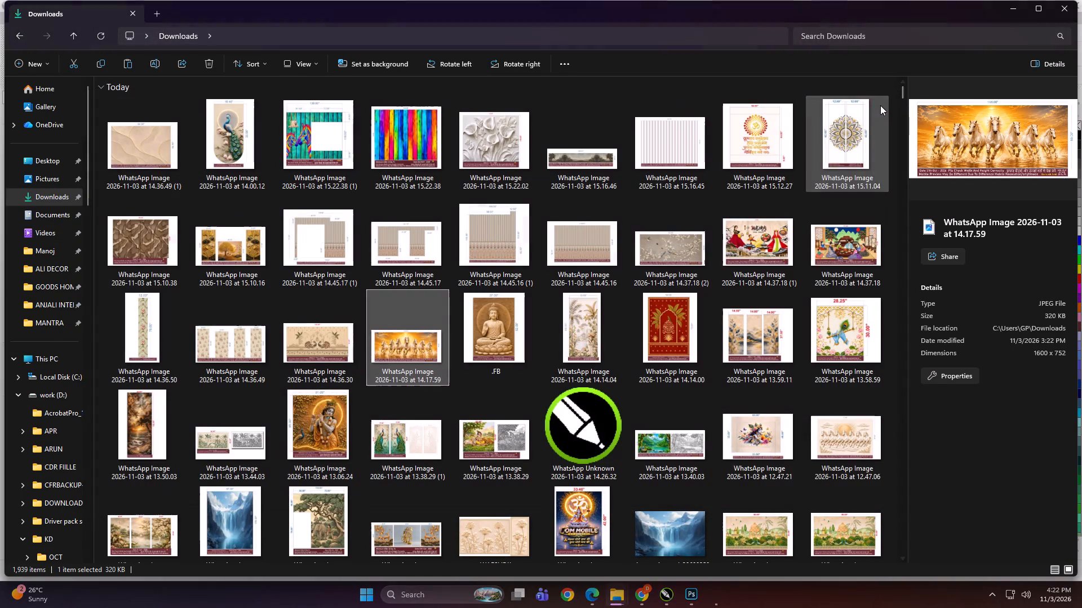
{"action": "scroll", "coordinate": [671, 293], "scroll_direction": "down", "scroll_amount": 1}
{"action": "scroll", "coordinate": [609, 353], "scroll_direction": "down", "scroll_amount": 1}
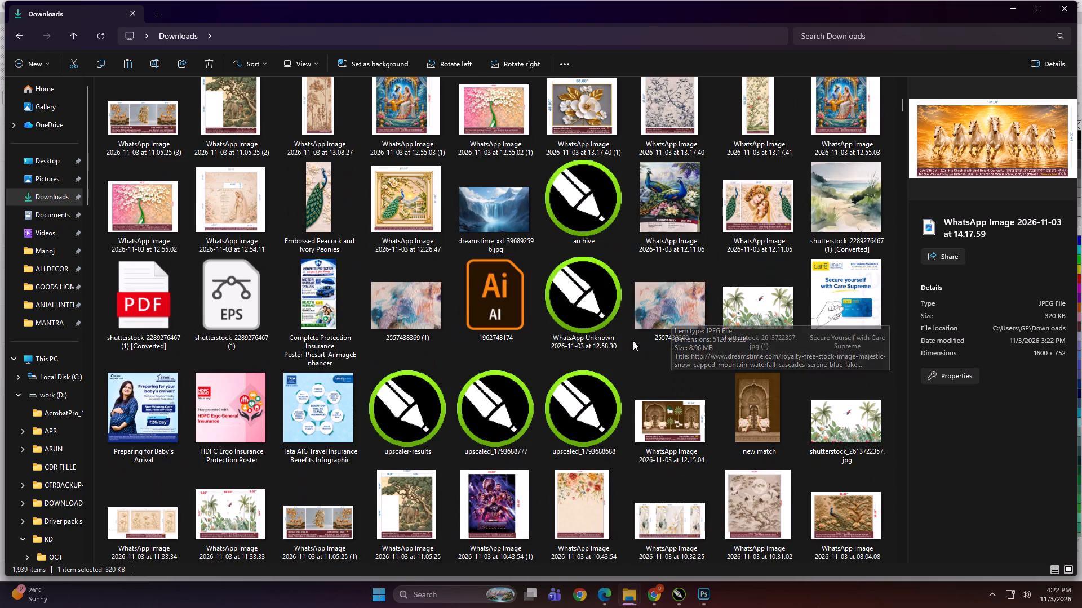
{"action": "scroll", "coordinate": [638, 336], "scroll_direction": "down", "scroll_amount": 1}
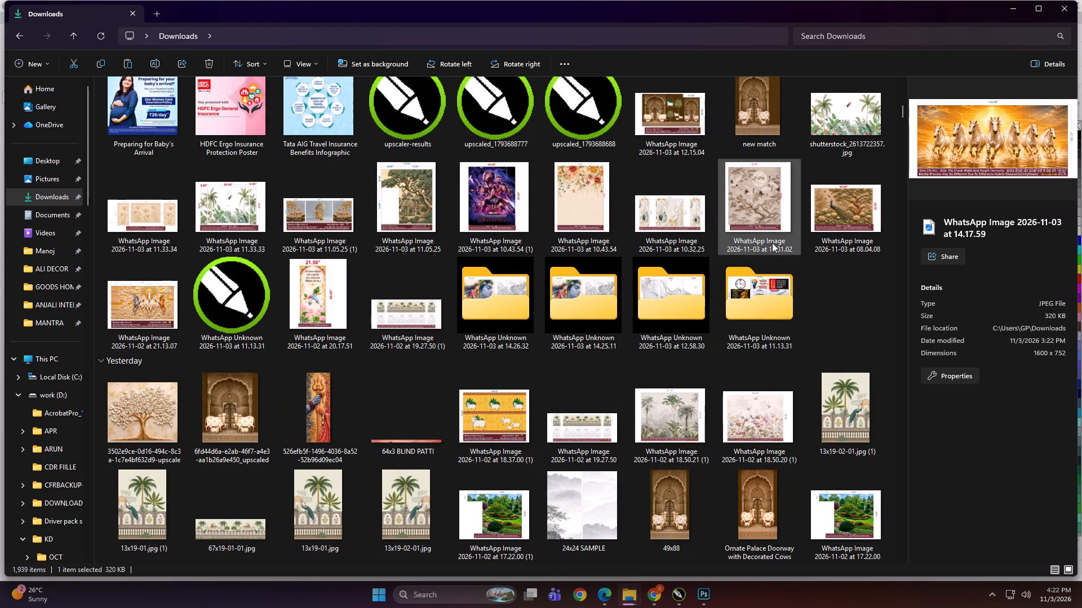
{"action": "scroll", "coordinate": [441, 333], "scroll_direction": "down", "scroll_amount": 1}
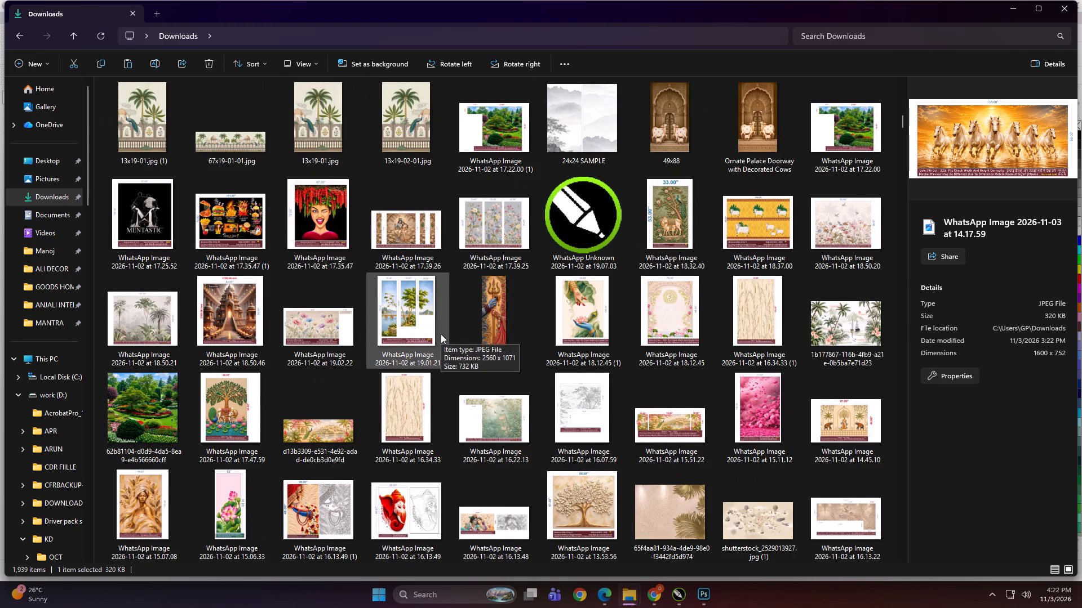
{"action": "scroll", "coordinate": [441, 334], "scroll_direction": "down", "scroll_amount": 1}
{"action": "scroll", "coordinate": [522, 396], "scroll_direction": "up", "scroll_amount": 1}
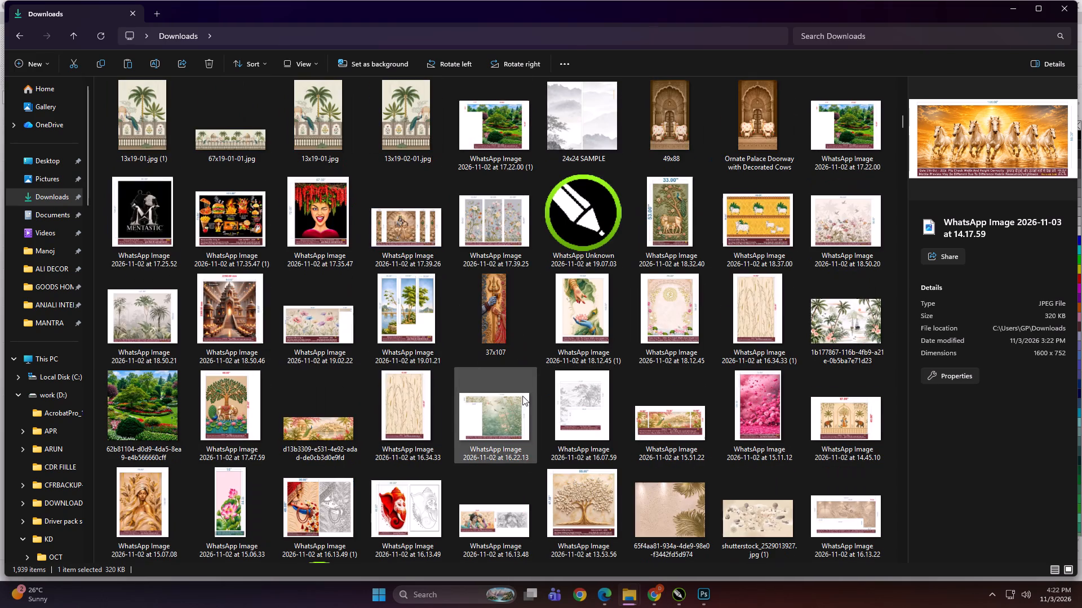
{"action": "scroll", "coordinate": [522, 396], "scroll_direction": "up", "scroll_amount": 2}
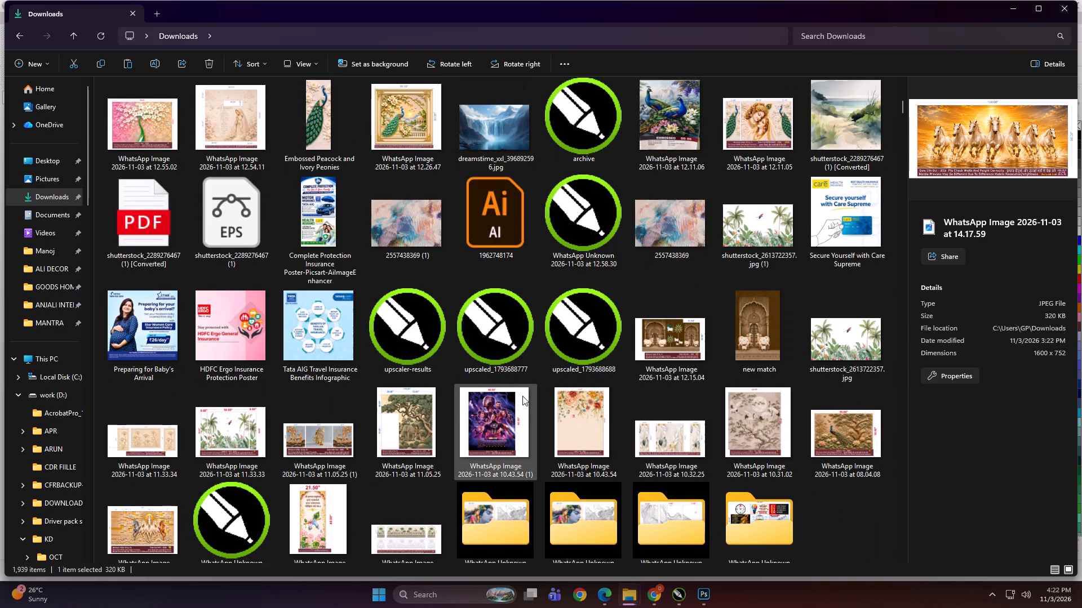
{"action": "scroll", "coordinate": [522, 396], "scroll_direction": "up", "scroll_amount": 1}
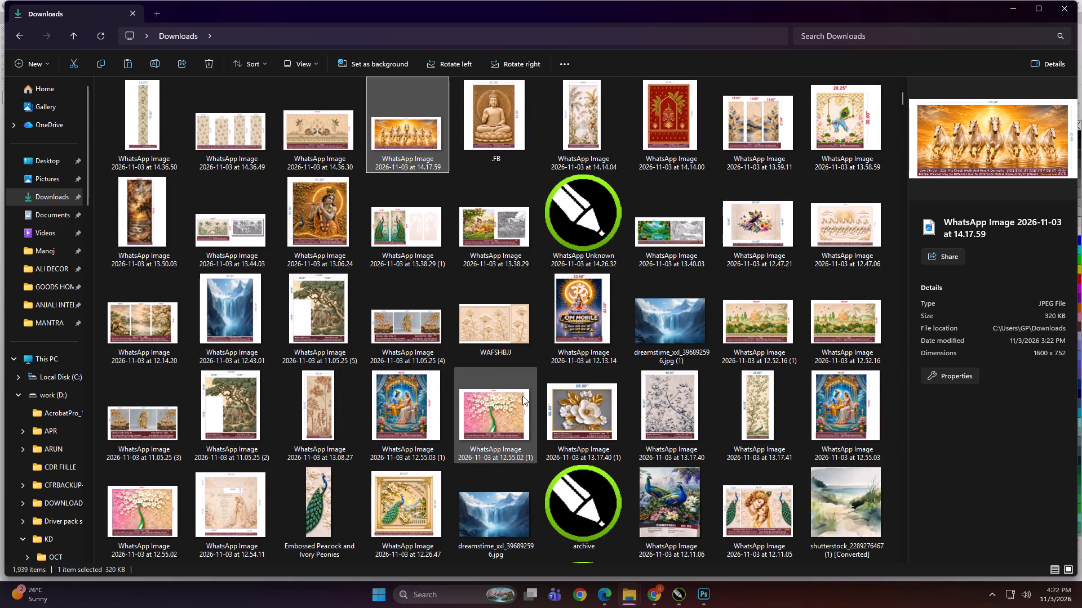
{"action": "scroll", "coordinate": [522, 396], "scroll_direction": "up", "scroll_amount": 2}
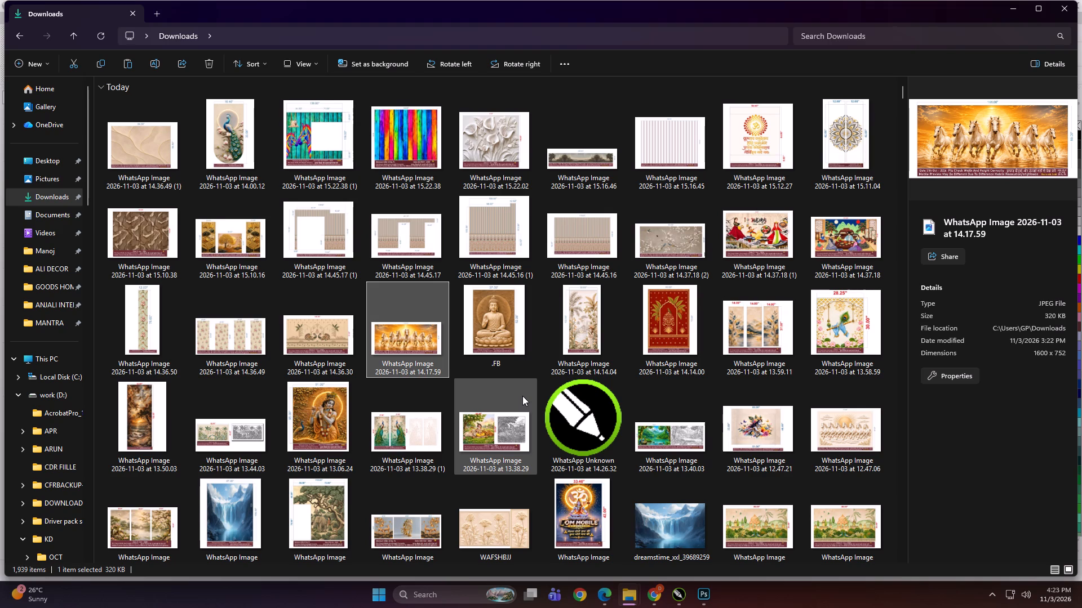
{"action": "scroll", "coordinate": [287, 235], "scroll_direction": "up", "scroll_amount": 3}
{"action": "scroll", "coordinate": [60, 345], "scroll_direction": "up", "scroll_amount": 3}
Return to the This PC drive overview in File Explorer.
{"action": "left_click", "coordinate": [57, 356]}
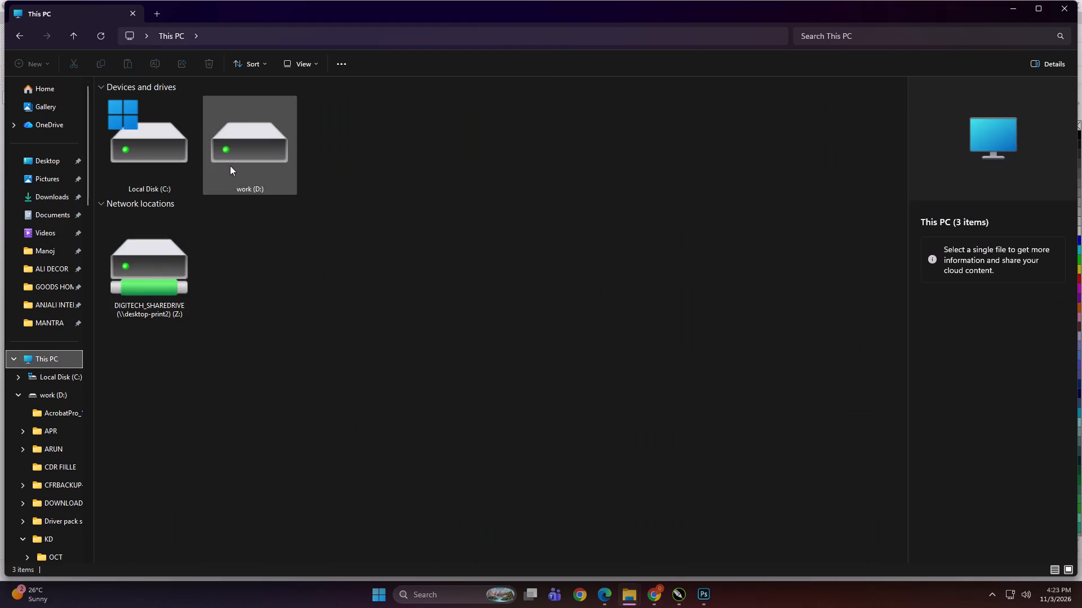
In File Explorer, open the 206x110 folder inside KD, PRINT FILE, NOV, 3, ASTHETIC on the work (D:) drive.
{"action": "double_click", "coordinate": [255, 151]}
{"action": "double_click", "coordinate": [322, 260]}
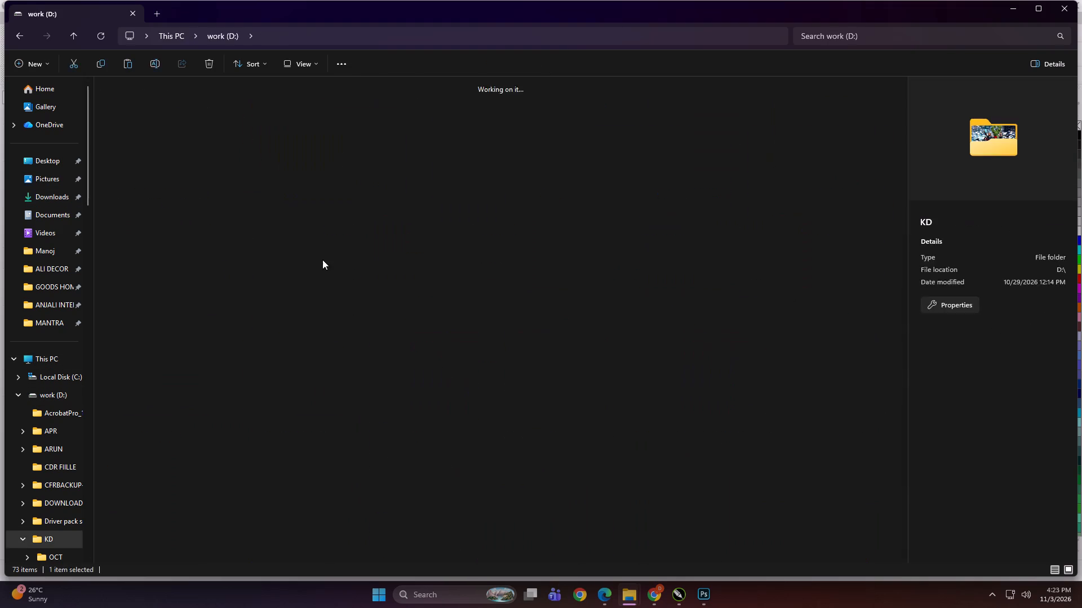
{"action": "double_click", "coordinate": [527, 173]}
{"action": "double_click", "coordinate": [186, 162]}
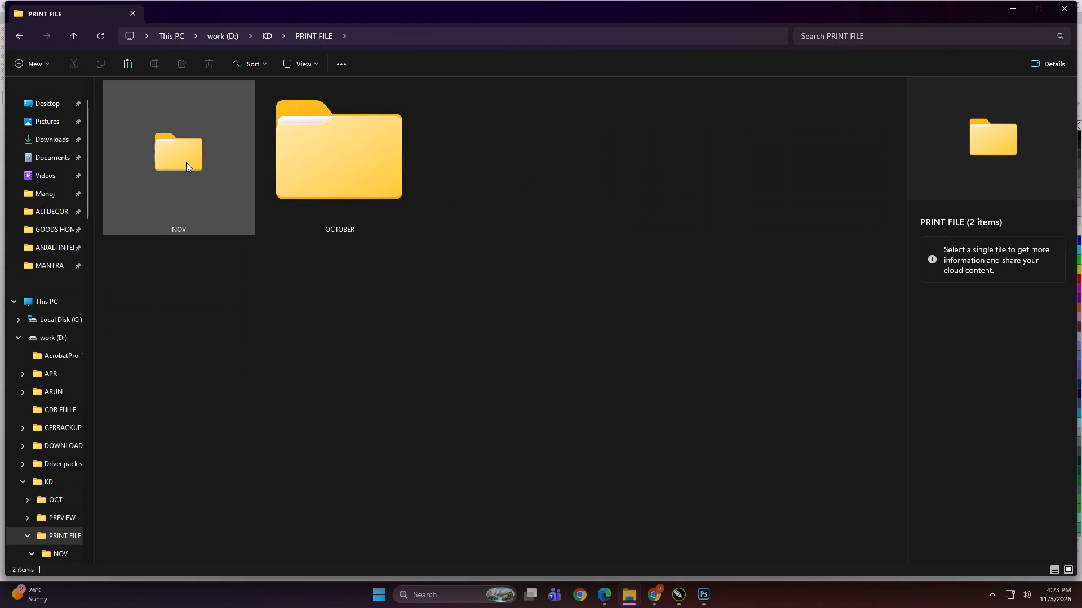
{"action": "double_click", "coordinate": [502, 142]}
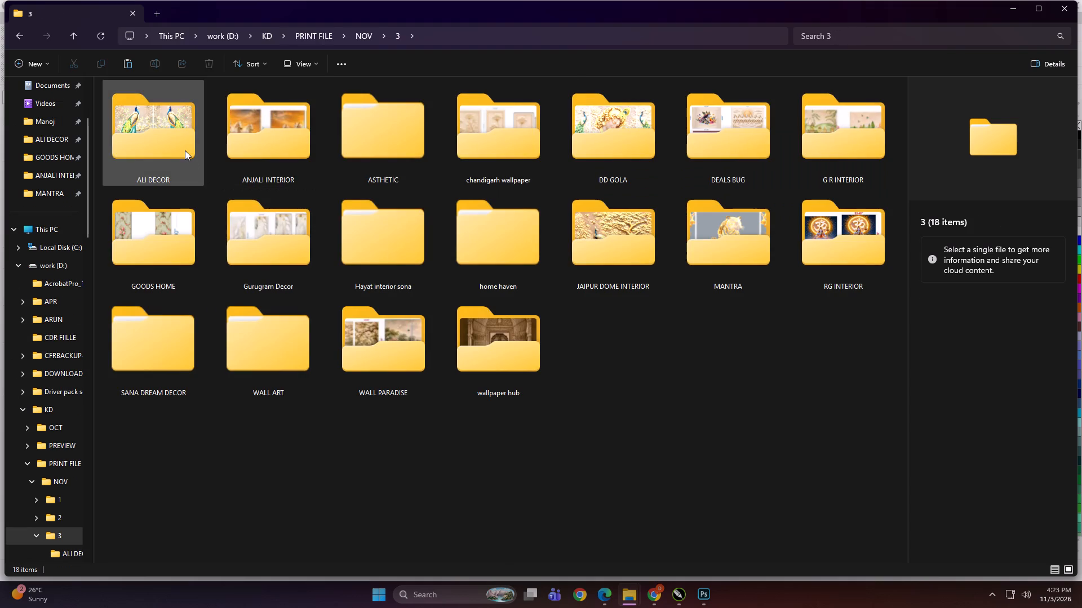
{"action": "double_click", "coordinate": [418, 140]}
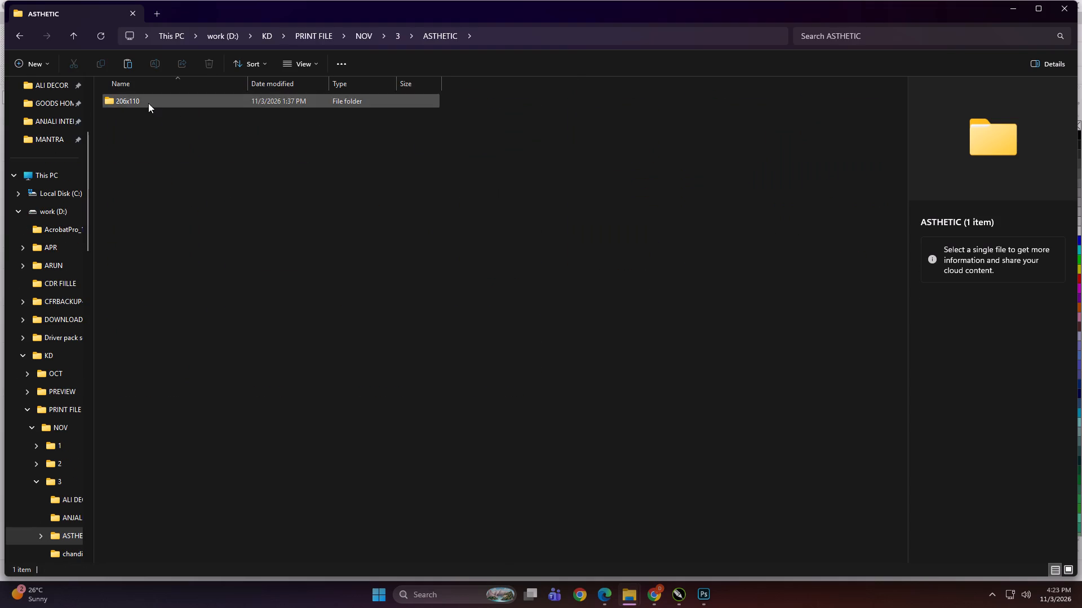
{"action": "triple_click", "coordinate": [148, 103]}
Open the SDGDH preview of the running horses and examine its panel widths and splits, closing the viewer and folder when done.
{"action": "scroll", "coordinate": [450, 375], "scroll_direction": "up", "scroll_amount": 20, "text": "ctrl"}
{"action": "scroll", "coordinate": [450, 375], "scroll_direction": "up", "scroll_amount": 4, "text": "ctrl"}
{"action": "double_click", "coordinate": [802, 110]}
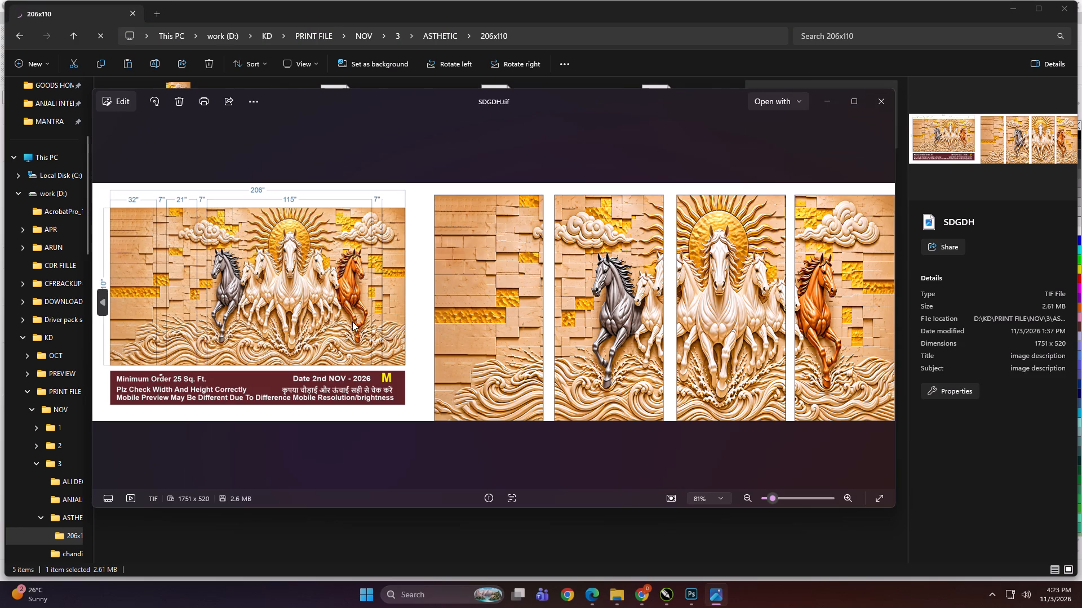
{"action": "left_click", "coordinate": [850, 106]}
{"action": "scroll", "coordinate": [528, 213], "scroll_direction": "up", "scroll_amount": 1}
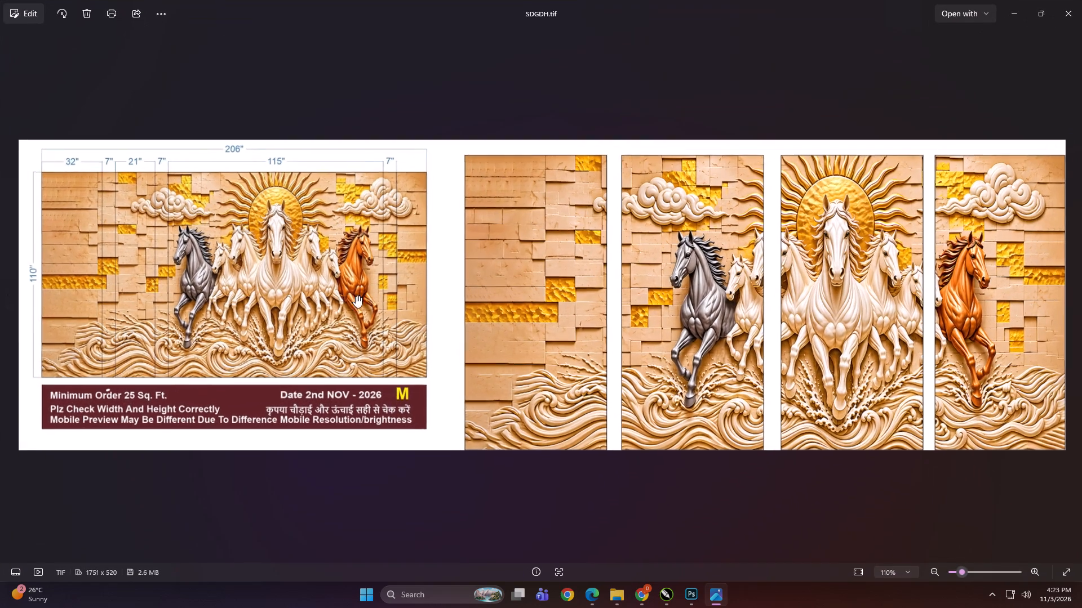
{"action": "scroll", "coordinate": [313, 325], "scroll_direction": "up", "scroll_amount": 1}
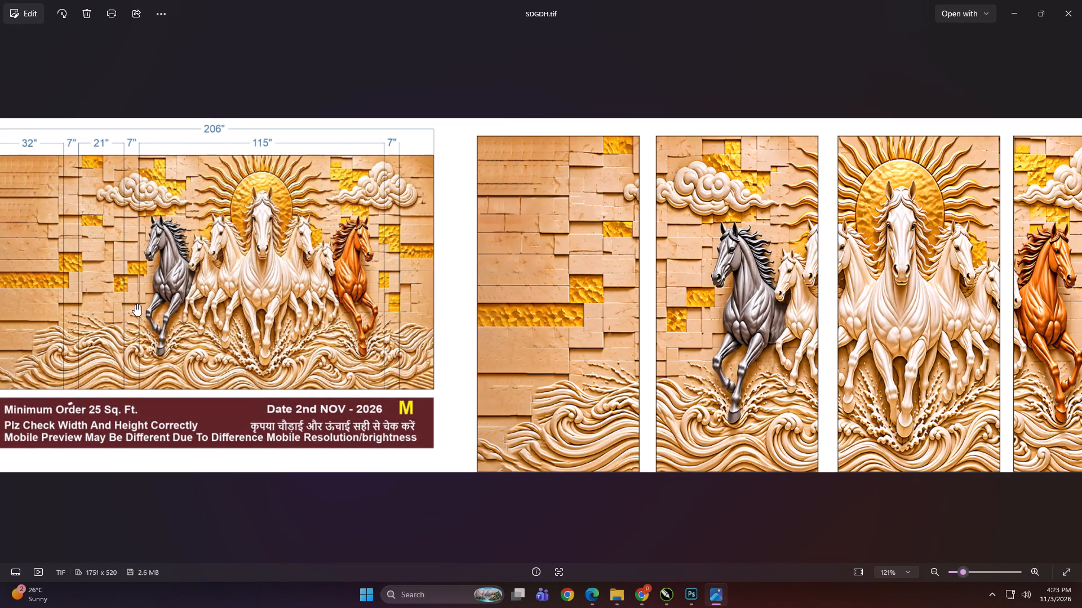
{"action": "scroll", "coordinate": [201, 274], "scroll_direction": "down", "scroll_amount": 2}
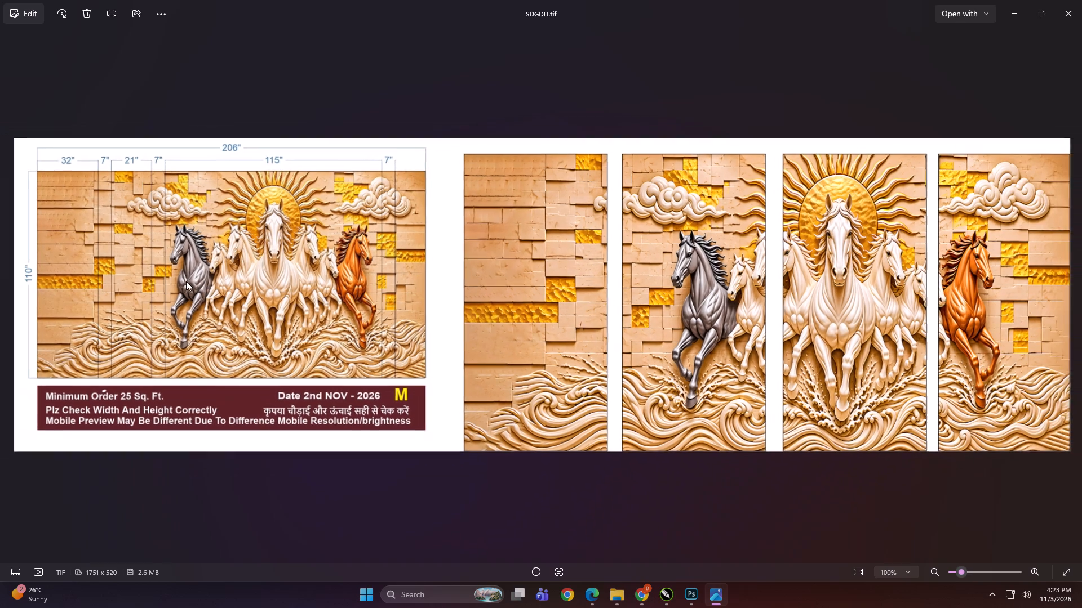
{"action": "scroll", "coordinate": [809, 369], "scroll_direction": "up", "scroll_amount": 3}
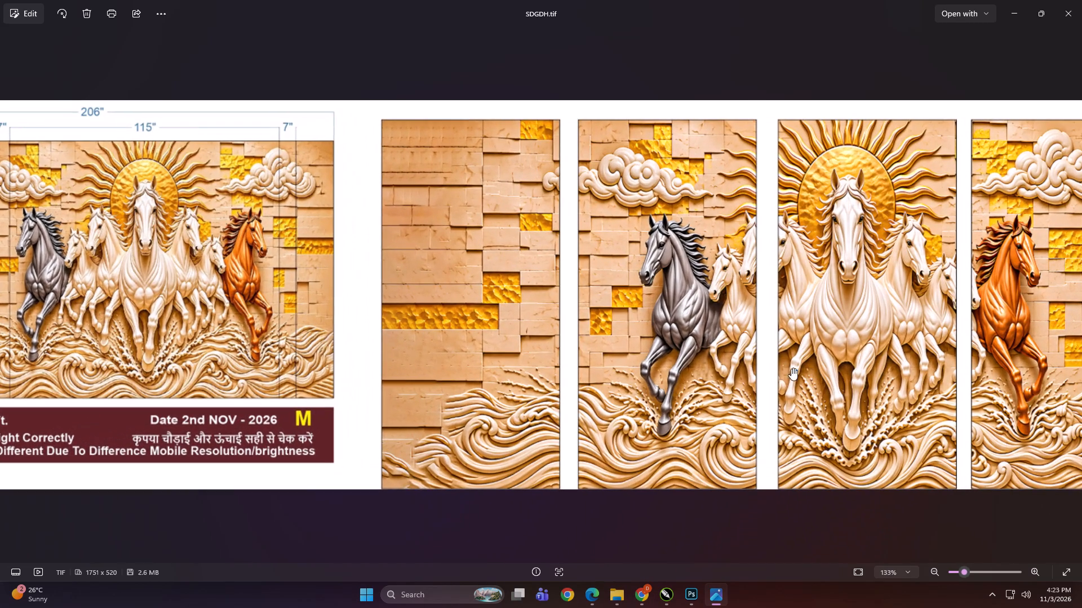
{"action": "scroll", "coordinate": [616, 351], "scroll_direction": "down", "scroll_amount": 1}
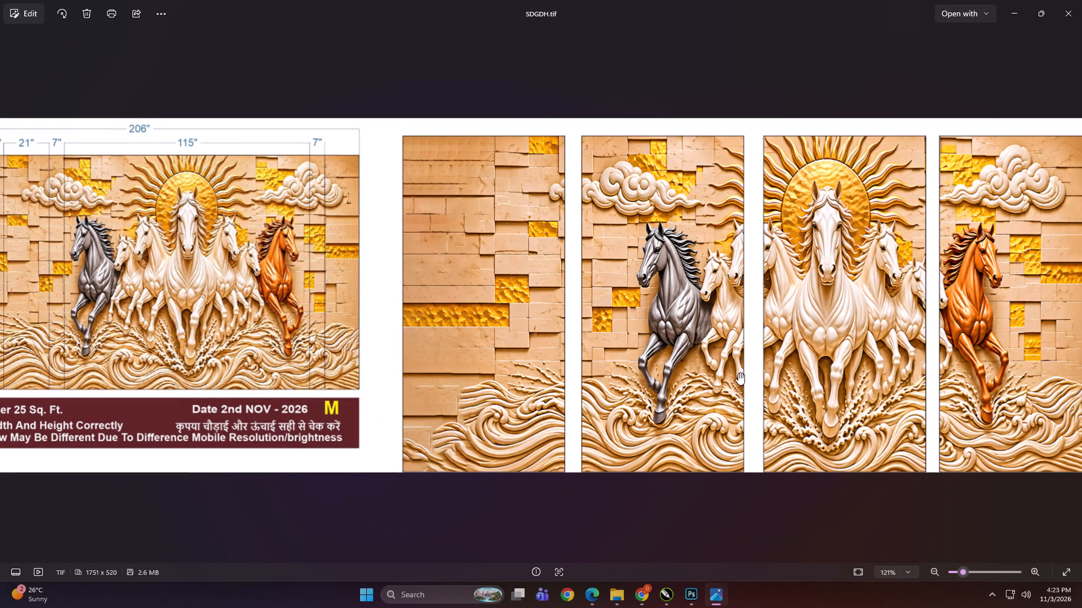
{"action": "left_click_drag", "start_coordinate": [790, 365], "coordinate": [750, 365]}
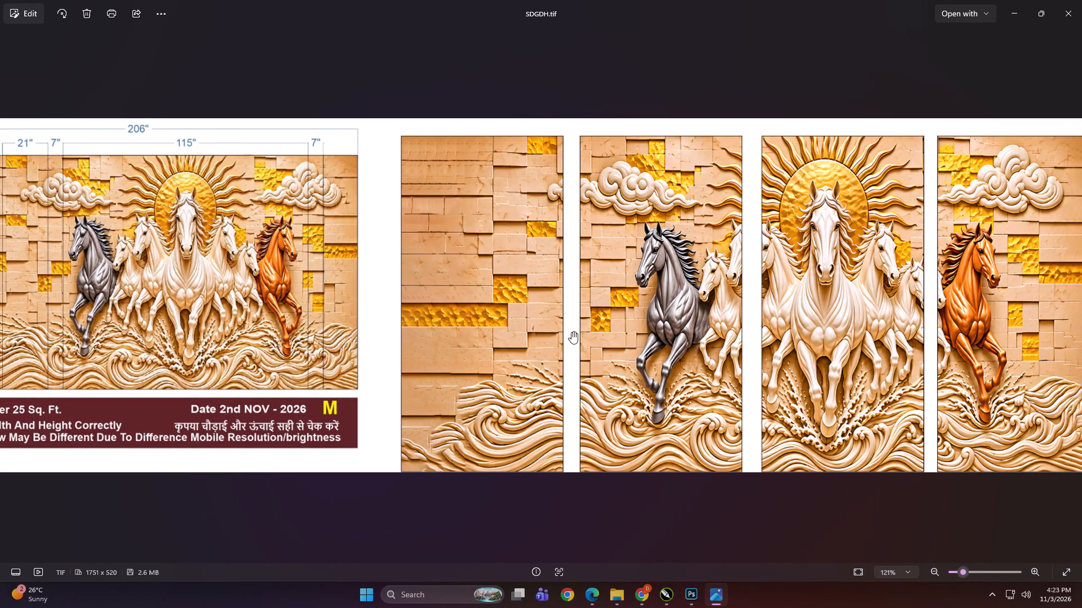
{"action": "scroll", "coordinate": [627, 262], "scroll_direction": "down", "scroll_amount": 6}
{"action": "left_click", "coordinate": [1081, 0]}
{"action": "left_click", "coordinate": [700, 348]}
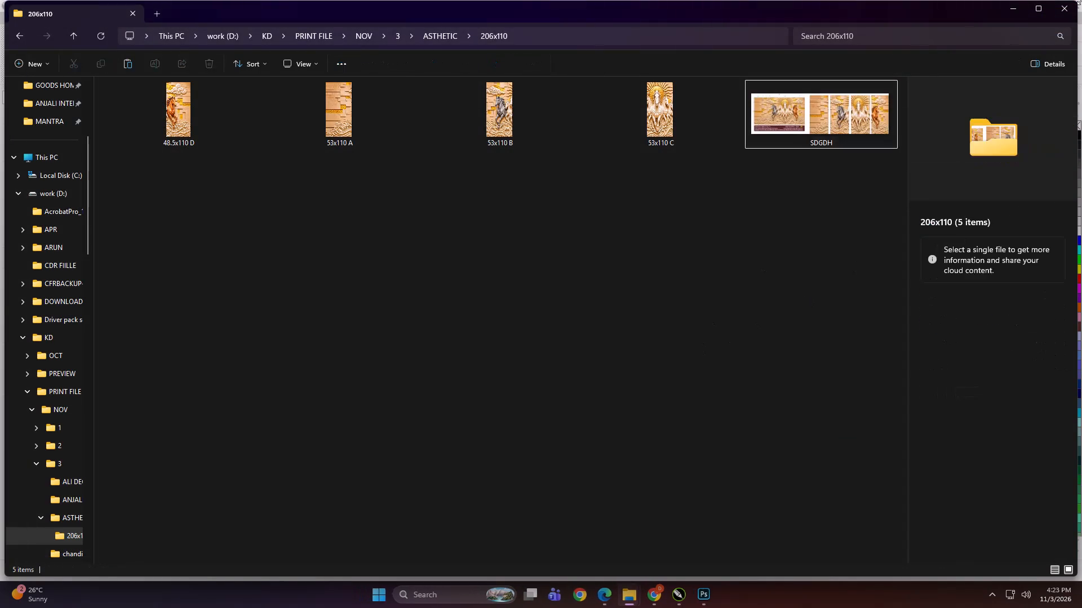
{"action": "left_click", "coordinate": [1065, 7]}
Resize the imported brown wave-textured image to 162 inches wide by 112 inches high.
{"action": "scroll", "coordinate": [699, 393], "scroll_direction": "up", "scroll_amount": 1}
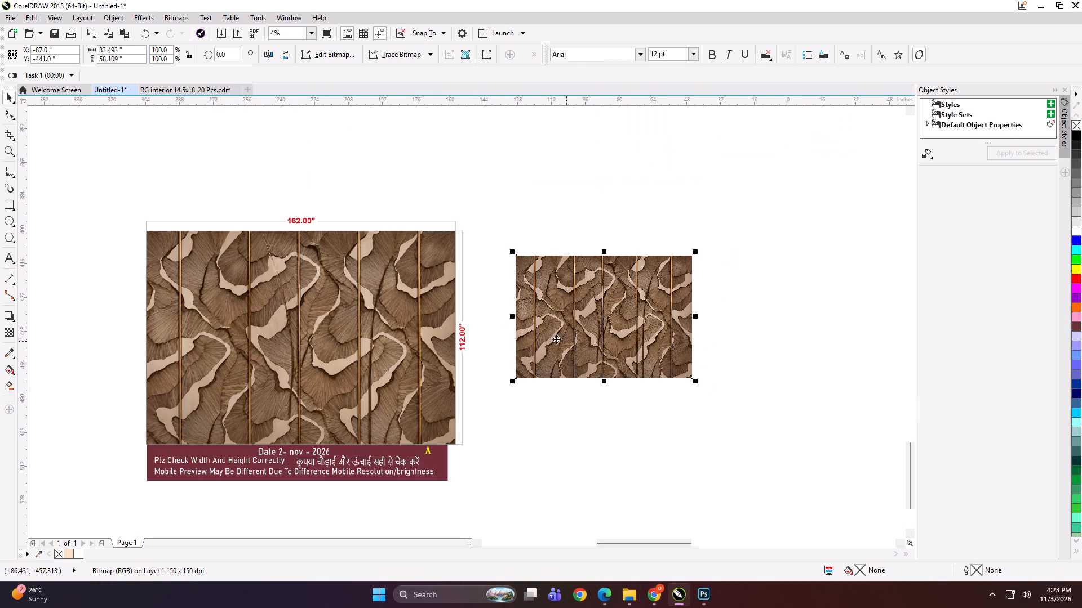
{"action": "left_click", "coordinate": [134, 50]}
{"action": "key", "text": "ctrl+a"}
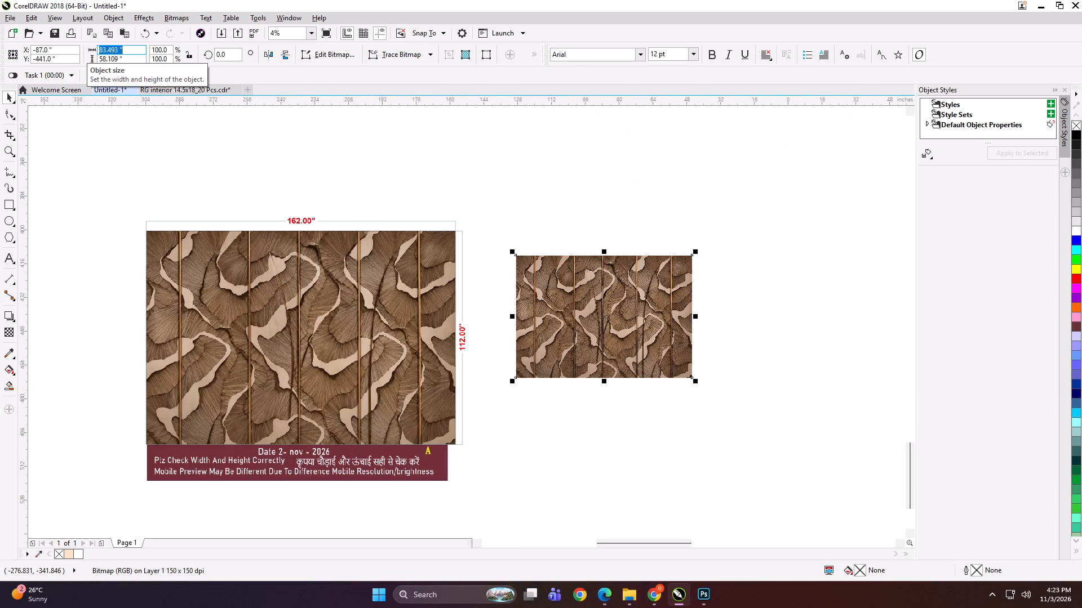
{"action": "type", "text": "162"}
{"action": "key", "text": "Tab"}
{"action": "type", "text": "112"}
{"action": "key", "text": "Return"}
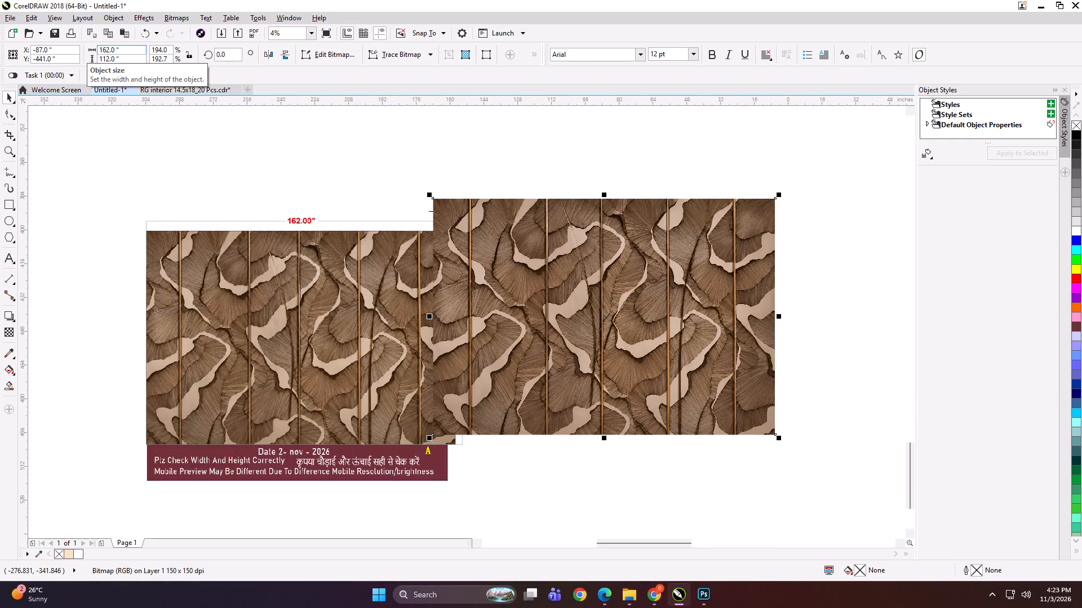
Move the resized image and the dimensioned wallpaper layout apart, leaving a clear gap between them.
{"action": "left_click_drag", "start_coordinate": [511, 316], "coordinate": [560, 323]}
{"action": "left_click_drag", "start_coordinate": [437, 341], "coordinate": [399, 329]}
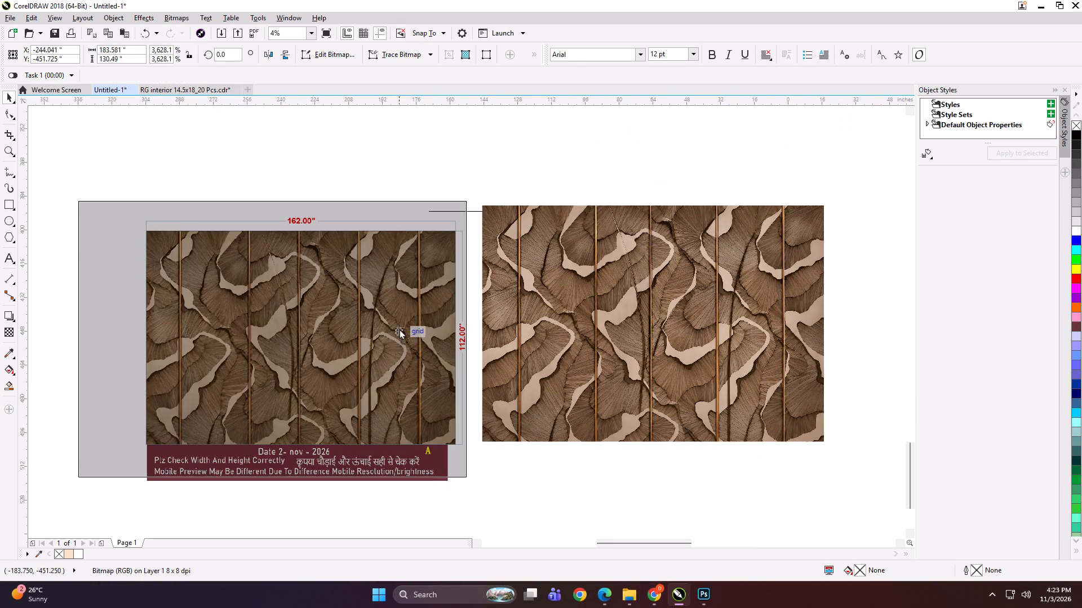
{"action": "left_click_drag", "start_coordinate": [399, 329], "coordinate": [399, 328]}
Create a rectangle over the wave-textured image, set its width to 41 inches and align it to the image's left edge.
{"action": "left_click", "coordinate": [597, 311]}
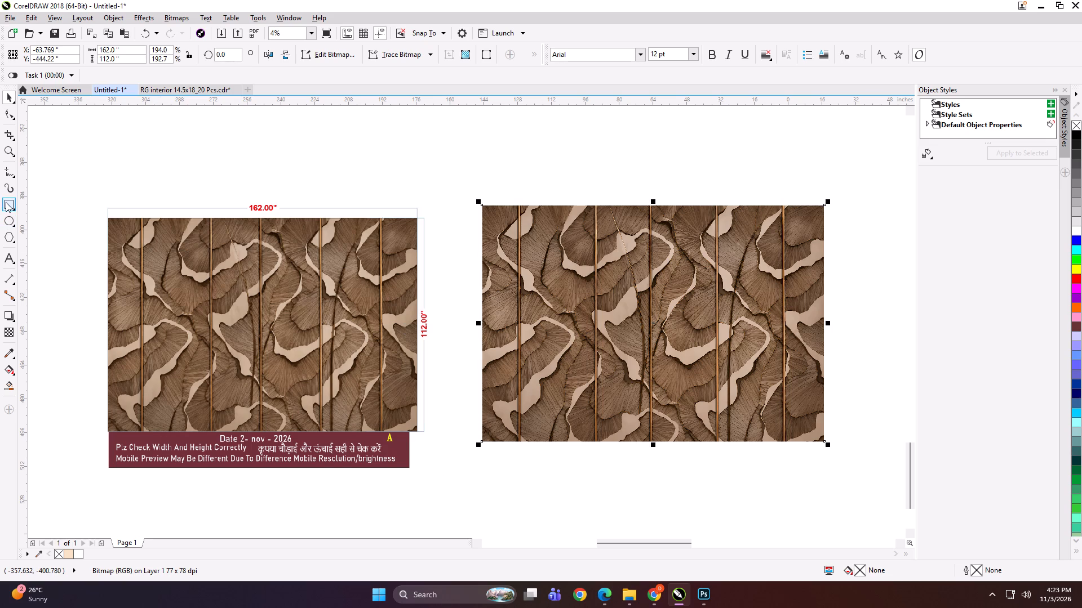
{"action": "double_click", "coordinate": [6, 202], "text": "shift"}
{"action": "key", "text": "shift+space"}
{"action": "left_click", "coordinate": [131, 51]}
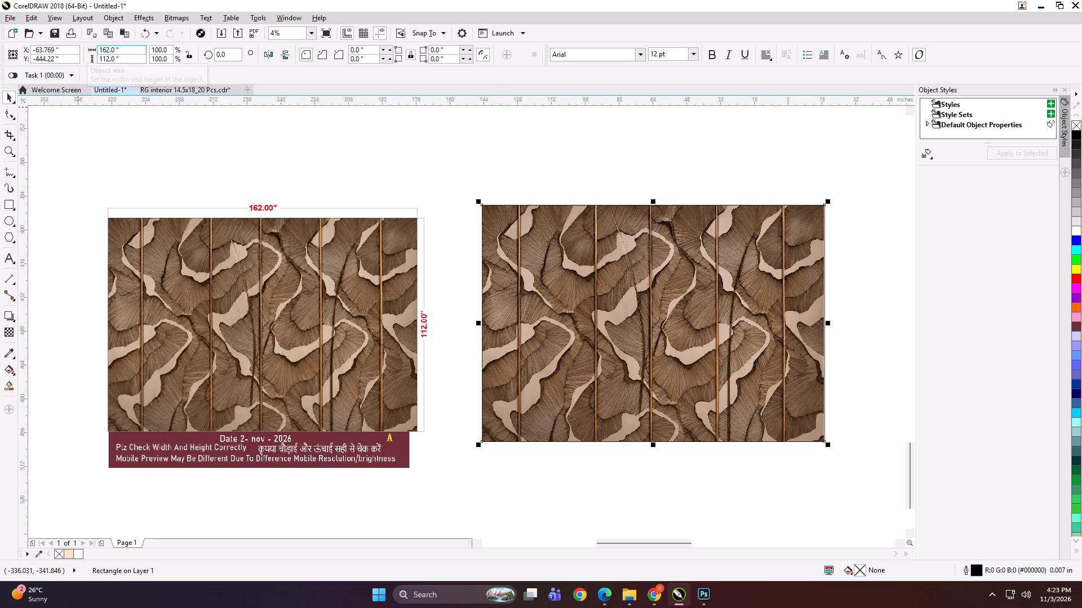
{"action": "key", "text": "ctrl+a"}
{"action": "type", "text": "41"}
{"action": "key", "text": "Return"}
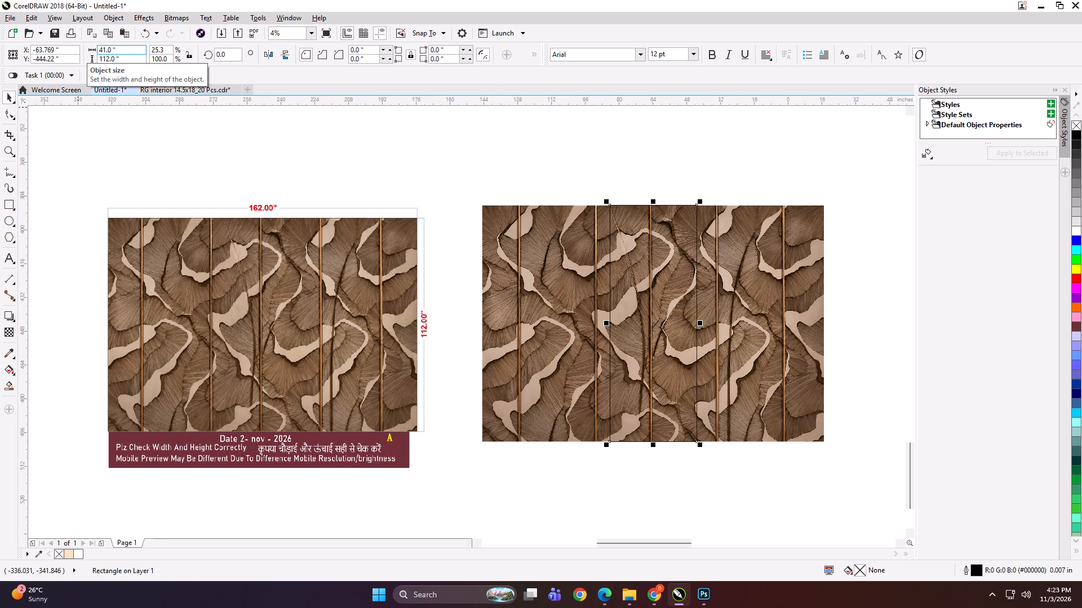
{"action": "left_click", "coordinate": [534, 270], "text": "shift"}
{"action": "key", "text": "l"}
{"action": "left_click", "coordinate": [533, 182]}
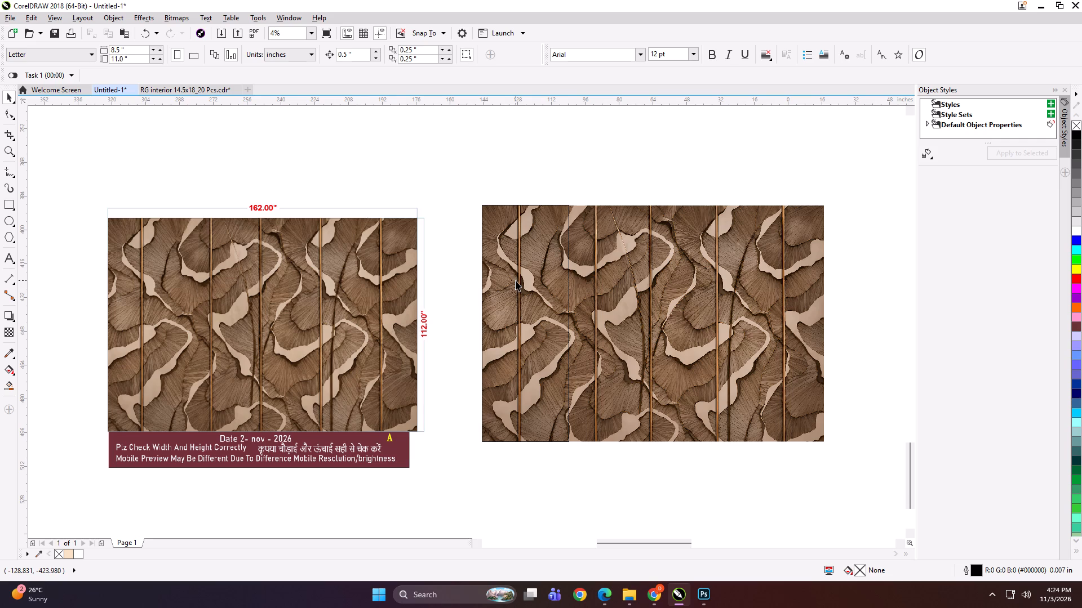
Duplicate the 41-inch rectangle across the image to form four panels, overlapping each neighbour by 0.5 inch.
{"action": "left_click", "coordinate": [516, 280]}
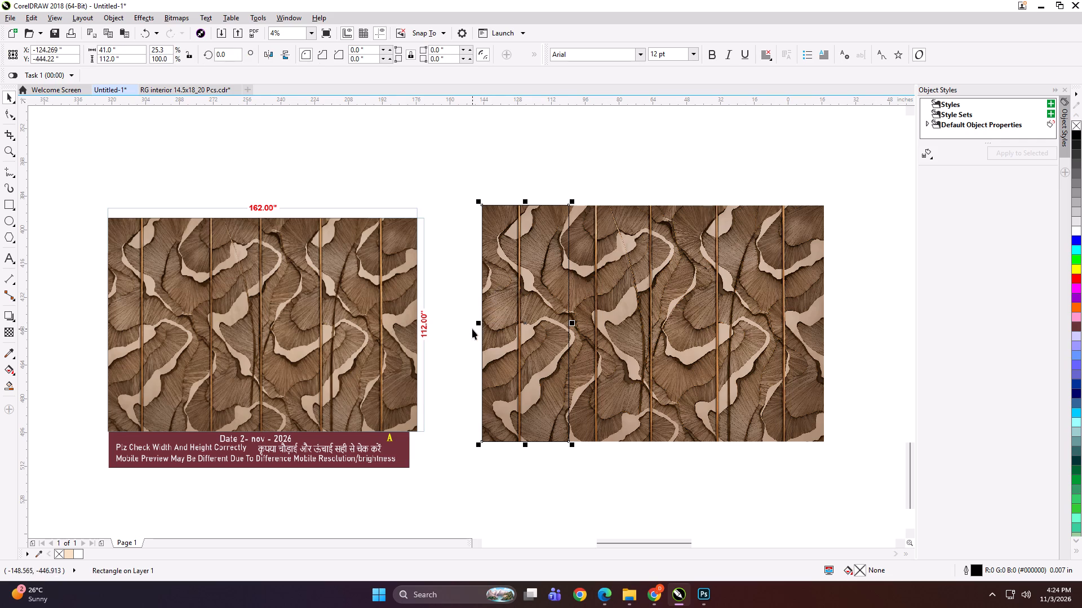
{"action": "left_click_drag", "start_coordinate": [478, 323], "coordinate": [641, 319]}
{"action": "right_click", "coordinate": [641, 319], "text": "ctrl"}
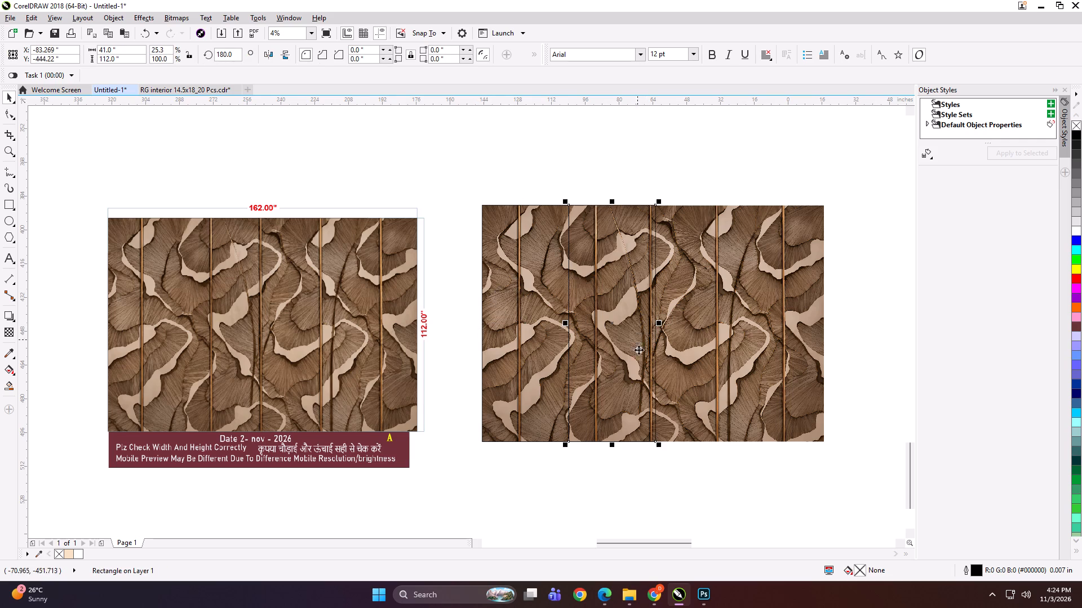
{"action": "key", "text": "Left"}
{"action": "left_click", "coordinate": [523, 305], "text": "shift"}
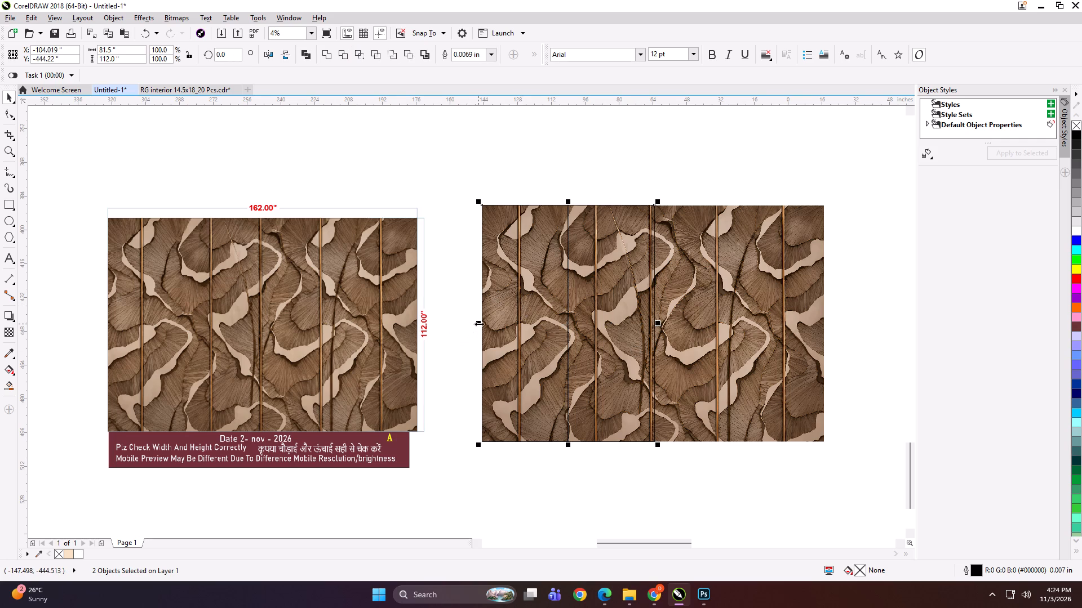
{"action": "left_click_drag", "start_coordinate": [479, 324], "coordinate": [789, 316]}
{"action": "right_click", "coordinate": [789, 316], "text": "ctrl"}
{"action": "key", "text": "Left"}
{"action": "left_click", "coordinate": [849, 314]}
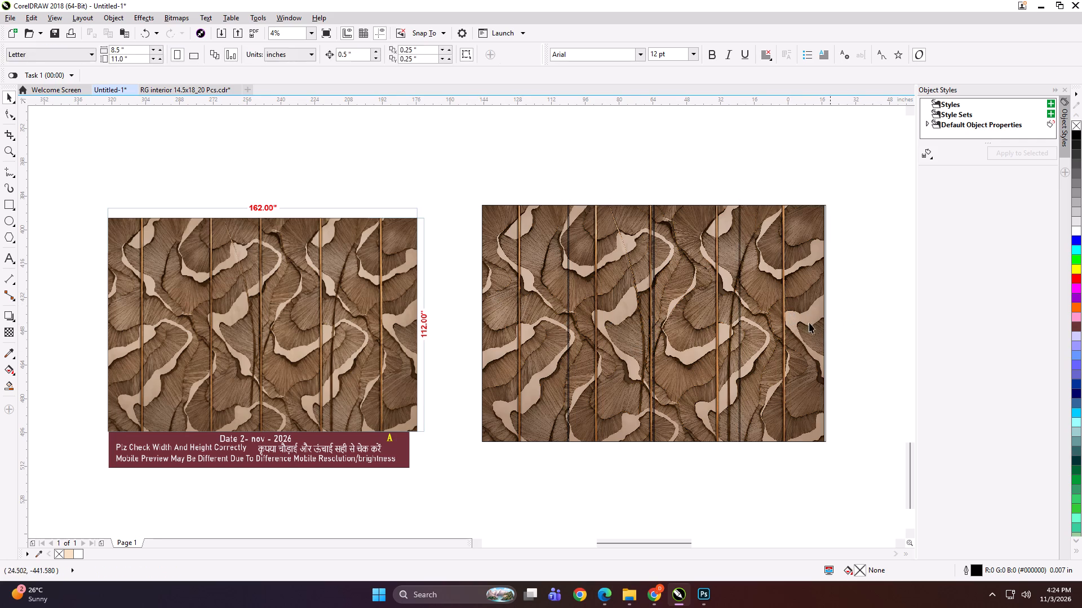
Narrow the last panel rectangle to 40.5 inches, snapping its outer edge to the image's right edge.
{"action": "left_click", "coordinate": [804, 323]}
{"action": "left_click", "coordinate": [709, 296], "text": "shift"}
{"action": "left_click", "coordinate": [623, 285], "text": "shift"}
{"action": "left_click", "coordinate": [534, 280], "text": "shift"}
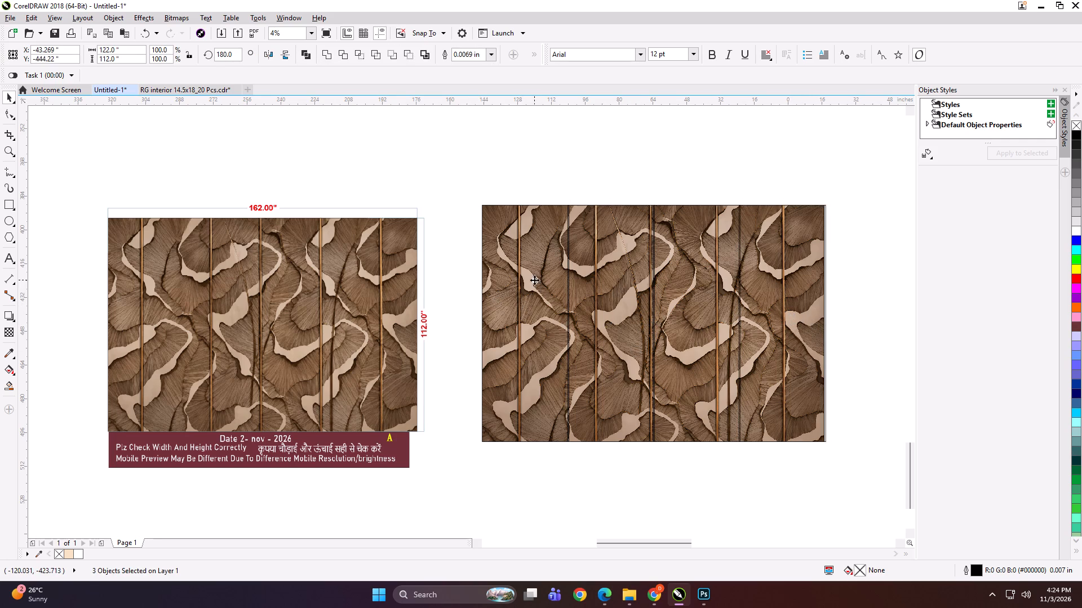
{"action": "left_click", "coordinate": [838, 298]}
{"action": "left_click", "coordinate": [801, 316]}
{"action": "scroll", "coordinate": [840, 316], "scroll_direction": "up", "scroll_amount": 2}
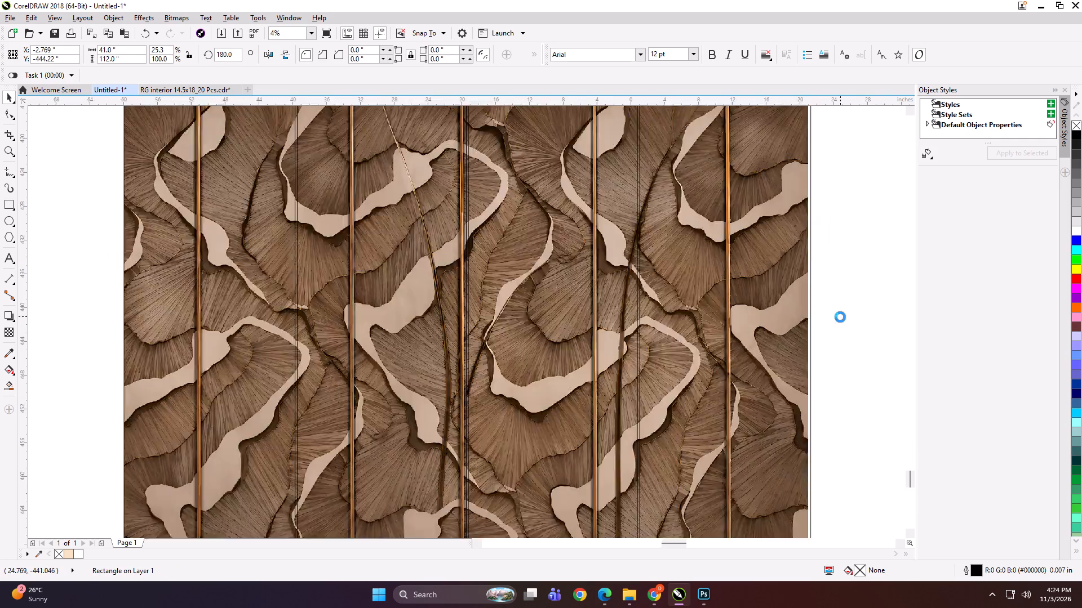
{"action": "scroll", "coordinate": [802, 332], "scroll_direction": "up", "scroll_amount": 1}
{"action": "left_click_drag", "start_coordinate": [761, 355], "coordinate": [753, 356]}
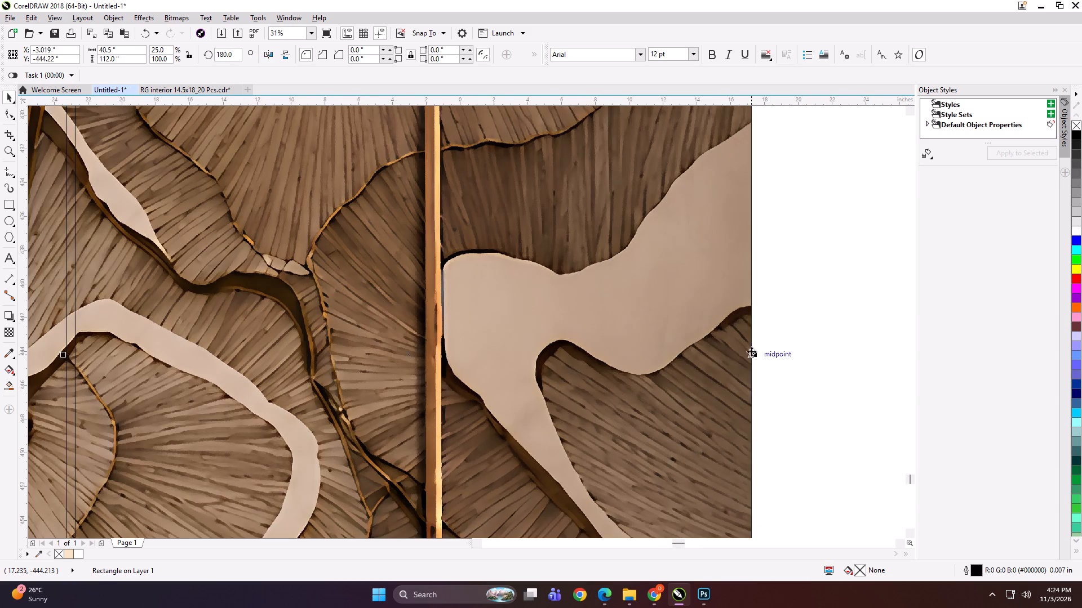
Group the four panel rectangles, PowerClip the wave-textured image inside them and ungroup the panels.
{"action": "scroll", "coordinate": [751, 350], "scroll_direction": "down", "scroll_amount": 3}
{"action": "left_click", "coordinate": [611, 297], "text": "shift"}
{"action": "left_click", "coordinate": [520, 293], "text": "shift"}
{"action": "left_click", "coordinate": [465, 297], "text": "shift"}
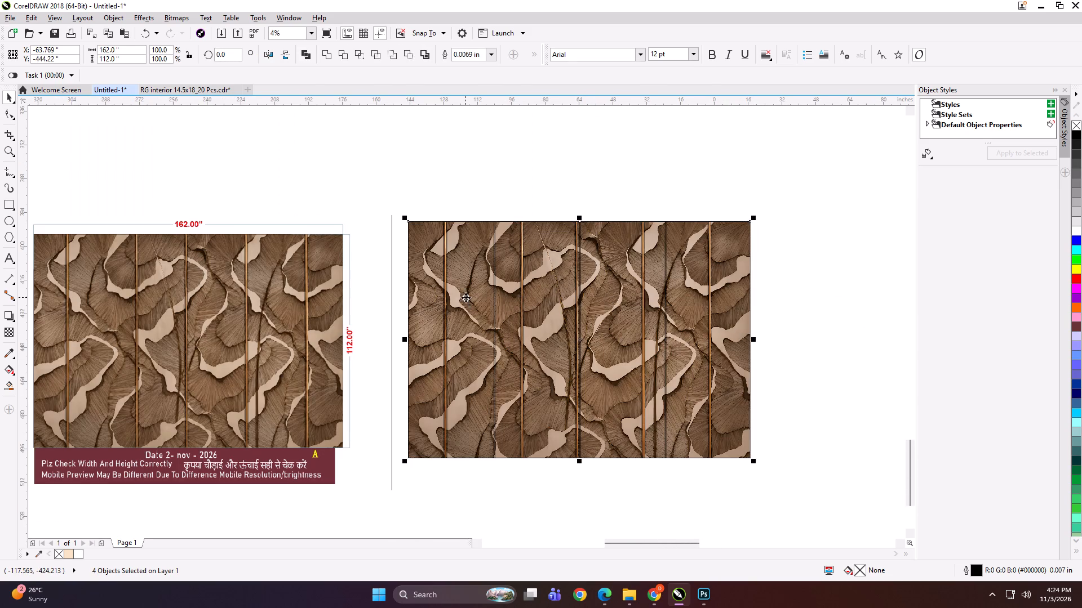
{"action": "key", "text": "ctrl+g"}
{"action": "left_click", "coordinate": [524, 195]}
{"action": "left_click", "coordinate": [544, 244], "text": "alt"}
{"action": "key", "text": "shift+Return"}
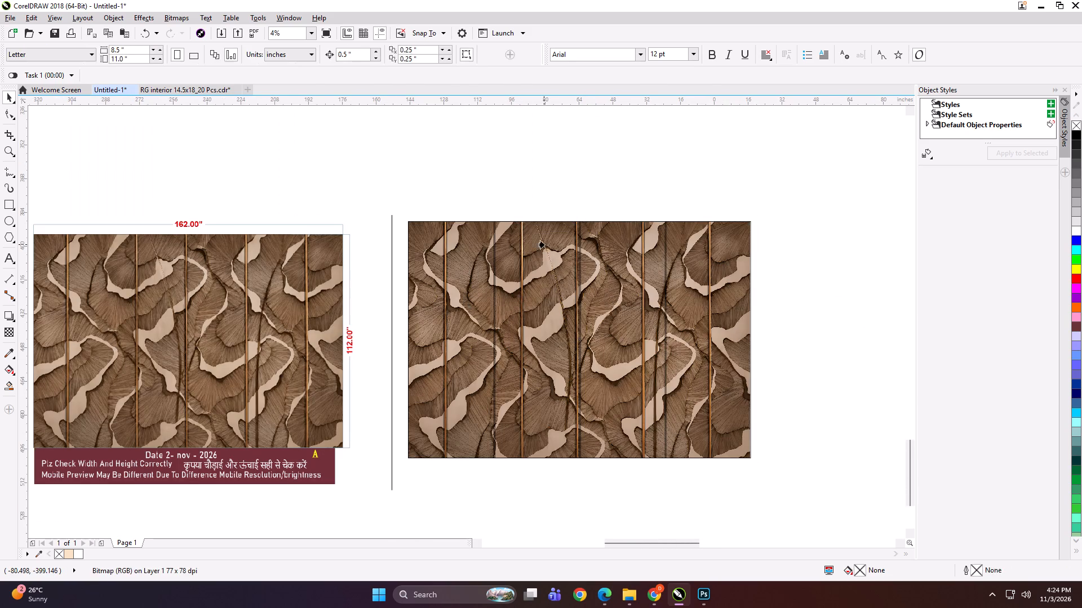
{"action": "left_click", "coordinate": [557, 251]}
{"action": "key", "text": "ctrl+u"}
{"action": "left_click", "coordinate": [536, 189]}
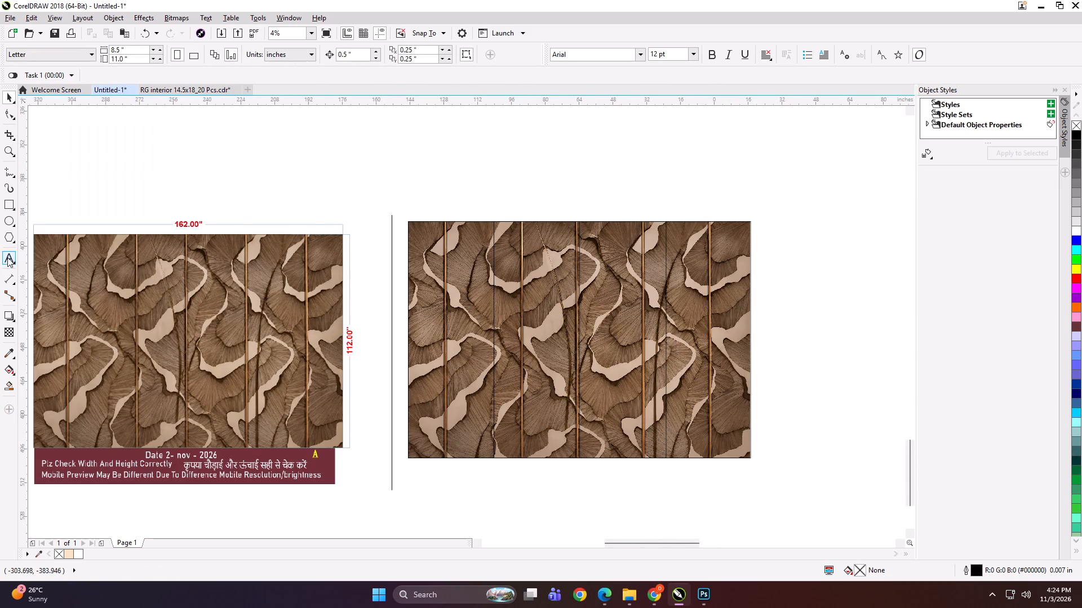
Add the text label "162*112 PANEL 1" on the top edge of the first panel.
{"action": "left_click", "coordinate": [7, 257]}
{"action": "left_click", "coordinate": [456, 220]}
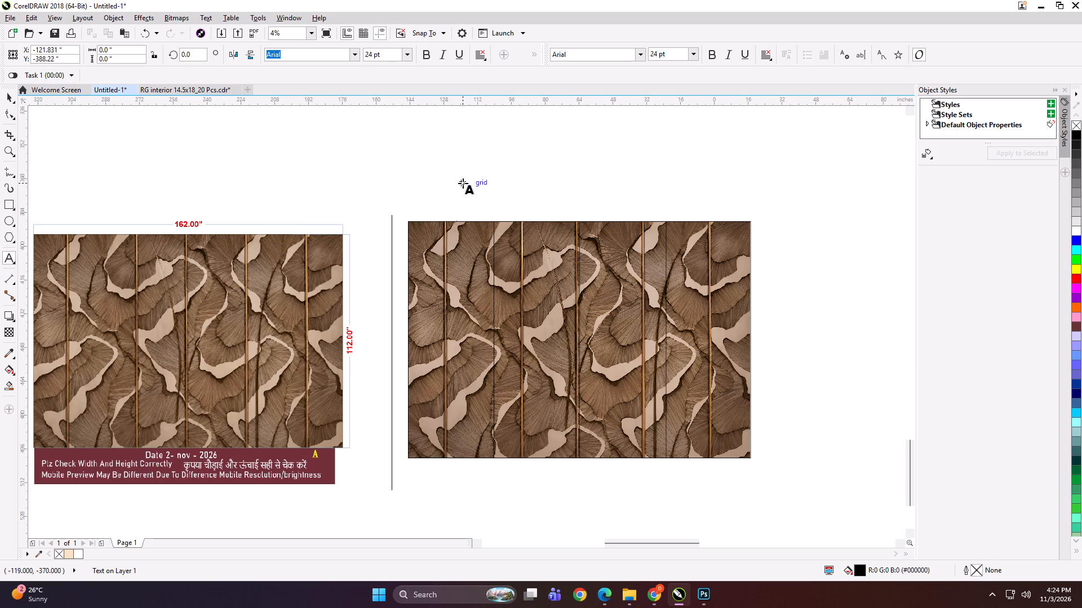
{"action": "type", "text": "162*112"}
{"action": "key", "text": "space"}
{"action": "scroll", "coordinate": [459, 226], "scroll_direction": "up", "scroll_amount": 3}
{"action": "scroll", "coordinate": [466, 180], "scroll_direction": "up", "scroll_amount": 2}
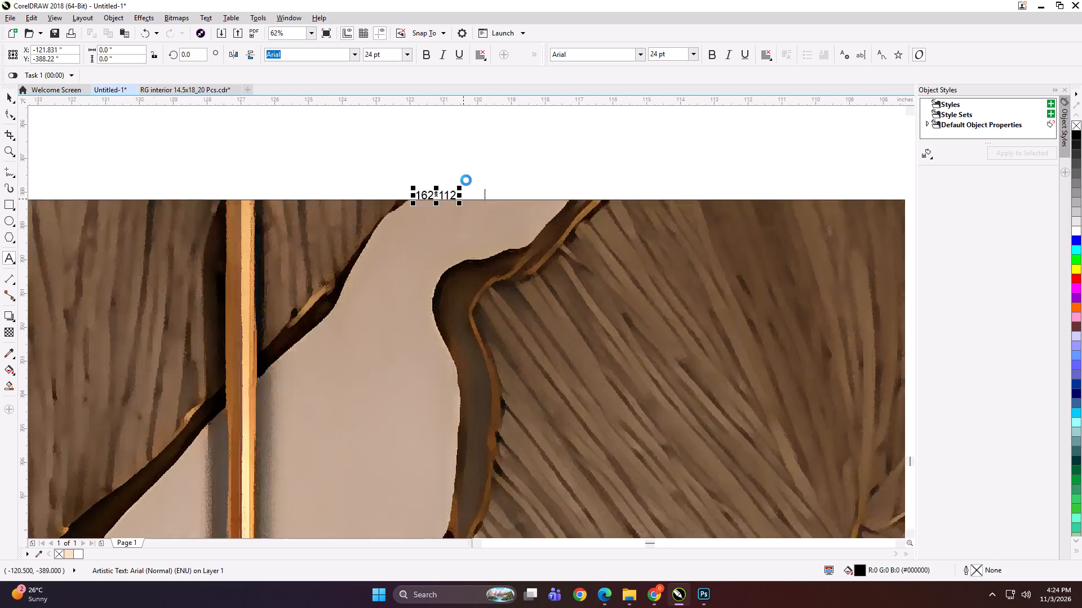
{"action": "type", "text": "PANEL 1"}
Copy the first panel's label onto the top edge of the second panel and change it to "162*112 PANEL 2".
{"action": "key", "text": "ctrl+a"}
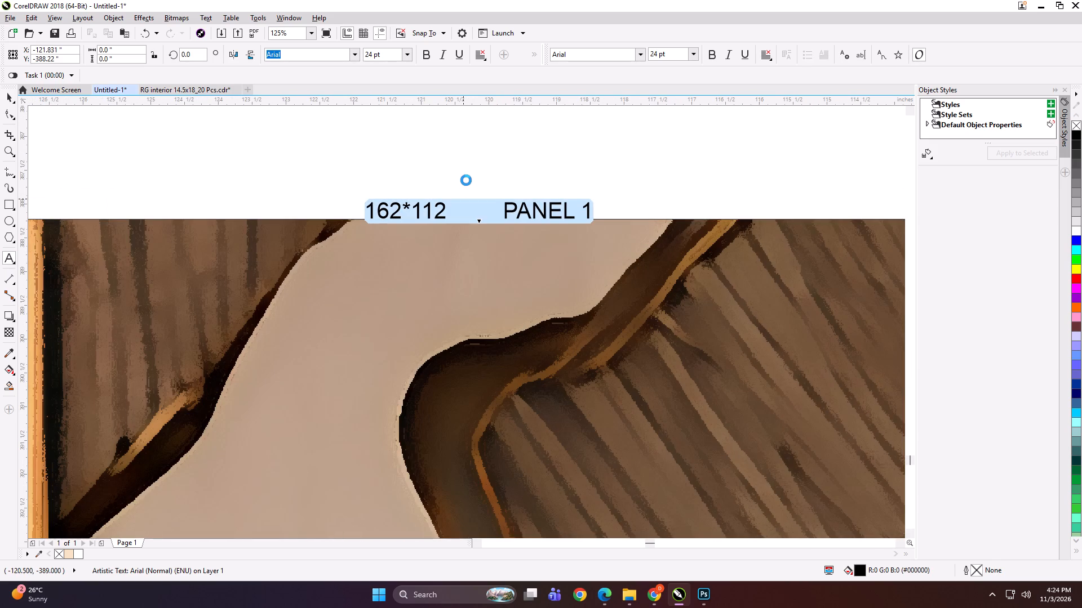
{"action": "key", "text": "ctrl+c"}
{"action": "scroll", "coordinate": [449, 192], "scroll_direction": "down", "scroll_amount": 6}
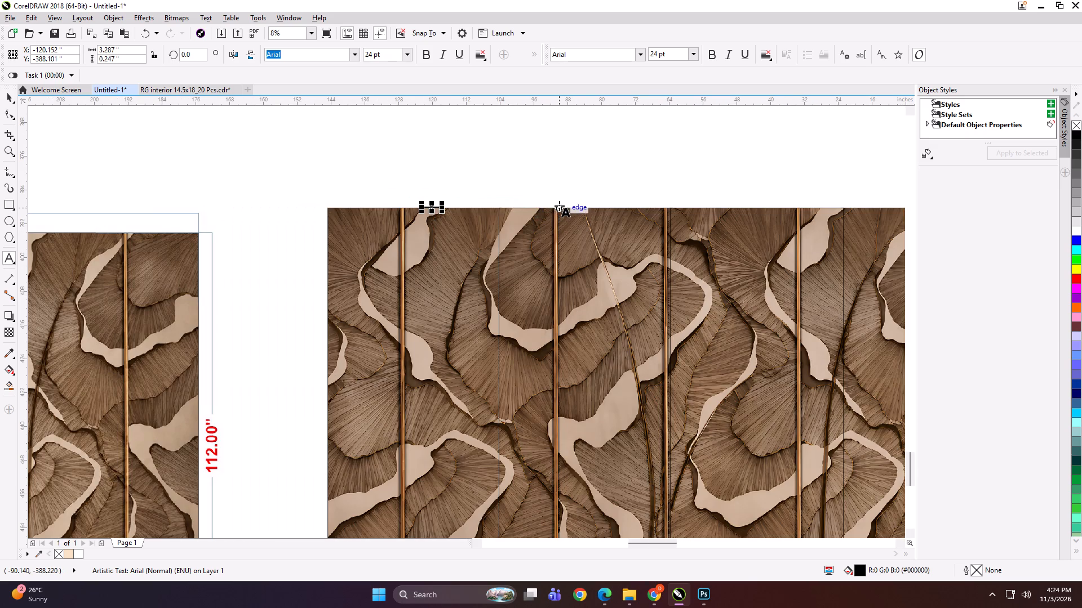
{"action": "left_click", "coordinate": [559, 205]}
{"action": "key", "text": "ctrl+v"}
{"action": "key", "text": "BackSpace"}
{"action": "key", "text": "2"}
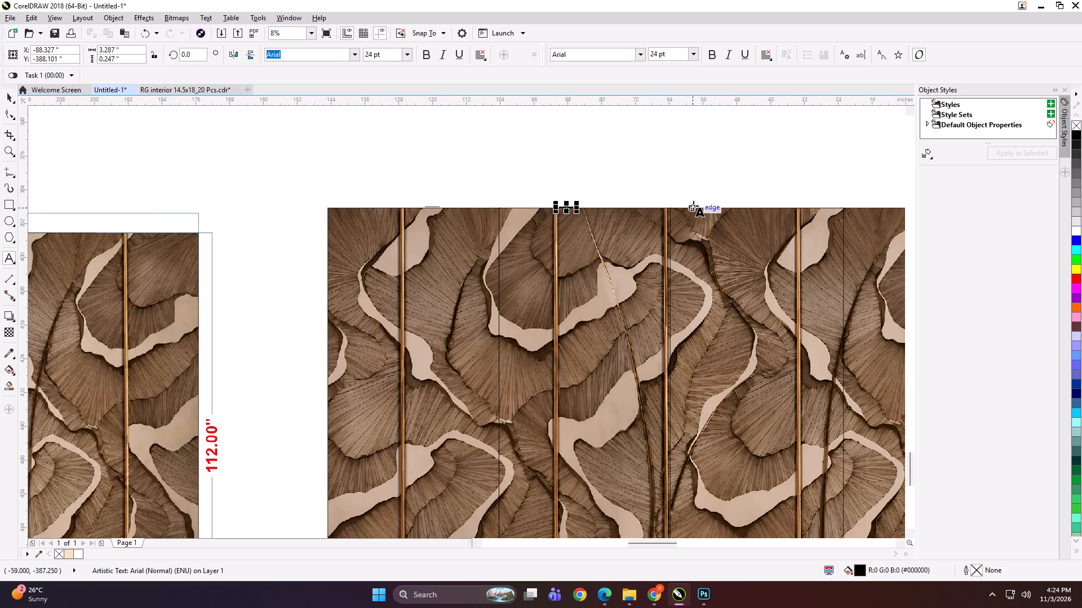
Paste the panel label onto the top edge of the third panel and change it to "162*112 PANEL 3".
{"action": "left_click", "coordinate": [695, 207]}
{"action": "key", "text": "ctrl+v"}
{"action": "key", "text": "BackSpace"}
{"action": "key", "text": "3"}
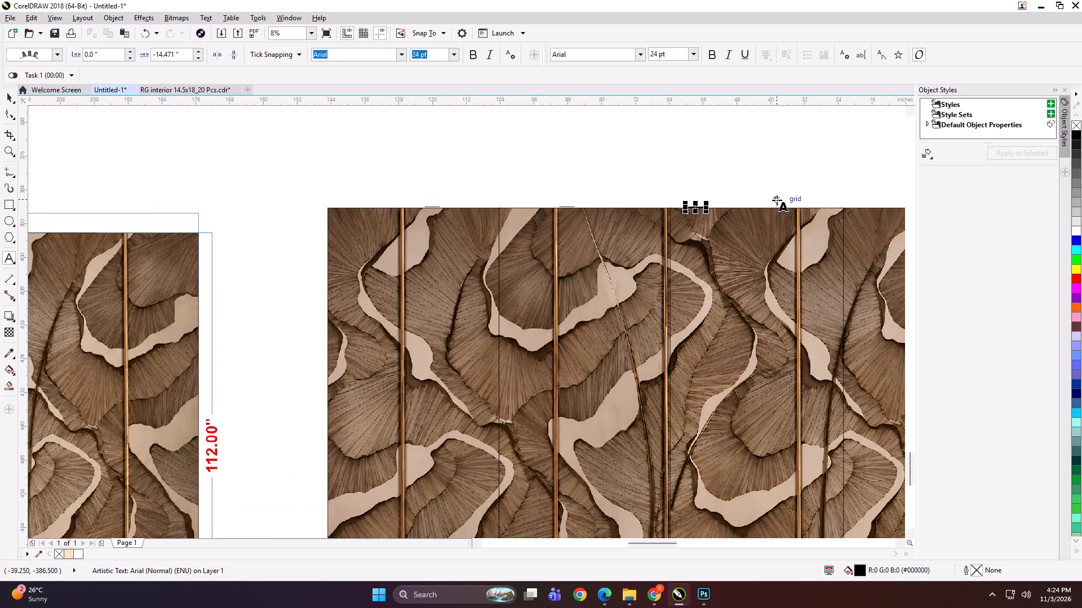
Paste the panel label onto the top edge of the fourth panel and change it to "162*112 PANEL 4".
{"action": "scroll", "coordinate": [723, 203], "scroll_direction": "down", "scroll_amount": 1}
{"action": "scroll", "coordinate": [786, 207], "scroll_direction": "up", "scroll_amount": 1}
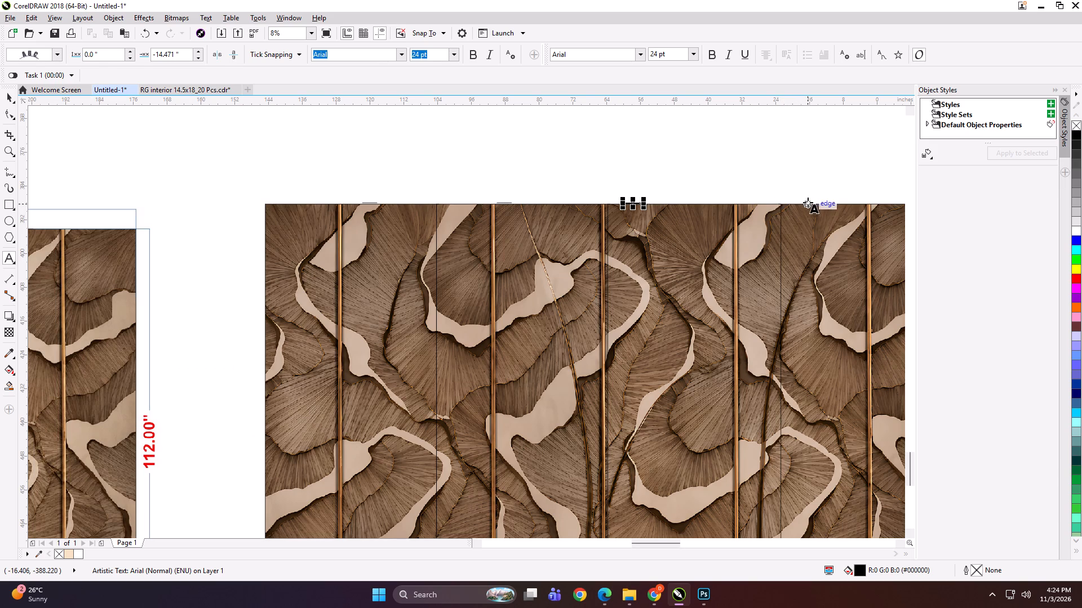
{"action": "left_click", "coordinate": [808, 202]}
{"action": "key", "text": "ctrl+v"}
{"action": "key", "text": "BackSpace"}
{"action": "key", "text": "4"}
Group each of the four wallpaper panels with its own label, working from the fourth panel to the first.
{"action": "scroll", "coordinate": [734, 200], "scroll_direction": "down", "scroll_amount": 1}
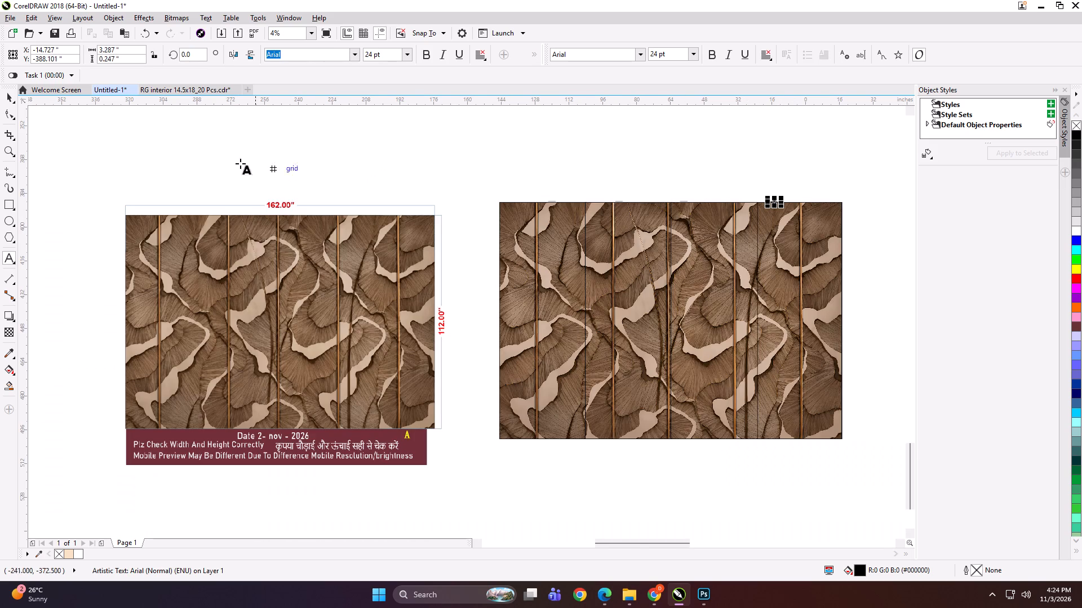
{"action": "left_click", "coordinate": [10, 96]}
{"action": "left_click", "coordinate": [799, 241], "text": "shift"}
{"action": "key", "text": "ctrl+g"}
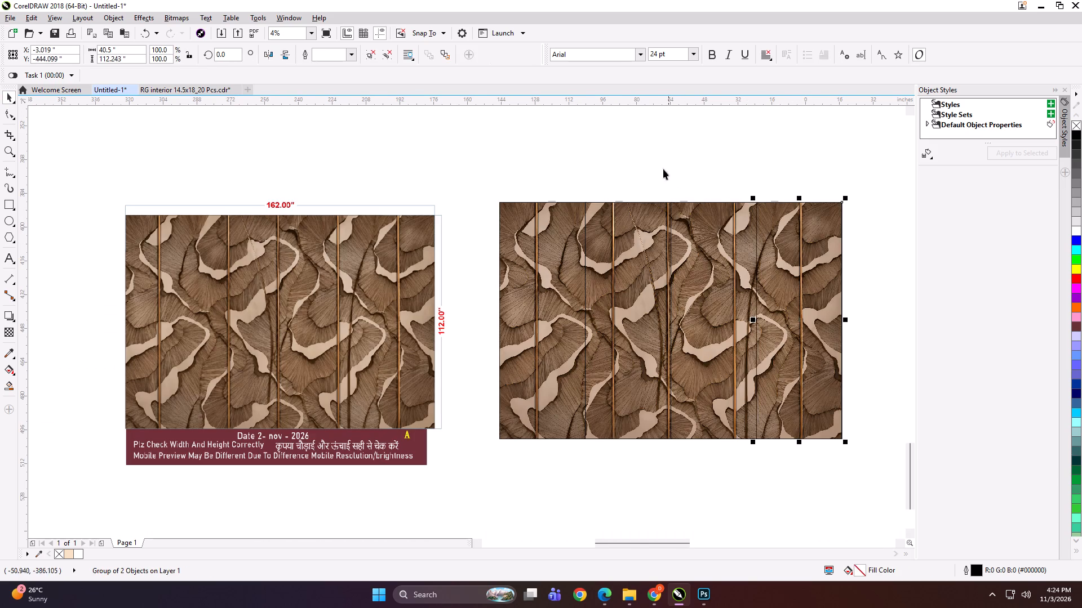
{"action": "left_click_drag", "start_coordinate": [659, 166], "coordinate": [711, 249]}
{"action": "double_click", "coordinate": [711, 249], "text": "shift"}
{"action": "key", "text": "ctrl+g"}
{"action": "left_click_drag", "start_coordinate": [659, 168], "coordinate": [590, 252]}
{"action": "left_click", "coordinate": [622, 247], "text": "shift"}
{"action": "key", "text": "ctrl+g"}
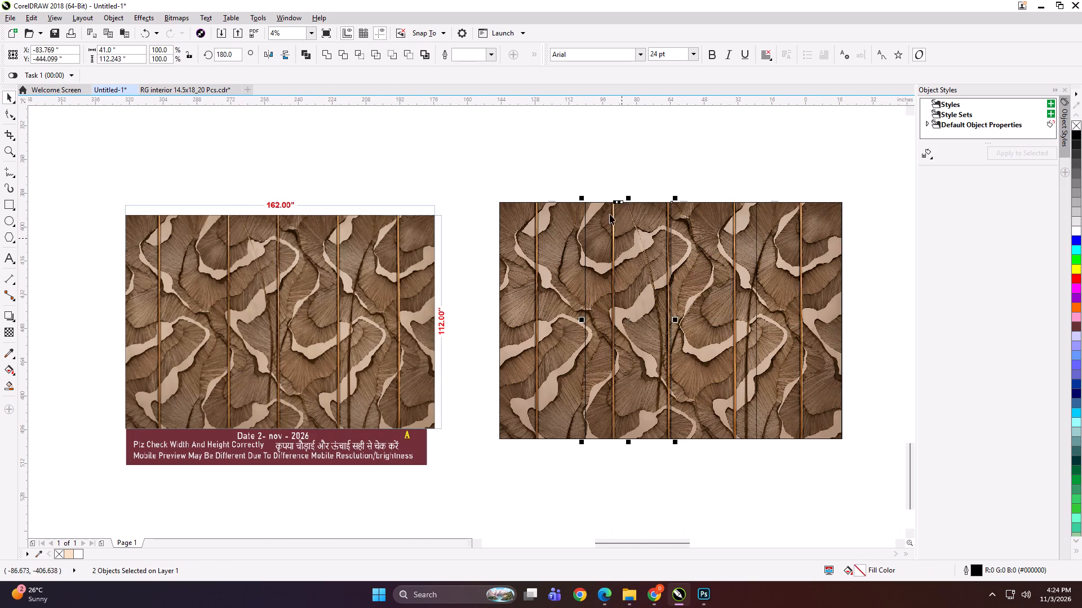
{"action": "left_click_drag", "start_coordinate": [595, 160], "coordinate": [487, 294]}
{"action": "left_click", "coordinate": [544, 263], "text": "shift"}
{"action": "key", "text": "ctrl+g"}
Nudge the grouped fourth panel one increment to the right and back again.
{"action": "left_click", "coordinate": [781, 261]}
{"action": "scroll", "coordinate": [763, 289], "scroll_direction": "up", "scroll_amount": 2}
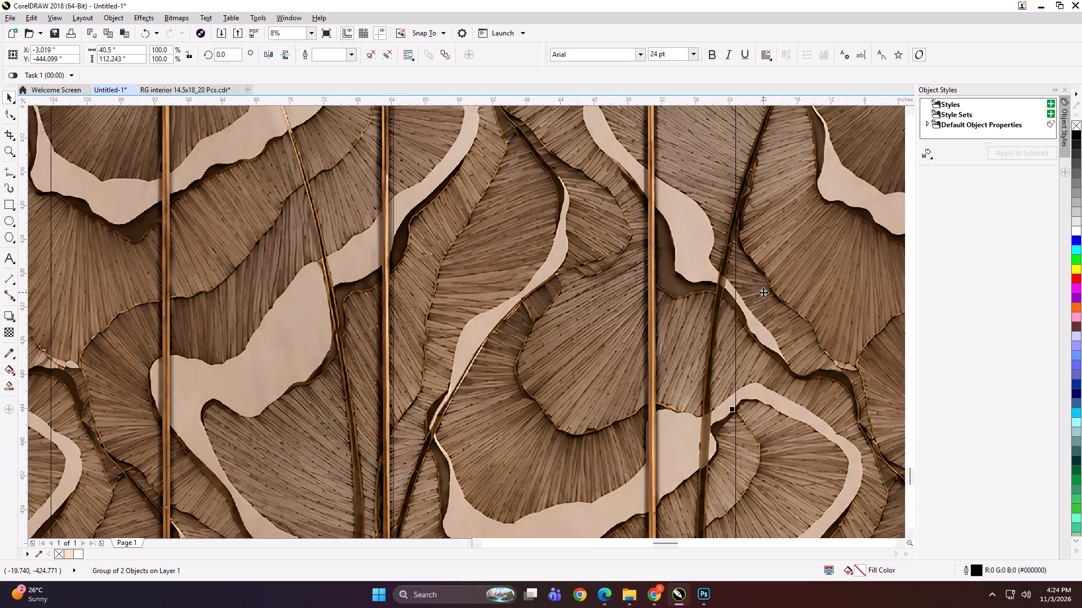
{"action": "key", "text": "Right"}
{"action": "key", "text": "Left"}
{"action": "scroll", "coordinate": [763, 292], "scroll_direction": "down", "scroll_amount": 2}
Select the grouped first panel with its label.
{"action": "left_click", "coordinate": [586, 167]}
{"action": "left_click", "coordinate": [560, 229]}
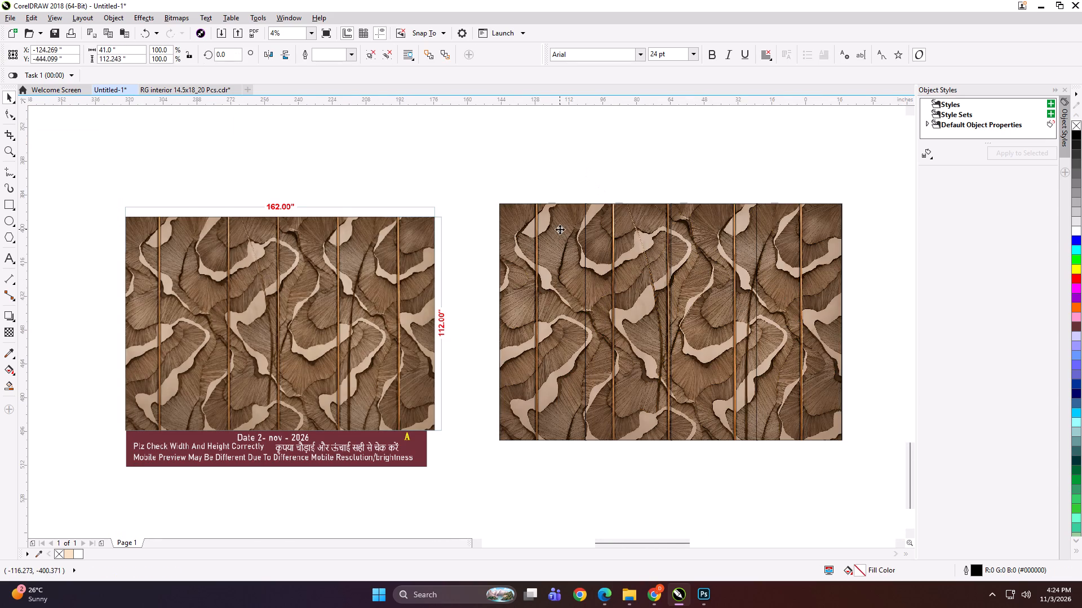
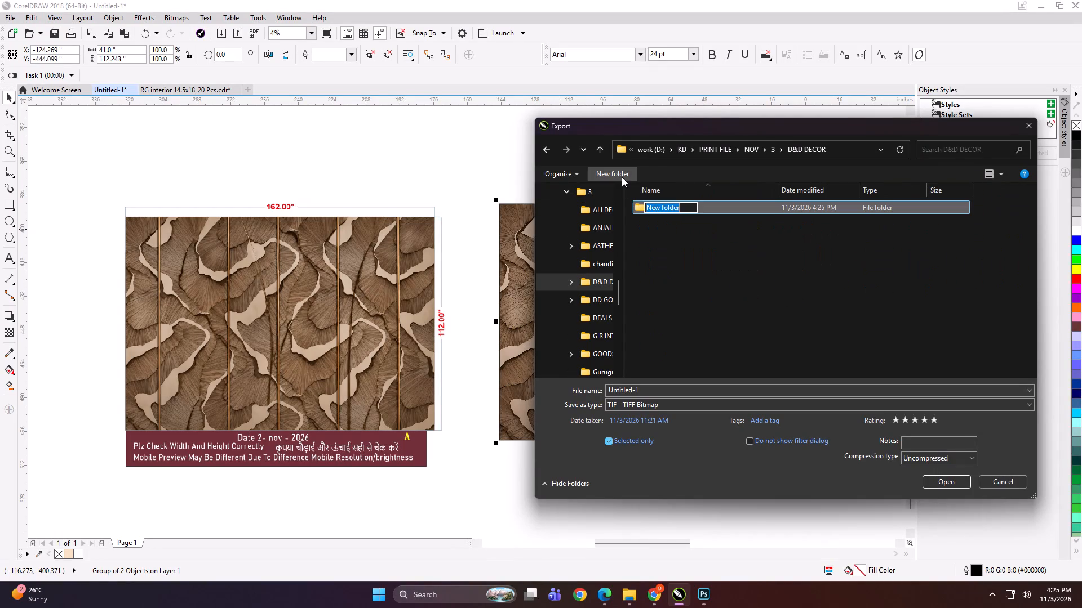
Name the new folder inside D&D DECOR "162x112" and open it as the export destination.
{"action": "type", "text": "162x10"}
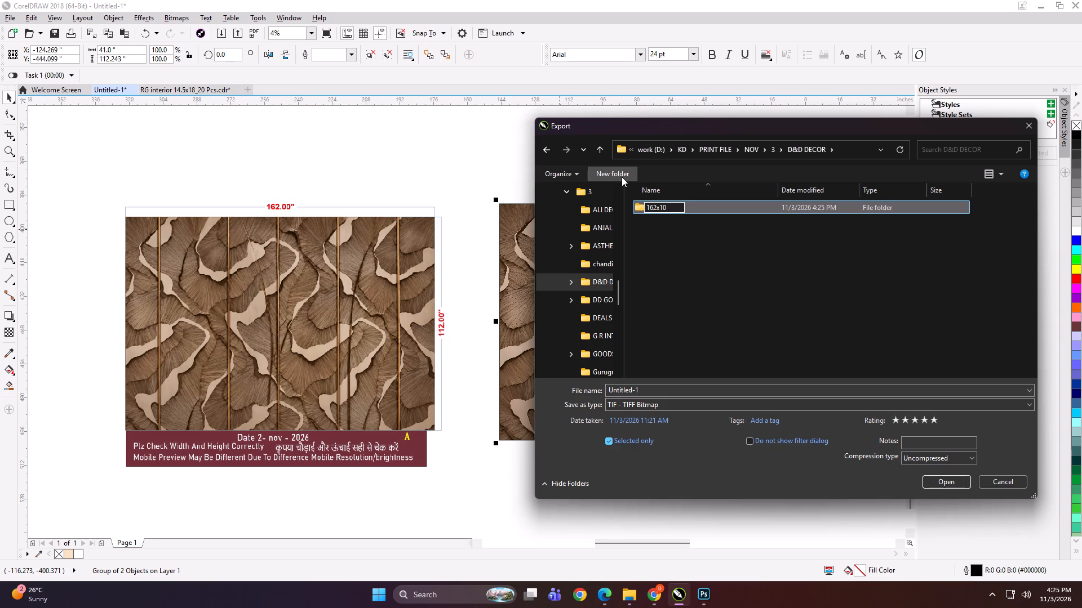
{"action": "key", "text": "BackSpace"}
{"action": "type", "text": "12"}
{"action": "key", "text": "Return"}
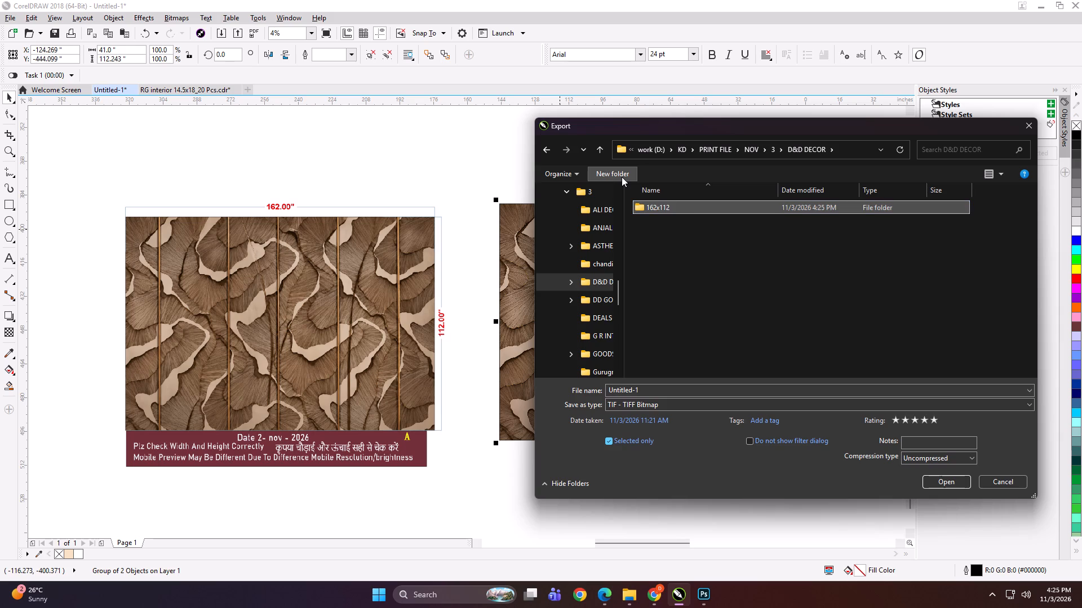
{"action": "double_click", "coordinate": [694, 207]}
Replace the file name for the first panel's TIFF export with one starting with "41".
{"action": "left_click", "coordinate": [666, 383]}
{"action": "left_click", "coordinate": [663, 392]}
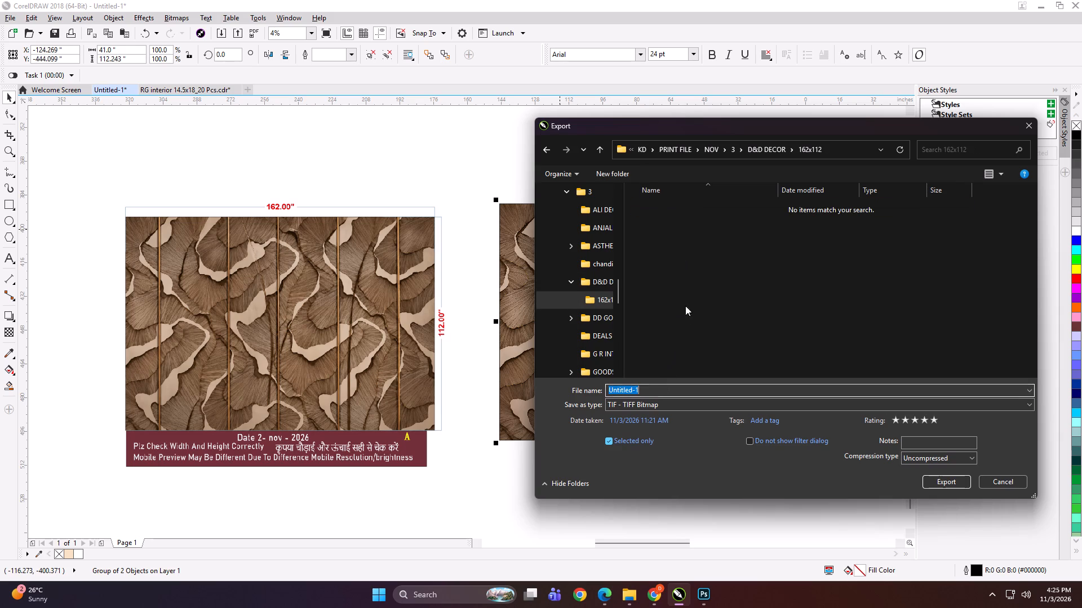
{"action": "type", "text": "41"}
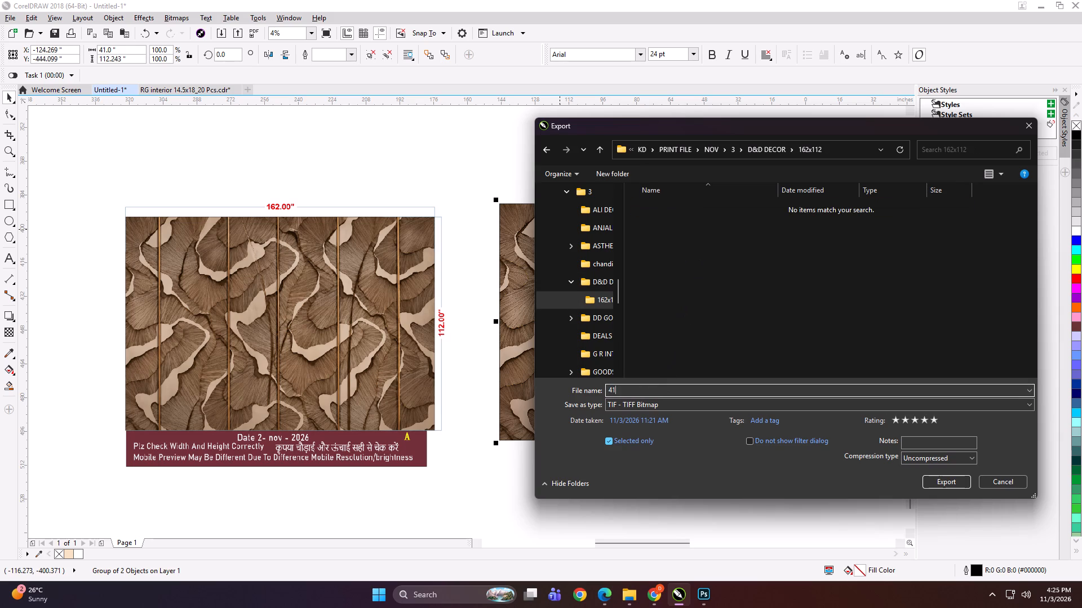
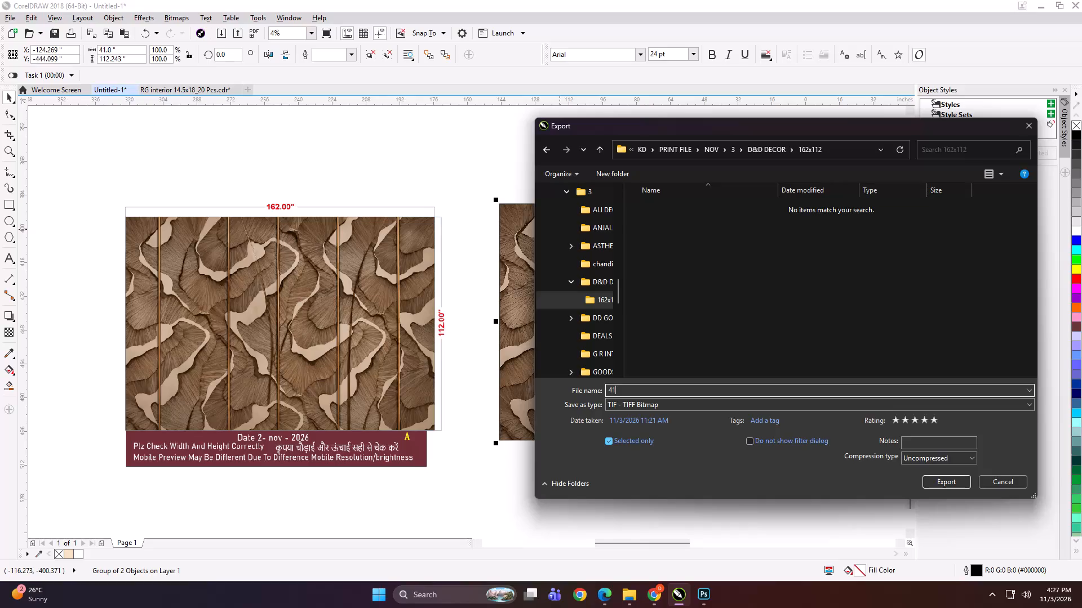
Complete the first panel's file name as "41x112 A" and export it as a TIFF to the 162x112 folder.
{"action": "key", "text": "shift+x"}
{"action": "type", "text": "112 A"}
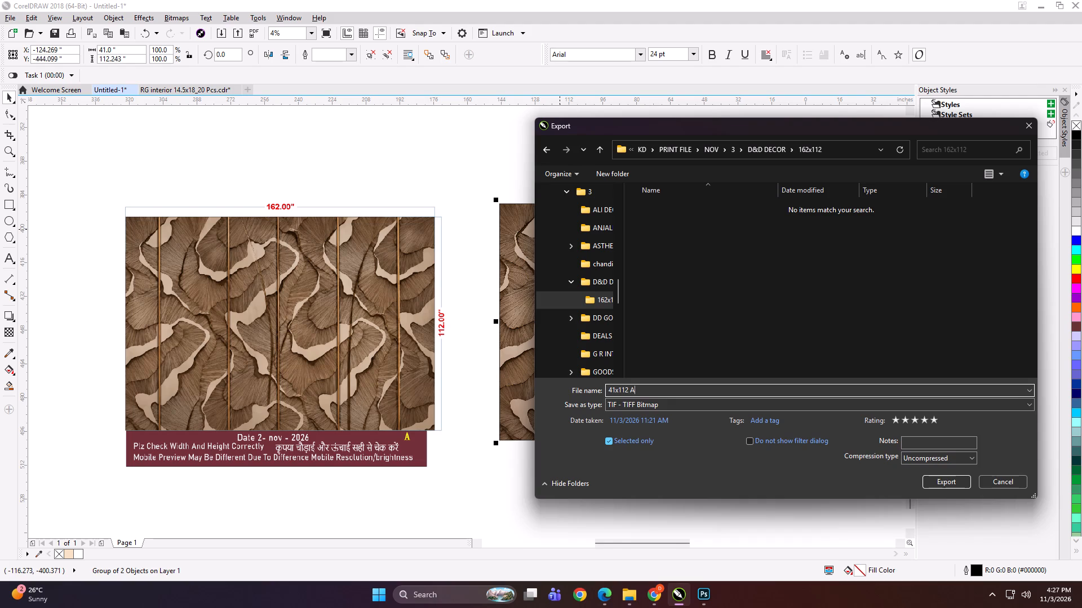
{"action": "key", "text": "Return"}
{"action": "key", "text": "Return"}
Export the second brown wave-textured panel as a TIFF named "41x112 B" in the same folder.
{"action": "left_click", "coordinate": [628, 388]}
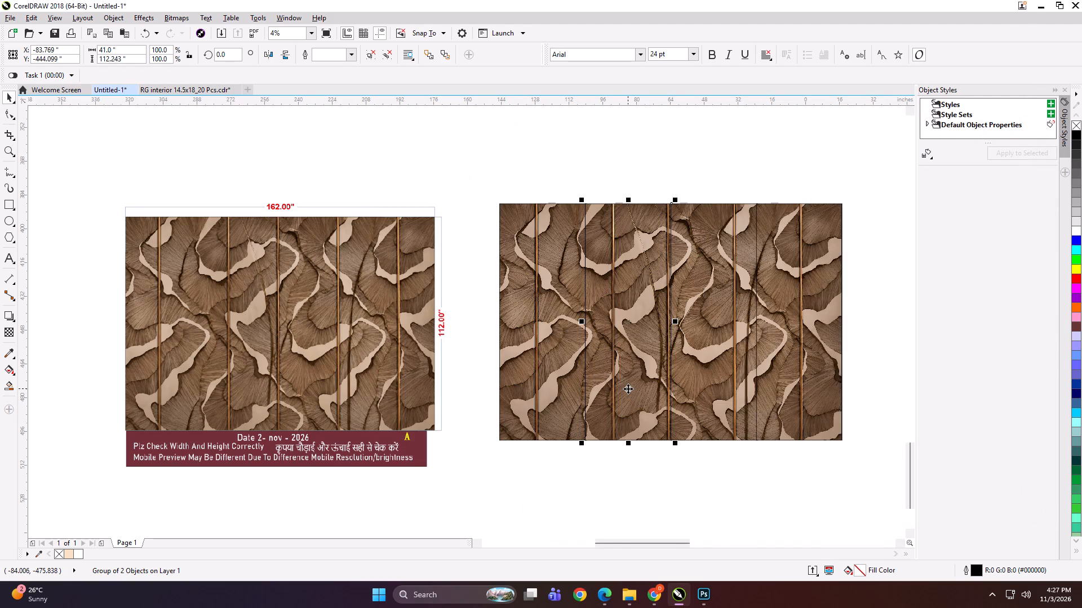
{"action": "key", "text": "ctrl+e"}
{"action": "key", "text": "ctrl+e"}
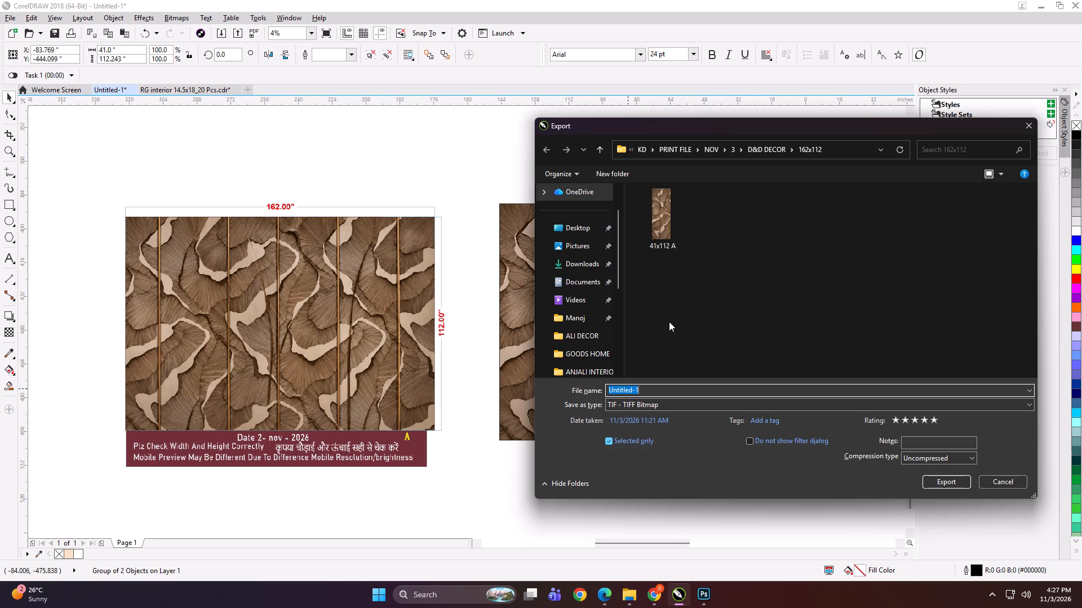
{"action": "left_click", "coordinate": [655, 227]}
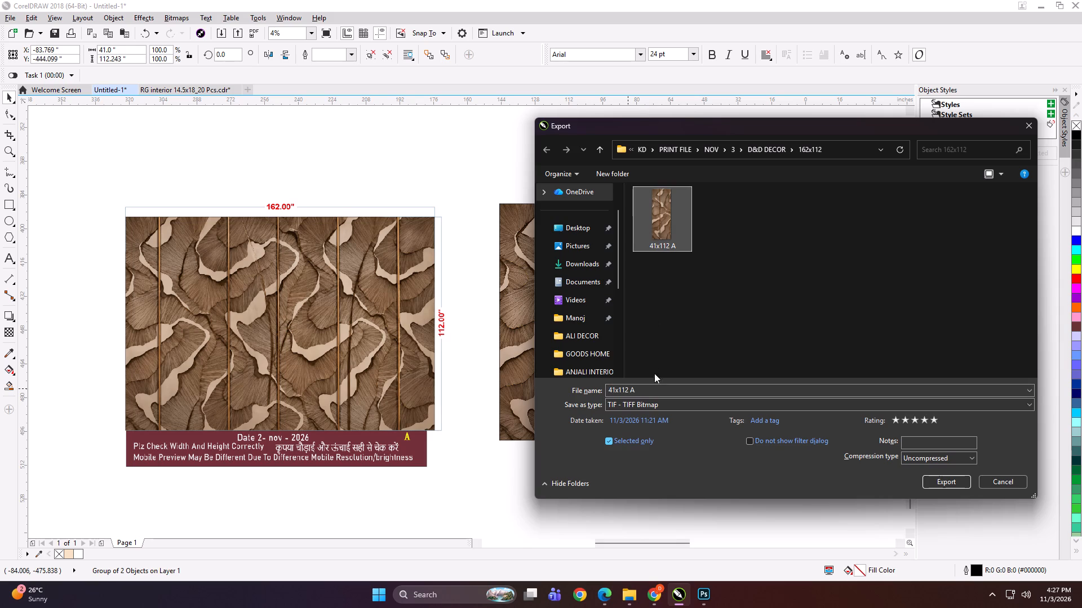
{"action": "double_click", "coordinate": [646, 386]}
{"action": "key", "text": "b"}
{"action": "key", "text": "Return"}
{"action": "key", "text": "Return"}
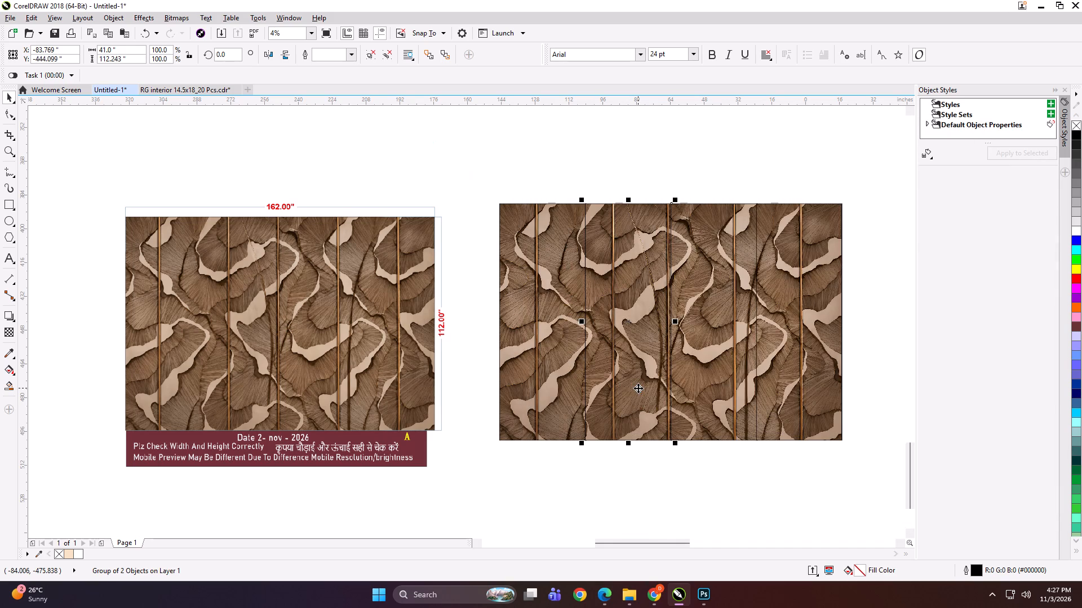
Export the third panel as a TIFF named "41x112 C" in the 162x112 folder.
{"action": "left_click", "coordinate": [698, 322]}
{"action": "key", "text": "ctrl+e"}
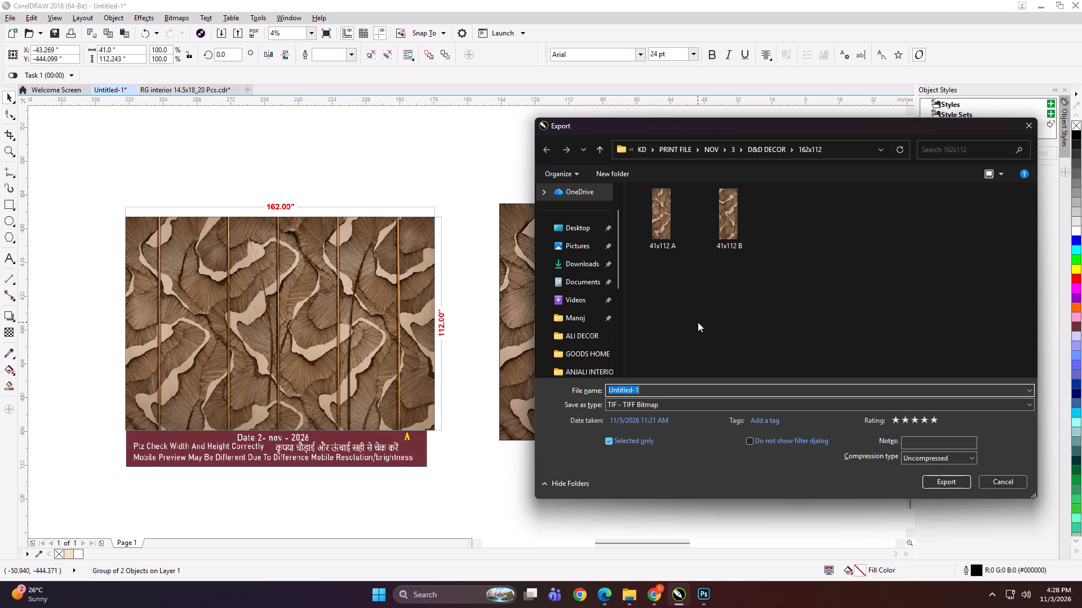
{"action": "left_click", "coordinate": [731, 222]}
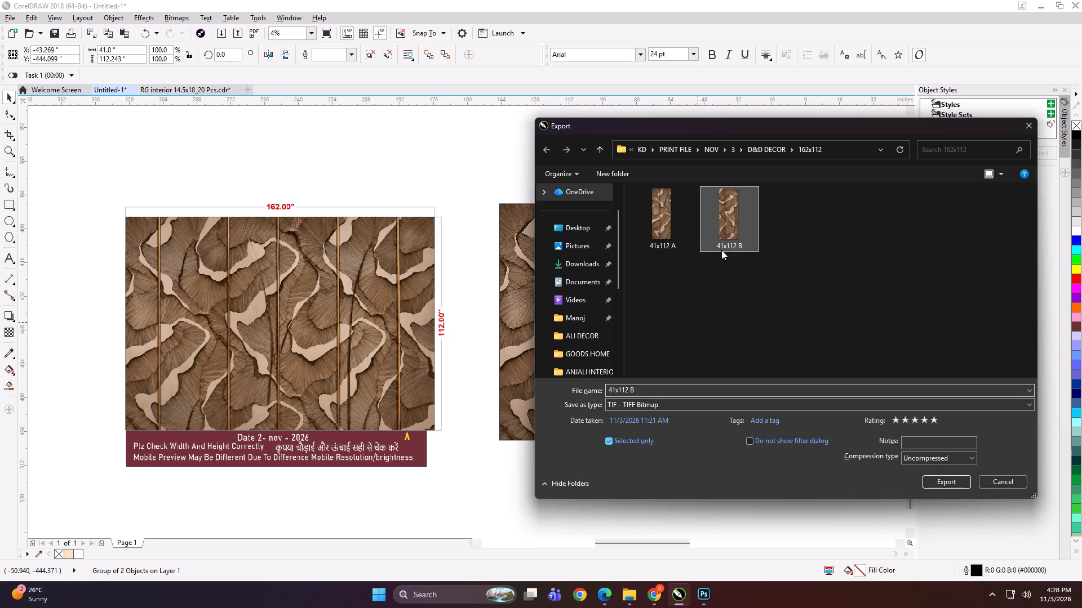
{"action": "triple_click", "coordinate": [637, 391]}
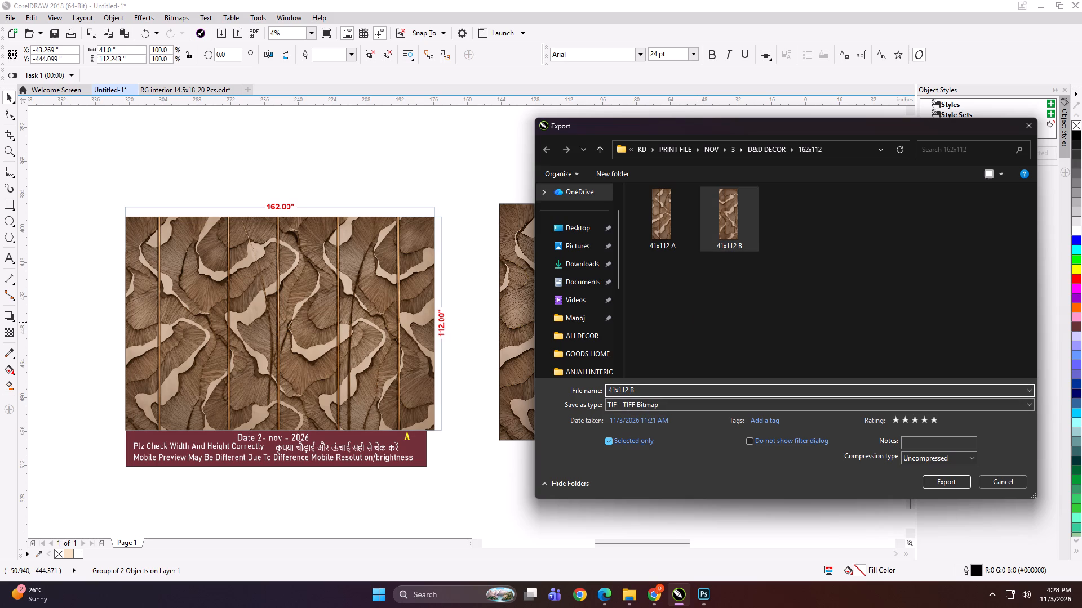
{"action": "key", "text": "BackSpace"}
{"action": "key", "text": "c"}
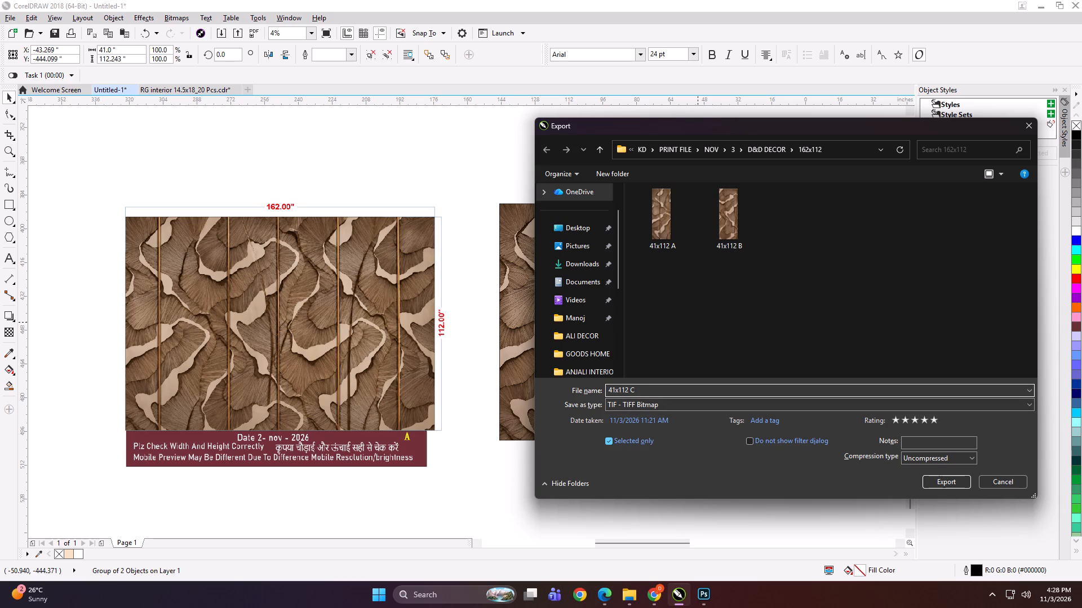
{"action": "key", "text": "Return"}
{"action": "key", "text": "Return"}
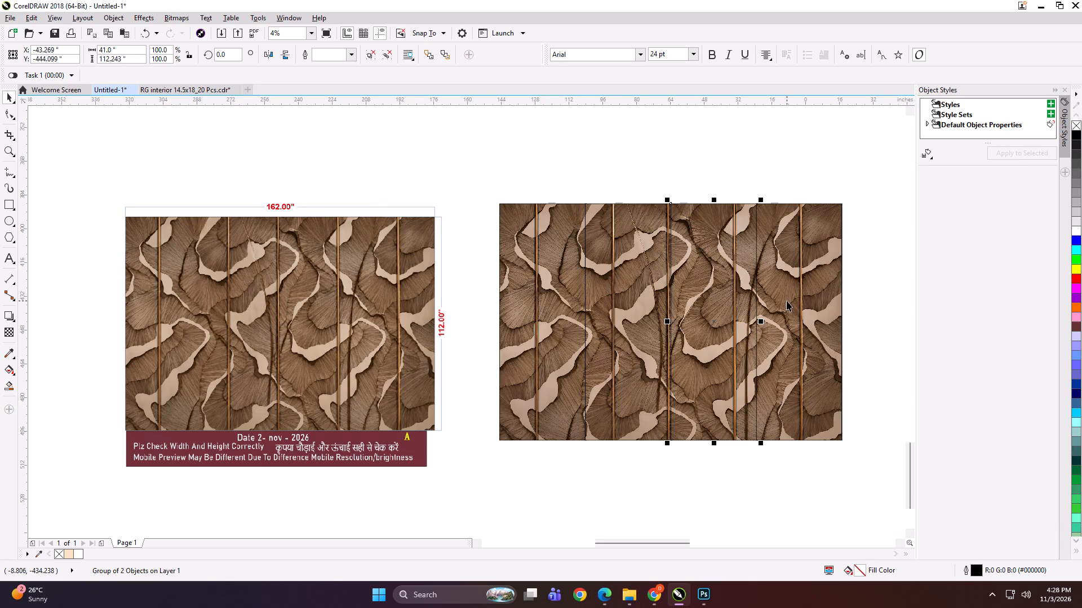
Export the fourth panel as a TIFF named "40.x112 D" in the 162x112 folder.
{"action": "key", "text": "ctrl+e"}
{"action": "left_click", "coordinate": [1008, 485]}
{"action": "left_click", "coordinate": [837, 466]}
{"action": "left_click", "coordinate": [810, 422]}
{"action": "key", "text": "ctrl+e"}
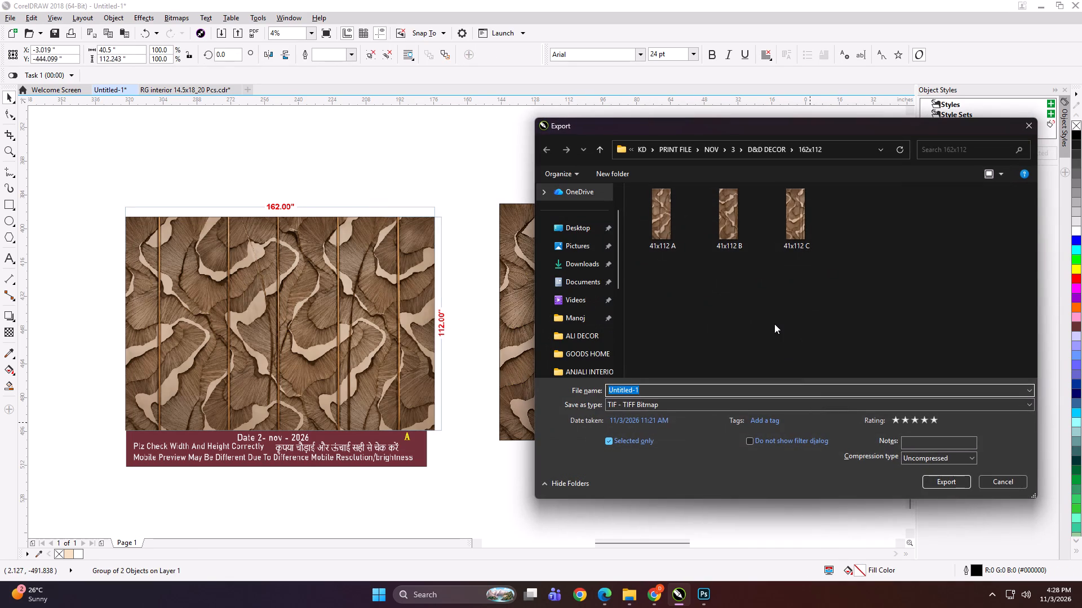
{"action": "type", "text": "40.x112 D"}
{"action": "key", "text": "Return"}
{"action": "key", "text": "Return"}
Nudge the fourth panel to the right and the first panel to the left to open gaps beside them.
{"action": "key", "text": "Right"}
{"action": "key", "text": "Right"}
{"action": "key", "text": "Right"}
{"action": "key", "text": "Right"}
{"action": "key", "text": "Right"}
{"action": "key", "text": "Right"}
{"action": "key", "text": "Right"}
{"action": "key", "text": "Right"}
{"action": "key", "text": "Right"}
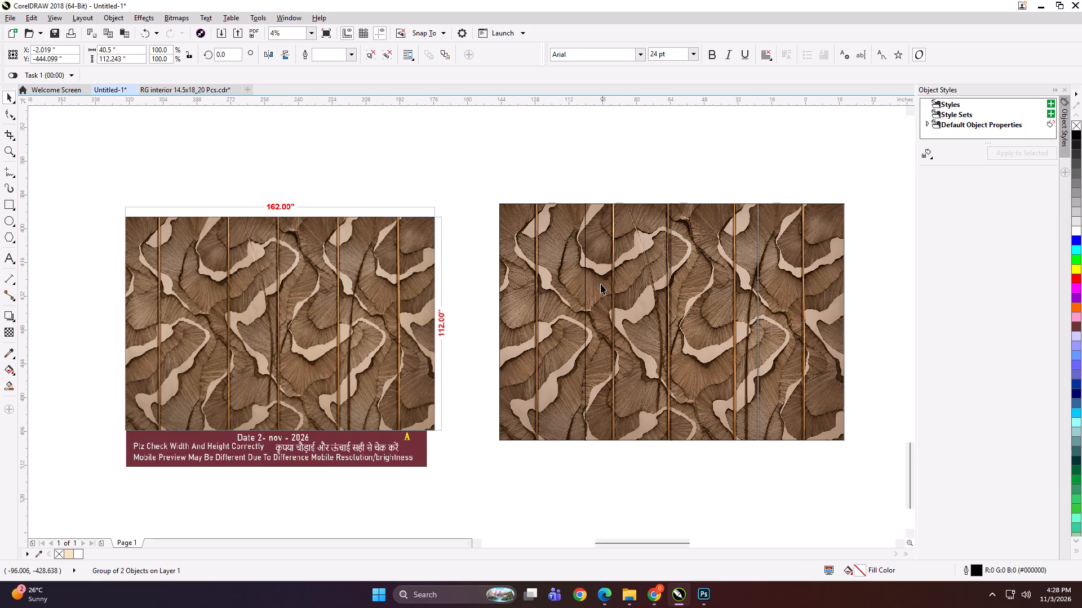
{"action": "left_click", "coordinate": [567, 265]}
{"action": "key", "text": "Left"}
{"action": "key", "text": "Left"}
{"action": "key", "text": "Left"}
{"action": "key", "text": "Left"}
{"action": "key", "text": "Left"}
{"action": "key", "text": "Left"}
{"action": "key", "text": "Left"}
{"action": "key", "text": "Left"}
{"action": "key", "text": "Left"}
{"action": "key", "text": "Left"}
{"action": "key", "text": "Left"}
{"action": "key", "text": "Left"}
{"action": "key", "text": "Left"}
Nudge the second panel left, the third right and the first slightly further left to space all four with narrow gaps.
{"action": "left_click", "coordinate": [636, 284]}
{"action": "key", "text": "Left"}
{"action": "key", "text": "Left"}
{"action": "key", "text": "Left"}
{"action": "key", "text": "Left"}
{"action": "key", "text": "Left"}
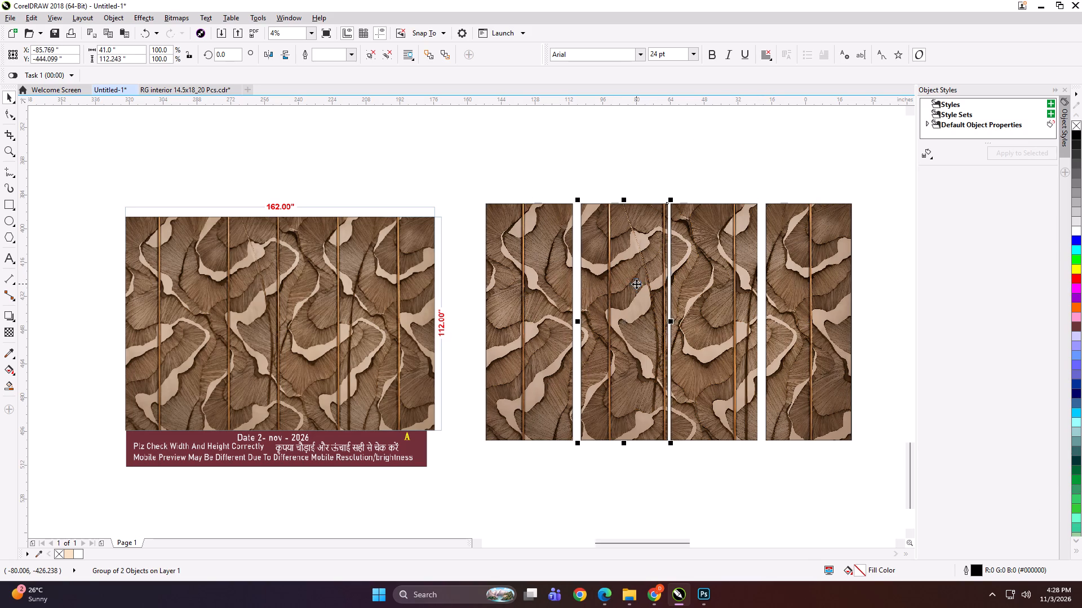
{"action": "key", "text": "Left"}
{"action": "key", "text": "Left"}
{"action": "left_click", "coordinate": [710, 287]}
{"action": "key", "text": "Right"}
{"action": "key", "text": "Right"}
{"action": "key", "text": "Right"}
{"action": "left_click", "coordinate": [557, 298]}
{"action": "key", "text": "Left"}
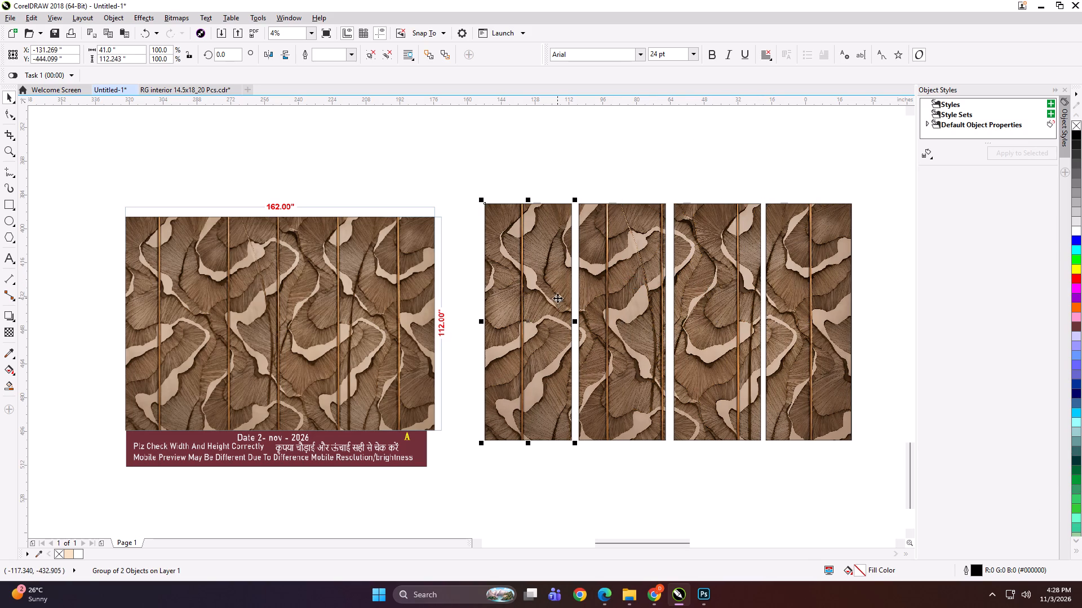
Move the four separated panels closer to the dimensioned 162x112 preview and group them with it.
{"action": "left_click", "coordinate": [639, 283], "text": "shift"}
{"action": "left_click", "coordinate": [715, 289], "text": "shift"}
{"action": "left_click", "coordinate": [807, 293], "text": "shift"}
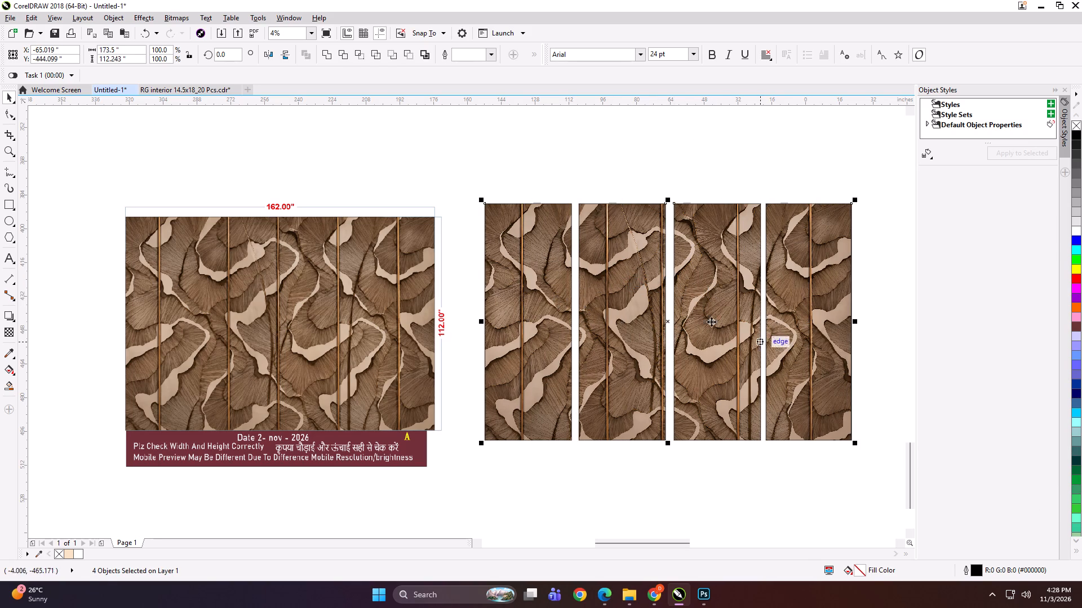
{"action": "left_click", "coordinate": [590, 294]}
{"action": "left_click_drag", "start_coordinate": [589, 294], "coordinate": [571, 302]}
{"action": "left_click", "coordinate": [397, 328], "text": "shift"}
{"action": "key", "text": "ctrl+g"}
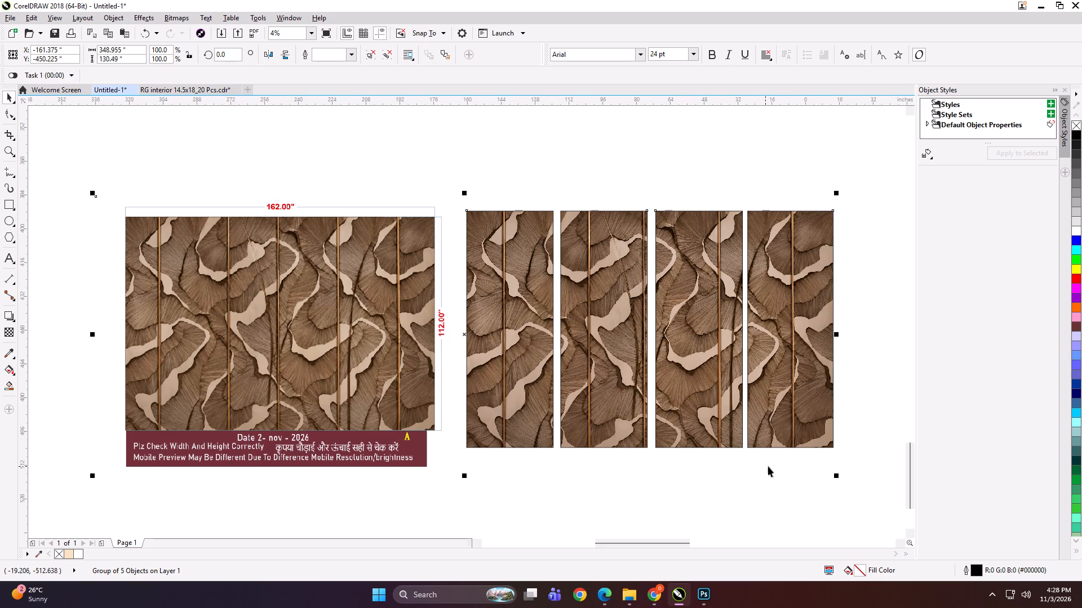
Scale the combined preview group down to about 7.25 x 2.71 inches.
{"action": "left_click_drag", "start_coordinate": [836, 479], "coordinate": [475, 359], "text": "shift"}
{"action": "scroll", "coordinate": [466, 335], "scroll_direction": "up", "scroll_amount": 1}
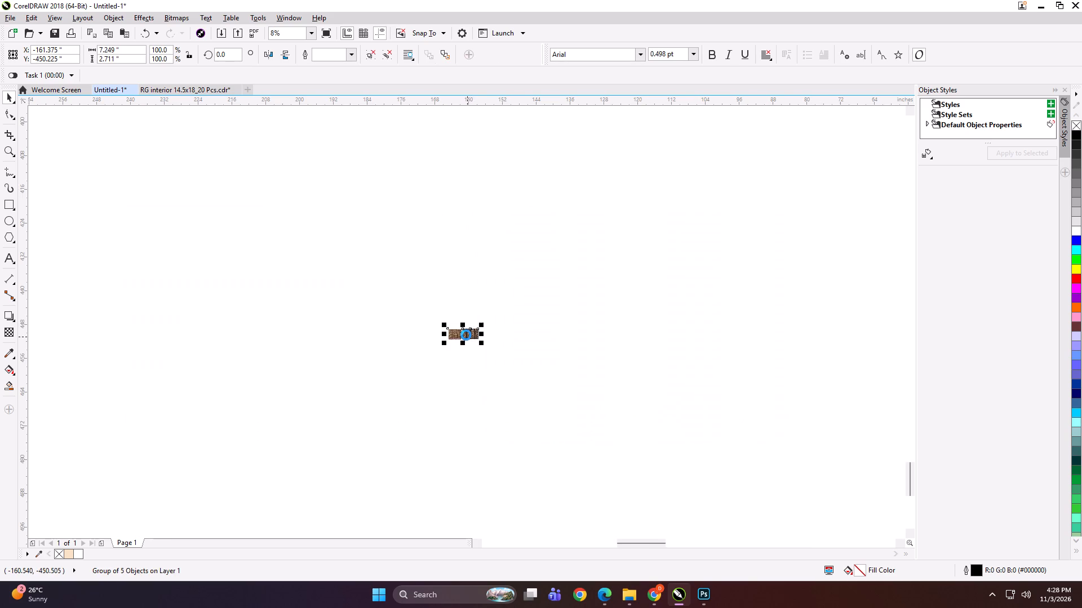
{"action": "scroll", "coordinate": [466, 335], "scroll_direction": "up", "scroll_amount": 4}
Export the scaled-down preview group to the 162x112 folder under the name "GDG".
{"action": "key", "text": "ctrl+e"}
{"action": "type", "text": "GDG"}
{"action": "key", "text": "Return"}
{"action": "key", "text": "Return"}
{"action": "key", "text": "Return"}
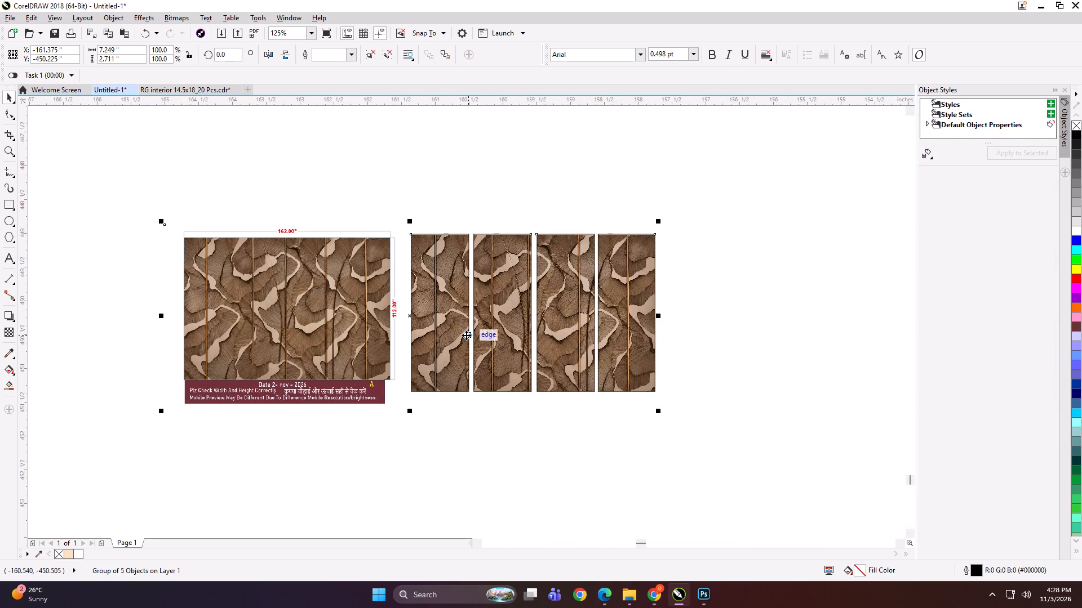
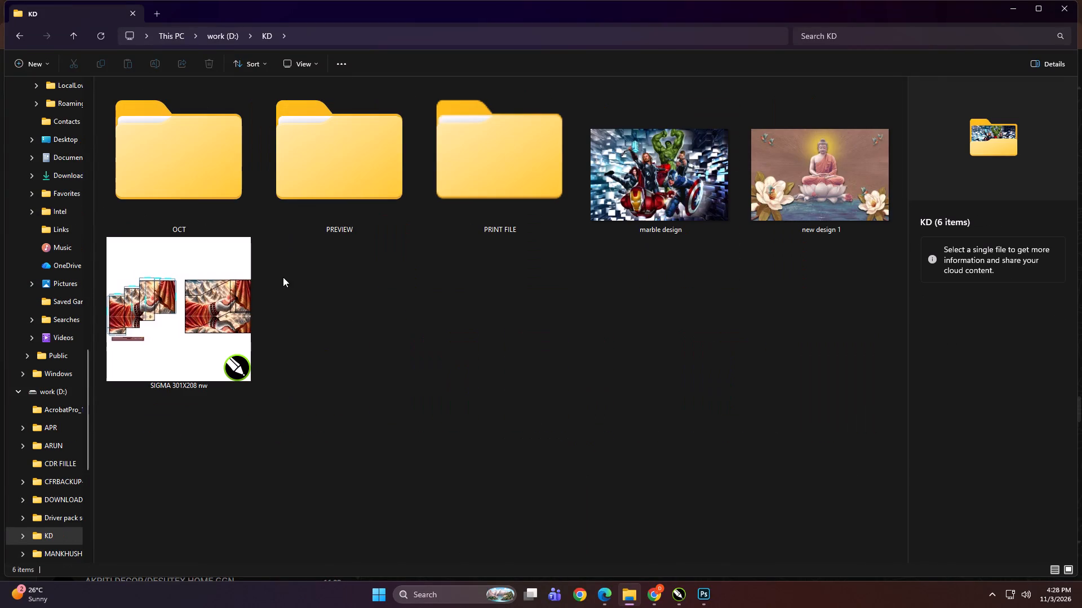
Copy the D&D DECOR folder from day folder 3 inside the local KD PRINT FILE NOV folder.
{"action": "double_click", "coordinate": [455, 178]}
{"action": "double_click", "coordinate": [221, 167]}
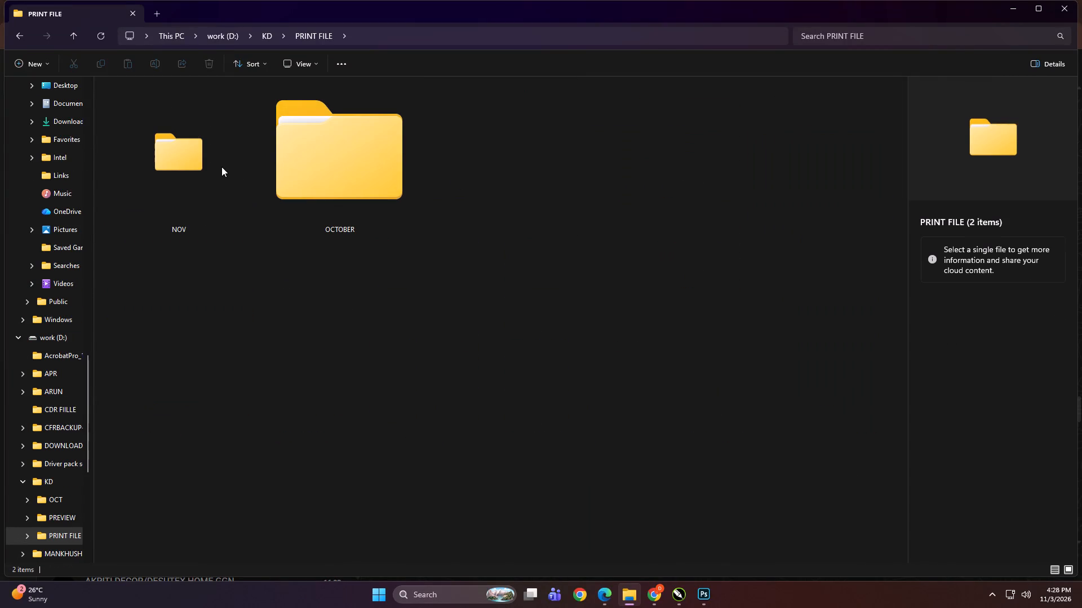
{"action": "double_click", "coordinate": [472, 168]}
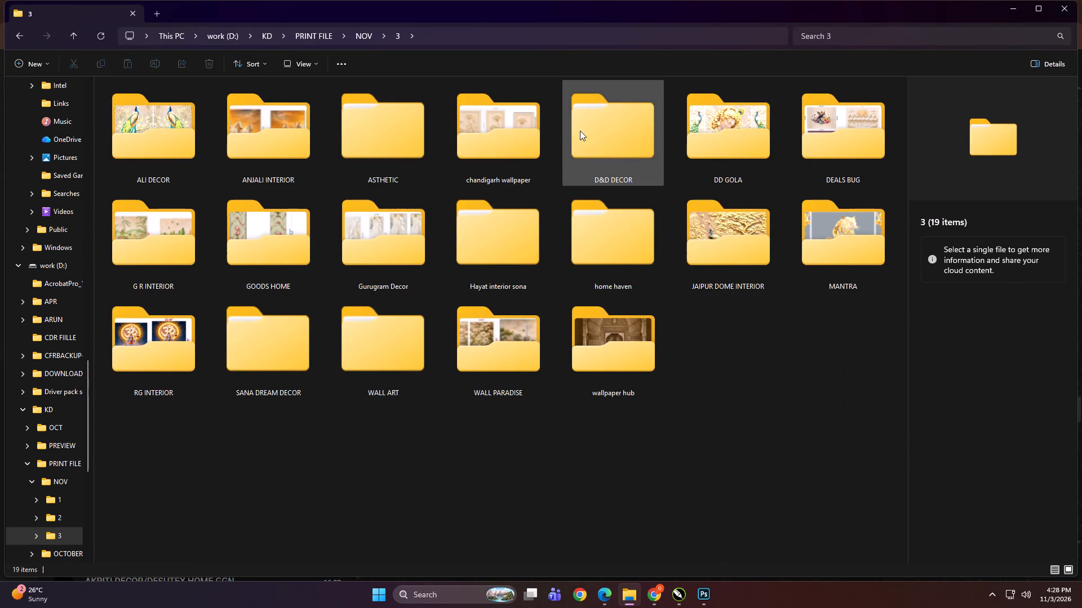
{"action": "left_click", "coordinate": [593, 119]}
{"action": "key", "text": "ctrl+c"}
Paste the copied D&D DECOR folder into Print > NOV > 3 on the DIGITECH_SHAREDRIVE (Z:).
{"action": "scroll", "coordinate": [56, 357], "scroll_direction": "up", "scroll_amount": 4}
{"action": "left_click", "coordinate": [52, 354]}
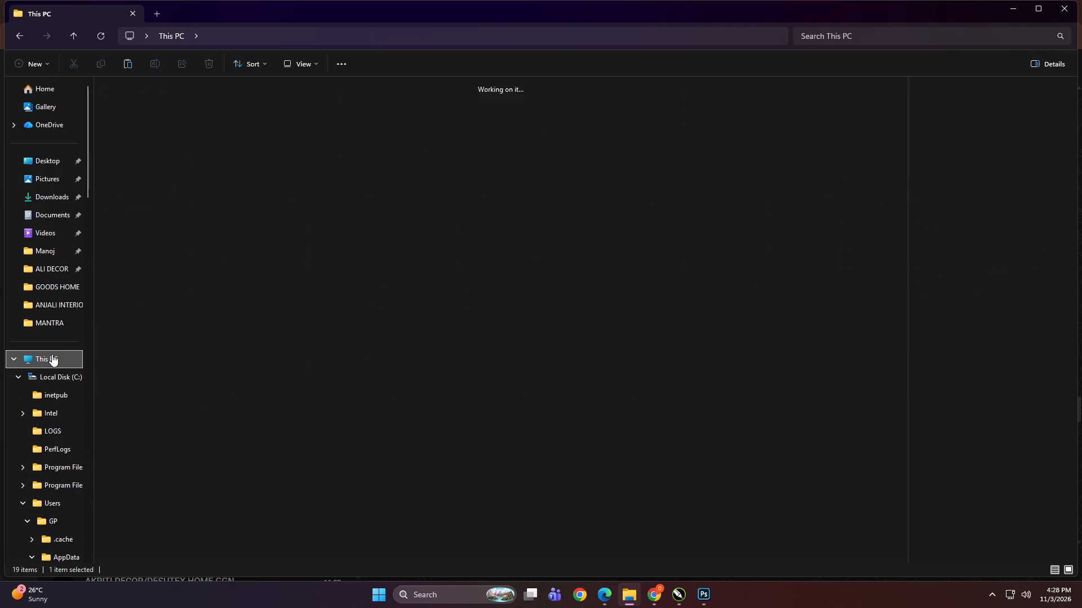
{"action": "double_click", "coordinate": [163, 258]}
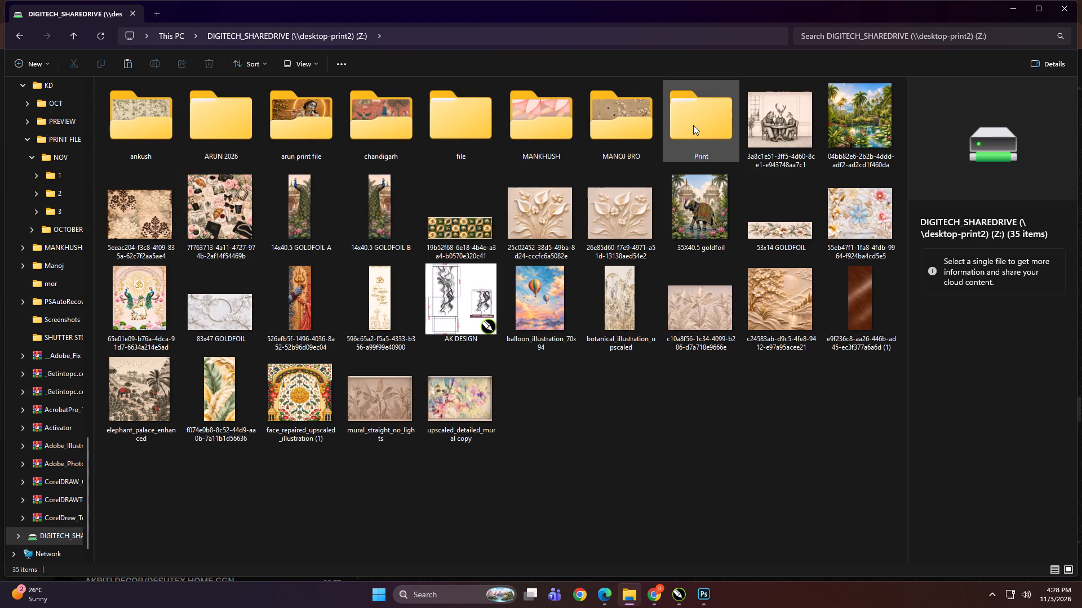
{"action": "left_click", "coordinate": [693, 125]}
{"action": "left_click", "coordinate": [693, 125]}
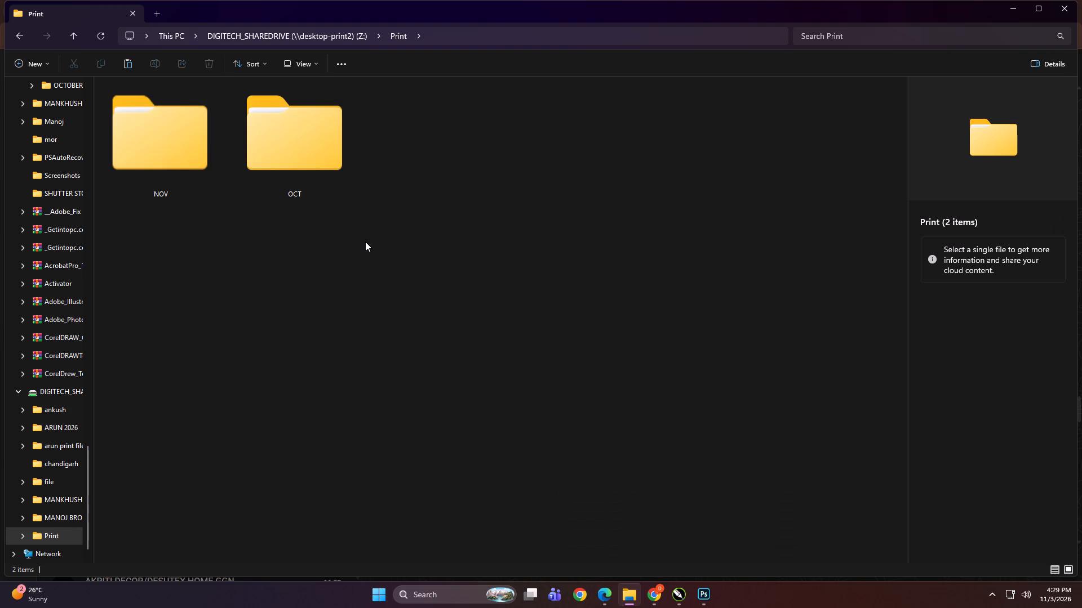
{"action": "double_click", "coordinate": [187, 147]}
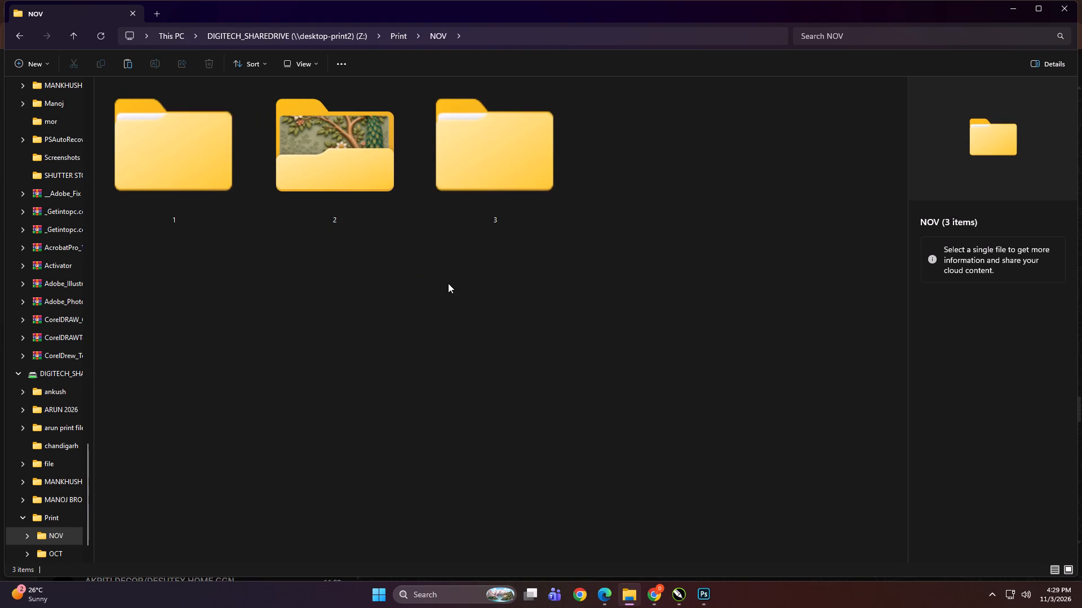
{"action": "double_click", "coordinate": [490, 189]}
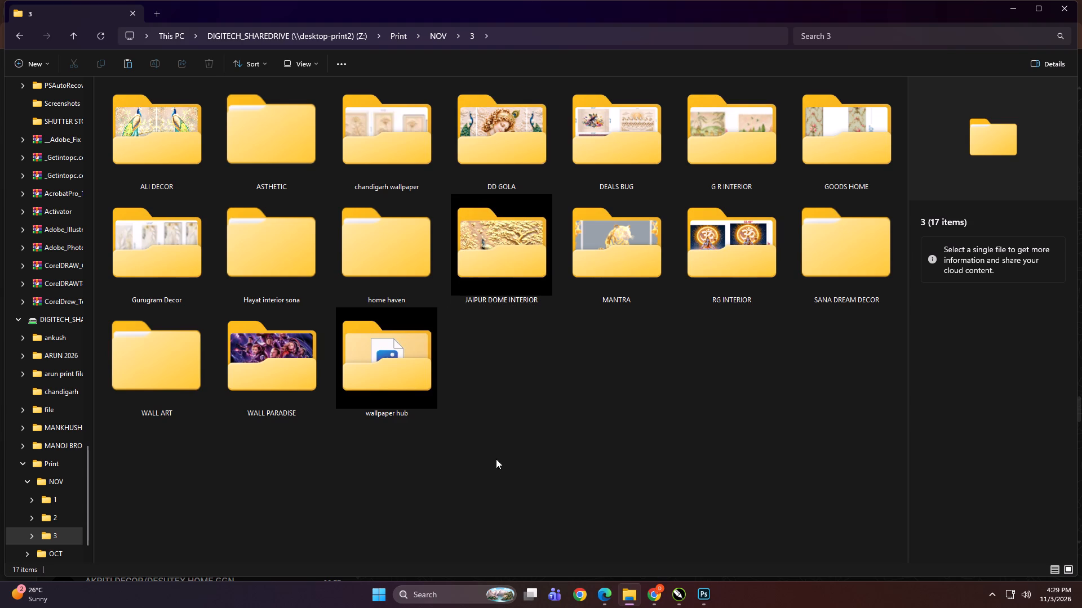
{"action": "scroll", "coordinate": [66, 477], "scroll_direction": "up", "scroll_amount": 4}
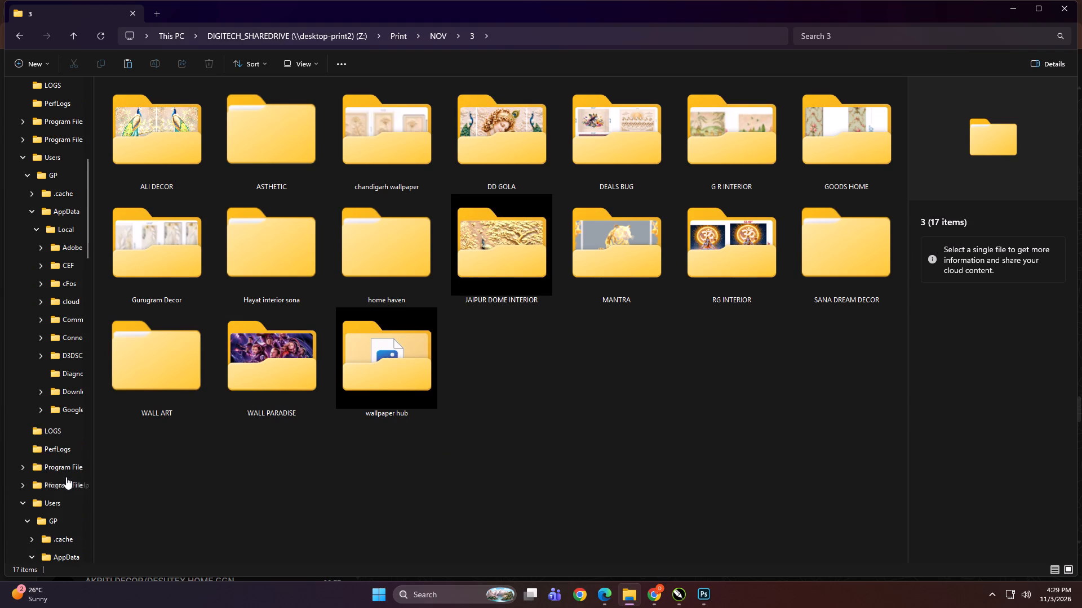
{"action": "scroll", "coordinate": [66, 477], "scroll_direction": "up", "scroll_amount": 2}
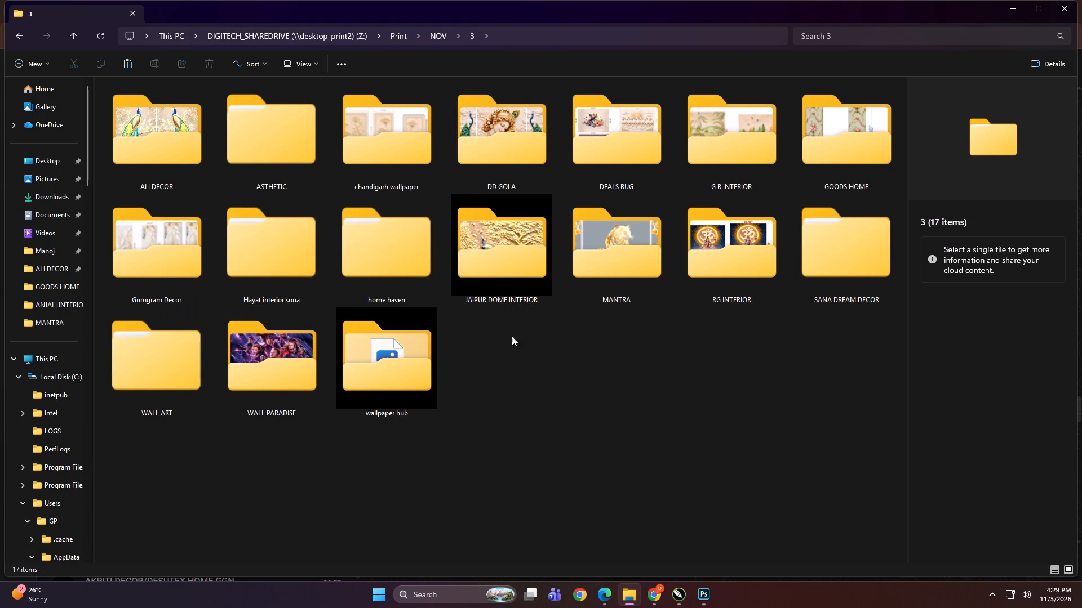
{"action": "right_click", "coordinate": [538, 390]}
{"action": "left_click", "coordinate": [556, 403]}
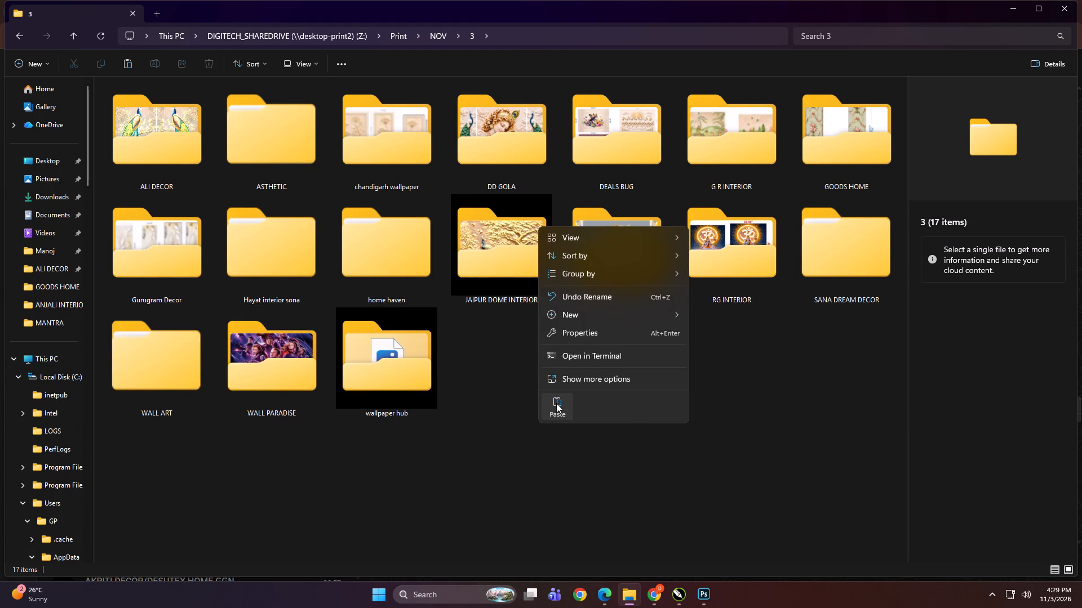
{"action": "left_click", "coordinate": [567, 383]}
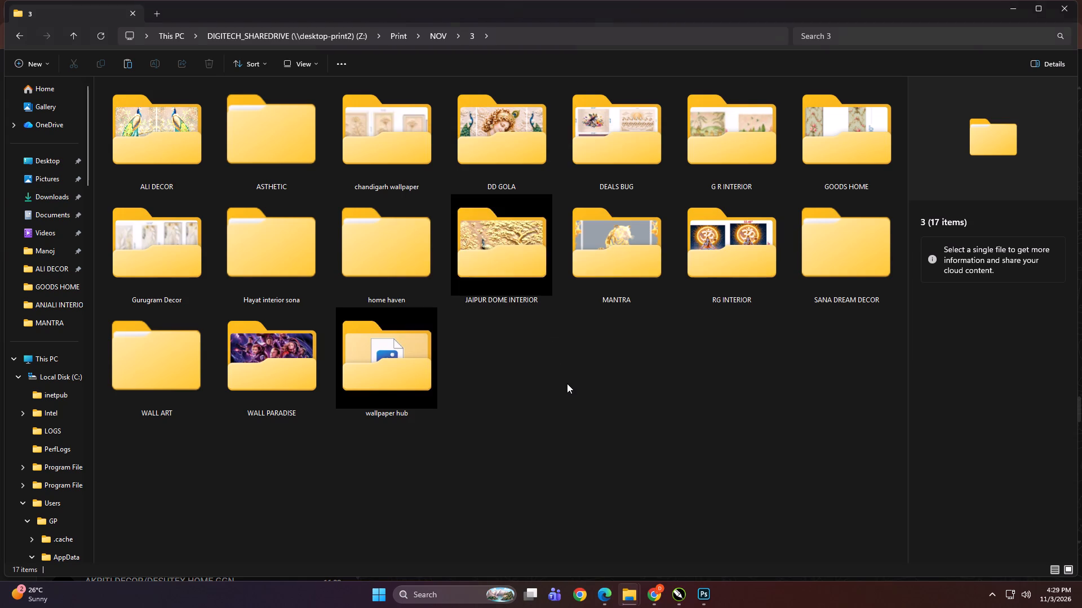
Switch to CorelDRAW and look over the wallpaper layouts in the Untitled-1 drawing.
{"action": "left_click", "coordinate": [684, 594]}
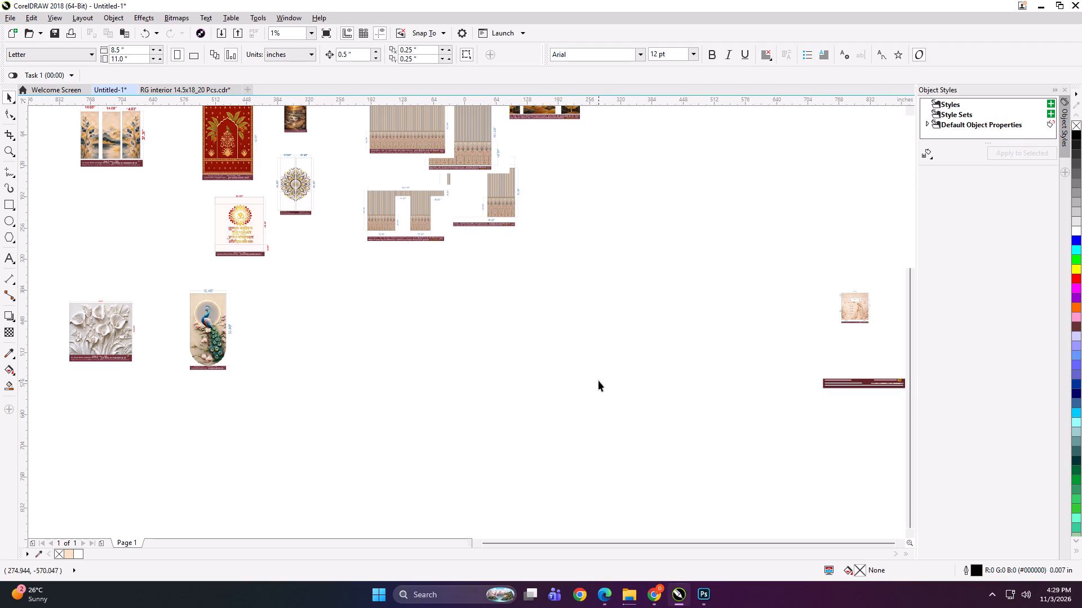
{"action": "scroll", "coordinate": [548, 404], "scroll_direction": "down", "scroll_amount": 3}
{"action": "key", "text": "F4"}
{"action": "left_click", "coordinate": [504, 369]}
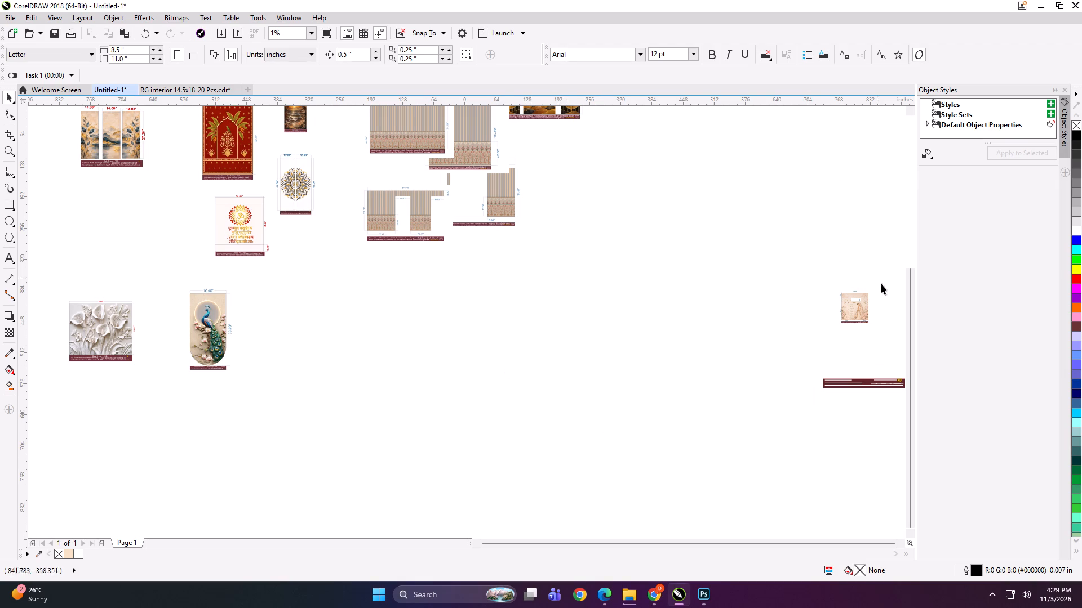
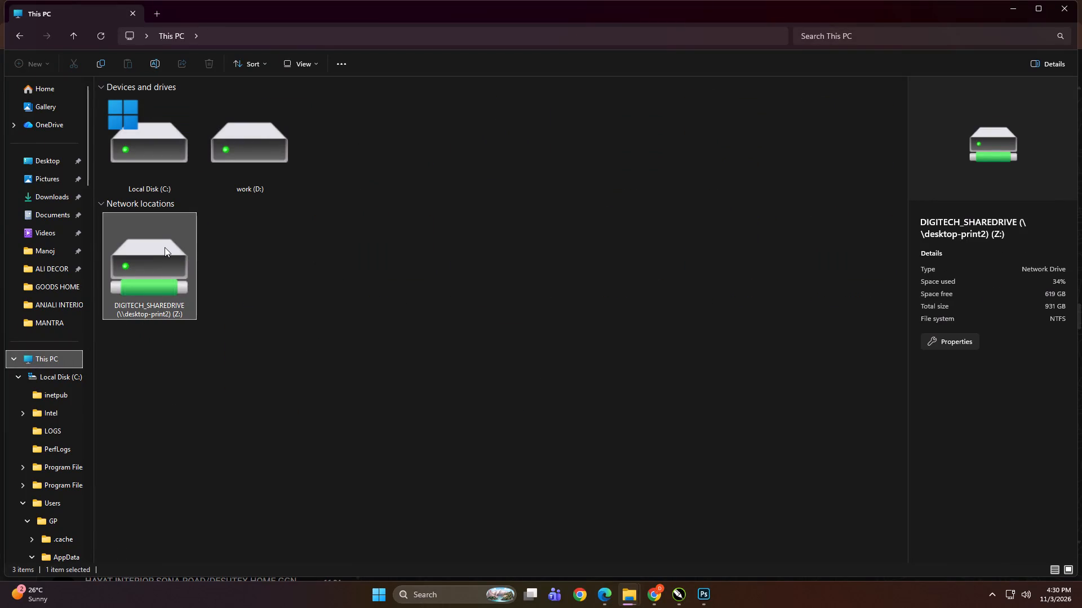
Check the client folders in Print > NOV > 3 on the DIGITECH_SHAREDRIVE (Z:) and return to the drive's root.
{"action": "double_click", "coordinate": [165, 247]}
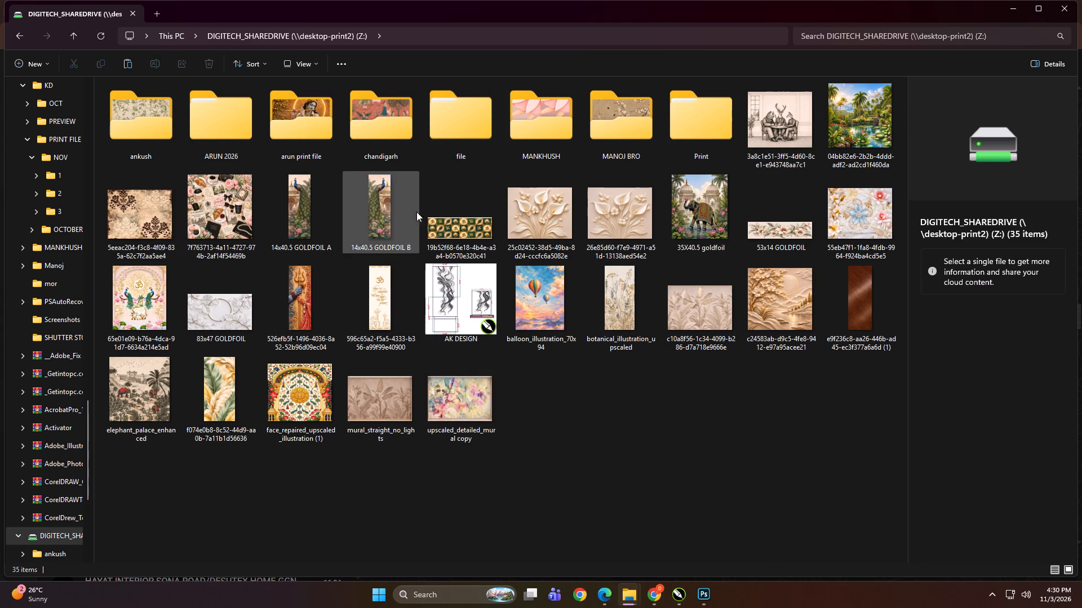
{"action": "double_click", "coordinate": [706, 122]}
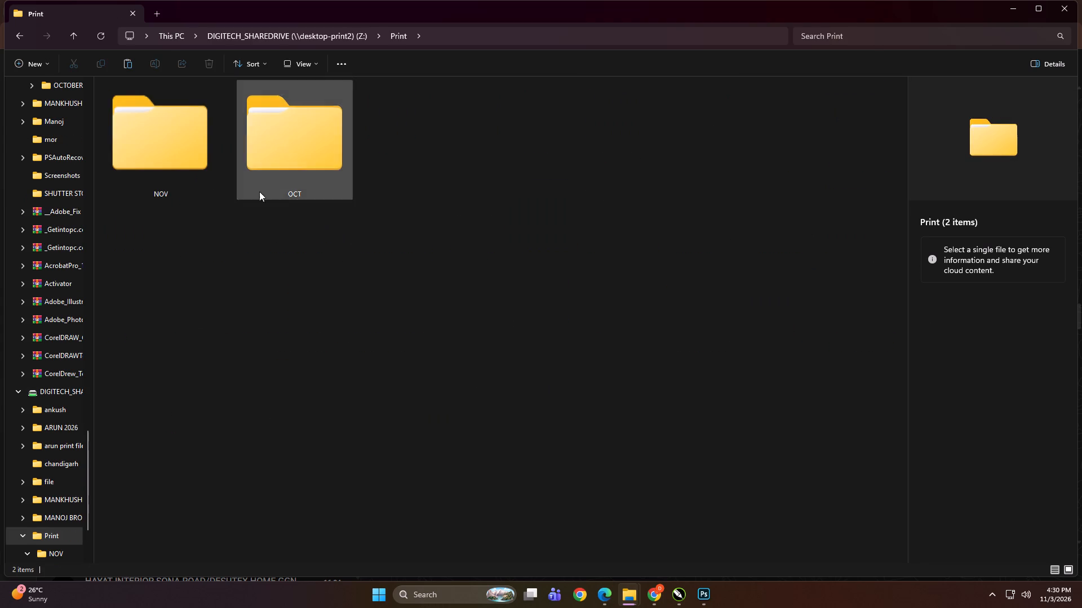
{"action": "double_click", "coordinate": [166, 155]}
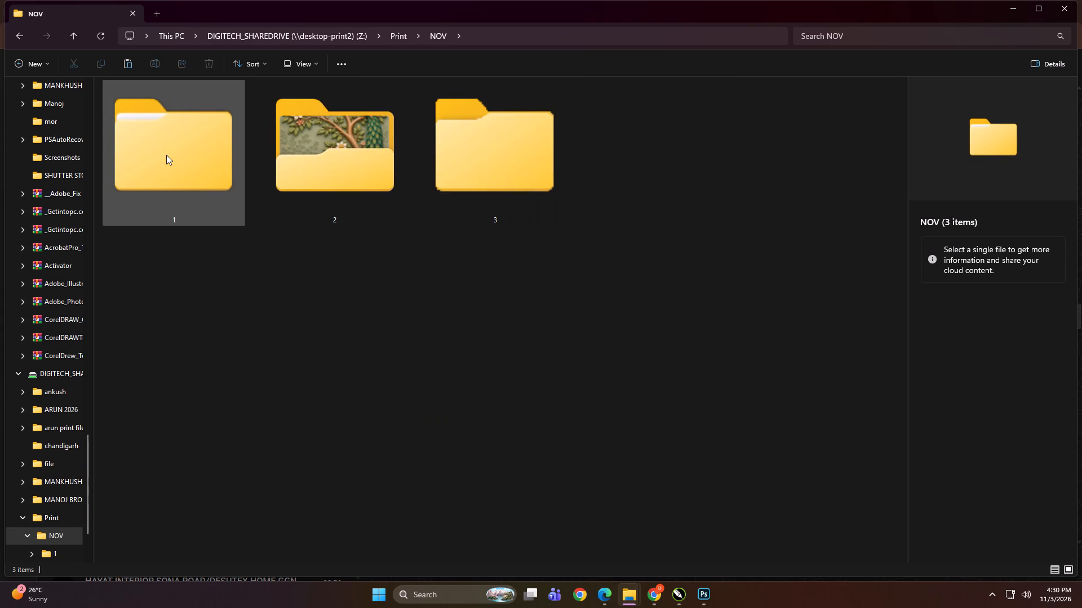
{"action": "double_click", "coordinate": [486, 163]}
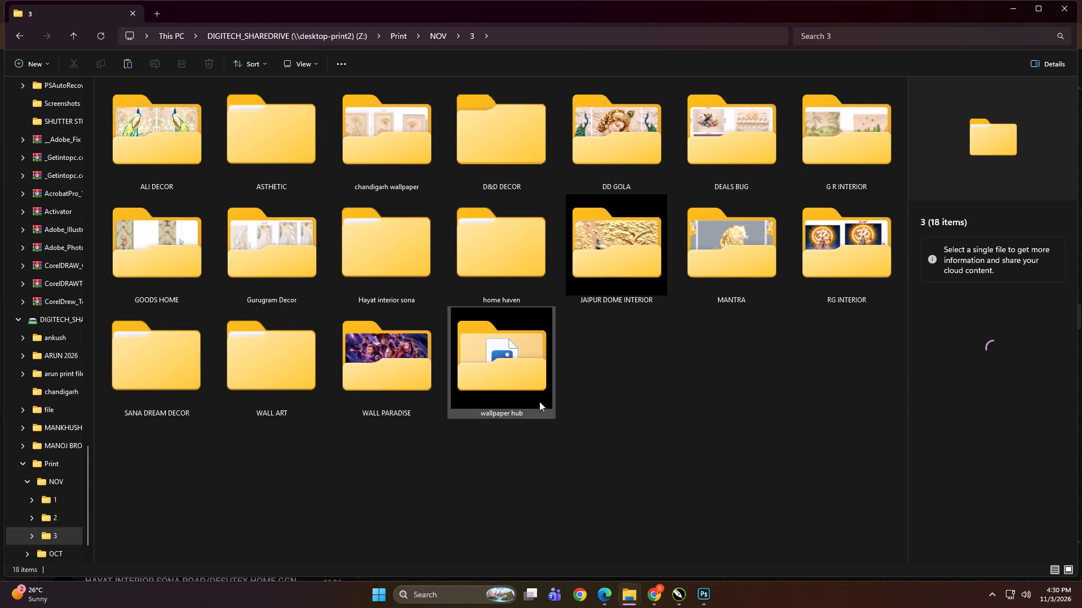
{"action": "key", "text": "BackSpace"}
{"action": "key", "text": "BackSpace"}
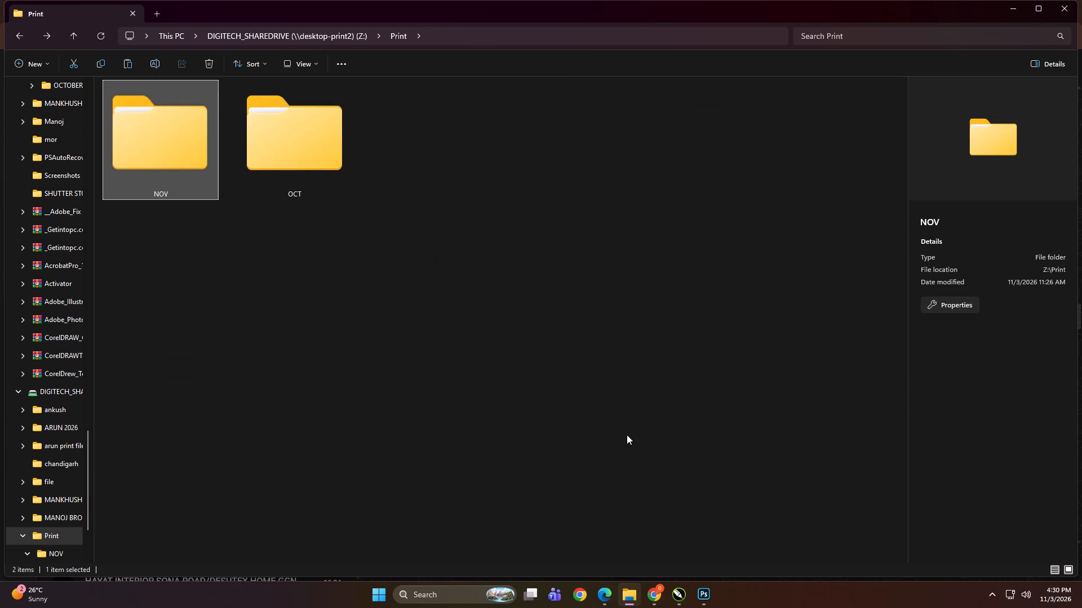
{"action": "left_click", "coordinate": [442, 323]}
{"action": "key", "text": "BackSpace"}
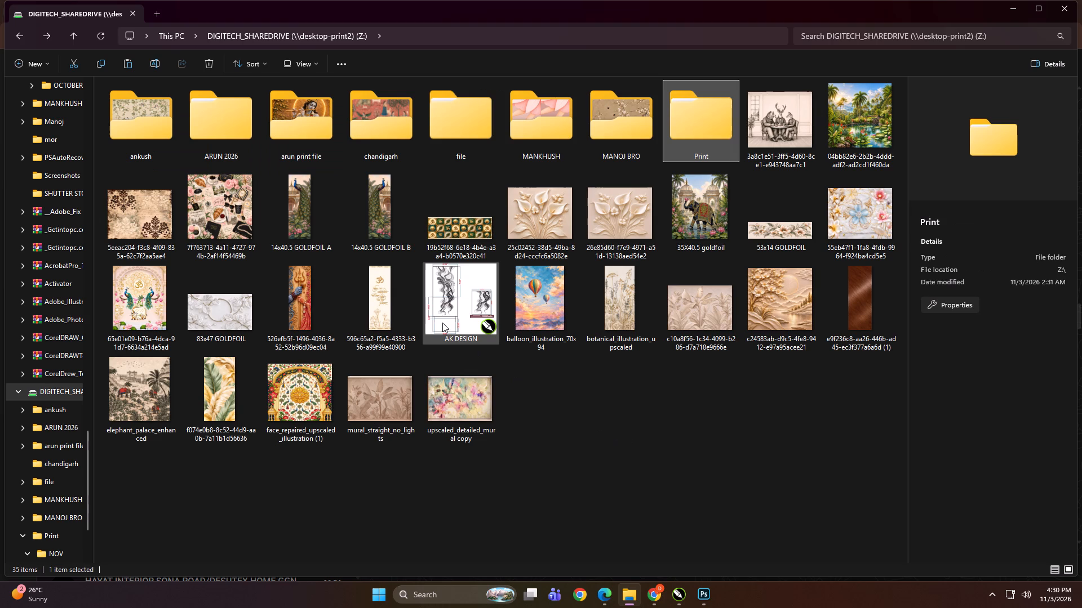
{"action": "left_click", "coordinate": [619, 465]}
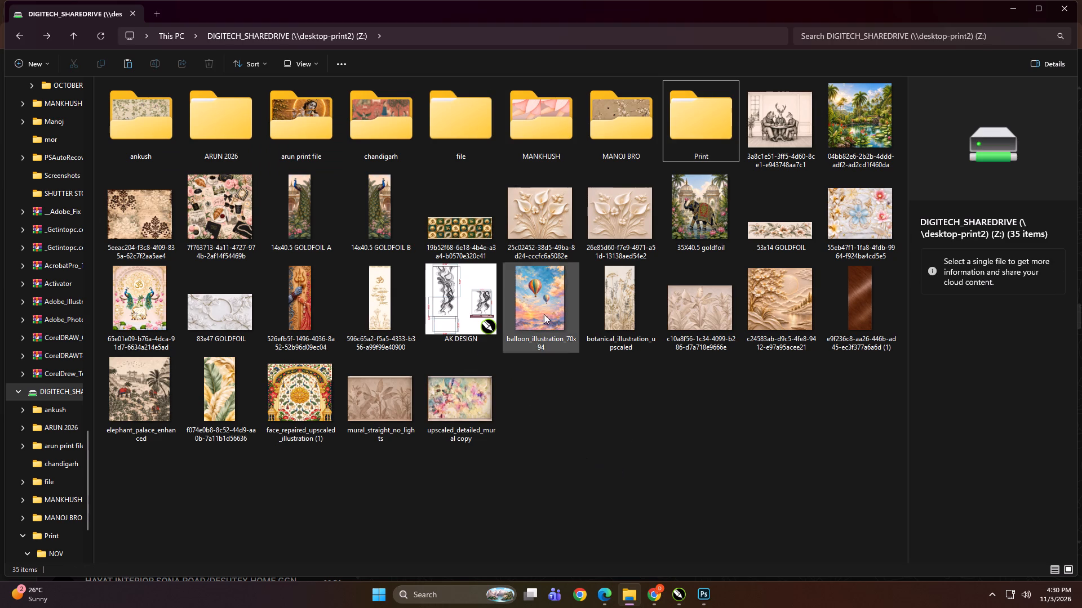
Import Walls and floor from file > Nov > 03 on the shared drive into CorelDRAW's Untitled-1 drawing, below the striped wall previews.
{"action": "double_click", "coordinate": [458, 121]}
{"action": "triple_click", "coordinate": [175, 123]}
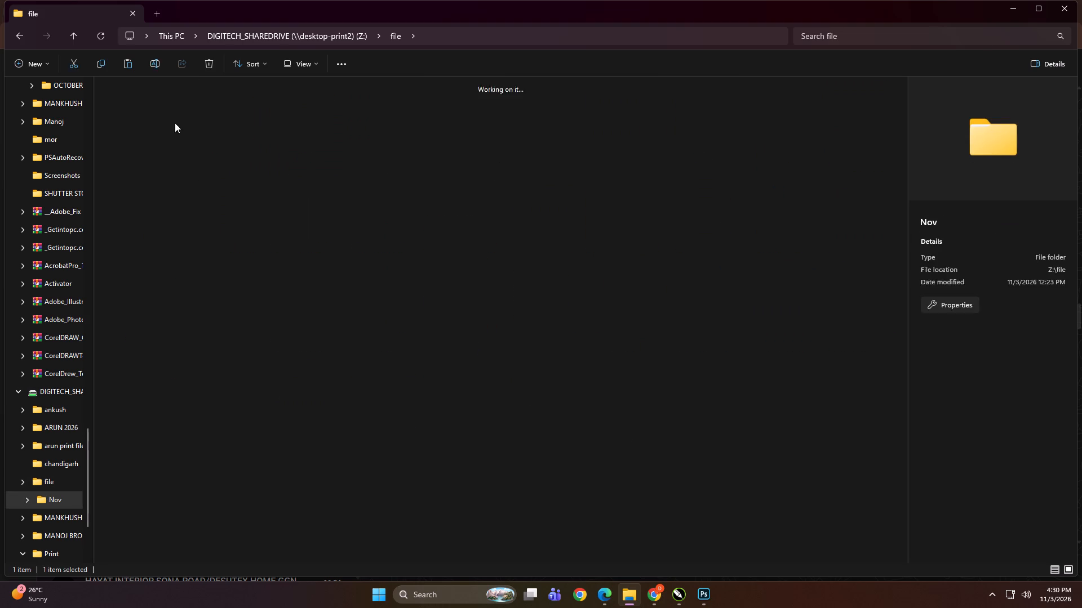
{"action": "double_click", "coordinate": [520, 184]}
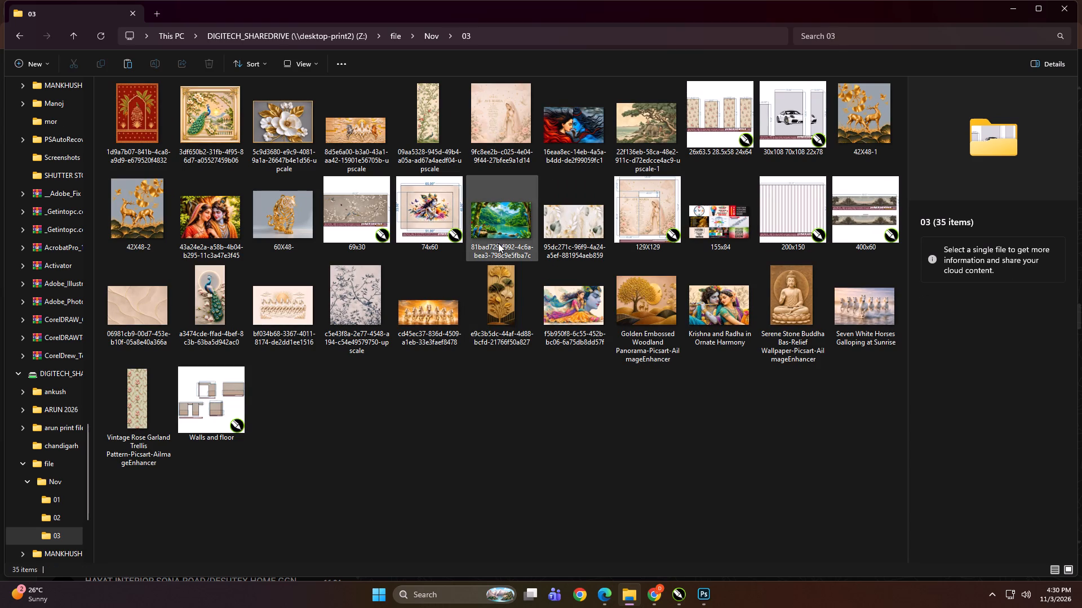
{"action": "left_click", "coordinate": [243, 399]}
{"action": "left_click_drag", "start_coordinate": [209, 391], "coordinate": [688, 564]}
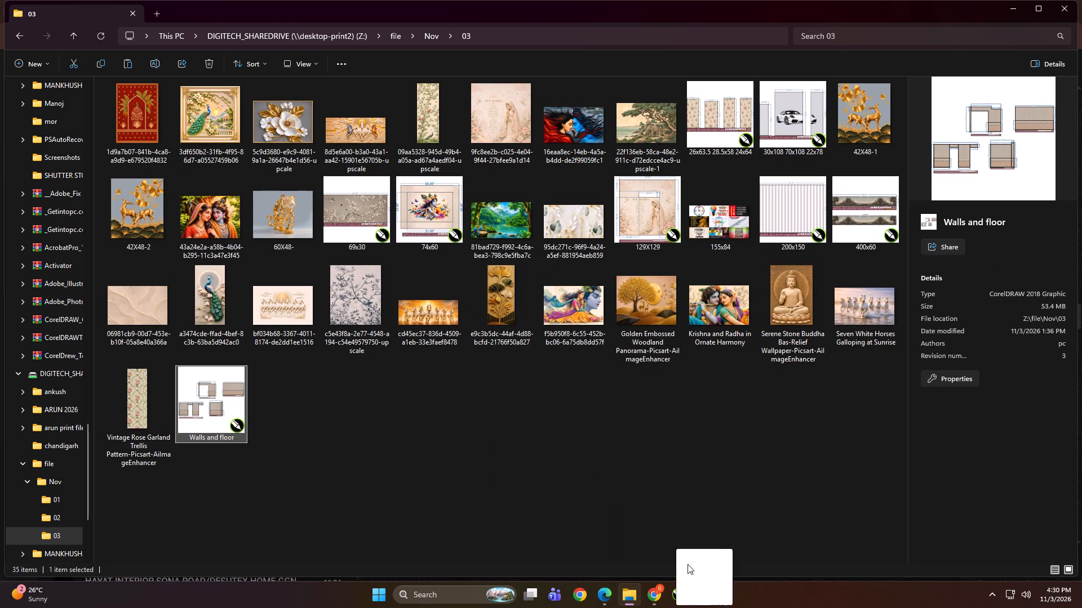
{"action": "left_click_drag", "start_coordinate": [688, 564], "coordinate": [567, 414]}
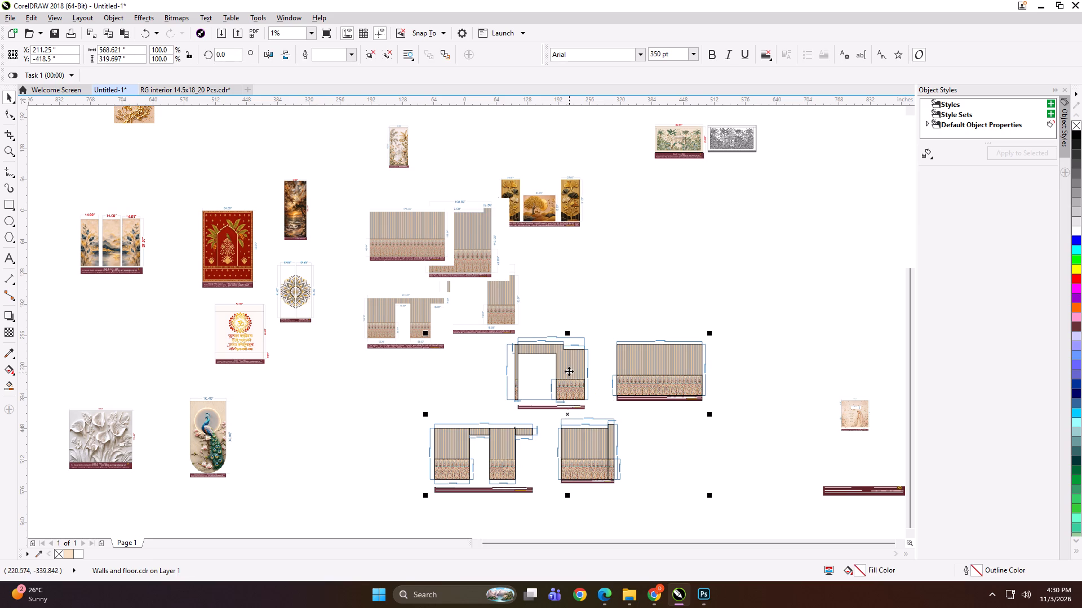
{"action": "left_click", "coordinate": [569, 366]}
{"action": "left_click_drag", "start_coordinate": [590, 380], "coordinate": [604, 386]}
{"action": "left_click", "coordinate": [578, 365]}
{"action": "left_click_drag", "start_coordinate": [573, 361], "coordinate": [573, 365]}
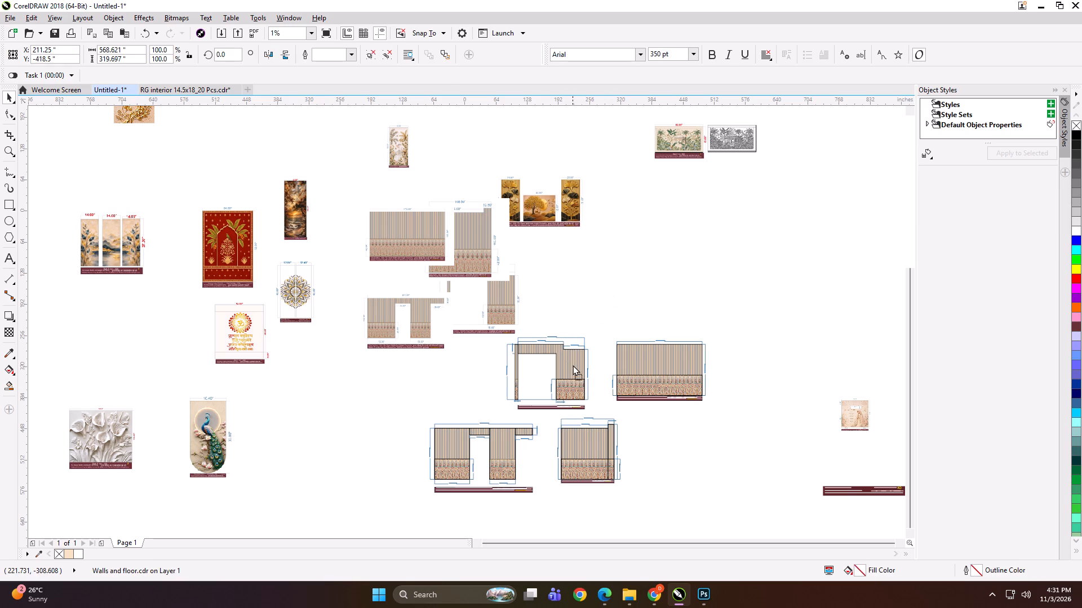
{"action": "left_click_drag", "start_coordinate": [573, 365], "coordinate": [561, 399]}
{"action": "left_click", "coordinate": [608, 299]}
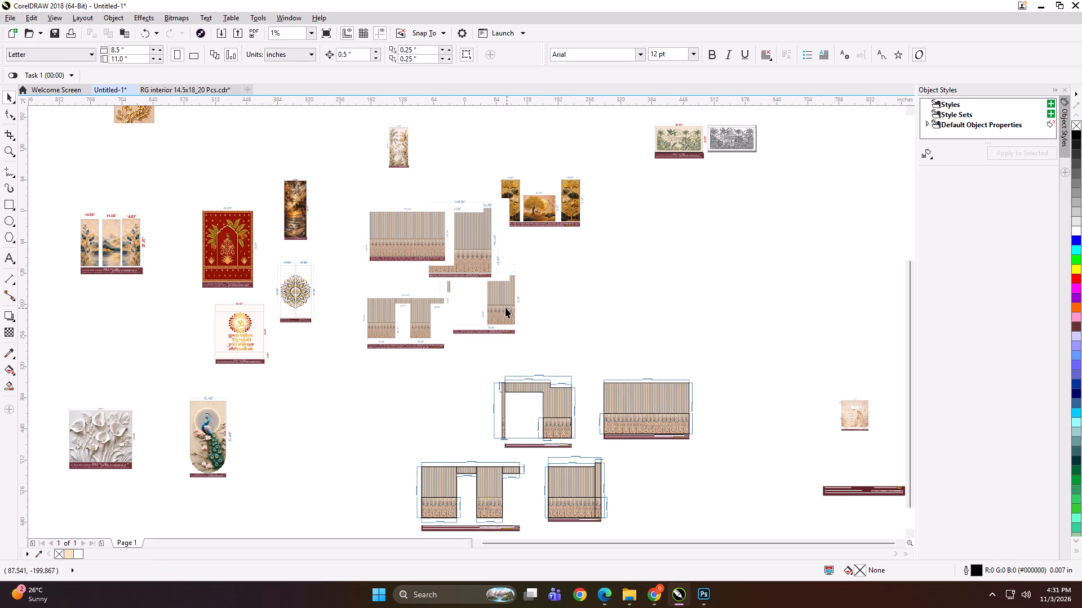
Move the four striped wall preview bitmaps beside their matching layouts in the imported Walls and floor drawing.
{"action": "left_click", "coordinate": [504, 303]}
{"action": "left_click_drag", "start_coordinate": [502, 296], "coordinate": [686, 501]}
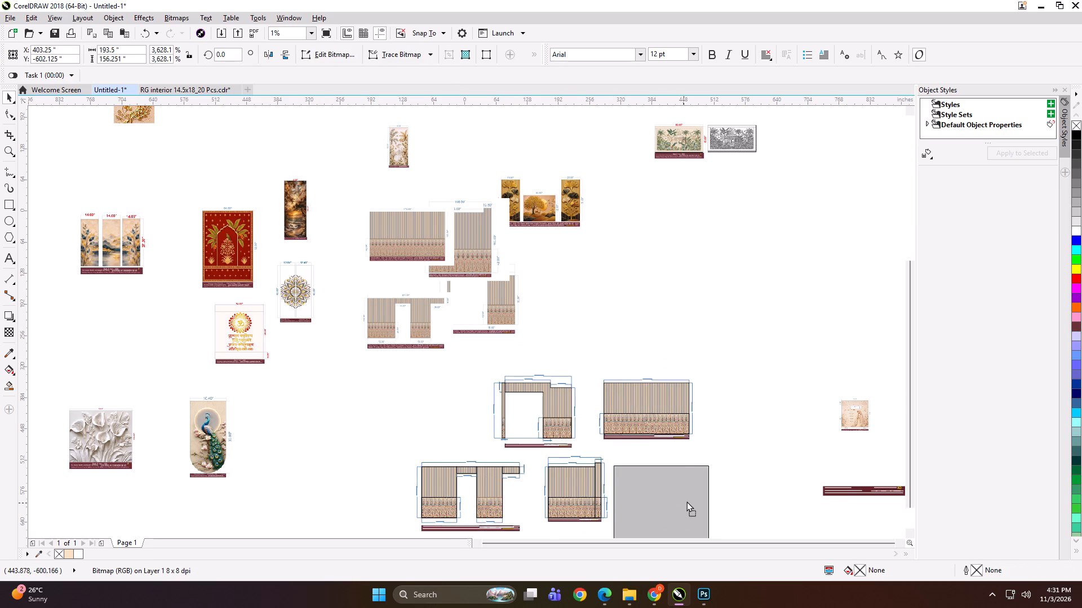
{"action": "left_click_drag", "start_coordinate": [686, 501], "coordinate": [691, 493]}
{"action": "left_click_drag", "start_coordinate": [473, 245], "coordinate": [636, 325]}
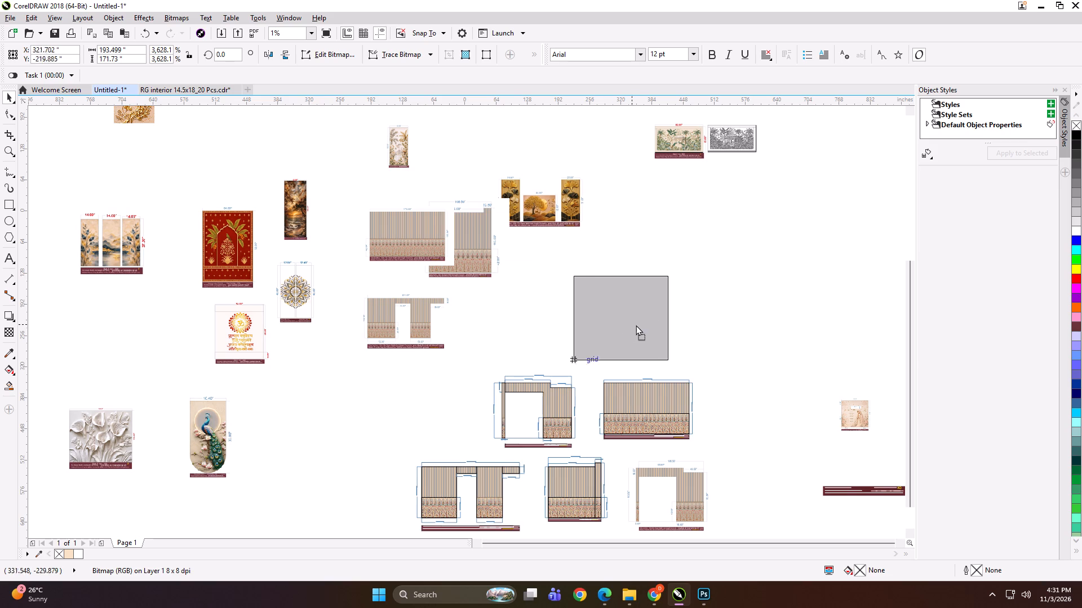
{"action": "left_click_drag", "start_coordinate": [636, 325], "coordinate": [648, 325]}
{"action": "left_click_drag", "start_coordinate": [640, 318], "coordinate": [653, 319]}
{"action": "left_click_drag", "start_coordinate": [681, 498], "coordinate": [444, 423]}
{"action": "left_click_drag", "start_coordinate": [637, 315], "coordinate": [657, 493]}
{"action": "left_click_drag", "start_coordinate": [397, 301], "coordinate": [392, 324]}
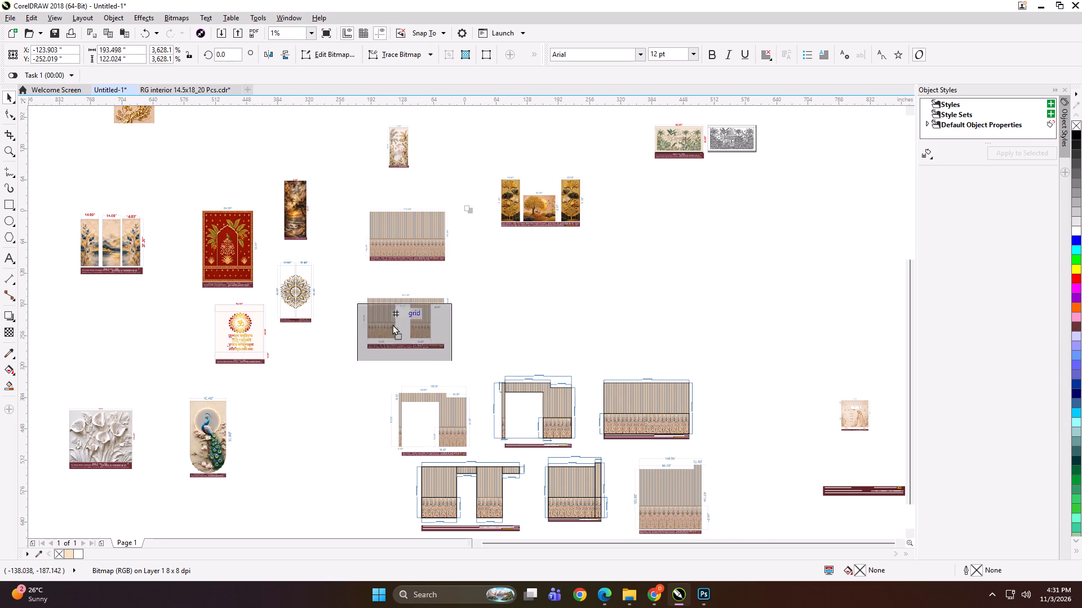
{"action": "left_click_drag", "start_coordinate": [392, 324], "coordinate": [353, 476]}
{"action": "left_click_drag", "start_coordinate": [415, 219], "coordinate": [620, 310]}
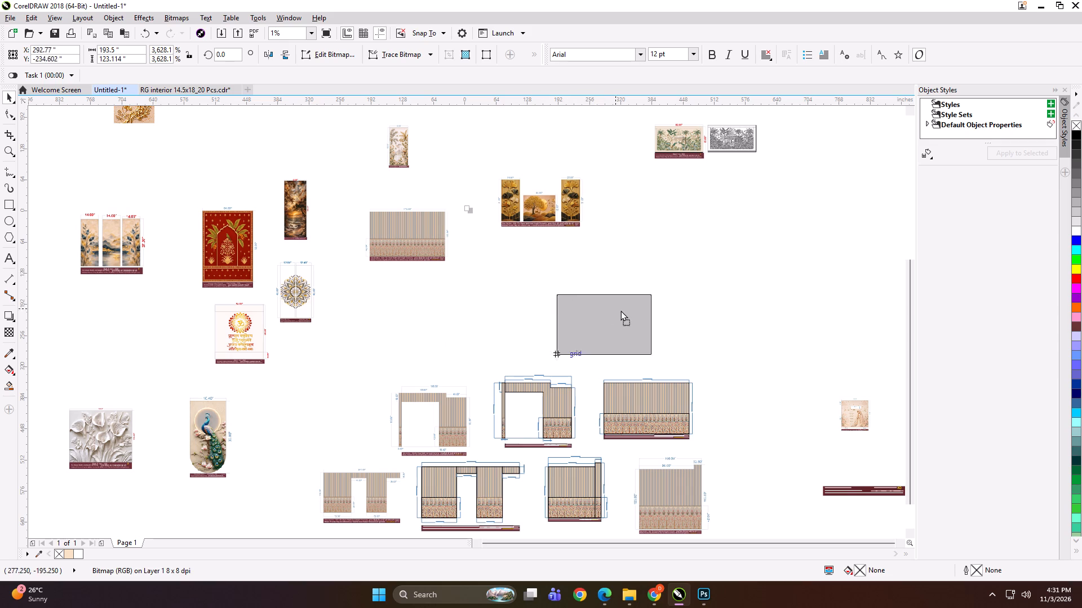
{"action": "left_click_drag", "start_coordinate": [620, 310], "coordinate": [659, 329]}
Ungroup the imported Walls and floor layouts.
{"action": "scroll", "coordinate": [706, 421], "scroll_direction": "up", "scroll_amount": 2}
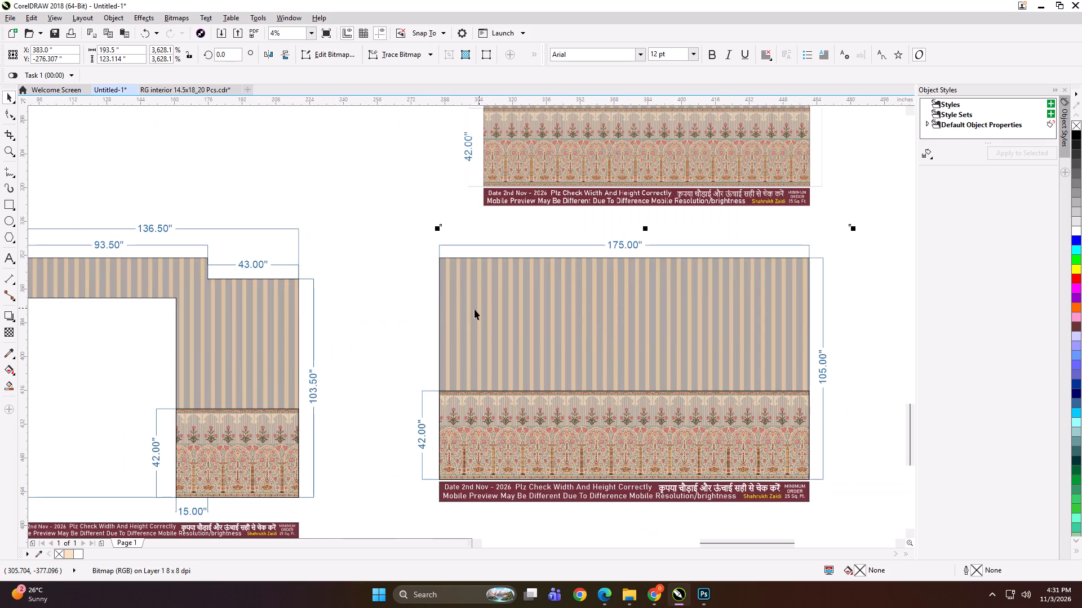
{"action": "scroll", "coordinate": [475, 309], "scroll_direction": "down", "scroll_amount": 1}
{"action": "left_click_drag", "start_coordinate": [433, 266], "coordinate": [660, 417]}
{"action": "left_click", "coordinate": [549, 332]}
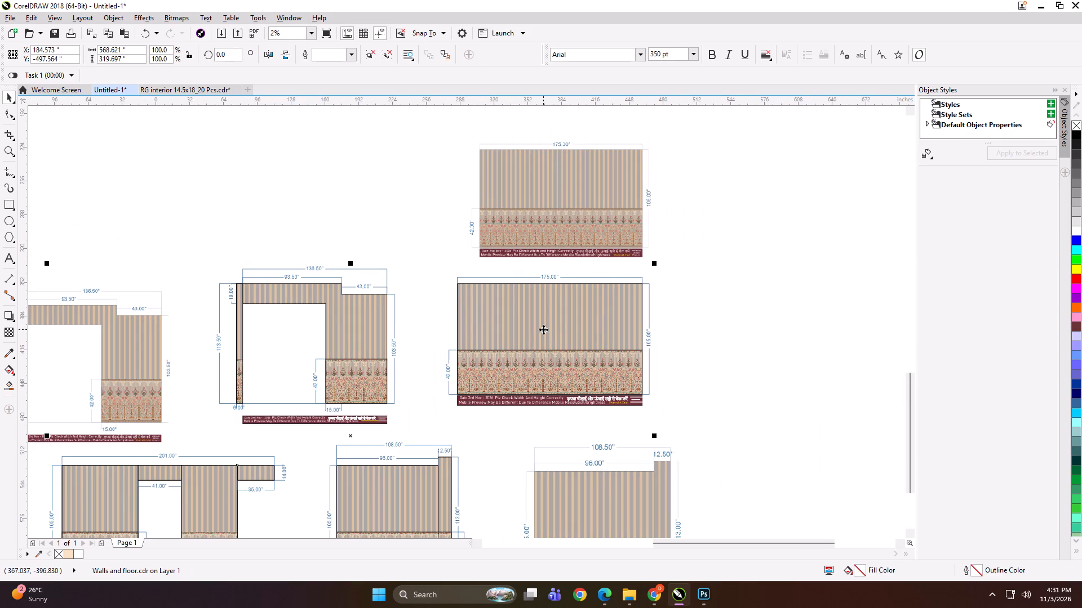
{"action": "key", "text": "ctrl+u"}
Move the 175 x 105 inch wall layout with its dimensions and note strip to the open space beside its preview bitmap.
{"action": "left_click", "coordinate": [419, 248]}
{"action": "left_click_drag", "start_coordinate": [425, 251], "coordinate": [671, 425]}
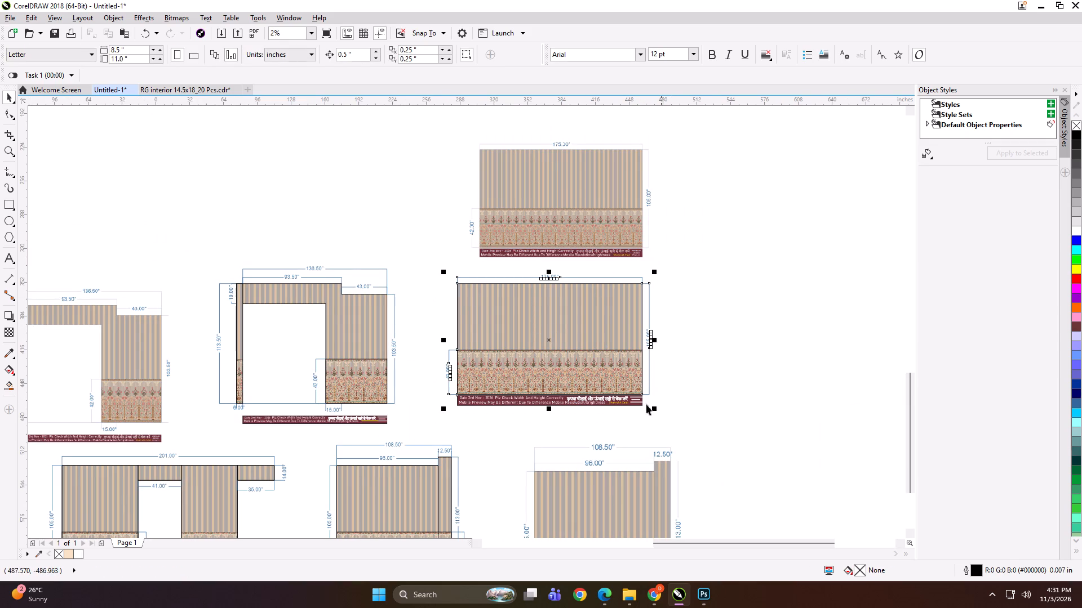
{"action": "left_click_drag", "start_coordinate": [544, 345], "coordinate": [760, 216]}
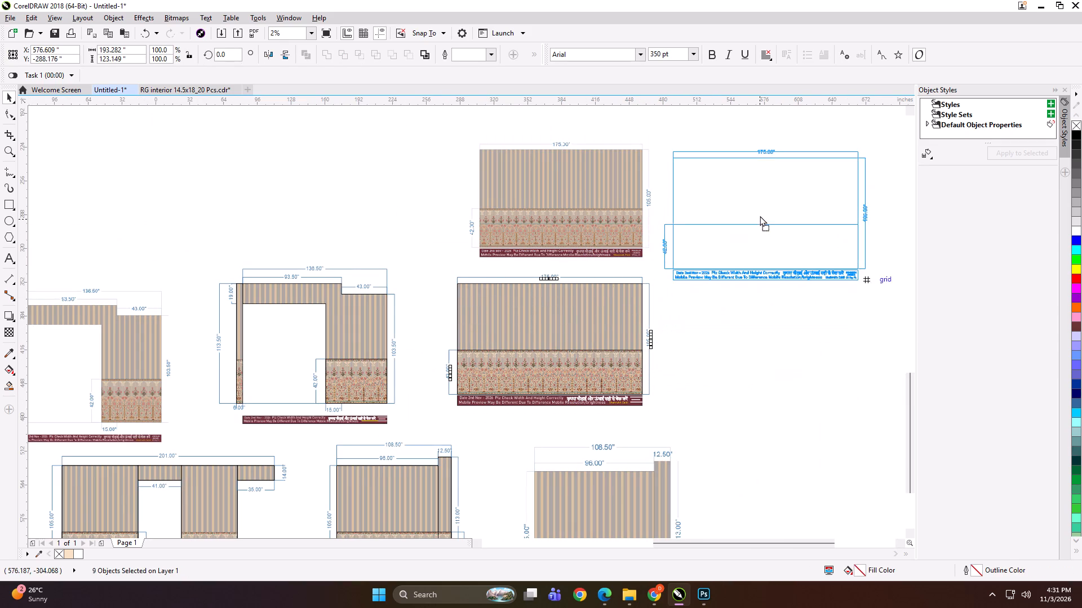
{"action": "left_click_drag", "start_coordinate": [760, 216], "coordinate": [759, 211]}
{"action": "scroll", "coordinate": [597, 225], "scroll_direction": "down", "scroll_amount": 1}
{"action": "scroll", "coordinate": [750, 245], "scroll_direction": "up", "scroll_amount": 1}
{"action": "scroll", "coordinate": [591, 297], "scroll_direction": "up", "scroll_amount": 1}
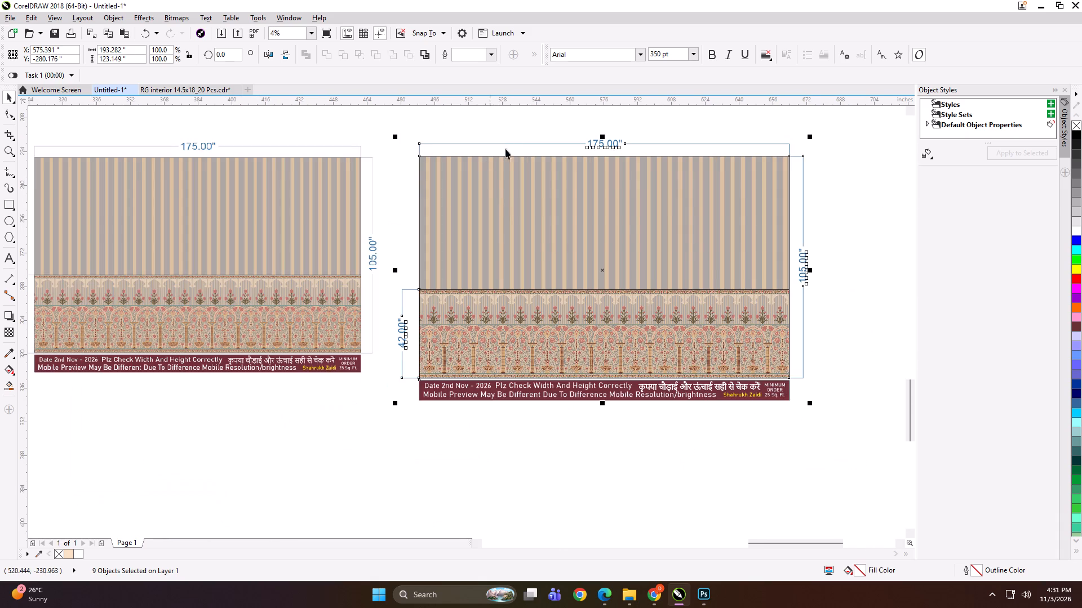
Delete the width and height dimensions, the 42-inch border dimension and the maroon note strip from the moved 175 x 105 inch wall.
{"action": "left_click", "coordinate": [525, 127]}
{"action": "left_click_drag", "start_coordinate": [534, 117], "coordinate": [823, 303]}
{"action": "key", "text": "Delete"}
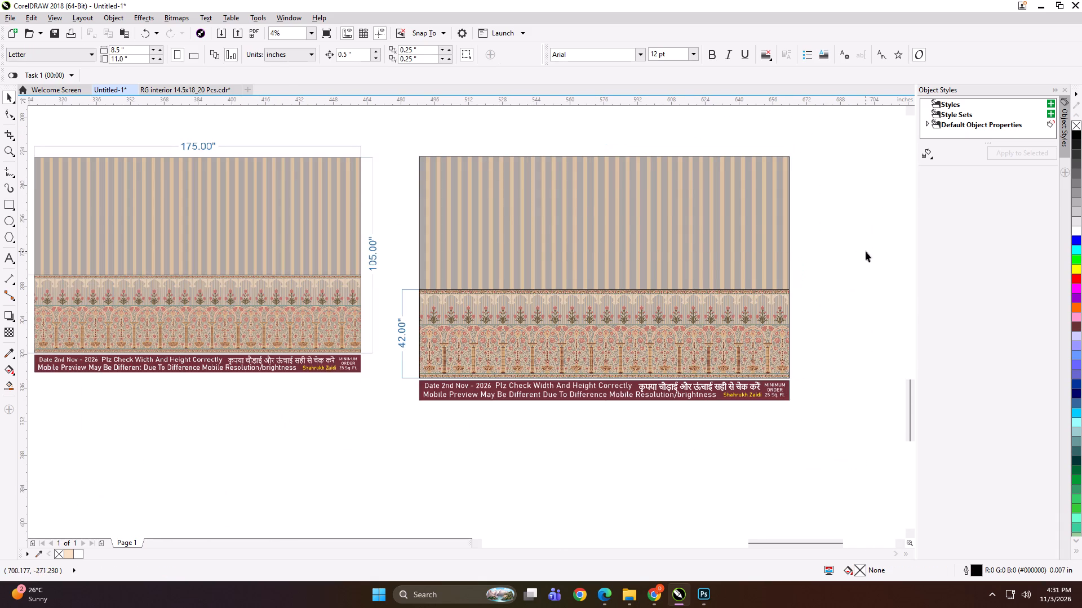
{"action": "left_click_drag", "start_coordinate": [868, 256], "coordinate": [593, 423]}
{"action": "key", "text": "Delete"}
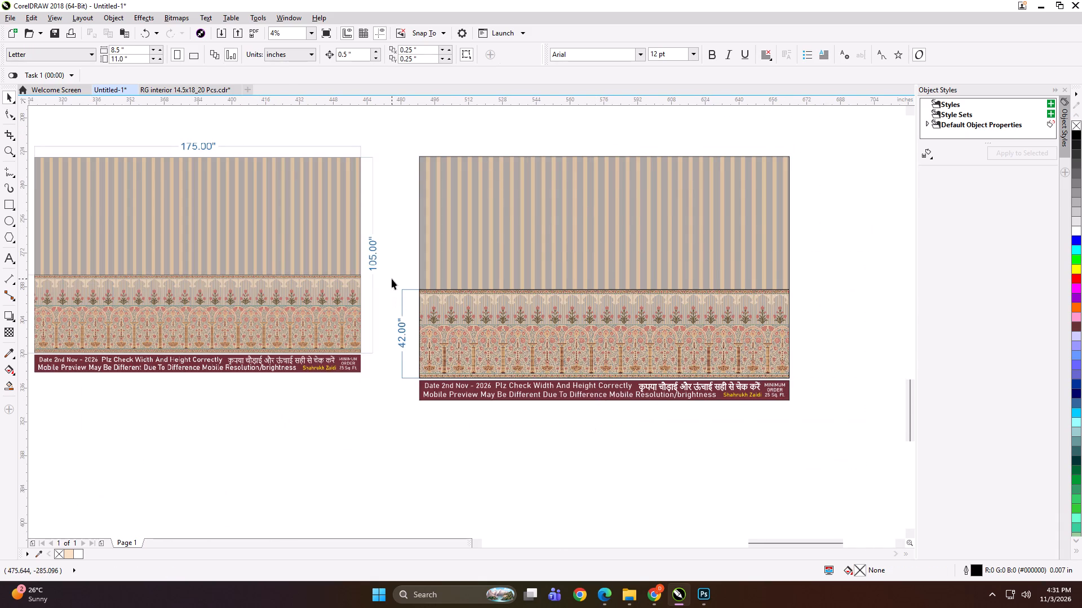
{"action": "left_click_drag", "start_coordinate": [392, 279], "coordinate": [365, 283]}
{"action": "left_click", "coordinate": [382, 276]}
{"action": "left_click", "coordinate": [386, 276]}
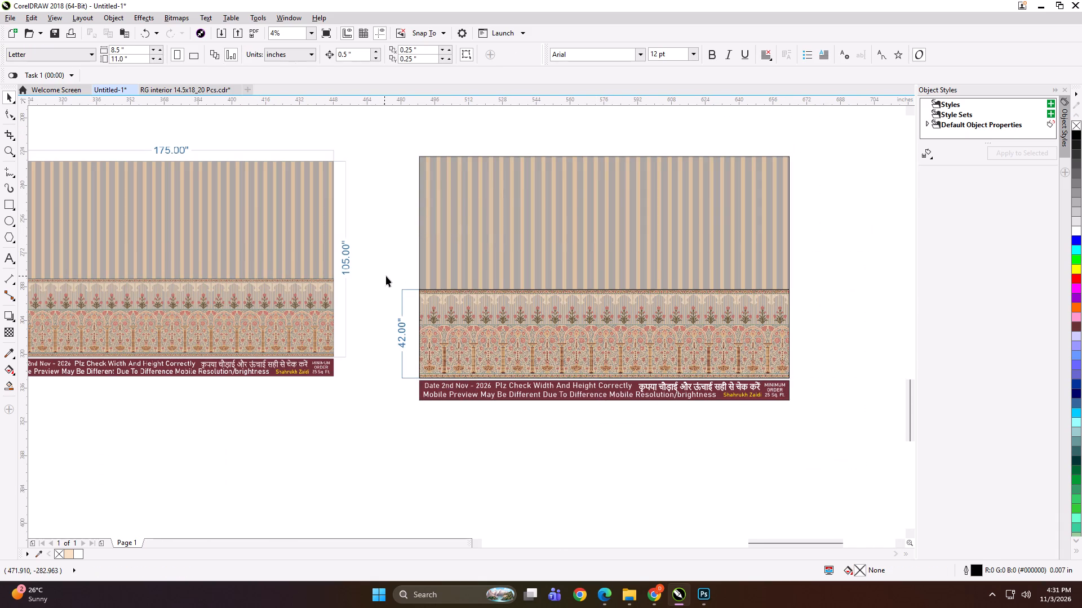
{"action": "left_click_drag", "start_coordinate": [386, 276], "coordinate": [808, 431]}
{"action": "key", "text": "Delete"}
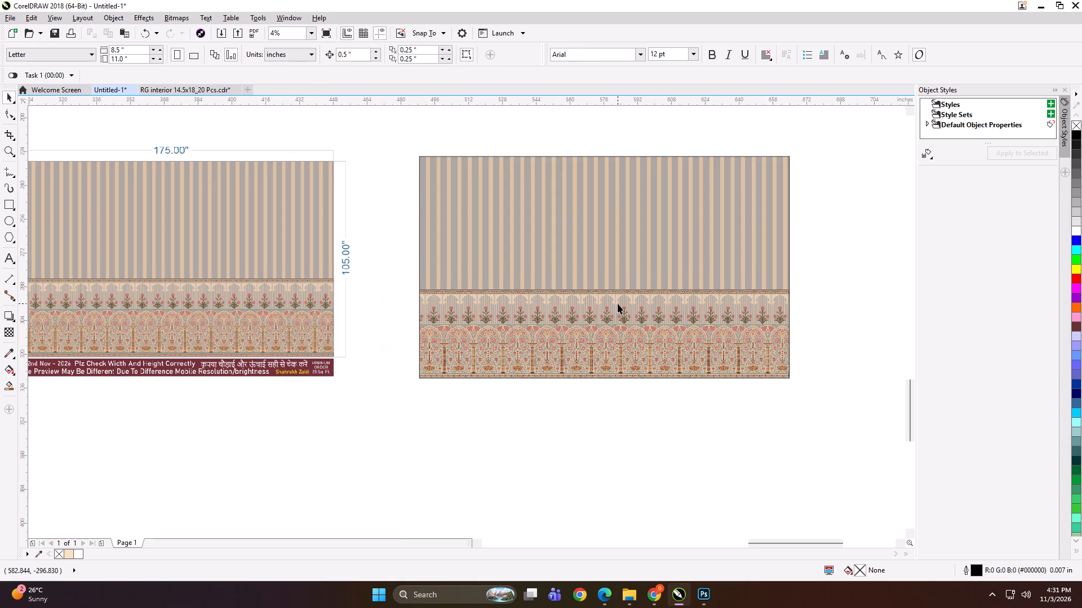
{"action": "left_click_drag", "start_coordinate": [299, 280], "coordinate": [340, 282]}
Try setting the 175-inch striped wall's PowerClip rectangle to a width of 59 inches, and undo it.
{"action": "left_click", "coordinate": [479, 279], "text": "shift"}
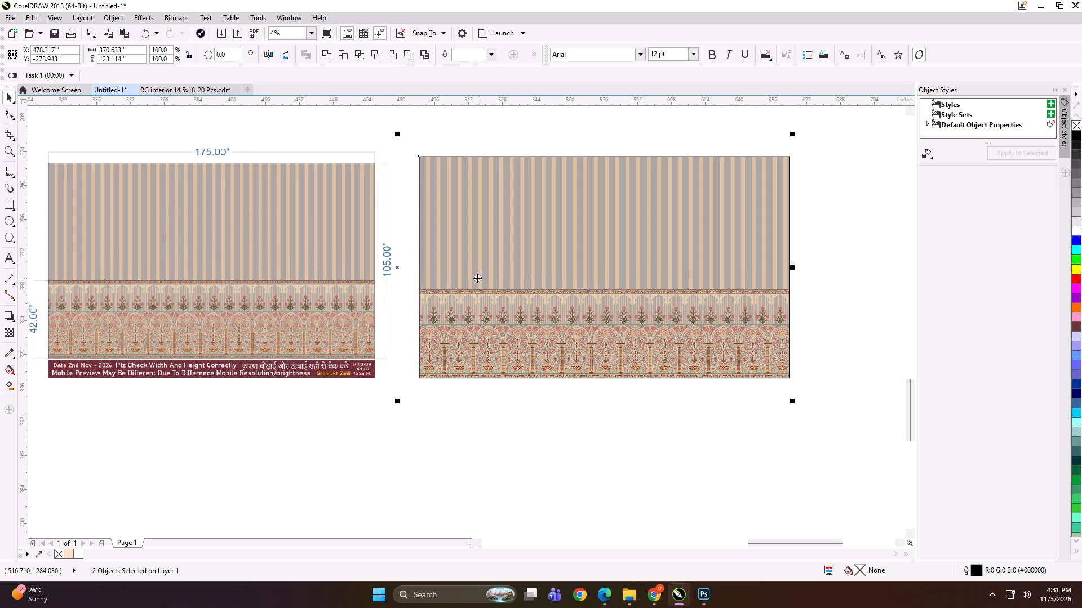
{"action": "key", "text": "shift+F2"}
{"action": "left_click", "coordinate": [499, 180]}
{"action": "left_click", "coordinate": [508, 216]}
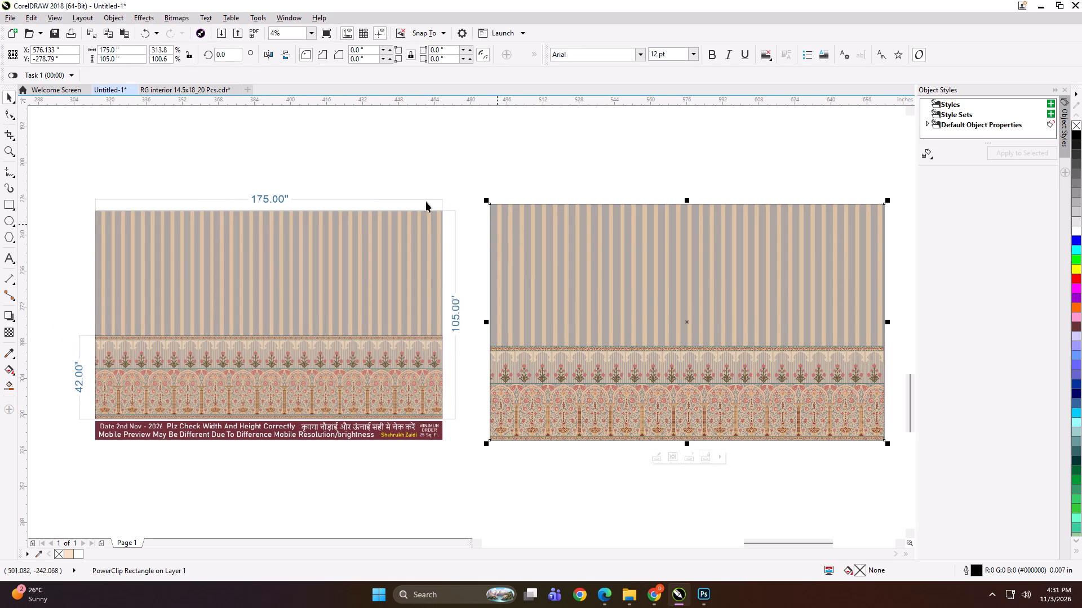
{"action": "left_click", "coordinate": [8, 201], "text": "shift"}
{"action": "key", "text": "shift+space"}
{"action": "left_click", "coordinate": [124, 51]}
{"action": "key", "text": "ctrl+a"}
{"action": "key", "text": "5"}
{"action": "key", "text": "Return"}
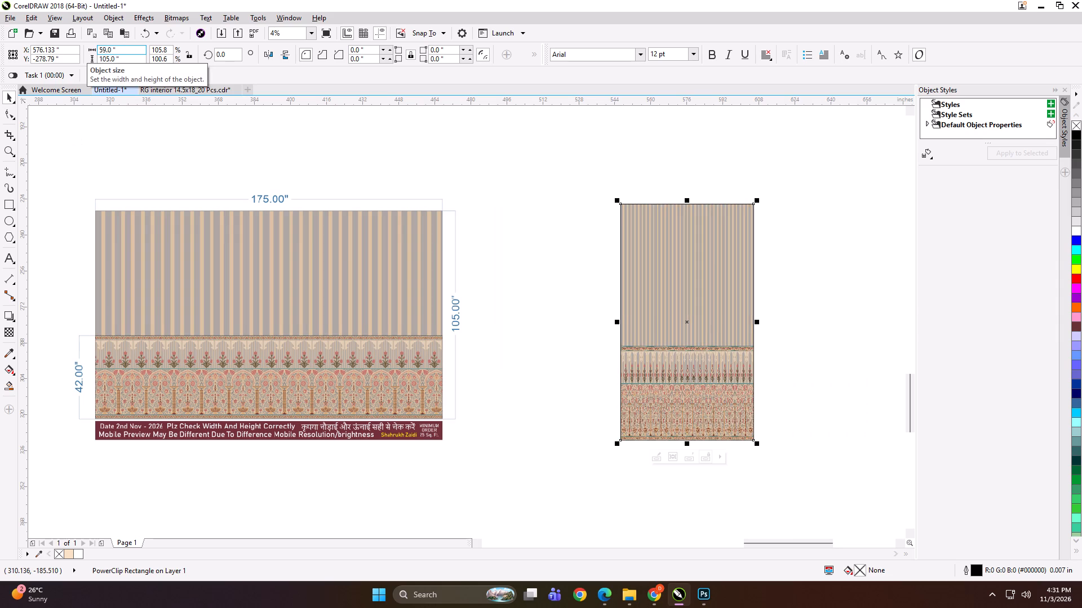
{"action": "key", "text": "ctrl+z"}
Shift the 175 x 105 inch striped wall slightly farther from its preview bitmap.
{"action": "left_click", "coordinate": [505, 138]}
{"action": "left_click_drag", "start_coordinate": [589, 256], "coordinate": [604, 251]}
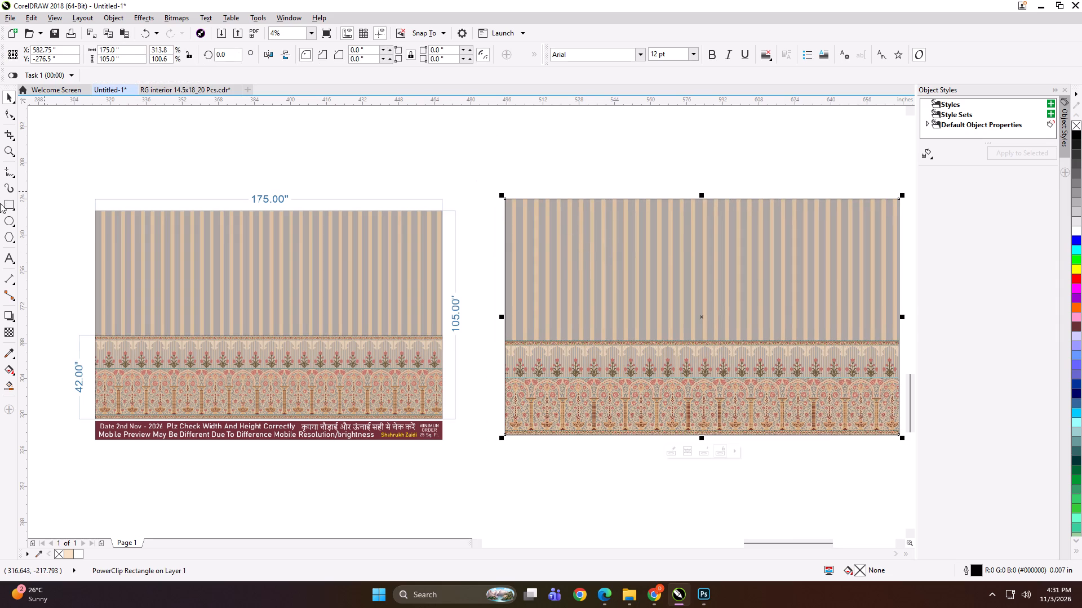
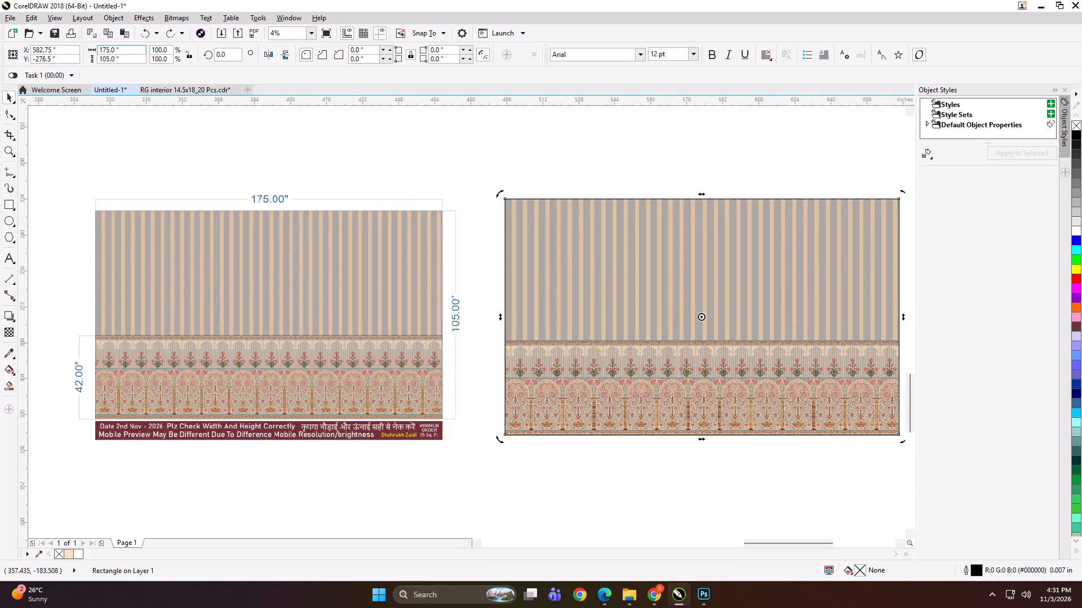
Set the striped wall's outline rectangle to 59 inches wide and align it with the wall's left edge.
{"action": "key", "text": "ctrl+a"}
{"action": "type", "text": "59"}
{"action": "key", "text": "Return"}
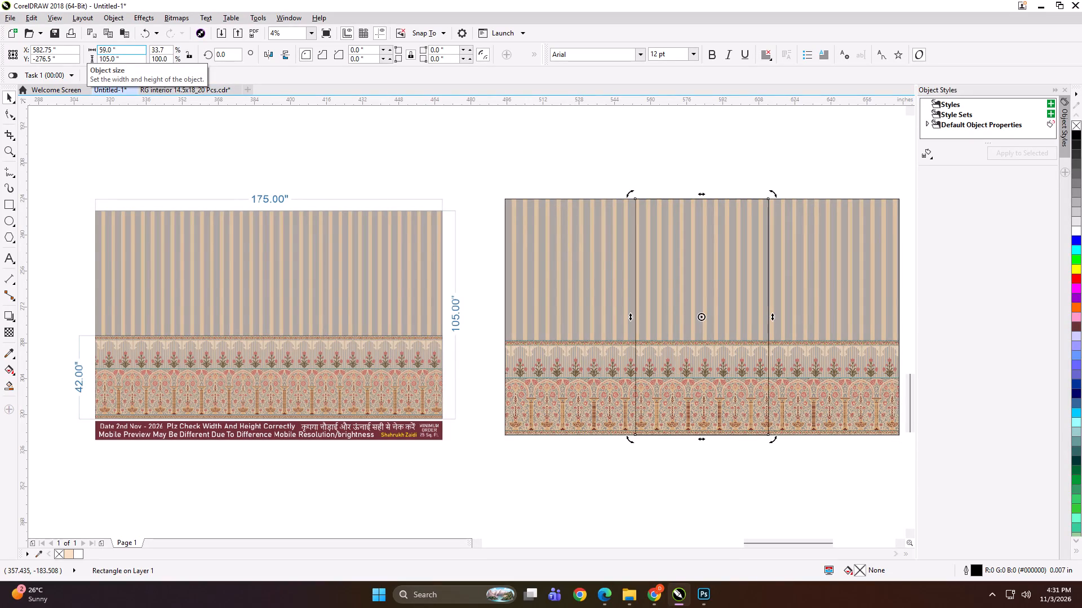
{"action": "left_click", "coordinate": [585, 284], "text": "shift"}
{"action": "key", "text": "l"}
{"action": "double_click", "coordinate": [573, 164]}
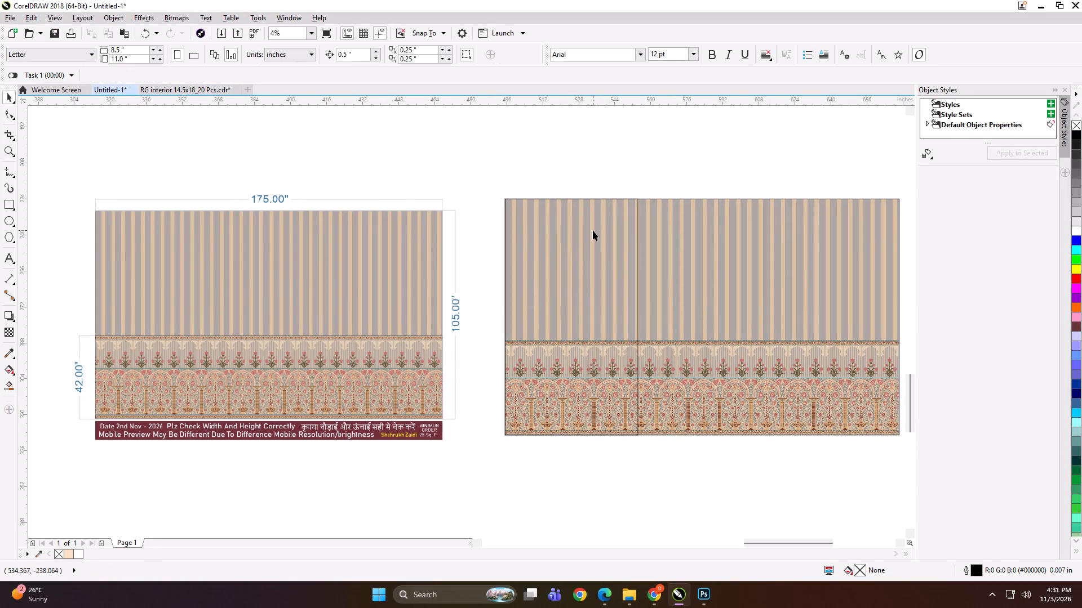
Duplicate the 59-inch rectangle twice side by side so three panel outlines span the 175-inch wall.
{"action": "left_click", "coordinate": [524, 304]}
{"action": "left_click_drag", "start_coordinate": [498, 319], "coordinate": [633, 319]}
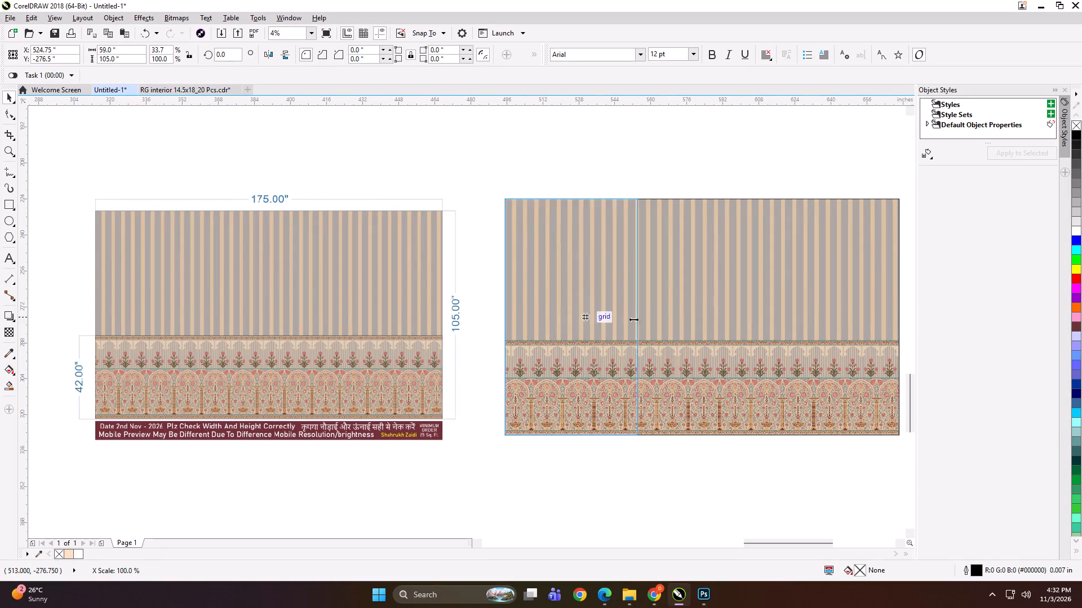
{"action": "left_click_drag", "start_coordinate": [633, 319], "coordinate": [706, 322]}
{"action": "right_click", "coordinate": [706, 322], "text": "ctrl"}
{"action": "key", "text": "Left"}
{"action": "left_click_drag", "start_coordinate": [630, 316], "coordinate": [833, 315]}
{"action": "right_click", "coordinate": [833, 315], "text": "ctrl"}
{"action": "key", "text": "Left"}
Narrow the third panel rectangle to 58 inches so it ends at the wall's right edge.
{"action": "scroll", "coordinate": [663, 291], "scroll_direction": "down", "scroll_amount": 1}
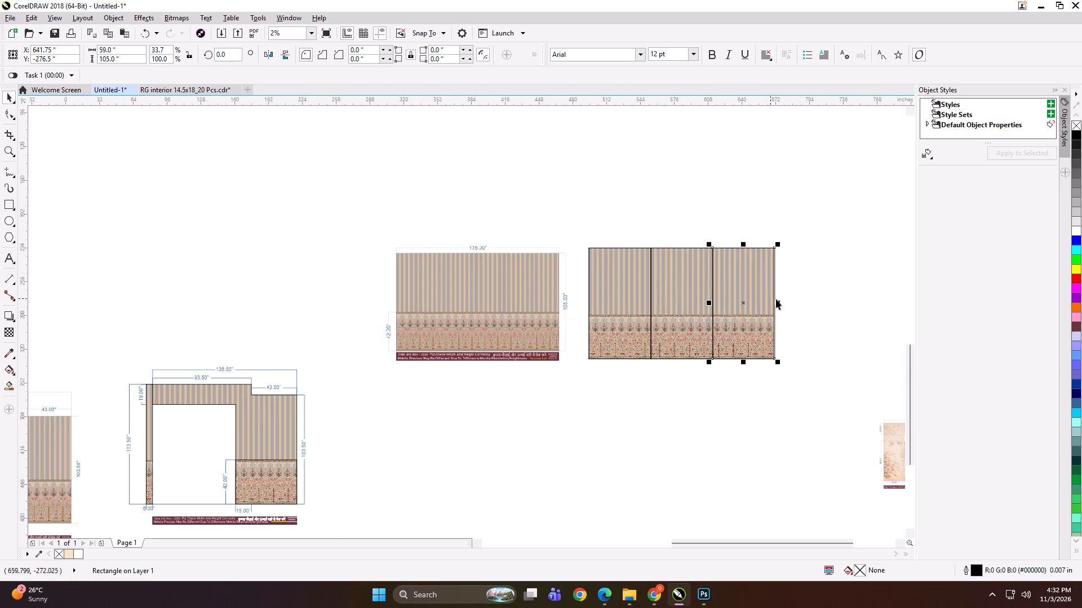
{"action": "scroll", "coordinate": [777, 299], "scroll_direction": "up", "scroll_amount": 5}
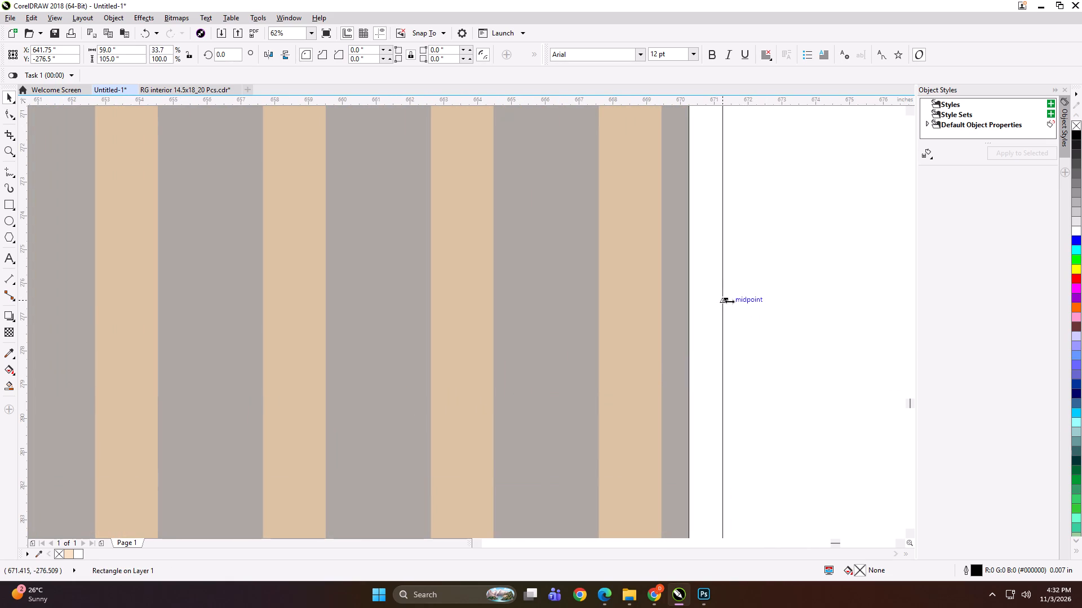
{"action": "left_click_drag", "start_coordinate": [729, 301], "coordinate": [698, 301]}
{"action": "scroll", "coordinate": [717, 290], "scroll_direction": "down", "scroll_amount": 3}
{"action": "scroll", "coordinate": [776, 275], "scroll_direction": "down", "scroll_amount": 2}
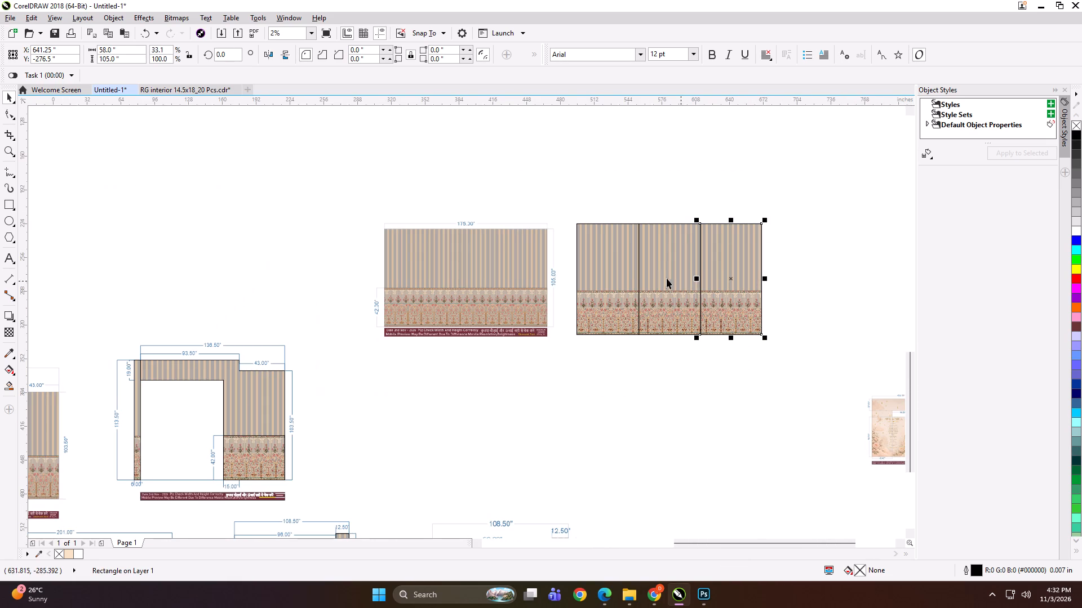
Group the three panel rectangles, PowerClip the striped wall artwork into them, and ungroup the result into separate panels.
{"action": "left_click", "coordinate": [651, 263], "text": "shift"}
{"action": "left_click", "coordinate": [621, 263], "text": "shift"}
{"action": "key", "text": "ctrl+g"}
{"action": "left_click", "coordinate": [638, 190]}
{"action": "left_click", "coordinate": [651, 235], "text": "alt"}
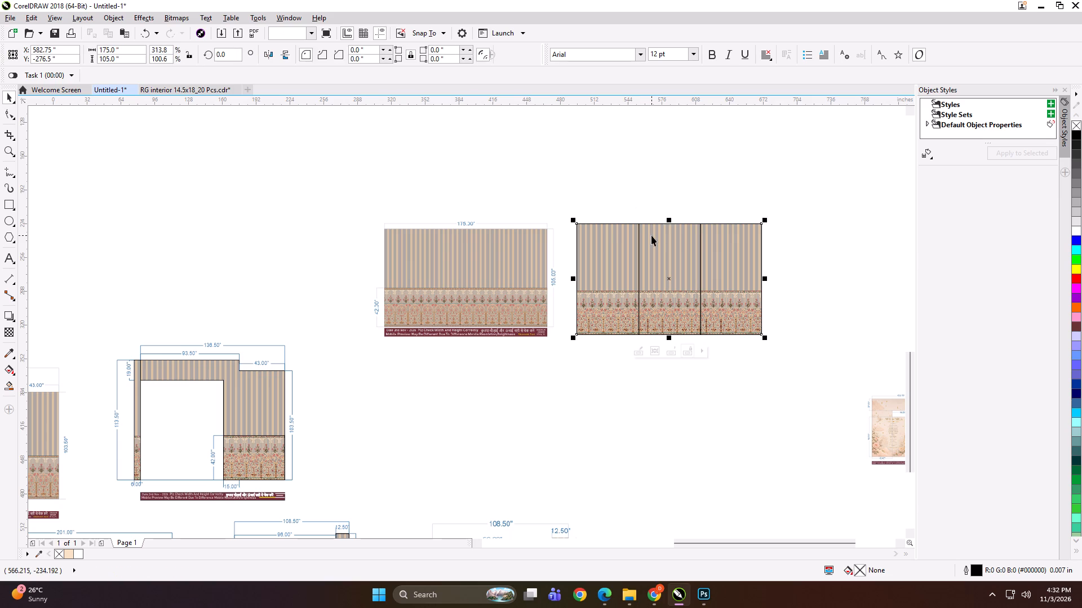
{"action": "key", "text": "shift+Return"}
{"action": "left_click", "coordinate": [651, 235]}
{"action": "key", "text": "ctrl+u"}
{"action": "left_click", "coordinate": [632, 188]}
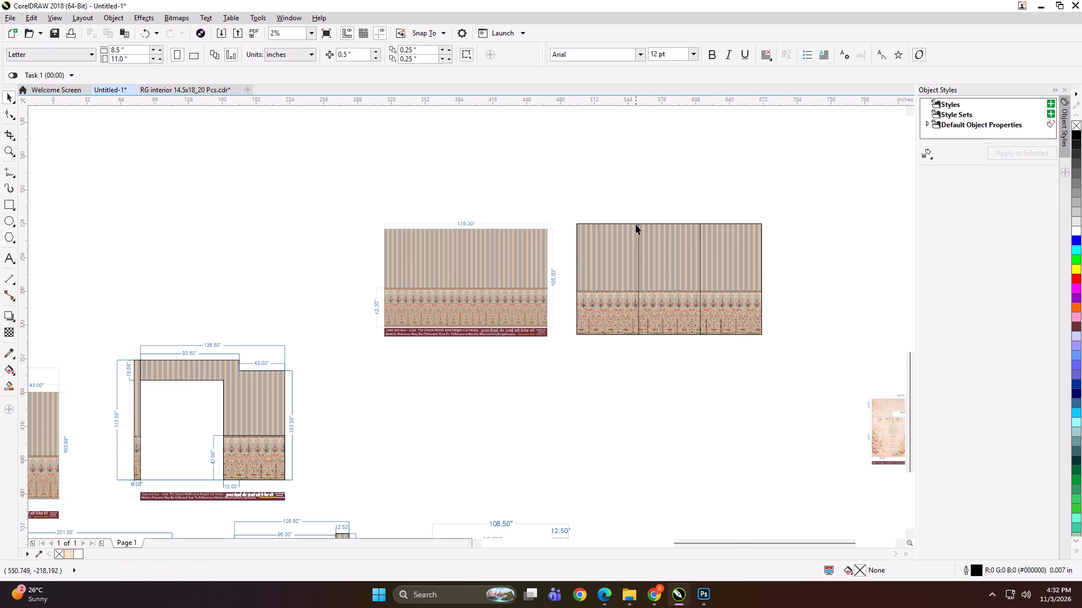
Add the text label "175*105 PANEL 1" on the first panel's top edge and copy its text.
{"action": "scroll", "coordinate": [636, 231], "scroll_direction": "up", "scroll_amount": 1}
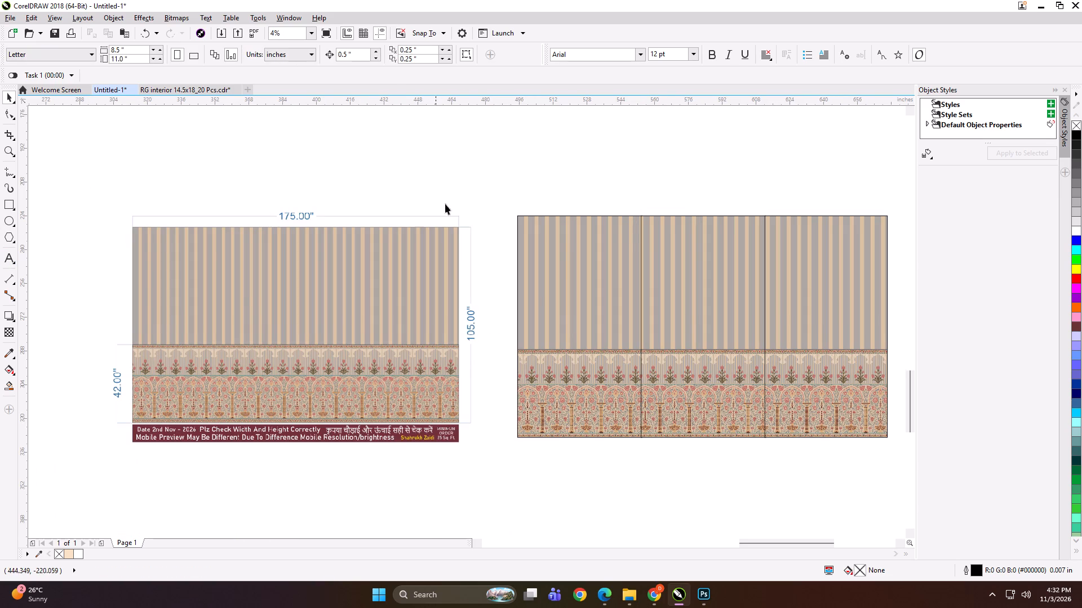
{"action": "left_click", "coordinate": [11, 256]}
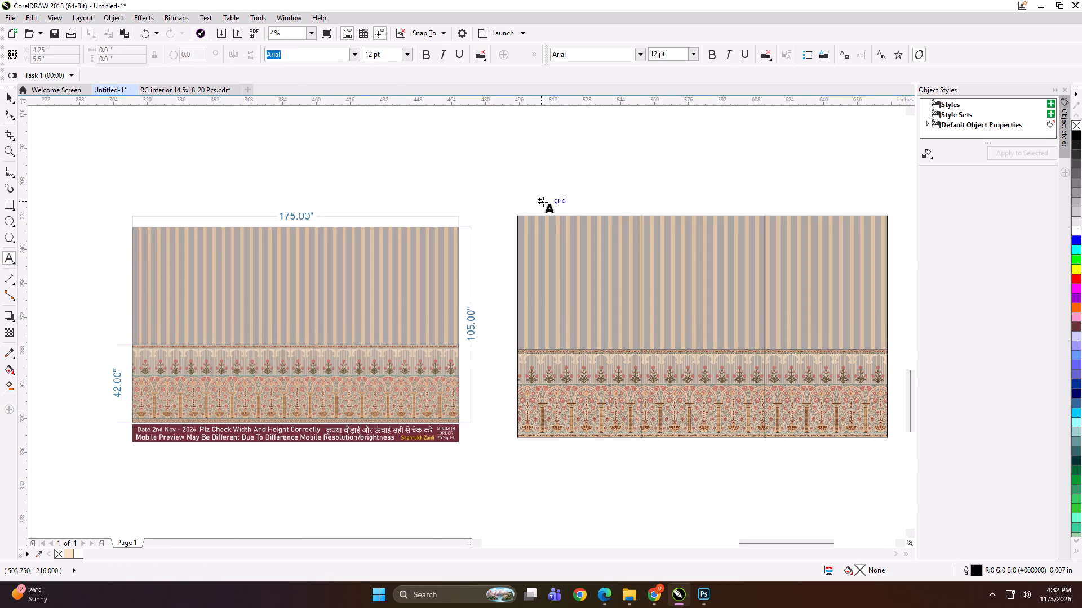
{"action": "left_click", "coordinate": [556, 214]}
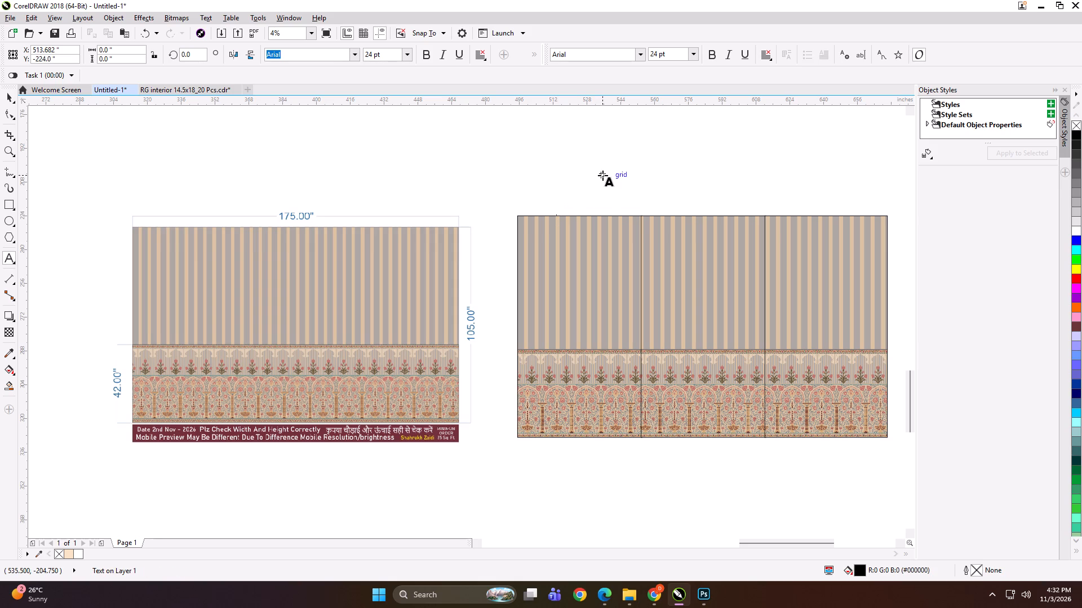
{"action": "type", "text": "175*105 PANEL 1"}
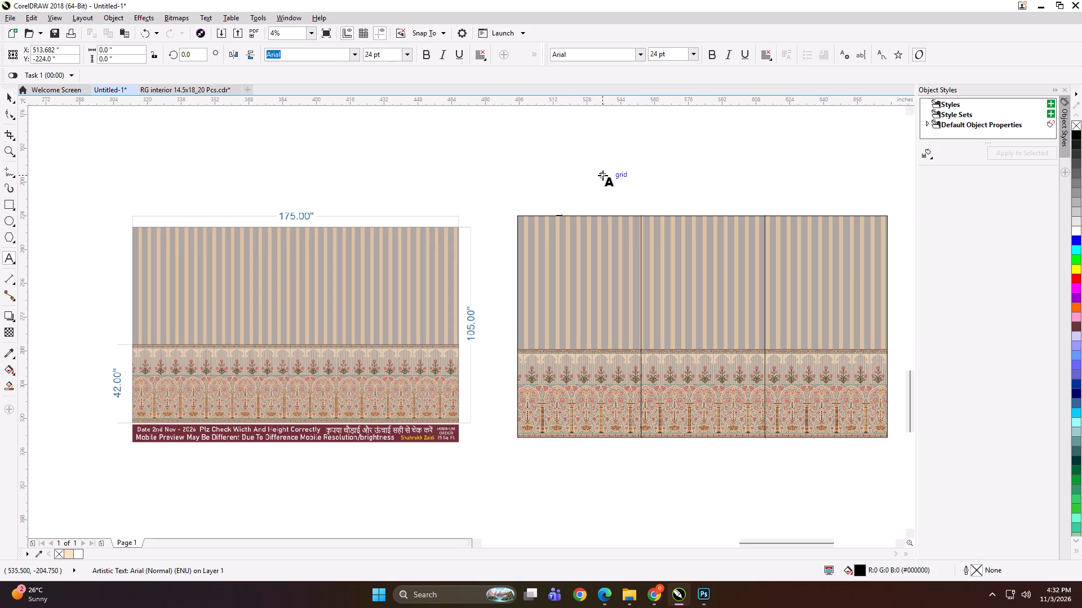
{"action": "key", "text": "ctrl+a"}
{"action": "key", "text": "ctrl+c"}
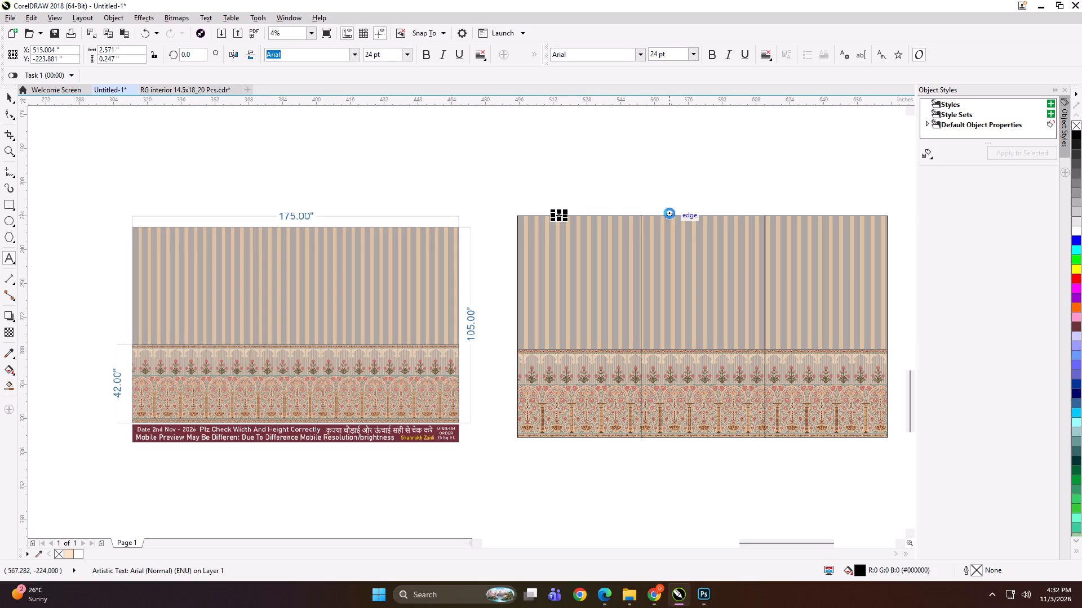
Paste the label onto the top edges of the second and third panels, changing the numbers to PANEL 2 and PANEL 3.
{"action": "left_click", "coordinate": [669, 213]}
{"action": "key", "text": "ctrl+v"}
{"action": "key", "text": "BackSpace"}
{"action": "key", "text": "2"}
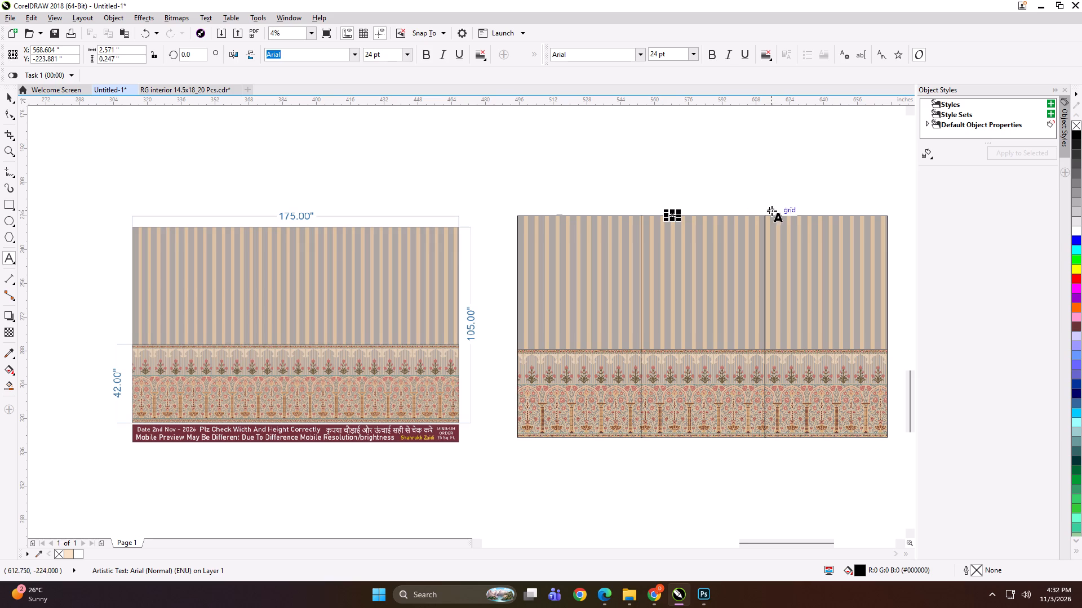
{"action": "double_click", "coordinate": [786, 215]}
{"action": "key", "text": "ctrl+v"}
{"action": "key", "text": "BackSpace"}
{"action": "key", "text": "3"}
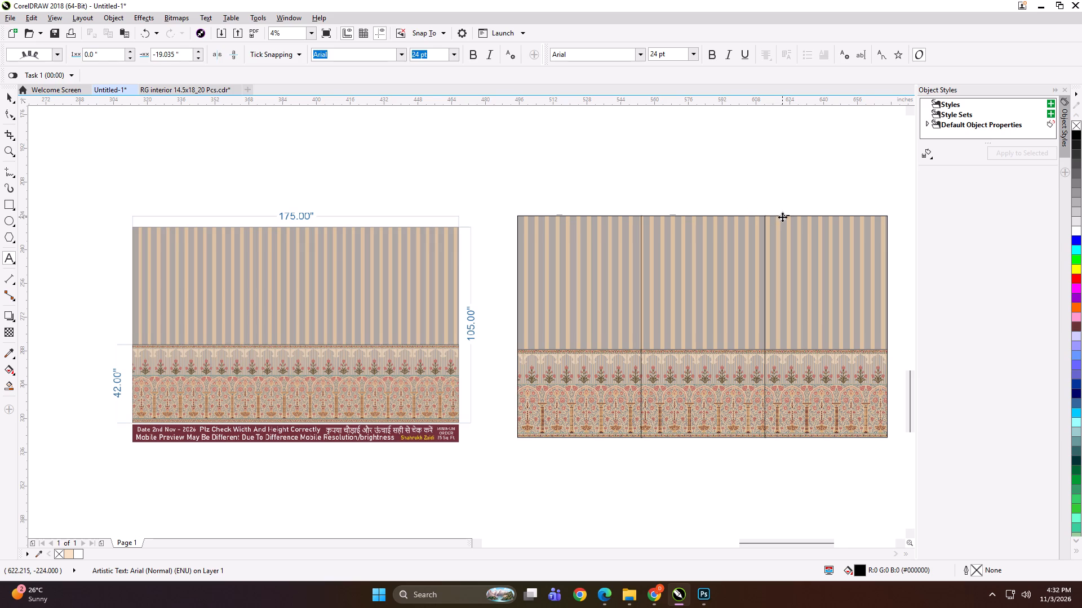
{"action": "scroll", "coordinate": [786, 217], "scroll_direction": "up", "scroll_amount": 5}
{"action": "scroll", "coordinate": [735, 200], "scroll_direction": "down", "scroll_amount": 6}
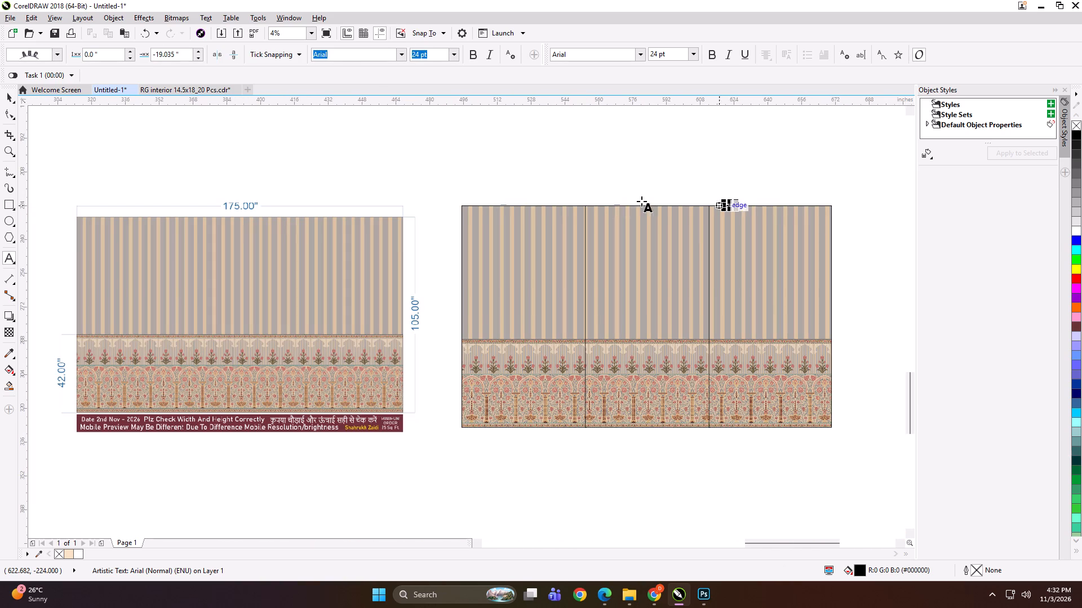
Group each of the three striped wall panels with its own text label.
{"action": "left_click", "coordinate": [6, 96]}
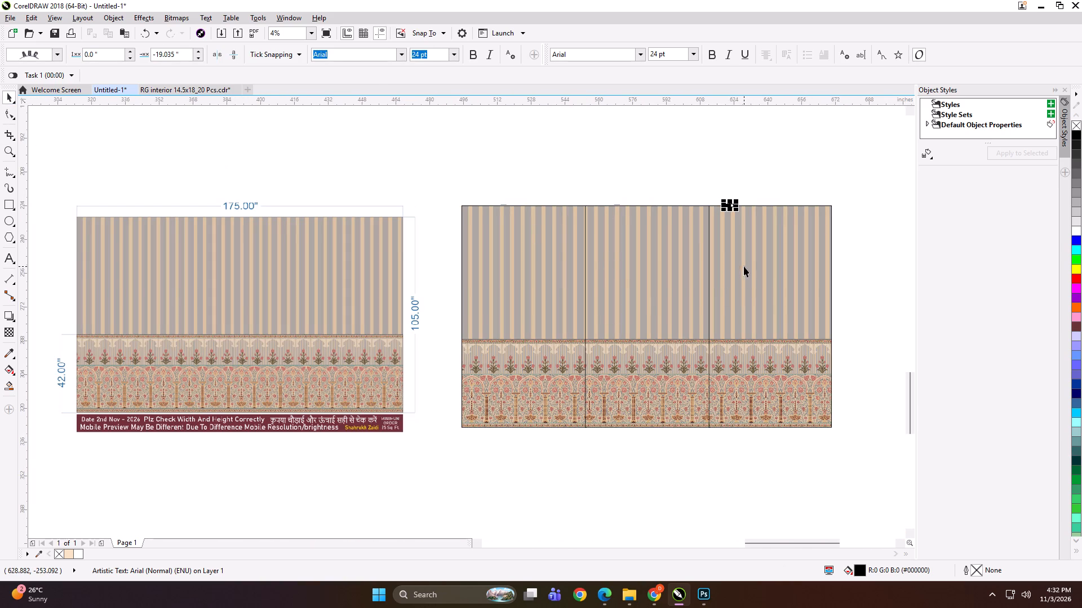
{"action": "left_click", "coordinate": [688, 143]}
{"action": "left_click_drag", "start_coordinate": [699, 168], "coordinate": [749, 247]}
{"action": "double_click", "coordinate": [749, 247], "text": "shift"}
{"action": "key", "text": "ctrl+g"}
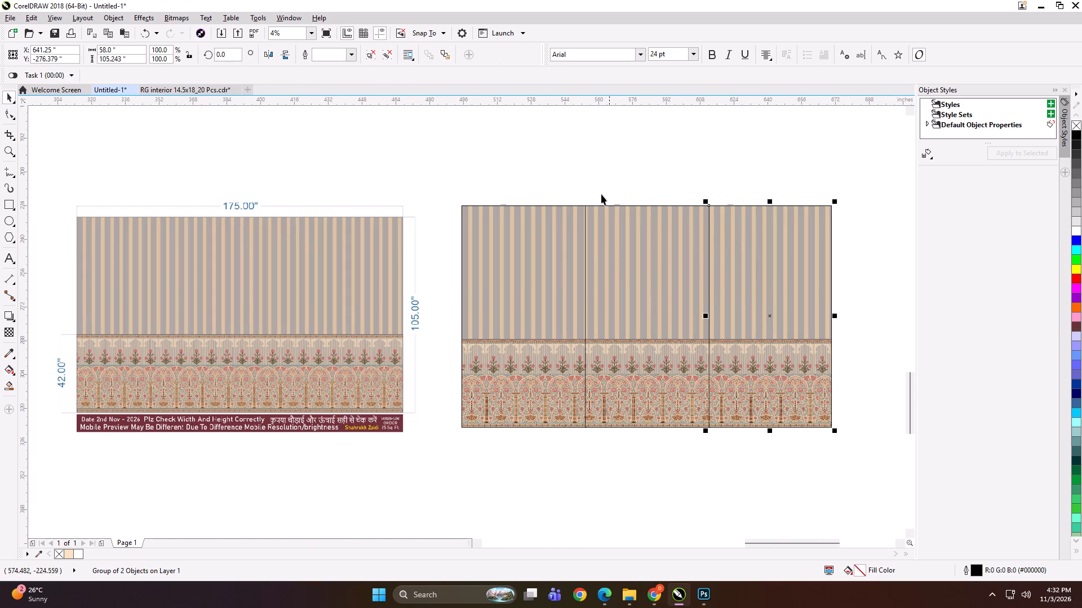
{"action": "left_click_drag", "start_coordinate": [589, 177], "coordinate": [669, 276]}
{"action": "left_click", "coordinate": [650, 267], "text": "shift"}
{"action": "key", "text": "ctrl+g"}
{"action": "left_click_drag", "start_coordinate": [532, 153], "coordinate": [470, 269]}
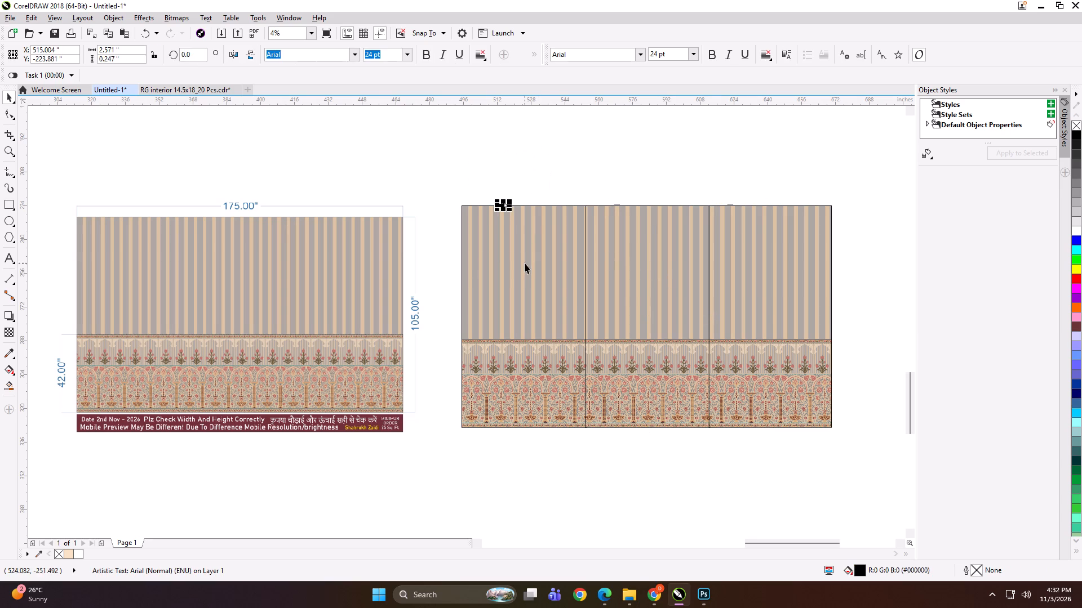
{"action": "left_click", "coordinate": [525, 263], "text": "shift"}
{"action": "key", "text": "ctrl+g"}
Start exporting the first panel and create and open a WALLS N FLOORS folder inside PRINT FILE > NOV > 3.
{"action": "key", "text": "ctrl+e"}
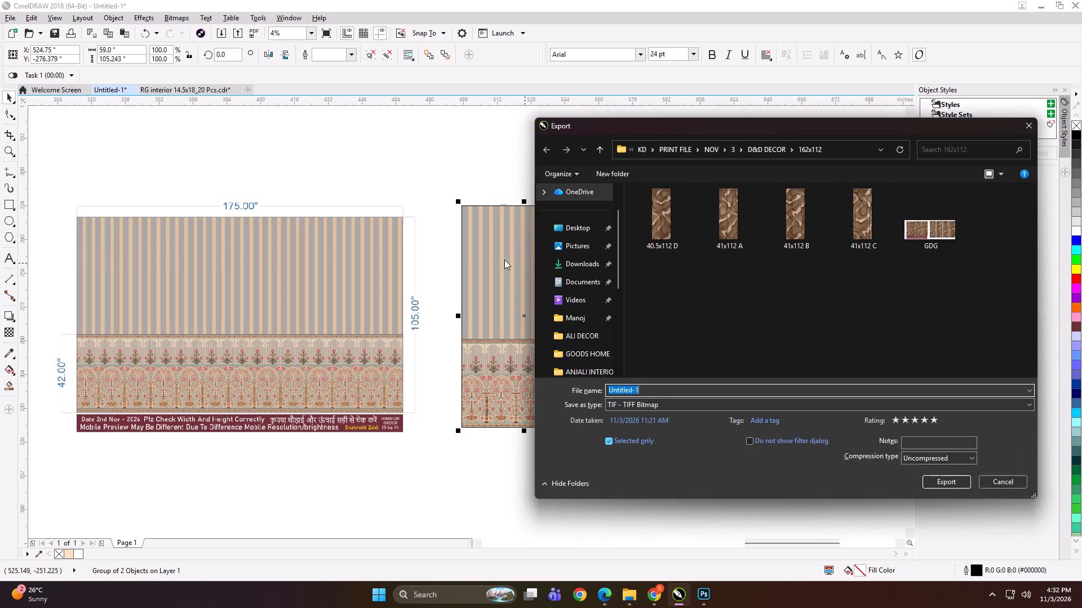
{"action": "left_click", "coordinate": [607, 150]}
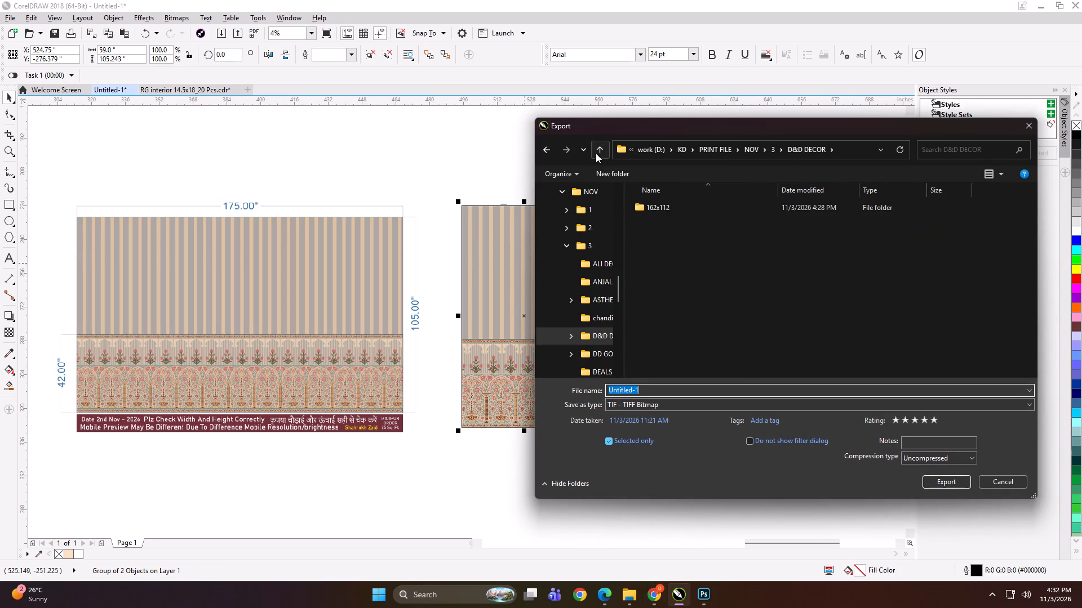
{"action": "left_click", "coordinate": [597, 151]}
{"action": "left_click", "coordinate": [605, 172]}
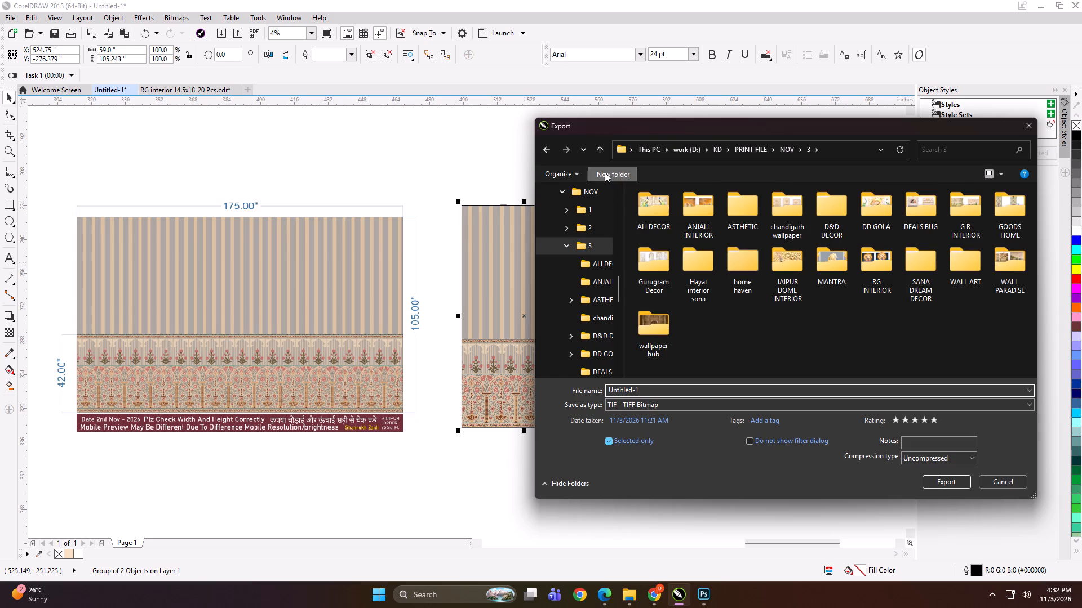
{"action": "type", "text": "WALL"}
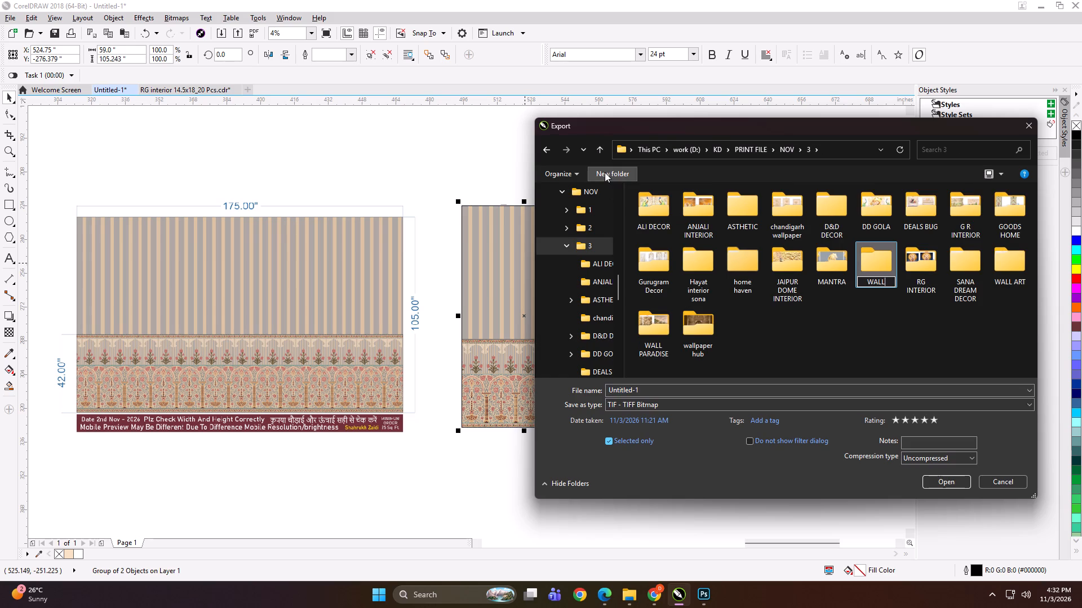
{"action": "type", "text": "S N"}
{"action": "key", "text": "space"}
{"action": "type", "text": "FLOORS"}
{"action": "key", "text": "Return"}
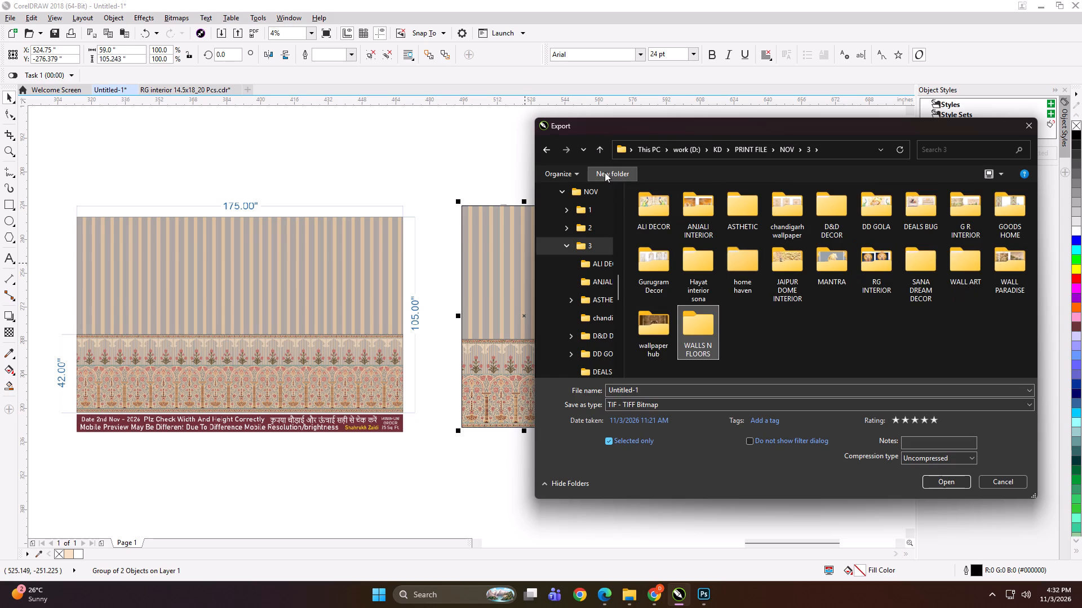
{"action": "double_click", "coordinate": [706, 332]}
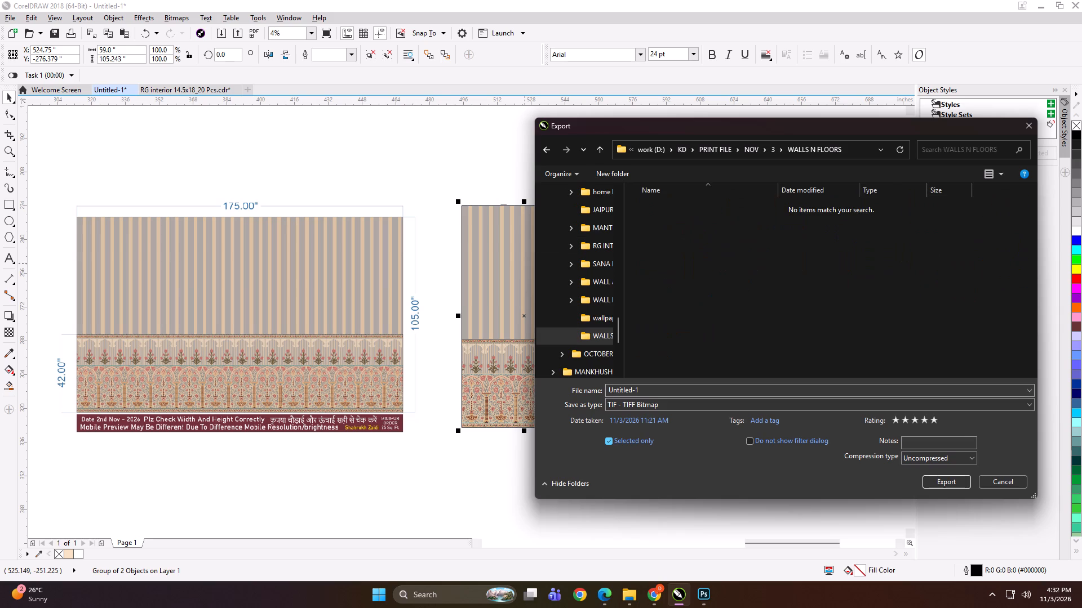
Create a 175x105 subfolder inside WALLS N FLOORS and open it.
{"action": "left_click", "coordinate": [675, 391]}
{"action": "left_click", "coordinate": [618, 182]}
{"action": "left_click", "coordinate": [613, 173]}
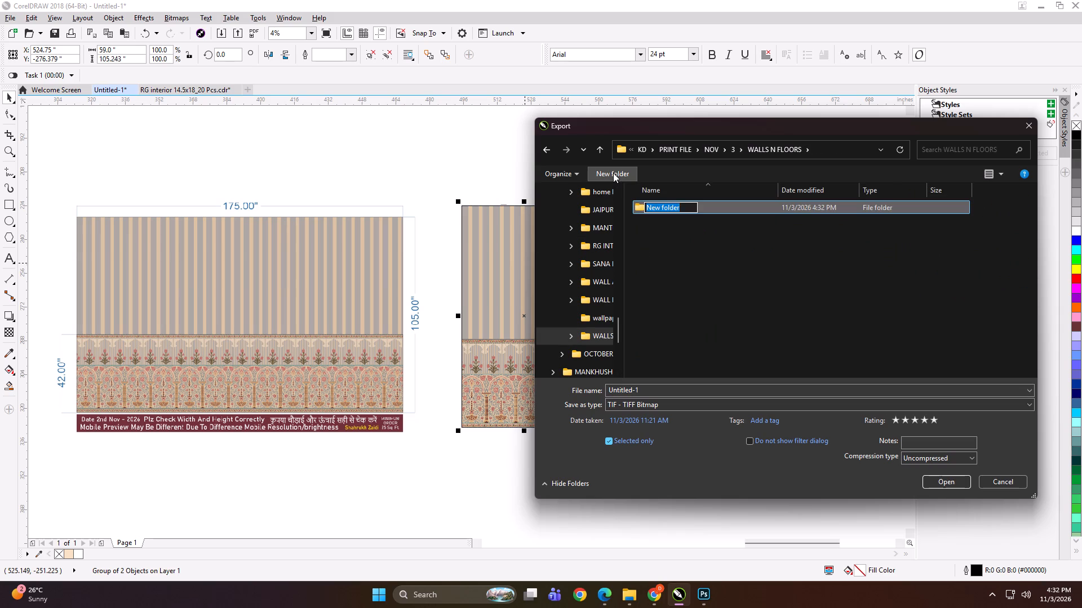
{"action": "type", "text": "175x105"}
{"action": "key", "text": "space"}
{"action": "key", "text": "Return"}
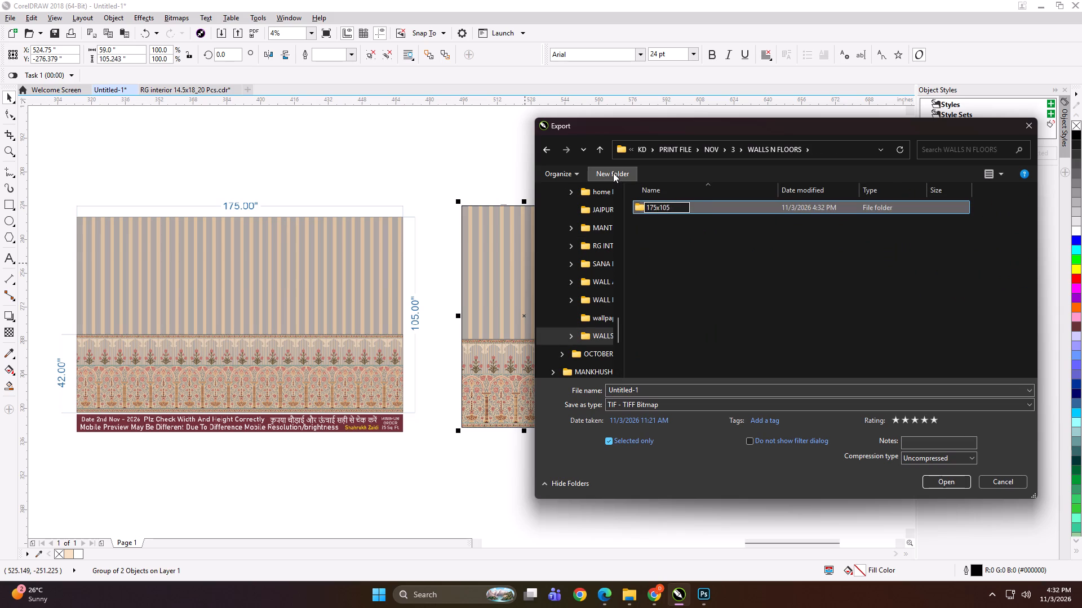
{"action": "left_click", "coordinate": [688, 204]}
{"action": "left_click", "coordinate": [714, 205]}
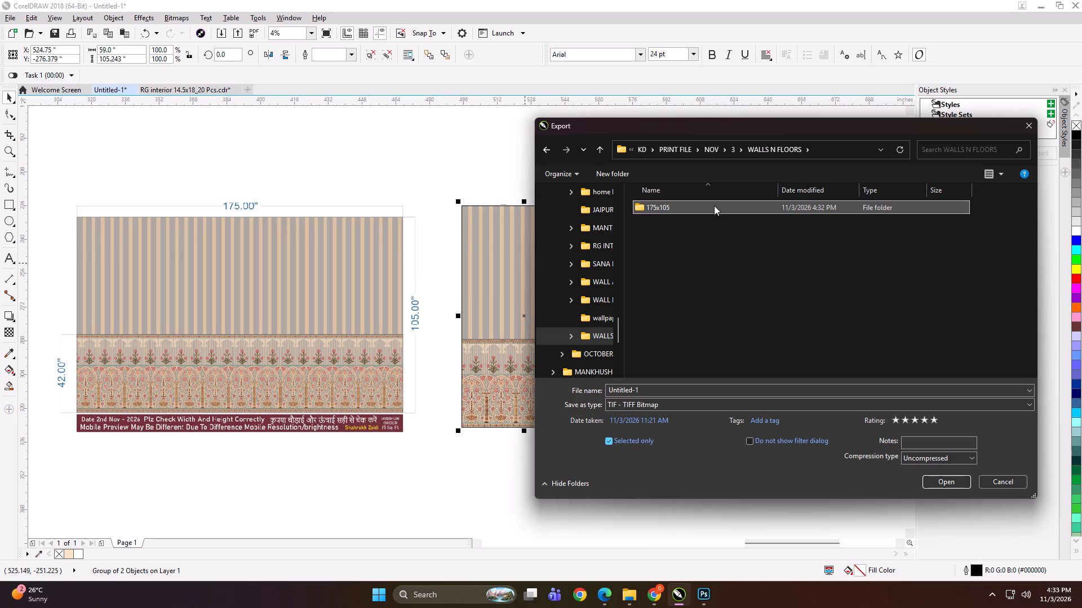
{"action": "left_click", "coordinate": [714, 205]}
Export the first panel as the TIFF file 59x105 A with RGB color at 100 dpi.
{"action": "left_click", "coordinate": [682, 386]}
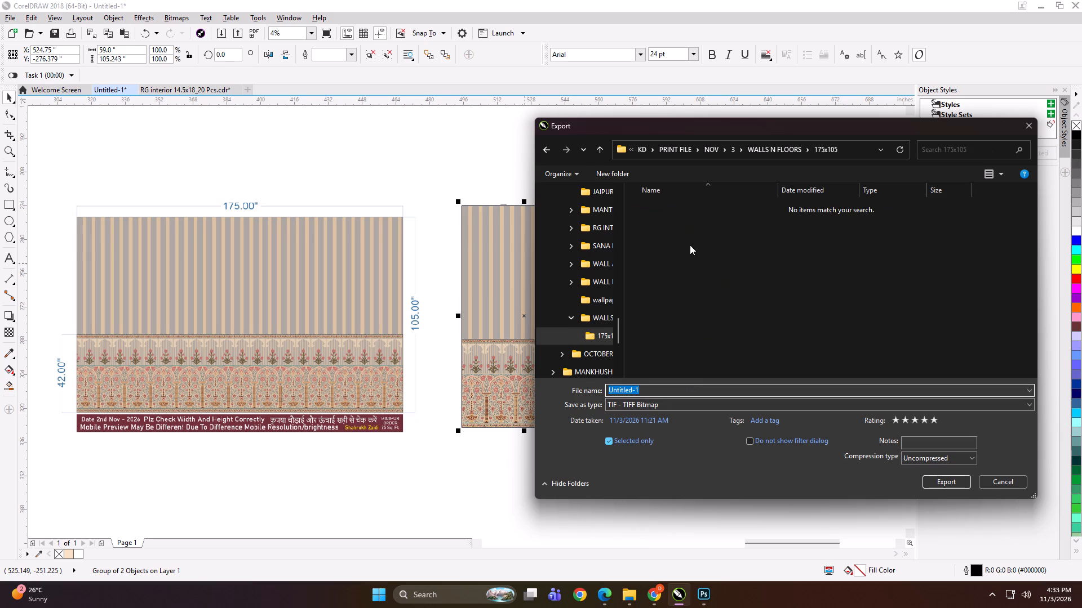
{"action": "type", "text": "59x10 A"}
{"action": "key", "text": "space"}
{"action": "key", "text": "Return"}
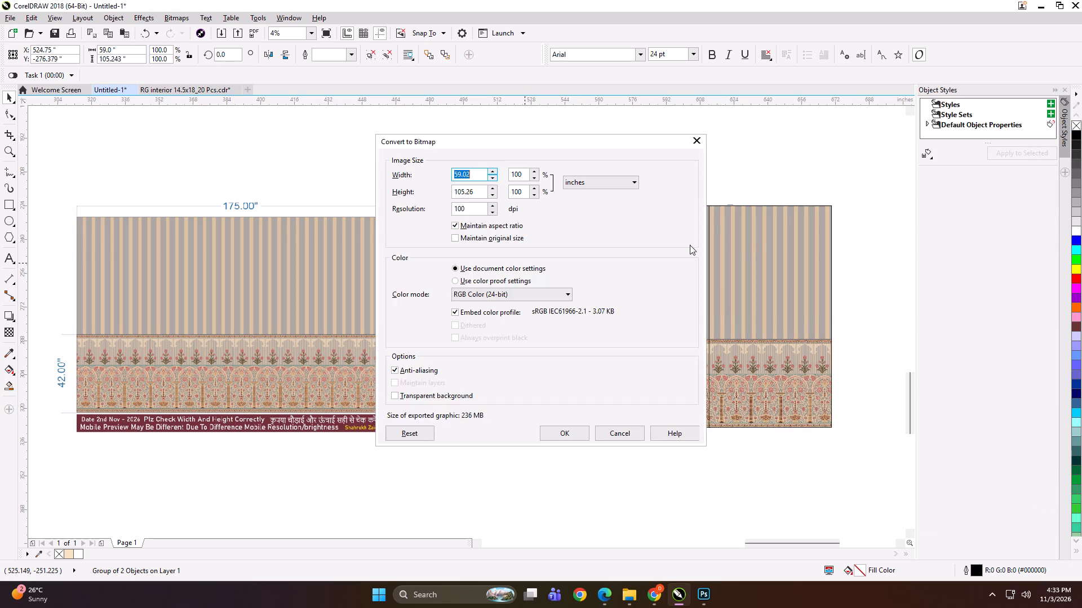
{"action": "key", "text": "Return"}
Export the middle panel to the same 175x105 folder as the TIFF file 59x105 B.
{"action": "left_click", "coordinate": [688, 242]}
{"action": "key", "text": "ctrl+e"}
{"action": "key", "text": "ctrl+e"}
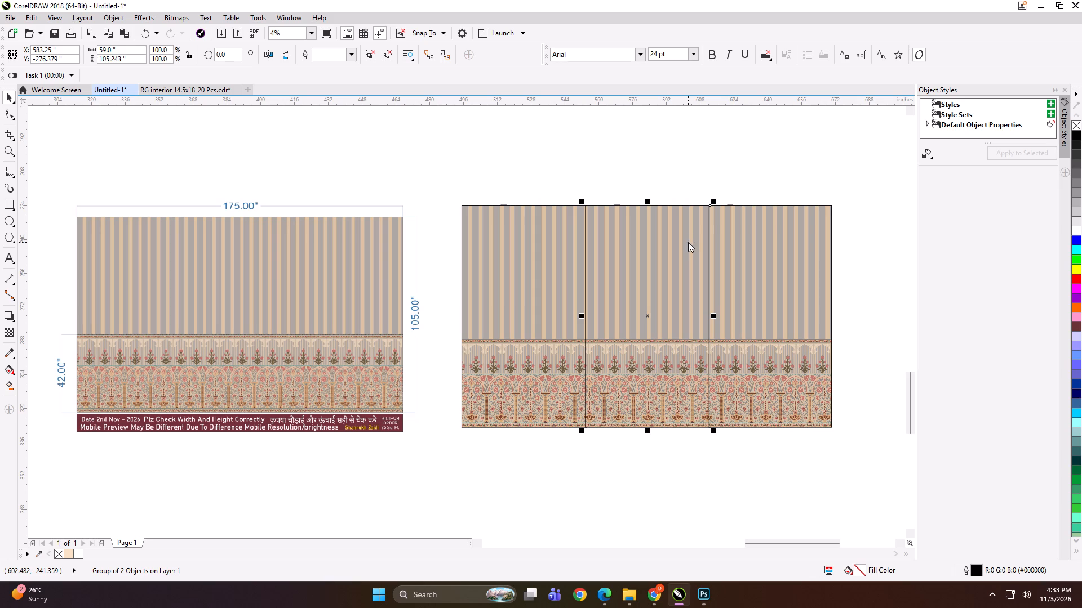
{"action": "left_click", "coordinate": [668, 233]}
{"action": "double_click", "coordinate": [642, 391]}
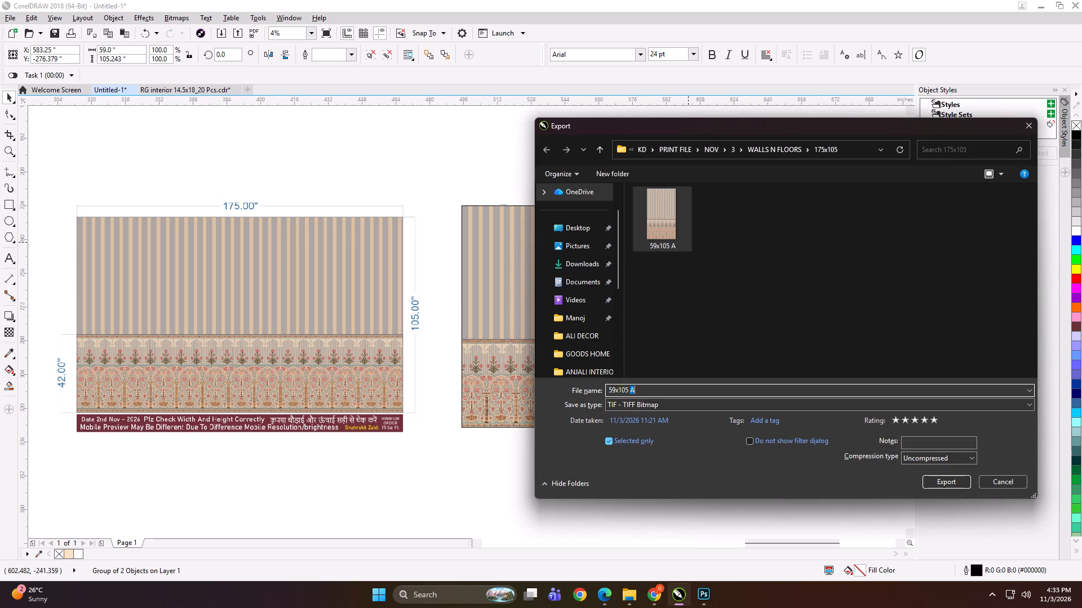
{"action": "key", "text": "b"}
{"action": "key", "text": "Return"}
{"action": "key", "text": "Return"}
Export the third striped panel to the 175x105 folder as the TIFF file 58x105 C.
{"action": "left_click", "coordinate": [741, 310]}
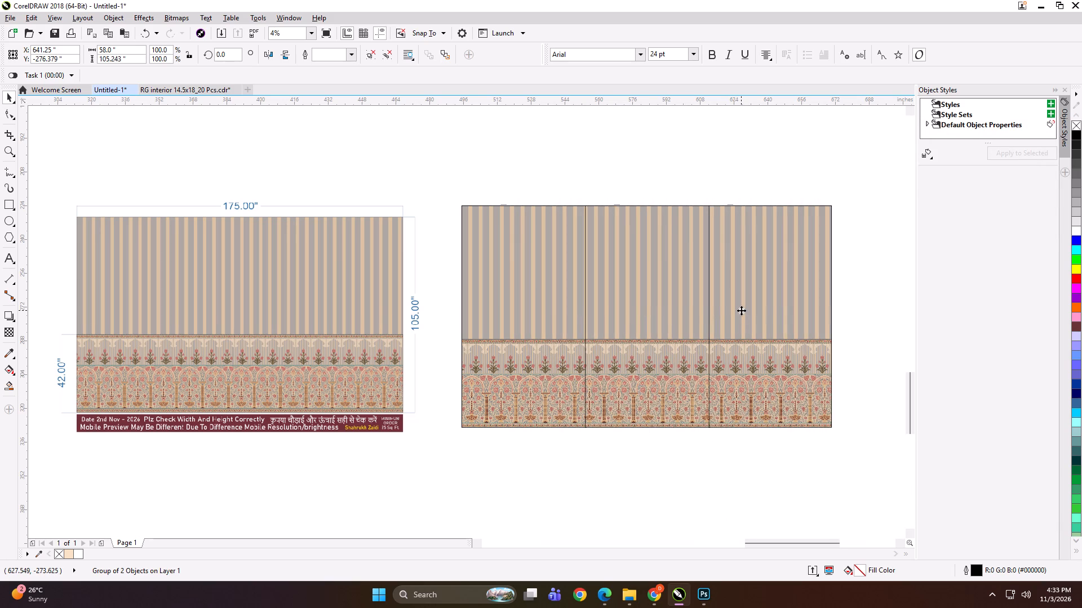
{"action": "key", "text": "ctrl+e"}
{"action": "key", "text": "ctrl+e"}
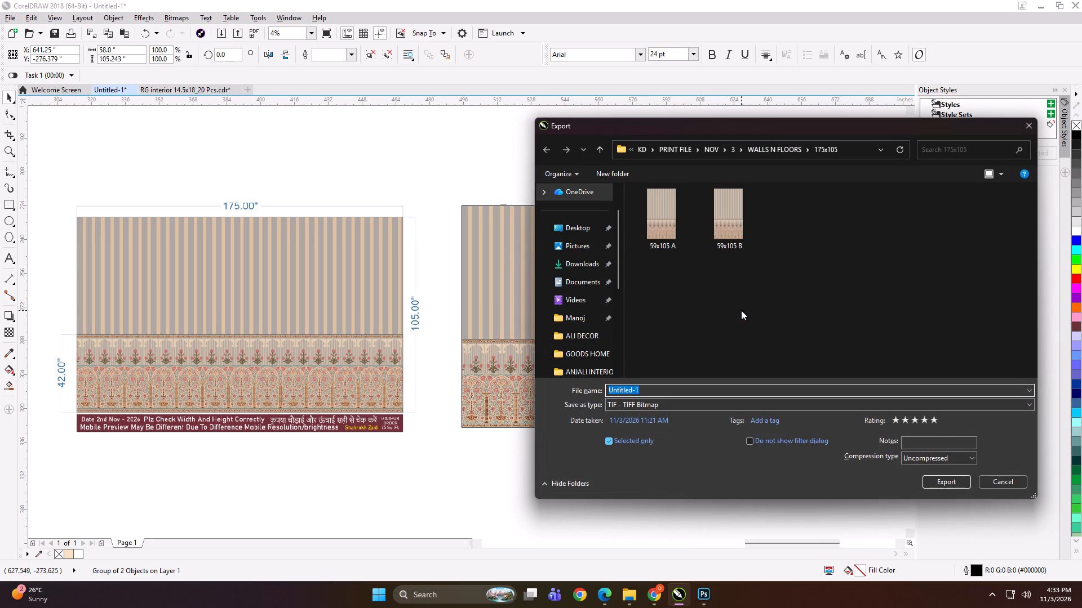
{"action": "type", "text": "58x105 C"}
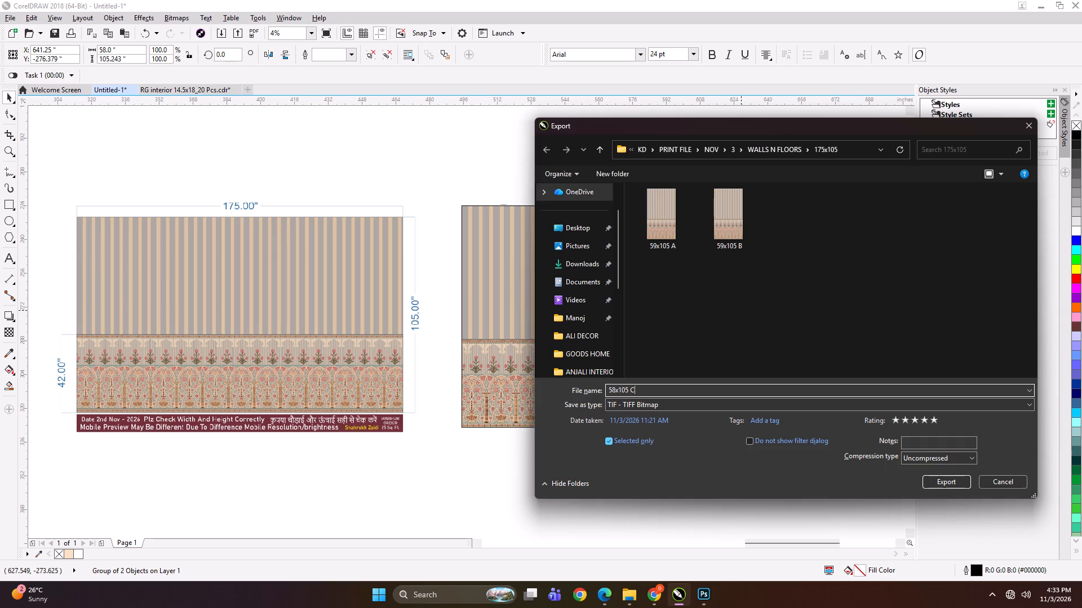
{"action": "key", "text": "Return"}
{"action": "key", "text": "Return"}
{"action": "key", "text": "Return"}
Nudge the third panel away from the middle panel to leave a narrow gap.
{"action": "key", "text": "Right"}
{"action": "key", "text": "Right"}
{"action": "key", "text": "Right"}
{"action": "key", "text": "Right"}
{"action": "key", "text": "Right"}
{"action": "key", "text": "Right"}
{"action": "key", "text": "Right"}
{"action": "key", "text": "Right"}
{"action": "key", "text": "Right"}
{"action": "key", "text": "Right"}
{"action": "key", "text": "Right"}
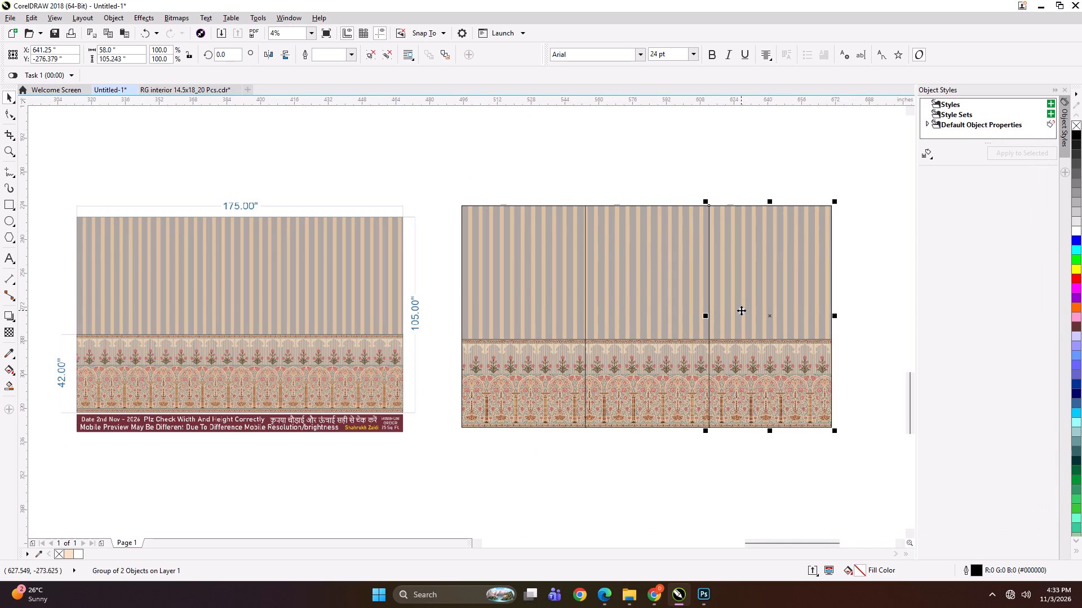
{"action": "scroll", "coordinate": [652, 263], "scroll_direction": "down", "scroll_amount": 2}
{"action": "scroll", "coordinate": [581, 231], "scroll_direction": "down", "scroll_amount": 1}
{"action": "left_click", "coordinate": [567, 171]}
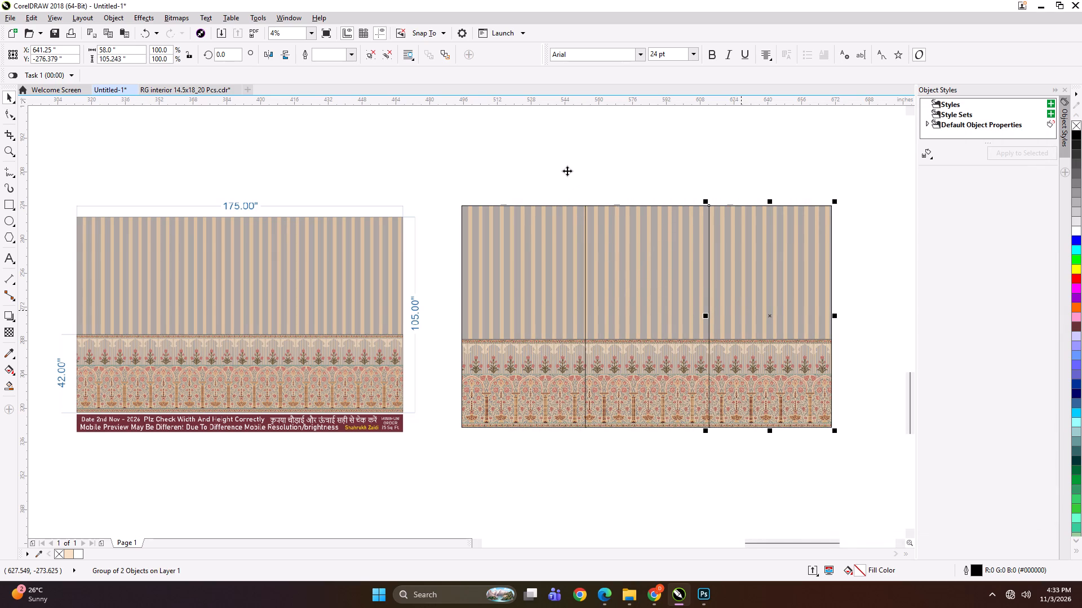
{"action": "left_click", "coordinate": [567, 177]}
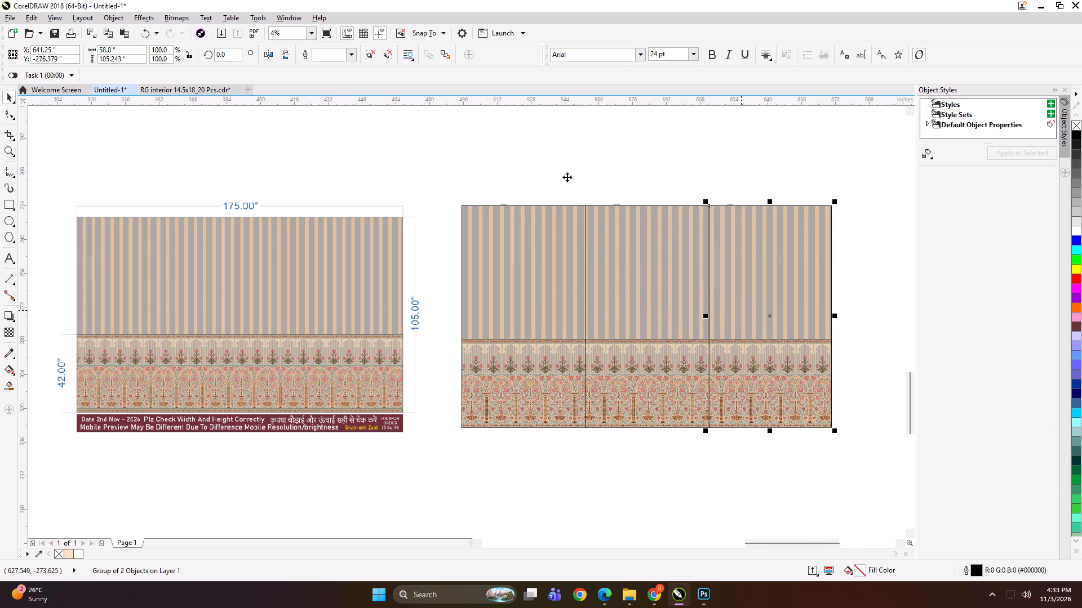
{"action": "left_click", "coordinate": [567, 177]}
{"action": "left_click", "coordinate": [658, 238]}
{"action": "key", "text": "Right"}
{"action": "key", "text": "Right"}
{"action": "key", "text": "Right"}
{"action": "key", "text": "Right"}
{"action": "key", "text": "Right"}
{"action": "key", "text": "Right"}
{"action": "key", "text": "Right"}
{"action": "key", "text": "Right"}
{"action": "key", "text": "Right"}
{"action": "key", "text": "Right"}
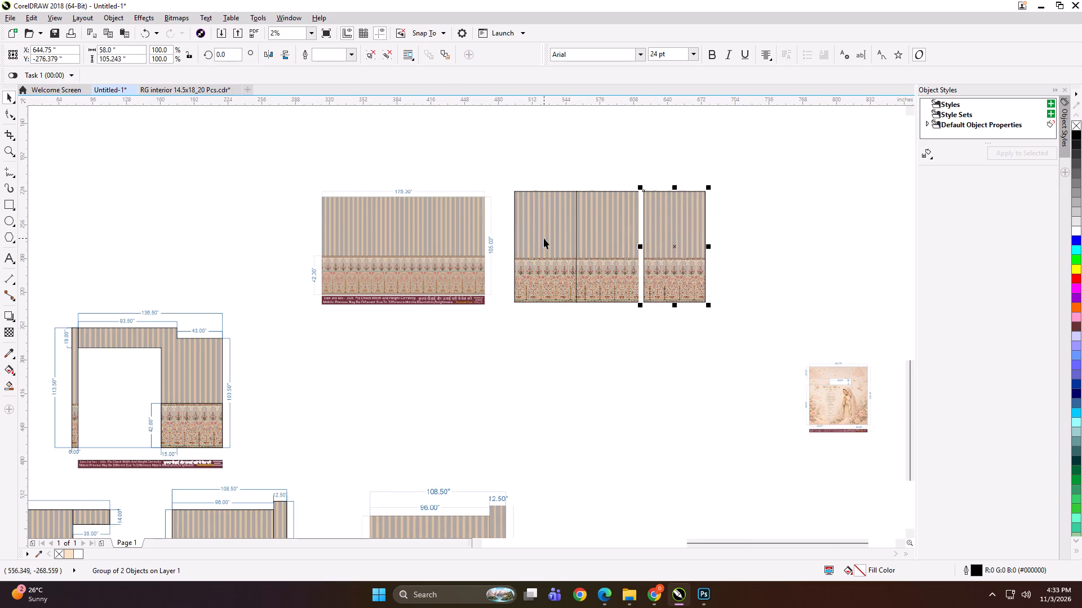
Nudge the first panel away from the middle panel to leave a narrow gap.
{"action": "left_click", "coordinate": [544, 238]}
{"action": "key", "text": "Left"}
{"action": "key", "text": "Left"}
{"action": "key", "text": "Left"}
{"action": "key", "text": "Left"}
{"action": "key", "text": "Left"}
{"action": "key", "text": "Left"}
{"action": "key", "text": "Left"}
{"action": "key", "text": "Left"}
{"action": "key", "text": "Left"}
{"action": "key", "text": "Left"}
{"action": "key", "text": "Left"}
{"action": "key", "text": "Left"}
Group the three separated panels together with the dimensioned 175x105 preview beside them.
{"action": "scroll", "coordinate": [584, 227], "scroll_direction": "up", "scroll_amount": 1}
{"action": "left_click", "coordinate": [599, 235], "text": "shift"}
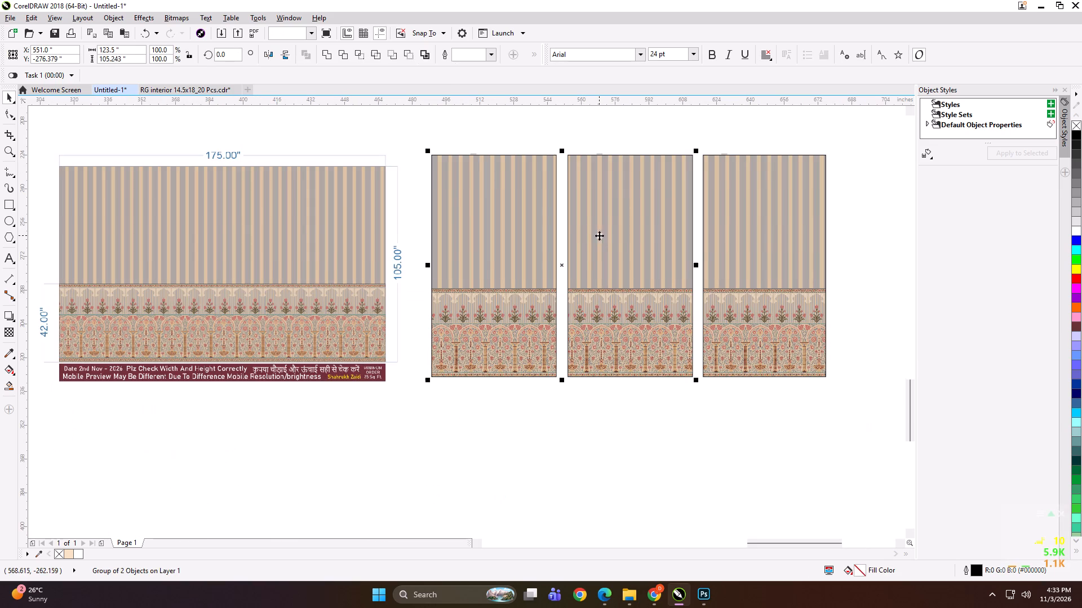
{"action": "left_click", "coordinate": [702, 240], "text": "shift"}
{"action": "left_click", "coordinate": [737, 240], "text": "shift"}
{"action": "left_click", "coordinate": [383, 252], "text": "shift"}
{"action": "key", "text": "ctrl+g"}
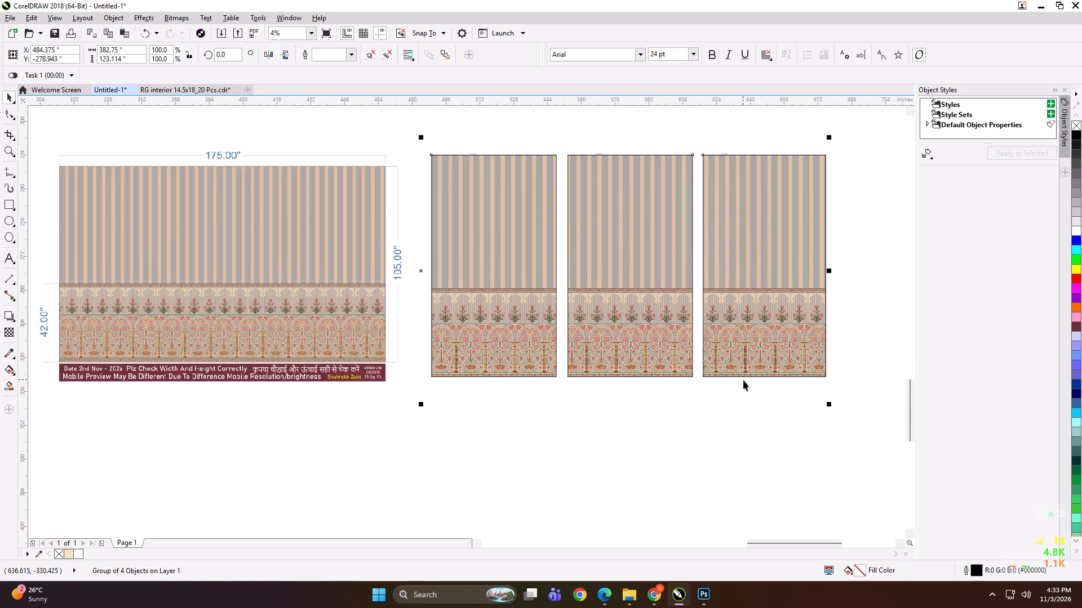
Scale the whole group down proportionally to about 7.24 by 2.33 inches.
{"action": "left_click_drag", "start_coordinate": [832, 406], "coordinate": [454, 297], "text": "shift"}
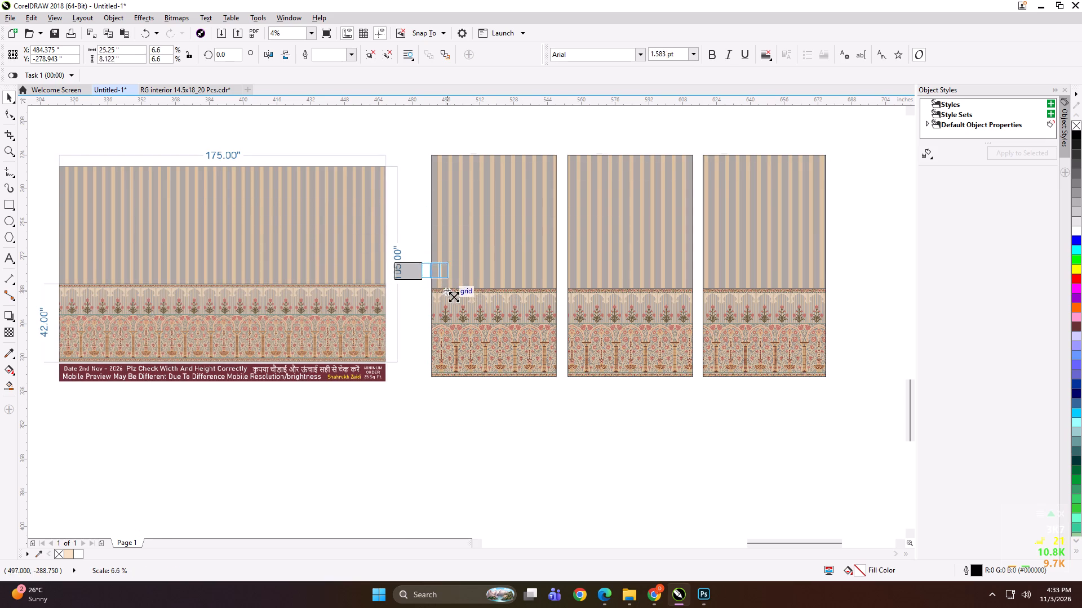
{"action": "left_click_drag", "start_coordinate": [454, 297], "coordinate": [444, 293], "text": "shift"}
{"action": "scroll", "coordinate": [425, 270], "scroll_direction": "up", "scroll_amount": 4}
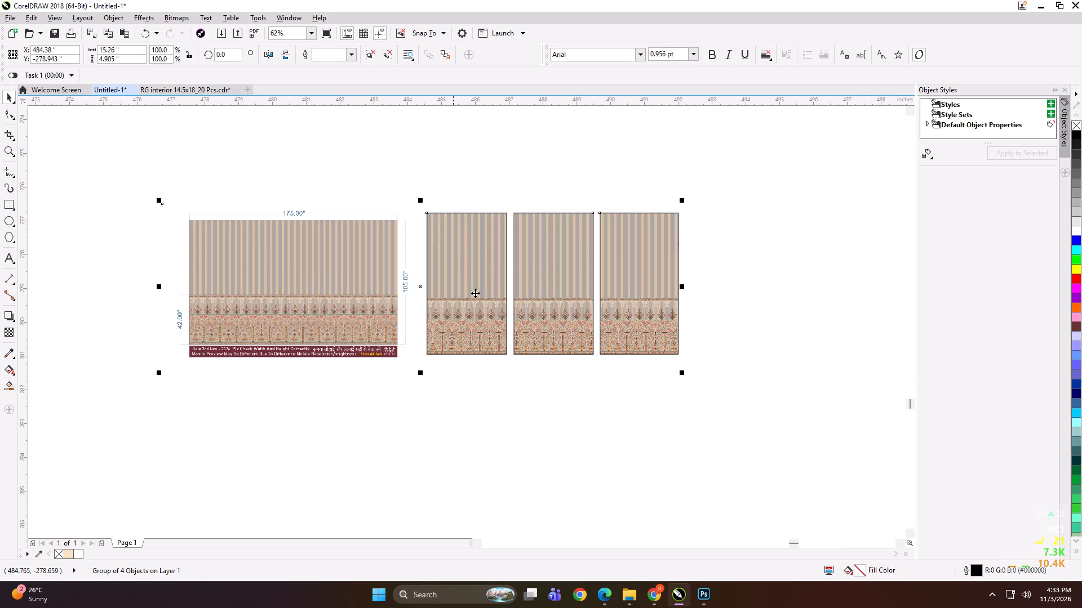
{"action": "left_click_drag", "start_coordinate": [683, 372], "coordinate": [672, 372], "text": "shift"}
{"action": "left_click_drag", "start_coordinate": [631, 362], "coordinate": [564, 341], "text": "shift"}
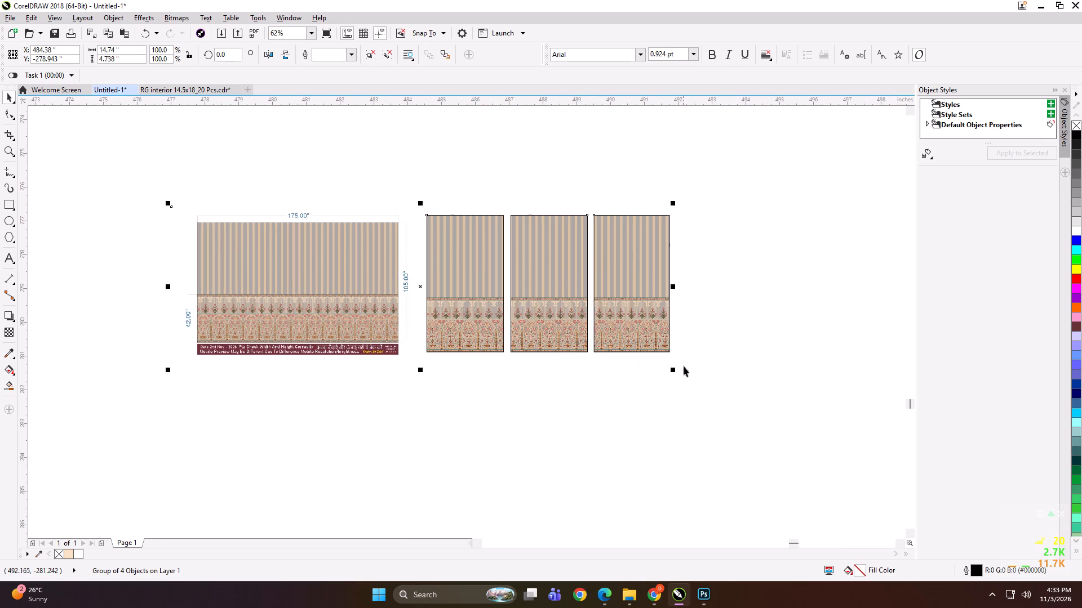
{"action": "left_click_drag", "start_coordinate": [671, 369], "coordinate": [547, 334], "text": "shift"}
Export the reduced overview group to the 175x105 folder as the TIFF file FSFDG.
{"action": "key", "text": "ctrl+e"}
{"action": "type", "text": "FSFDG"}
{"action": "key", "text": "Return"}
{"action": "key", "text": "Return"}
{"action": "key", "text": "Return"}
{"action": "key", "text": "Return"}
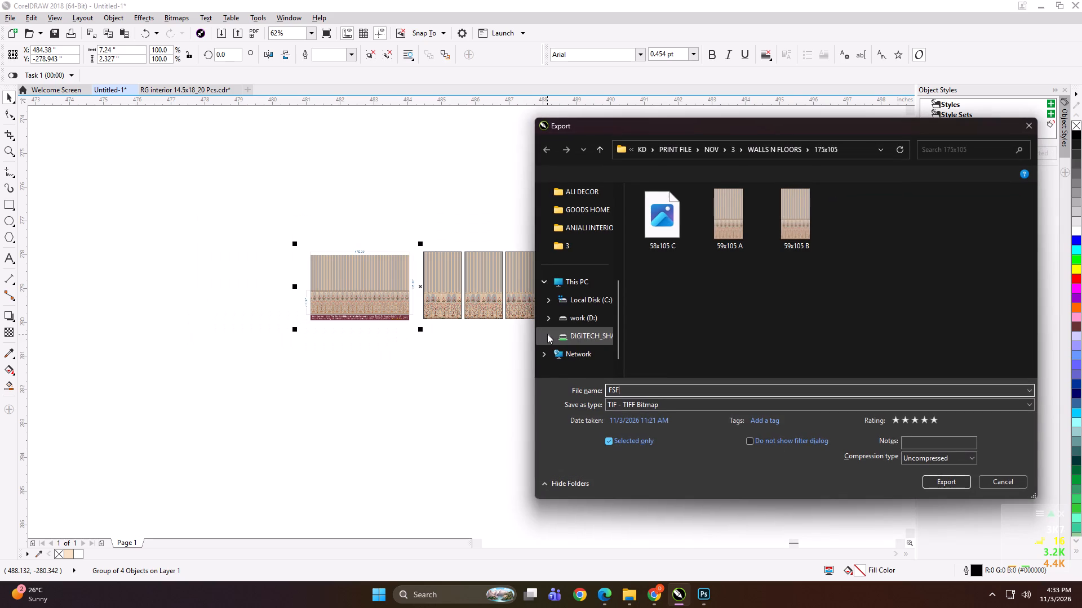
Delete the reduced 175x105 overview group from the drawing.
{"action": "key", "text": "Delete"}
Move the 108.50-inch wall's preview bitmap upward beside its editable artwork.
{"action": "key", "text": "F4"}
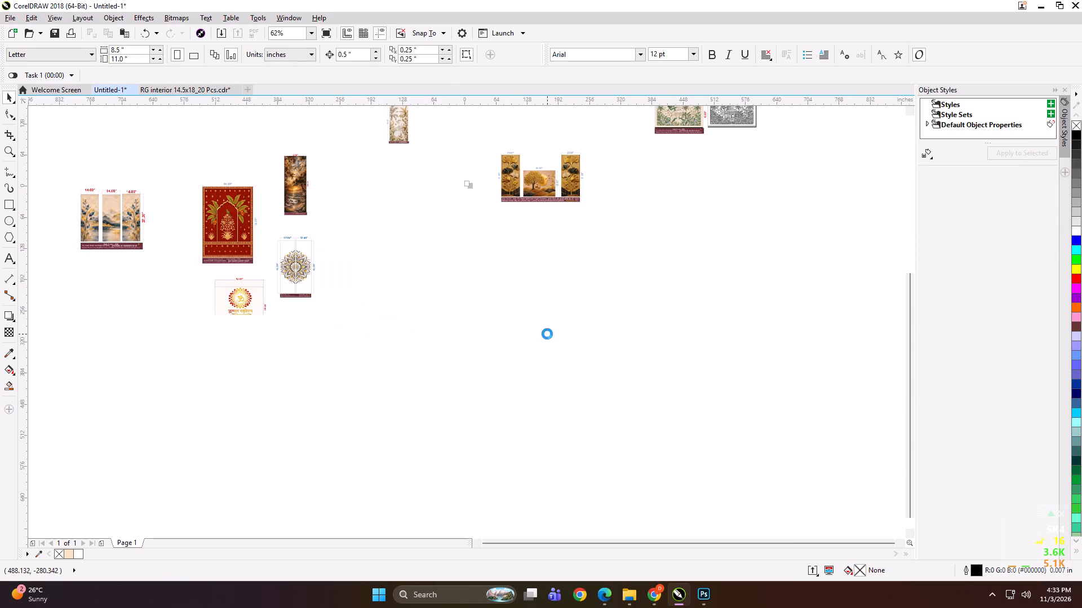
{"action": "left_click", "coordinate": [551, 315]}
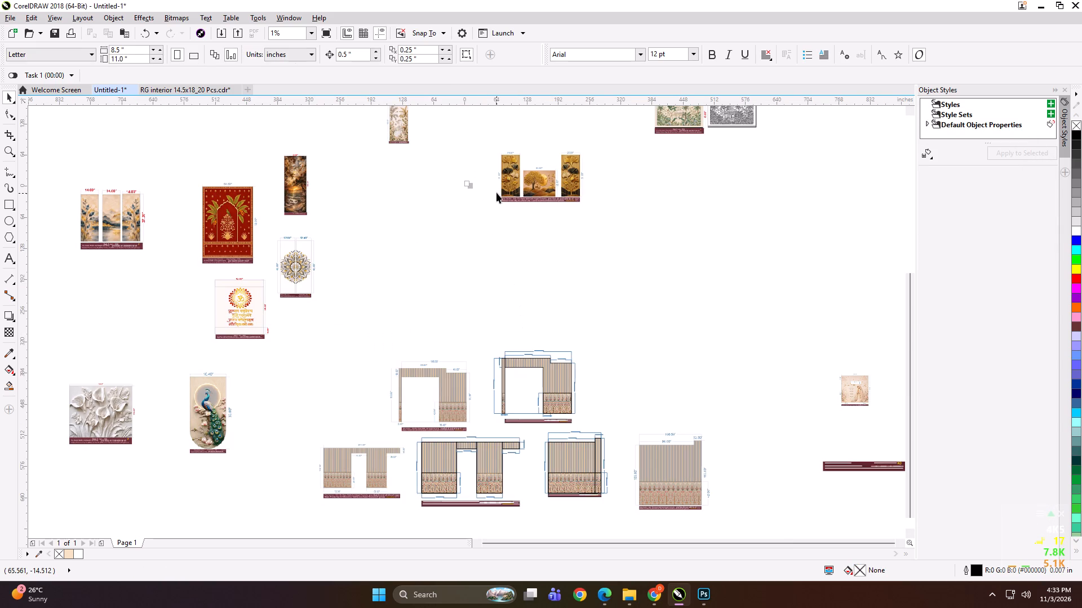
{"action": "left_click", "coordinate": [511, 266]}
{"action": "scroll", "coordinate": [667, 495], "scroll_direction": "up", "scroll_amount": 1}
{"action": "scroll", "coordinate": [566, 282], "scroll_direction": "down", "scroll_amount": 1}
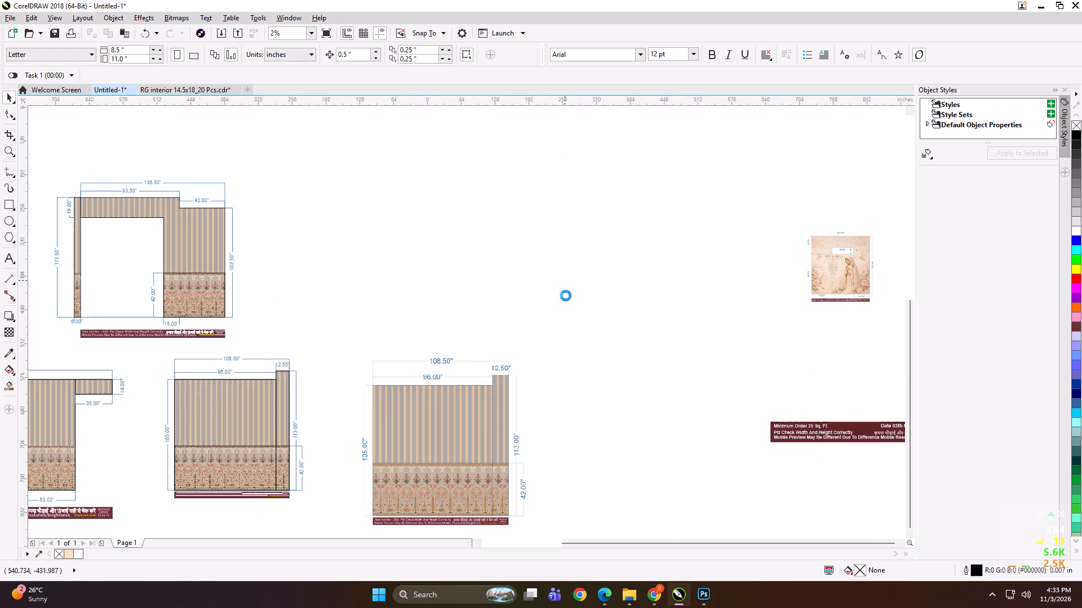
{"action": "scroll", "coordinate": [508, 366], "scroll_direction": "up", "scroll_amount": 2}
{"action": "left_click_drag", "start_coordinate": [610, 379], "coordinate": [591, 310]}
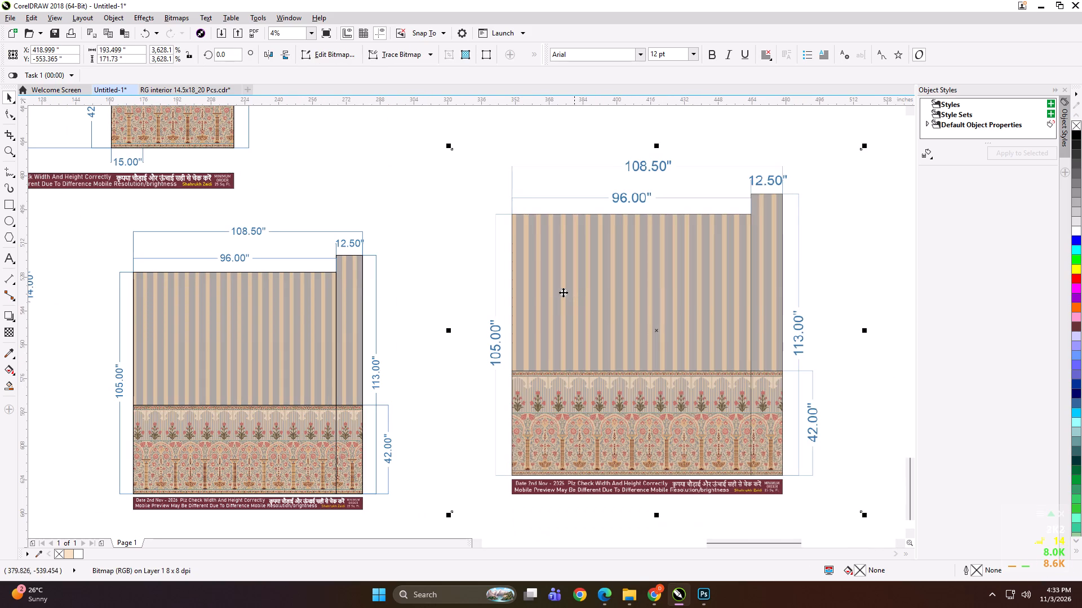
Delete the 108.50, 96.00, 12.50, 113.00 and 42.00 inch dimensions from the editable 108.50-inch wall.
{"action": "left_click_drag", "start_coordinate": [295, 304], "coordinate": [320, 309]}
{"action": "left_click", "coordinate": [357, 290]}
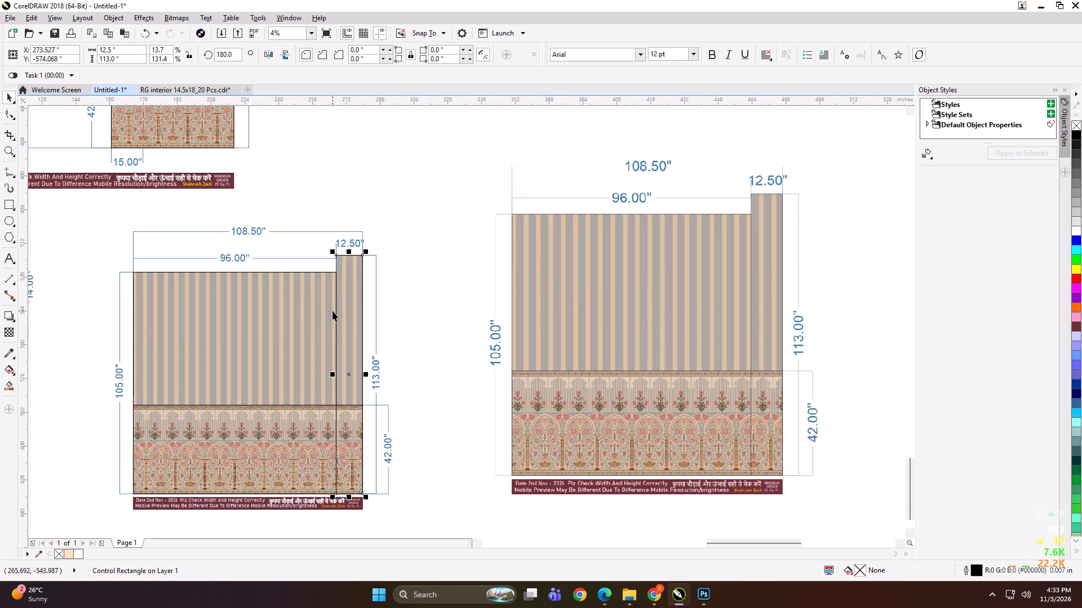
{"action": "scroll", "coordinate": [359, 306], "scroll_direction": "down", "scroll_amount": 1}
{"action": "left_click", "coordinate": [285, 262]}
{"action": "left_click_drag", "start_coordinate": [278, 254], "coordinate": [394, 341]}
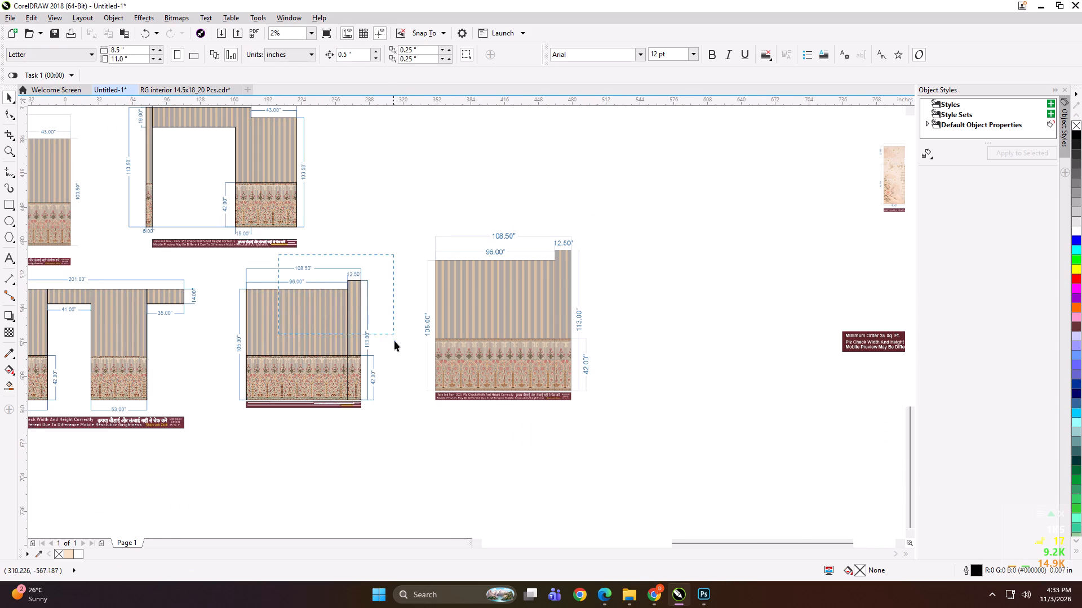
{"action": "left_click_drag", "start_coordinate": [394, 341], "coordinate": [400, 391]}
{"action": "key", "text": "Delete"}
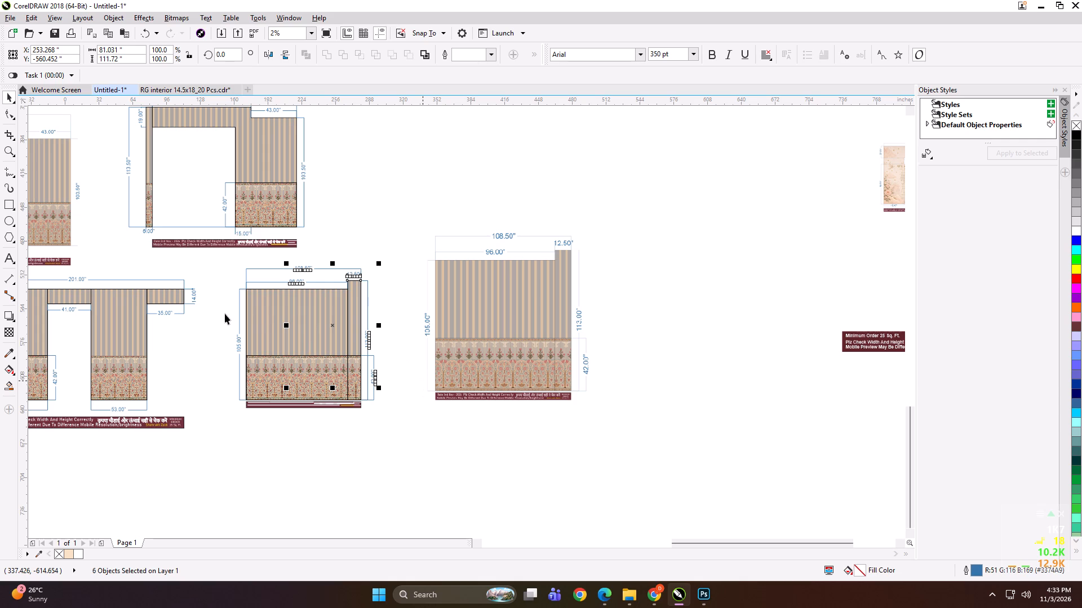
{"action": "key", "text": "Delete"}
Move the 108.50-inch wall's preview bitmap down and closer to the editable artwork.
{"action": "scroll", "coordinate": [367, 269], "scroll_direction": "down", "scroll_amount": 1}
{"action": "scroll", "coordinate": [563, 396], "scroll_direction": "up", "scroll_amount": 1}
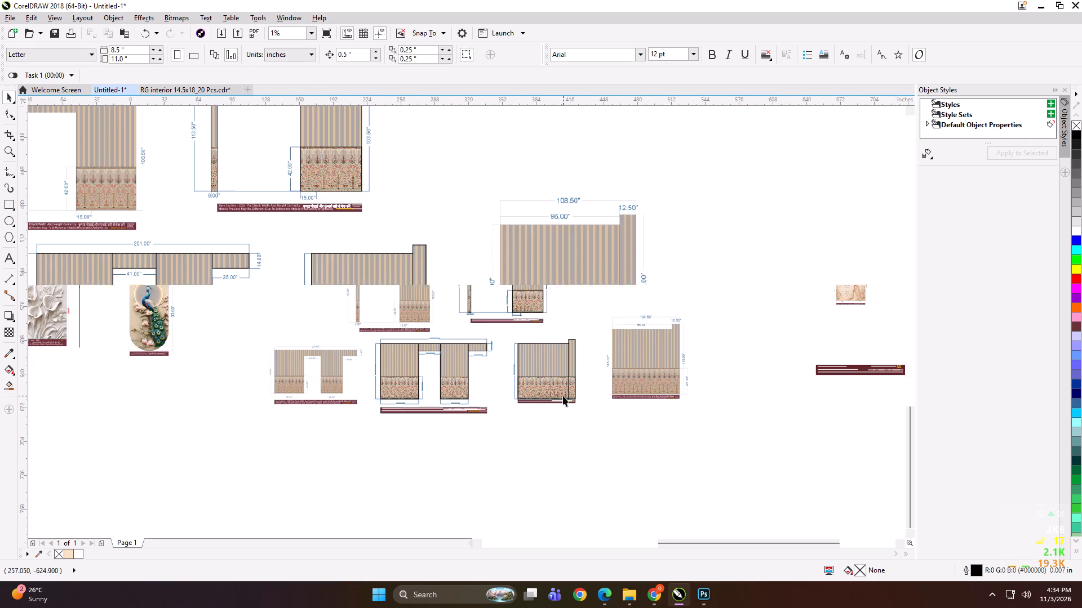
{"action": "left_click_drag", "start_coordinate": [554, 289], "coordinate": [535, 310]}
Delete the remaining 105.00-inch dimension and the maroon notice banner from the editable 108.50-inch wall.
{"action": "scroll", "coordinate": [414, 317], "scroll_direction": "up", "scroll_amount": 1}
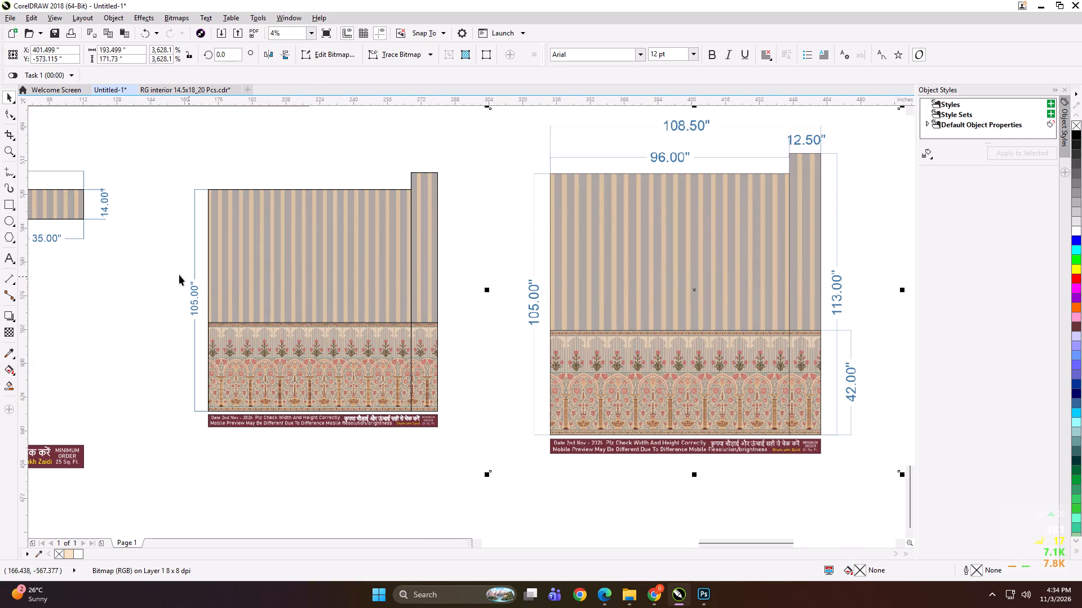
{"action": "left_click_drag", "start_coordinate": [171, 272], "coordinate": [240, 346]}
{"action": "key", "text": "Delete"}
{"action": "left_click", "coordinate": [290, 422]}
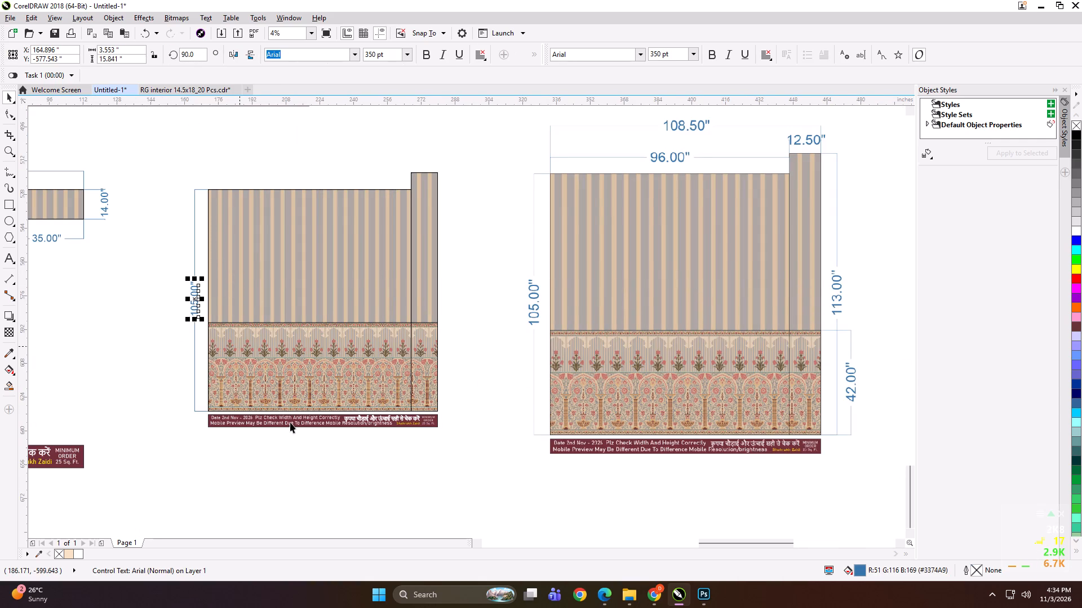
{"action": "key", "text": "Delete"}
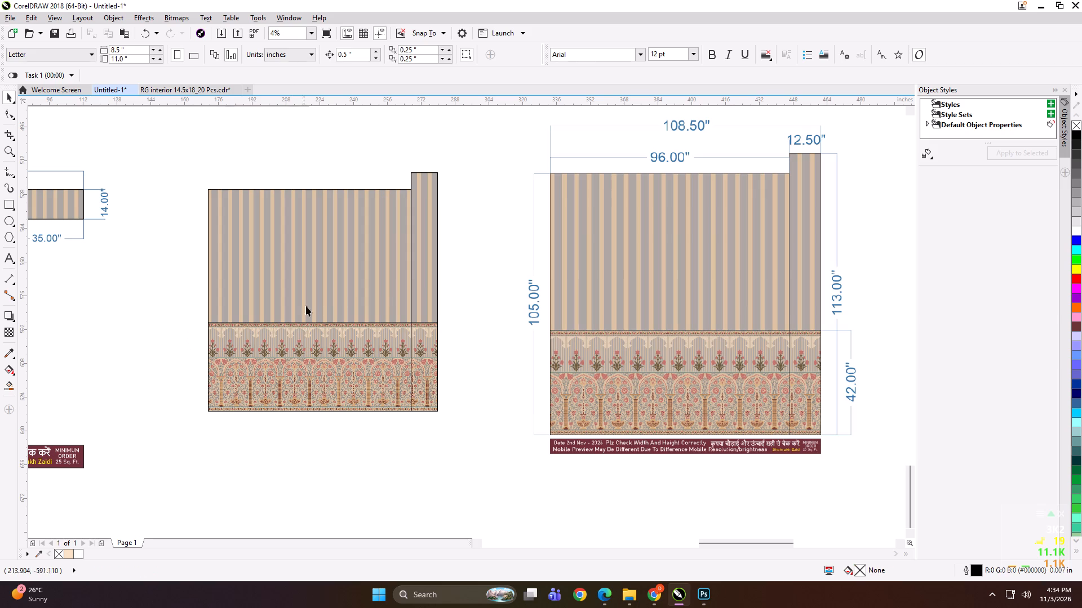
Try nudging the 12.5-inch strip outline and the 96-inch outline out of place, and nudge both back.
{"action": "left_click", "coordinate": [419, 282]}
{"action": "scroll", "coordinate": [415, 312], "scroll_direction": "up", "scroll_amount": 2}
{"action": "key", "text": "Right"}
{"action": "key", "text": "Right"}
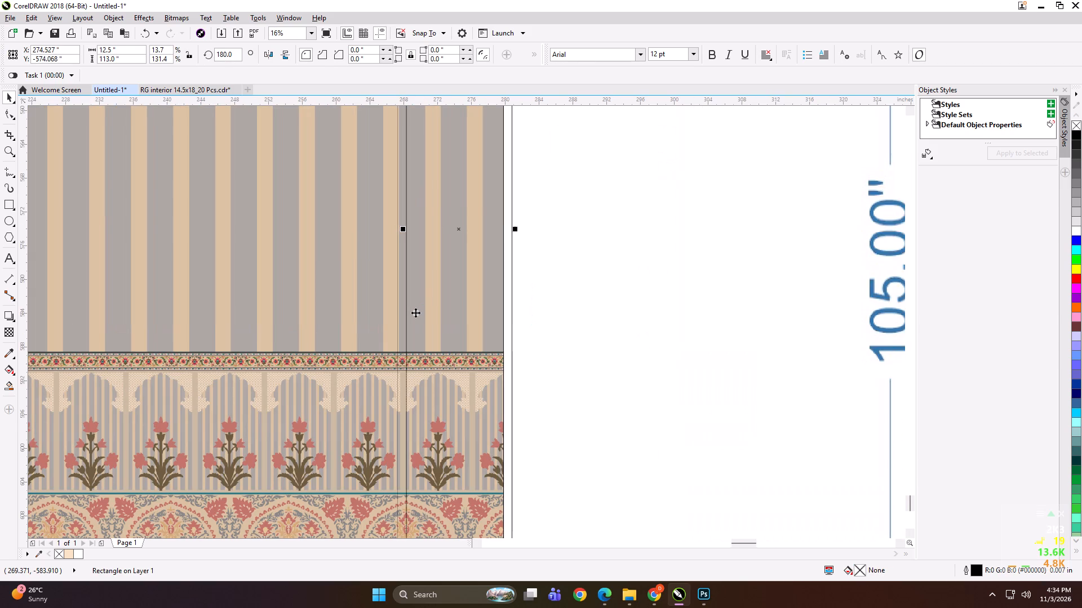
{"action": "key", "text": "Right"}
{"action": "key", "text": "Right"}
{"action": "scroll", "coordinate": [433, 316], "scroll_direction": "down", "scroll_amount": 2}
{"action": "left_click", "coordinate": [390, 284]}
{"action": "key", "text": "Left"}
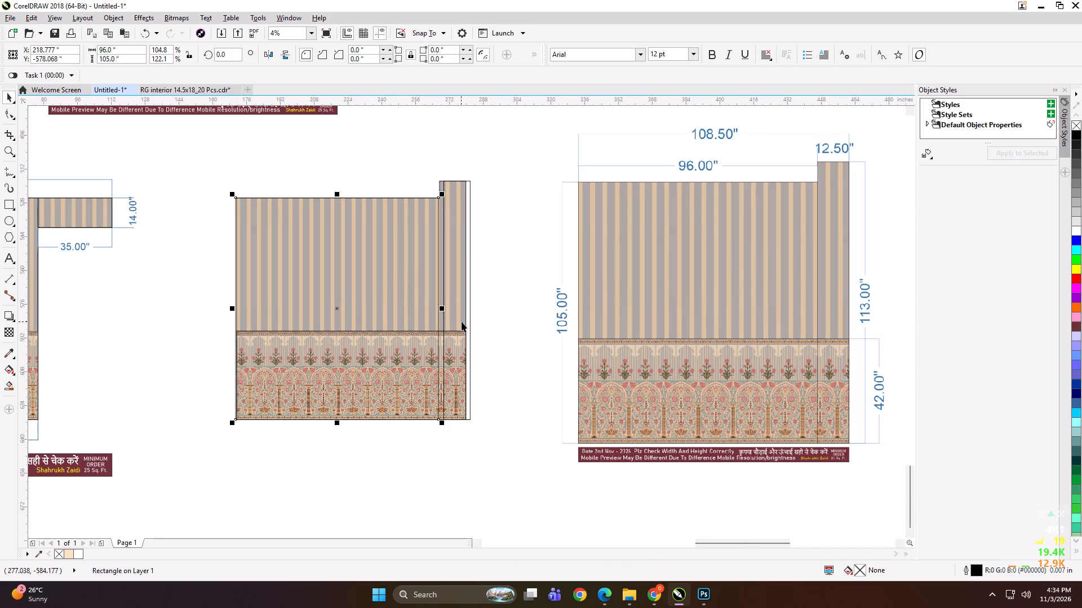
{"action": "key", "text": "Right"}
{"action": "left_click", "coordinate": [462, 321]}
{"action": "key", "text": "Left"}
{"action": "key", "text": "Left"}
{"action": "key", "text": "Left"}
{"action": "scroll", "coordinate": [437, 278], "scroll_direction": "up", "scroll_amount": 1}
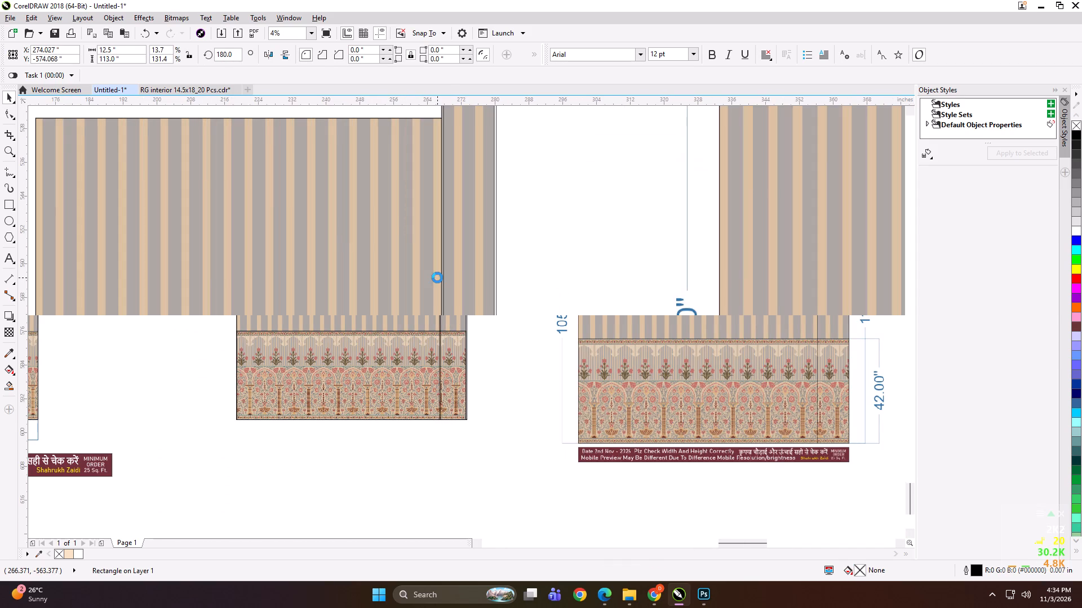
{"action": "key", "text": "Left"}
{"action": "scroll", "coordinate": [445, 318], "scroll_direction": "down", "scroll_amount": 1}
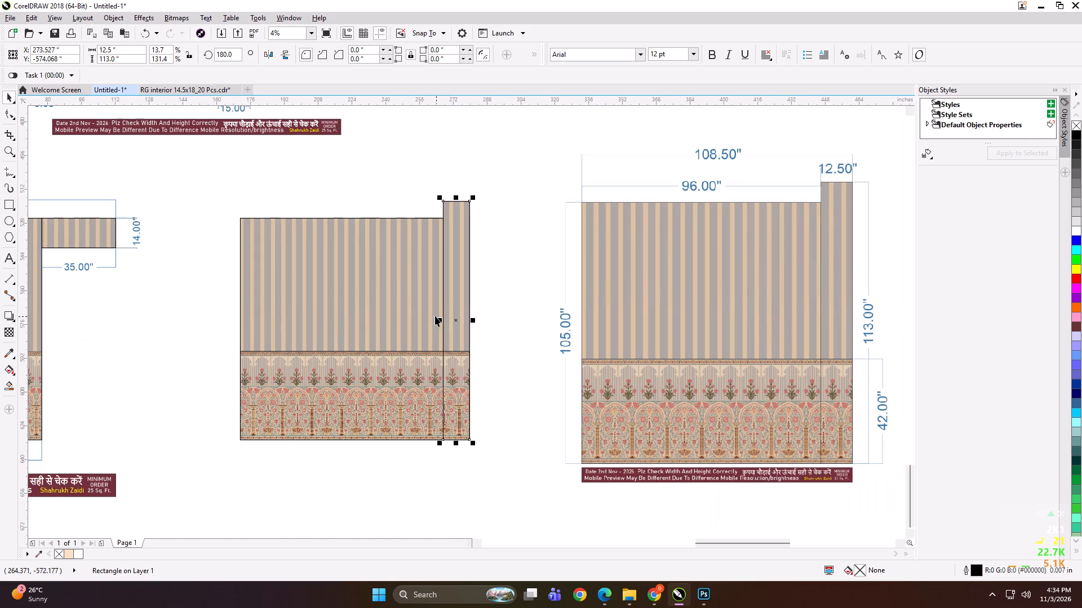
Set the width of the 96x105 rectangle outline to 49 inches.
{"action": "left_click", "coordinate": [383, 314]}
{"action": "left_click", "coordinate": [123, 50]}
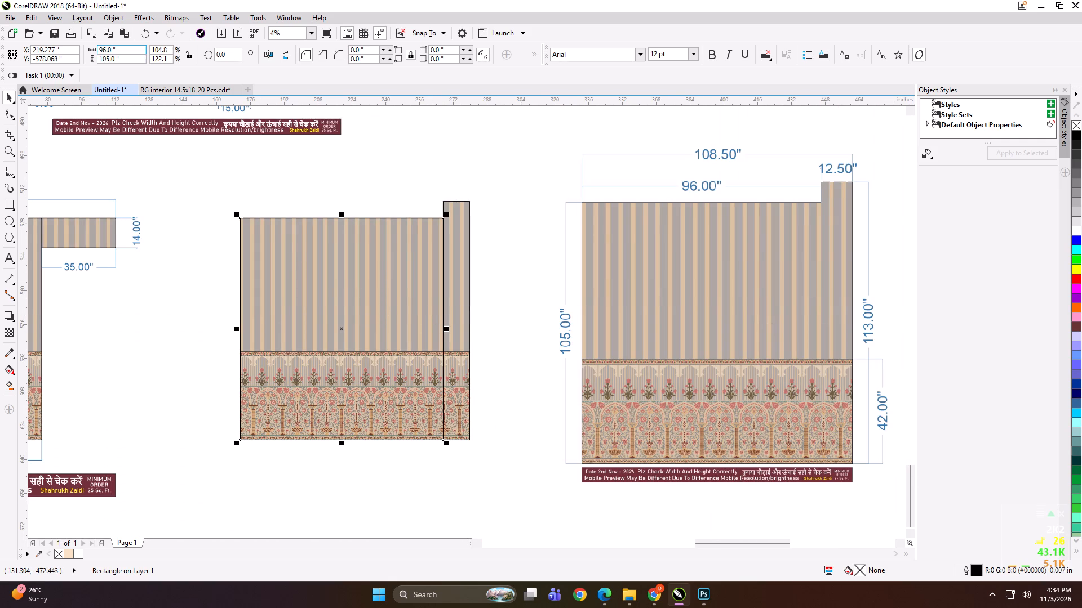
{"action": "key", "text": "ctrl+a"}
{"action": "key", "text": "4"}
{"action": "key", "text": "Return"}
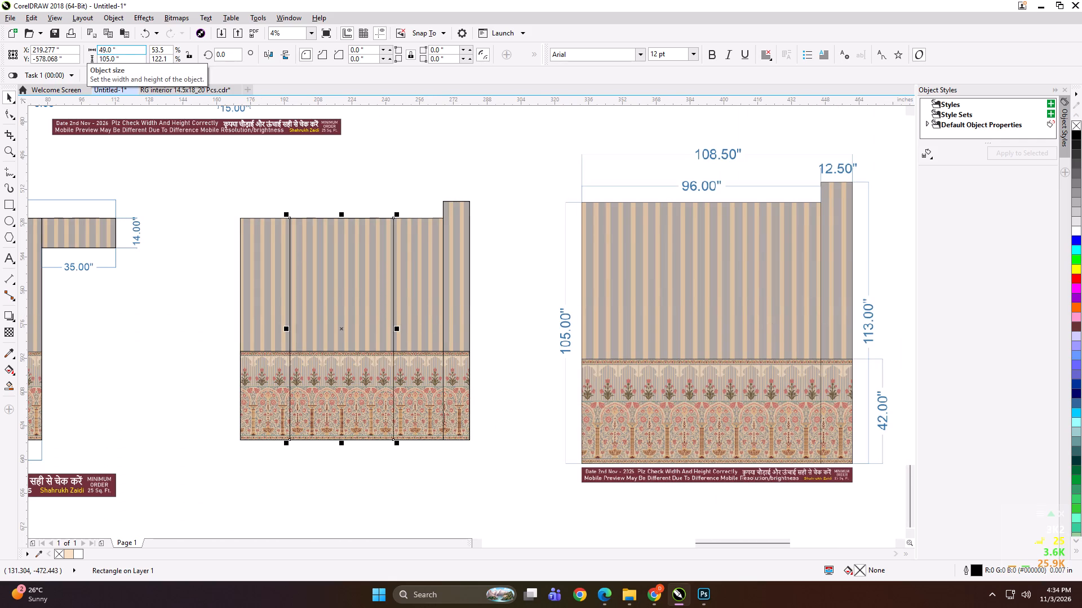
Align the 49-inch panel outline with the left edge of the striped wall artwork.
{"action": "left_click", "coordinate": [262, 271], "text": "shift"}
{"action": "key", "text": "l"}
{"action": "left_click", "coordinate": [238, 256]}
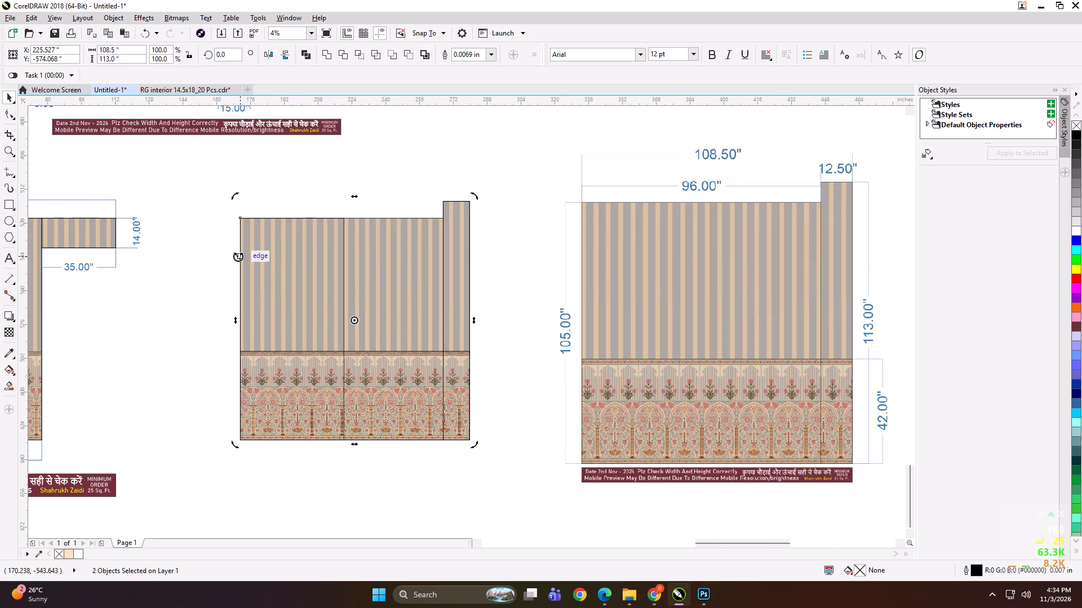
{"action": "left_click", "coordinate": [210, 269]}
Make a horizontally mirrored copy of the 49x105-inch panel outline directly beside it, toward the 12.5-inch strip.
{"action": "left_click", "coordinate": [296, 285]}
{"action": "left_click_drag", "start_coordinate": [237, 329], "coordinate": [360, 324]}
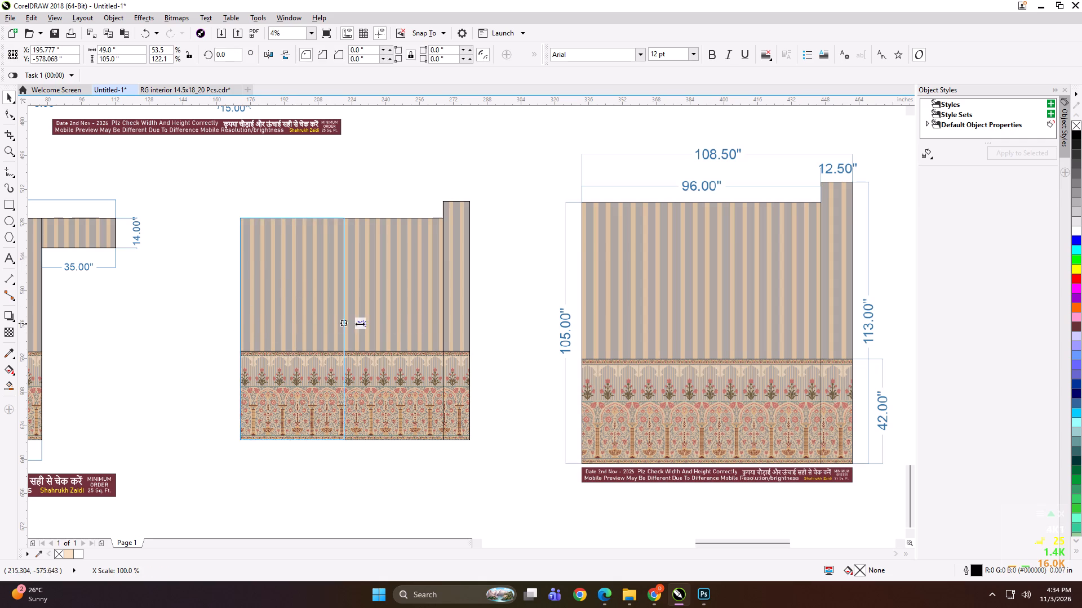
{"action": "left_click_drag", "start_coordinate": [360, 324], "coordinate": [406, 325]}
{"action": "right_click", "coordinate": [406, 325], "text": "ctrl"}
Nudge the copied outline 0.5 inch left and narrow it to 47.5 inches, ending at the tall strip's edge.
{"action": "scroll", "coordinate": [352, 323], "scroll_direction": "up", "scroll_amount": 1}
{"action": "key", "text": "Left"}
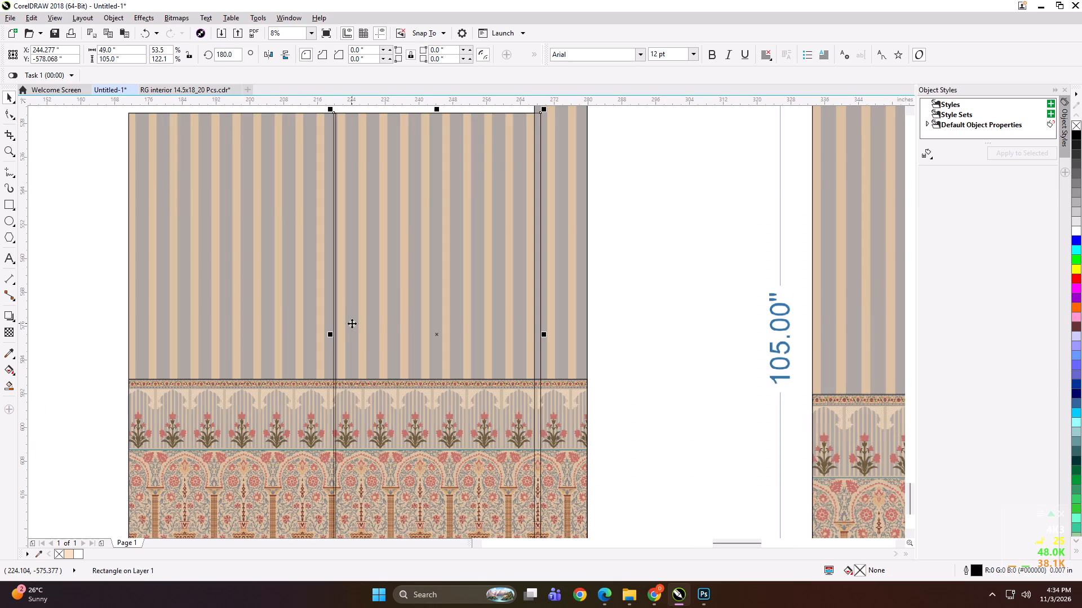
{"action": "scroll", "coordinate": [543, 334], "scroll_direction": "up", "scroll_amount": 2}
{"action": "left_click_drag", "start_coordinate": [535, 336], "coordinate": [509, 336]}
{"action": "scroll", "coordinate": [508, 329], "scroll_direction": "down", "scroll_amount": 2}
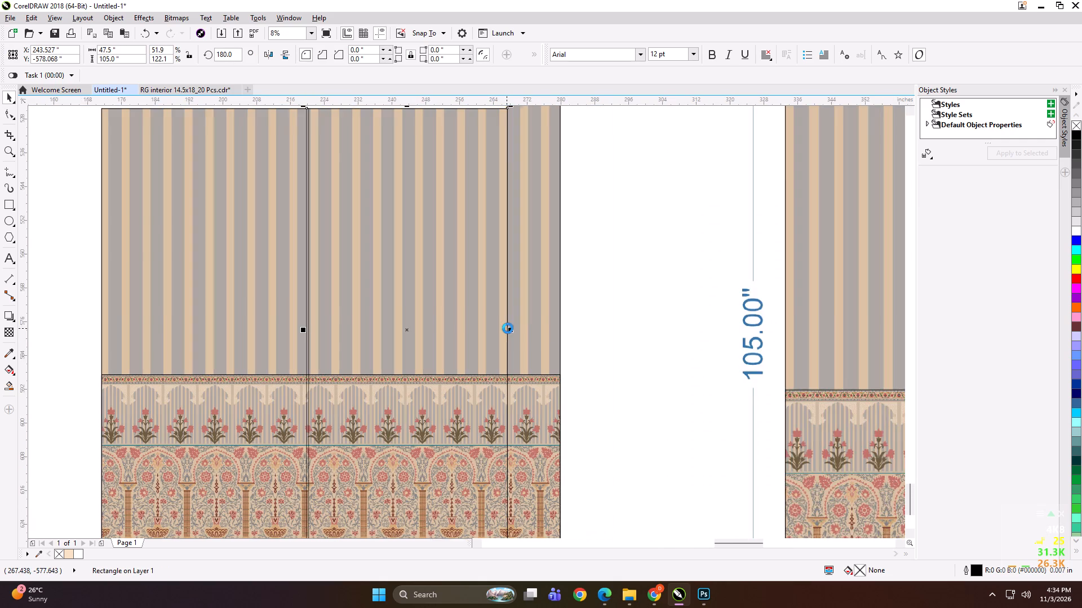
Convert the 47.5-inch outline to curves and move its right-edge nodes 0.5 inch to the right.
{"action": "scroll", "coordinate": [505, 315], "scroll_direction": "down", "scroll_amount": 1}
{"action": "key", "text": "F10"}
{"action": "left_click", "coordinate": [481, 222]}
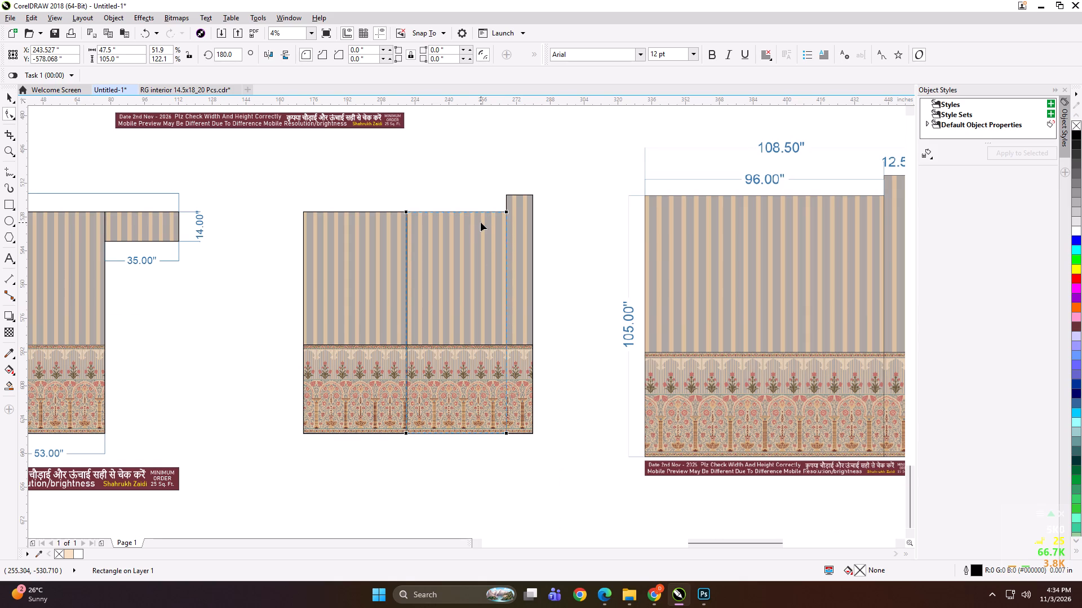
{"action": "key", "text": "ctrl+q"}
{"action": "left_click_drag", "start_coordinate": [480, 196], "coordinate": [513, 460]}
{"action": "key", "text": "Right"}
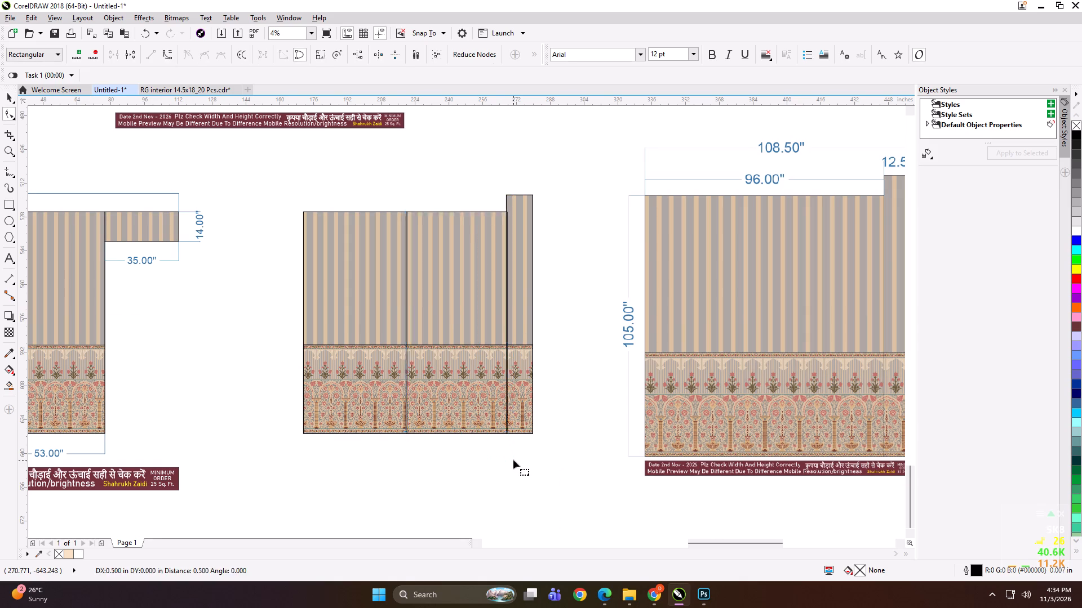
Group the three panel outlines covering the 108.5x113-inch wall.
{"action": "key", "text": "space"}
{"action": "left_click", "coordinate": [366, 312]}
{"action": "left_click", "coordinate": [453, 293], "text": "shift"}
{"action": "left_click", "coordinate": [516, 283], "text": "shift"}
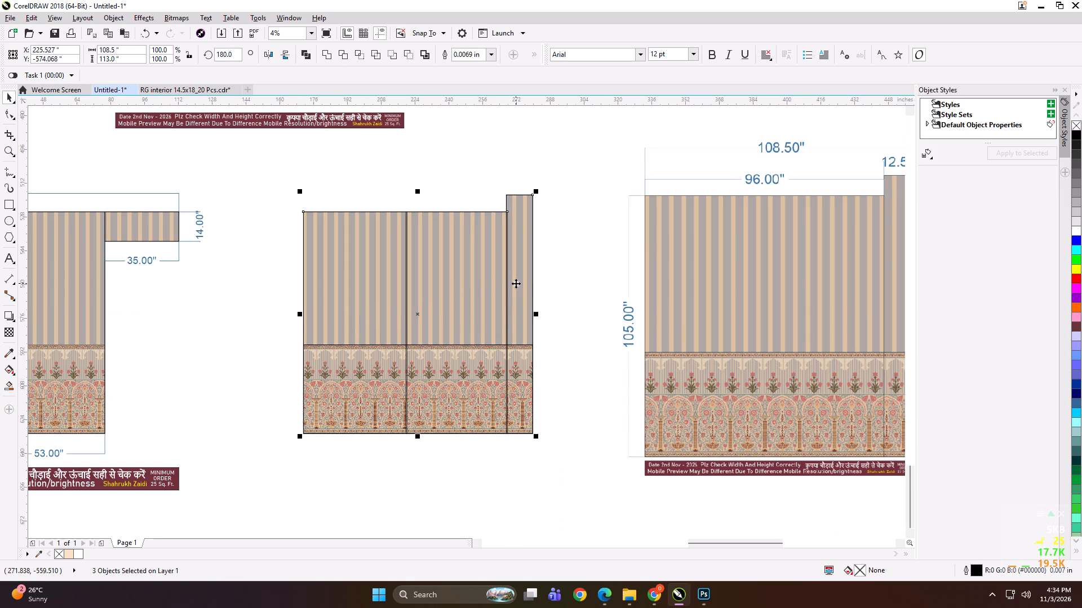
{"action": "key", "text": "ctrl+g"}
Delete the 108.5x42-inch rectangle outline around the wall's lower floral border.
{"action": "left_click", "coordinate": [345, 493]}
{"action": "left_click", "coordinate": [353, 400], "text": "alt"}
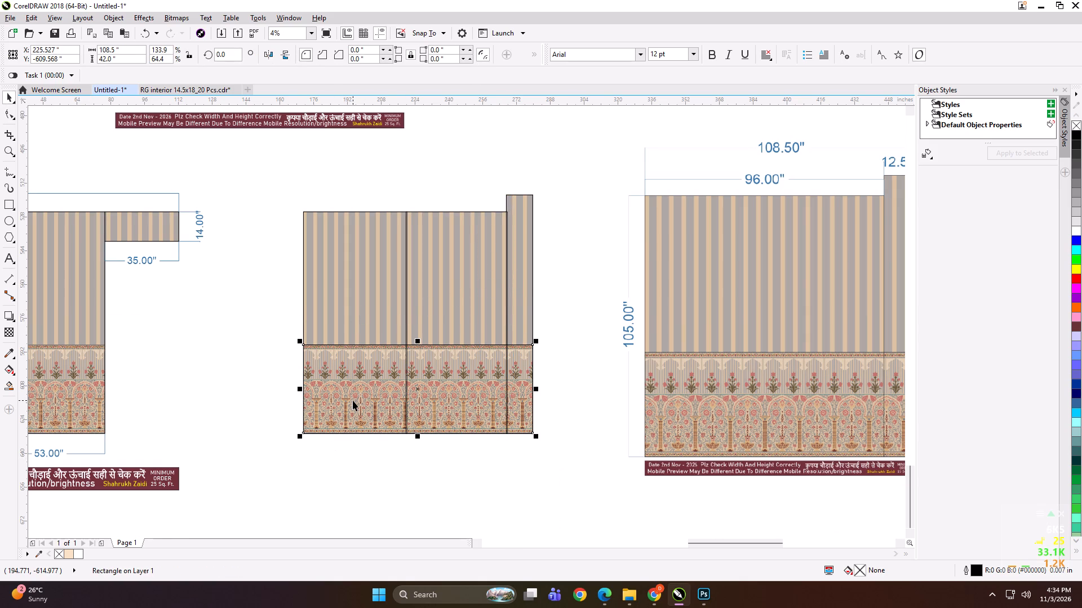
{"action": "left_click", "coordinate": [441, 466]}
{"action": "left_click", "coordinate": [456, 374], "text": "alt"}
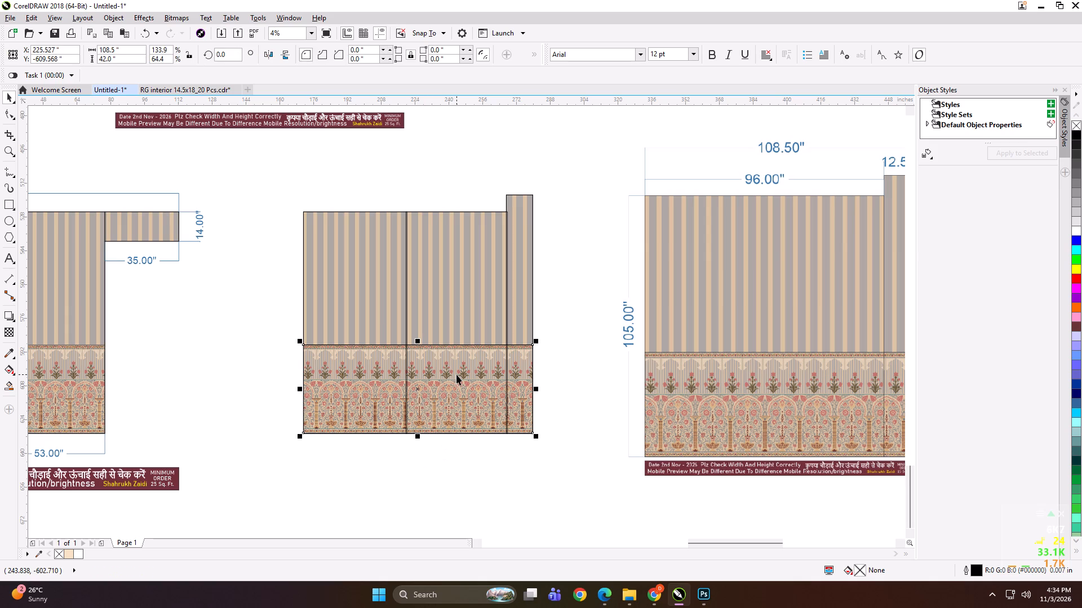
{"action": "key", "text": "Delete"}
PowerClip the wall artwork inside the grouped three-panel outlines.
{"action": "left_click", "coordinate": [456, 374], "text": "alt"}
{"action": "key", "text": "shift+Return"}
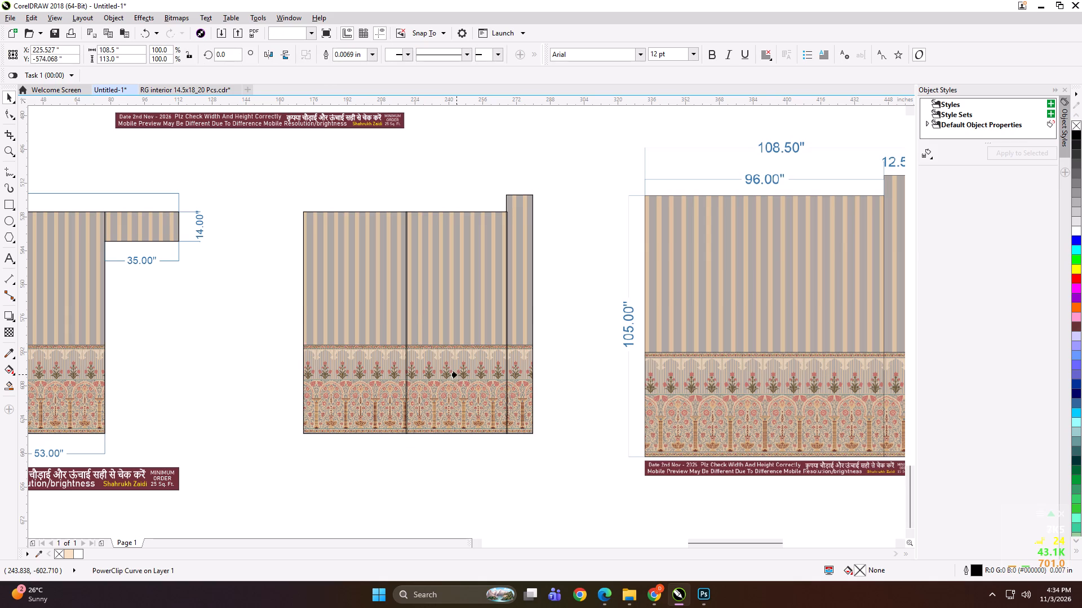
{"action": "double_click", "coordinate": [456, 374]}
Ungroup the PowerClipped wall into three separate panels.
{"action": "key", "text": "ctrl+u"}
{"action": "key", "text": "ctrl+u"}
{"action": "left_click", "coordinate": [454, 448]}
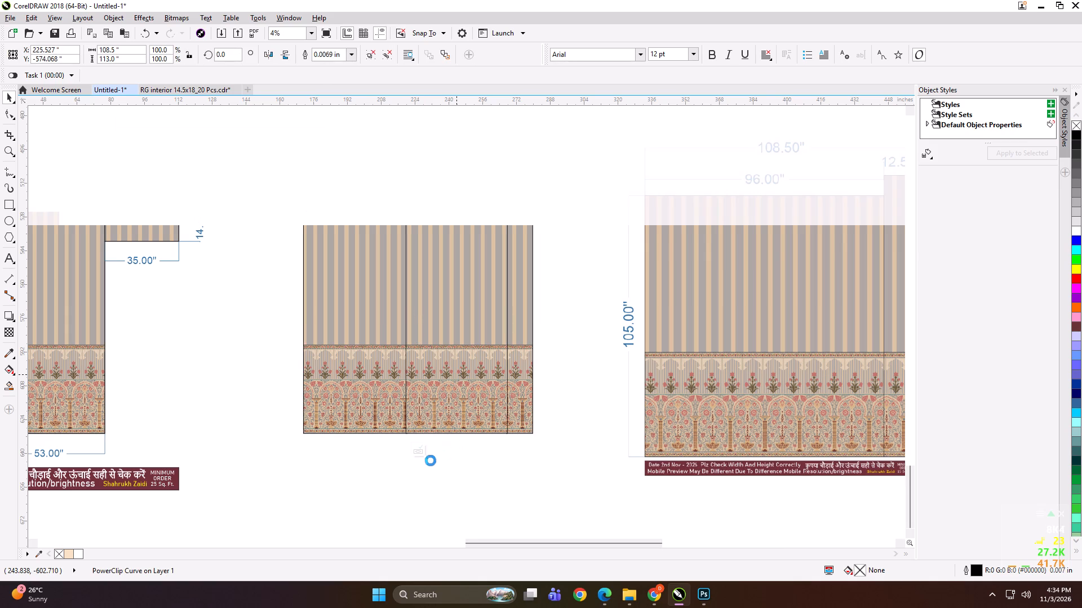
{"action": "left_click", "coordinate": [421, 450]}
{"action": "left_click", "coordinate": [454, 450]}
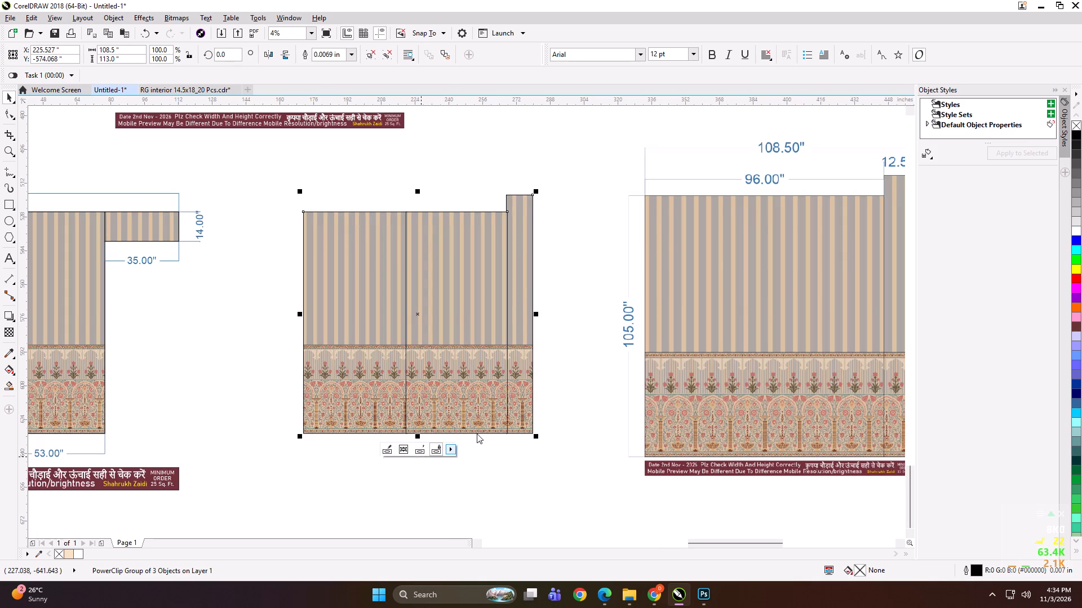
{"action": "left_click", "coordinate": [475, 450]}
{"action": "left_click", "coordinate": [471, 317]}
{"action": "left_click", "coordinate": [430, 179]}
{"action": "left_click", "coordinate": [450, 260]}
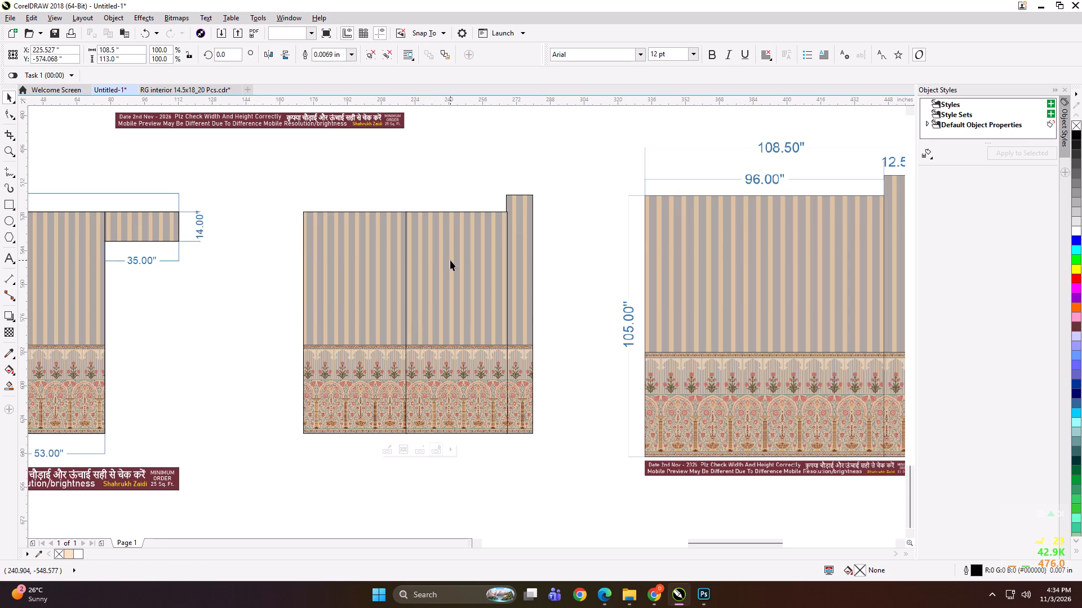
{"action": "key", "text": "ctrl+u"}
{"action": "key", "text": "ctrl+u"}
{"action": "left_click", "coordinate": [435, 153]}
Add the text label "108.5*113 PANEL 1" at the top edge of the first 49-inch panel.
{"action": "scroll", "coordinate": [389, 278], "scroll_direction": "down", "scroll_amount": 1}
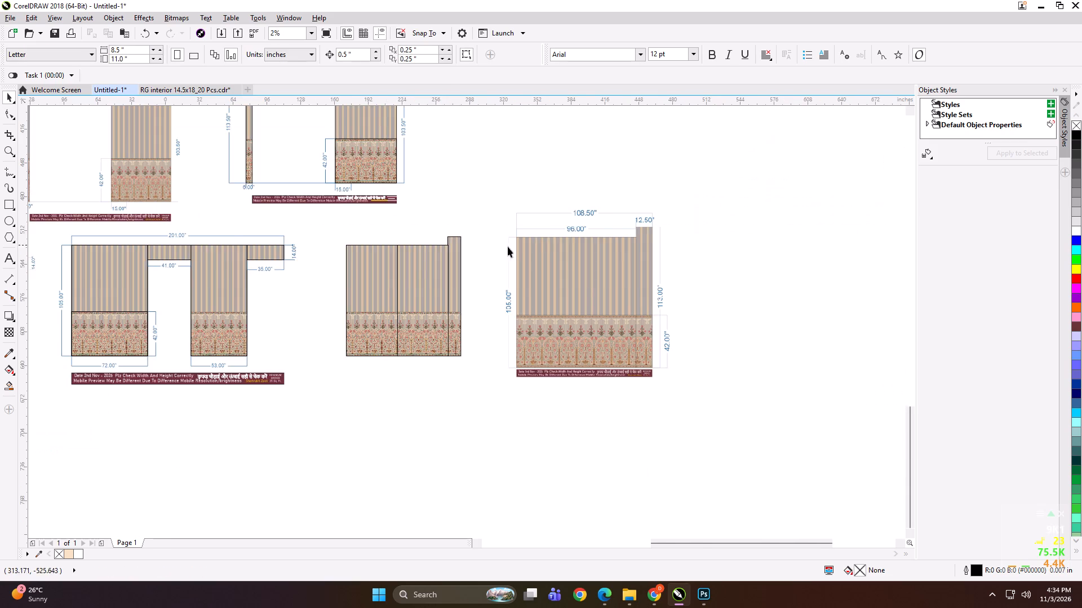
{"action": "scroll", "coordinate": [543, 243], "scroll_direction": "up", "scroll_amount": 1}
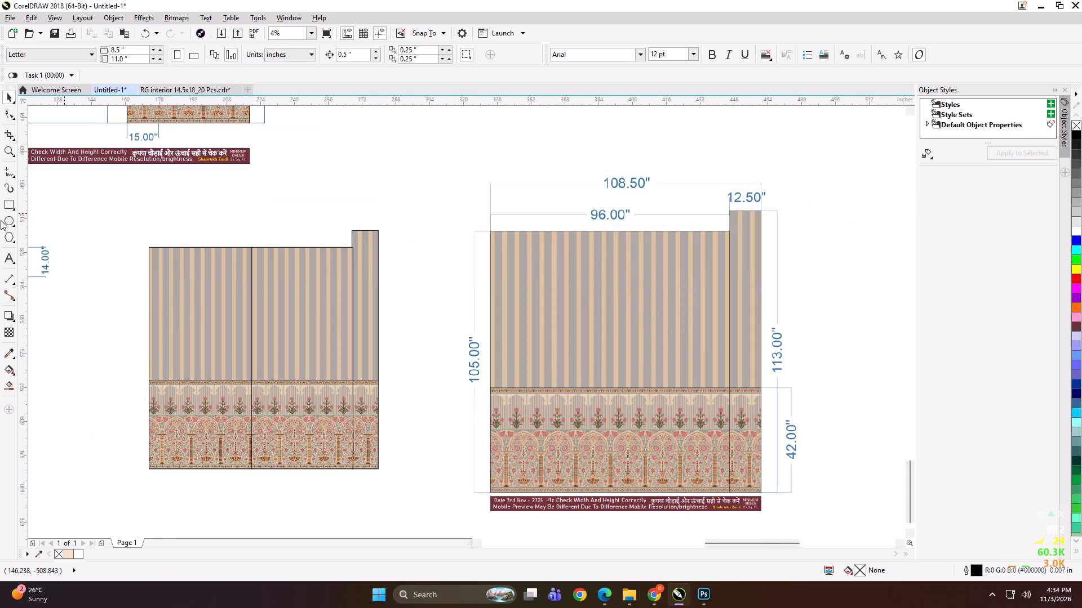
{"action": "left_click", "coordinate": [6, 253]}
{"action": "key", "text": "space"}
{"action": "left_click_drag", "start_coordinate": [127, 220], "coordinate": [398, 466]}
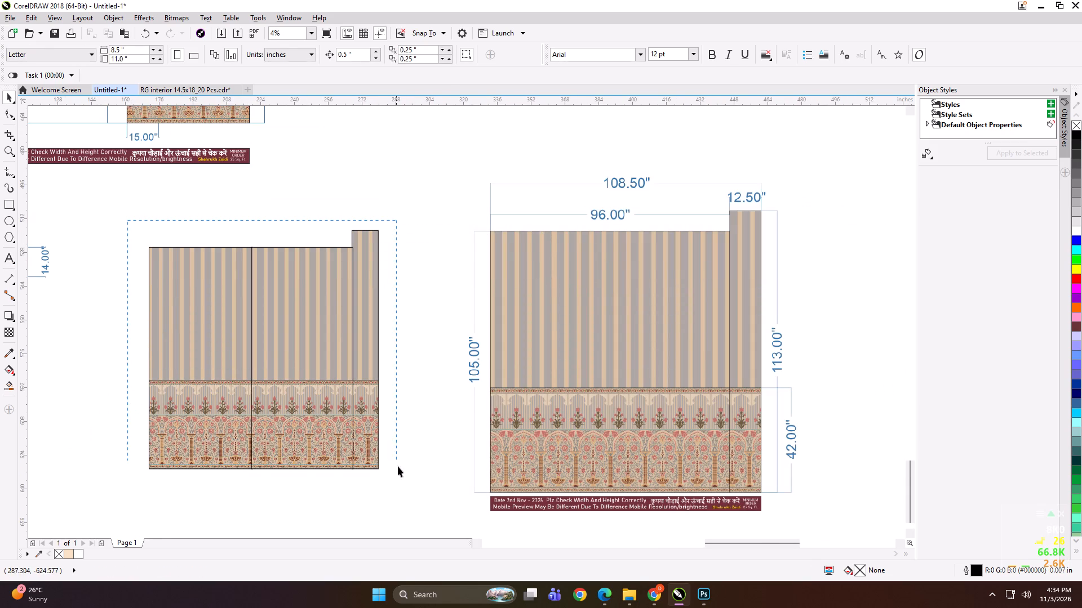
{"action": "left_click_drag", "start_coordinate": [398, 466], "coordinate": [404, 480]}
{"action": "left_click", "coordinate": [198, 218]}
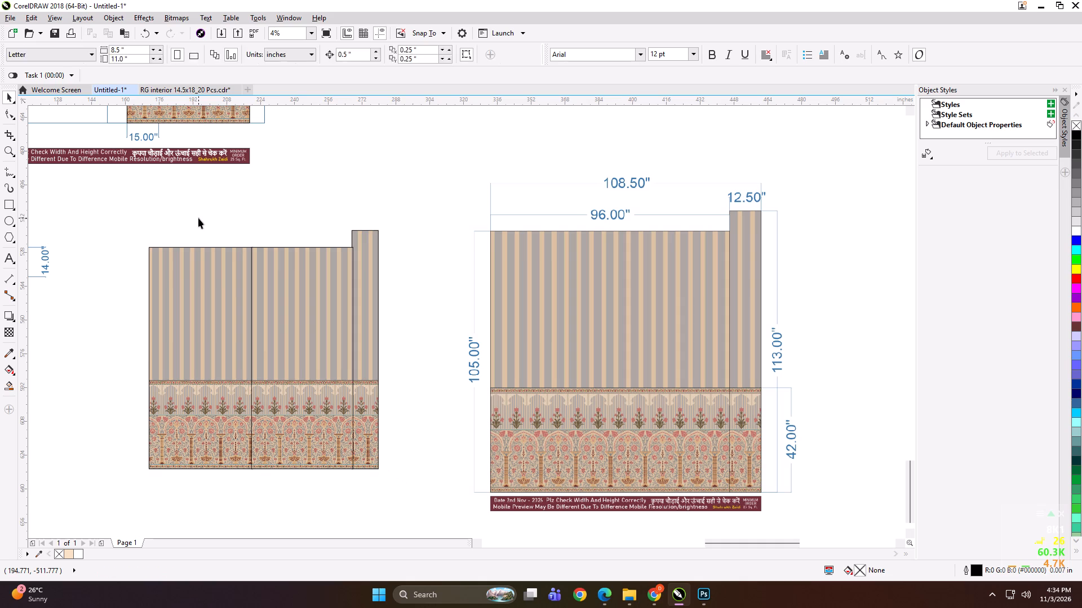
{"action": "key", "text": "space"}
{"action": "left_click", "coordinate": [168, 245]}
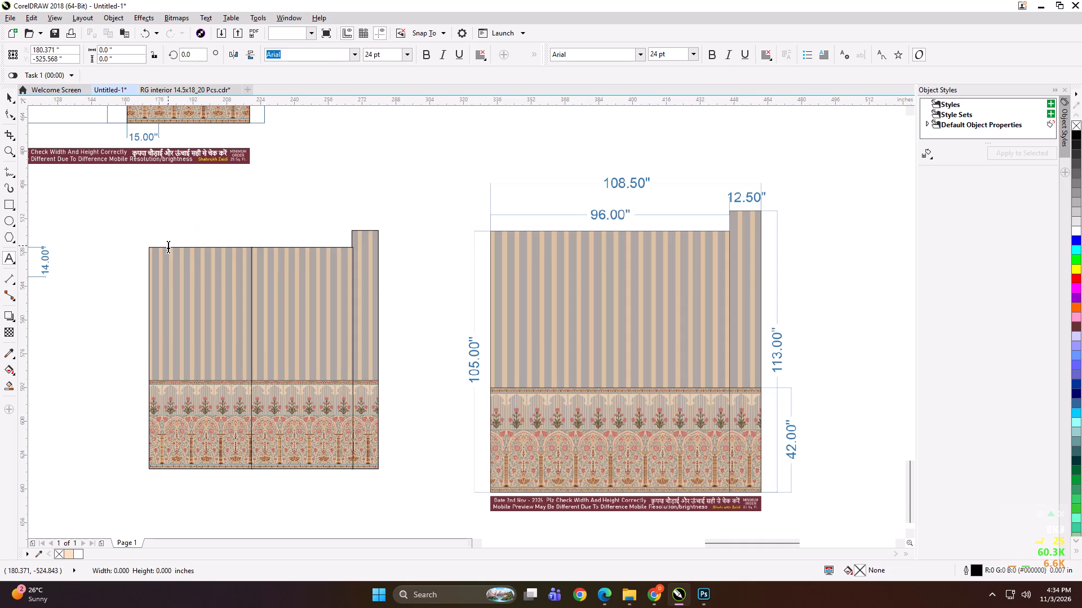
{"action": "type", "text": "105"}
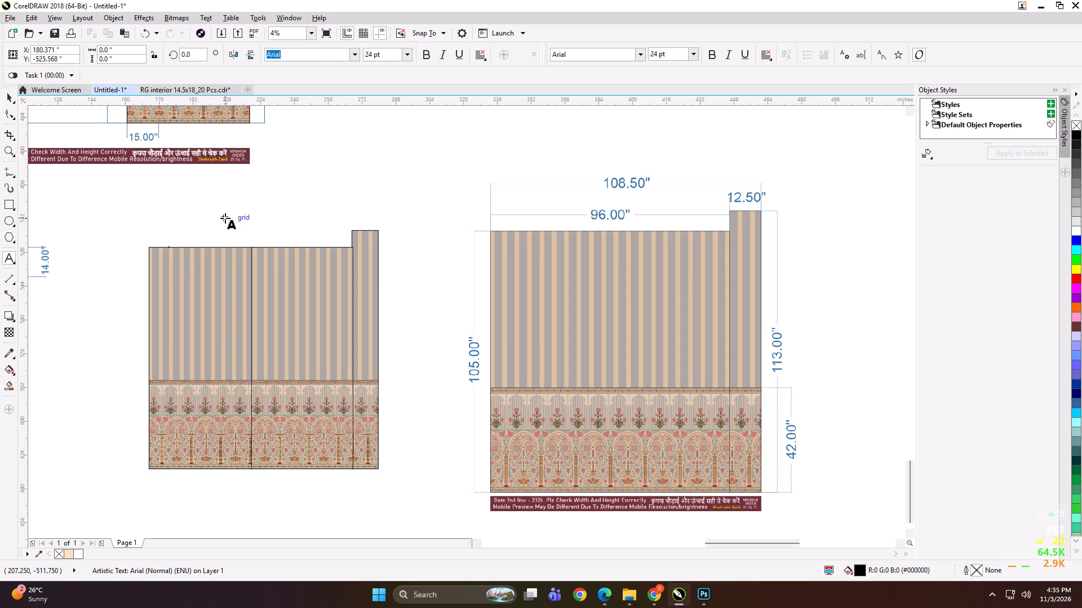
{"action": "key", "text": "ctrl+a"}
{"action": "type", "text": "108.5"}
{"action": "type", "text": "*113 PANEL 1"}
Copy the label to the top edge of the middle panel and change it to "108.5*113 PANEL 2".
{"action": "key", "text": "ctrl+a"}
{"action": "key", "text": "ctrl+c"}
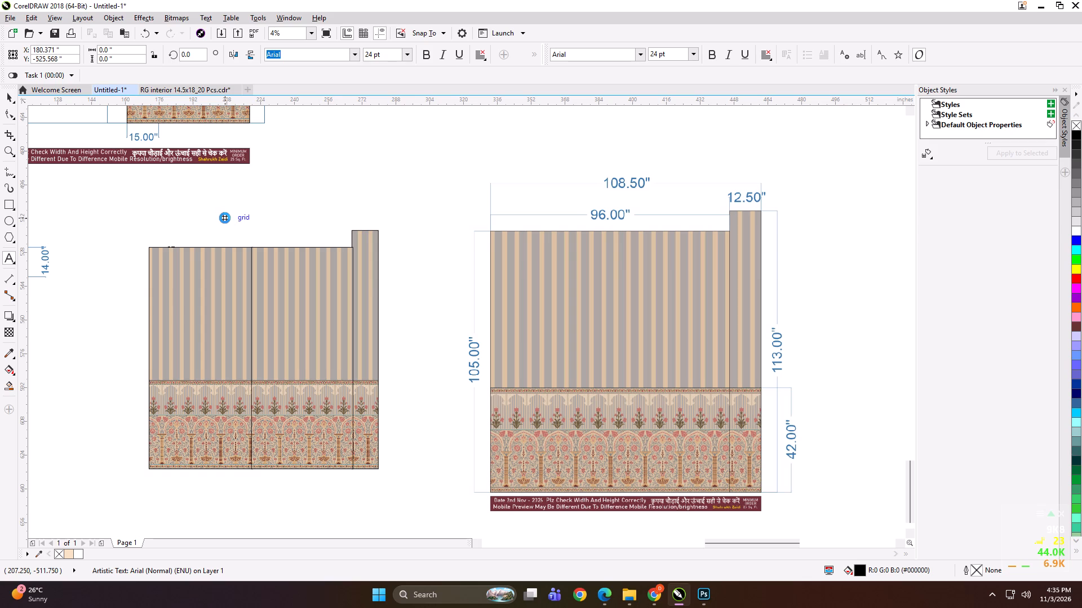
{"action": "scroll", "coordinate": [161, 238], "scroll_direction": "up", "scroll_amount": 3}
{"action": "scroll", "coordinate": [199, 272], "scroll_direction": "up", "scroll_amount": 2}
{"action": "scroll", "coordinate": [195, 270], "scroll_direction": "down", "scroll_amount": 5}
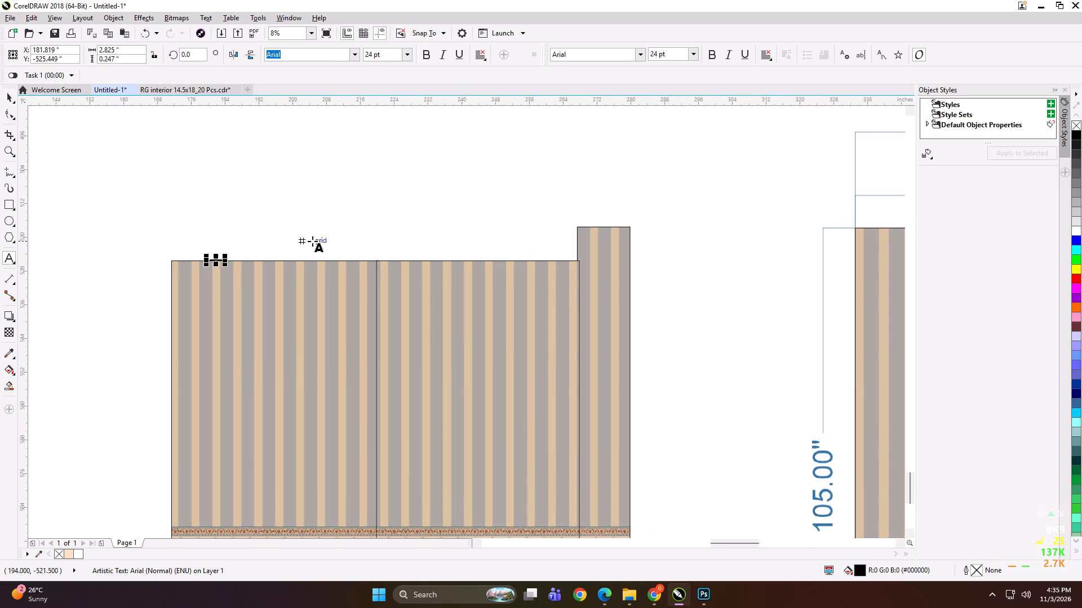
{"action": "left_click", "coordinate": [416, 259]}
{"action": "scroll", "coordinate": [418, 259], "scroll_direction": "up", "scroll_amount": 3}
{"action": "key", "text": "ctrl+v"}
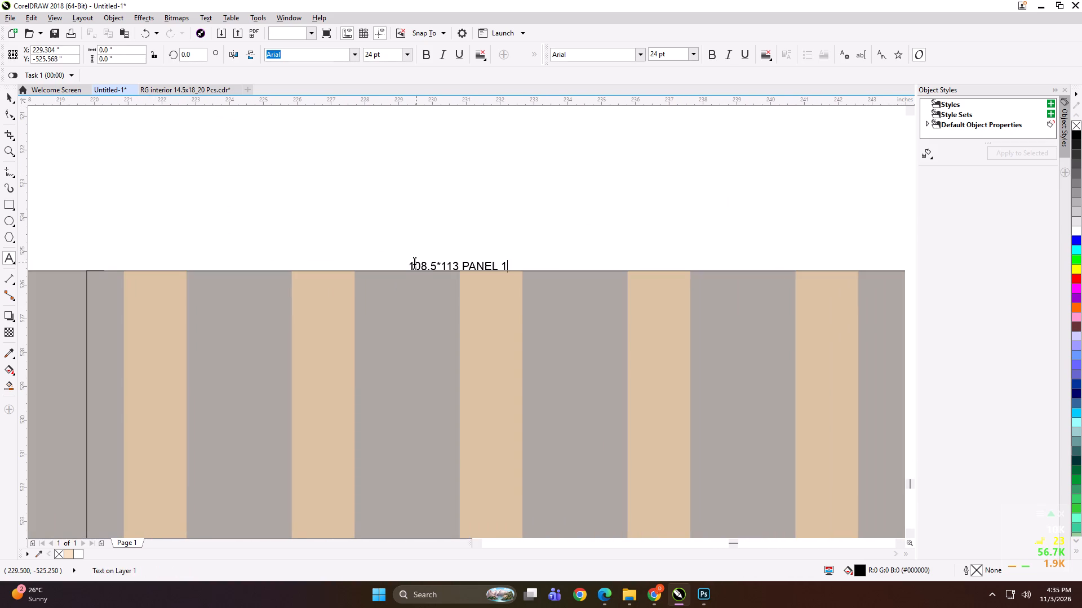
{"action": "key", "text": "BackSpace"}
{"action": "key", "text": "2"}
Paste the label at the top edge of the narrow tall strip and change it to "108.5*113 PANEL 3".
{"action": "scroll", "coordinate": [409, 254], "scroll_direction": "down", "scroll_amount": 3}
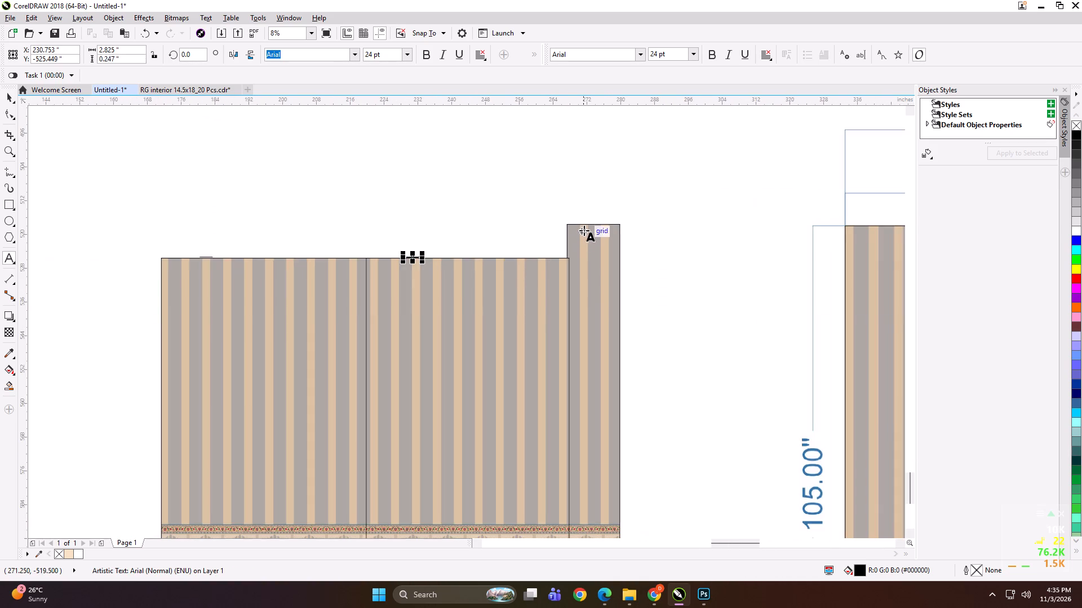
{"action": "scroll", "coordinate": [584, 230], "scroll_direction": "up", "scroll_amount": 3}
{"action": "left_click", "coordinate": [566, 188]}
{"action": "key", "text": "ctrl+v"}
{"action": "key", "text": "BackSpace"}
{"action": "key", "text": "3"}
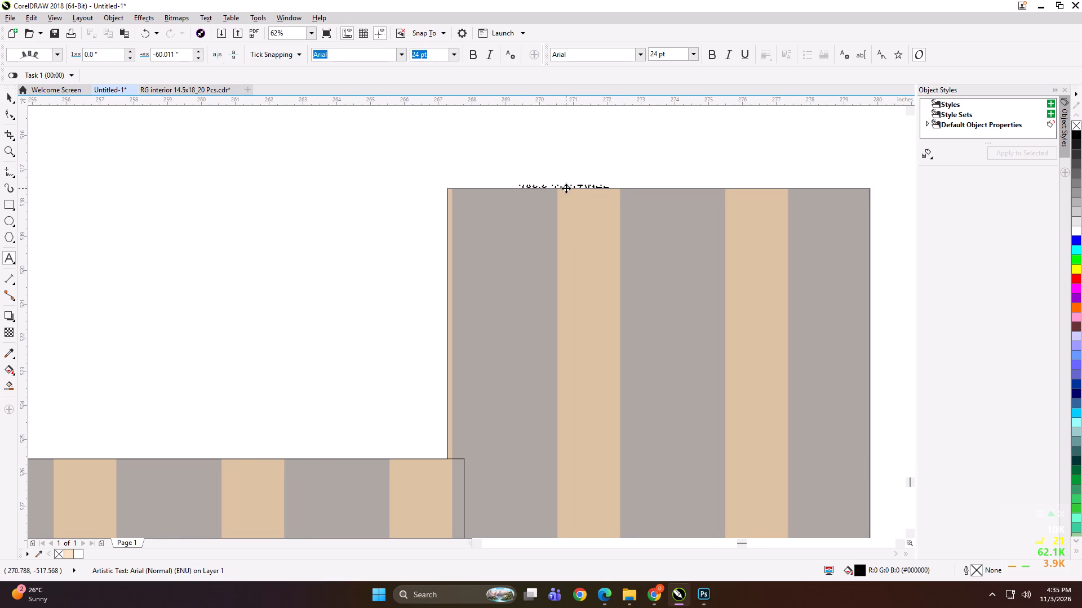
Group each of the three wall panels with its own text label.
{"action": "scroll", "coordinate": [565, 188], "scroll_direction": "down", "scroll_amount": 3}
{"action": "left_click", "coordinate": [10, 99]}
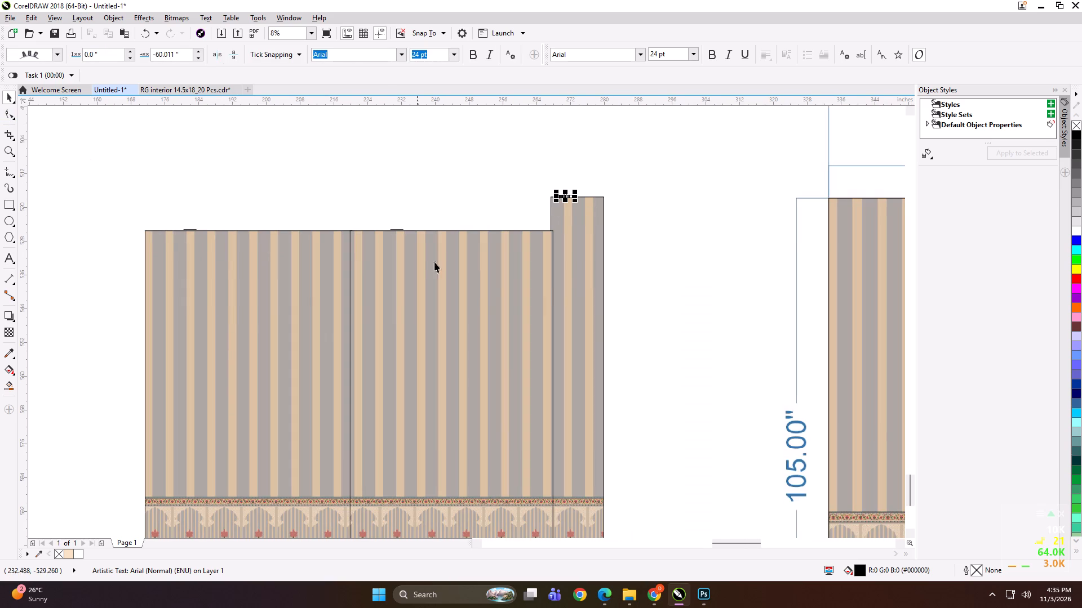
{"action": "left_click", "coordinate": [563, 286], "text": "shift"}
{"action": "key", "text": "ctrl+g"}
{"action": "left_click_drag", "start_coordinate": [377, 189], "coordinate": [465, 315]}
{"action": "left_click", "coordinate": [465, 315], "text": "shift"}
{"action": "key", "text": "ctrl+g"}
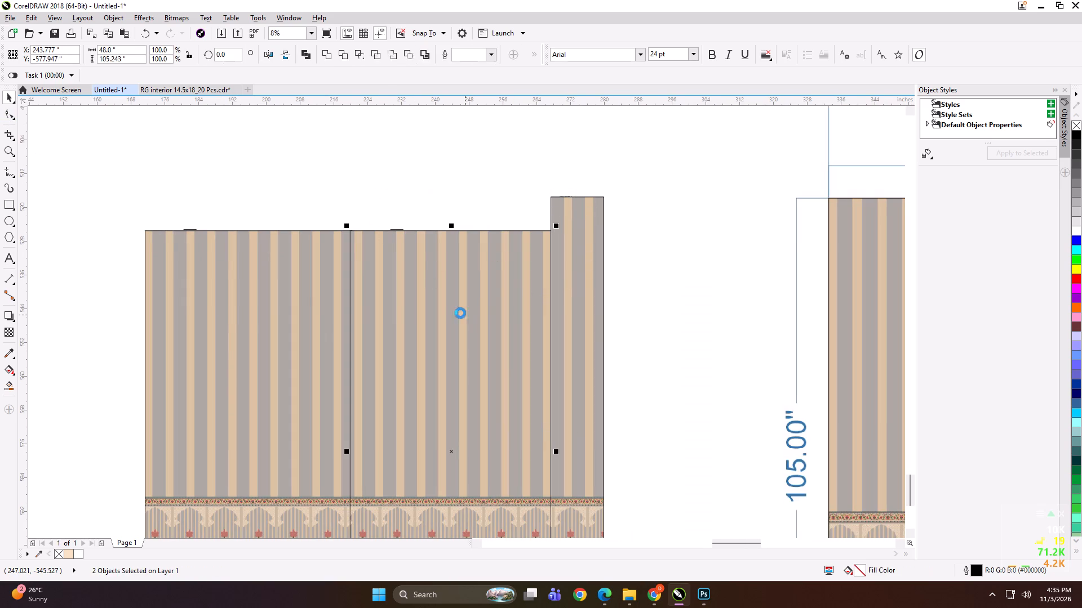
{"action": "left_click_drag", "start_coordinate": [240, 150], "coordinate": [170, 308]}
{"action": "left_click", "coordinate": [261, 292], "text": "shift"}
{"action": "key", "text": "ctrl+g"}
Start exporting the first panel and create and open a folder named 108.5x113 inside WALLS N FLOORS.
{"action": "scroll", "coordinate": [261, 290], "scroll_direction": "down", "scroll_amount": 2}
{"action": "key", "text": "ctrl+e"}
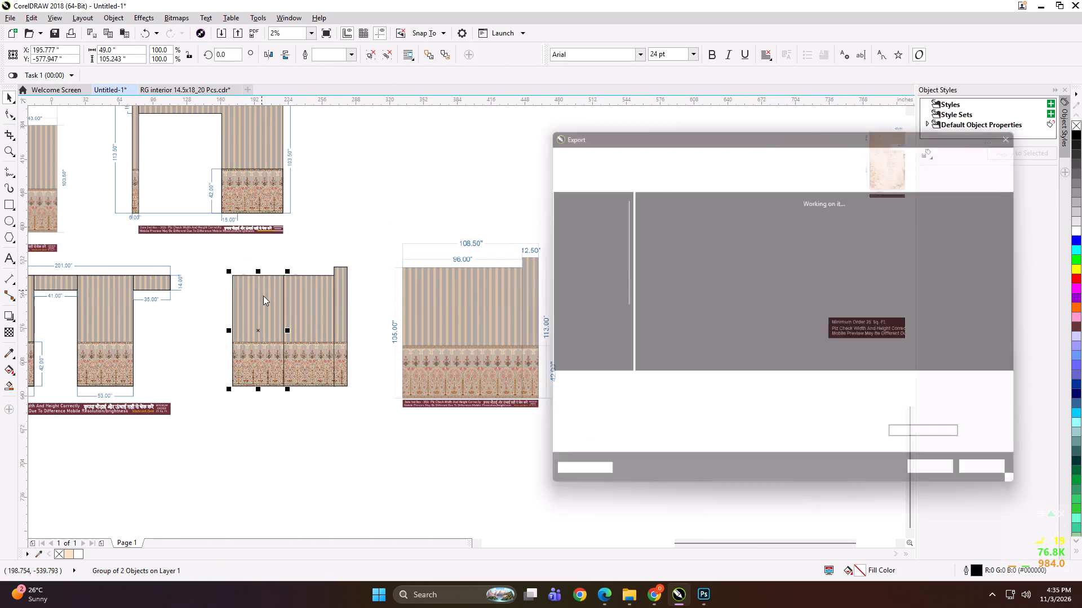
{"action": "left_click", "coordinate": [596, 145]}
{"action": "left_click", "coordinate": [610, 171]}
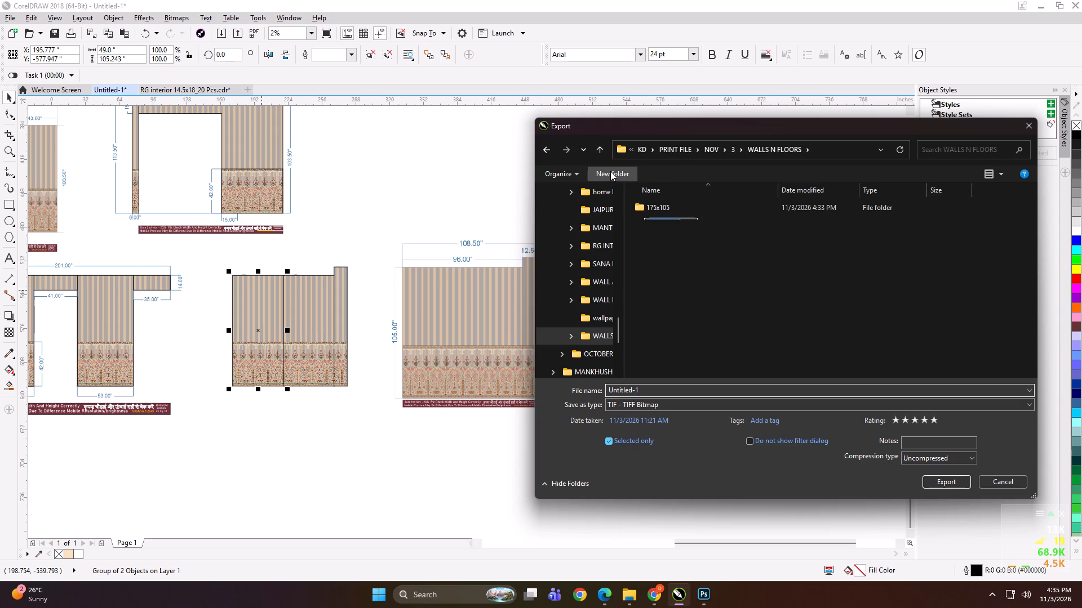
{"action": "type", "text": "108."}
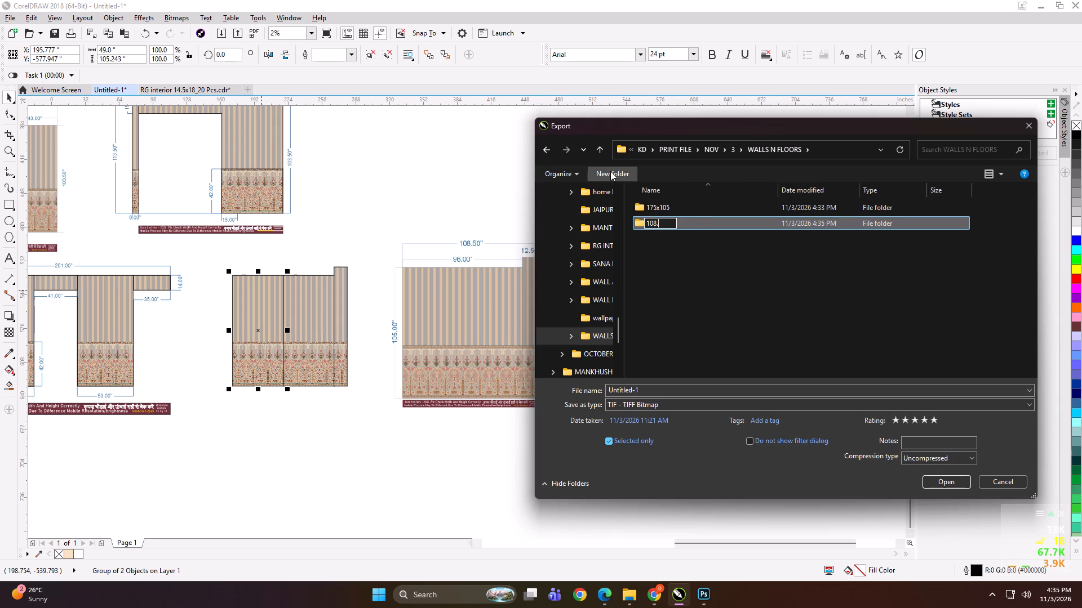
{"action": "type", "text": "5x113"}
{"action": "key", "text": "space"}
{"action": "key", "text": "Return"}
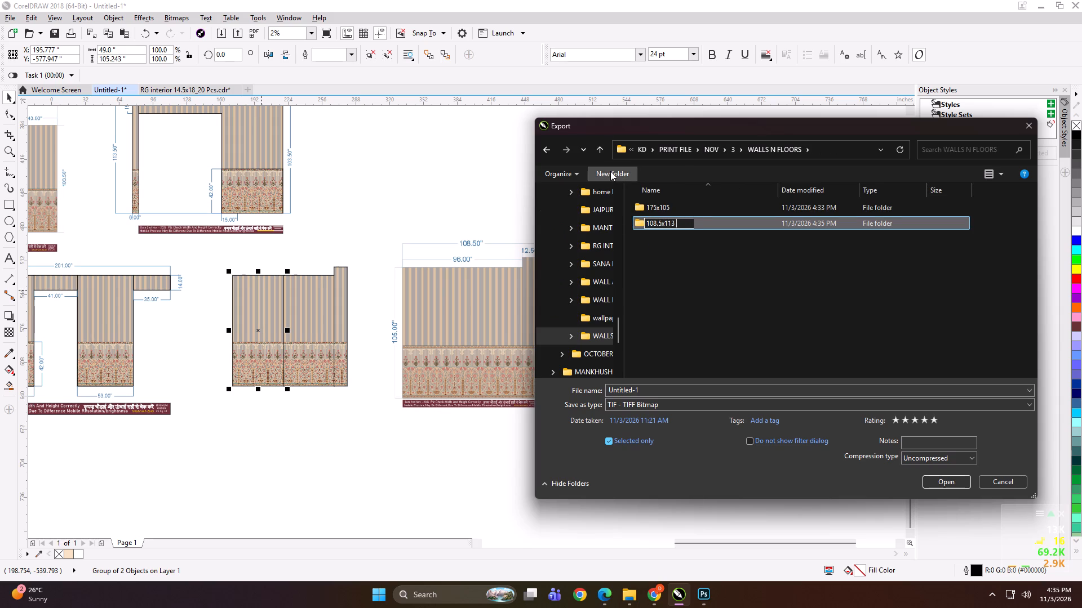
{"action": "double_click", "coordinate": [705, 207]}
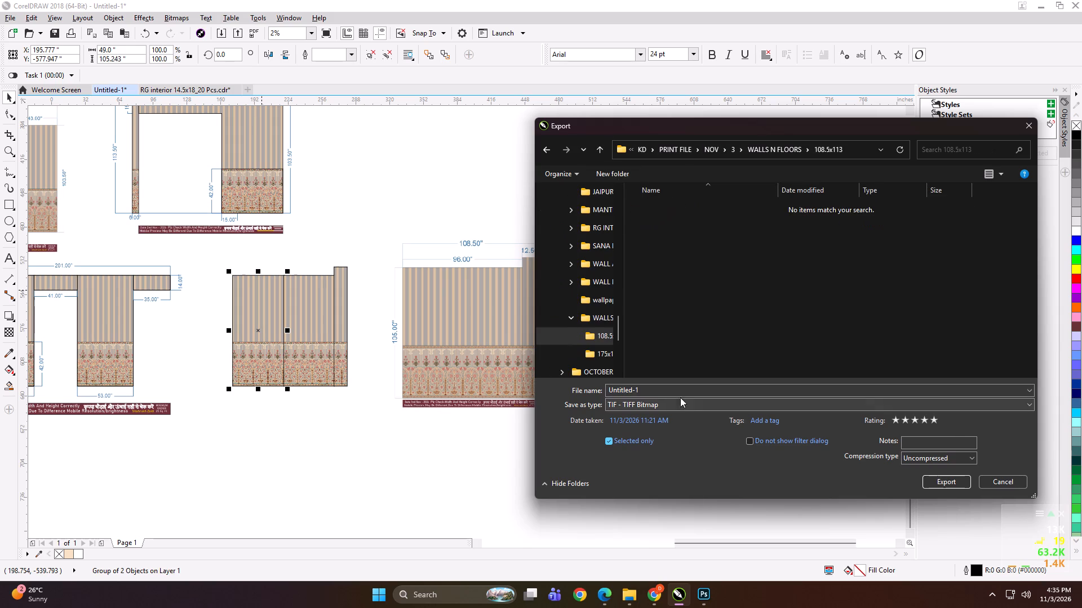
Export the first panel as an uncompressed TIFF named 49x105 A.
{"action": "left_click", "coordinate": [677, 389]}
{"action": "type", "text": "49x10 A"}
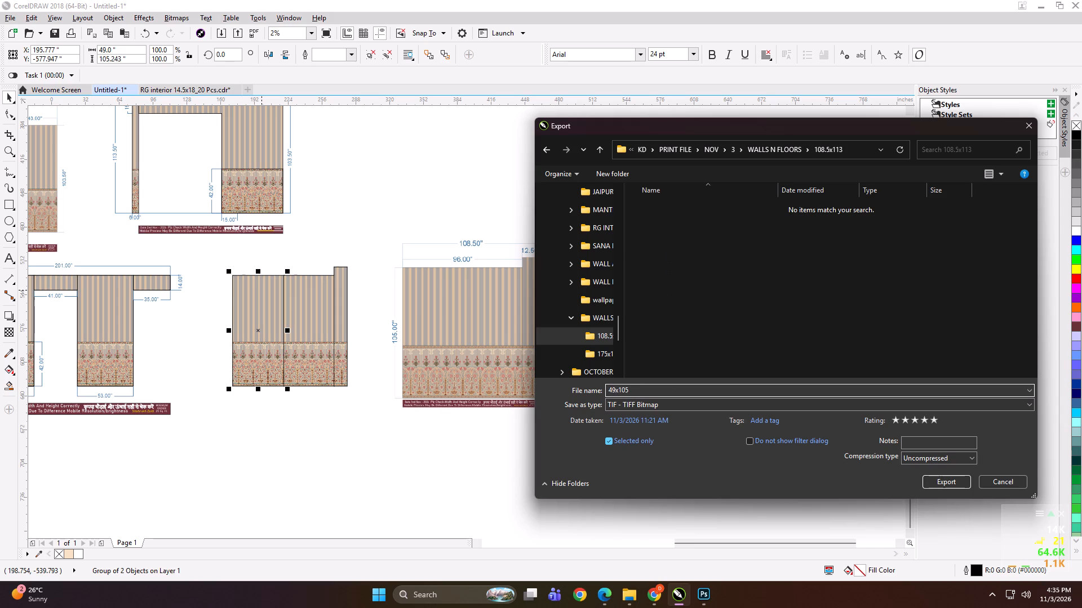
{"action": "key", "text": "space"}
{"action": "key", "text": "Return"}
{"action": "key", "text": "Return"}
Export the middle panel as a TIFF named 48x105 B into the 108.5x113 folder.
{"action": "left_click", "coordinate": [323, 305]}
{"action": "key", "text": "ctrl+e"}
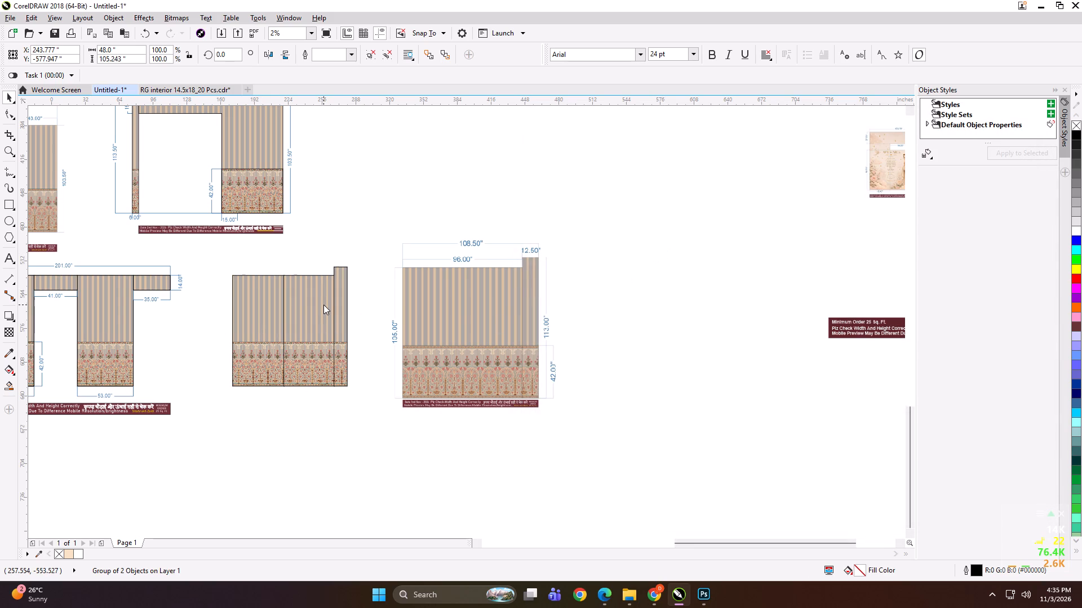
{"action": "type", "text": "48x105 B"}
{"action": "key", "text": "Return"}
{"action": "key", "text": "Return"}
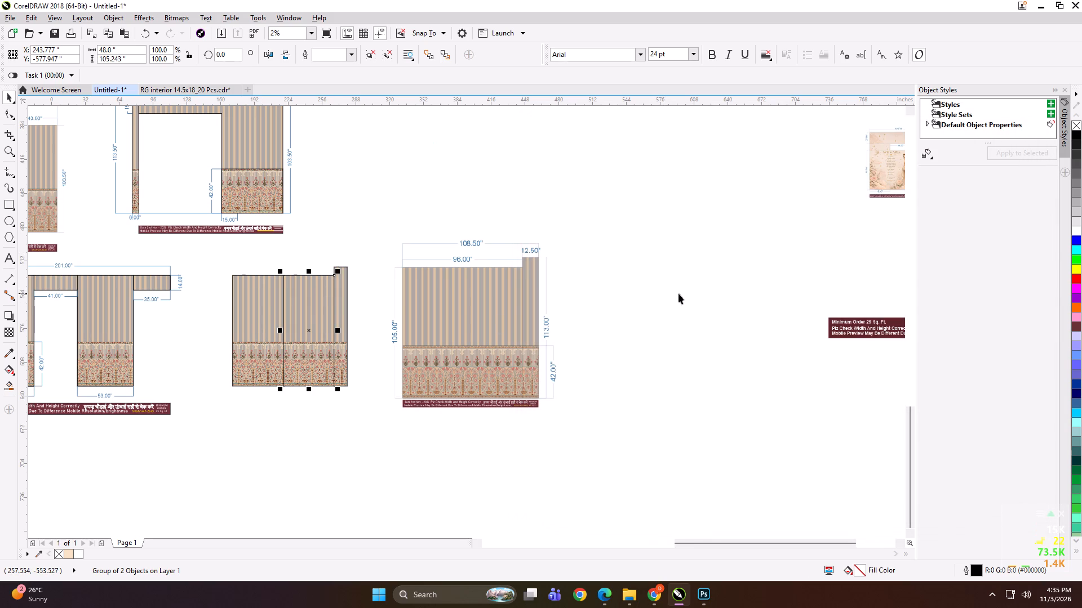
Export the narrow third panel as a TIFF named 12.5x112 C into the 108.5x113 folder.
{"action": "left_click", "coordinate": [347, 285]}
{"action": "key", "text": "ctrl+e"}
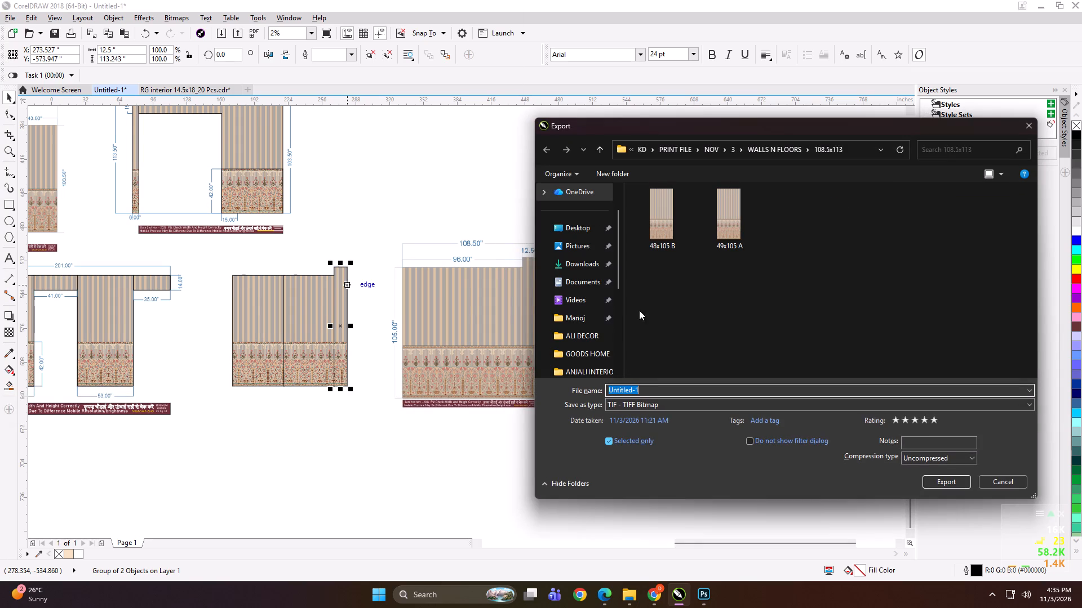
{"action": "type", "text": "12.5x112 C"}
{"action": "key", "text": "Return"}
{"action": "key", "text": "Return"}
Space the three exported panels apart, moving the middle one 3.5 in and the narrow one 8.5 in to the right.
{"action": "key", "text": "Right"}
{"action": "key", "text": "Right"}
{"action": "key", "text": "Right"}
{"action": "key", "text": "Right"}
{"action": "key", "text": "Right"}
{"action": "key", "text": "Right"}
{"action": "key", "text": "Right"}
{"action": "key", "text": "Right"}
{"action": "key", "text": "Right"}
{"action": "key", "text": "Right"}
{"action": "key", "text": "Right"}
{"action": "key", "text": "Right"}
{"action": "key", "text": "Right"}
{"action": "key", "text": "Right"}
{"action": "key", "text": "Right"}
{"action": "key", "text": "Right"}
{"action": "key", "text": "Right"}
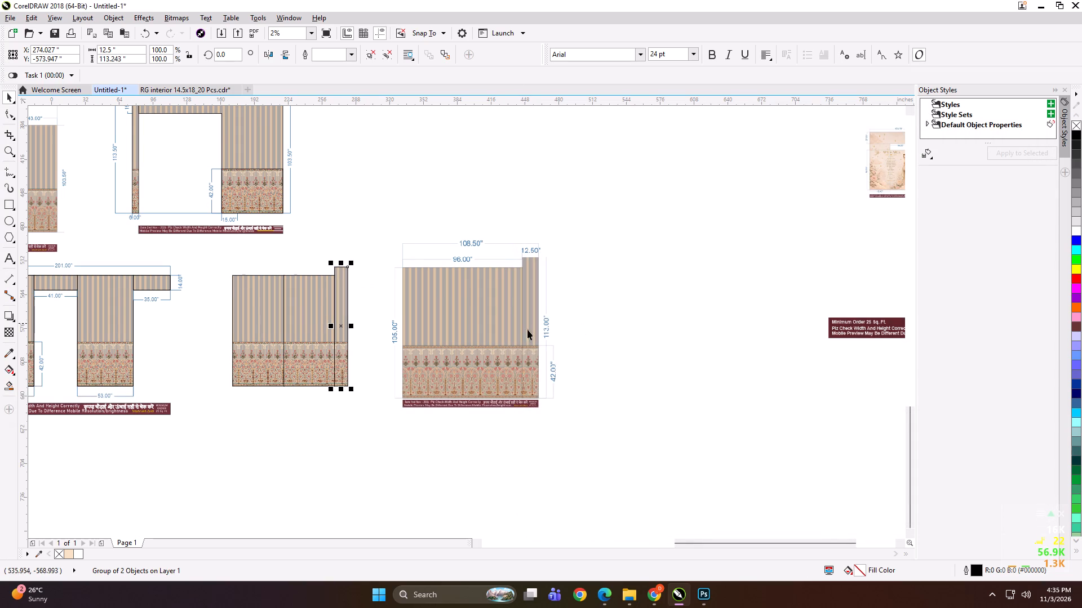
{"action": "left_click", "coordinate": [315, 325]}
{"action": "key", "text": "Right"}
{"action": "key", "text": "Right"}
{"action": "key", "text": "Right"}
{"action": "key", "text": "Right"}
{"action": "key", "text": "Right"}
{"action": "key", "text": "Right"}
{"action": "key", "text": "Right"}
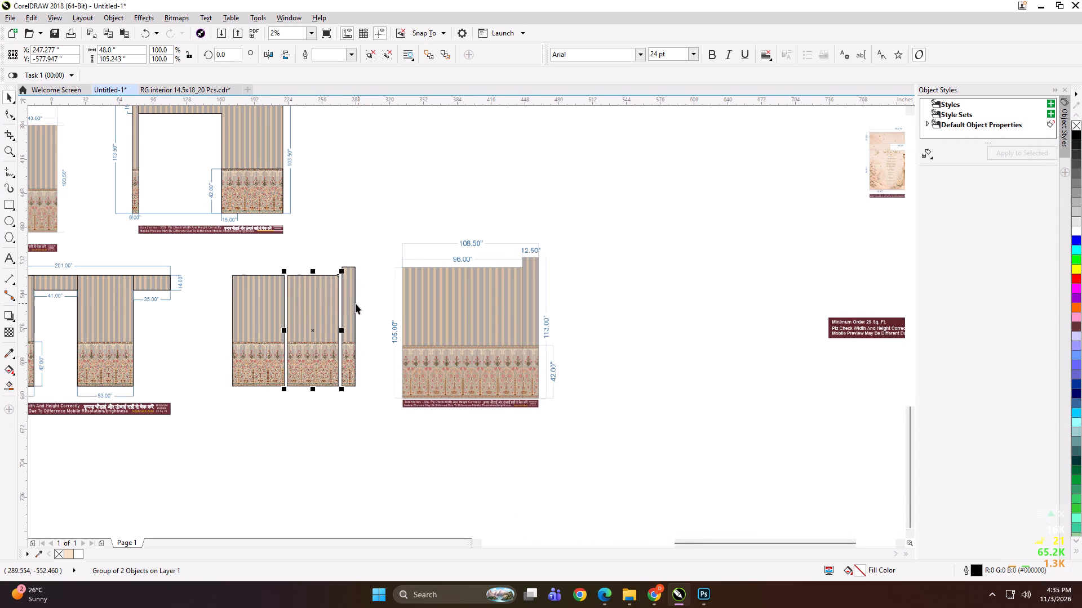
{"action": "left_click", "coordinate": [348, 303]}
{"action": "key", "text": "Right"}
{"action": "key", "text": "Right"}
Enlarge the three spaced panels together and place them beside the 108.5 in wall preview.
{"action": "left_click", "coordinate": [329, 309], "text": "shift"}
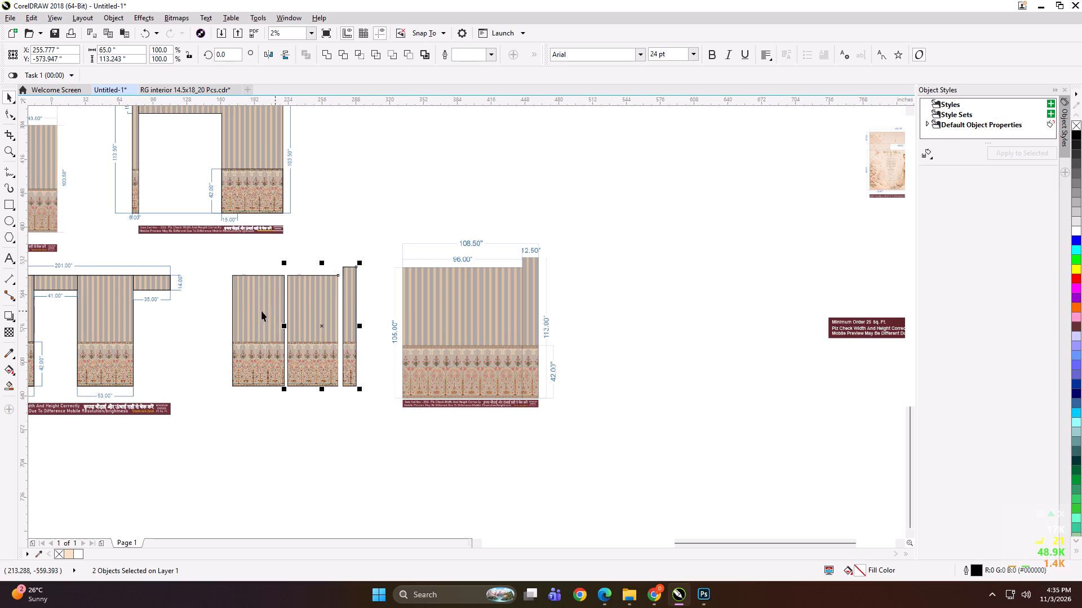
{"action": "left_click", "coordinate": [260, 310], "text": "shift"}
{"action": "left_click_drag", "start_coordinate": [361, 391], "coordinate": [383, 404], "text": "shift"}
{"action": "left_click_drag", "start_coordinate": [307, 331], "coordinate": [321, 330]}
Group the panels with the wall preview and scale the group down to about 10.5 × 5.5 in.
{"action": "left_click", "coordinate": [418, 334], "text": "shift"}
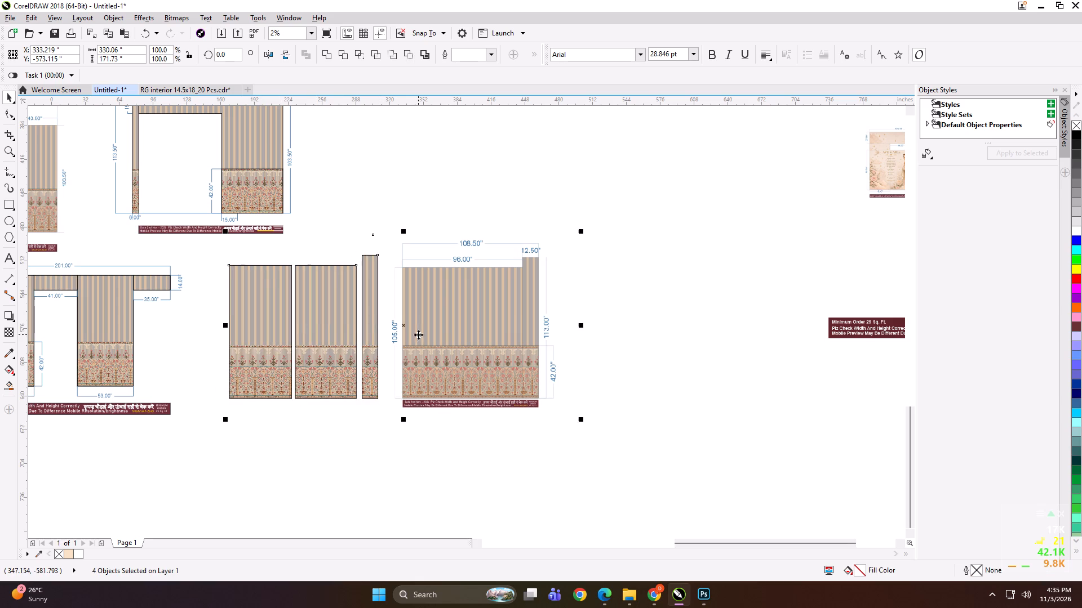
{"action": "key", "text": "ctrl+g"}
{"action": "left_click_drag", "start_coordinate": [432, 339], "coordinate": [490, 358]}
{"action": "left_click_drag", "start_coordinate": [641, 440], "coordinate": [472, 359], "text": "shift"}
Export the scaled-down group of panels and preview under the name SGD.
{"action": "scroll", "coordinate": [459, 350], "scroll_direction": "up", "scroll_amount": 5}
{"action": "key", "text": "ctrl+e"}
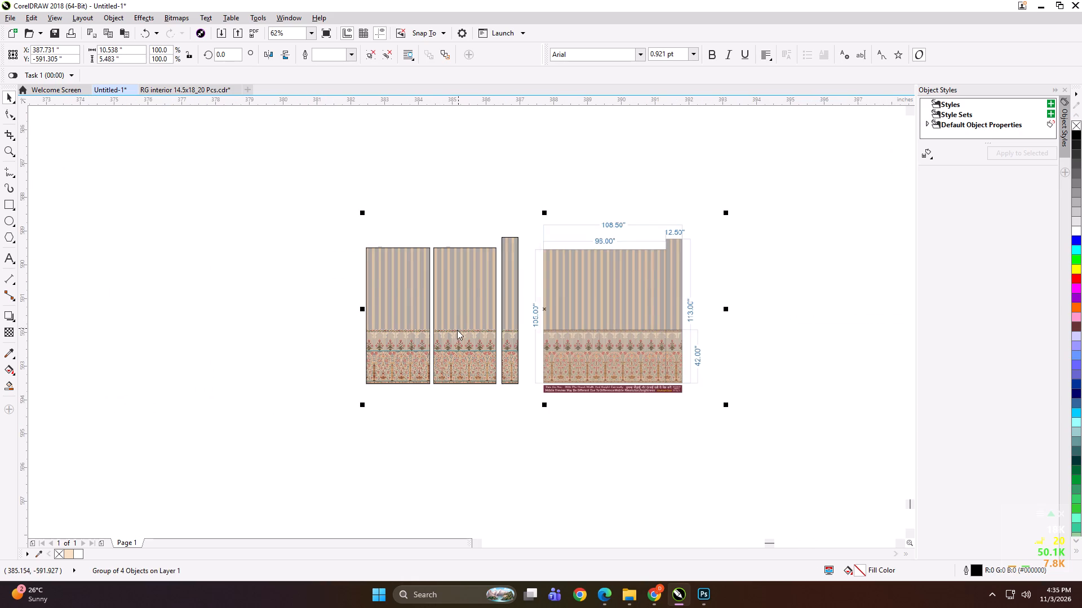
{"action": "type", "text": "SGD"}
{"action": "key", "text": "Return"}
{"action": "key", "text": "Return"}
{"action": "key", "text": "Return"}
Delete the scaled-down group of panels and preview from the layout.
{"action": "key", "text": "Delete"}
{"action": "key", "text": "F4"}
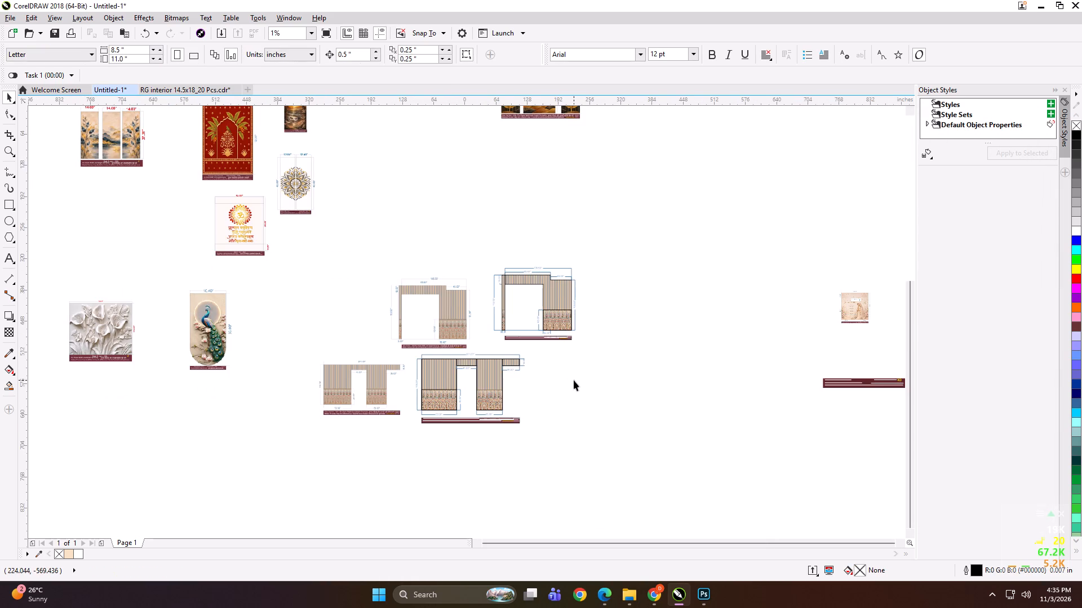
Move the 201 in wall's preview bitmap slightly to the left, away from the editable drawing.
{"action": "left_click", "coordinate": [574, 380]}
{"action": "scroll", "coordinate": [390, 394], "scroll_direction": "up", "scroll_amount": 1}
{"action": "scroll", "coordinate": [193, 214], "scroll_direction": "up", "scroll_amount": 1}
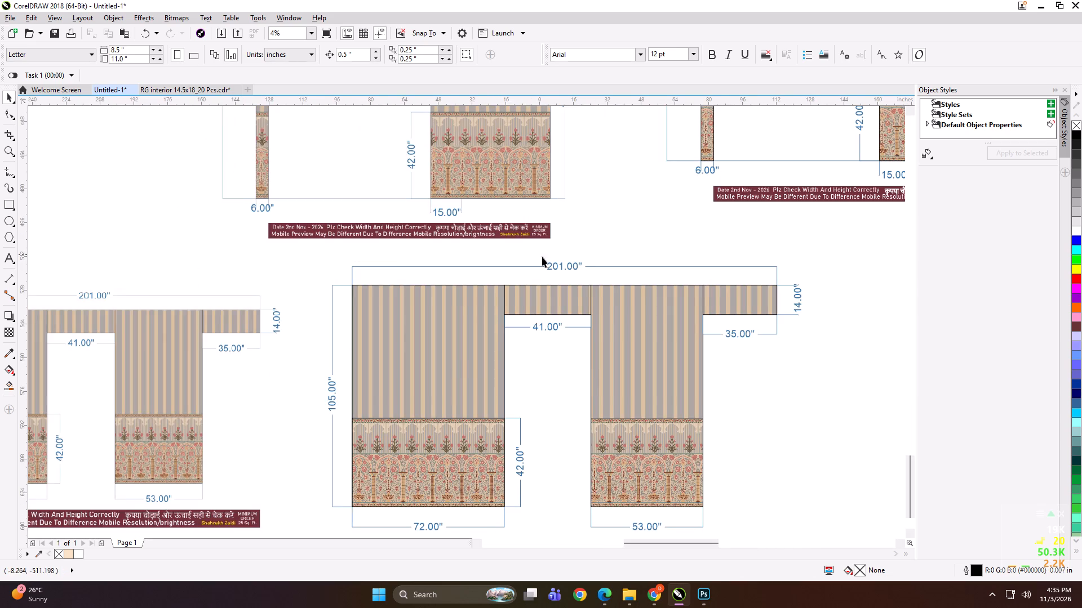
{"action": "scroll", "coordinate": [551, 290], "scroll_direction": "down", "scroll_amount": 1}
{"action": "scroll", "coordinate": [367, 354], "scroll_direction": "up", "scroll_amount": 1}
{"action": "left_click_drag", "start_coordinate": [364, 341], "coordinate": [345, 341]}
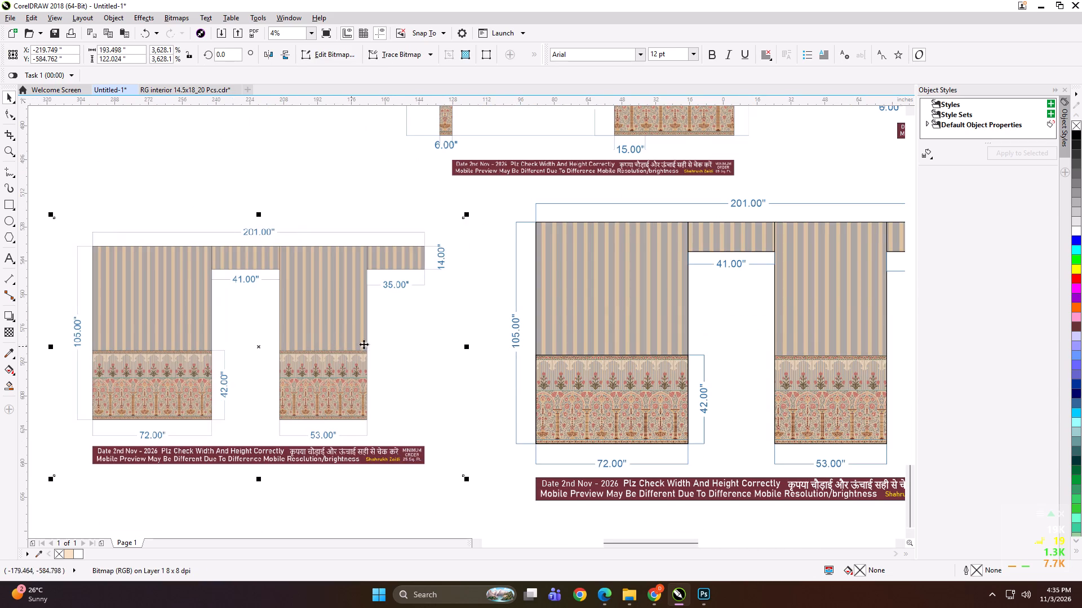
Delete the note strip and all dimensions except the 35 in one from the editable 201 in wall drawing.
{"action": "scroll", "coordinate": [420, 326], "scroll_direction": "down", "scroll_amount": 1}
{"action": "left_click", "coordinate": [534, 292]}
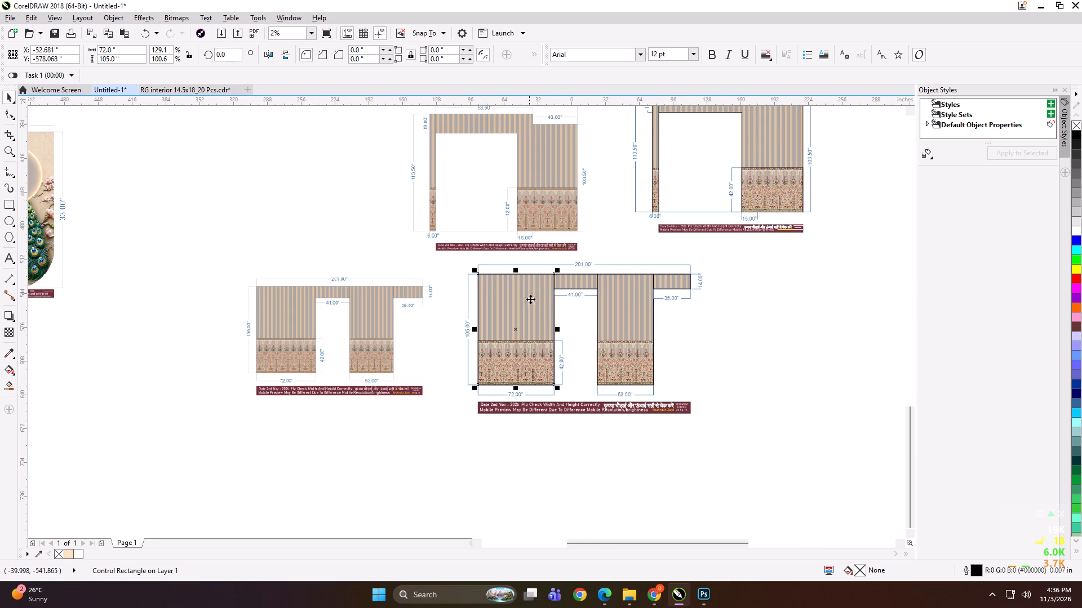
{"action": "left_click", "coordinate": [591, 448]}
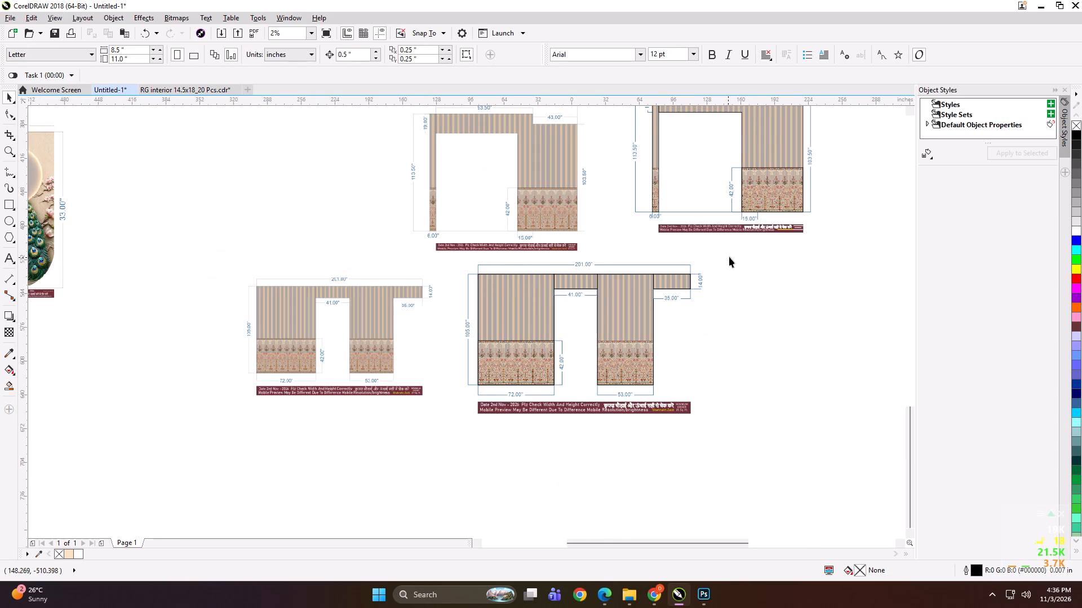
{"action": "left_click_drag", "start_coordinate": [741, 256], "coordinate": [665, 323]}
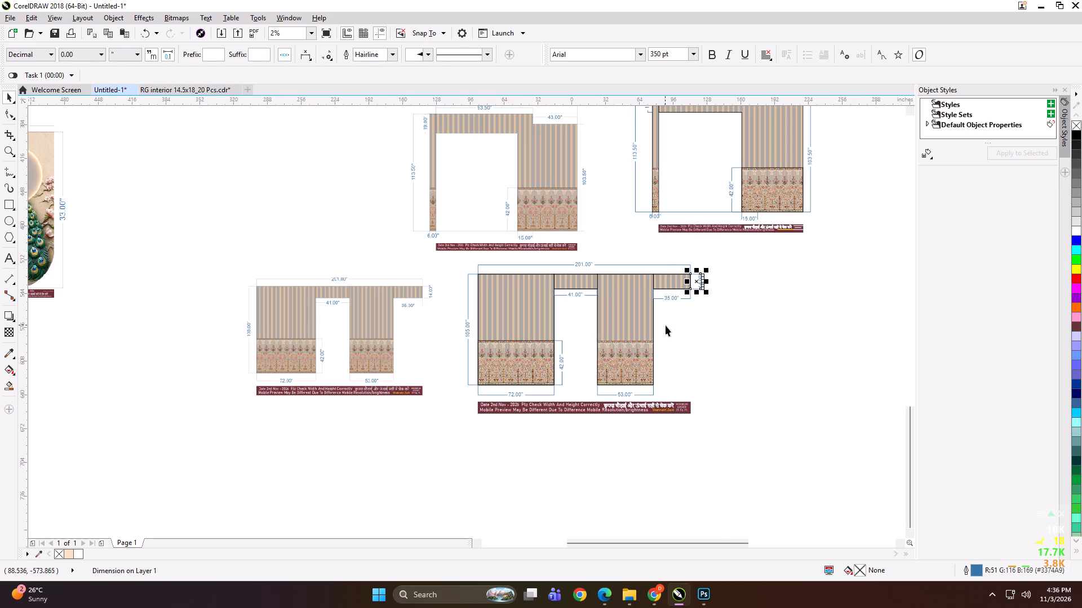
{"action": "key", "text": "Delete"}
{"action": "left_click_drag", "start_coordinate": [779, 328], "coordinate": [453, 441]}
{"action": "key", "text": "Delete"}
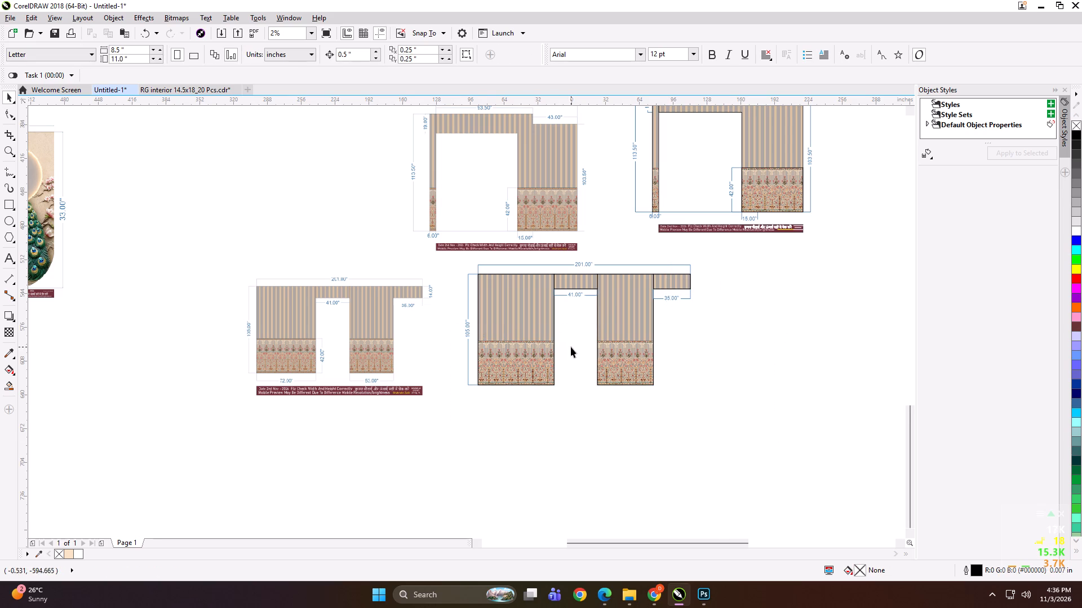
{"action": "left_click_drag", "start_coordinate": [573, 346], "coordinate": [583, 262]}
{"action": "left_click", "coordinate": [581, 294]}
{"action": "key", "text": "Delete"}
{"action": "left_click", "coordinate": [580, 265]}
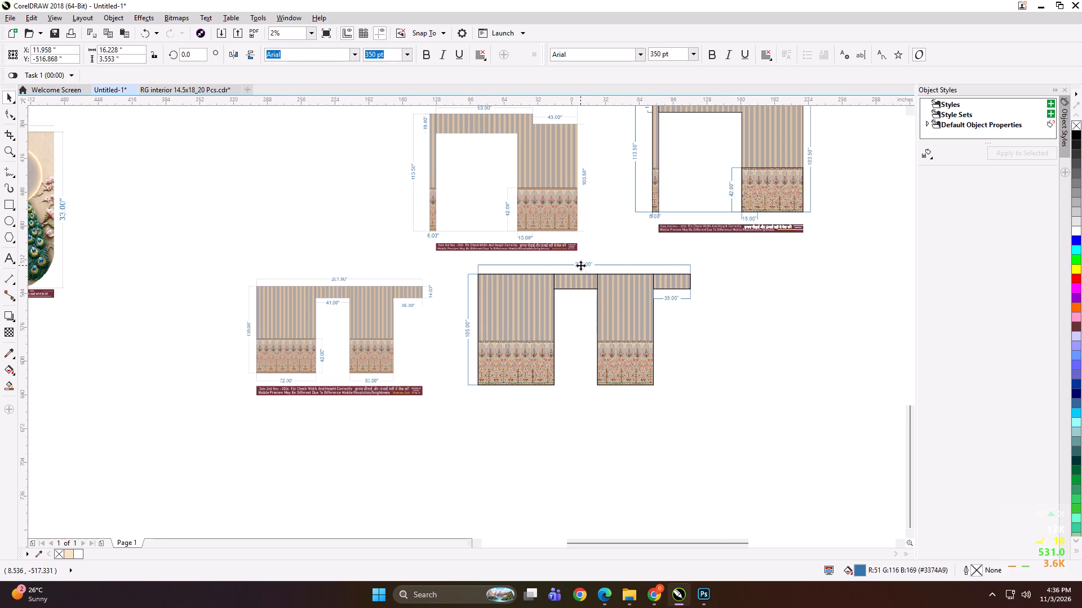
{"action": "key", "text": "Delete"}
{"action": "left_click", "coordinate": [468, 327]}
{"action": "key", "text": "Delete"}
Convert the outline of the 72×105 in wall section to curves.
{"action": "left_click", "coordinate": [527, 326]}
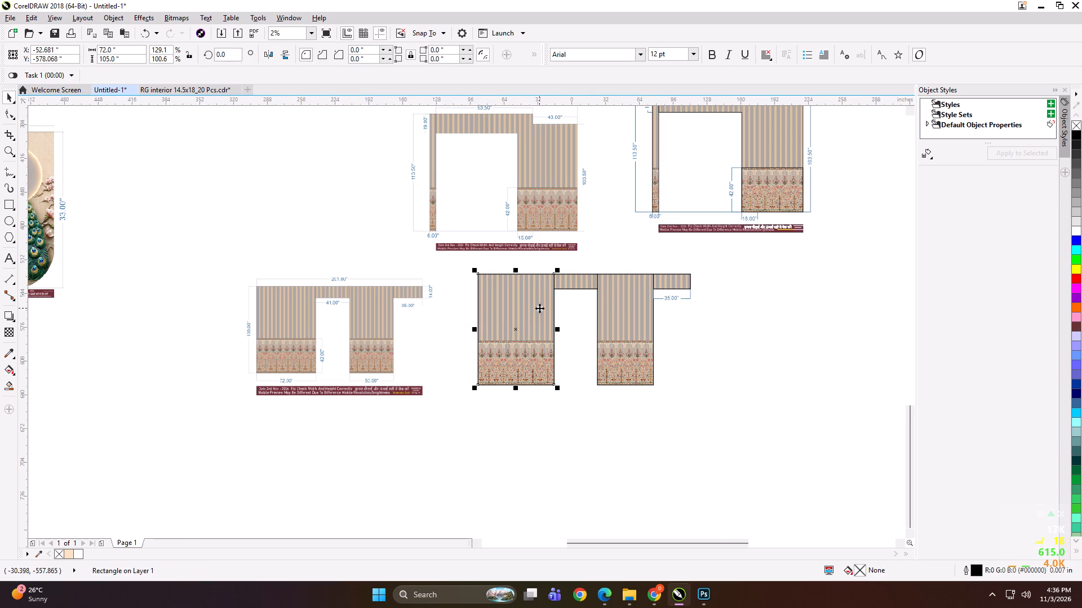
{"action": "key", "text": "F10"}
{"action": "key", "text": "ctrl+q"}
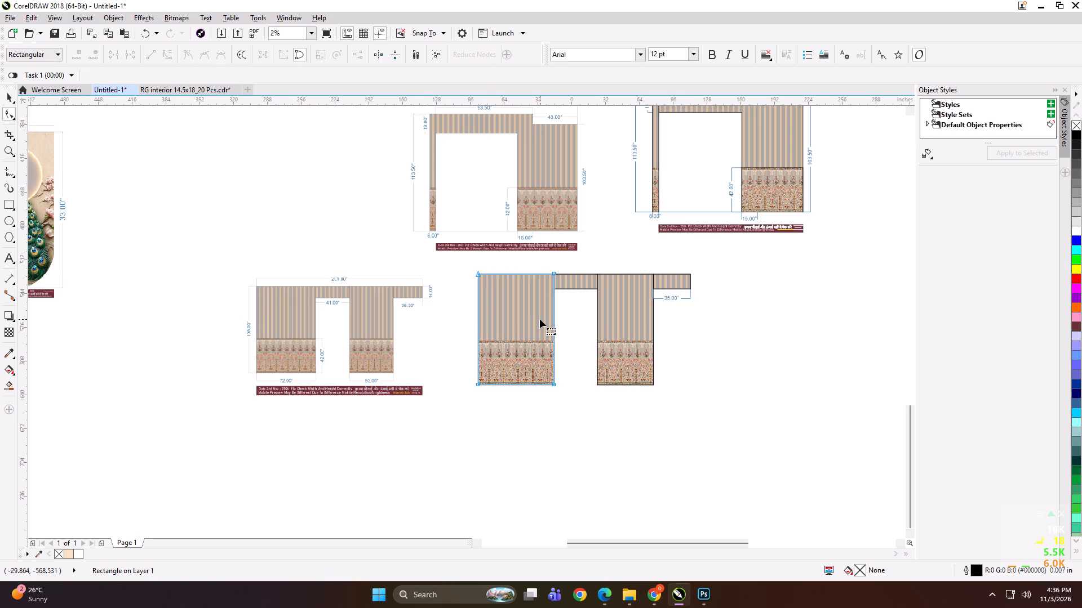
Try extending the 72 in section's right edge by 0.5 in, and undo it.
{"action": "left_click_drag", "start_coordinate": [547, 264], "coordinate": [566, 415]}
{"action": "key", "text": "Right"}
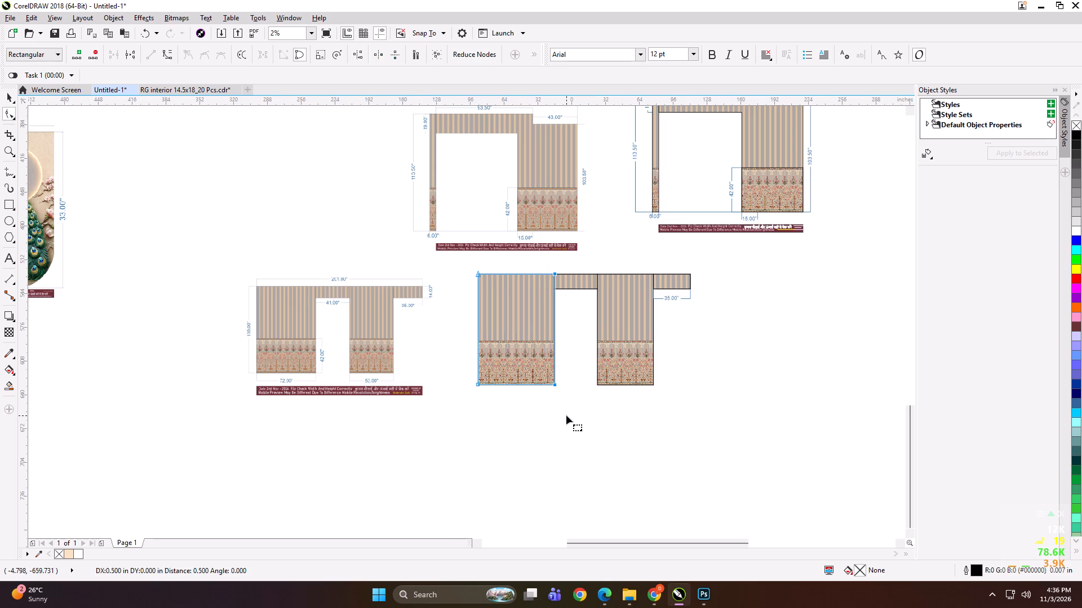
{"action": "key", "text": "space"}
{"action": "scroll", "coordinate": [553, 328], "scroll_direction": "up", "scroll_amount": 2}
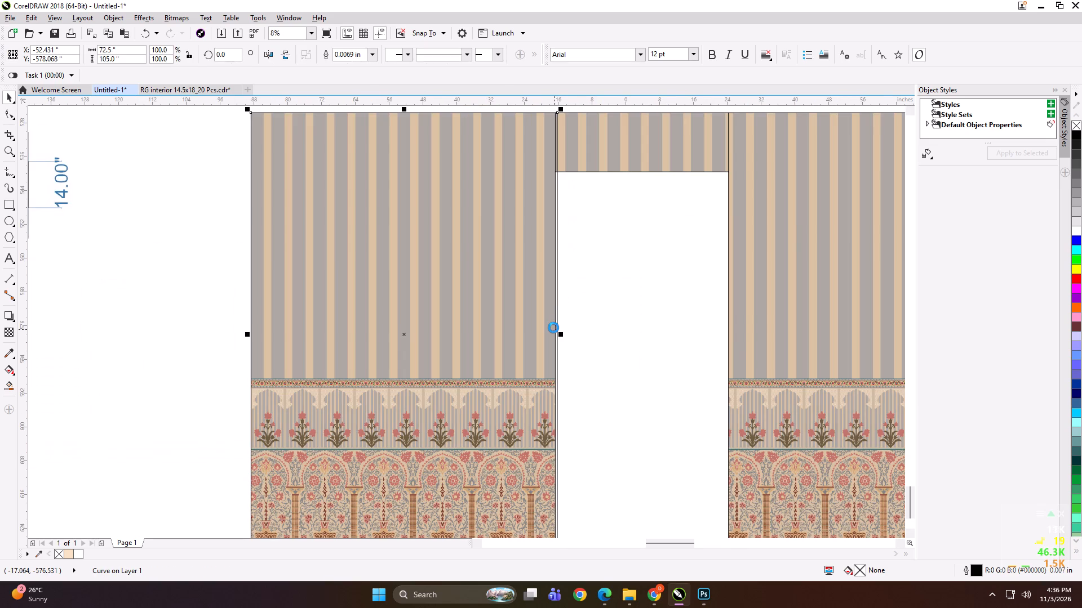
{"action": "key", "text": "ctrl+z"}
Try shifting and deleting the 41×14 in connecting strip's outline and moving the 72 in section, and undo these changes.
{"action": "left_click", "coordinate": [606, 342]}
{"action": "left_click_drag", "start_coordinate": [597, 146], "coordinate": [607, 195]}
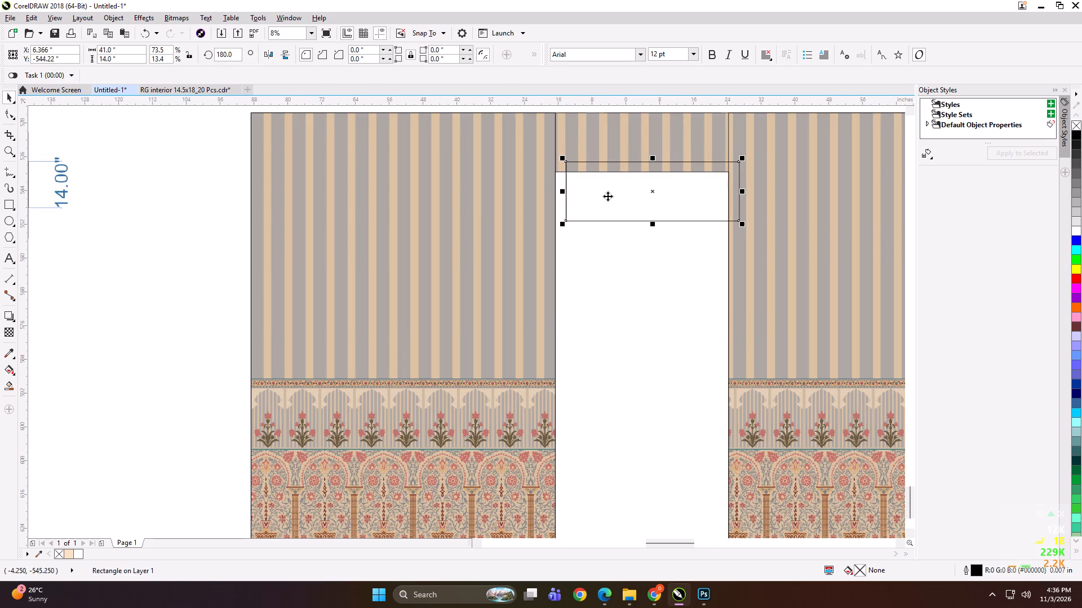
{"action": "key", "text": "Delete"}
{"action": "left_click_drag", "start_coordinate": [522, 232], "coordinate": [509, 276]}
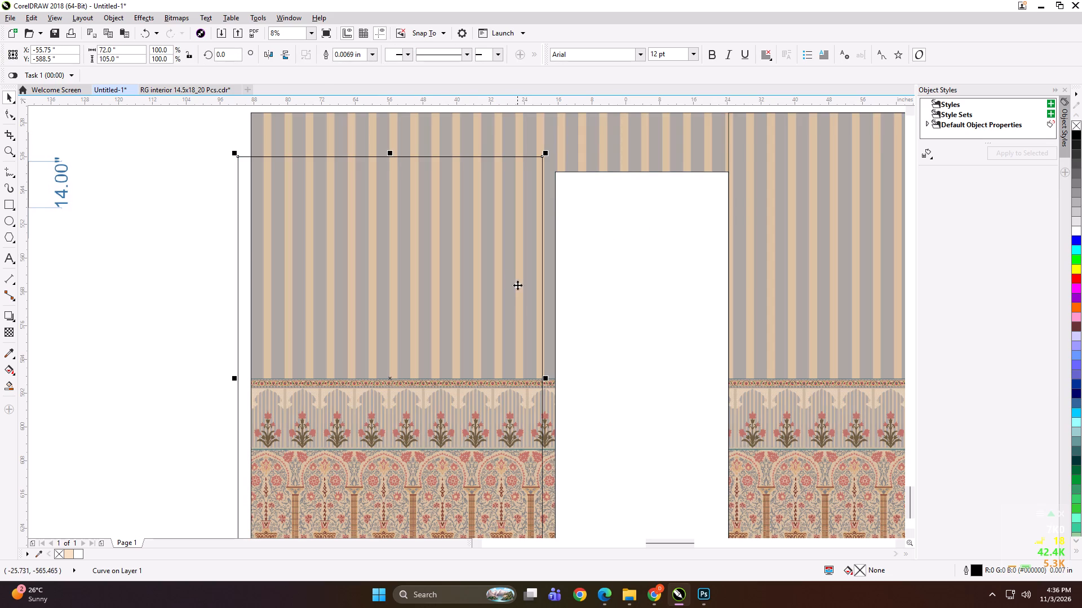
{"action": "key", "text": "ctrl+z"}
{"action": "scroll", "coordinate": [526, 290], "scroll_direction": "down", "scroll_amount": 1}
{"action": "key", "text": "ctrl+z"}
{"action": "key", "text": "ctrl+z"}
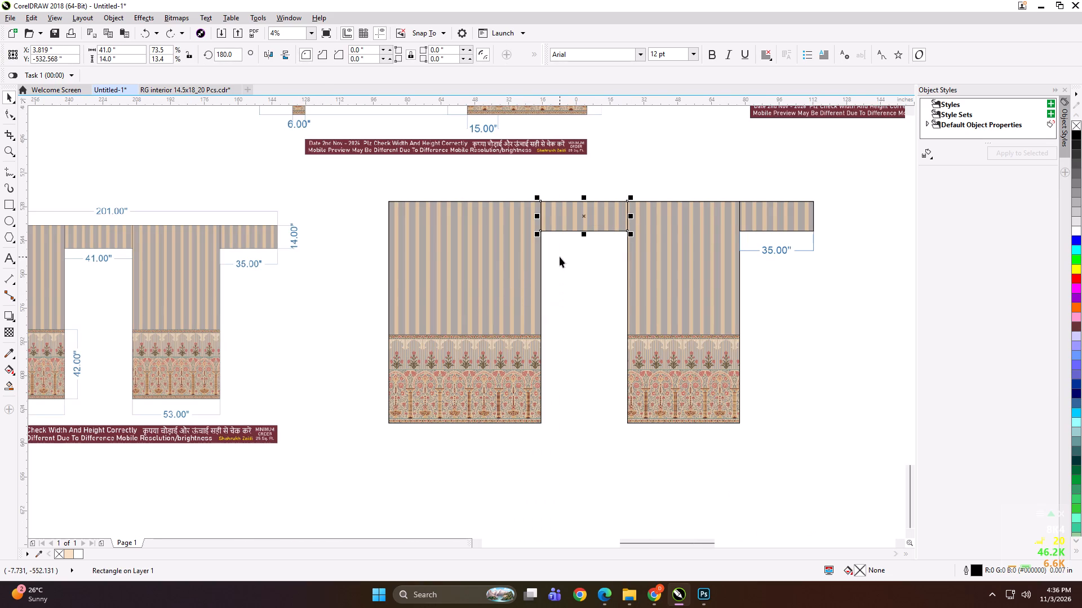
Convert the 41×14 in connecting strip's outline to curves and extend both of its ends outward by 0.5 in.
{"action": "key", "text": "F10"}
{"action": "key", "text": "ctrl+q"}
{"action": "left_click_drag", "start_coordinate": [530, 190], "coordinate": [555, 265]}
{"action": "key", "text": "Left"}
{"action": "key", "text": "Left"}
{"action": "key", "text": "Right"}
{"action": "left_click_drag", "start_coordinate": [613, 183], "coordinate": [640, 266]}
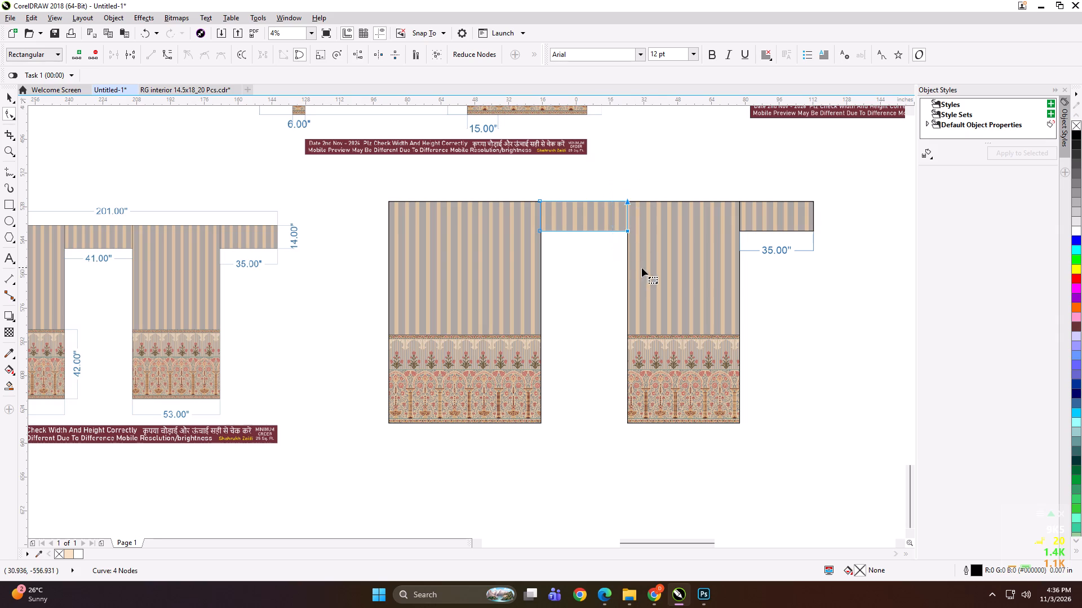
{"action": "key", "text": "Right"}
{"action": "key", "text": "space"}
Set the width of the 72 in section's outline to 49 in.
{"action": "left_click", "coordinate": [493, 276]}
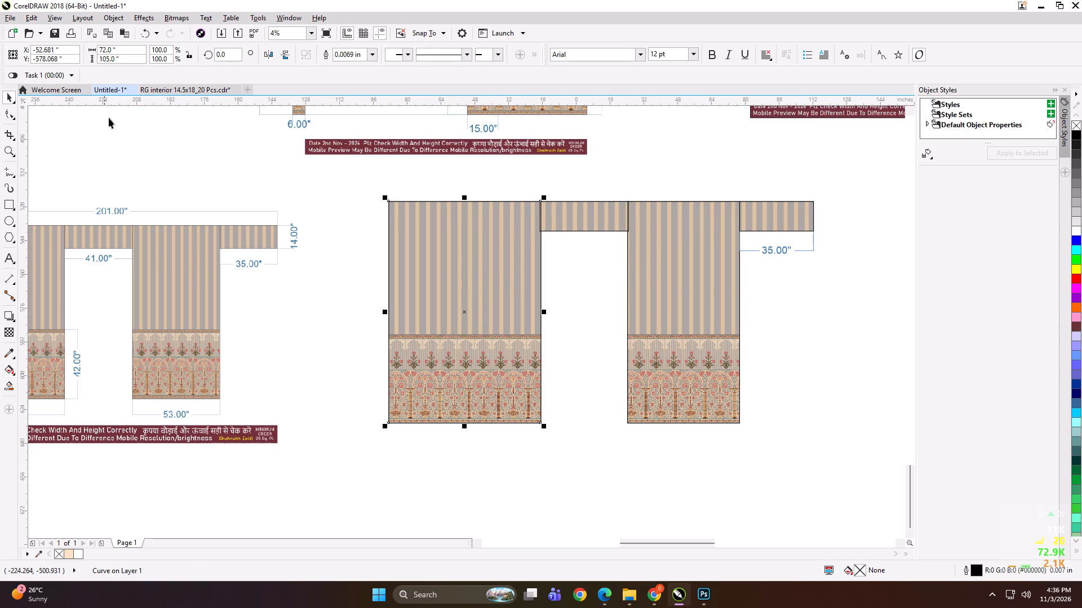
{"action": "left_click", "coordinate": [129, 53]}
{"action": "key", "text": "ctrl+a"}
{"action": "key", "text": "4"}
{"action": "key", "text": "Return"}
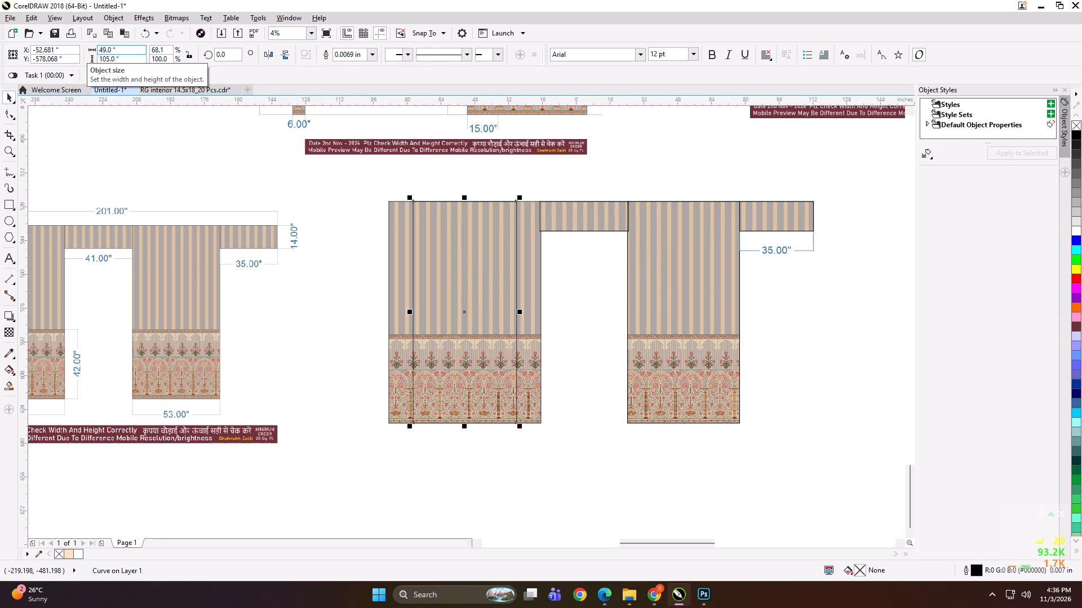
Set the first section outline's width to 53 in and align it to the left edge of the wall artwork.
{"action": "left_click", "coordinate": [138, 46]}
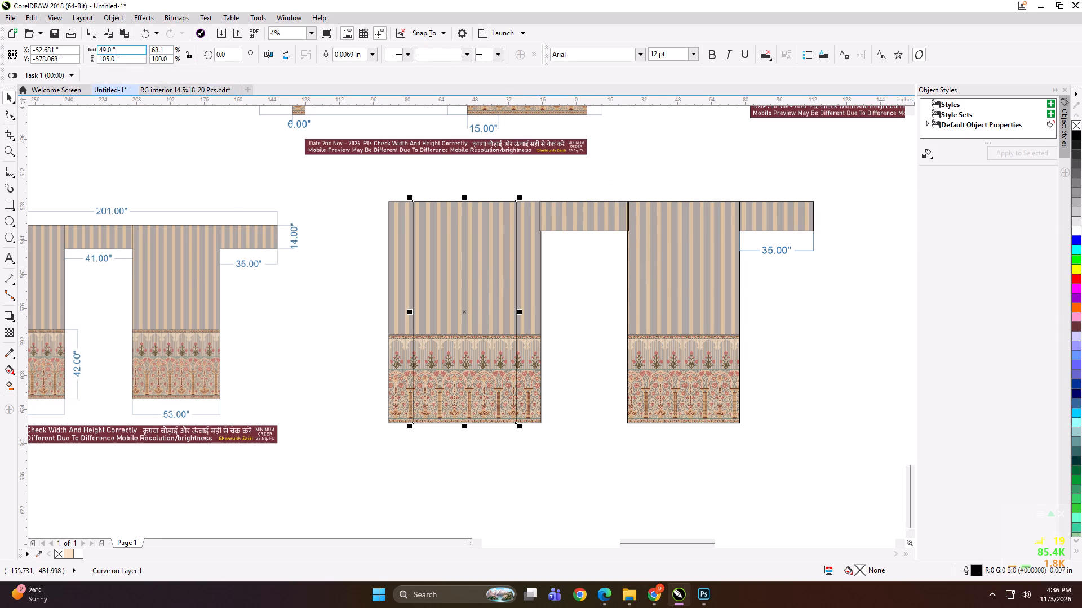
{"action": "key", "text": "ctrl+a"}
{"action": "type", "text": "53"}
{"action": "key", "text": "Return"}
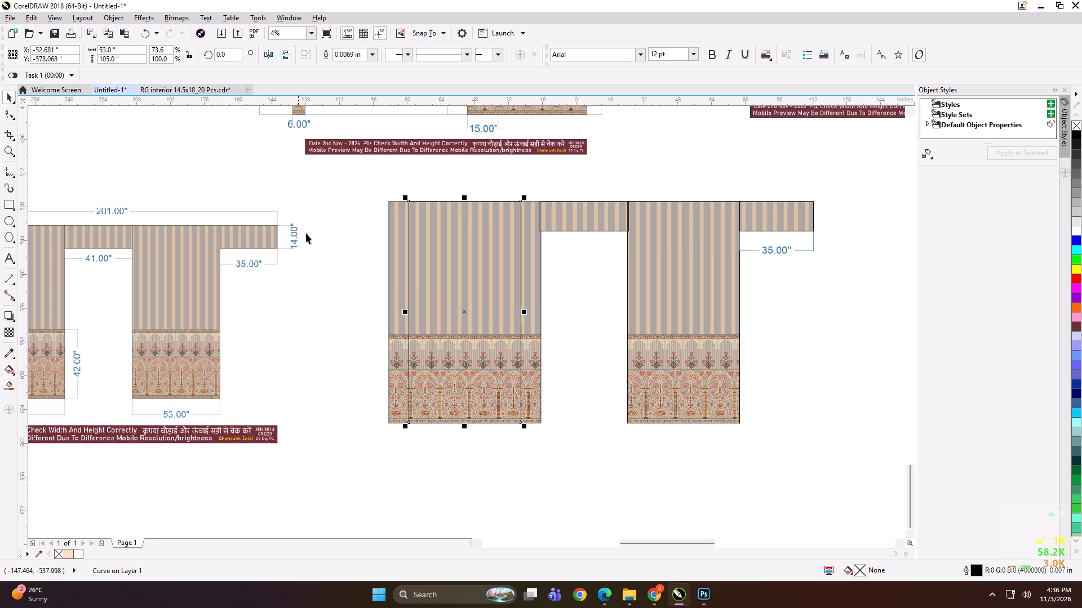
{"action": "left_click", "coordinate": [403, 272], "text": "shift"}
{"action": "key", "text": "l"}
{"action": "left_click", "coordinate": [469, 466]}
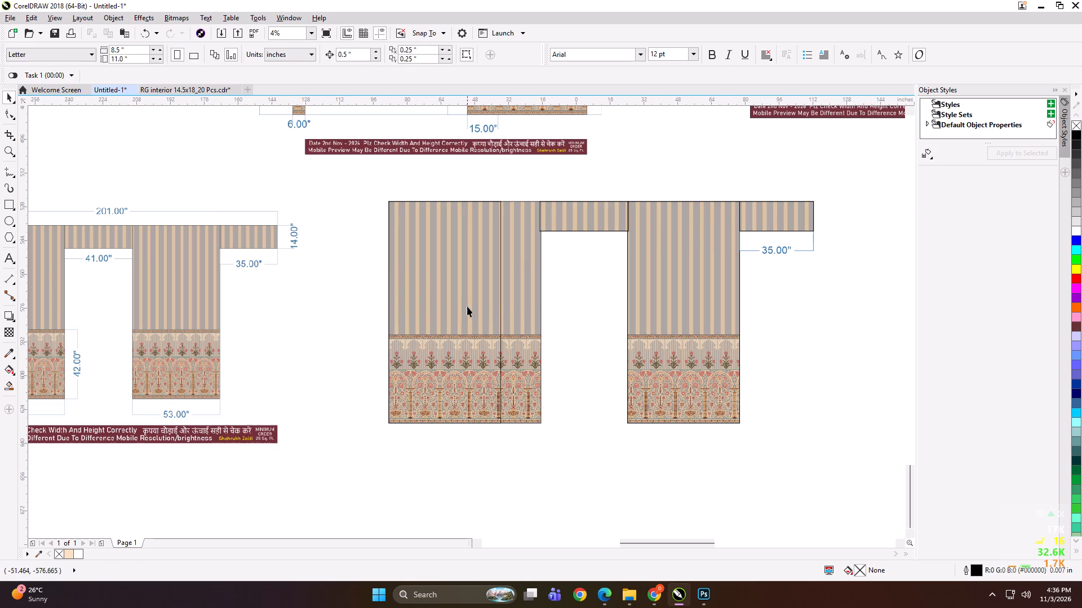
Mirror a copy of the 53 in outline to its right, shift it 0.5 in left and narrow it to the section's right edge.
{"action": "left_click", "coordinate": [467, 306]}
{"action": "left_click_drag", "start_coordinate": [384, 312], "coordinate": [517, 313]}
{"action": "right_click", "coordinate": [517, 313], "text": "ctrl"}
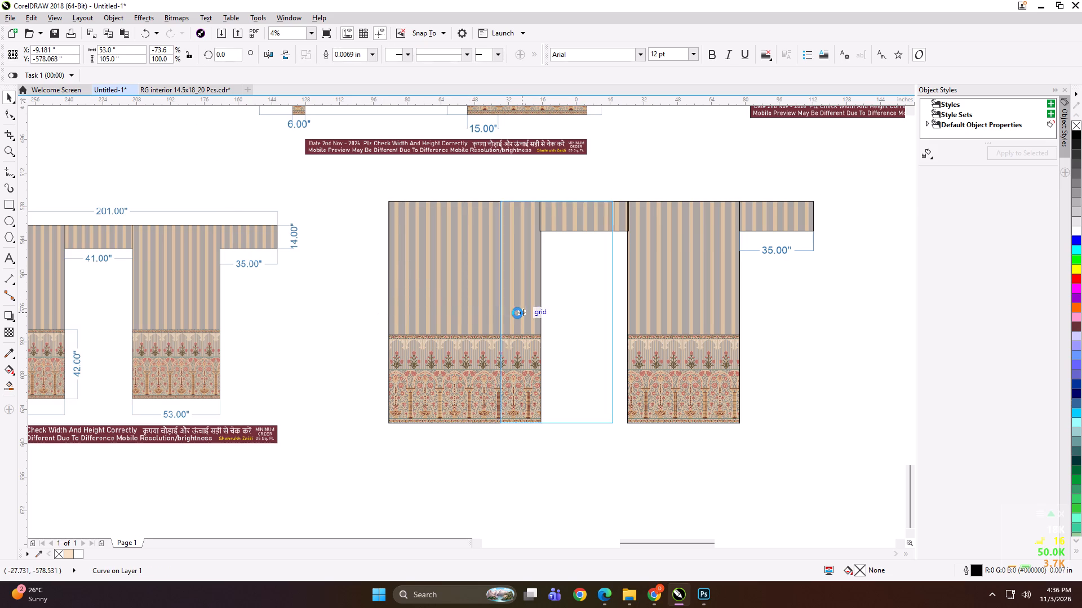
{"action": "key", "text": "Left"}
{"action": "left_click_drag", "start_coordinate": [614, 313], "coordinate": [555, 306]}
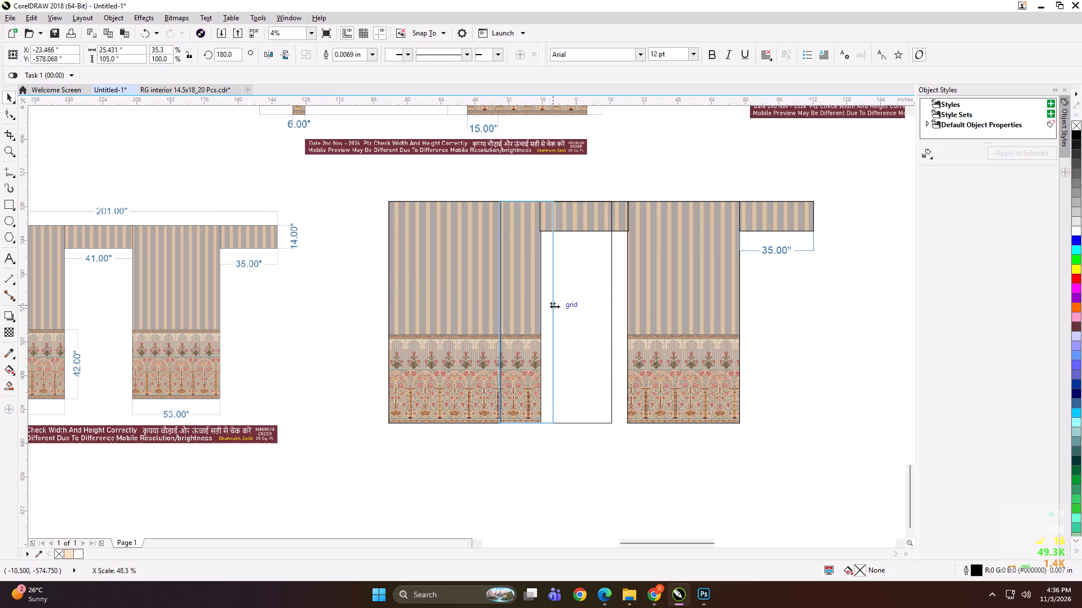
{"action": "left_click_drag", "start_coordinate": [555, 306], "coordinate": [544, 306]}
{"action": "left_click", "coordinate": [458, 288], "text": "shift"}
{"action": "left_click", "coordinate": [594, 263]}
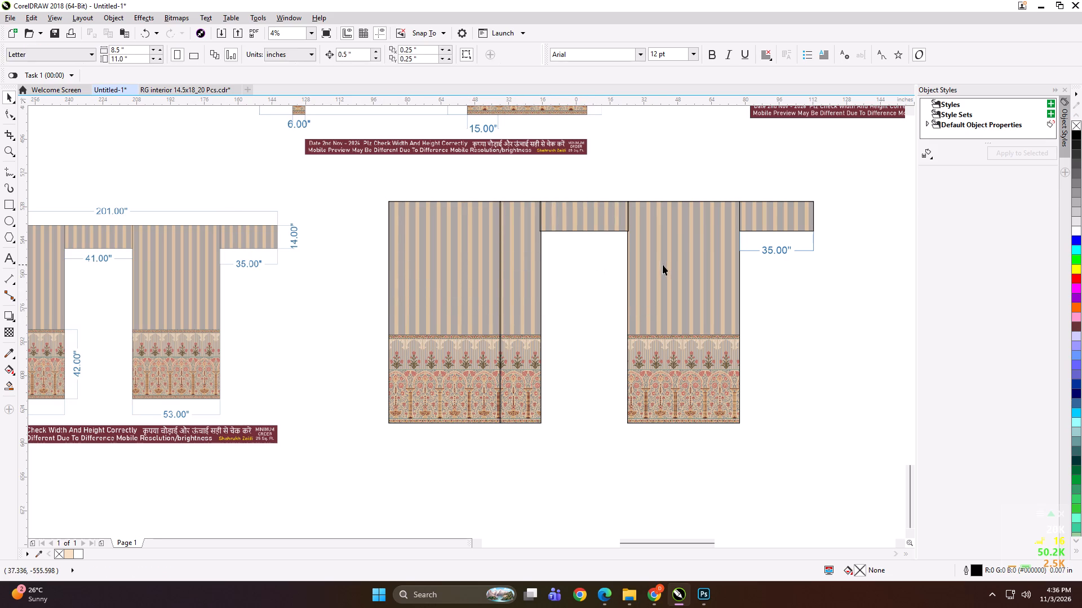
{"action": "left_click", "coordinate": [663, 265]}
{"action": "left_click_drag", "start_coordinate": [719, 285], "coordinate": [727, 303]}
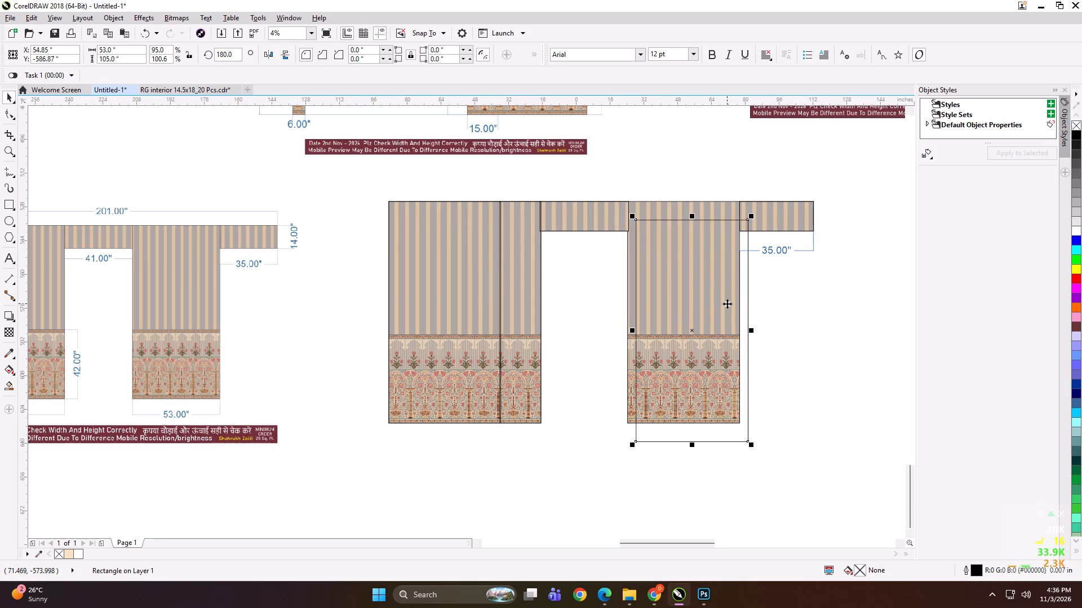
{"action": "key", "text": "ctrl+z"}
Delete the 35 in dimension below the end strip.
{"action": "left_click", "coordinate": [817, 275]}
{"action": "left_click", "coordinate": [783, 253]}
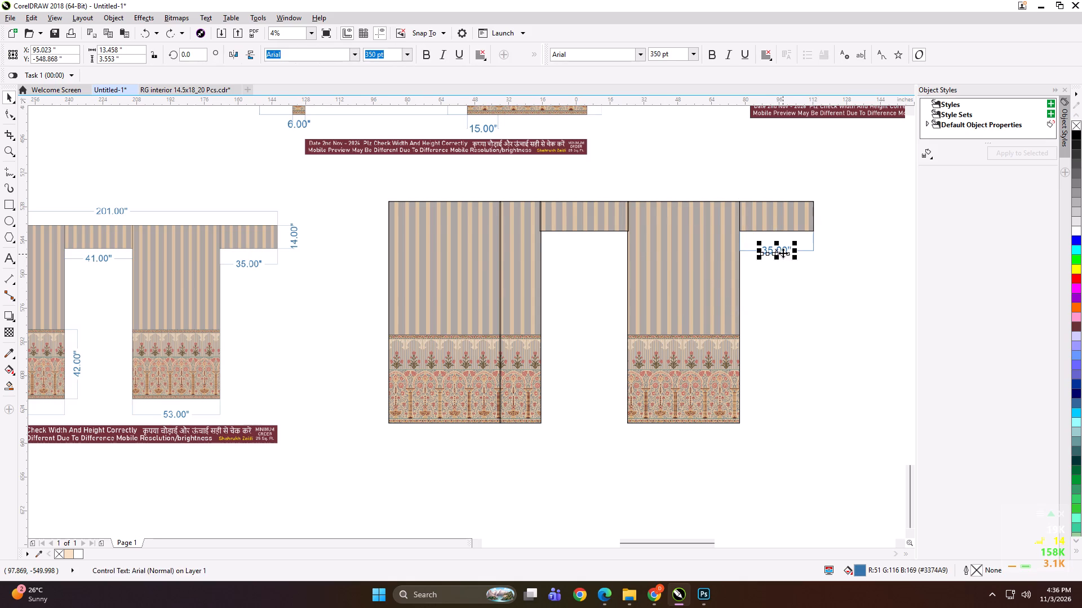
{"action": "key", "text": "Delete"}
Convert the 35×14 in end strip's outline to curves and extend its left edge by 0.5 in.
{"action": "left_click", "coordinate": [765, 221]}
{"action": "key", "text": "F10"}
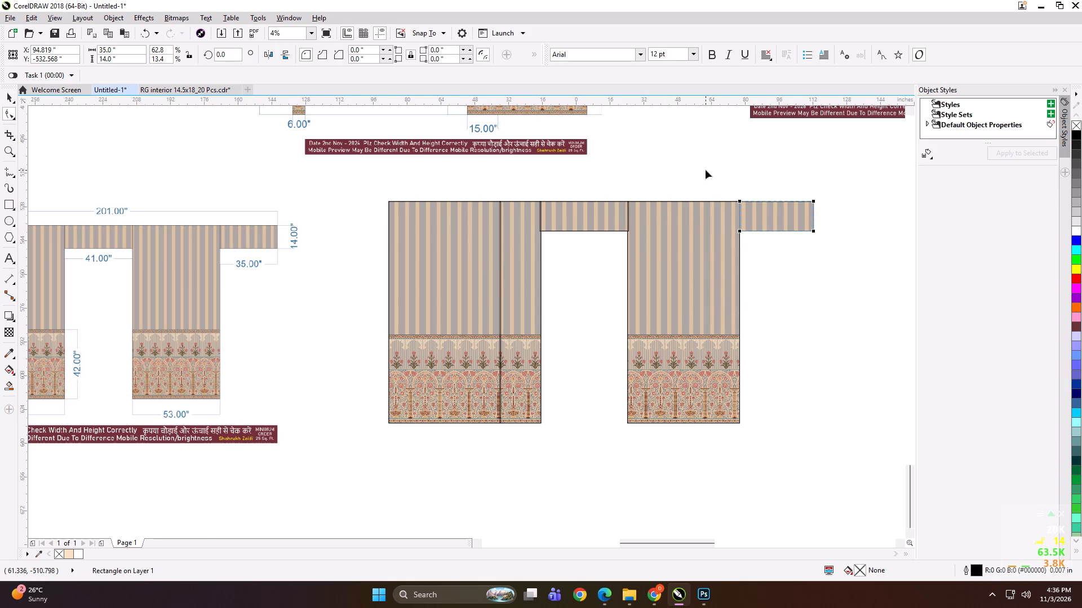
{"action": "key", "text": "ctrl+q"}
{"action": "left_click_drag", "start_coordinate": [706, 170], "coordinate": [763, 249]}
{"action": "key", "text": "Left"}
{"action": "key", "text": "space"}
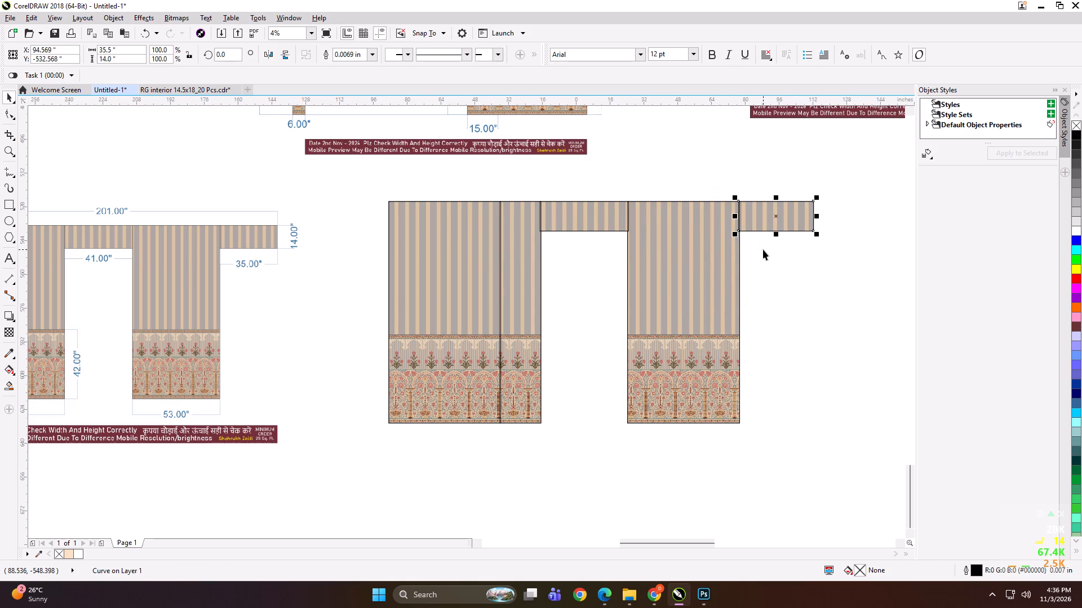
Group the five panel outlines, PowerClip the wall artwork inside the group and ungroup it into separate panels.
{"action": "left_click", "coordinate": [695, 245], "text": "shift"}
{"action": "left_click", "coordinate": [579, 220], "text": "shift"}
{"action": "left_click", "coordinate": [530, 234], "text": "shift"}
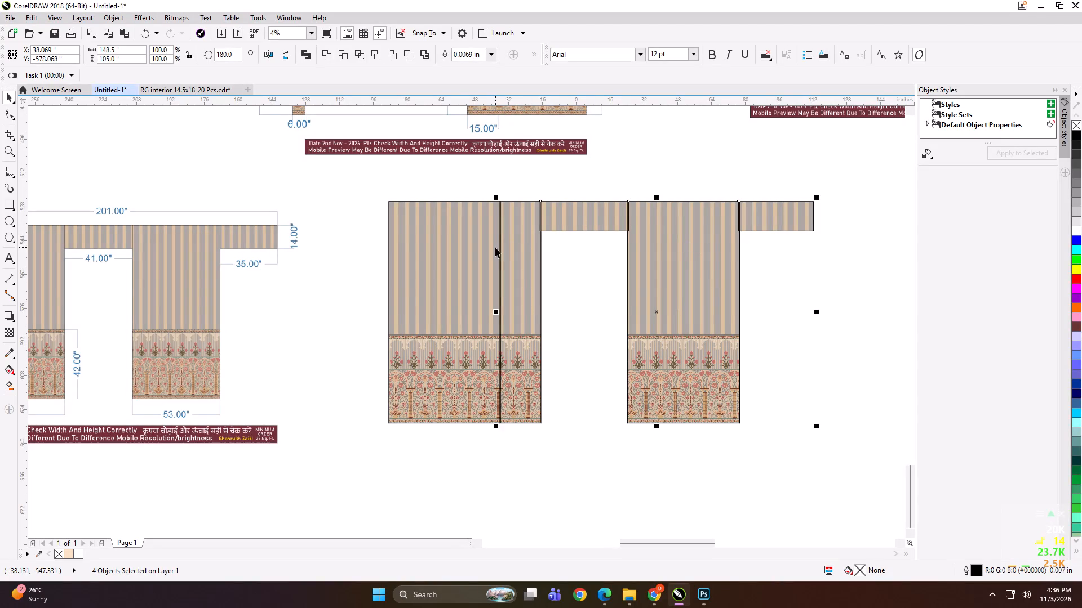
{"action": "left_click", "coordinate": [494, 248], "text": "shift"}
{"action": "key", "text": "ctrl+g"}
{"action": "left_click", "coordinate": [499, 451]}
{"action": "left_click", "coordinate": [473, 361], "text": "alt"}
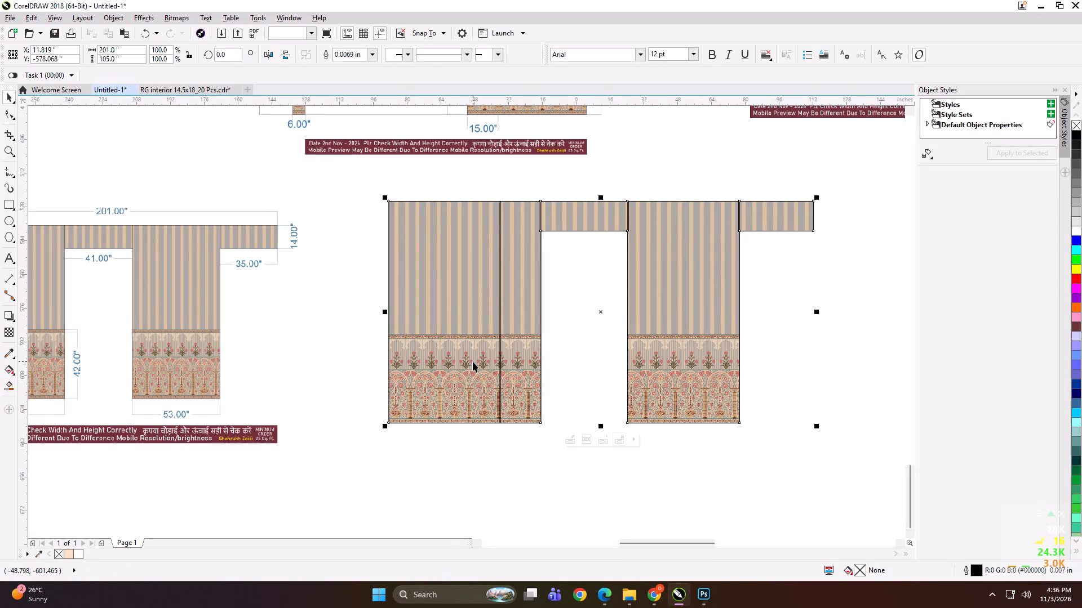
{"action": "key", "text": "shift+Return"}
{"action": "left_click", "coordinate": [473, 361]}
{"action": "key", "text": "ctrl+u"}
{"action": "key", "text": "ctrl+u"}
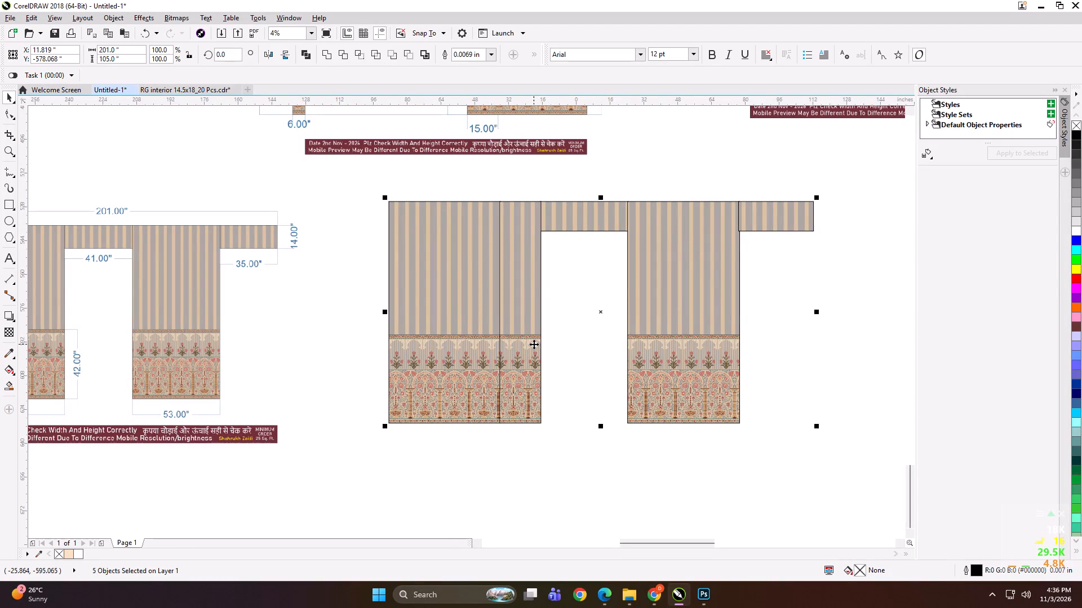
Add the text "201*105 PANEL 1" at the first panel's top edge and copy it for reuse.
{"action": "scroll", "coordinate": [534, 344], "scroll_direction": "down", "scroll_amount": 1}
{"action": "scroll", "coordinate": [335, 323], "scroll_direction": "up", "scroll_amount": 1}
{"action": "left_click", "coordinate": [580, 492]}
{"action": "key", "text": "space"}
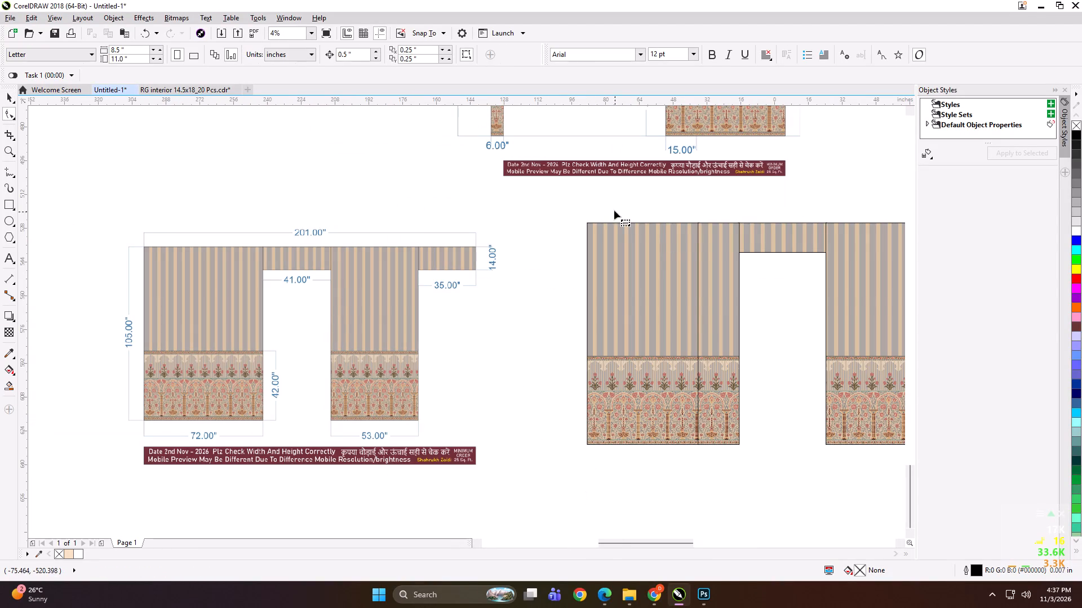
{"action": "key", "text": "space"}
{"action": "left_click", "coordinate": [8, 254]}
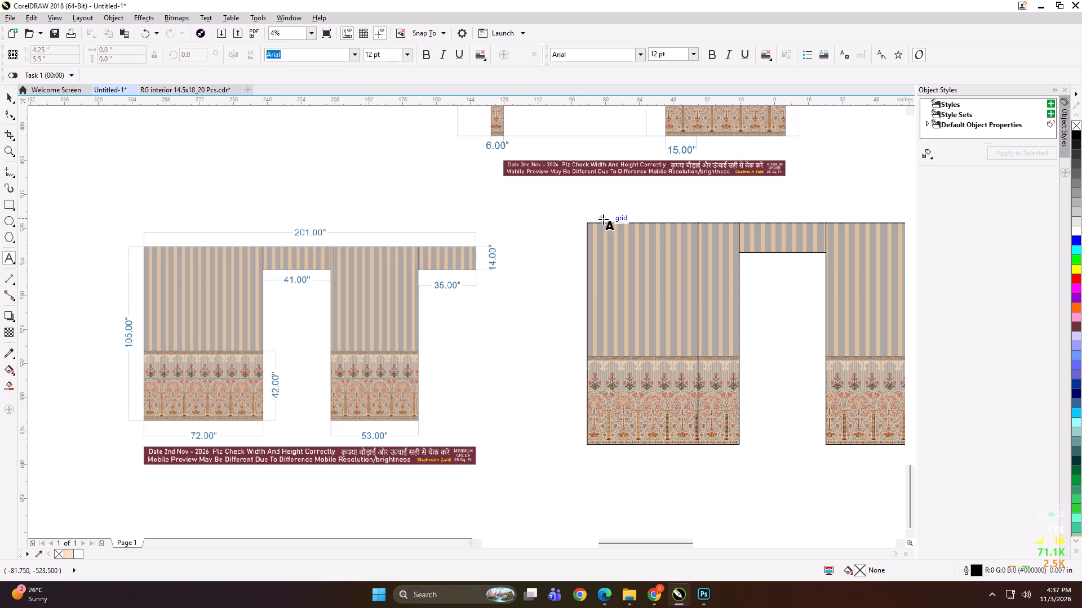
{"action": "left_click", "coordinate": [606, 221]}
{"action": "type", "text": "201*105 PANEL 1"}
{"action": "key", "text": "ctrl+a"}
{"action": "key", "text": "ctrl+c"}
{"action": "scroll", "coordinate": [659, 214], "scroll_direction": "up", "scroll_amount": 2}
{"action": "scroll", "coordinate": [464, 235], "scroll_direction": "up", "scroll_amount": 1}
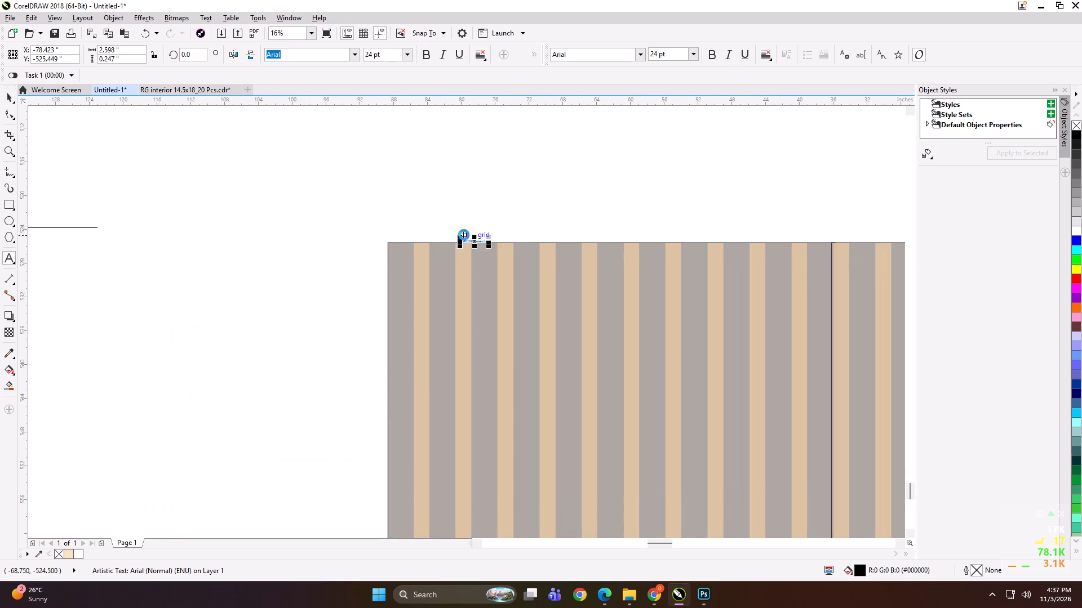
{"action": "scroll", "coordinate": [464, 235], "scroll_direction": "up", "scroll_amount": 1}
{"action": "scroll", "coordinate": [357, 216], "scroll_direction": "down", "scroll_amount": 4}
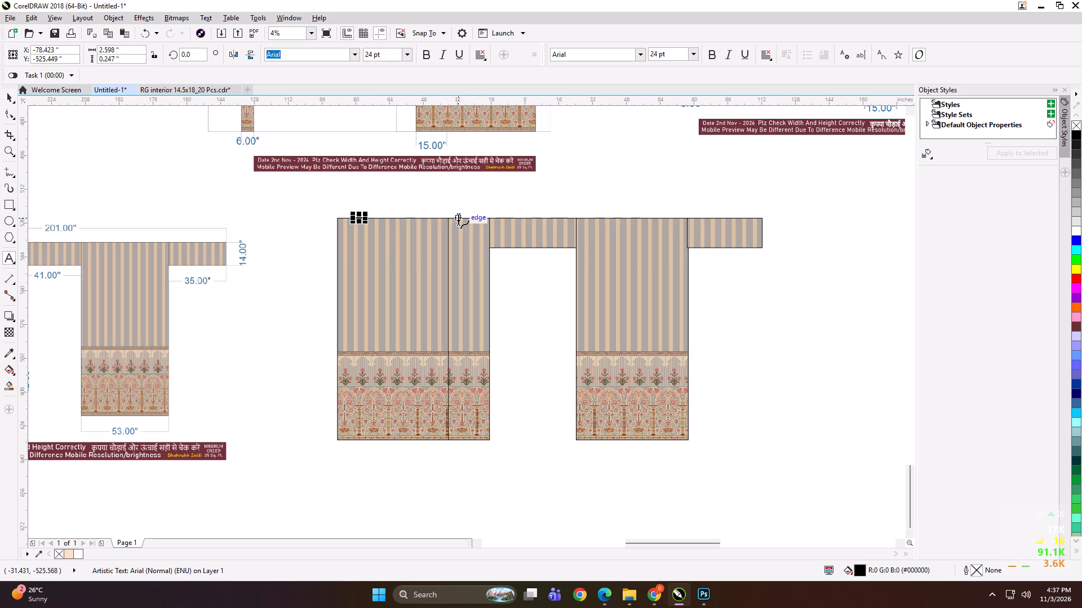
Place copies of the label on the top edges of the second and third panels, numbered PANEL 2 and PANEL 3.
{"action": "left_click", "coordinate": [464, 216]}
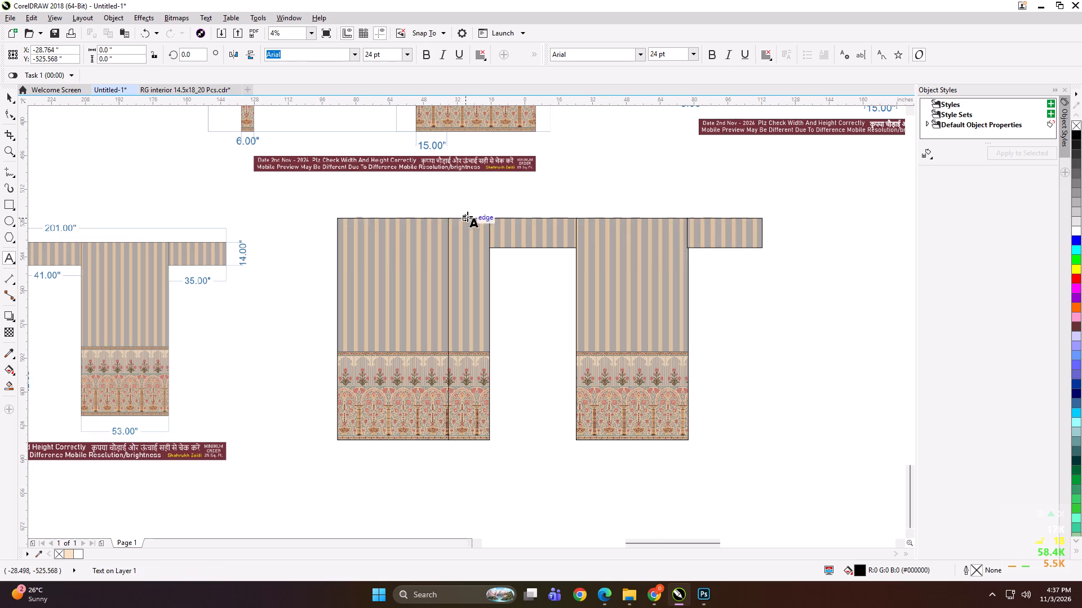
{"action": "scroll", "coordinate": [467, 216], "scroll_direction": "up", "scroll_amount": 4}
{"action": "key", "text": "ctrl+v"}
{"action": "key", "text": "BackSpace"}
{"action": "key", "text": "2"}
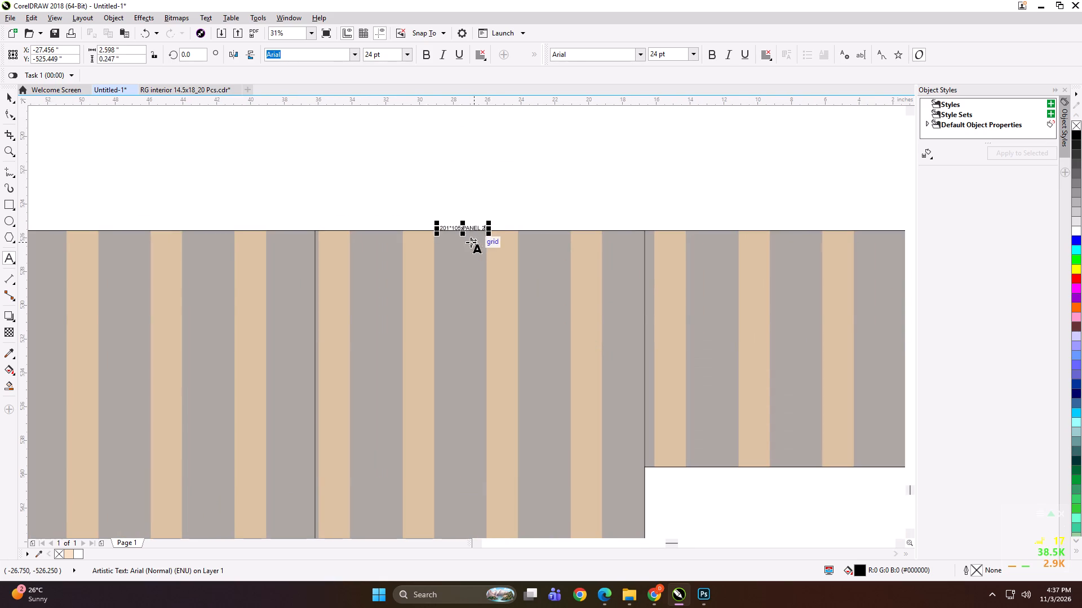
{"action": "scroll", "coordinate": [448, 229], "scroll_direction": "up", "scroll_amount": 2}
{"action": "scroll", "coordinate": [367, 217], "scroll_direction": "down", "scroll_amount": 4}
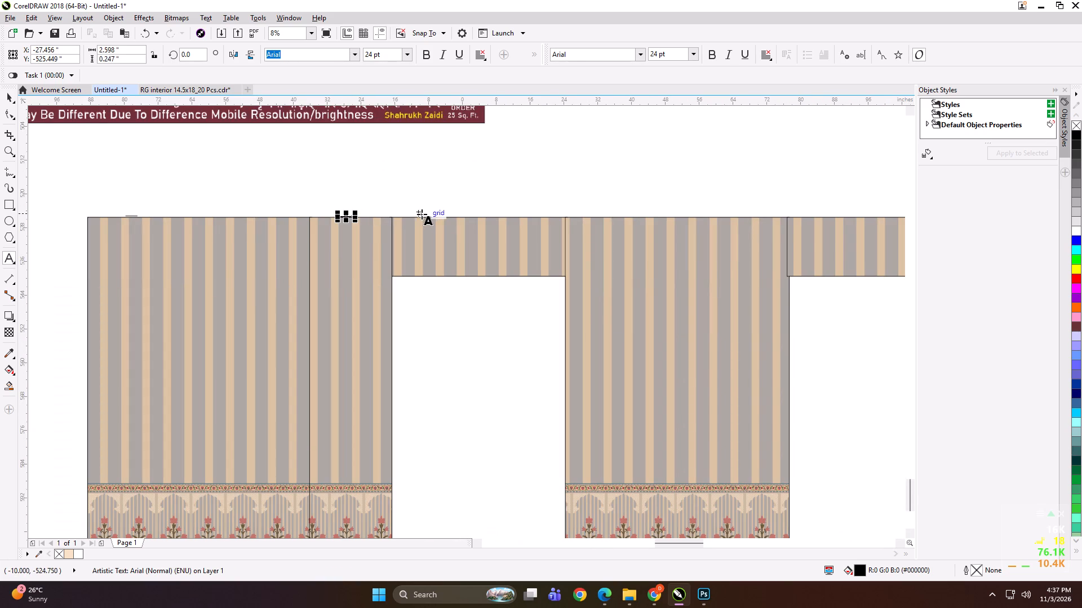
{"action": "left_click", "coordinate": [423, 214]}
{"action": "key", "text": "ctrl+v"}
{"action": "key", "text": "BackSpace"}
{"action": "key", "text": "3"}
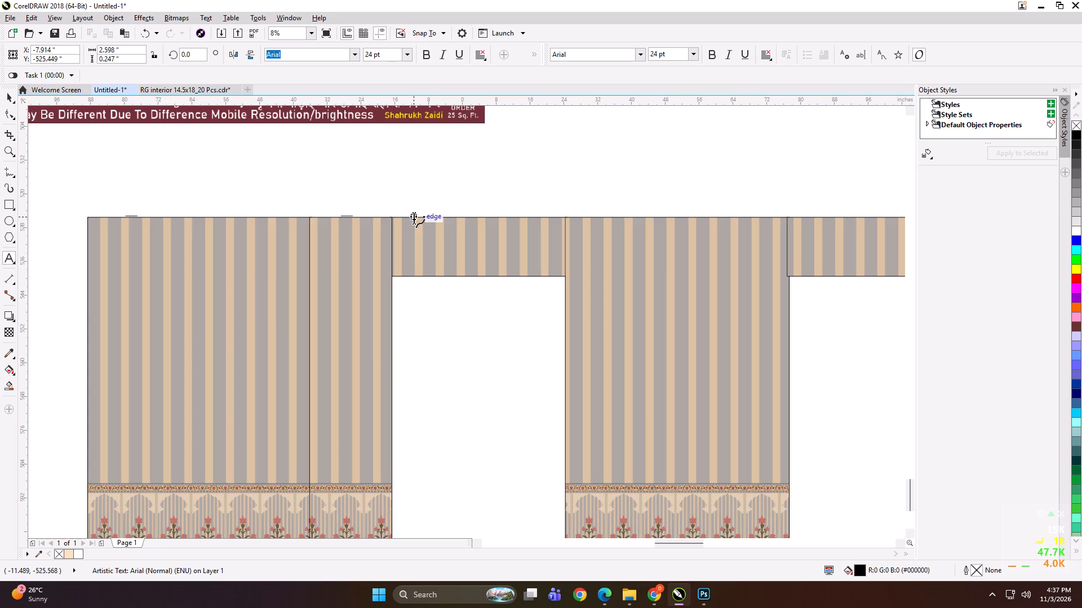
Place copies of the label on the fourth panel and the end strip, numbered PANEL 4 and PANEL 5.
{"action": "left_click", "coordinate": [606, 215]}
{"action": "key", "text": "ctrl+v"}
{"action": "key", "text": "BackSpace"}
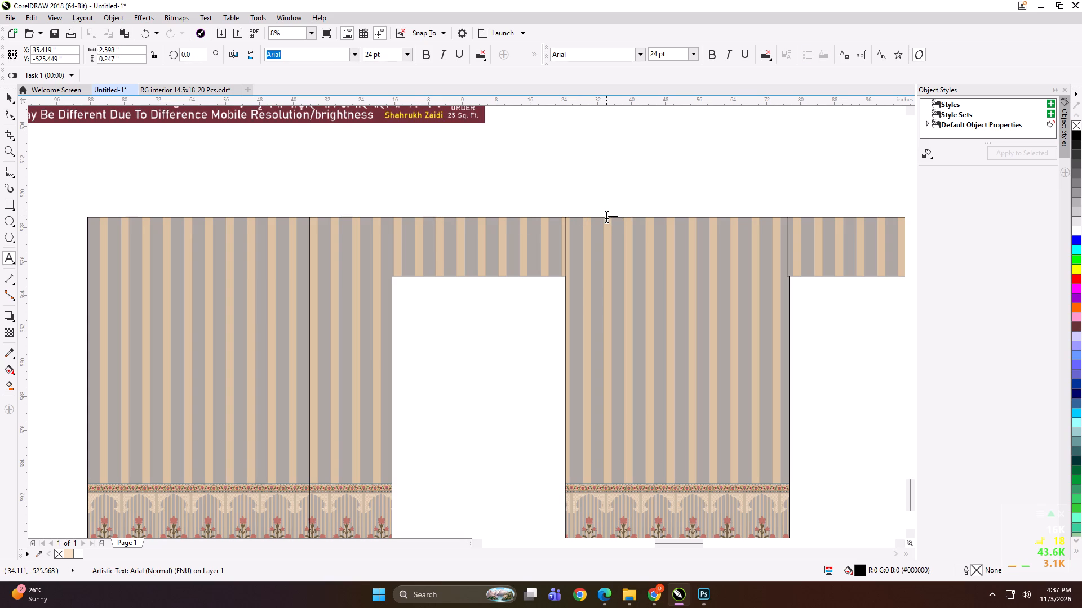
{"action": "key", "text": "4"}
{"action": "left_click", "coordinate": [815, 217]}
{"action": "key", "text": "ctrl+v"}
{"action": "key", "text": "BackSpace"}
{"action": "key", "text": "5"}
{"action": "scroll", "coordinate": [815, 217], "scroll_direction": "down", "scroll_amount": 2}
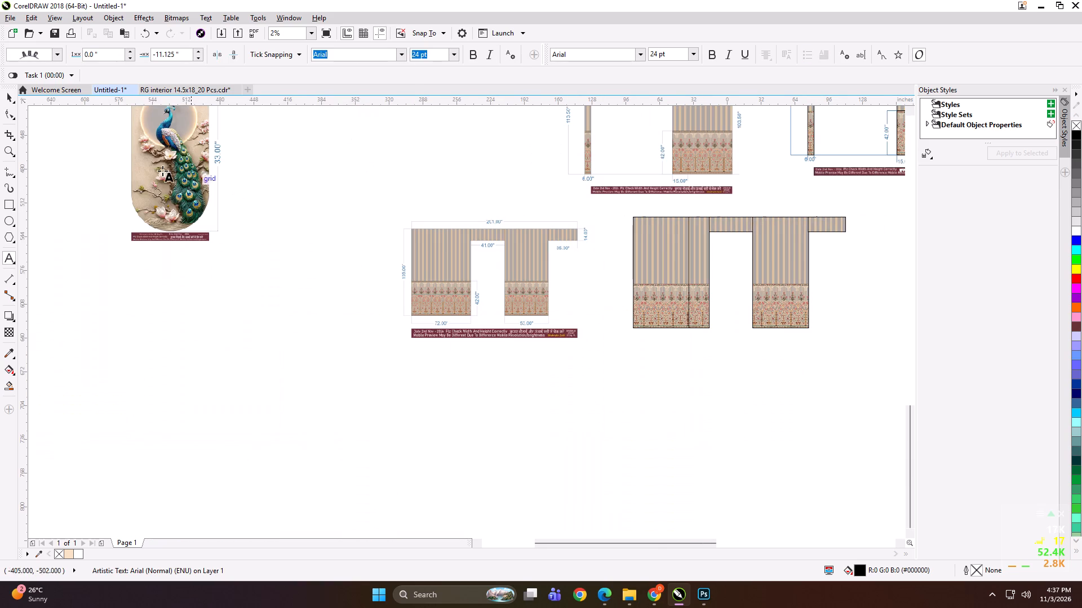
Group the end strip with its PANEL 5 label.
{"action": "left_click", "coordinate": [7, 96]}
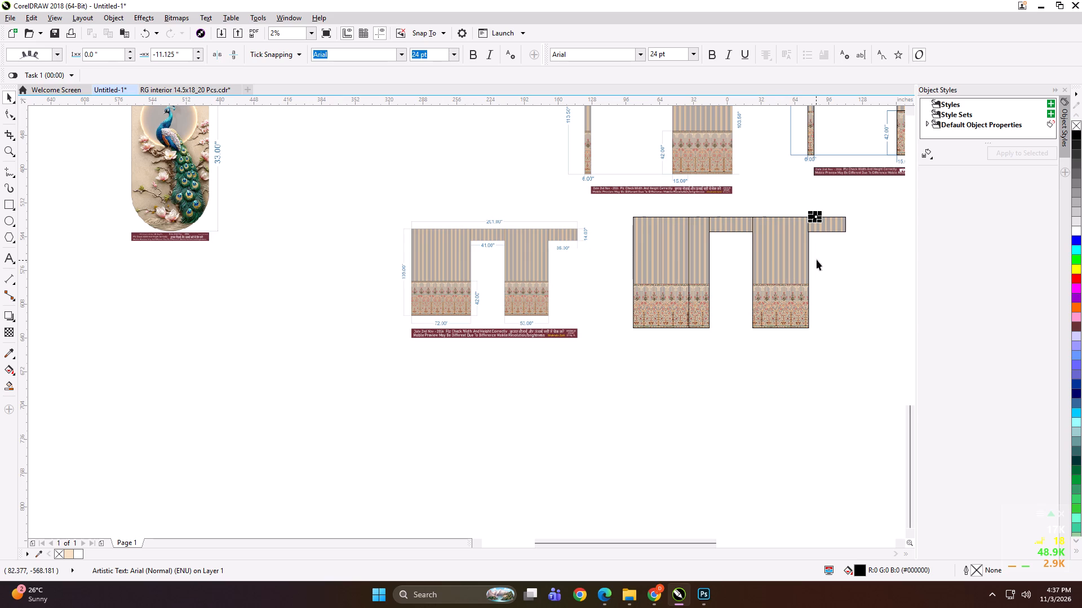
{"action": "left_click", "coordinate": [823, 225], "text": "shift"}
{"action": "left_click", "coordinate": [838, 240]}
{"action": "left_click_drag", "start_coordinate": [867, 206], "coordinate": [831, 238]}
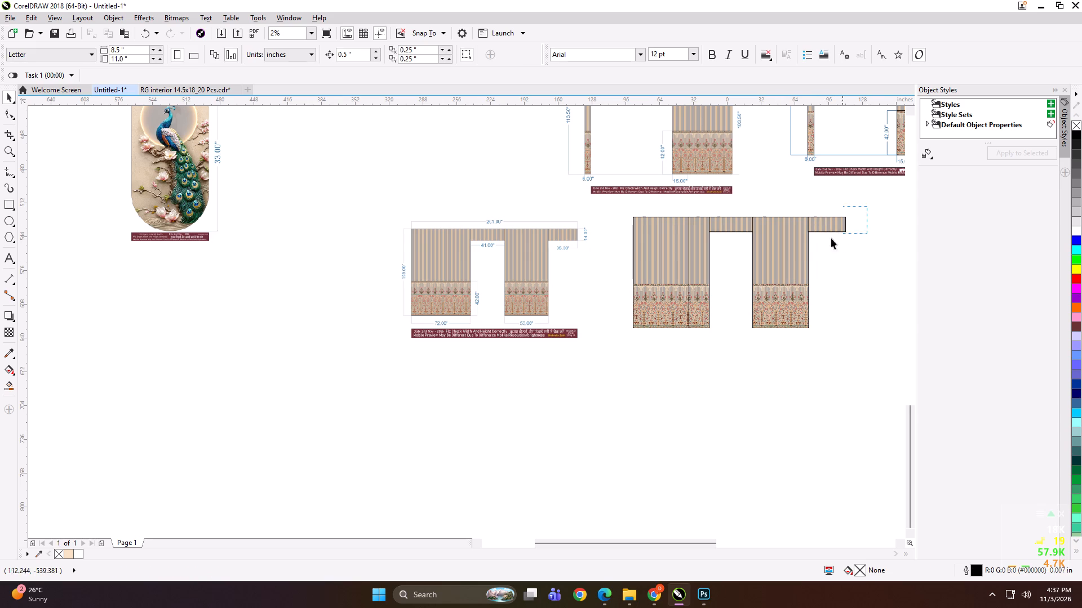
{"action": "left_click_drag", "start_coordinate": [831, 238], "coordinate": [798, 251]}
{"action": "left_click", "coordinate": [797, 251]}
{"action": "left_click", "coordinate": [848, 267]}
{"action": "left_click_drag", "start_coordinate": [855, 205], "coordinate": [821, 259]}
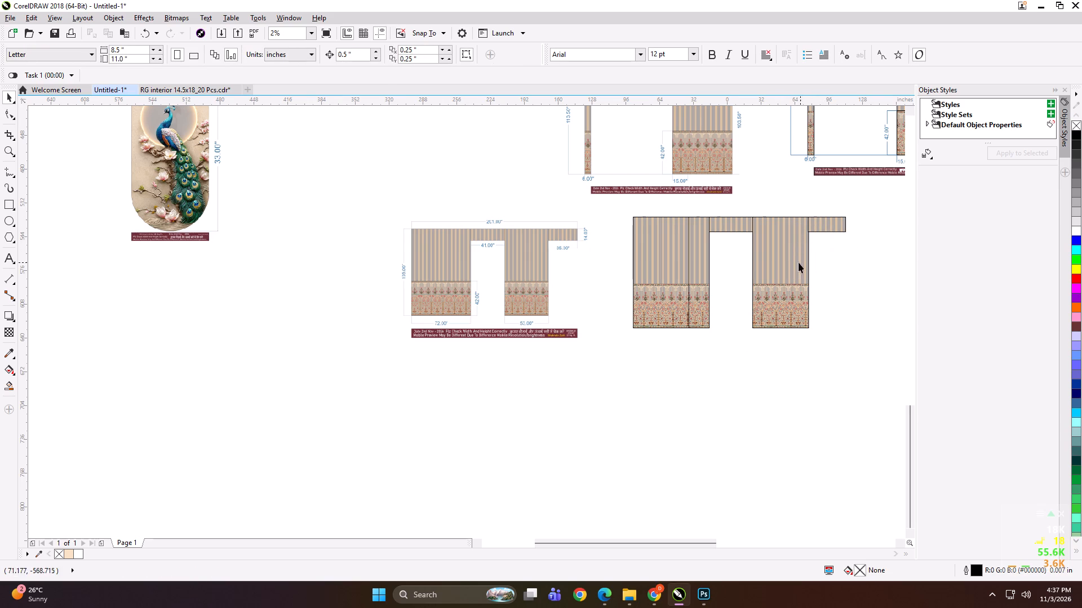
{"action": "left_click", "coordinate": [797, 262]}
{"action": "scroll", "coordinate": [853, 223], "scroll_direction": "up", "scroll_amount": 2}
{"action": "left_click_drag", "start_coordinate": [691, 175], "coordinate": [711, 234]}
{"action": "double_click", "coordinate": [711, 234], "text": "shift"}
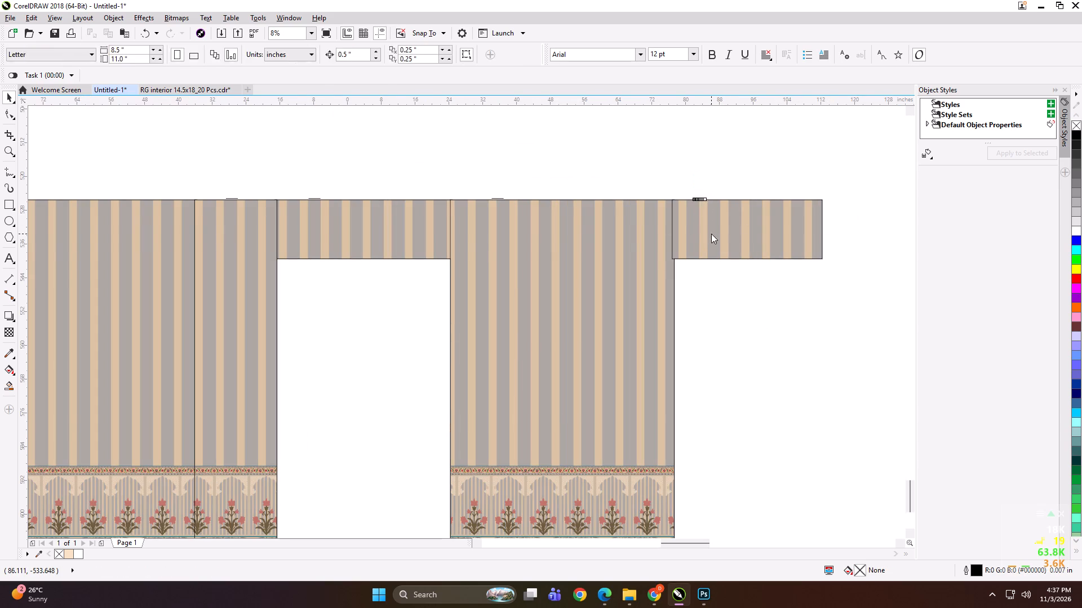
{"action": "key", "text": "space"}
{"action": "left_click", "coordinate": [713, 229]}
{"action": "key", "text": "ctrl+g"}
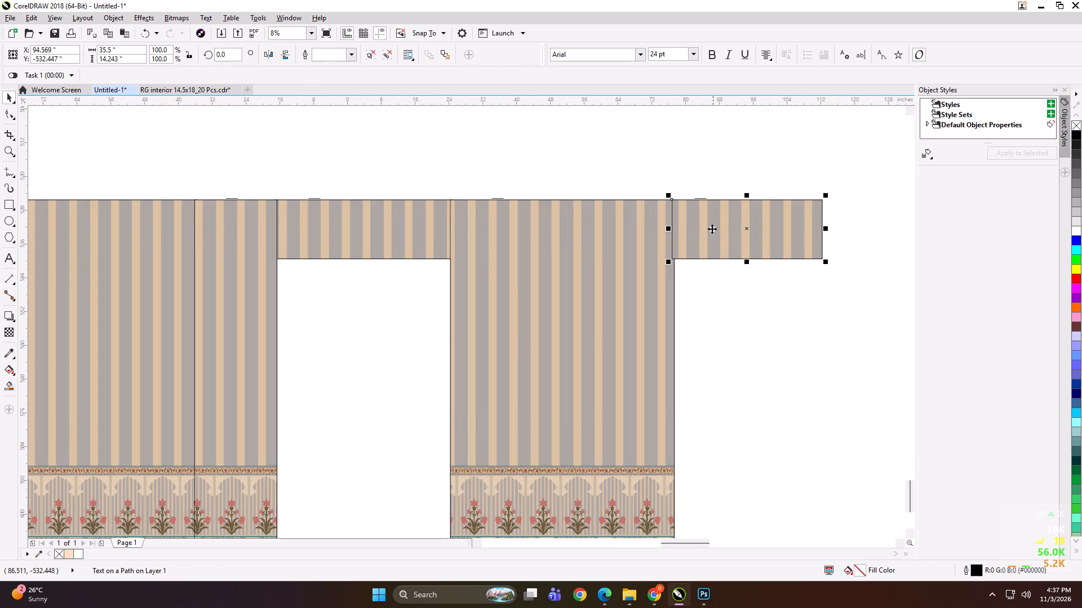
Group each of the other four panels with its own label, from the fourth back to the first.
{"action": "left_click_drag", "start_coordinate": [459, 165], "coordinate": [542, 269]}
{"action": "left_click", "coordinate": [542, 269], "text": "shift"}
{"action": "key", "text": "ctrl+g"}
{"action": "scroll", "coordinate": [631, 246], "scroll_direction": "down", "scroll_amount": 1}
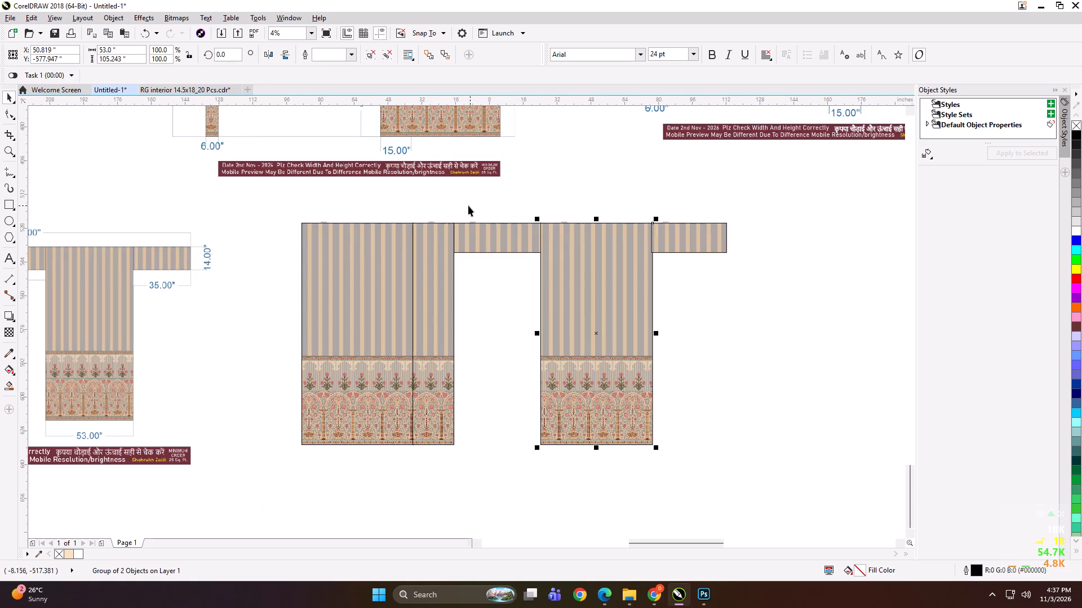
{"action": "left_click_drag", "start_coordinate": [445, 210], "coordinate": [549, 274]}
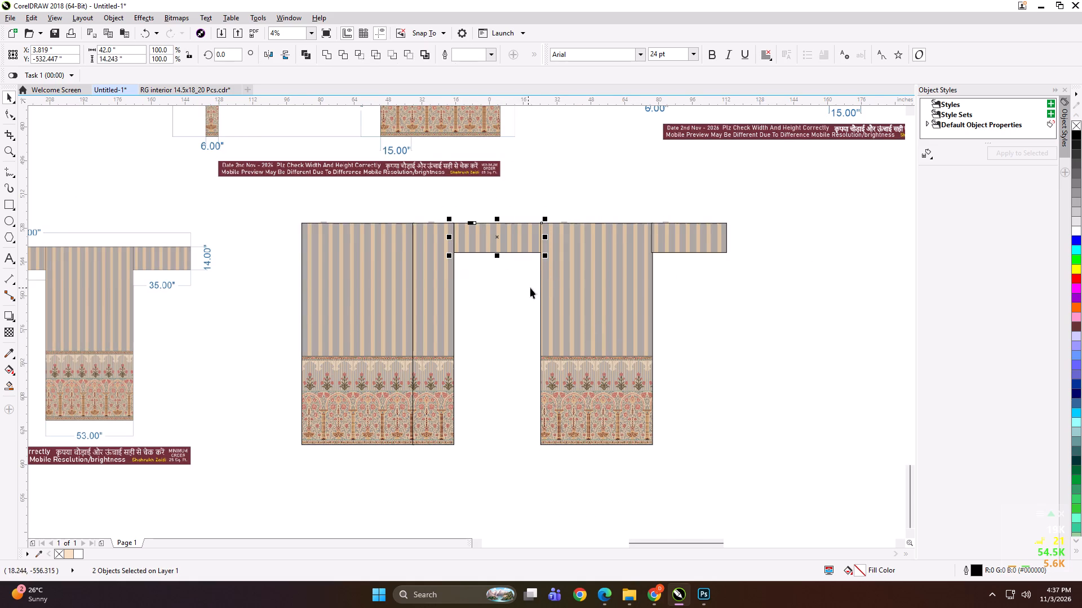
{"action": "key", "text": "ctrl+g"}
{"action": "left_click_drag", "start_coordinate": [398, 209], "coordinate": [484, 471]}
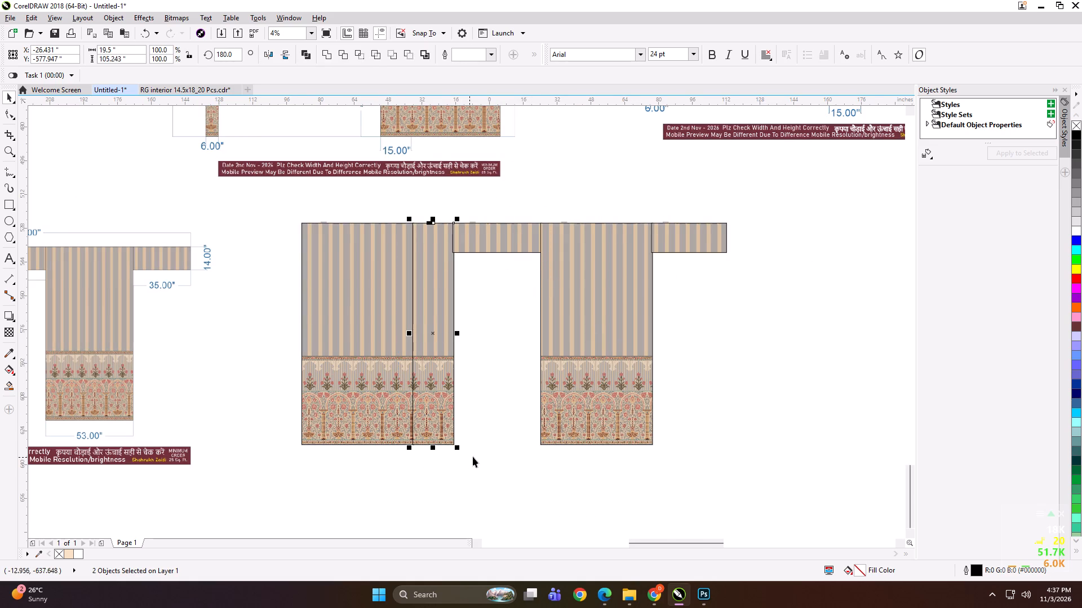
{"action": "key", "text": "ctrl+g"}
{"action": "left_click_drag", "start_coordinate": [432, 474], "coordinate": [273, 207]}
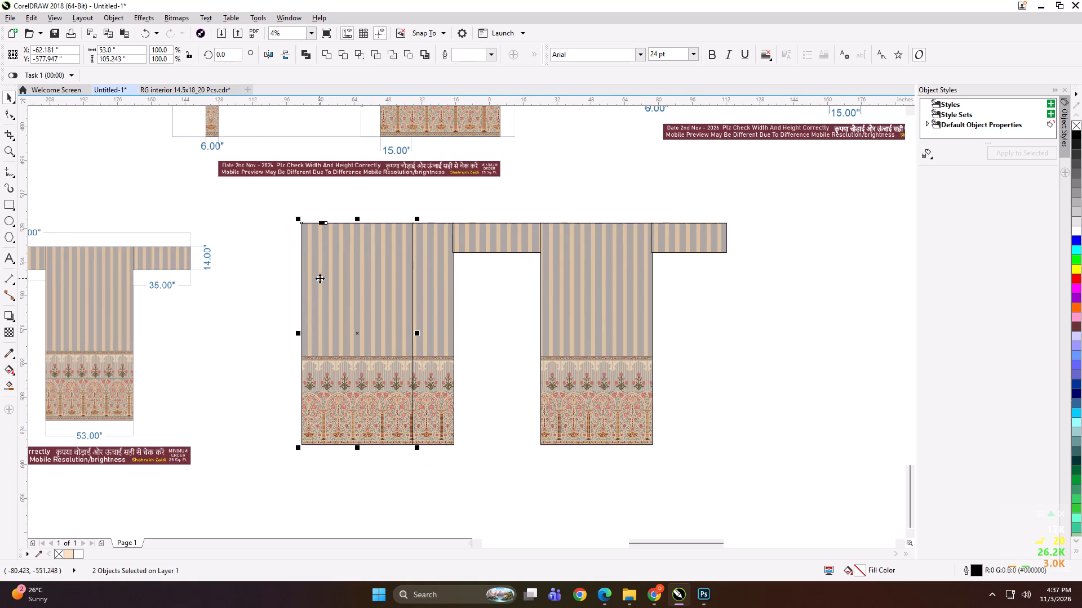
{"action": "key", "text": "ctrl+g"}
Start exporting the first panel and create and open a new folder 201x105 inside WALLS N FLOORS.
{"action": "scroll", "coordinate": [590, 315], "scroll_direction": "down", "scroll_amount": 1}
{"action": "scroll", "coordinate": [345, 320], "scroll_direction": "up", "scroll_amount": 1}
{"action": "key", "text": "ctrl+e"}
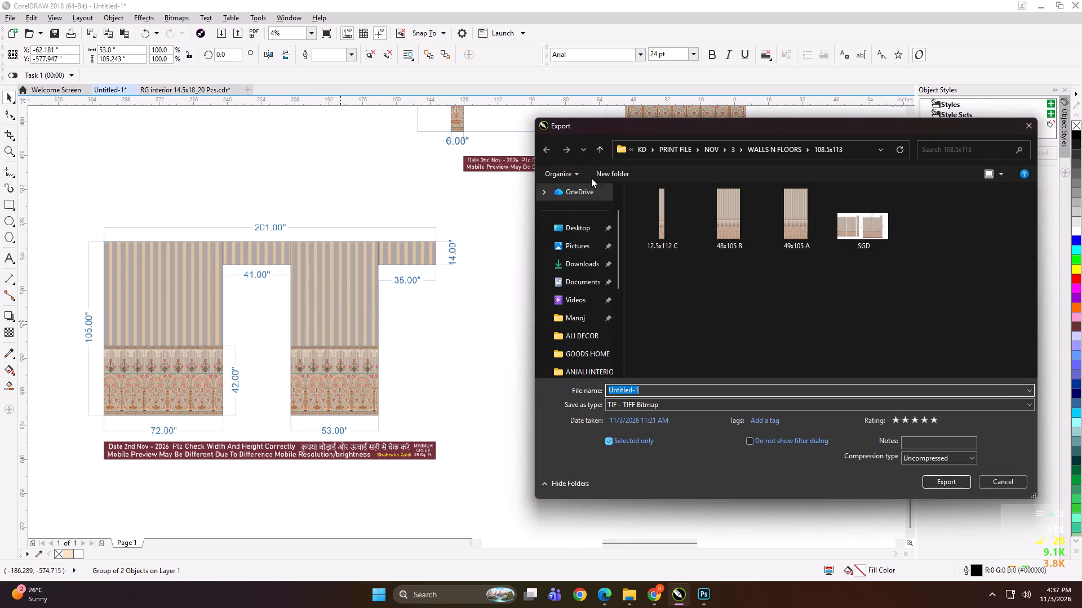
{"action": "left_click", "coordinate": [601, 154]}
{"action": "left_click", "coordinate": [609, 177]}
{"action": "type", "text": "201x105"}
{"action": "key", "text": "space"}
{"action": "key", "text": "Return"}
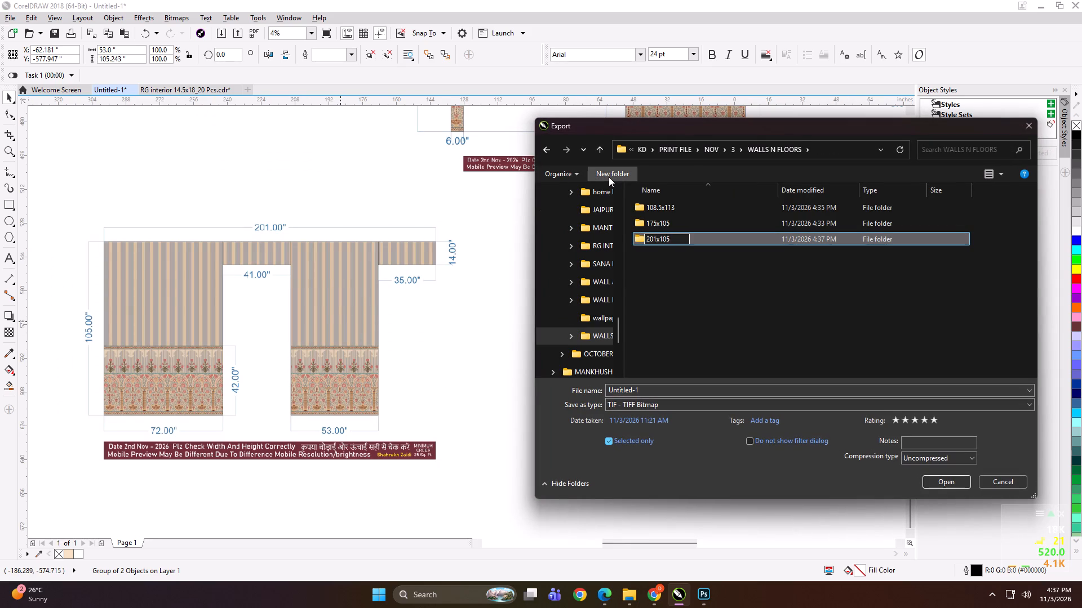
{"action": "double_click", "coordinate": [672, 235]}
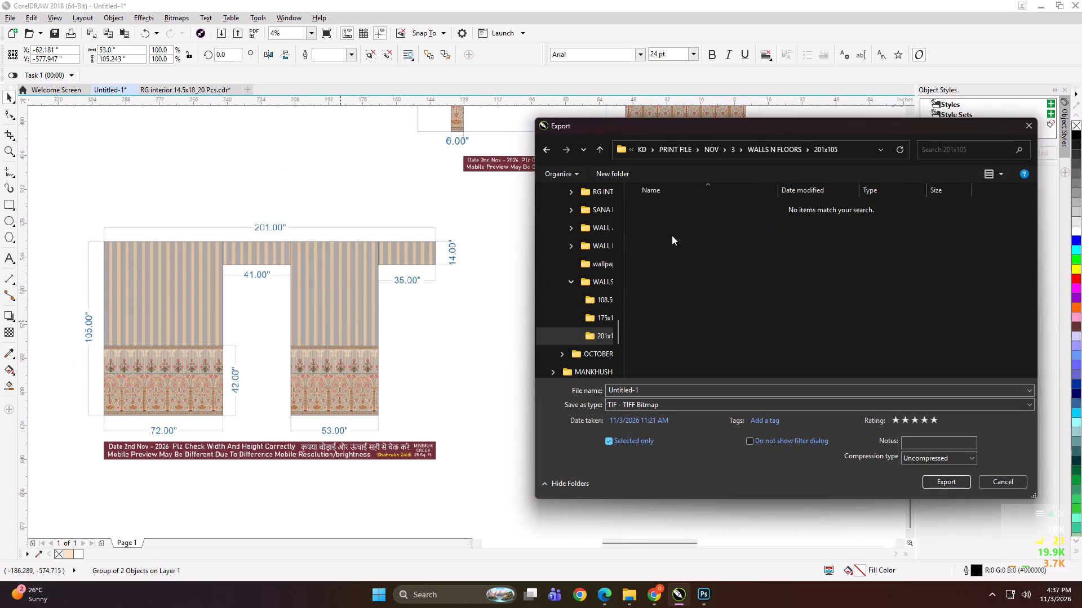
Export the first panel as a TIFF bitmap named 53x105 A.
{"action": "left_click", "coordinate": [676, 392]}
{"action": "type", "text": "53x105 A"}
{"action": "key", "text": "space"}
{"action": "key", "text": "Return"}
{"action": "key", "text": "Return"}
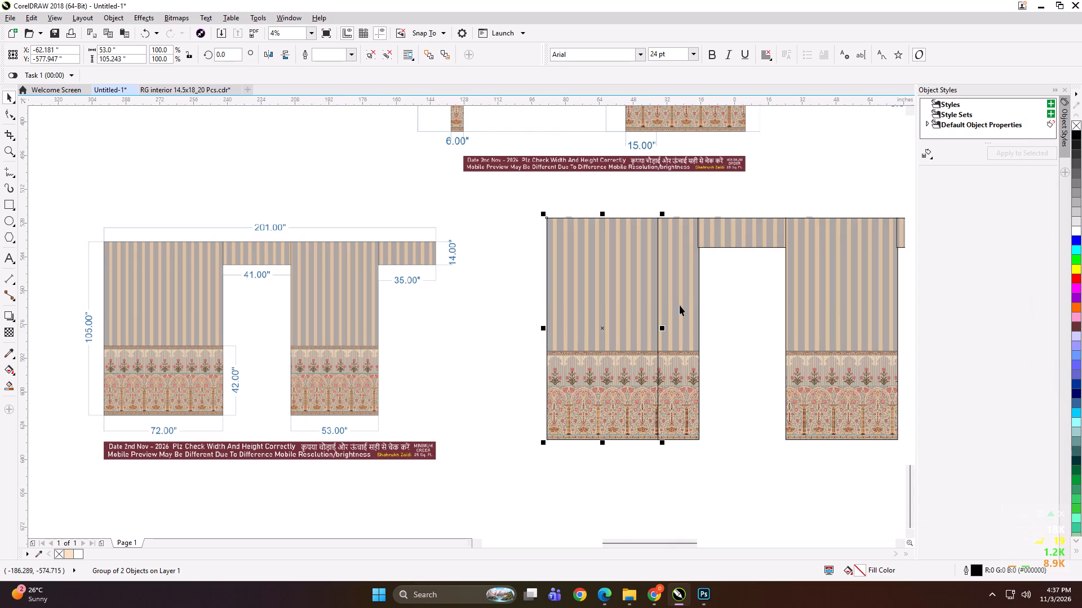
Export the narrow second panel as a TIFF named 19.5x105 B in the 201x105 folder.
{"action": "left_click", "coordinate": [680, 305]}
{"action": "key", "text": "ctrl+e"}
{"action": "key", "text": "ctrl+e"}
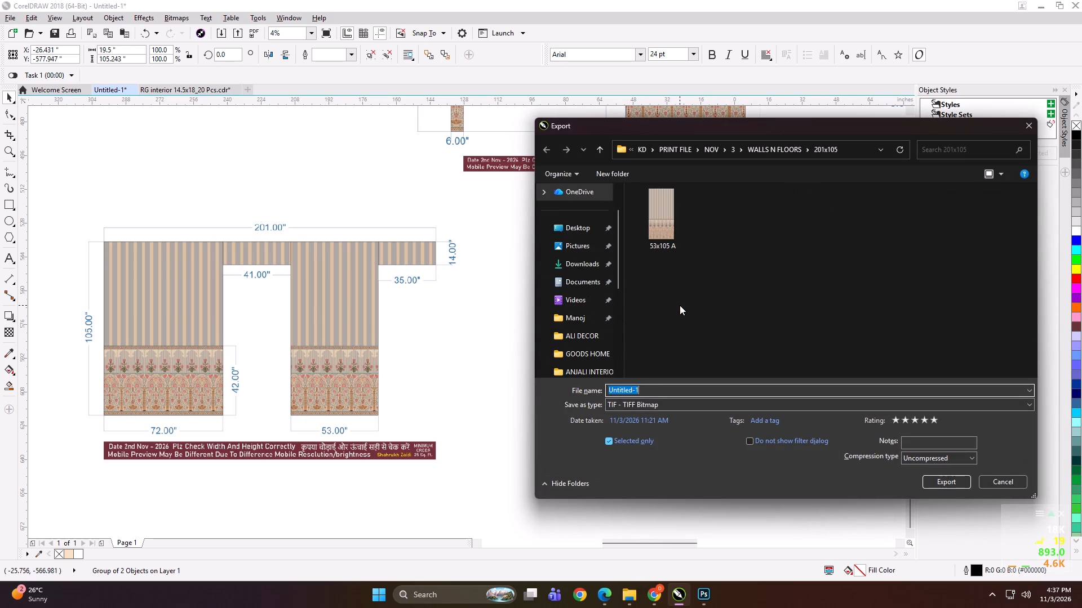
{"action": "type", "text": "19.5x105 B"}
{"action": "key", "text": "Return"}
{"action": "key", "text": "Return"}
Export the connecting strip panel as a TIFF named 42x14 C in the 201x105 folder.
{"action": "left_click", "coordinate": [725, 242]}
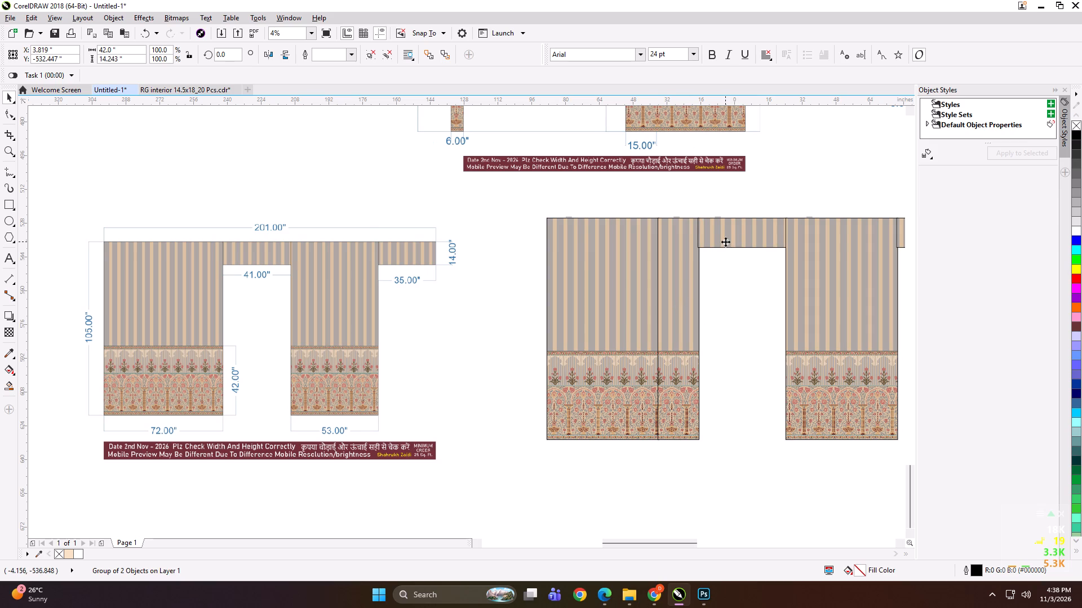
{"action": "key", "text": "ctrl+e"}
{"action": "type", "text": "42x14 C"}
{"action": "key", "text": "Return"}
{"action": "key", "text": "Return"}
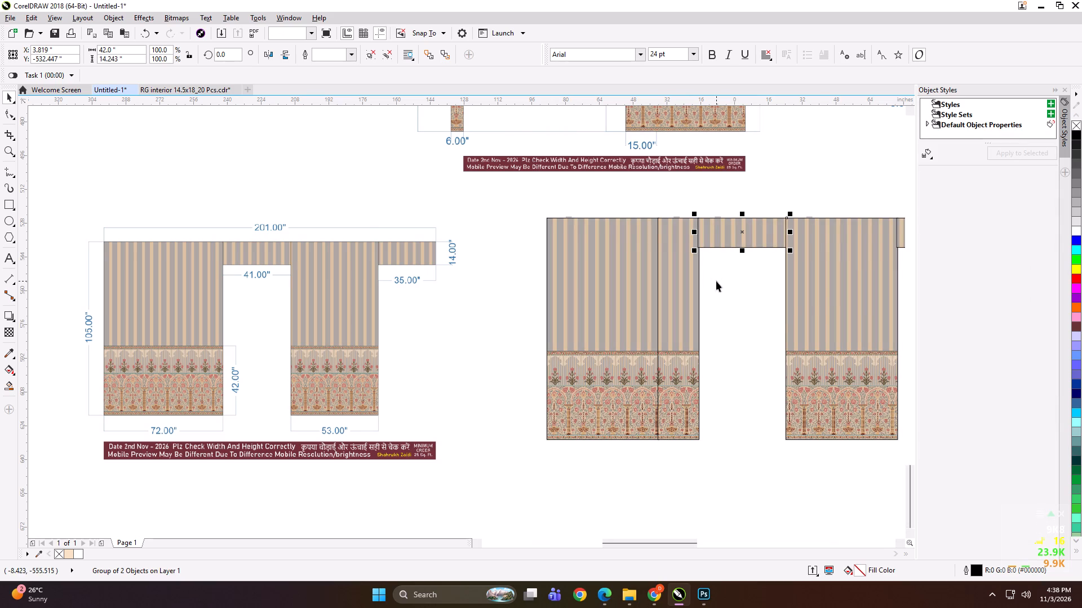
Export the fourth panel as a TIFF named 53x105 D in the 201x105 folder.
{"action": "left_click", "coordinate": [820, 299]}
{"action": "key", "text": "ctrl+e"}
{"action": "type", "text": "53x105"}
{"action": "key", "text": "space"}
{"action": "key", "text": "d"}
{"action": "key", "text": "Return"}
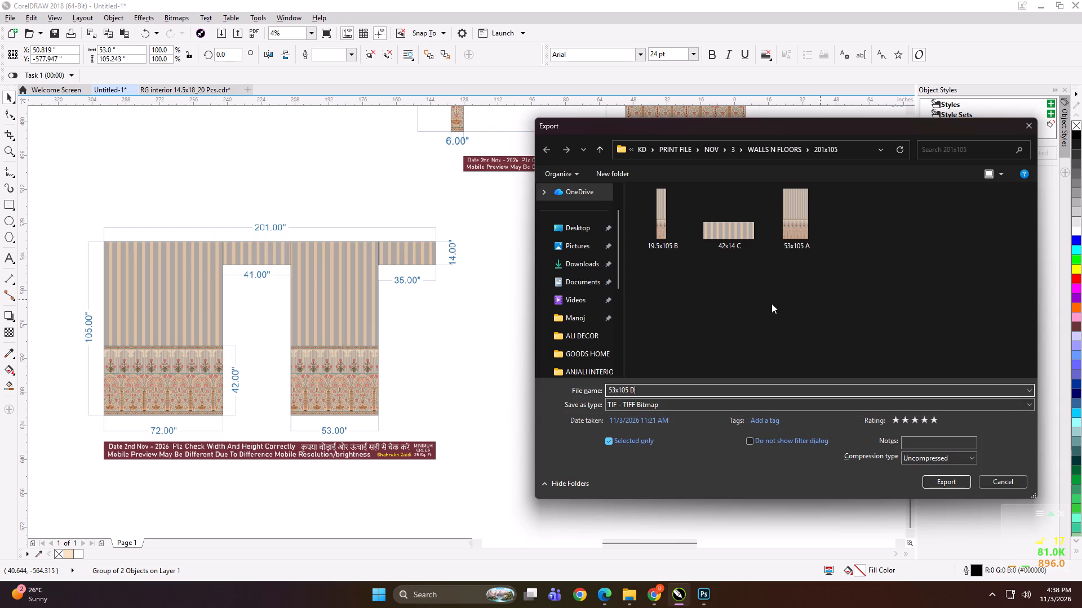
{"action": "key", "text": "Return"}
Export the end strip as a TIFF named 35.5x14 in the 201x105 folder.
{"action": "scroll", "coordinate": [632, 295], "scroll_direction": "down", "scroll_amount": 1}
{"action": "left_click", "coordinate": [829, 245]}
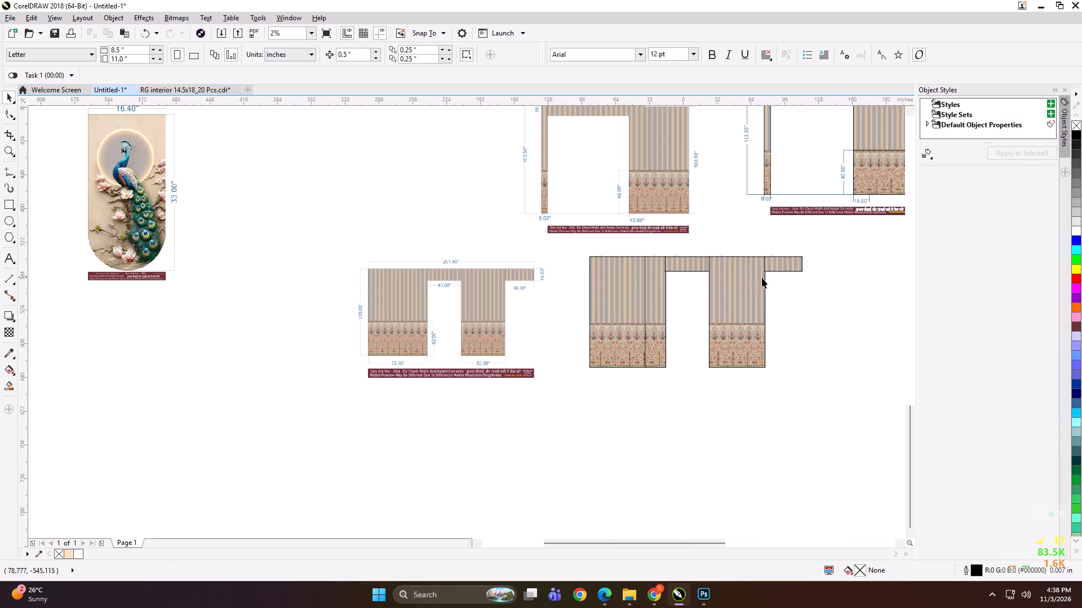
{"action": "left_click", "coordinate": [748, 278]}
{"action": "left_click", "coordinate": [775, 263]}
{"action": "key", "text": "ctrl+e"}
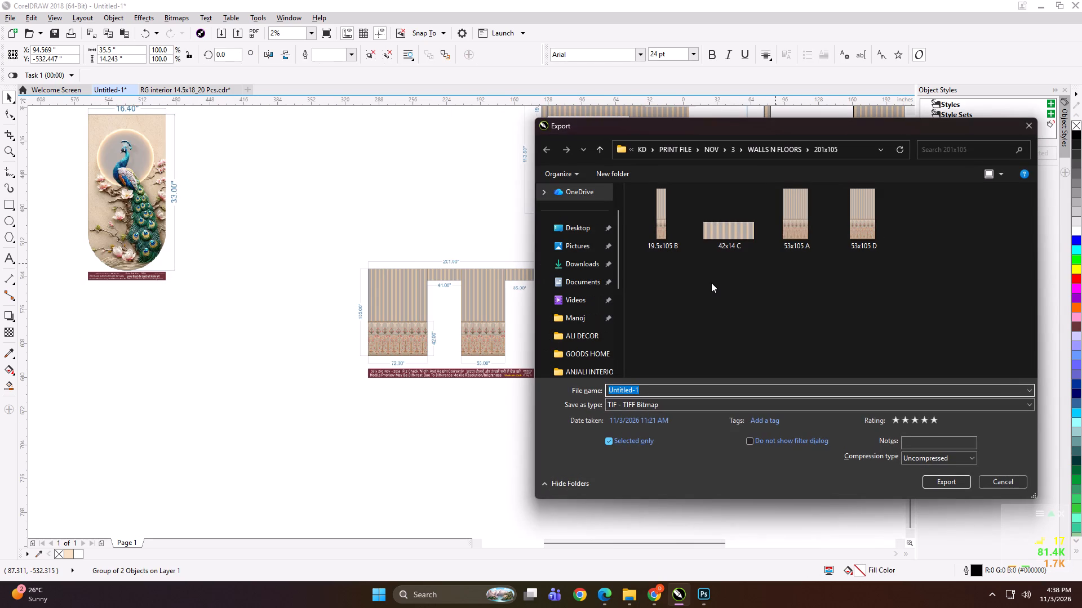
{"action": "type", "text": "35.5x14"}
{"action": "key", "text": "space"}
{"action": "key", "text": "Return"}
{"action": "key", "text": "Return"}
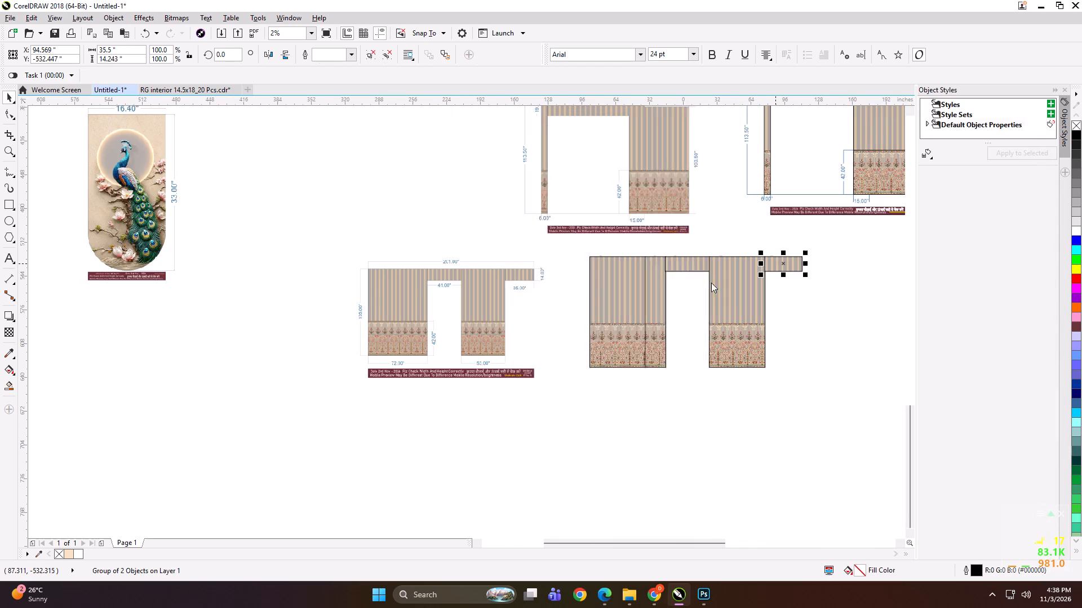
Shift every panel after the first one sideways, opening a gap beside the first panel.
{"action": "left_click_drag", "start_coordinate": [621, 426], "coordinate": [824, 243]}
{"action": "key", "text": "Right"}
{"action": "key", "text": "Right"}
{"action": "key", "text": "Right"}
{"action": "key", "text": "Right"}
{"action": "key", "text": "Right"}
{"action": "key", "text": "Right"}
{"action": "key", "text": "Right"}
{"action": "key", "text": "Right"}
{"action": "key", "text": "Right"}
{"action": "key", "text": "Right"}
{"action": "key", "text": "Right"}
{"action": "key", "text": "Right"}
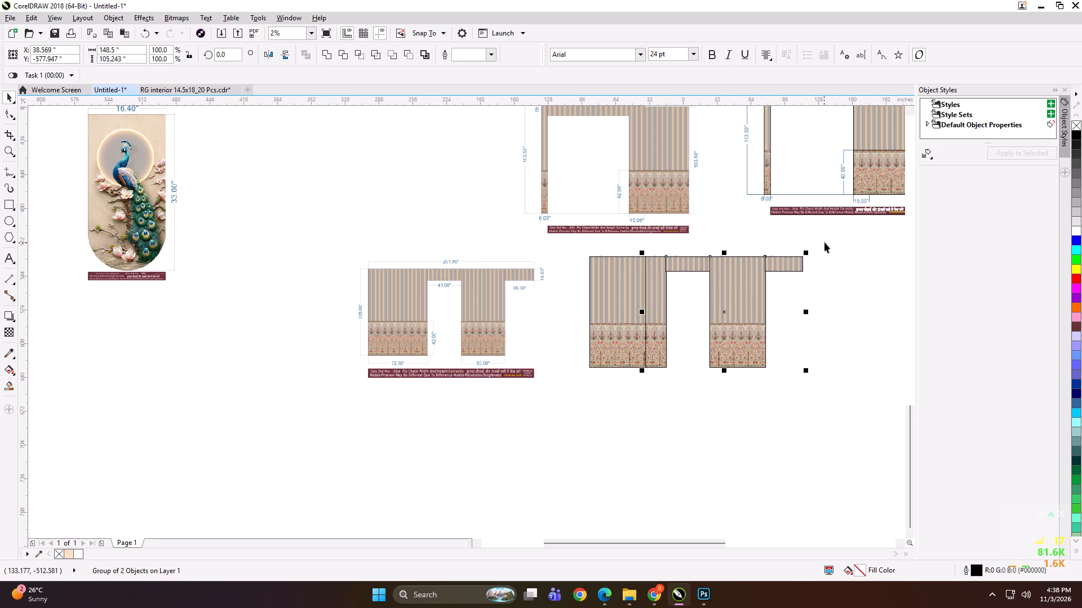
Shift the connecting strip, fourth panel and end strip sideways, opening a gap after the narrow second panel.
{"action": "left_click_drag", "start_coordinate": [664, 395], "coordinate": [817, 242]}
{"action": "key", "text": "Right"}
{"action": "key", "text": "Right"}
{"action": "key", "text": "Right"}
{"action": "key", "text": "Right"}
{"action": "key", "text": "Right"}
{"action": "key", "text": "Right"}
{"action": "key", "text": "Right"}
{"action": "key", "text": "Right"}
{"action": "key", "text": "Right"}
{"action": "key", "text": "Right"}
{"action": "key", "text": "Right"}
{"action": "key", "text": "Right"}
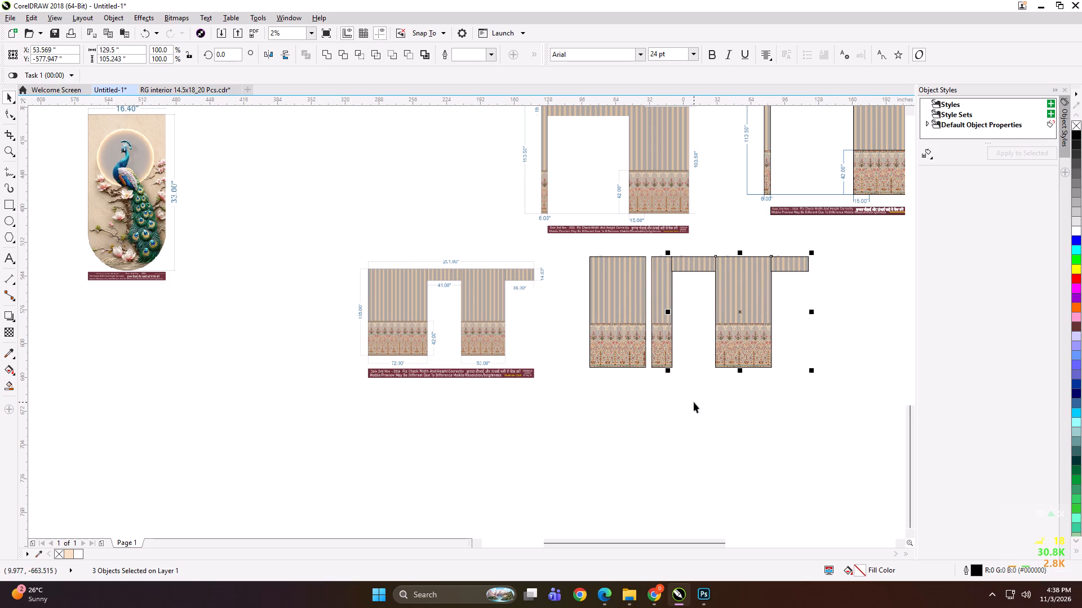
Shift the fourth panel and the end strip sideways, opening a gap after the connecting strip.
{"action": "left_click_drag", "start_coordinate": [698, 410], "coordinate": [869, 241]}
{"action": "key", "text": "Right"}
{"action": "key", "text": "Right"}
{"action": "key", "text": "Right"}
{"action": "key", "text": "Right"}
{"action": "key", "text": "Right"}
{"action": "key", "text": "Right"}
{"action": "key", "text": "Right"}
{"action": "key", "text": "Right"}
{"action": "key", "text": "Right"}
{"action": "key", "text": "Right"}
{"action": "key", "text": "Right"}
{"action": "key", "text": "Right"}
Shift the end strip sideways, opening a gap between it and the fourth panel.
{"action": "left_click_drag", "start_coordinate": [761, 396], "coordinate": [798, 295]}
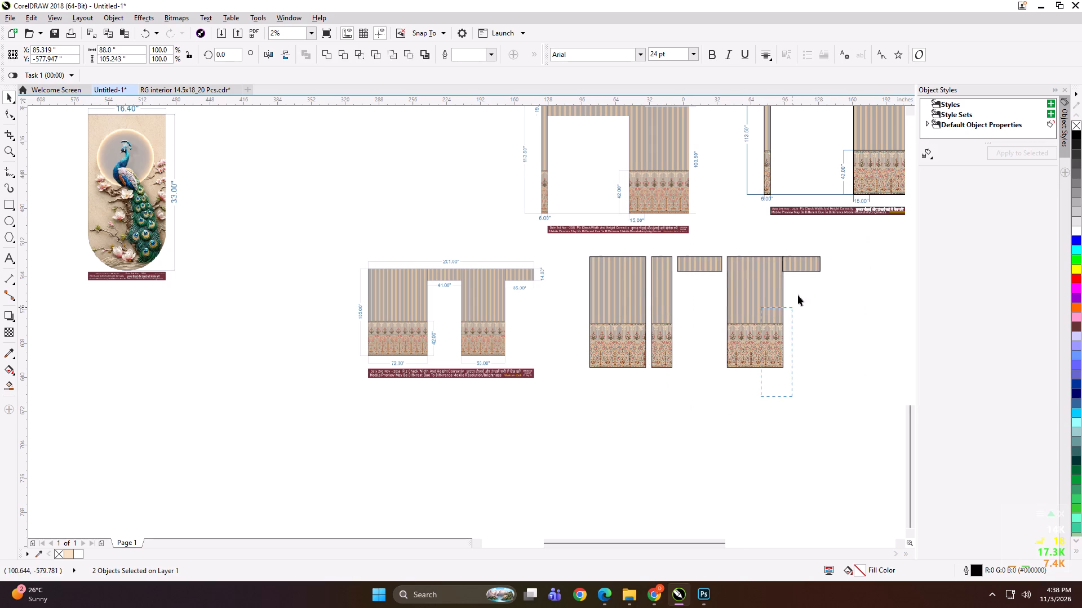
{"action": "left_click_drag", "start_coordinate": [798, 295], "coordinate": [841, 233]}
{"action": "key", "text": "Right"}
{"action": "key", "text": "Right"}
{"action": "key", "text": "Right"}
{"action": "key", "text": "Right"}
{"action": "key", "text": "Right"}
{"action": "key", "text": "Right"}
{"action": "key", "text": "Right"}
{"action": "key", "text": "Right"}
{"action": "key", "text": "Right"}
{"action": "key", "text": "Right"}
{"action": "key", "text": "Right"}
Move the five spaced panels closer to the dimensioned 201x105 preview and group them with it.
{"action": "left_click_drag", "start_coordinate": [838, 438], "coordinate": [547, 231]}
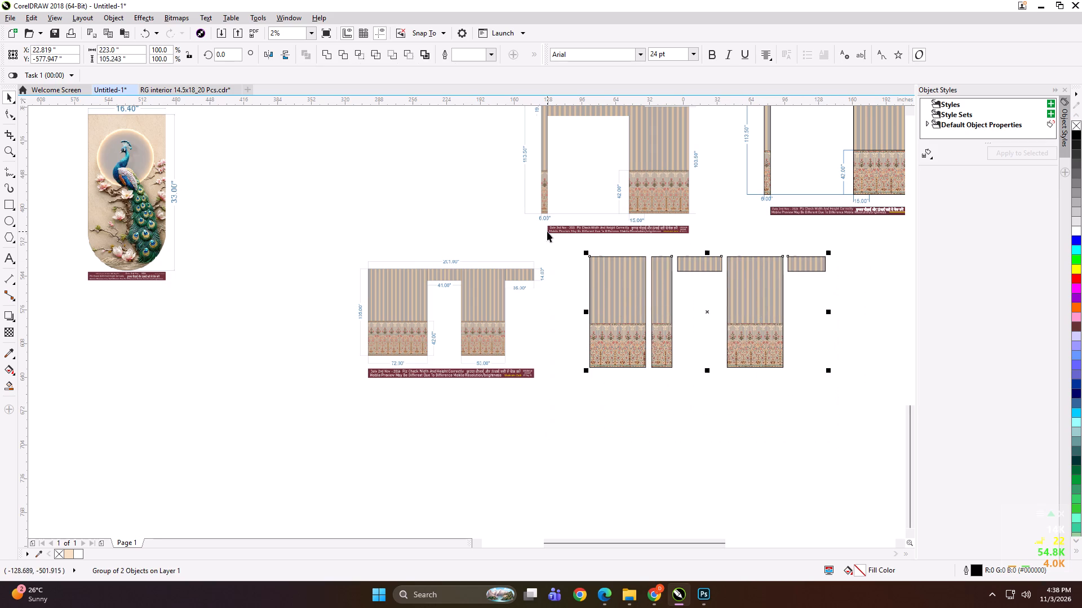
{"action": "left_click_drag", "start_coordinate": [618, 280], "coordinate": [598, 288]}
{"action": "left_click", "coordinate": [574, 289]}
{"action": "left_click", "coordinate": [512, 287], "text": "shift"}
{"action": "key", "text": "ctrl+g"}
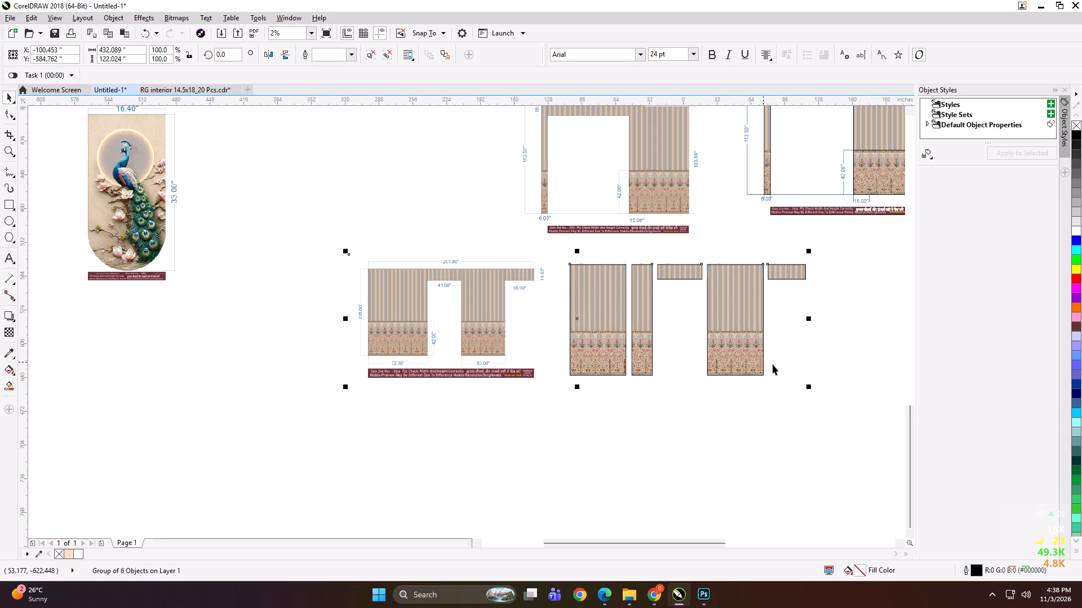
Scale the grouped preview and panels down to about 9 inches wide.
{"action": "left_click_drag", "start_coordinate": [809, 387], "coordinate": [595, 330], "text": "shift"}
{"action": "scroll", "coordinate": [573, 321], "scroll_direction": "up", "scroll_amount": 1}
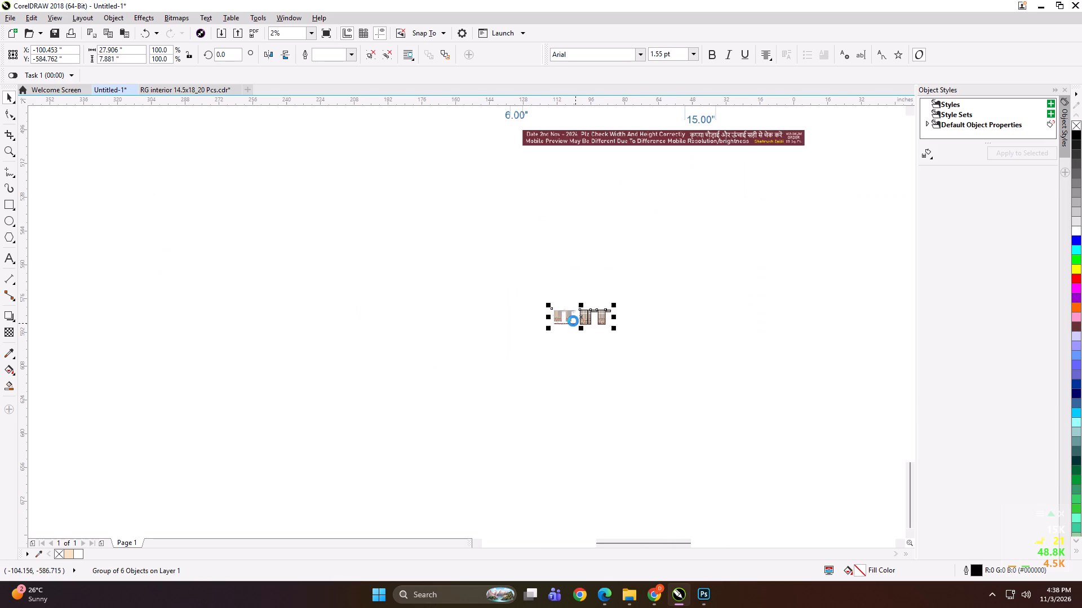
{"action": "scroll", "coordinate": [573, 321], "scroll_direction": "up", "scroll_amount": 3}
{"action": "left_click_drag", "start_coordinate": [797, 383], "coordinate": [631, 341], "text": "shift"}
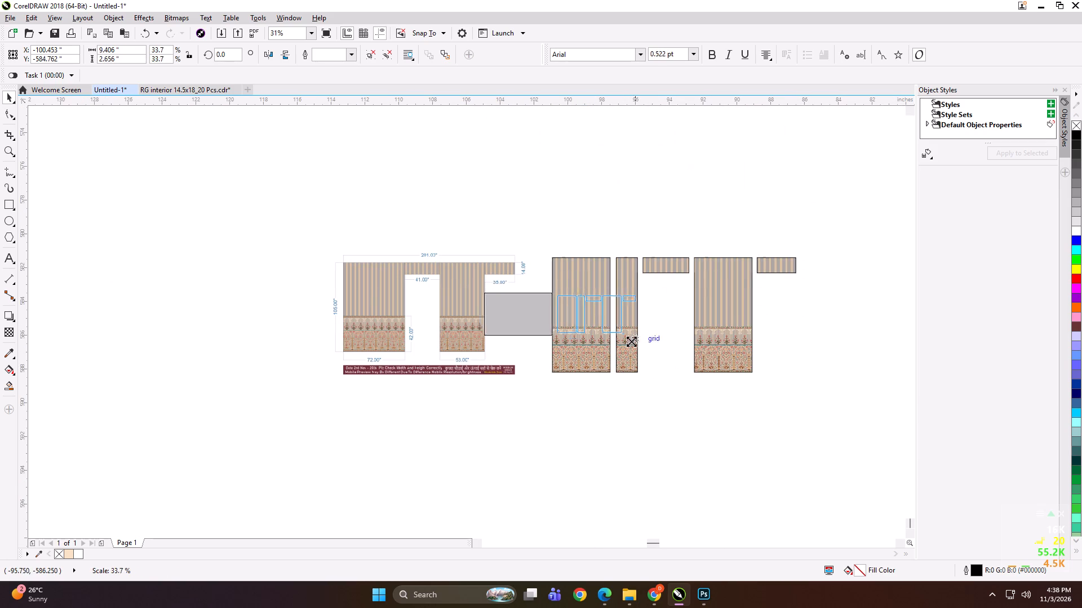
{"action": "left_click_drag", "start_coordinate": [631, 341], "coordinate": [628, 341], "text": "shift"}
Export the scaled-down group as FFDGH.
{"action": "key", "text": "ctrl+e"}
{"action": "type", "text": "FFDGH"}
{"action": "key", "text": "Return"}
{"action": "key", "text": "Return"}
{"action": "key", "text": "Return"}
Delete the scaled-down group from the drawing.
{"action": "key", "text": "Delete"}
Move the 136.5 inch wall's dimensioned preview image nearer to its editable working copy.
{"action": "key", "text": "F4"}
{"action": "left_click", "coordinate": [628, 341]}
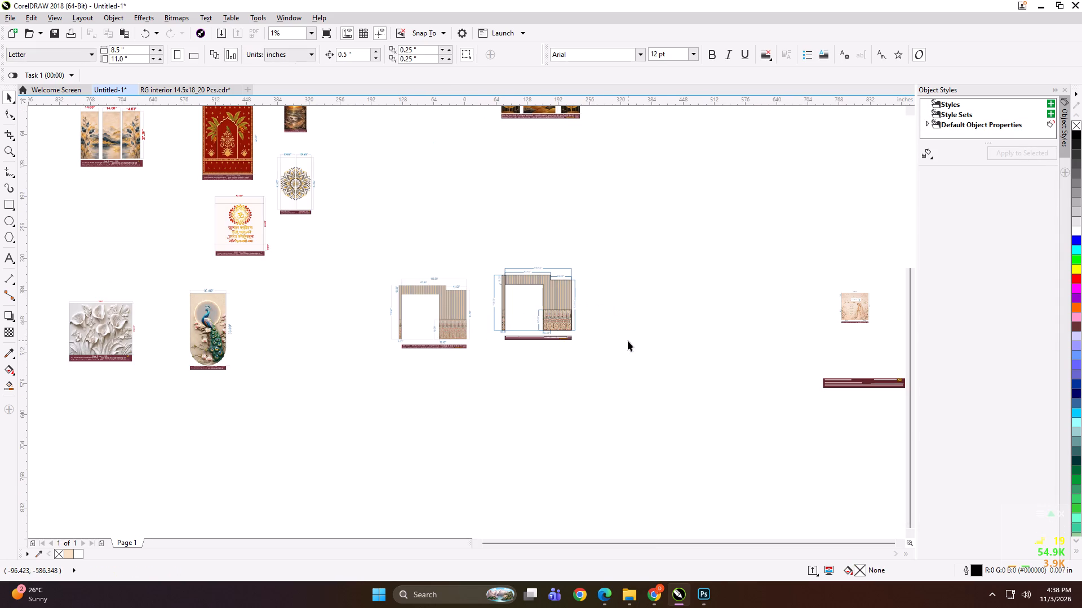
{"action": "scroll", "coordinate": [457, 281], "scroll_direction": "up", "scroll_amount": 1}
{"action": "scroll", "coordinate": [509, 276], "scroll_direction": "up", "scroll_amount": 1}
{"action": "scroll", "coordinate": [388, 297], "scroll_direction": "down", "scroll_amount": 1}
{"action": "left_click_drag", "start_coordinate": [477, 305], "coordinate": [476, 290]}
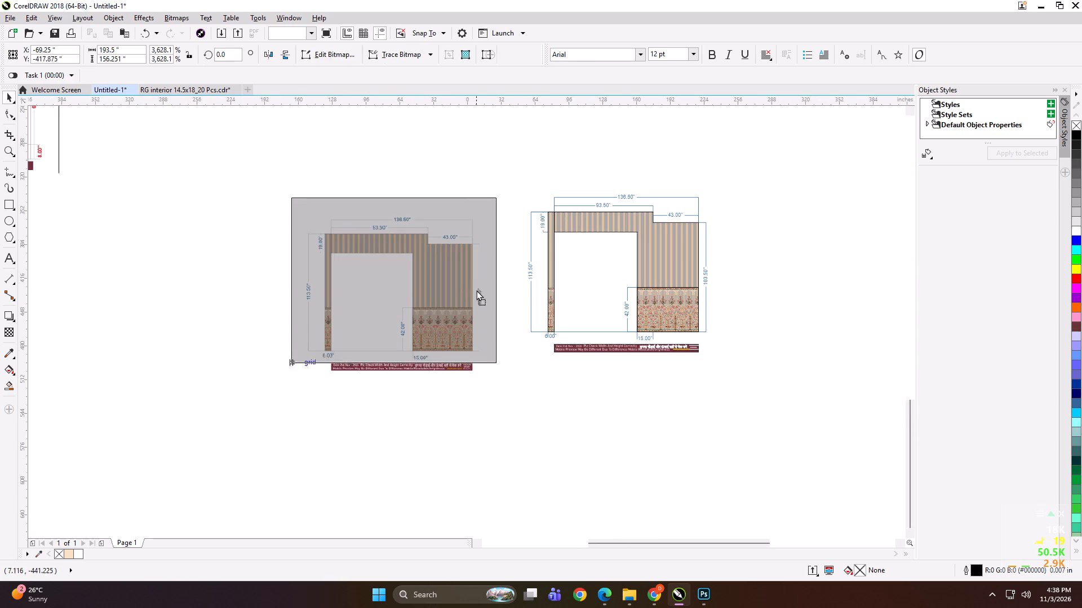
{"action": "left_click_drag", "start_coordinate": [476, 290], "coordinate": [489, 279]}
Delete all the dimension lines and the caption strip around the working copy of the 136.5 inch wall.
{"action": "left_click_drag", "start_coordinate": [535, 151], "coordinate": [700, 225]}
{"action": "key", "text": "Delete"}
{"action": "left_click_drag", "start_coordinate": [676, 173], "coordinate": [756, 361]}
{"action": "key", "text": "Delete"}
{"action": "left_click_drag", "start_coordinate": [738, 266], "coordinate": [566, 397]}
{"action": "key", "text": "Delete"}
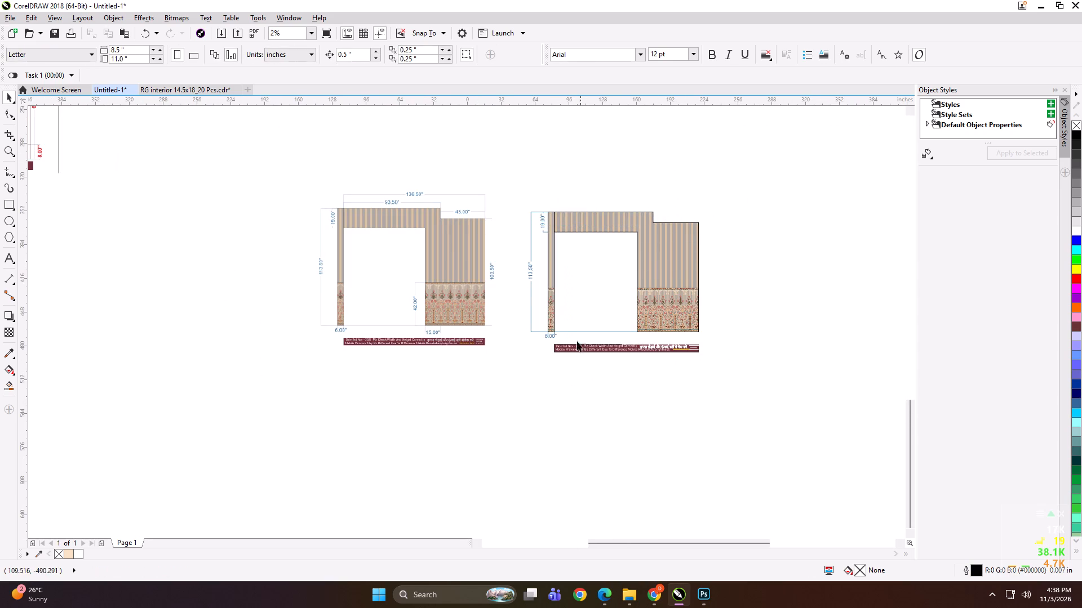
{"action": "left_click_drag", "start_coordinate": [577, 373], "coordinate": [516, 243]}
{"action": "key", "text": "Delete"}
{"action": "left_click_drag", "start_coordinate": [517, 176], "coordinate": [582, 261]}
{"action": "key", "text": "Delete"}
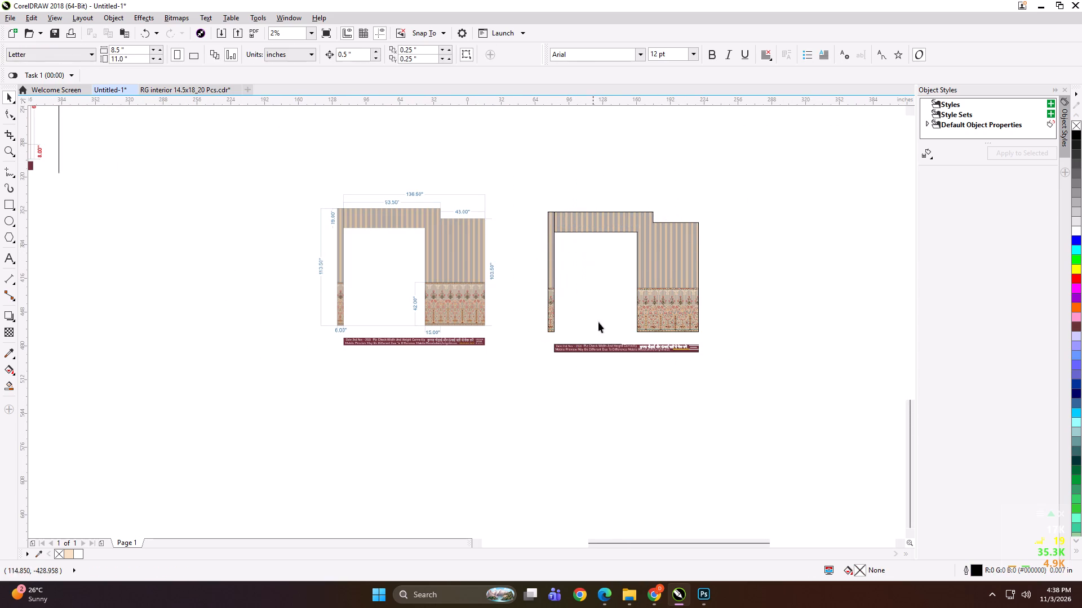
{"action": "left_click_drag", "start_coordinate": [615, 348], "coordinate": [619, 372]}
{"action": "key", "text": "Delete"}
Move the dimensioned preview image still closer to the cleaned working copy.
{"action": "scroll", "coordinate": [510, 227], "scroll_direction": "up", "scroll_amount": 1}
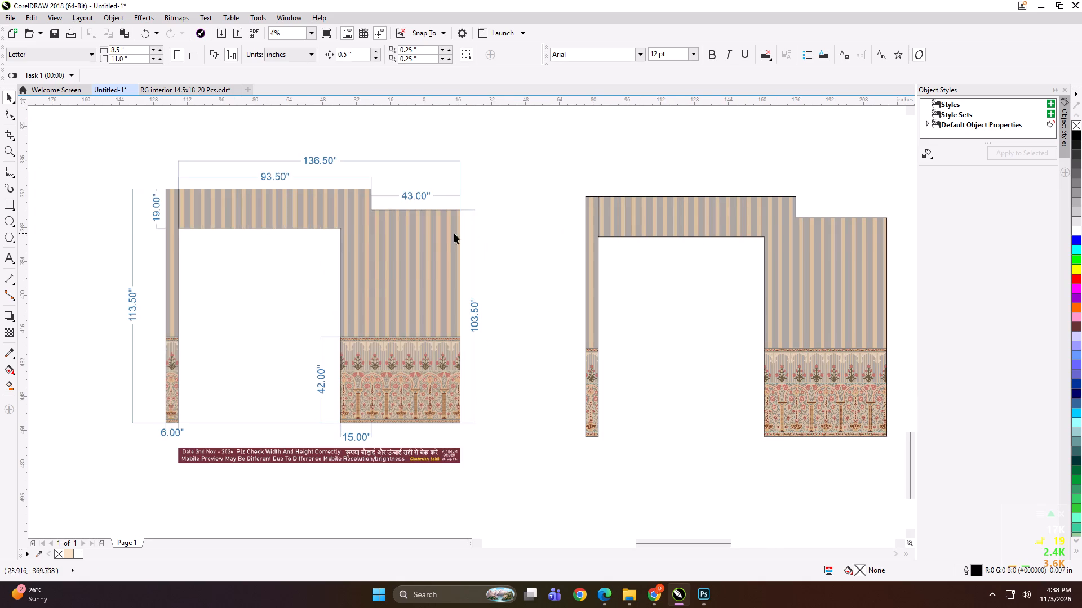
{"action": "left_click_drag", "start_coordinate": [440, 232], "coordinate": [494, 245]}
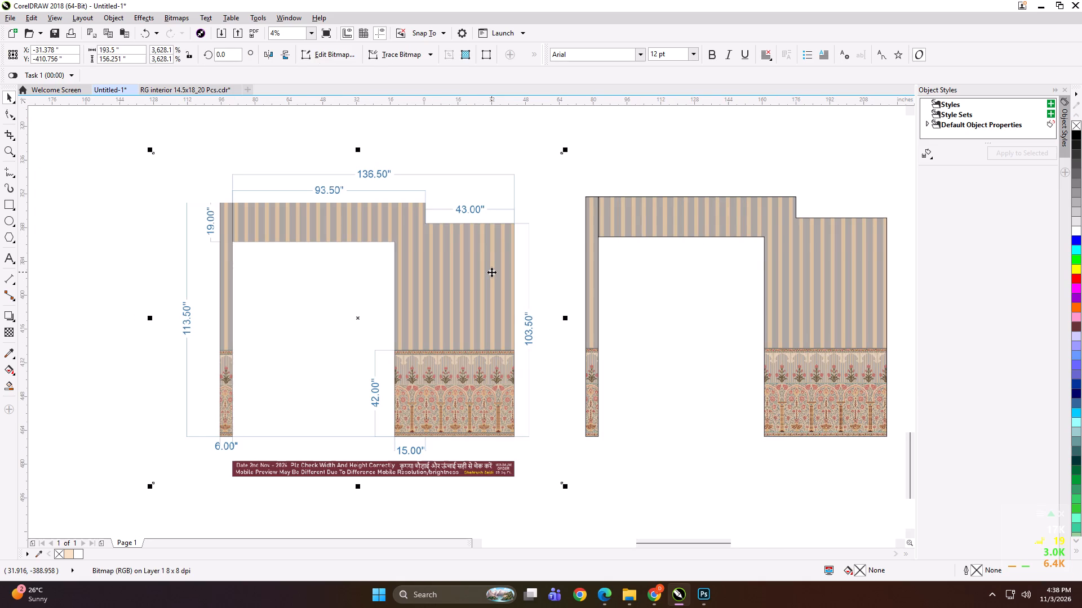
Convert the working copy's narrow 6 inch strip to curves and extend its inner edge to 6.5 inches wide.
{"action": "left_click", "coordinate": [591, 253]}
{"action": "left_click_drag", "start_coordinate": [591, 256], "coordinate": [583, 257]}
{"action": "key", "text": "ctrl+z"}
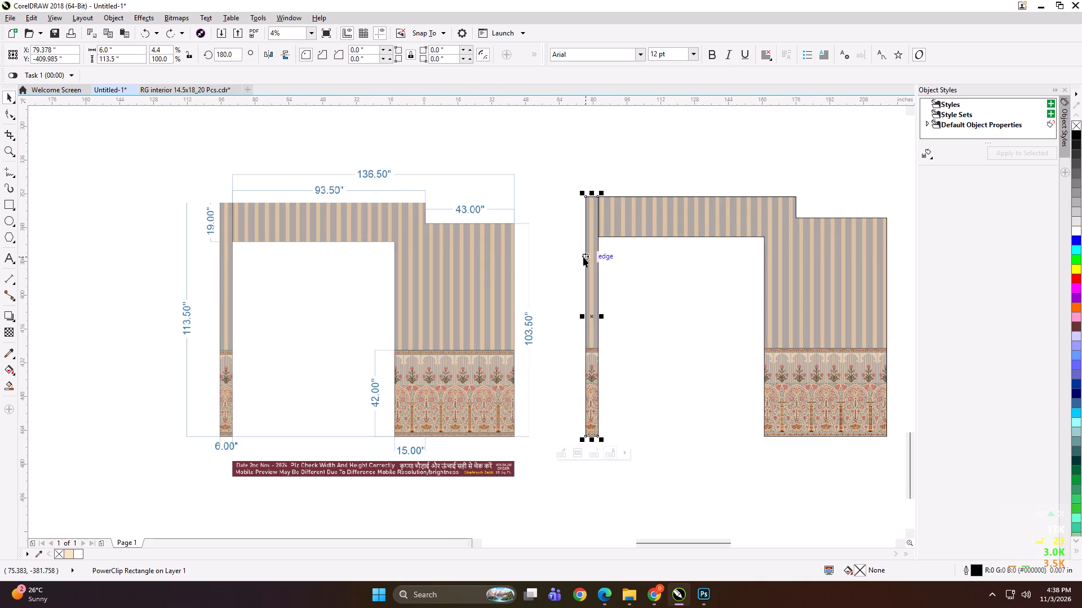
{"action": "scroll", "coordinate": [596, 223], "scroll_direction": "up", "scroll_amount": 4}
{"action": "scroll", "coordinate": [562, 235], "scroll_direction": "down", "scroll_amount": 2}
{"action": "key", "text": "F10"}
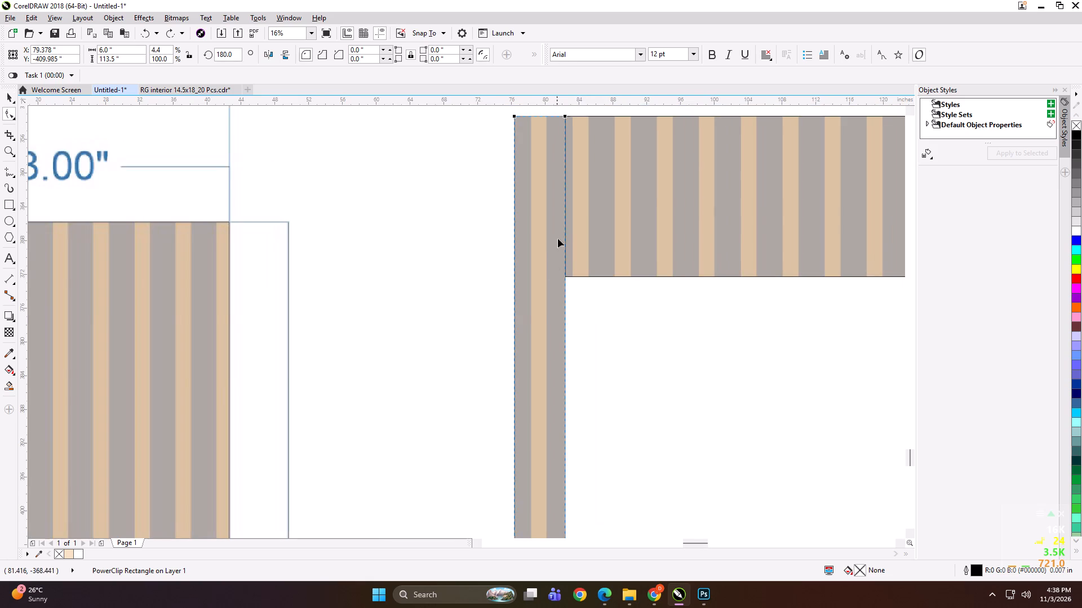
{"action": "scroll", "coordinate": [560, 241], "scroll_direction": "down", "scroll_amount": 1}
{"action": "key", "text": "ctrl+q"}
{"action": "scroll", "coordinate": [559, 150], "scroll_direction": "down", "scroll_amount": 1}
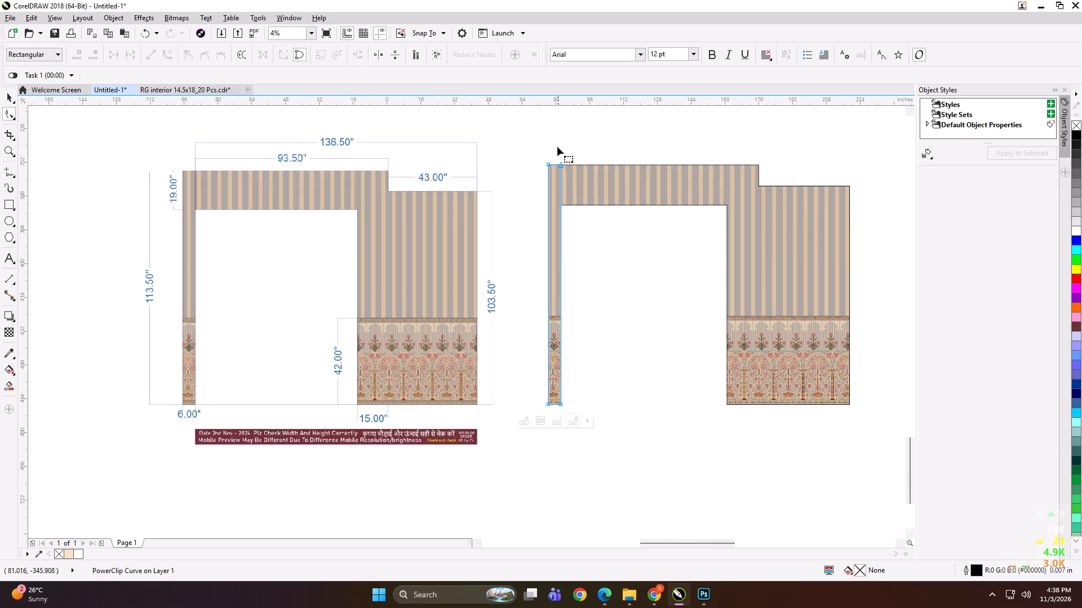
{"action": "left_click_drag", "start_coordinate": [557, 145], "coordinate": [578, 445]}
{"action": "key", "text": "Right"}
{"action": "scroll", "coordinate": [560, 323], "scroll_direction": "up", "scroll_amount": 1}
{"action": "key", "text": "space"}
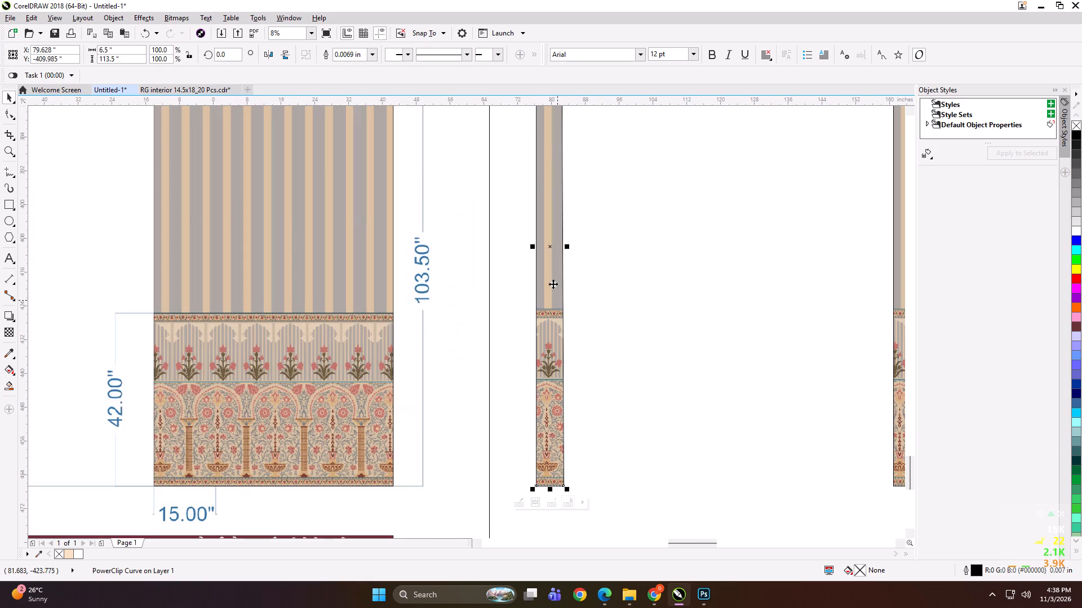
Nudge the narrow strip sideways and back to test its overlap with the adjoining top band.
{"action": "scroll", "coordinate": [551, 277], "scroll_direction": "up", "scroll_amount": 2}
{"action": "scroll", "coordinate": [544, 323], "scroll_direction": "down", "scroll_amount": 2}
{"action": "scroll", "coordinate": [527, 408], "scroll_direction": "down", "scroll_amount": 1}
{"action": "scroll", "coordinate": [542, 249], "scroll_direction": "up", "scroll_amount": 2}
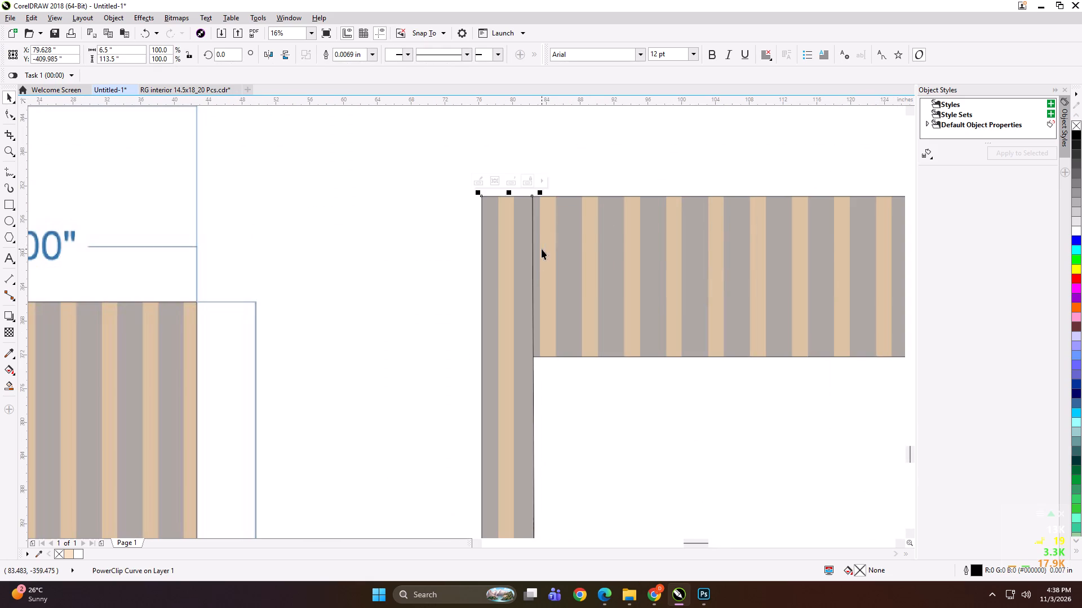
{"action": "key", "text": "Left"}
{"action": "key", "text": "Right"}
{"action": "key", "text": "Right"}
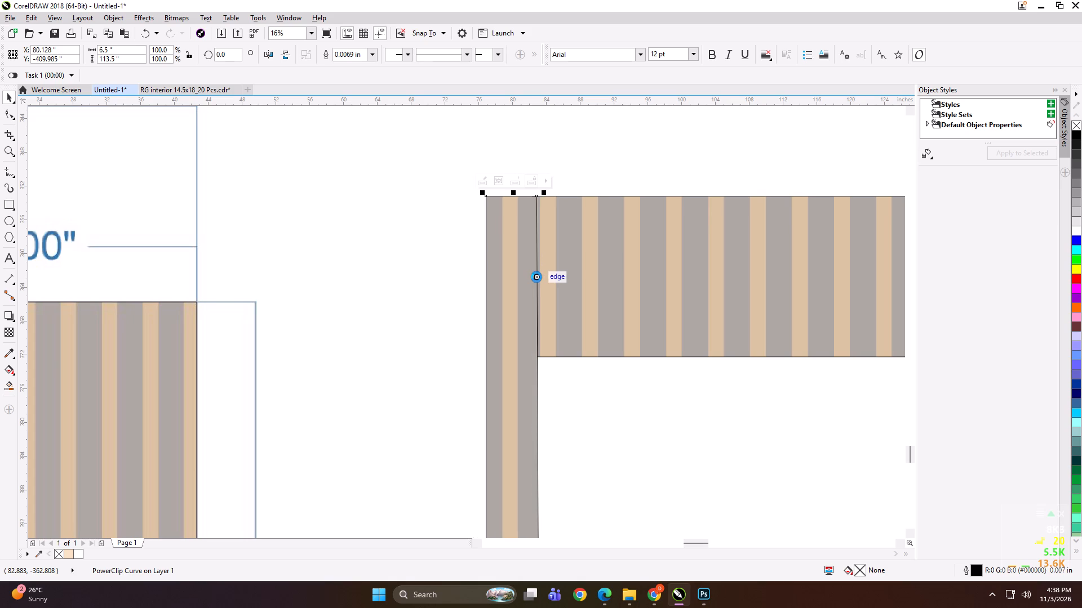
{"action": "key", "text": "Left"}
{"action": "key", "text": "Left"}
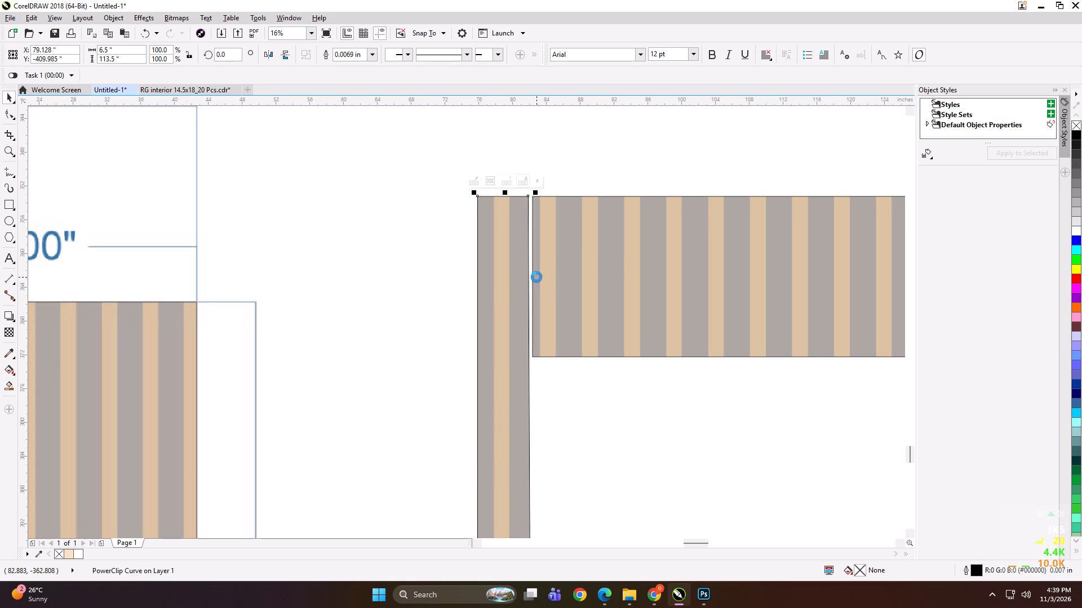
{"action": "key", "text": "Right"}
Extend the narrow strip's inner edge to make it 7 inches wide, and inspect its overlap with the top band.
{"action": "scroll", "coordinate": [536, 276], "scroll_direction": "down", "scroll_amount": 1}
{"action": "key", "text": "F10"}
{"action": "scroll", "coordinate": [542, 182], "scroll_direction": "down", "scroll_amount": 1}
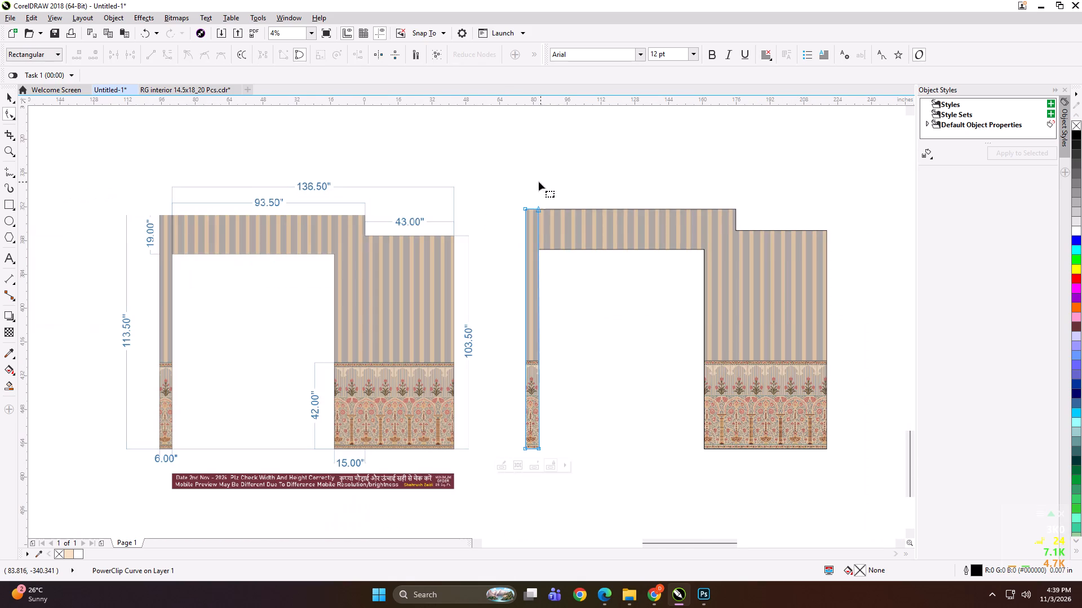
{"action": "left_click_drag", "start_coordinate": [533, 172], "coordinate": [576, 484]}
{"action": "key", "text": "Right"}
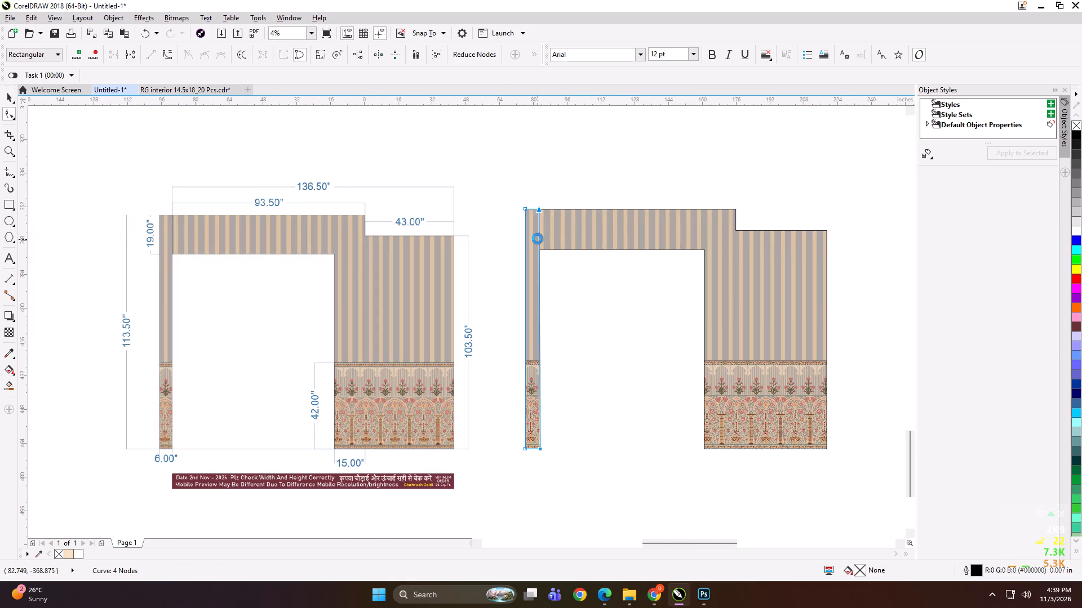
{"action": "scroll", "coordinate": [538, 239], "scroll_direction": "up", "scroll_amount": 3}
{"action": "key", "text": "space"}
{"action": "scroll", "coordinate": [524, 279], "scroll_direction": "down", "scroll_amount": 3}
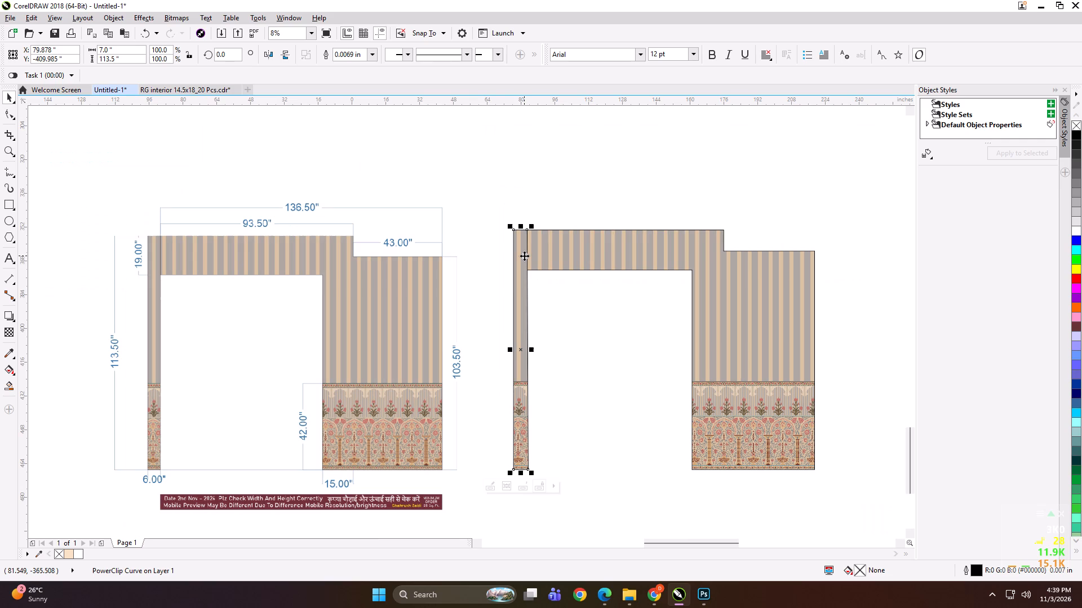
{"action": "scroll", "coordinate": [522, 257], "scroll_direction": "up", "scroll_amount": 3}
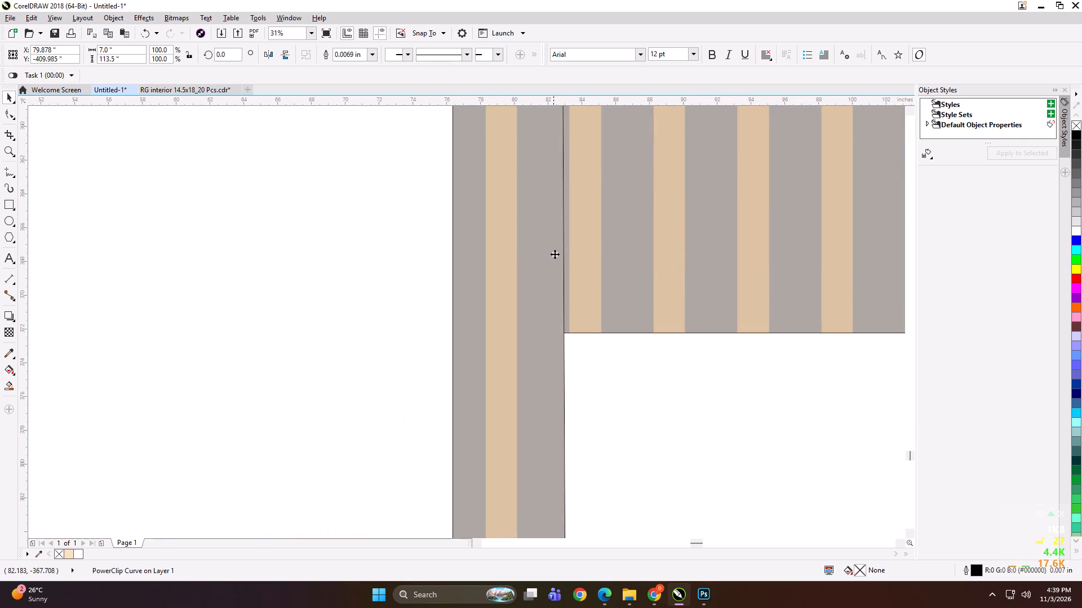
Create a 136.5 x 113.5 inch rectangle around the main wallpaper shape.
{"action": "scroll", "coordinate": [549, 259], "scroll_direction": "down", "scroll_amount": 4}
{"action": "left_click", "coordinate": [571, 182]}
{"action": "left_click", "coordinate": [571, 257]}
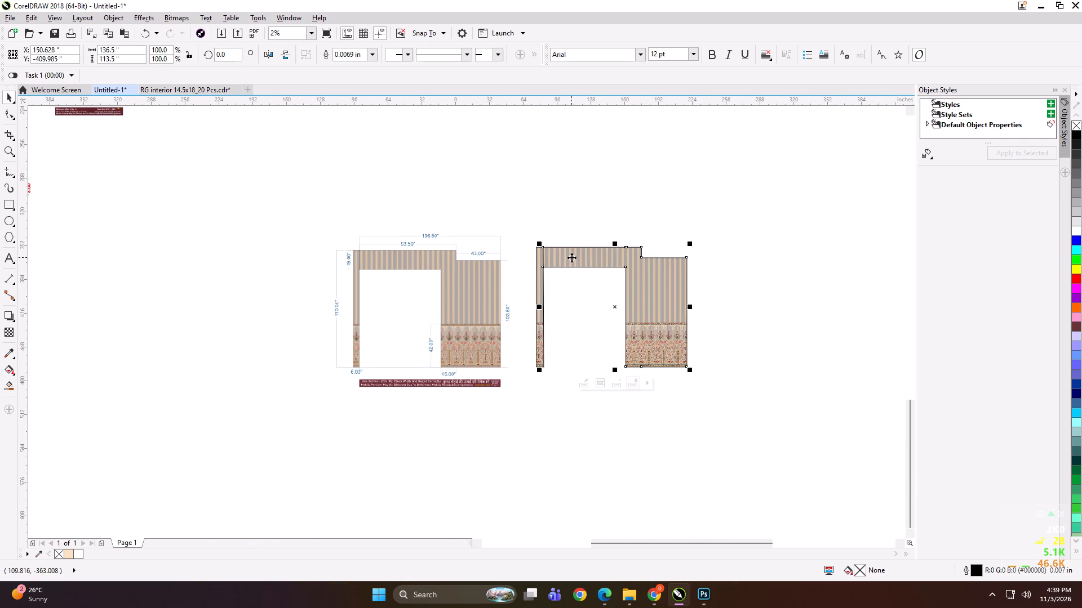
{"action": "double_click", "coordinate": [12, 203], "text": "shift"}
{"action": "key", "text": "shift+space"}
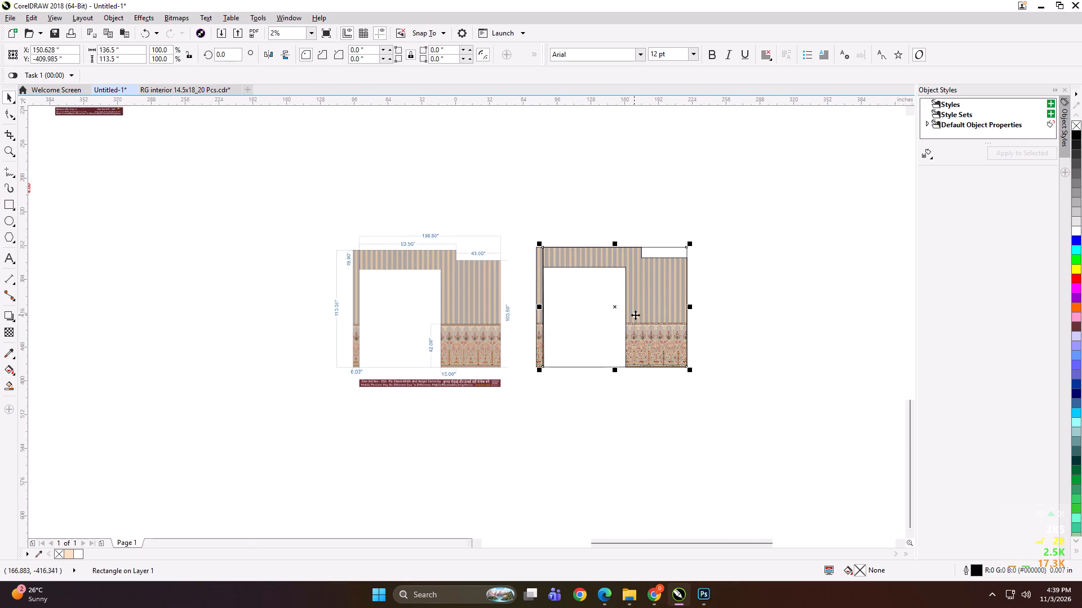
Resize the rectangle to 93.5 x 19 inches so it covers the top band above the opening.
{"action": "left_click_drag", "start_coordinate": [693, 307], "coordinate": [665, 277]}
{"action": "left_click_drag", "start_coordinate": [663, 274], "coordinate": [660, 268]}
{"action": "left_click", "coordinate": [657, 262]}
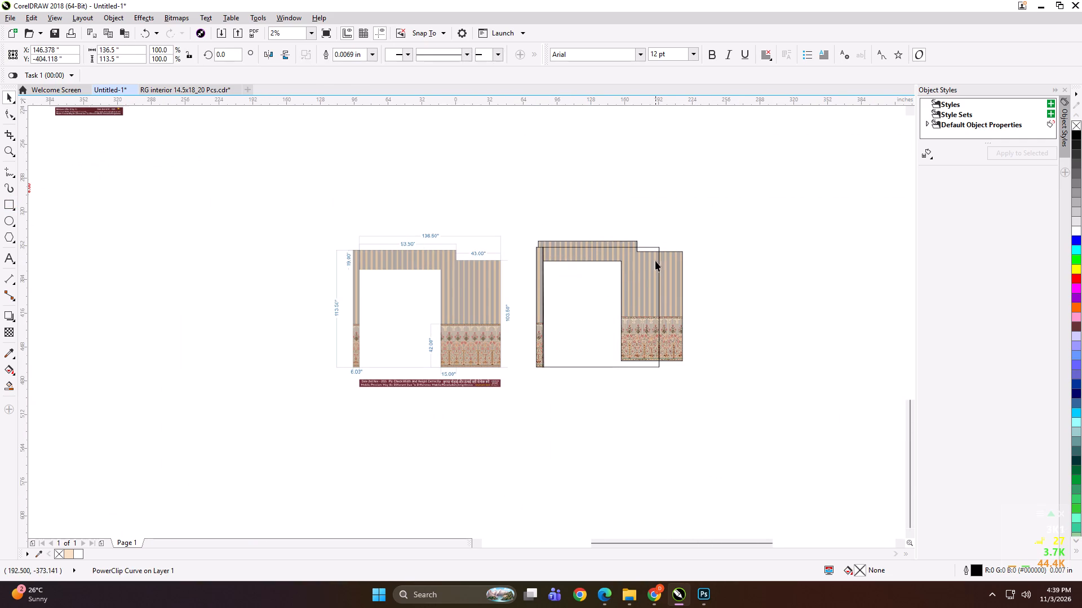
{"action": "key", "text": "ctrl+z"}
{"action": "left_click", "coordinate": [644, 230]}
{"action": "left_click", "coordinate": [588, 316]}
{"action": "scroll", "coordinate": [667, 302], "scroll_direction": "up", "scroll_amount": 1}
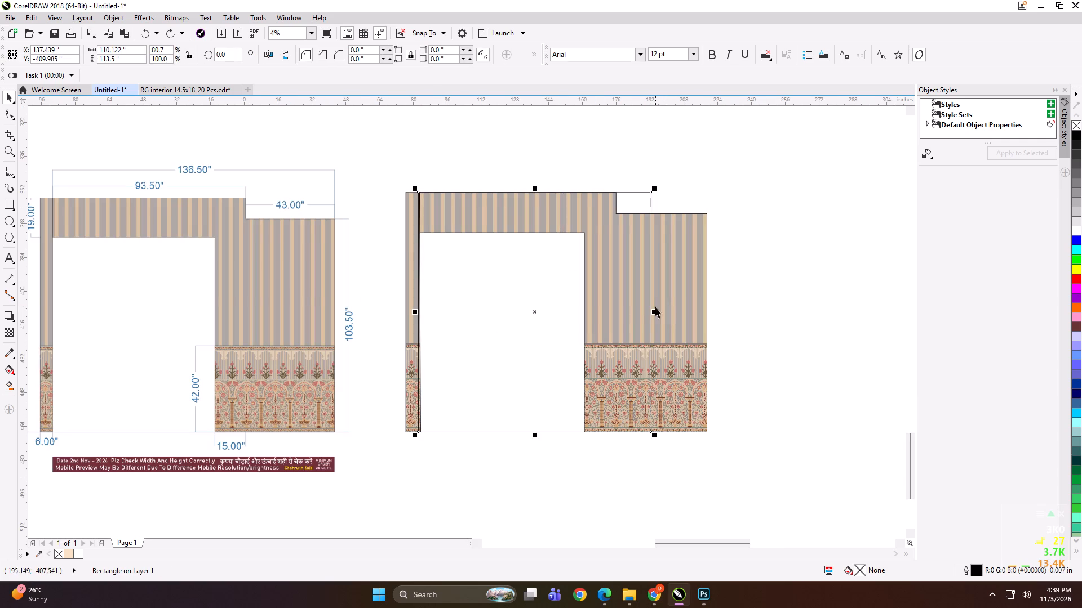
{"action": "left_click_drag", "start_coordinate": [653, 313], "coordinate": [629, 221]}
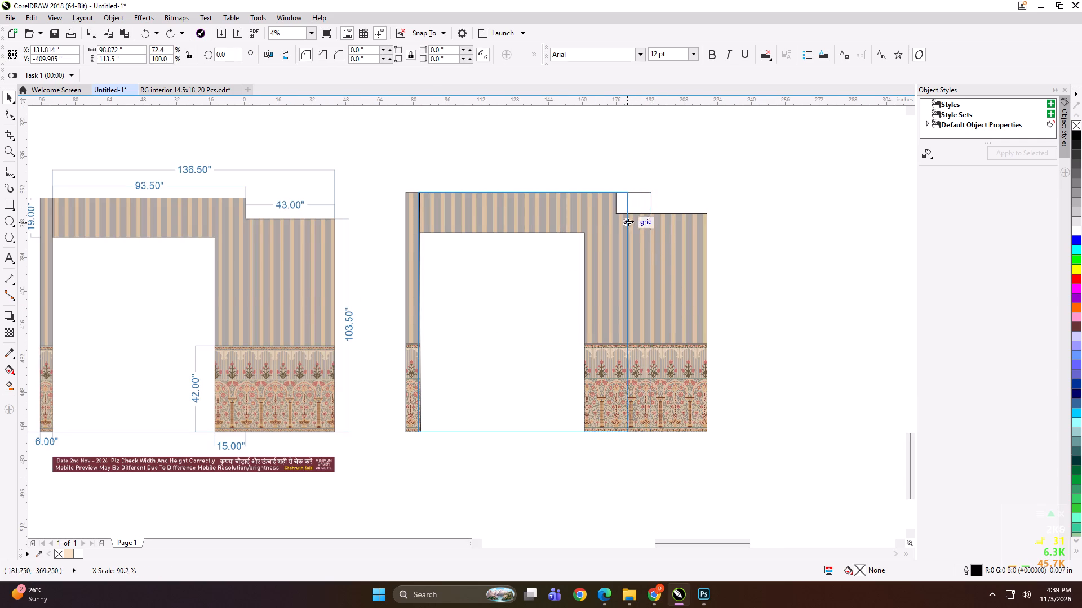
{"action": "left_click_drag", "start_coordinate": [629, 221], "coordinate": [619, 205]}
{"action": "left_click_drag", "start_coordinate": [518, 435], "coordinate": [518, 433]}
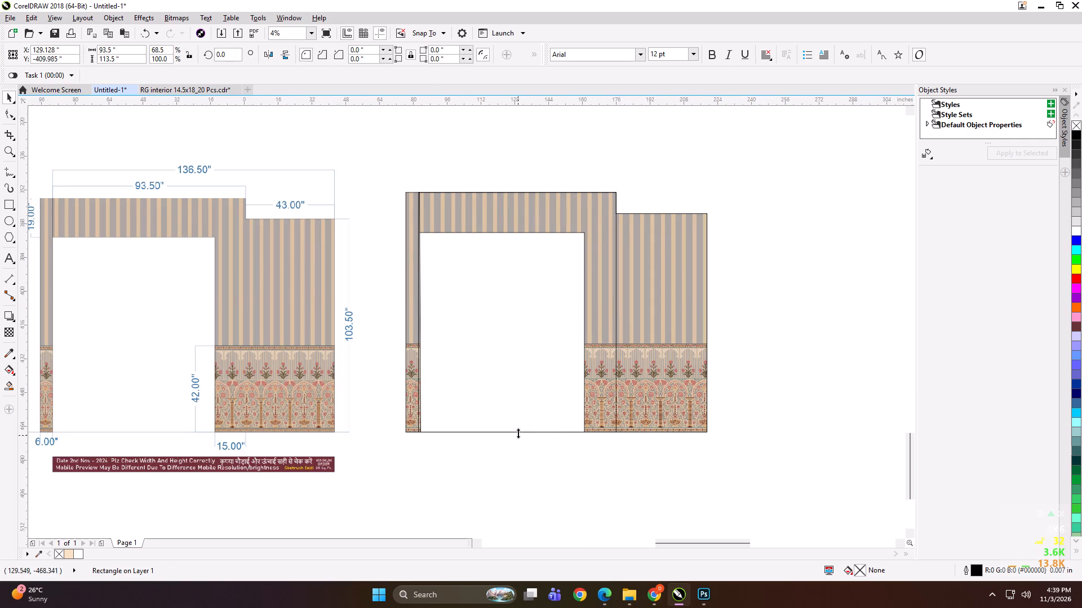
{"action": "left_click_drag", "start_coordinate": [518, 433], "coordinate": [545, 235]}
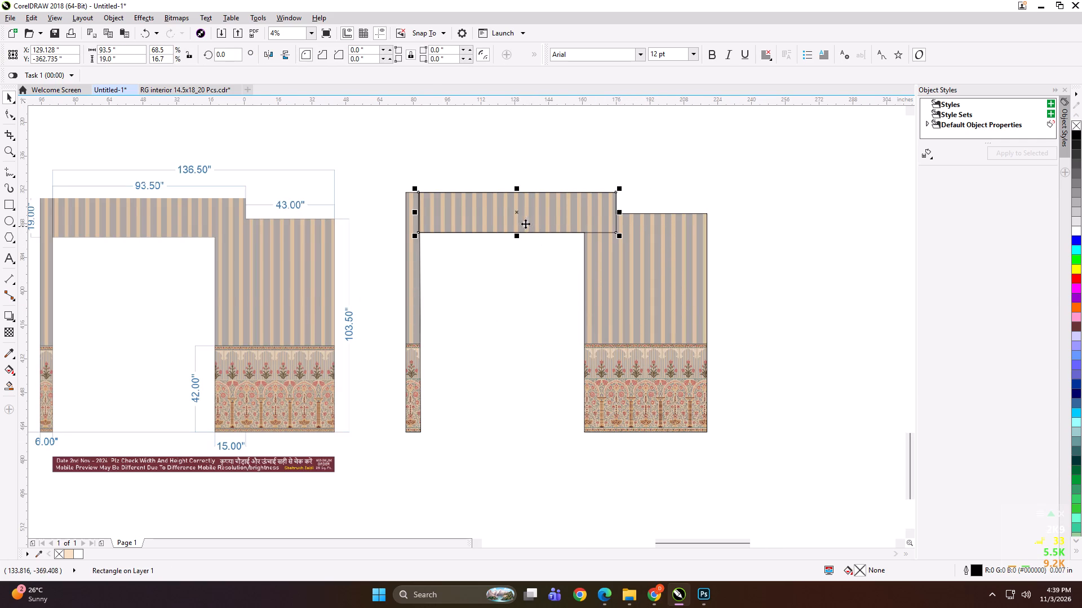
Make a mirrored copy of the band rectangle beside it and resize the copy to 58 x 113.5 inches over the wide panel.
{"action": "left_click_drag", "start_coordinate": [413, 211], "coordinate": [685, 212]}
{"action": "right_click", "coordinate": [685, 212], "text": "ctrl"}
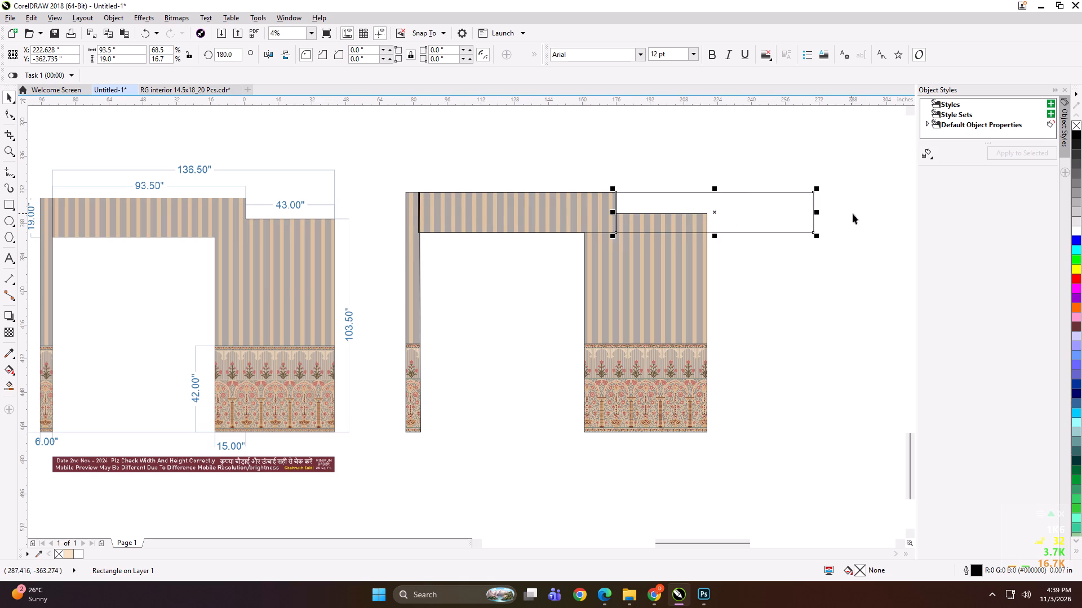
{"action": "left_click_drag", "start_coordinate": [818, 211], "coordinate": [711, 223]}
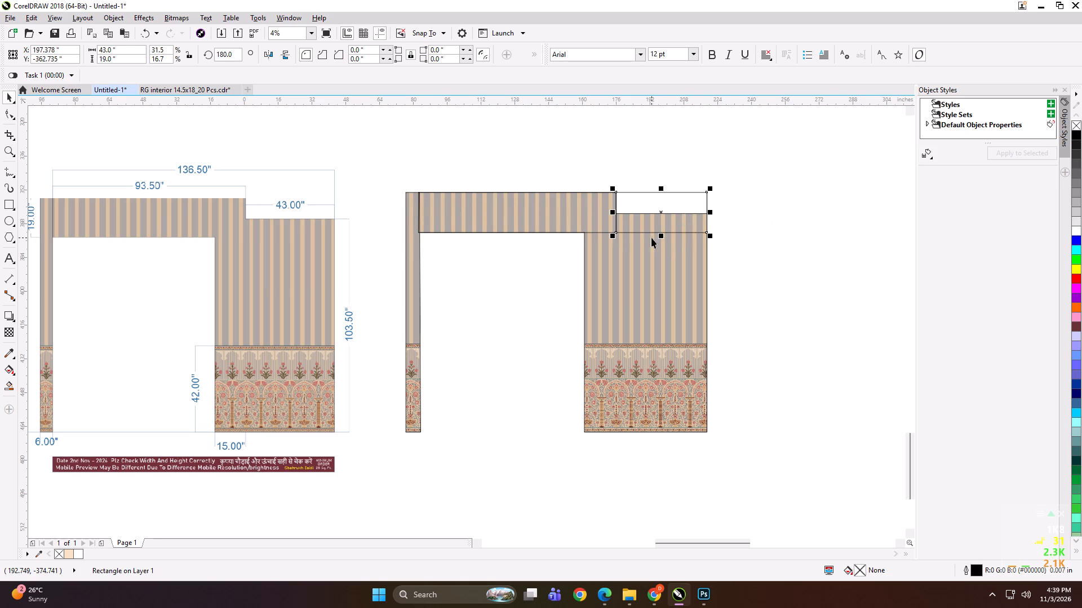
{"action": "left_click_drag", "start_coordinate": [662, 236], "coordinate": [666, 437]}
{"action": "left_click_drag", "start_coordinate": [592, 342], "coordinate": [586, 362]}
{"action": "key", "text": "ctrl+z"}
{"action": "left_click", "coordinate": [626, 162]}
{"action": "left_click", "coordinate": [636, 271]}
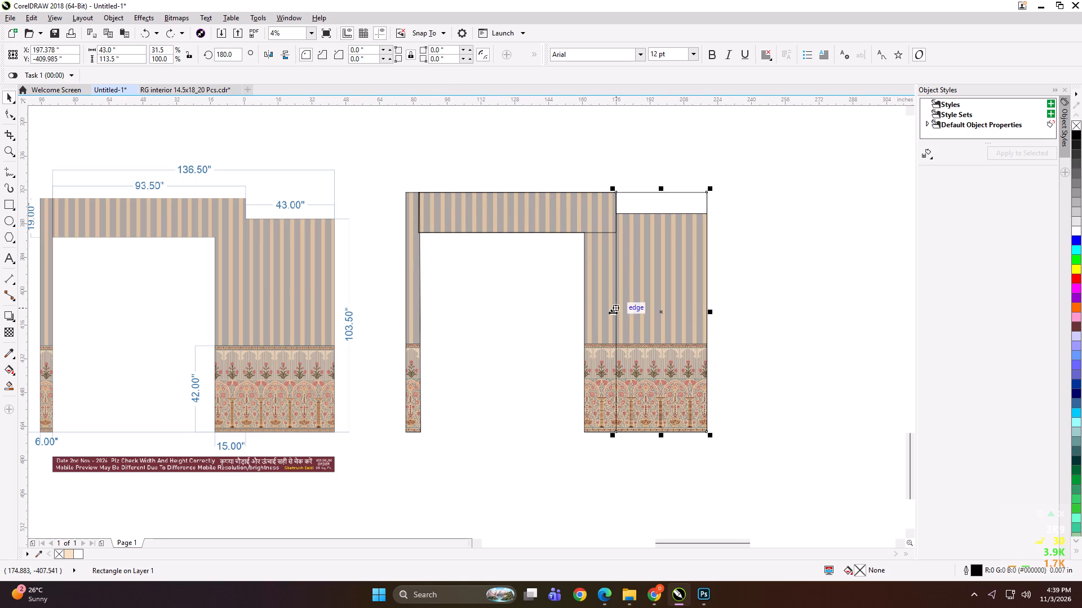
{"action": "left_click_drag", "start_coordinate": [610, 311], "coordinate": [579, 309]}
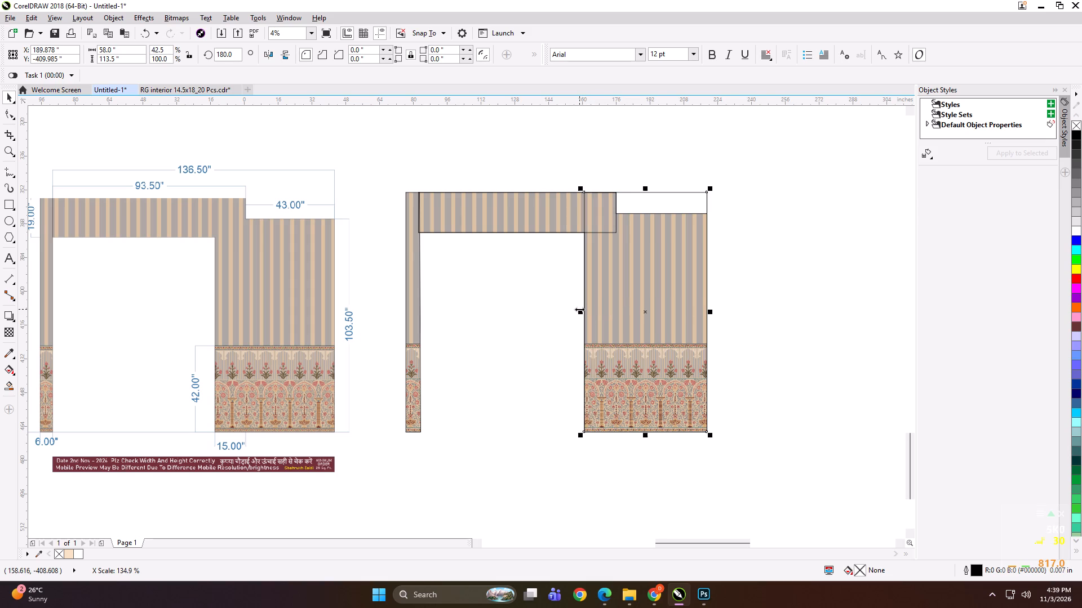
Lower the top edge of the wide panel's rectangle to the wallpaper's top, making it 58 x 103.5 inches.
{"action": "scroll", "coordinate": [645, 197], "scroll_direction": "up", "scroll_amount": 1}
{"action": "left_click_drag", "start_coordinate": [646, 182], "coordinate": [648, 199]}
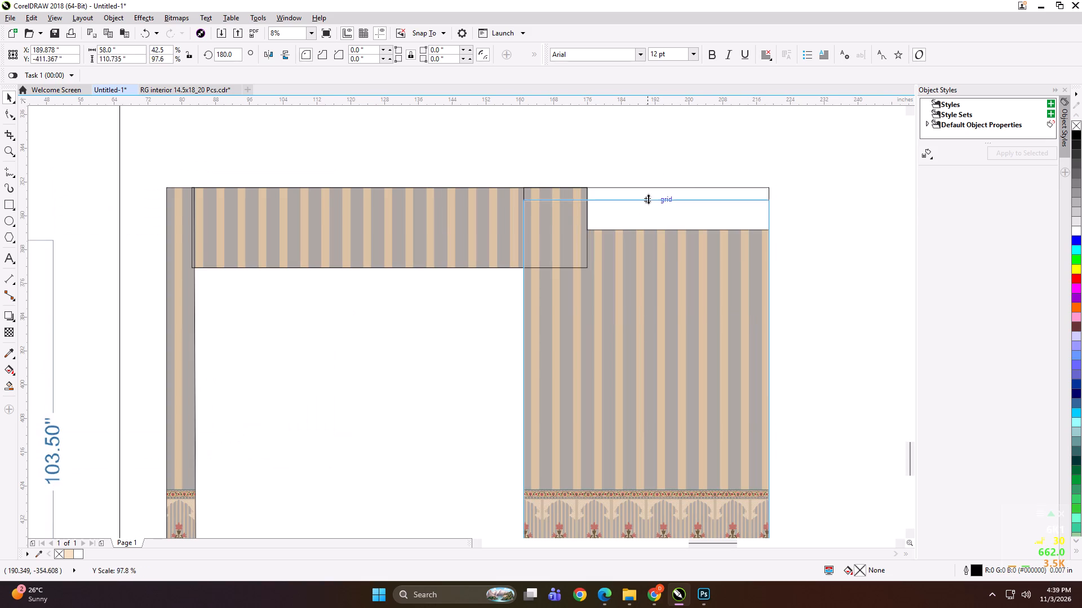
{"action": "left_click_drag", "start_coordinate": [648, 199], "coordinate": [648, 223]}
{"action": "scroll", "coordinate": [642, 220], "scroll_direction": "down", "scroll_amount": 1}
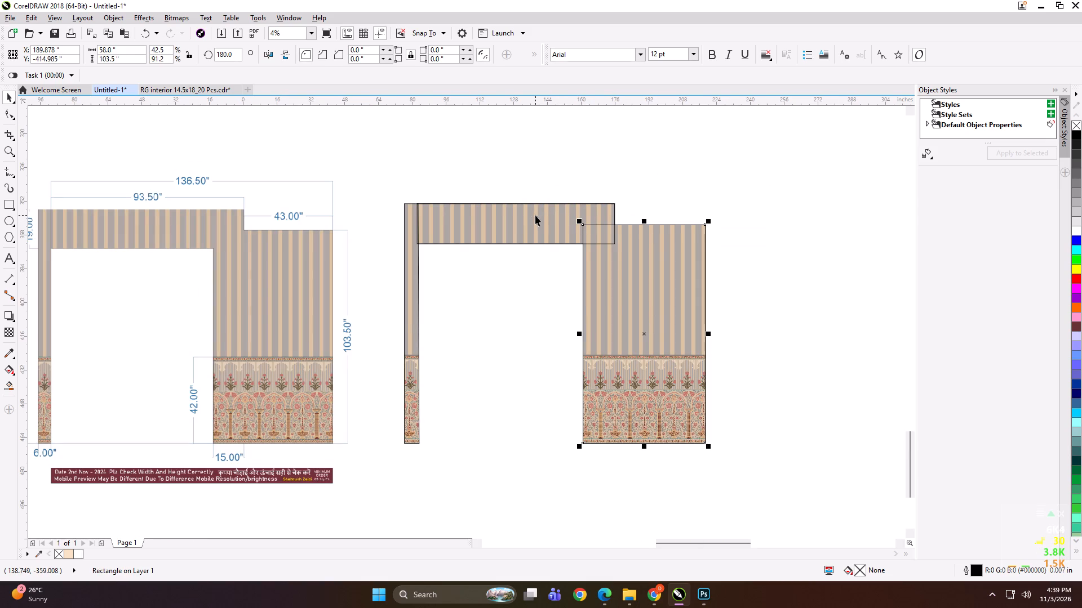
Use the band and wide-panel rectangles to separate the main wallpaper artwork into two individual print panels.
{"action": "left_click", "coordinate": [535, 215], "text": "shift"}
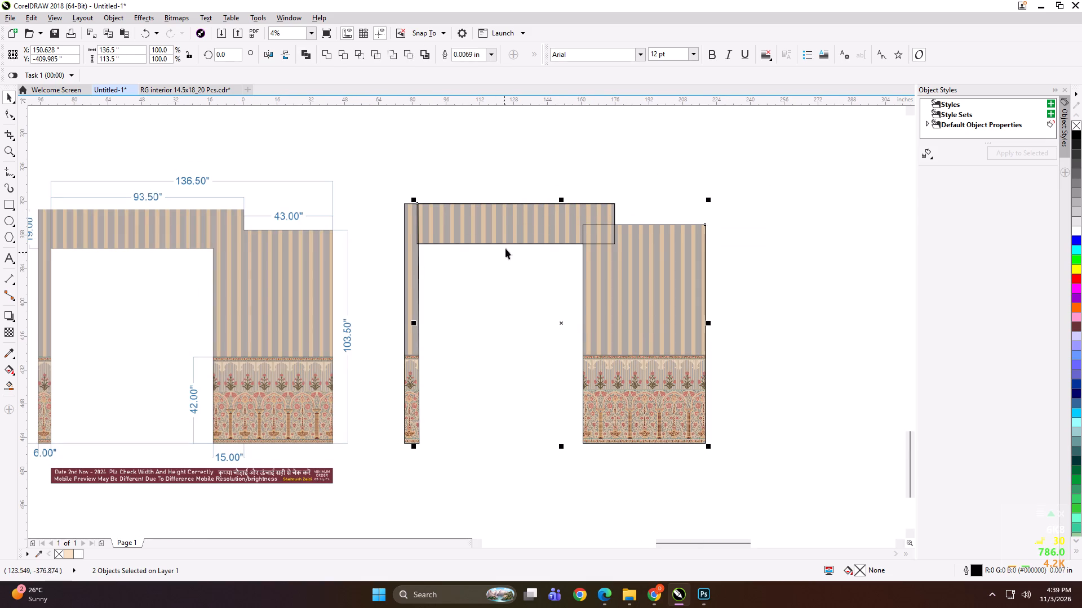
{"action": "key", "text": "ctrl+g"}
{"action": "left_click", "coordinate": [522, 177]}
{"action": "left_click", "coordinate": [622, 318], "text": "alt"}
{"action": "key", "text": "shift+Return"}
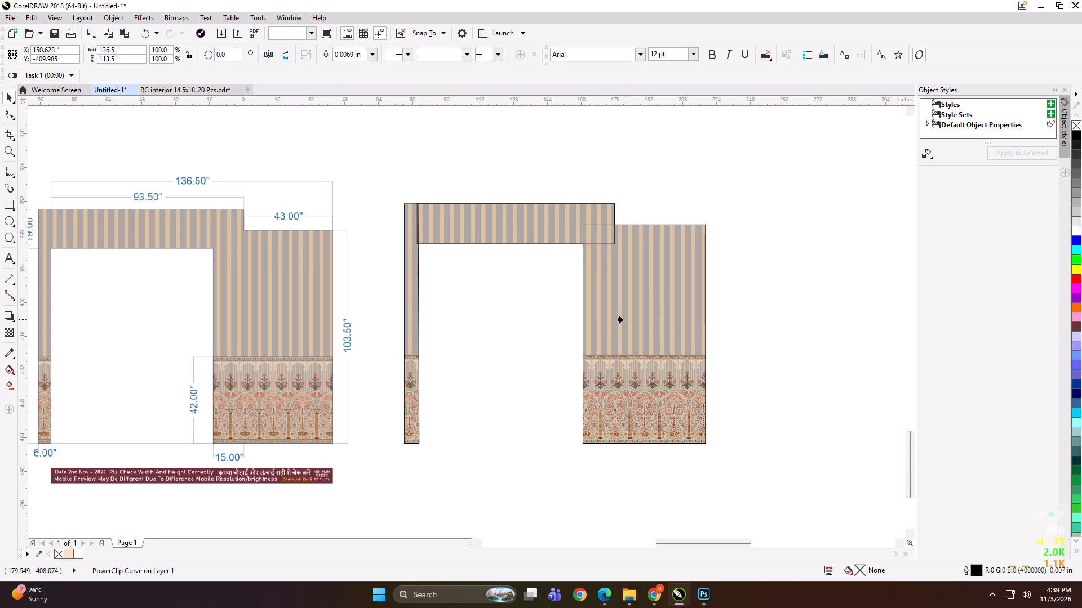
{"action": "left_click", "coordinate": [623, 319]}
{"action": "key", "text": "ctrl+u"}
{"action": "key", "text": "ctrl+u"}
{"action": "left_click", "coordinate": [562, 162]}
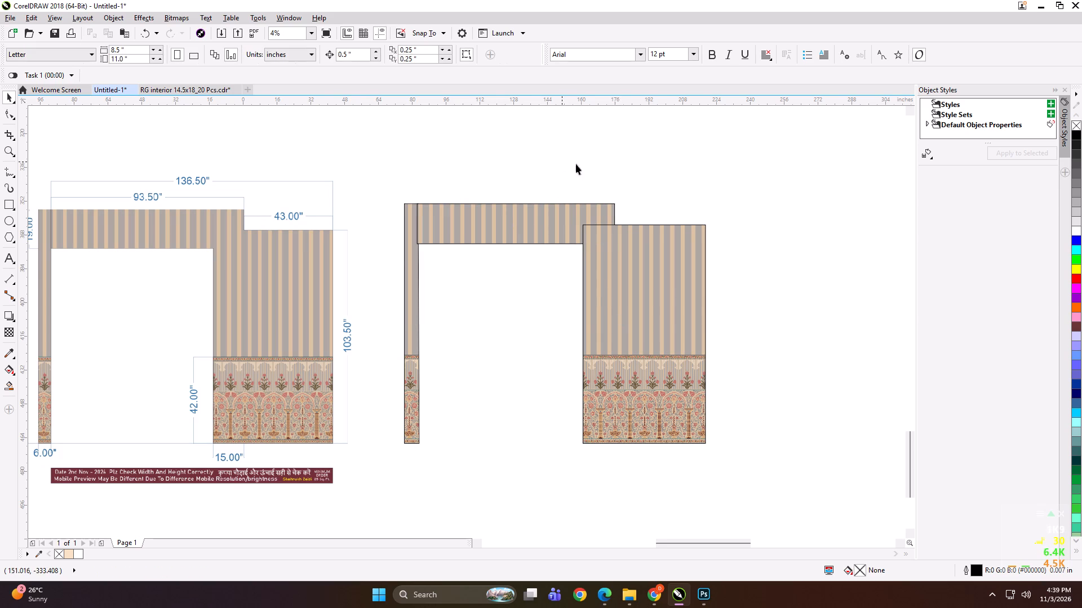
Add a 24 pt label starting "136." and ending "113.5 PANEL 1" on the narrow strip's top edge, and copy its text.
{"action": "scroll", "coordinate": [616, 187], "scroll_direction": "down", "scroll_amount": 1}
{"action": "scroll", "coordinate": [485, 207], "scroll_direction": "up", "scroll_amount": 1}
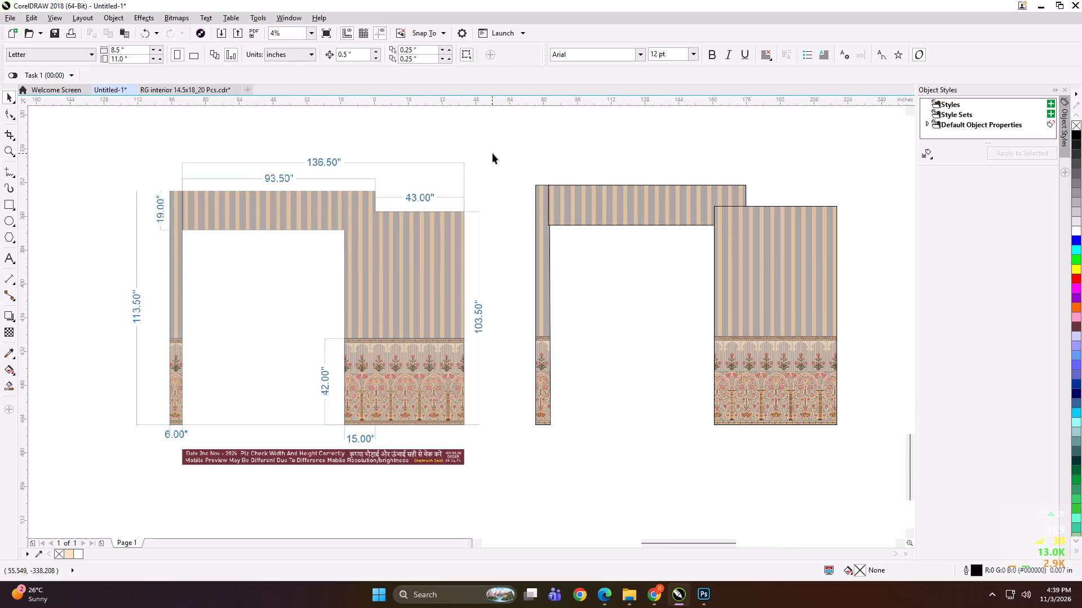
{"action": "left_click", "coordinate": [12, 255]}
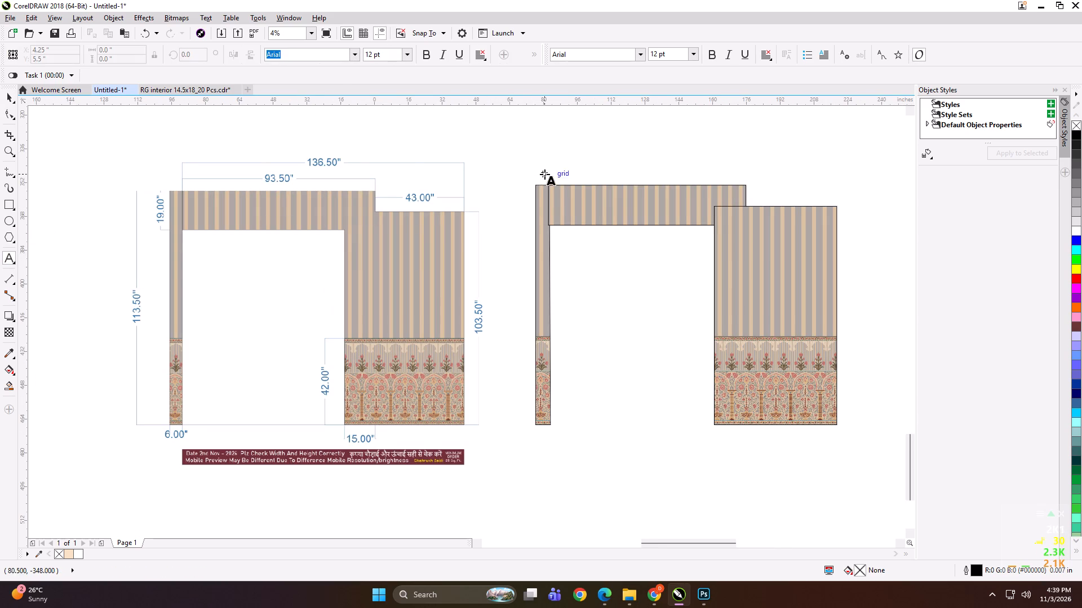
{"action": "scroll", "coordinate": [538, 182], "scroll_direction": "up", "scroll_amount": 3}
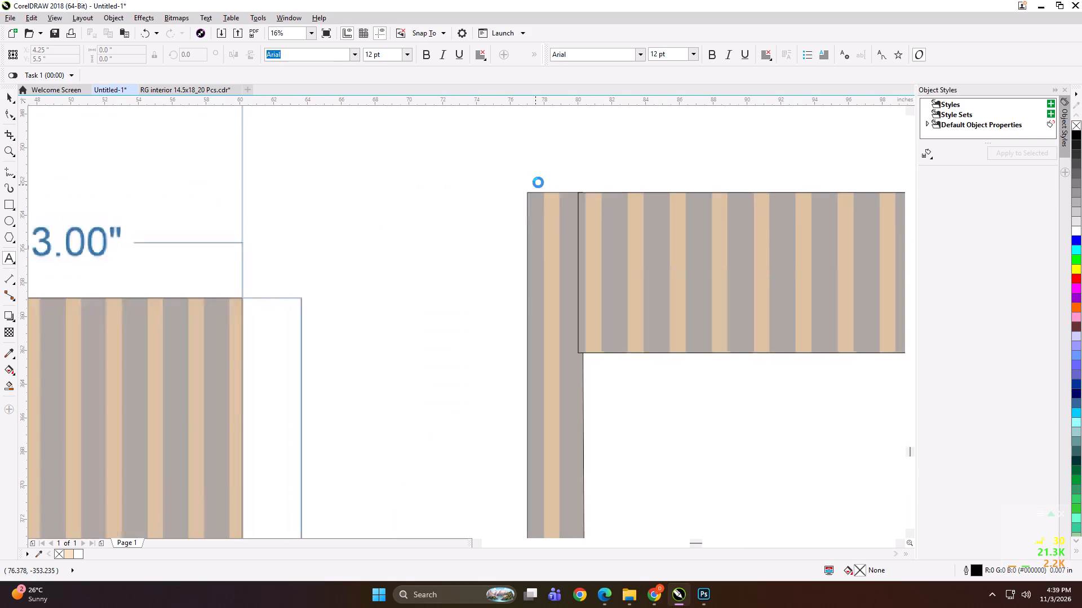
{"action": "left_click", "coordinate": [535, 200]}
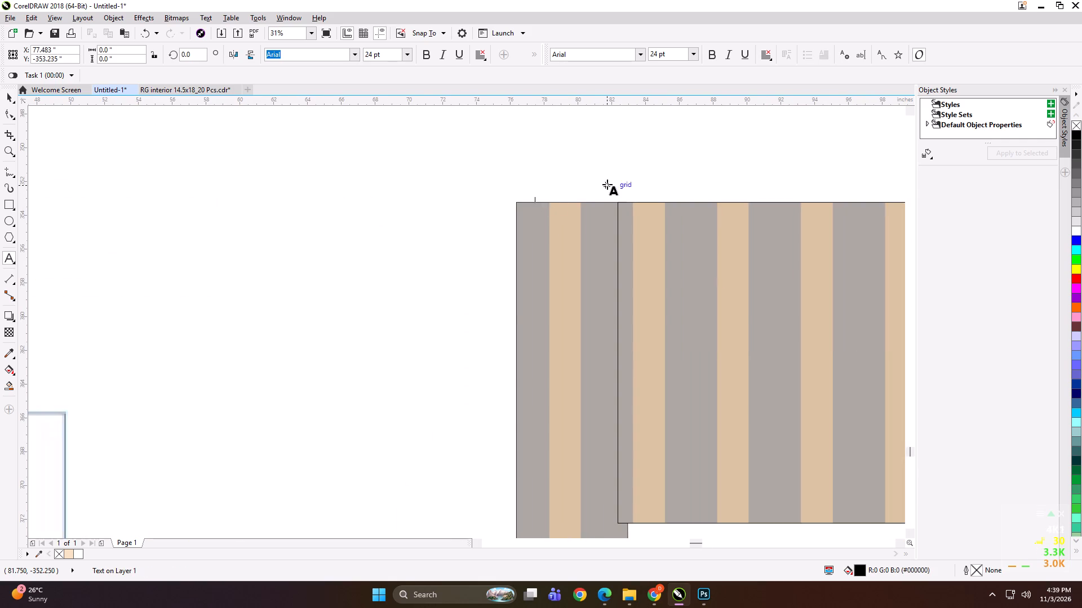
{"action": "scroll", "coordinate": [607, 172], "scroll_direction": "down", "scroll_amount": 3}
{"action": "type", "text": "136."}
{"action": "key", "text": "Tab"}
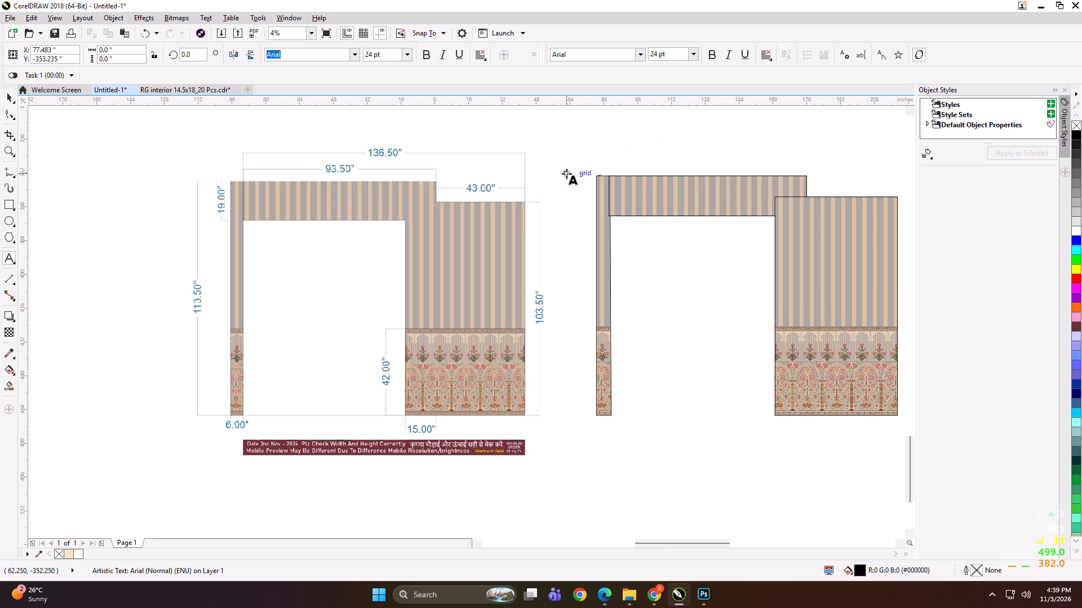
{"action": "scroll", "coordinate": [574, 173], "scroll_direction": "up", "scroll_amount": 1}
{"action": "scroll", "coordinate": [631, 161], "scroll_direction": "up", "scroll_amount": 3}
{"action": "scroll", "coordinate": [584, 282], "scroll_direction": "up", "scroll_amount": 1}
{"action": "scroll", "coordinate": [588, 222], "scroll_direction": "down", "scroll_amount": 3}
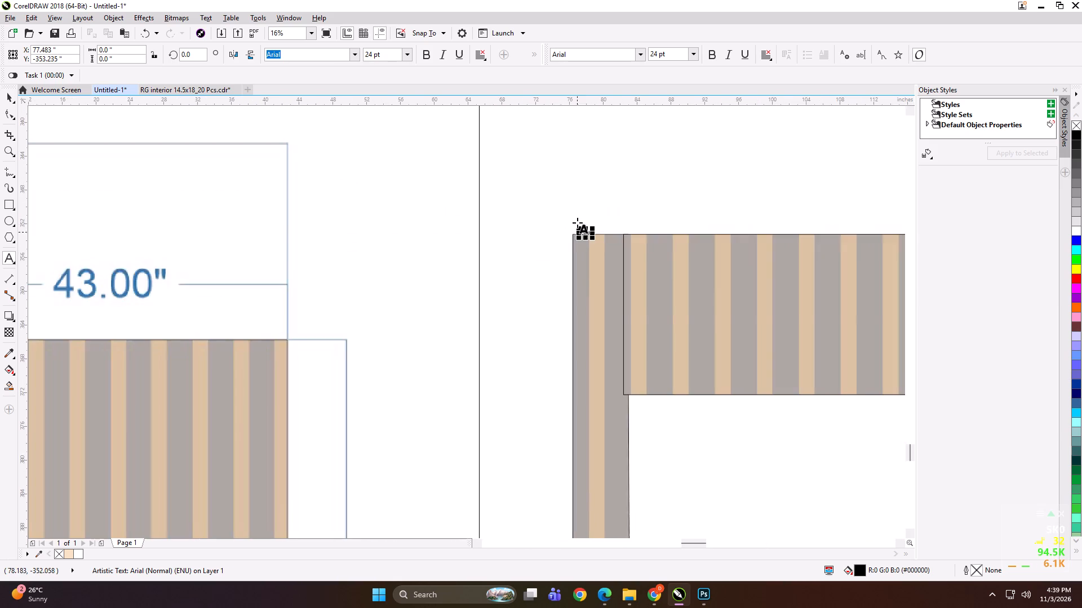
{"action": "scroll", "coordinate": [577, 213], "scroll_direction": "down", "scroll_amount": 2}
{"action": "type", "text": "113.5 PANEL 1"}
{"action": "key", "text": "ctrl+a"}
{"action": "key", "text": "ctrl+c"}
Paste the label onto the top edges of the band and wide panel, changing the panel numbers to 2 and 3.
{"action": "left_click", "coordinate": [623, 216]}
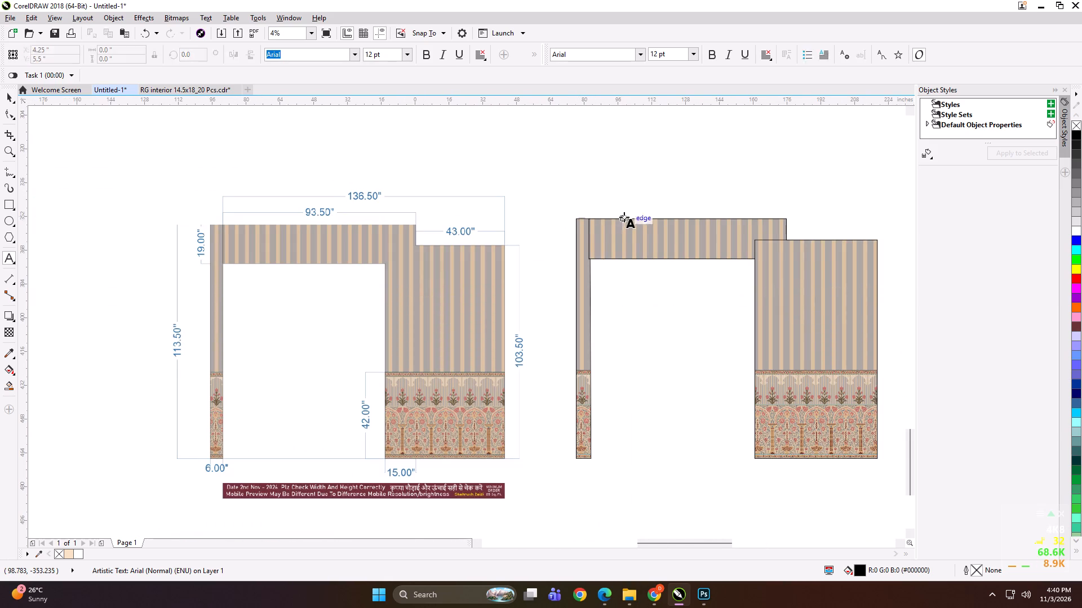
{"action": "key", "text": "ctrl+v"}
{"action": "key", "text": "BackSpace"}
{"action": "key", "text": "2"}
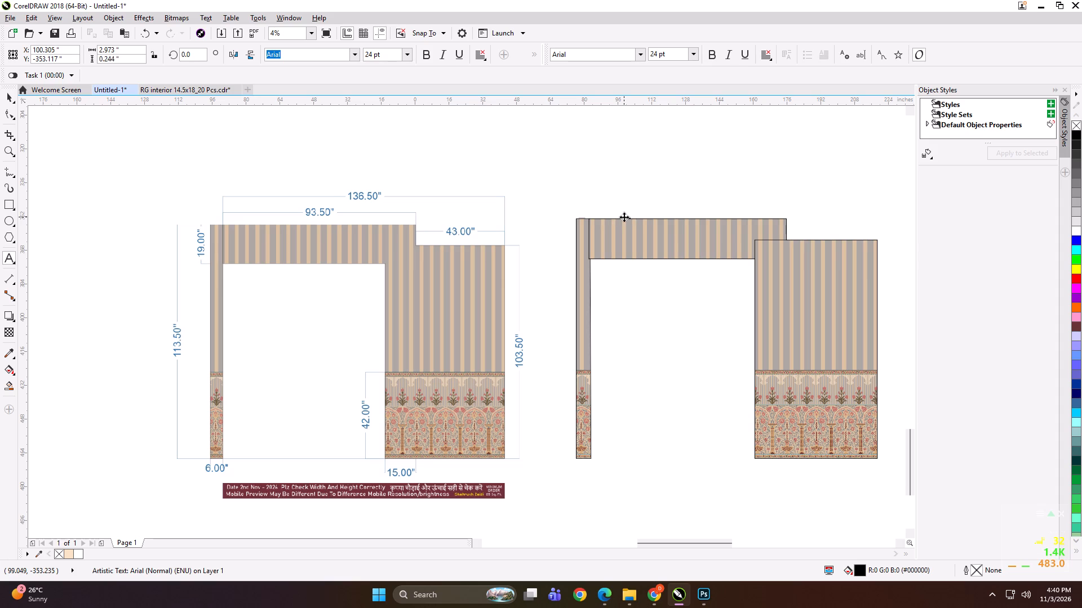
{"action": "left_click", "coordinate": [822, 238]}
{"action": "key", "text": "ctrl+v"}
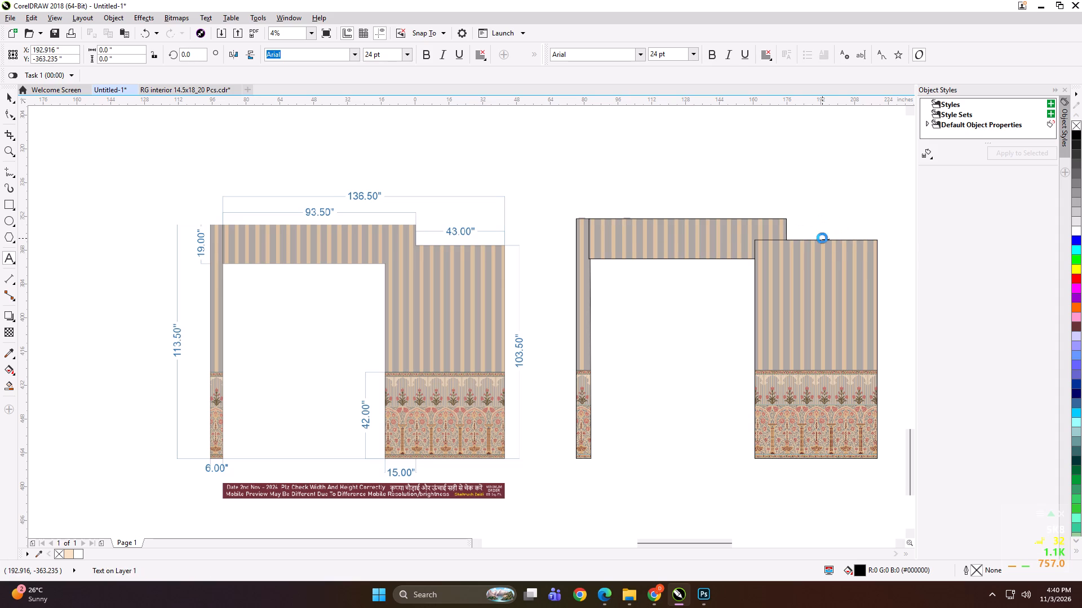
{"action": "key", "text": "BackSpace"}
{"action": "key", "text": "3"}
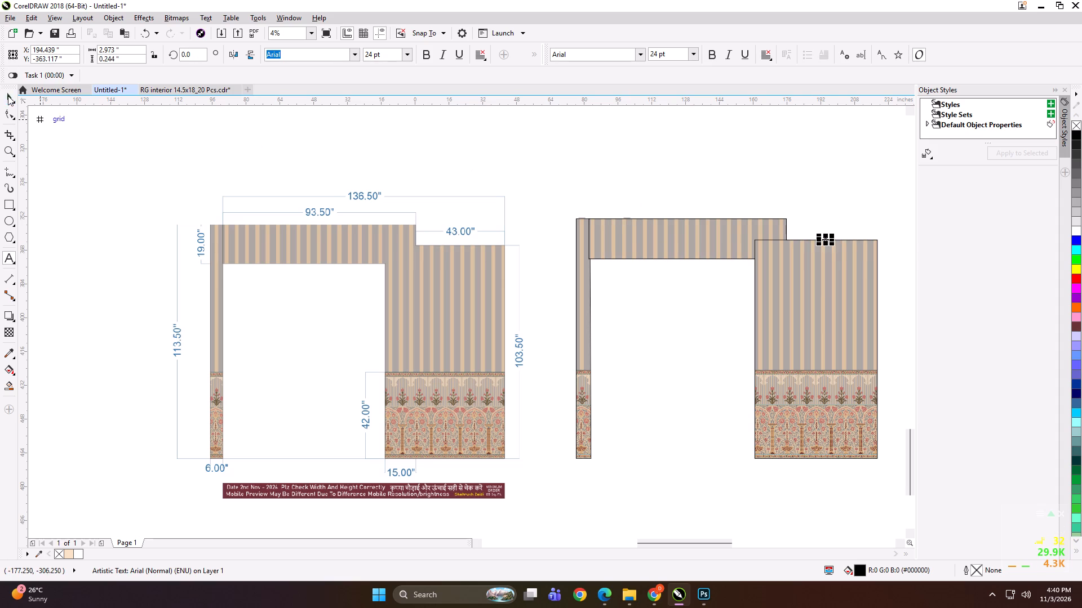
Group the wide panel, the top band and the narrow strip each with its own text label.
{"action": "left_click", "coordinate": [8, 96]}
{"action": "left_click", "coordinate": [808, 330], "text": "shift"}
{"action": "key", "text": "ctrl+g"}
{"action": "left_click_drag", "start_coordinate": [614, 175], "coordinate": [645, 239]}
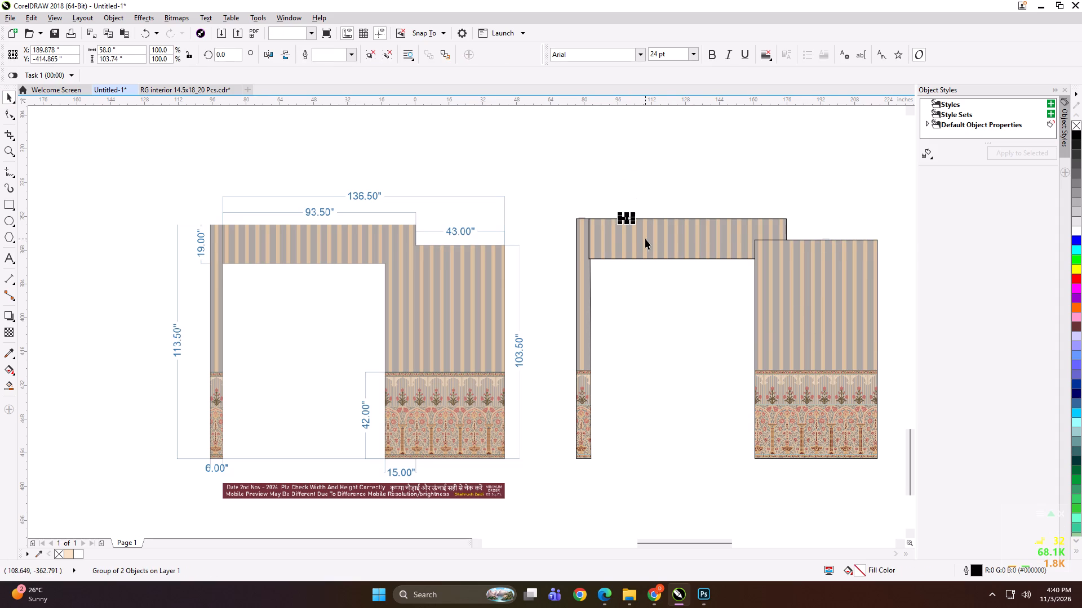
{"action": "left_click", "coordinate": [645, 239], "text": "shift"}
{"action": "key", "text": "ctrl+g"}
{"action": "left_click_drag", "start_coordinate": [626, 177], "coordinate": [526, 486]}
{"action": "key", "text": "ctrl+g"}
Start exporting the narrow strip and create and open a folder named 136x113 inside WALLS N FLOORS.
{"action": "key", "text": "ctrl+e"}
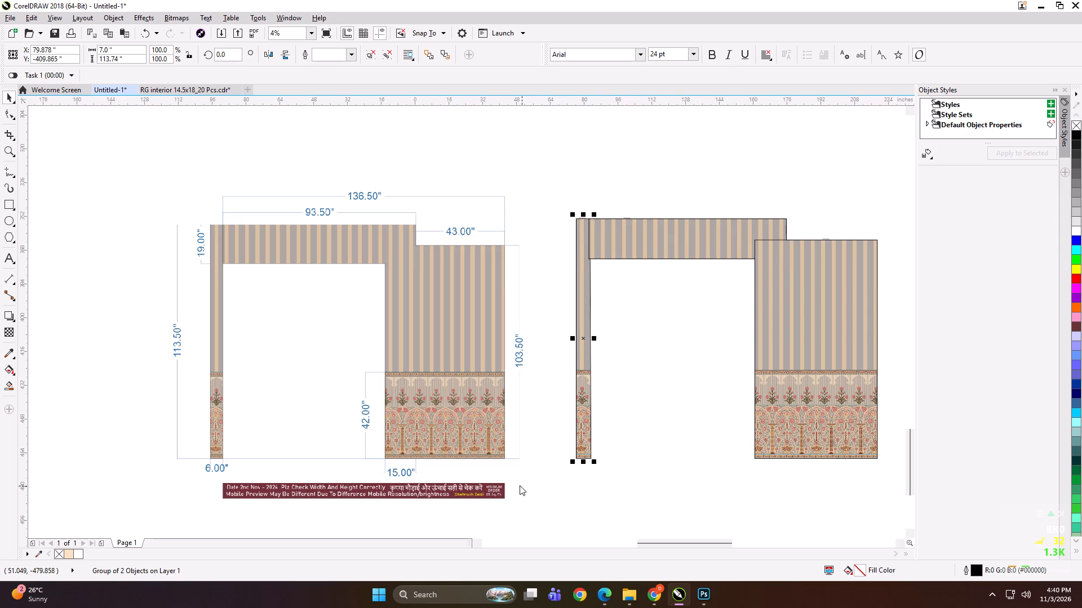
{"action": "left_click", "coordinate": [597, 152]}
{"action": "left_click", "coordinate": [605, 174]}
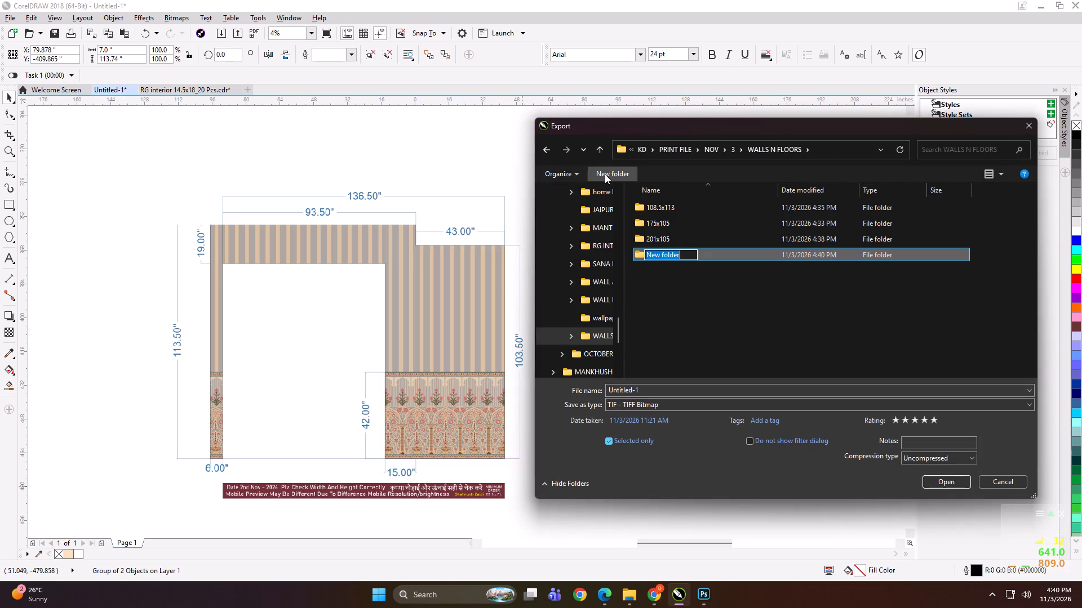
{"action": "type", "text": "136x113"}
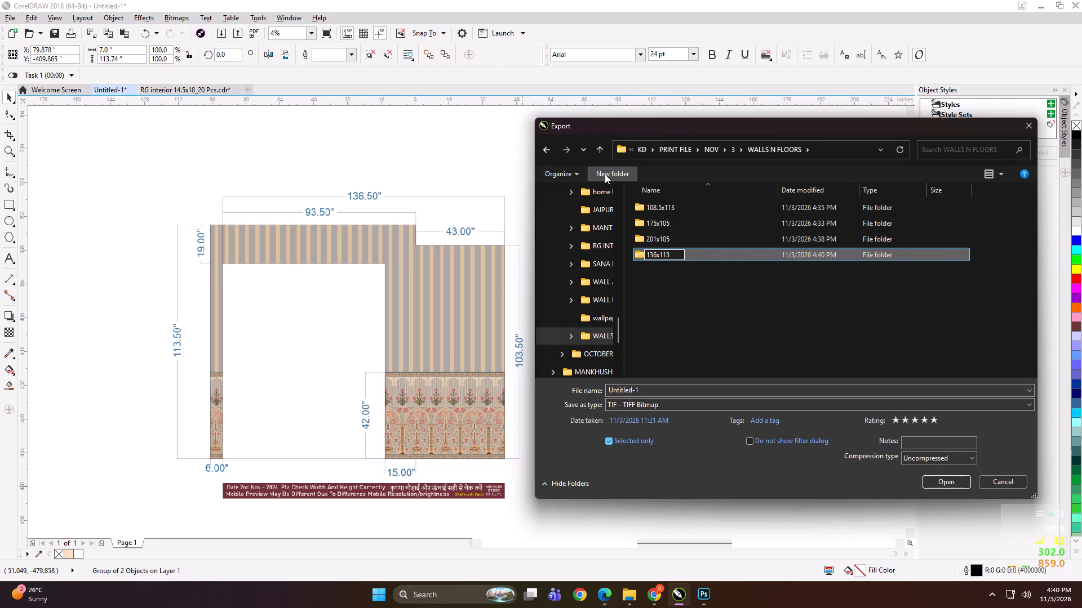
{"action": "key", "text": "Return"}
{"action": "double_click", "coordinate": [693, 226]}
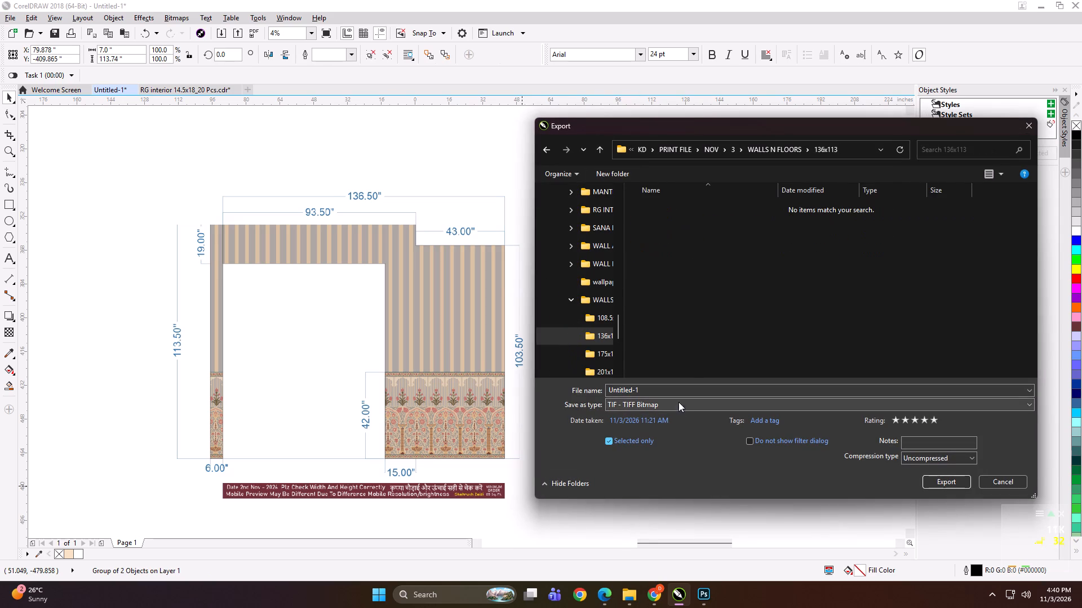
Export the narrow strip as a TIFF named "7x113 A".
{"action": "left_click", "coordinate": [677, 387]}
{"action": "type", "text": "7x113 A"}
{"action": "key", "text": "Return"}
{"action": "key", "text": "Return"}
Export the top band as a TIFF named "93.5x19 B" in the 136x113 folder.
{"action": "left_click", "coordinate": [669, 239]}
{"action": "key", "text": "ctrl+e"}
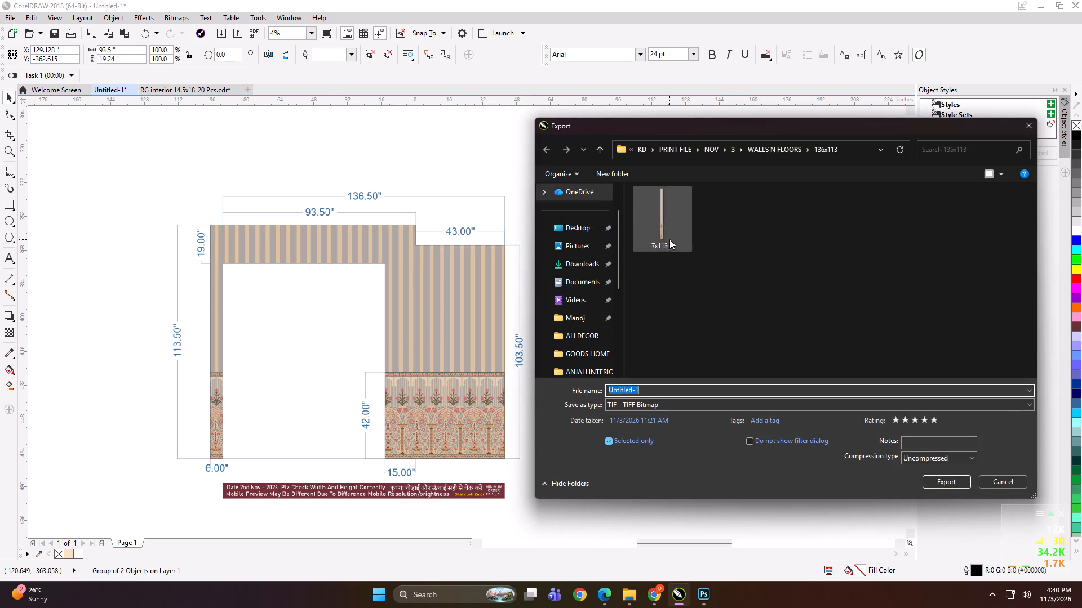
{"action": "type", "text": "93.5x19 B"}
{"action": "key", "text": "Return"}
{"action": "key", "text": "Return"}
Export the wide panel as a TIFF named "58x103 C" in the 136x113 folder.
{"action": "left_click", "coordinate": [826, 336]}
{"action": "key", "text": "ctrl+e"}
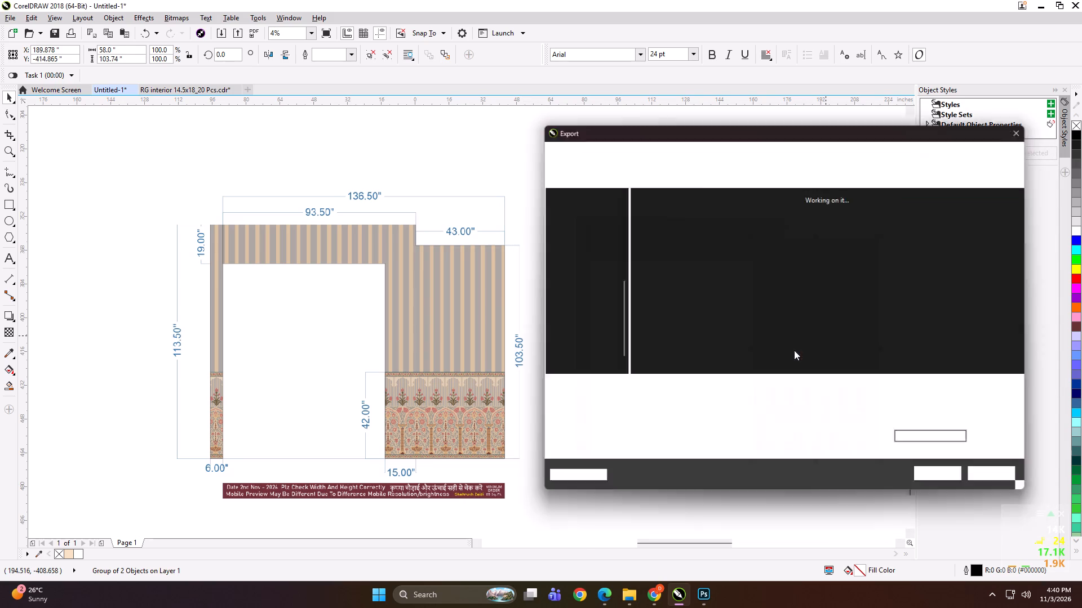
{"action": "type", "text": "x103"}
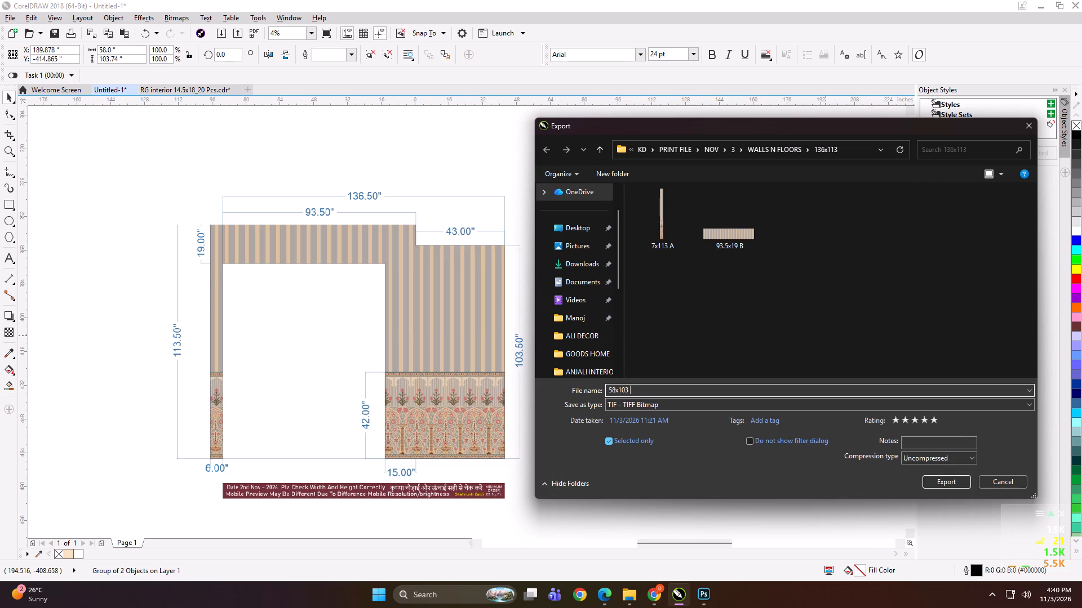
{"action": "key", "text": "space"}
{"action": "key", "text": "c"}
{"action": "key", "text": "Return"}
{"action": "key", "text": "Return"}
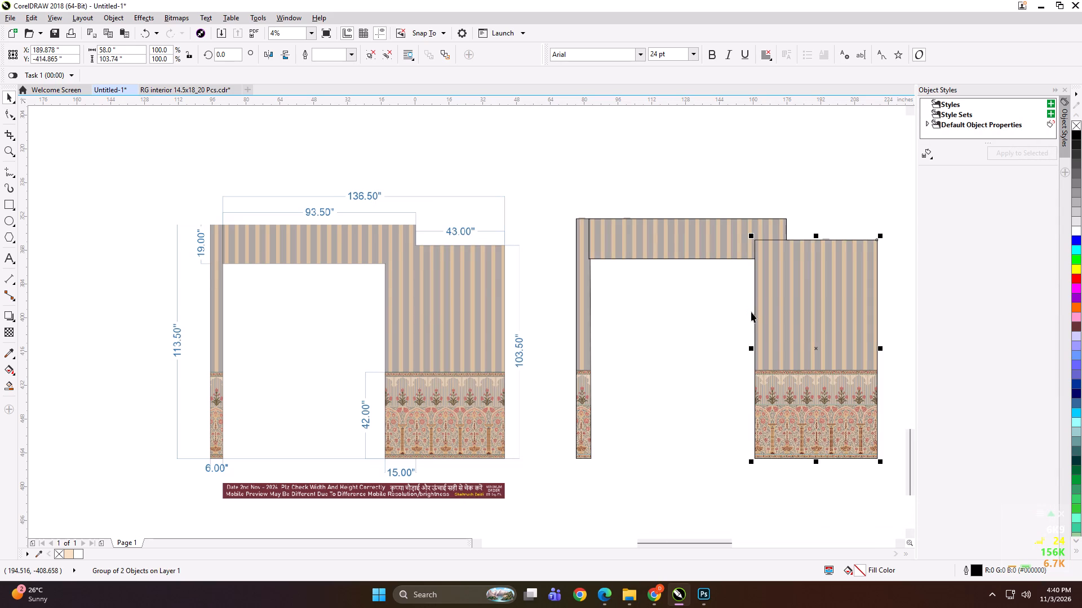
Nudge the wide panel outward until it clears the outer end of the top band.
{"action": "key", "text": "Right"}
{"action": "key", "text": "Right"}
{"action": "key", "text": "Right"}
{"action": "key", "text": "Right"}
{"action": "key", "text": "Right"}
{"action": "key", "text": "Right"}
{"action": "key", "text": "Right"}
{"action": "key", "text": "Right"}
{"action": "key", "text": "Right"}
{"action": "key", "text": "Right"}
{"action": "key", "text": "Right"}
{"action": "key", "text": "Right"}
{"action": "key", "text": "Right"}
{"action": "key", "text": "Right"}
{"action": "key", "text": "Right"}
{"action": "key", "text": "Right"}
{"action": "key", "text": "Right"}
{"action": "key", "text": "Right"}
{"action": "key", "text": "Right"}
{"action": "key", "text": "Right"}
Nudge the narrow strip outward to leave a gap between it and the top band.
{"action": "left_click", "coordinate": [587, 288]}
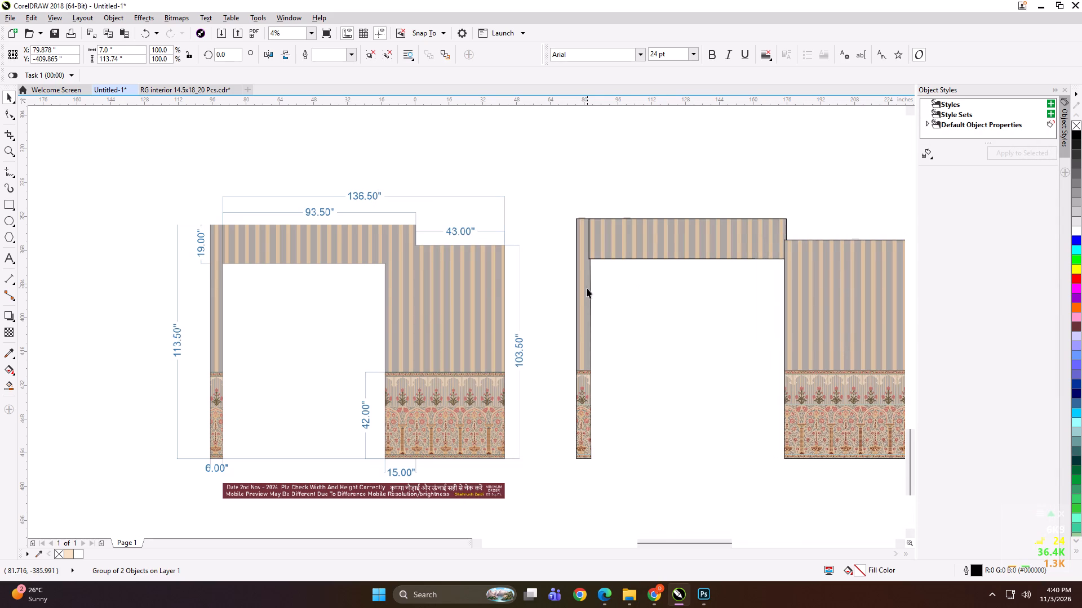
{"action": "key", "text": "Left"}
{"action": "key", "text": "Left"}
{"action": "key", "text": "Left"}
{"action": "key", "text": "Left"}
{"action": "key", "text": "Left"}
{"action": "key", "text": "Left"}
{"action": "key", "text": "Left"}
{"action": "key", "text": "Left"}
{"action": "key", "text": "Left"}
Nudge the top band upward so it sits above the tops of the other two panels.
{"action": "left_click", "coordinate": [669, 243]}
{"action": "key", "text": "Up"}
{"action": "key", "text": "Up"}
{"action": "key", "text": "Up"}
{"action": "key", "text": "Up"}
{"action": "key", "text": "Up"}
{"action": "key", "text": "Up"}
{"action": "key", "text": "Up"}
{"action": "key", "text": "Up"}
{"action": "key", "text": "Up"}
{"action": "key", "text": "Up"}
{"action": "key", "text": "Up"}
{"action": "key", "text": "Up"}
{"action": "key", "text": "Up"}
{"action": "key", "text": "Up"}
{"action": "key", "text": "Up"}
{"action": "key", "text": "Up"}
{"action": "key", "text": "Up"}
{"action": "key", "text": "Up"}
{"action": "key", "text": "Up"}
{"action": "key", "text": "Up"}
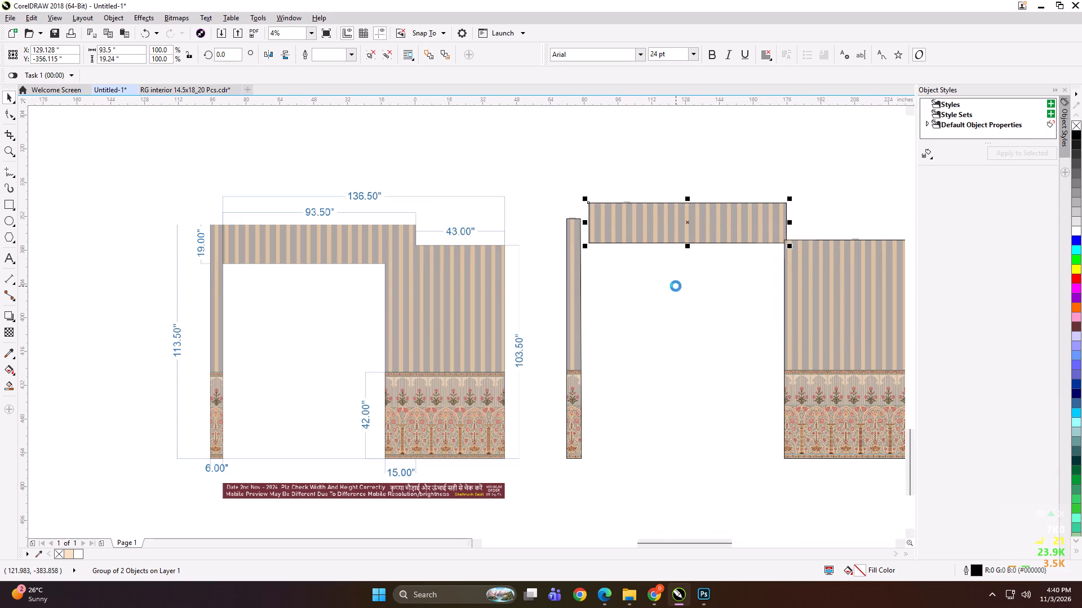
{"action": "key", "text": "Up"}
{"action": "key", "text": "Up"}
Select the three separated panels together with the dimensioned wall preview and group them.
{"action": "scroll", "coordinate": [662, 240], "scroll_direction": "down", "scroll_amount": 1}
{"action": "left_click", "coordinate": [800, 188]}
{"action": "left_click_drag", "start_coordinate": [805, 176], "coordinate": [719, 311]}
{"action": "left_click_drag", "start_coordinate": [677, 351], "coordinate": [599, 394]}
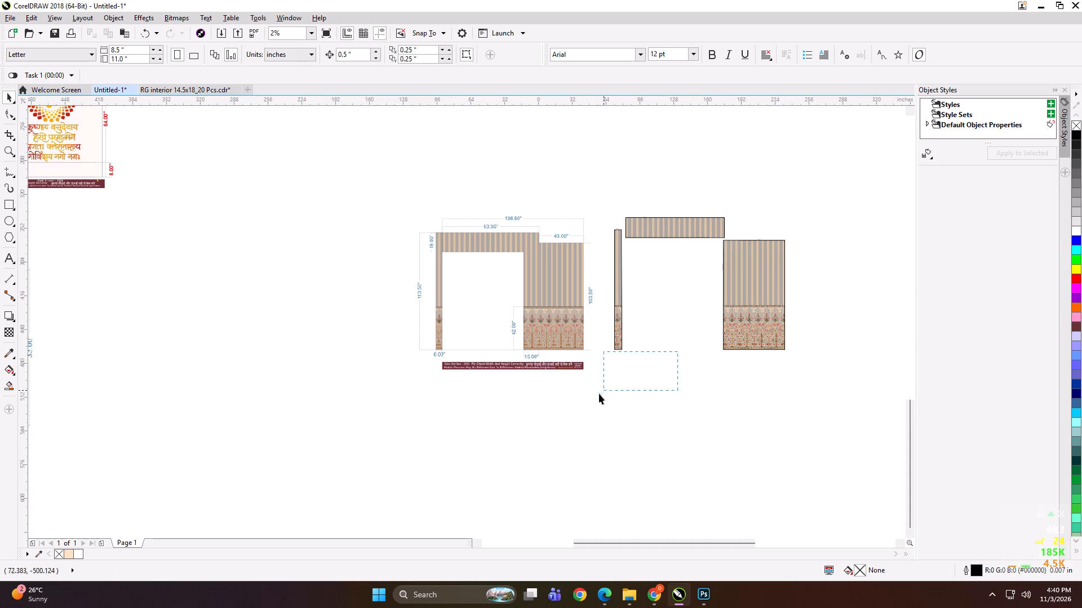
{"action": "left_click_drag", "start_coordinate": [599, 394], "coordinate": [587, 401]}
{"action": "left_click_drag", "start_coordinate": [825, 148], "coordinate": [596, 433]}
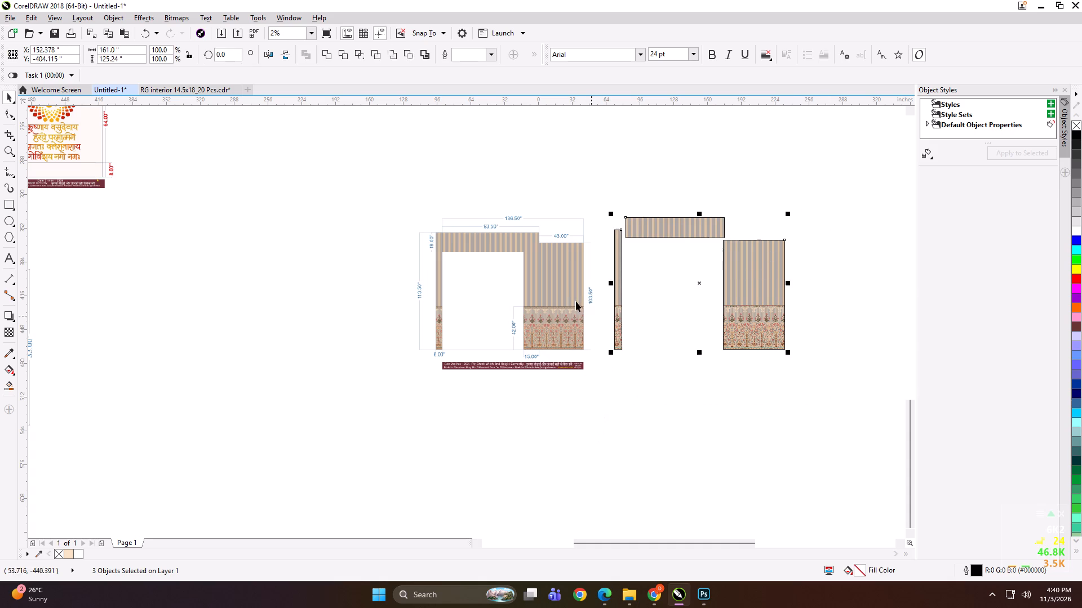
{"action": "left_click", "coordinate": [569, 296], "text": "shift"}
{"action": "key", "text": "ctrl+g"}
Scale the combined group down proportionally to about 4.75 x 2.06 inches.
{"action": "left_click_drag", "start_coordinate": [788, 377], "coordinate": [607, 303], "text": "shift"}
{"action": "scroll", "coordinate": [597, 289], "scroll_direction": "up", "scroll_amount": 4}
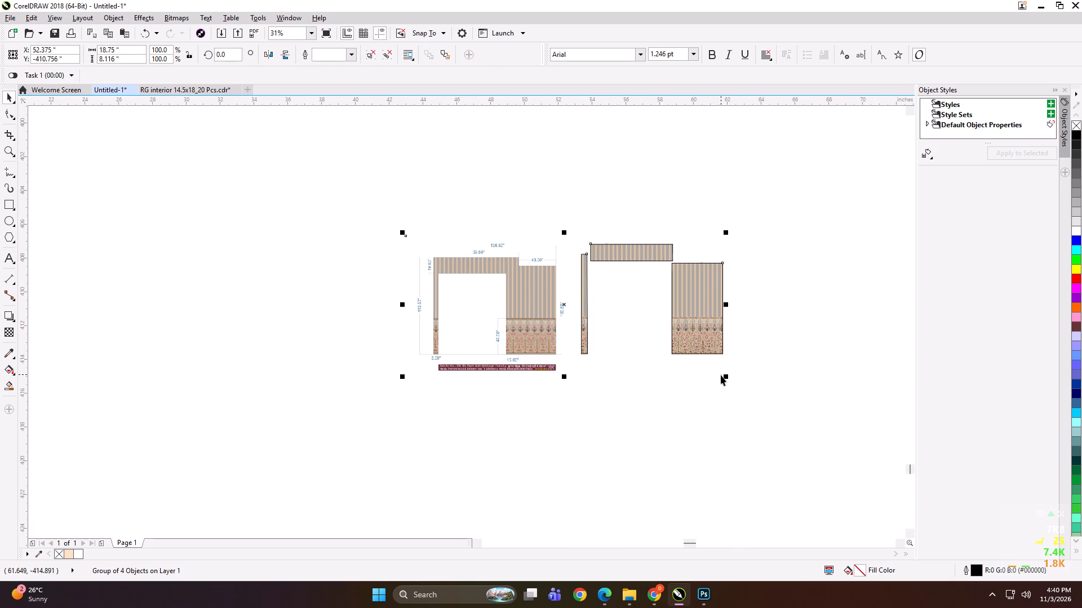
{"action": "left_click_drag", "start_coordinate": [726, 377], "coordinate": [608, 340], "text": "shift"}
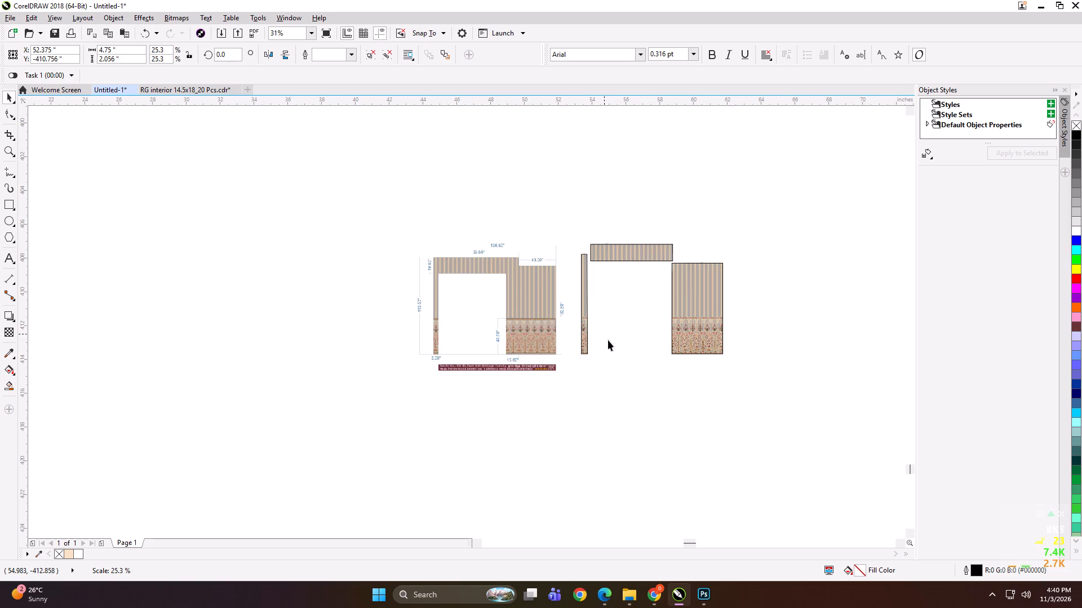
Export the reduced layout group under the file name "SGDH".
{"action": "key", "text": "ctrl+e"}
{"action": "type", "text": "SGDH"}
{"action": "key", "text": "Return"}
{"action": "key", "text": "Return"}
{"action": "key", "text": "Return"}
Delete the exported layout group from the drawing and show all remaining designs.
{"action": "key", "text": "Delete"}
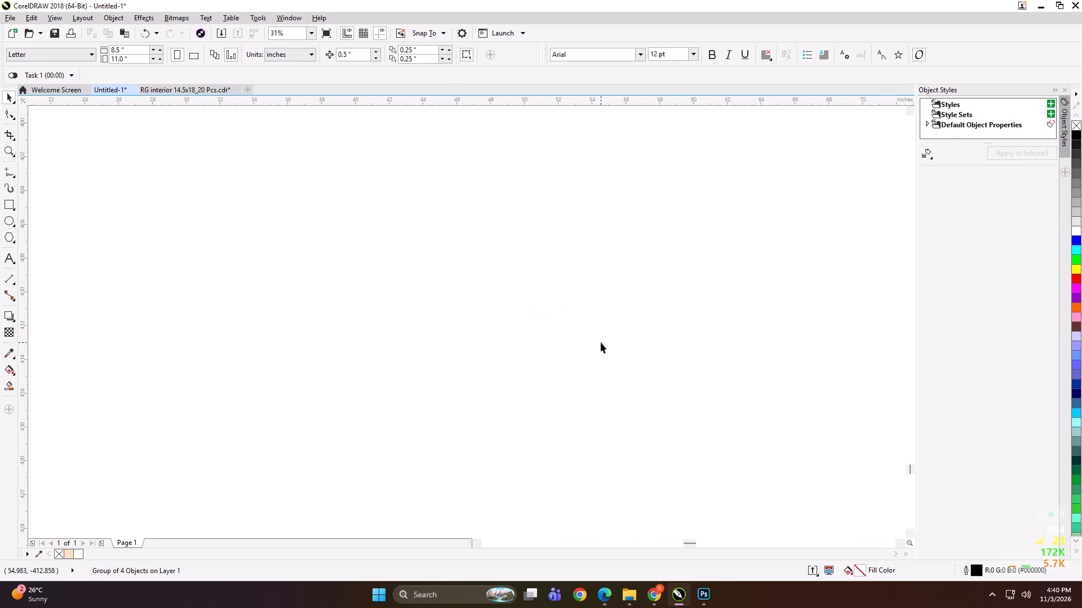
{"action": "key", "text": "F4"}
{"action": "left_click", "coordinate": [539, 288]}
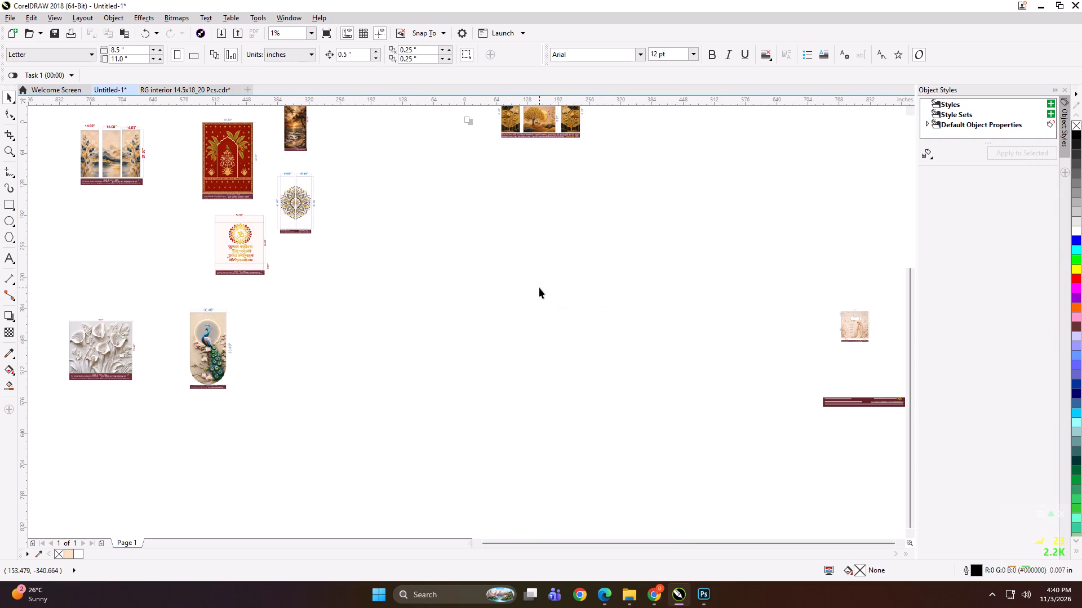
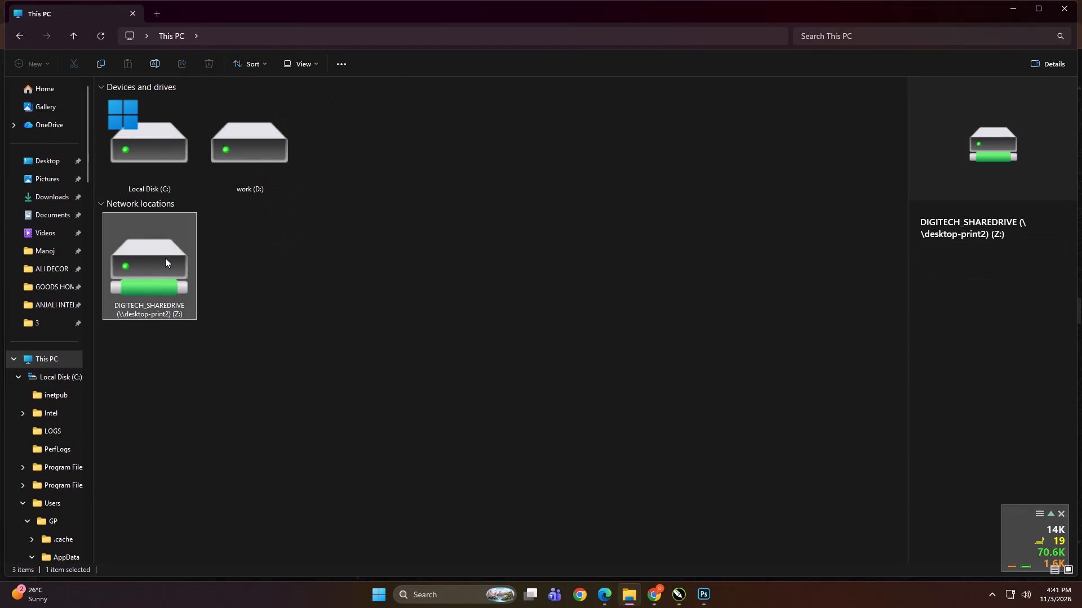
Copy the WALLS N FLOORS folder from KD\PRINT FILE\NOV\3 on the work (D:) drive.
{"action": "double_click", "coordinate": [251, 143]}
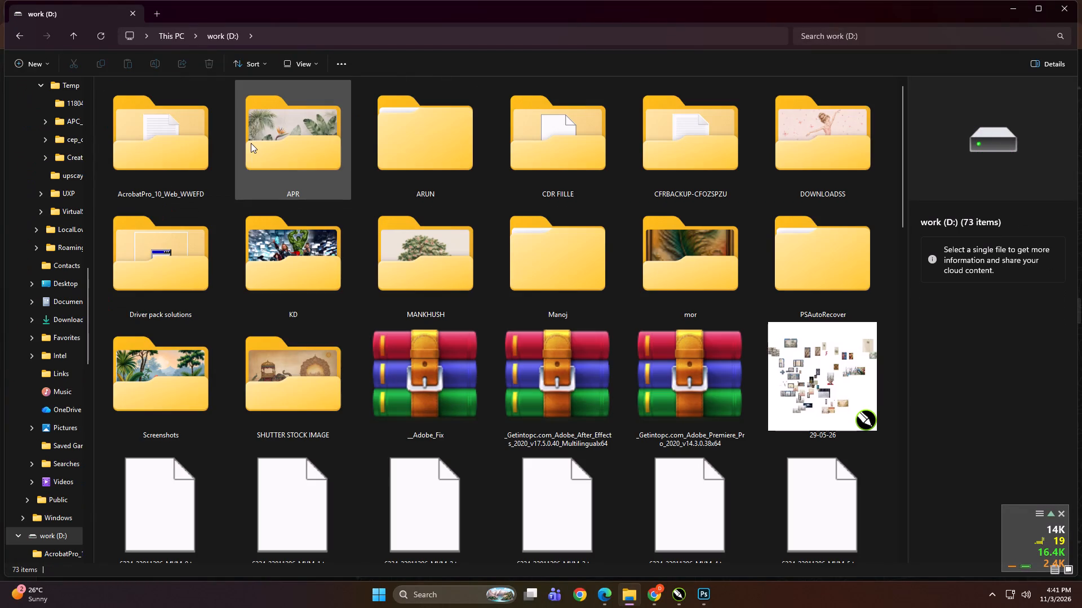
{"action": "scroll", "coordinate": [343, 233], "scroll_direction": "down", "scroll_amount": 4, "text": "ctrl"}
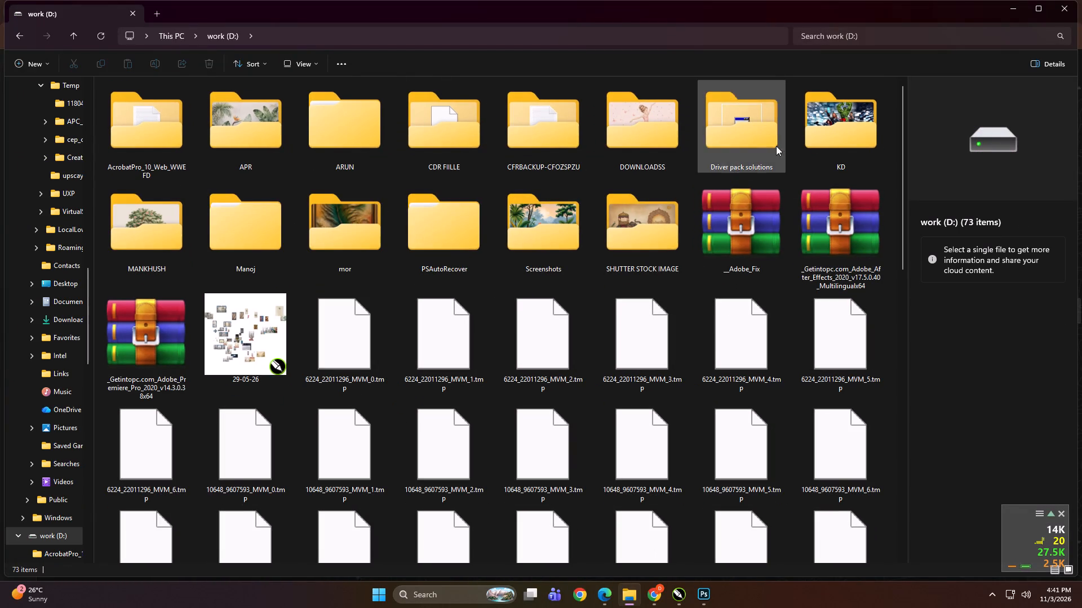
{"action": "scroll", "coordinate": [530, 249], "scroll_direction": "up", "scroll_amount": 3, "text": "ctrl"}
{"action": "scroll", "coordinate": [493, 282], "scroll_direction": "up", "scroll_amount": 3, "text": "ctrl"}
{"action": "triple_click", "coordinate": [469, 291]}
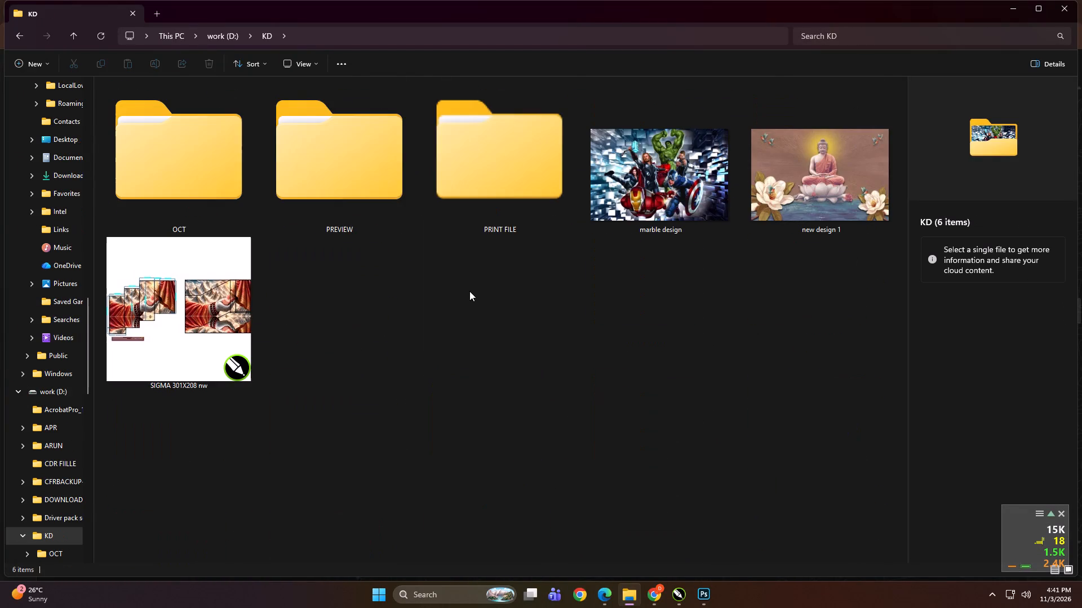
{"action": "double_click", "coordinate": [443, 162]}
{"action": "left_click", "coordinate": [222, 138]}
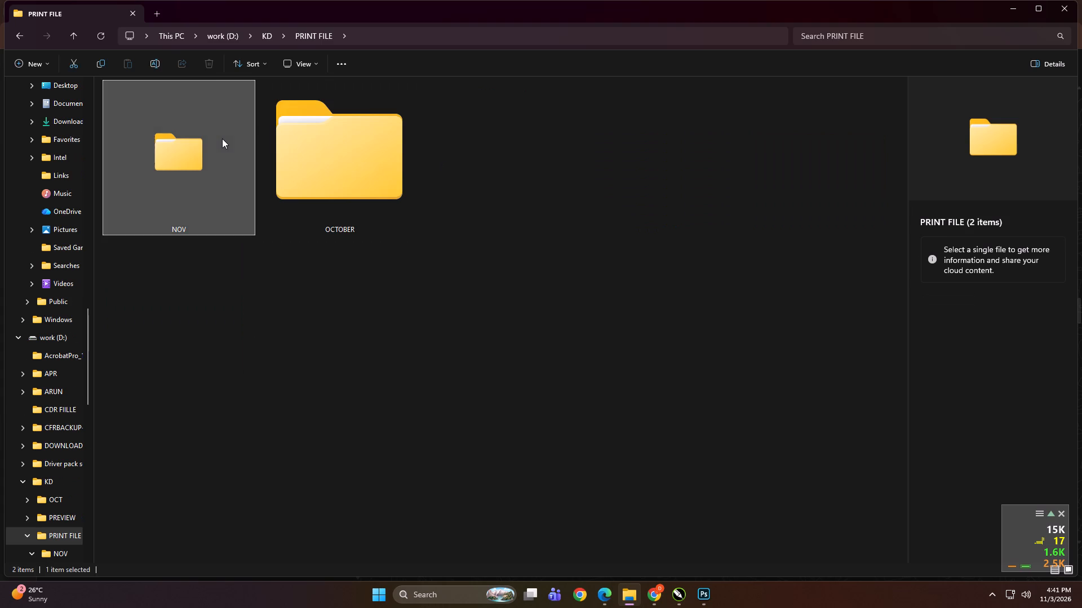
{"action": "double_click", "coordinate": [222, 138]}
{"action": "double_click", "coordinate": [480, 154]}
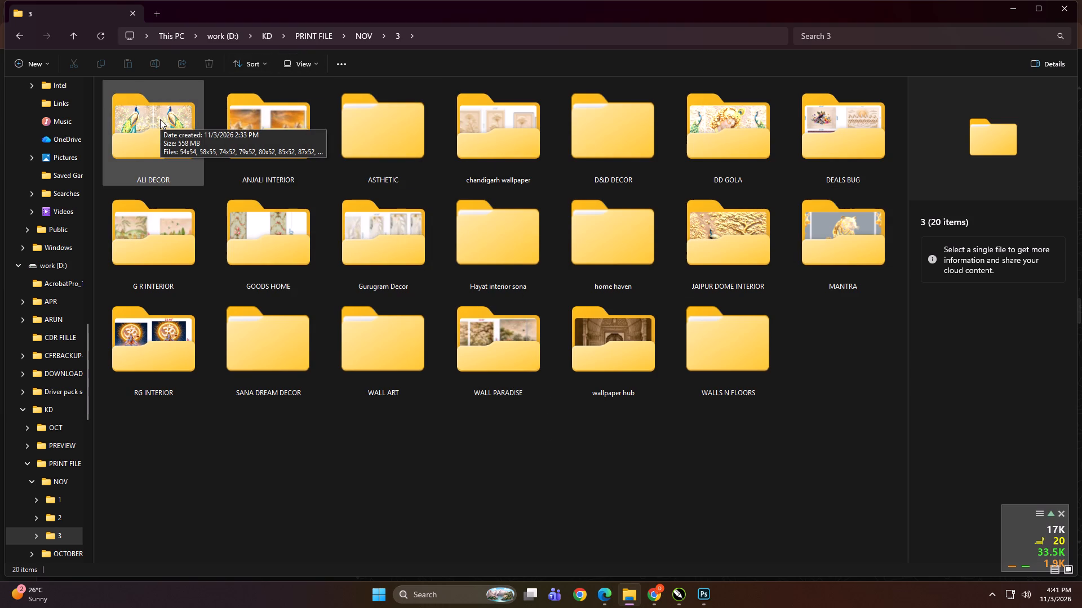
{"action": "double_click", "coordinate": [720, 353]}
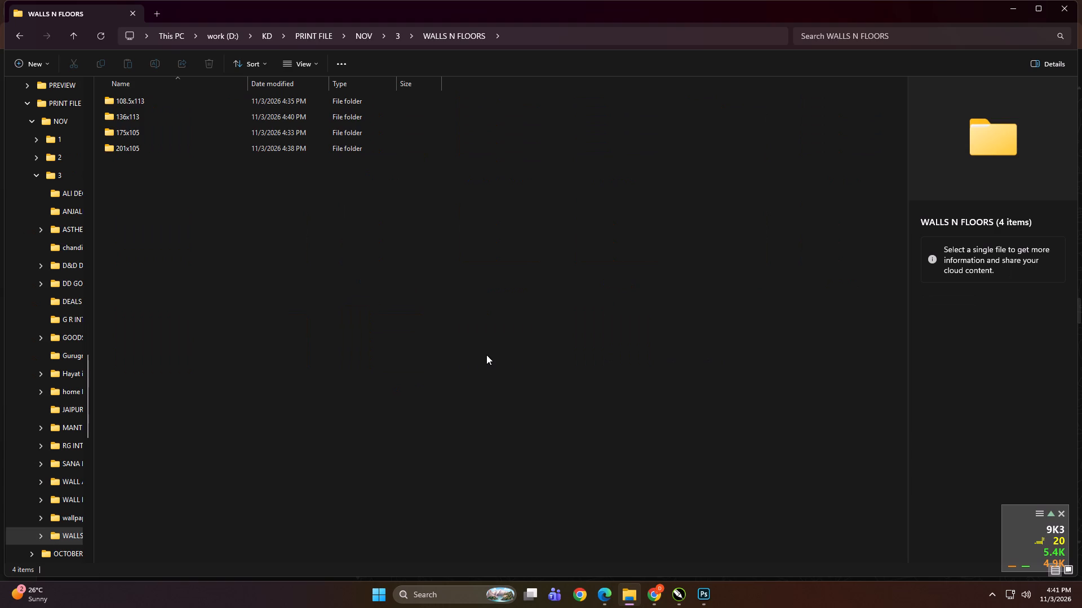
{"action": "left_click", "coordinate": [486, 355]}
{"action": "key", "text": "BackSpace"}
{"action": "left_click", "coordinate": [767, 426]}
{"action": "left_click", "coordinate": [733, 336]}
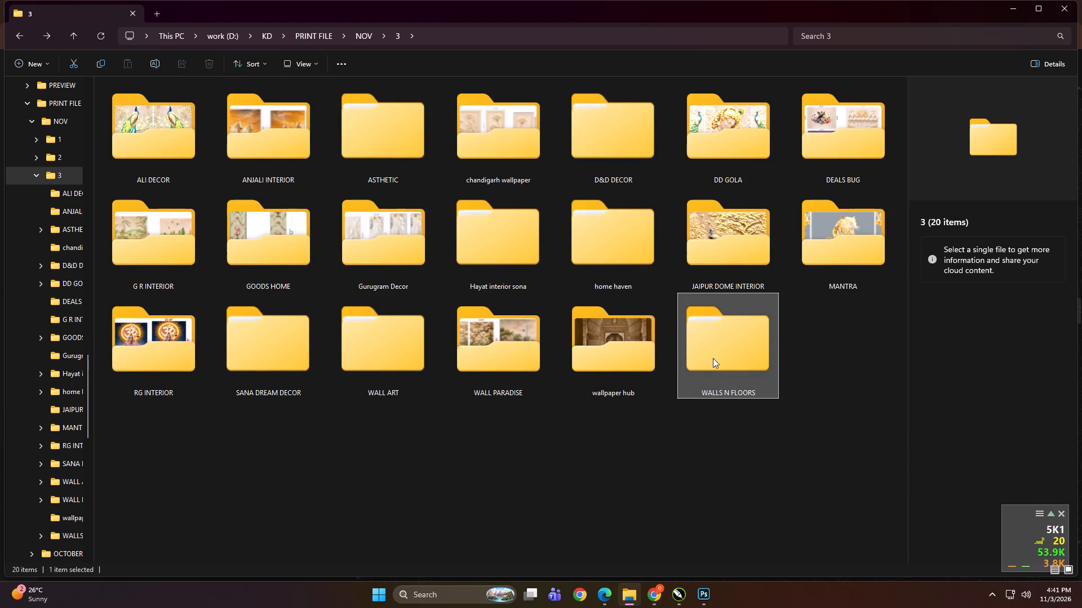
{"action": "key", "text": "ctrl+c"}
Paste the copied WALLS N FLOORS folder into Print\NOV\3 on the DIGITECH_SHAREDRIVE (Z:) network drive.
{"action": "scroll", "coordinate": [132, 382], "scroll_direction": "up", "scroll_amount": 6}
{"action": "scroll", "coordinate": [66, 386], "scroll_direction": "up", "scroll_amount": 3}
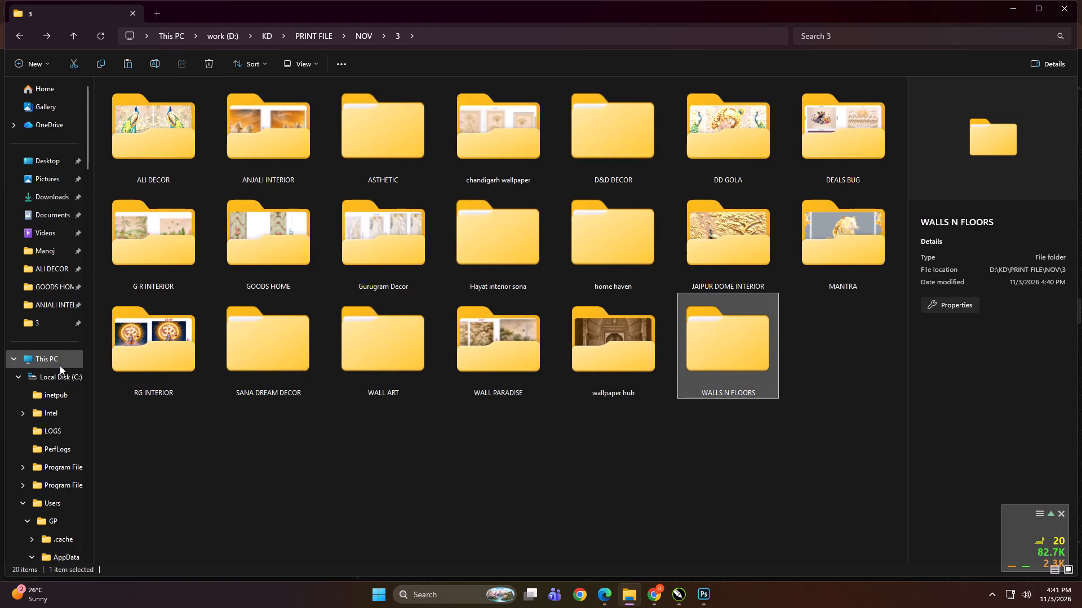
{"action": "left_click", "coordinate": [59, 363]}
{"action": "triple_click", "coordinate": [142, 262]}
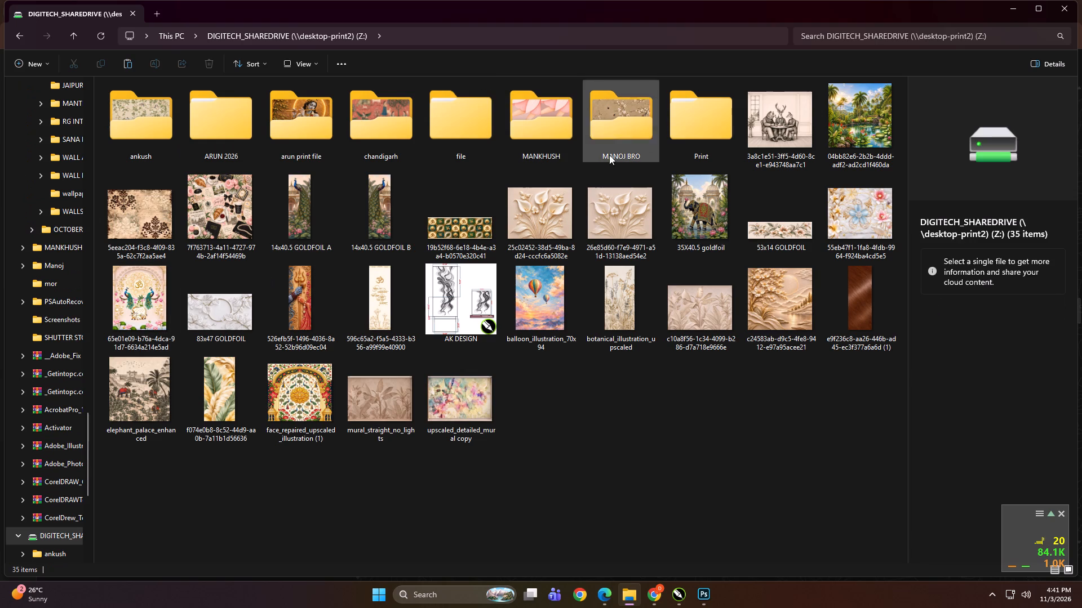
{"action": "double_click", "coordinate": [695, 140]}
{"action": "double_click", "coordinate": [282, 133]}
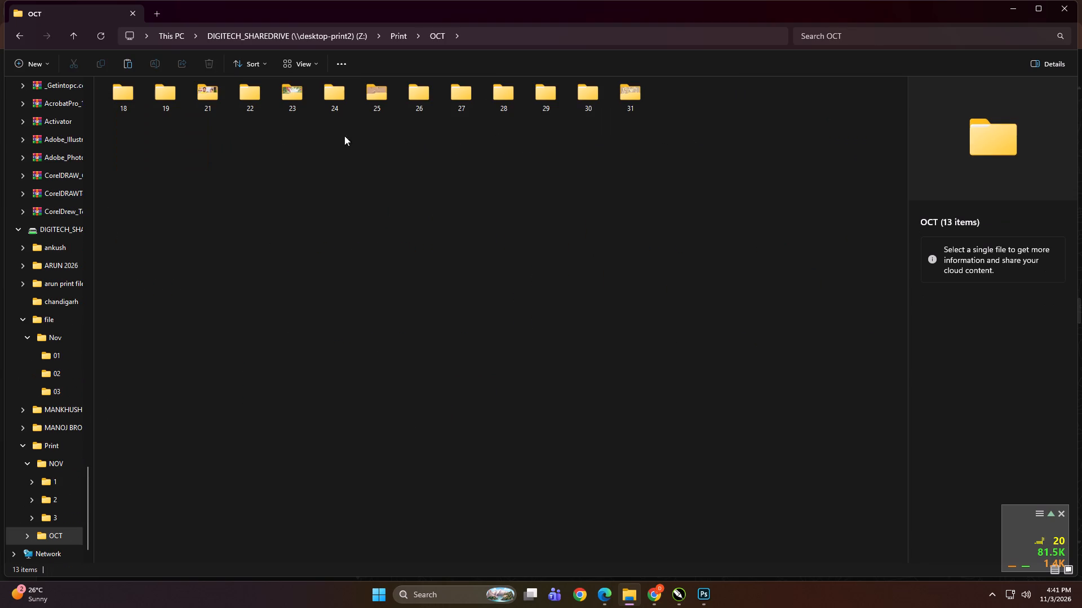
{"action": "left_click", "coordinate": [526, 230]}
{"action": "key", "text": "BackSpace"}
{"action": "double_click", "coordinate": [189, 136]}
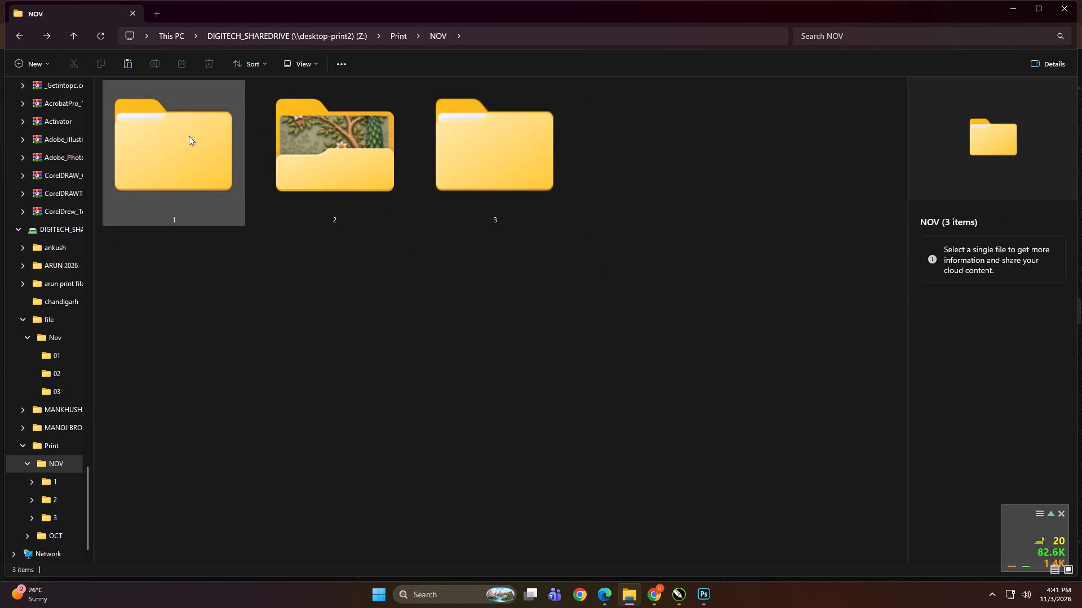
{"action": "double_click", "coordinate": [473, 161]}
{"action": "right_click", "coordinate": [731, 413]}
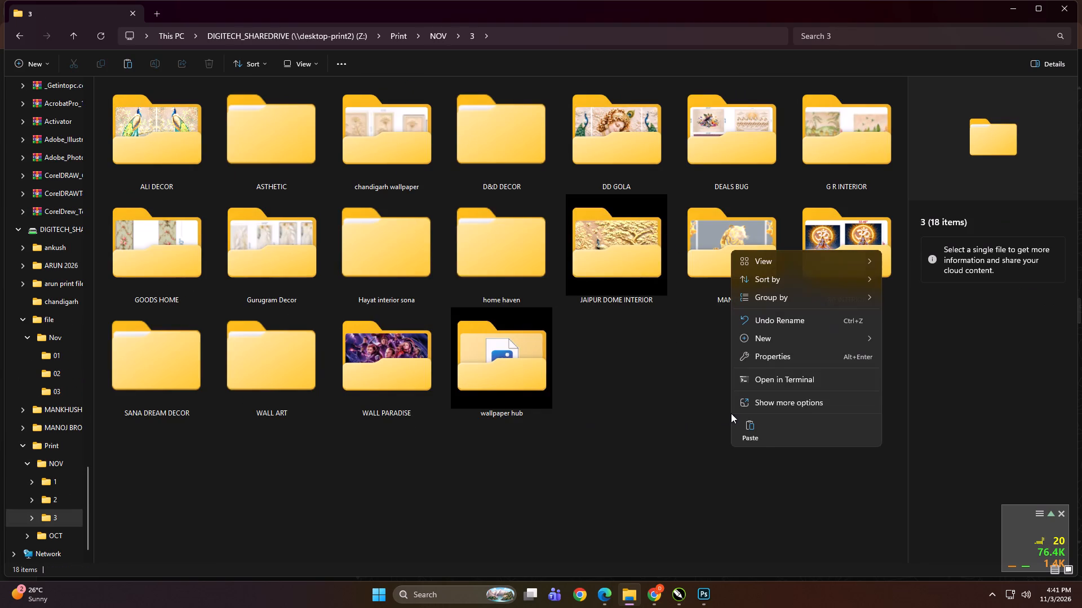
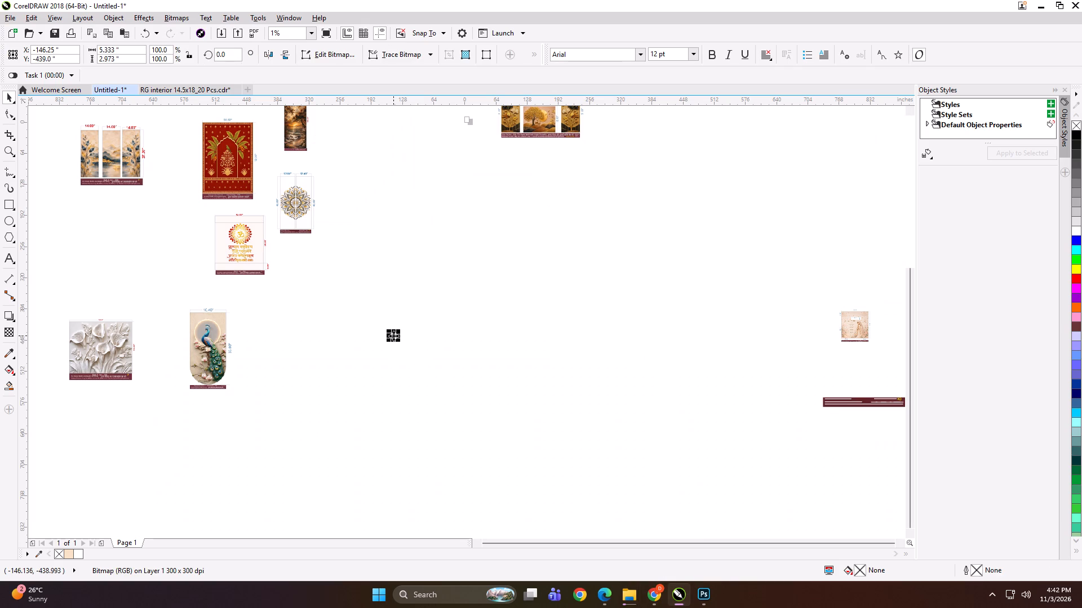
Enlarge the tiny pasted client layout preview to about 303 × 169 inches, moving it into the empty space beside it.
{"action": "double_click", "coordinate": [400, 339], "text": "shift"}
{"action": "left_click_drag", "start_coordinate": [400, 339], "coordinate": [438, 360], "text": "shift"}
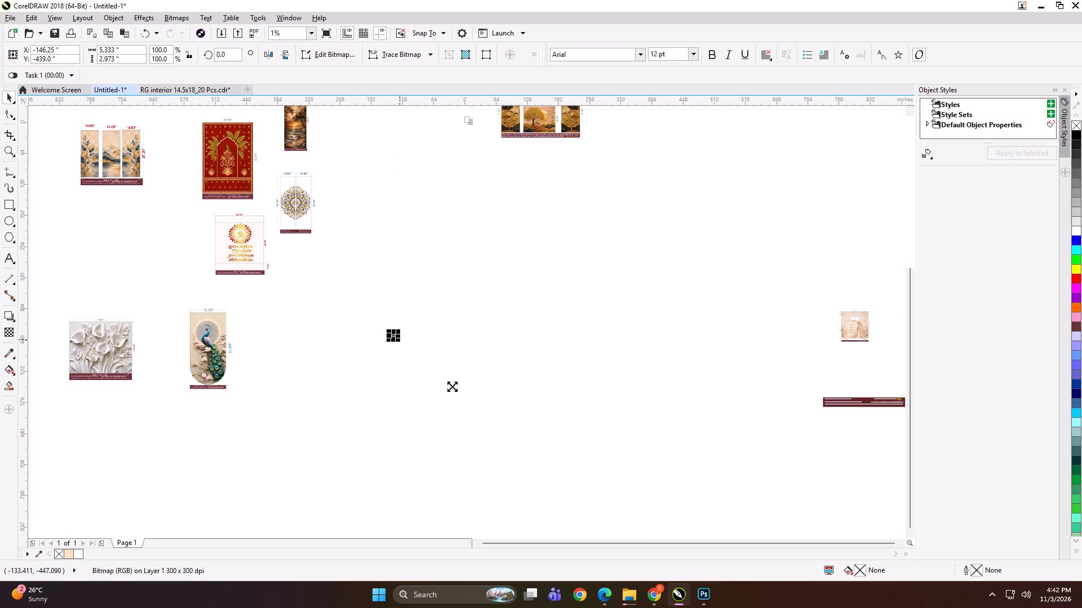
{"action": "left_click", "coordinate": [443, 388]}
{"action": "left_click_drag", "start_coordinate": [394, 346], "coordinate": [422, 361]}
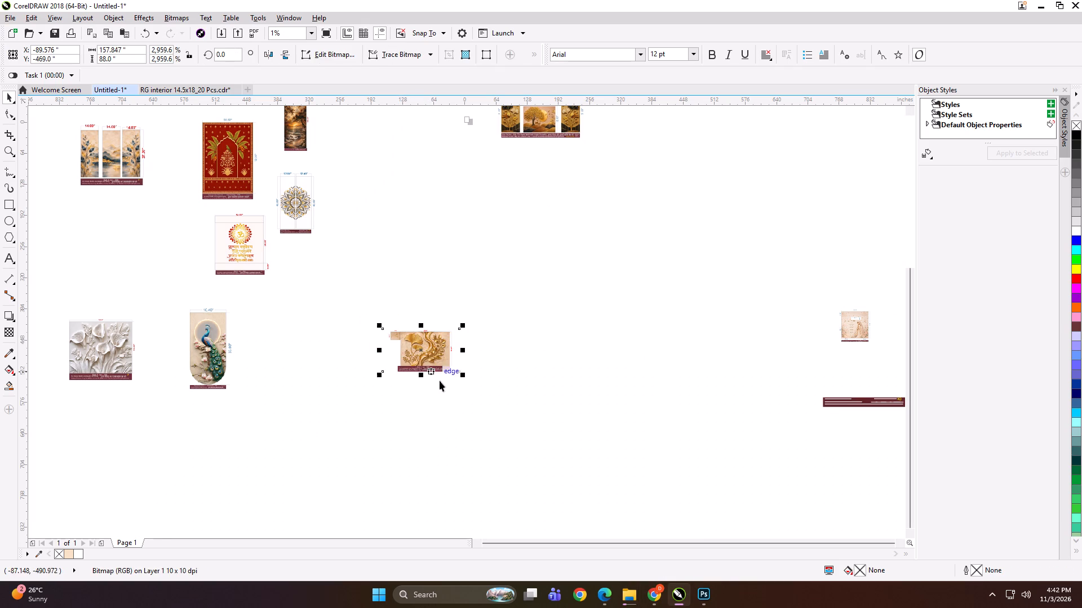
{"action": "left_click_drag", "start_coordinate": [464, 377], "coordinate": [500, 397], "text": "shift"}
{"action": "left_click_drag", "start_coordinate": [434, 363], "coordinate": [623, 388]}
{"action": "left_click", "coordinate": [451, 390]}
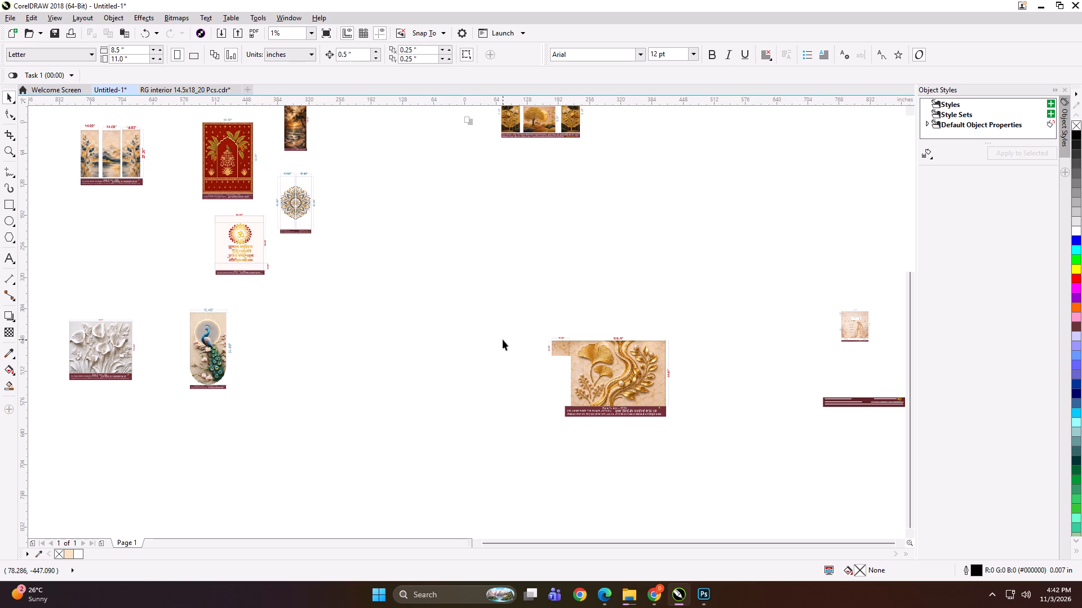
Move the layout preview beside the loose gold ginkgo artwork and scale it down to about 257 × 143.5 inches.
{"action": "scroll", "coordinate": [503, 348], "scroll_direction": "down", "scroll_amount": 1}
{"action": "left_click_drag", "start_coordinate": [619, 372], "coordinate": [545, 363]}
{"action": "key", "text": "F4"}
{"action": "left_click_drag", "start_coordinate": [520, 371], "coordinate": [518, 306]}
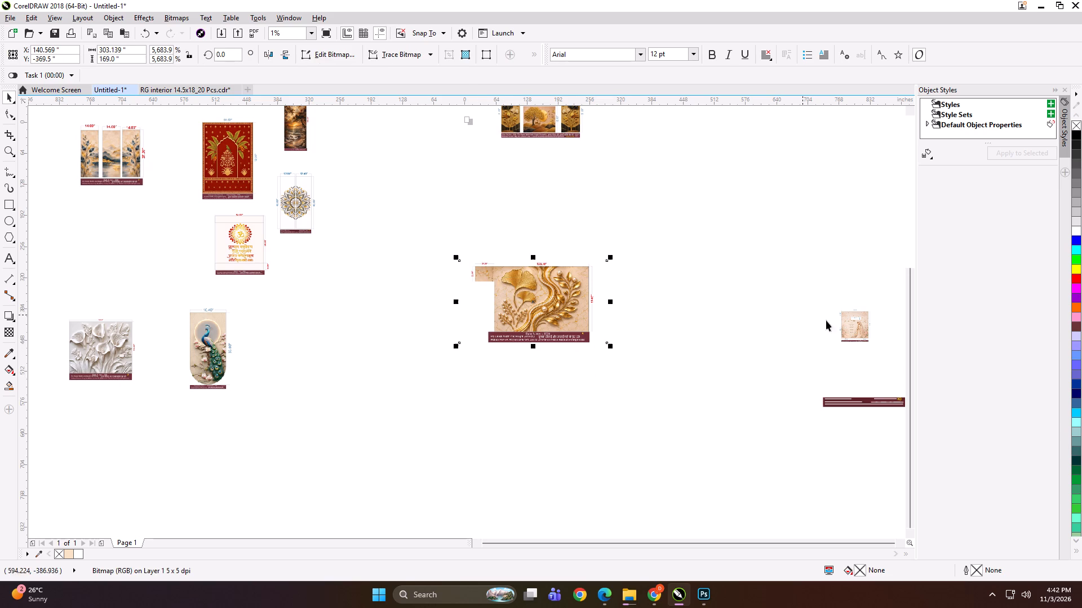
{"action": "left_click_drag", "start_coordinate": [911, 336], "coordinate": [906, 247]}
{"action": "left_click_drag", "start_coordinate": [521, 508], "coordinate": [474, 458]}
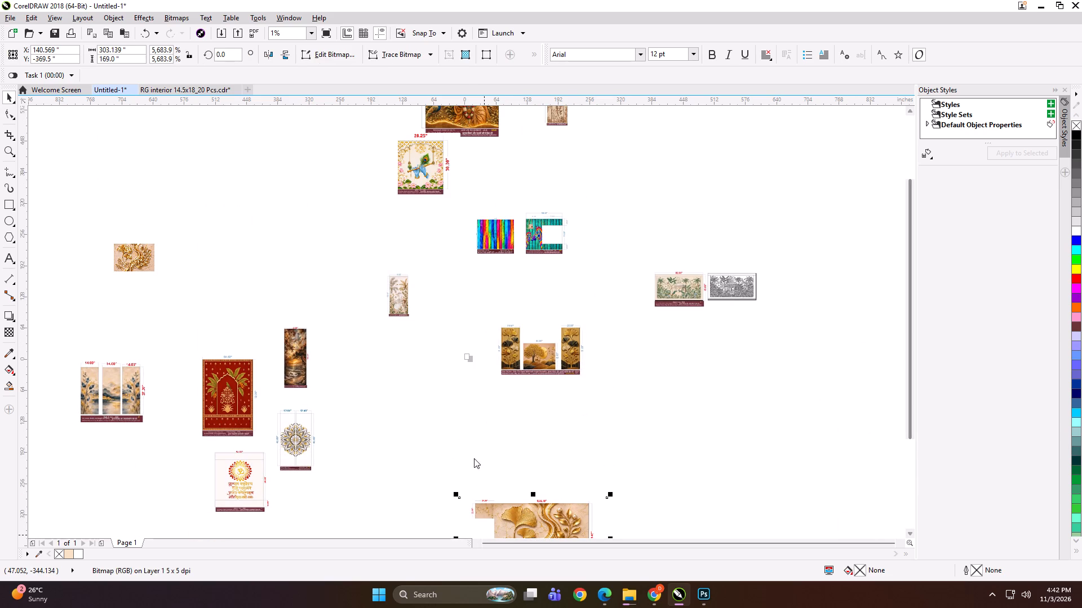
{"action": "left_click_drag", "start_coordinate": [474, 458], "coordinate": [158, 211]}
{"action": "left_click_drag", "start_coordinate": [560, 511], "coordinate": [280, 202]}
{"action": "scroll", "coordinate": [110, 178], "scroll_direction": "up", "scroll_amount": 2}
{"action": "scroll", "coordinate": [441, 225], "scroll_direction": "down", "scroll_amount": 1}
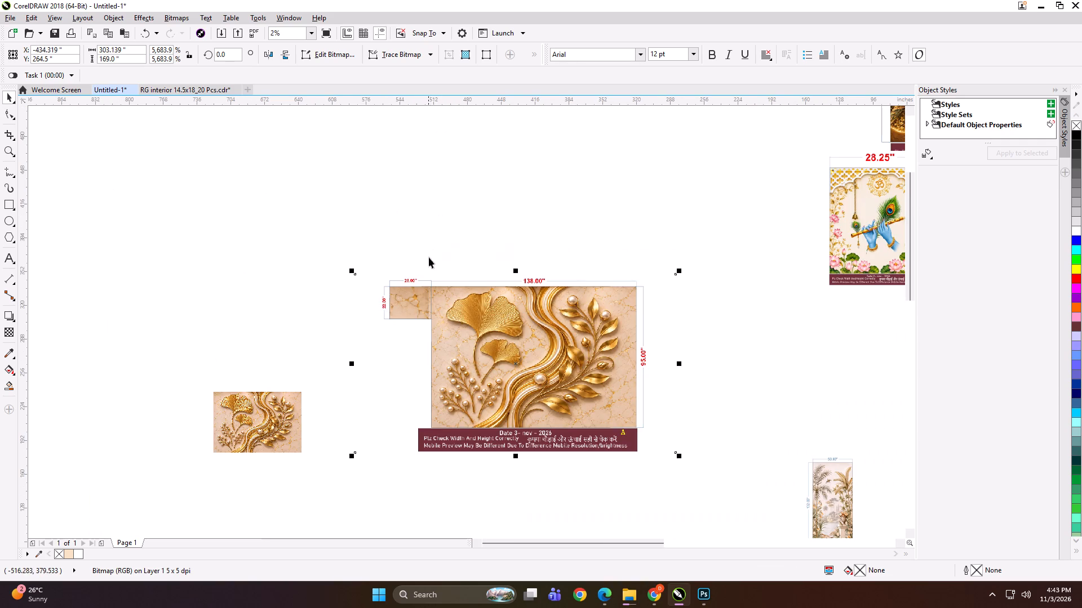
{"action": "left_click_drag", "start_coordinate": [350, 271], "coordinate": [372, 288], "text": "shift"}
{"action": "left_click_drag", "start_coordinate": [480, 330], "coordinate": [508, 321]}
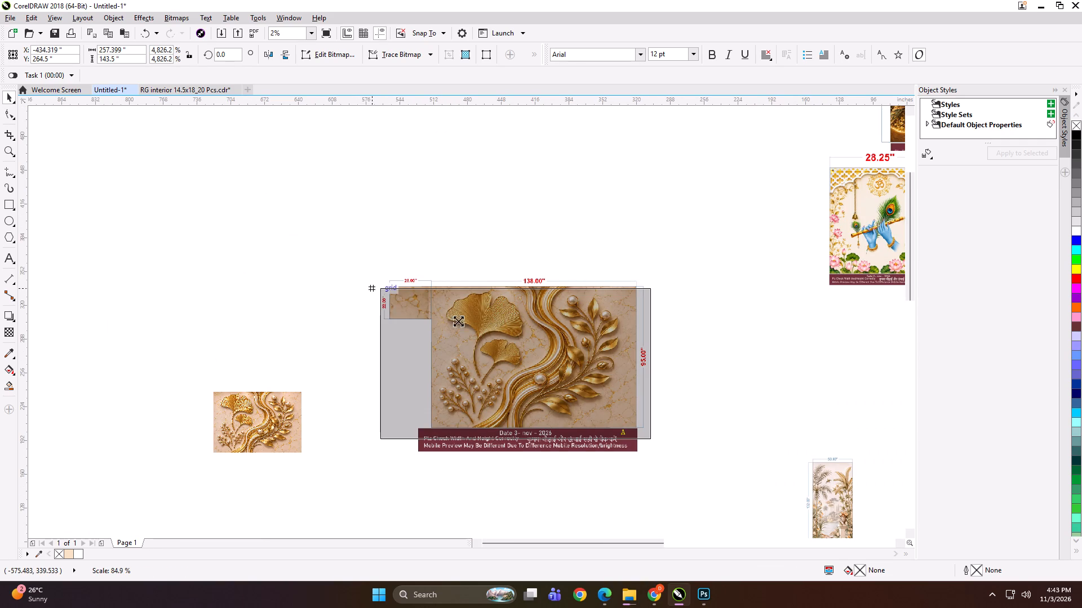
Move the loose gold ginkgo artwork up and closer to the layout preview.
{"action": "left_click", "coordinate": [326, 297]}
{"action": "left_click", "coordinate": [300, 324]}
{"action": "left_click", "coordinate": [287, 393]}
{"action": "left_click_drag", "start_coordinate": [278, 413], "coordinate": [310, 366]}
Resize the loose gold ginkgo artwork to 138 × 95 inches.
{"action": "left_click", "coordinate": [463, 381], "text": "shift"}
{"action": "key", "text": "shift+F2"}
{"action": "left_click", "coordinate": [228, 140]}
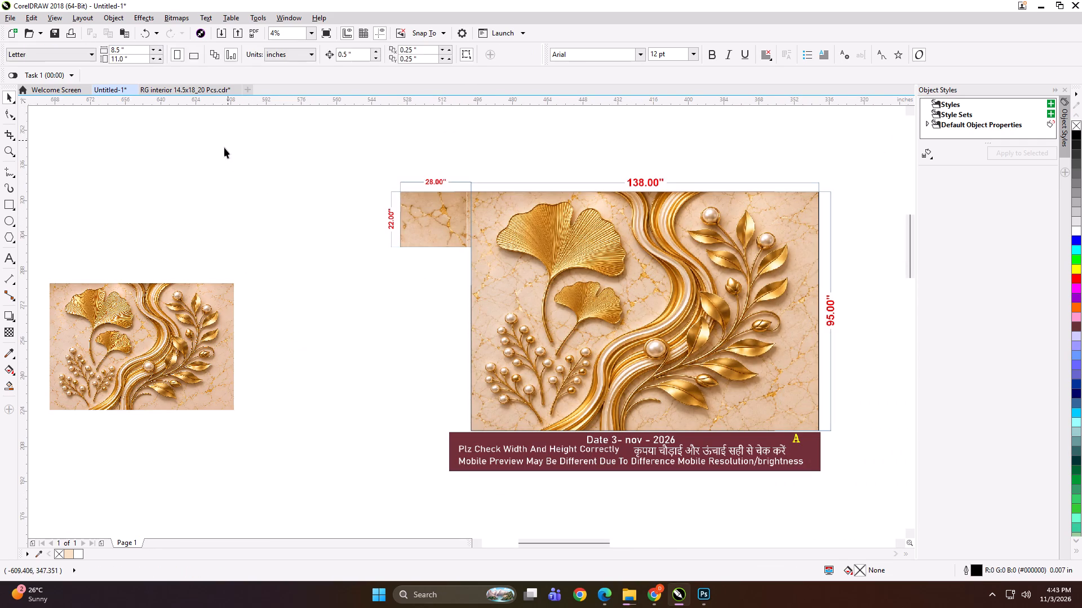
{"action": "left_click", "coordinate": [154, 305]}
{"action": "left_click", "coordinate": [125, 48]}
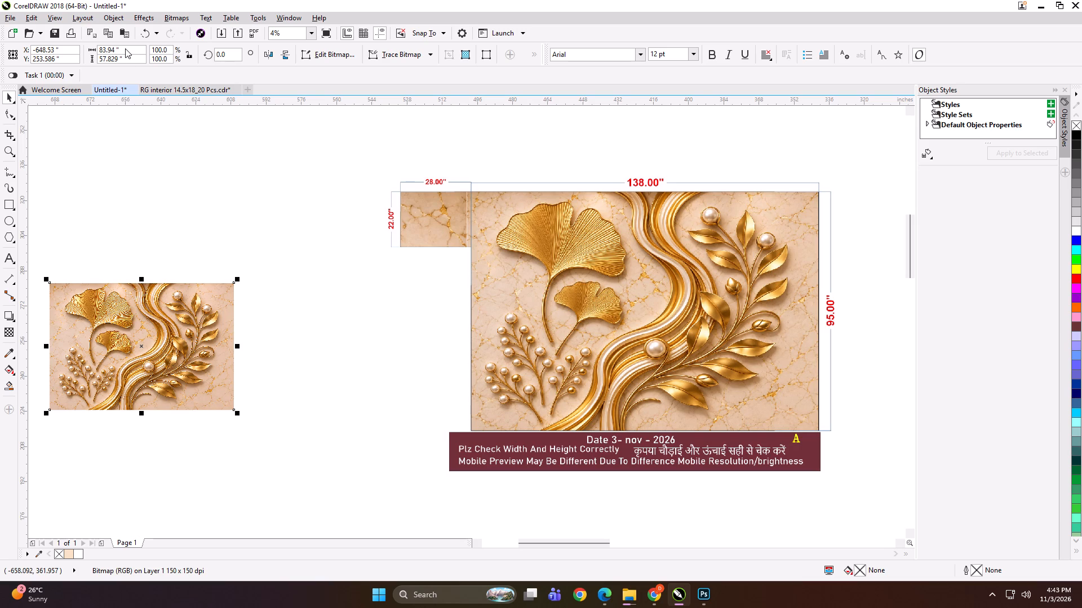
{"action": "left_click", "coordinate": [127, 48]}
{"action": "key", "text": "ctrl+a"}
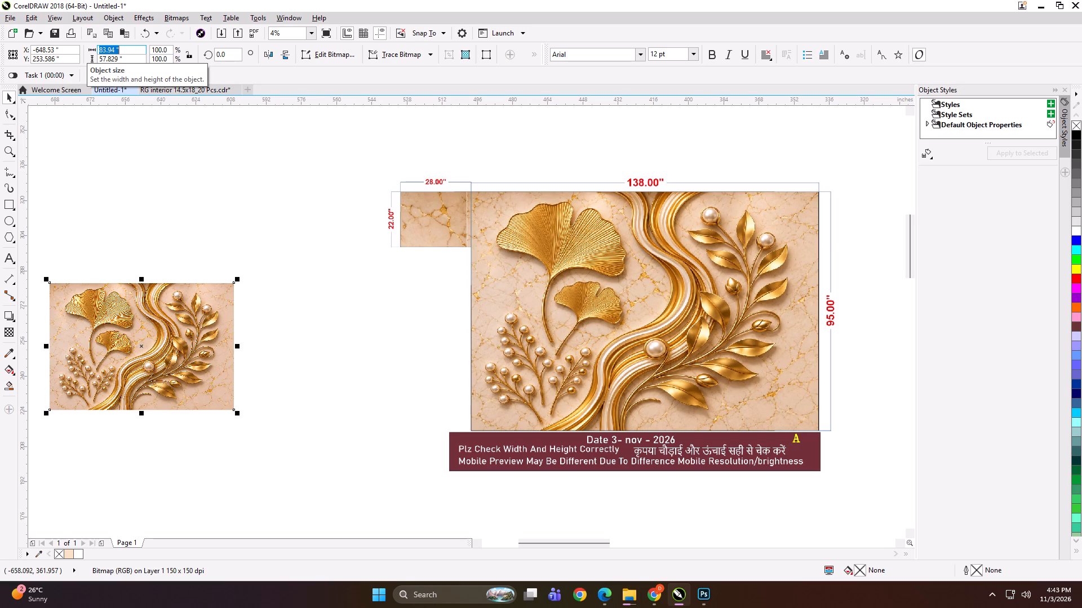
{"action": "type", "text": "138"}
{"action": "key", "text": "Tab"}
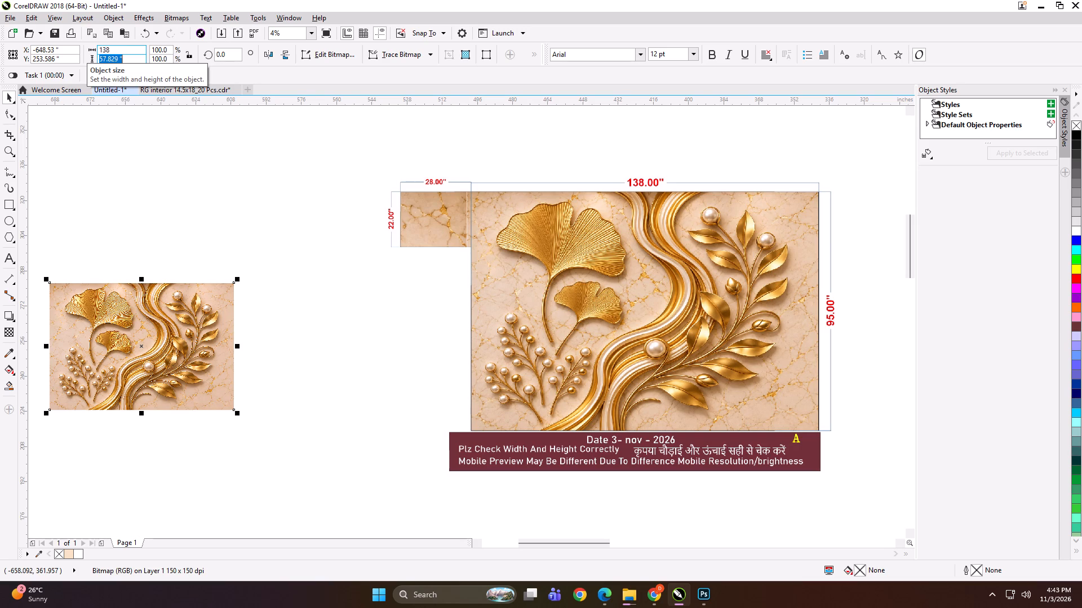
{"action": "type", "text": "95"}
{"action": "key", "text": "Return"}
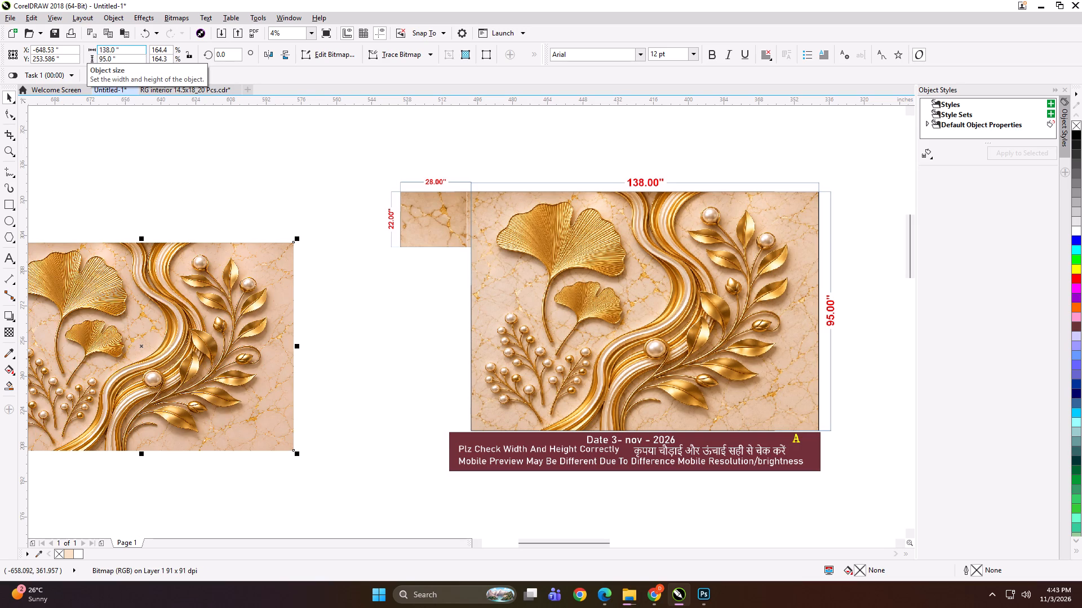
Reposition the resized ginkgo artwork and place a horizontally mirrored copy against its left edge.
{"action": "scroll", "coordinate": [512, 276], "scroll_direction": "down", "scroll_amount": 1}
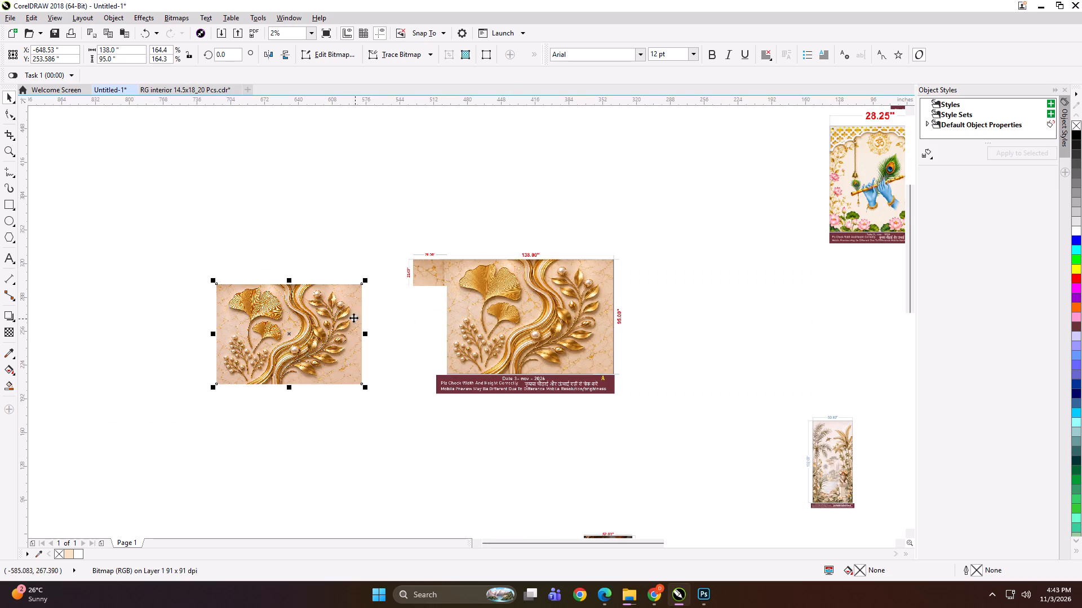
{"action": "left_click_drag", "start_coordinate": [348, 317], "coordinate": [363, 303]}
{"action": "left_click_drag", "start_coordinate": [380, 321], "coordinate": [209, 300]}
{"action": "right_click", "coordinate": [209, 300], "text": "ctrl"}
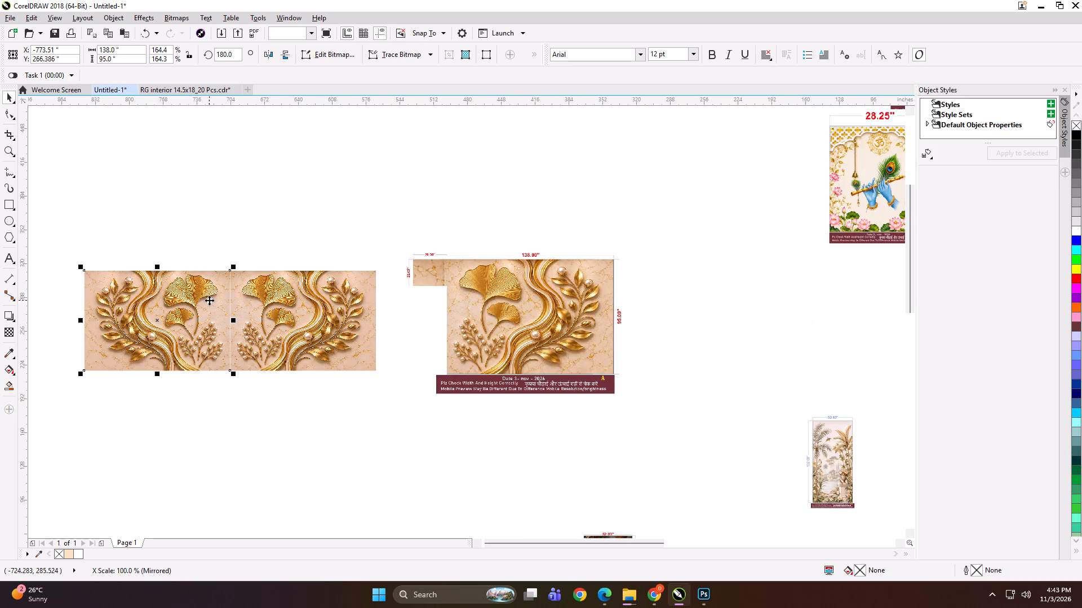
Shift the mirrored ginkgo copy slightly toward the original to close the seam between the two images.
{"action": "scroll", "coordinate": [234, 294], "scroll_direction": "up", "scroll_amount": 3}
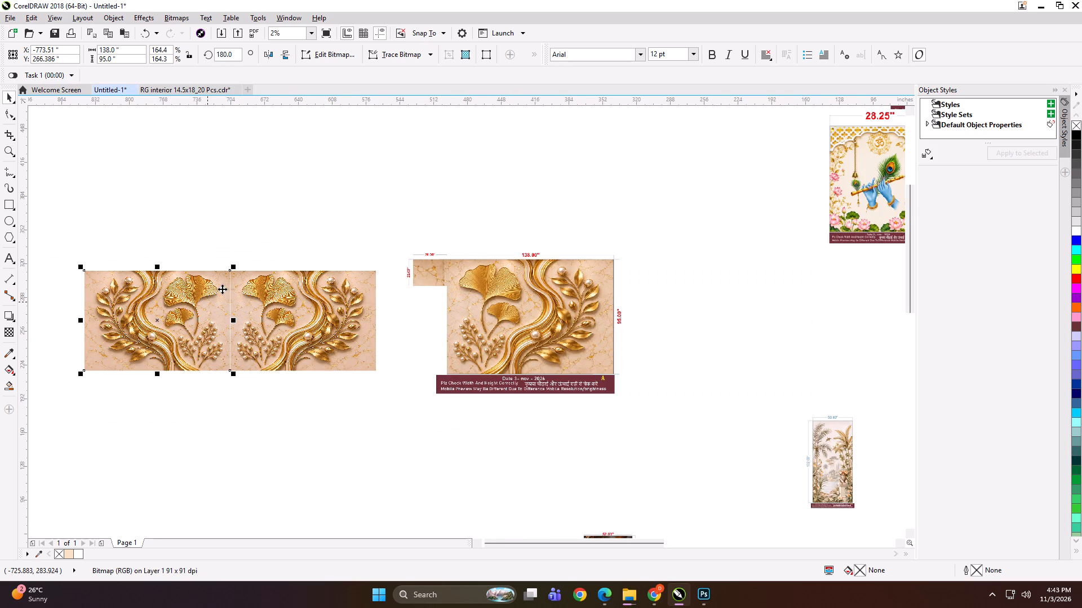
{"action": "left_click", "coordinate": [226, 223]}
{"action": "left_click", "coordinate": [236, 281]}
{"action": "scroll", "coordinate": [256, 327], "scroll_direction": "up", "scroll_amount": 3}
{"action": "scroll", "coordinate": [280, 434], "scroll_direction": "up", "scroll_amount": 3}
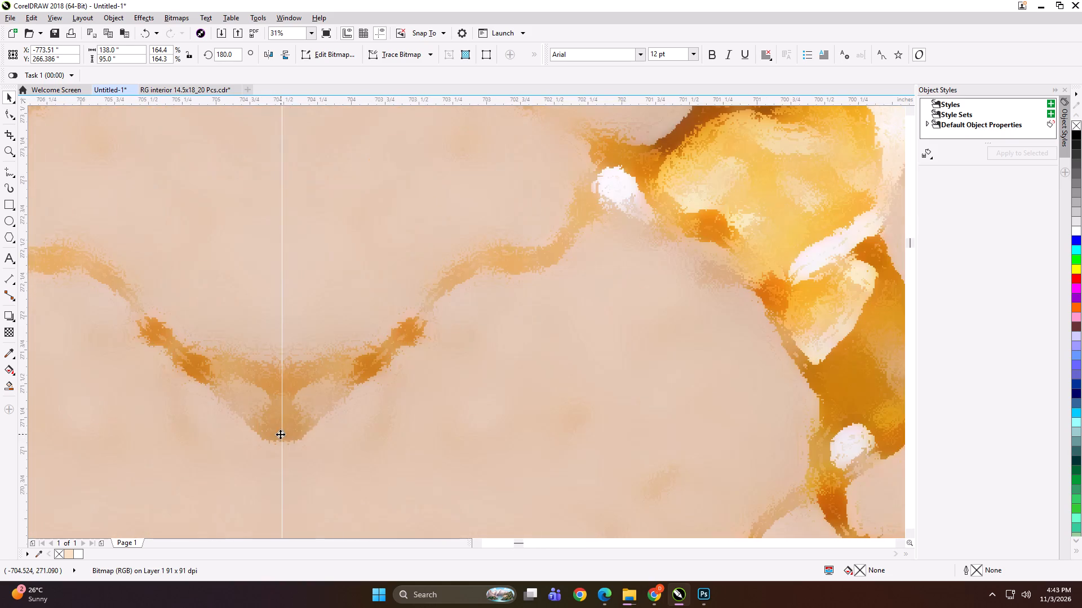
{"action": "scroll", "coordinate": [277, 389], "scroll_direction": "up", "scroll_amount": 3}
{"action": "scroll", "coordinate": [338, 321], "scroll_direction": "up", "scroll_amount": 2}
{"action": "left_click_drag", "start_coordinate": [187, 302], "coordinate": [202, 303]}
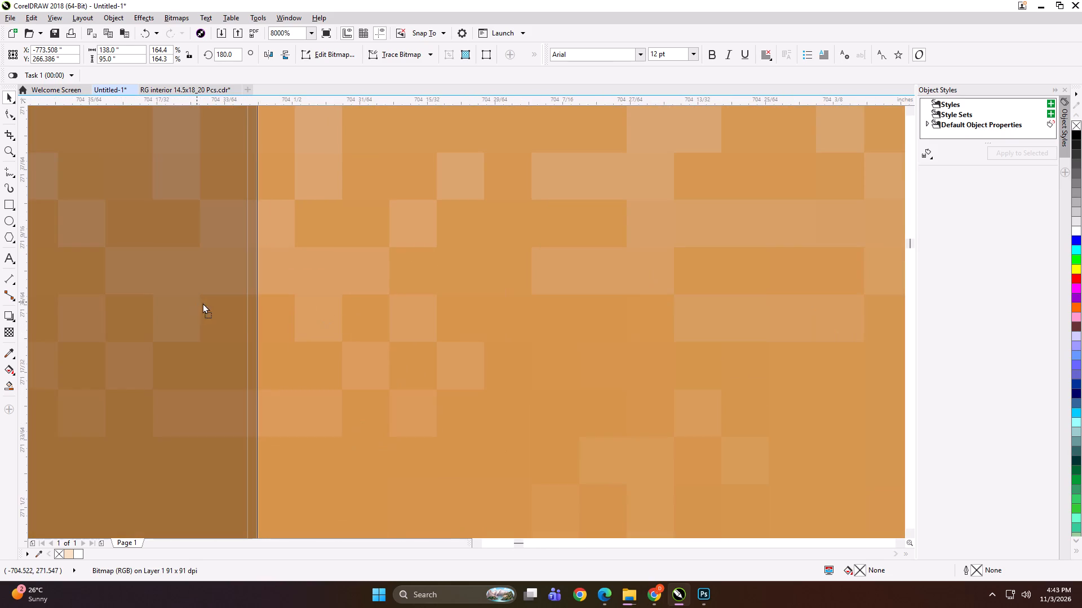
{"action": "left_click_drag", "start_coordinate": [202, 303], "coordinate": [273, 334]}
{"action": "scroll", "coordinate": [307, 313], "scroll_direction": "down", "scroll_amount": 2}
{"action": "scroll", "coordinate": [309, 274], "scroll_direction": "up", "scroll_amount": 3}
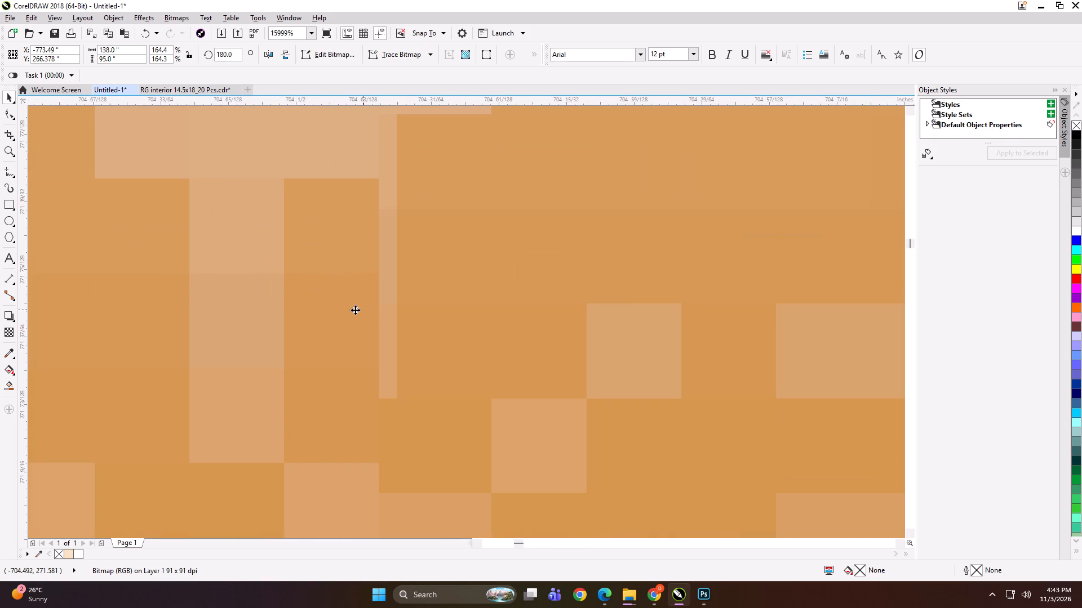
{"action": "left_click_drag", "start_coordinate": [348, 305], "coordinate": [366, 305]}
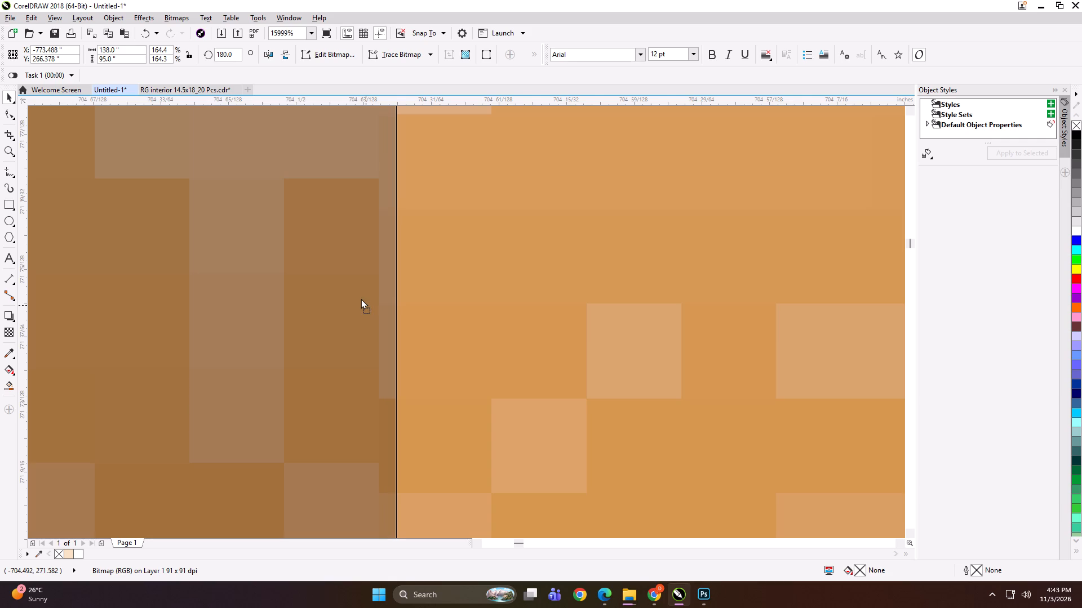
Create a rectangle matching the outline of the mirrored ginkgo copy.
{"action": "scroll", "coordinate": [361, 298], "scroll_direction": "down", "scroll_amount": 10}
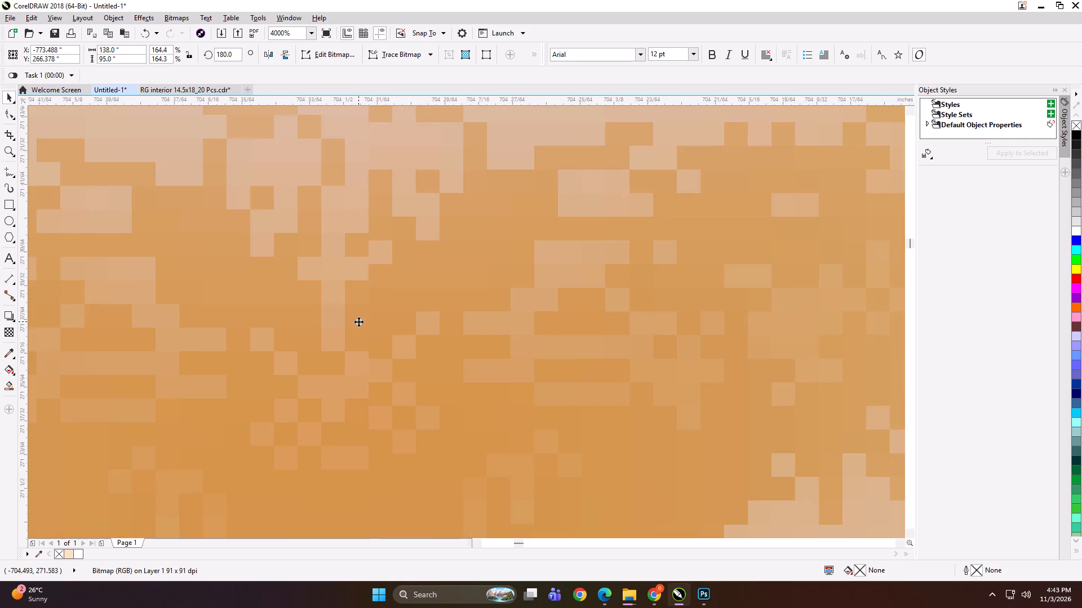
{"action": "scroll", "coordinate": [358, 321], "scroll_direction": "down", "scroll_amount": 10}
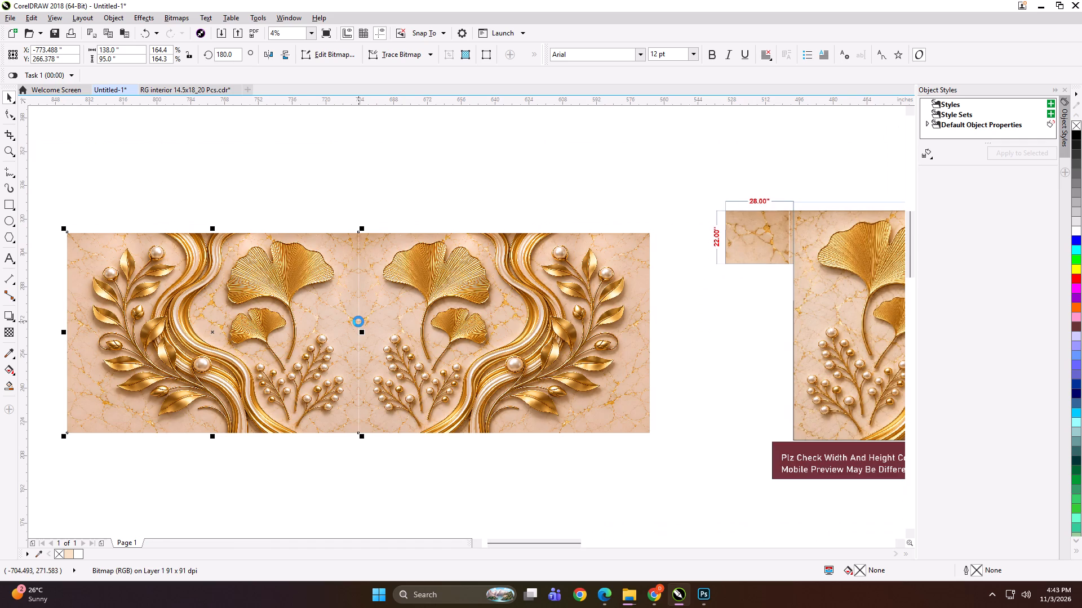
{"action": "double_click", "coordinate": [6, 204], "text": "shift"}
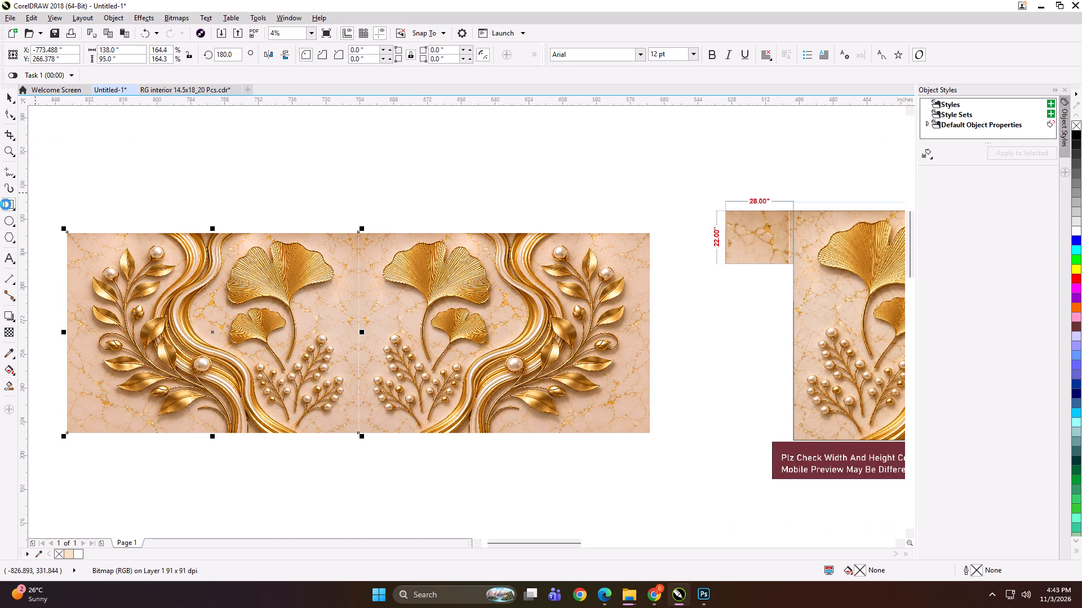
{"action": "key", "text": "shift+space"}
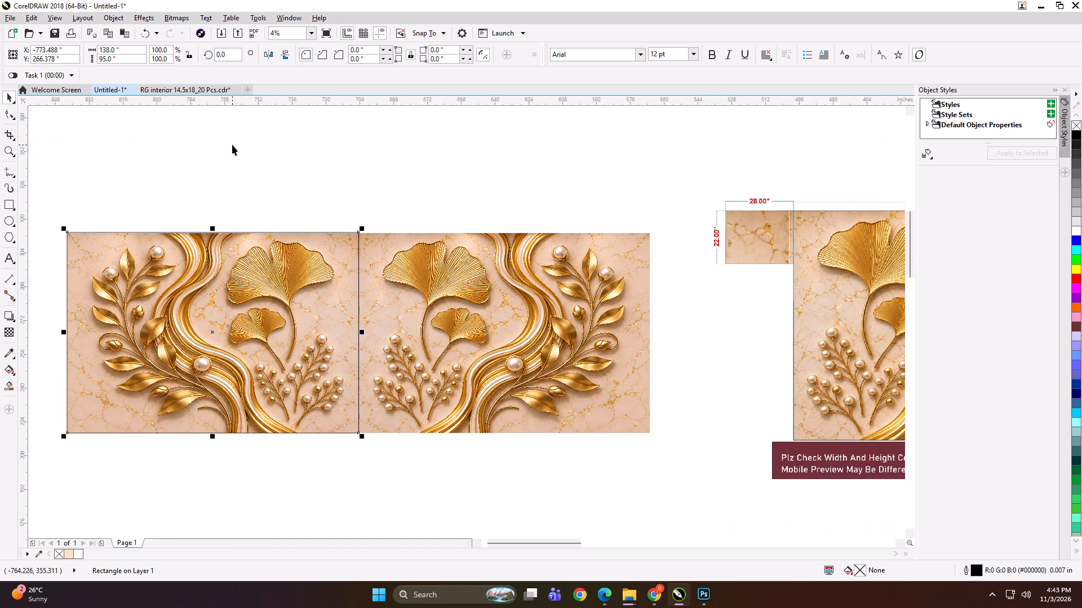
Set the rectangle's size to 28.5 × 23 inches.
{"action": "left_click", "coordinate": [127, 50]}
{"action": "key", "text": "ctrl+a"}
{"action": "key", "text": "ctrl+a"}
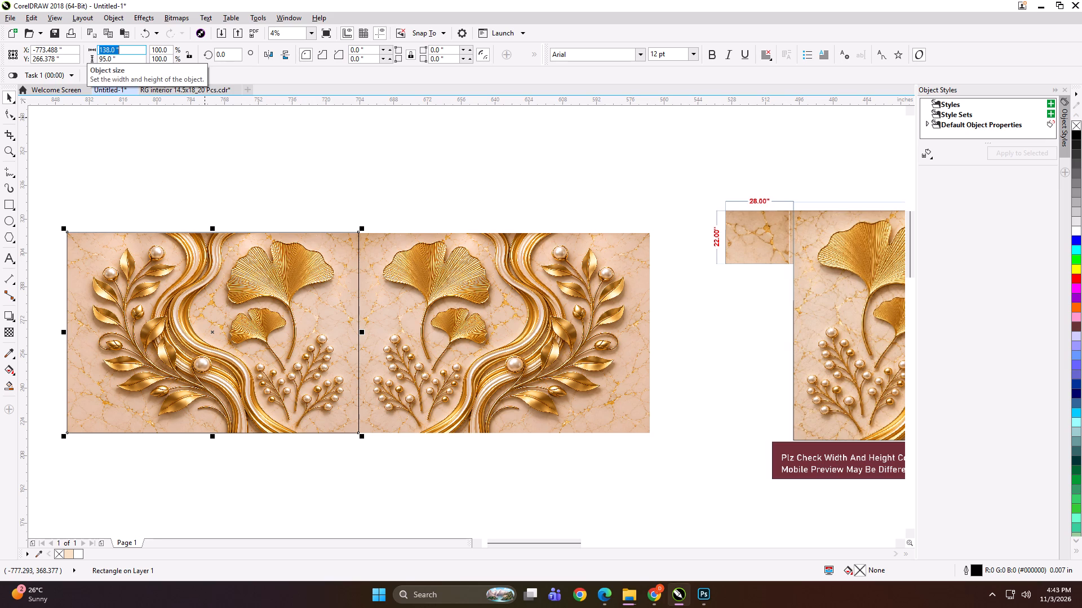
{"action": "type", "text": "28.5"}
{"action": "key", "text": "Tab"}
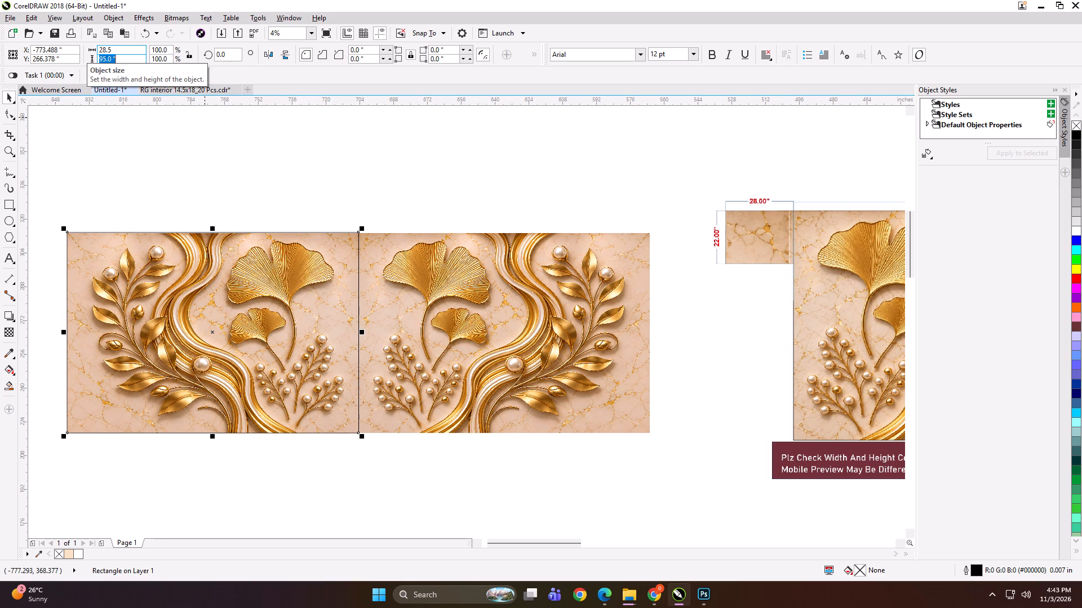
{"action": "type", "text": "22"}
{"action": "key", "text": "BackSpace"}
{"action": "key", "text": "3"}
{"action": "key", "text": "Return"}
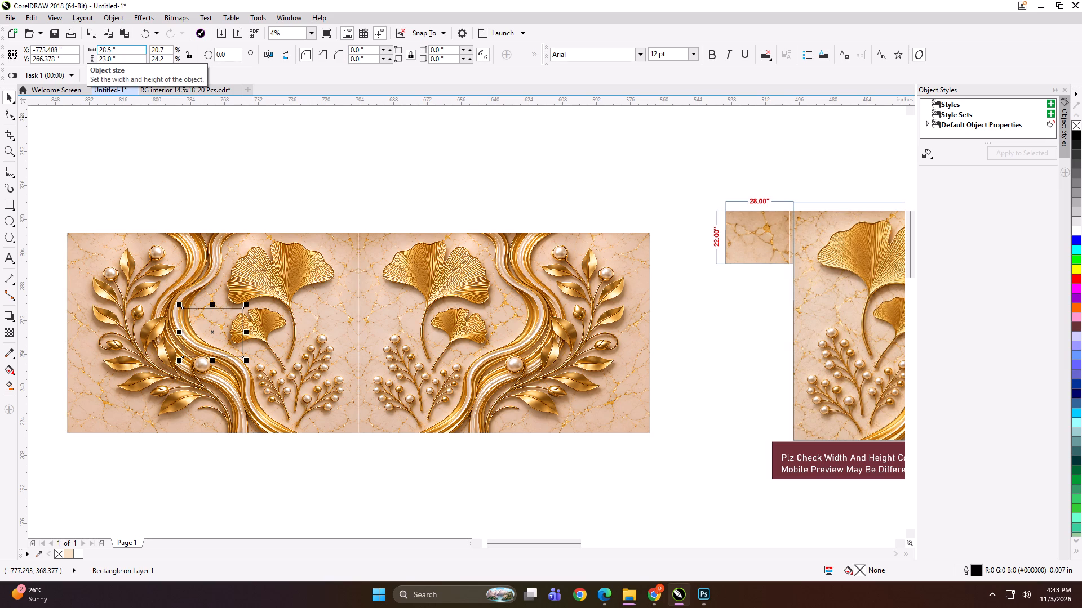
Align the 28.5 × 23 inch rectangle to the mirrored copy's top-right corner, and nudge it 0.5 inch to the right.
{"action": "key", "text": "space"}
{"action": "key", "text": "space"}
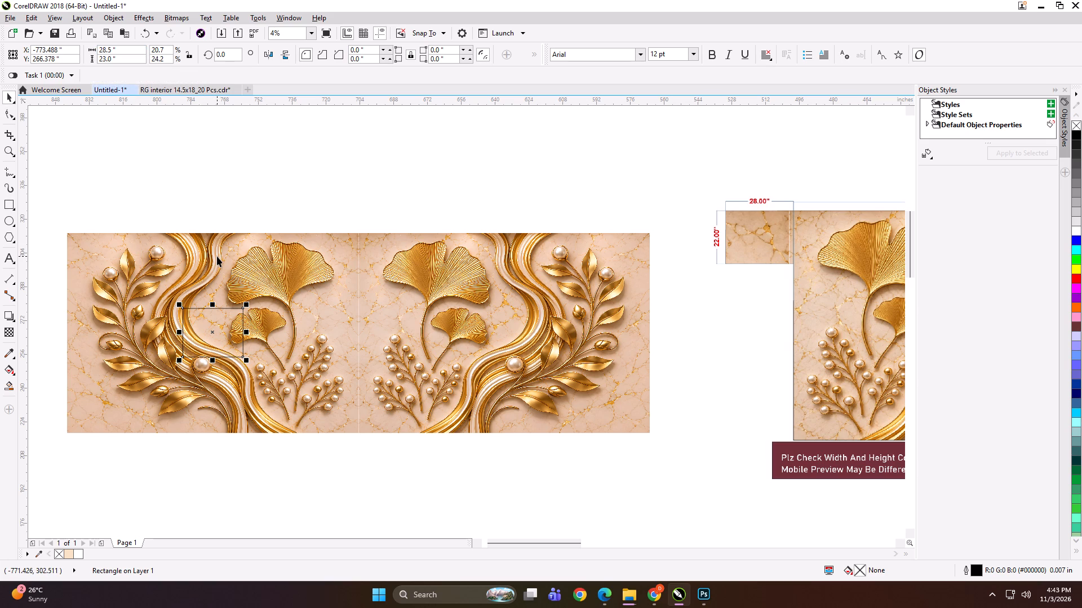
{"action": "left_click", "coordinate": [217, 256], "text": "shift"}
{"action": "left_click", "coordinate": [216, 336]}
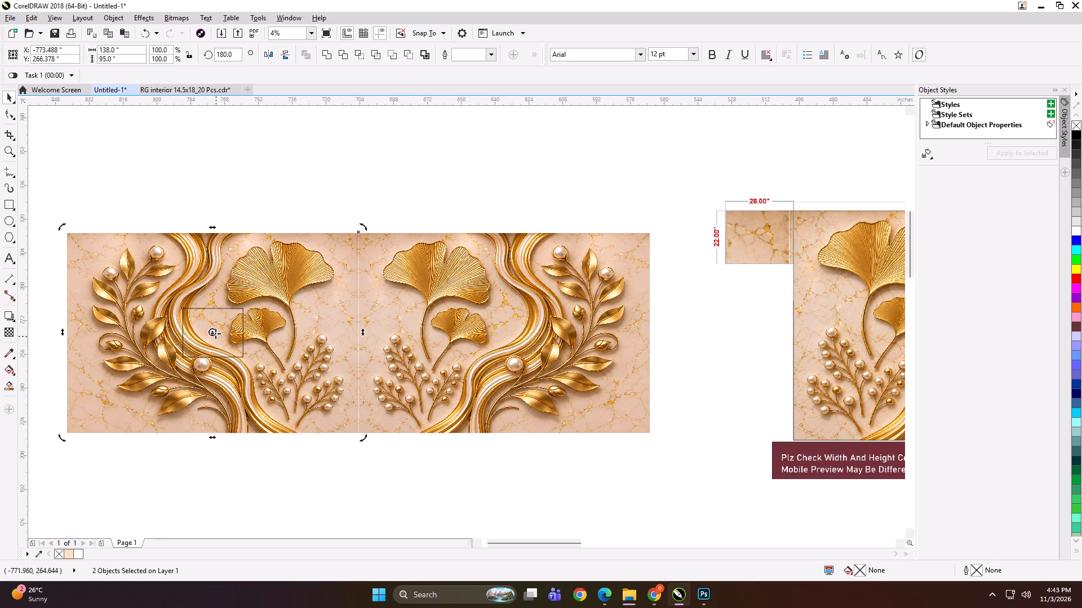
{"action": "left_click", "coordinate": [228, 160]}
{"action": "left_click", "coordinate": [207, 322]}
{"action": "left_click", "coordinate": [249, 265], "text": "shift"}
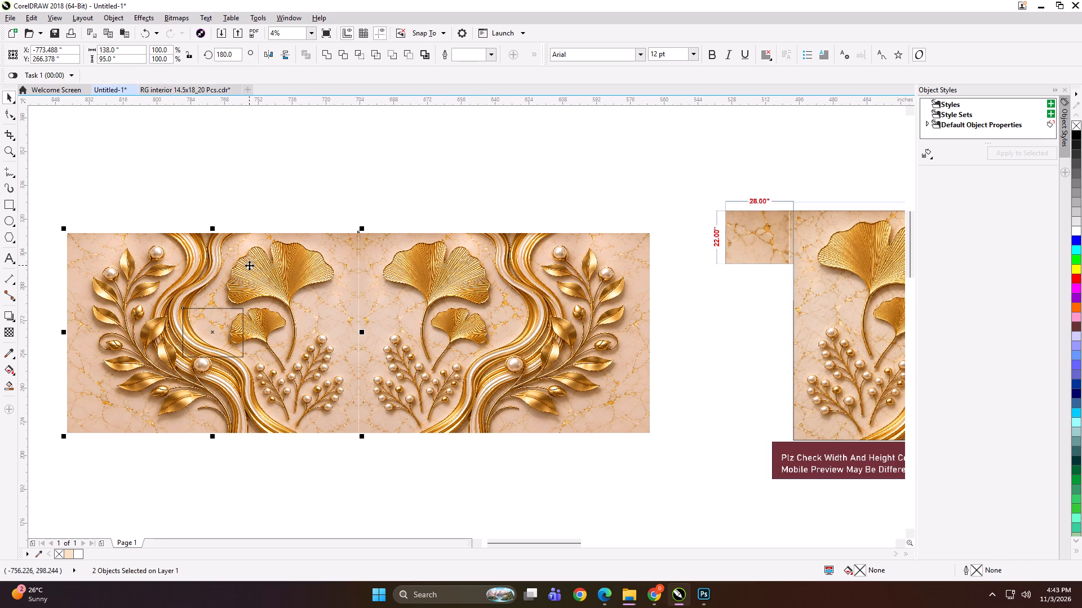
{"action": "type", "text": "TR"}
{"action": "left_click", "coordinate": [243, 203]}
{"action": "left_click", "coordinate": [316, 243]}
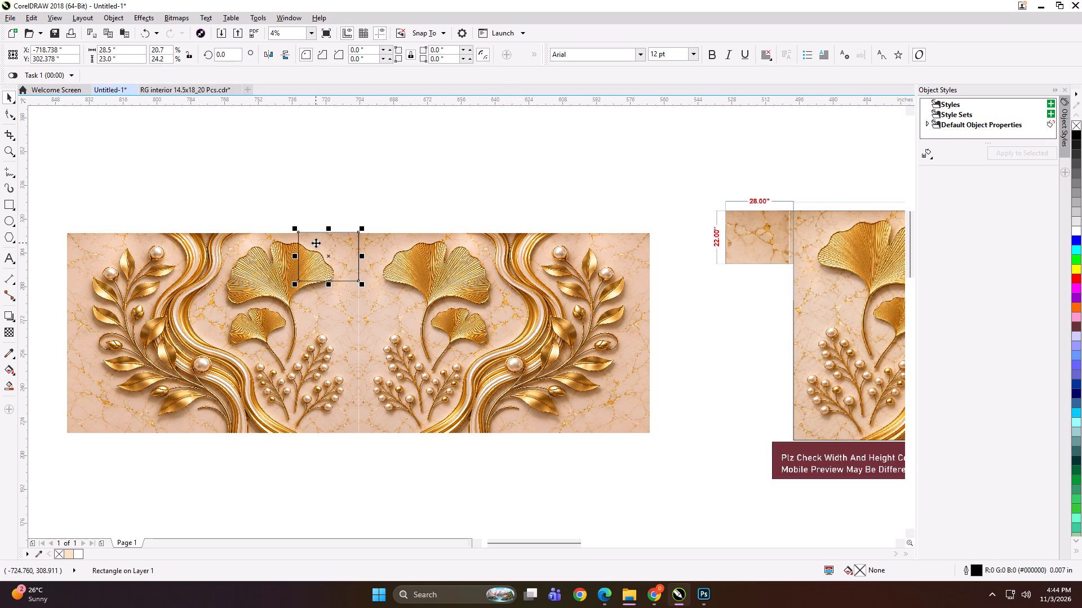
{"action": "key", "text": "Right"}
{"action": "left_click", "coordinate": [281, 200]}
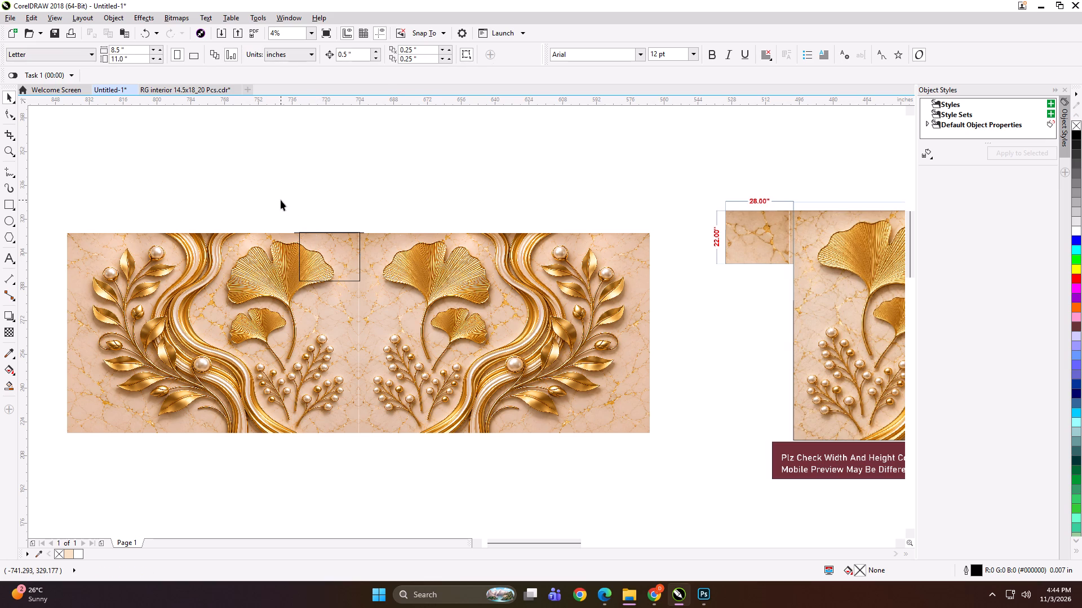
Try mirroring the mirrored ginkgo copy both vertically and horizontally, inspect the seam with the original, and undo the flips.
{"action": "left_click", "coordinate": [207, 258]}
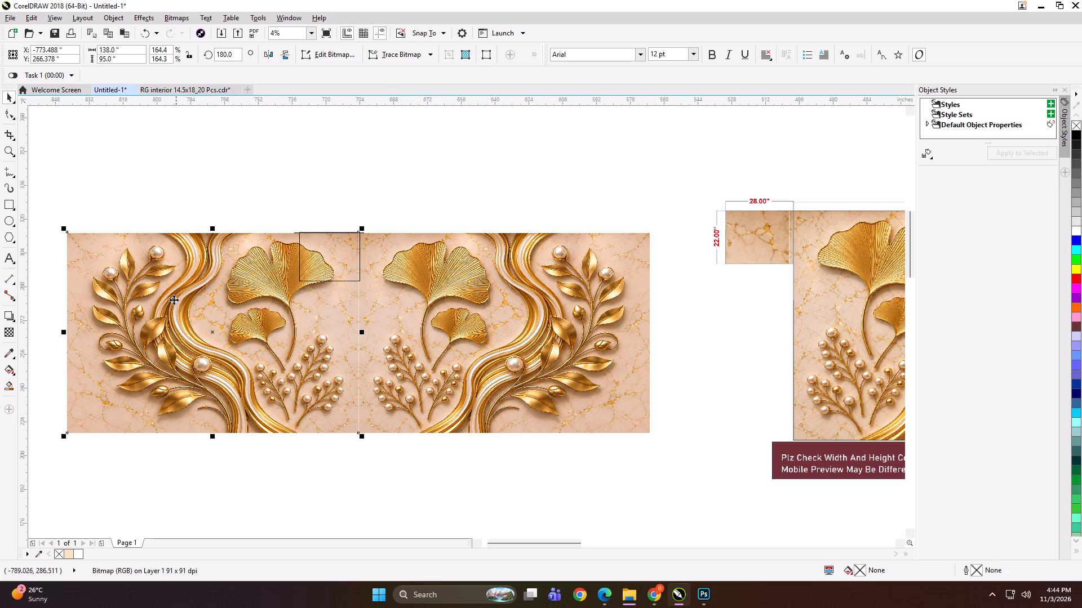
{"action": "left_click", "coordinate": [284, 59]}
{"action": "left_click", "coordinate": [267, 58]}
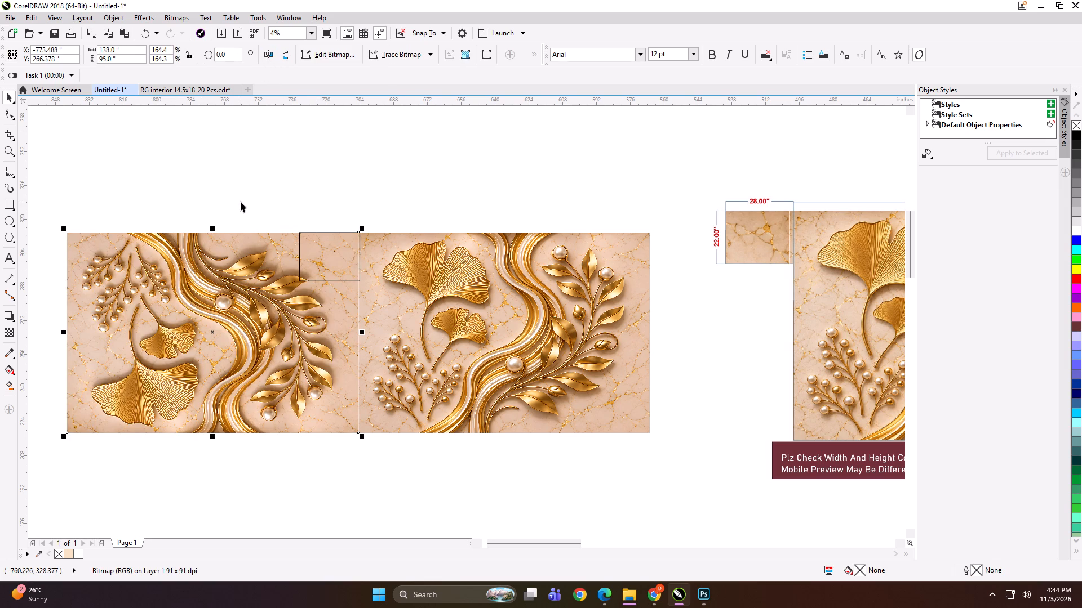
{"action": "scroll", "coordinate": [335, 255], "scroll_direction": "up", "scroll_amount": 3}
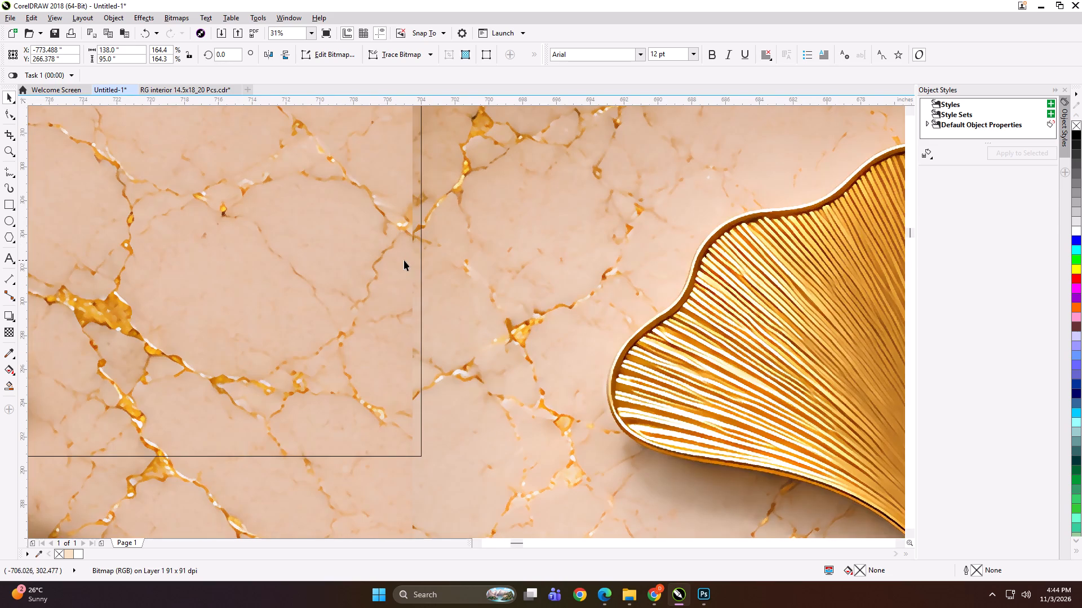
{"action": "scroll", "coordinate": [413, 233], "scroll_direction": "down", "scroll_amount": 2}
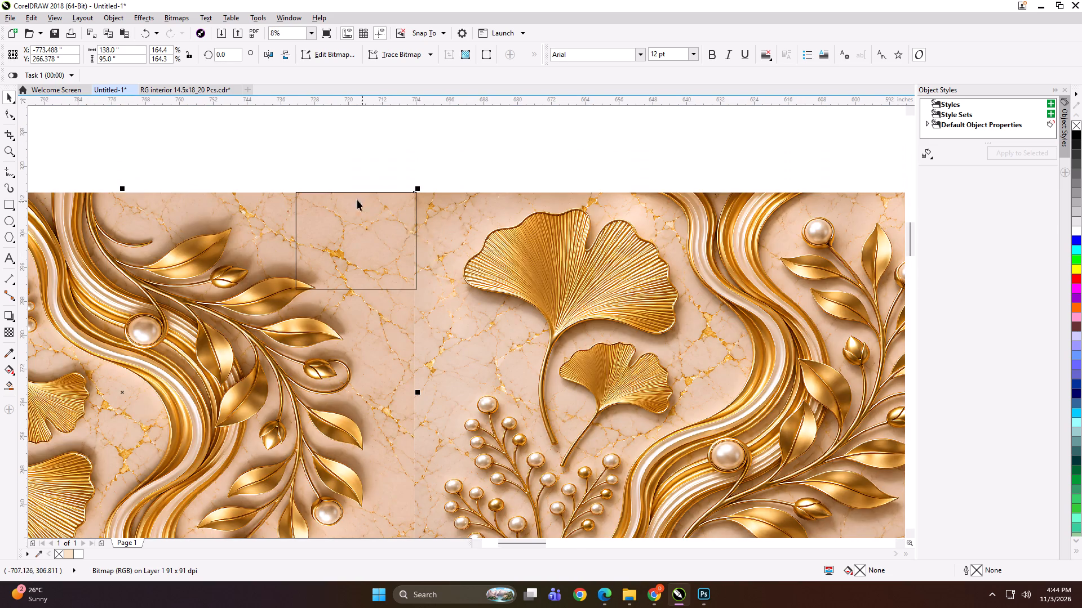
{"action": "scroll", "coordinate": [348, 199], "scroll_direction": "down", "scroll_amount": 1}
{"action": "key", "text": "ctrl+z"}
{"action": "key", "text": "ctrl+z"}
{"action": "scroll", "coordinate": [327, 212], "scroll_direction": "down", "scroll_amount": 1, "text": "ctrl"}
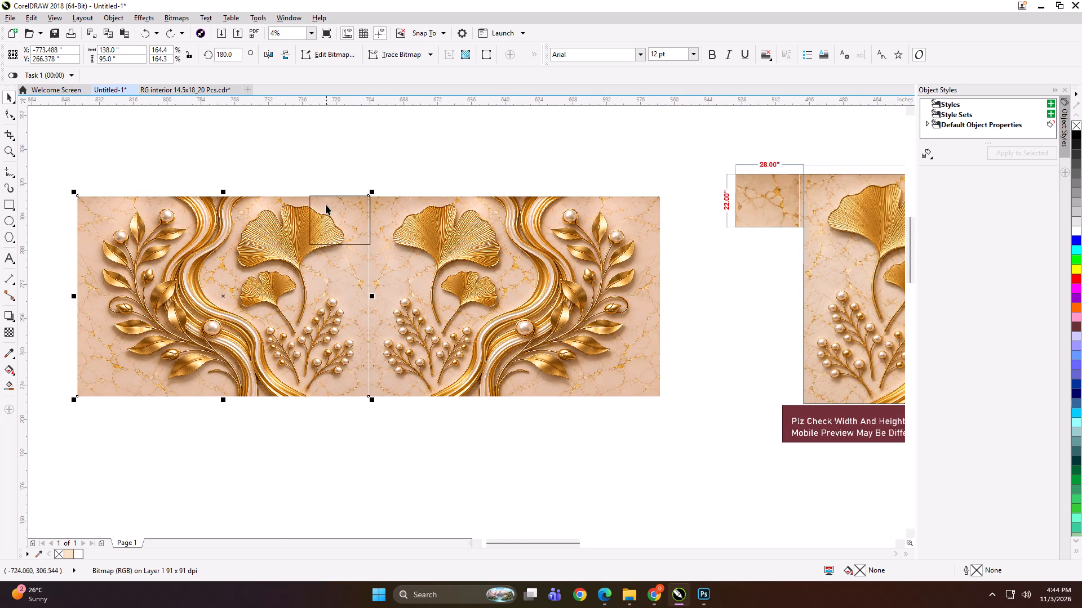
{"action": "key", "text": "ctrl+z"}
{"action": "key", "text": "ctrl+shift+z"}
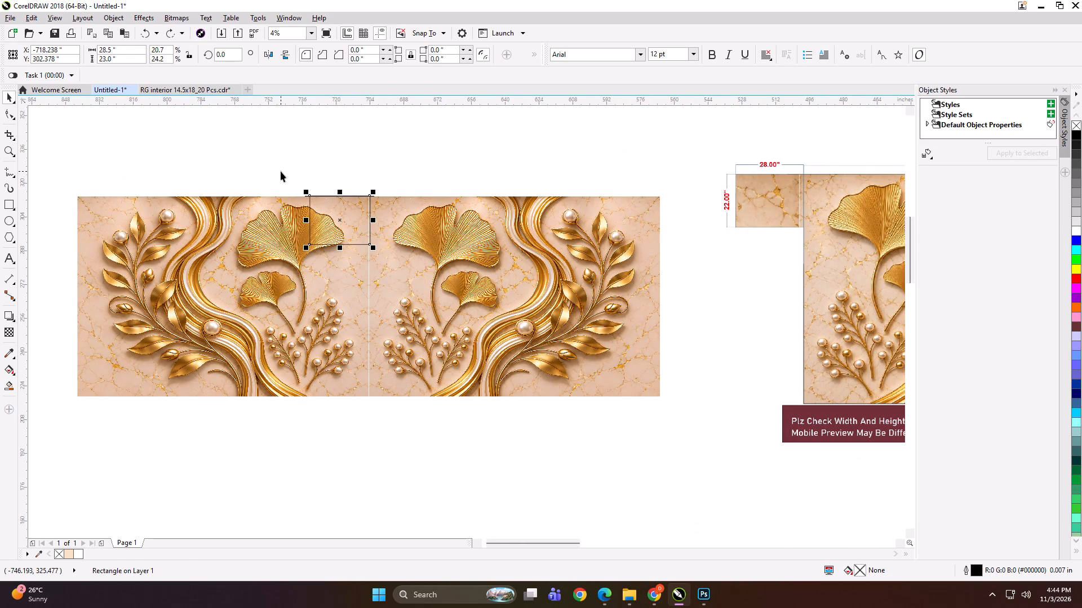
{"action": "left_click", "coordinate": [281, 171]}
Create a rectangle matching the outline of the original ginkgo image beside the mirrored copy.
{"action": "scroll", "coordinate": [313, 236], "scroll_direction": "up", "scroll_amount": 2}
{"action": "scroll", "coordinate": [315, 246], "scroll_direction": "down", "scroll_amount": 1}
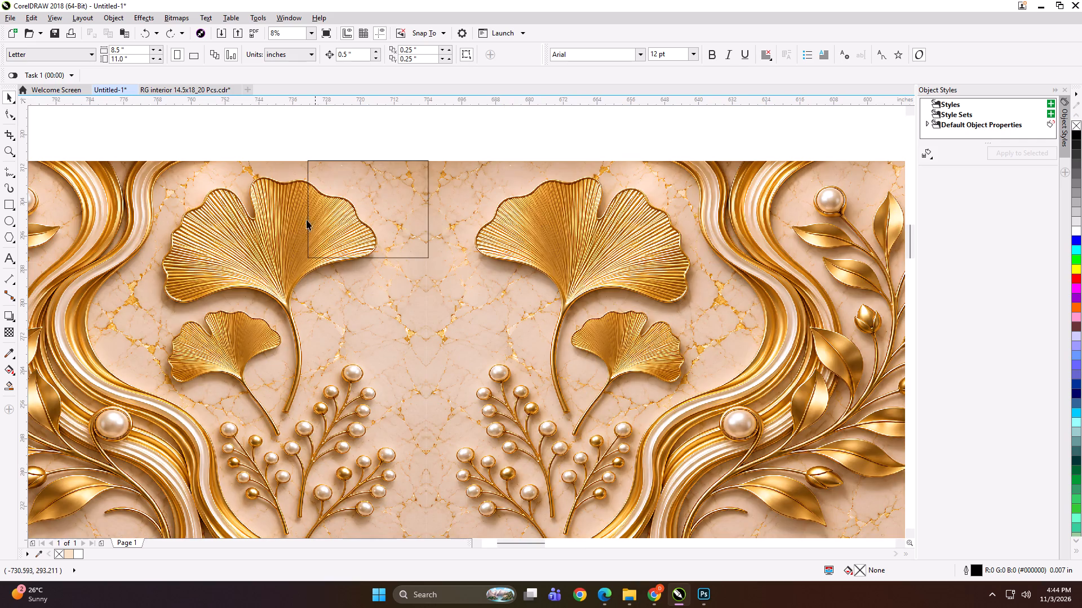
{"action": "scroll", "coordinate": [314, 171], "scroll_direction": "down", "scroll_amount": 1}
{"action": "left_click", "coordinate": [416, 230]}
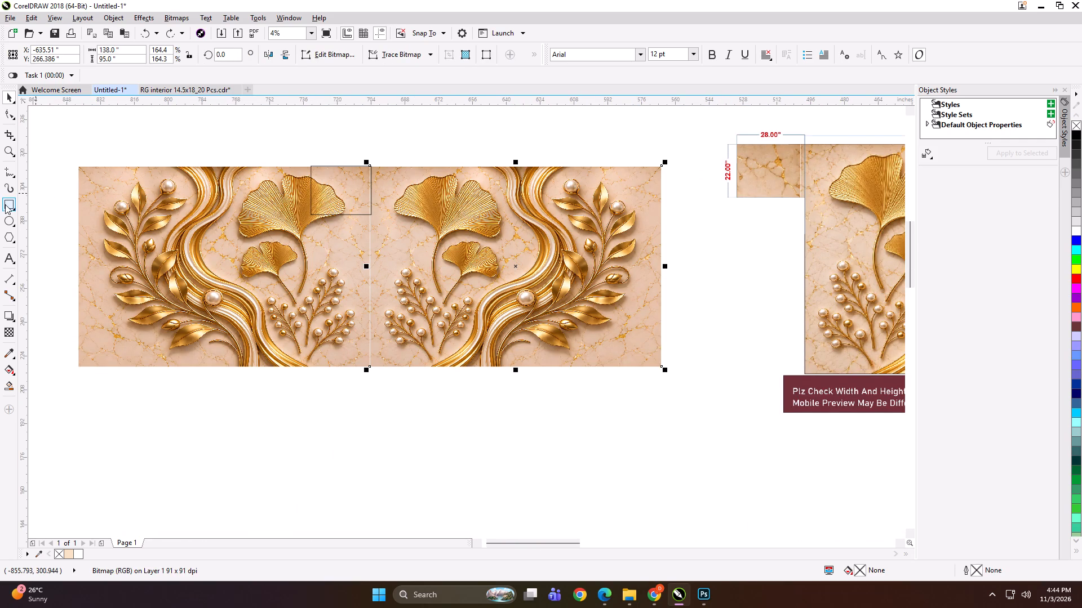
{"action": "left_click", "coordinate": [5, 204], "text": "shift"}
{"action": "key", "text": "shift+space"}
{"action": "scroll", "coordinate": [197, 253], "scroll_direction": "down", "scroll_amount": 1}
{"action": "scroll", "coordinate": [367, 276], "scroll_direction": "up", "scroll_amount": 1}
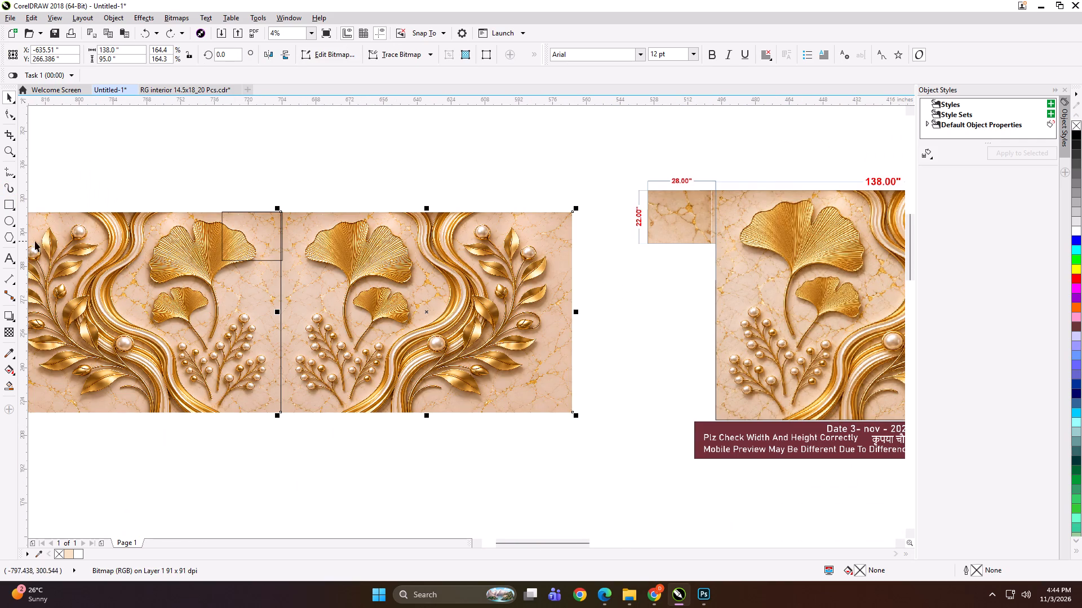
{"action": "triple_click", "coordinate": [5, 203], "text": "shift"}
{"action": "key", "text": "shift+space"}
{"action": "scroll", "coordinate": [126, 203], "scroll_direction": "down", "scroll_amount": 1}
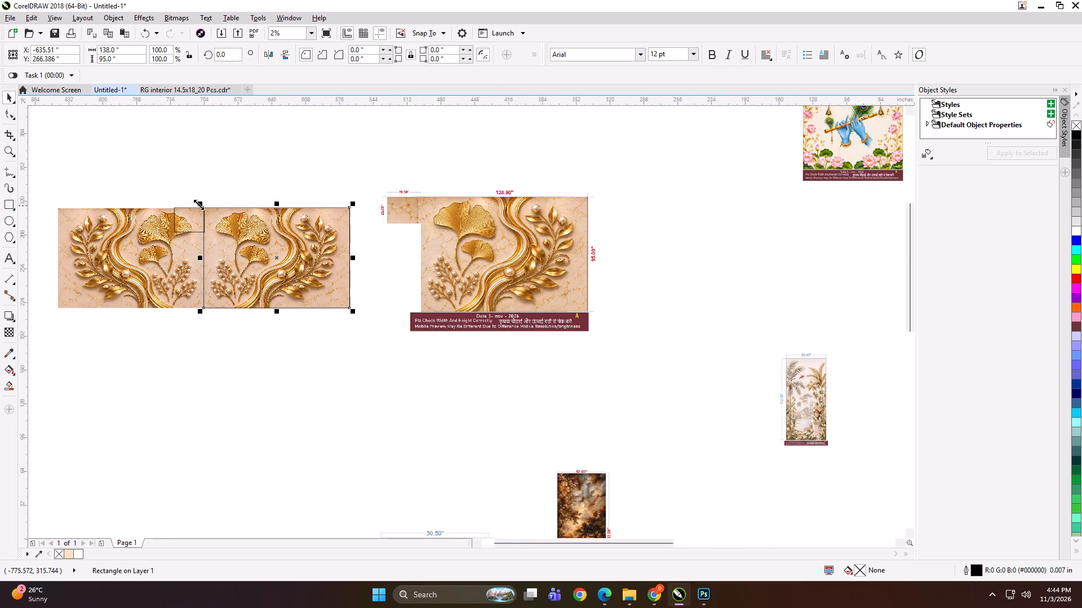
{"action": "scroll", "coordinate": [387, 216], "scroll_direction": "up", "scroll_amount": 1}
Open the width of the rectangle around the original ginkgo image for editing, and reselect that rectangle.
{"action": "left_click", "coordinate": [134, 54]}
{"action": "key", "text": "ctrl+a"}
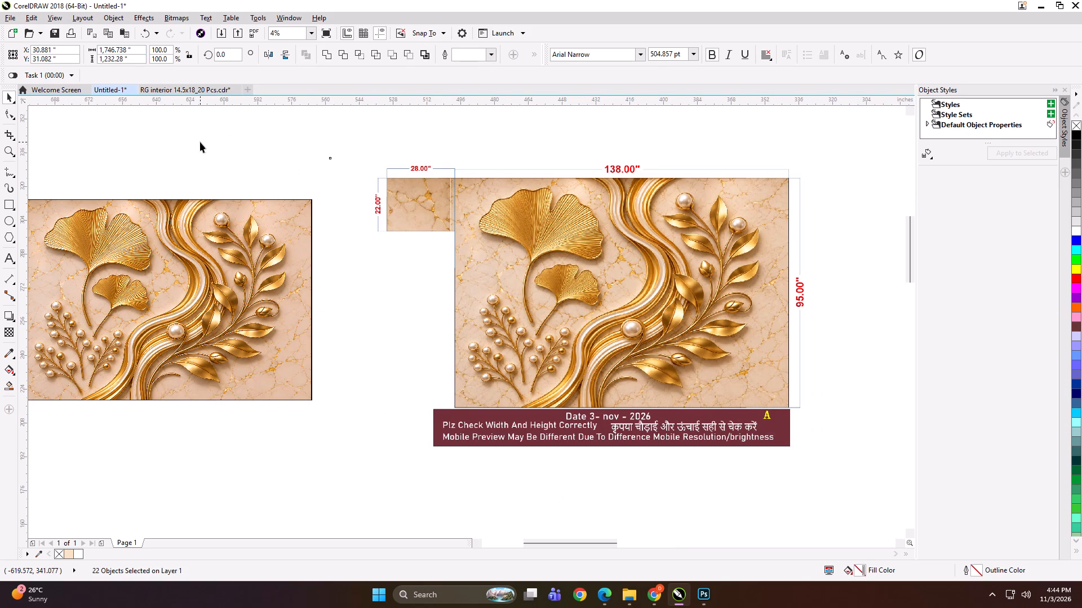
{"action": "left_click", "coordinate": [205, 209]}
{"action": "left_click", "coordinate": [152, 217]}
{"action": "left_click", "coordinate": [172, 133]}
{"action": "left_click", "coordinate": [155, 261]}
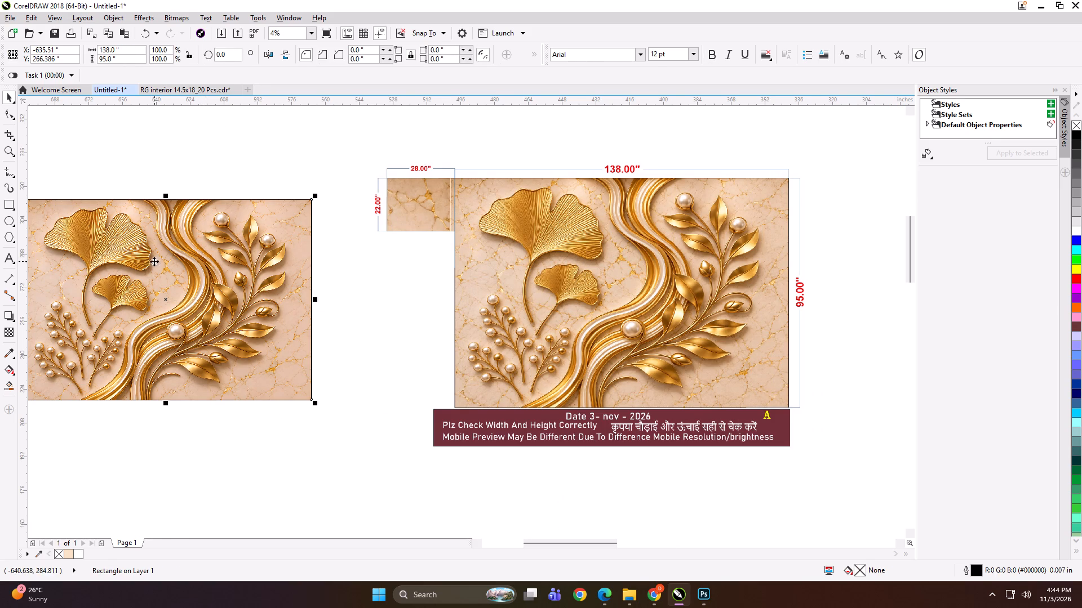
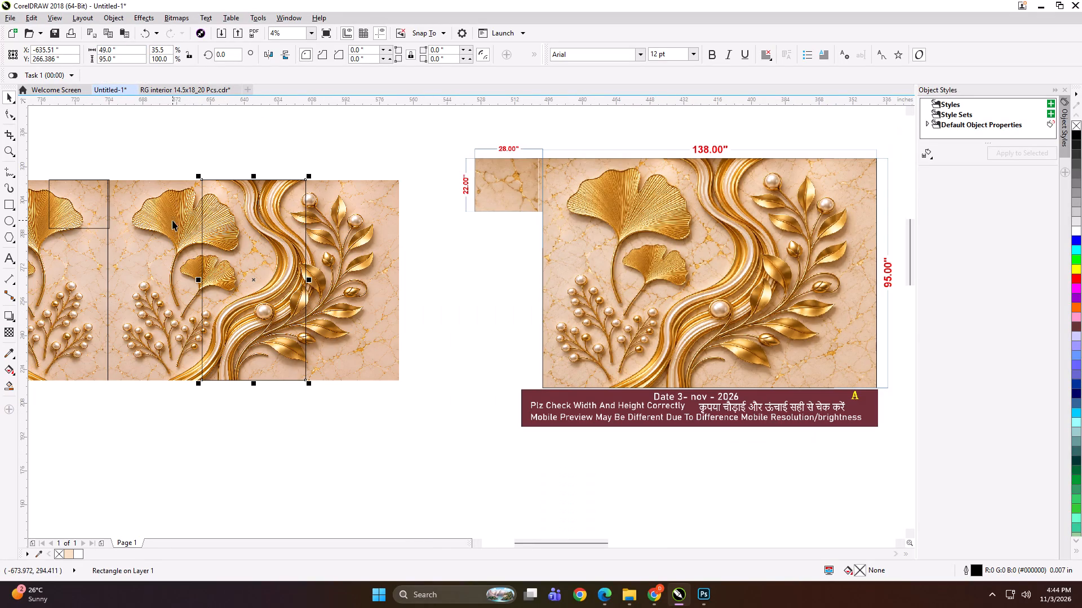
Align the 49 × 95 inch rectangle to the left edge of the original ginkgo image.
{"action": "left_click", "coordinate": [172, 220], "text": "shift"}
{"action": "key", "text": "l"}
{"action": "left_click", "coordinate": [136, 145]}
Mirror-copy the 49 × 95 inch rectangle rightward twice across the original ginkgo image, overlapping each copy 0.5 inch with the preceding panel.
{"action": "left_click", "coordinate": [146, 243]}
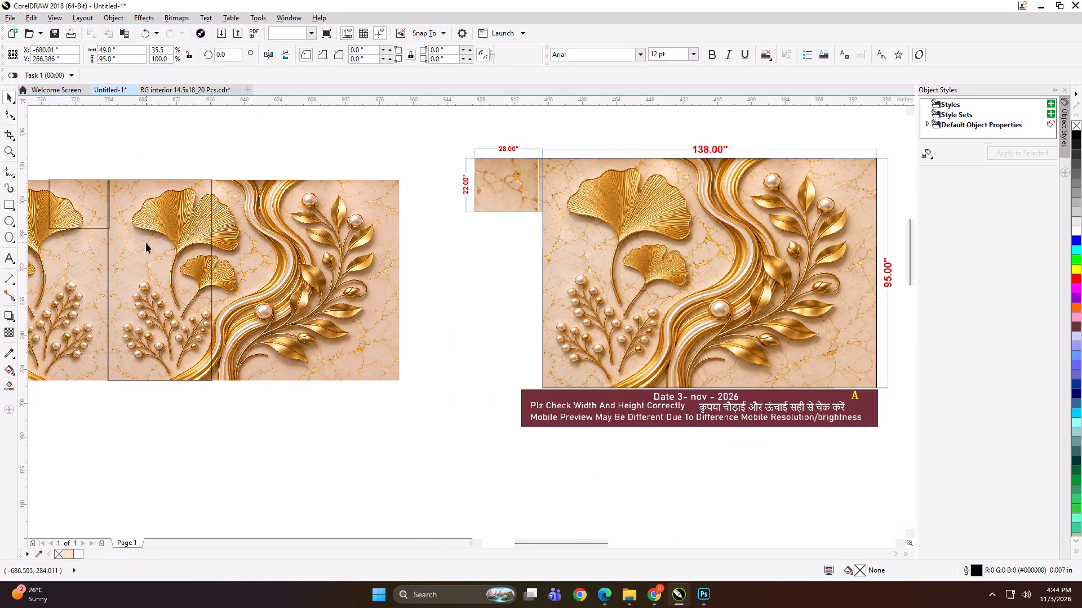
{"action": "left_click_drag", "start_coordinate": [106, 278], "coordinate": [298, 281]}
{"action": "right_click", "coordinate": [298, 281], "text": "ctrl"}
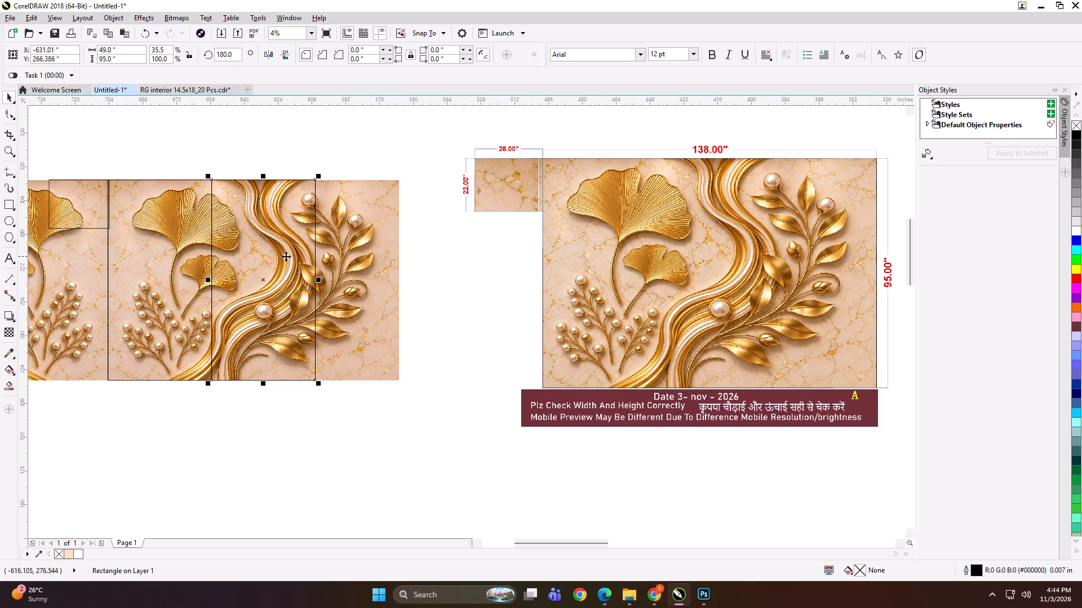
{"action": "key", "text": "Left"}
{"action": "left_click_drag", "start_coordinate": [205, 280], "coordinate": [360, 282]}
{"action": "right_click", "coordinate": [360, 282], "text": "ctrl"}
{"action": "key", "text": "Left"}
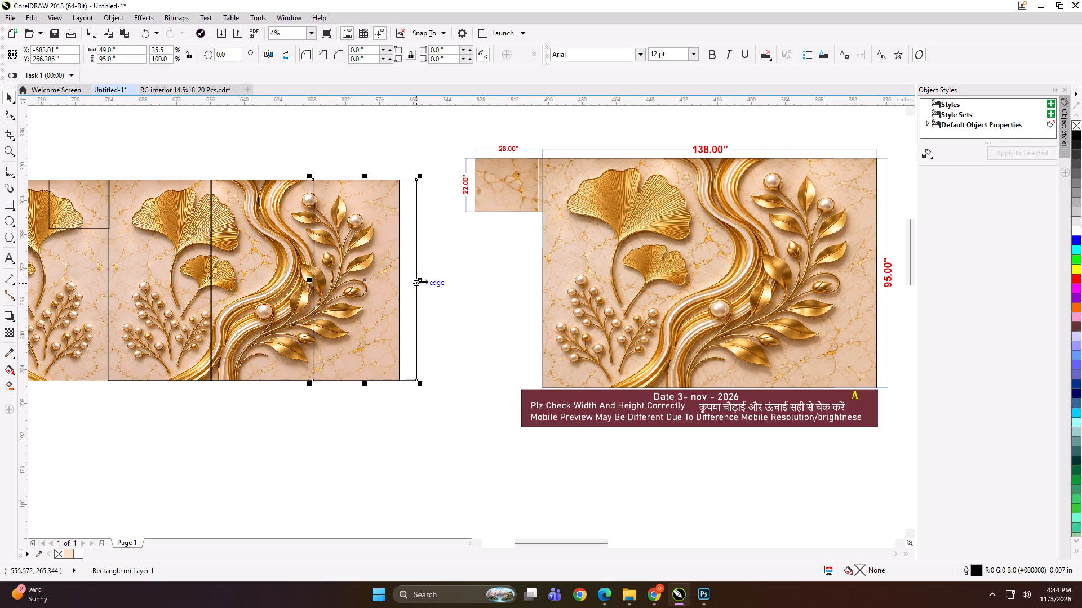
Narrow the last panel rectangle to the artwork's outer edge, making it about 41 in wide.
{"action": "left_click_drag", "start_coordinate": [423, 281], "coordinate": [409, 284]}
Group the four panel rectangles and PowerClip the main artwork and the adjoining mirrored artwork inside the group.
{"action": "left_click", "coordinate": [254, 235], "text": "shift"}
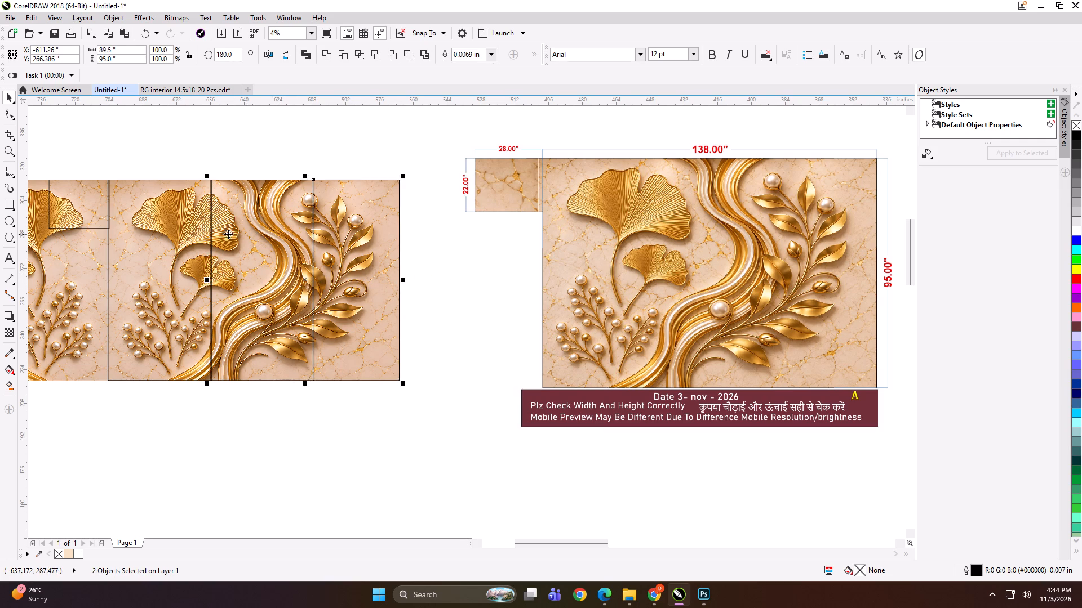
{"action": "left_click", "coordinate": [165, 235], "text": "shift"}
{"action": "left_click", "coordinate": [72, 205], "text": "shift"}
{"action": "key", "text": "ctrl+g"}
{"action": "left_click", "coordinate": [117, 150]}
{"action": "left_click", "coordinate": [127, 258], "text": "alt"}
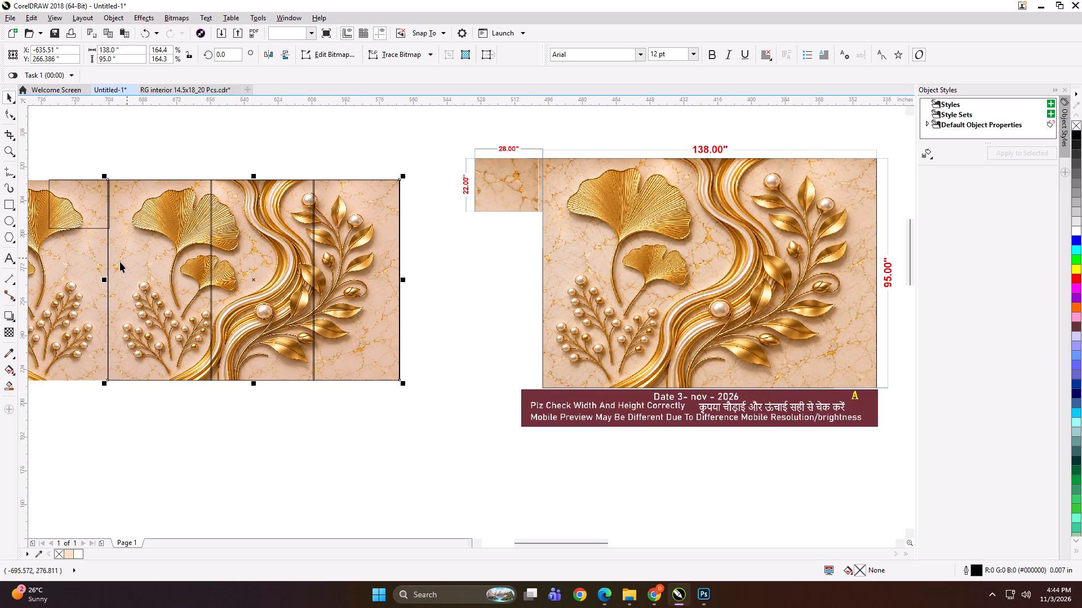
{"action": "left_click", "coordinate": [79, 278], "text": "shift"}
{"action": "key", "text": "shift+Return"}
{"action": "left_click", "coordinate": [229, 257]}
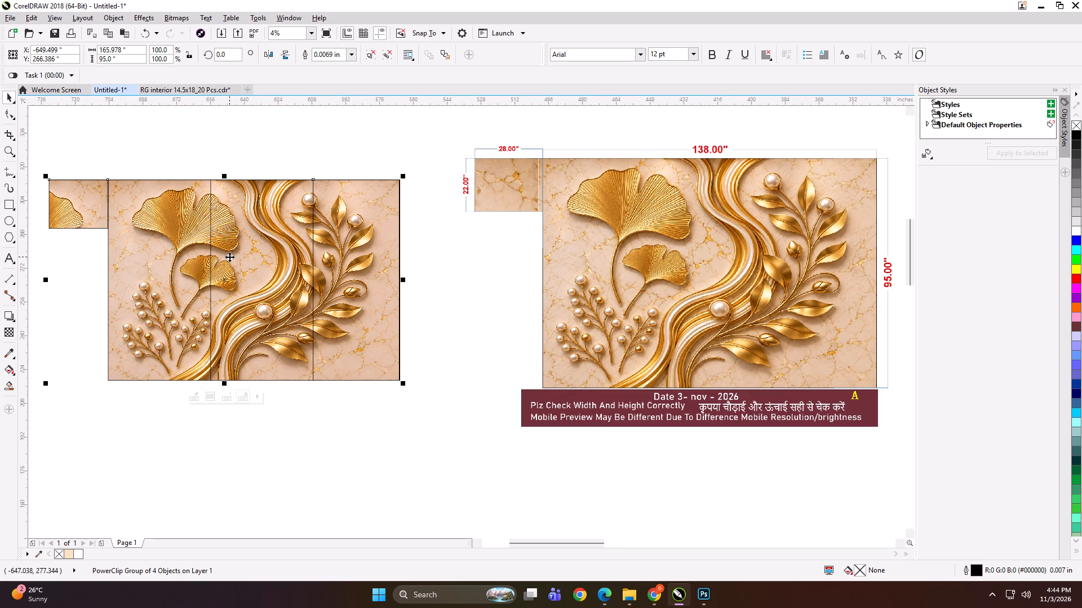
Ungroup the PowerClip group into separate panels and clear the selection.
{"action": "key", "text": "ctrl+u"}
{"action": "key", "text": "ctrl+u"}
{"action": "key", "text": "ctrl+u"}
{"action": "left_click", "coordinate": [194, 151]}
Add the text label "28*22" on the top edge of the small side panel.
{"action": "left_click", "coordinate": [5, 256]}
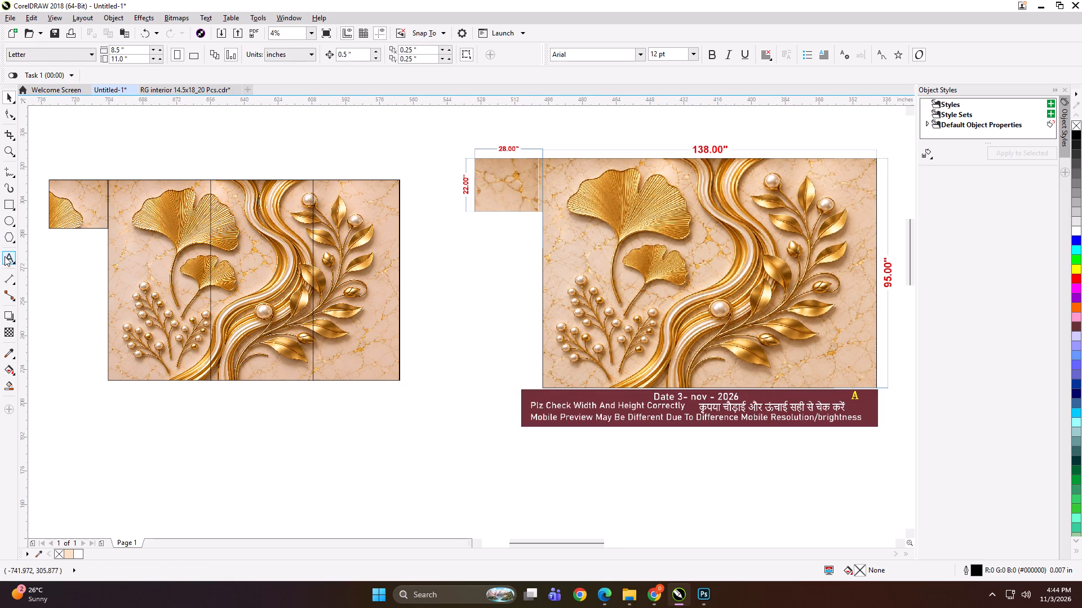
{"action": "left_click", "coordinate": [72, 177]}
{"action": "type", "text": "28*22"}
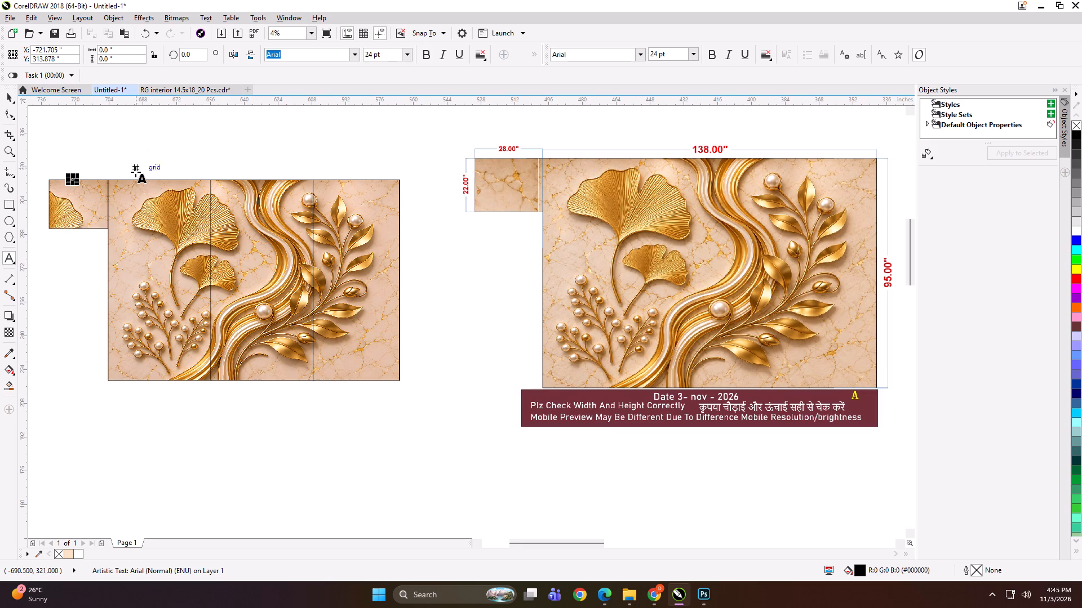
{"action": "left_click", "coordinate": [141, 177]}
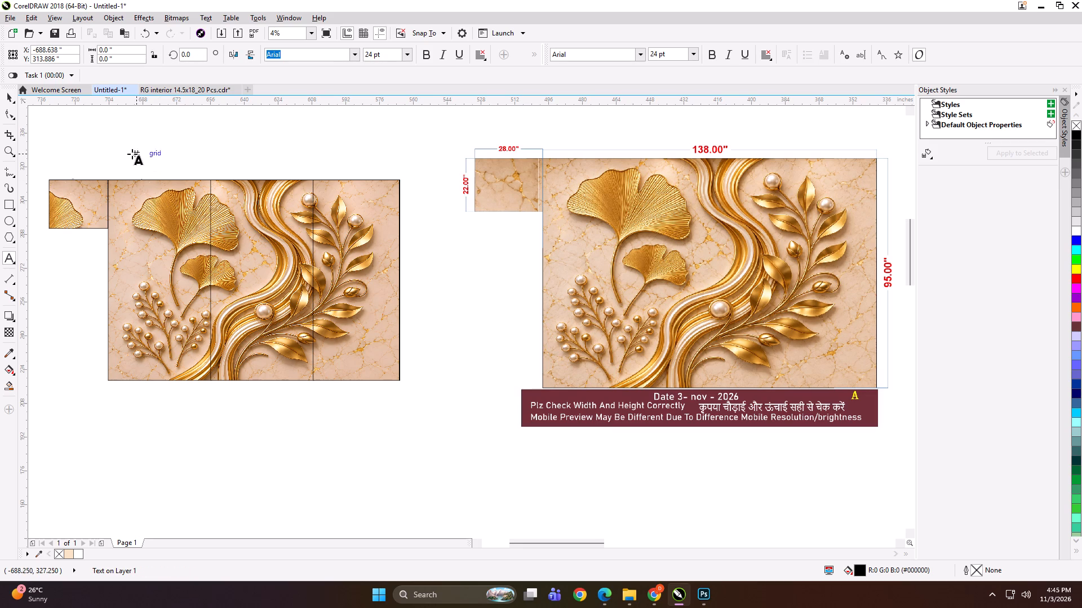
Replace the small side panel's label text with "138*95 PANEL 1" and copy that text.
{"action": "scroll", "coordinate": [72, 173], "scroll_direction": "up", "scroll_amount": 5}
{"action": "left_click", "coordinate": [107, 256]}
{"action": "key", "text": "ctrl+a"}
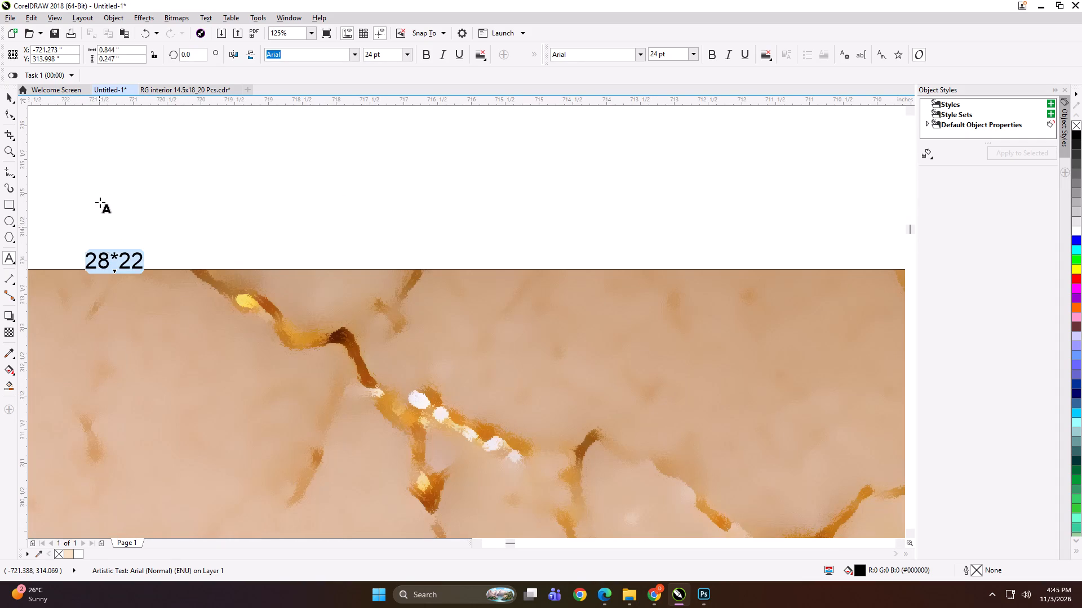
{"action": "scroll", "coordinate": [100, 187], "scroll_direction": "down", "scroll_amount": 5}
{"action": "type", "text": "138*"}
{"action": "scroll", "coordinate": [153, 318], "scroll_direction": "down", "scroll_amount": 1}
{"action": "scroll", "coordinate": [312, 310], "scroll_direction": "up", "scroll_amount": 1}
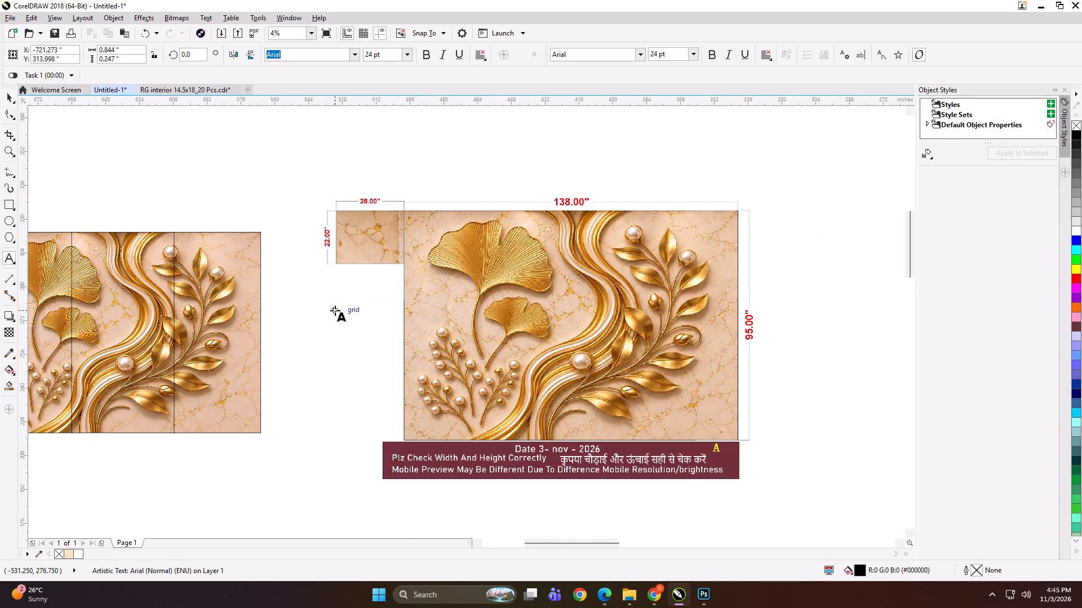
{"action": "type", "text": "95 PANEL 1"}
{"action": "key", "text": "ctrl+a"}
{"action": "key", "text": "ctrl+c"}
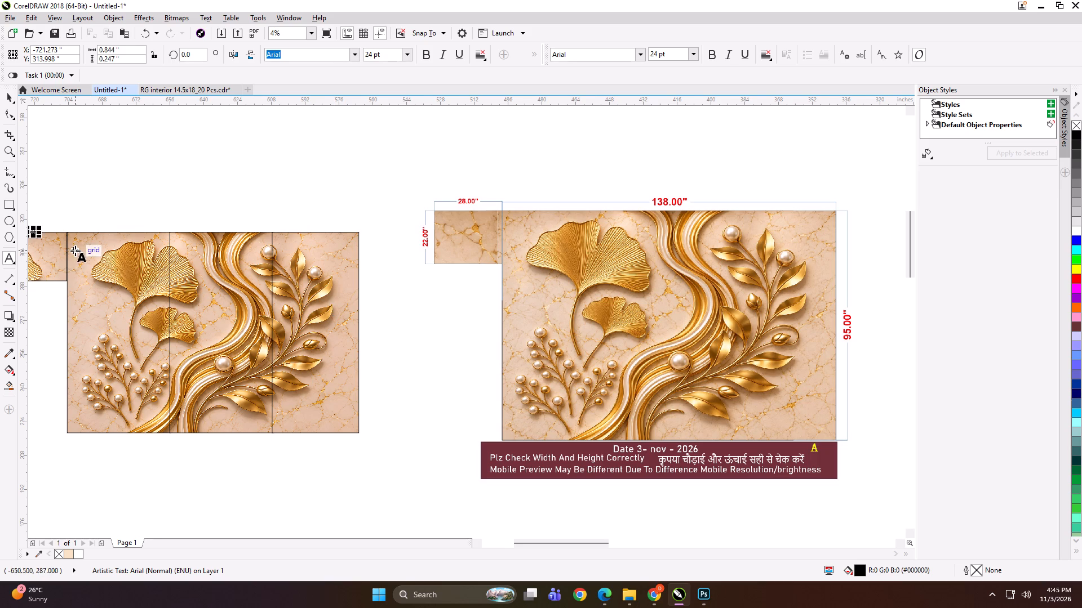
Paste the copied label on the top edges of the three tall panels, numbering them PANEL 2, PANEL 3 and PANEL 4.
{"action": "scroll", "coordinate": [51, 222], "scroll_direction": "up", "scroll_amount": 2}
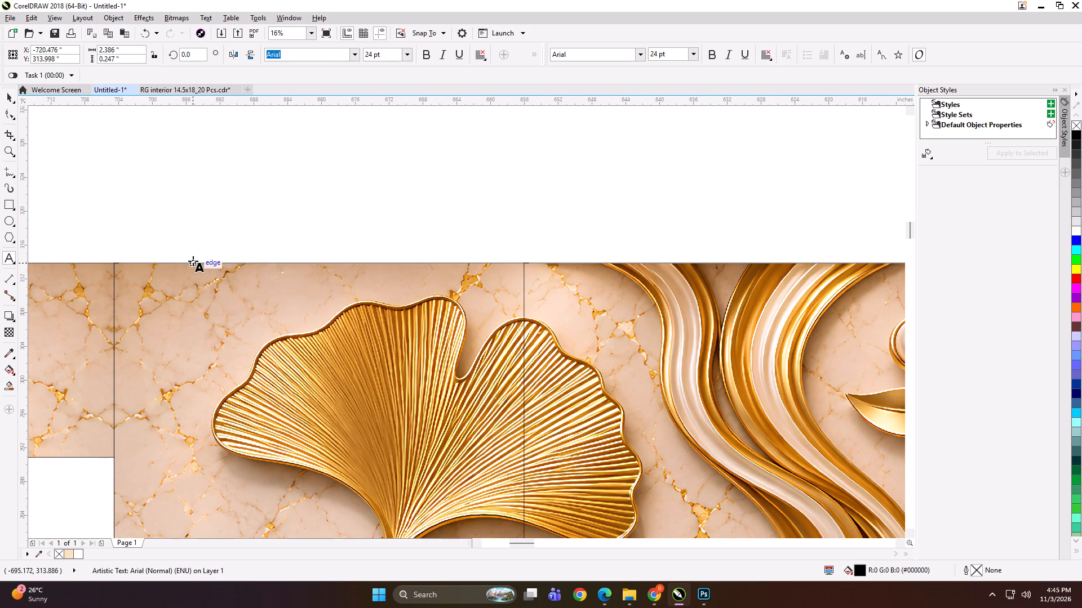
{"action": "left_click", "coordinate": [193, 261]}
{"action": "key", "text": "ctrl+v"}
{"action": "key", "text": "BackSpace"}
{"action": "key", "text": "2"}
{"action": "scroll", "coordinate": [192, 266], "scroll_direction": "down", "scroll_amount": 1}
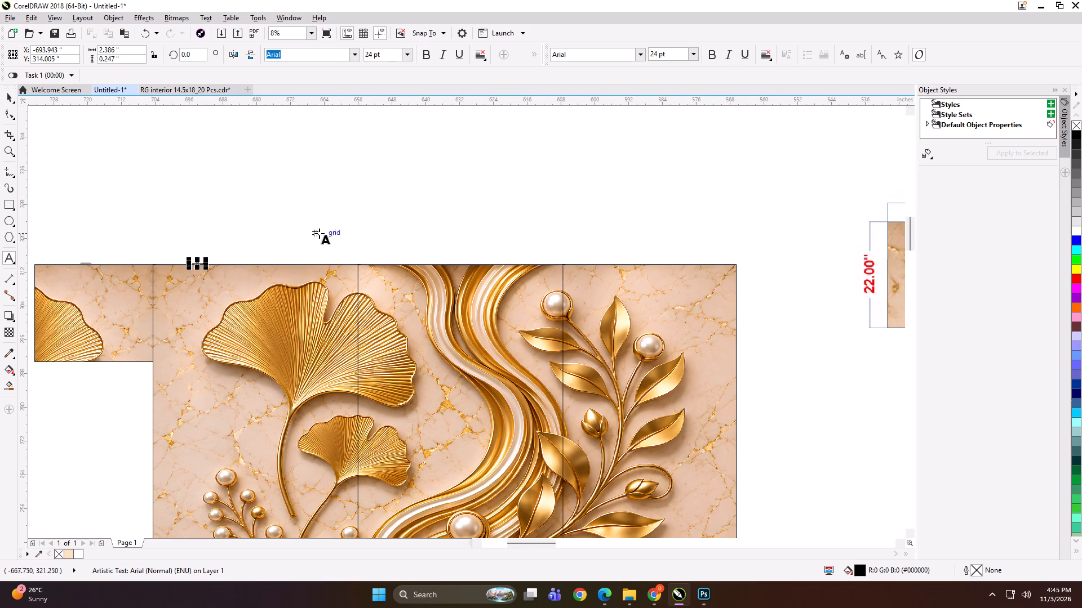
{"action": "left_click", "coordinate": [385, 262]}
{"action": "key", "text": "ctrl+v"}
{"action": "key", "text": "BackSpace"}
{"action": "key", "text": "3"}
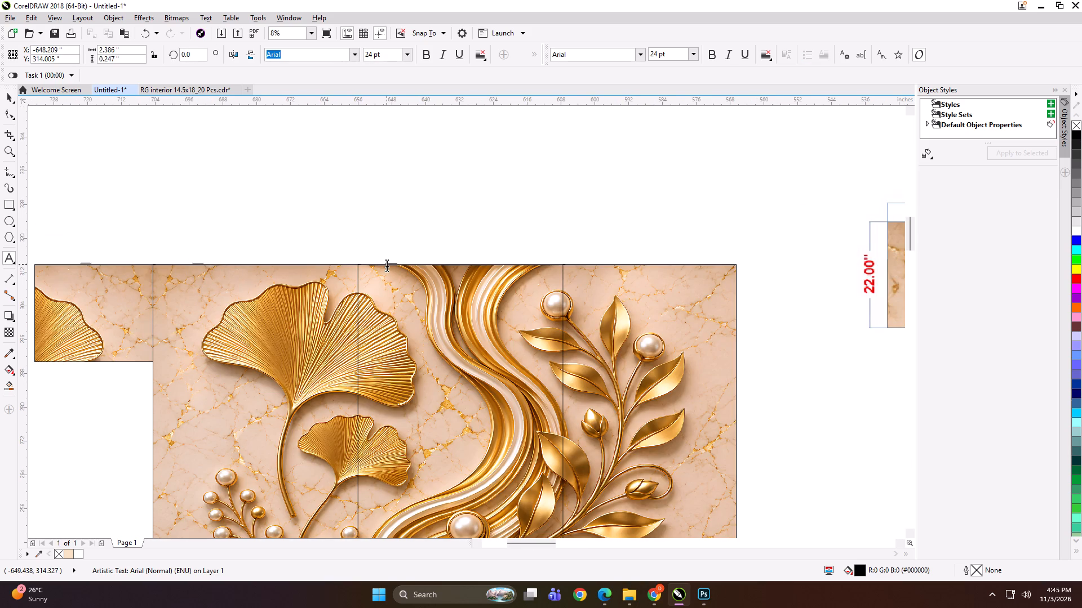
{"action": "left_click", "coordinate": [608, 262]}
{"action": "key", "text": "ctrl+v"}
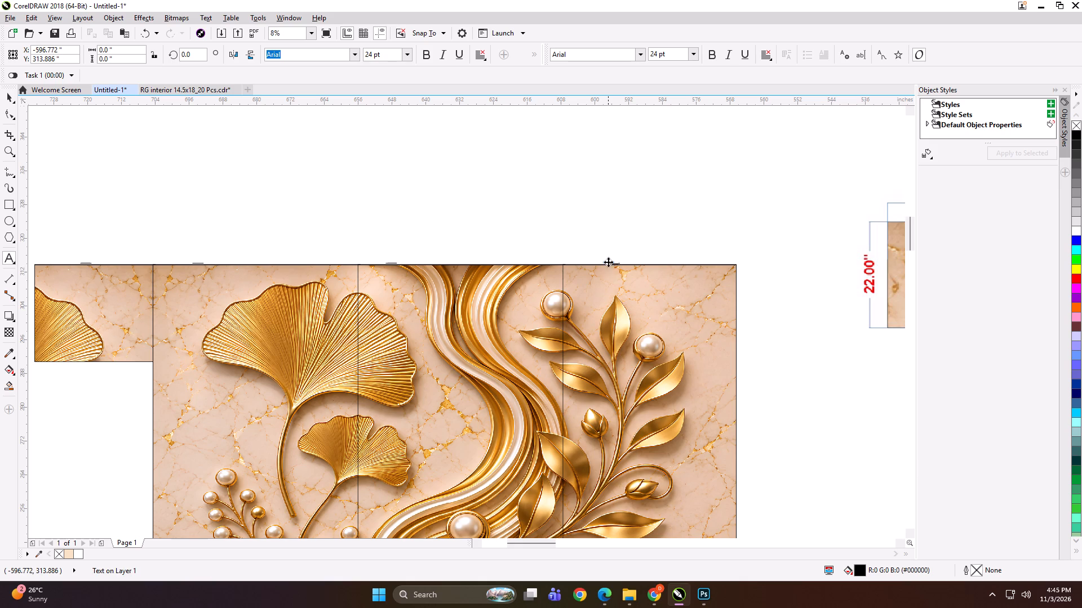
{"action": "key", "text": "BackSpace"}
{"action": "key", "text": "4"}
Group each of the four panels with its own text label.
{"action": "scroll", "coordinate": [485, 192], "scroll_direction": "down", "scroll_amount": 1}
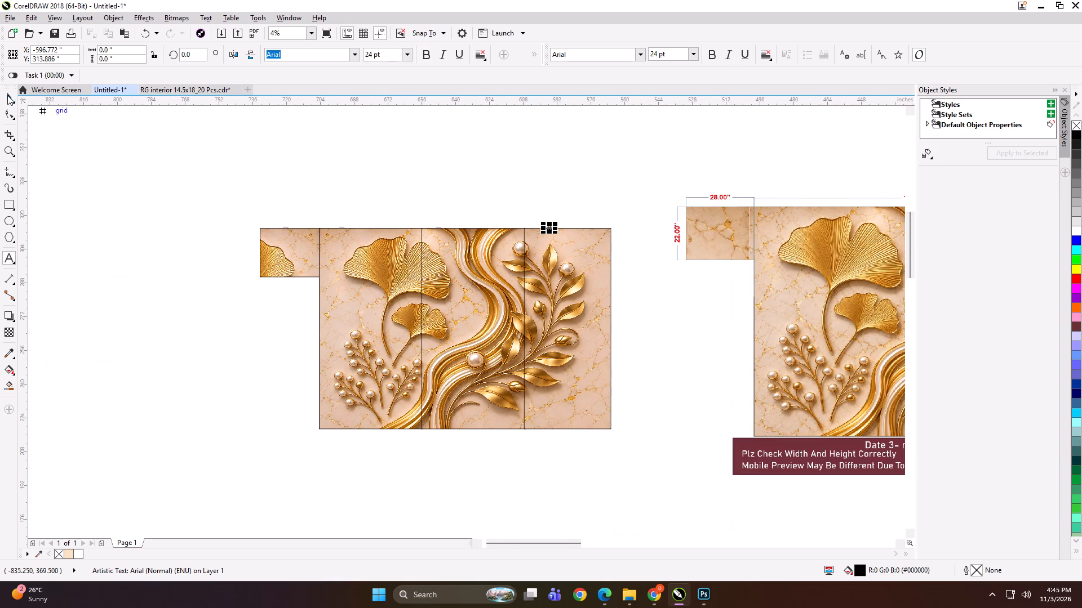
{"action": "left_click", "coordinate": [7, 95]}
{"action": "left_click", "coordinate": [586, 295], "text": "shift"}
{"action": "key", "text": "ctrl+g"}
{"action": "left_click_drag", "start_coordinate": [427, 187], "coordinate": [489, 288]}
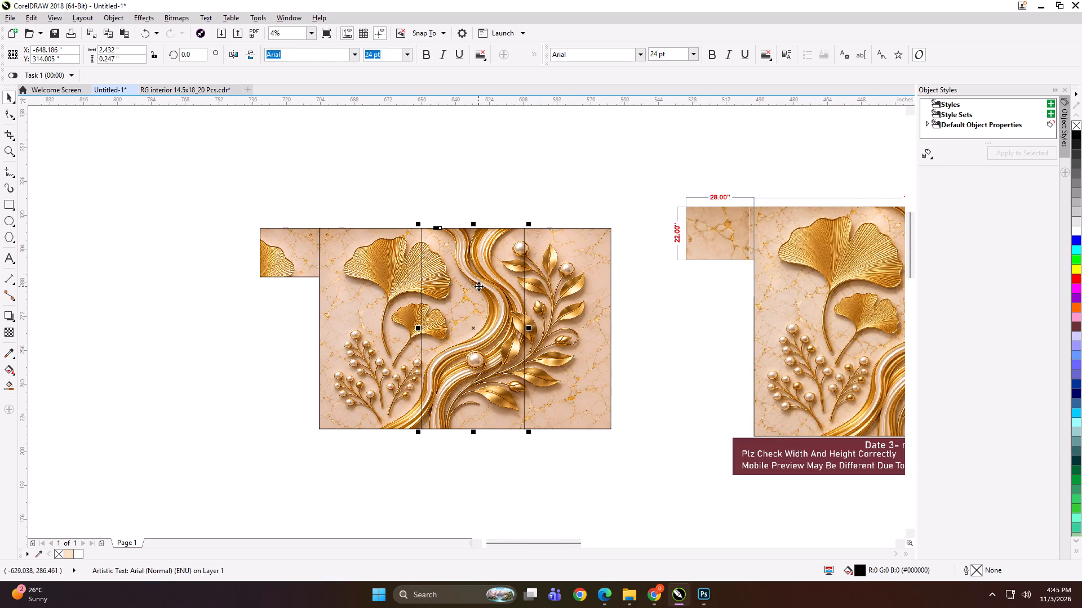
{"action": "left_click", "coordinate": [478, 286], "text": "shift"}
{"action": "key", "text": "ctrl+g"}
{"action": "left_click_drag", "start_coordinate": [385, 187], "coordinate": [320, 298]}
{"action": "left_click", "coordinate": [361, 297], "text": "shift"}
{"action": "key", "text": "ctrl+g"}
{"action": "left_click_drag", "start_coordinate": [352, 190], "coordinate": [217, 322]}
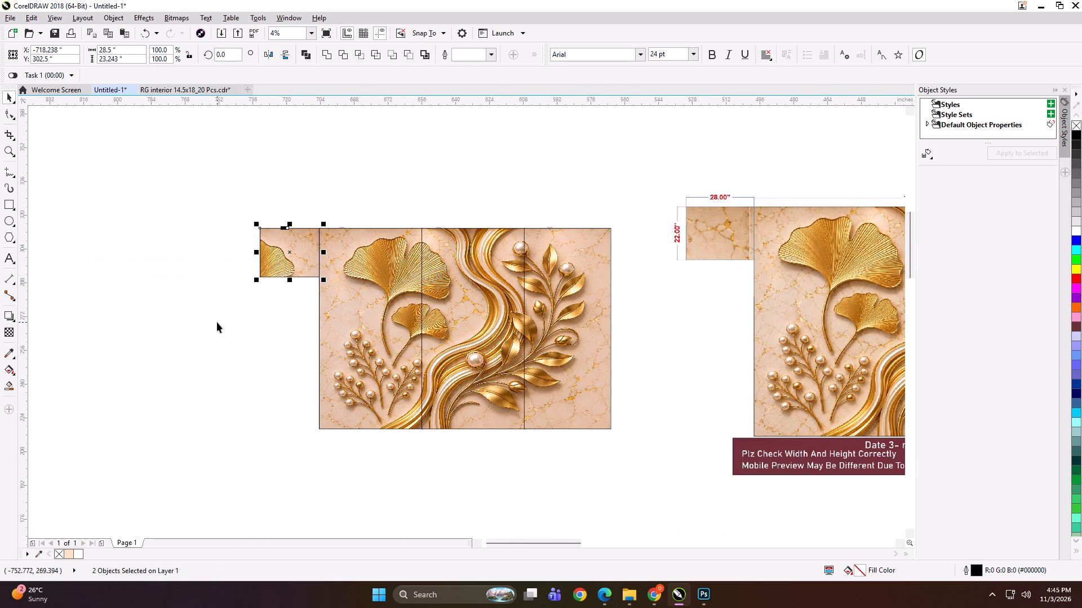
{"action": "key", "text": "ctrl+g"}
Start exporting the small side panel and create and open a new folder 138x95 inside GOODS HOME as destination.
{"action": "key", "text": "ctrl+e"}
{"action": "left_click", "coordinate": [594, 158]}
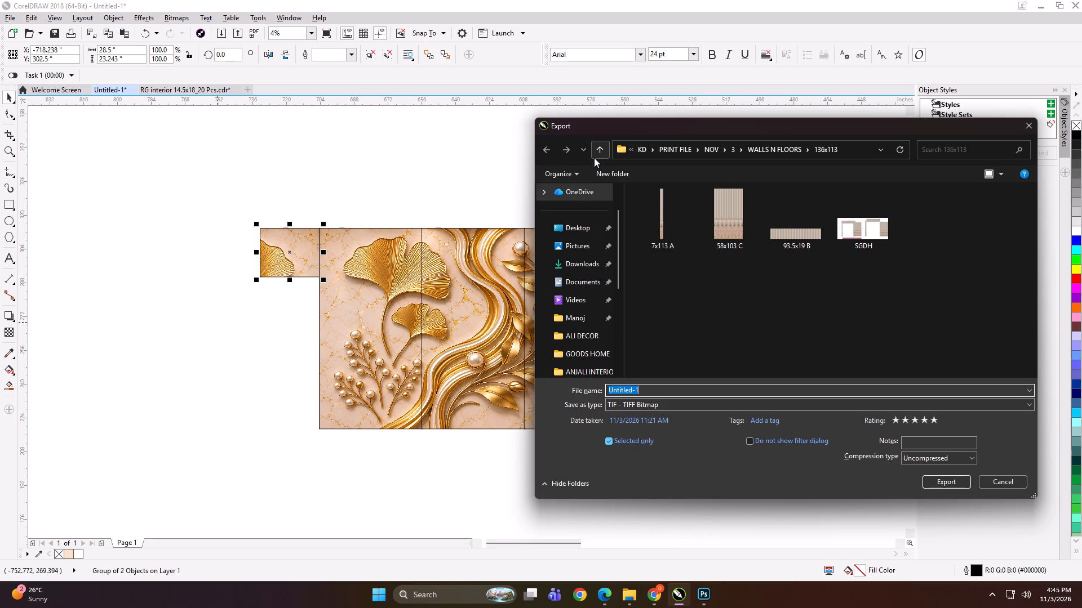
{"action": "left_click", "coordinate": [597, 155]}
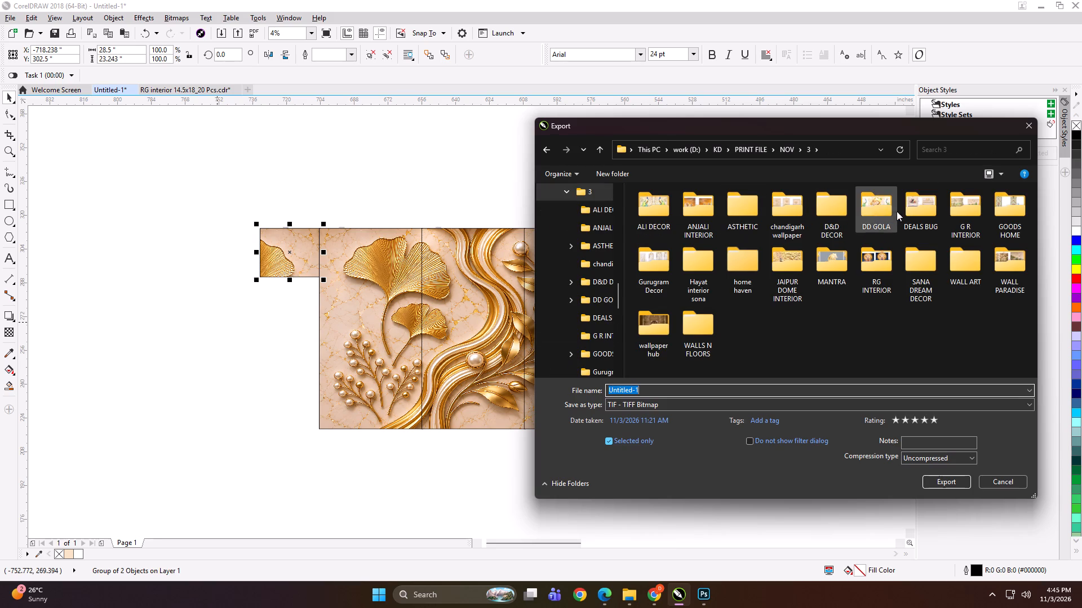
{"action": "left_click", "coordinate": [929, 208]}
{"action": "double_click", "coordinate": [999, 201]}
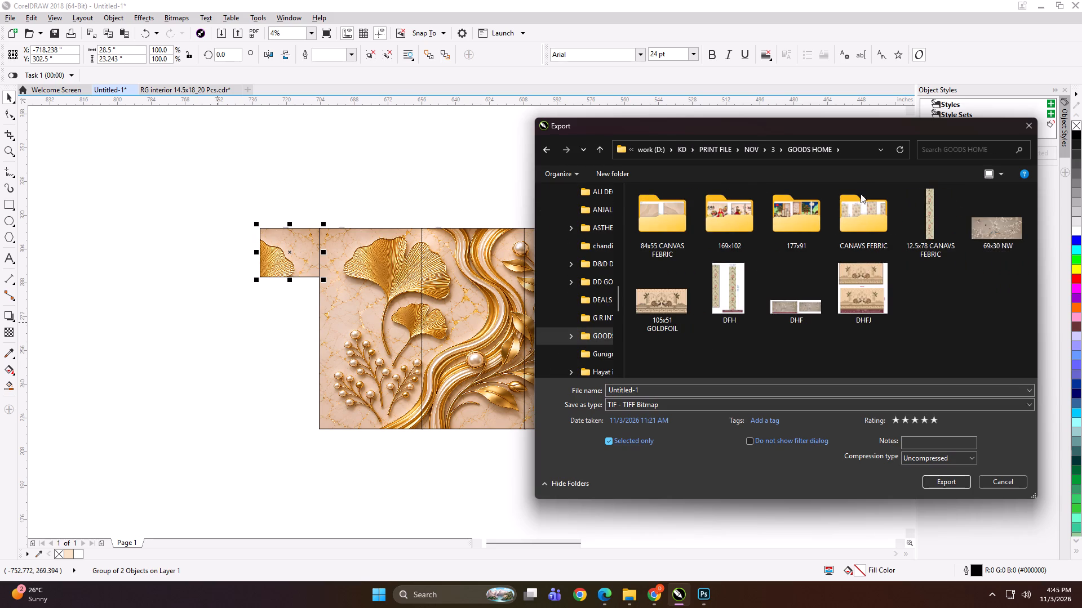
{"action": "scroll", "coordinate": [738, 254], "scroll_direction": "down", "scroll_amount": 3, "text": "ctrl"}
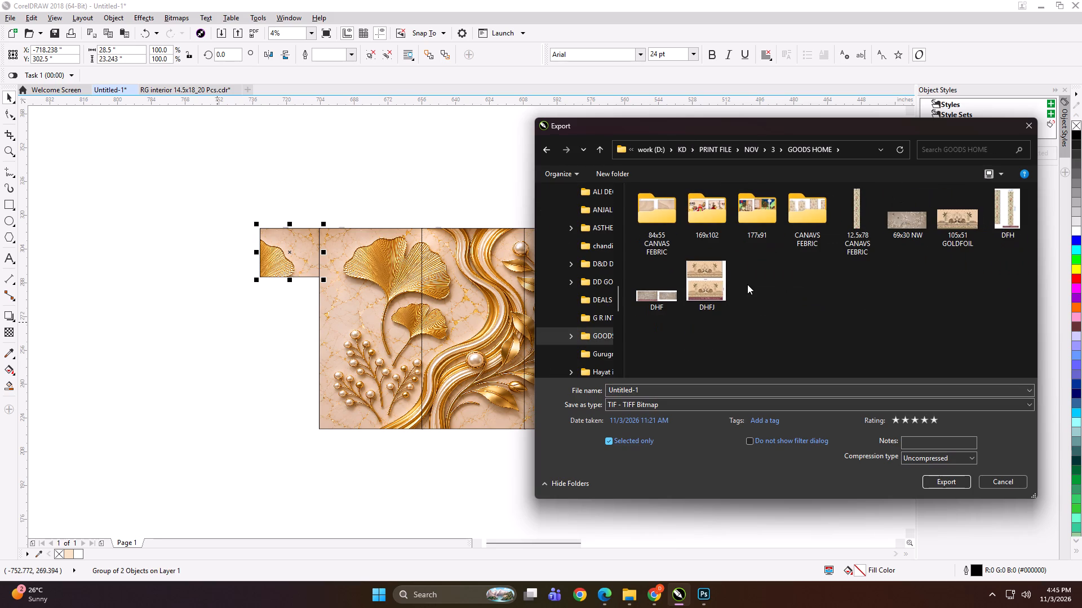
{"action": "left_click", "coordinate": [615, 176]}
{"action": "type", "text": "138x"}
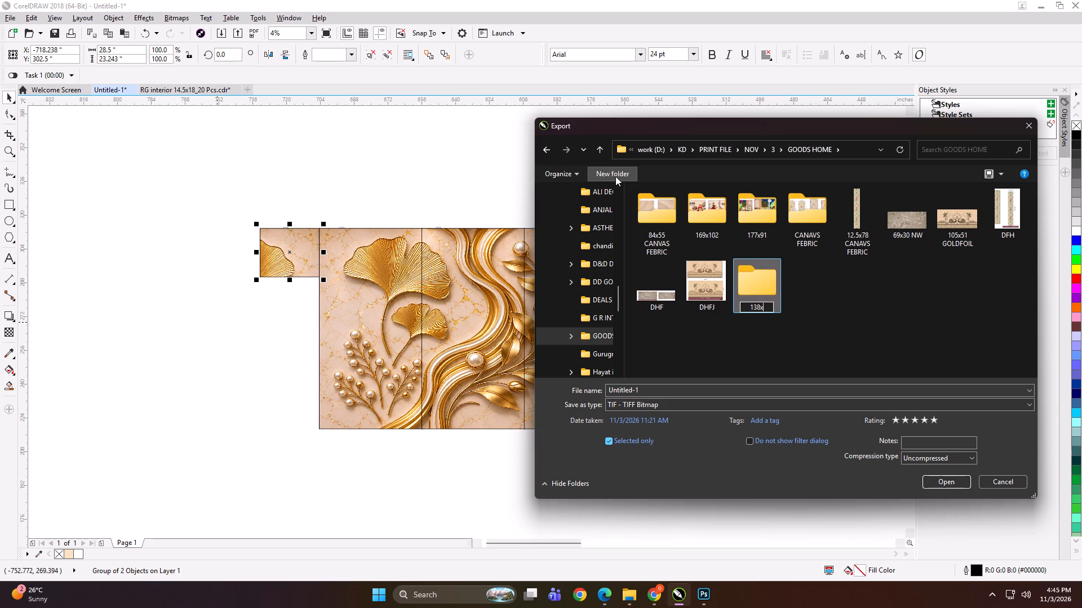
{"action": "key", "text": "BackSpace"}
{"action": "type", "text": "95"}
{"action": "key", "text": "BackSpace"}
{"action": "key", "text": "BackSpace"}
{"action": "type", "text": "x95"}
{"action": "key", "text": "Return"}
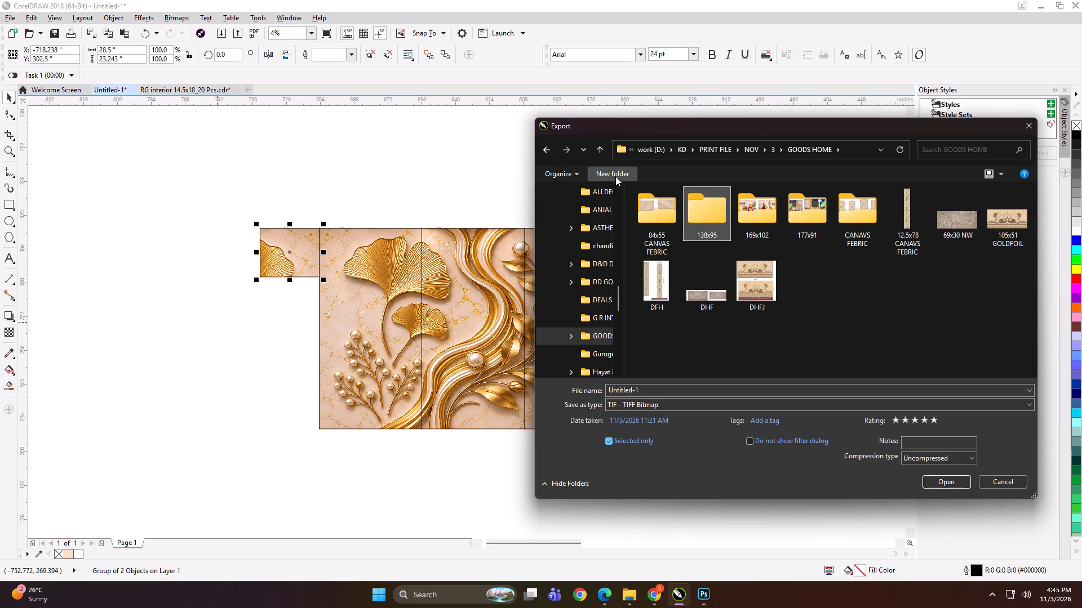
{"action": "double_click", "coordinate": [700, 214]}
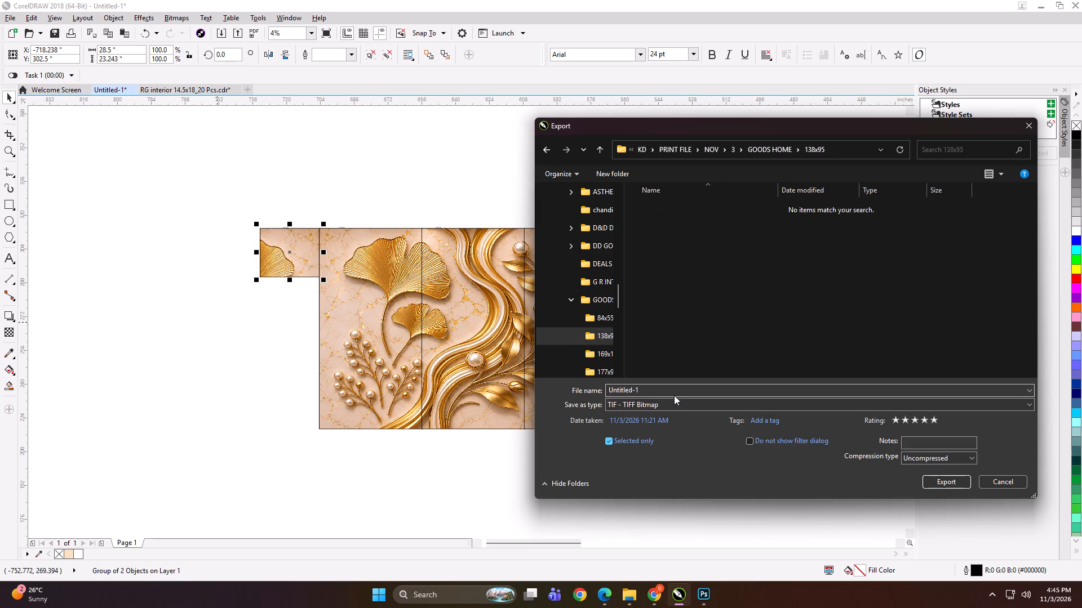
Export the small side panel as a TIFF bitmap named "28.5x23 A".
{"action": "left_click", "coordinate": [670, 391]}
{"action": "type", "text": "28.5x23 A"}
{"action": "key", "text": "space"}
{"action": "key", "text": "Return"}
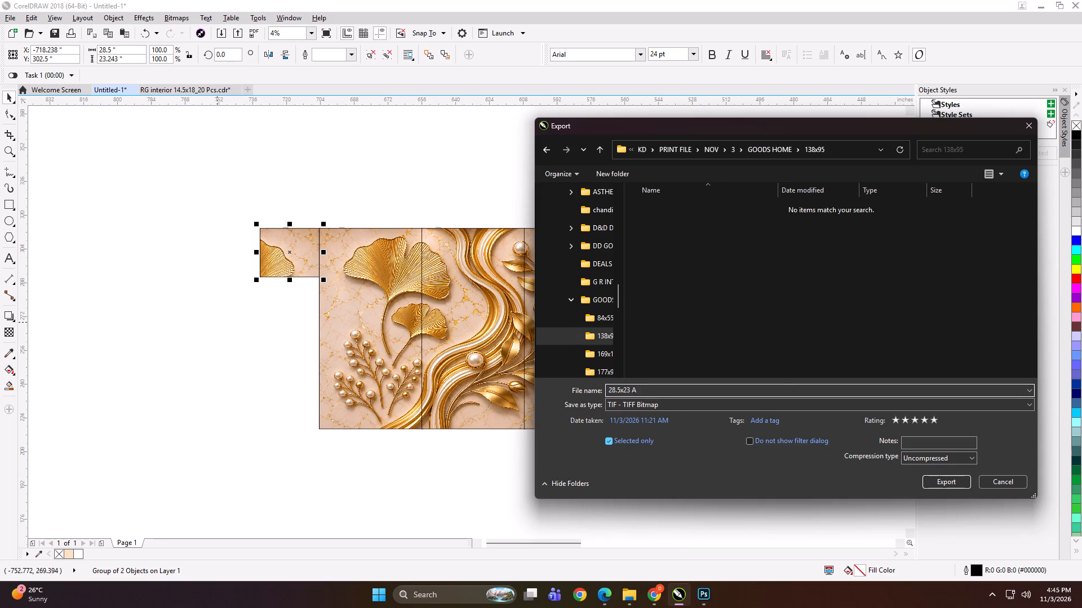
{"action": "key", "text": "Return"}
Export the first tall panel, with the ginkgo leaves, as a TIFF named "49x95 A".
{"action": "left_click", "coordinate": [400, 281]}
{"action": "key", "text": "ctrl+e"}
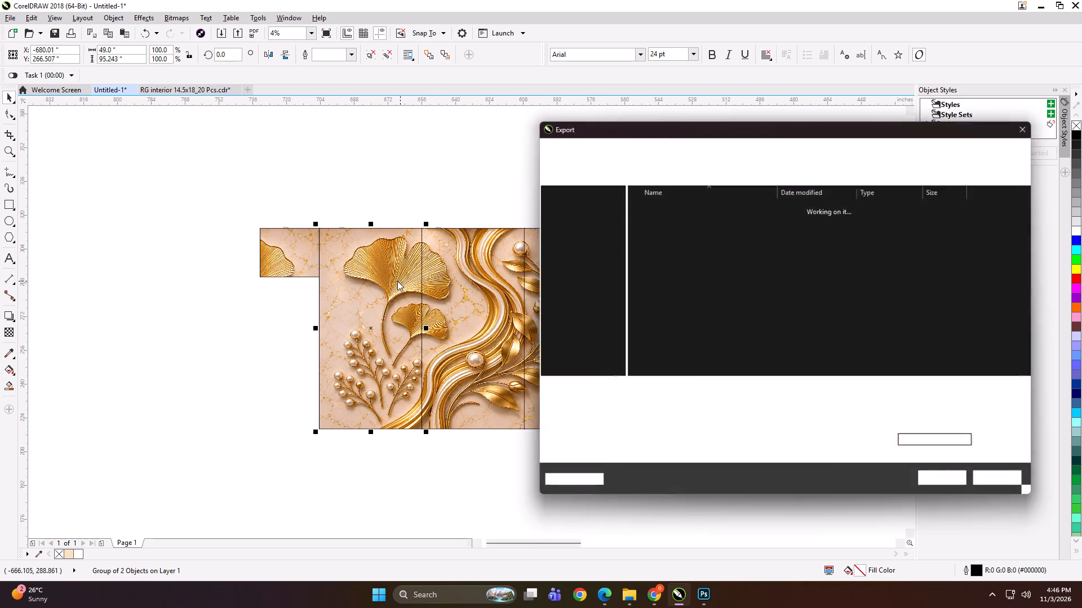
{"action": "type", "text": "49x5 A"}
{"action": "key", "text": "space"}
{"action": "key", "text": "Return"}
{"action": "key", "text": "Return"}
Export the middle tall panel as a TIFF named "49x95 b", basing the name on the previous panel's file.
{"action": "left_click", "coordinate": [496, 281]}
{"action": "key", "text": "ctrl+e"}
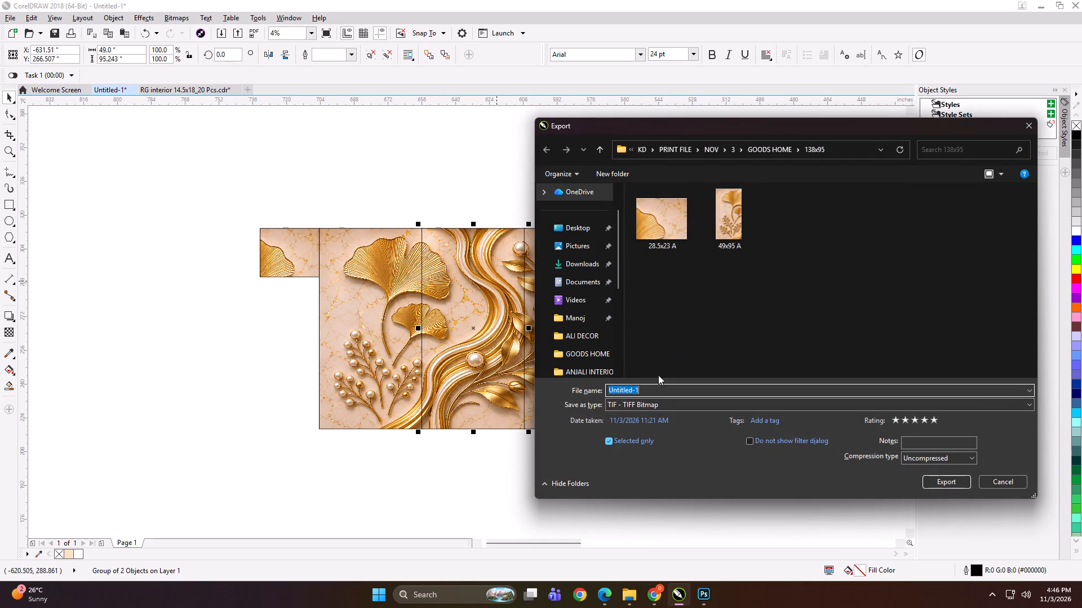
{"action": "left_click", "coordinate": [729, 214]}
{"action": "double_click", "coordinate": [635, 390]}
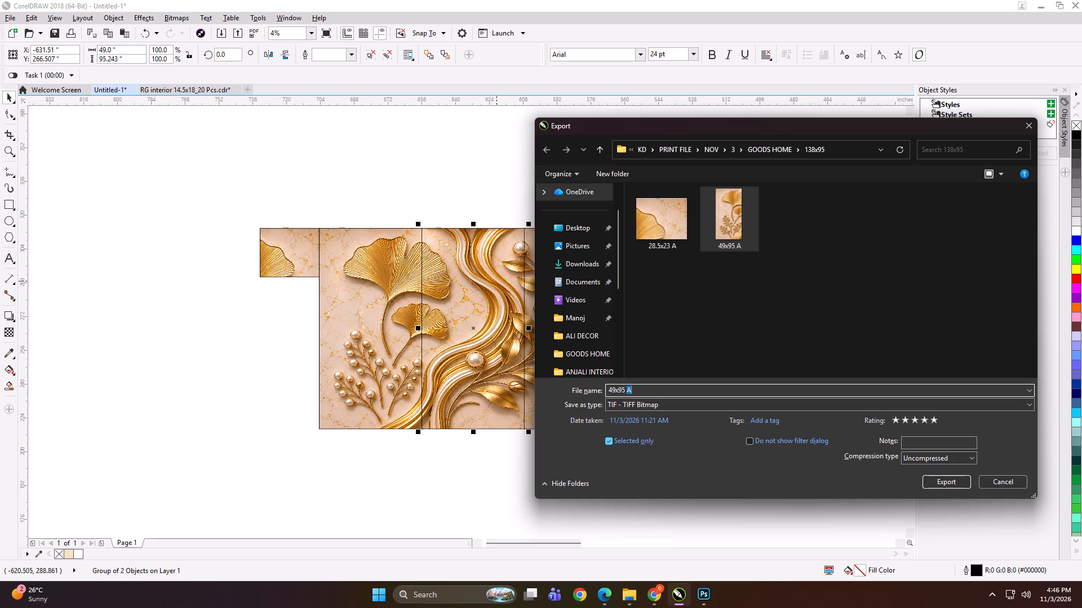
{"action": "key", "text": "b"}
{"action": "key", "text": "Return"}
{"action": "key", "text": "Return"}
Export the last, narrower tall panel as a TIFF named "41x95 C".
{"action": "left_click", "coordinate": [557, 303]}
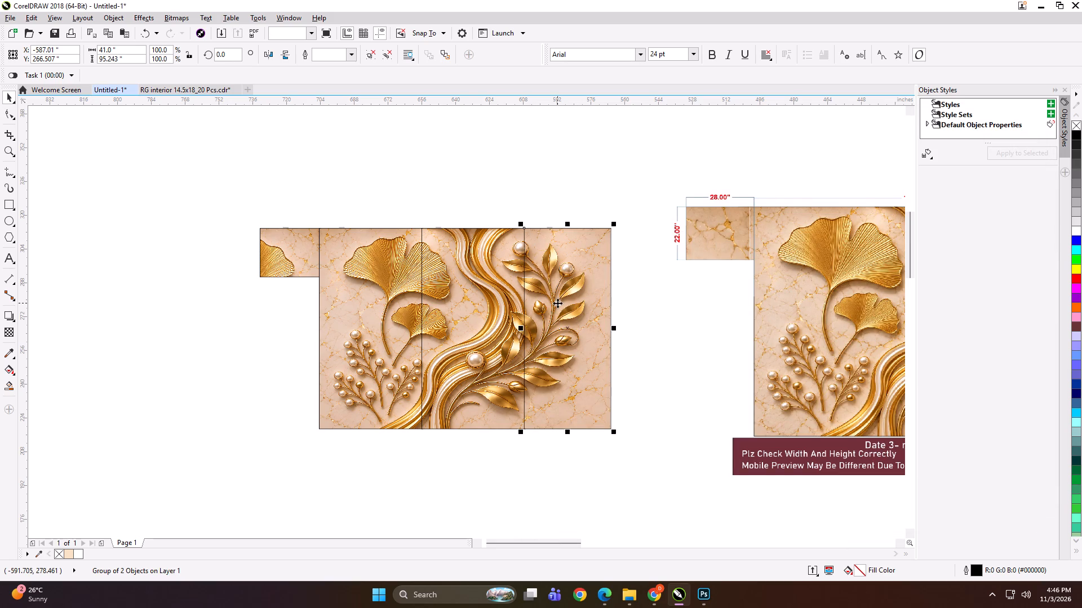
{"action": "key", "text": "ctrl+e"}
{"action": "type", "text": "41x95 C"}
{"action": "key", "text": "Return"}
{"action": "key", "text": "Return"}
Nudge the small panel and the first two tall panels left together to open a gap before the last panel.
{"action": "scroll", "coordinate": [359, 225], "scroll_direction": "down", "scroll_amount": 1}
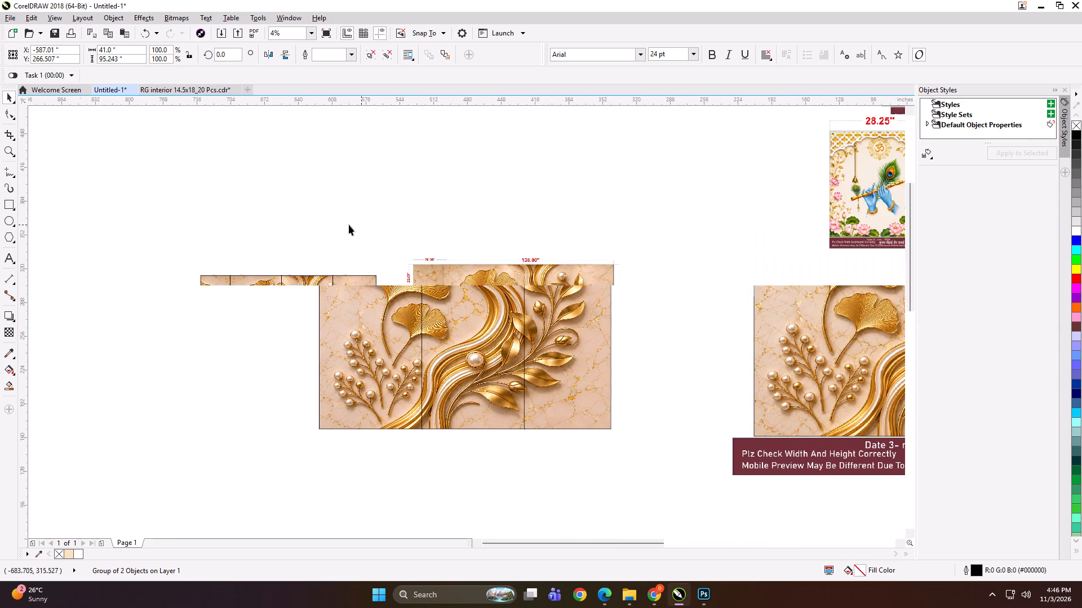
{"action": "left_click_drag", "start_coordinate": [163, 231], "coordinate": [349, 453]}
{"action": "key", "text": "Left"}
{"action": "key", "text": "Left"}
{"action": "key", "text": "Left"}
{"action": "key", "text": "Left"}
{"action": "key", "text": "Left"}
{"action": "key", "text": "Left"}
{"action": "key", "text": "Left"}
{"action": "key", "text": "Left"}
{"action": "key", "text": "Left"}
{"action": "key", "text": "Left"}
{"action": "key", "text": "Left"}
{"action": "key", "text": "Left"}
{"action": "key", "text": "Left"}
{"action": "key", "text": "Left"}
{"action": "key", "text": "Left"}
{"action": "key", "text": "Left"}
{"action": "key", "text": "Left"}
{"action": "key", "text": "Left"}
{"action": "key", "text": "Left"}
{"action": "key", "text": "Left"}
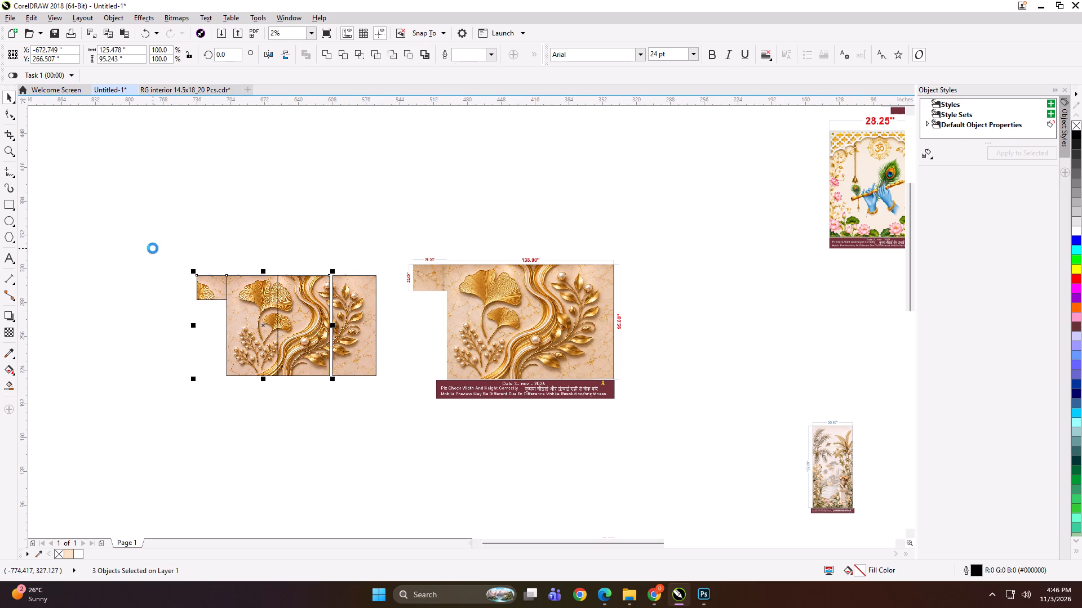
Nudge the small panel and first tall panel left together to open a gap before the middle tall panel.
{"action": "left_click_drag", "start_coordinate": [153, 248], "coordinate": [300, 404]}
{"action": "key", "text": "Left"}
{"action": "key", "text": "Left"}
{"action": "key", "text": "Left"}
Nudge the small side panel left to separate it from the first tall panel.
{"action": "left_click_drag", "start_coordinate": [130, 234], "coordinate": [246, 352]}
{"action": "key", "text": "Left"}
{"action": "key", "text": "Left"}
{"action": "key", "text": "Left"}
{"action": "key", "text": "Left"}
{"action": "key", "text": "Left"}
{"action": "key", "text": "Left"}
{"action": "key", "text": "Left"}
{"action": "key", "text": "Left"}
{"action": "key", "text": "Left"}
{"action": "key", "text": "Left"}
{"action": "key", "text": "Left"}
{"action": "key", "text": "Left"}
{"action": "key", "text": "Left"}
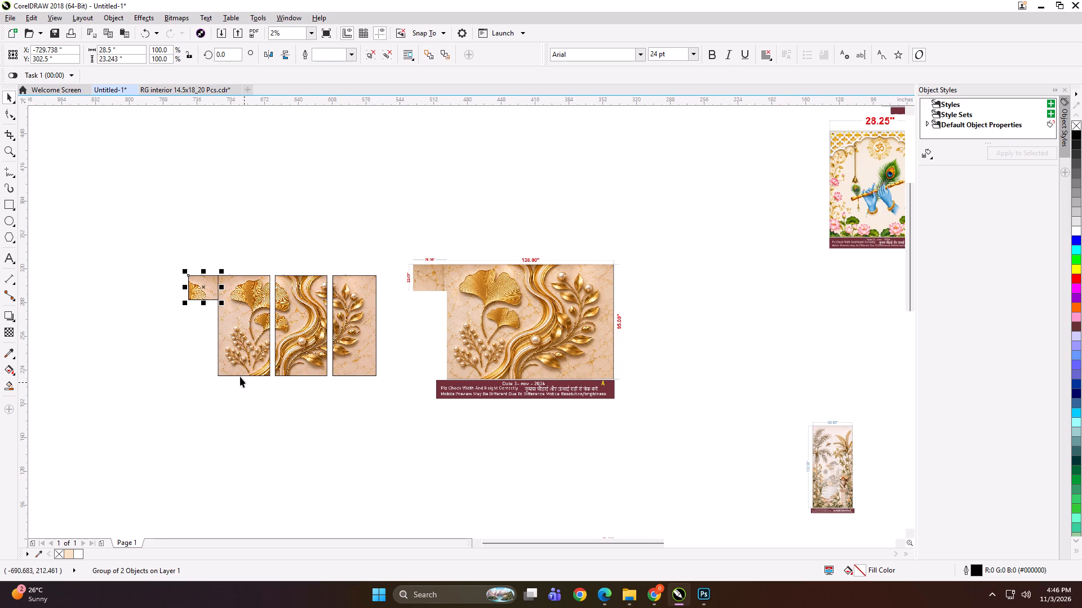
Enlarge the four separated panels together proportionally from their centre and shift them slightly left, away from the dimensioned preview.
{"action": "left_click_drag", "start_coordinate": [155, 249], "coordinate": [437, 418]}
{"action": "left_click_drag", "start_coordinate": [382, 380], "coordinate": [400, 389], "text": "shift"}
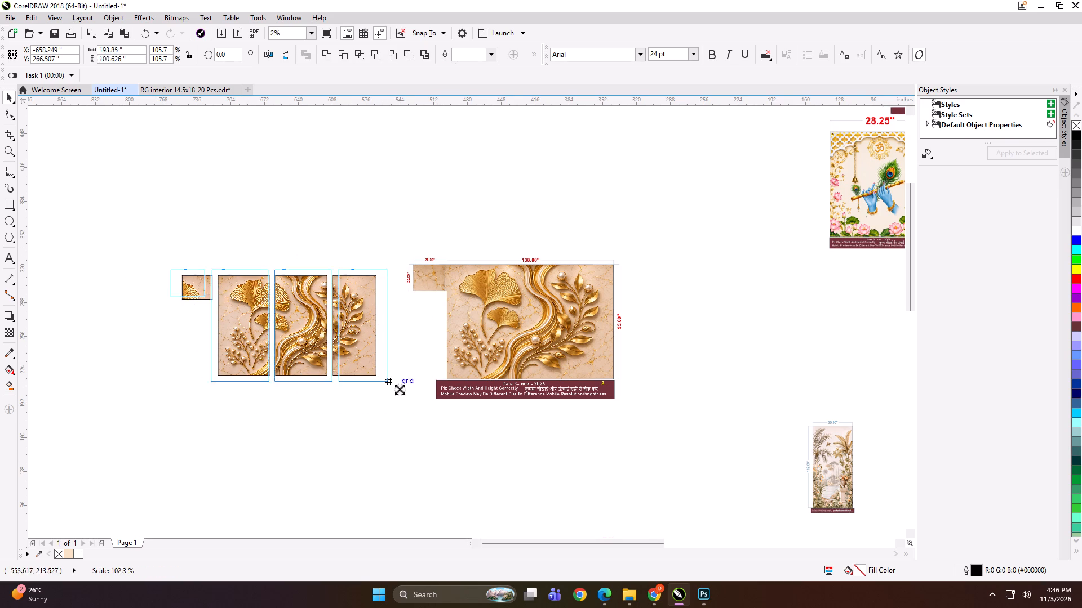
{"action": "left_click_drag", "start_coordinate": [400, 389], "coordinate": [418, 402], "text": "shift"}
{"action": "left_click_drag", "start_coordinate": [400, 328], "coordinate": [380, 332]}
Group the four enlarged panels with the dimensioned wall preview and its date banner.
{"action": "left_click", "coordinate": [448, 336], "text": "shift"}
{"action": "key", "text": "ctrl+g"}
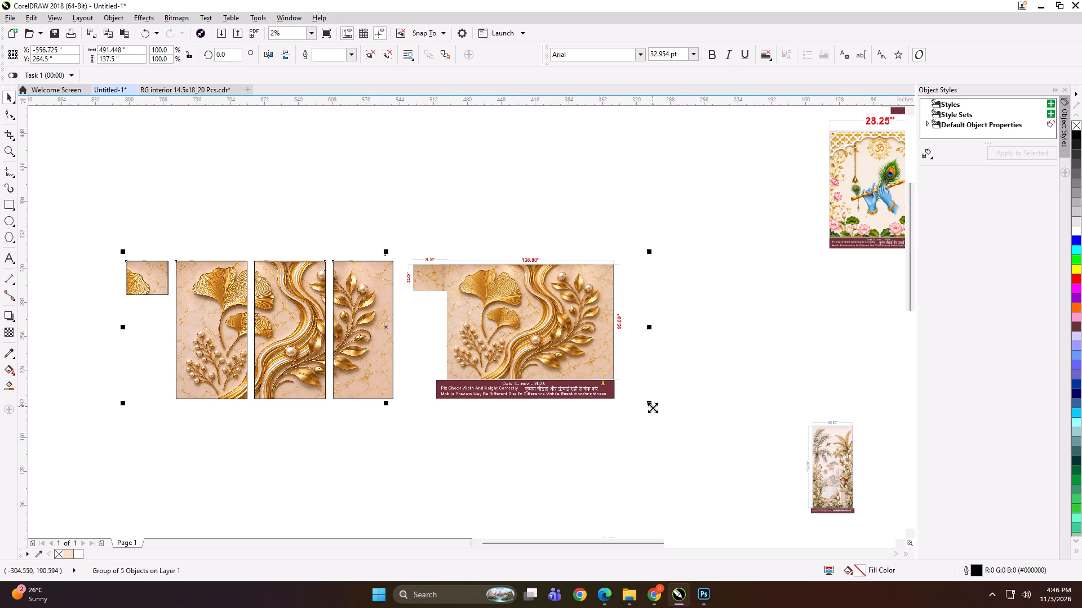
Scale the combined panel and preview group down to about 9.2 in high.
{"action": "left_click_drag", "start_coordinate": [653, 408], "coordinate": [410, 353], "text": "shift"}
{"action": "scroll", "coordinate": [394, 338], "scroll_direction": "up", "scroll_amount": 2}
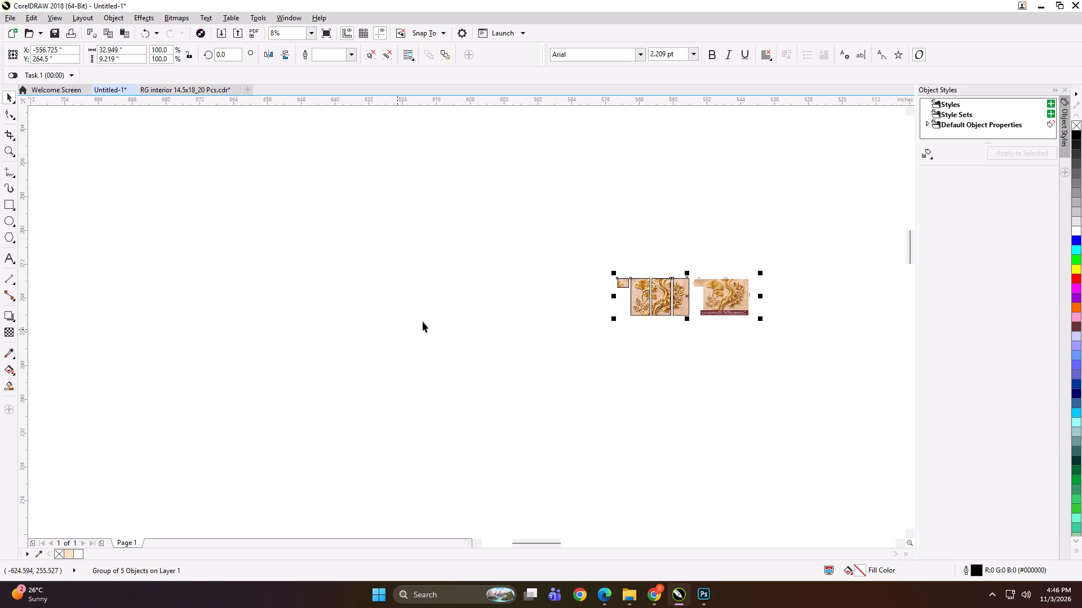
{"action": "scroll", "coordinate": [762, 289], "scroll_direction": "up", "scroll_amount": 2}
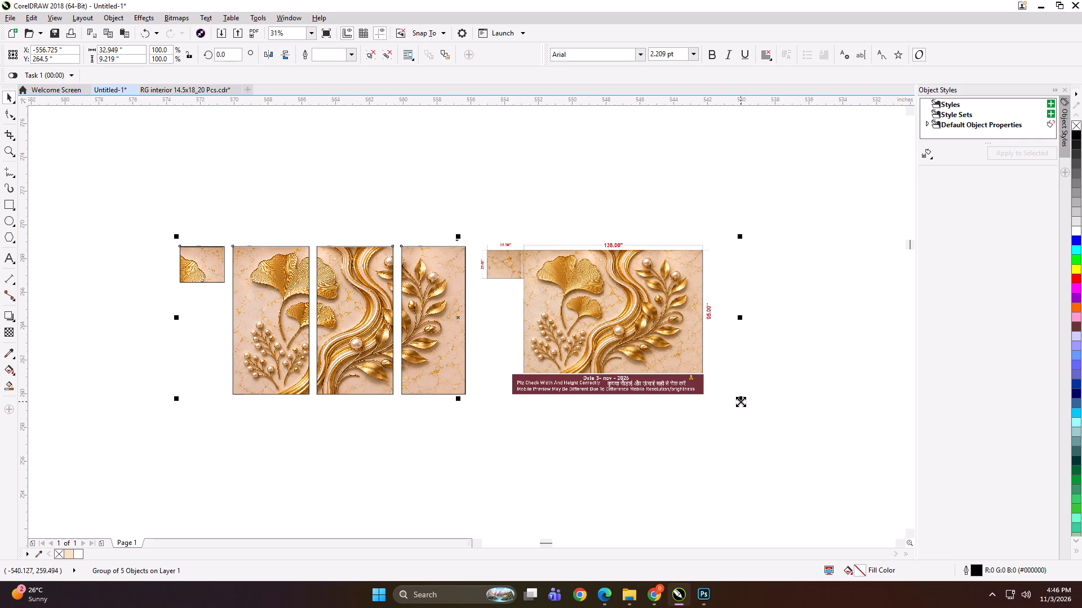
Scale the combined panel and preview group down from its centre to about 8.4 in wide by 2.4 in high.
{"action": "left_click_drag", "start_coordinate": [742, 401], "coordinate": [534, 363], "text": "shift"}
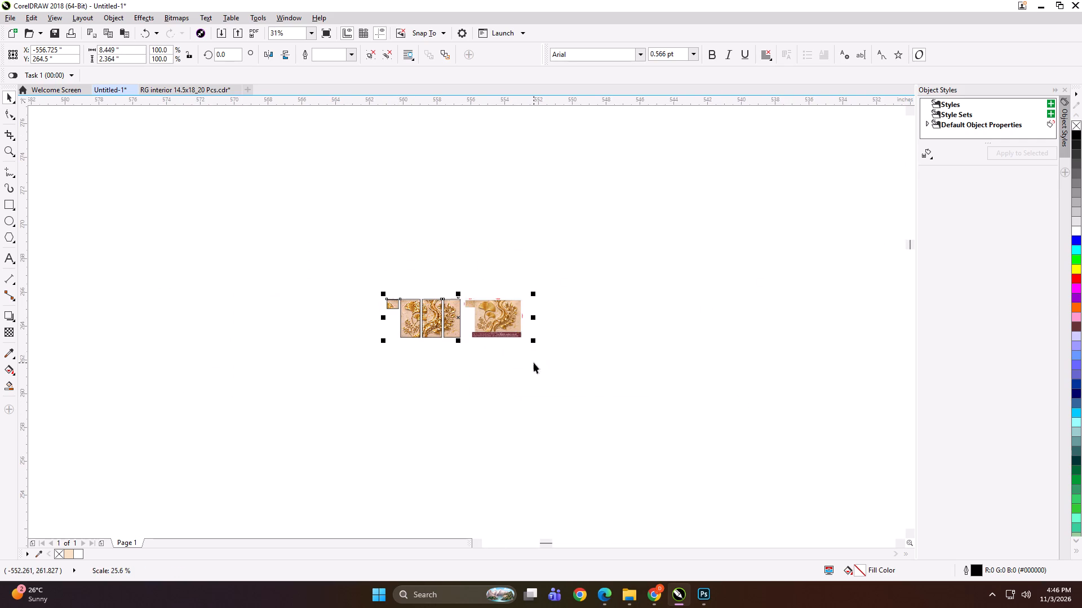
Export the scaled layout preview under the file name GDHJ into the 138x95 folder.
{"action": "key", "text": "ctrl+e"}
{"action": "type", "text": "GDHJ"}
{"action": "key", "text": "Return"}
{"action": "key", "text": "Return"}
{"action": "key", "text": "Return"}
Delete the exported panel and preview group from the drawing.
{"action": "key", "text": "Delete"}
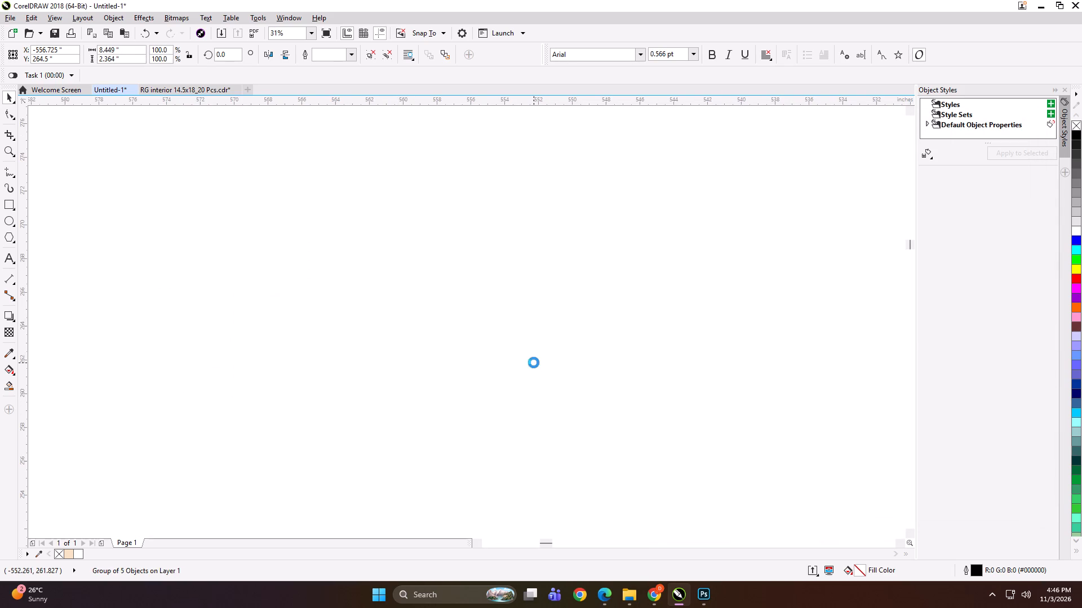
{"action": "key", "text": "F4"}
Switch to File Explorer and open the folder D:\KD\PRINT FILE\NOV\3.
{"action": "left_click", "coordinate": [709, 591]}
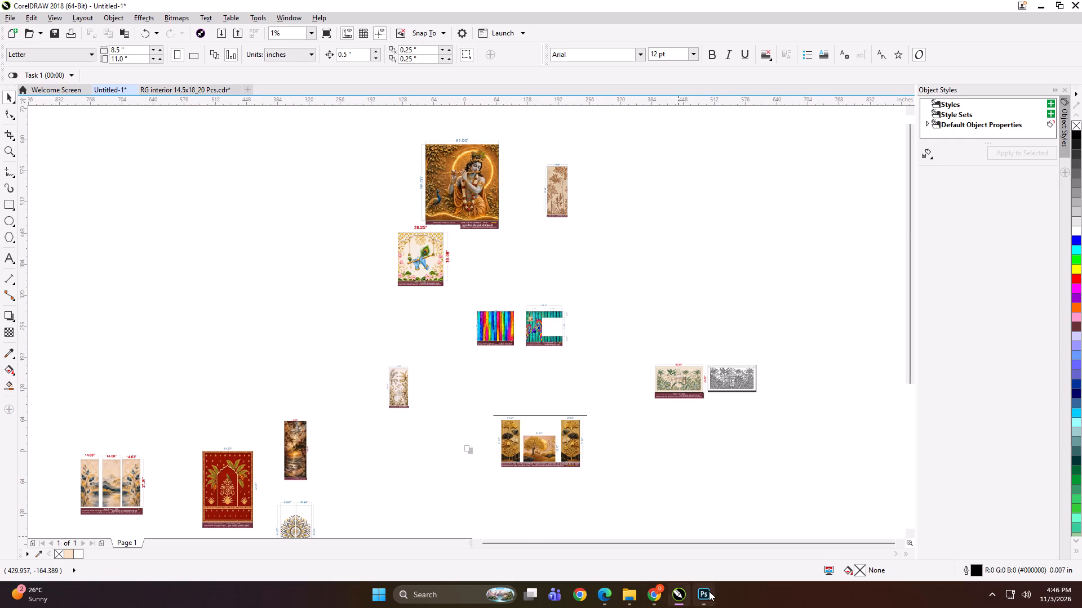
{"action": "left_click", "coordinate": [627, 601]}
{"action": "scroll", "coordinate": [31, 357], "scroll_direction": "up", "scroll_amount": 4}
{"action": "left_click", "coordinate": [33, 359]}
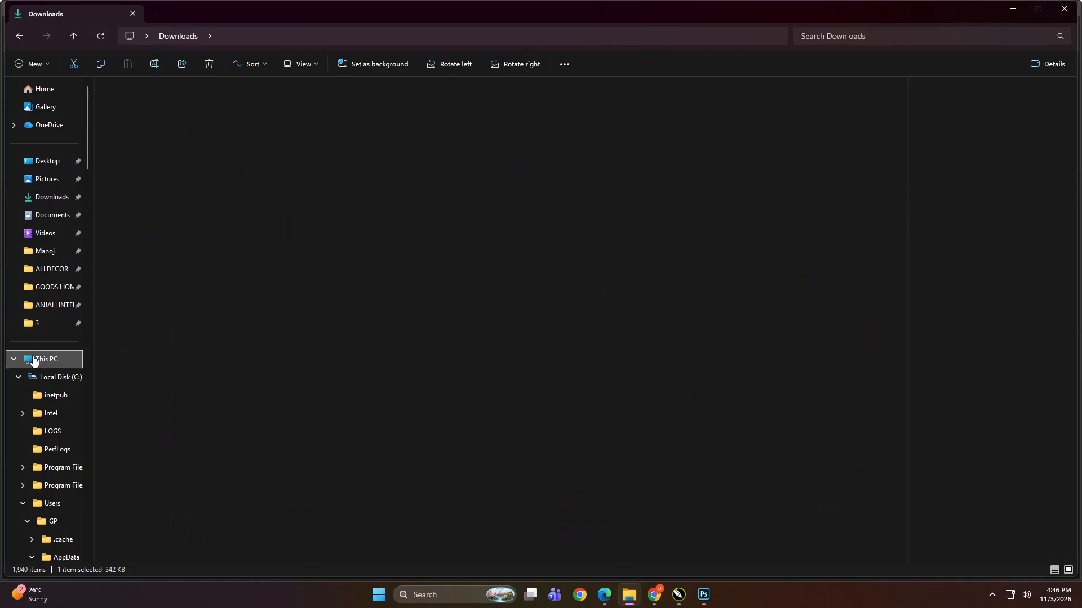
{"action": "double_click", "coordinate": [237, 156]}
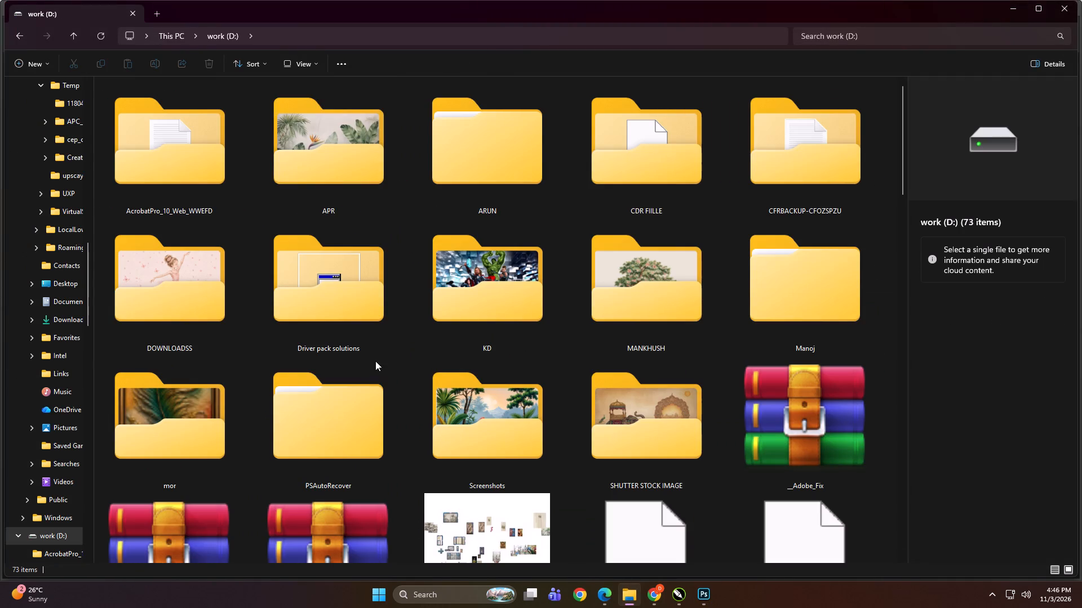
{"action": "triple_click", "coordinate": [485, 297]}
{"action": "double_click", "coordinate": [507, 175]}
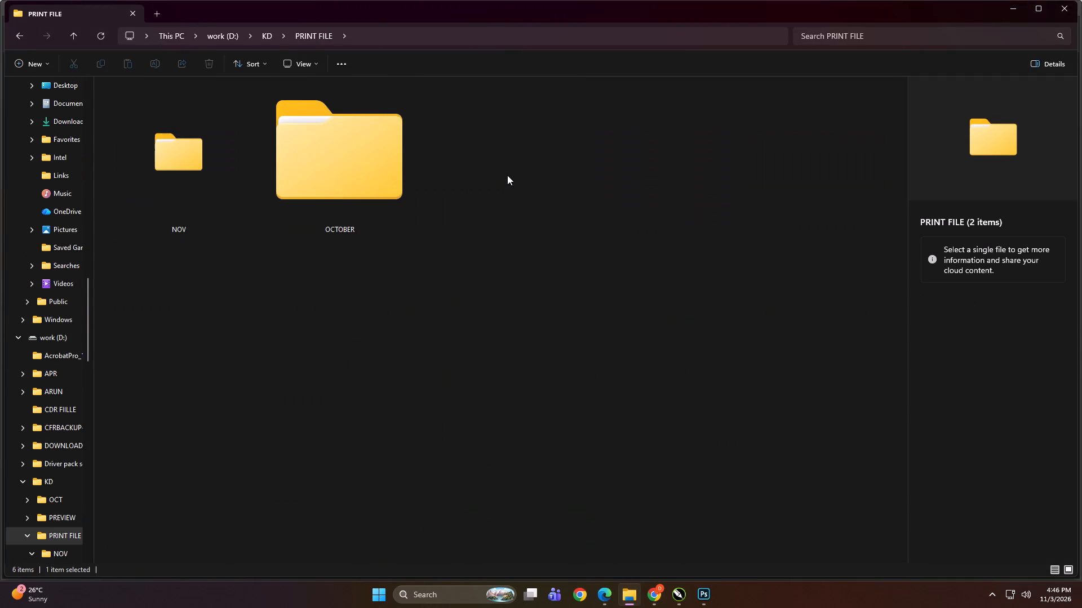
{"action": "double_click", "coordinate": [321, 168]}
{"action": "key", "text": "BackSpace"}
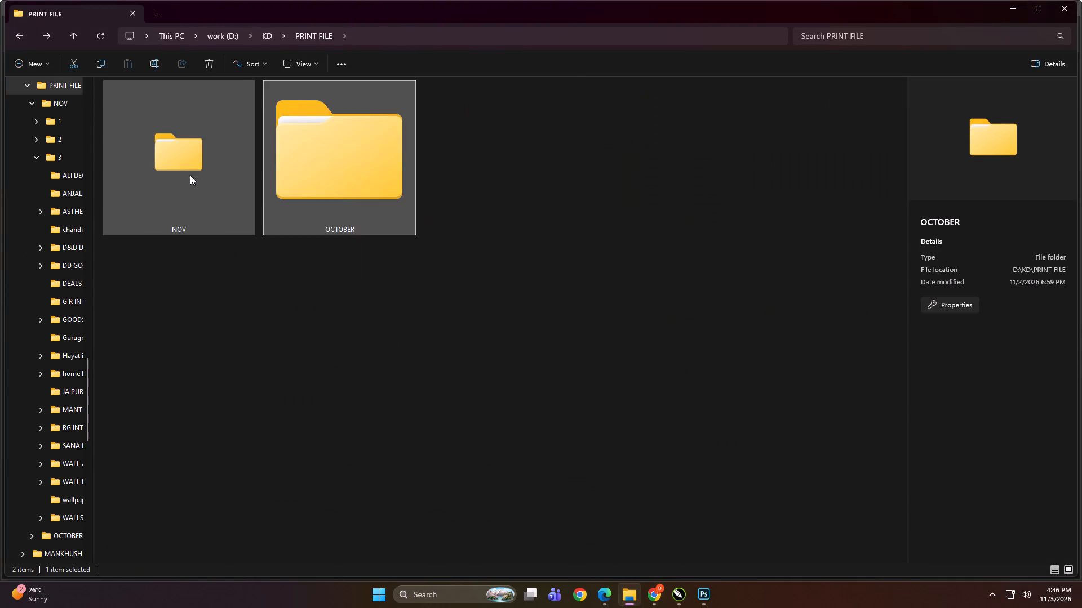
{"action": "double_click", "coordinate": [183, 168]}
{"action": "triple_click", "coordinate": [494, 167]}
Open the 138x95 folder inside the GOODS HOME client folder.
{"action": "left_click", "coordinate": [288, 143]}
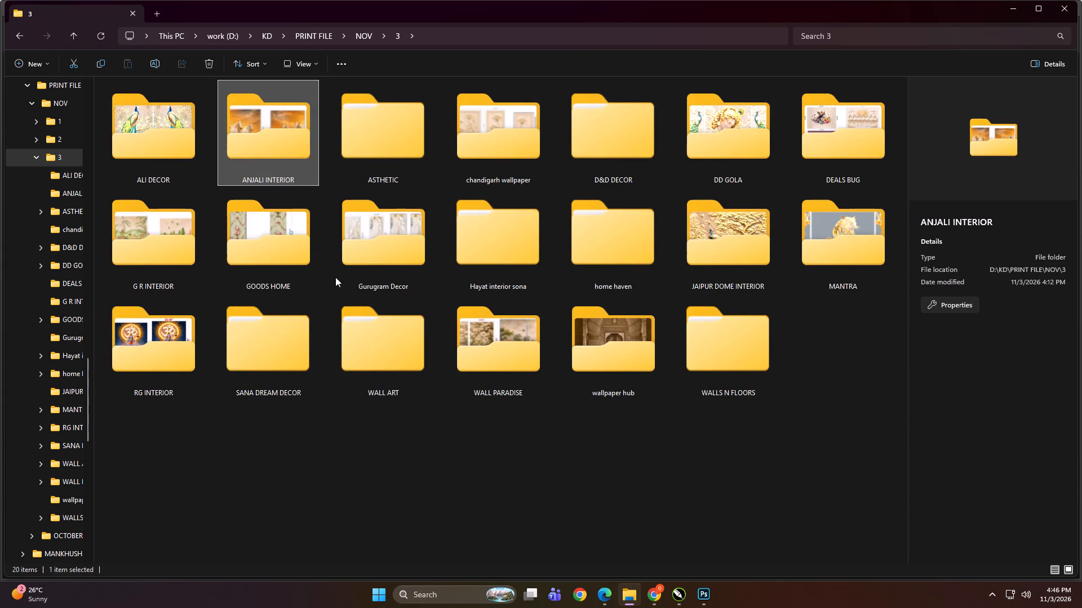
{"action": "left_click", "coordinate": [277, 258]}
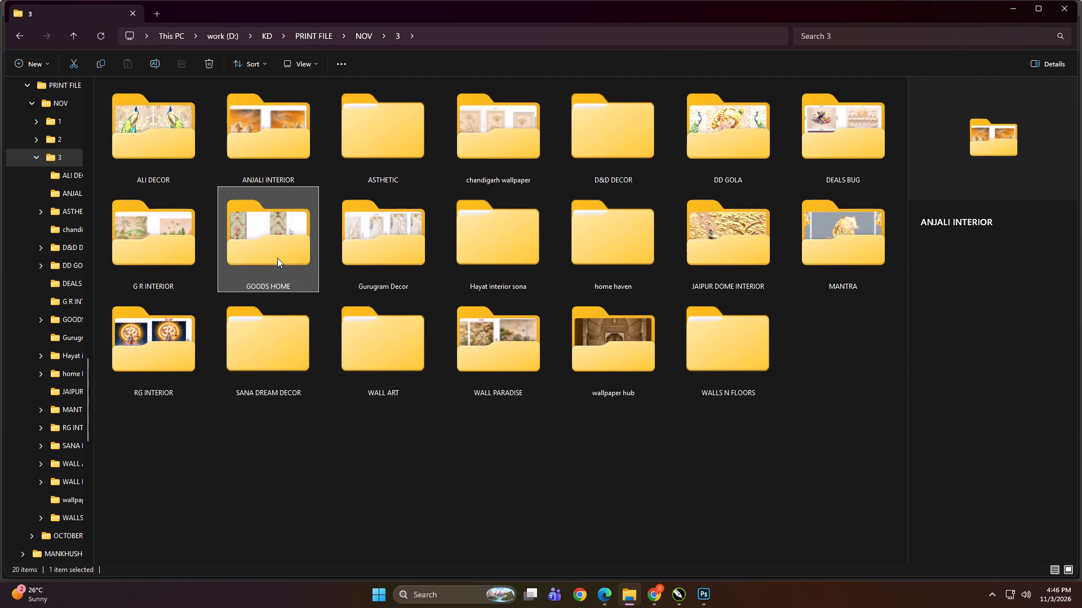
{"action": "left_click", "coordinate": [277, 258]}
{"action": "double_click", "coordinate": [265, 247]}
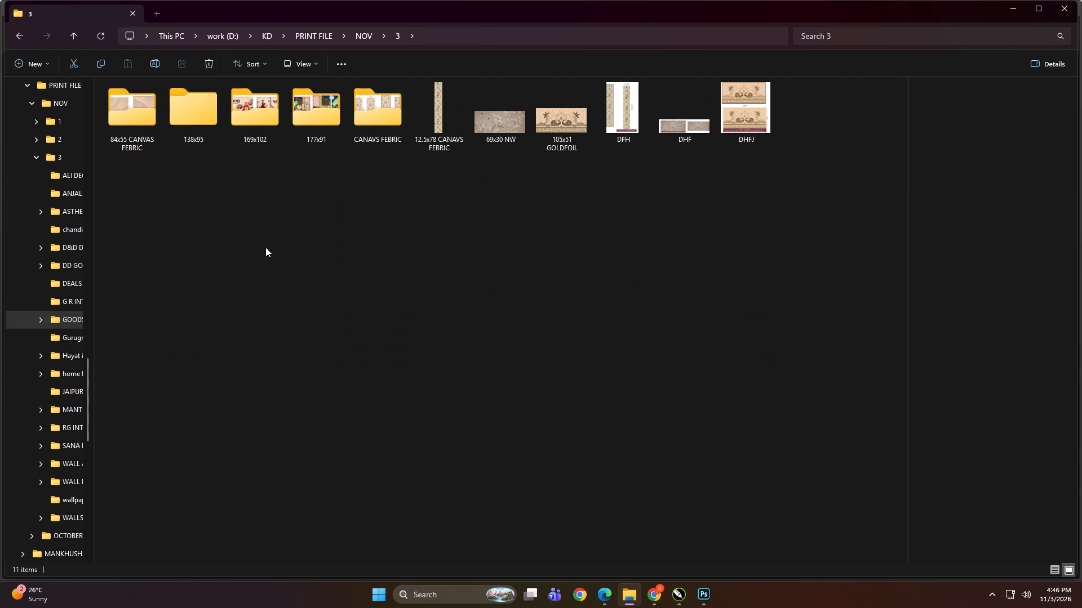
{"action": "scroll", "coordinate": [399, 346], "scroll_direction": "up", "scroll_amount": 8, "text": "ctrl"}
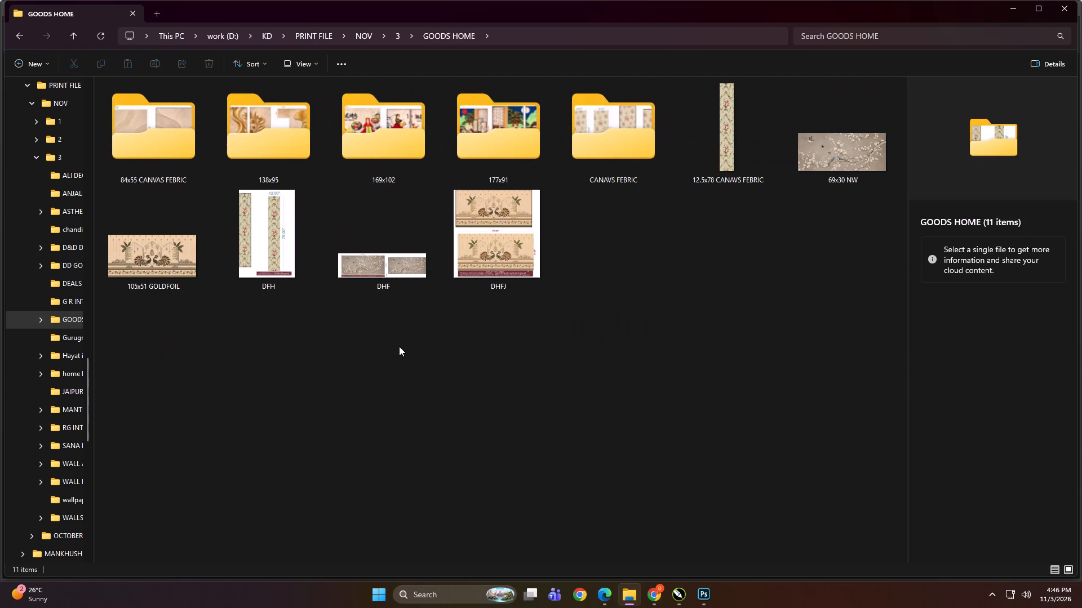
{"action": "double_click", "coordinate": [256, 126]}
{"action": "scroll", "coordinate": [257, 270], "scroll_direction": "up", "scroll_amount": 6, "text": "ctrl"}
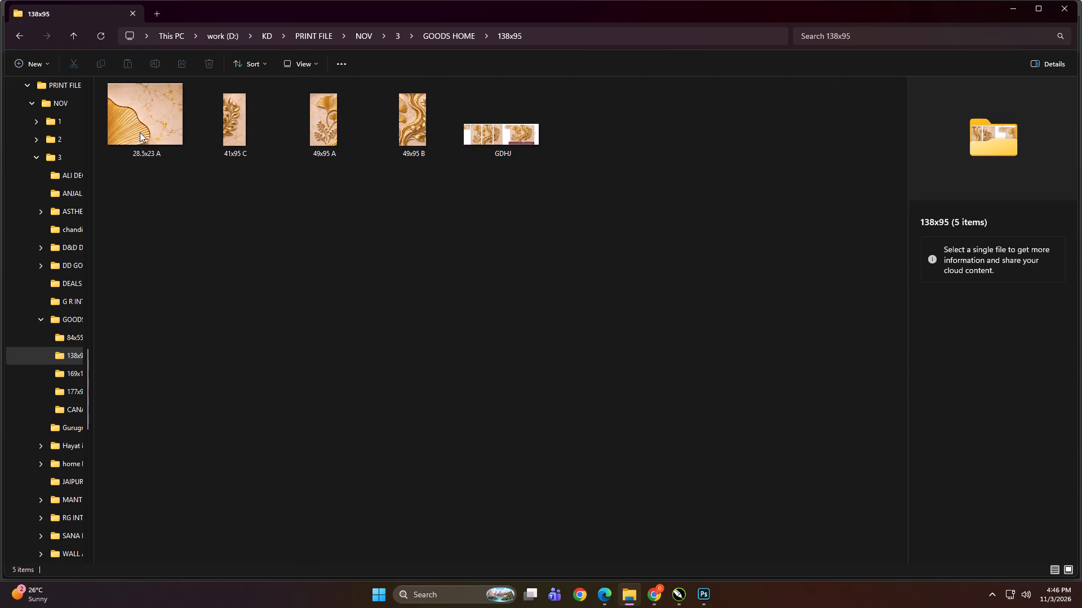
Open the 28.5x23 A panel image from the 138x95 folder in Photoshop.
{"action": "left_click", "coordinate": [140, 132]}
{"action": "left_click_drag", "start_coordinate": [136, 105], "coordinate": [699, 494]}
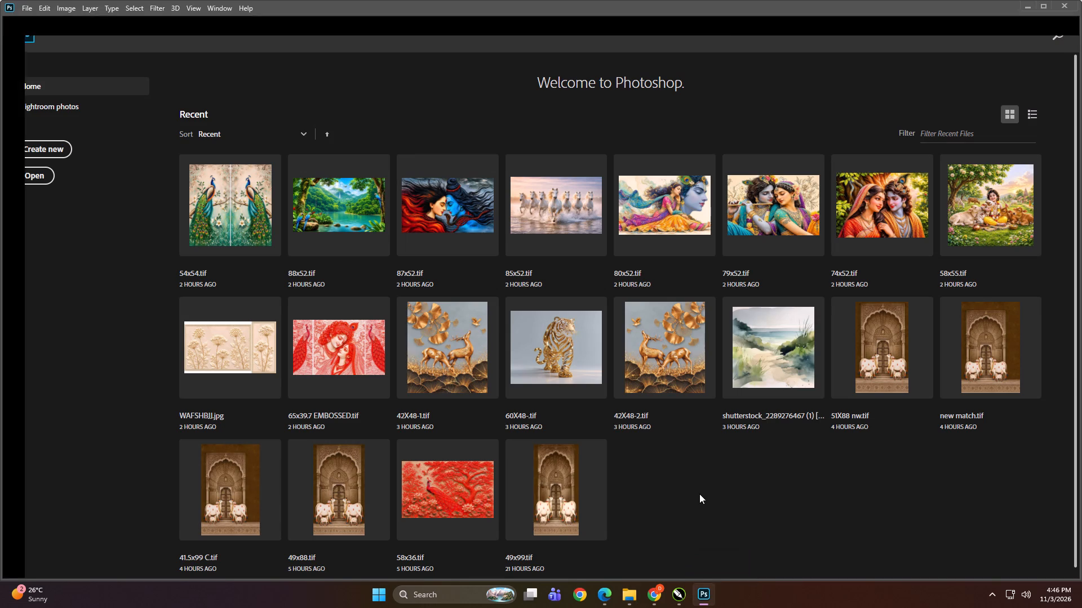
{"action": "scroll", "coordinate": [452, 193], "scroll_direction": "down", "scroll_amount": 2, "text": "alt"}
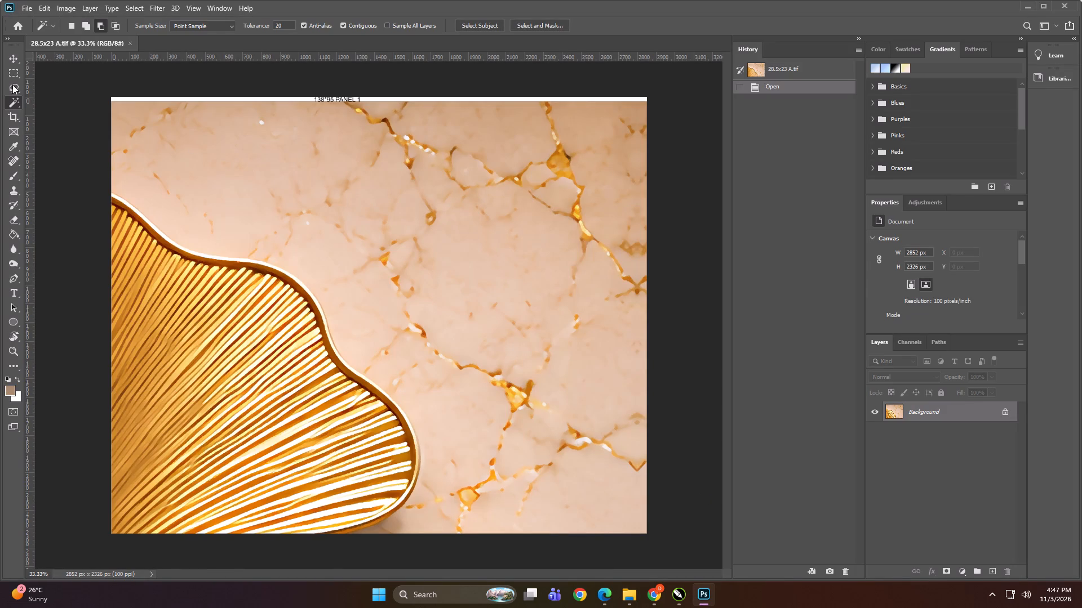
{"action": "left_click", "coordinate": [12, 84]}
{"action": "scroll", "coordinate": [383, 247], "scroll_direction": "down", "scroll_amount": 5, "text": "alt"}
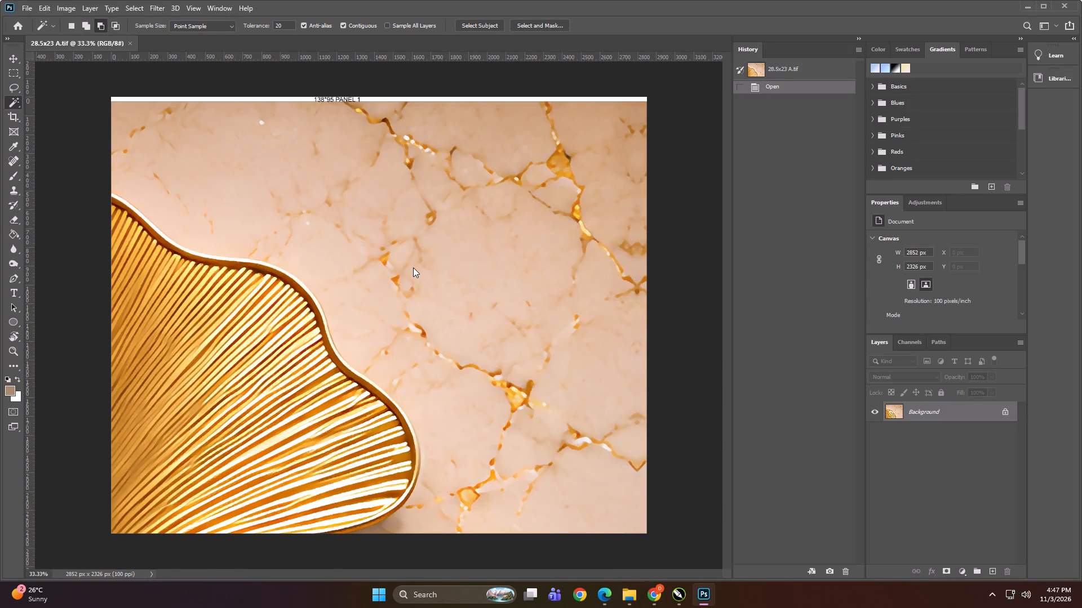
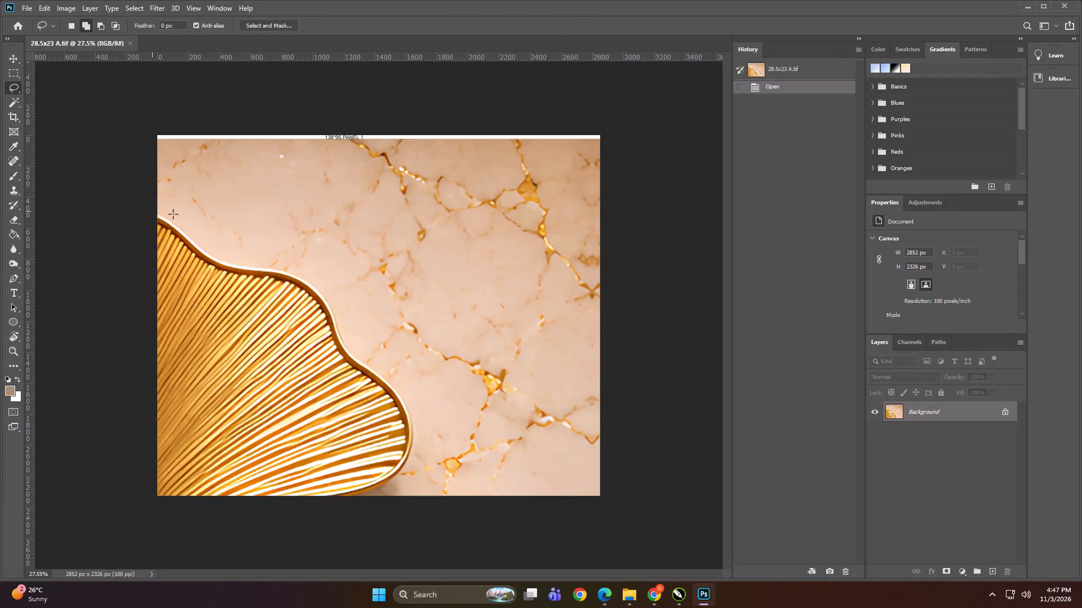
Lasso the gold ginkgo leaf with a loose margin, fill the selection to blend with the marble background, and deselect.
{"action": "left_click_drag", "start_coordinate": [173, 214], "coordinate": [418, 390]}
{"action": "left_click_drag", "start_coordinate": [418, 390], "coordinate": [139, 523]}
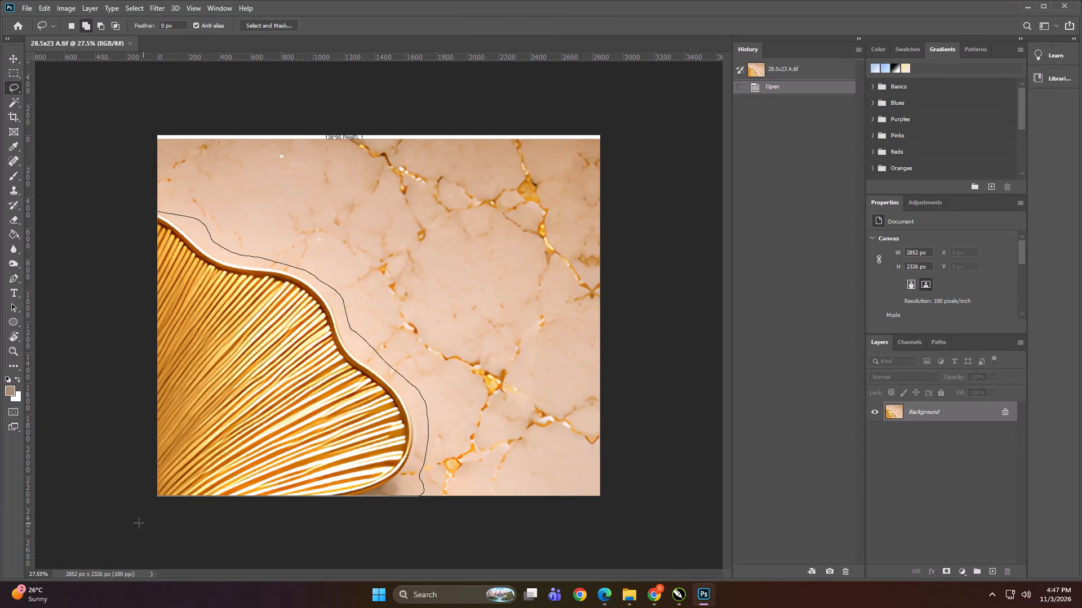
{"action": "left_click_drag", "start_coordinate": [139, 523], "coordinate": [138, 523]}
{"action": "key", "text": "shift+F5"}
{"action": "key", "text": "Return"}
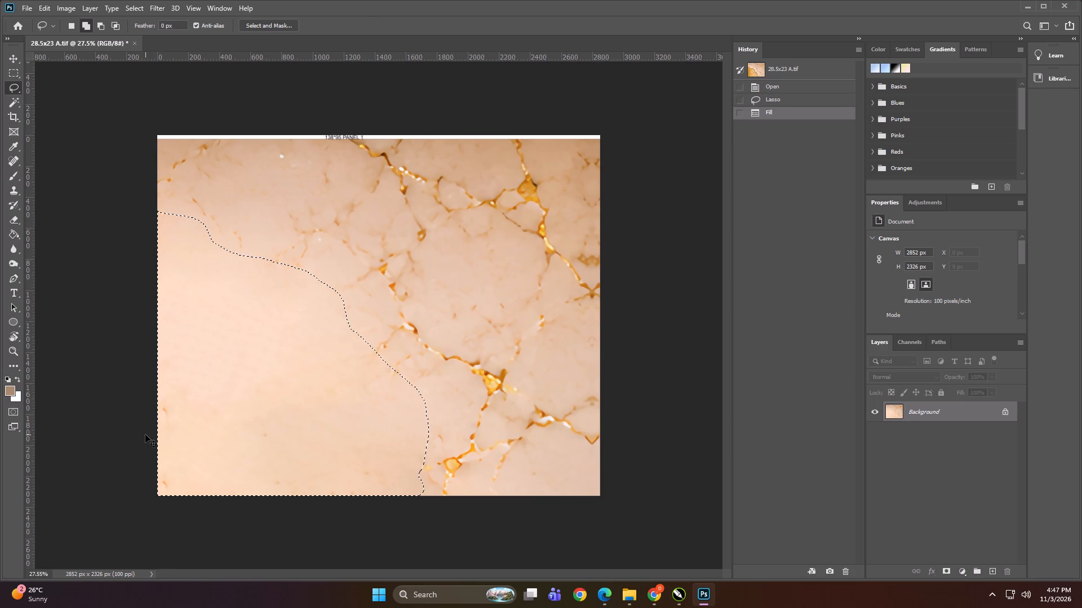
{"action": "key", "text": "ctrl+d"}
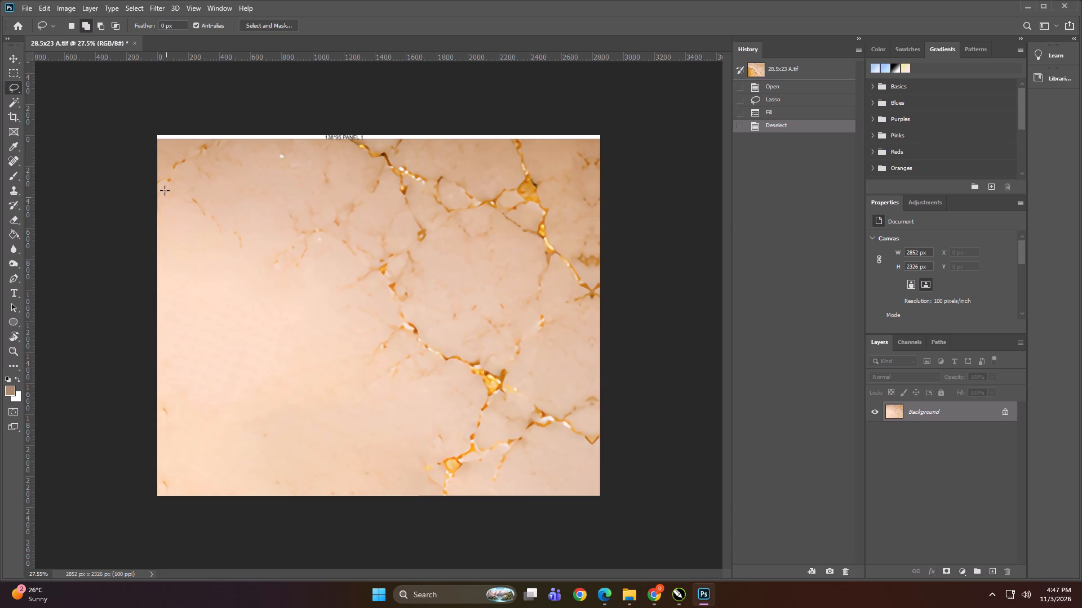
Close the 28.5x23 A panel image, saving its changes.
{"action": "left_click", "coordinate": [134, 46]}
{"action": "left_click", "coordinate": [499, 220]}
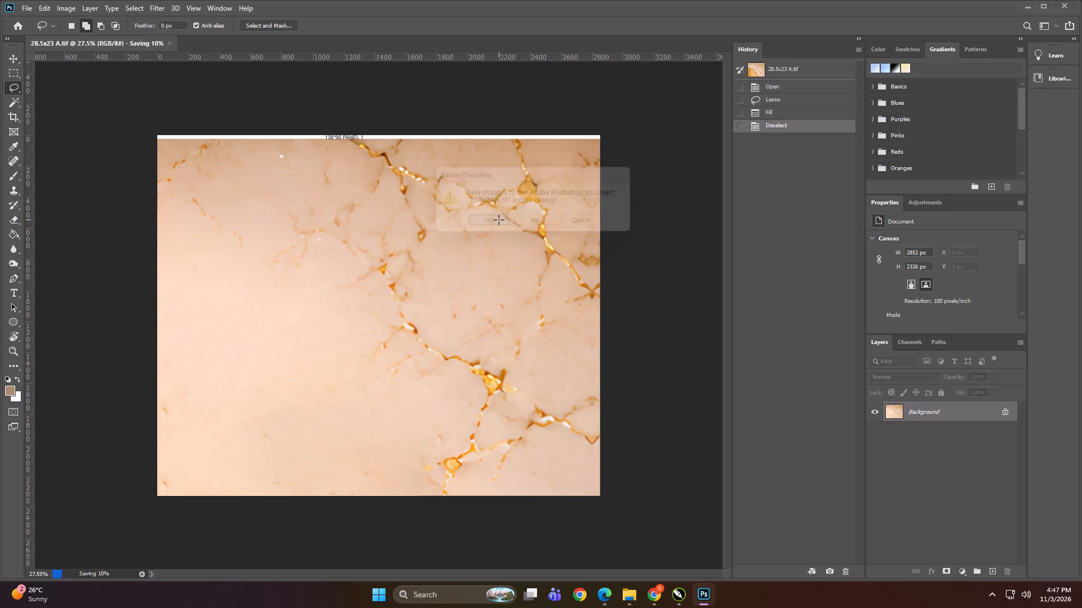
Switch to File Explorer and copy the 138x95 folder from the GOODS HOME client folder.
{"action": "left_click", "coordinate": [1030, 2]}
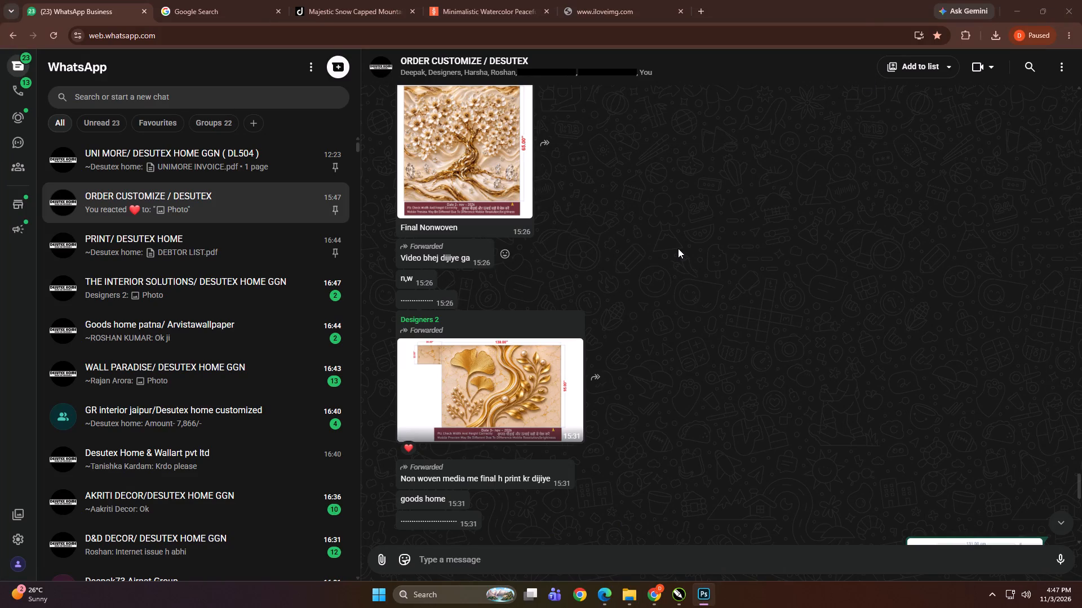
{"action": "left_click", "coordinate": [626, 607]}
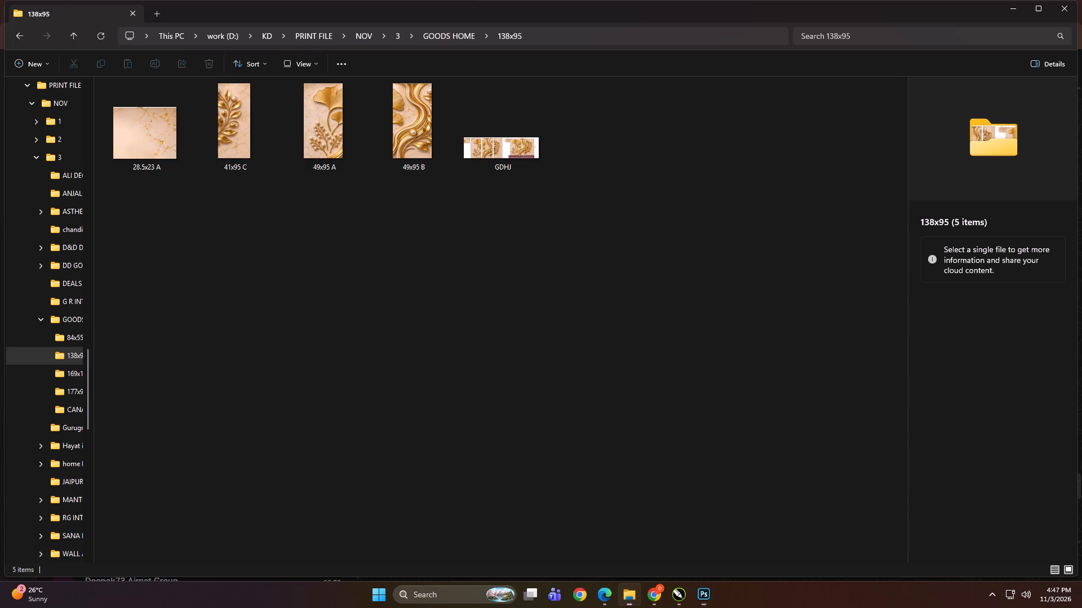
{"action": "left_click", "coordinate": [472, 350]}
{"action": "key", "text": "BackSpace"}
{"action": "left_click", "coordinate": [357, 382]}
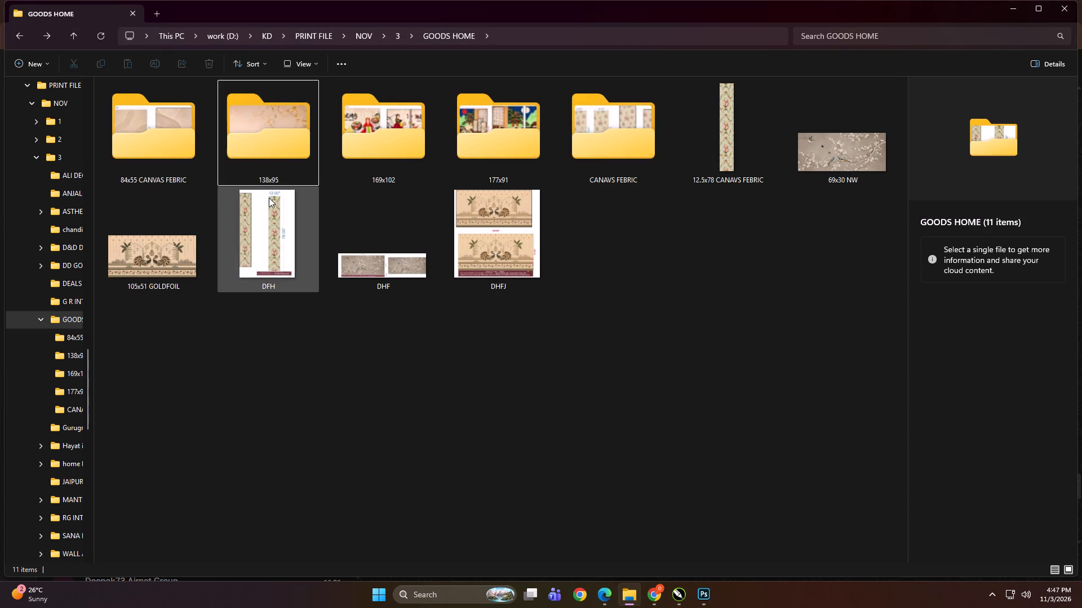
{"action": "left_click", "coordinate": [266, 150]}
{"action": "key", "text": "ctrl+c"}
Open the folder Z:\Print\NOV\3\GOODS HOME on the DIGITECH_SHAREDRIVE network drive.
{"action": "scroll", "coordinate": [34, 449], "scroll_direction": "up", "scroll_amount": 6}
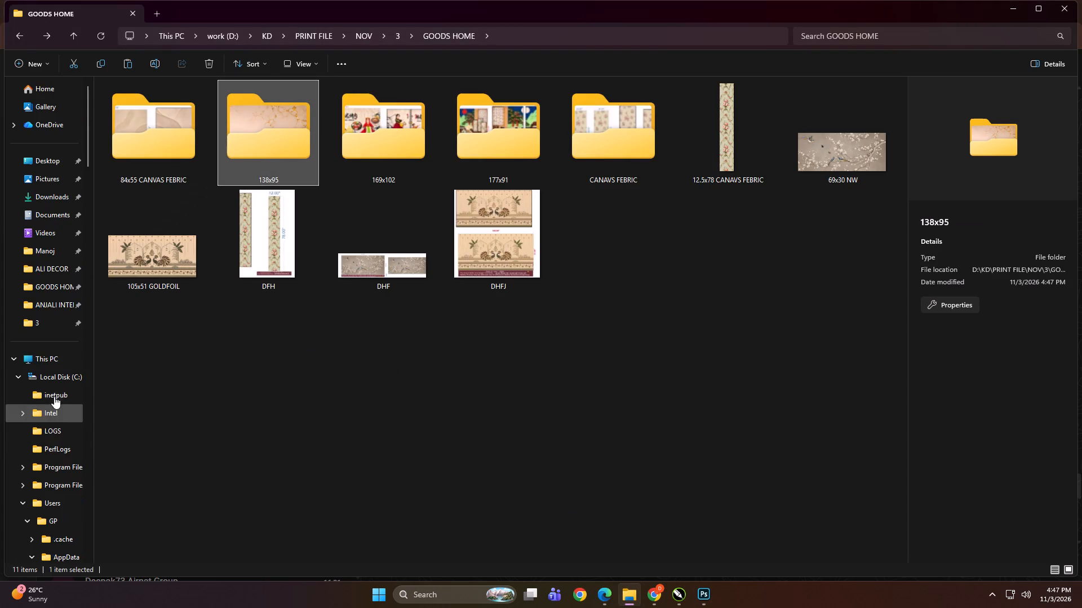
{"action": "scroll", "coordinate": [54, 396], "scroll_direction": "up", "scroll_amount": 3}
{"action": "left_click", "coordinate": [52, 349]}
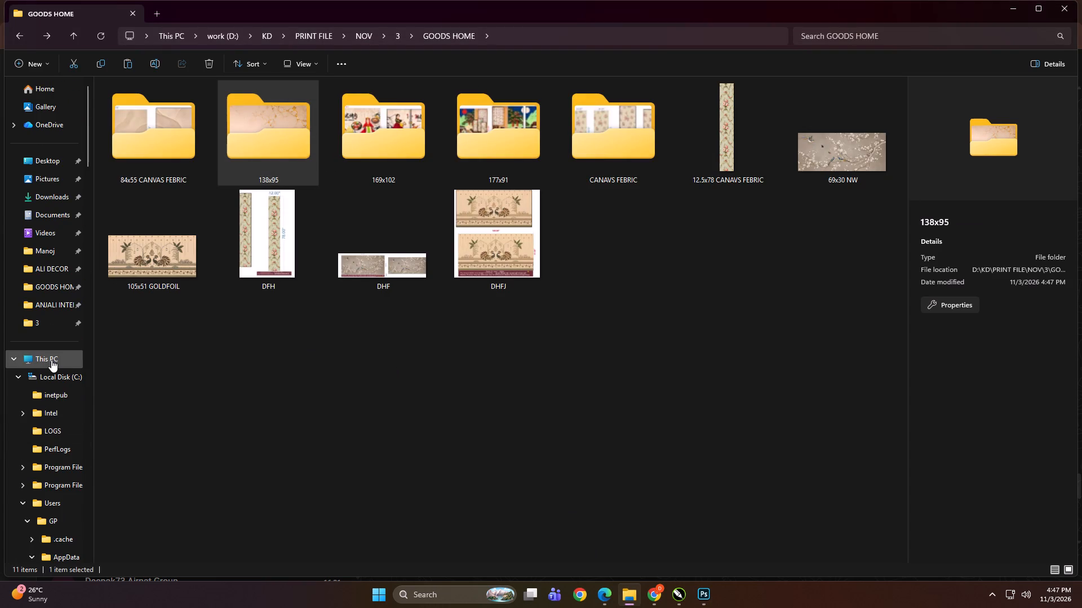
{"action": "left_click", "coordinate": [51, 360]}
{"action": "double_click", "coordinate": [161, 257]}
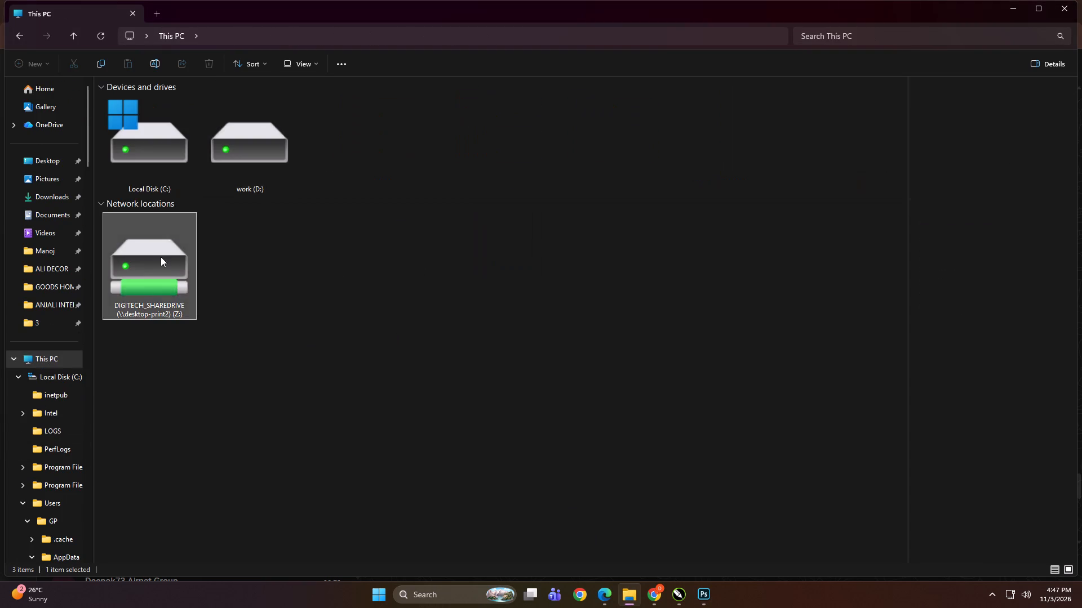
{"action": "double_click", "coordinate": [683, 110]}
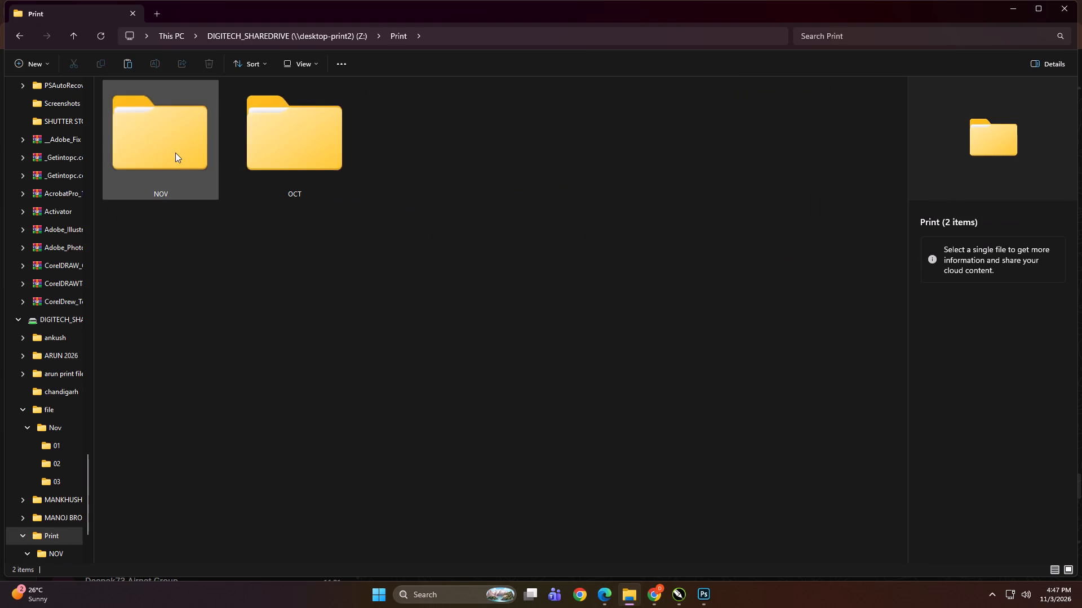
{"action": "double_click", "coordinate": [175, 153]}
{"action": "double_click", "coordinate": [530, 170]}
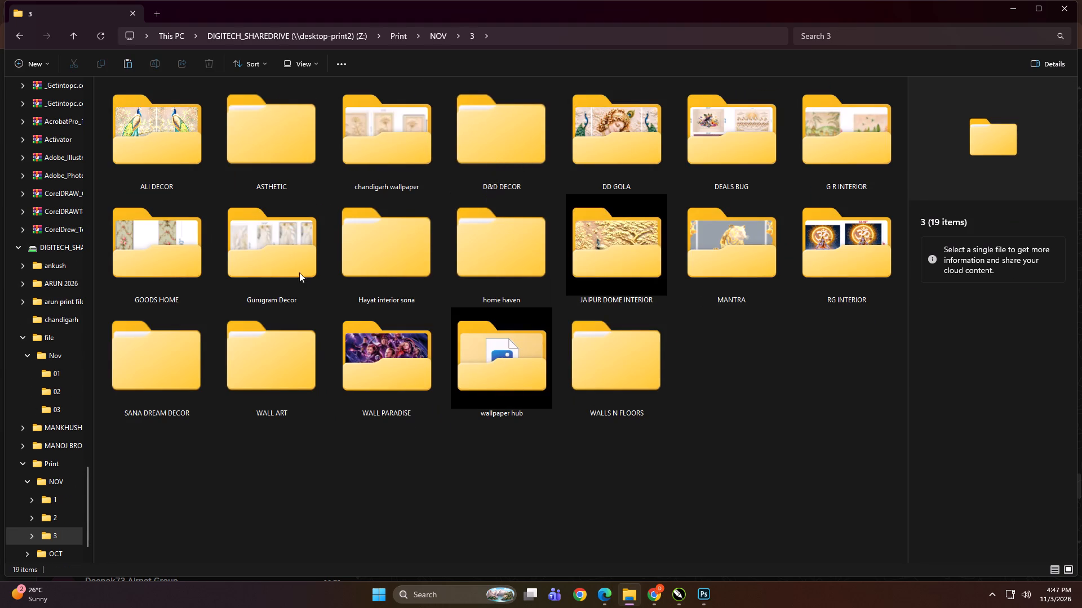
{"action": "left_click", "coordinate": [370, 379]}
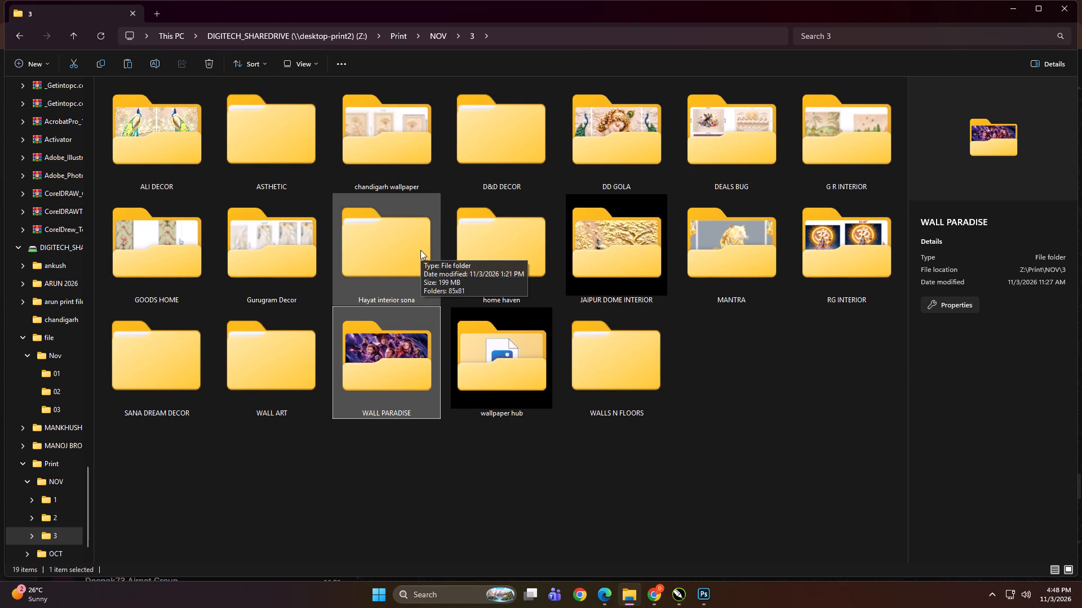
{"action": "double_click", "coordinate": [165, 279]}
Enlarge the file thumbnails and paste the copied 138x95 folder into the network GOODS HOME folder.
{"action": "scroll", "coordinate": [261, 402], "scroll_direction": "up", "scroll_amount": 12, "text": "ctrl"}
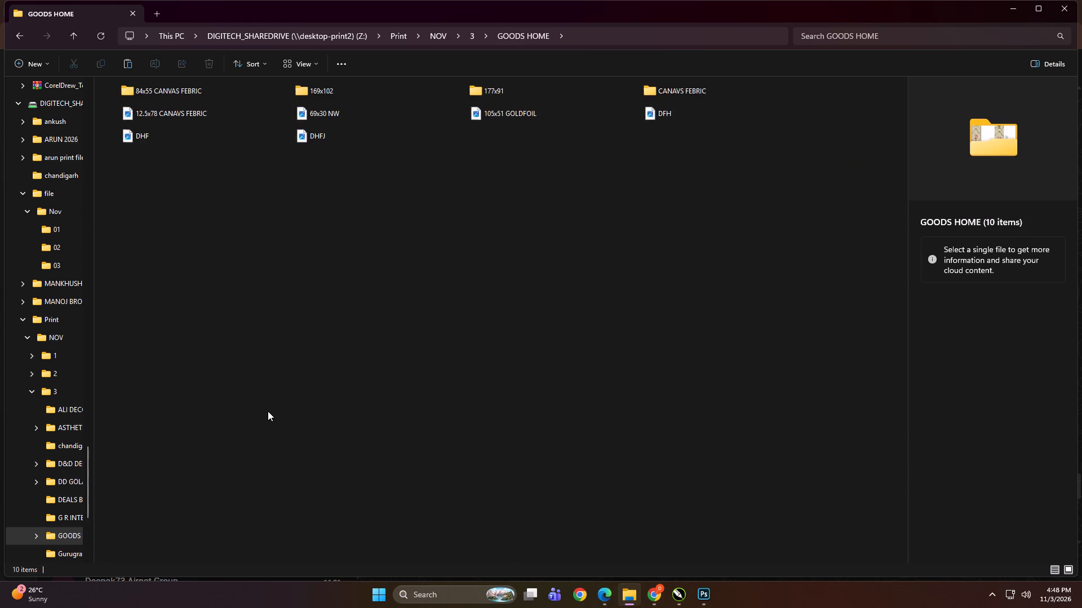
{"action": "scroll", "coordinate": [268, 411], "scroll_direction": "up", "scroll_amount": 20, "text": "ctrl"}
{"action": "scroll", "coordinate": [268, 411], "scroll_direction": "up", "scroll_amount": 6, "text": "ctrl"}
{"action": "right_click", "coordinate": [295, 391]}
{"action": "left_click", "coordinate": [310, 400]}
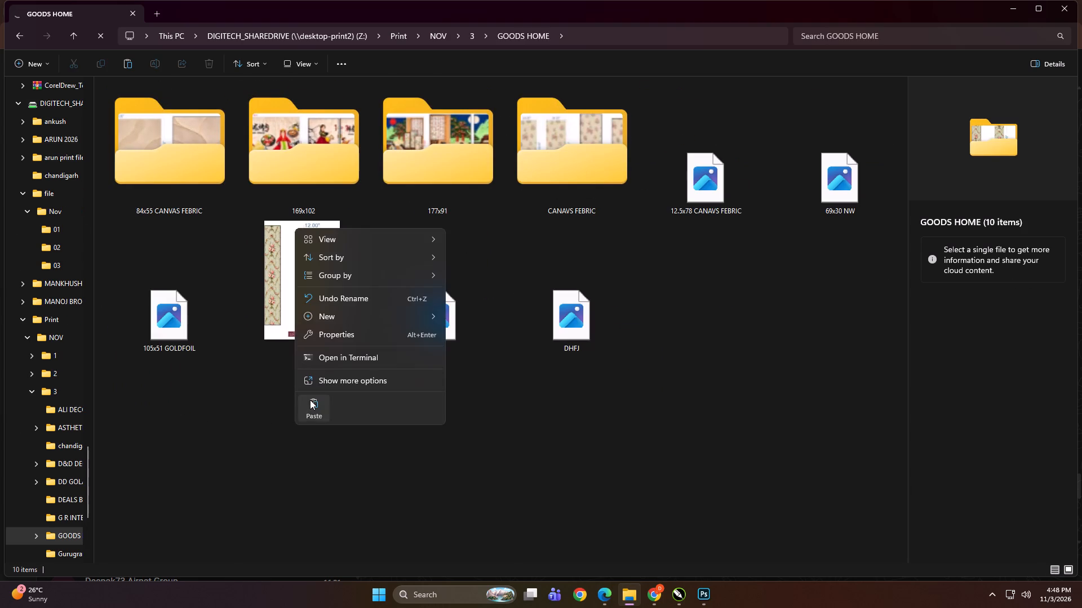
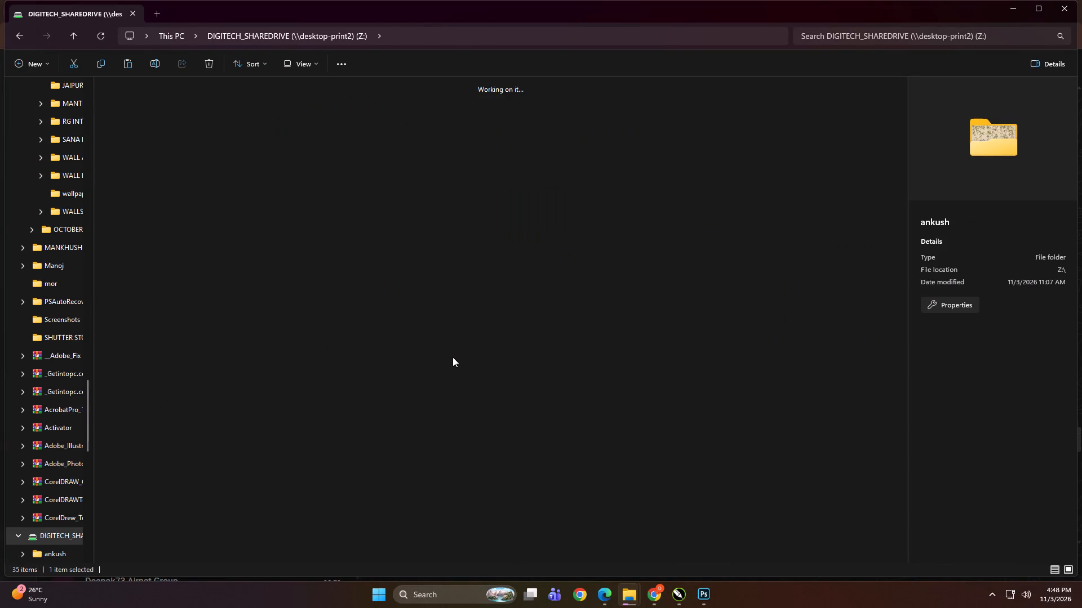
Open the 3-11-25 folder inside the ankush folder on the DIGITECH_SHAREDRIVE network drive.
{"action": "double_click", "coordinate": [340, 171]}
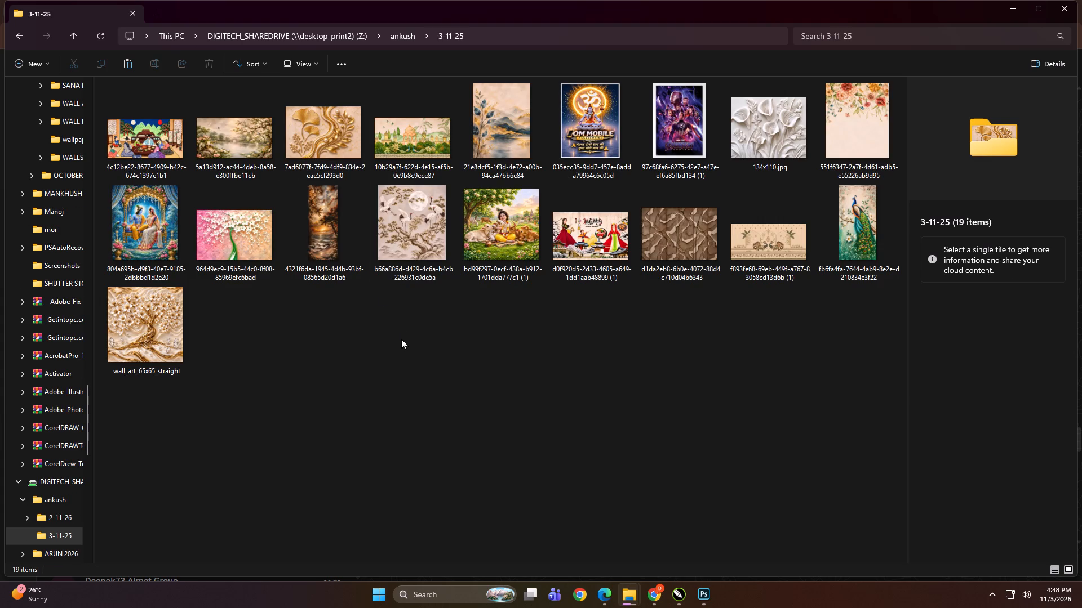
{"action": "left_click", "coordinate": [576, 341]}
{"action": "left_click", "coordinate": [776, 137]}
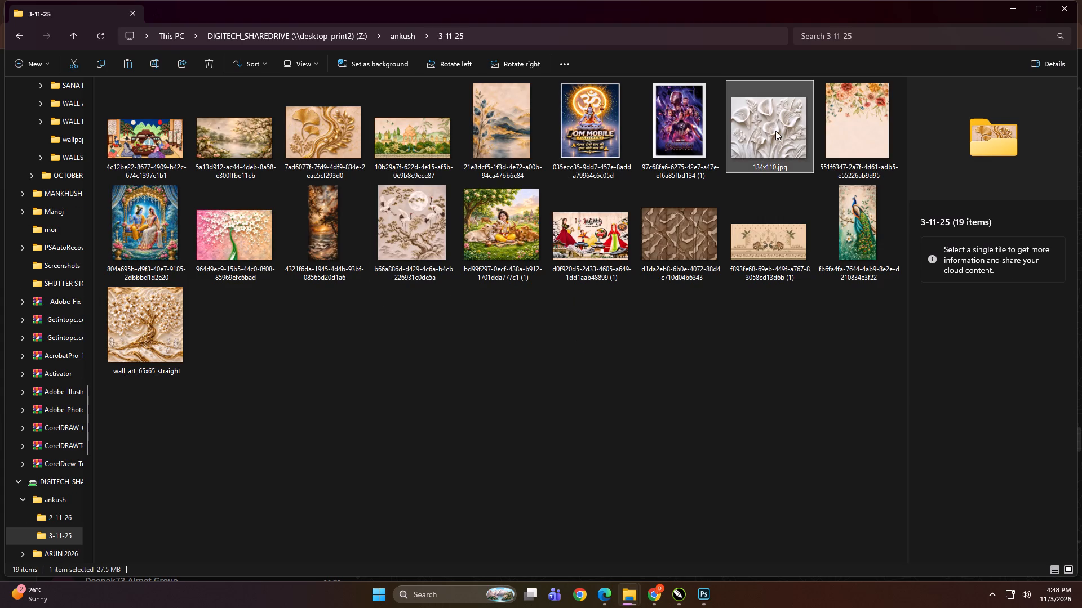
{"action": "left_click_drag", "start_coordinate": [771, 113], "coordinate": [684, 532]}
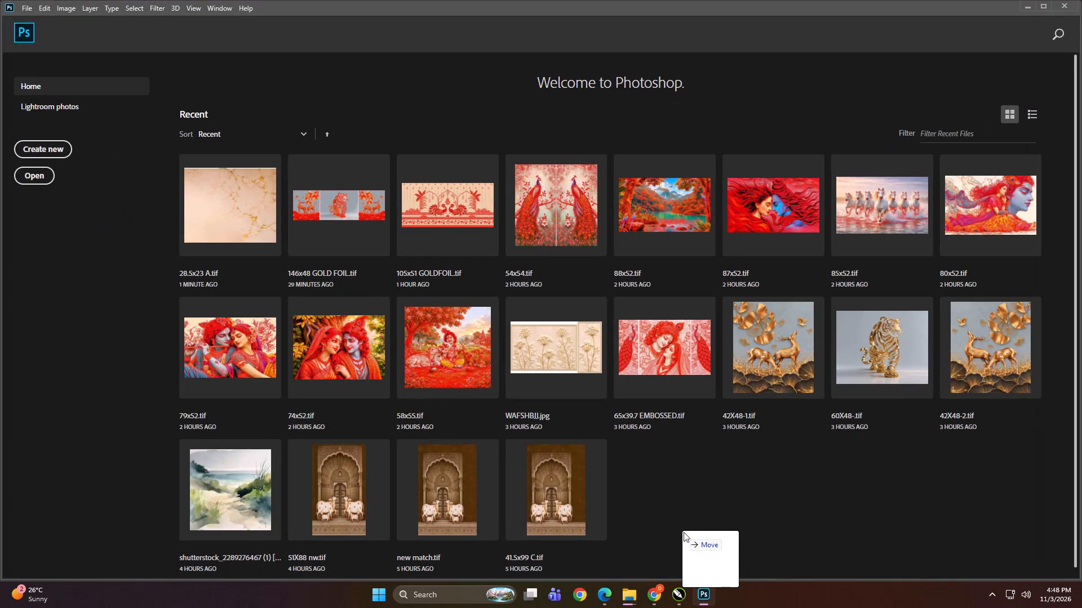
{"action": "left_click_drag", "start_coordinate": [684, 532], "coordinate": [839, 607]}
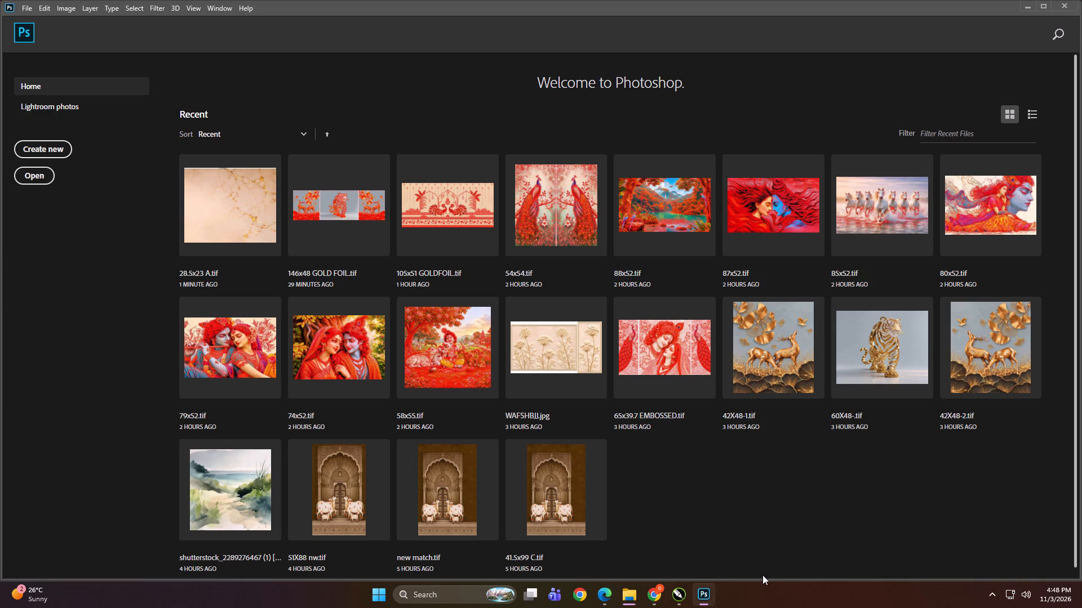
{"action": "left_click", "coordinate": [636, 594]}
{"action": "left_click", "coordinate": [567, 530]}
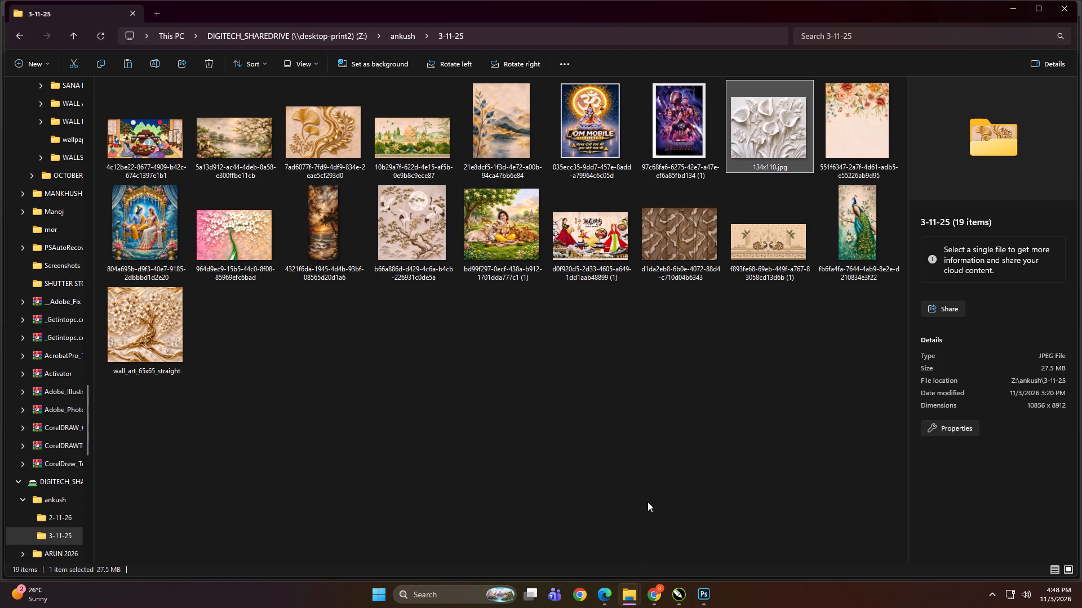
Bring 134x110.jpg into the Untitled-1 drawing in CorelDRAW, placing it in an empty area, and enlarge it proportionally to about 130 by 106.5 inches.
{"action": "left_click", "coordinate": [792, 116]}
{"action": "left_click_drag", "start_coordinate": [783, 110], "coordinate": [680, 594]}
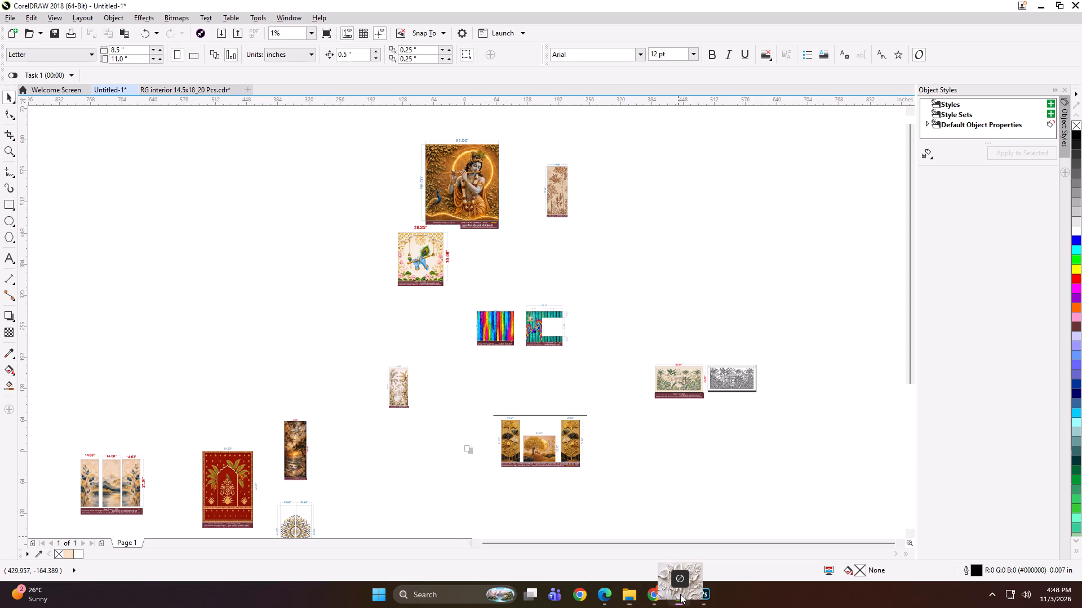
{"action": "left_click_drag", "start_coordinate": [680, 594], "coordinate": [645, 256]}
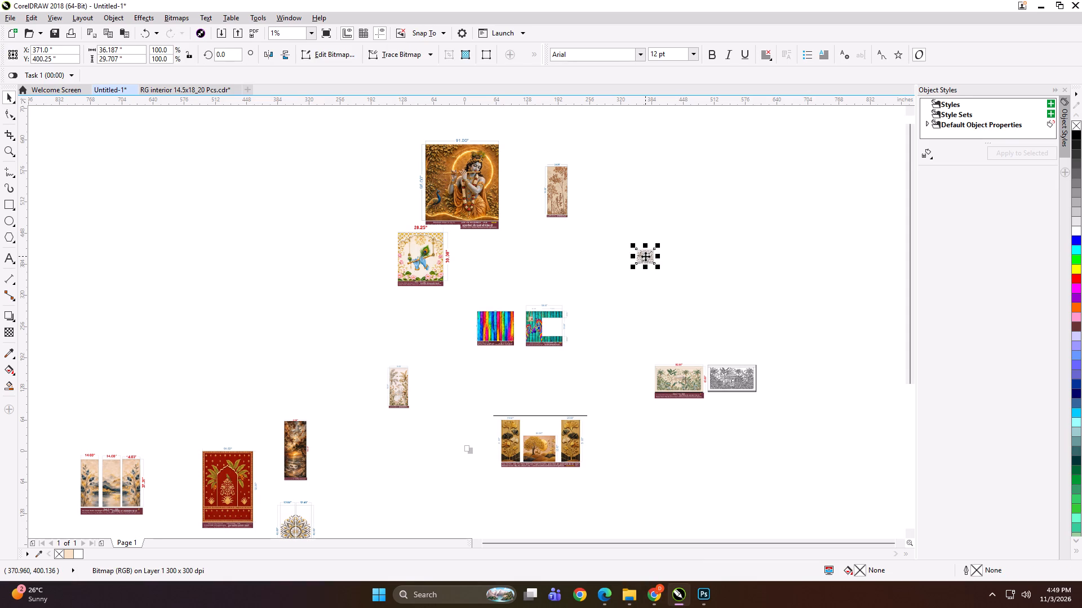
{"action": "left_click_drag", "start_coordinate": [657, 266], "coordinate": [691, 285]}
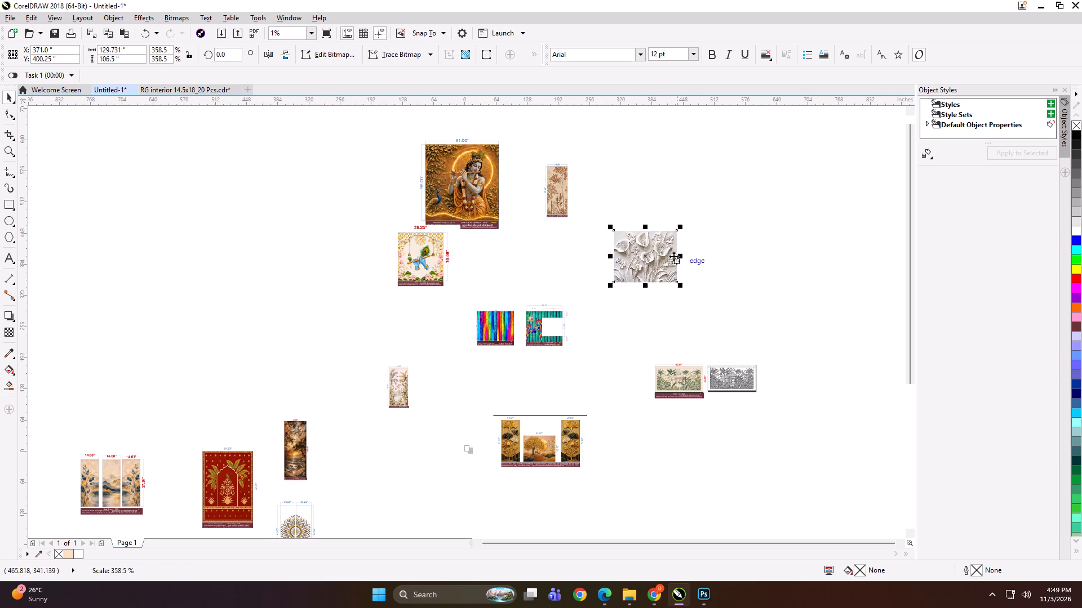
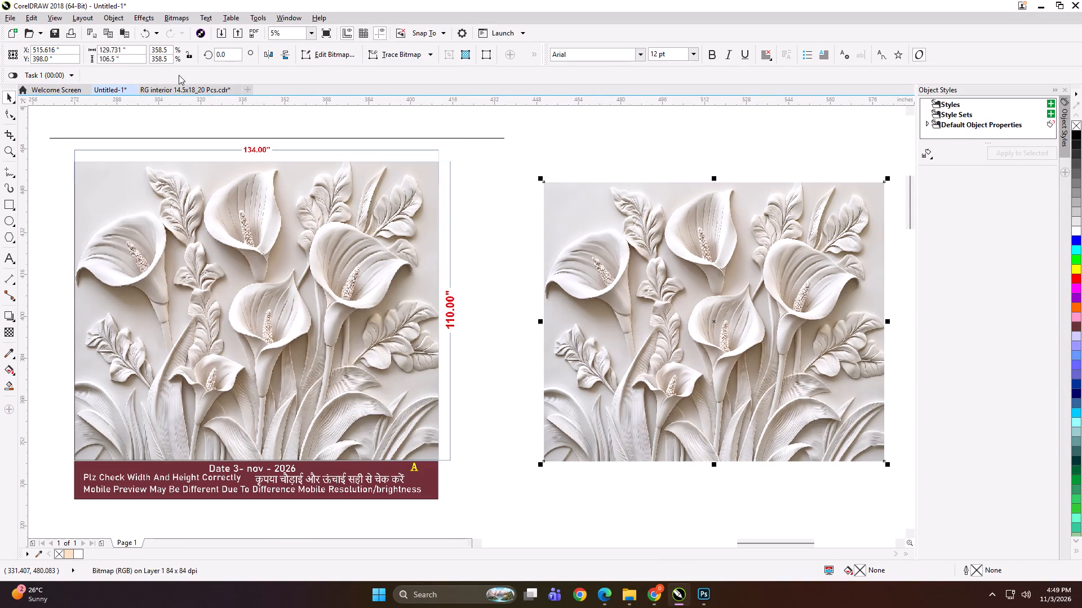
Set the enlarged calla lily image to 134 inches wide and 110 inches high.
{"action": "left_click", "coordinate": [131, 47]}
{"action": "key", "text": "ctrl+a"}
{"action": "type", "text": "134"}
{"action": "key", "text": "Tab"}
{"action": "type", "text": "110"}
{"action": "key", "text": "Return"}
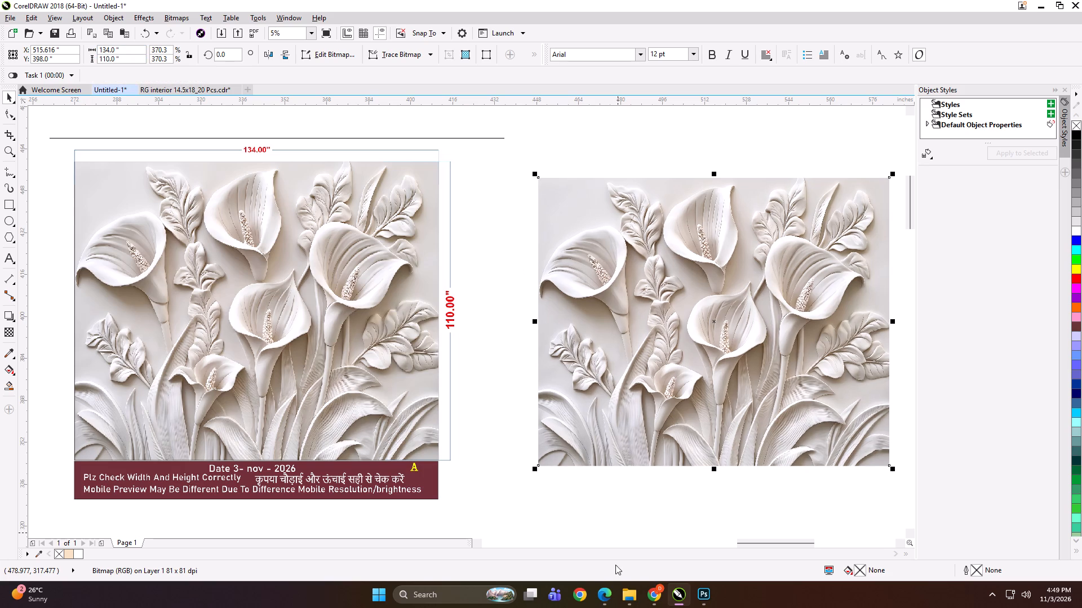
Create a 49 by 110 inch rectangle over the resized lily image and align it to the image's left edge.
{"action": "left_click", "coordinate": [651, 594]}
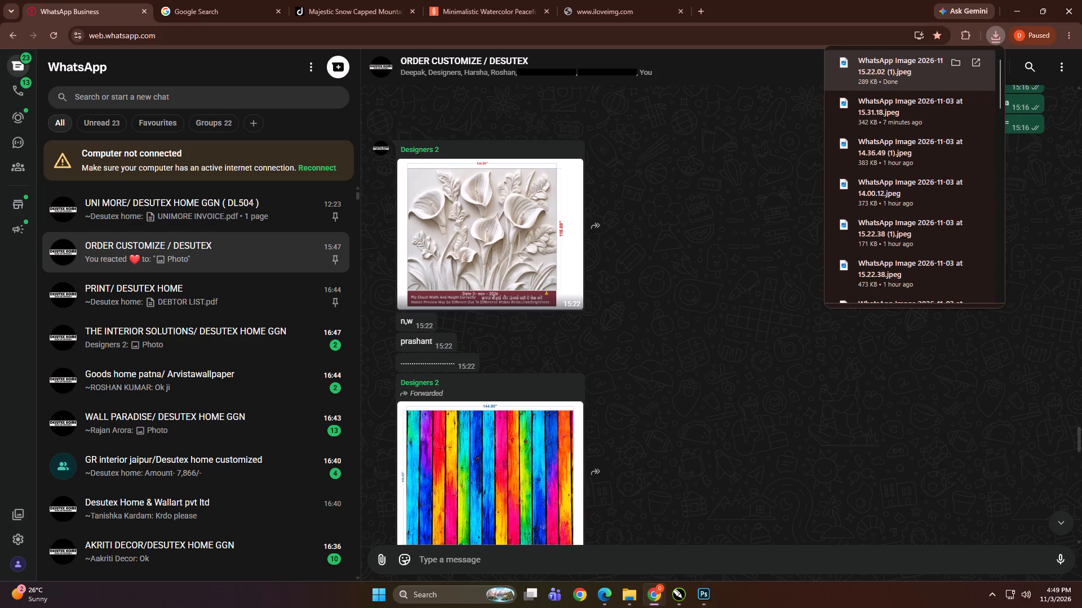
{"action": "left_click", "coordinate": [682, 596]}
{"action": "double_click", "coordinate": [8, 202], "text": "shift"}
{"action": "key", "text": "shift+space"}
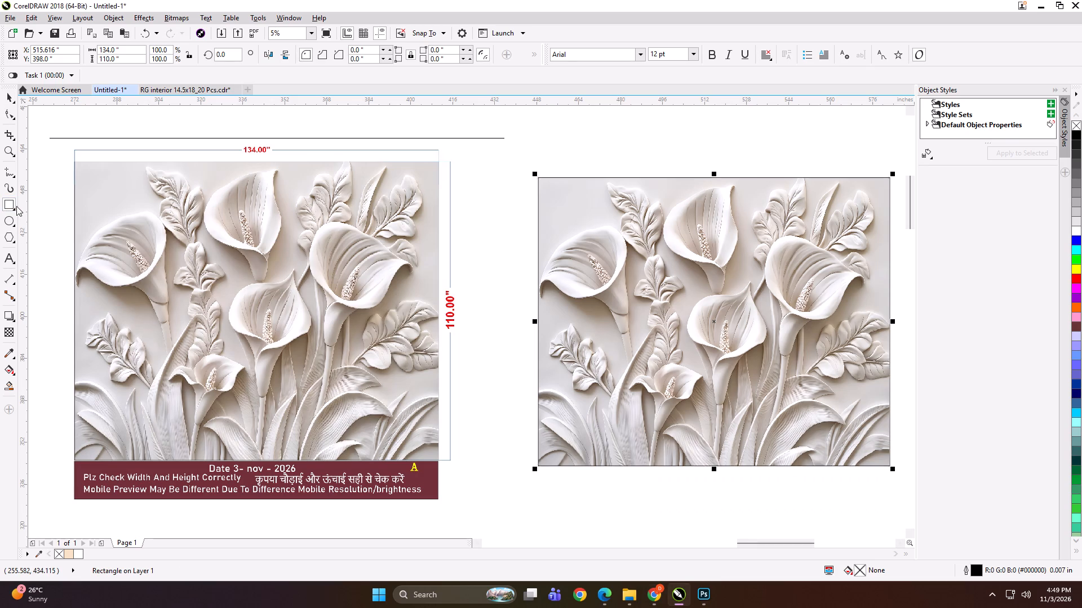
{"action": "left_click", "coordinate": [136, 51]}
{"action": "key", "text": "ctrl+a"}
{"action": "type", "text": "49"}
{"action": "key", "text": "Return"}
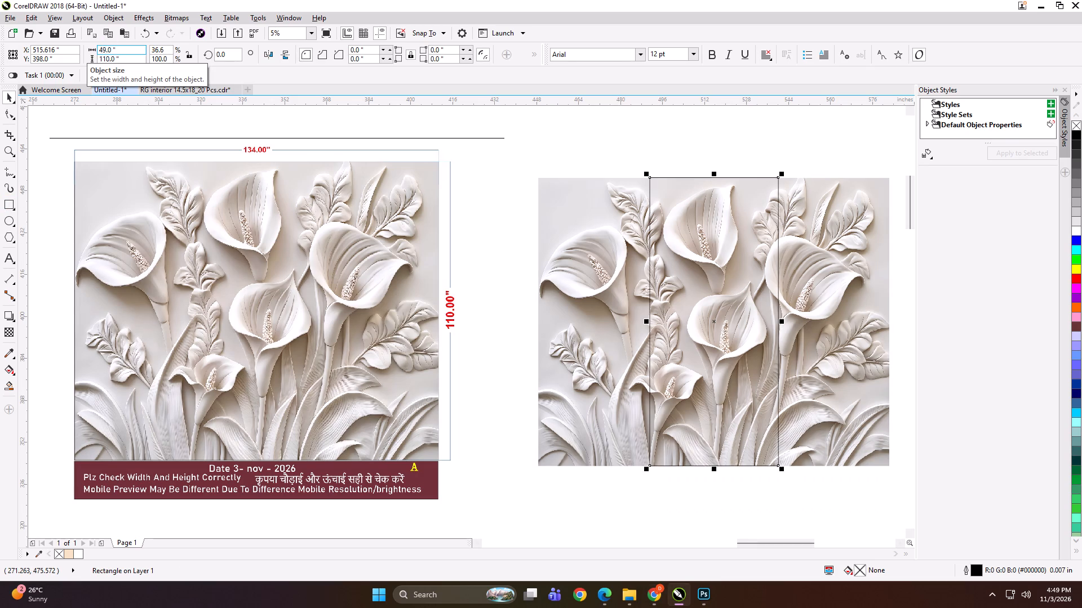
{"action": "left_click", "coordinate": [569, 252], "text": "shift"}
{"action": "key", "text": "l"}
{"action": "left_click", "coordinate": [603, 168]}
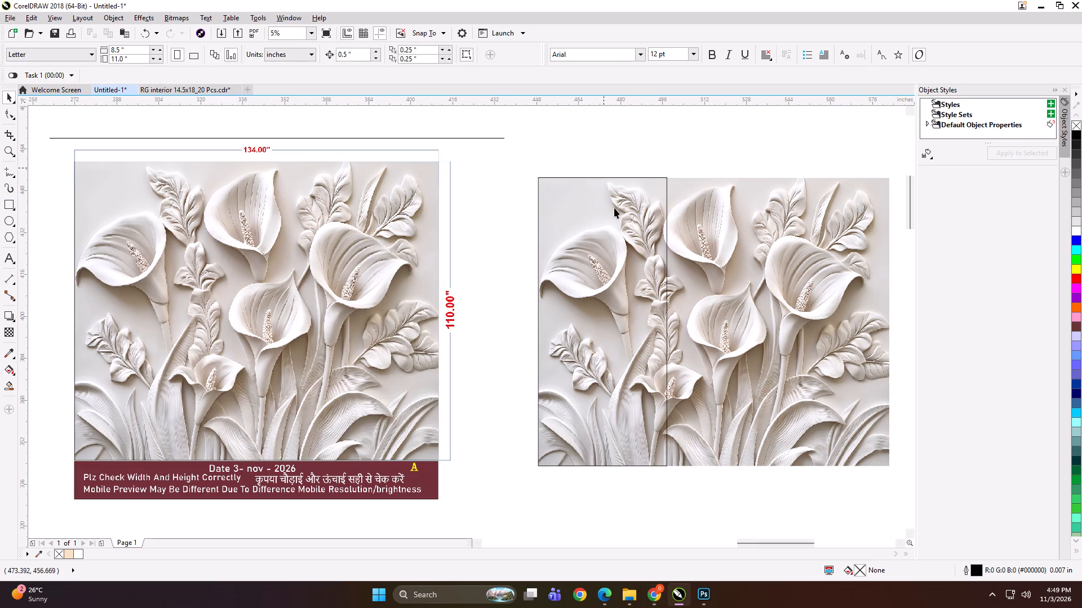
Mirror-copy the 49-inch rectangle twice across the image with 0.5-inch overlaps, narrowing the third to 37 inches at the image's right edge.
{"action": "left_click", "coordinate": [618, 241]}
{"action": "left_click_drag", "start_coordinate": [535, 323], "coordinate": [682, 321]}
{"action": "right_click", "coordinate": [682, 321], "text": "ctrl"}
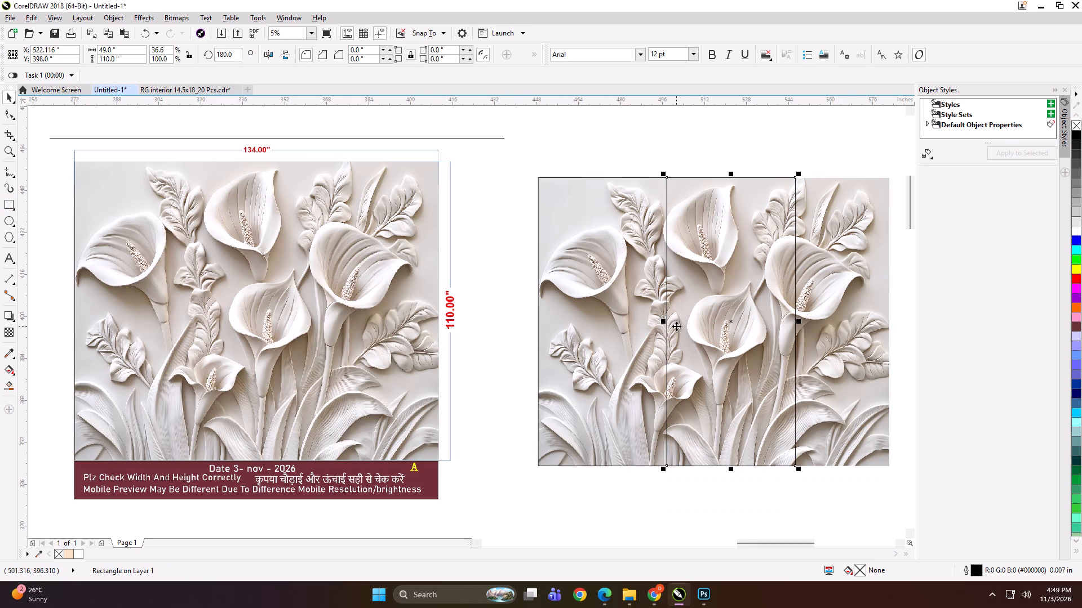
{"action": "key", "text": "Left"}
{"action": "scroll", "coordinate": [549, 297], "scroll_direction": "down", "scroll_amount": 1}
{"action": "scroll", "coordinate": [669, 312], "scroll_direction": "up", "scroll_amount": 1}
{"action": "left_click_drag", "start_coordinate": [537, 307], "coordinate": [721, 292]}
{"action": "right_click", "coordinate": [721, 292], "text": "ctrl"}
{"action": "key", "text": "Left"}
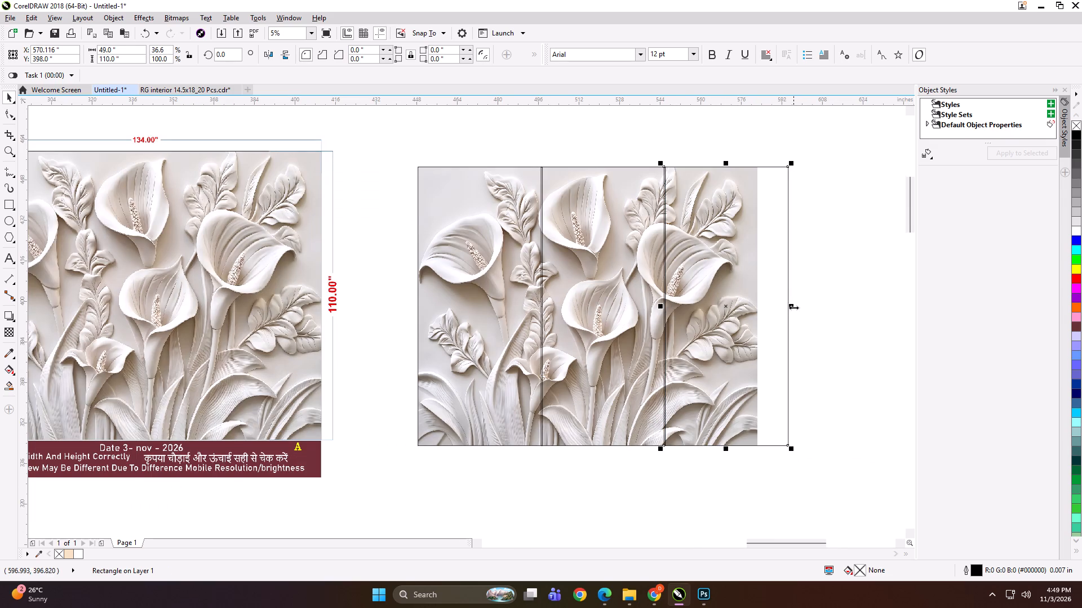
{"action": "left_click_drag", "start_coordinate": [793, 307], "coordinate": [765, 304]}
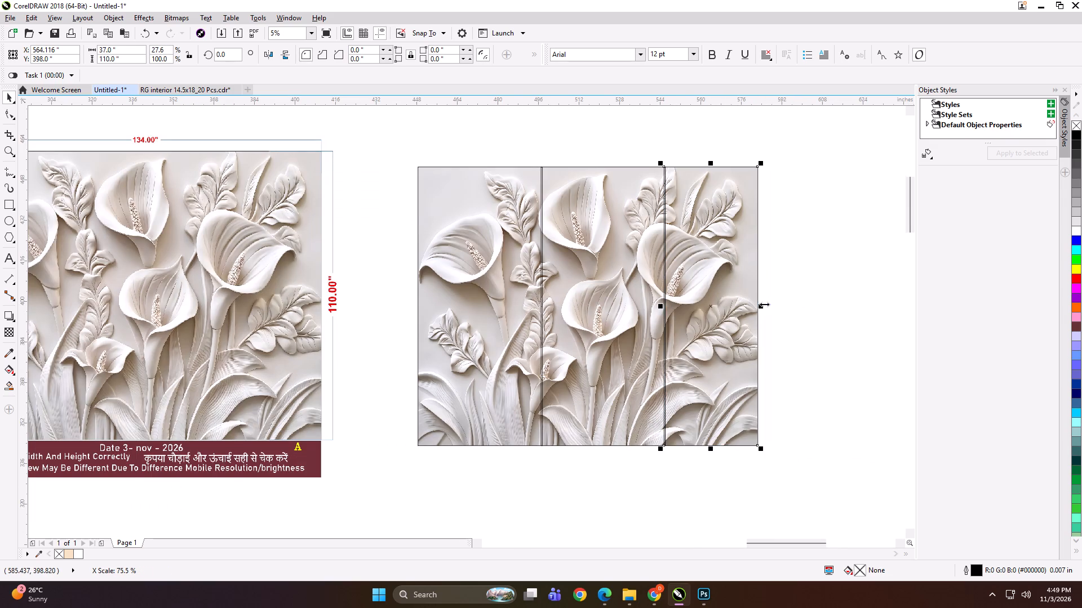
Group the three panel rectangles, PowerClip the lily image inside them, and ungroup them into separate panels.
{"action": "left_click", "coordinate": [602, 262], "text": "shift"}
{"action": "left_click", "coordinate": [513, 262], "text": "shift"}
{"action": "key", "text": "ctrl+g"}
{"action": "left_click", "coordinate": [796, 268]}
{"action": "left_click", "coordinate": [614, 277], "text": "alt"}
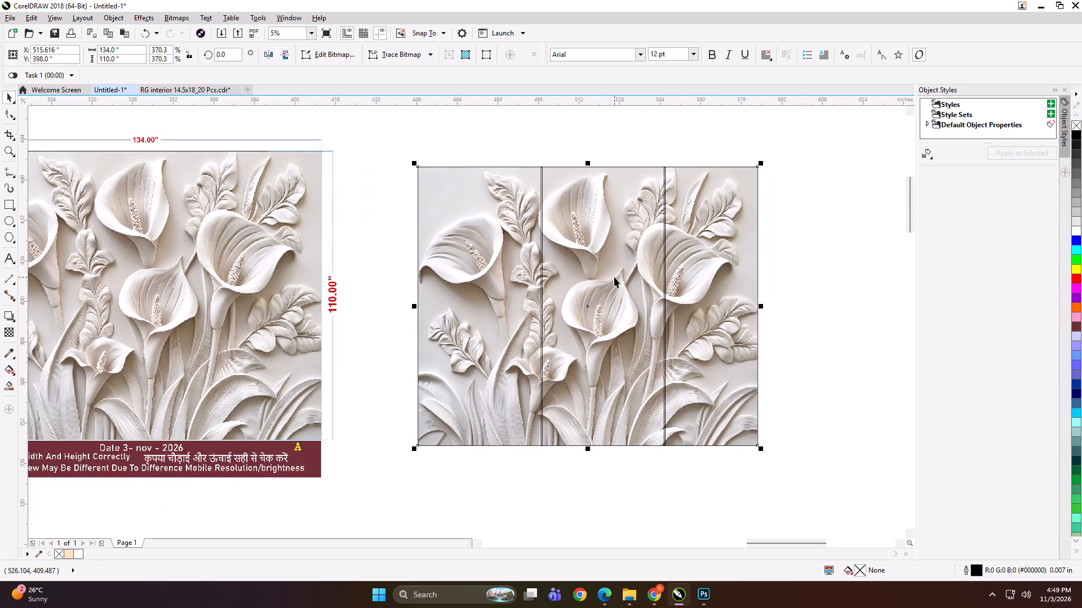
{"action": "key", "text": "shift+Return"}
{"action": "left_click", "coordinate": [617, 277]}
{"action": "key", "text": "ctrl+u"}
{"action": "scroll", "coordinate": [617, 284], "scroll_direction": "down", "scroll_amount": 1}
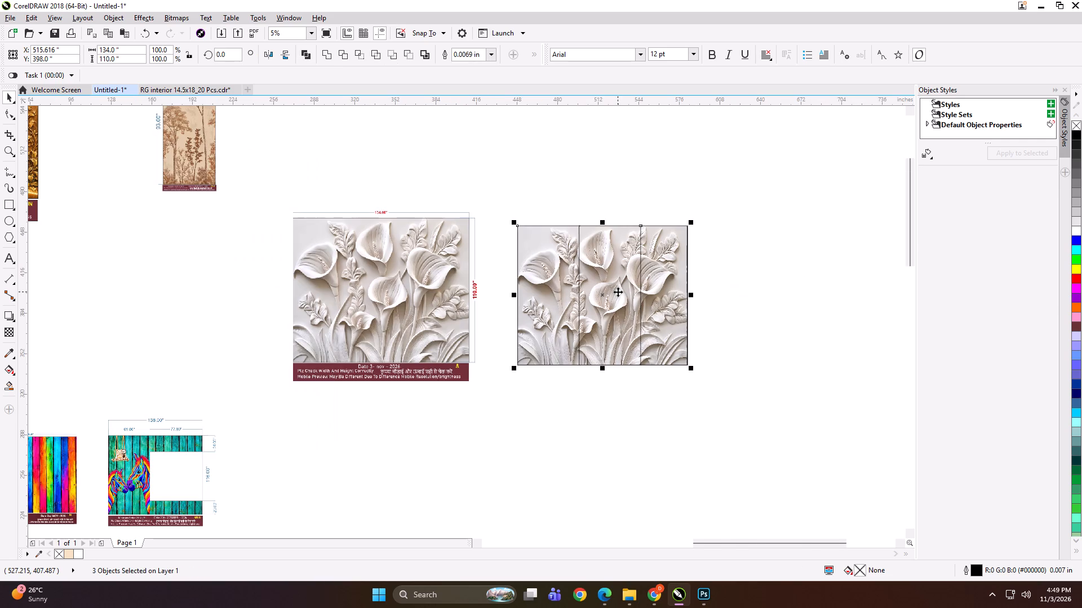
{"action": "left_click", "coordinate": [779, 262]}
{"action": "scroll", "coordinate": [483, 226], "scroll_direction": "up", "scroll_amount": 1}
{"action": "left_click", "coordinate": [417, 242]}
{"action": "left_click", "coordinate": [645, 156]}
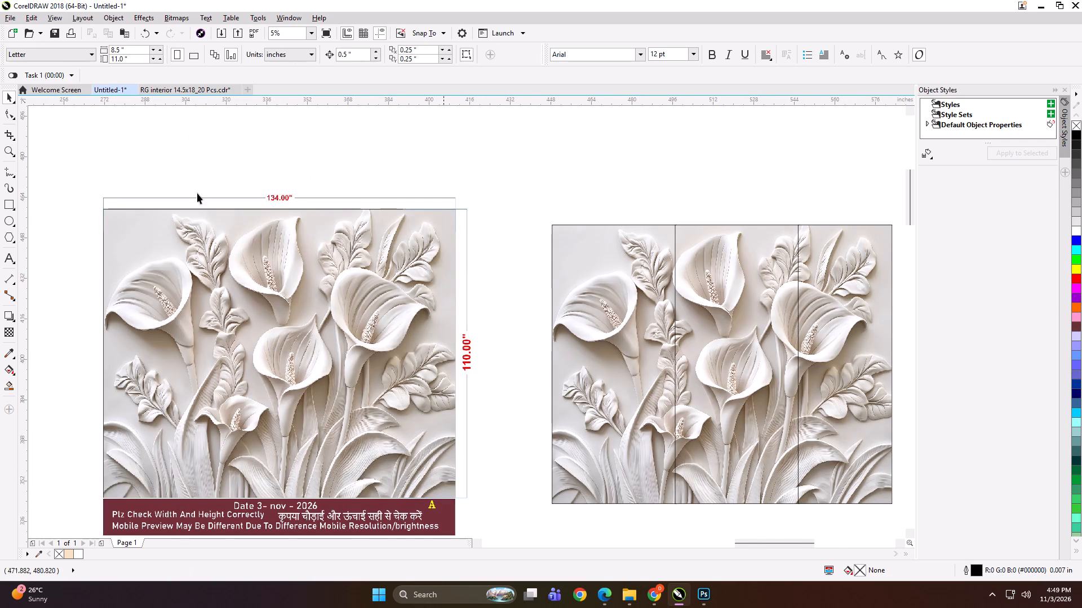
Label the top edges of the three wallpaper panels with the texts 134*110 PANEL 1, 134*110 PANEL 2 and 134*110 PANEL 3.
{"action": "left_click", "coordinate": [10, 256]}
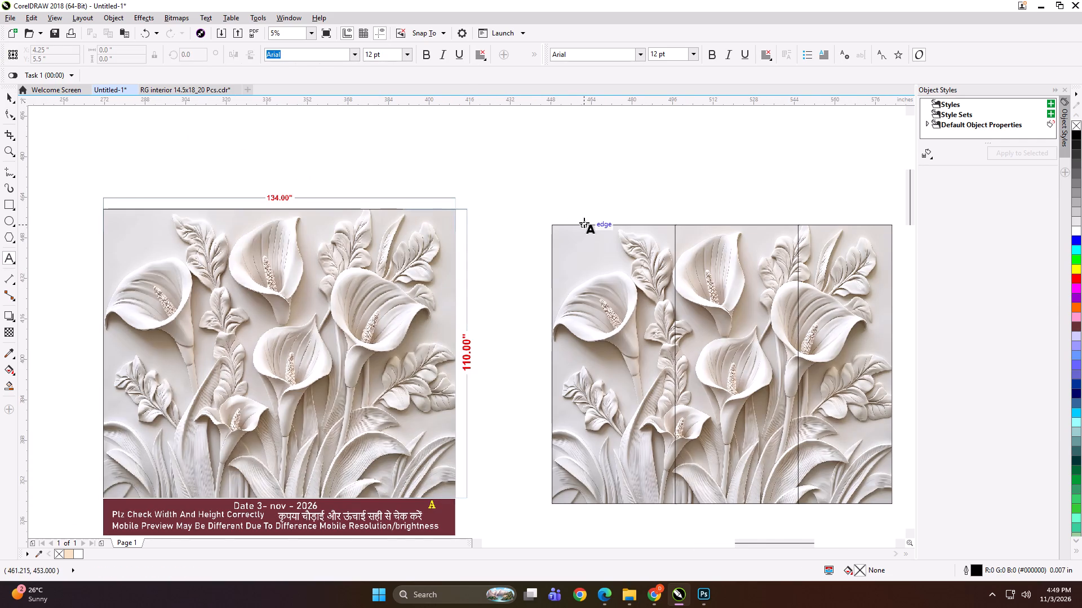
{"action": "left_click", "coordinate": [584, 222]}
{"action": "type", "text": "134*110 PANEL"}
{"action": "key", "text": "space"}
{"action": "key", "text": "ctrl+1"}
{"action": "key", "text": "ctrl+a"}
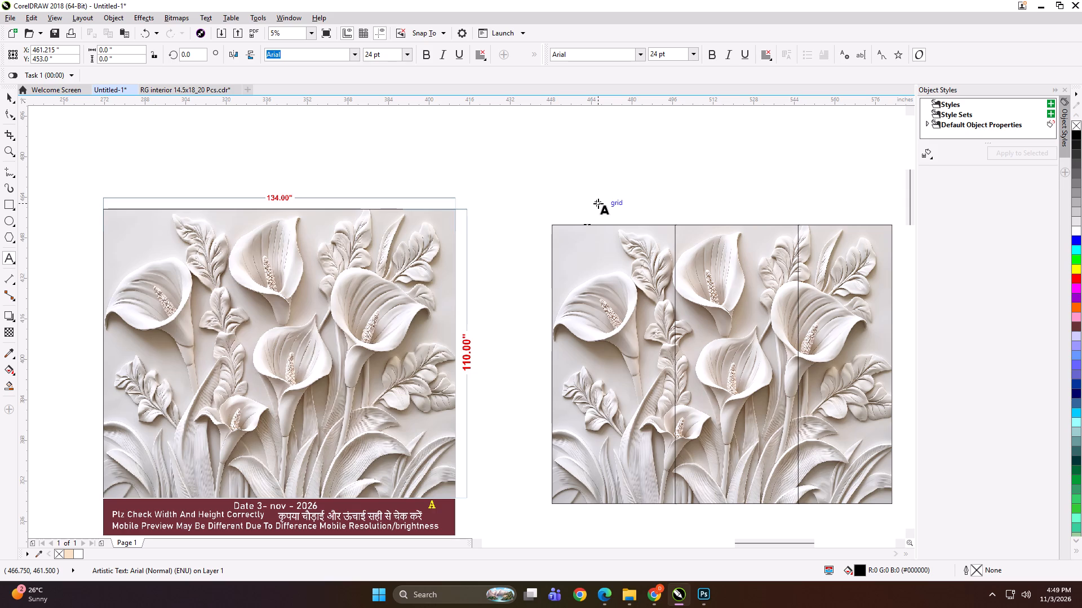
{"action": "key", "text": "ctrl+c"}
{"action": "left_click", "coordinate": [707, 222]}
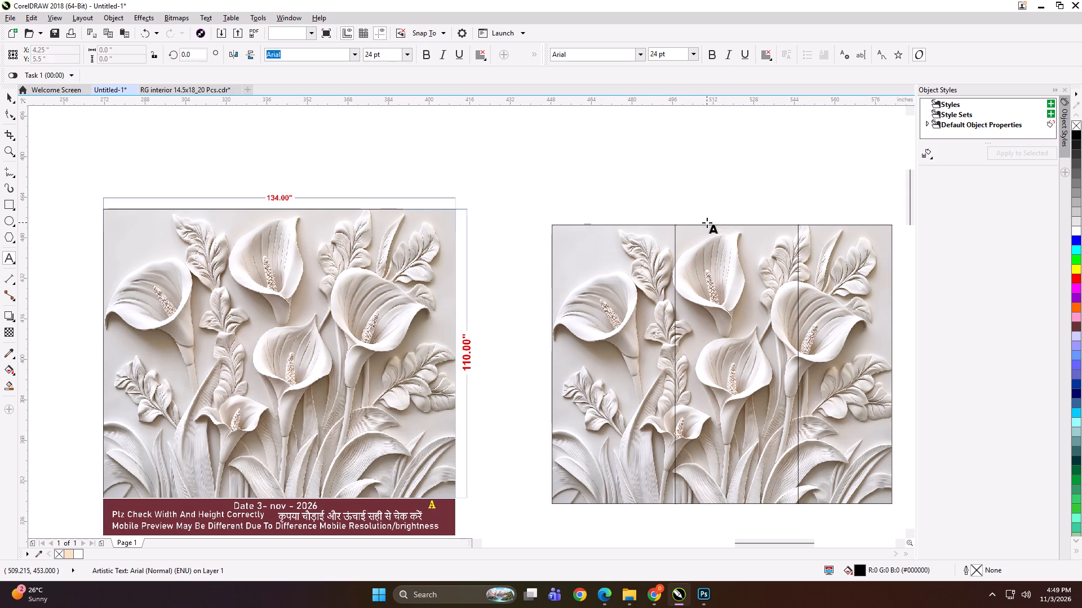
{"action": "key", "text": "ctrl+v"}
{"action": "key", "text": "BackSpace"}
{"action": "key", "text": "2"}
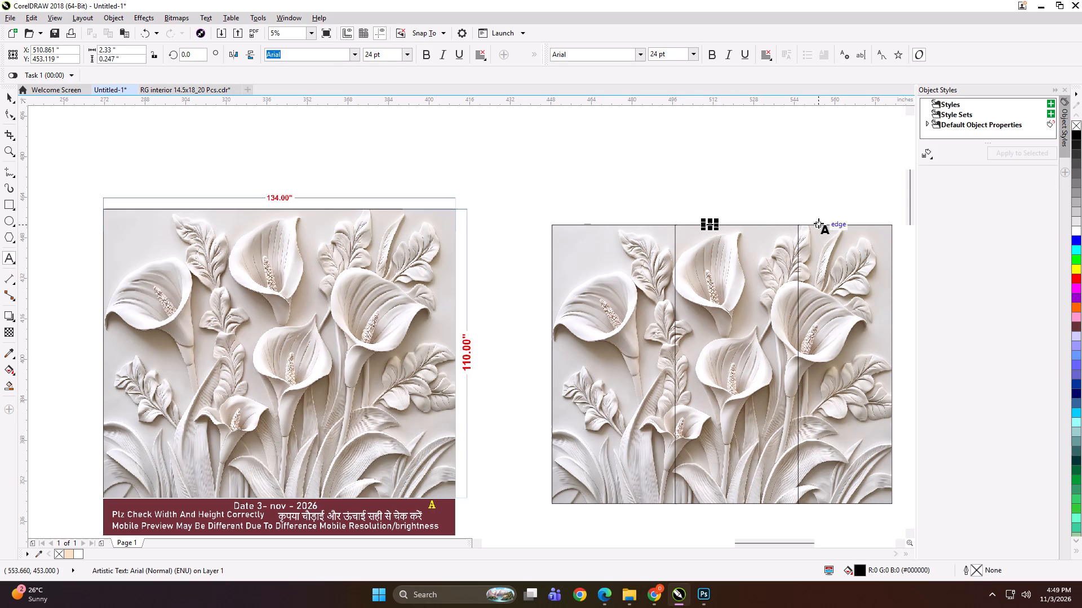
{"action": "left_click", "coordinate": [818, 223]}
{"action": "key", "text": "ctrl+v"}
{"action": "key", "text": "BackSpace"}
{"action": "key", "text": "3"}
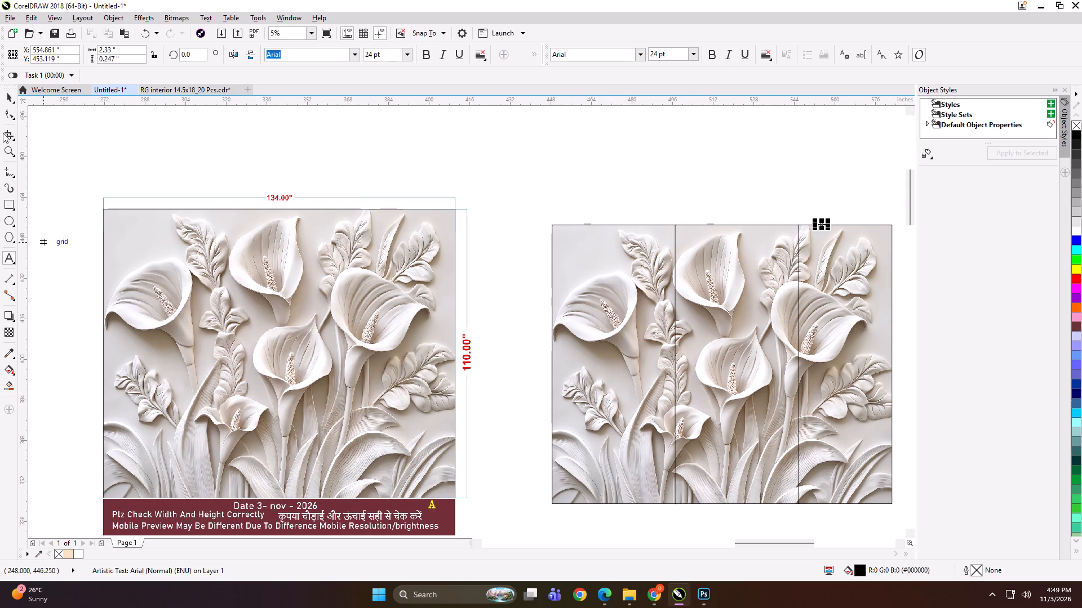
Group each of the three panels with its own text label on the top edge.
{"action": "left_click", "coordinate": [6, 99]}
{"action": "left_click", "coordinate": [805, 333], "text": "shift"}
{"action": "key", "text": "ctrl+g"}
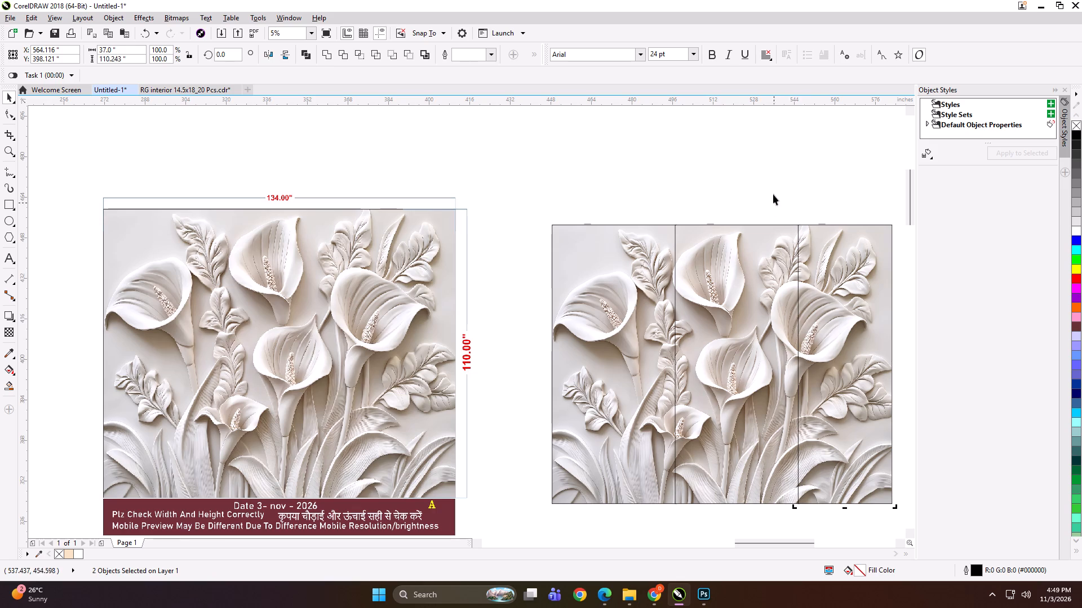
{"action": "left_click_drag", "start_coordinate": [756, 181], "coordinate": [703, 275]}
{"action": "key", "text": "ctrl+g"}
{"action": "left_click", "coordinate": [717, 262], "text": "shift"}
{"action": "key", "text": "ctrl+g"}
{"action": "left_click_drag", "start_coordinate": [622, 189], "coordinate": [537, 285]}
{"action": "key", "text": "ctrl+g"}
{"action": "left_click", "coordinate": [640, 266], "text": "ctrl"}
{"action": "left_click_drag", "start_coordinate": [614, 198], "coordinate": [613, 209]}
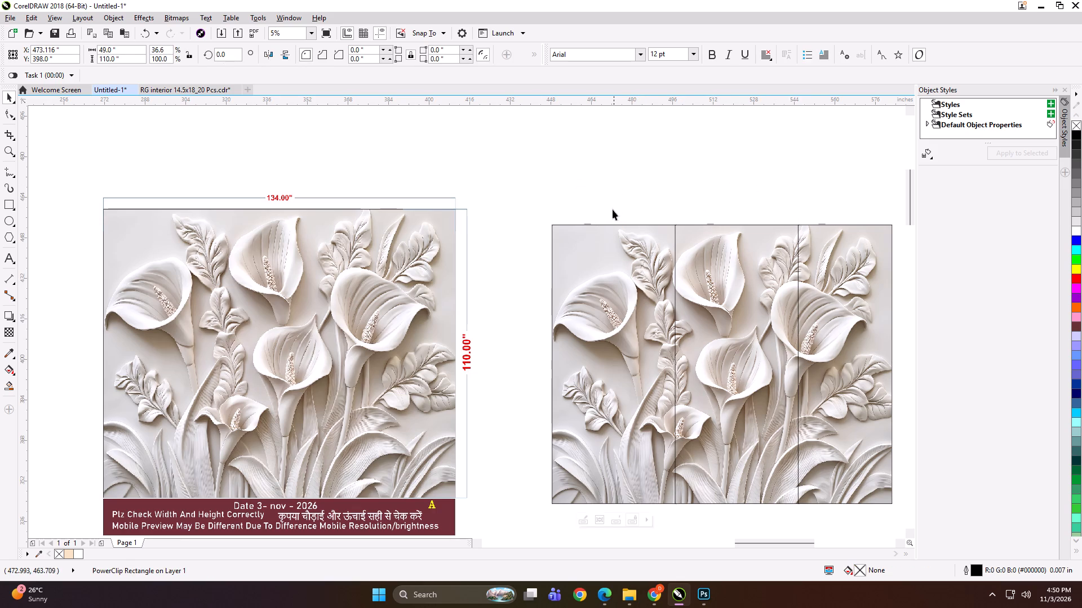
{"action": "left_click_drag", "start_coordinate": [613, 209], "coordinate": [613, 211]}
{"action": "left_click_drag", "start_coordinate": [620, 182], "coordinate": [582, 276]}
{"action": "left_click", "coordinate": [598, 275], "text": "shift"}
{"action": "key", "text": "ctrl+g"}
Start exporting the first panel group, creating a PRASHANT folder in PRINT FILE > NOV > 3 and a 134x110 folder inside it as destination.
{"action": "key", "text": "ctrl+e"}
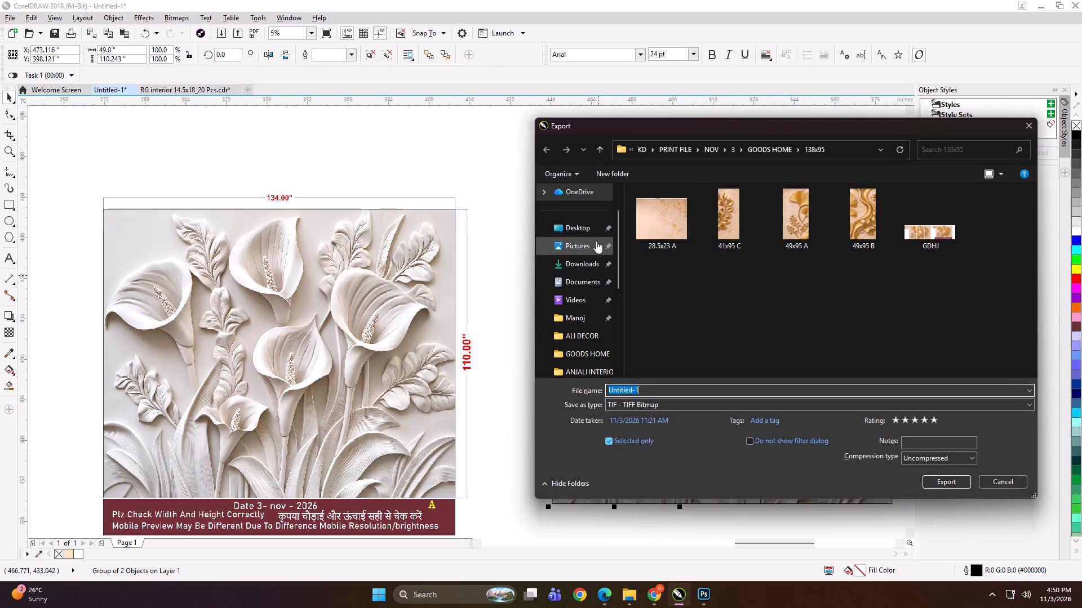
{"action": "left_click", "coordinate": [597, 151]}
{"action": "left_click", "coordinate": [597, 149]}
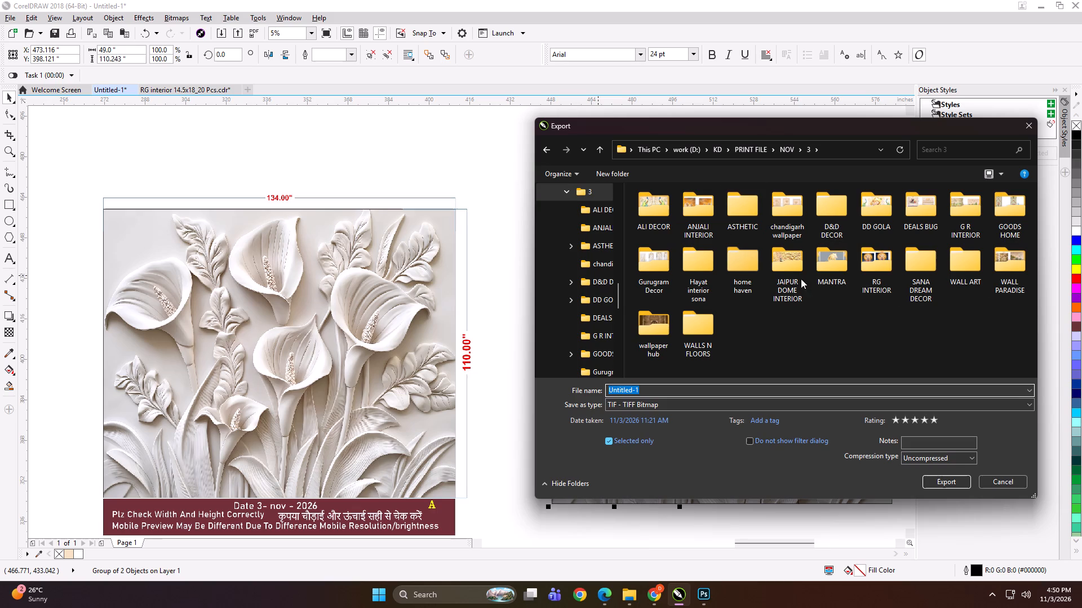
{"action": "left_click", "coordinate": [617, 176]}
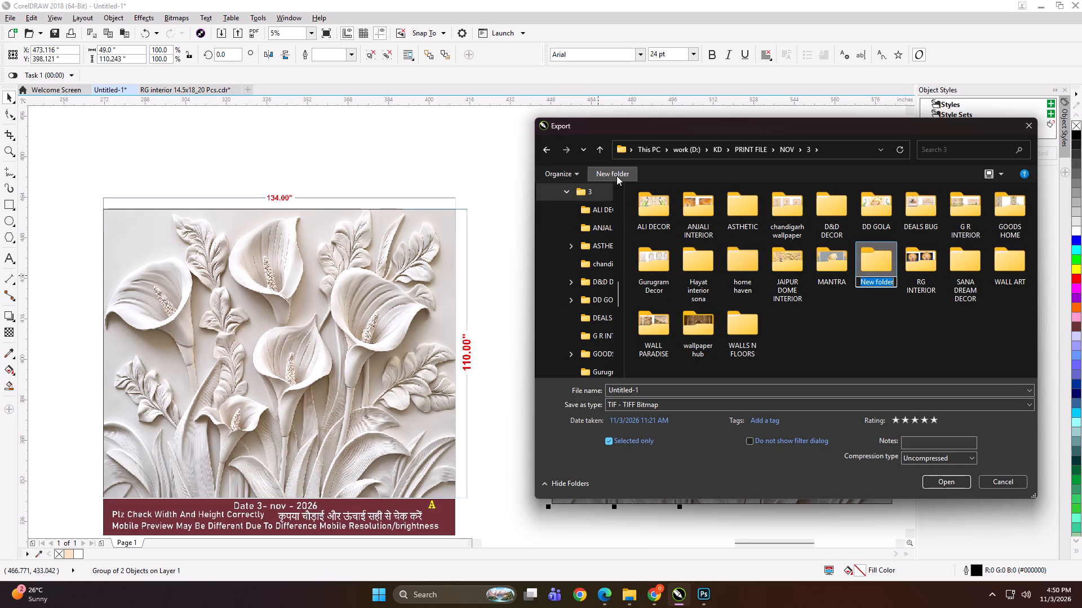
{"action": "type", "text": "PRASHANT"}
{"action": "key", "text": "Return"}
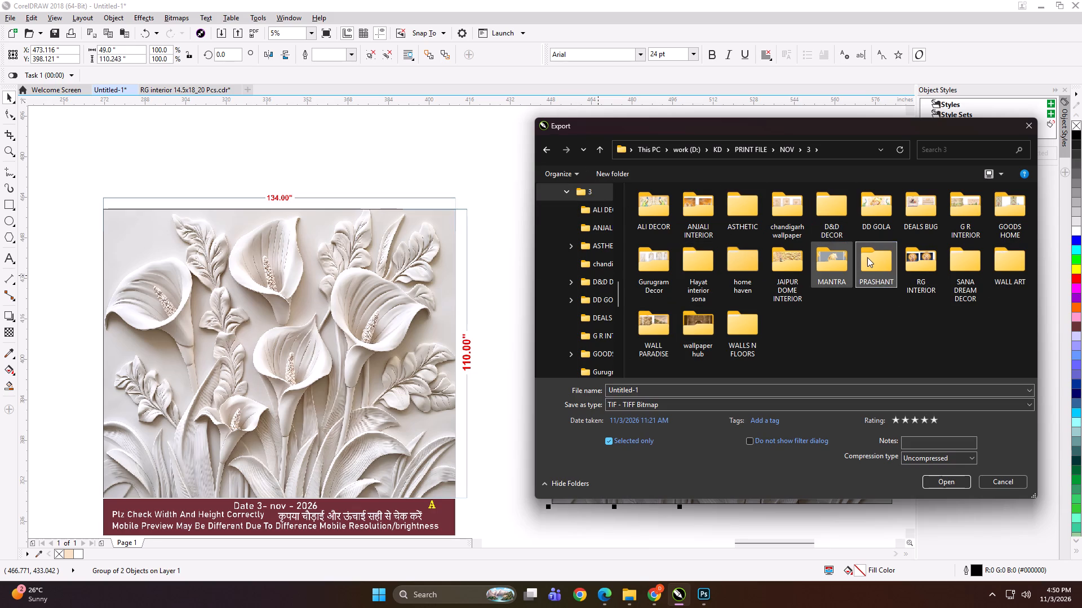
{"action": "double_click", "coordinate": [868, 258]}
{"action": "left_click", "coordinate": [610, 177]}
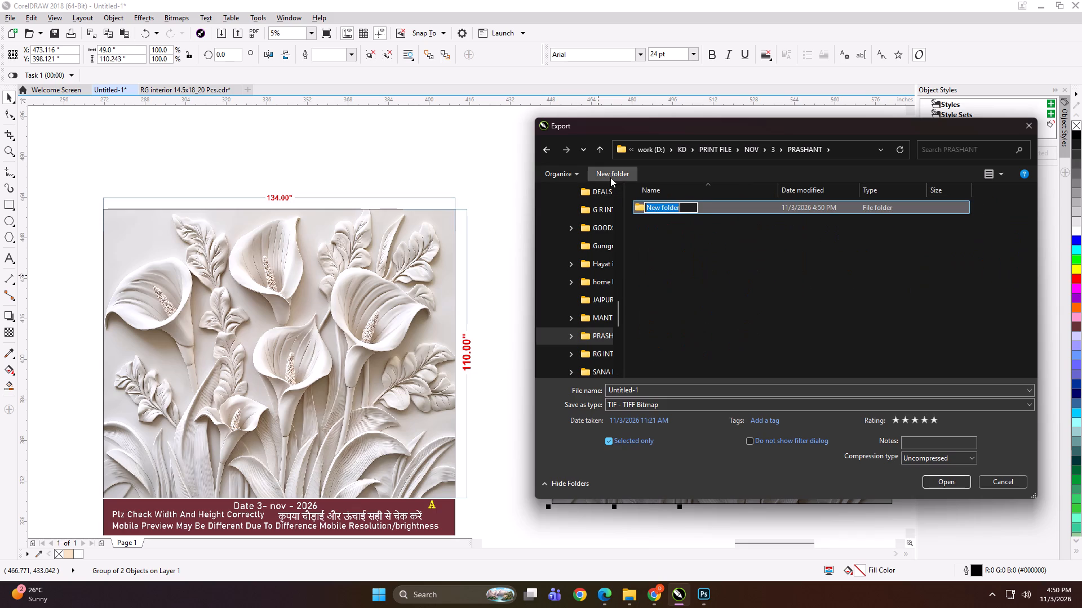
{"action": "type", "text": "134x110"}
{"action": "key", "text": "Return"}
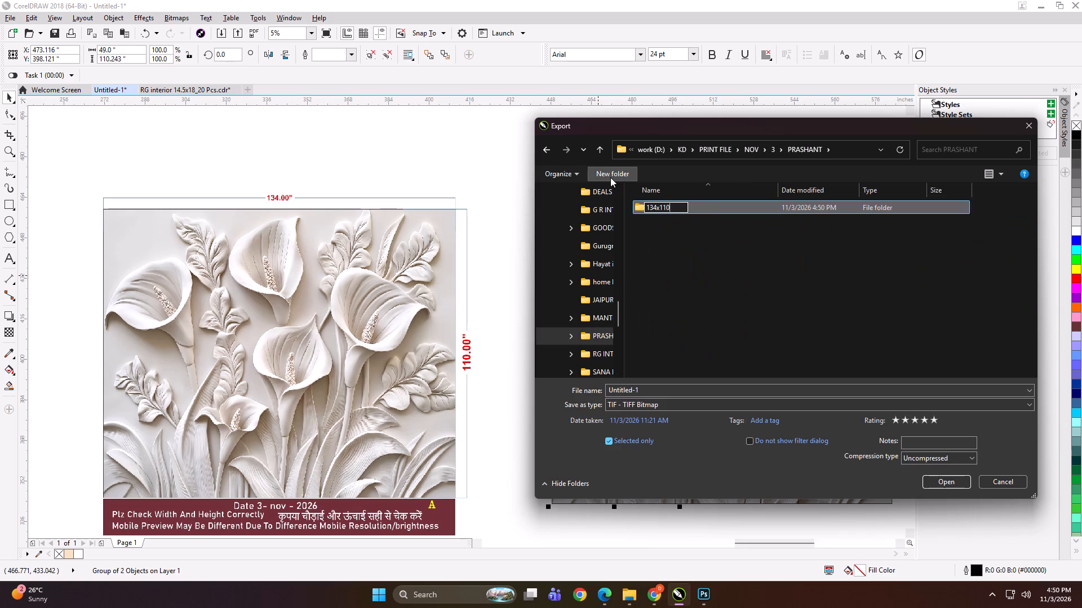
{"action": "left_click", "coordinate": [681, 211]}
{"action": "double_click", "coordinate": [696, 205]}
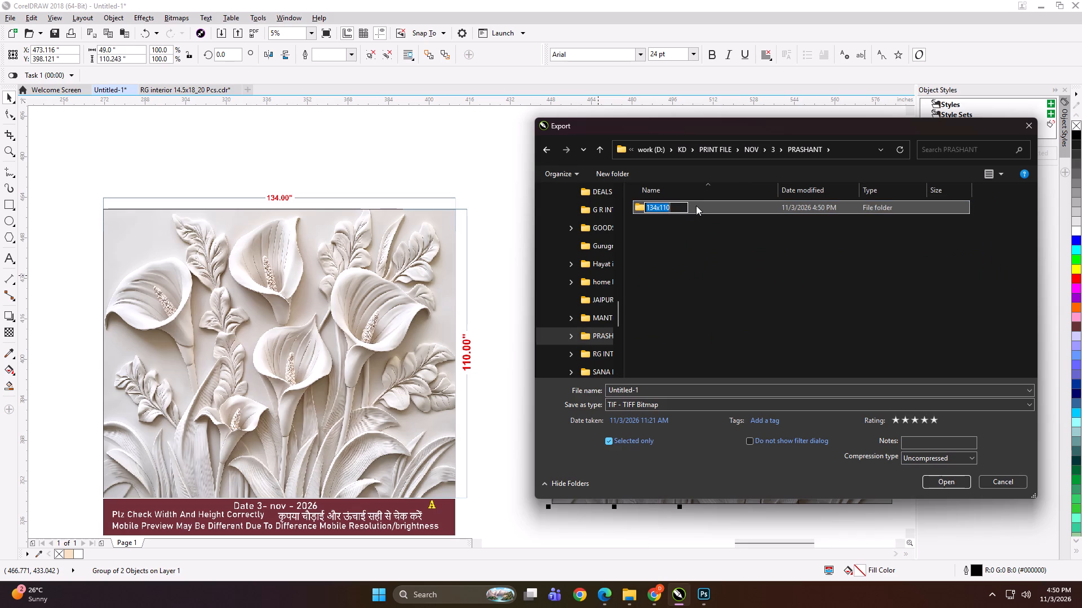
Export the first panel as the TIFF file 49x110 A NW.
{"action": "left_click", "coordinate": [646, 386]}
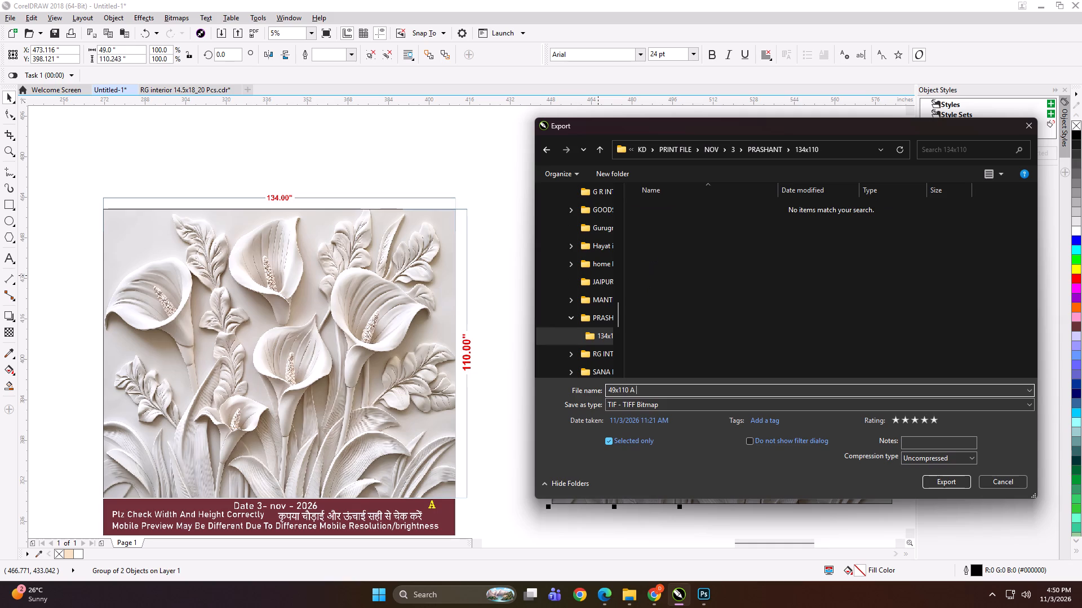
{"action": "key", "text": "Return"}
{"action": "key", "text": "Return"}
Export the middle panel to the same 134x110 folder as the TIFF file 49x110 B NW.
{"action": "left_click", "coordinate": [731, 255]}
{"action": "key", "text": "ctrl+e"}
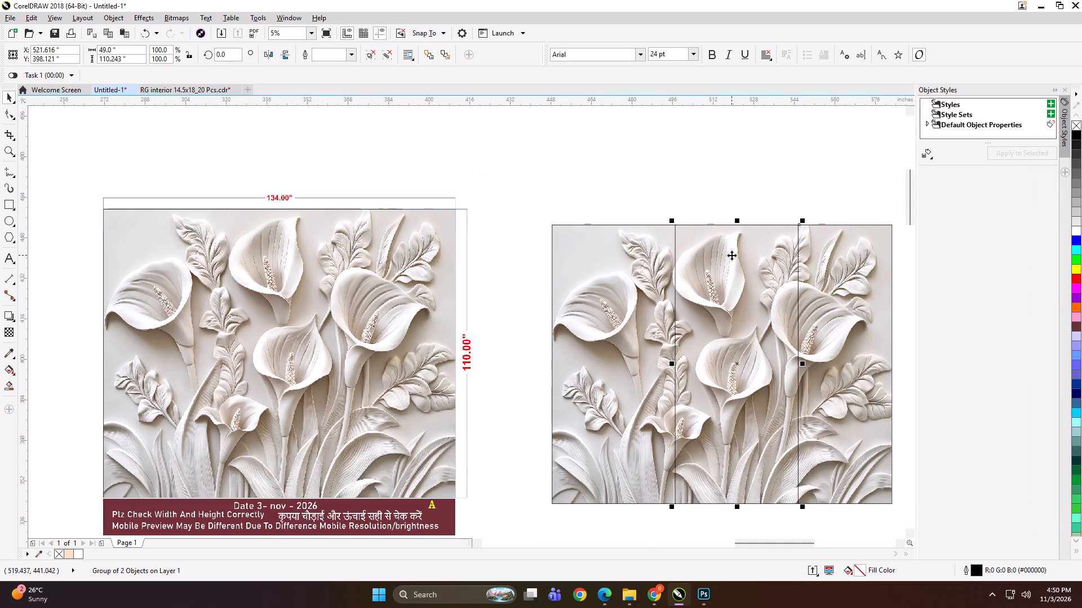
{"action": "key", "text": "ctrl+e"}
{"action": "left_click", "coordinate": [664, 221]}
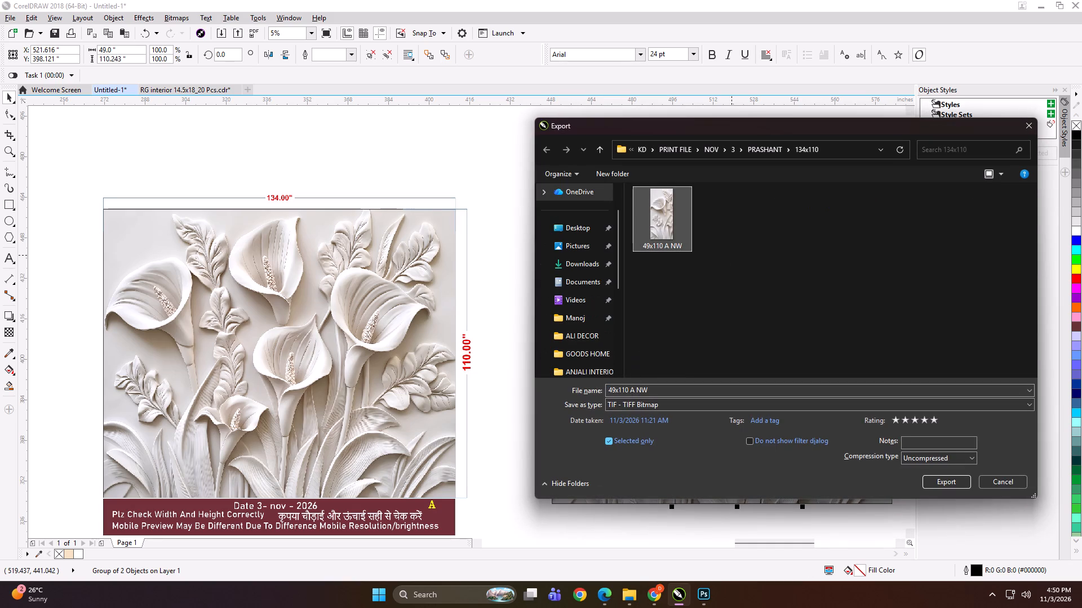
{"action": "double_click", "coordinate": [634, 392]}
{"action": "type", "text": "B"}
{"action": "key", "text": "space"}
{"action": "key", "text": "Return"}
{"action": "key", "text": "Return"}
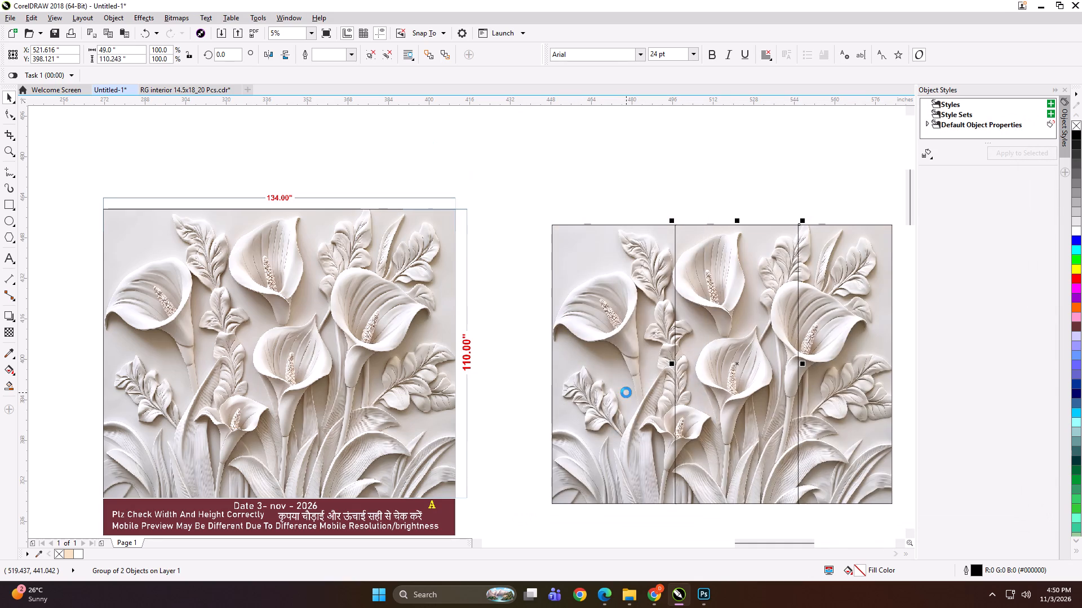
Export the third, narrower panel to the 134x110 folder as the TIFF file 37x110 C.
{"action": "left_click", "coordinate": [852, 311]}
{"action": "key", "text": "ctrl+e"}
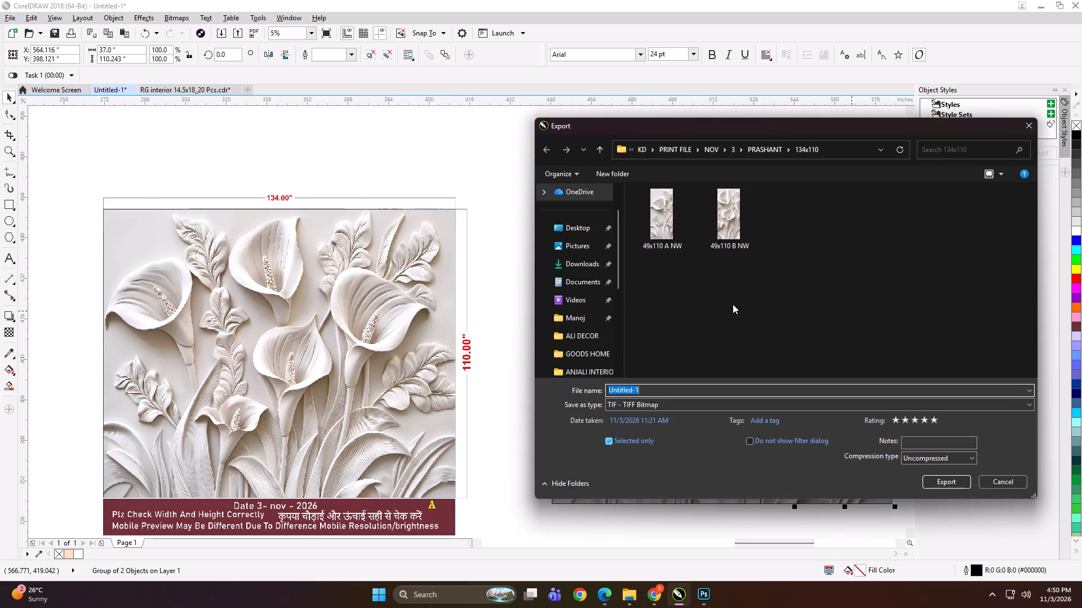
{"action": "type", "text": "37x110 C"}
{"action": "key", "text": "Return"}
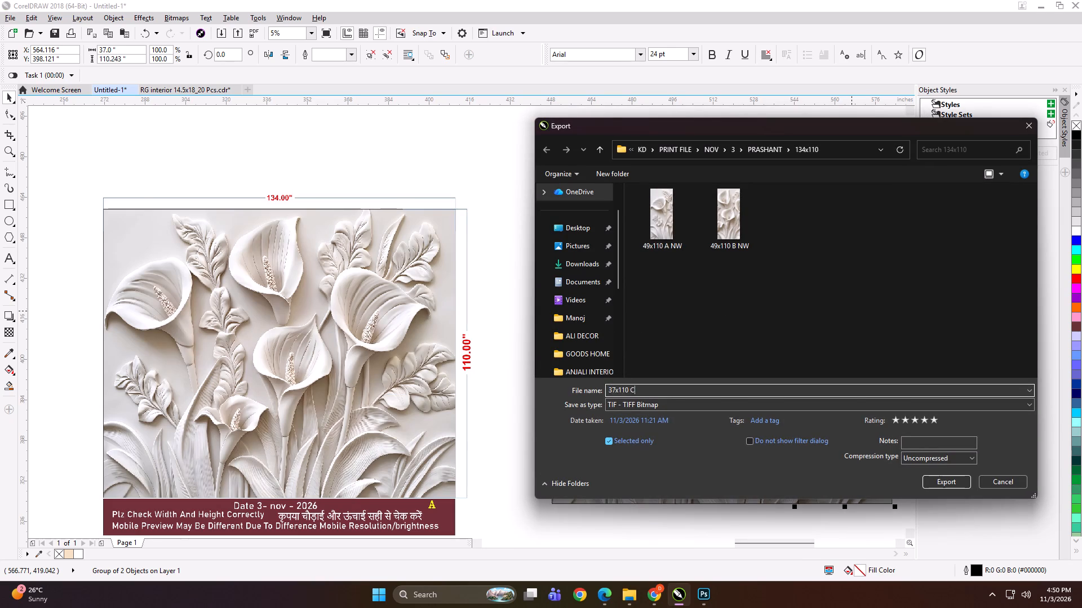
{"action": "key", "text": "Return"}
Nudge the two outer panels outward, away from the middle panel, leaving gaps between all three.
{"action": "key", "text": "Right"}
{"action": "key", "text": "Right"}
{"action": "key", "text": "Right"}
{"action": "key", "text": "Right"}
{"action": "key", "text": "Right"}
{"action": "left_click", "coordinate": [603, 292]}
{"action": "key", "text": "Left"}
{"action": "key", "text": "Left"}
{"action": "key", "text": "Left"}
{"action": "key", "text": "Left"}
{"action": "key", "text": "Left"}
{"action": "key", "text": "Left"}
{"action": "key", "text": "Left"}
{"action": "key", "text": "Left"}
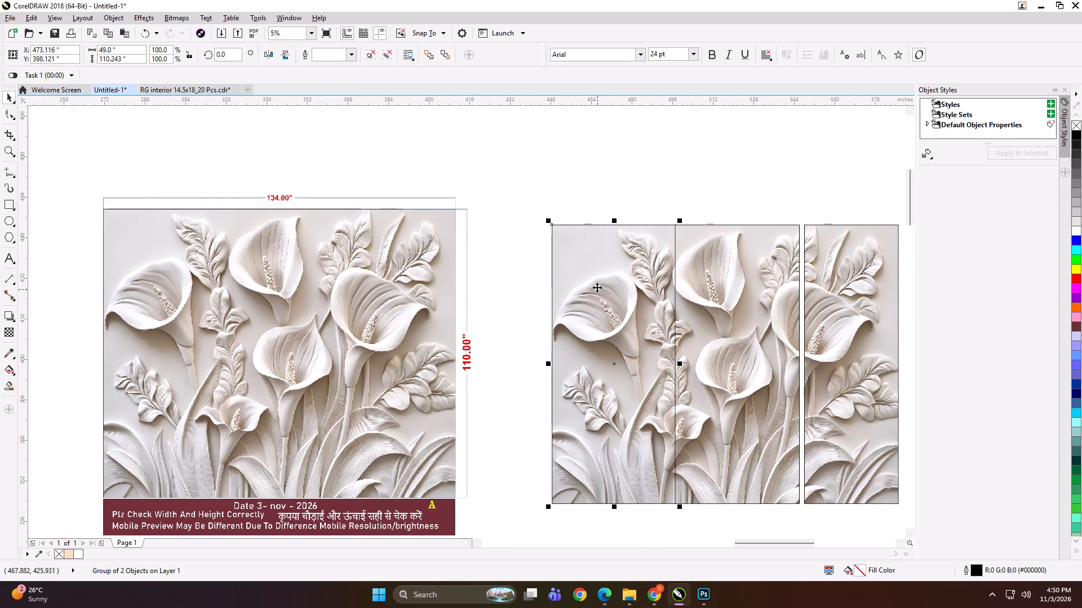
Scale all three panels to about 108.4%, move them closer to the dimensioned 134x110 mockup, and group them with it.
{"action": "scroll", "coordinate": [602, 288], "scroll_direction": "down", "scroll_amount": 1}
{"action": "left_click", "coordinate": [671, 301], "text": "shift"}
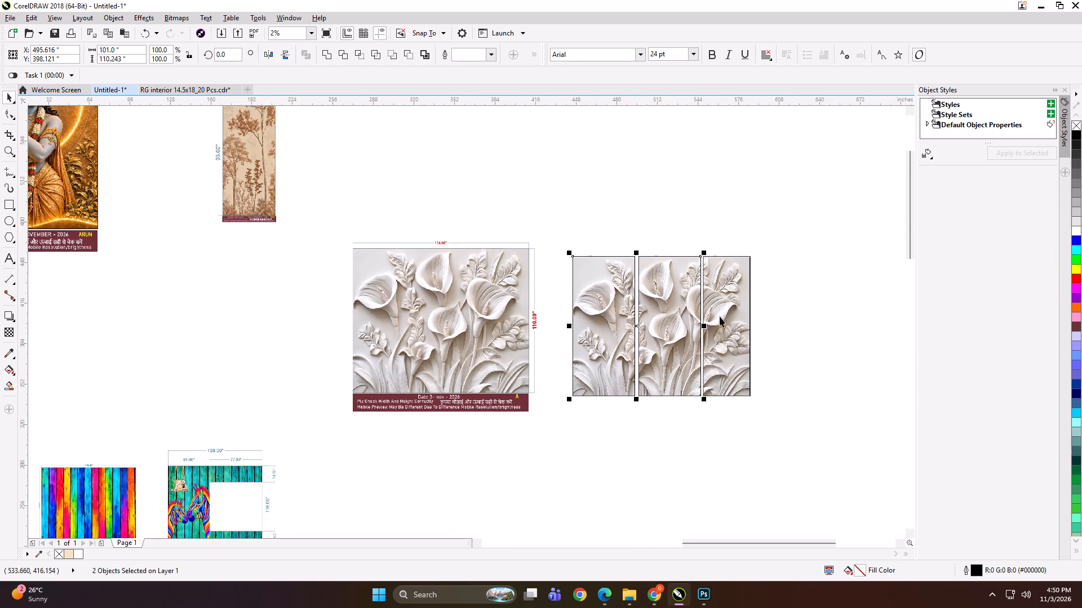
{"action": "left_click", "coordinate": [722, 318], "text": "shift"}
{"action": "left_click_drag", "start_coordinate": [756, 401], "coordinate": [763, 409], "text": "shift"}
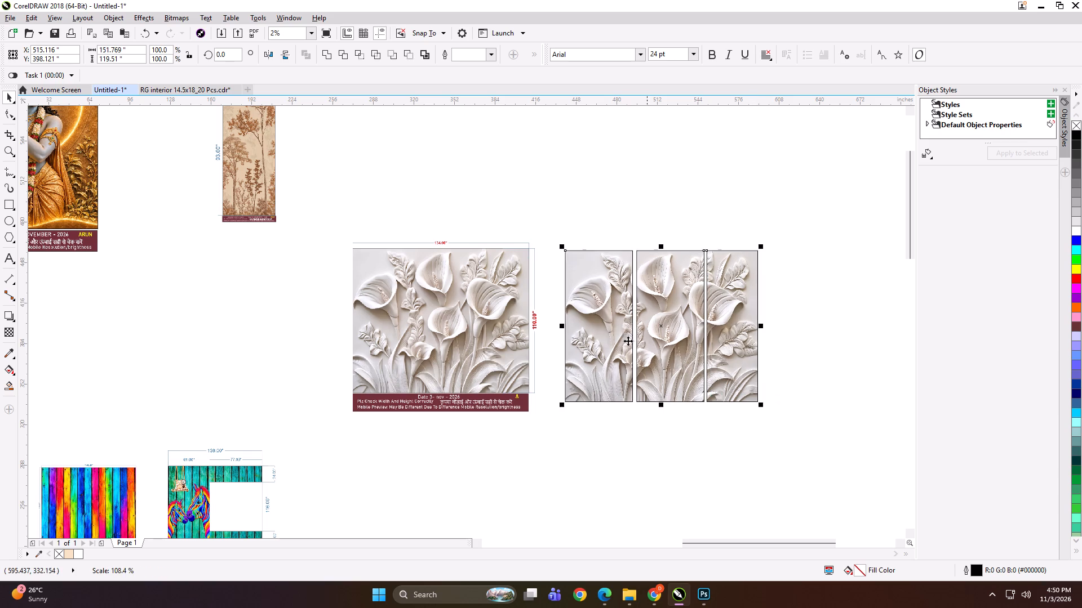
{"action": "left_click_drag", "start_coordinate": [604, 316], "coordinate": [593, 312]}
{"action": "left_click", "coordinate": [519, 311], "text": "shift"}
{"action": "key", "text": "ctrl+g"}
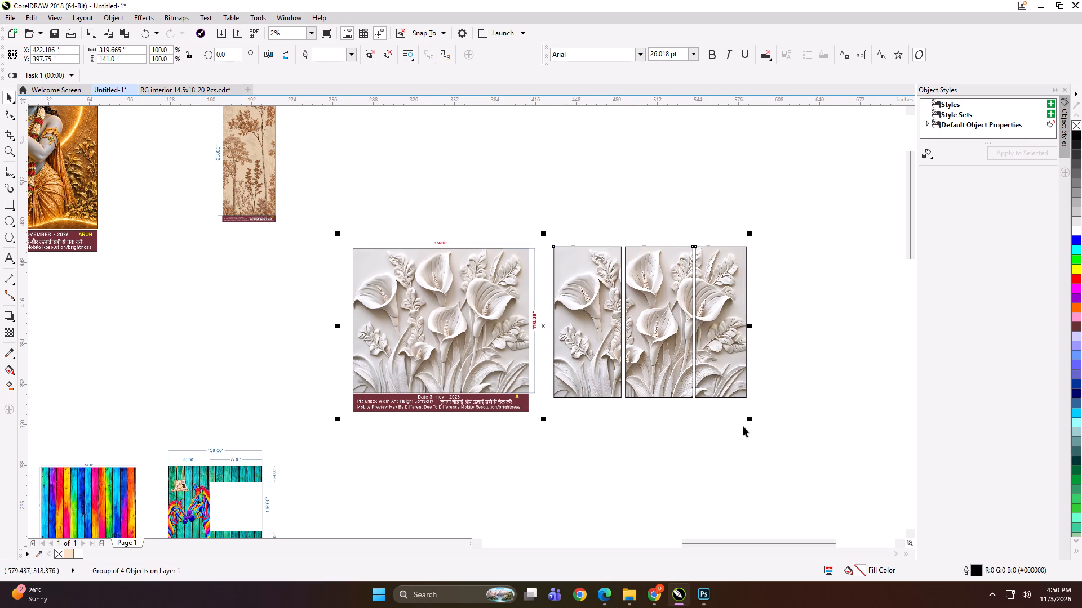
Shrink the mockup-and-panels group to about 6.1 by 2.7 inches and export it to the 134x110 folder as the TIFF file SGDH.
{"action": "left_click_drag", "start_coordinate": [751, 418], "coordinate": [552, 337], "text": "shift"}
{"action": "scroll", "coordinate": [547, 320], "scroll_direction": "up", "scroll_amount": 1}
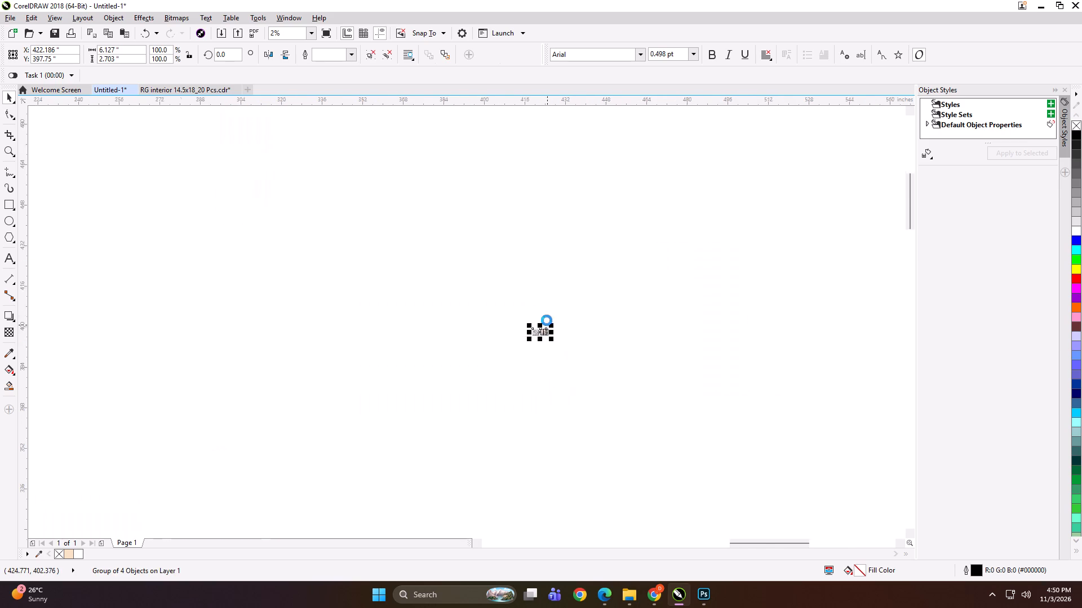
{"action": "scroll", "coordinate": [547, 320], "scroll_direction": "up", "scroll_amount": 2}
{"action": "scroll", "coordinate": [527, 378], "scroll_direction": "up", "scroll_amount": 3}
{"action": "key", "text": "ctrl+e"}
{"action": "type", "text": "SGDH"}
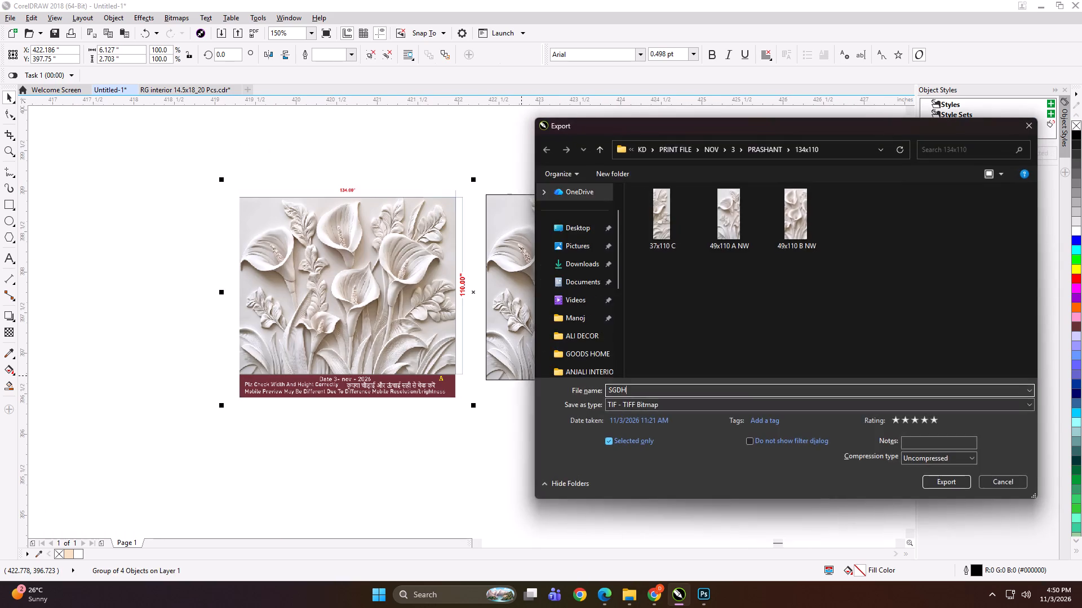
{"action": "key", "text": "Return"}
{"action": "key", "text": "Return"}
{"action": "key", "text": "Return"}
Delete the shrunken mockup-and-panels group from the drawing.
{"action": "key", "text": "Delete"}
{"action": "key", "text": "F4"}
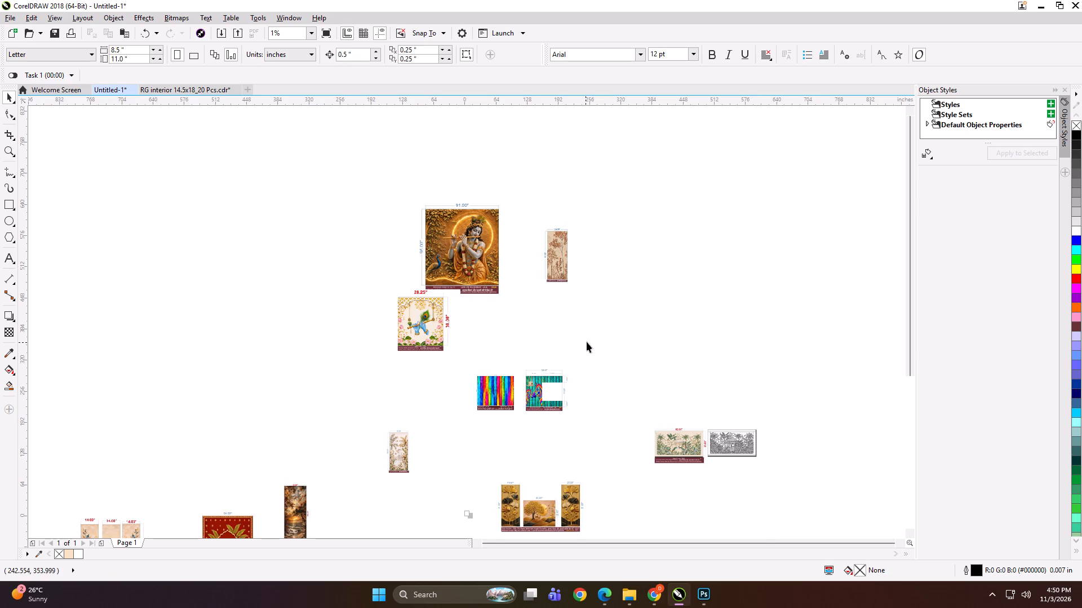
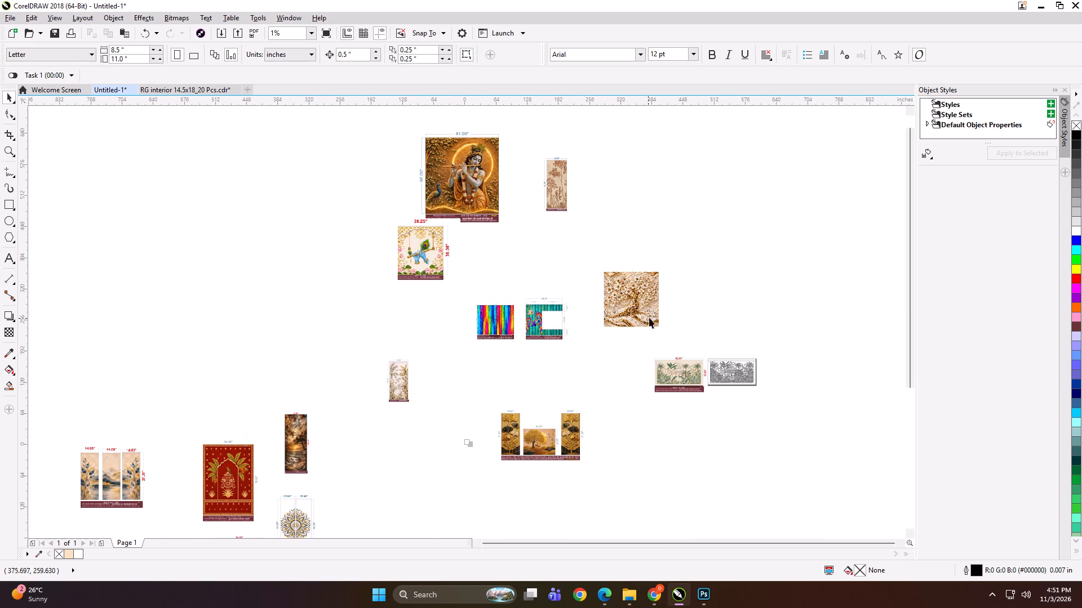
Move the square golden tree relief image slightly upward in the drawing.
{"action": "left_click_drag", "start_coordinate": [647, 293], "coordinate": [649, 253]}
Delete the white floral relief preview with the maroon footer from the lower-left area of the drawing.
{"action": "left_click_drag", "start_coordinate": [911, 234], "coordinate": [926, 337]}
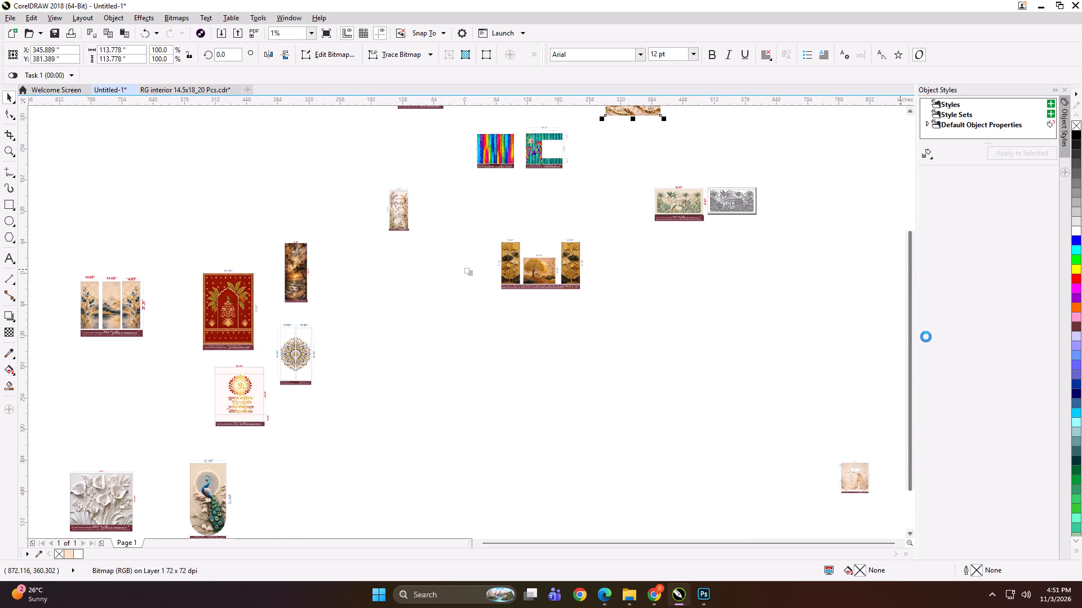
{"action": "left_click_drag", "start_coordinate": [926, 337], "coordinate": [886, 177]}
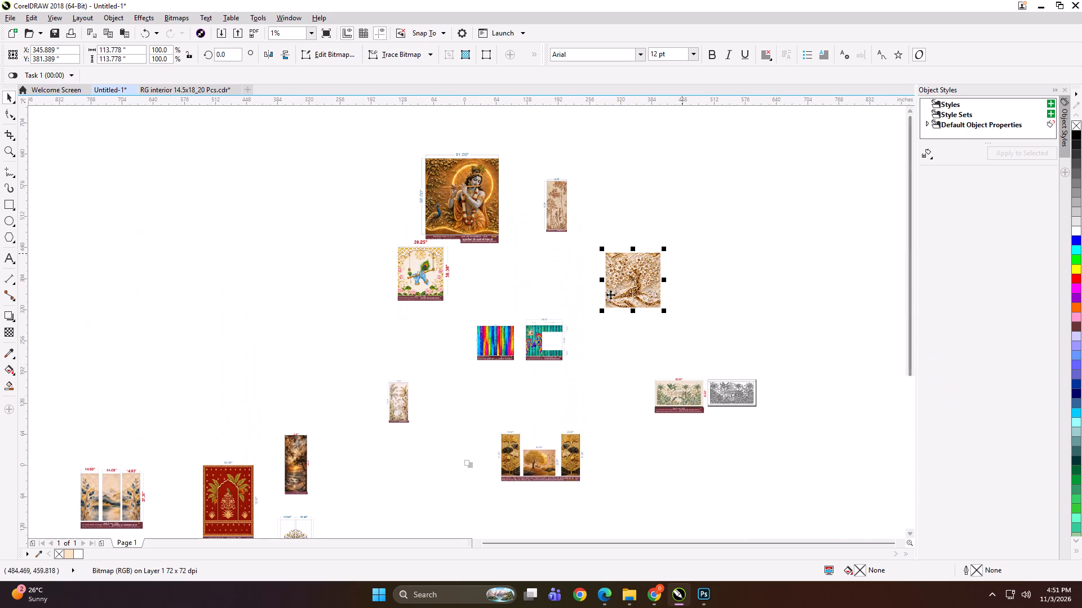
{"action": "left_click_drag", "start_coordinate": [909, 229], "coordinate": [925, 429]}
{"action": "left_click_drag", "start_coordinate": [76, 425], "coordinate": [378, 368]}
{"action": "scroll", "coordinate": [376, 383], "scroll_direction": "up", "scroll_amount": 1}
{"action": "scroll", "coordinate": [257, 365], "scroll_direction": "up", "scroll_amount": 1}
{"action": "key", "text": "Delete"}
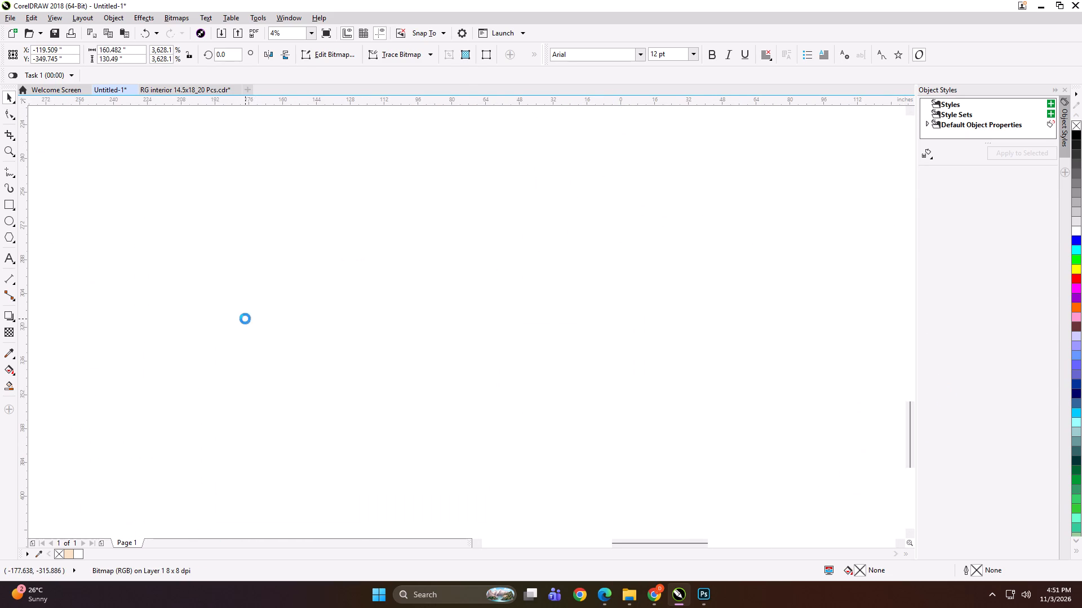
{"action": "key", "text": "F4"}
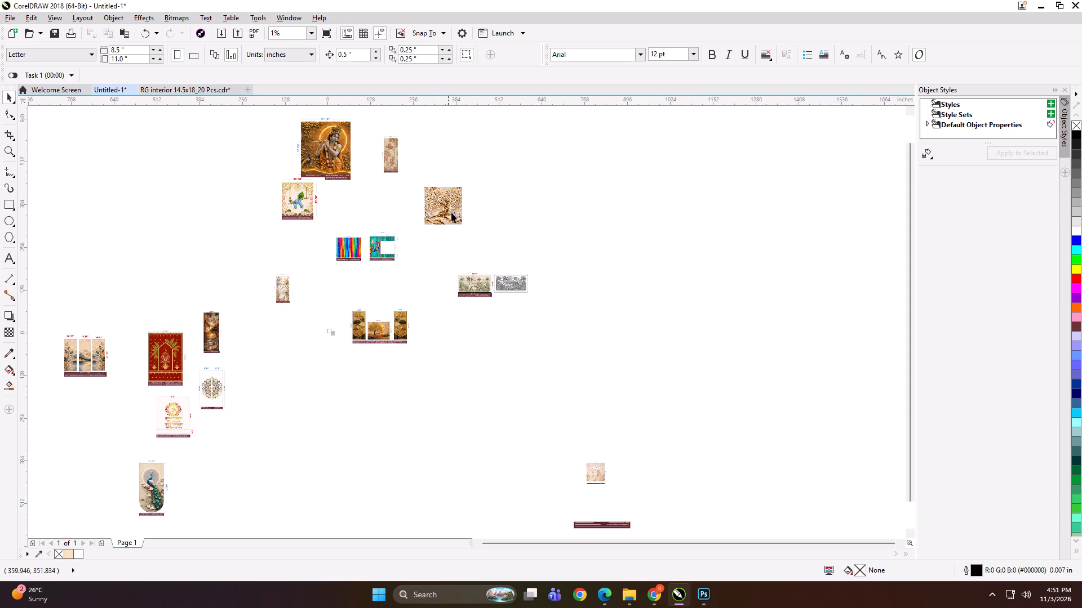
In File Explorer, copy the PRASHANT folder from KD\PRINT FILE\NOV\3 on the work (D:) drive.
{"action": "left_click", "coordinate": [633, 598]}
{"action": "left_click", "coordinate": [580, 430]}
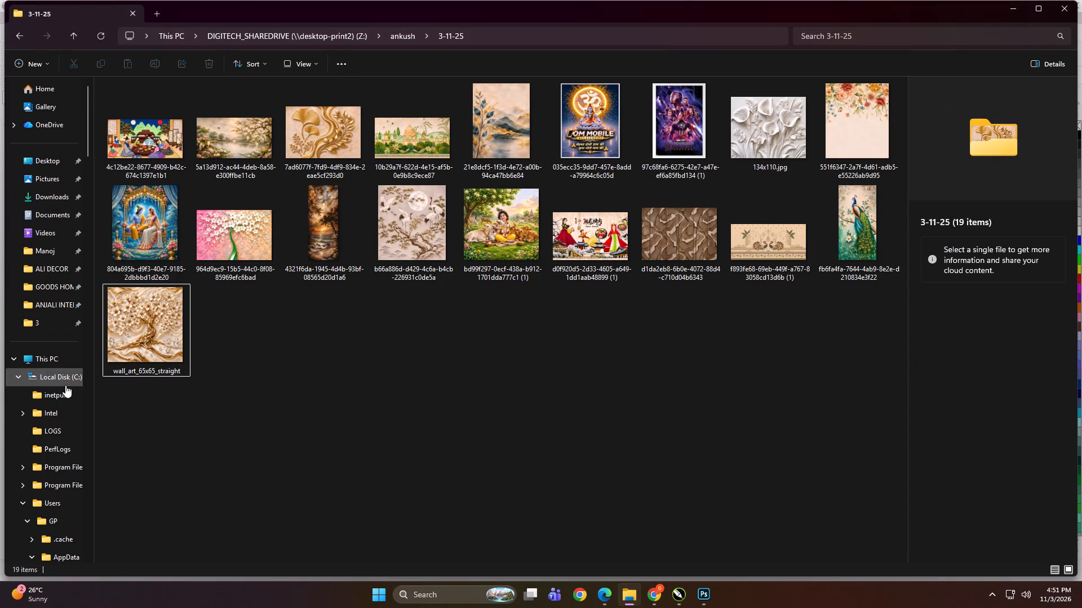
{"action": "scroll", "coordinate": [72, 392], "scroll_direction": "up", "scroll_amount": 5}
{"action": "left_click", "coordinate": [49, 360]}
{"action": "double_click", "coordinate": [247, 133]}
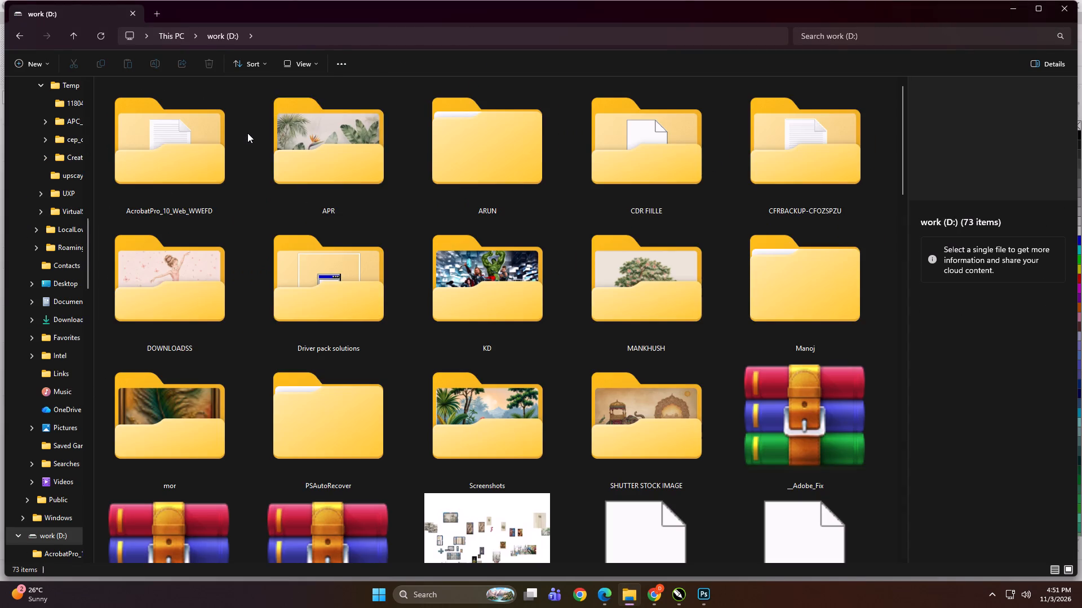
{"action": "double_click", "coordinate": [484, 301]}
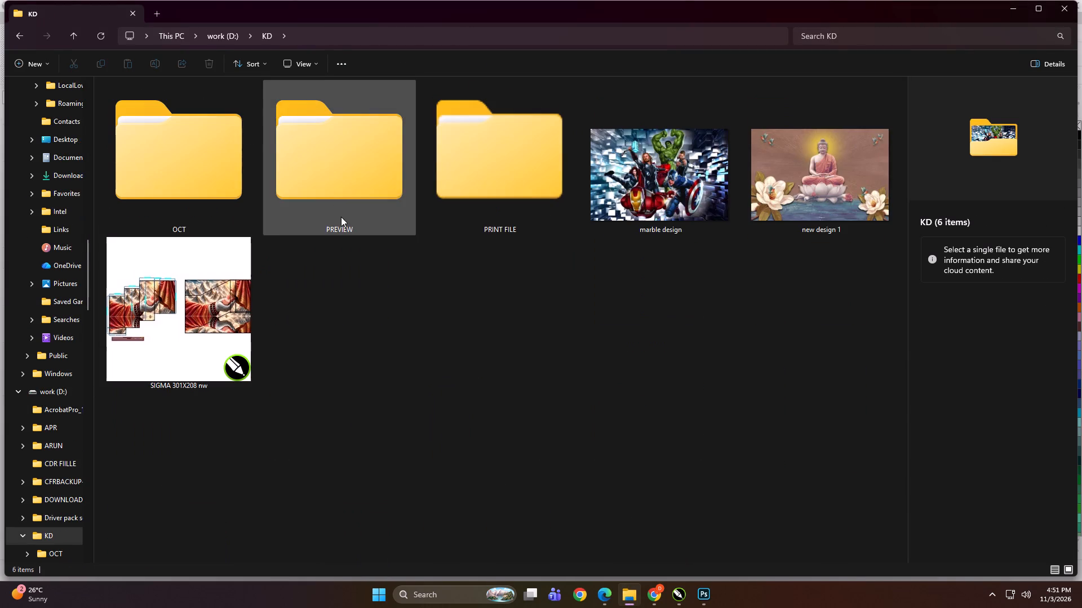
{"action": "double_click", "coordinate": [536, 170]}
{"action": "double_click", "coordinate": [194, 158]}
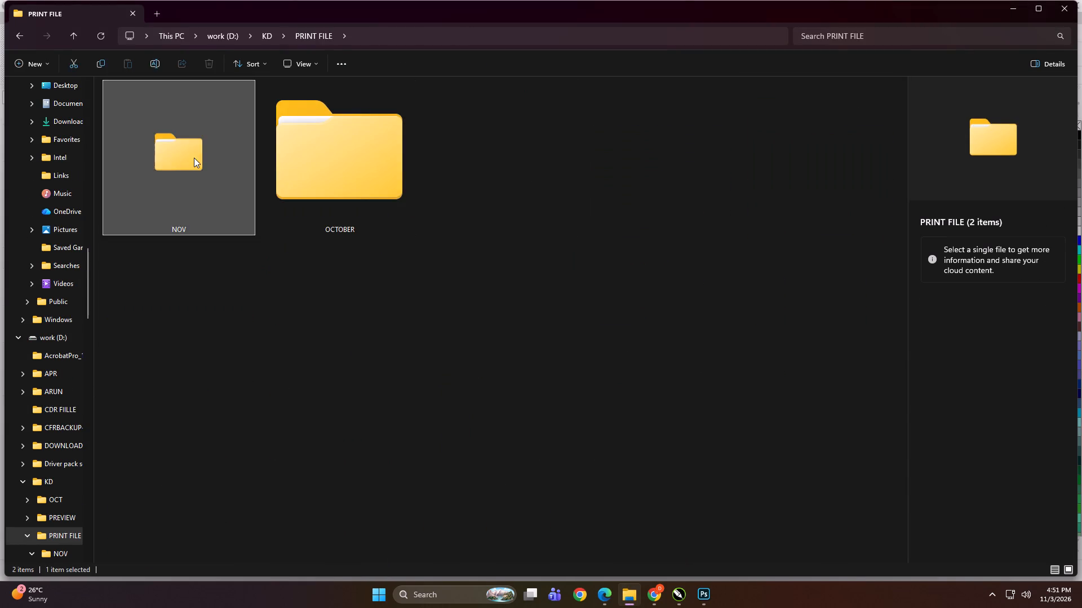
{"action": "double_click", "coordinate": [533, 168]}
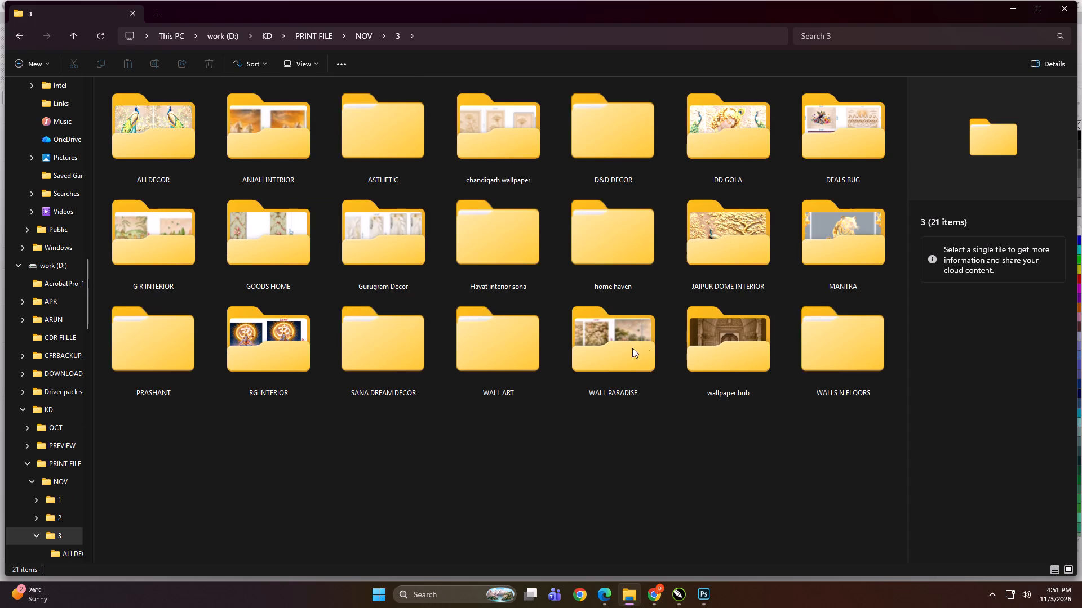
{"action": "left_click", "coordinate": [171, 354]}
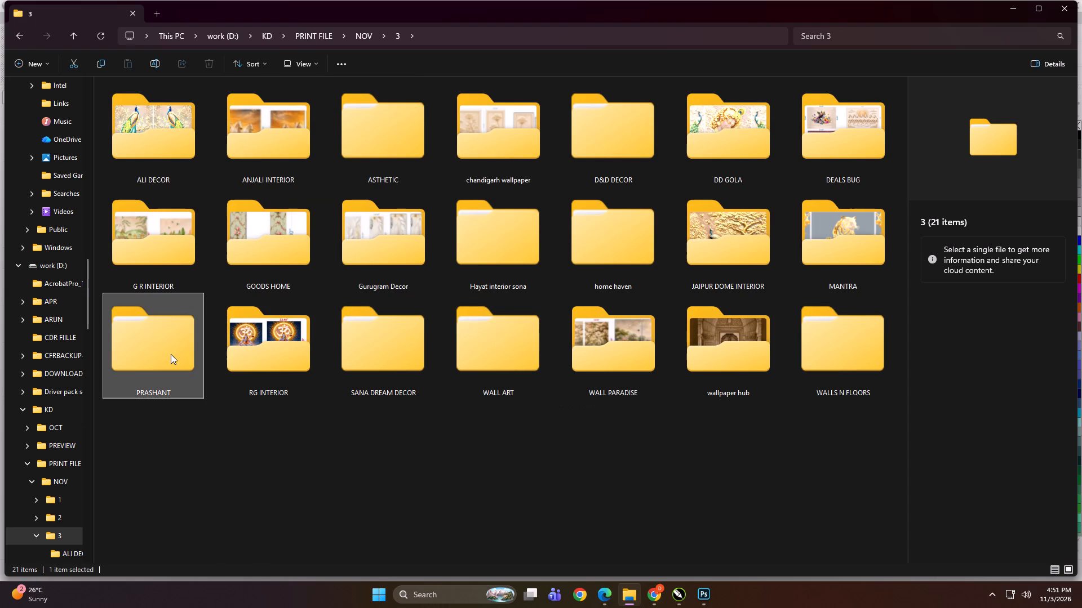
{"action": "key", "text": "ctrl+c"}
Paste the copied PRASHANT folder into Print\NOV\3 on the DIGITECH_SHAREDRIVE (Z:) drive.
{"action": "scroll", "coordinate": [42, 431], "scroll_direction": "up", "scroll_amount": 5}
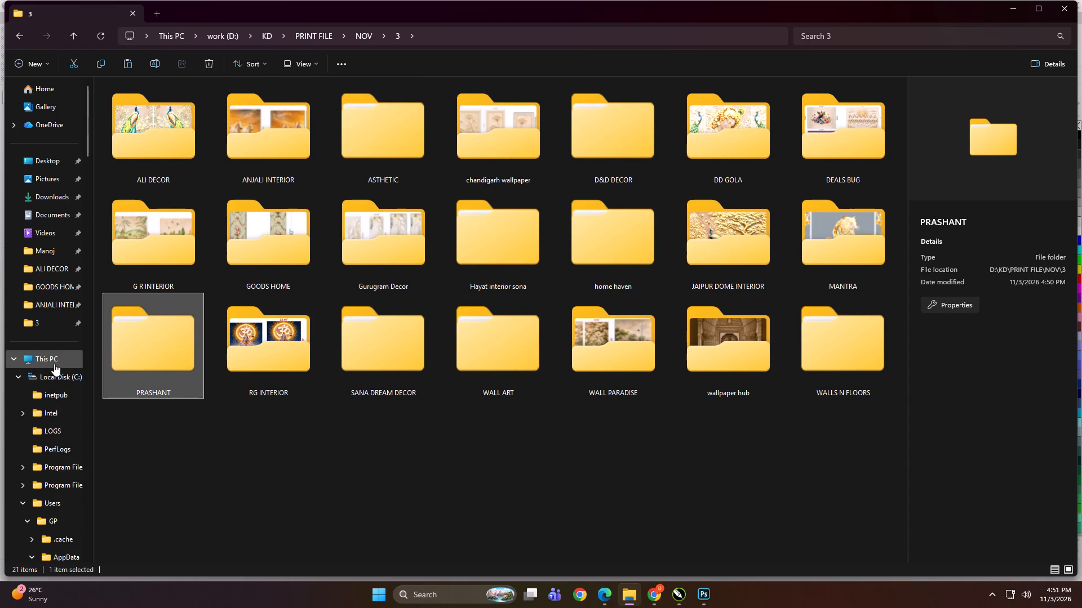
{"action": "left_click", "coordinate": [54, 364]}
{"action": "double_click", "coordinate": [135, 276]}
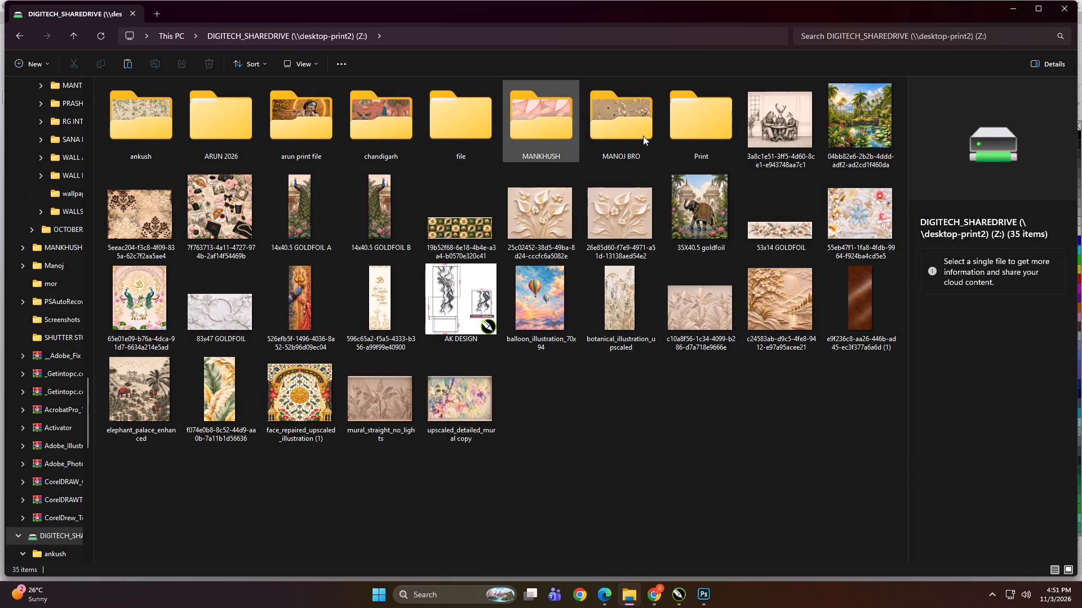
{"action": "left_click", "coordinate": [696, 130]}
{"action": "double_click", "coordinate": [700, 110]}
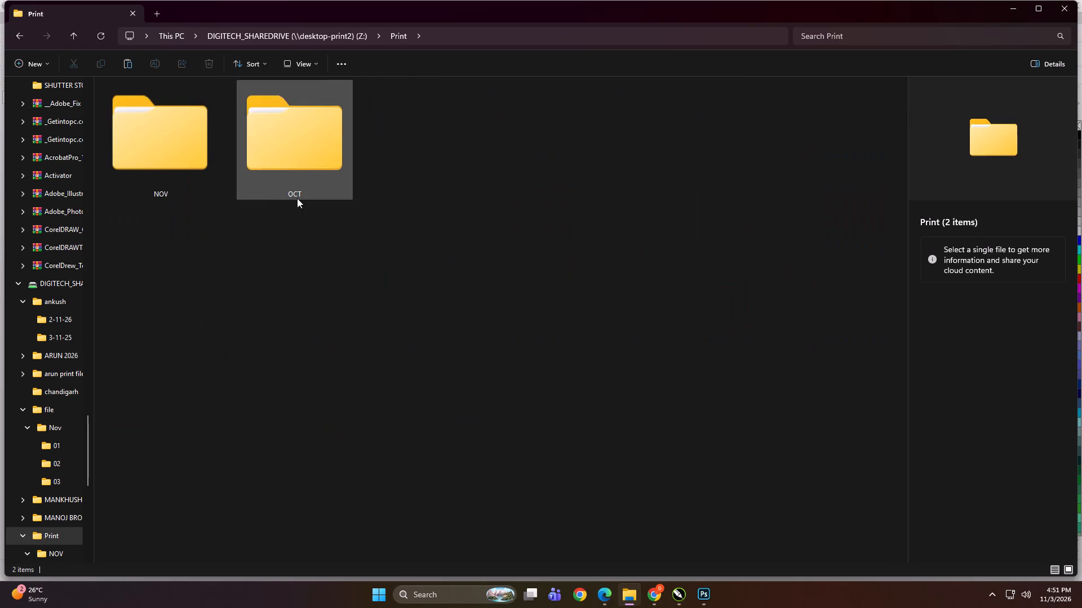
{"action": "double_click", "coordinate": [157, 153]}
{"action": "left_click", "coordinate": [423, 147]}
{"action": "double_click", "coordinate": [458, 149]}
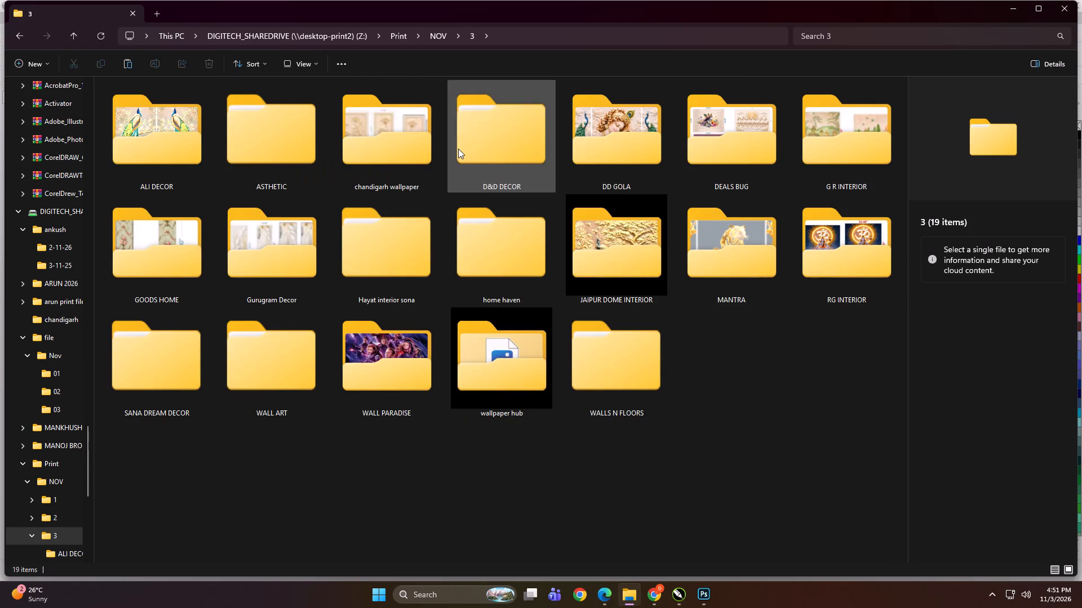
{"action": "scroll", "coordinate": [358, 314], "scroll_direction": "down", "scroll_amount": 7, "text": "ctrl"}
{"action": "right_click", "coordinate": [370, 345]}
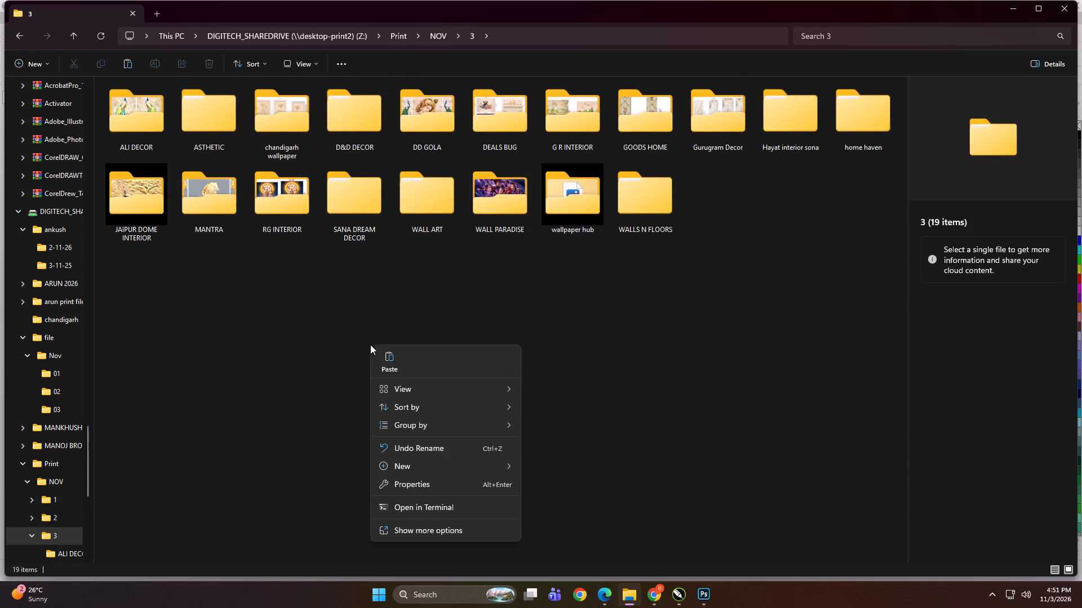
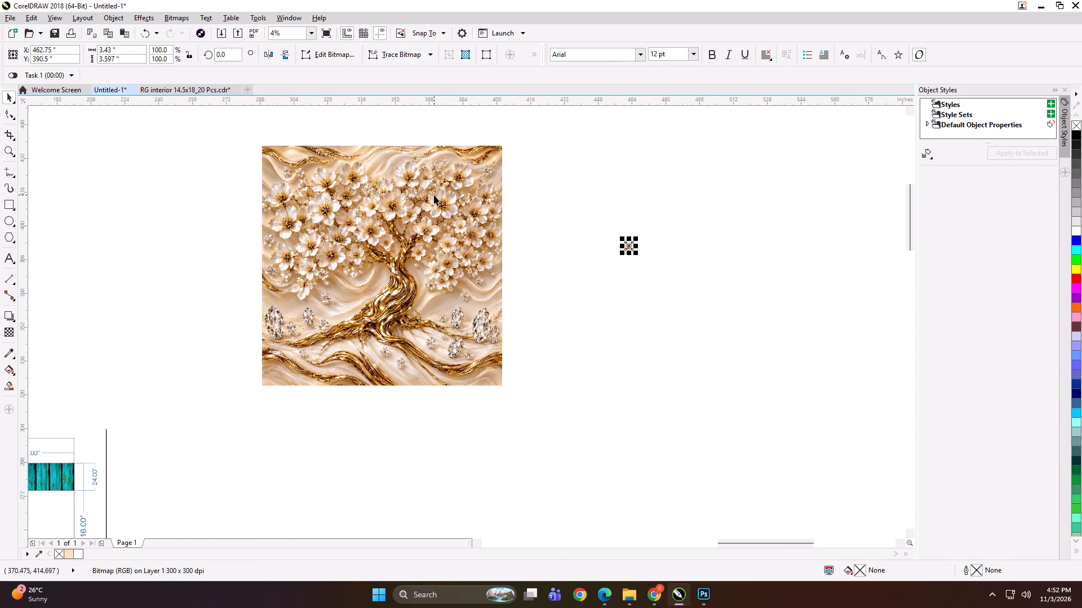
Enlarge the tiny pasted tree preview to about 89.5 x 93.8 inches and shift it slightly beside the large tree image.
{"action": "left_click_drag", "start_coordinate": [635, 257], "coordinate": [726, 391], "text": "shift"}
{"action": "left_click_drag", "start_coordinate": [612, 270], "coordinate": [627, 275]}
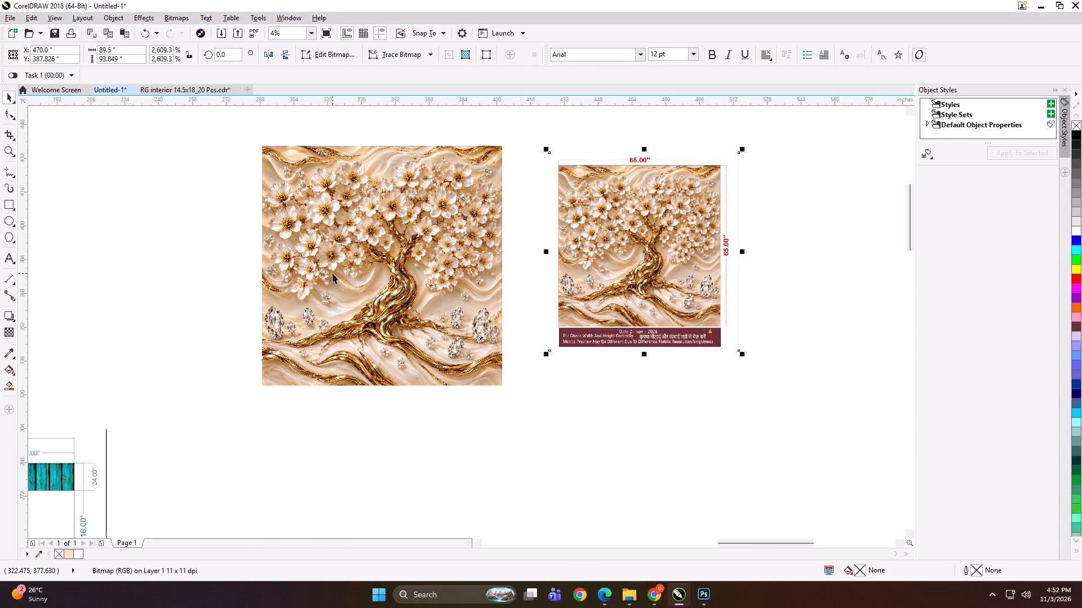
Resize the large golden tree relief image to 65 inches wide by 65 inches high.
{"action": "left_click", "coordinate": [332, 273], "text": "shift"}
{"action": "left_click", "coordinate": [210, 272]}
{"action": "scroll", "coordinate": [593, 164], "scroll_direction": "up", "scroll_amount": 1}
{"action": "scroll", "coordinate": [670, 186], "scroll_direction": "down", "scroll_amount": 1}
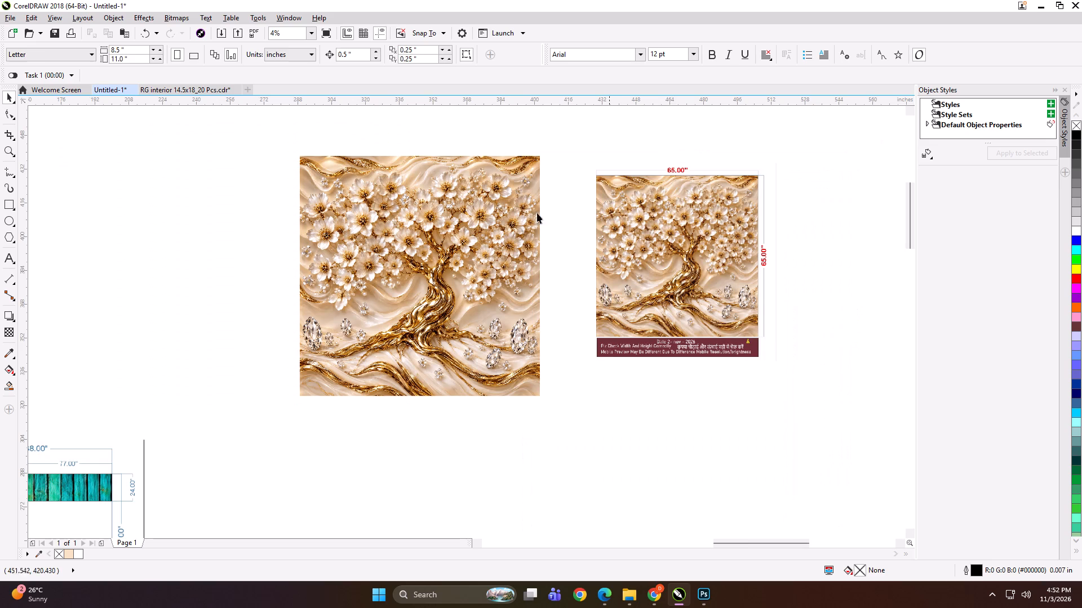
{"action": "left_click", "coordinate": [459, 222]}
{"action": "left_click", "coordinate": [134, 50]}
{"action": "key", "text": "ctrl+a"}
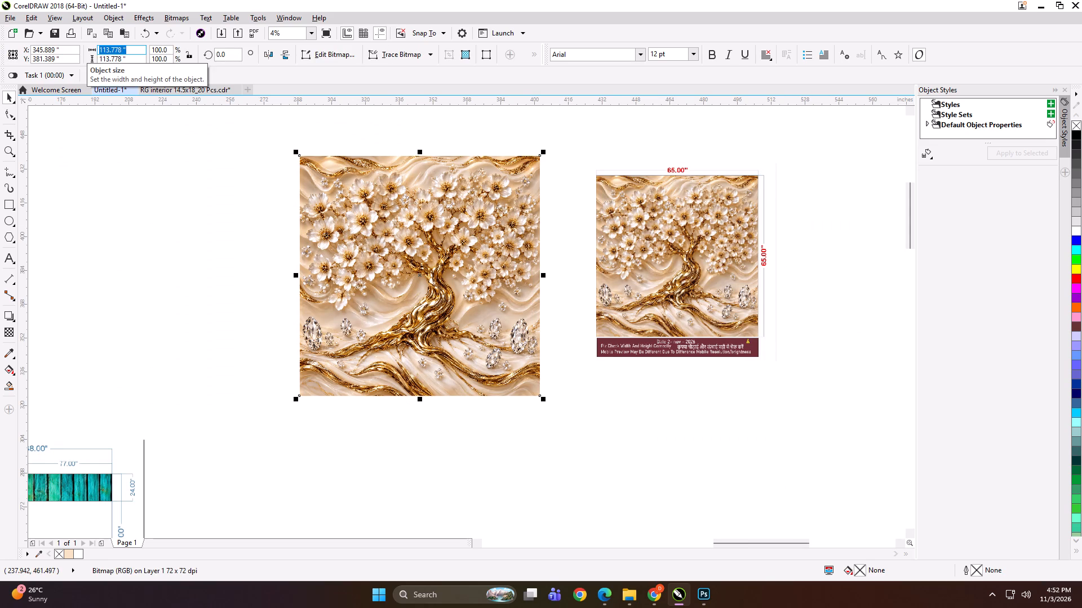
{"action": "type", "text": "65"}
{"action": "key", "text": "Tab"}
{"action": "type", "text": "65"}
{"action": "key", "text": "Return"}
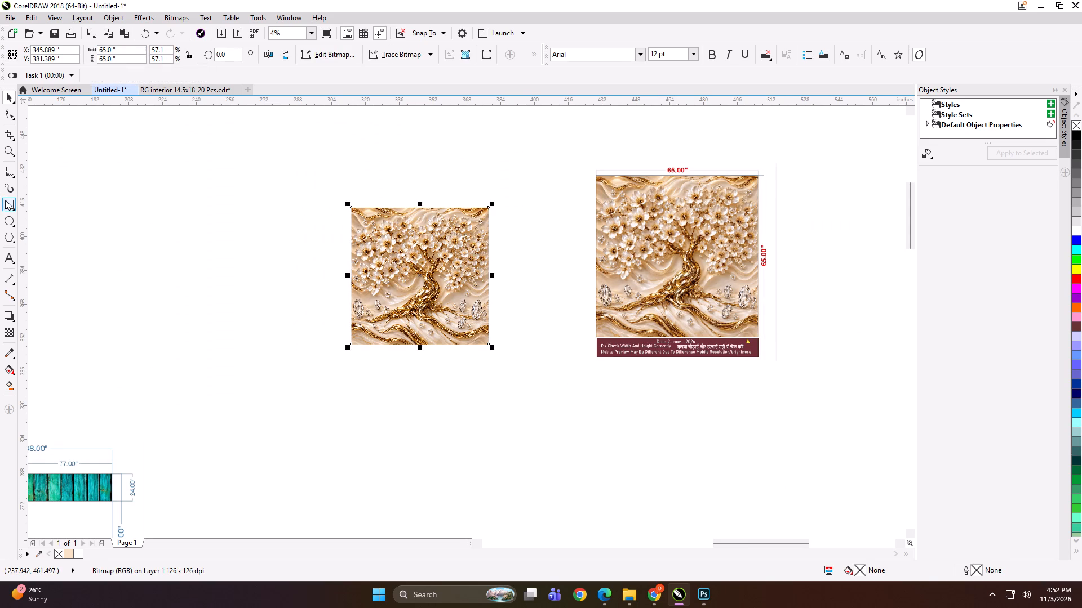
Add a 65 x 65 inch rectangle exactly framing the resized golden tree image.
{"action": "left_click", "coordinate": [9, 203], "text": "shift"}
{"action": "key", "text": "shift+space"}
{"action": "left_click", "coordinate": [277, 204]}
{"action": "left_click", "coordinate": [371, 246]}
{"action": "double_click", "coordinate": [9, 205], "text": "shift"}
{"action": "key", "text": "shift+space"}
{"action": "key", "text": "ctrl+a"}
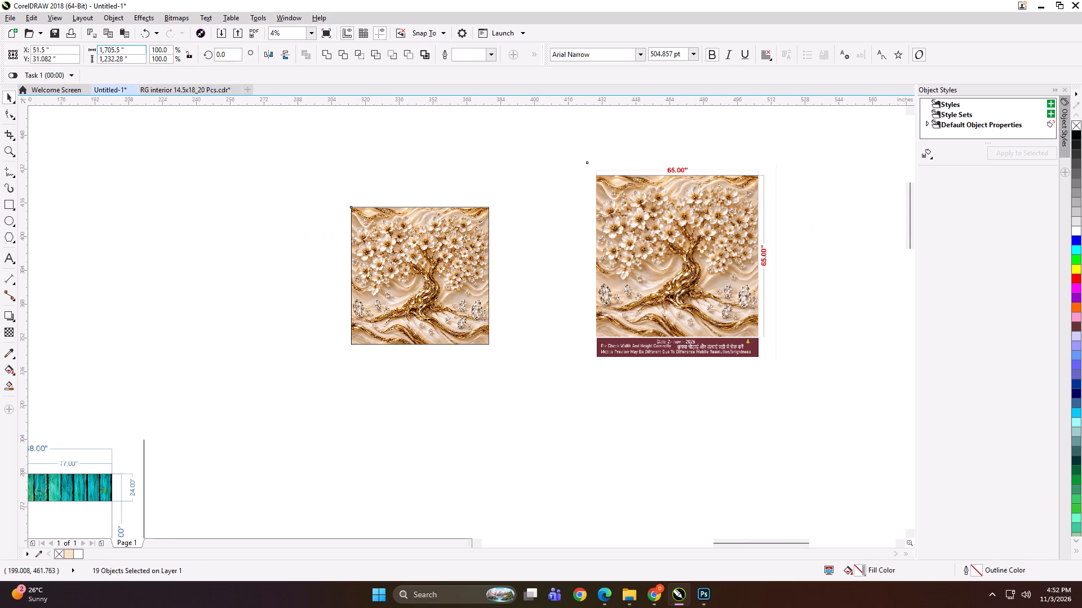
{"action": "left_click", "coordinate": [214, 221]}
Set the width of the rectangle over the tree image to 49 inches.
{"action": "left_click", "coordinate": [387, 248]}
{"action": "scroll", "coordinate": [478, 221], "scroll_direction": "down", "scroll_amount": 1}
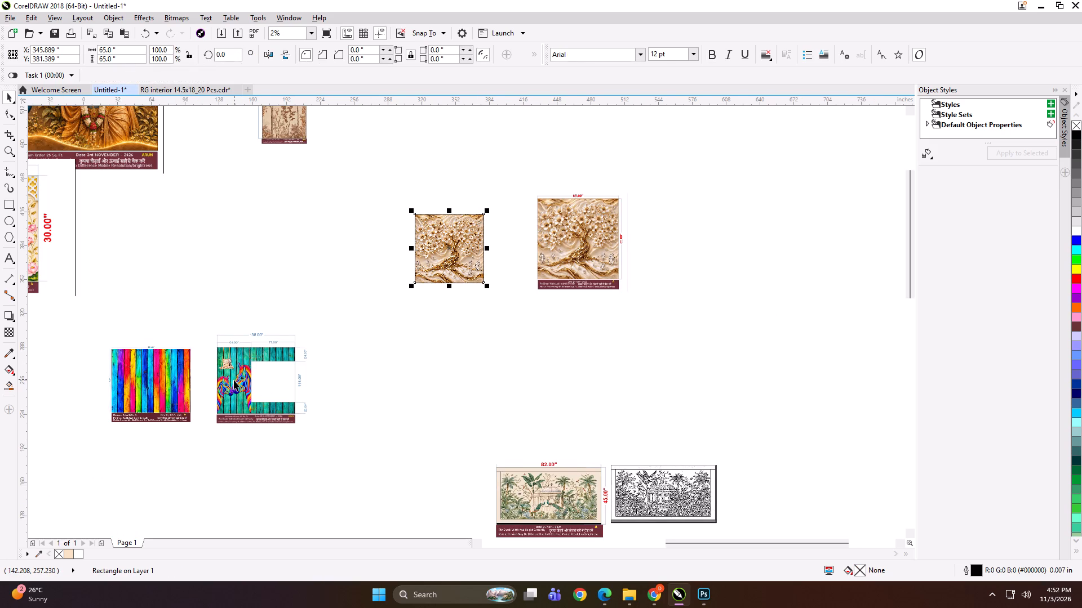
{"action": "scroll", "coordinate": [473, 225], "scroll_direction": "up", "scroll_amount": 1}
{"action": "left_click", "coordinate": [122, 48]}
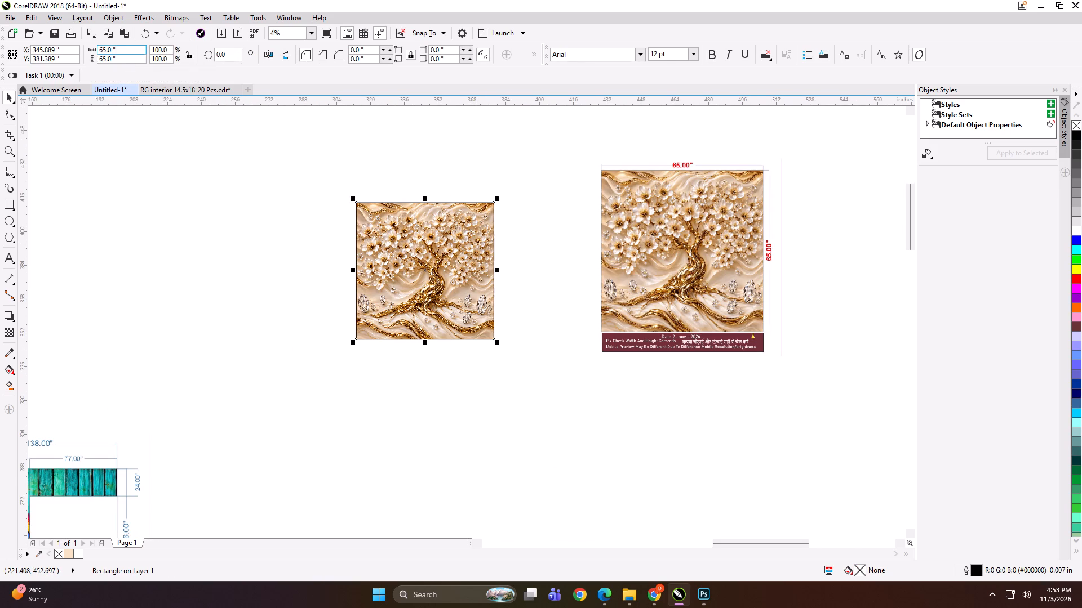
{"action": "key", "text": "ctrl+a"}
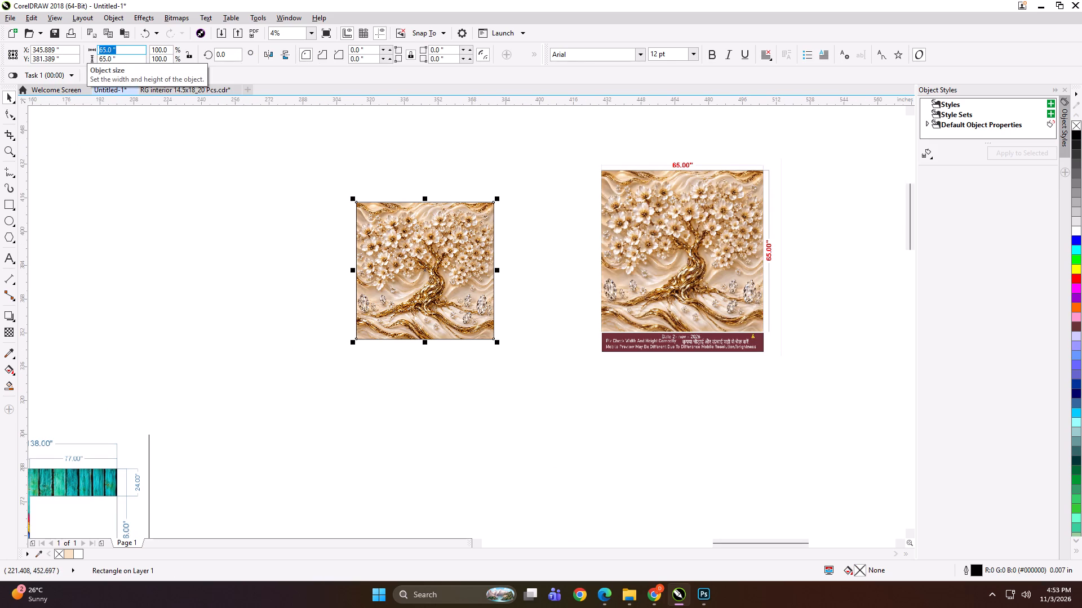
{"action": "key", "text": "4"}
{"action": "key", "text": "Return"}
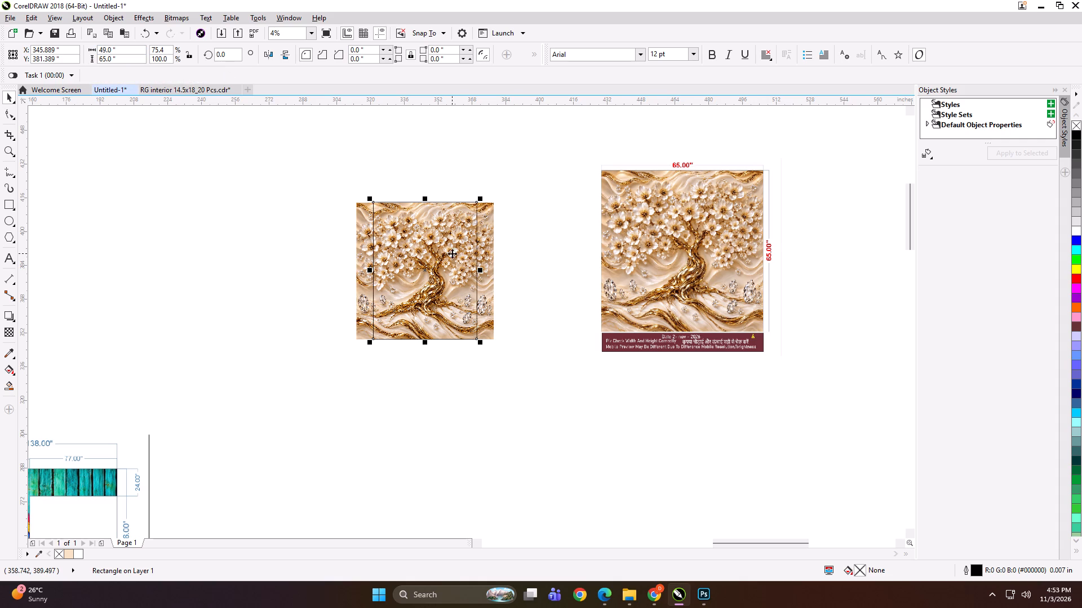
Align the narrowed panel rectangle and the golden tree image along their left edges.
{"action": "scroll", "coordinate": [451, 256], "scroll_direction": "up", "scroll_amount": 1}
{"action": "left_click", "coordinate": [280, 202], "text": "shift"}
{"action": "key", "text": "l"}
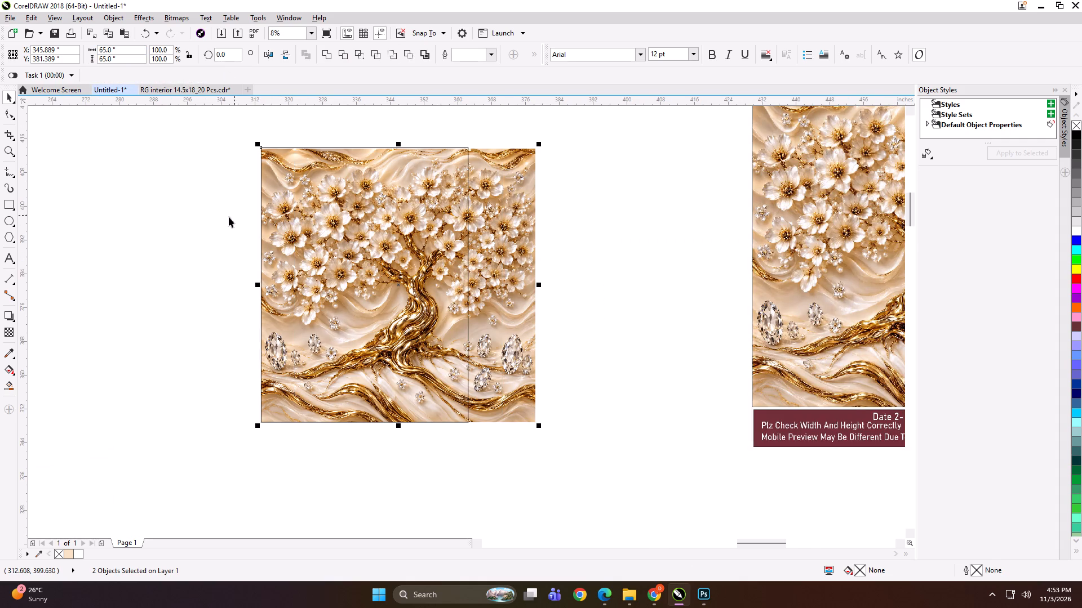
{"action": "left_click", "coordinate": [237, 266]}
Make a mirrored copy of the panel rectangle on its right side and nudge it 0.5 inch left to overlap the original.
{"action": "left_click", "coordinate": [344, 267]}
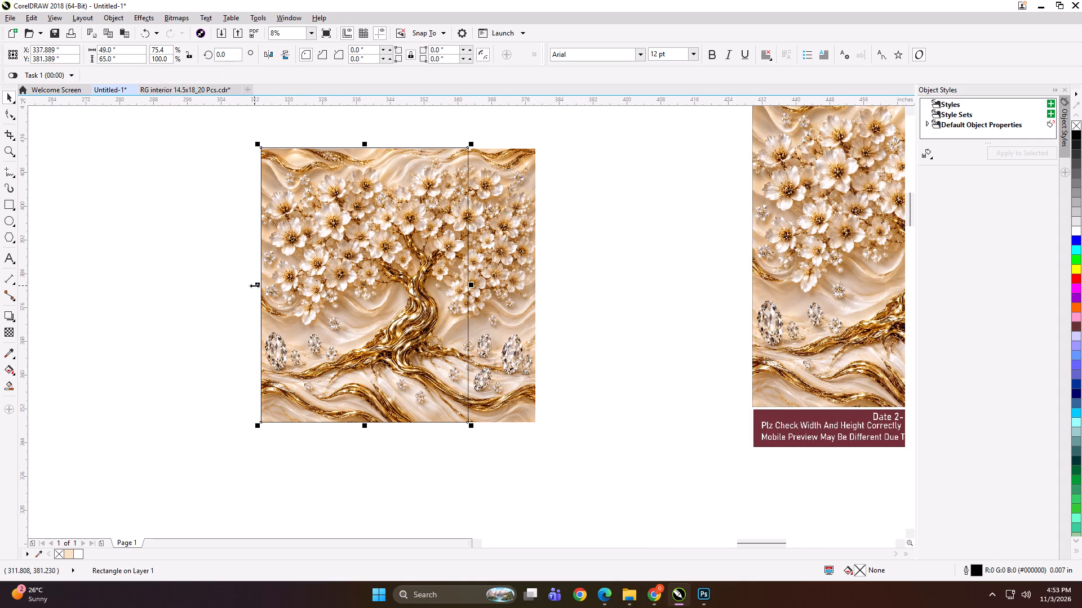
{"action": "left_click_drag", "start_coordinate": [254, 285], "coordinate": [529, 297]}
{"action": "right_click", "coordinate": [529, 297], "text": "ctrl"}
{"action": "key", "text": "Left"}
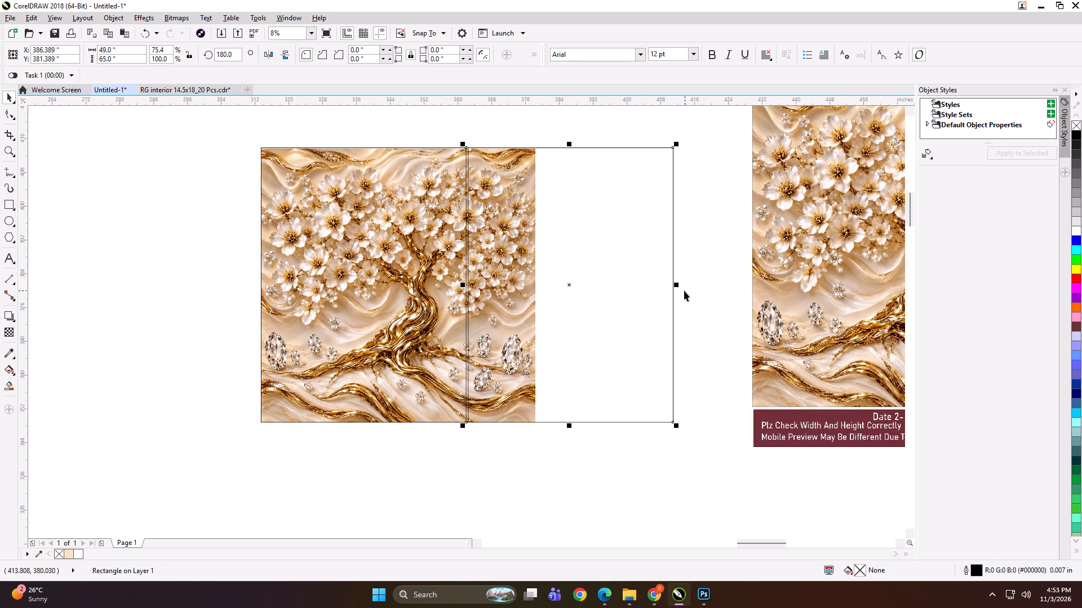
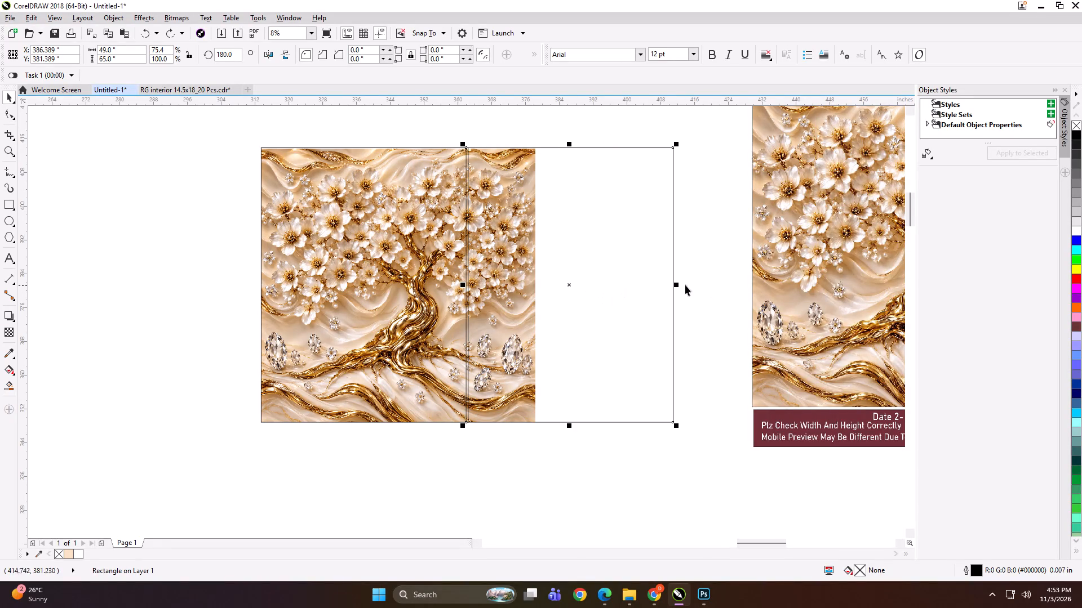
Narrow the second panel rectangle to 16.5 inches so it ends at the tree image's right edge.
{"action": "left_click_drag", "start_coordinate": [676, 285], "coordinate": [541, 281]}
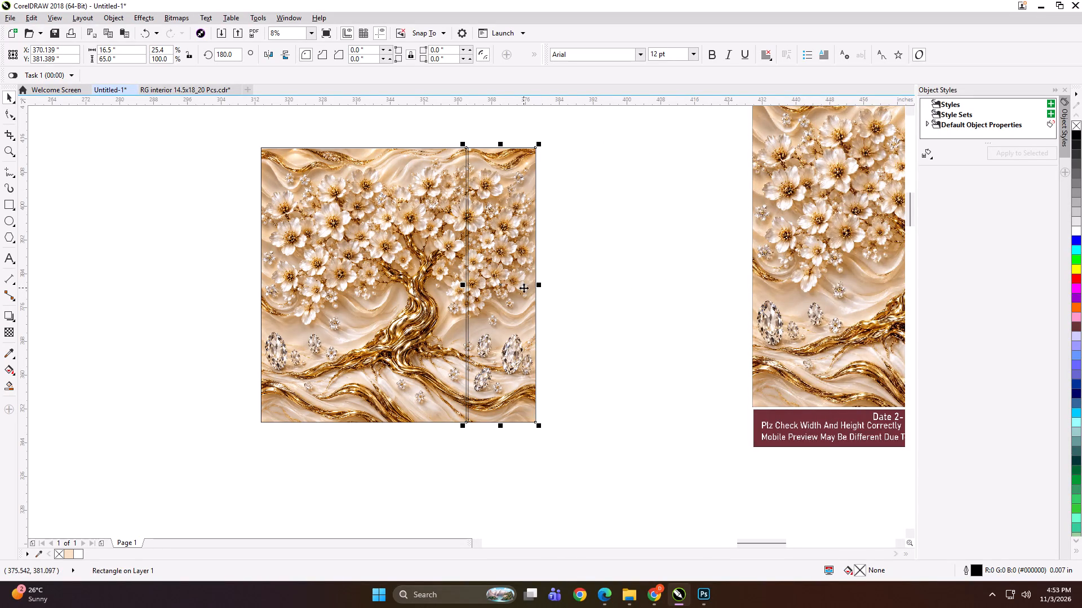
Cut the golden tree image into the two overlapping panel rectangles and ungroup the resulting panels.
{"action": "left_click", "coordinate": [405, 269], "text": "shift"}
{"action": "key", "text": "ctrl+g"}
{"action": "left_click", "coordinate": [268, 296]}
{"action": "left_click", "coordinate": [219, 304]}
{"action": "left_click", "coordinate": [371, 309], "text": "alt"}
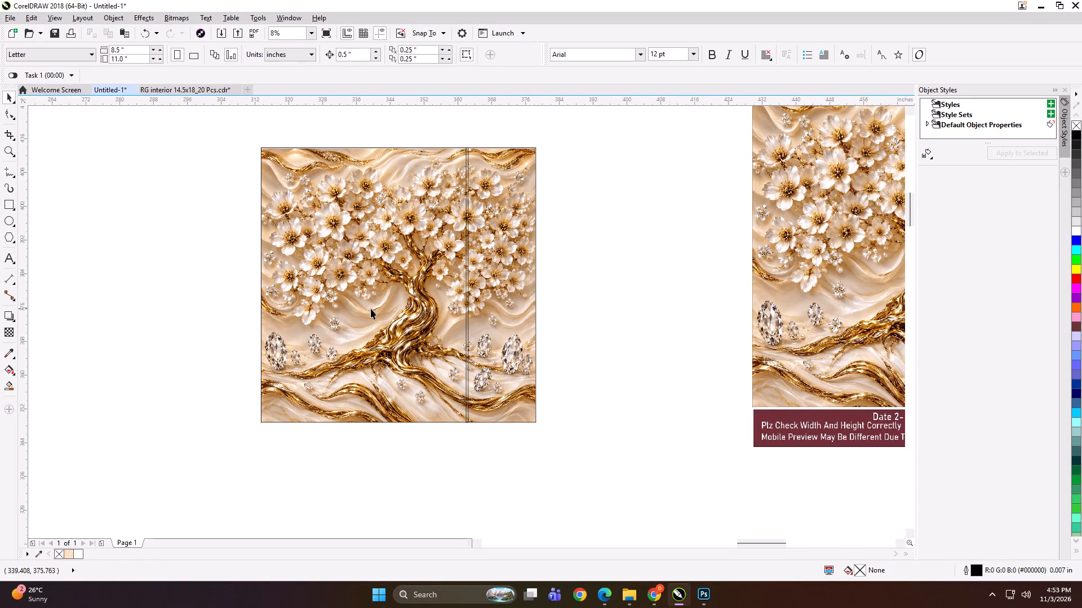
{"action": "key", "text": "shift+Return"}
{"action": "left_click", "coordinate": [414, 310]}
{"action": "key", "text": "ctrl+u"}
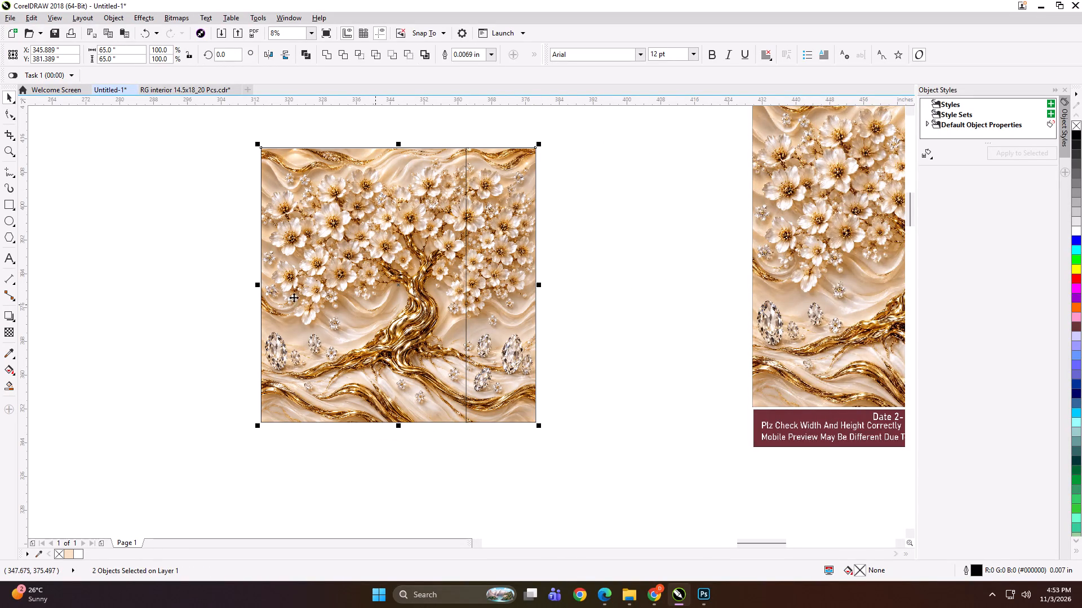
{"action": "left_click", "coordinate": [186, 266]}
Add the text label "65*65 PANEL 1" at the top edge of the 49-inch panel.
{"action": "left_click", "coordinate": [12, 258]}
{"action": "scroll", "coordinate": [357, 290], "scroll_direction": "down", "scroll_amount": 1}
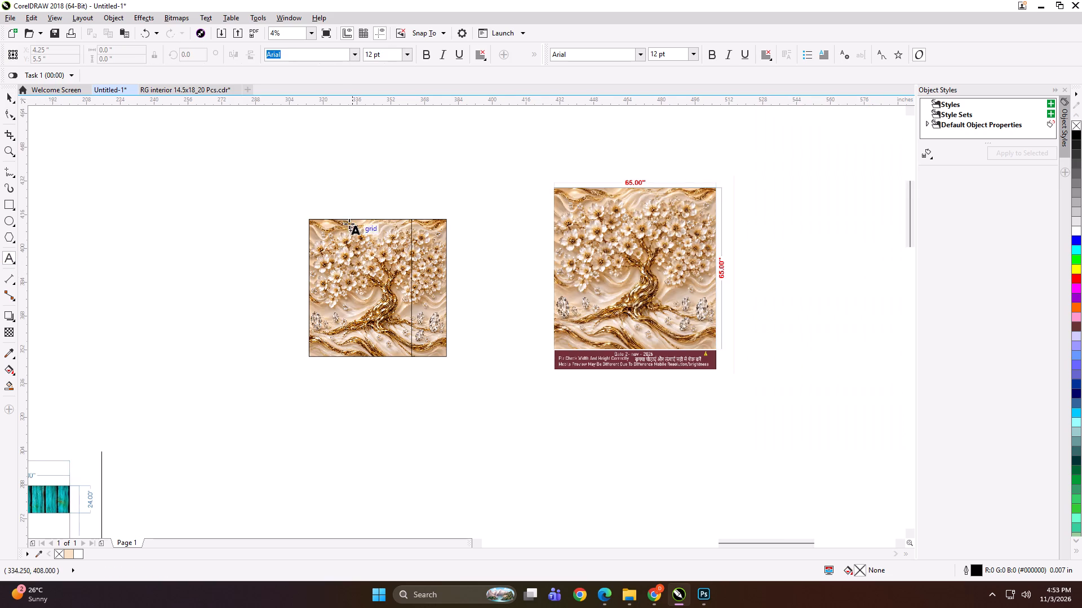
{"action": "scroll", "coordinate": [342, 228], "scroll_direction": "up", "scroll_amount": 1}
{"action": "left_click", "coordinate": [342, 208]}
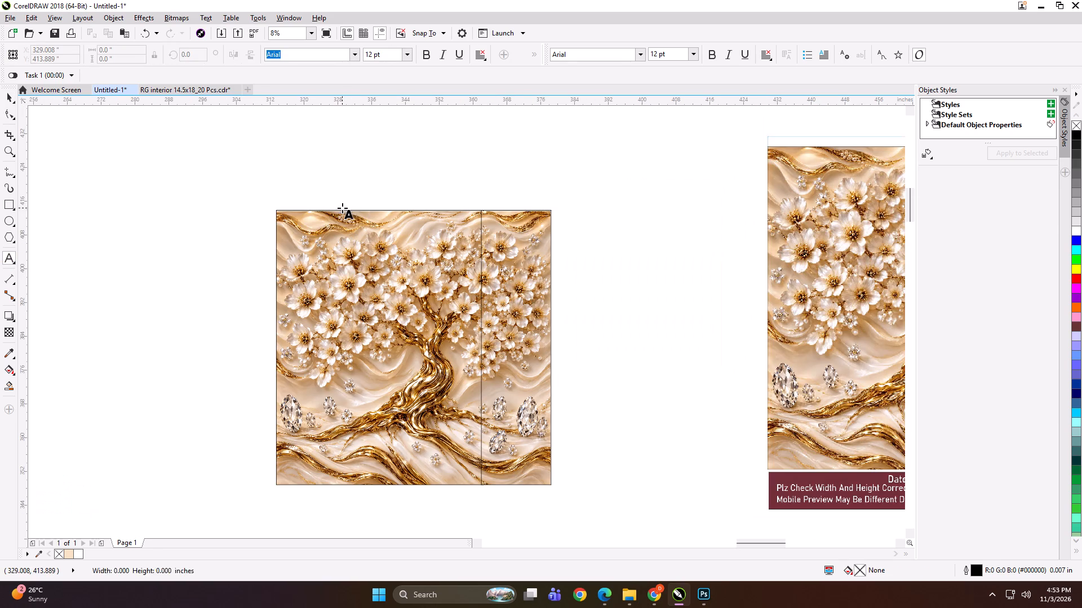
{"action": "type", "text": "65*65 PANEL 1"}
Copy the panel label onto the top edge of the 16.5-inch panel and change it to "65*65 PANEL 2".
{"action": "key", "text": "ctrl+a"}
{"action": "key", "text": "ctrl+c"}
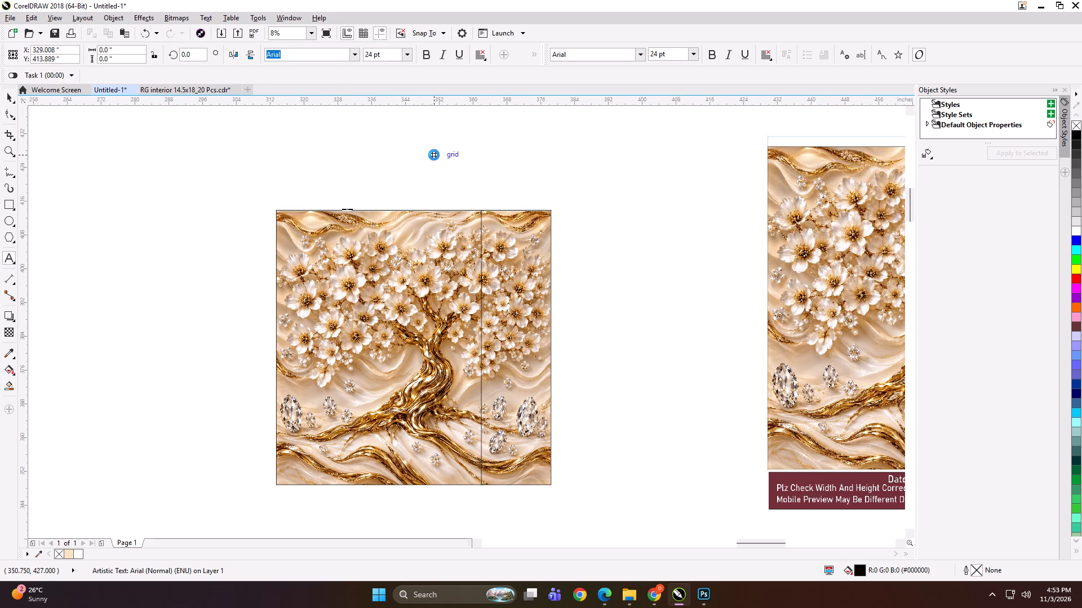
{"action": "scroll", "coordinate": [500, 209], "scroll_direction": "up", "scroll_amount": 3}
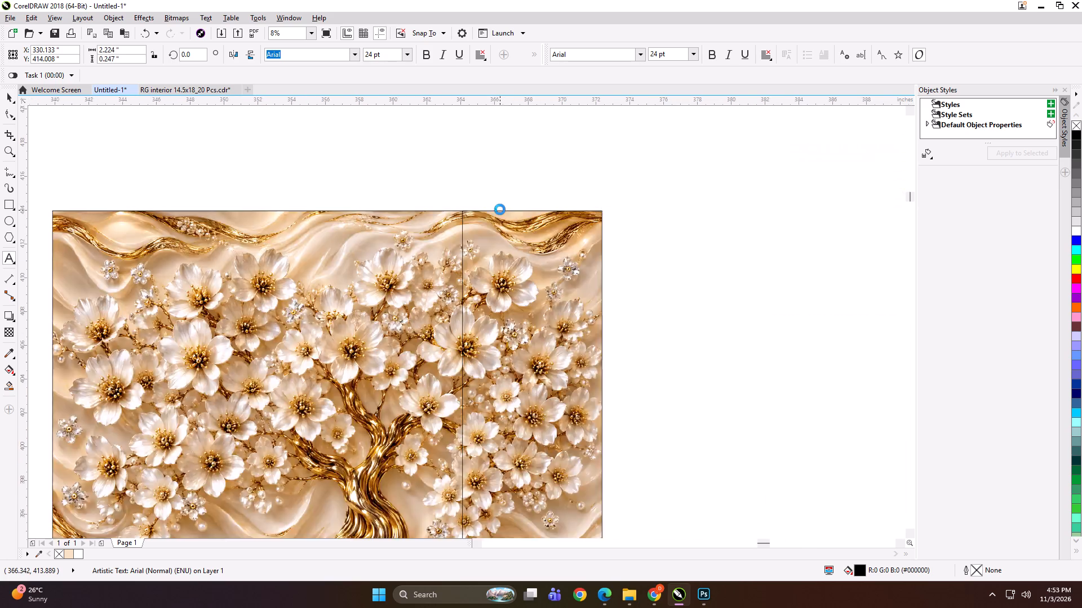
{"action": "scroll", "coordinate": [500, 209], "scroll_direction": "up", "scroll_amount": 1}
{"action": "key", "text": "ctrl+v"}
{"action": "key", "text": "ctrl+z"}
{"action": "left_click", "coordinate": [516, 214]}
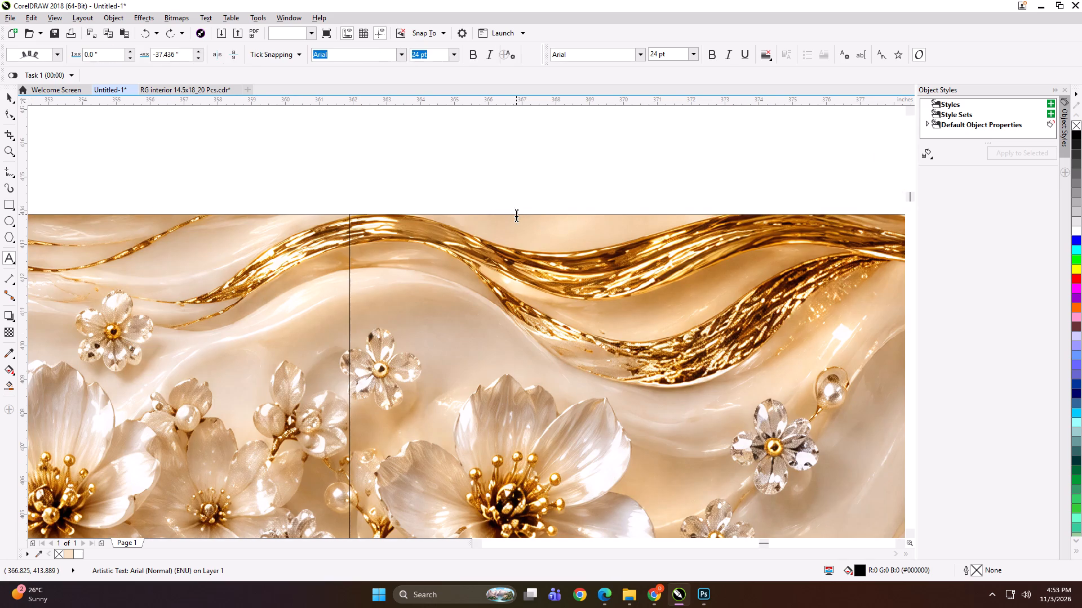
{"action": "key", "text": "ctrl+c"}
{"action": "key", "text": "ctrl+v"}
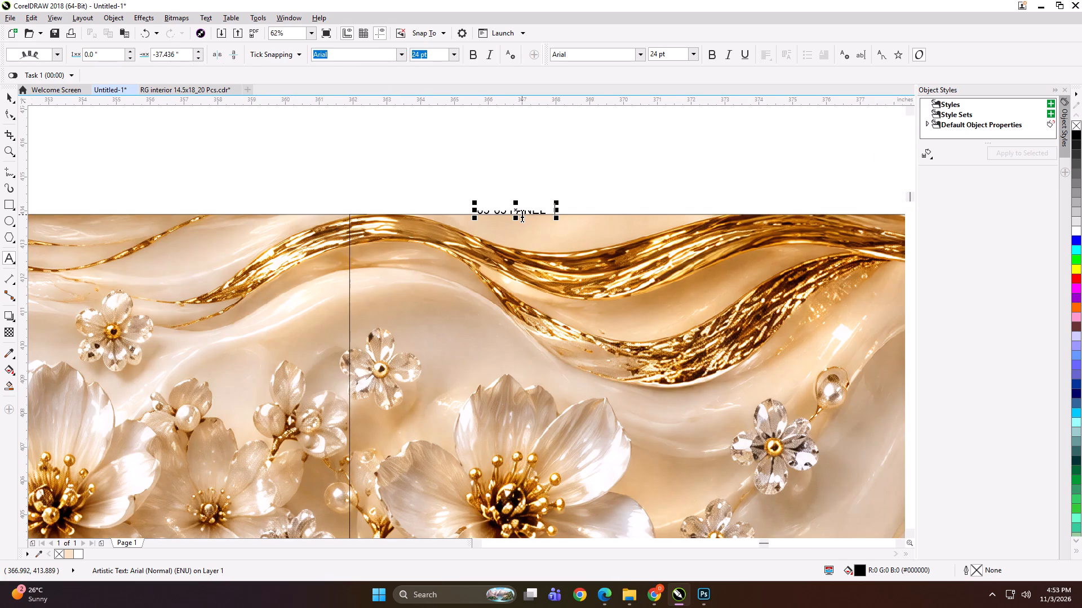
{"action": "key", "text": "BackSpace"}
{"action": "key", "text": "2"}
Group each text label with its own panel, first the 16.5-inch panel and then the 49-inch panel.
{"action": "scroll", "coordinate": [515, 227], "scroll_direction": "down", "scroll_amount": 4}
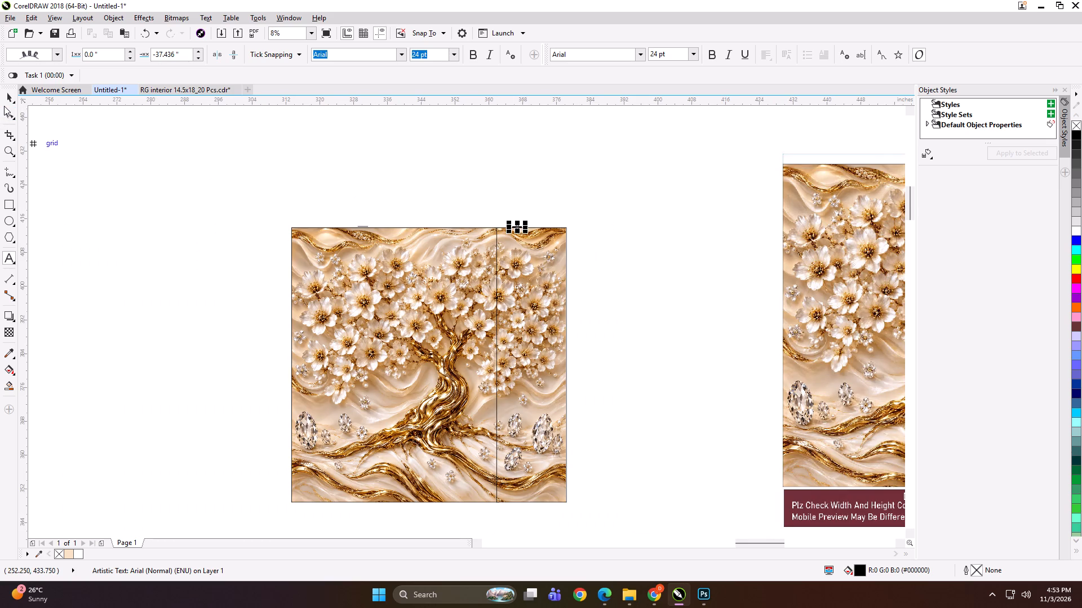
{"action": "left_click", "coordinate": [6, 99]}
{"action": "left_click", "coordinate": [529, 268], "text": "shift"}
{"action": "key", "text": "ctrl+g"}
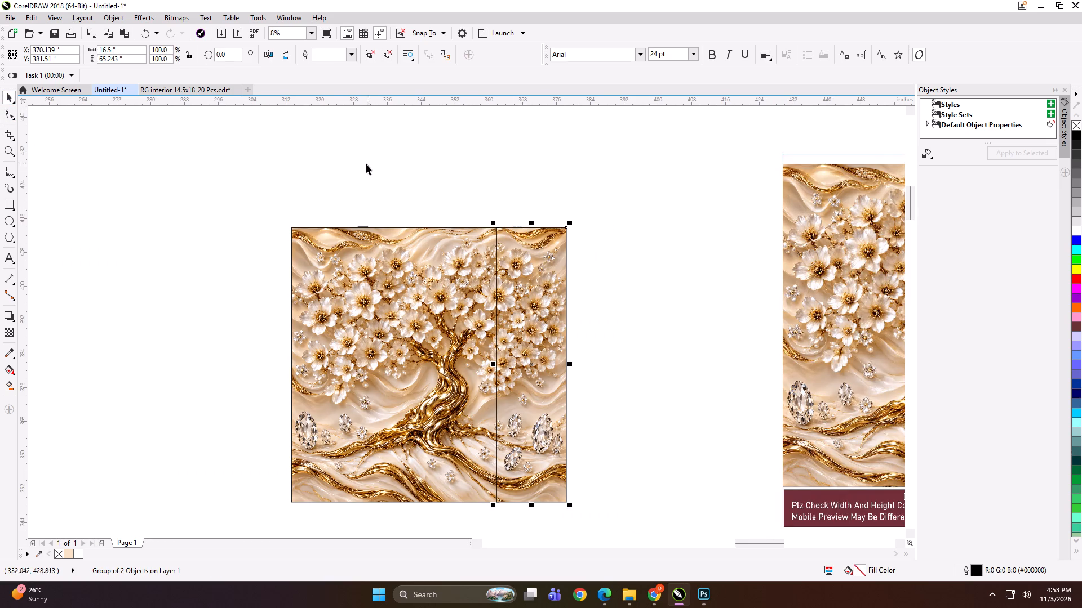
{"action": "left_click_drag", "start_coordinate": [354, 164], "coordinate": [396, 312]}
{"action": "left_click", "coordinate": [396, 312], "text": "shift"}
{"action": "key", "text": "ctrl+g"}
Start exporting the 49-inch panel and create a 65x65 folder inside NOV > 3 > GOODS HOME as the destination.
{"action": "key", "text": "ctrl+e"}
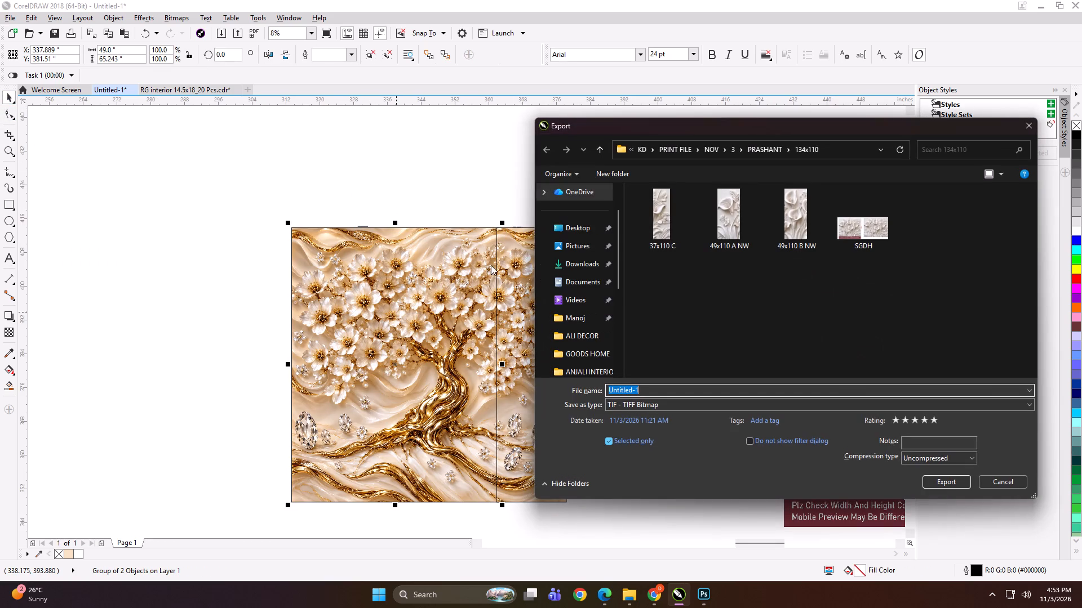
{"action": "left_click", "coordinate": [598, 146]}
{"action": "left_click", "coordinate": [598, 146]}
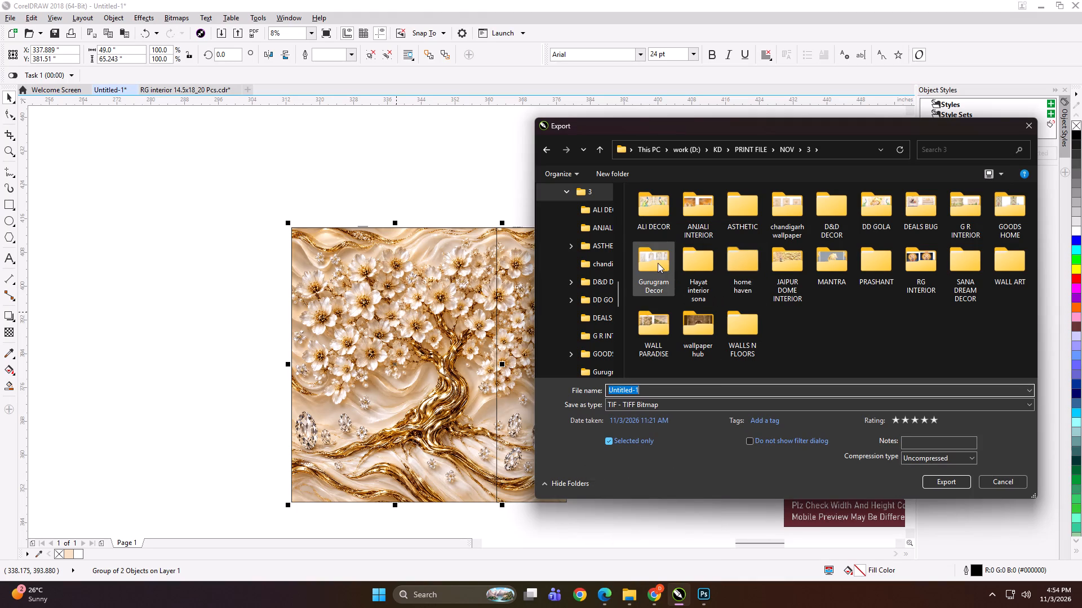
{"action": "double_click", "coordinate": [1001, 216]}
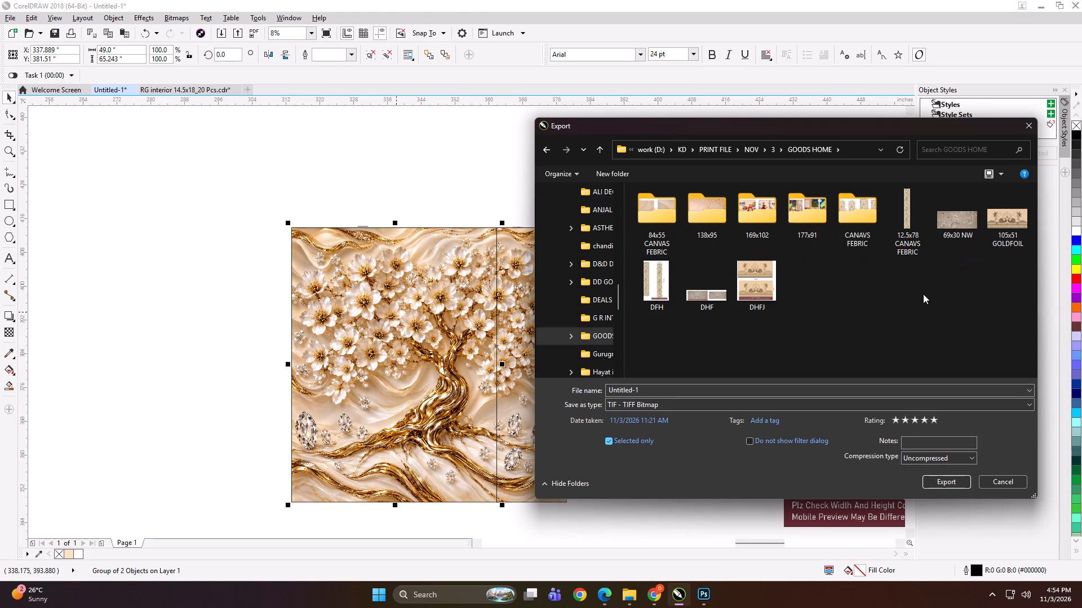
{"action": "left_click", "coordinate": [921, 294]}
{"action": "left_click", "coordinate": [600, 174]}
{"action": "type", "text": "65x65"}
{"action": "key", "text": "Return"}
{"action": "triple_click", "coordinate": [664, 213]}
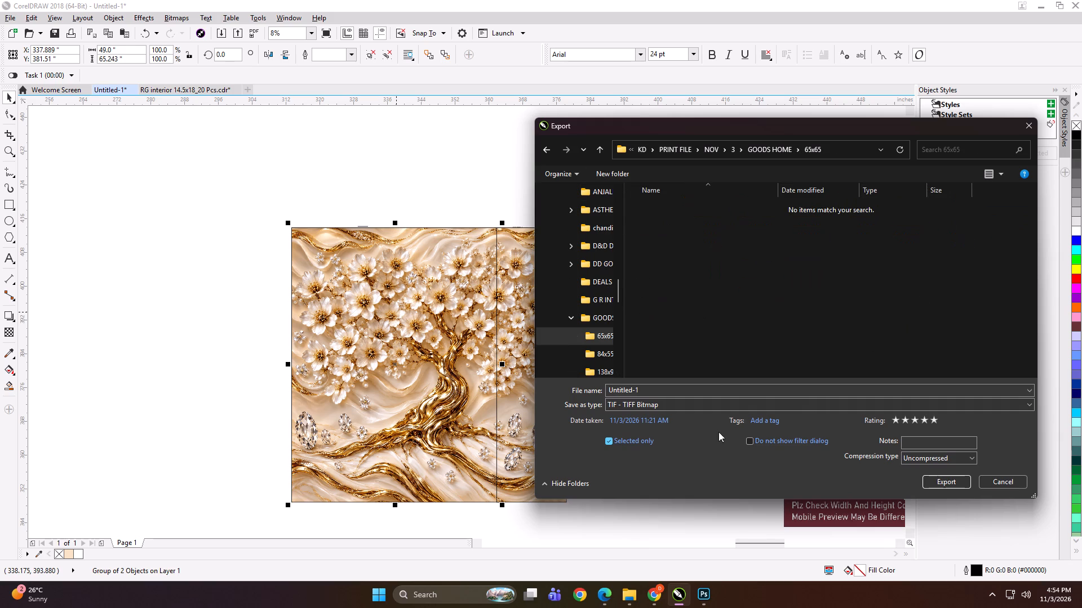
Export the 49-inch panel as an uncompressed TIFF named 49x65 A.
{"action": "left_click", "coordinate": [681, 391]}
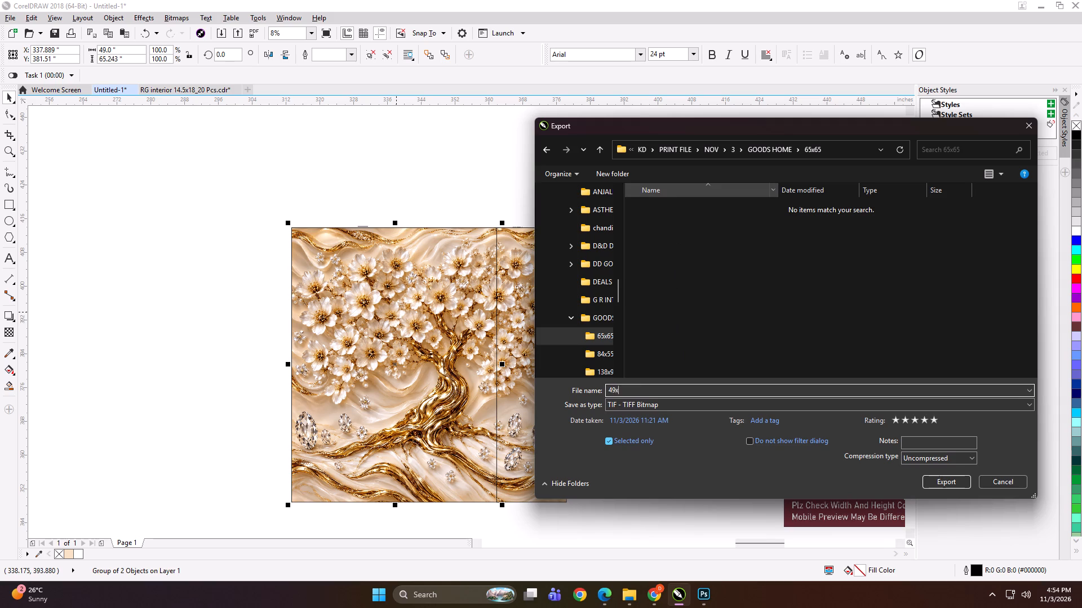
{"action": "key", "text": "Return"}
{"action": "key", "text": "Return"}
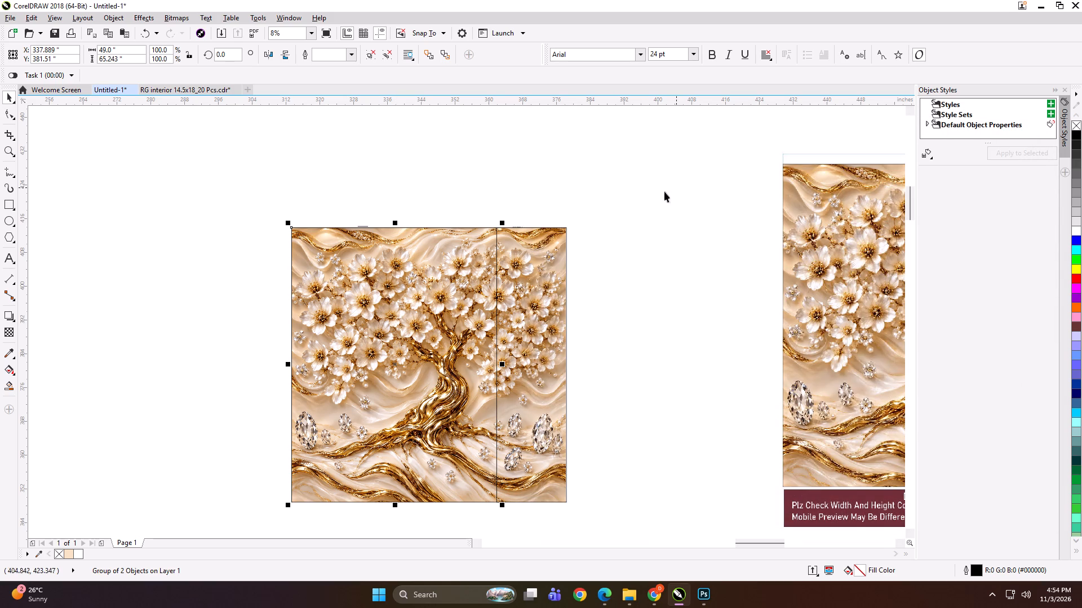
Export the 16.5-inch panel as an uncompressed TIFF named 16.5x65 B in the 65x65 folder.
{"action": "left_click", "coordinate": [495, 302]}
{"action": "key", "text": "ctrl+e"}
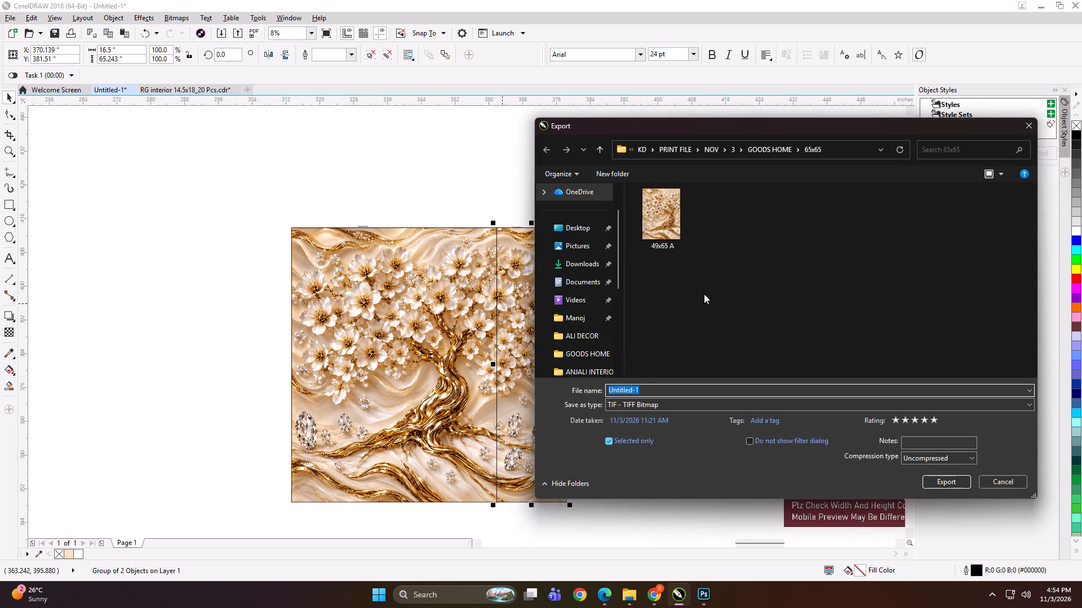
{"action": "type", "text": "16.5x6 B"}
{"action": "key", "text": "Return"}
{"action": "key", "text": "Return"}
Nudge the 16.5-inch panel 4.5 inches right, away from the 49-inch panel.
{"action": "key", "text": "Right"}
{"action": "key", "text": "Right"}
{"action": "key", "text": "Right"}
{"action": "key", "text": "Right"}
{"action": "key", "text": "Right"}
{"action": "key", "text": "Right"}
{"action": "key", "text": "Right"}
{"action": "key", "text": "Right"}
{"action": "key", "text": "Right"}
Enlarge both panels together to about 99 x 93 inches and move them beside the dimensioned 65 x 65 preview.
{"action": "scroll", "coordinate": [457, 244], "scroll_direction": "down", "scroll_amount": 1}
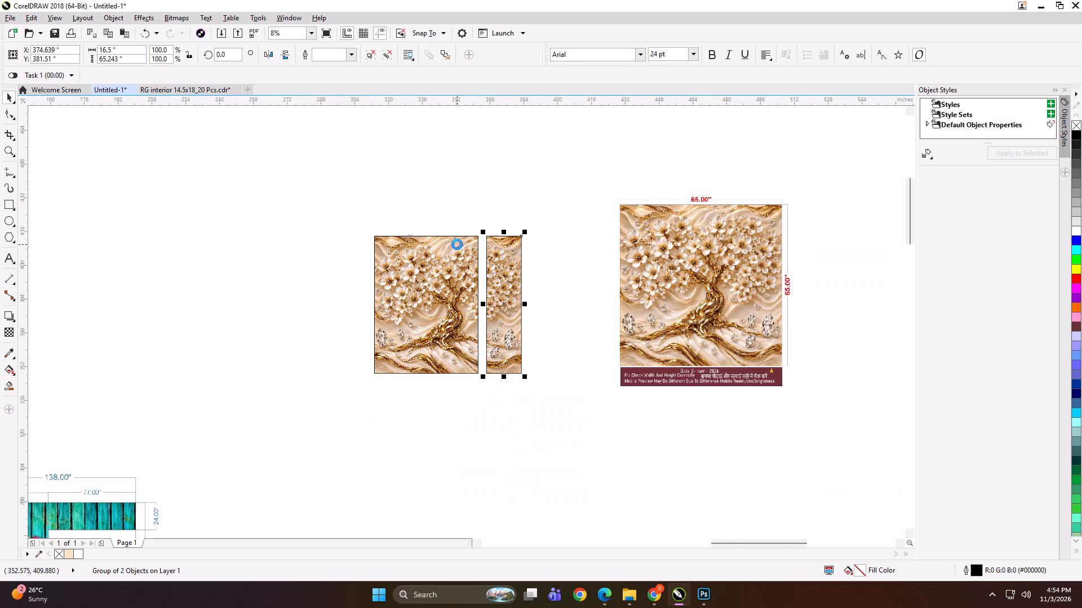
{"action": "left_click", "coordinate": [450, 274], "text": "shift"}
{"action": "left_click_drag", "start_coordinate": [524, 378], "coordinate": [556, 408], "text": "shift"}
{"action": "left_click_drag", "start_coordinate": [542, 321], "coordinate": [566, 320]}
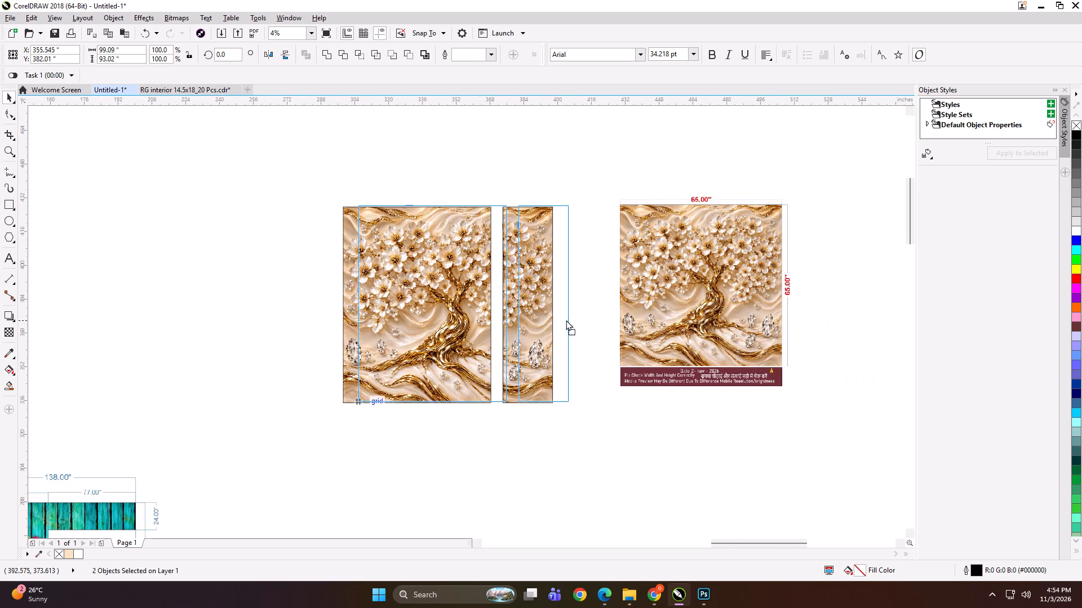
{"action": "left_click_drag", "start_coordinate": [566, 320], "coordinate": [582, 318]}
Group the two panels with the dimensioned preview and scale the group down to about 3.4 x 1.7 inches.
{"action": "left_click", "coordinate": [675, 315], "text": "shift"}
{"action": "key", "text": "ctrl+g"}
{"action": "left_click_drag", "start_coordinate": [805, 402], "coordinate": [642, 347], "text": "shift"}
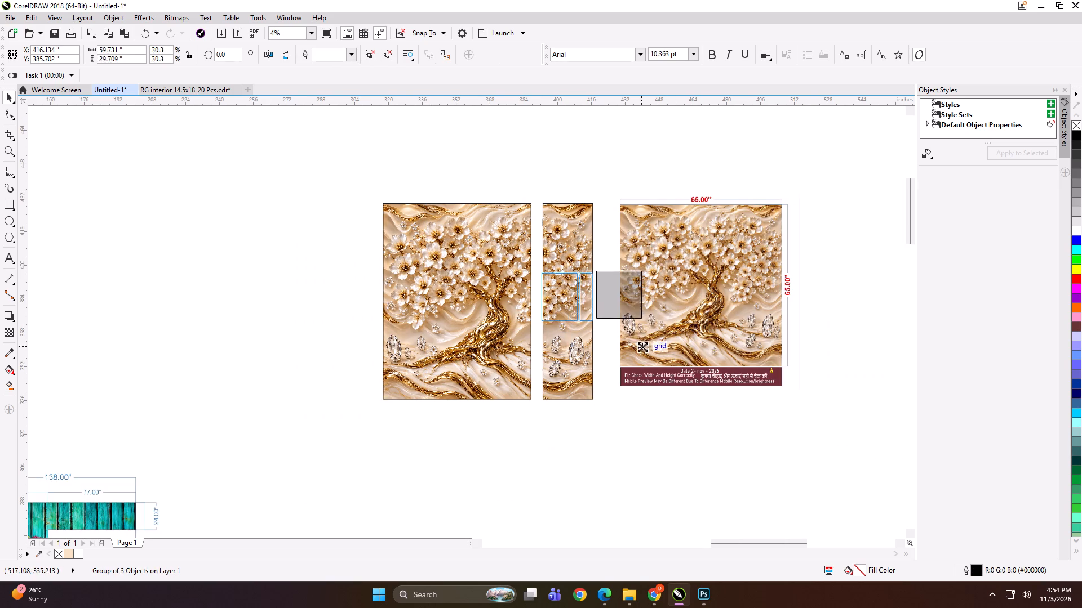
{"action": "left_click_drag", "start_coordinate": [642, 347], "coordinate": [604, 319], "text": "shift"}
{"action": "scroll", "coordinate": [589, 289], "scroll_direction": "up", "scroll_amount": 5}
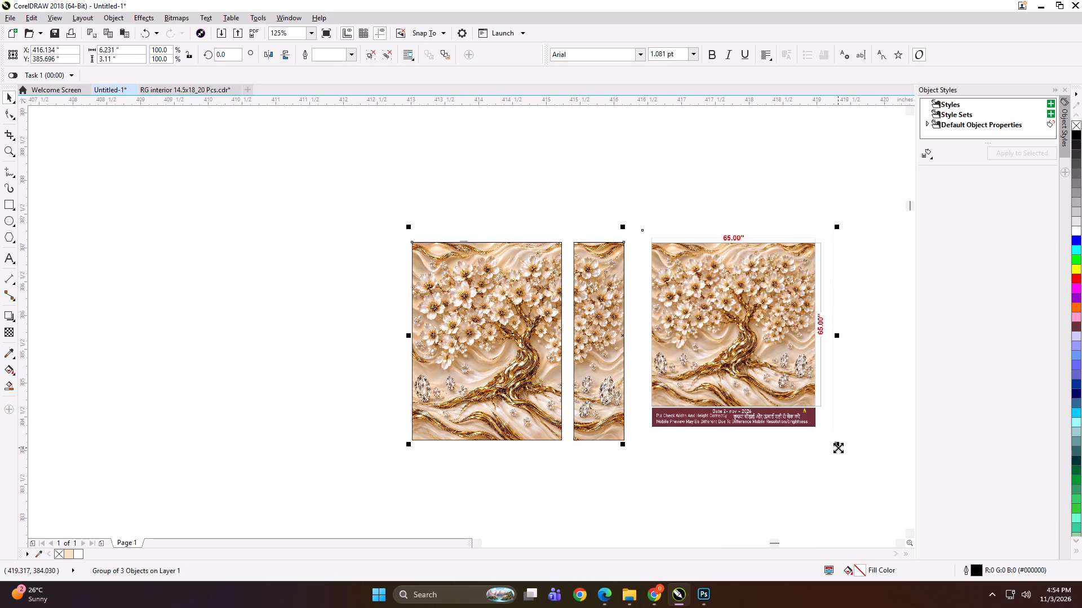
{"action": "left_click_drag", "start_coordinate": [838, 448], "coordinate": [742, 412], "text": "shift"}
Export the reduced group of panels and preview as a bitmap named FSGH.
{"action": "key", "text": "ctrl+e"}
{"action": "type", "text": "FSGH"}
{"action": "key", "text": "Return"}
{"action": "key", "text": "Return"}
{"action": "key", "text": "Return"}
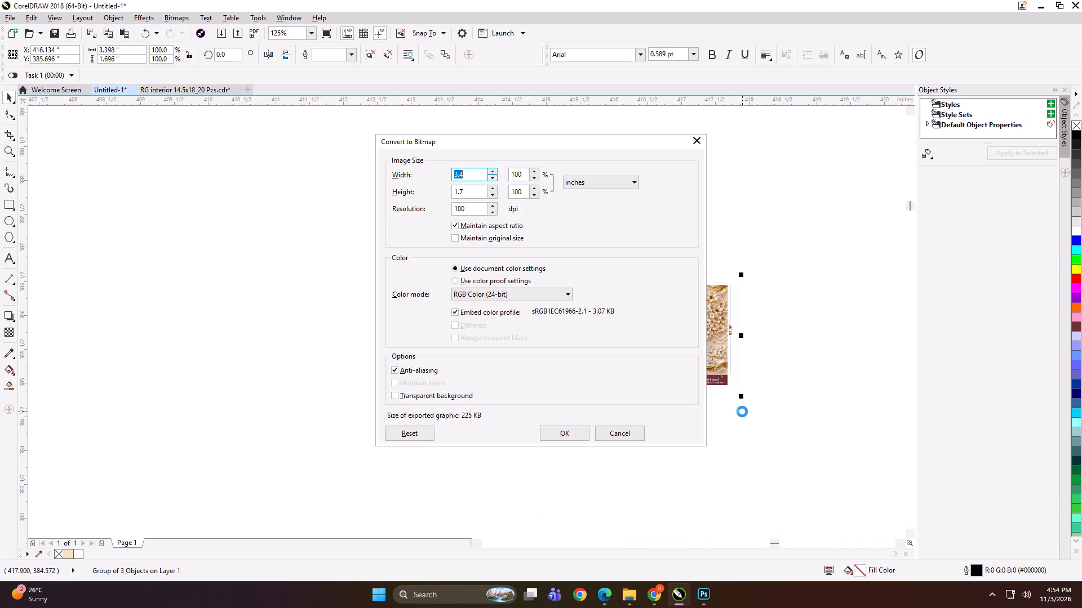
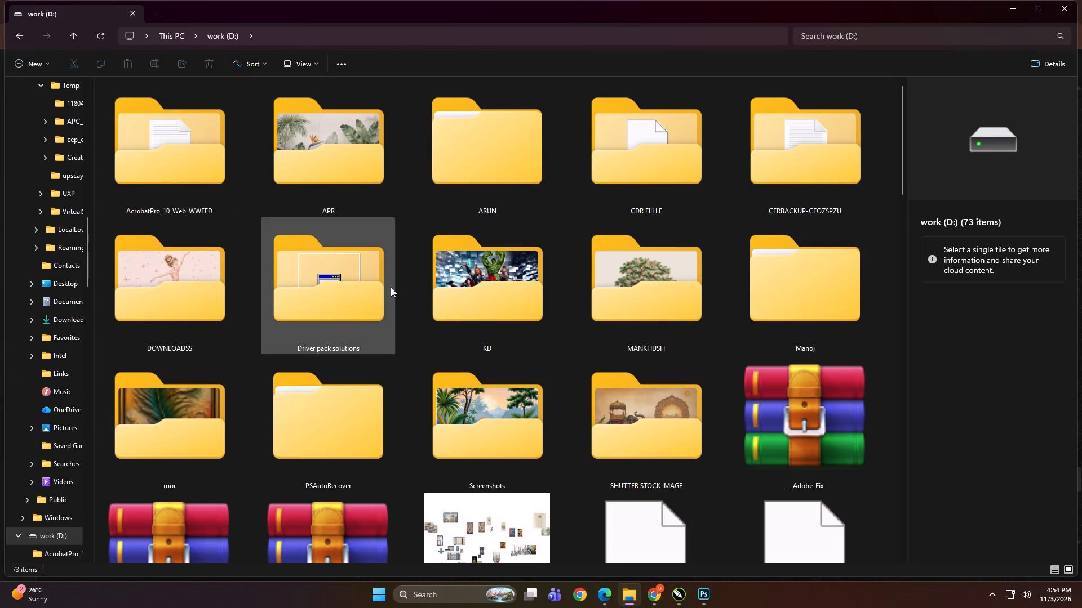
Open the 65x65 folder inside KD, PRINT FILE, NOV, 3, GOODS HOME on the work drive and check the exported panels and FSGH preview.
{"action": "double_click", "coordinate": [487, 303]}
{"action": "double_click", "coordinate": [505, 169]}
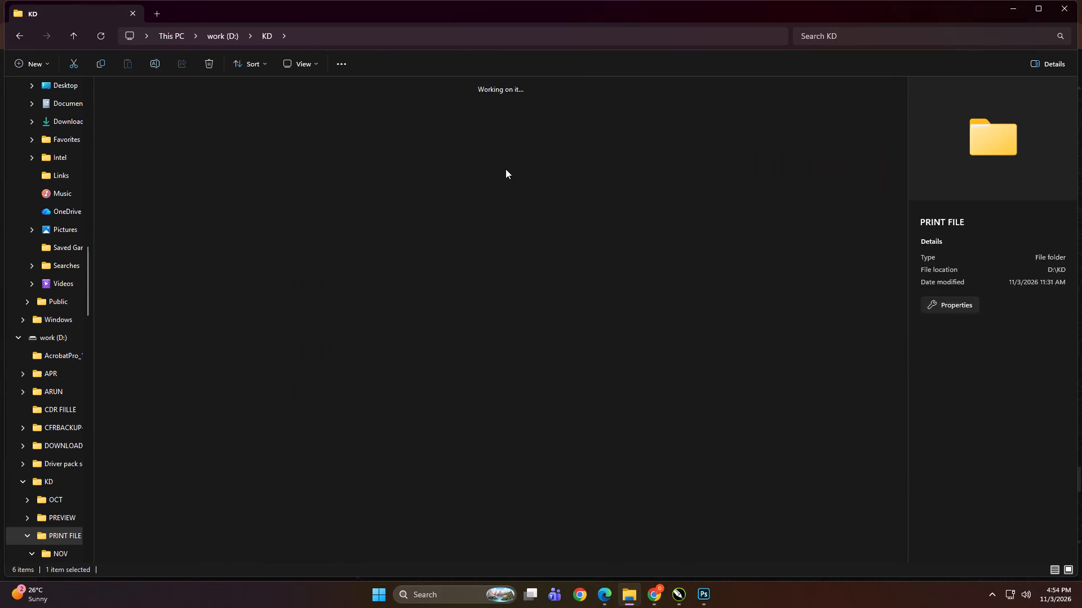
{"action": "left_click", "coordinate": [344, 172]}
{"action": "double_click", "coordinate": [207, 156]}
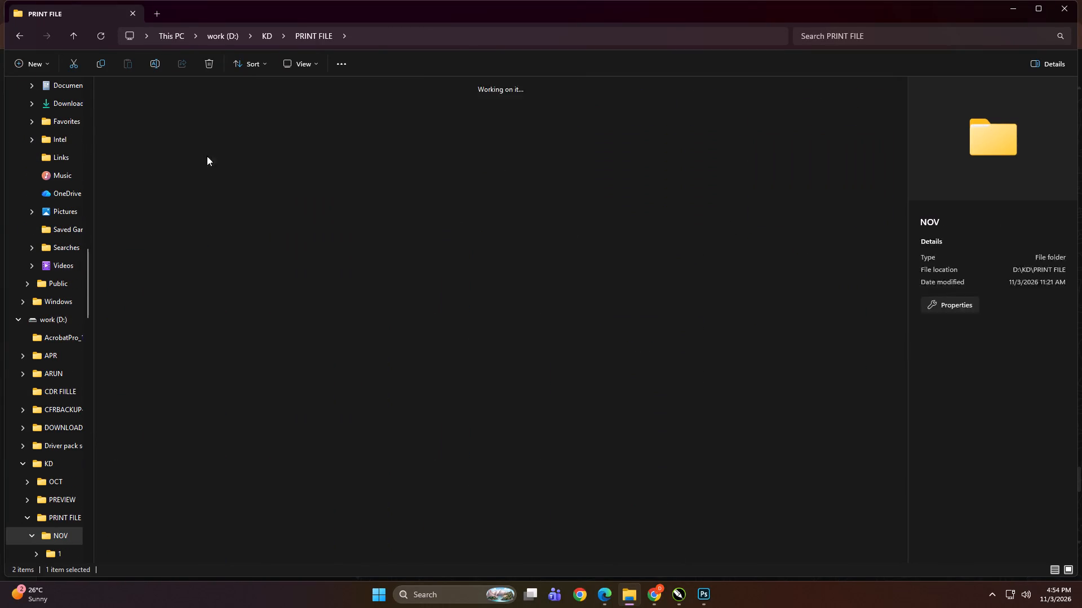
{"action": "triple_click", "coordinate": [516, 167]}
{"action": "left_click", "coordinate": [487, 481]}
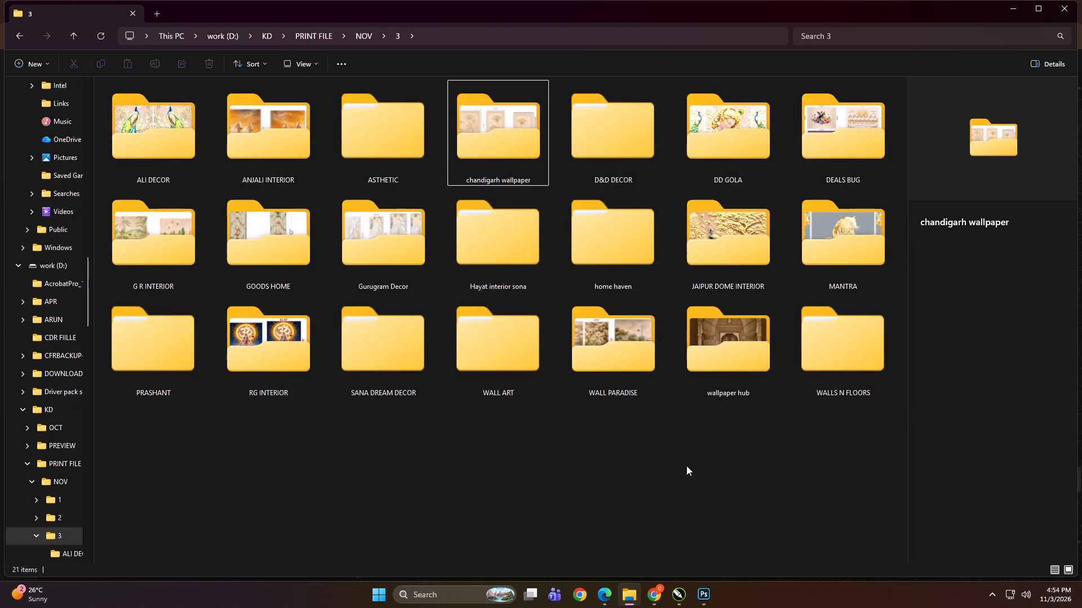
{"action": "double_click", "coordinate": [292, 240]}
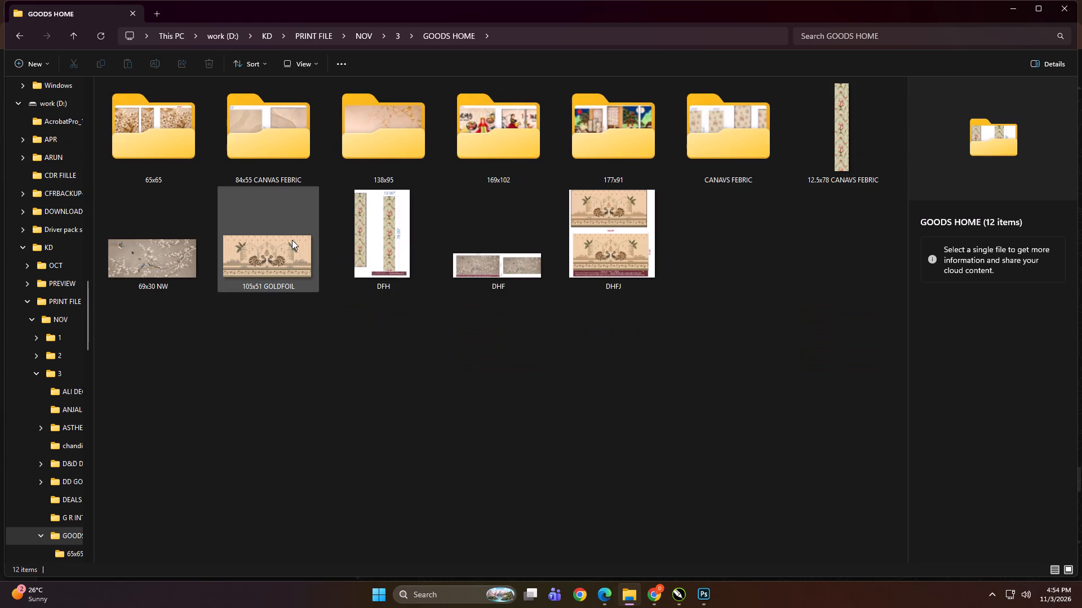
{"action": "triple_click", "coordinate": [158, 141]}
{"action": "scroll", "coordinate": [226, 231], "scroll_direction": "up", "scroll_amount": 10, "text": "ctrl"}
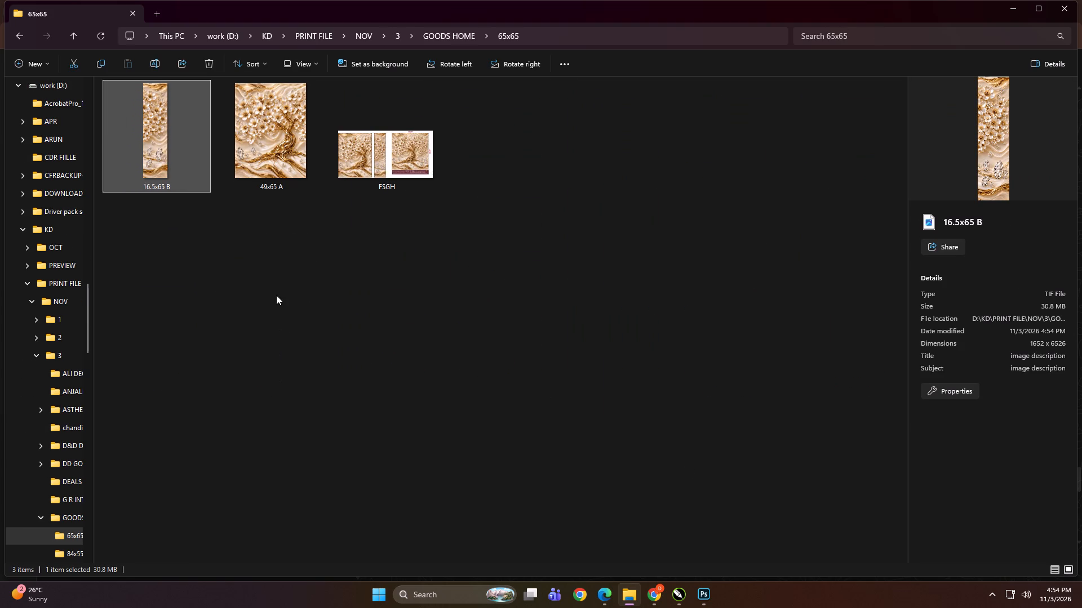
{"action": "left_click", "coordinate": [427, 166]}
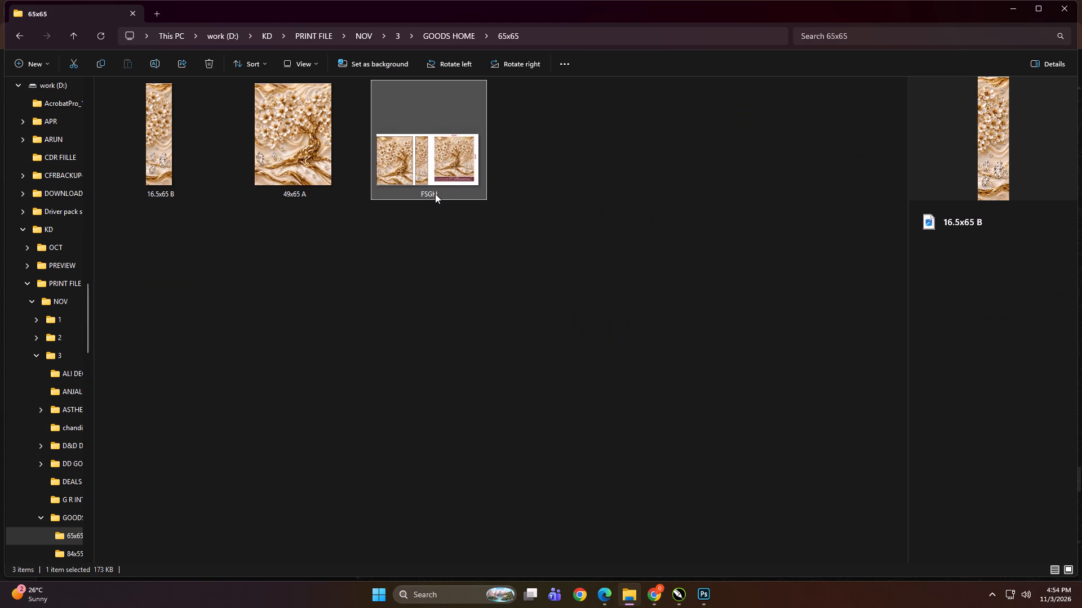
{"action": "left_click", "coordinate": [428, 322]}
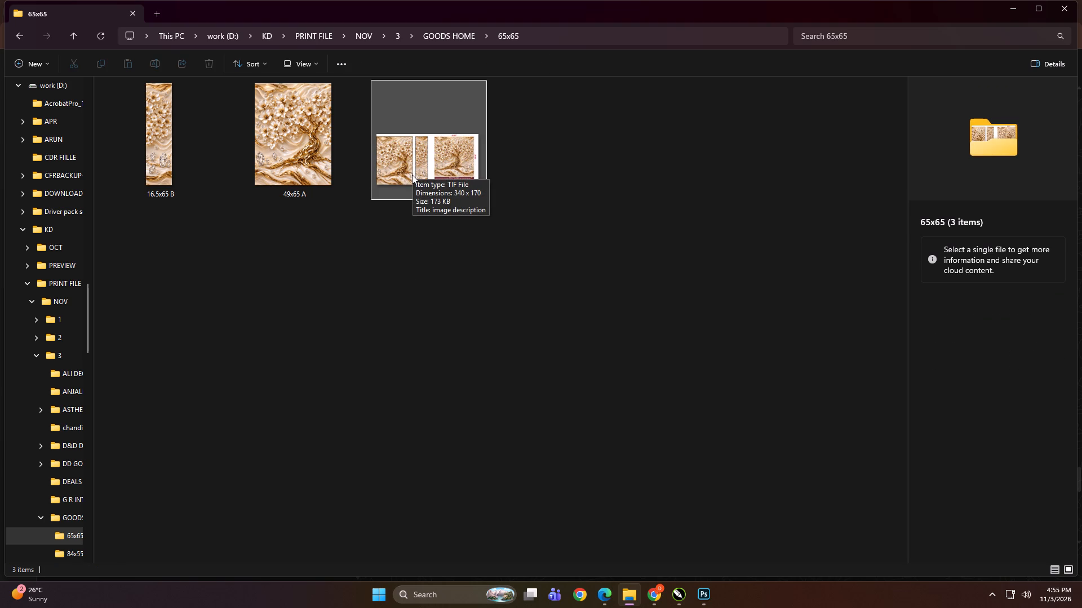
{"action": "left_click", "coordinate": [393, 244]}
Go back up to GOODS HOME and copy the whole 65x65 folder.
{"action": "key", "text": "BackSpace"}
{"action": "left_click", "coordinate": [309, 374]}
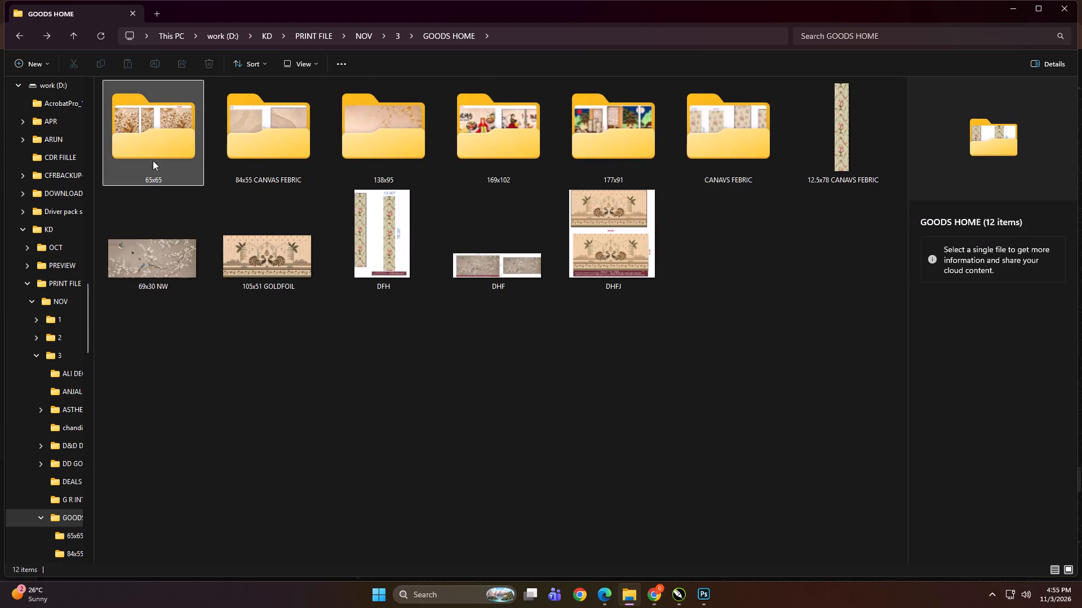
{"action": "left_click", "coordinate": [153, 150]}
{"action": "key", "text": "ctrl+c"}
{"action": "key", "text": "ctrl+c"}
{"action": "key", "text": "ctrl+c"}
Open the GOODS HOME folder inside Print, NOV, 3 on the DIGITECH_SHAREDRIVE network drive.
{"action": "scroll", "coordinate": [41, 395], "scroll_direction": "up", "scroll_amount": 2}
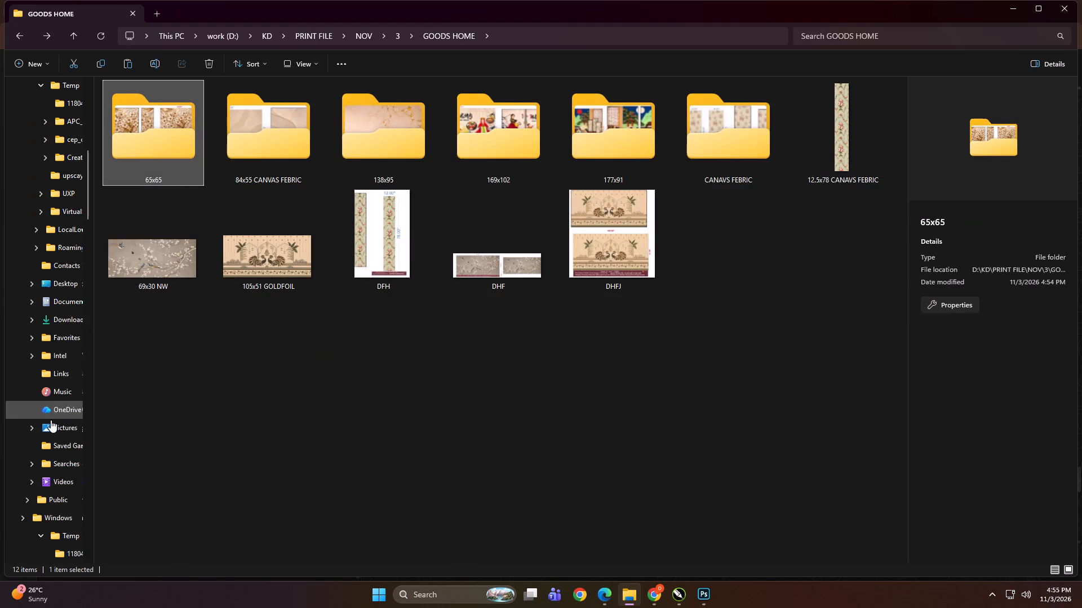
{"action": "scroll", "coordinate": [51, 420], "scroll_direction": "up", "scroll_amount": 7}
{"action": "left_click", "coordinate": [50, 361]}
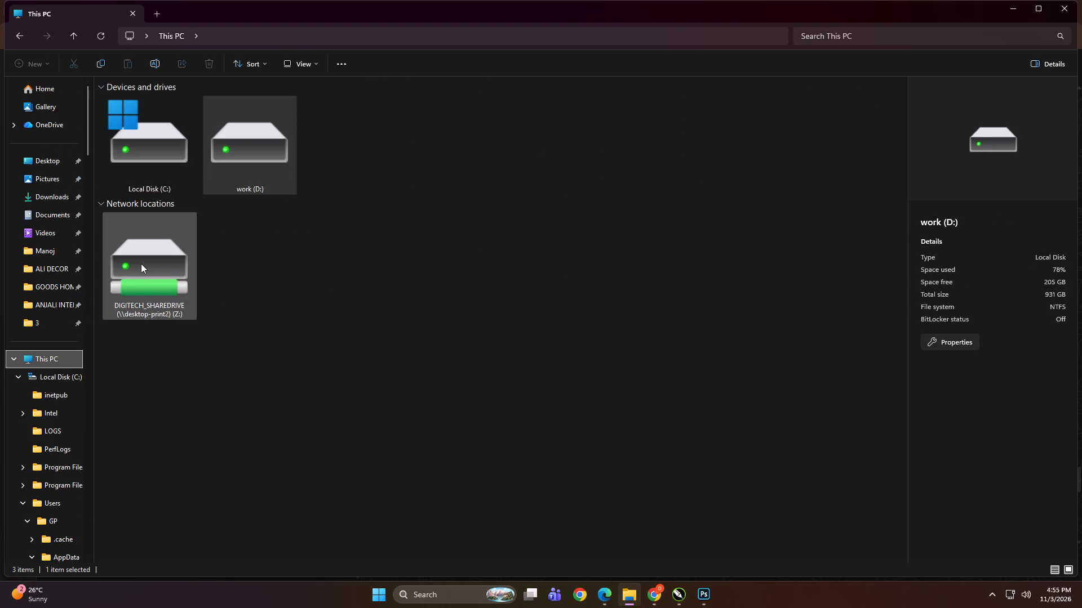
{"action": "left_click", "coordinate": [141, 263]}
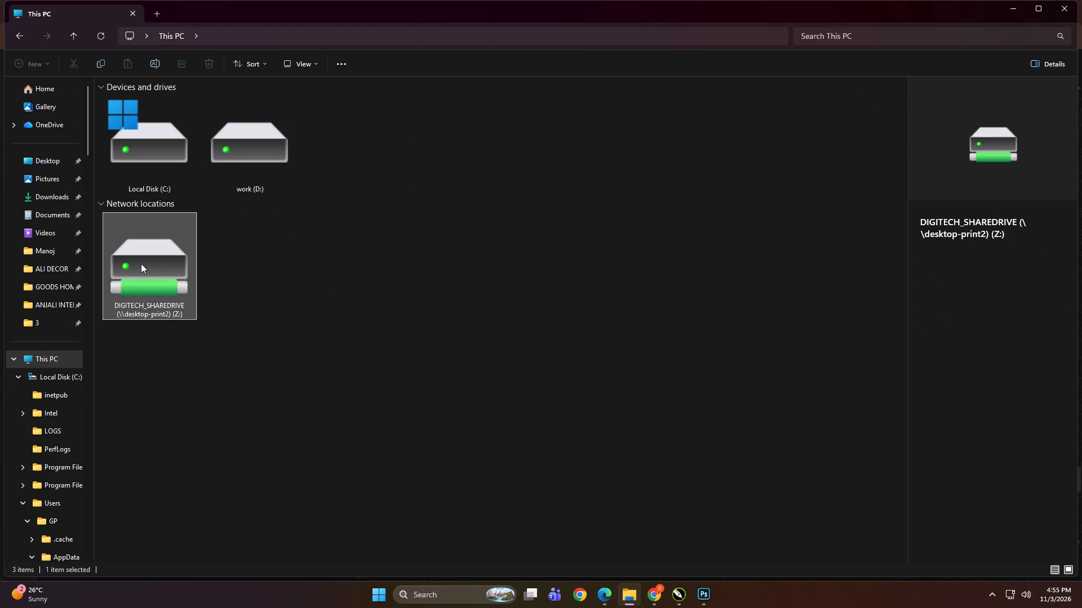
{"action": "left_click", "coordinate": [141, 263]}
{"action": "double_click", "coordinate": [141, 263]}
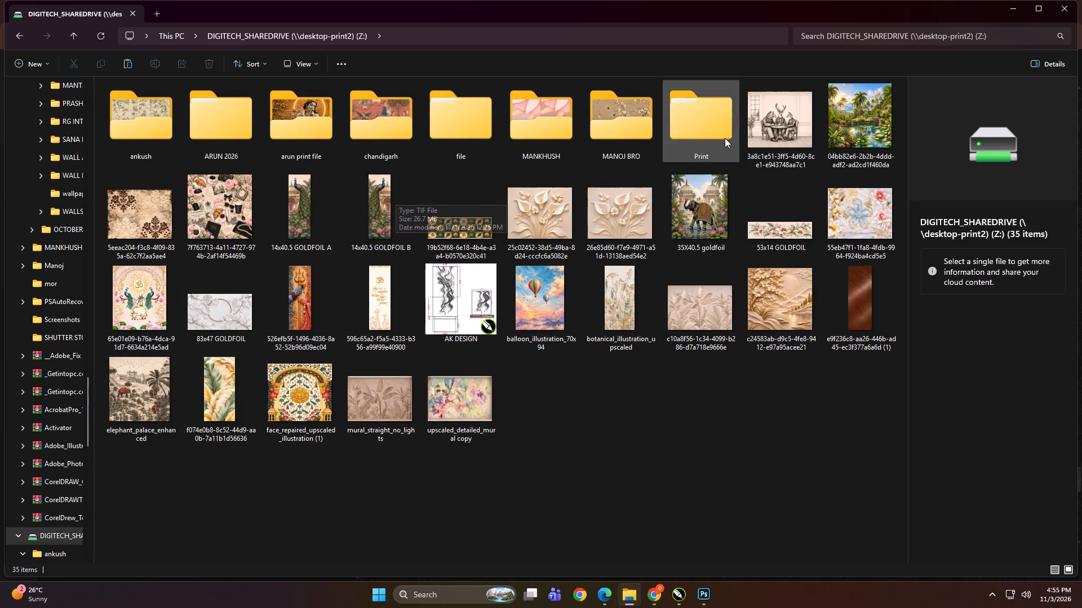
{"action": "left_click", "coordinate": [712, 115]}
{"action": "left_click", "coordinate": [712, 115]}
{"action": "double_click", "coordinate": [712, 115]}
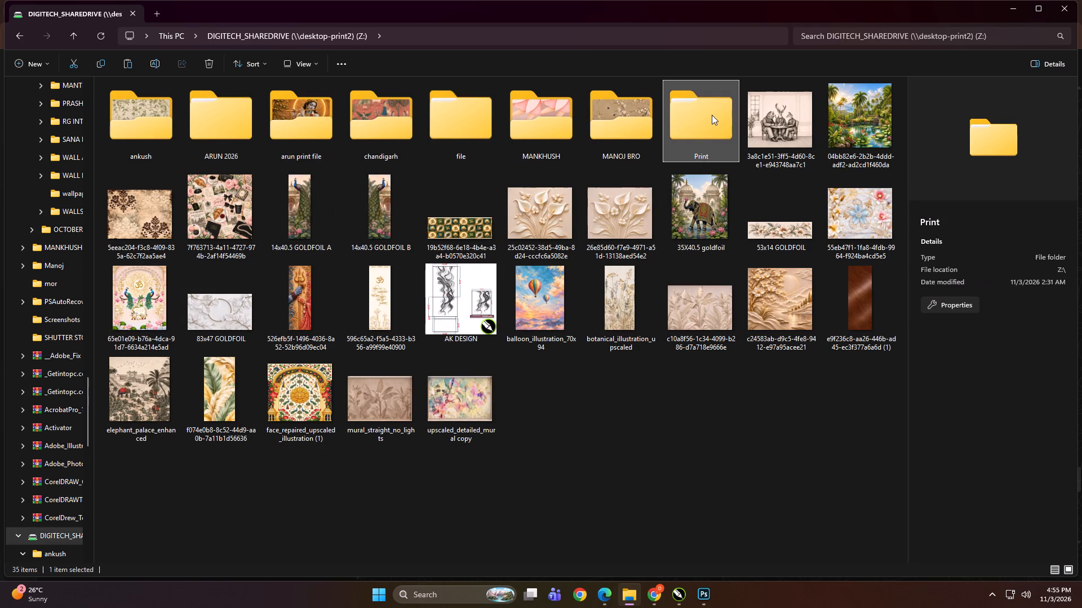
{"action": "double_click", "coordinate": [165, 164]}
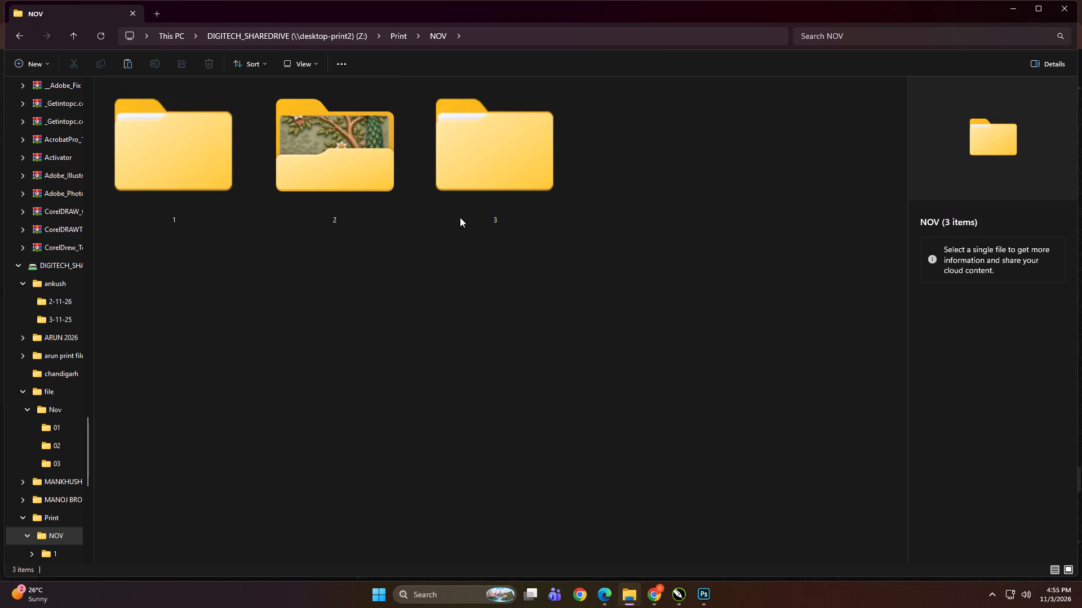
{"action": "left_click", "coordinate": [478, 168]}
{"action": "double_click", "coordinate": [478, 168]}
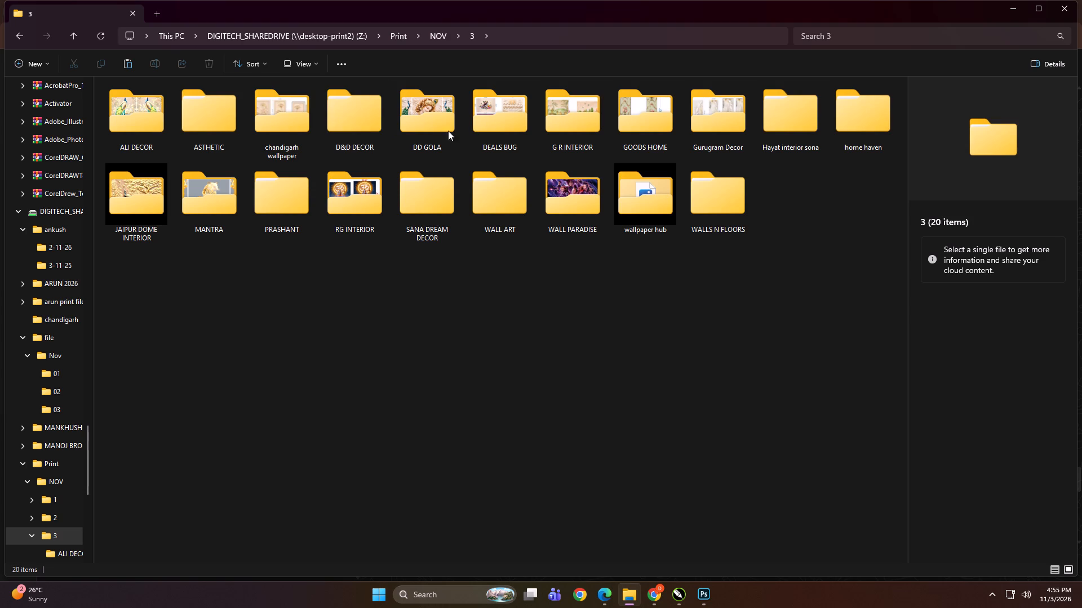
{"action": "double_click", "coordinate": [663, 125]}
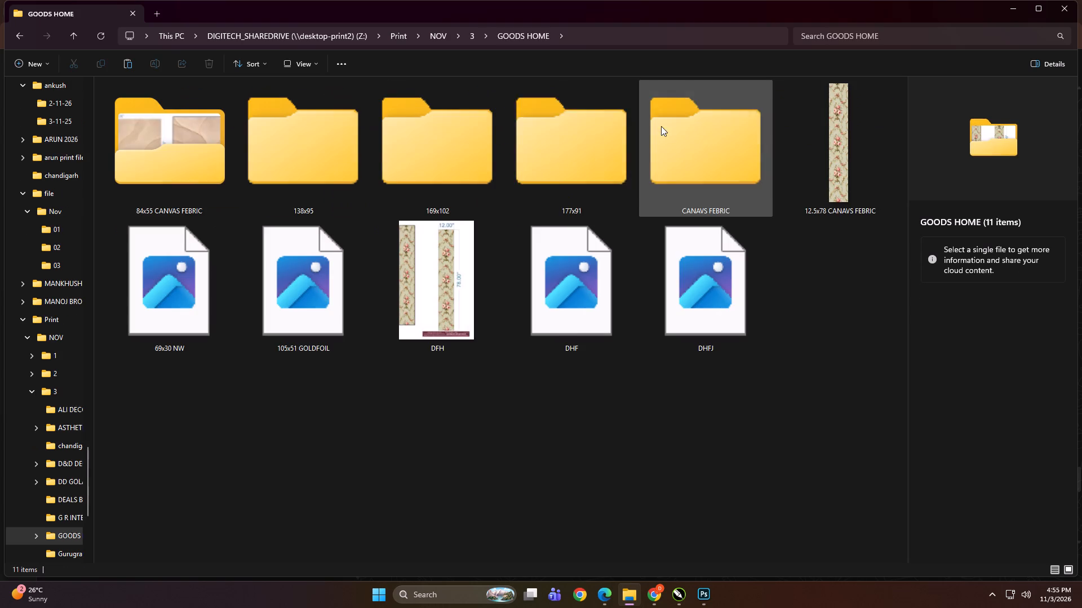
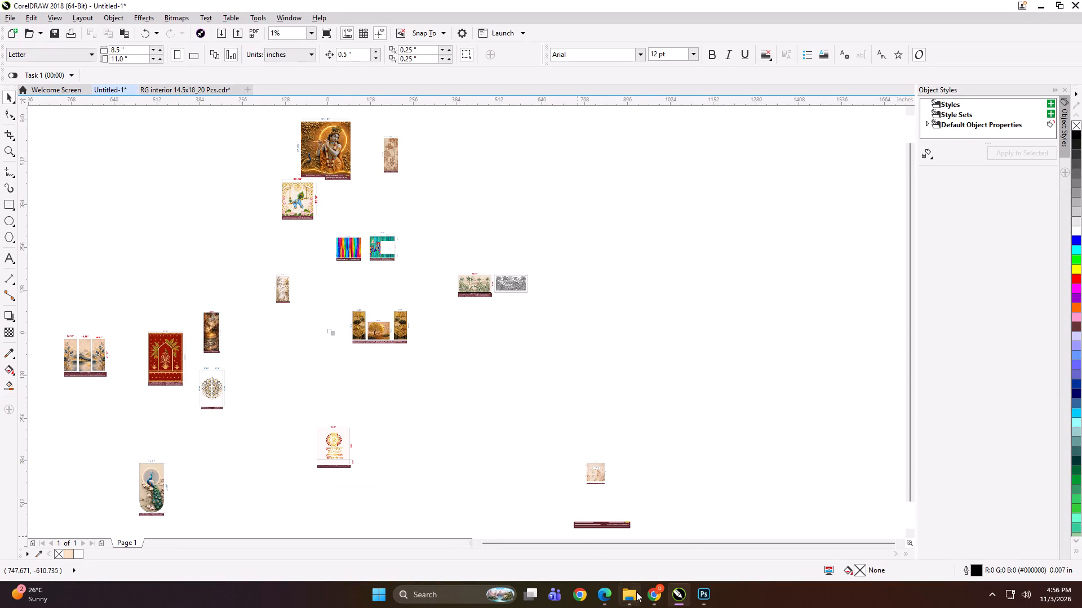
Switch to File Explorer and open the 3-11-25 folder inside ankush on the DIGITECH_SHAREDRIVE network drive.
{"action": "left_click", "coordinate": [641, 597]}
{"action": "left_click", "coordinate": [532, 461]}
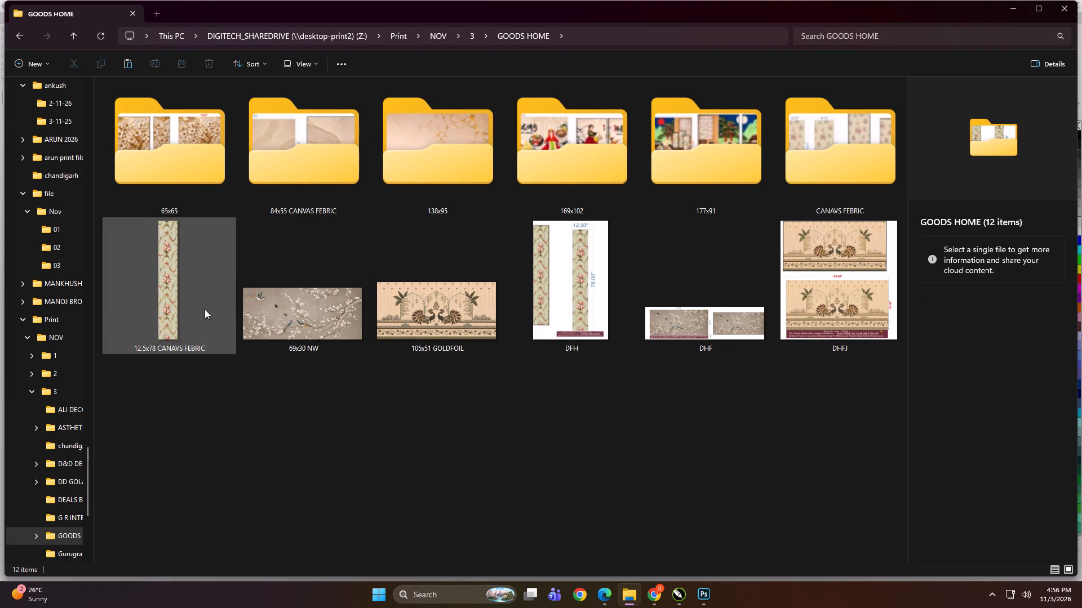
{"action": "scroll", "coordinate": [63, 381], "scroll_direction": "up", "scroll_amount": 13}
{"action": "left_click", "coordinate": [56, 353]}
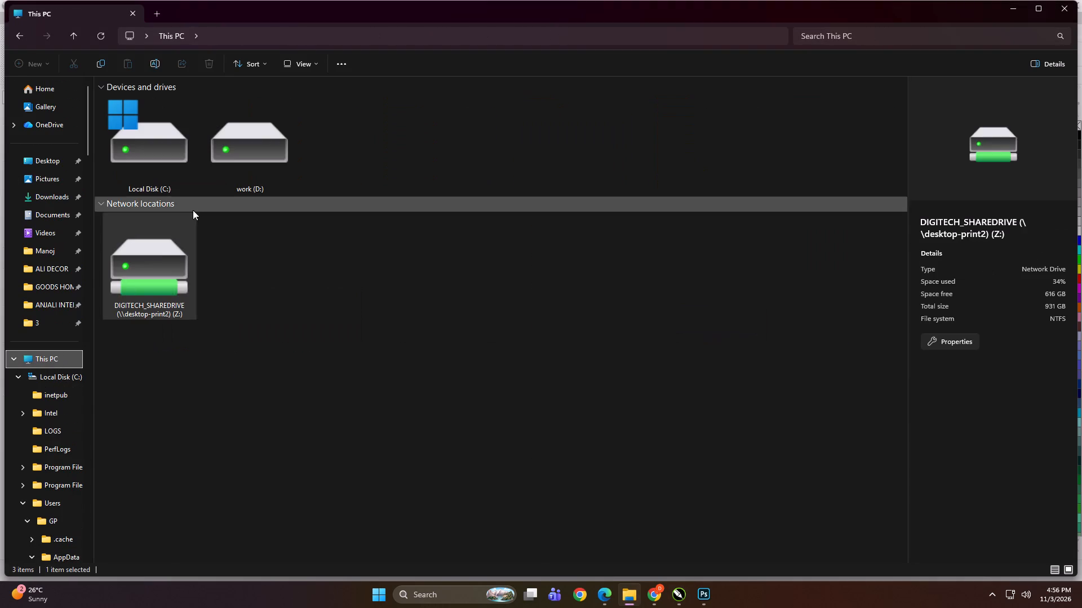
{"action": "double_click", "coordinate": [157, 247]}
{"action": "double_click", "coordinate": [155, 129]}
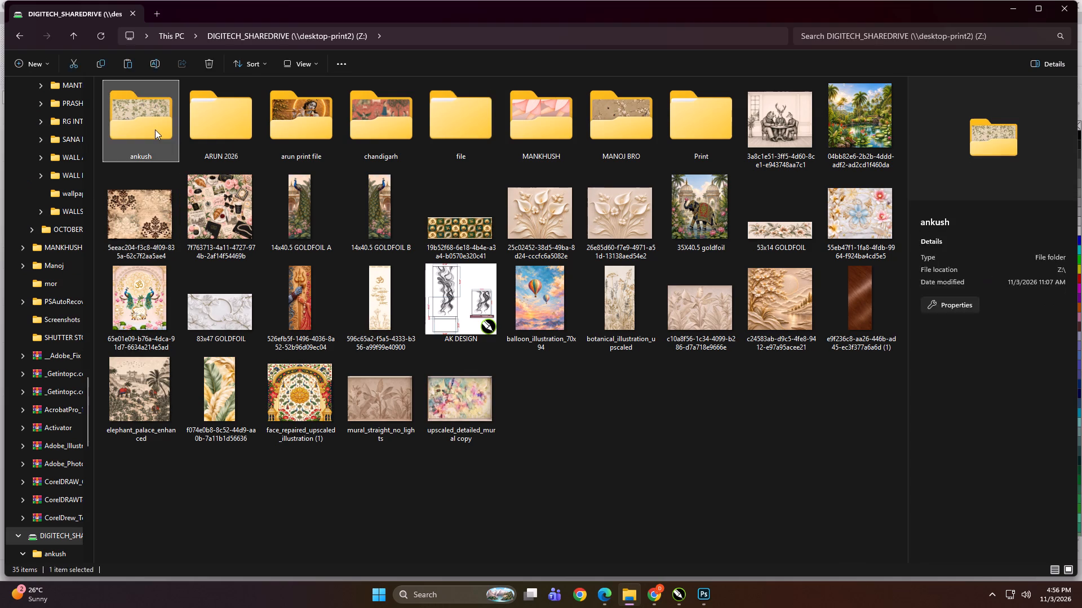
{"action": "double_click", "coordinate": [338, 186]}
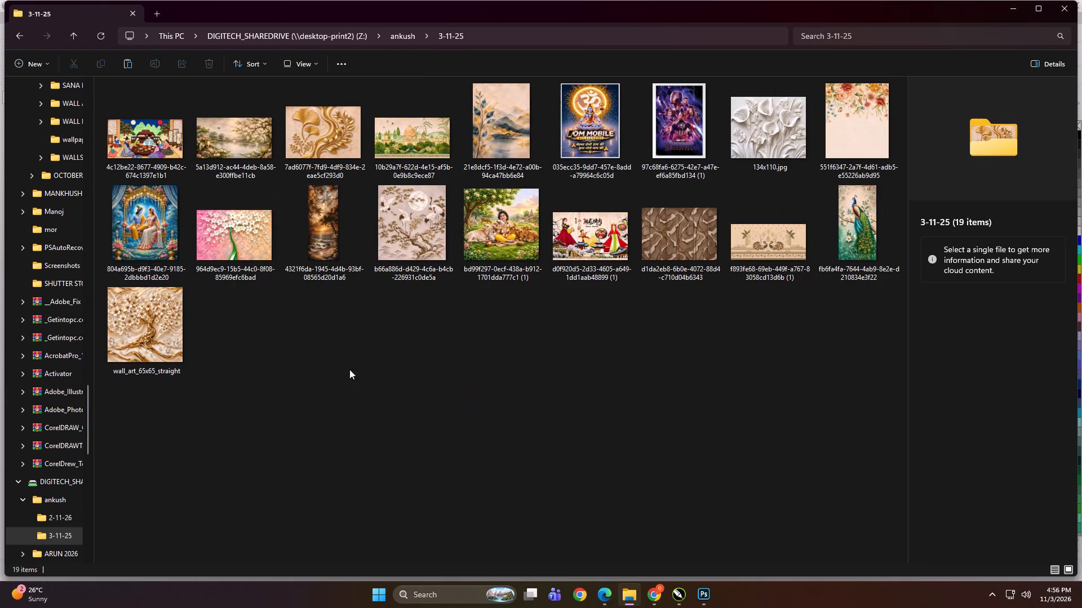
{"action": "left_click", "coordinate": [374, 370]}
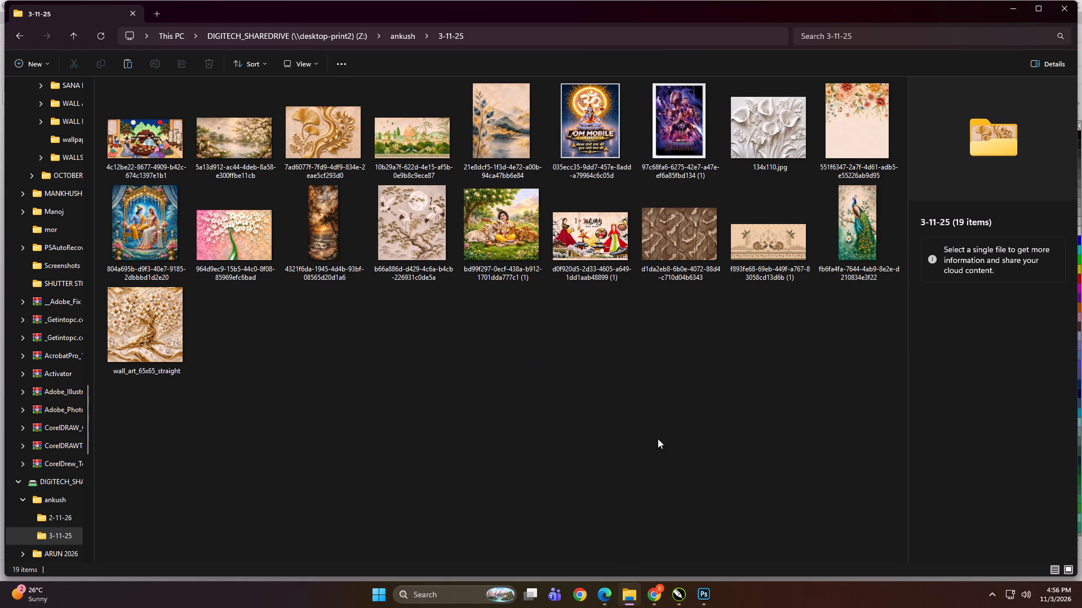
Switch to CorelDRAW and move the gold medallion design with its label strip aside, to just below the round white ornament design.
{"action": "left_click", "coordinate": [682, 596]}
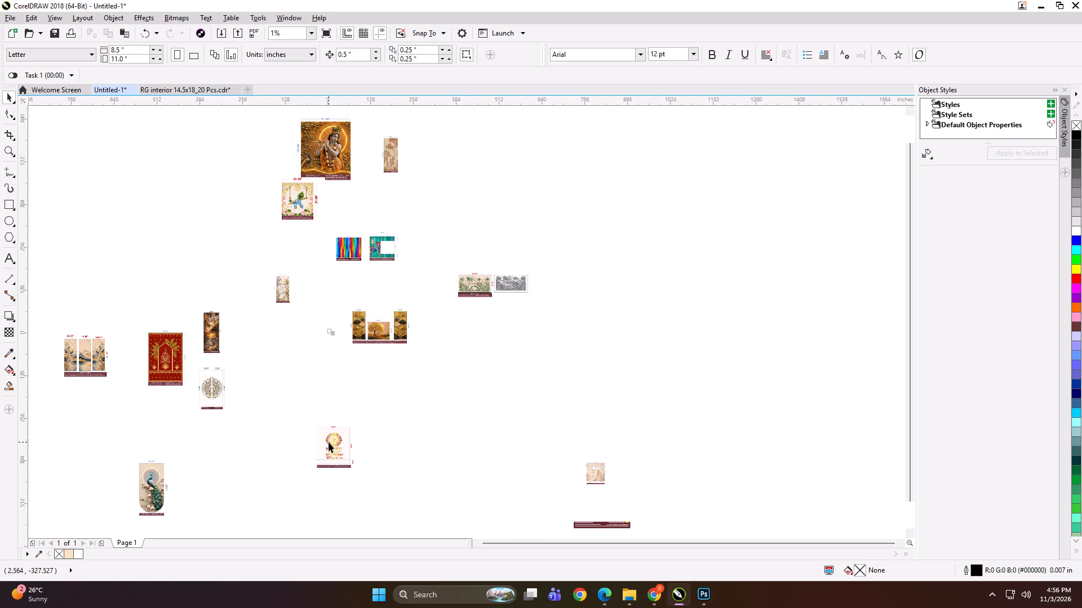
{"action": "left_click_drag", "start_coordinate": [329, 442], "coordinate": [221, 451]}
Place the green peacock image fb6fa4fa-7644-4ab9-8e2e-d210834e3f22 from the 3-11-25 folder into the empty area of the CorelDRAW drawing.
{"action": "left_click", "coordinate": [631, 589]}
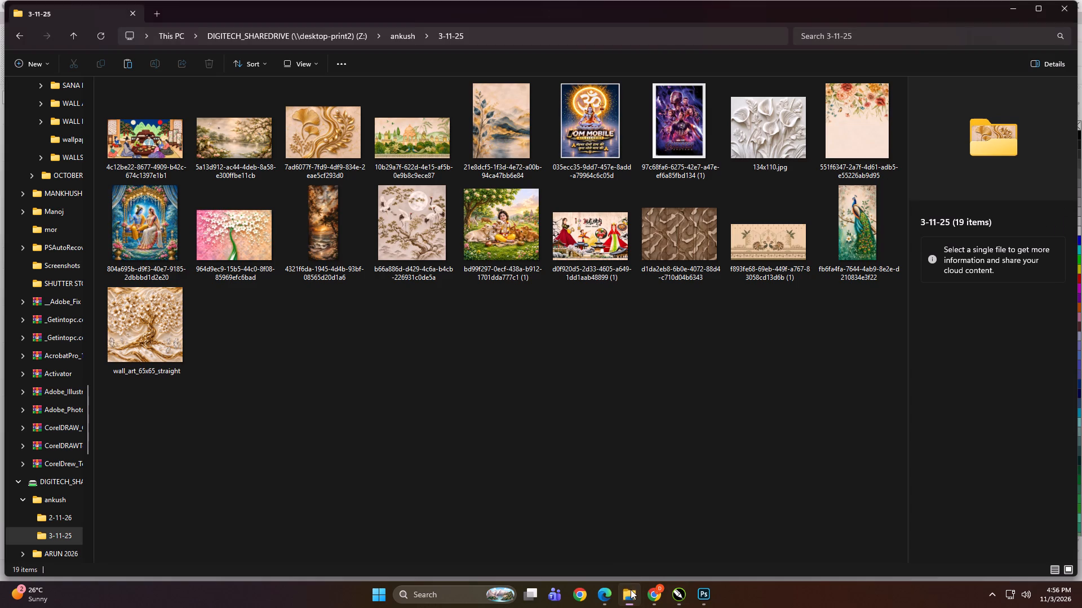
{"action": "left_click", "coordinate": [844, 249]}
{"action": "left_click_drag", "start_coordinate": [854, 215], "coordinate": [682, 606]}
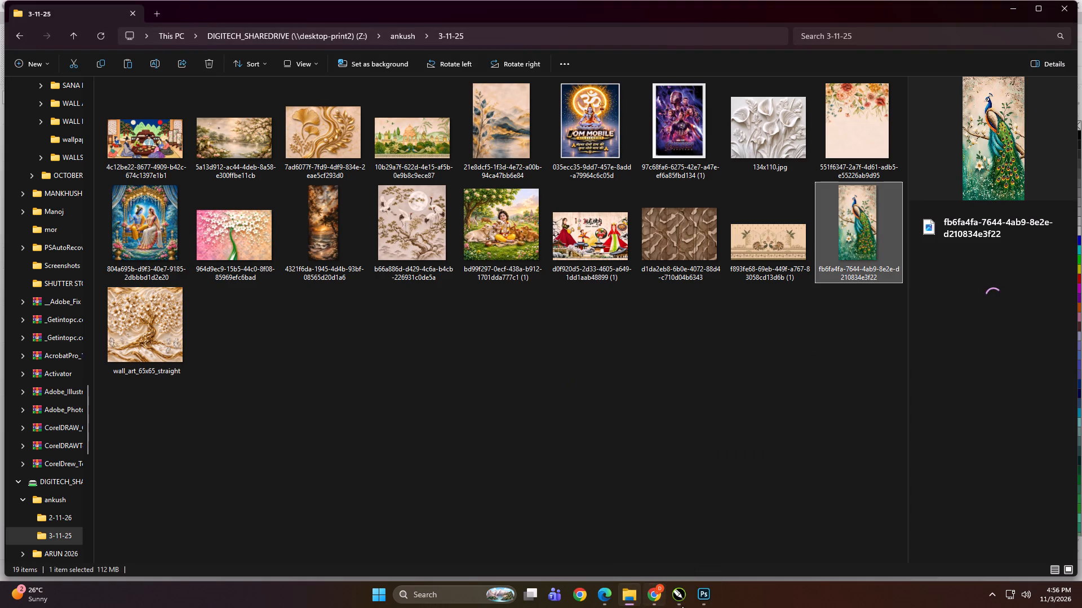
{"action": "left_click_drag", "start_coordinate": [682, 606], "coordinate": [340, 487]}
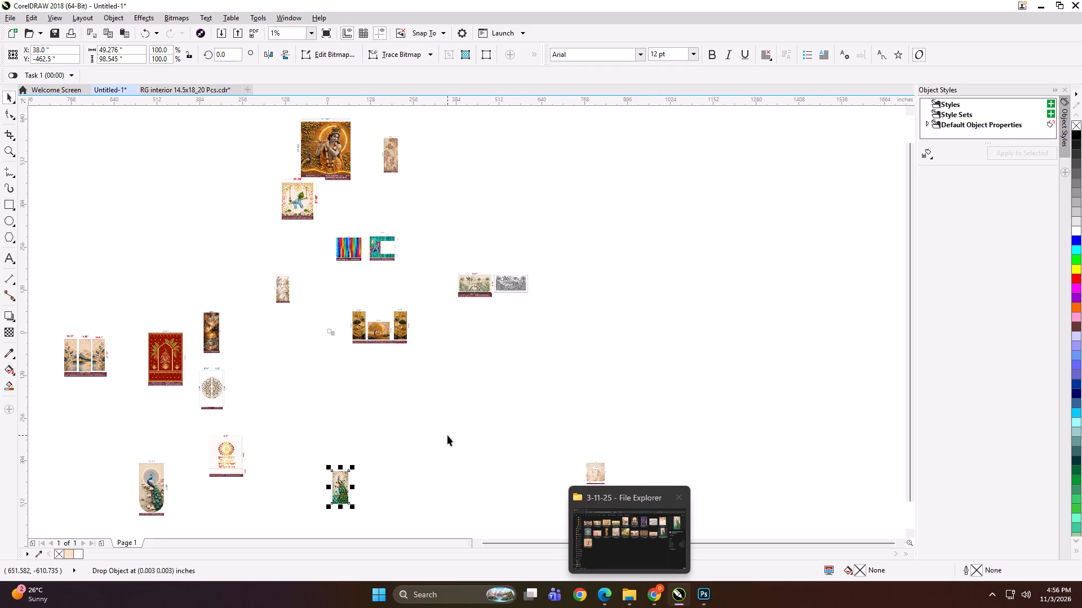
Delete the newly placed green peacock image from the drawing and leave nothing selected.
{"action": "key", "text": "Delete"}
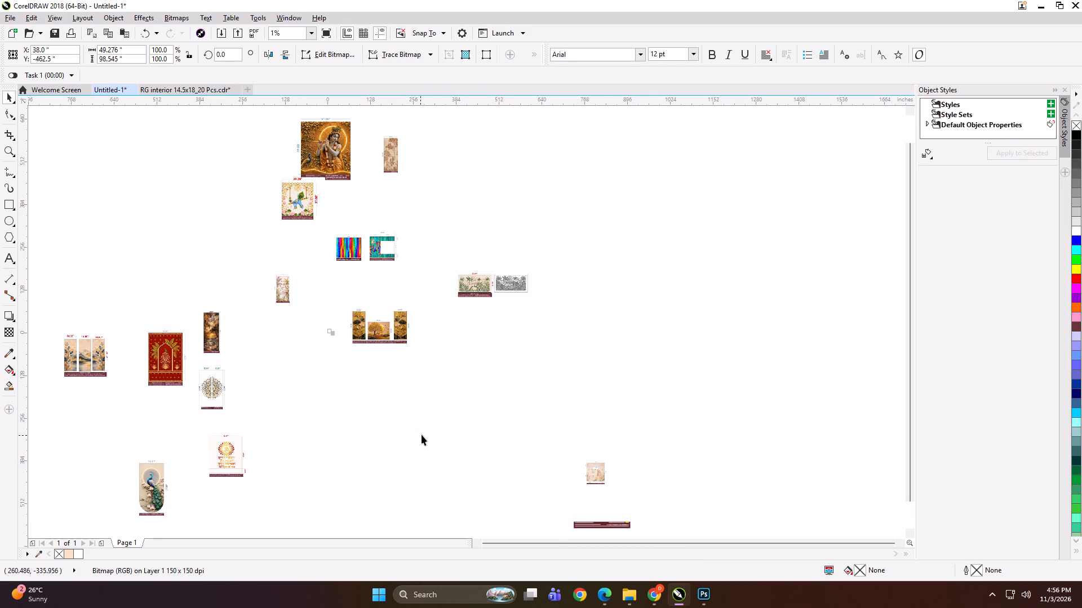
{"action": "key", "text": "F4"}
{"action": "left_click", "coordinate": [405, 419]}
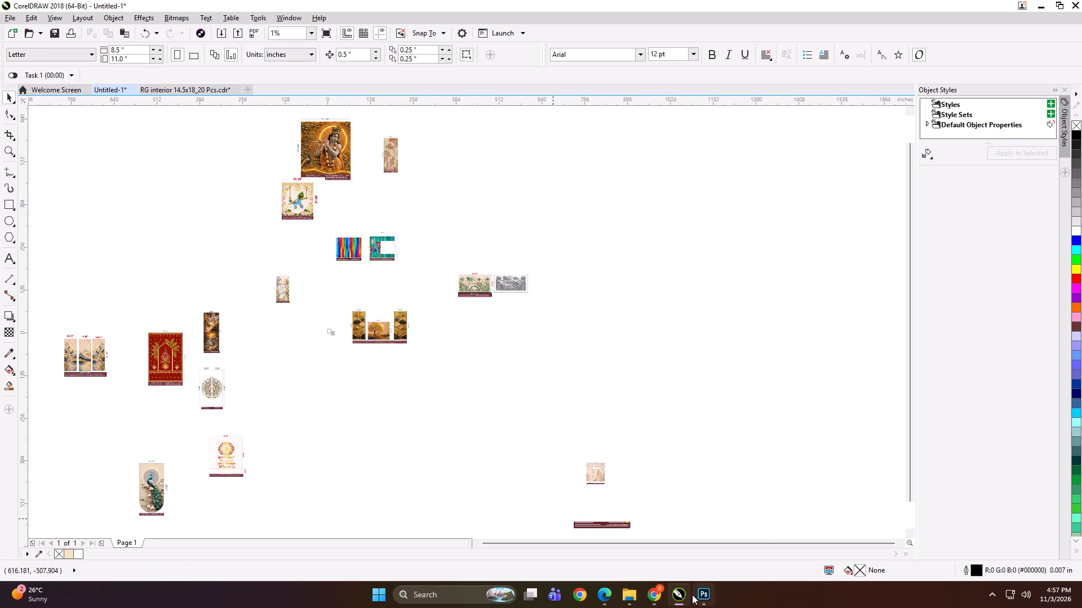
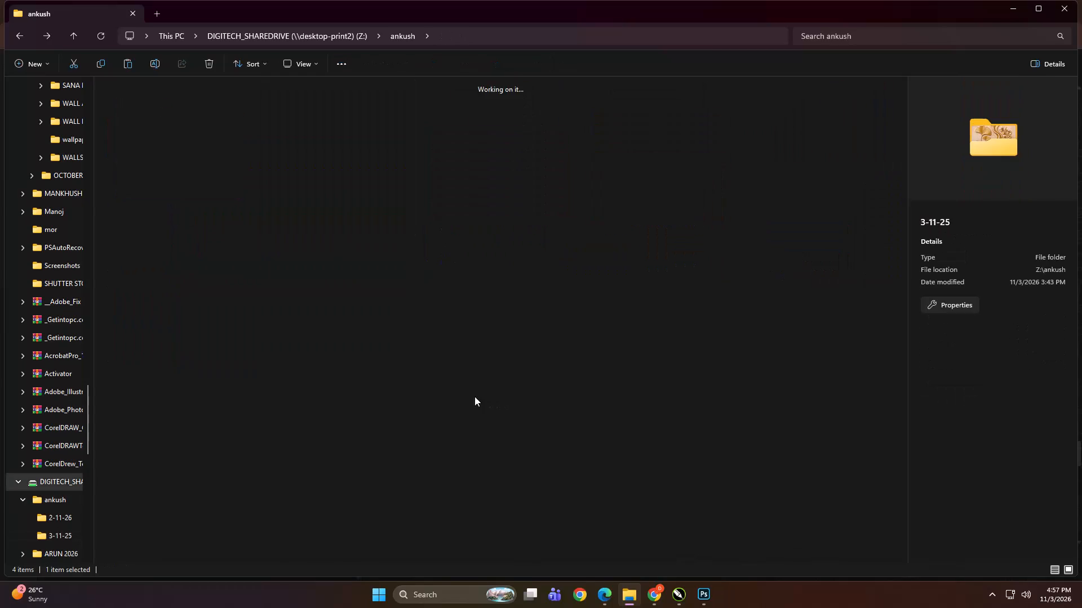
Go up from the ankush folder to the DIGITECH_SHAREDRIVE root and open the arun print file folder.
{"action": "key", "text": "BackSpace"}
{"action": "triple_click", "coordinate": [157, 237]}
{"action": "left_click", "coordinate": [157, 237]}
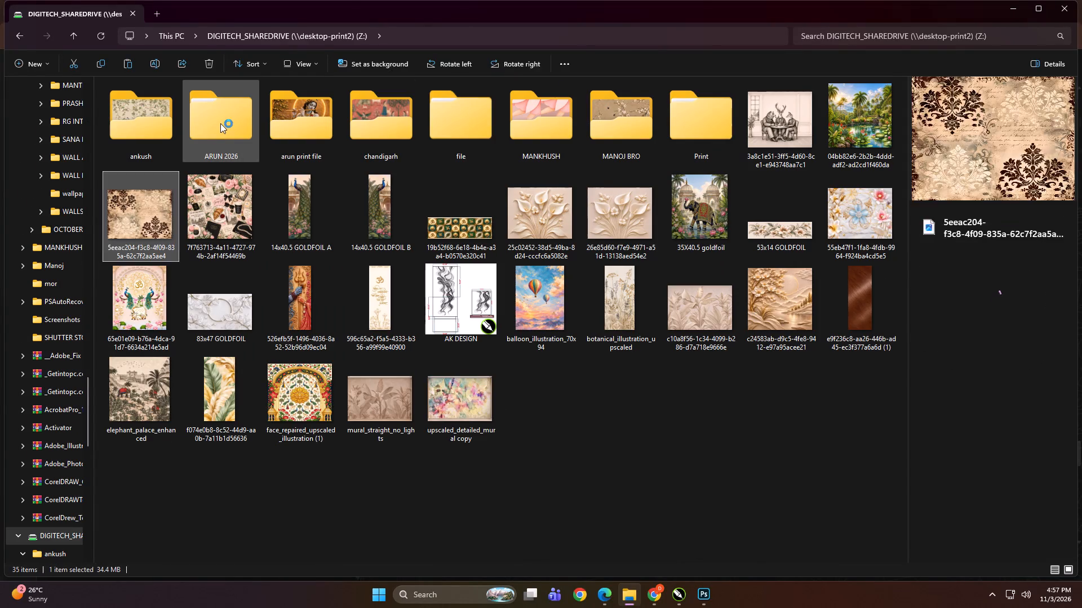
{"action": "left_click", "coordinate": [225, 119]}
{"action": "left_click", "coordinate": [295, 119]}
{"action": "left_click", "coordinate": [295, 119]}
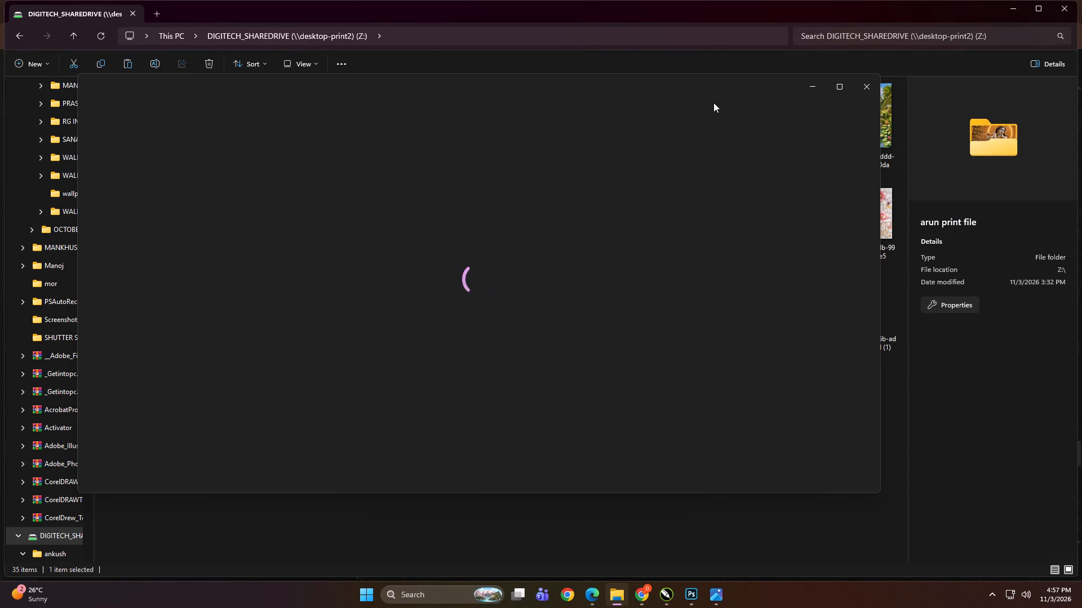
{"action": "left_click", "coordinate": [866, 78]}
{"action": "double_click", "coordinate": [311, 122]}
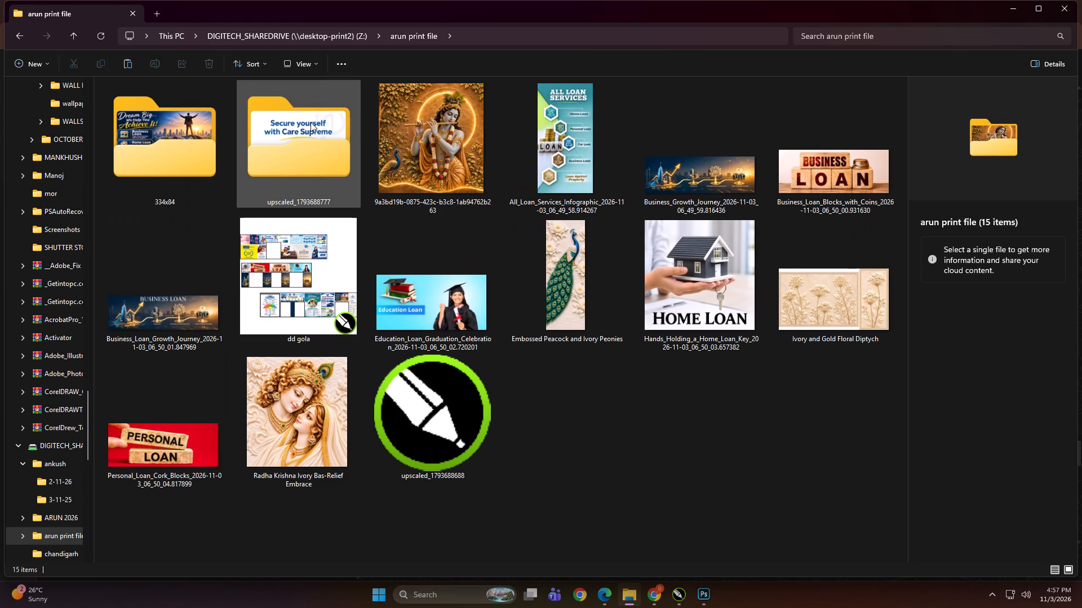
{"action": "key", "text": "BackSpace"}
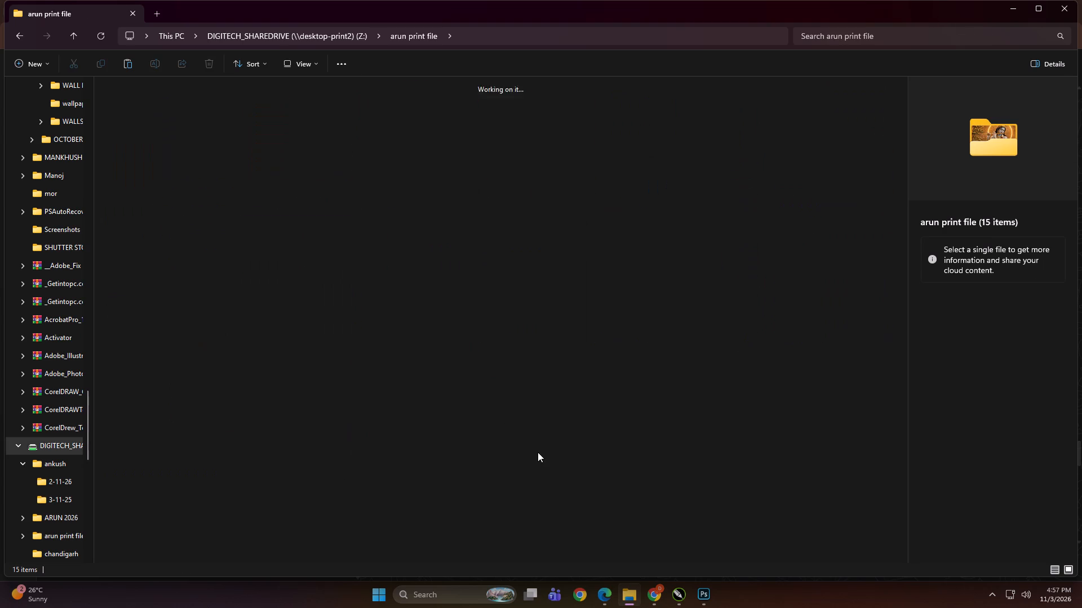
{"action": "double_click", "coordinate": [304, 116]}
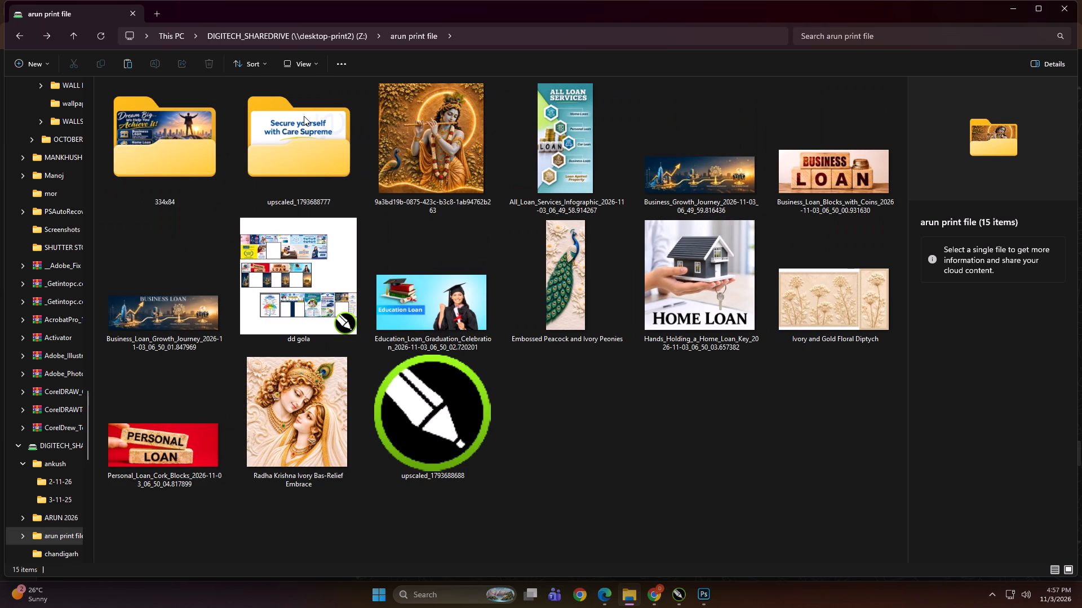
Place the golden flute-playing Krishna image 9a3bd19b-0875-423c-b3c8-1ab94762b263 from this folder into the empty area of the CorelDRAW drawing.
{"action": "scroll", "coordinate": [450, 256], "scroll_direction": "down", "scroll_amount": 2, "text": "ctrl"}
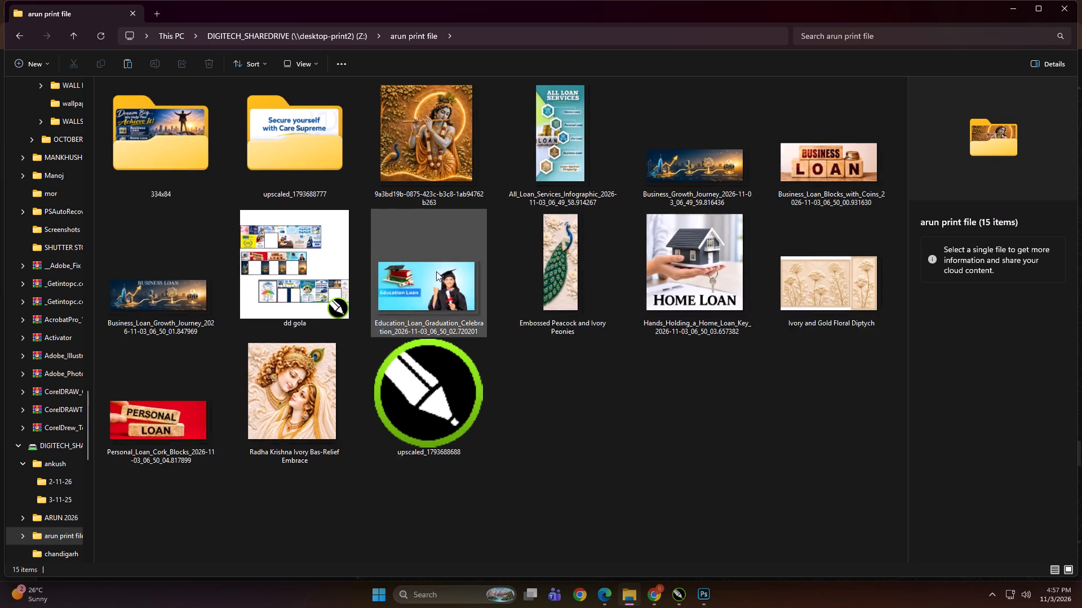
{"action": "scroll", "coordinate": [436, 271], "scroll_direction": "down", "scroll_amount": 1, "text": "ctrl"}
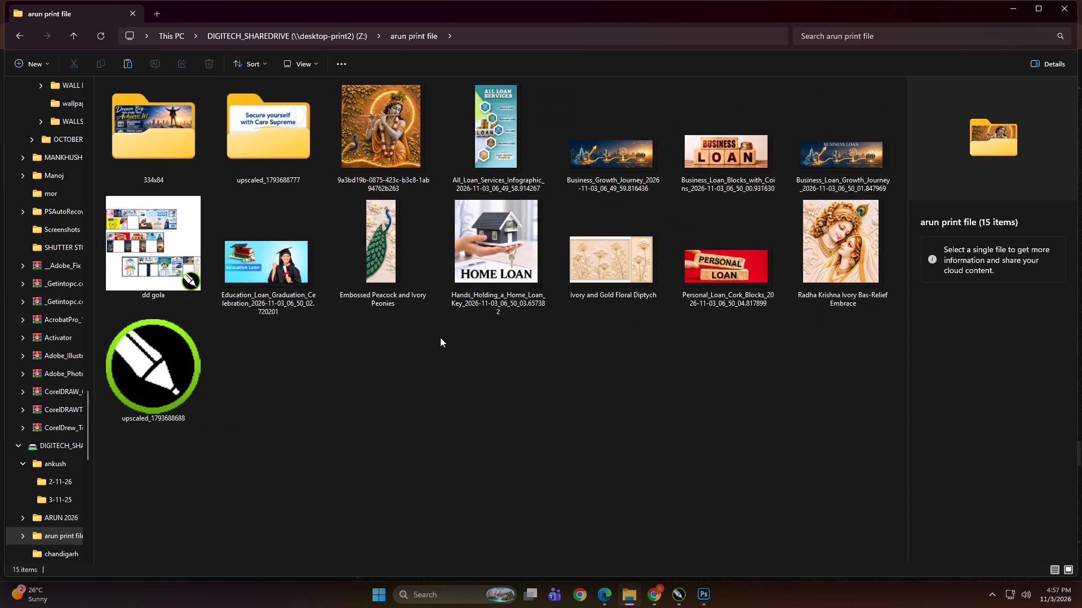
{"action": "left_click", "coordinate": [370, 158]}
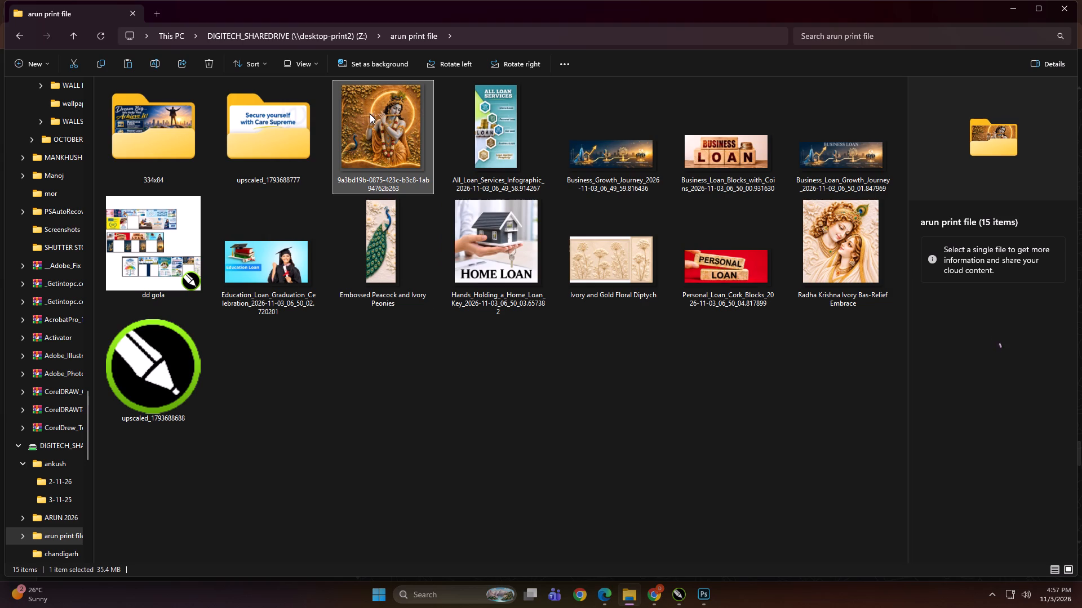
{"action": "left_click_drag", "start_coordinate": [380, 97], "coordinate": [672, 507]}
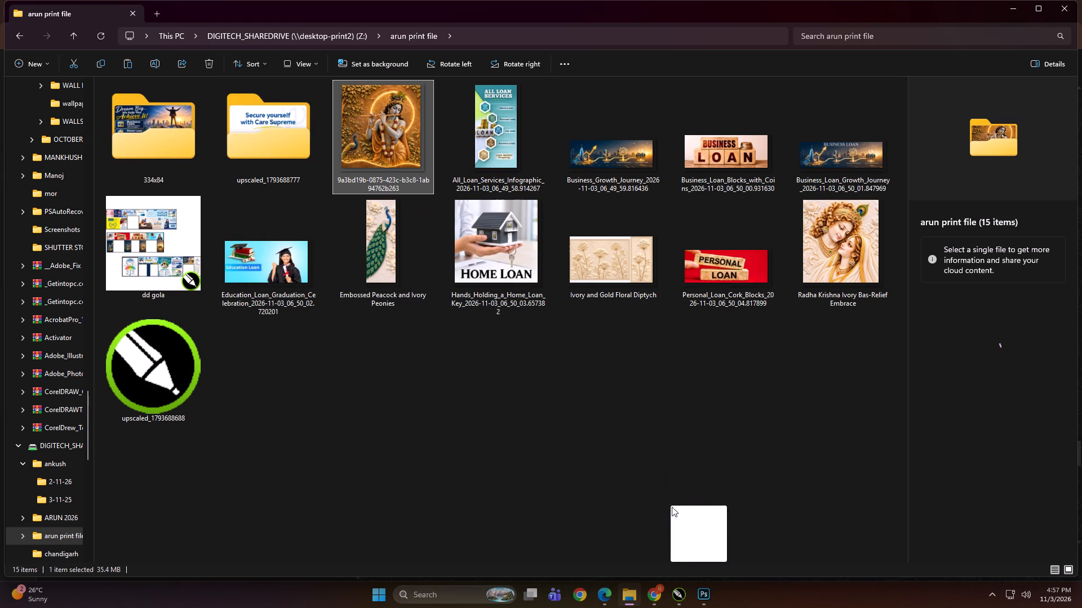
{"action": "left_click_drag", "start_coordinate": [672, 507], "coordinate": [530, 412]}
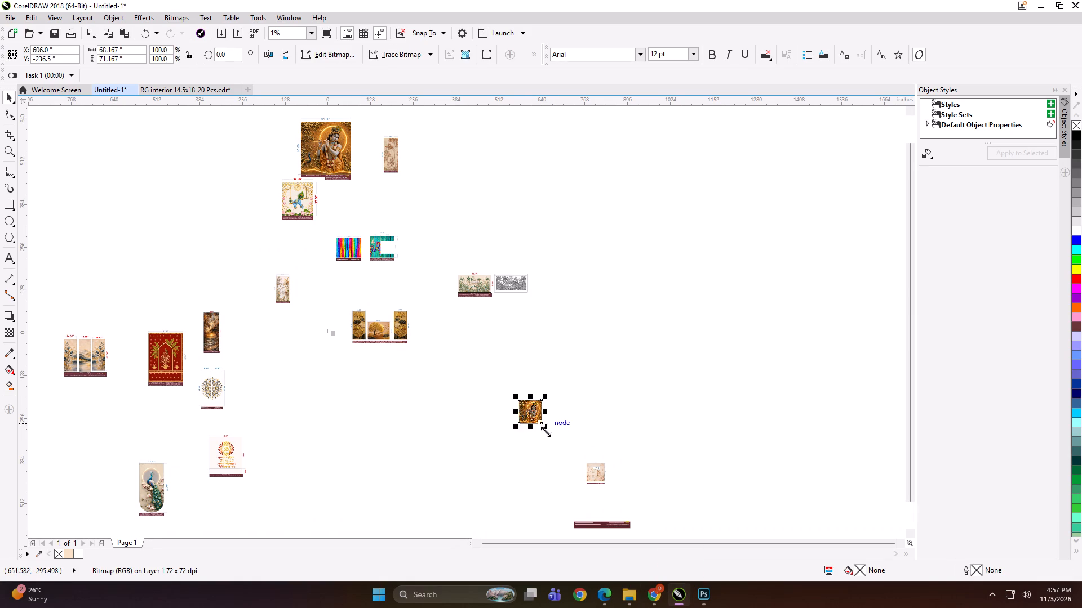
Enlarge the placed Krishna image proportionally to about 131.5 x 137.3 inches and move it below the golden tree panels.
{"action": "left_click_drag", "start_coordinate": [546, 431], "coordinate": [556, 443]}
{"action": "left_click_drag", "start_coordinate": [530, 403], "coordinate": [454, 439]}
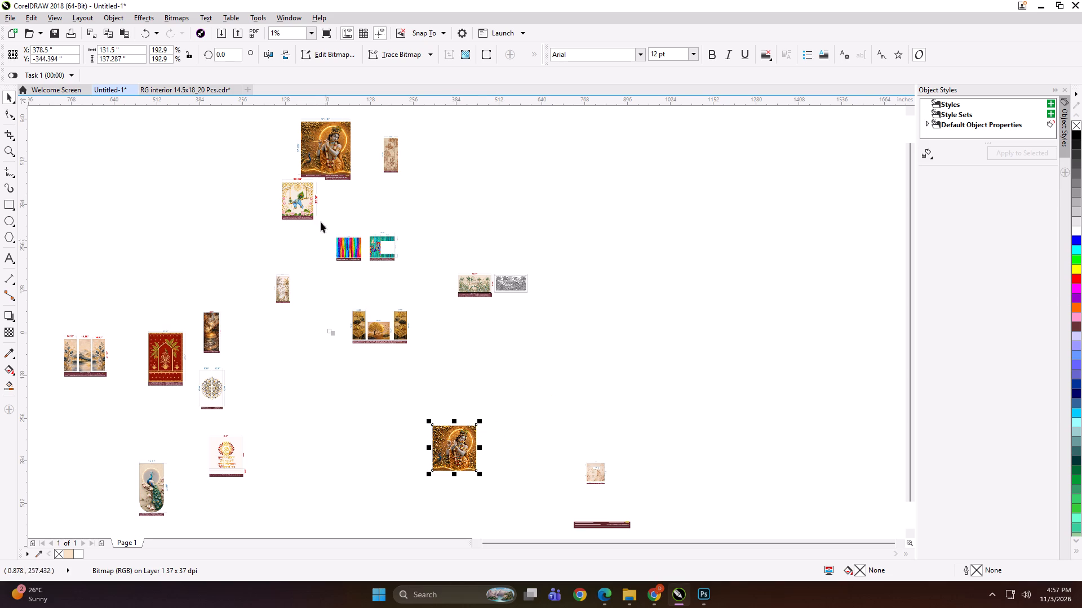
Move the labelled 91 x 95 inch Krishna design down beside the placed Krishna image, and position the two side by side with a gap.
{"action": "left_click_drag", "start_coordinate": [324, 145], "coordinate": [399, 445]}
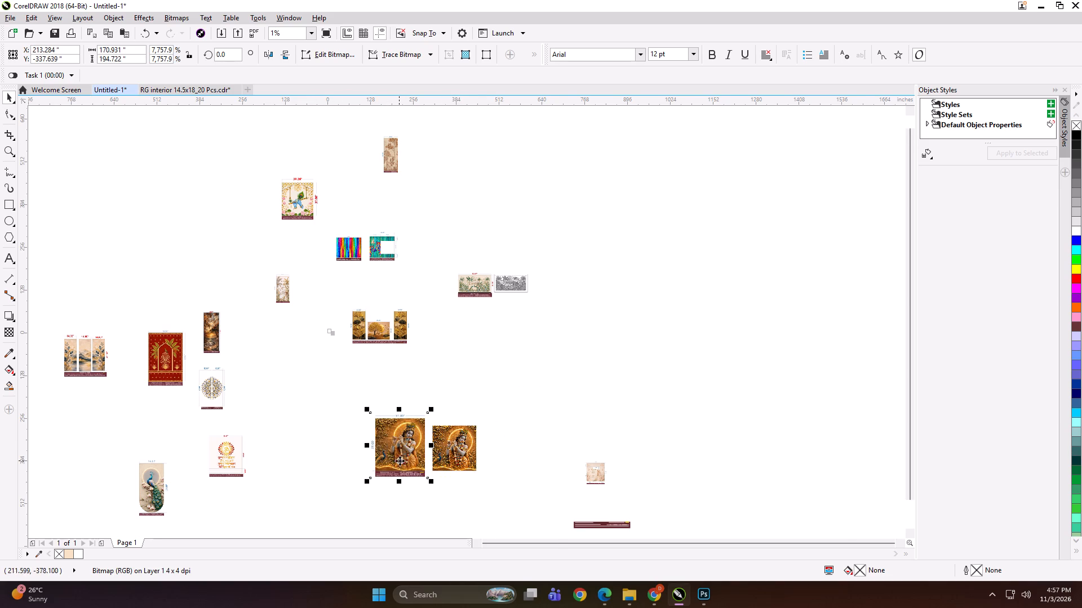
{"action": "scroll", "coordinate": [400, 461], "scroll_direction": "up", "scroll_amount": 1}
{"action": "scroll", "coordinate": [598, 466], "scroll_direction": "up", "scroll_amount": 1}
{"action": "left_click_drag", "start_coordinate": [509, 423], "coordinate": [423, 404]}
{"action": "left_click_drag", "start_coordinate": [645, 417], "coordinate": [601, 385]}
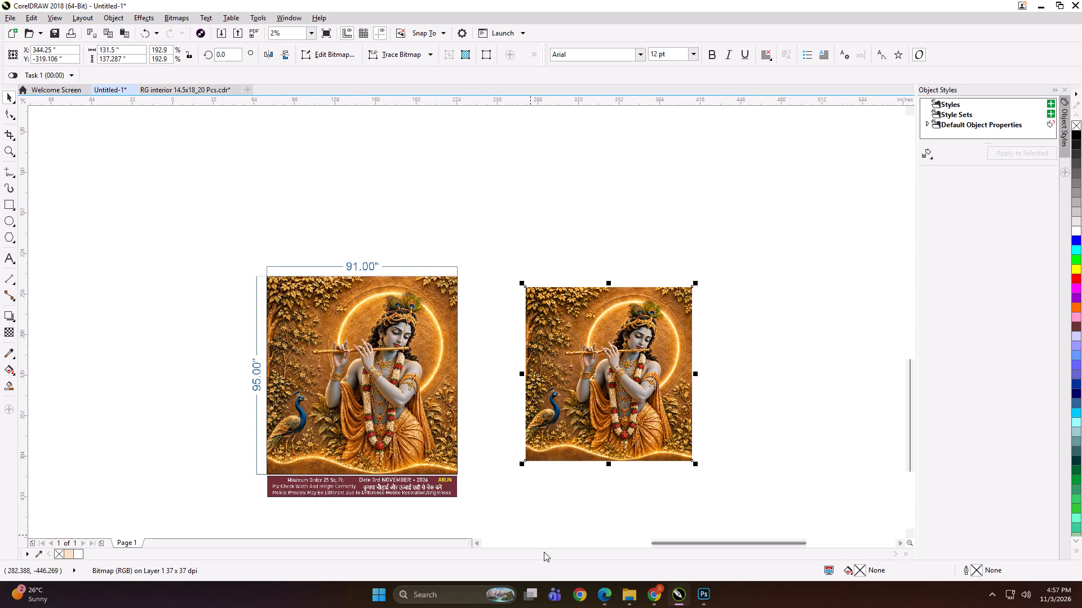
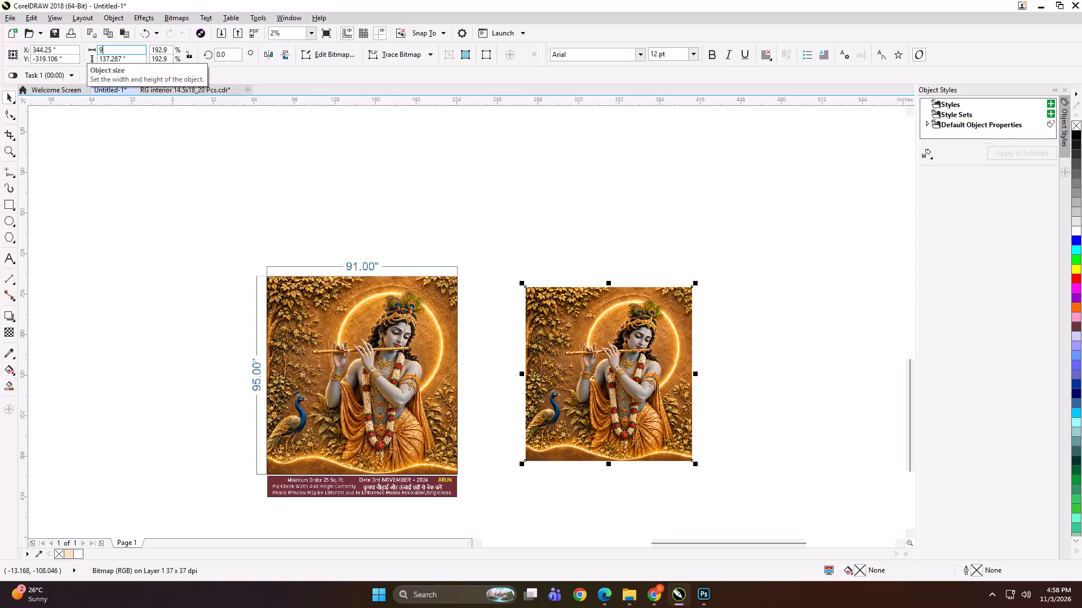
Resize the placed Krishna image to 91 inches wide by 95 inches high.
{"action": "key", "text": "1"}
{"action": "key", "text": "Tab"}
{"action": "type", "text": "95"}
{"action": "key", "text": "Return"}
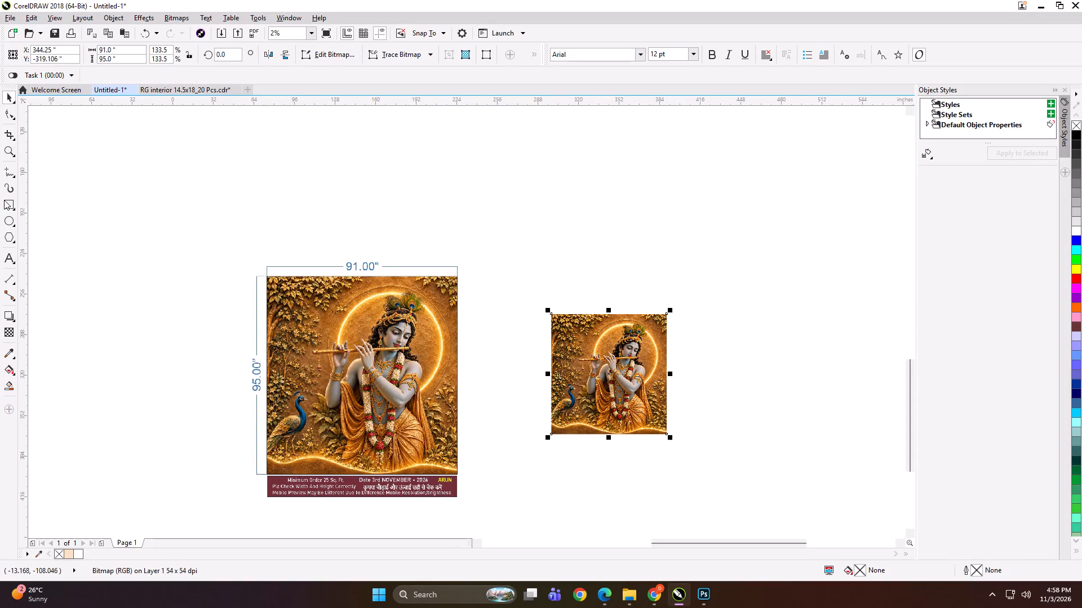
Create a rectangle matching the Krishna image's frame and set its width to 41 inches, keeping the 95-inch height.
{"action": "triple_click", "coordinate": [6, 200], "text": "shift"}
{"action": "key", "text": "shift+space"}
{"action": "double_click", "coordinate": [124, 47]}
{"action": "key", "text": "ctrl+a"}
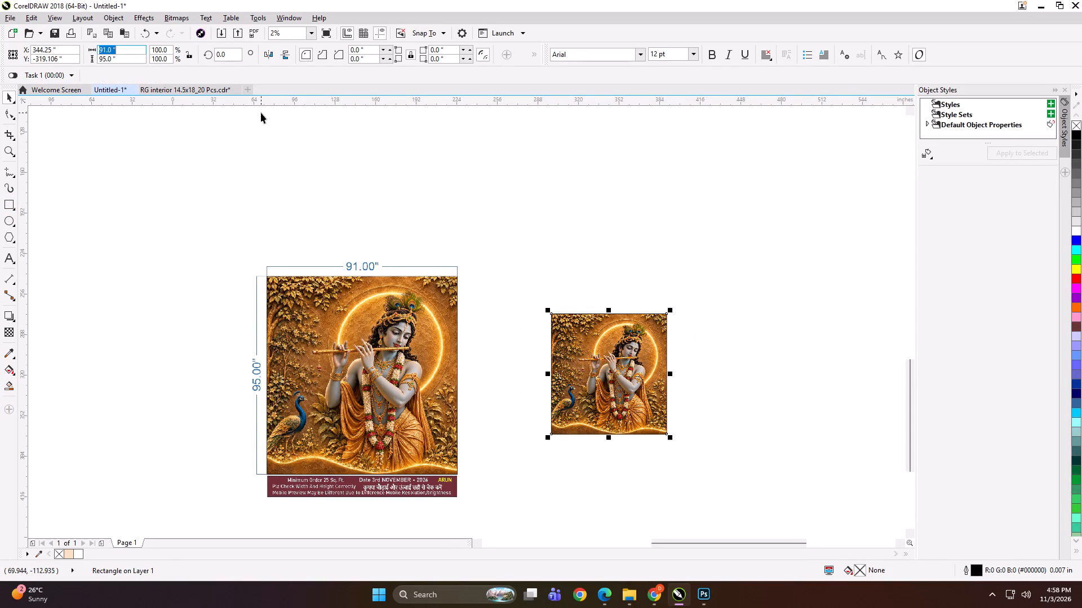
{"action": "type", "text": "41"}
{"action": "key", "text": "Return"}
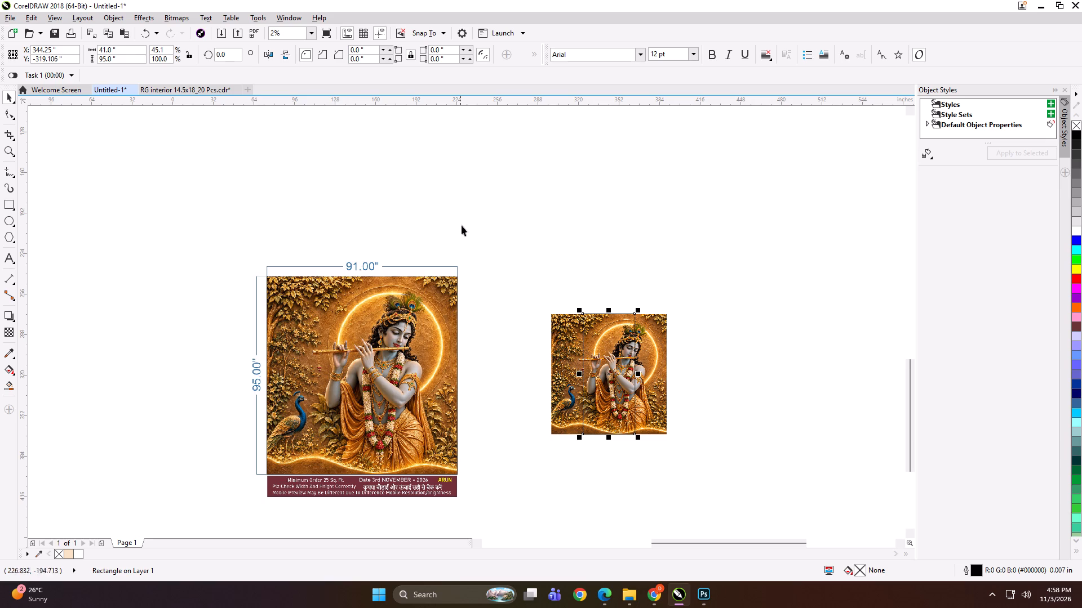
Align the 41-inch-wide rectangle with the left edge of the Krishna image.
{"action": "left_click", "coordinate": [574, 338], "text": "shift"}
{"action": "key", "text": "r"}
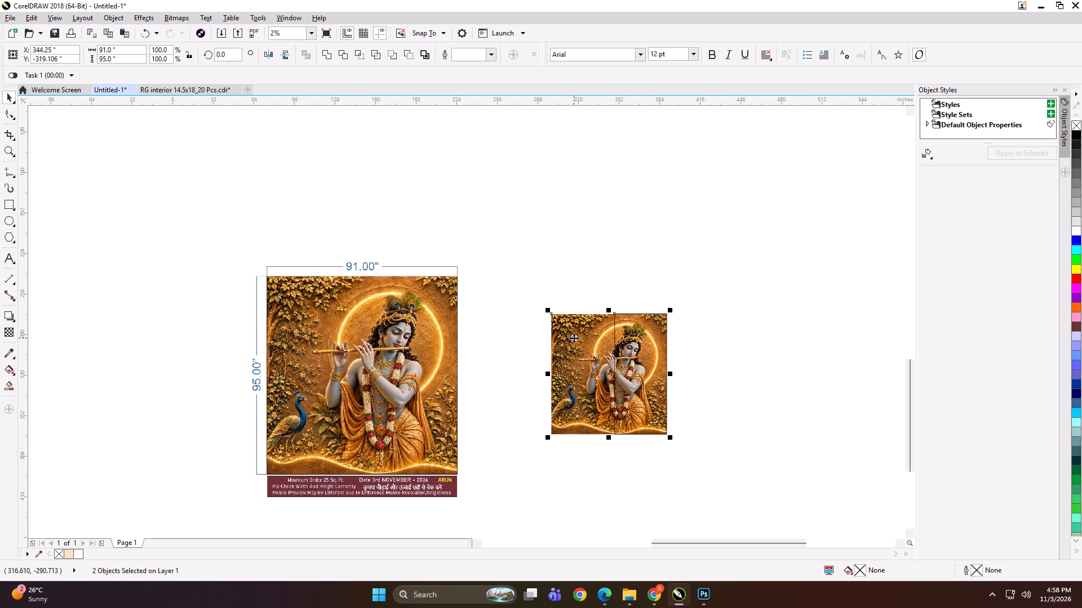
{"action": "left_click", "coordinate": [583, 276]}
{"action": "double_click", "coordinate": [618, 334]}
{"action": "left_click", "coordinate": [589, 336], "text": "shift"}
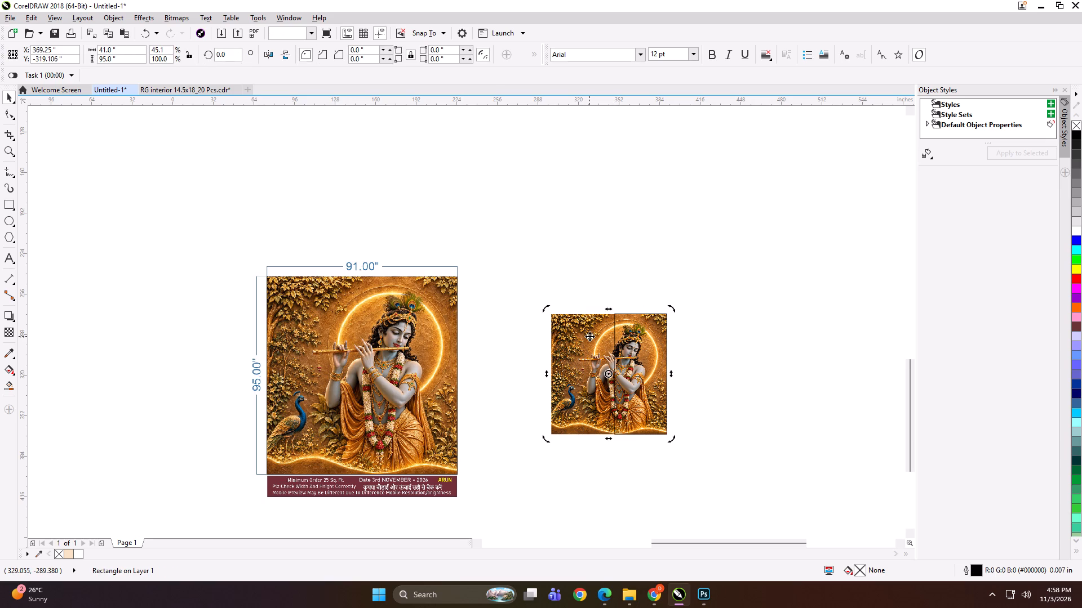
{"action": "key", "text": "l"}
{"action": "left_click", "coordinate": [565, 271]}
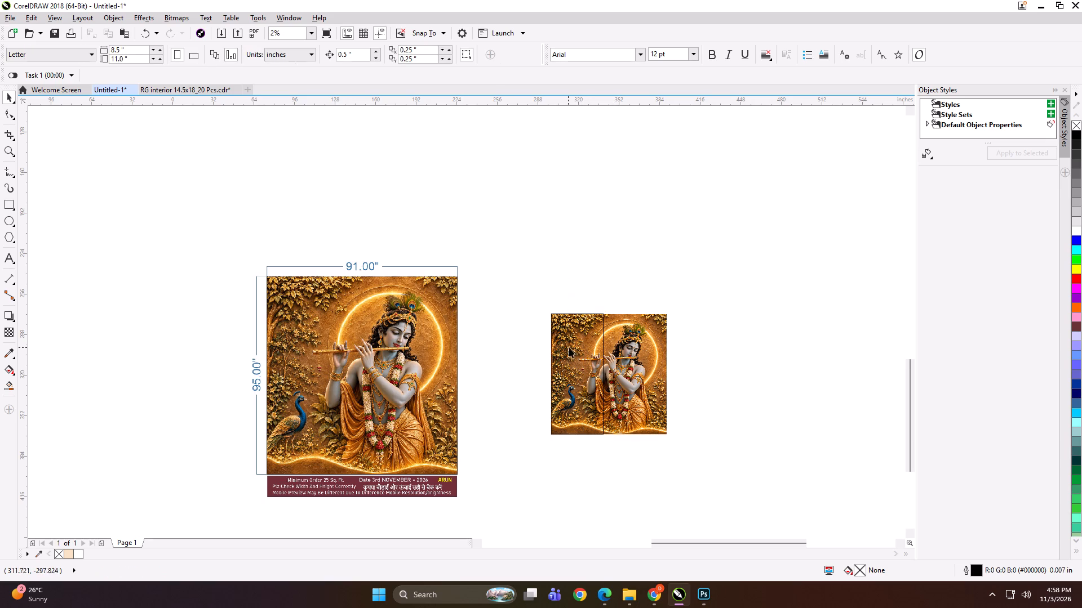
Make two mirrored copies of the 41-inch rectangle side by side to the right, each nudged back to overlap its neighbour by 0.5 inch.
{"action": "left_click", "coordinate": [569, 300]}
{"action": "double_click", "coordinate": [575, 357]}
{"action": "left_click", "coordinate": [569, 357]}
{"action": "left_click_drag", "start_coordinate": [547, 375], "coordinate": [627, 375]}
{"action": "right_click", "coordinate": [627, 375], "text": "ctrl"}
{"action": "scroll", "coordinate": [628, 375], "scroll_direction": "up", "scroll_amount": 1}
{"action": "key", "text": "Left"}
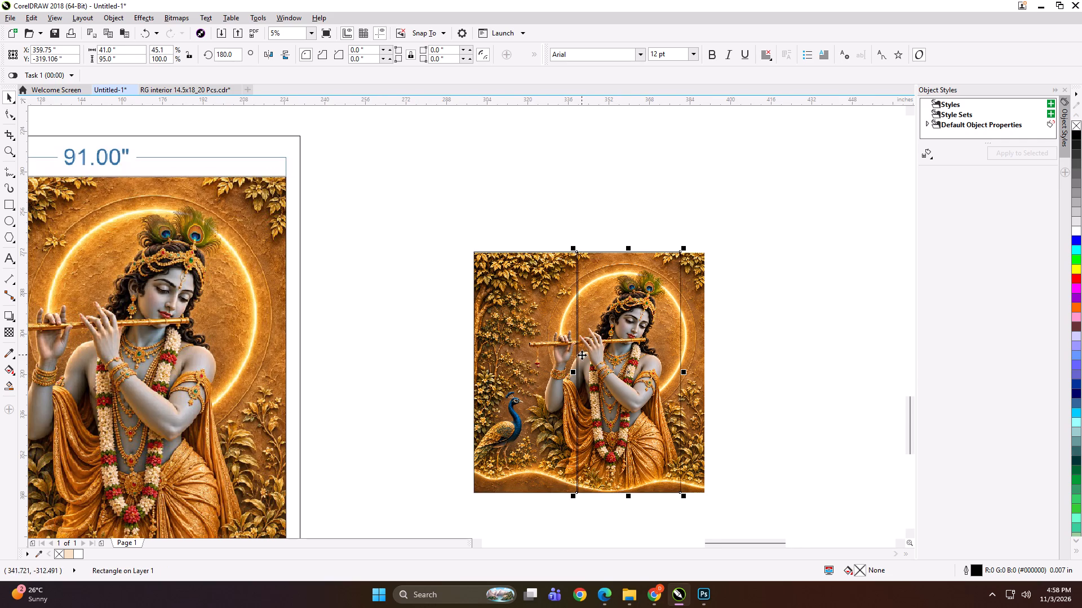
{"action": "left_click_drag", "start_coordinate": [574, 373], "coordinate": [740, 367]}
{"action": "right_click", "coordinate": [740, 367], "text": "ctrl"}
{"action": "key", "text": "Left"}
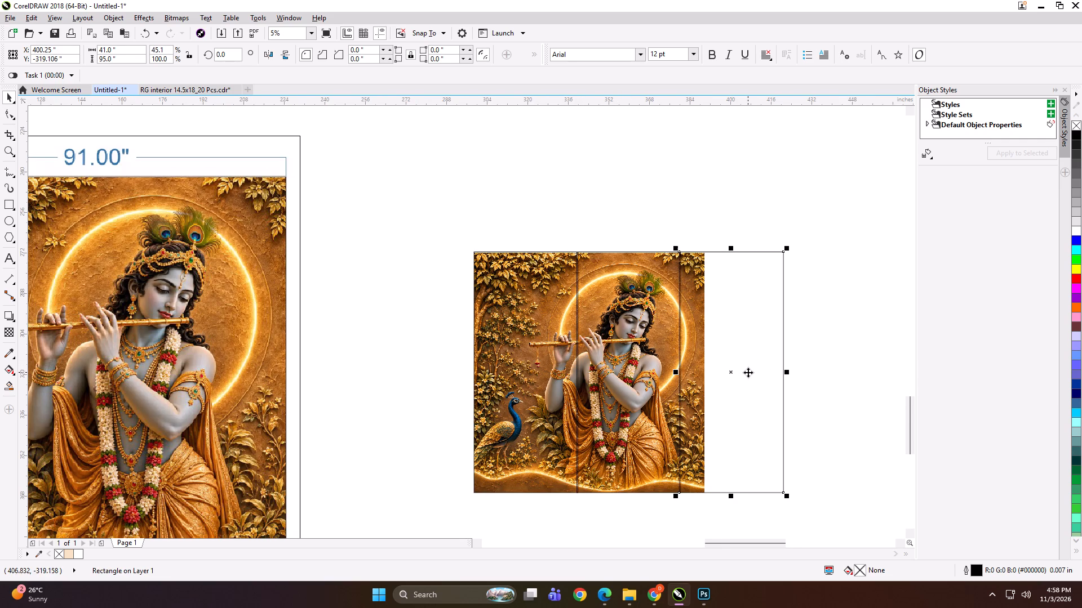
Narrow the third rectangle to about 10 inches so that it ends at the Krishna image's right edge.
{"action": "left_click_drag", "start_coordinate": [786, 373], "coordinate": [711, 369]}
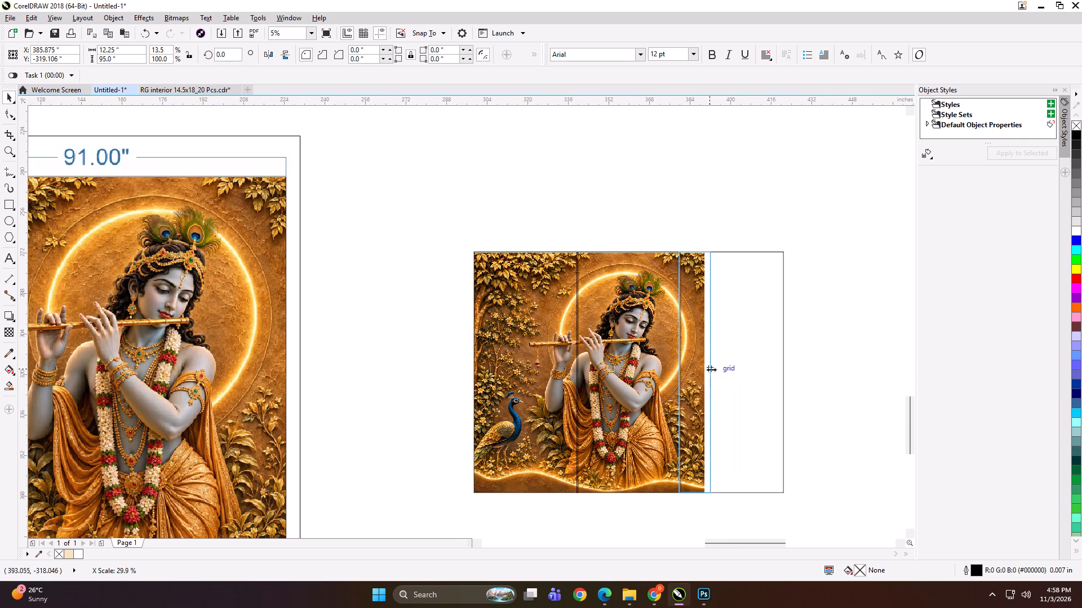
{"action": "left_click_drag", "start_coordinate": [711, 369], "coordinate": [709, 369]}
Group the three panel rectangles and PowerClip the Krishna image inside the group.
{"action": "left_click", "coordinate": [619, 315], "text": "shift"}
{"action": "left_click", "coordinate": [534, 305], "text": "shift"}
{"action": "key", "text": "ctrl+g"}
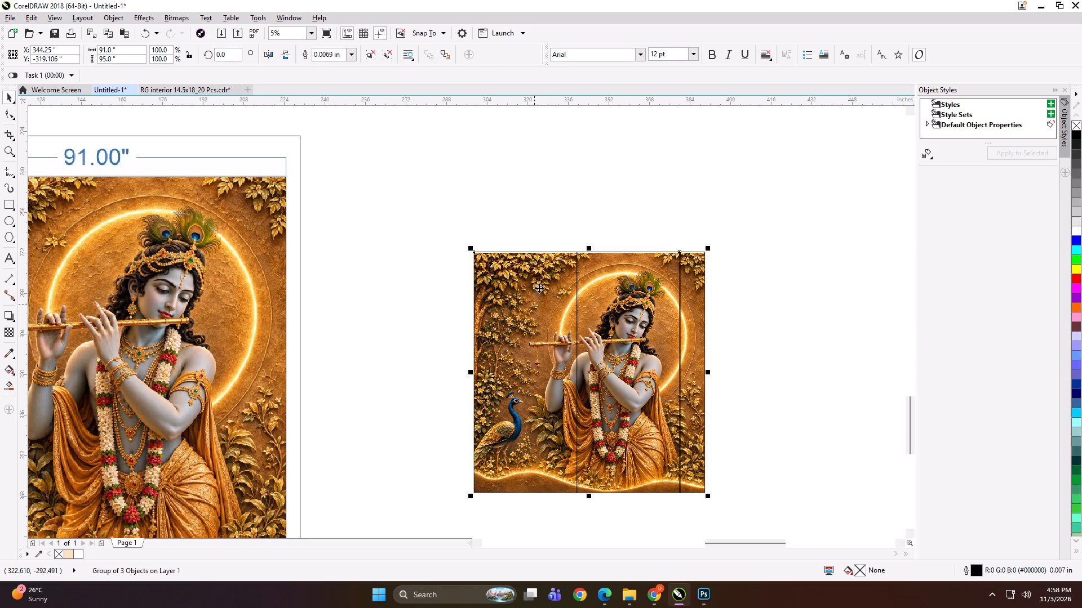
{"action": "left_click", "coordinate": [557, 218]}
{"action": "left_click", "coordinate": [617, 310], "text": "alt"}
{"action": "key", "text": "shift+Return"}
{"action": "left_click", "coordinate": [617, 290]}
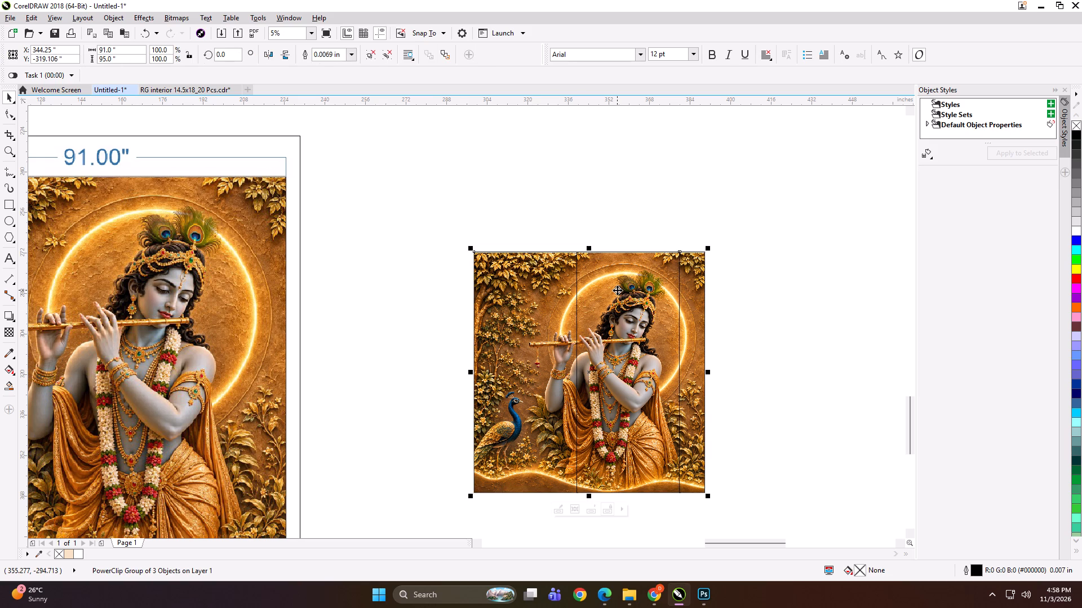
Ungroup the clipped Krishna artwork into its three separate panels.
{"action": "key", "text": "ctrl+u"}
{"action": "scroll", "coordinate": [622, 294], "scroll_direction": "down", "scroll_amount": 1}
{"action": "left_click", "coordinate": [613, 240]}
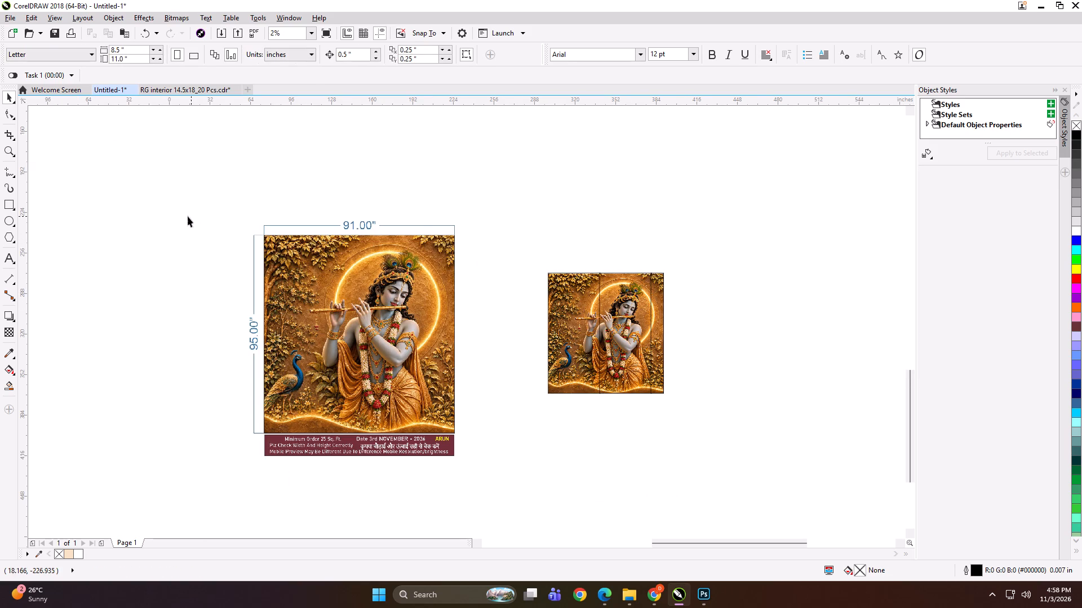
Add the text label "91*95 PANEL 1" on the top edge of the first Krishna panel.
{"action": "left_click", "coordinate": [7, 259]}
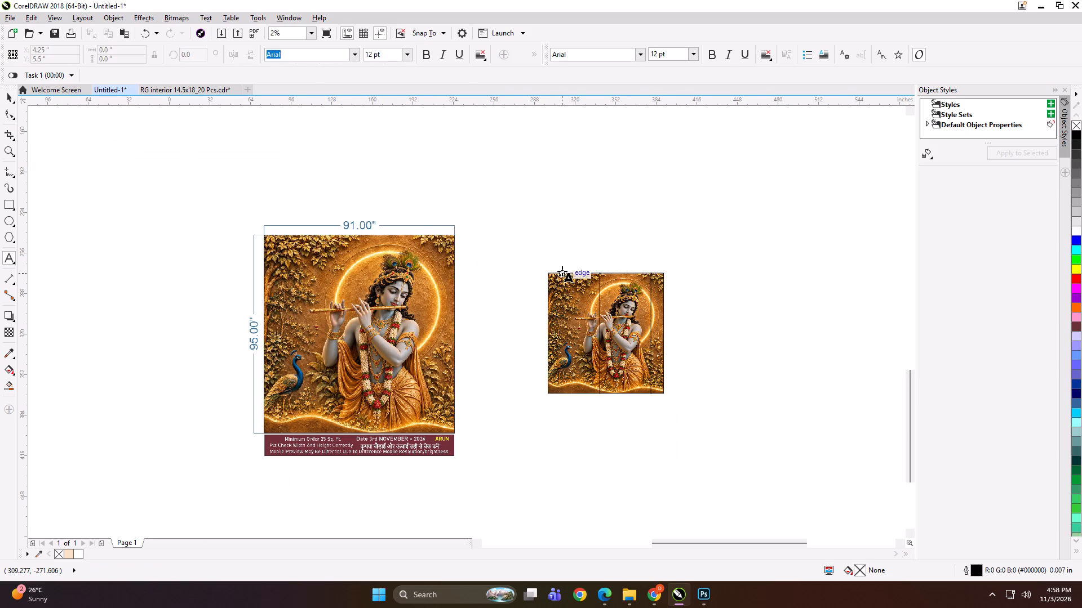
{"action": "left_click", "coordinate": [562, 271]}
{"action": "type", "text": "91*"}
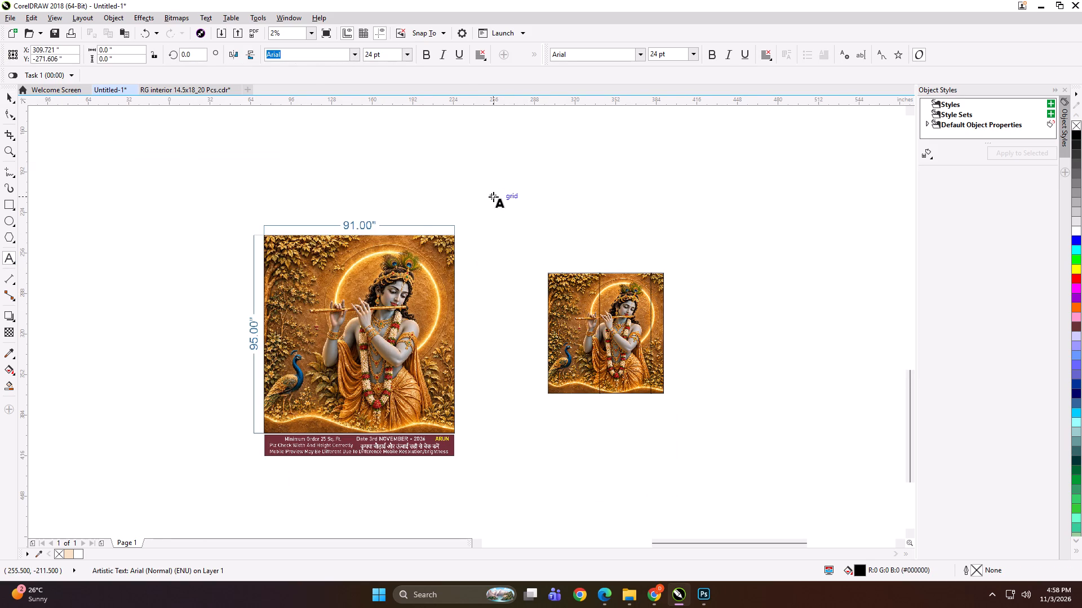
{"action": "type", "text": "95"}
{"action": "key", "text": "space"}
{"action": "type", "text": "PANEL"}
{"action": "key", "text": "space"}
{"action": "scroll", "coordinate": [569, 275], "scroll_direction": "up", "scroll_amount": 2}
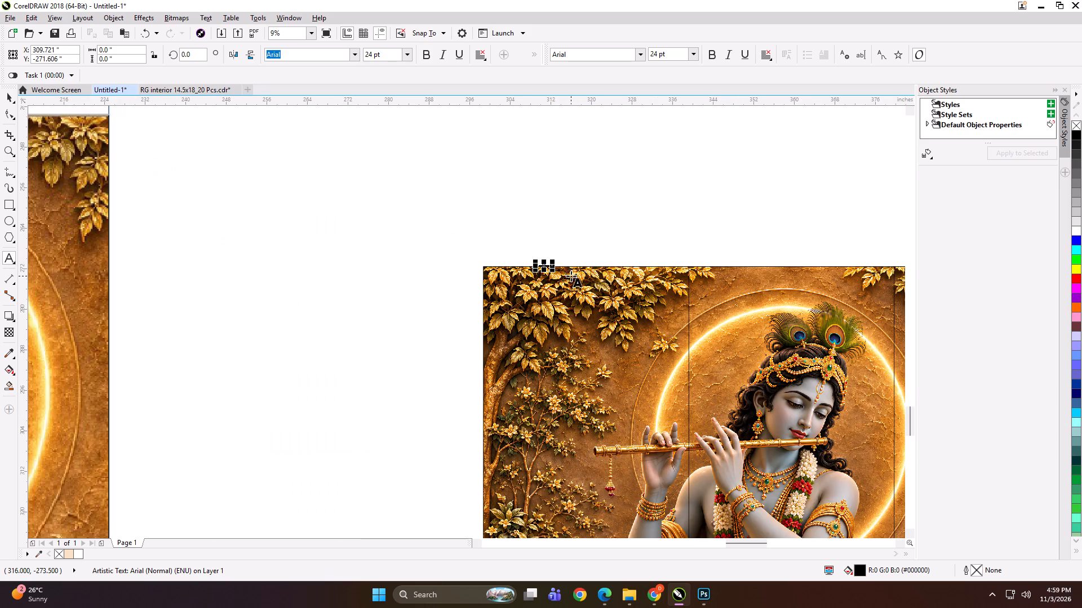
{"action": "scroll", "coordinate": [547, 257], "scroll_direction": "up", "scroll_amount": 2}
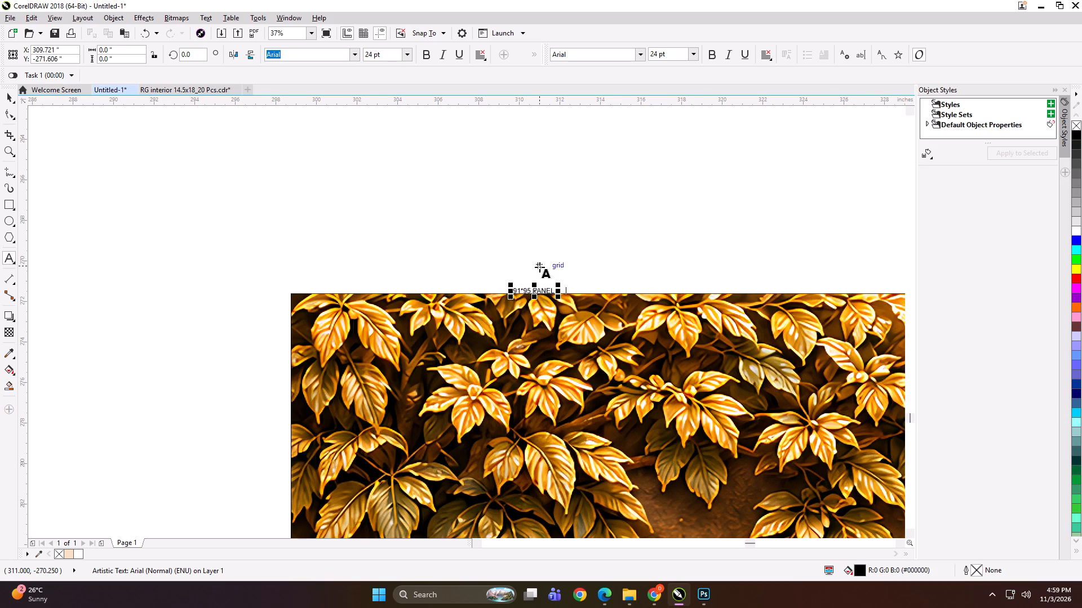
{"action": "key", "text": "1"}
{"action": "key", "text": "ctrl+a"}
Copy the label text onto the top edge of the middle panel and change its number to 2.
{"action": "key", "text": "ctrl+c"}
{"action": "scroll", "coordinate": [480, 265], "scroll_direction": "down", "scroll_amount": 2}
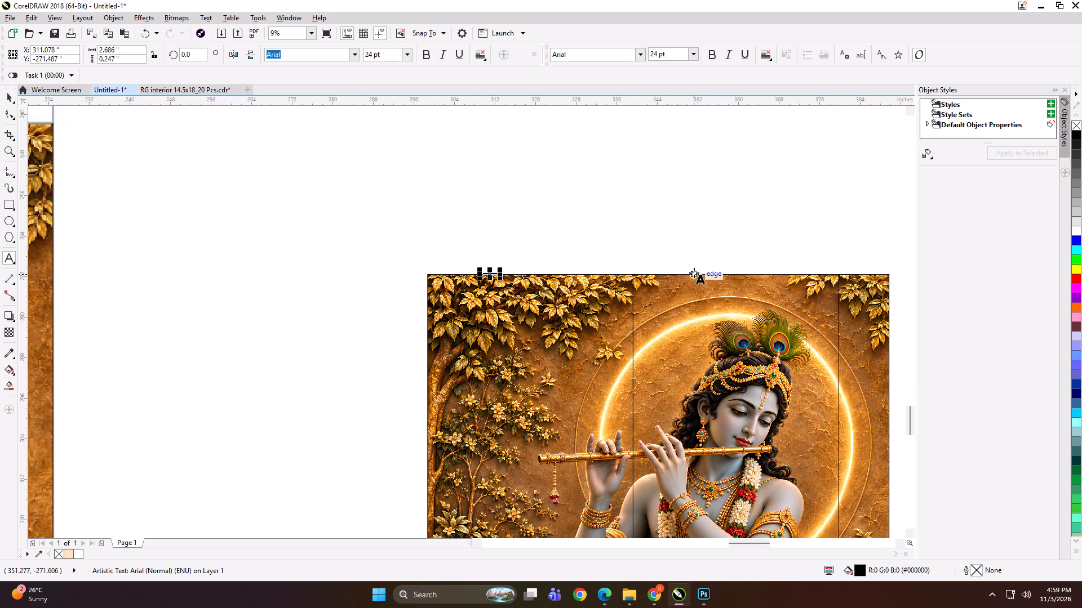
{"action": "left_click", "coordinate": [694, 272]}
{"action": "scroll", "coordinate": [694, 272], "scroll_direction": "up", "scroll_amount": 2}
{"action": "key", "text": "ctrl+v"}
{"action": "key", "text": "BackSpace"}
{"action": "key", "text": "2"}
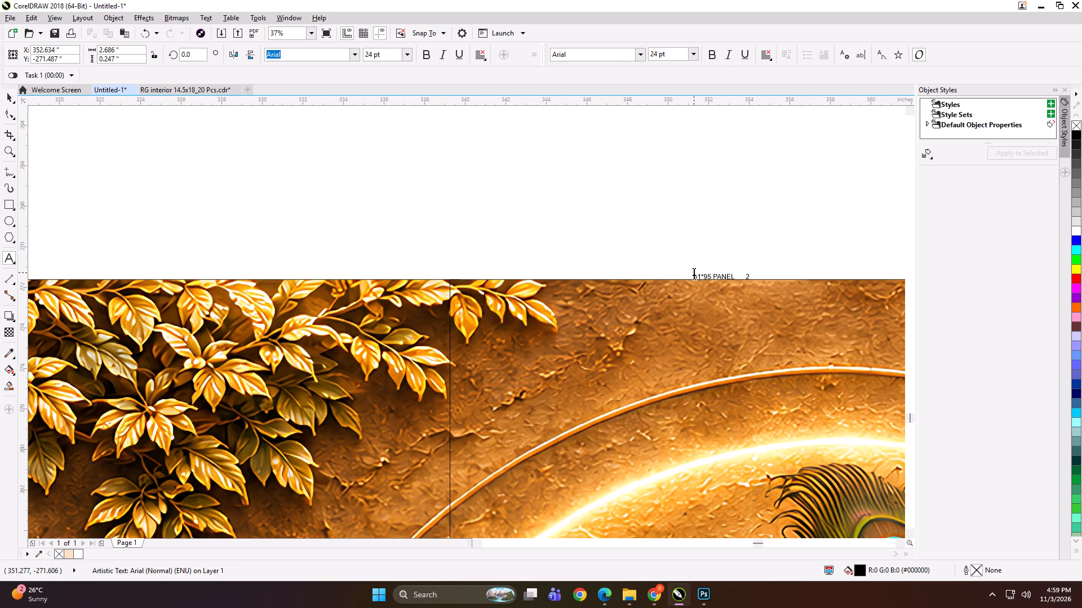
Paste the label text onto the top edge of the narrow third panel and change its number to 3.
{"action": "scroll", "coordinate": [411, 272], "scroll_direction": "down", "scroll_amount": 1}
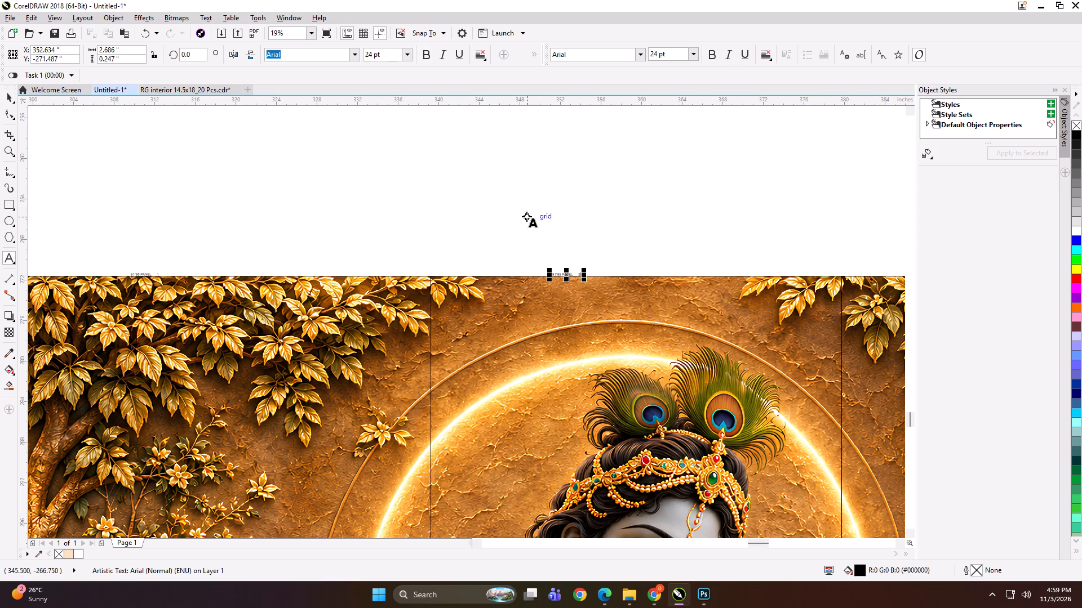
{"action": "scroll", "coordinate": [575, 271], "scroll_direction": "up", "scroll_amount": 2}
{"action": "scroll", "coordinate": [418, 248], "scroll_direction": "down", "scroll_amount": 3}
{"action": "scroll", "coordinate": [597, 263], "scroll_direction": "up", "scroll_amount": 2}
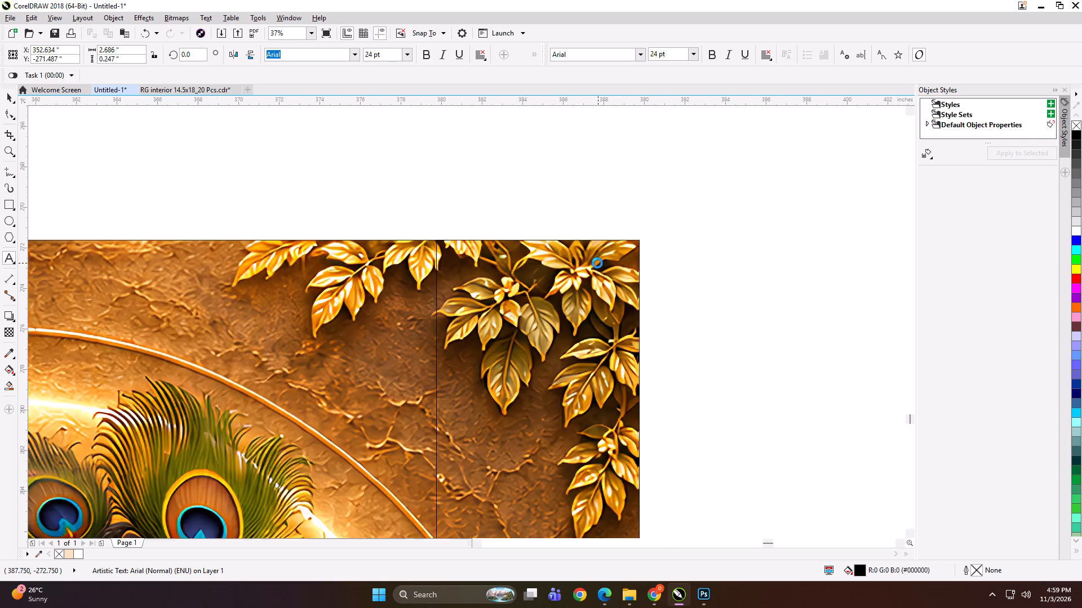
{"action": "scroll", "coordinate": [502, 241], "scroll_direction": "up", "scroll_amount": 3}
{"action": "left_click", "coordinate": [518, 230]}
{"action": "key", "text": "ctrl+v"}
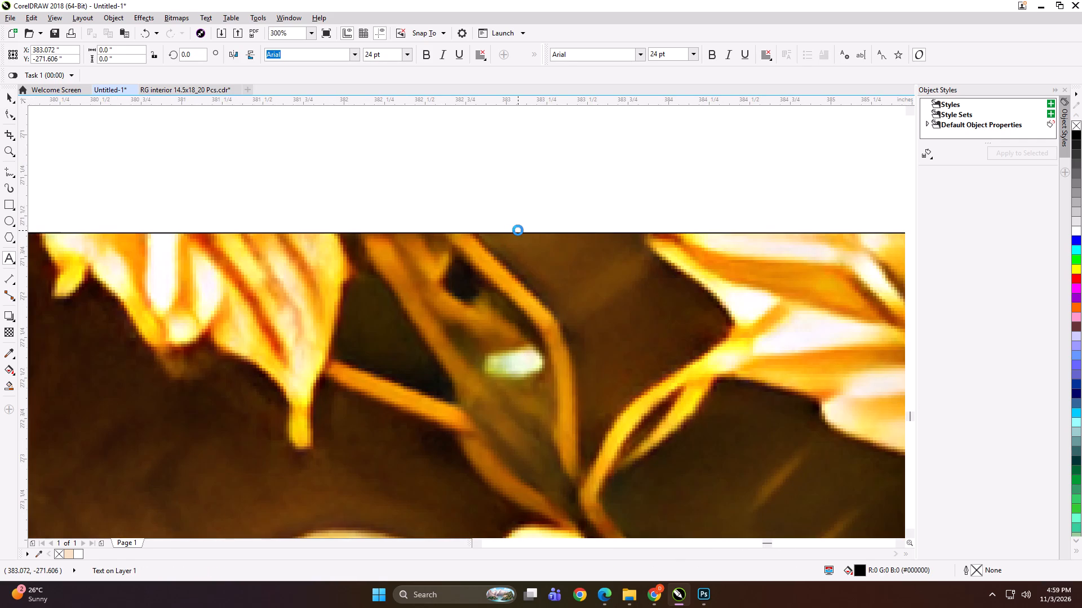
{"action": "key", "text": "BackSpace"}
{"action": "key", "text": "3"}
{"action": "scroll", "coordinate": [518, 230], "scroll_direction": "down", "scroll_amount": 4}
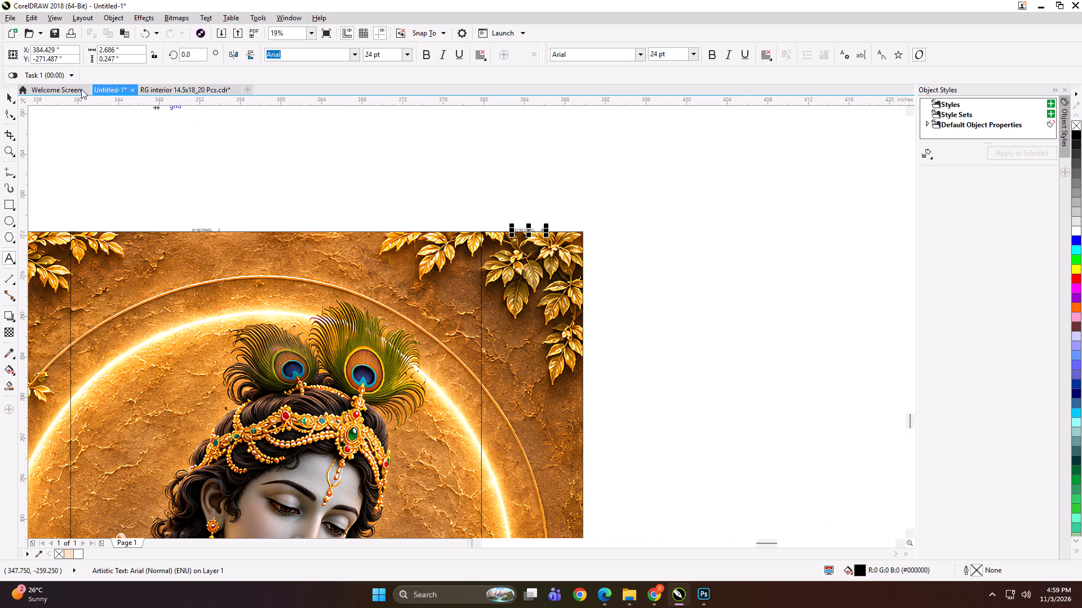
Group each PANEL label with its own Krishna panel, working from the third panel back to the first.
{"action": "left_click", "coordinate": [8, 95]}
{"action": "left_click", "coordinate": [528, 280], "text": "shift"}
{"action": "key", "text": "ctrl+g"}
{"action": "scroll", "coordinate": [615, 217], "scroll_direction": "down", "scroll_amount": 1}
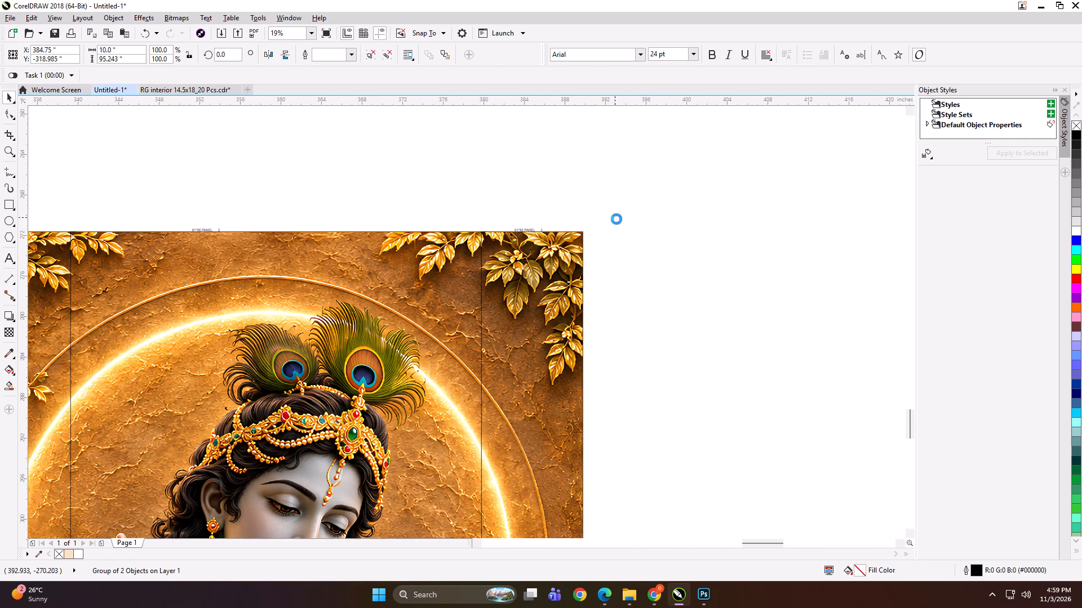
{"action": "left_click_drag", "start_coordinate": [389, 184], "coordinate": [449, 275]}
{"action": "left_click", "coordinate": [449, 275], "text": "shift"}
{"action": "key", "text": "ctrl+g"}
{"action": "scroll", "coordinate": [523, 221], "scroll_direction": "down", "scroll_amount": 1}
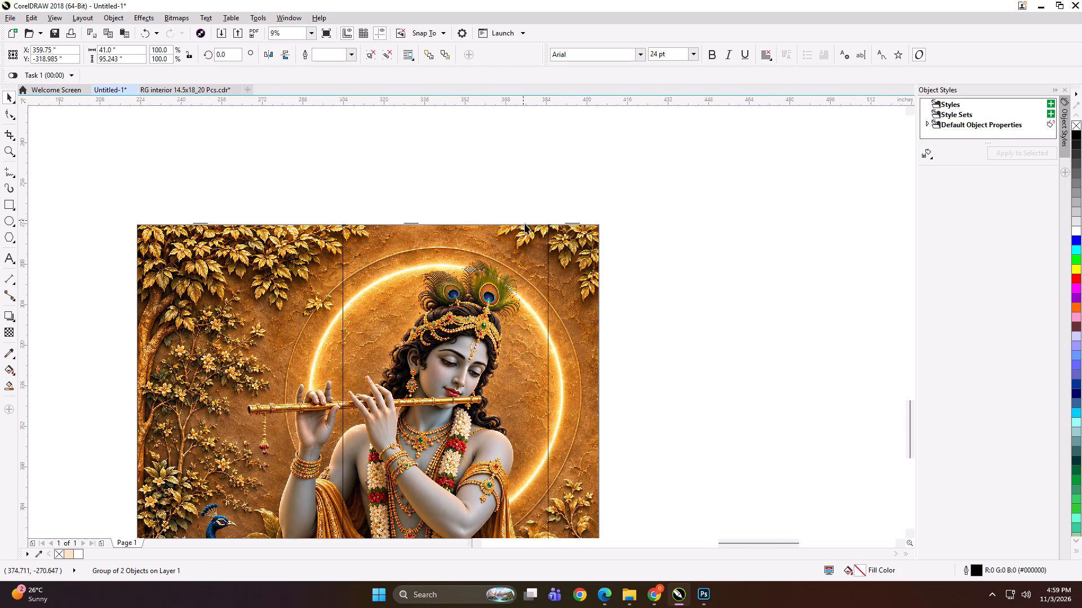
{"action": "left_click_drag", "start_coordinate": [450, 184], "coordinate": [287, 494]}
{"action": "key", "text": "ctrl+g"}
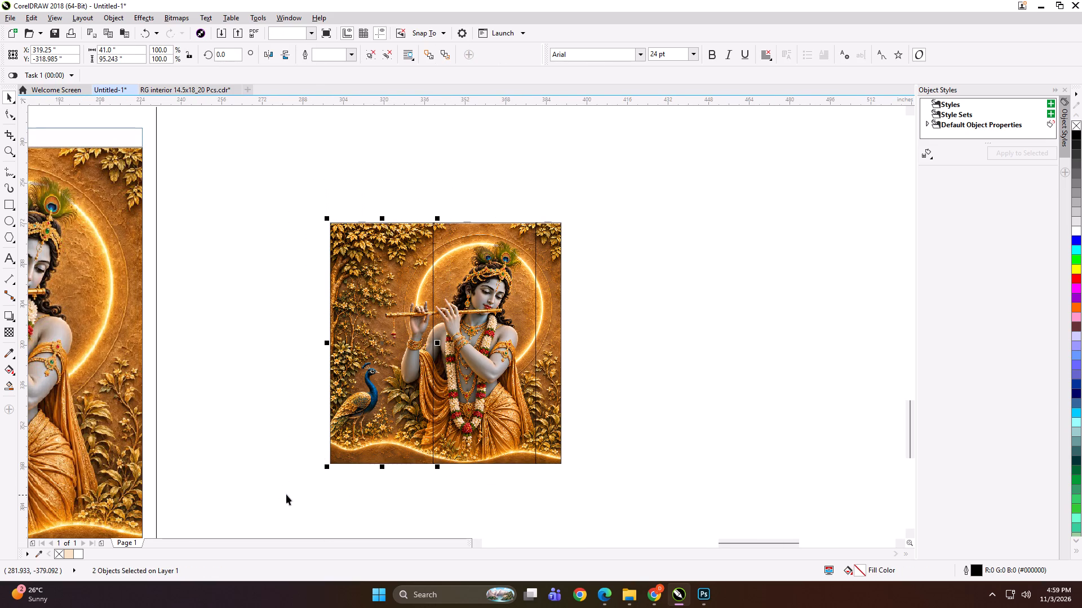
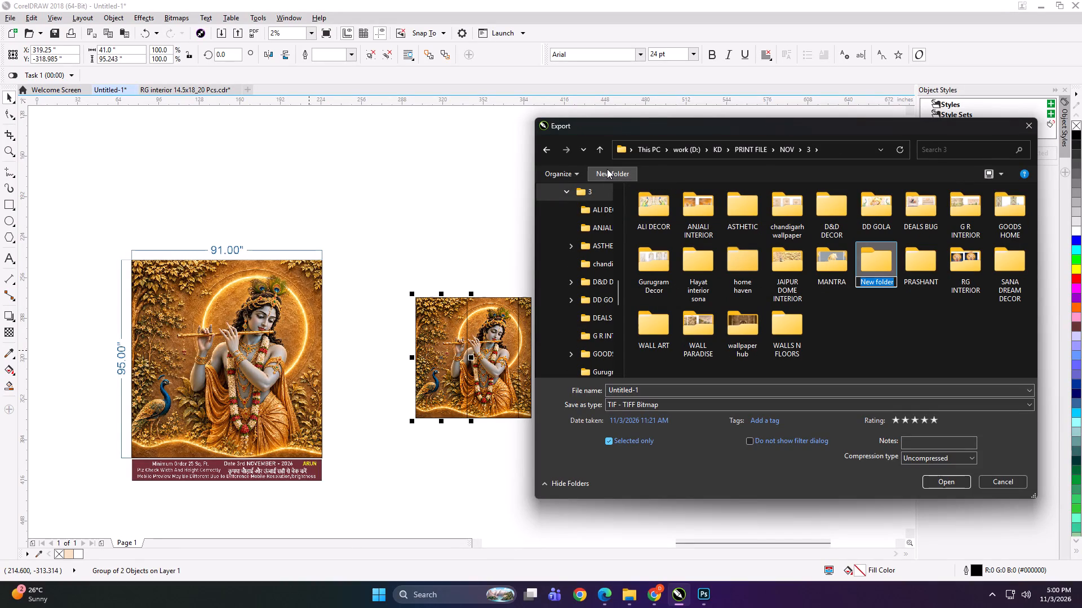
Name the new folder inside the 3 folder DECOR PLANETS and open it as the export location.
{"action": "type", "text": "DECOR"}
{"action": "key", "text": "space"}
{"action": "type", "text": "PLANETS"}
{"action": "key", "text": "Return"}
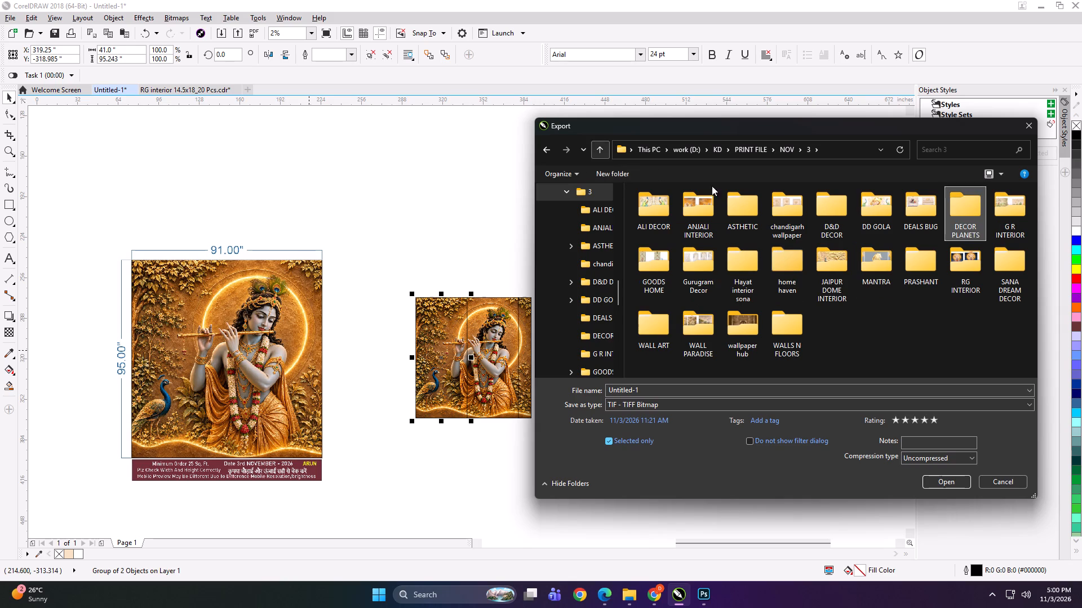
{"action": "left_click", "coordinate": [963, 208]}
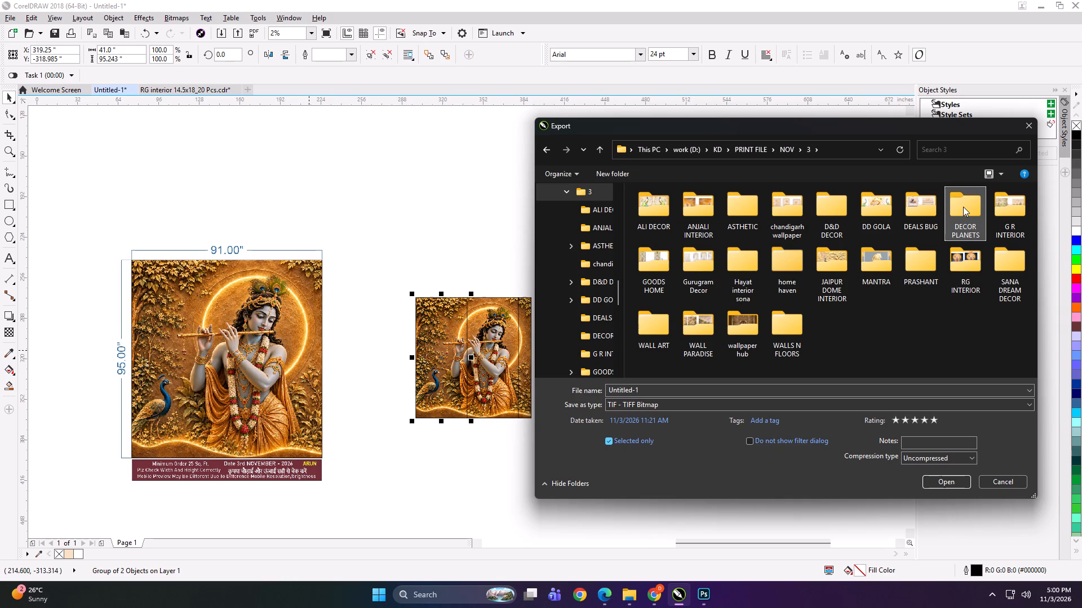
{"action": "double_click", "coordinate": [963, 206]}
Create a subfolder named 91x95 inside DECOR PLANETS and open it.
{"action": "left_click", "coordinate": [620, 177]}
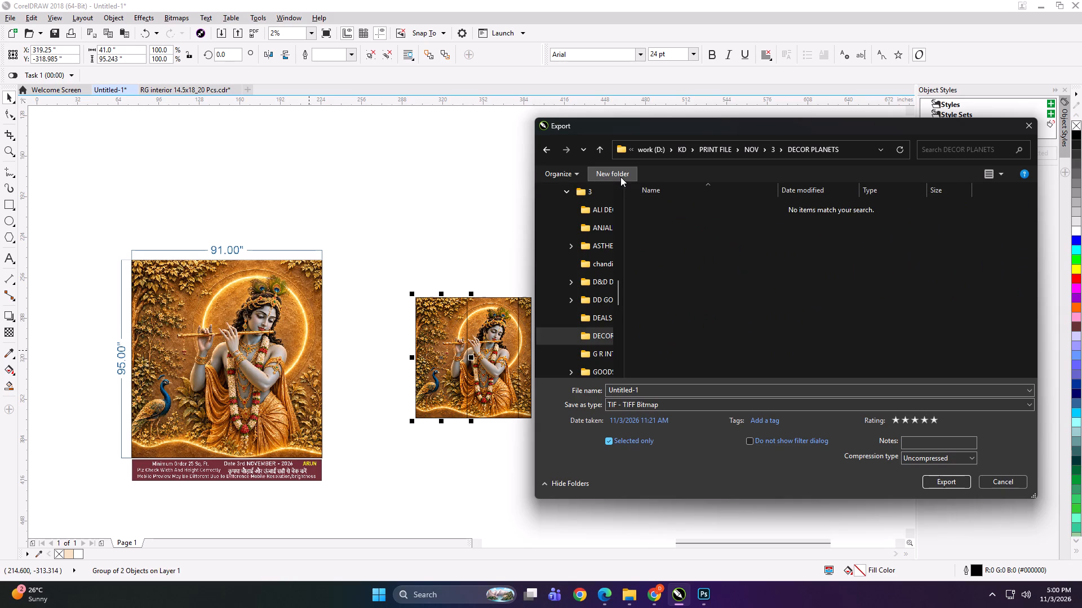
{"action": "type", "text": "91x"}
{"action": "type", "text": "5"}
{"action": "key", "text": "space"}
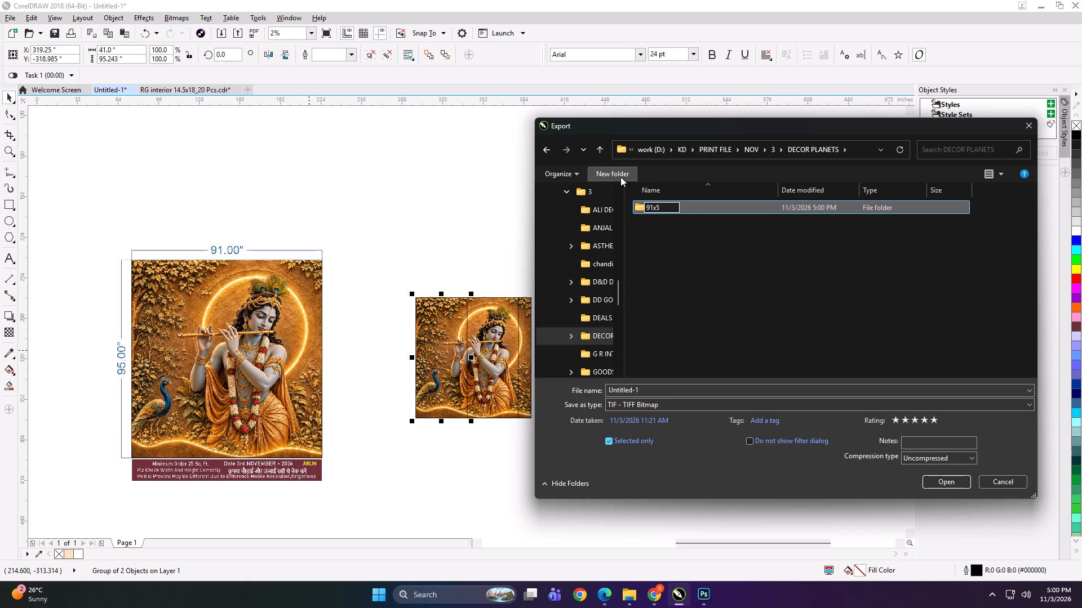
{"action": "key", "text": "BackSpace"}
{"action": "key", "text": "BackSpace"}
{"action": "type", "text": "95"}
{"action": "key", "text": "Return"}
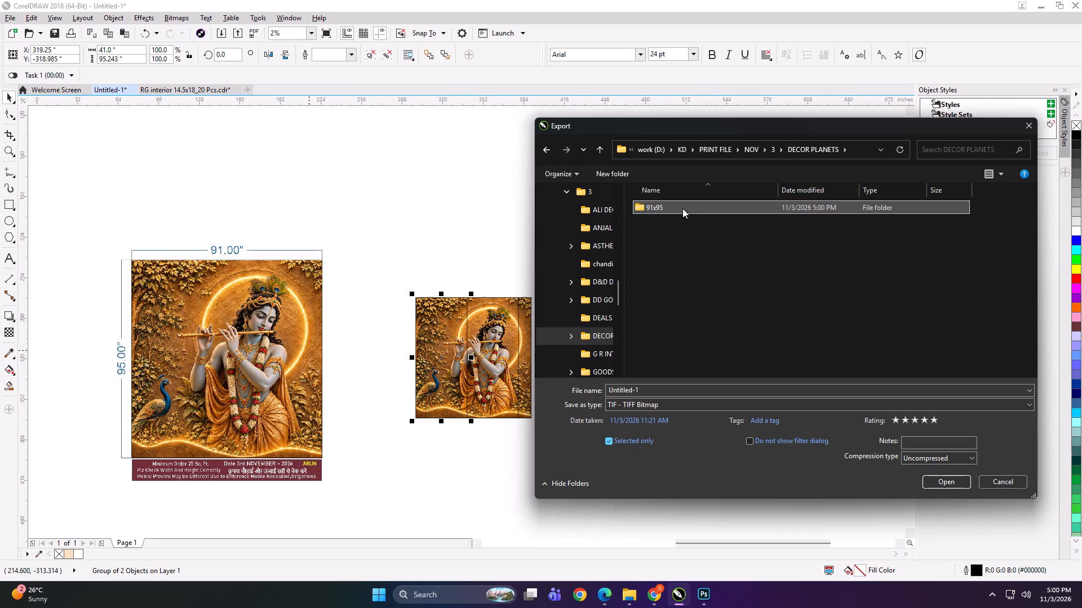
{"action": "double_click", "coordinate": [681, 202]}
Export the selected first Krishna panel as a TIFF named 41x95 A into the 91x95 folder.
{"action": "left_click", "coordinate": [679, 385]}
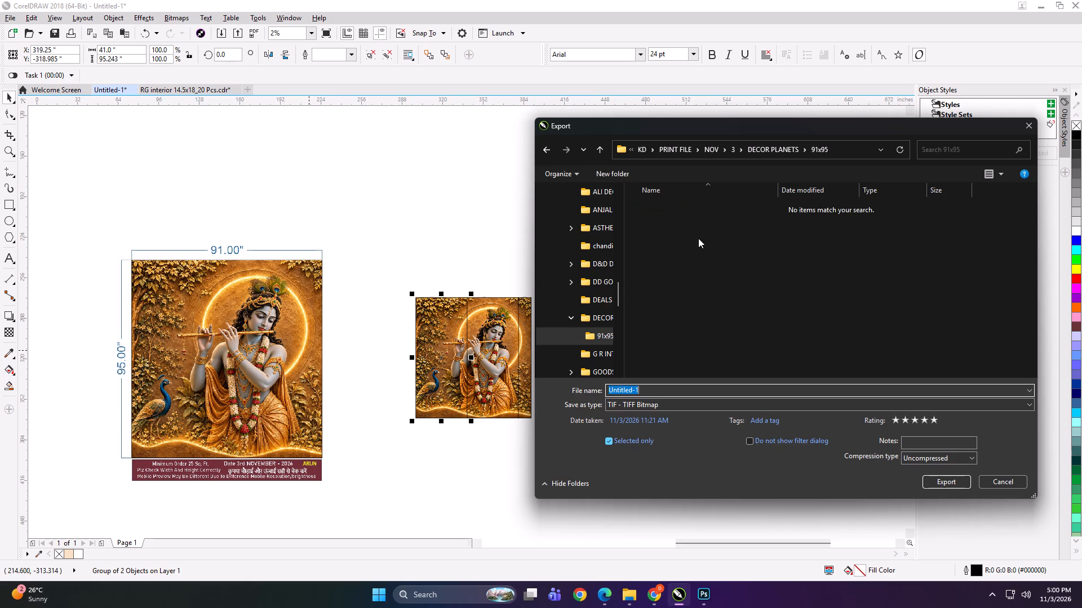
{"action": "type", "text": "41x95 A"}
{"action": "key", "text": "space"}
{"action": "key", "text": "Return"}
{"action": "key", "text": "Return"}
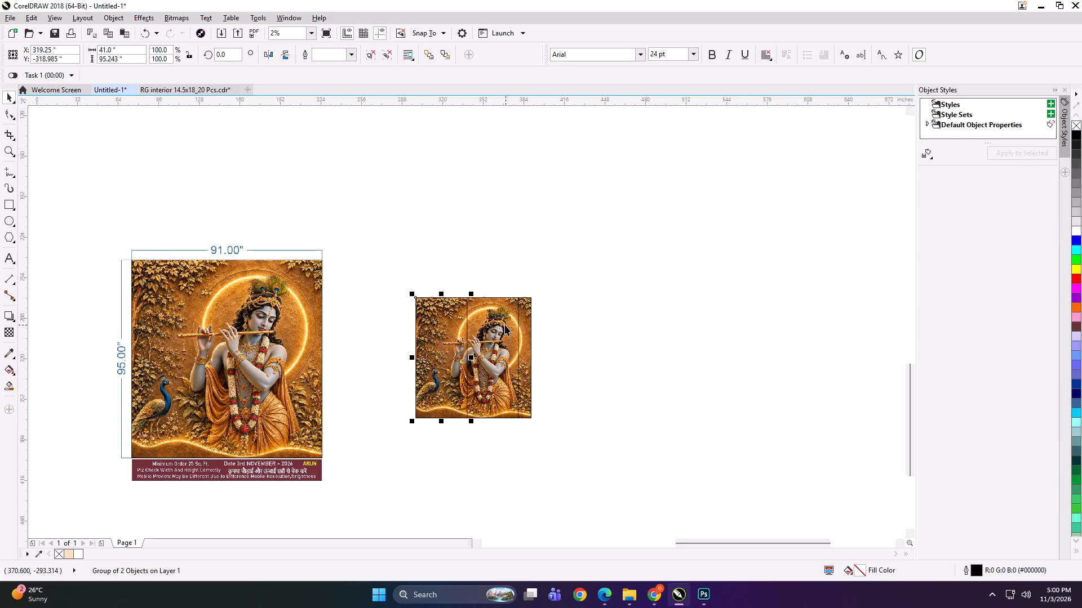
Export the middle Krishna panel as a TIFF named 41x95 B into the same 91x95 folder.
{"action": "left_click", "coordinate": [489, 293]}
{"action": "left_click", "coordinate": [491, 318]}
{"action": "key", "text": "ctrl+e"}
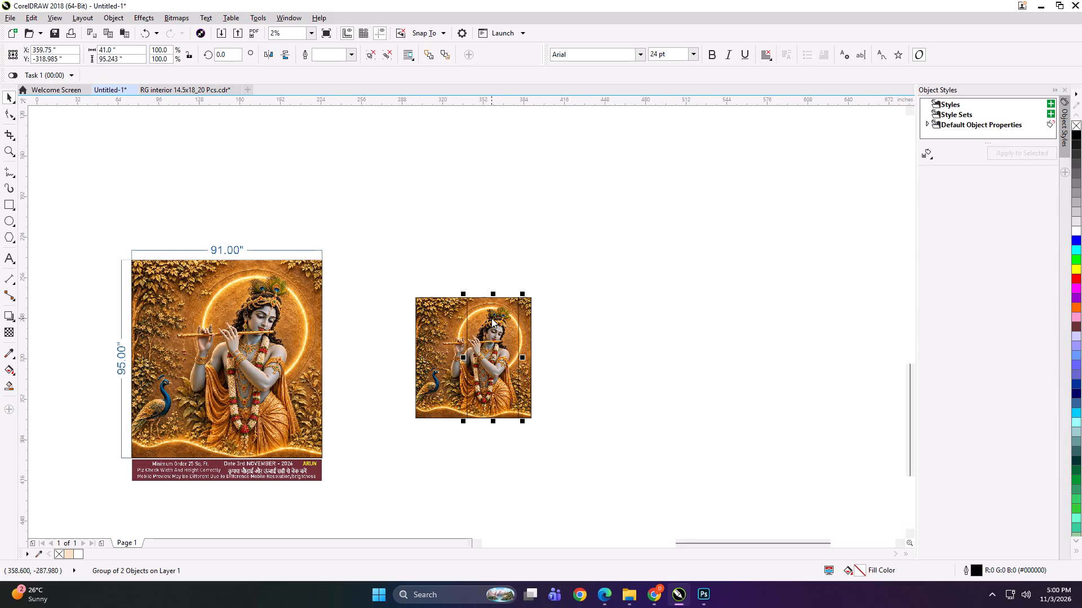
{"action": "left_click", "coordinate": [662, 204]}
{"action": "left_click", "coordinate": [633, 390]}
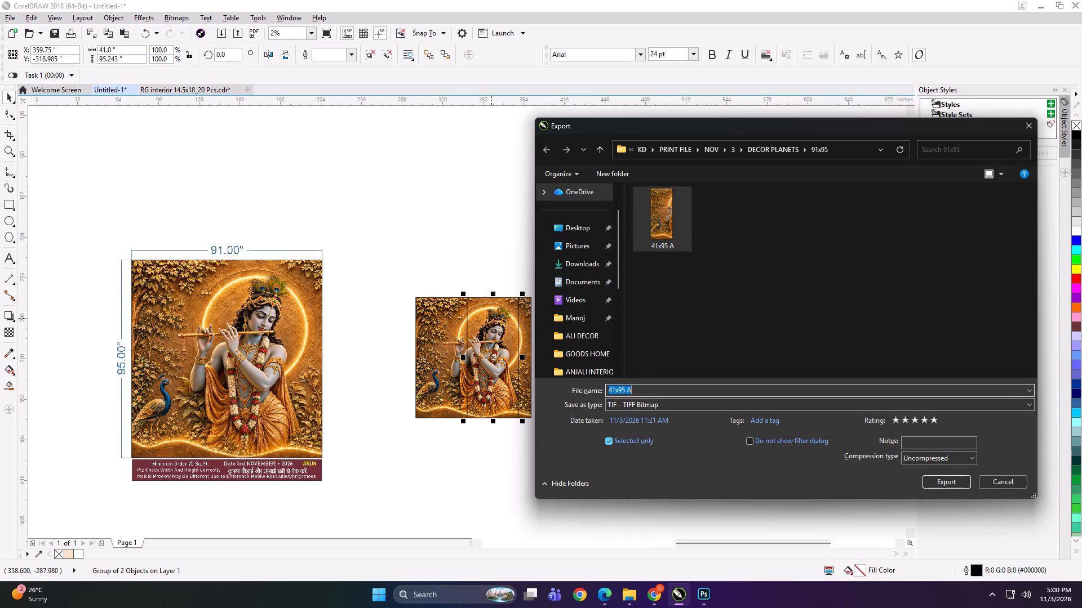
{"action": "left_click", "coordinate": [633, 390]}
{"action": "key", "text": "b"}
{"action": "key", "text": "Return"}
{"action": "key", "text": "Return"}
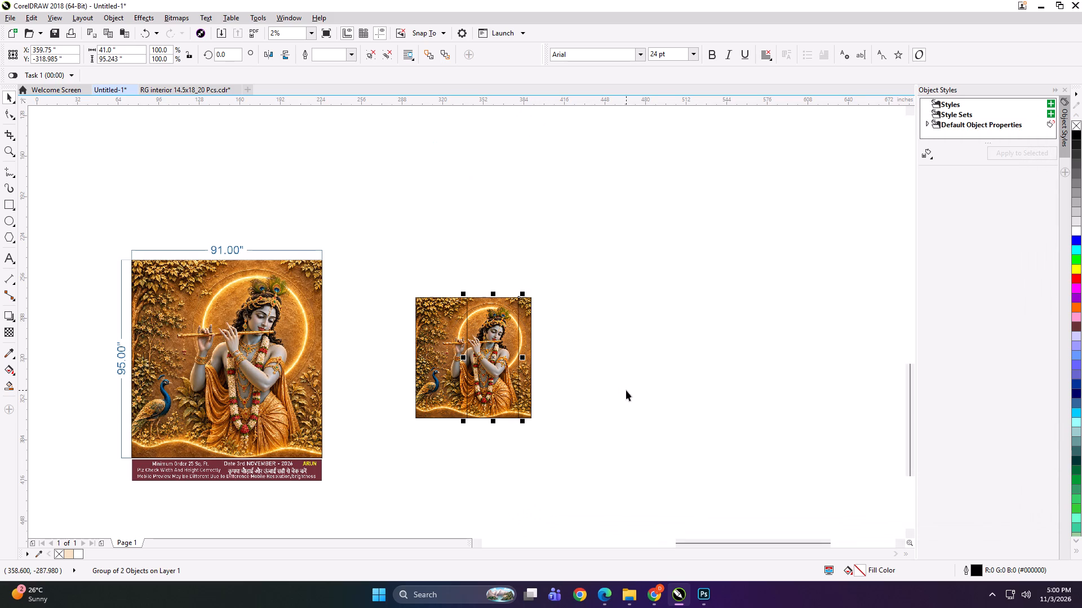
Export the narrow third Krishna panel as a TIFF with the name suffix C into the 91x95 folder.
{"action": "left_click_drag", "start_coordinate": [504, 236], "coordinate": [596, 487]}
{"action": "key", "text": "ctrl+e"}
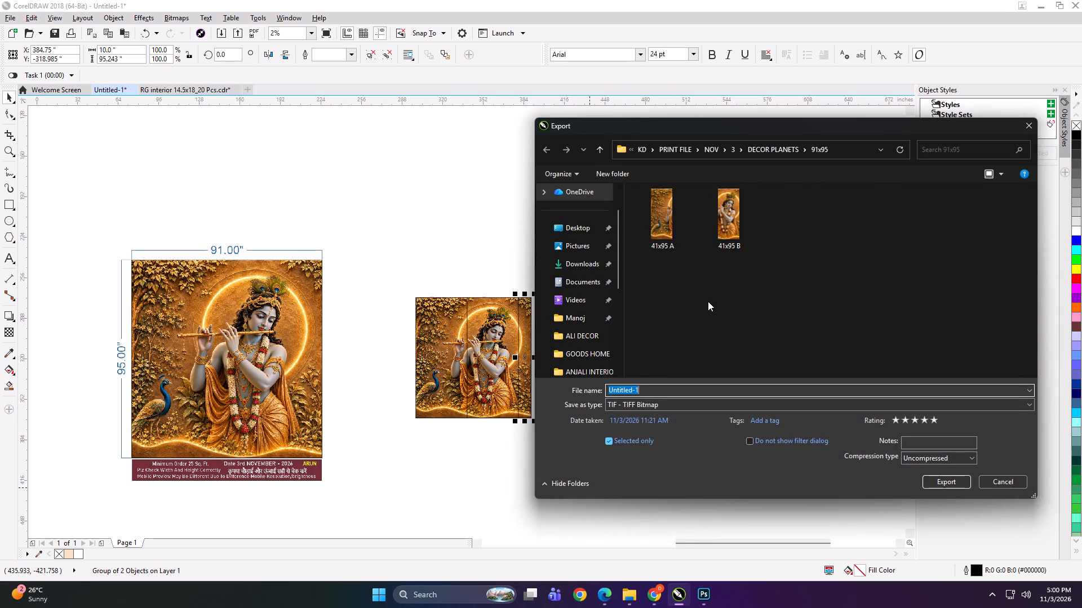
{"action": "key", "text": "Return"}
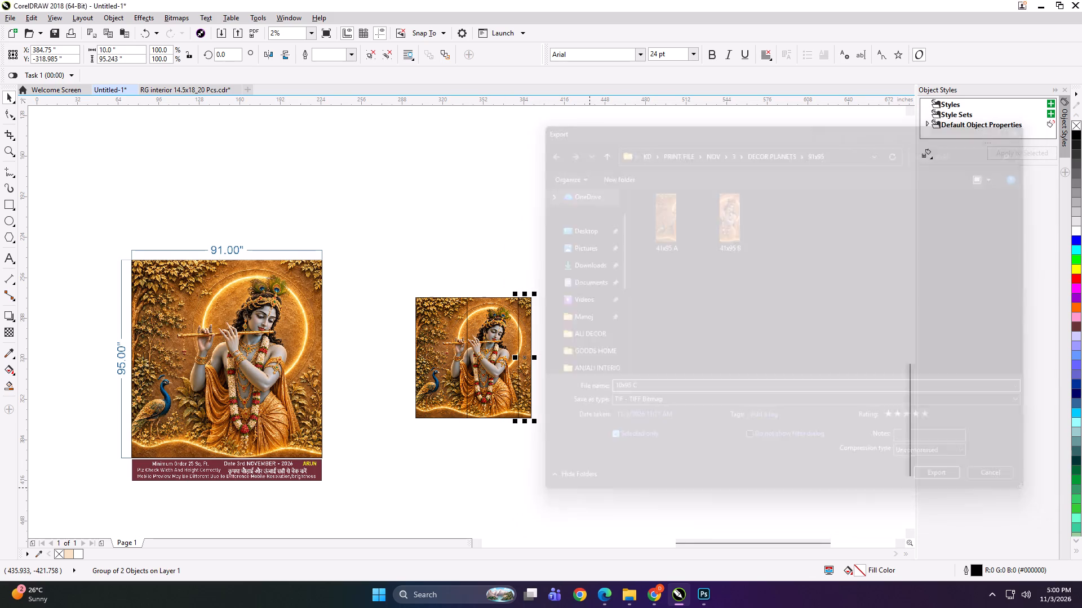
{"action": "key", "text": "Return"}
Nudge the third panel and the first panel outwards so gaps separate the three Krishna panels.
{"action": "key", "text": "Right"}
{"action": "key", "text": "Right"}
{"action": "key", "text": "Right"}
{"action": "key", "text": "Right"}
{"action": "key", "text": "Right"}
{"action": "key", "text": "Right"}
{"action": "key", "text": "Right"}
{"action": "left_click", "coordinate": [438, 323]}
{"action": "key", "text": "Left"}
{"action": "key", "text": "Left"}
{"action": "key", "text": "Left"}
{"action": "key", "text": "Left"}
{"action": "key", "text": "Left"}
{"action": "key", "text": "Left"}
{"action": "key", "text": "Left"}
{"action": "key", "text": "Left"}
{"action": "key", "text": "Left"}
{"action": "key", "text": "Left"}
{"action": "key", "text": "Left"}
{"action": "key", "text": "Left"}
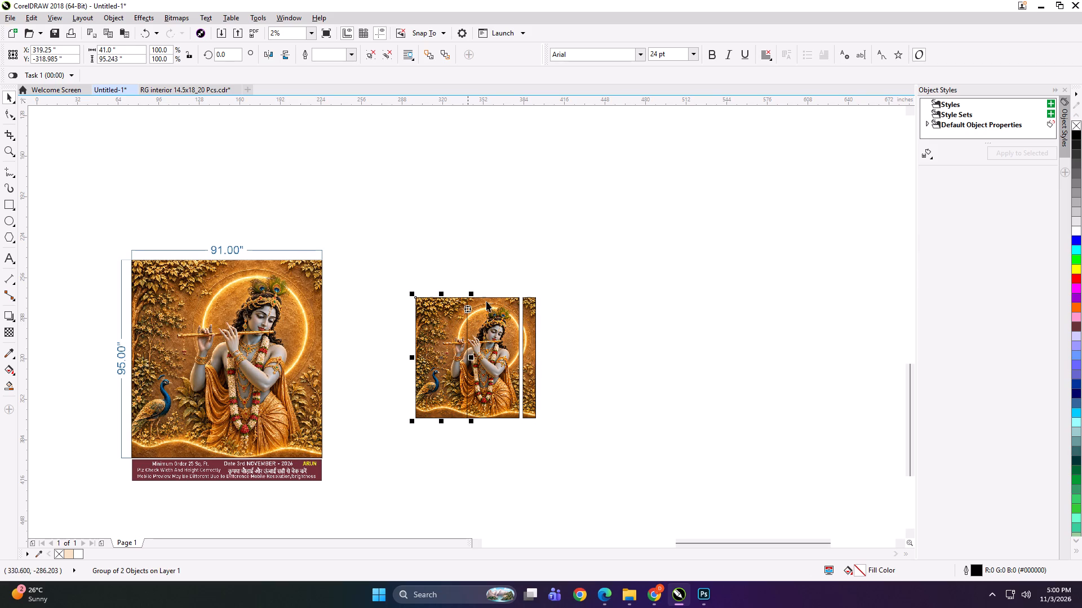
Enlarge the three panels together to about 164 x 156 inches, matching the dimensioned Krishna preview's height, and move them closer to it.
{"action": "left_click_drag", "start_coordinate": [579, 267], "coordinate": [349, 462]}
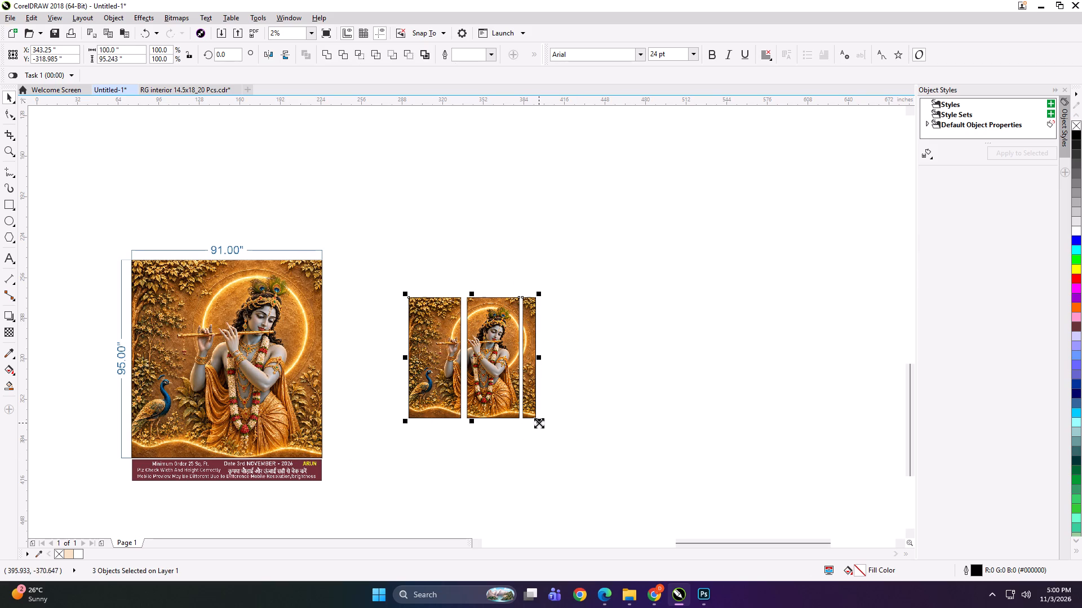
{"action": "left_click_drag", "start_coordinate": [539, 423], "coordinate": [579, 470], "text": "shift"}
{"action": "left_click_drag", "start_coordinate": [406, 331], "coordinate": [385, 334]}
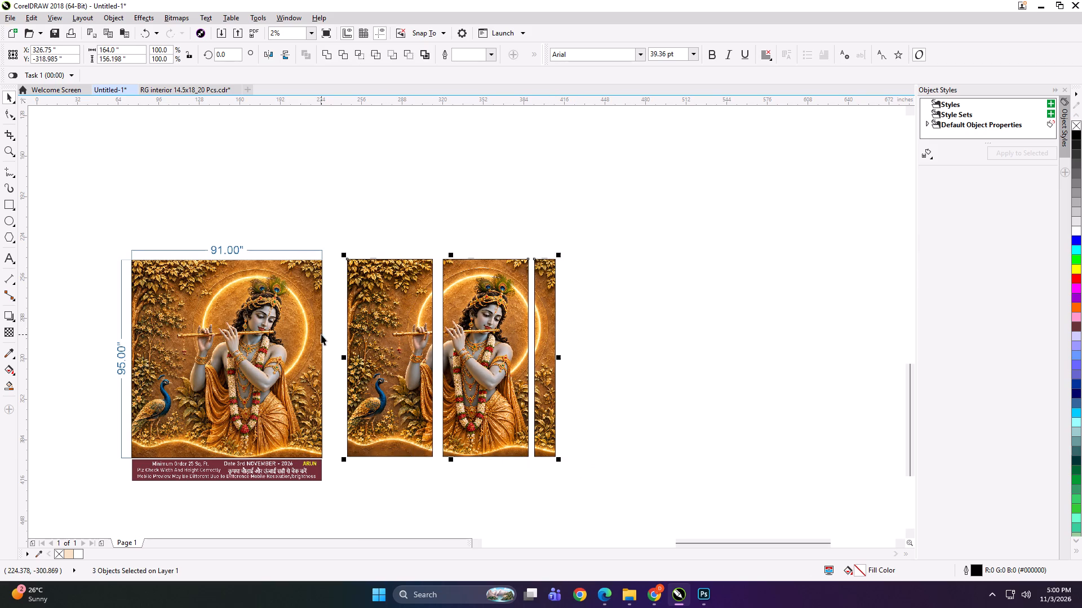
Group the three enlarged panels with the dimensioned 91 x 95 Krishna preview.
{"action": "left_click", "coordinate": [321, 334], "text": "shift"}
{"action": "key", "text": "ctrl+g"}
Scale the combined preview group down in stages to about 3.5 x 2 inches.
{"action": "left_click", "coordinate": [559, 487], "text": "shift"}
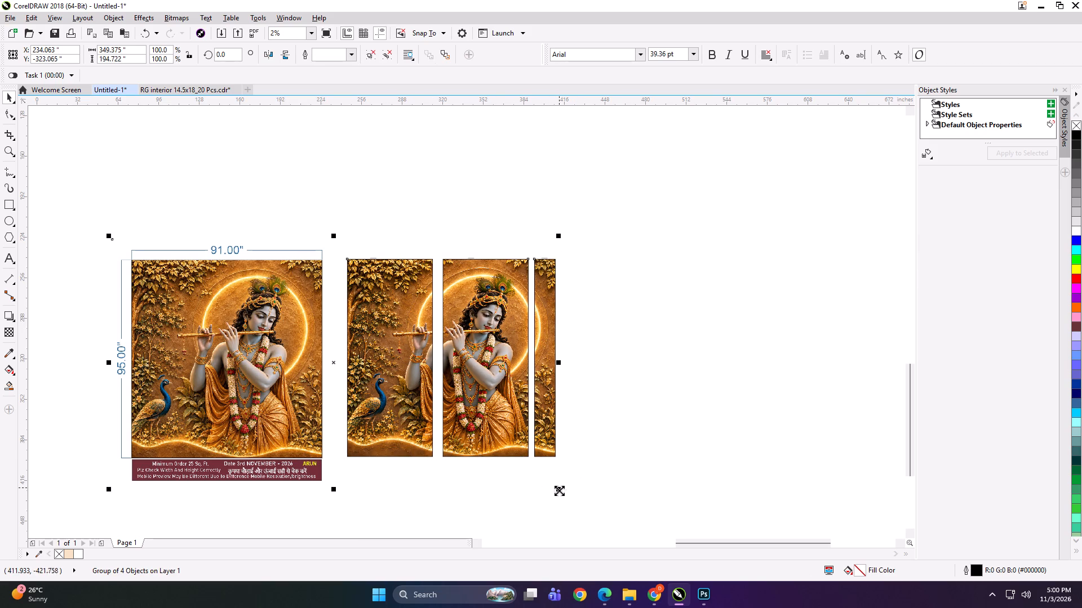
{"action": "left_click_drag", "start_coordinate": [559, 491], "coordinate": [348, 374], "text": "shift"}
{"action": "scroll", "coordinate": [329, 364], "scroll_direction": "up", "scroll_amount": 3}
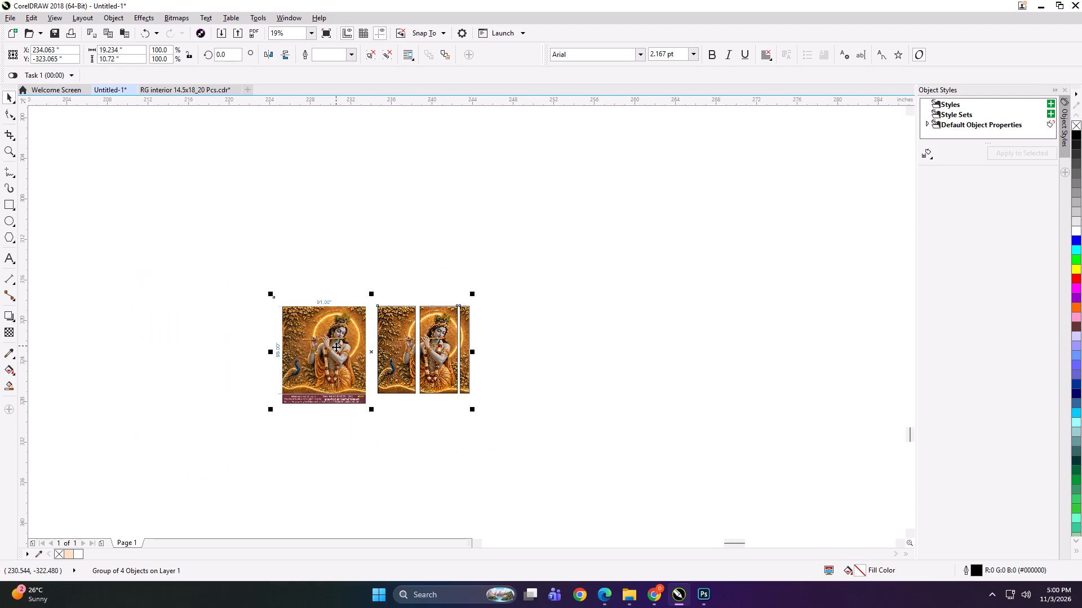
{"action": "scroll", "coordinate": [335, 352], "scroll_direction": "up", "scroll_amount": 1}
{"action": "left_click_drag", "start_coordinate": [609, 466], "coordinate": [463, 400], "text": "shift"}
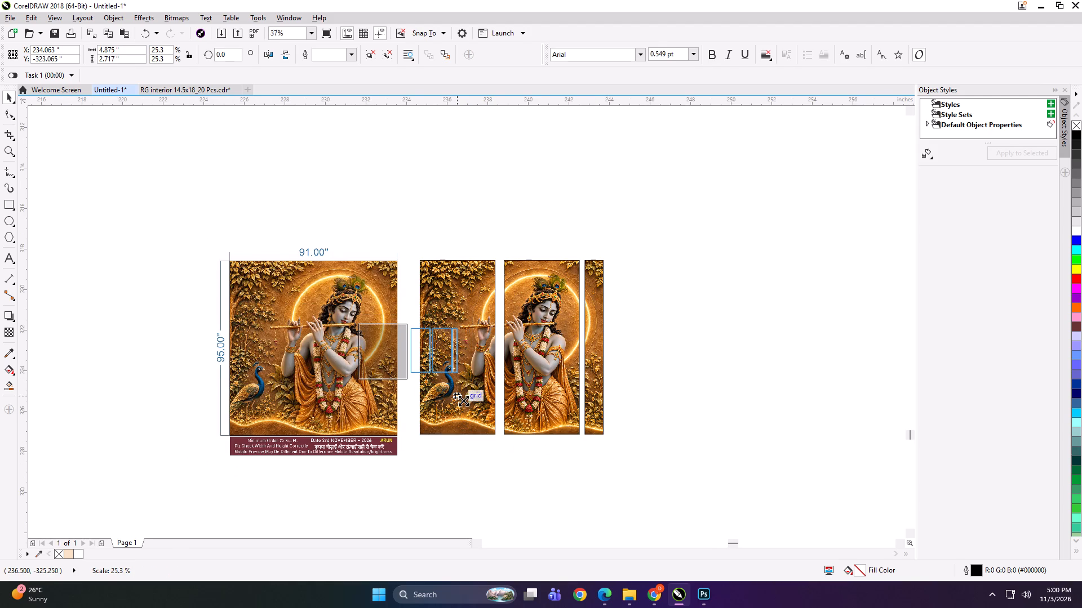
{"action": "left_click_drag", "start_coordinate": [463, 400], "coordinate": [455, 394], "text": "shift"}
{"action": "scroll", "coordinate": [397, 346], "scroll_direction": "up", "scroll_amount": 2}
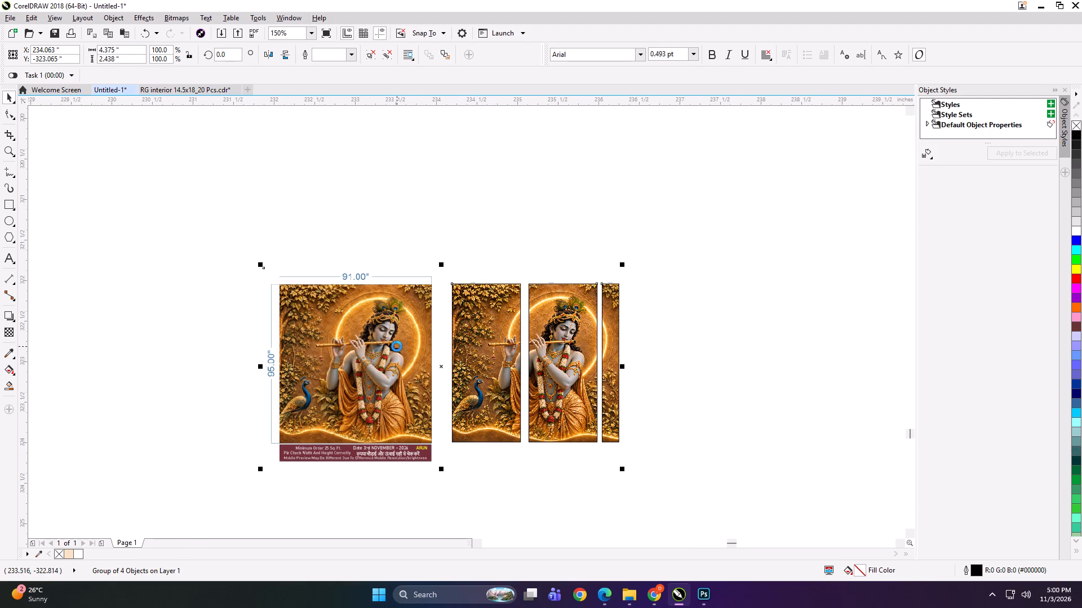
{"action": "left_click_drag", "start_coordinate": [624, 471], "coordinate": [590, 468], "text": "shift"}
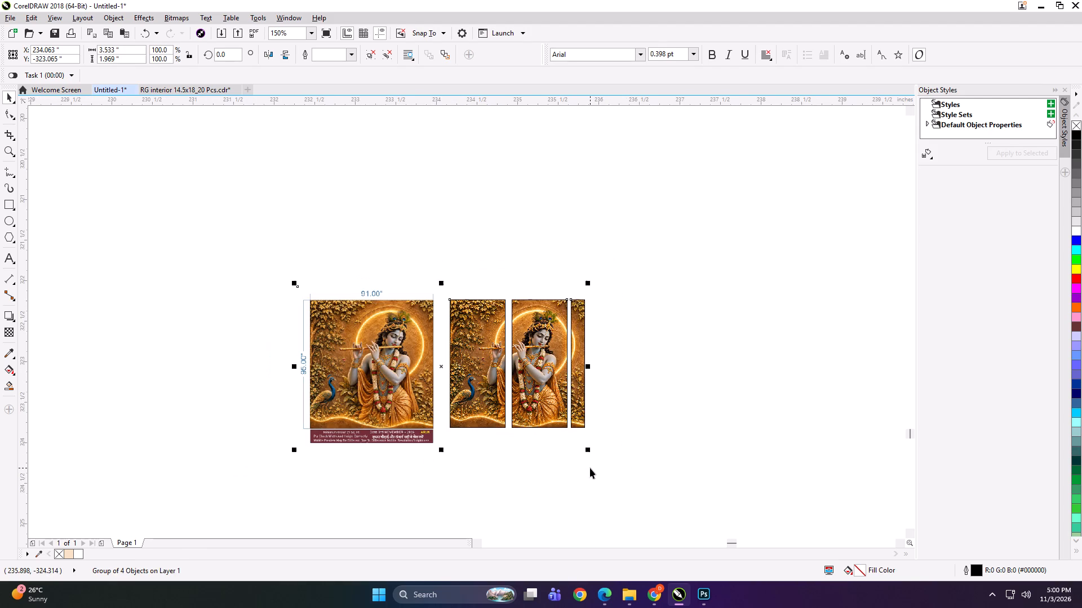
Export the reduced preview group under the name SGDG.
{"action": "key", "text": "ctrl+e"}
{"action": "type", "text": "SGDG"}
{"action": "key", "text": "Return"}
{"action": "key", "text": "Return"}
Delete the preview group from the page.
{"action": "key", "text": "Delete"}
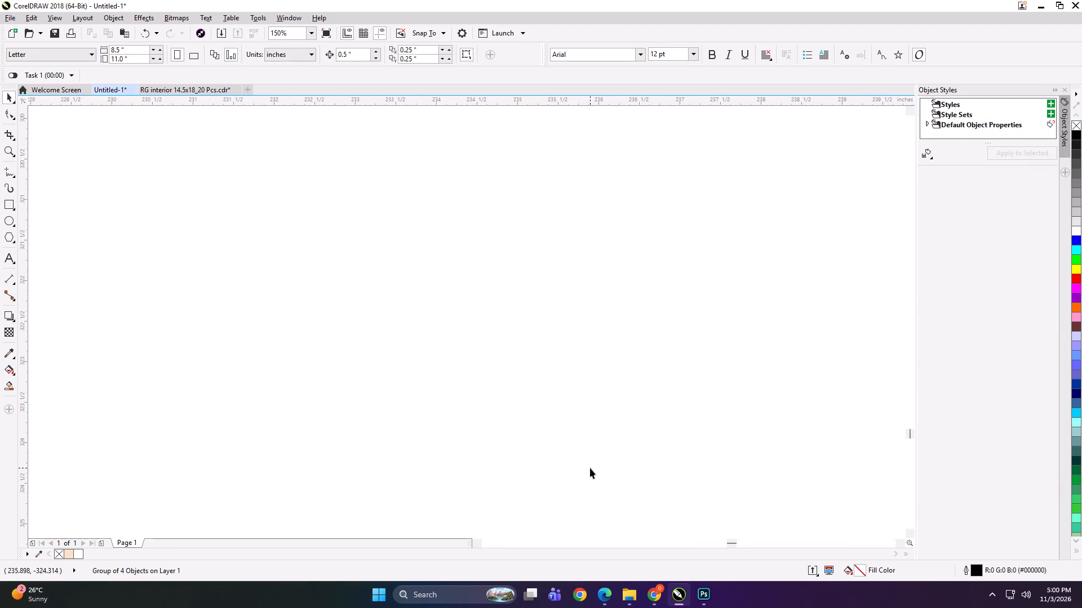
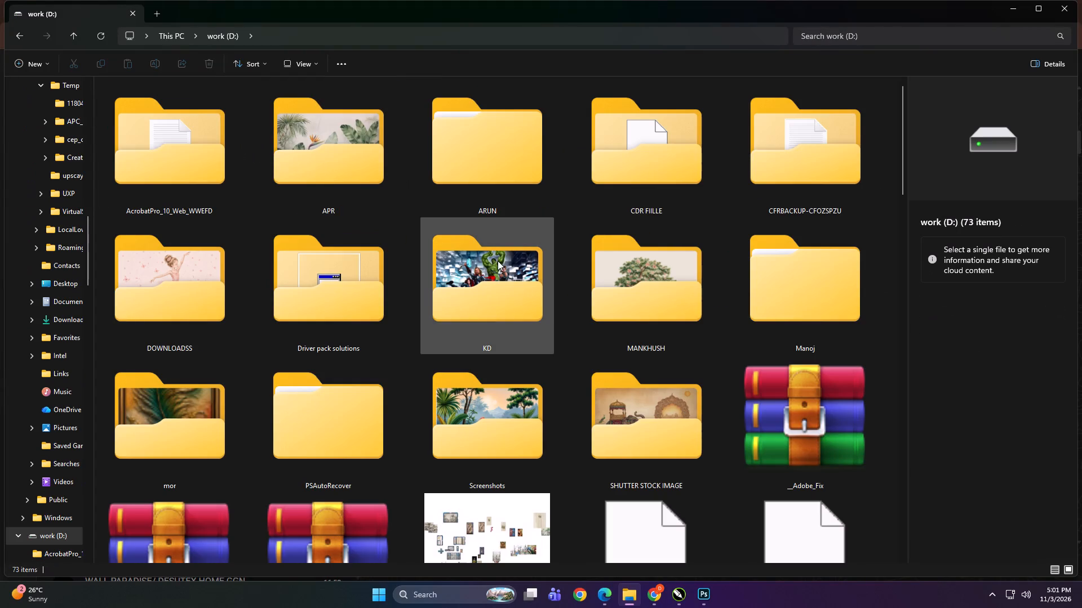
Copy the DECOR PLANETS folder from KD > PRINT FILE > NOV > 3 on the work (D:) drive.
{"action": "left_click", "coordinate": [528, 291]}
{"action": "left_click", "coordinate": [528, 291]}
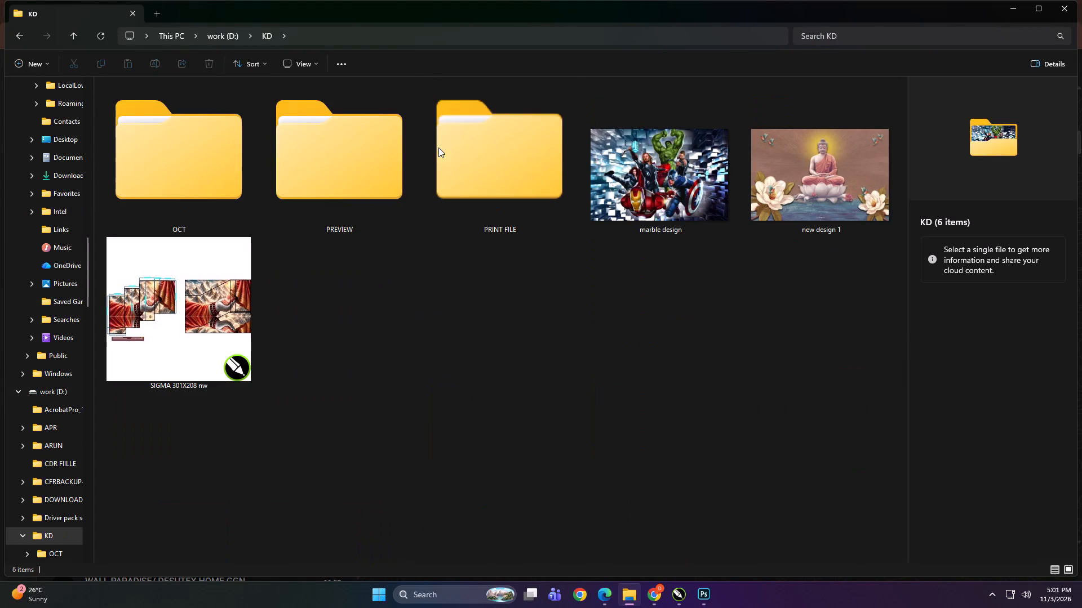
{"action": "double_click", "coordinate": [484, 146]}
{"action": "left_click", "coordinate": [171, 164]}
{"action": "double_click", "coordinate": [171, 164]}
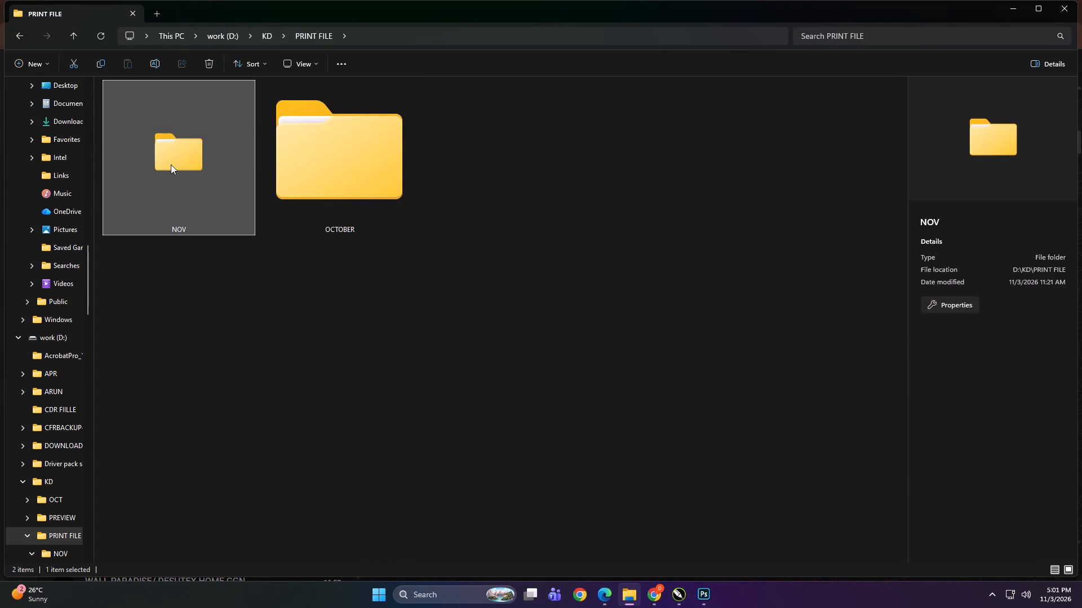
{"action": "left_click", "coordinate": [388, 170]}
{"action": "double_click", "coordinate": [428, 171]}
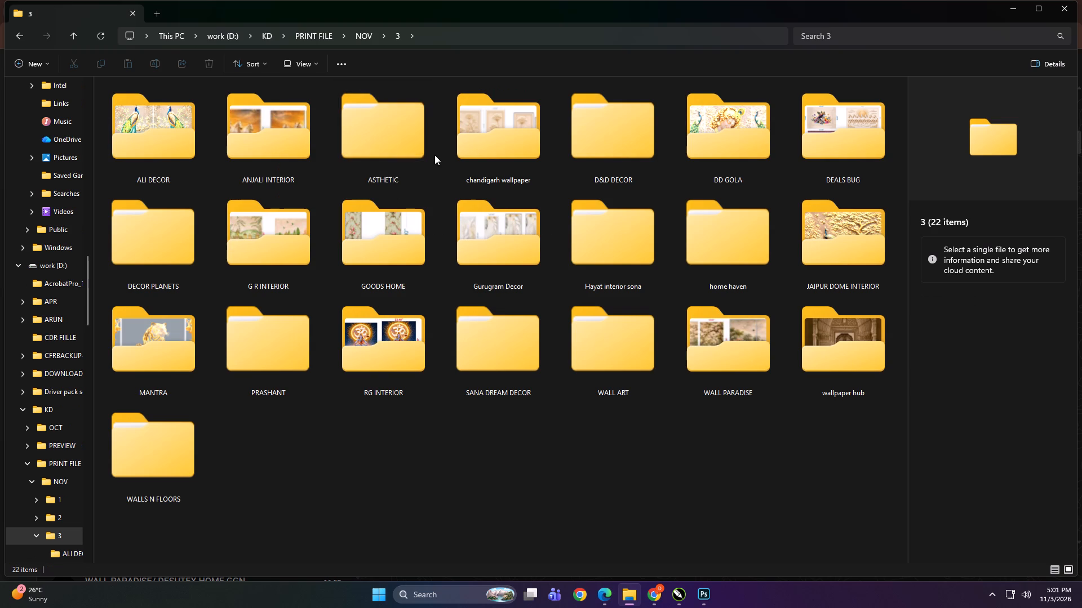
{"action": "scroll", "coordinate": [364, 286], "scroll_direction": "down", "scroll_amount": 1, "text": "ctrl"}
{"action": "left_click", "coordinate": [490, 454]}
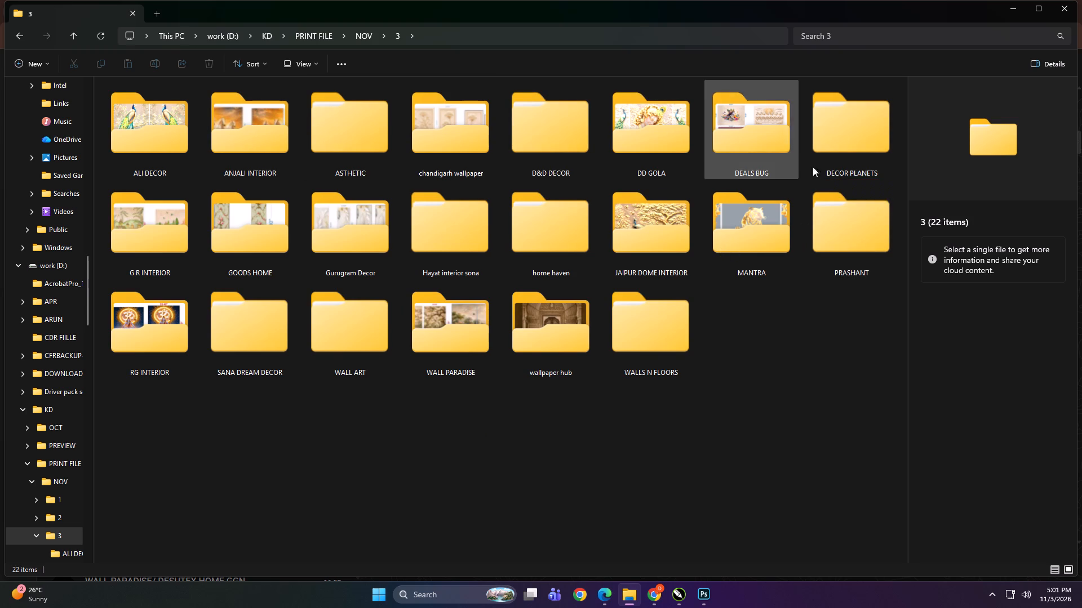
{"action": "left_click", "coordinate": [849, 120]}
{"action": "key", "text": "ctrl+c"}
Paste the copied folder into Print > NOV > 3 on the DIGITECH_SHAREDRIVE (Z:) network drive.
{"action": "scroll", "coordinate": [71, 347], "scroll_direction": "up", "scroll_amount": 6}
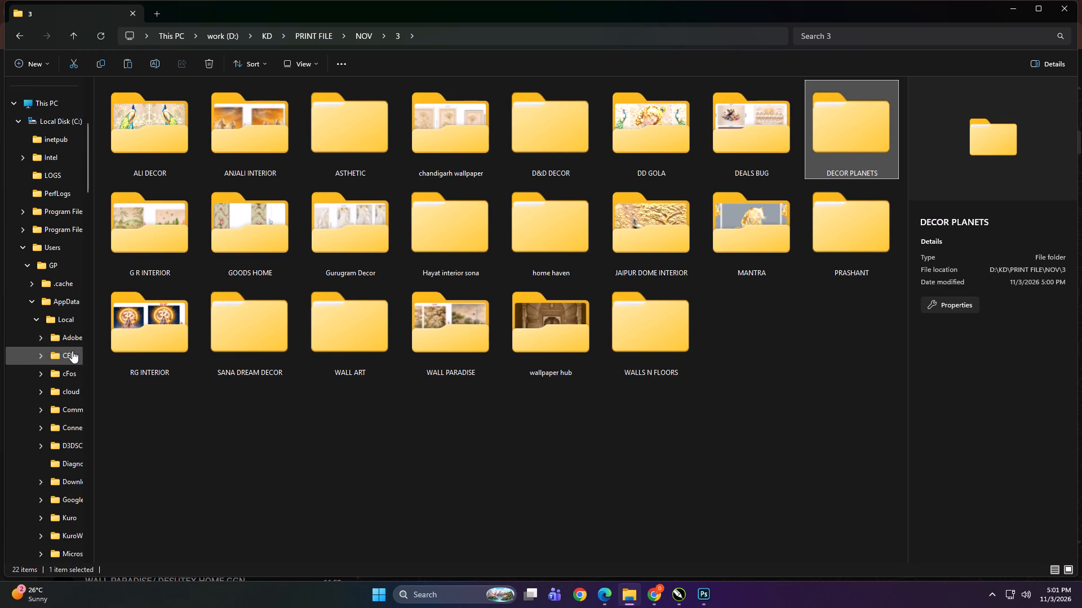
{"action": "left_click", "coordinate": [60, 357]}
{"action": "left_click", "coordinate": [144, 257]}
{"action": "double_click", "coordinate": [144, 257]}
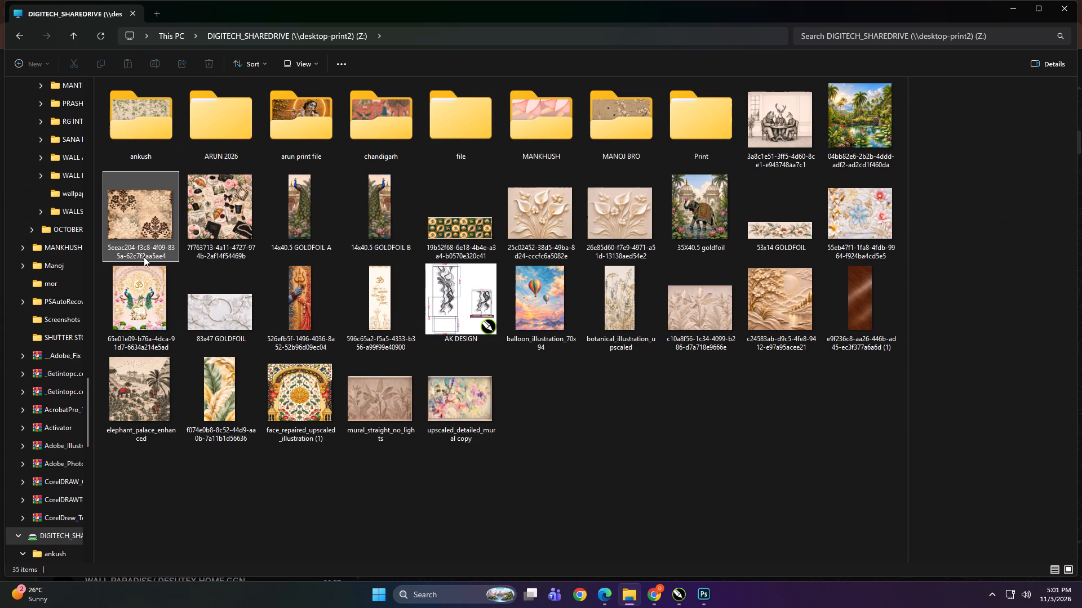
{"action": "left_click", "coordinate": [582, 453]}
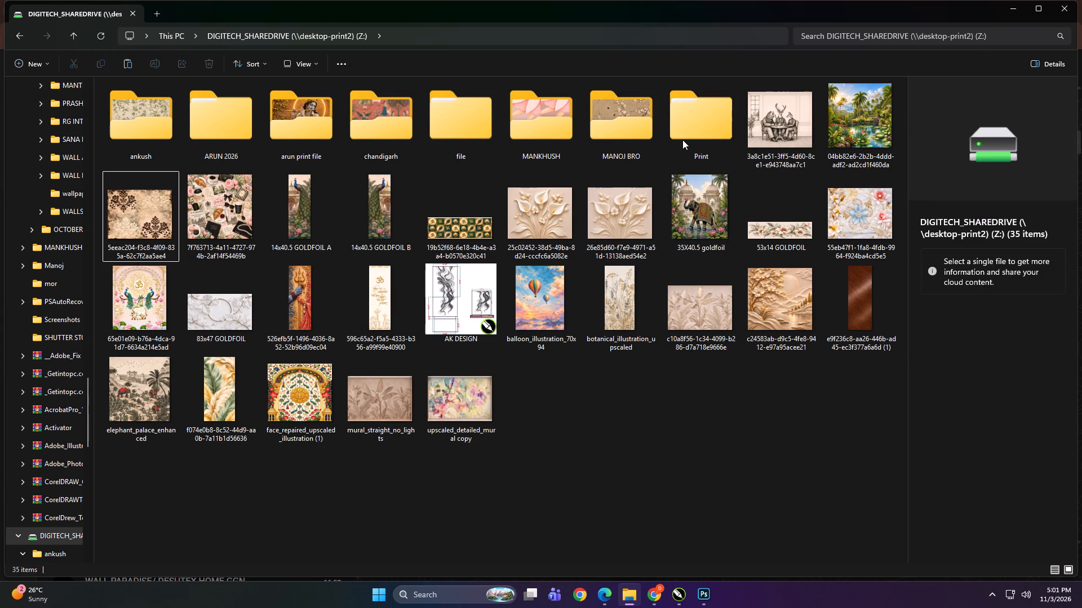
{"action": "double_click", "coordinate": [682, 140]}
{"action": "triple_click", "coordinate": [148, 133]}
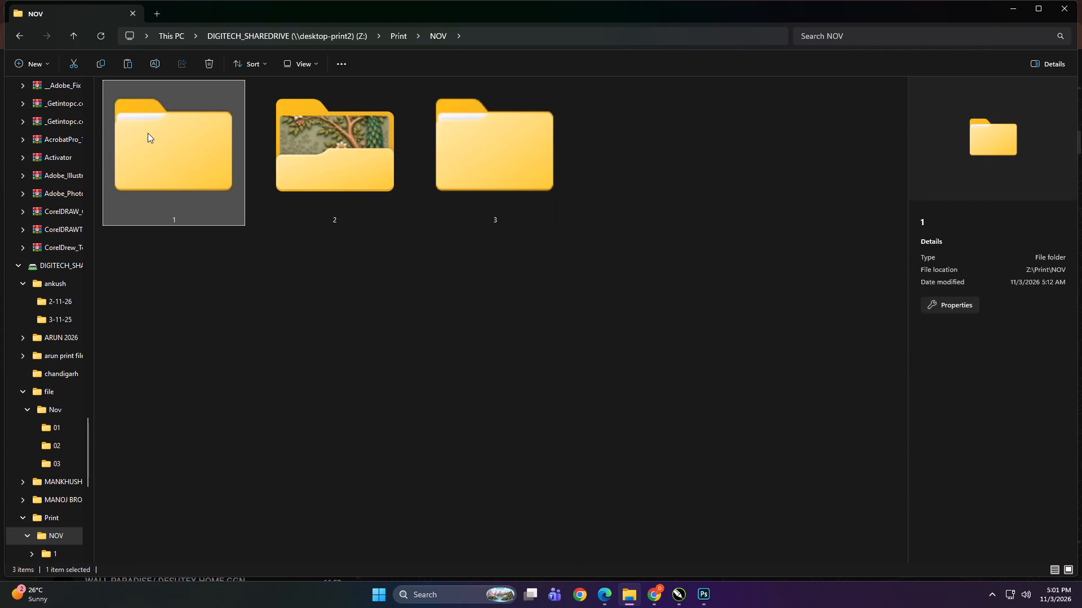
{"action": "left_click", "coordinate": [410, 148]}
{"action": "double_click", "coordinate": [476, 146]}
{"action": "right_click", "coordinate": [419, 339]}
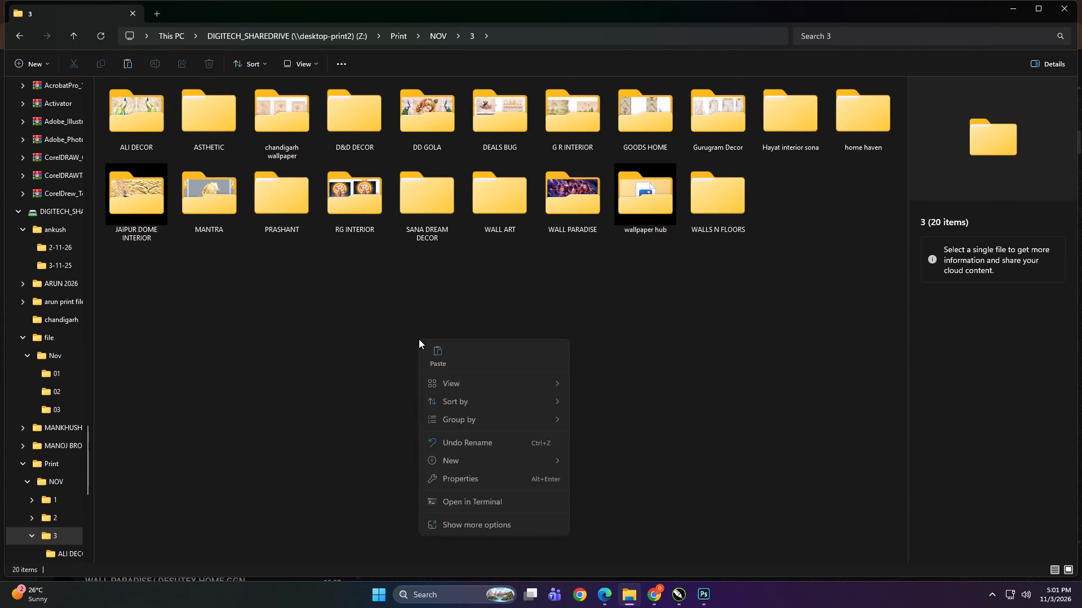
{"action": "left_click", "coordinate": [432, 347]}
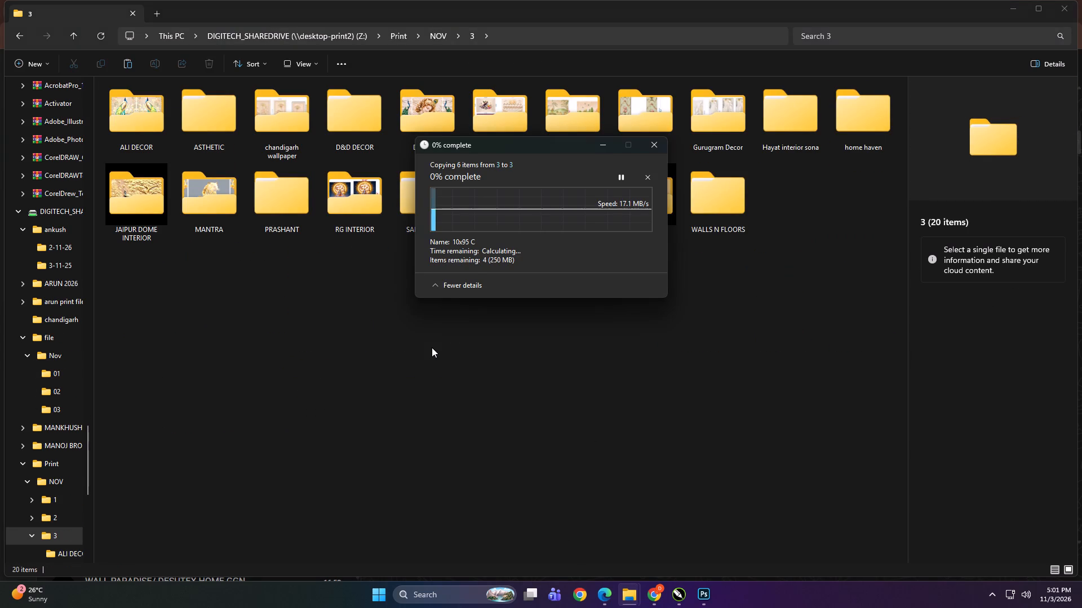
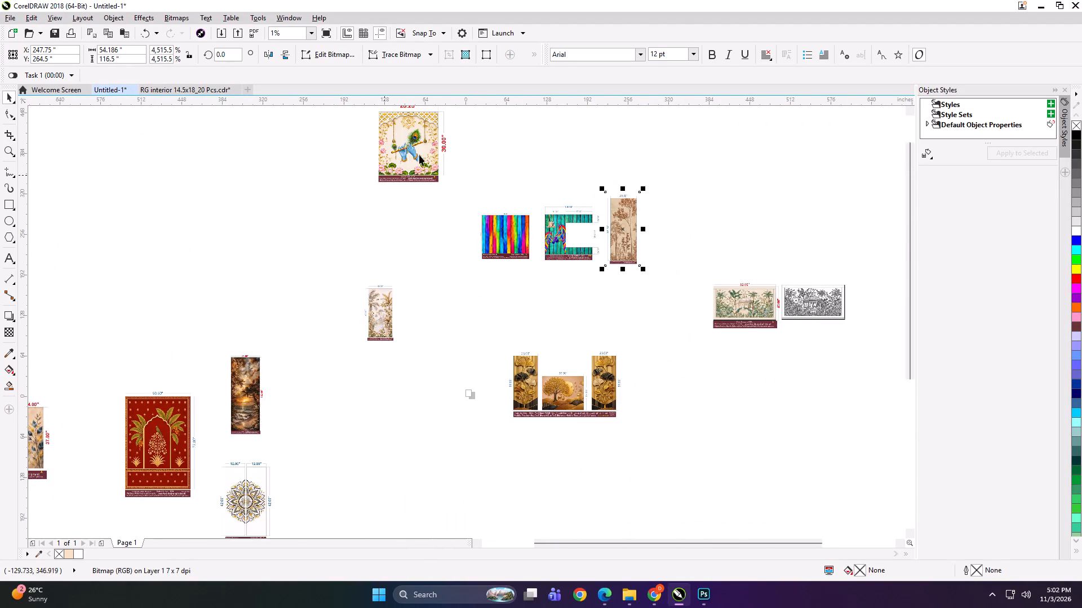
Move the 102-inch-high tropical urn layout beside the rainbow wood-plank design, centred at about X -16, Y 250 inches.
{"action": "scroll", "coordinate": [432, 151], "scroll_direction": "up", "scroll_amount": 2}
{"action": "scroll", "coordinate": [410, 173], "scroll_direction": "down", "scroll_amount": 2}
{"action": "scroll", "coordinate": [365, 356], "scroll_direction": "up", "scroll_amount": 3}
{"action": "scroll", "coordinate": [369, 319], "scroll_direction": "down", "scroll_amount": 2}
{"action": "left_click_drag", "start_coordinate": [366, 272], "coordinate": [481, 215]}
{"action": "scroll", "coordinate": [481, 217], "scroll_direction": "up", "scroll_amount": 2}
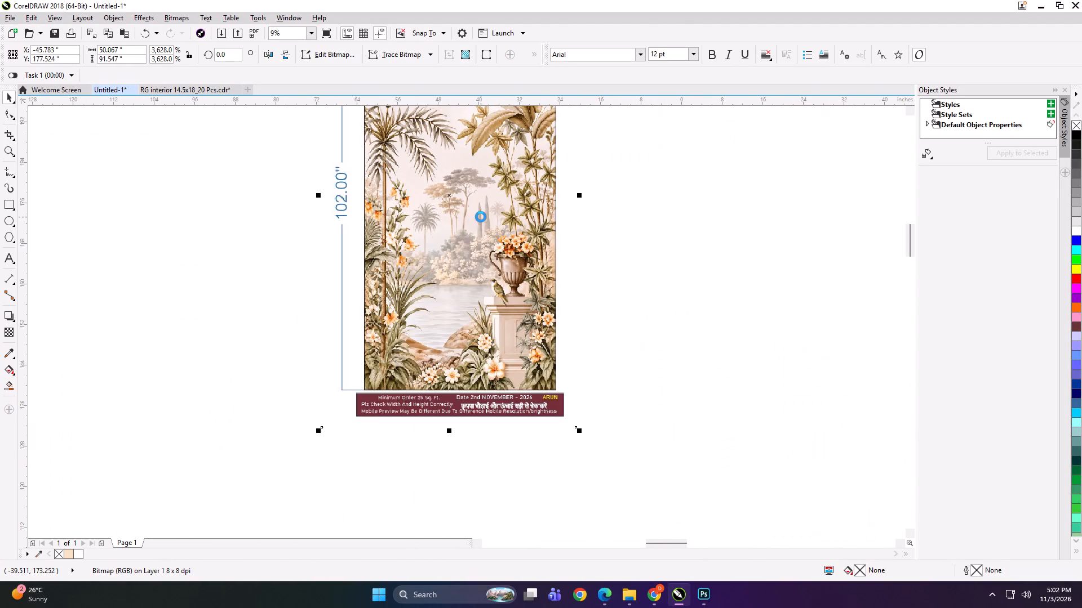
{"action": "scroll", "coordinate": [434, 244], "scroll_direction": "down", "scroll_amount": 3}
{"action": "left_click_drag", "start_coordinate": [444, 260], "coordinate": [458, 227]}
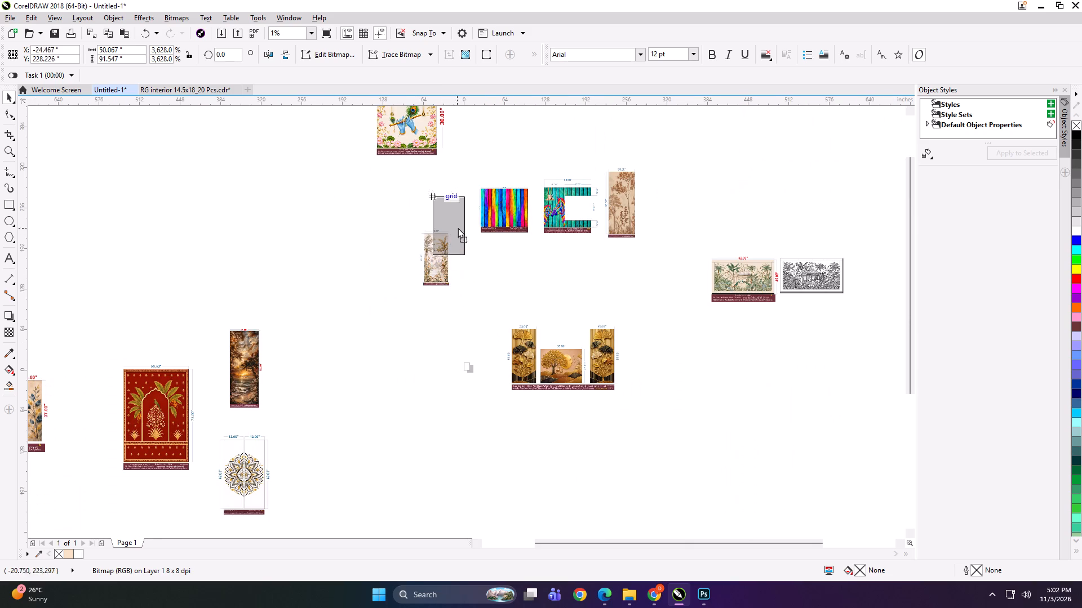
{"action": "left_click_drag", "start_coordinate": [458, 227], "coordinate": [462, 214]}
{"action": "scroll", "coordinate": [462, 213], "scroll_direction": "up", "scroll_amount": 4}
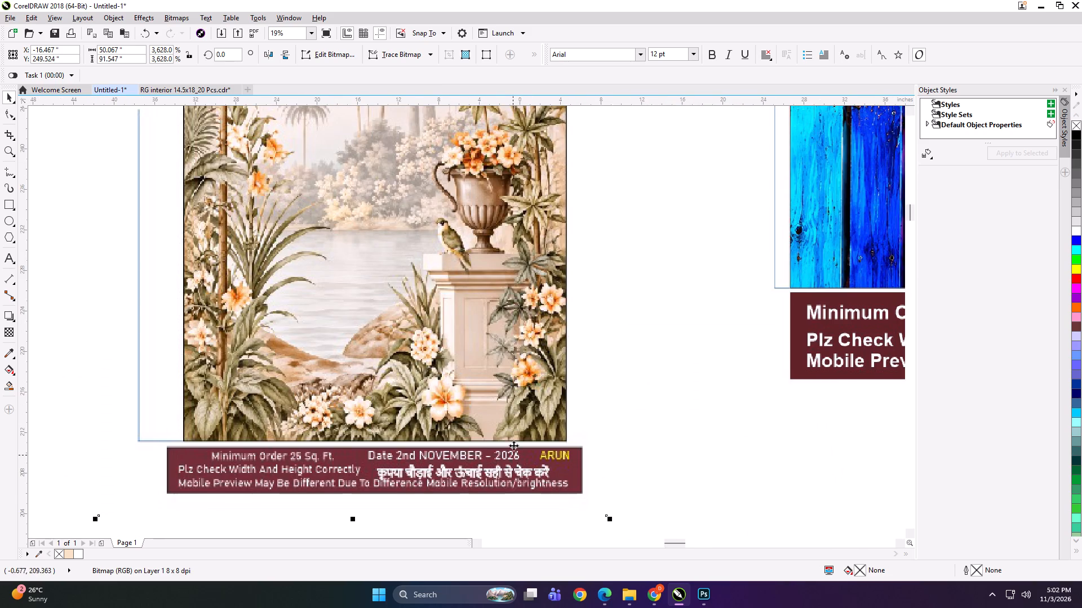
{"action": "scroll", "coordinate": [429, 401], "scroll_direction": "down", "scroll_amount": 3}
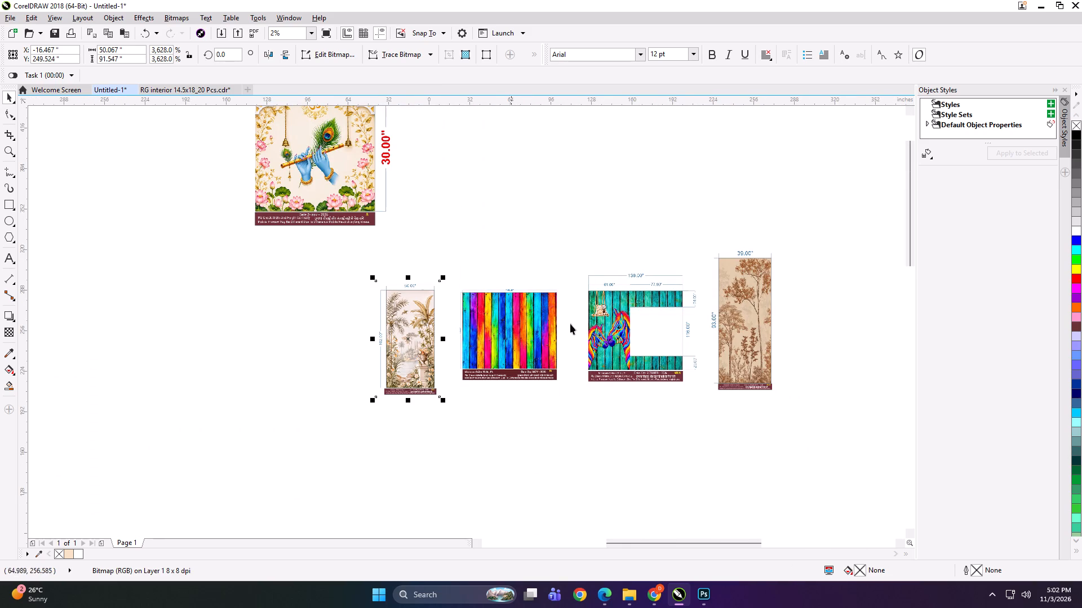
Move the 28.25 x 30 inch Krishna flute layout away from the plank designs, to about X -406, Y 296 inches.
{"action": "scroll", "coordinate": [613, 254], "scroll_direction": "down", "scroll_amount": 1}
{"action": "left_click_drag", "start_coordinate": [470, 202], "coordinate": [264, 267]}
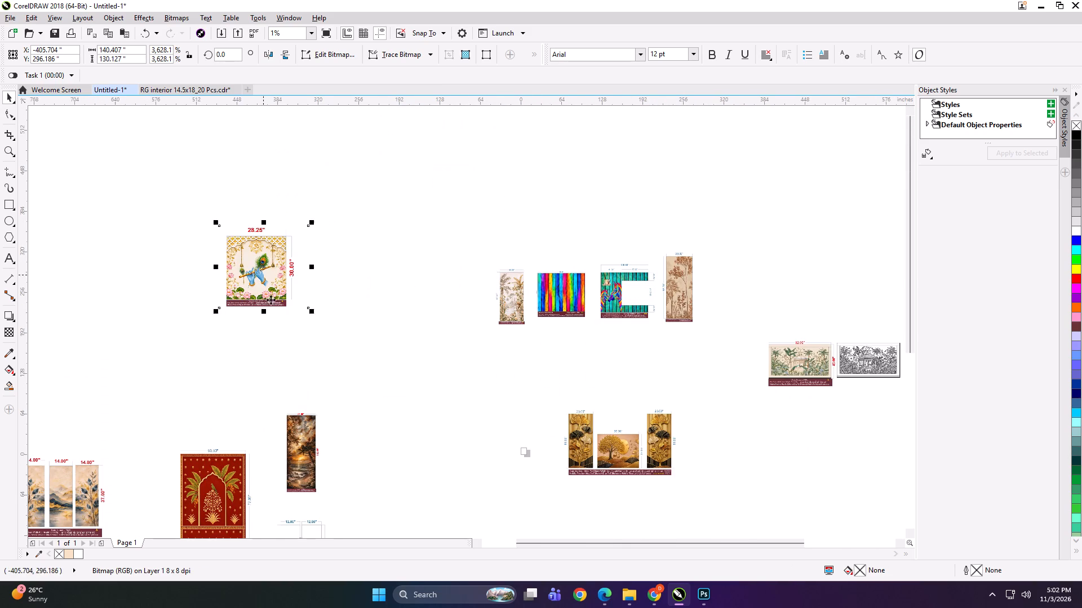
Fine-tune the tropical urn layout's position beside the rainbow plank design, to about X -13, Y 251 inches.
{"action": "scroll", "coordinate": [309, 515], "scroll_direction": "up", "scroll_amount": 2}
{"action": "scroll", "coordinate": [310, 430], "scroll_direction": "up", "scroll_amount": 1}
{"action": "scroll", "coordinate": [311, 392], "scroll_direction": "down", "scroll_amount": 3}
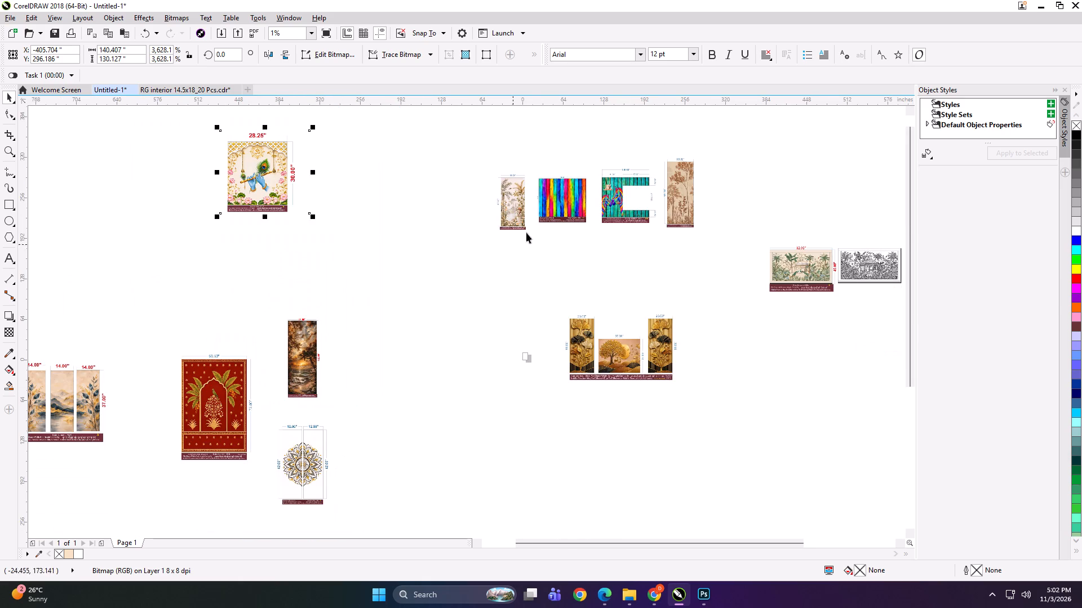
{"action": "scroll", "coordinate": [564, 200], "scroll_direction": "up", "scroll_amount": 1}
{"action": "scroll", "coordinate": [436, 238], "scroll_direction": "up", "scroll_amount": 2}
{"action": "scroll", "coordinate": [601, 300], "scroll_direction": "up", "scroll_amount": 1}
{"action": "left_click_drag", "start_coordinate": [569, 239], "coordinate": [505, 299]}
{"action": "scroll", "coordinate": [541, 273], "scroll_direction": "down", "scroll_amount": 1}
{"action": "left_click_drag", "start_coordinate": [527, 273], "coordinate": [576, 234]}
{"action": "left_click", "coordinate": [578, 231]}
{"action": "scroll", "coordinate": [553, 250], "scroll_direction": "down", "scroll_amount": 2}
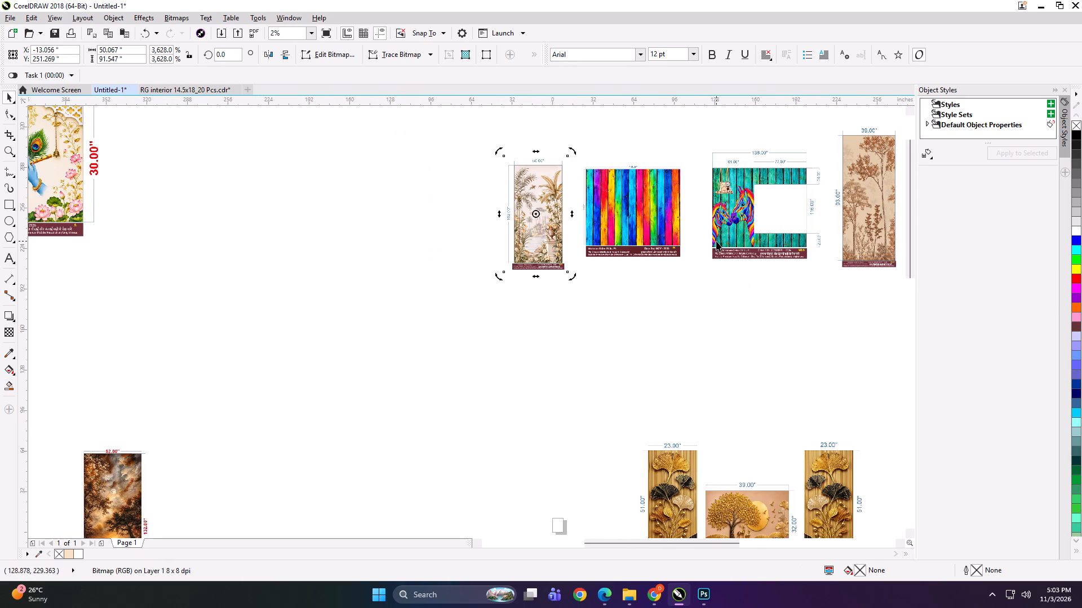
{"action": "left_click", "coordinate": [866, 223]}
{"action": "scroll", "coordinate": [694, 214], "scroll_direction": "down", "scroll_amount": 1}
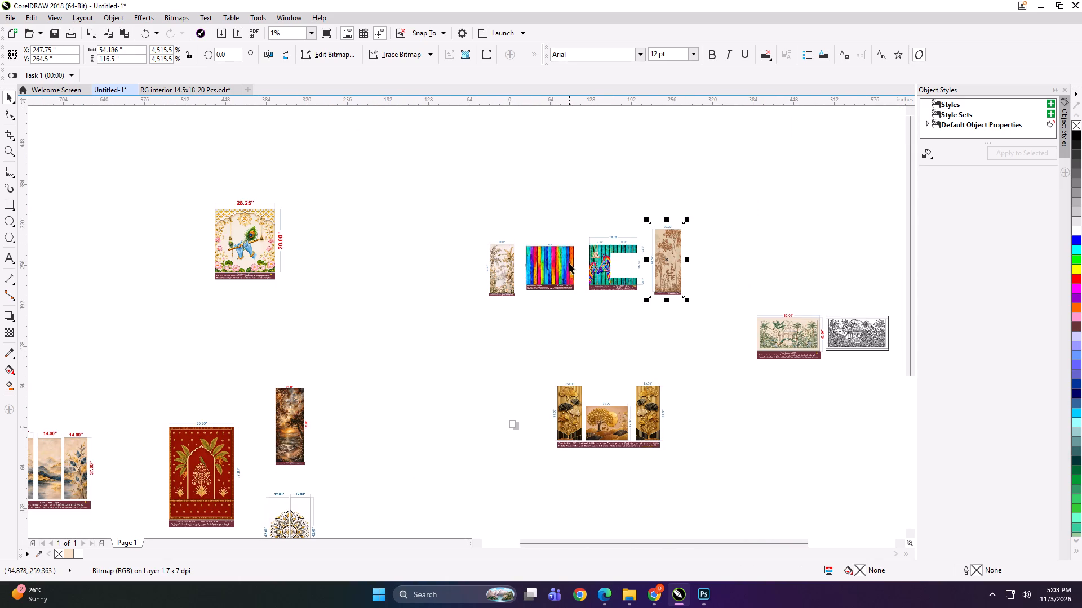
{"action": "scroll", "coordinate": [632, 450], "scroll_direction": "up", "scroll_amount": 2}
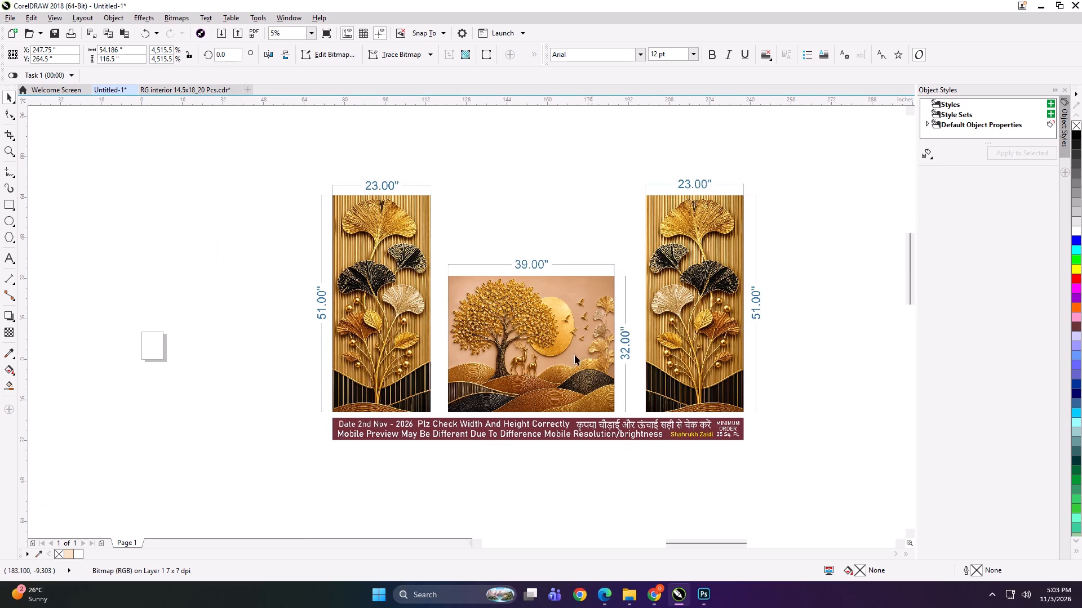
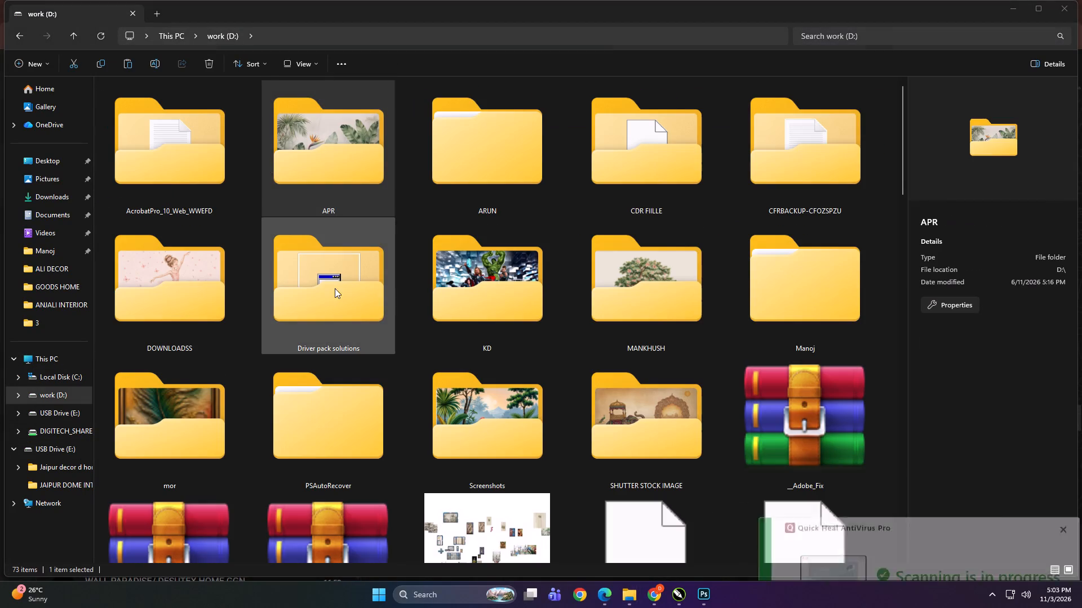
Browse the NOV and OCTOBER folders in KD's PRINT FILE folder, including the PRINT OKK folder of October 25.
{"action": "double_click", "coordinate": [490, 294]}
{"action": "double_click", "coordinate": [482, 140]}
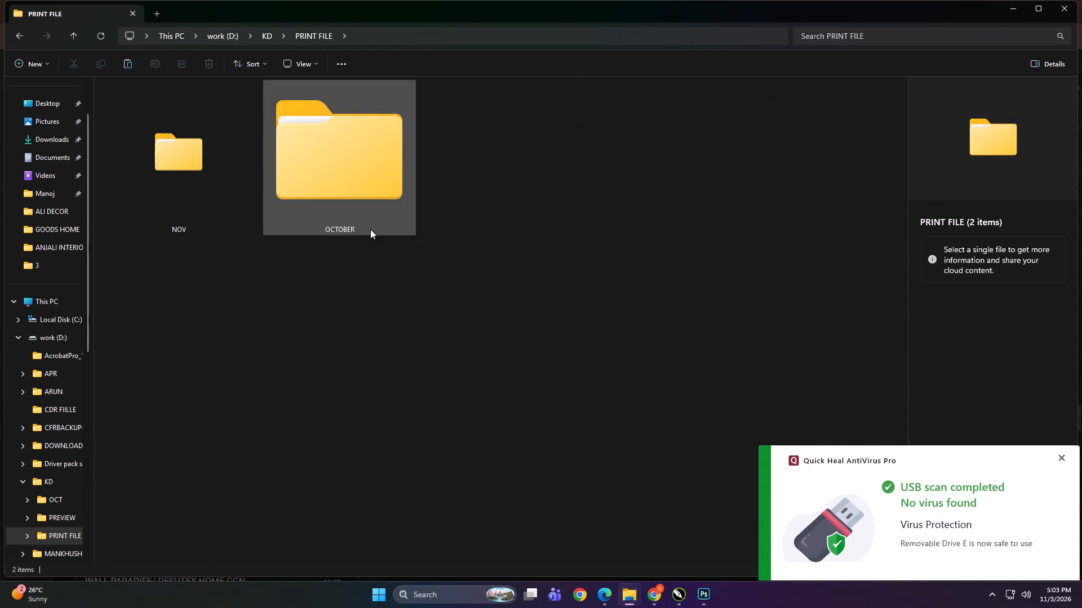
{"action": "double_click", "coordinate": [179, 161]}
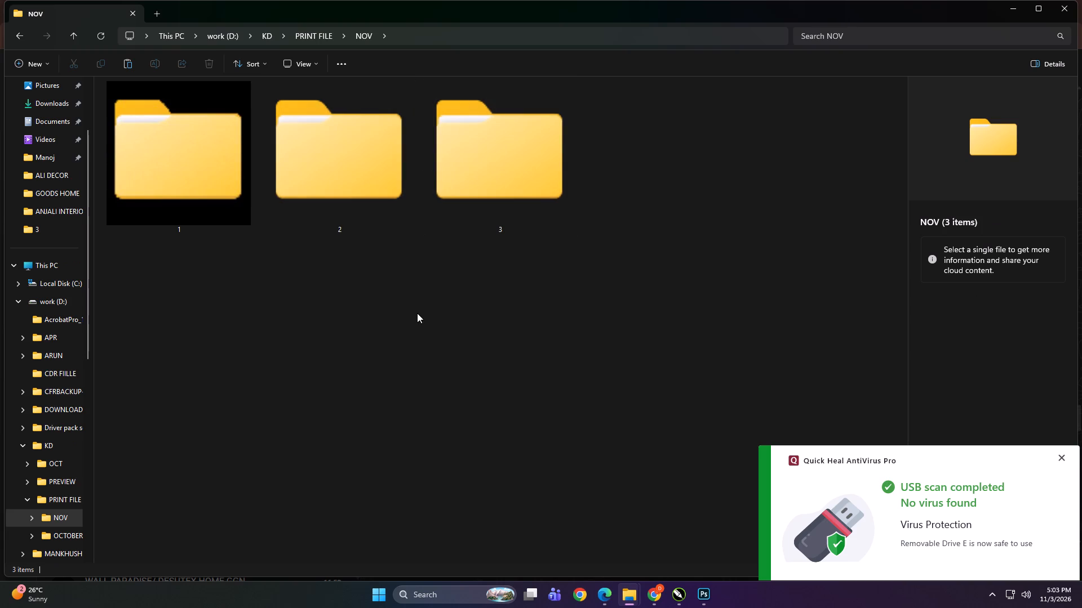
{"action": "left_click", "coordinate": [417, 313]}
{"action": "key", "text": "BackSpace"}
{"action": "left_click", "coordinate": [378, 185]}
{"action": "left_click", "coordinate": [378, 185]}
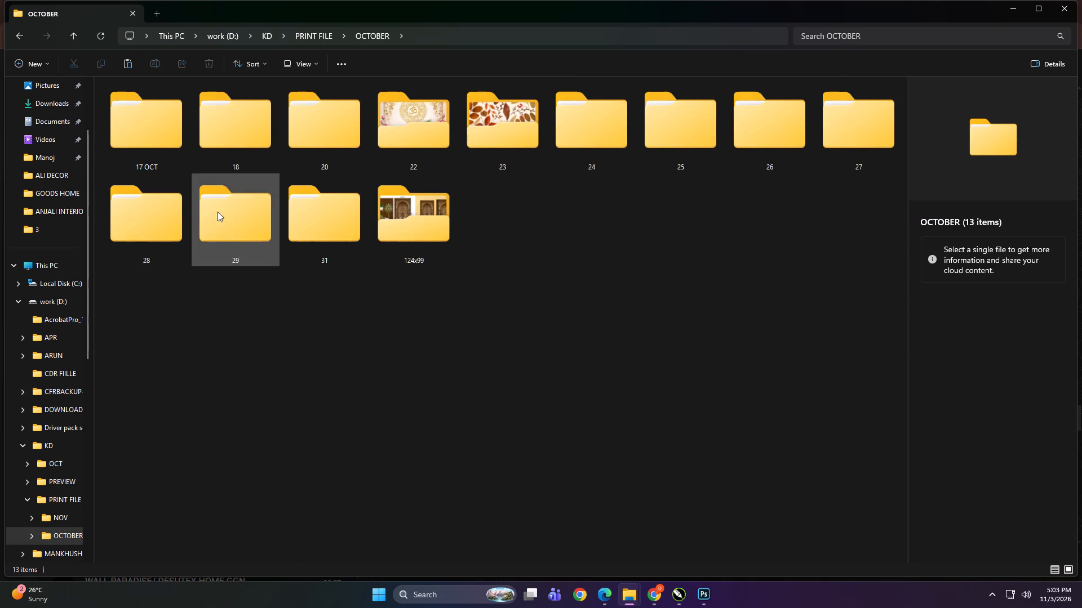
{"action": "double_click", "coordinate": [697, 149]}
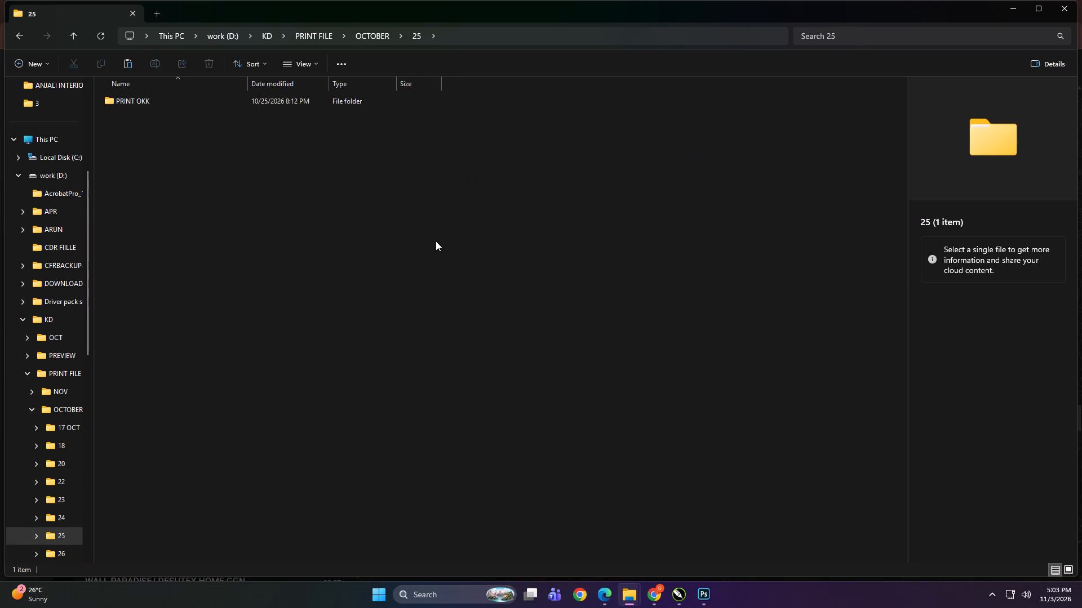
{"action": "double_click", "coordinate": [162, 99]}
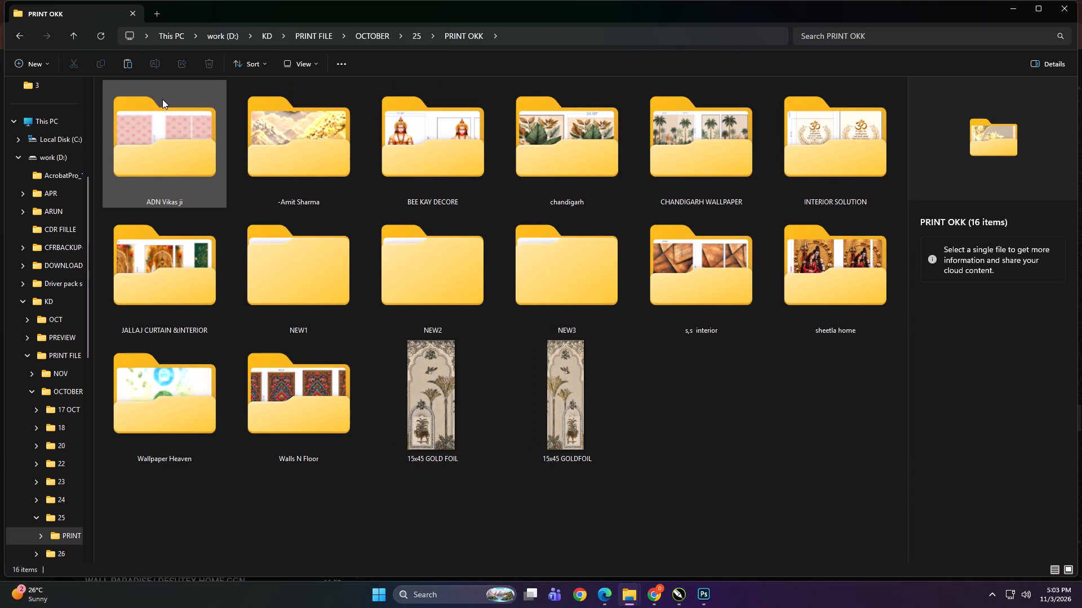
{"action": "key", "text": "BackSpace"}
{"action": "key", "text": "BackSpace"}
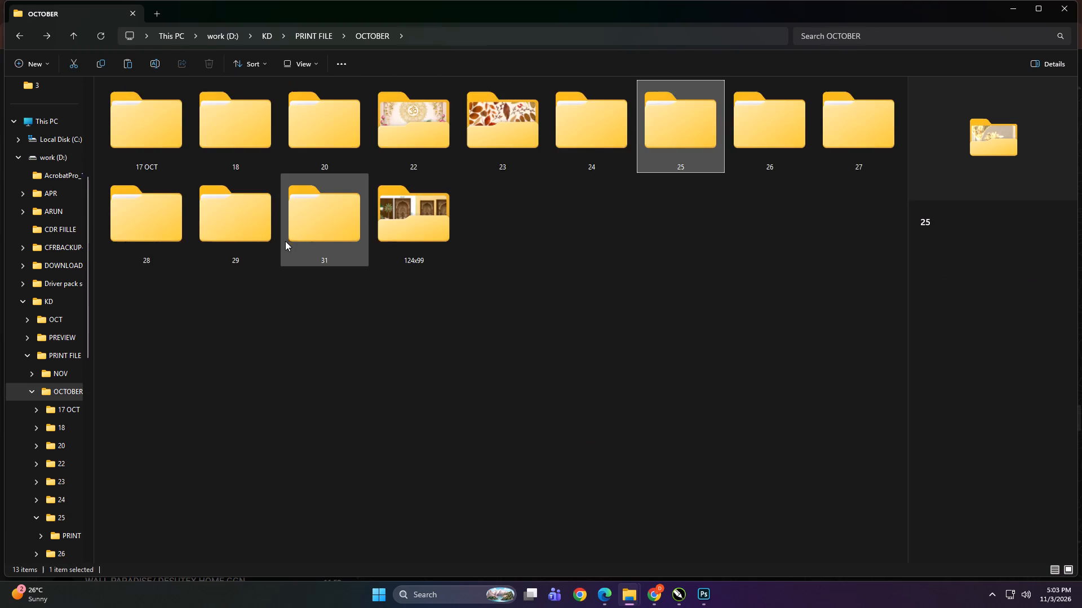
{"action": "key", "text": "BackSpace"}
Look through the wall paradise order folders under NOV 2, including 113X113, 225x65, and New's 92x108 and 150x266.
{"action": "left_click", "coordinate": [285, 323]}
{"action": "double_click", "coordinate": [173, 178]}
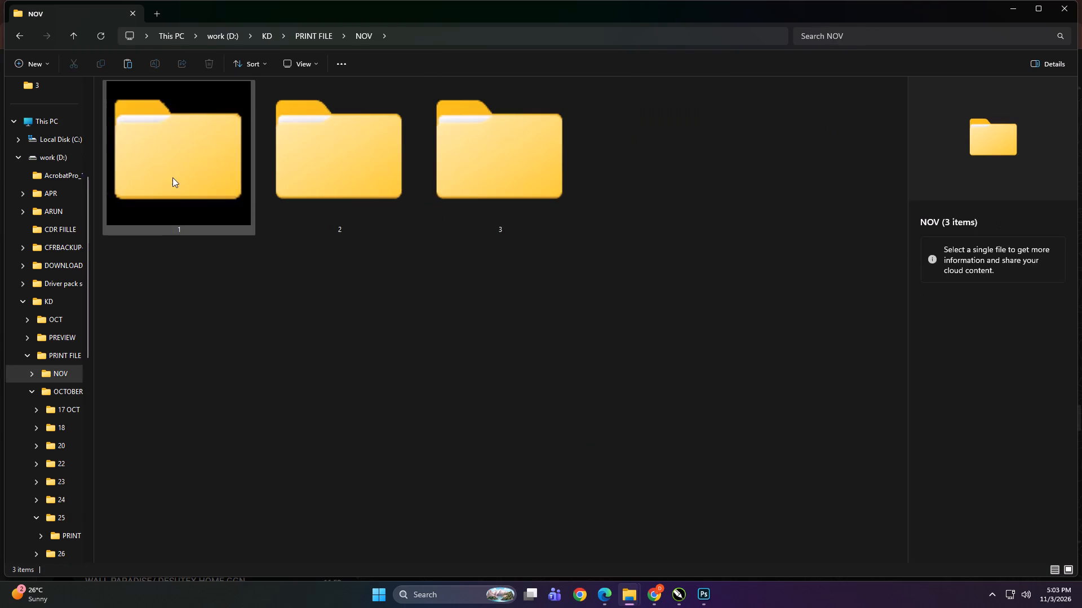
{"action": "double_click", "coordinate": [375, 164]}
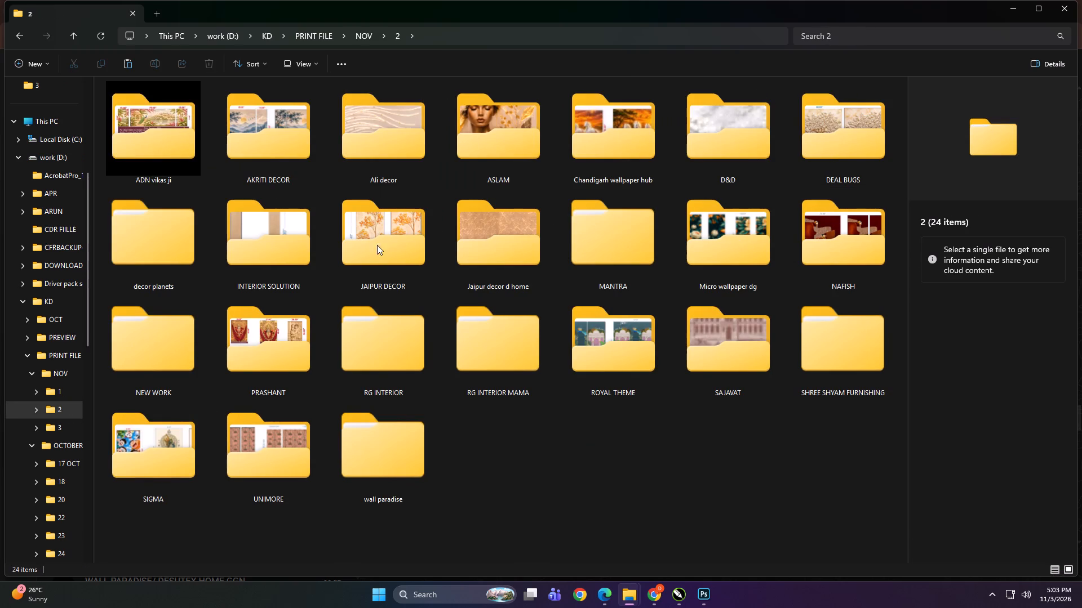
{"action": "double_click", "coordinate": [364, 468]}
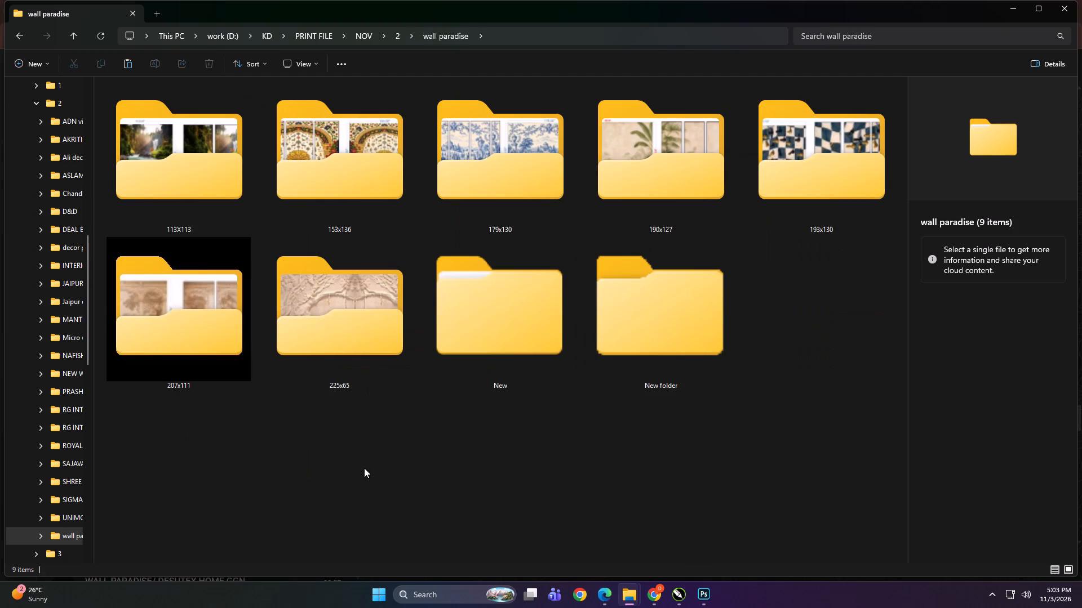
{"action": "double_click", "coordinate": [197, 171]}
{"action": "key", "text": "BackSpace"}
{"action": "double_click", "coordinate": [325, 299]}
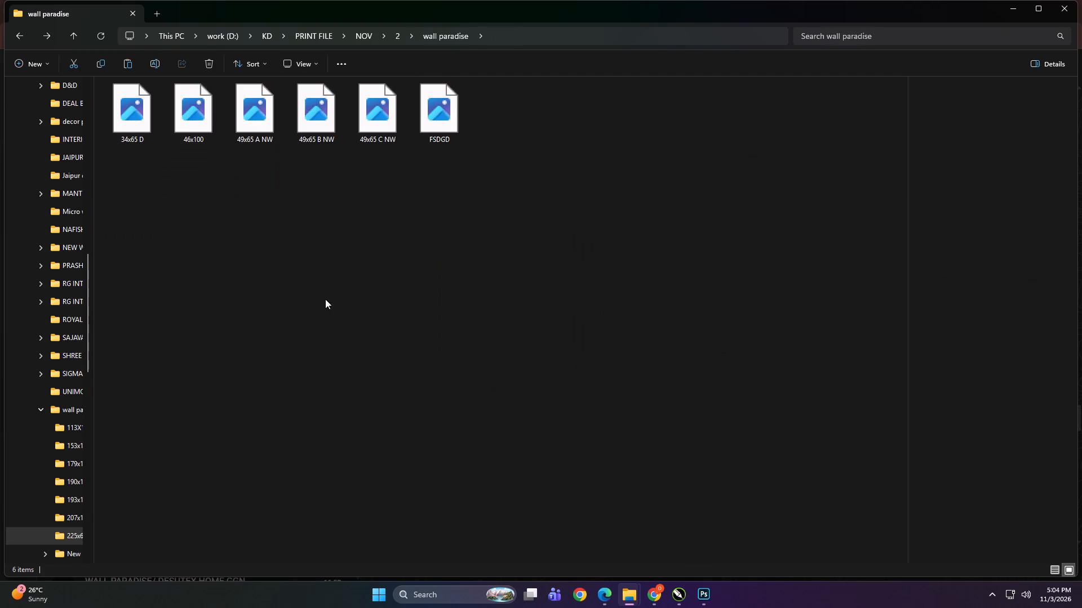
{"action": "key", "text": "BackSpace"}
{"action": "double_click", "coordinate": [548, 315]}
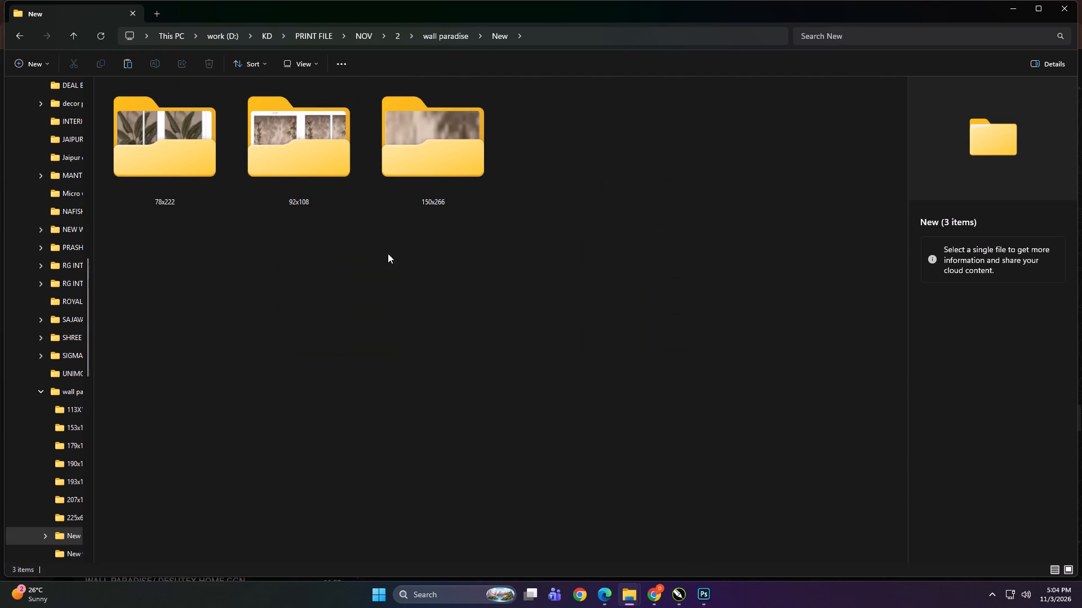
{"action": "double_click", "coordinate": [312, 141]}
{"action": "key", "text": "BackSpace"}
{"action": "double_click", "coordinate": [388, 142]}
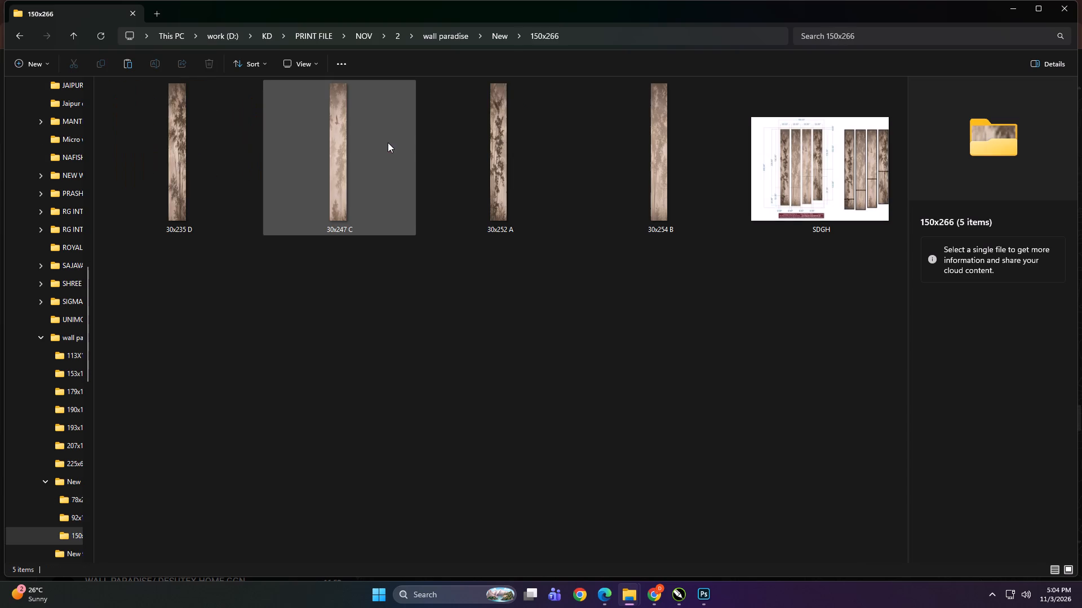
{"action": "scroll", "coordinate": [475, 341], "scroll_direction": "up", "scroll_amount": 5, "text": "ctrl"}
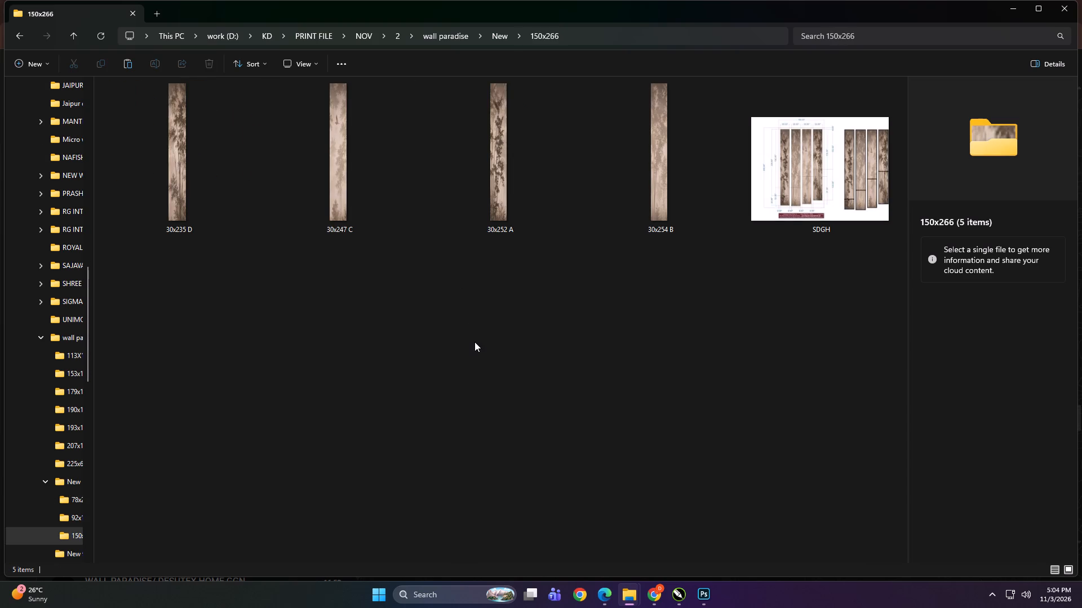
Examine the SDGH layout image in the 150x266 folder at enlarged size, checking its panel dimensions.
{"action": "left_click", "coordinate": [827, 155]}
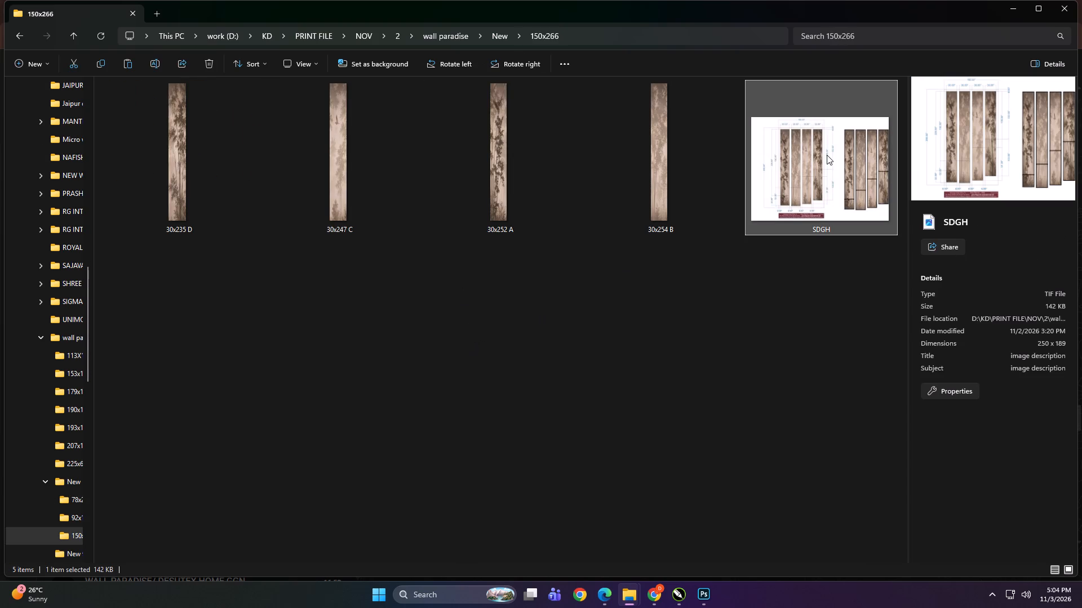
{"action": "left_click", "coordinate": [802, 132]}
{"action": "triple_click", "coordinate": [802, 162]}
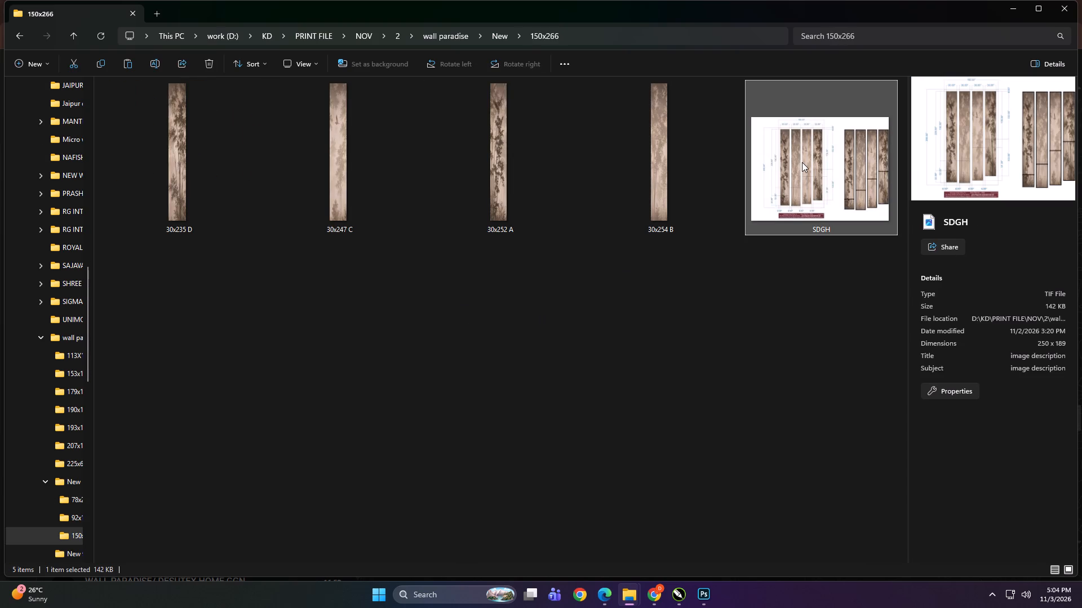
{"action": "left_click", "coordinate": [802, 162]}
{"action": "double_click", "coordinate": [948, 137]}
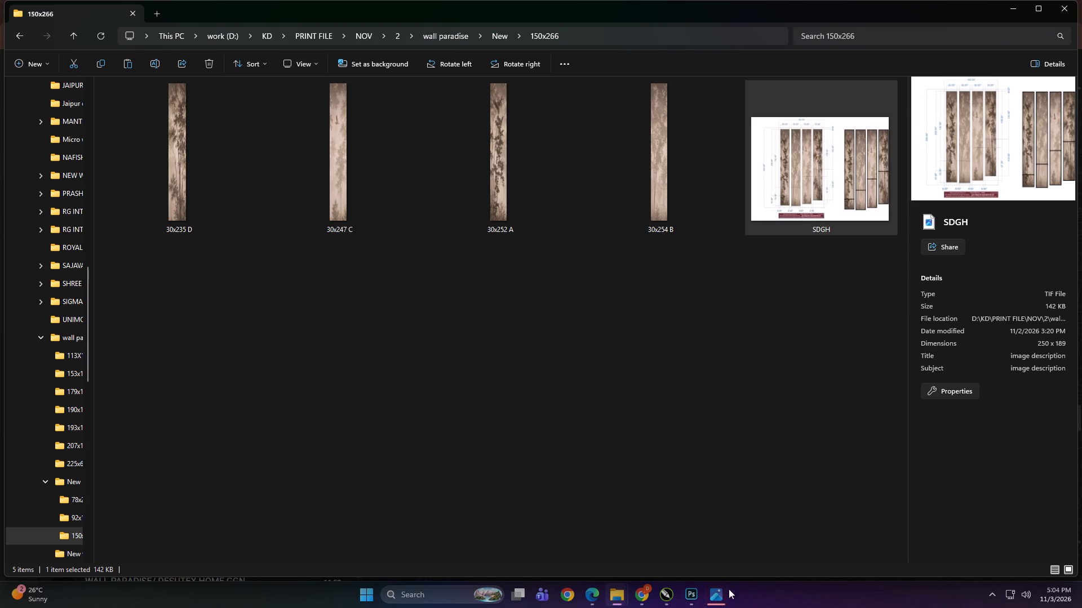
{"action": "left_click", "coordinate": [719, 596]}
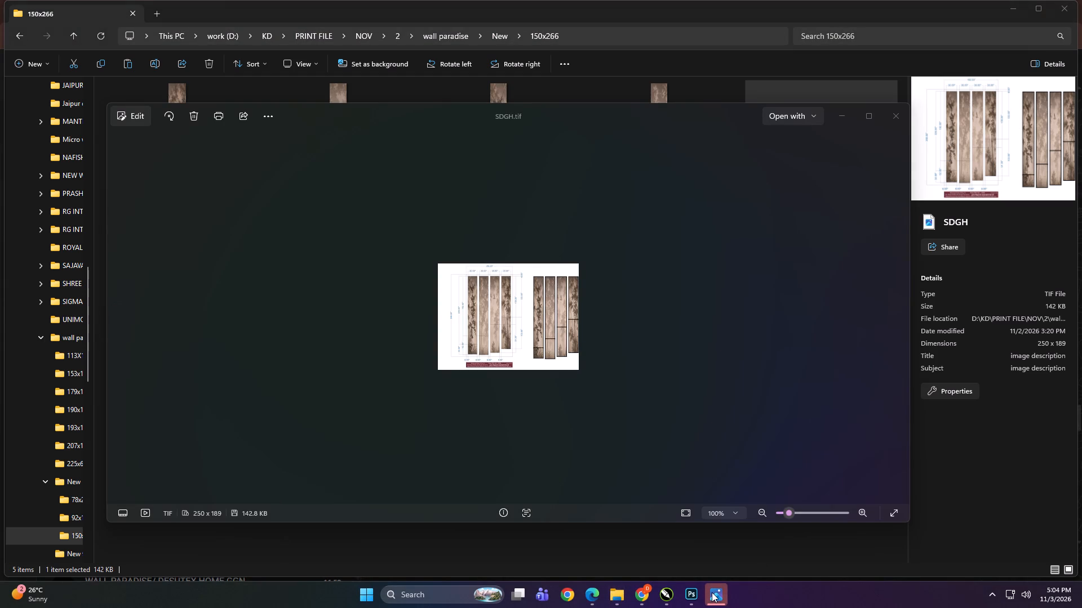
{"action": "scroll", "coordinate": [529, 377], "scroll_direction": "up", "scroll_amount": 11}
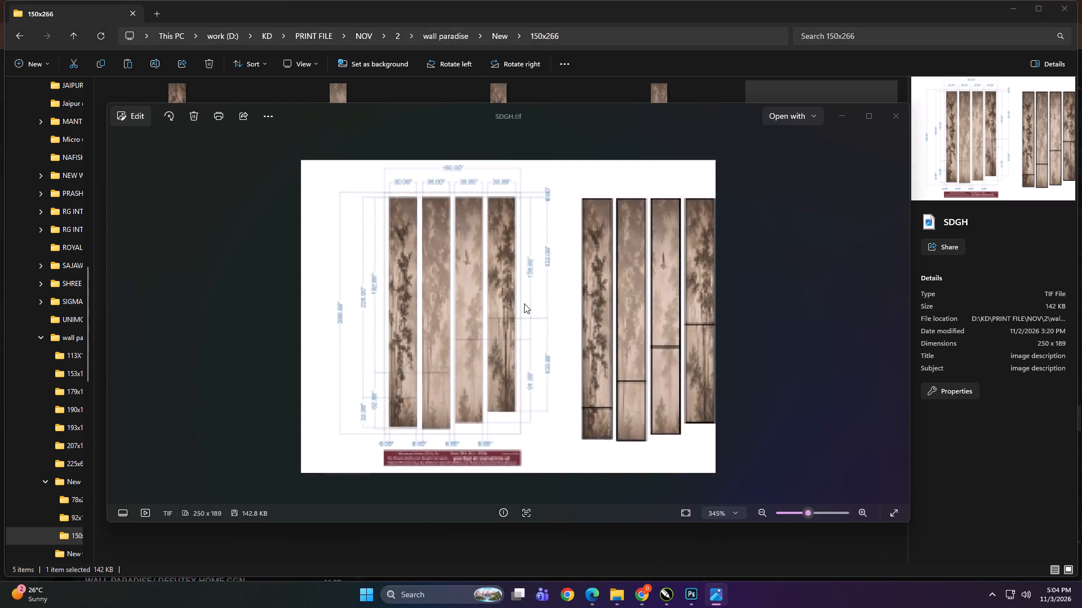
{"action": "scroll", "coordinate": [524, 303], "scroll_direction": "up", "scroll_amount": 3}
{"action": "scroll", "coordinate": [524, 289], "scroll_direction": "down", "scroll_amount": 1}
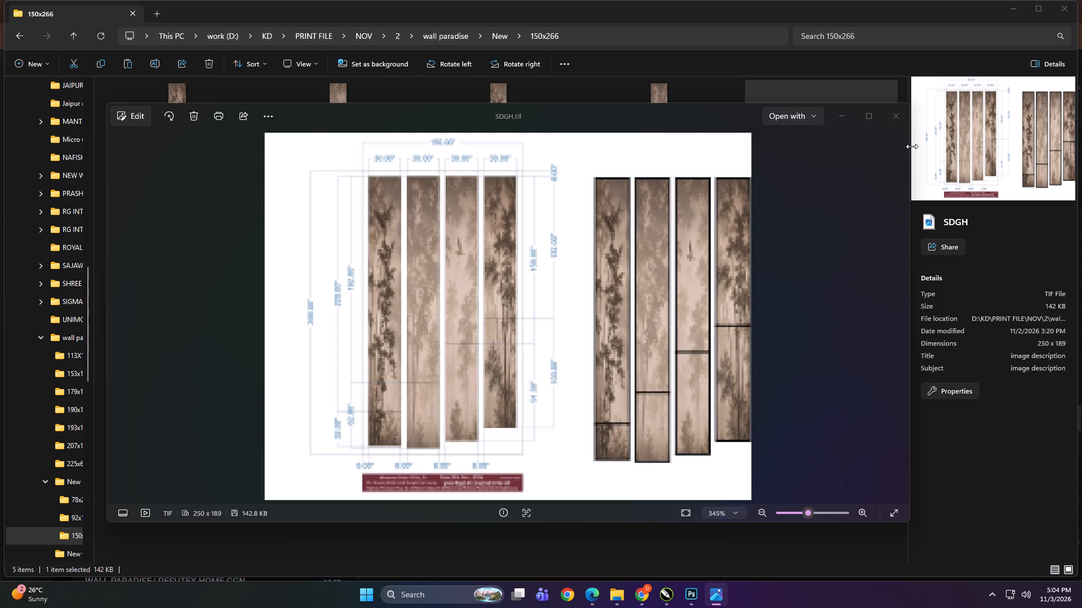
{"action": "left_click", "coordinate": [908, 126]}
{"action": "left_click", "coordinate": [901, 118]}
{"action": "left_click", "coordinate": [619, 301]}
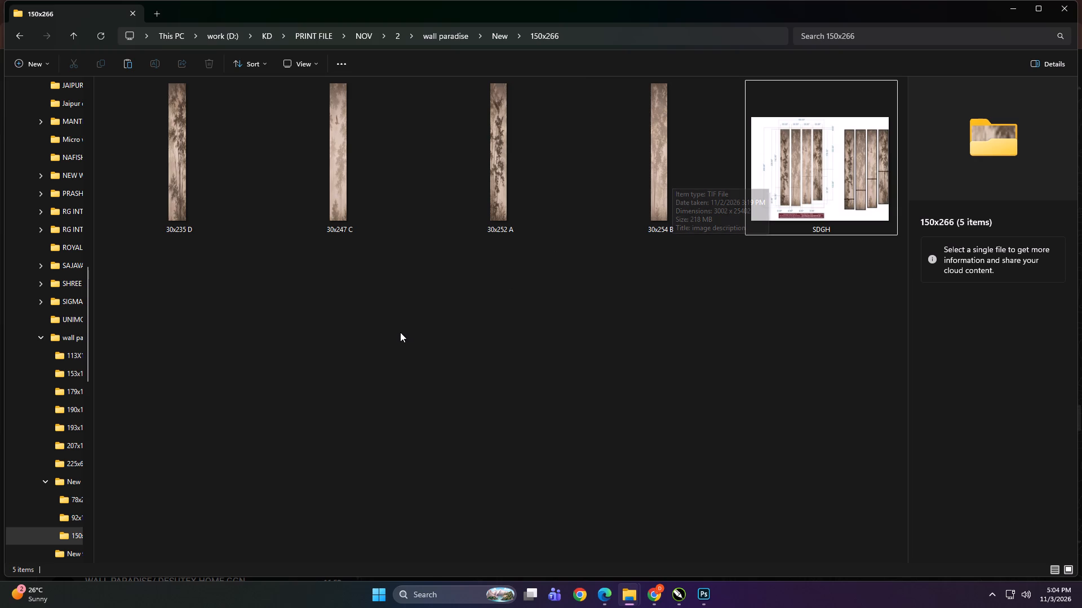
{"action": "left_click", "coordinate": [353, 348]}
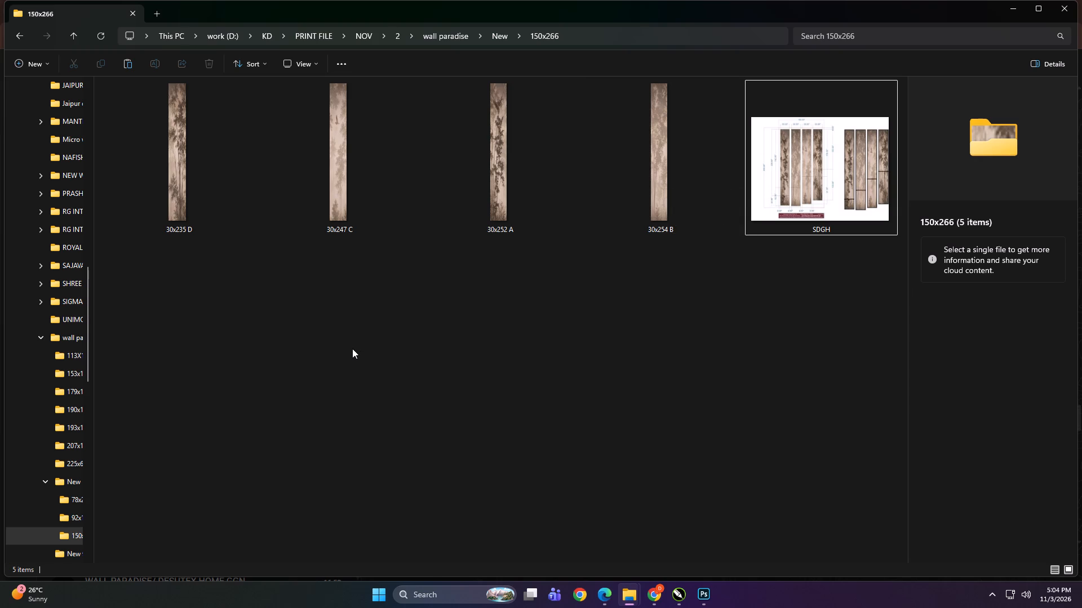
{"action": "double_click", "coordinate": [799, 131]}
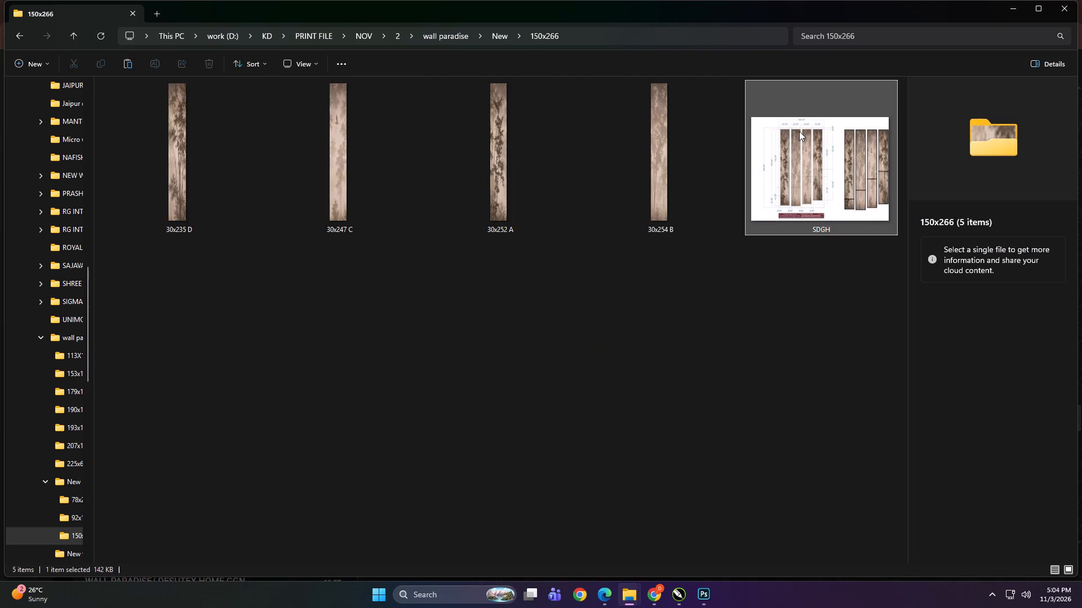
{"action": "scroll", "coordinate": [426, 357], "scroll_direction": "up", "scroll_amount": 14}
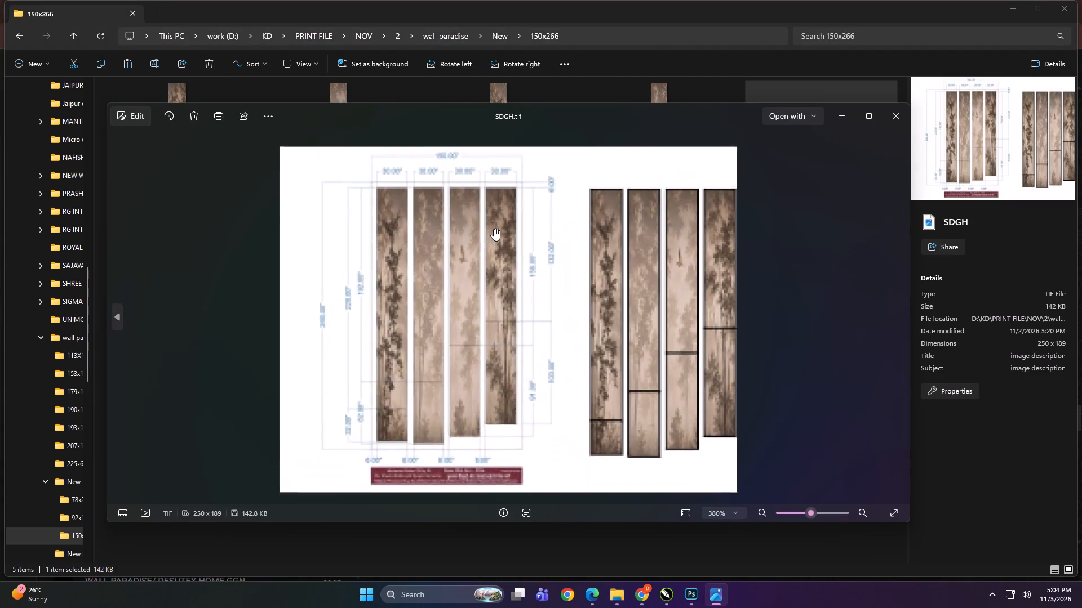
{"action": "left_click_drag", "start_coordinate": [434, 176], "coordinate": [416, 237]}
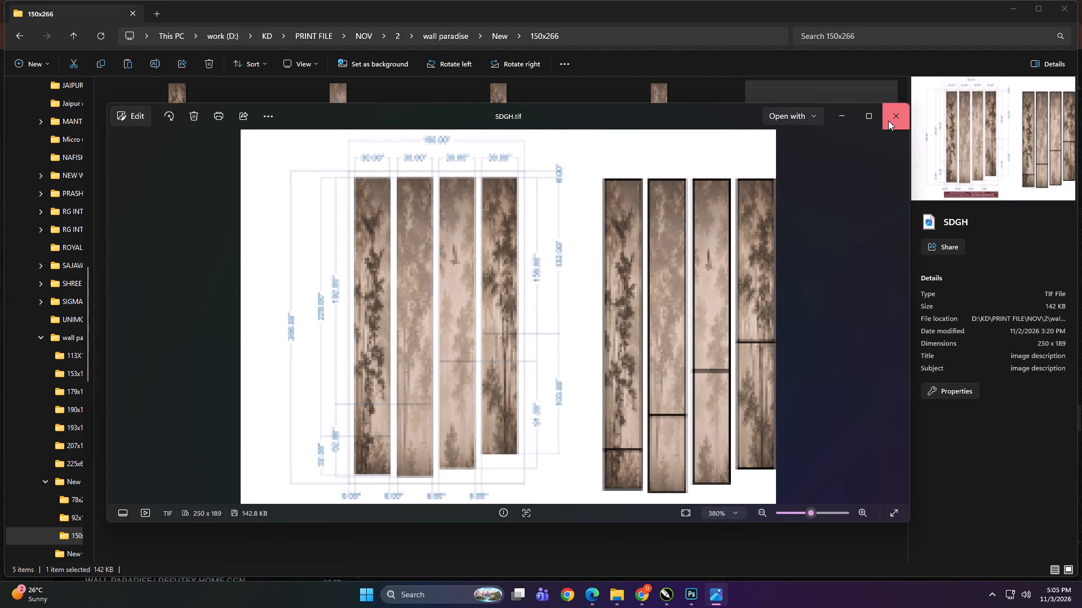
{"action": "left_click", "coordinate": [888, 120]}
Return to the NOV print folder and search it for 163.
{"action": "left_click", "coordinate": [543, 327]}
{"action": "key", "text": "BackSpace"}
{"action": "key", "text": "BackSpace"}
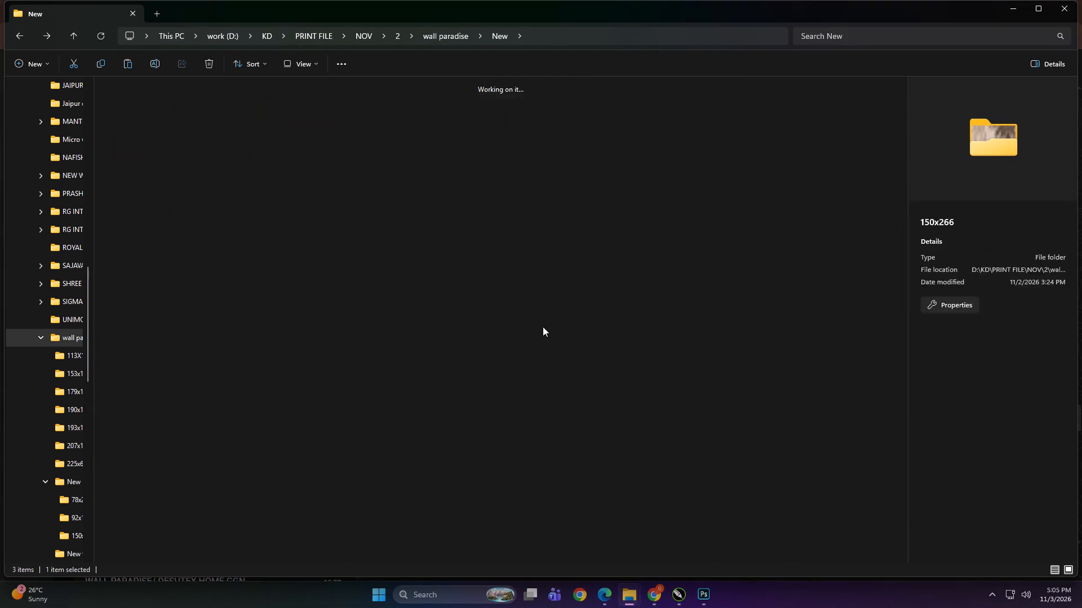
{"action": "left_click", "coordinate": [523, 468]}
{"action": "key", "text": "BackSpace"}
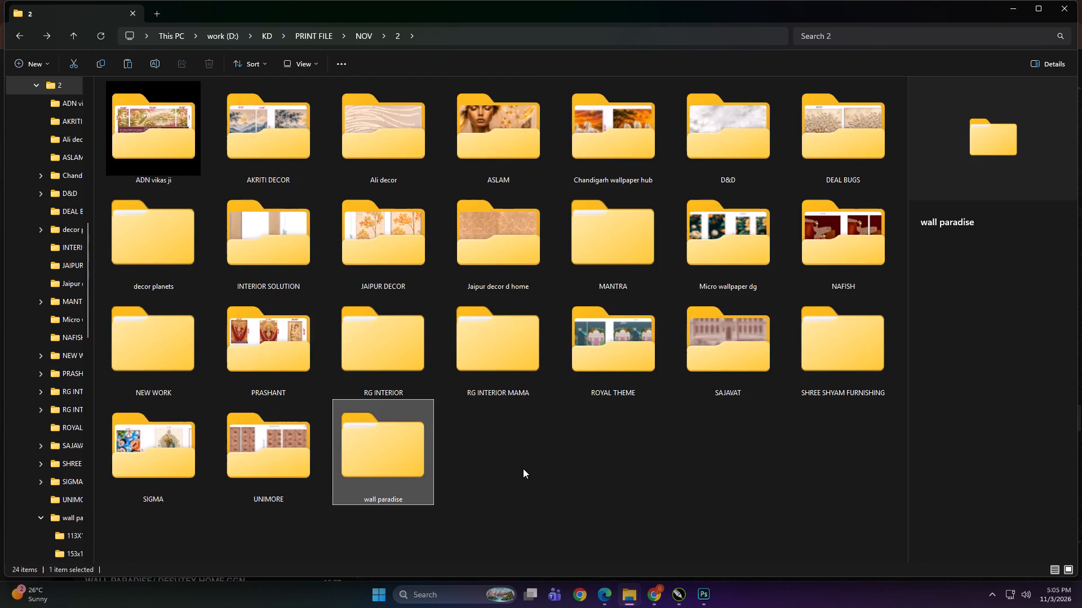
{"action": "key", "text": "BackSpace"}
{"action": "left_click", "coordinate": [523, 468]}
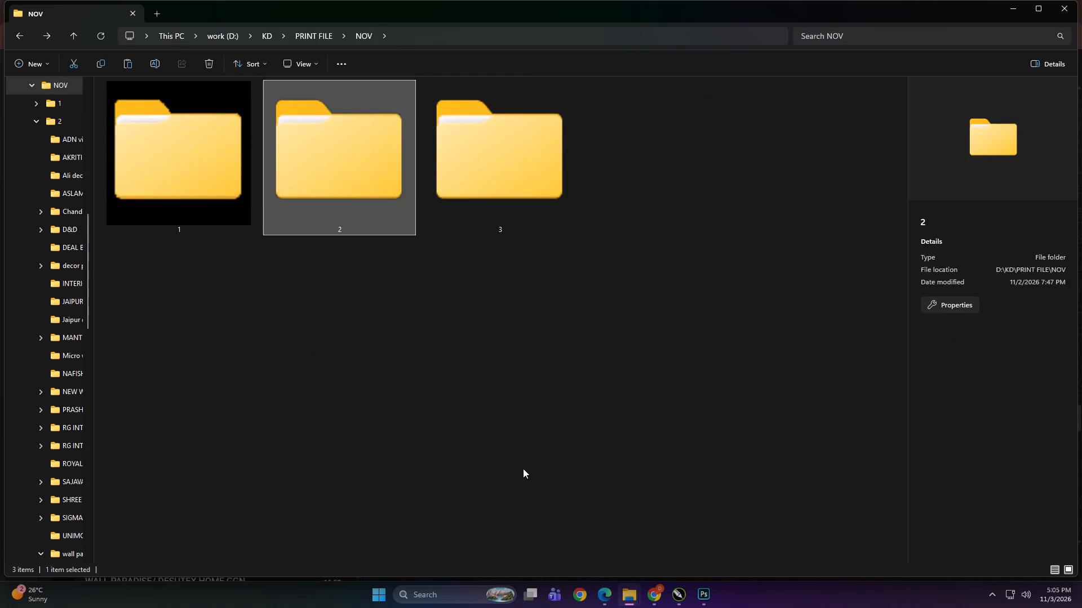
{"action": "left_click", "coordinate": [825, 39]}
{"action": "type", "text": "163"}
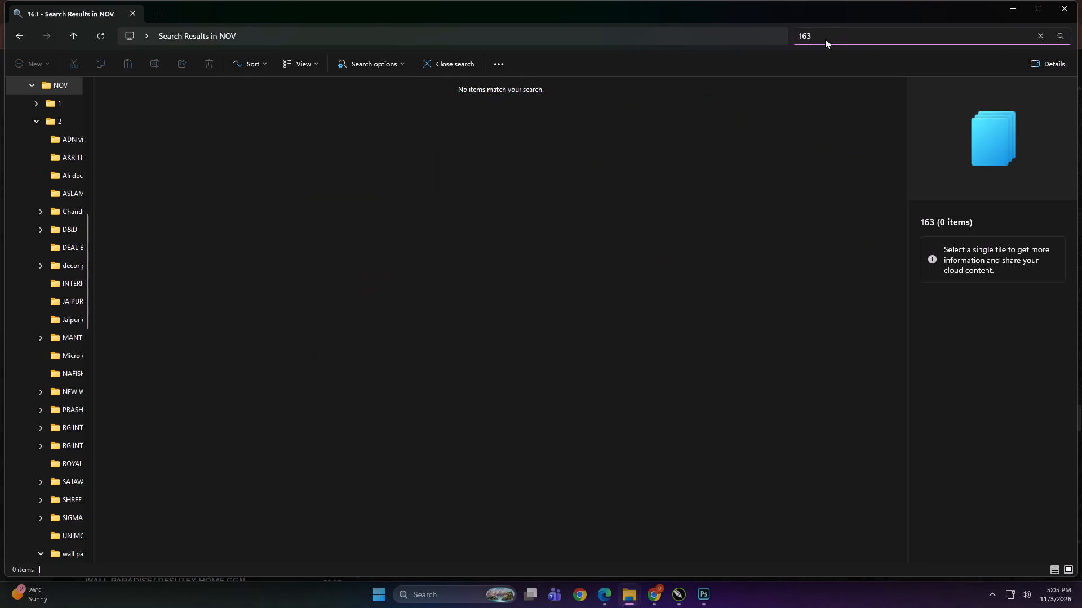
Change the NOV folder search to 13 and examine the matching designs as large thumbnails.
{"action": "key", "text": "BackSpace"}
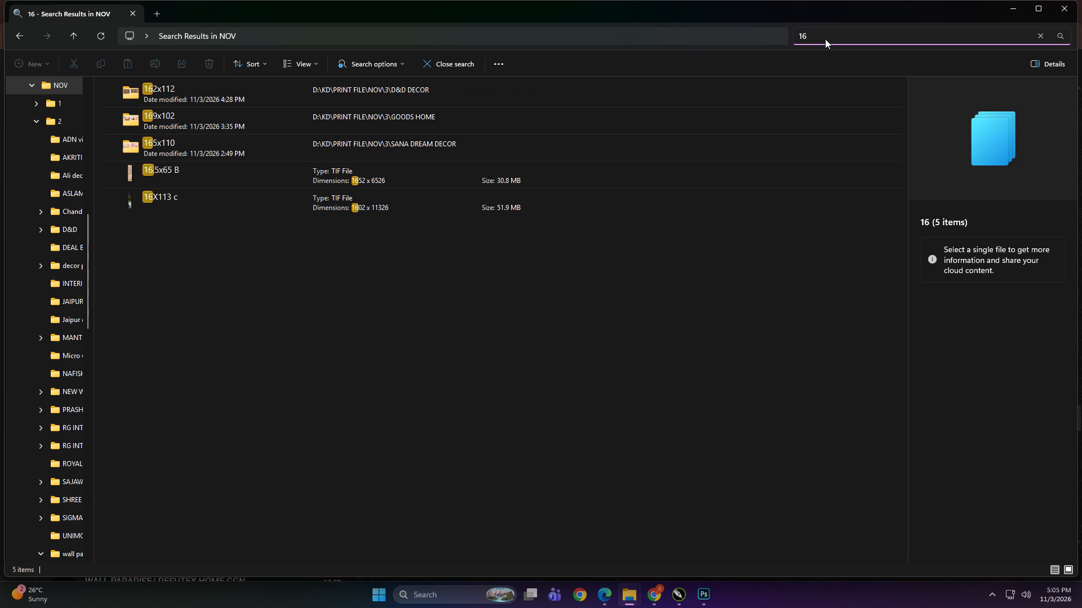
{"action": "key", "text": "BackSpace"}
{"action": "key", "text": "3"}
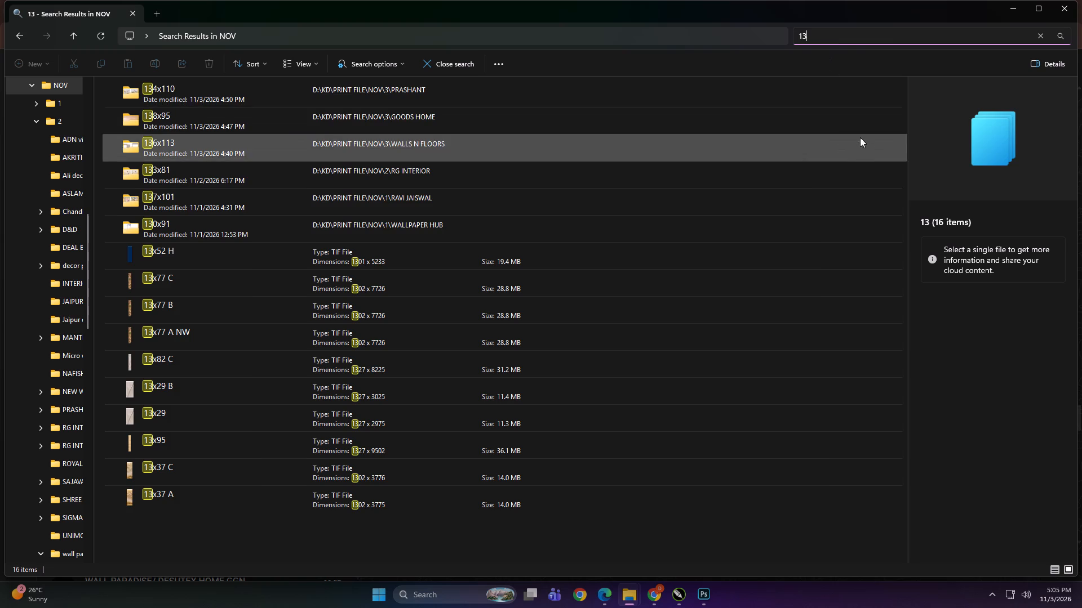
{"action": "scroll", "coordinate": [863, 144], "scroll_direction": "up", "scroll_amount": 20, "text": "ctrl"}
{"action": "scroll", "coordinate": [863, 144], "scroll_direction": "up", "scroll_amount": 20, "text": "ctrl"}
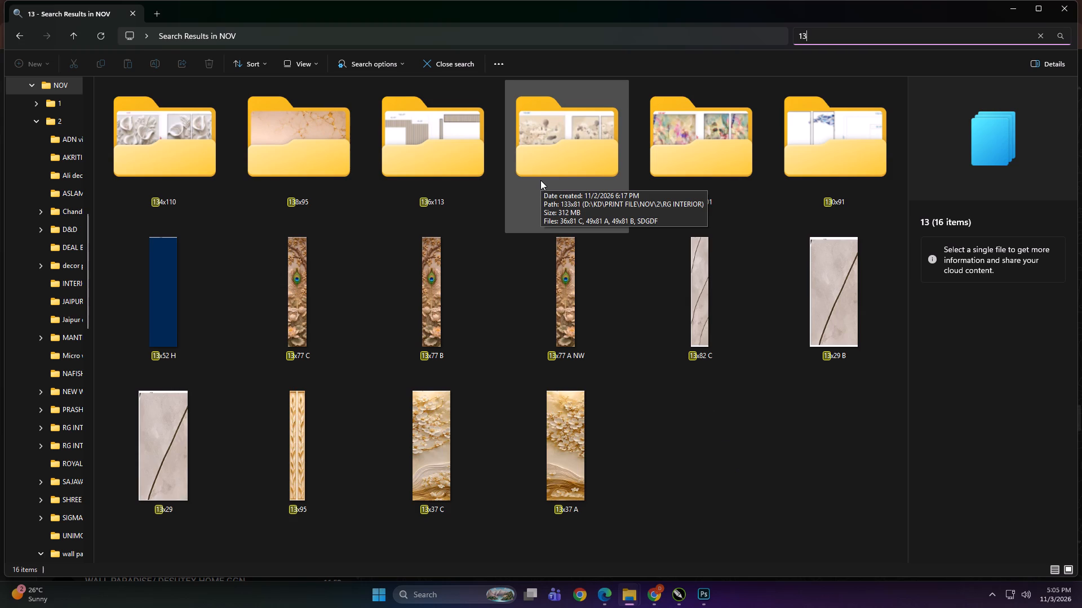
{"action": "scroll", "coordinate": [406, 244], "scroll_direction": "down", "scroll_amount": 2}
{"action": "left_click", "coordinate": [738, 468]}
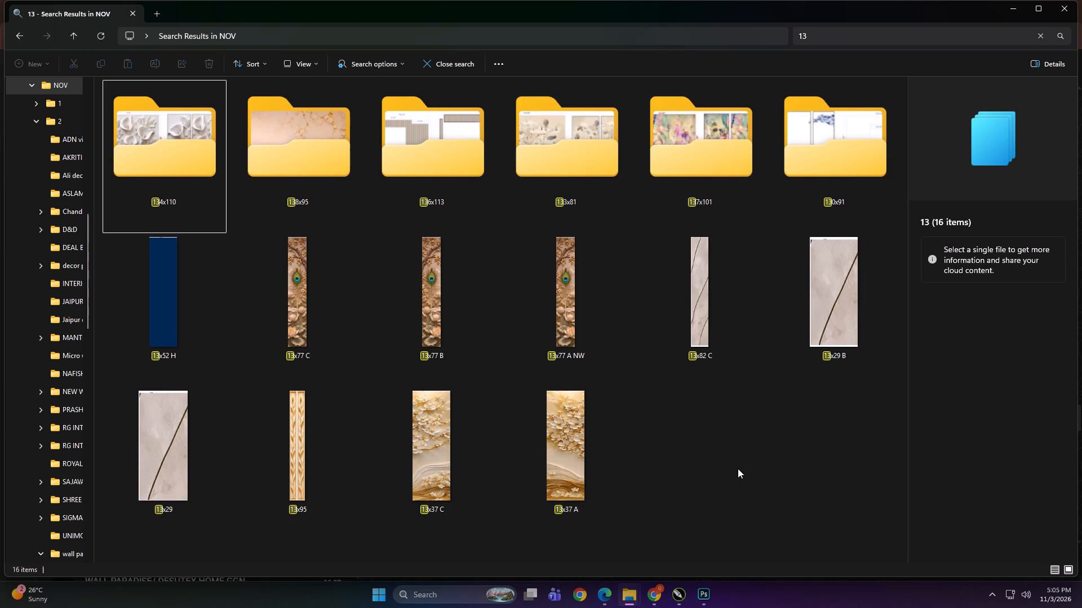
Search the OCTOBER print folder for 13.
{"action": "key", "text": "BackSpace"}
{"action": "key", "text": "BackSpace"}
{"action": "left_click", "coordinate": [340, 157]}
{"action": "double_click", "coordinate": [340, 157]}
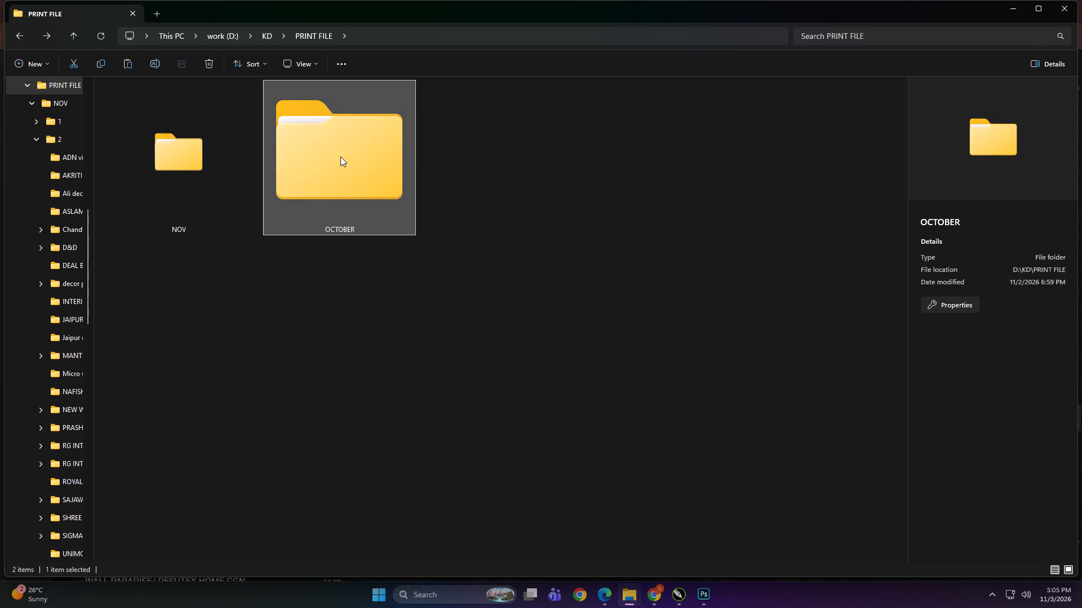
{"action": "left_click", "coordinate": [570, 286]}
{"action": "left_click", "coordinate": [850, 29]}
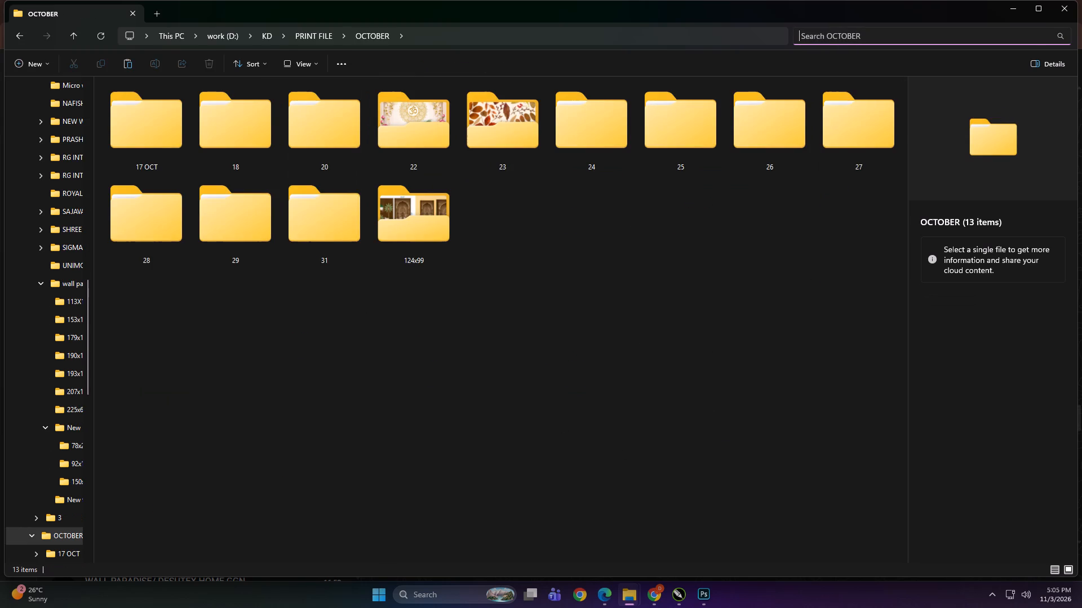
{"action": "type", "text": "13"}
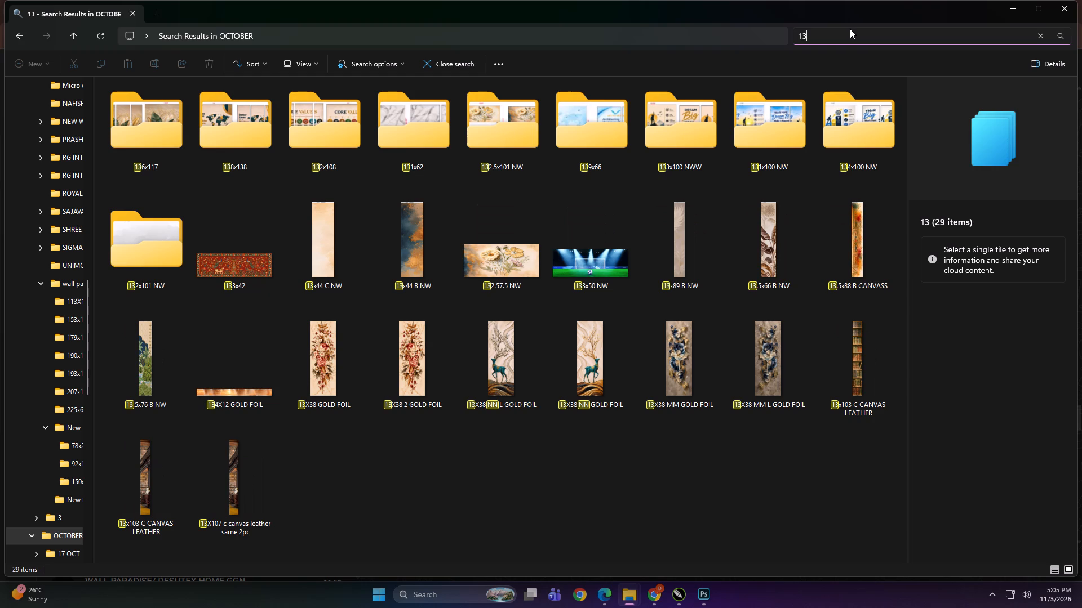
Look through the OCTOBER search results for 13, then close that search window.
{"action": "scroll", "coordinate": [511, 307], "scroll_direction": "down", "scroll_amount": 4}
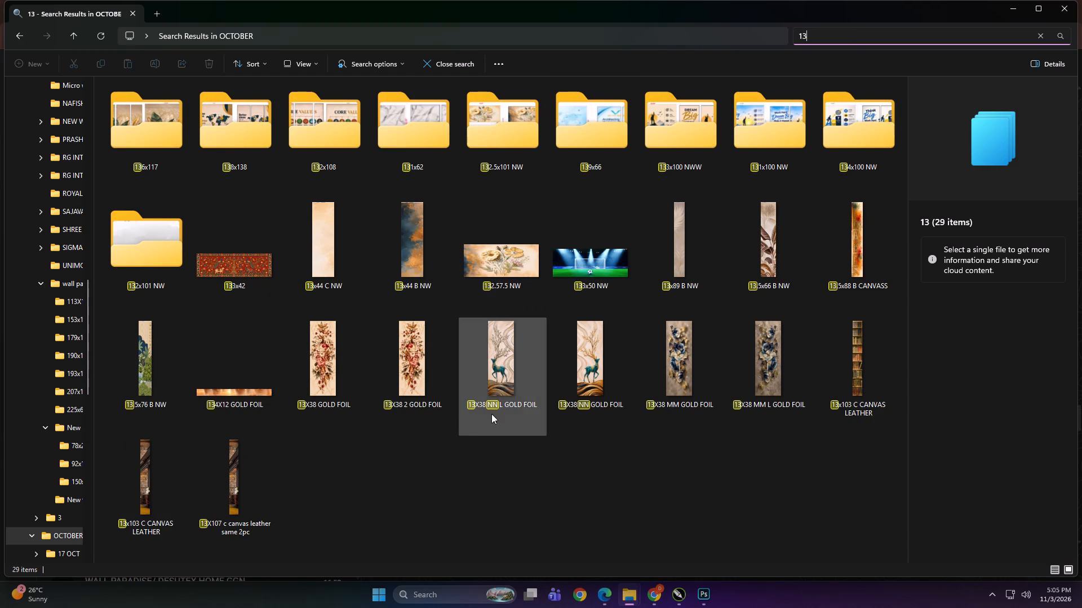
{"action": "scroll", "coordinate": [490, 452], "scroll_direction": "up", "scroll_amount": 2}
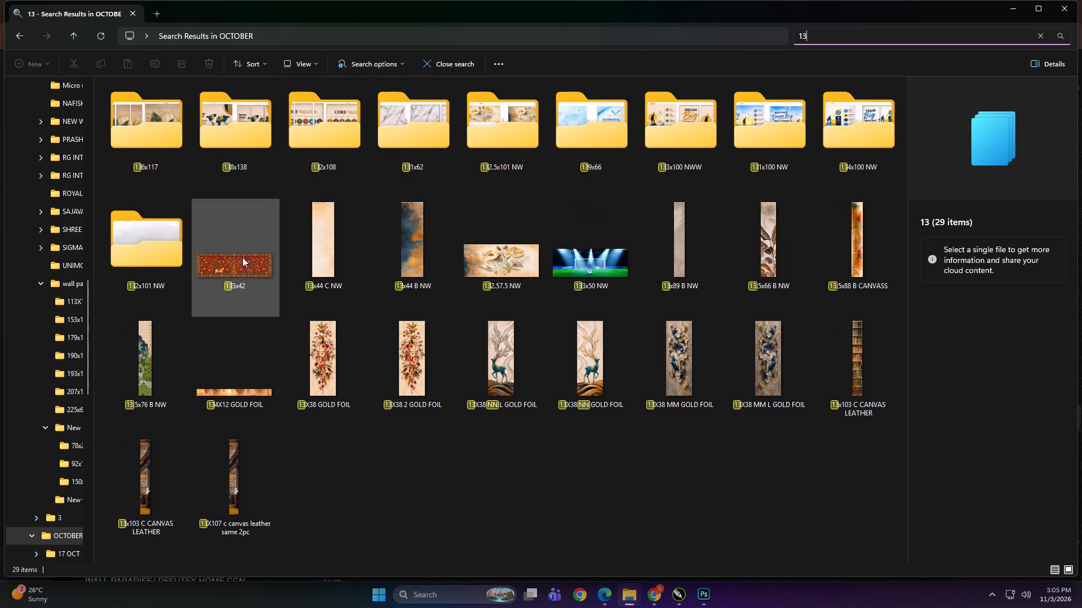
{"action": "left_click", "coordinate": [506, 498]}
{"action": "left_click", "coordinate": [1068, 2]}
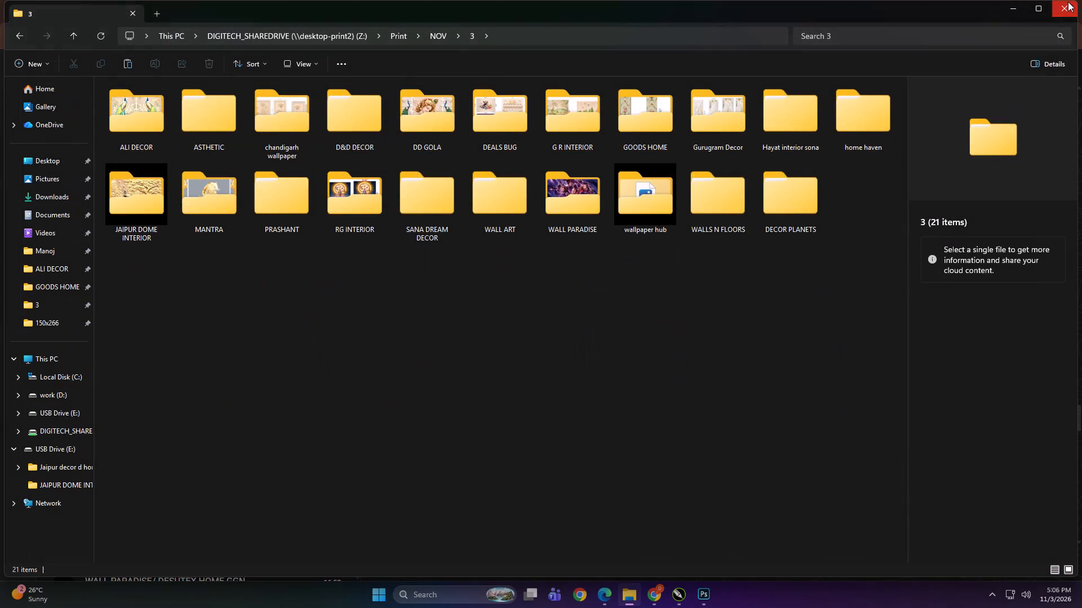
Go up from folder 3 in NOV to the Print folder on the DIGITECH_SHAREDRIVE share.
{"action": "left_click", "coordinate": [564, 315]}
{"action": "key", "text": "BackSpace"}
{"action": "key", "text": "BackSpace"}
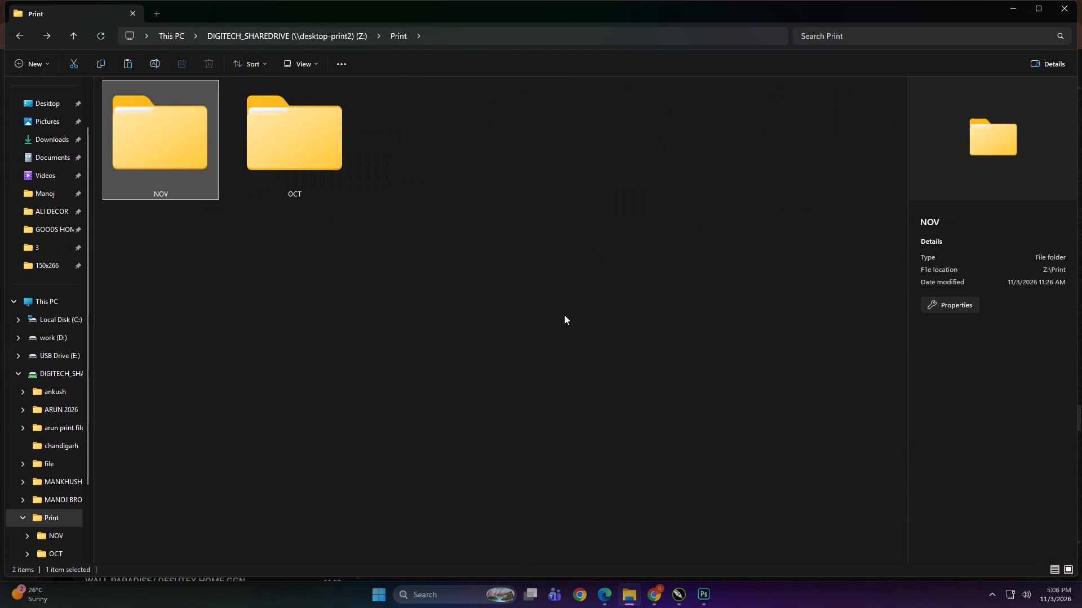
{"action": "left_click", "coordinate": [564, 315]}
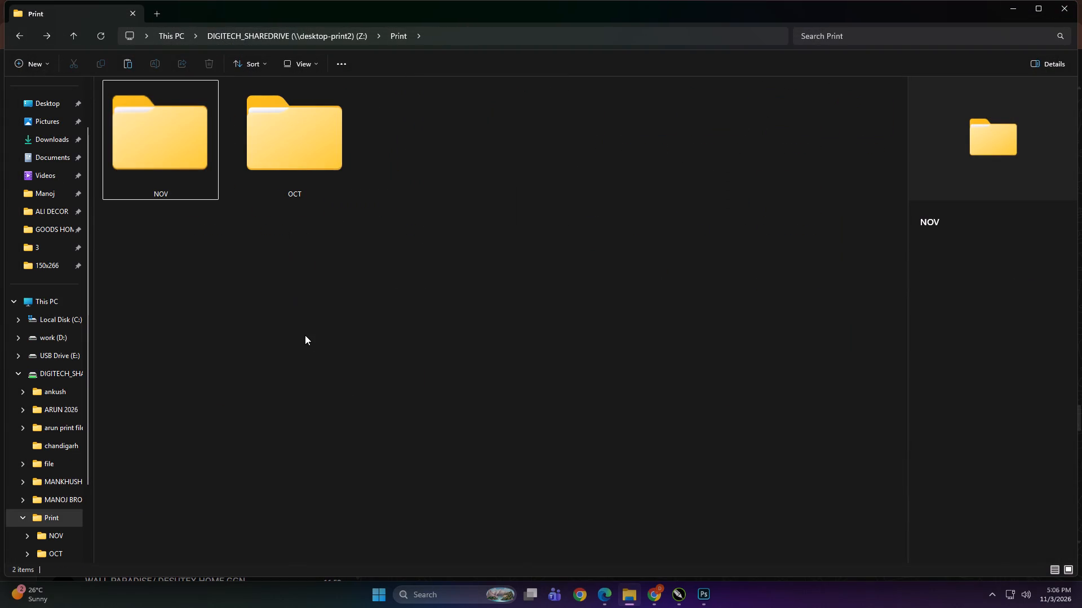
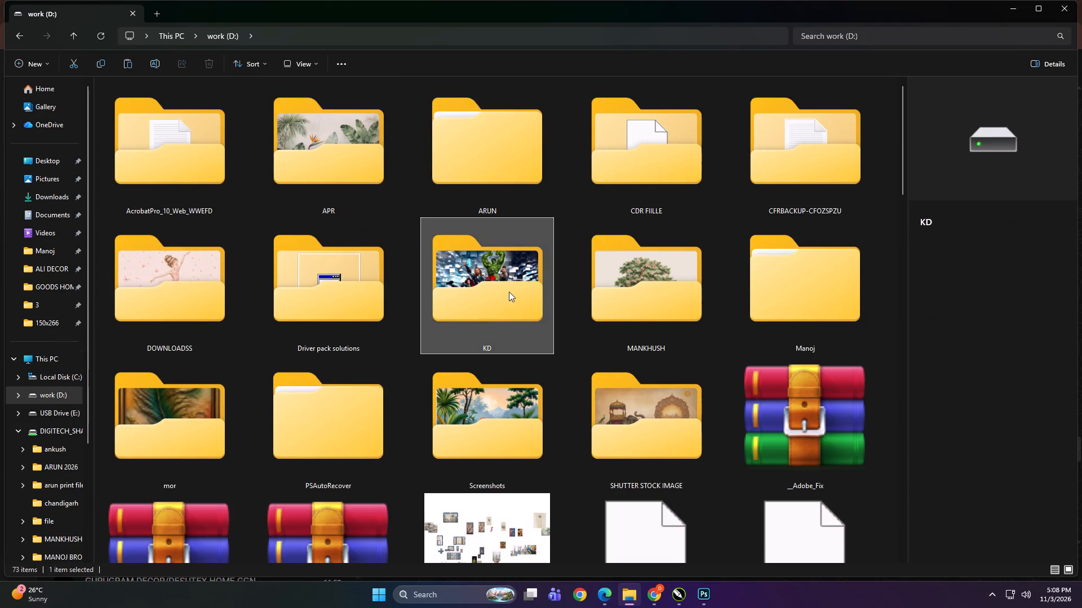
Open the PRINT FILE folder inside the KD folder on the work (D:) drive.
{"action": "triple_click", "coordinate": [509, 292]}
{"action": "double_click", "coordinate": [507, 146]}
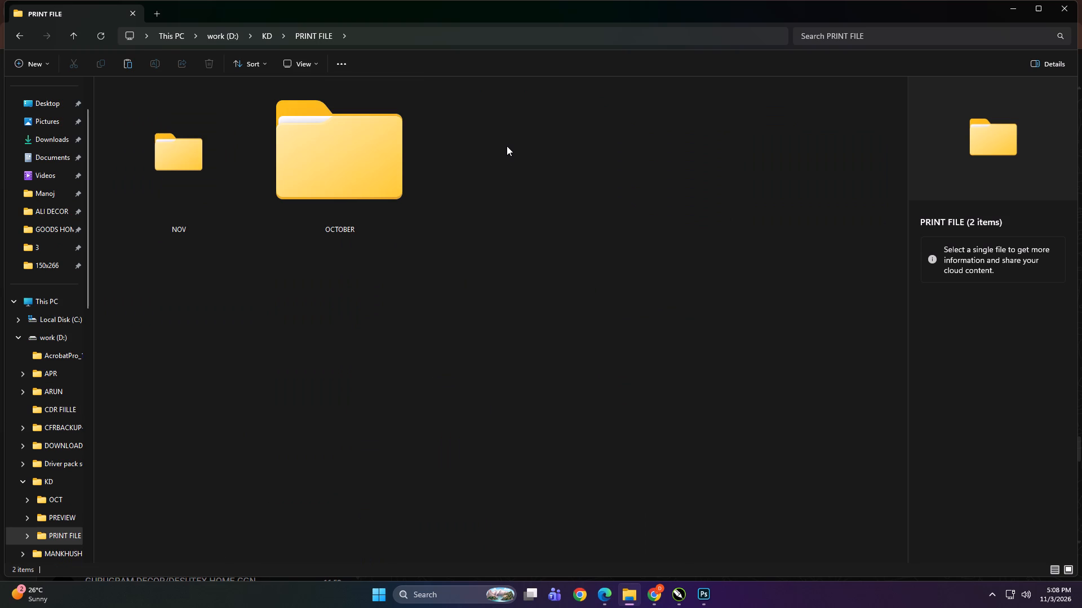
Search the PRINT FILE folder for 110 and view the matching folders as larger thumbnails.
{"action": "left_click", "coordinate": [418, 304]}
{"action": "left_click", "coordinate": [810, 39]}
{"action": "type", "text": "11"}
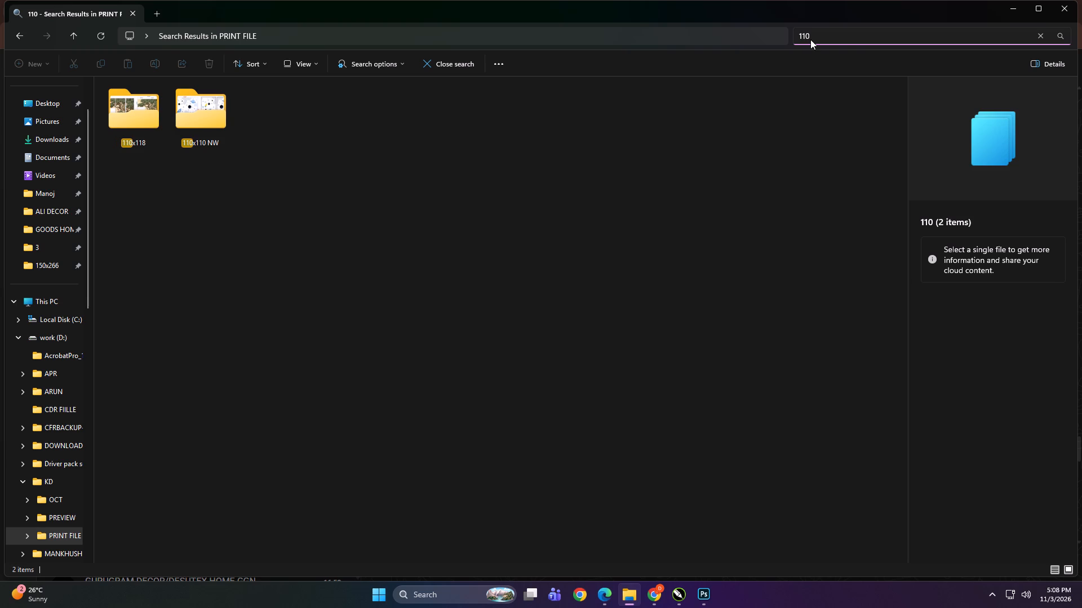
{"action": "scroll", "coordinate": [724, 162], "scroll_direction": "up", "scroll_amount": 8, "text": "ctrl"}
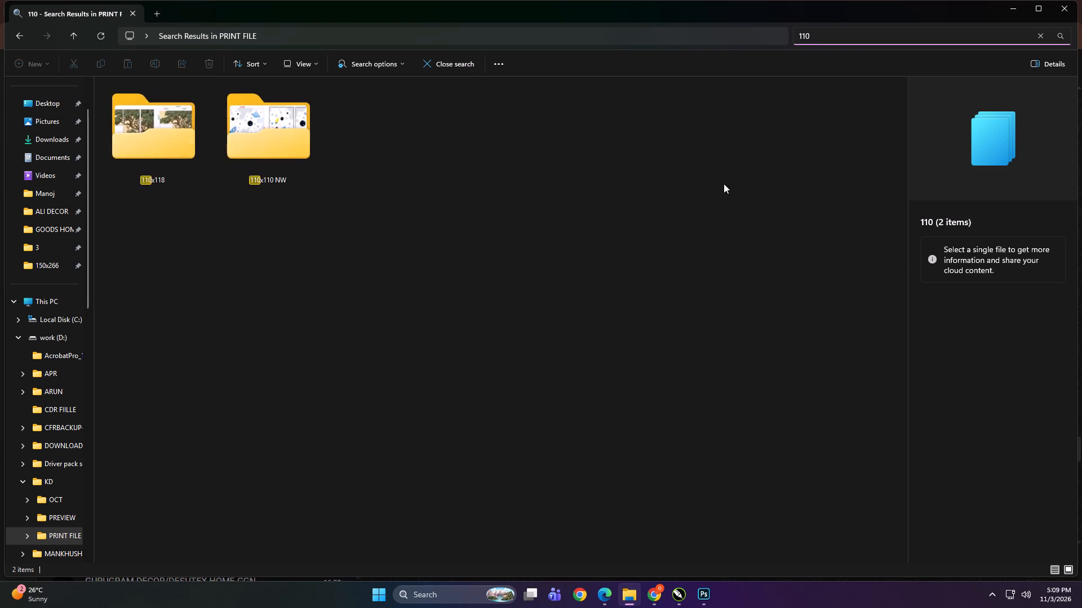
{"action": "scroll", "coordinate": [724, 184], "scroll_direction": "up", "scroll_amount": 11, "text": "ctrl"}
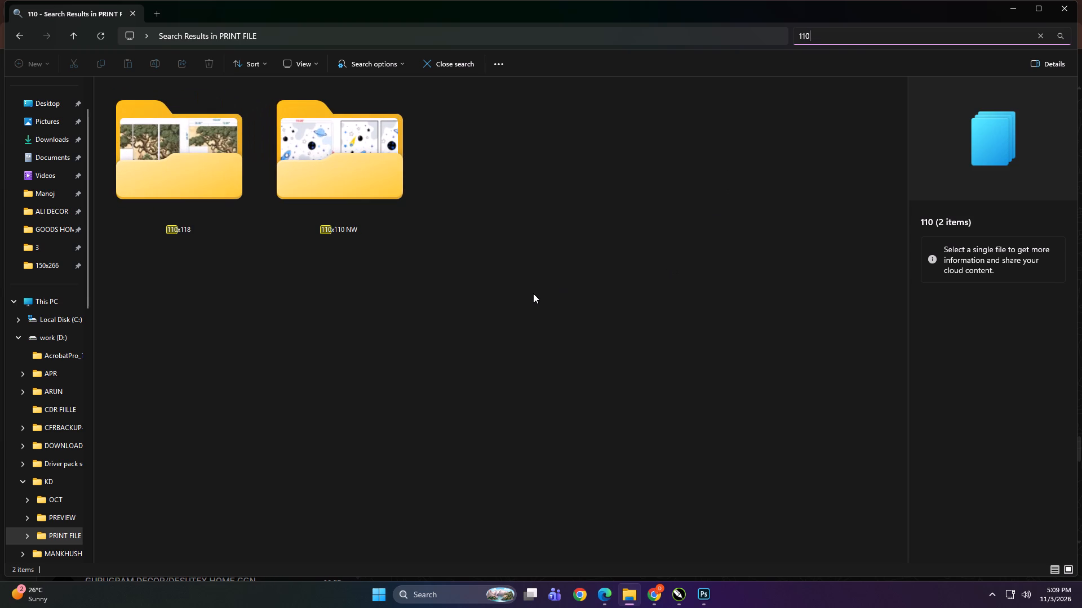
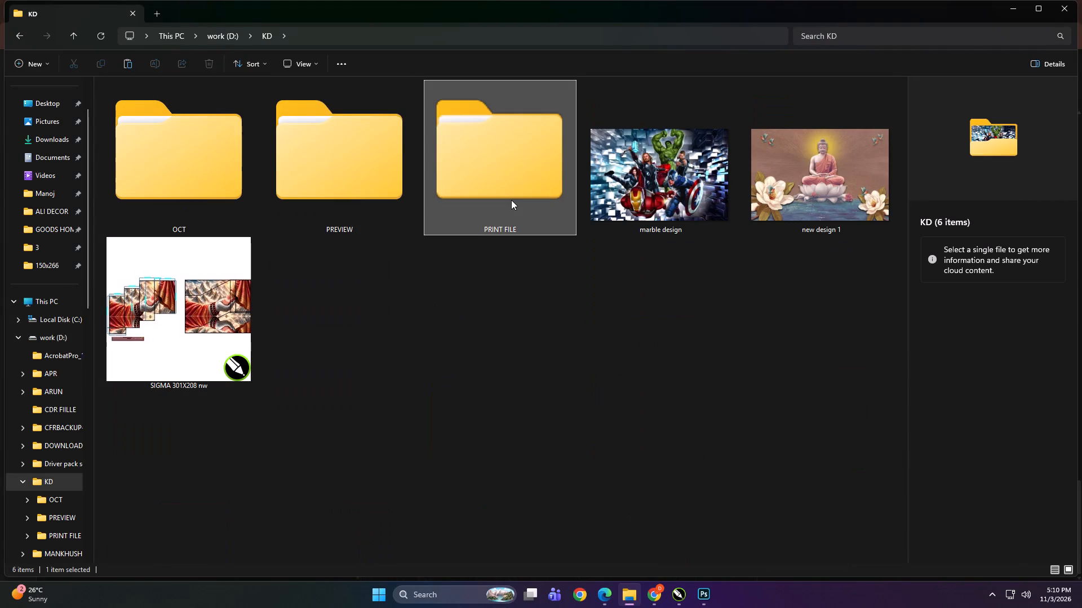
Look through the NEW1, NEW2 and NEW3 folders in PRINT OKK of the October 25 print files.
{"action": "double_click", "coordinate": [511, 200]}
{"action": "double_click", "coordinate": [309, 173]}
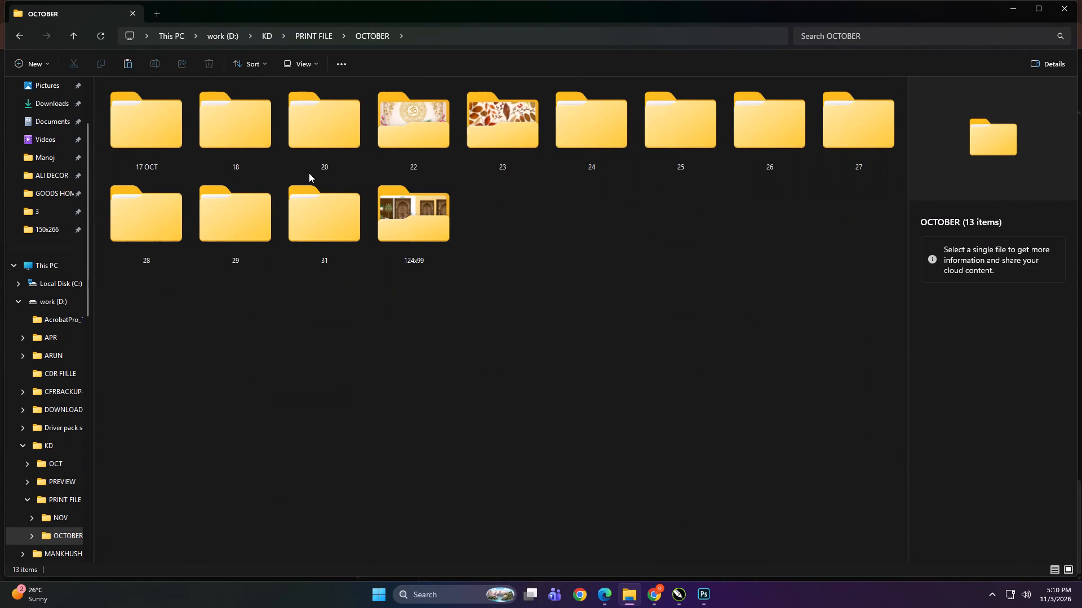
{"action": "triple_click", "coordinate": [668, 136]}
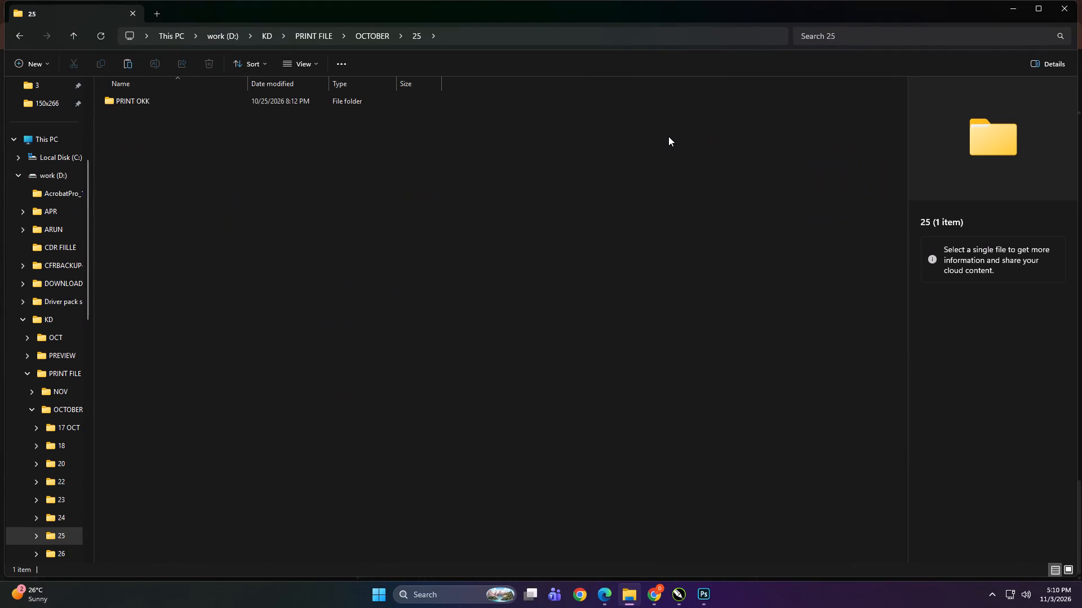
{"action": "double_click", "coordinate": [165, 104]}
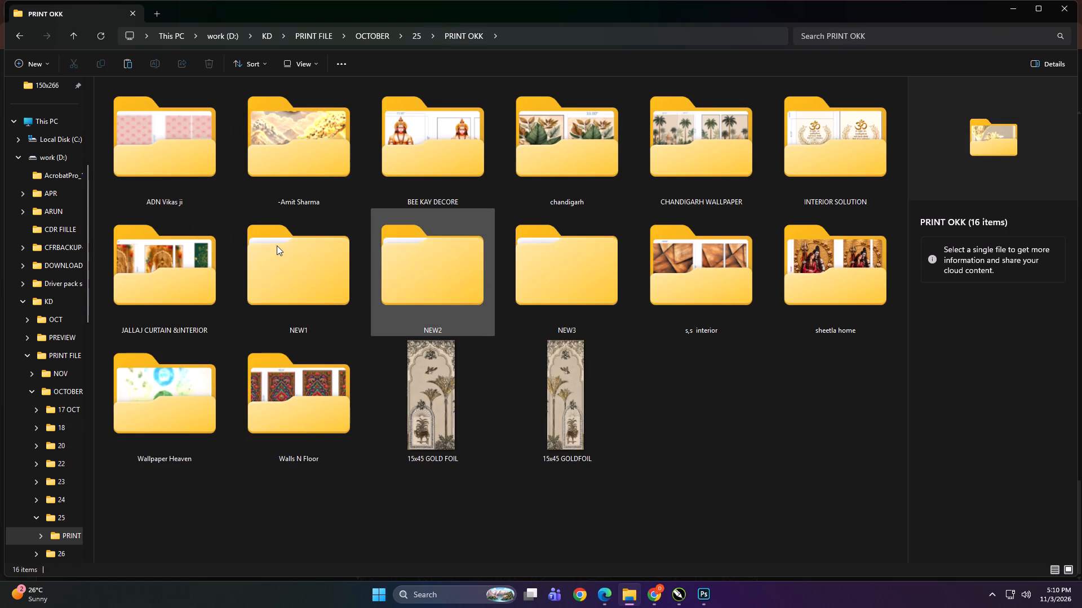
{"action": "double_click", "coordinate": [274, 280]}
{"action": "key", "text": "BackSpace"}
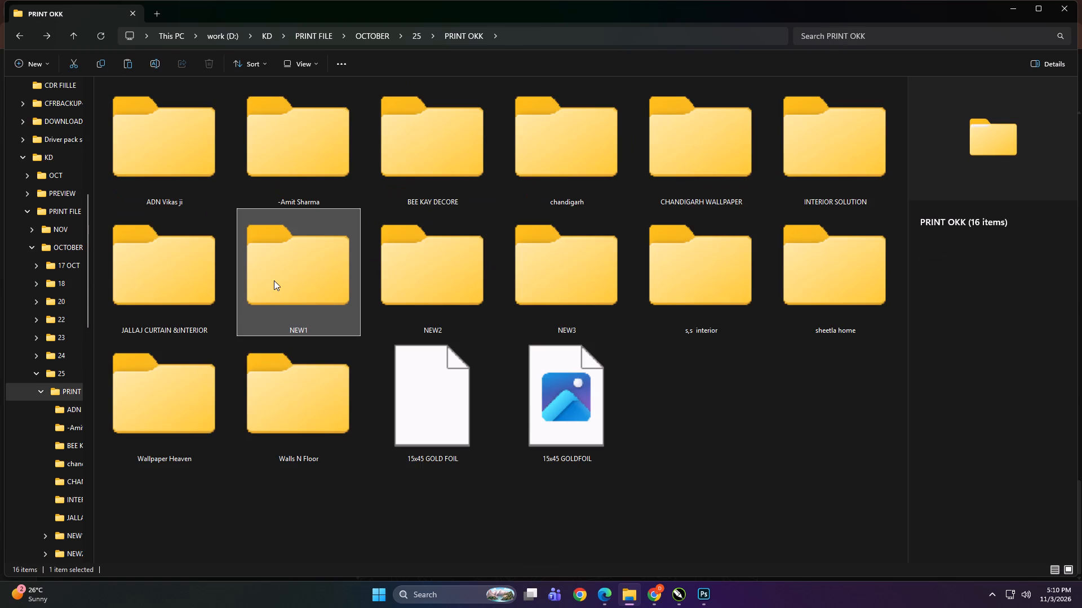
{"action": "double_click", "coordinate": [397, 304]}
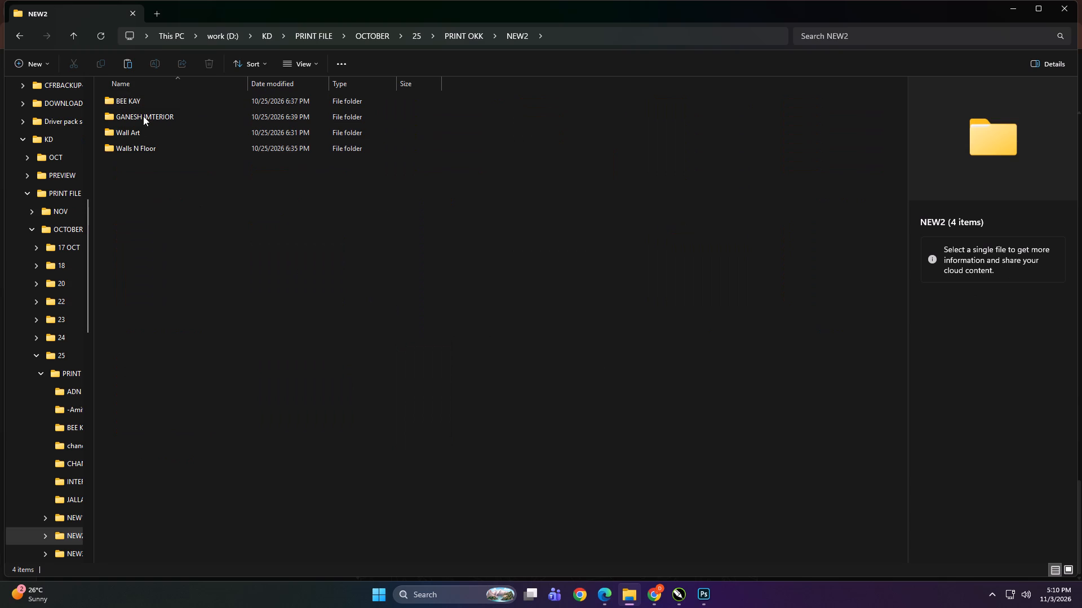
{"action": "key", "text": "BackSpace"}
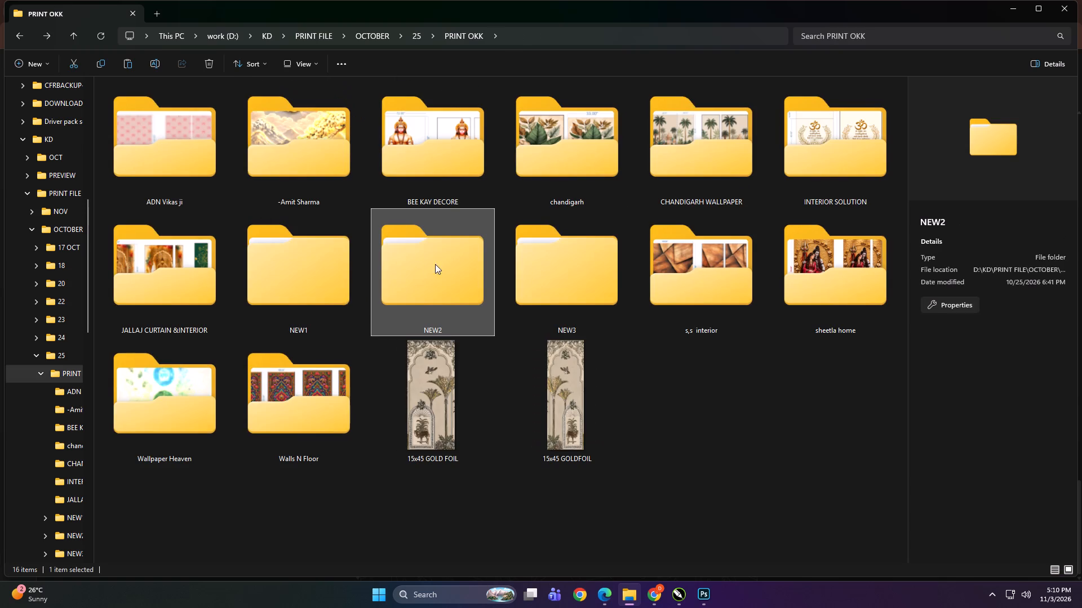
{"action": "double_click", "coordinate": [588, 262]}
{"action": "left_click", "coordinate": [462, 328]}
{"action": "key", "text": "BackSpace"}
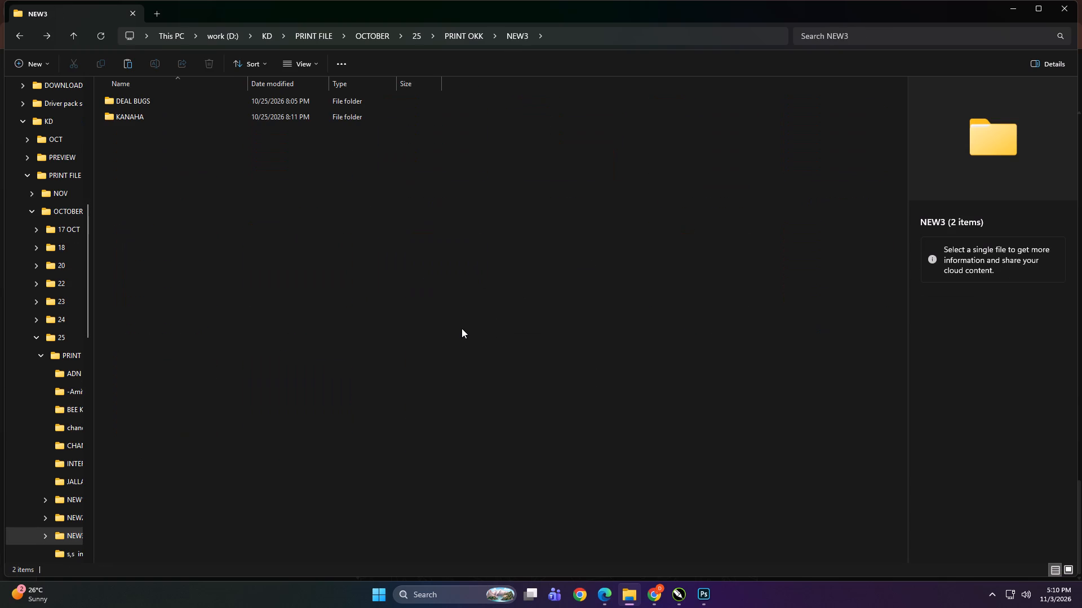
{"action": "key", "text": "BackSpace"}
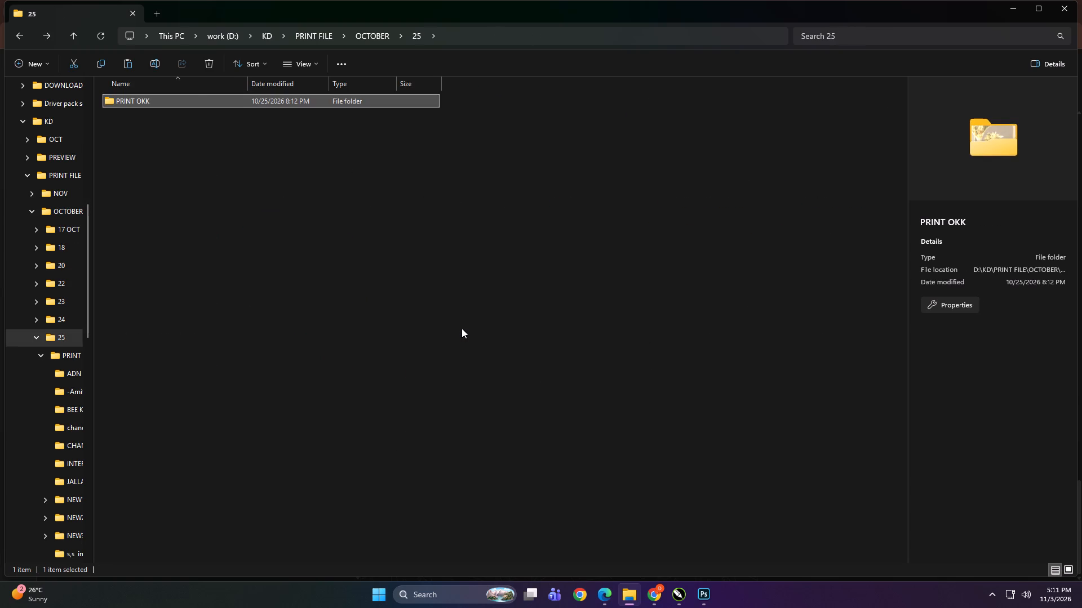
{"action": "key", "text": "BackSpace"}
Check the NEW 1, WALL PARADISE and NEW 5 folders in OK PRINT of the October 26 print files.
{"action": "double_click", "coordinate": [760, 126]}
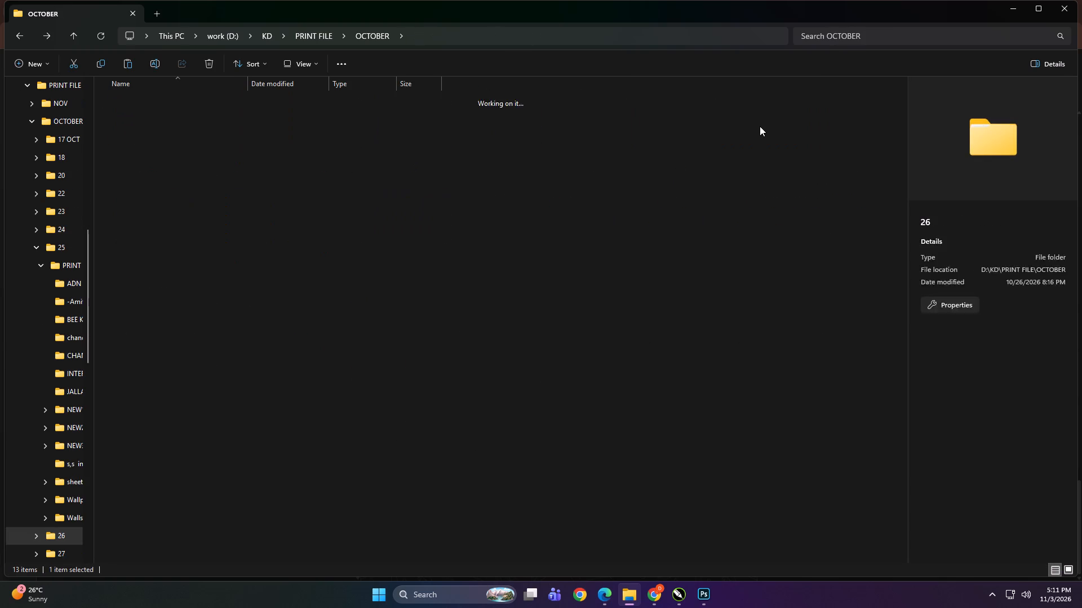
{"action": "double_click", "coordinate": [119, 106]}
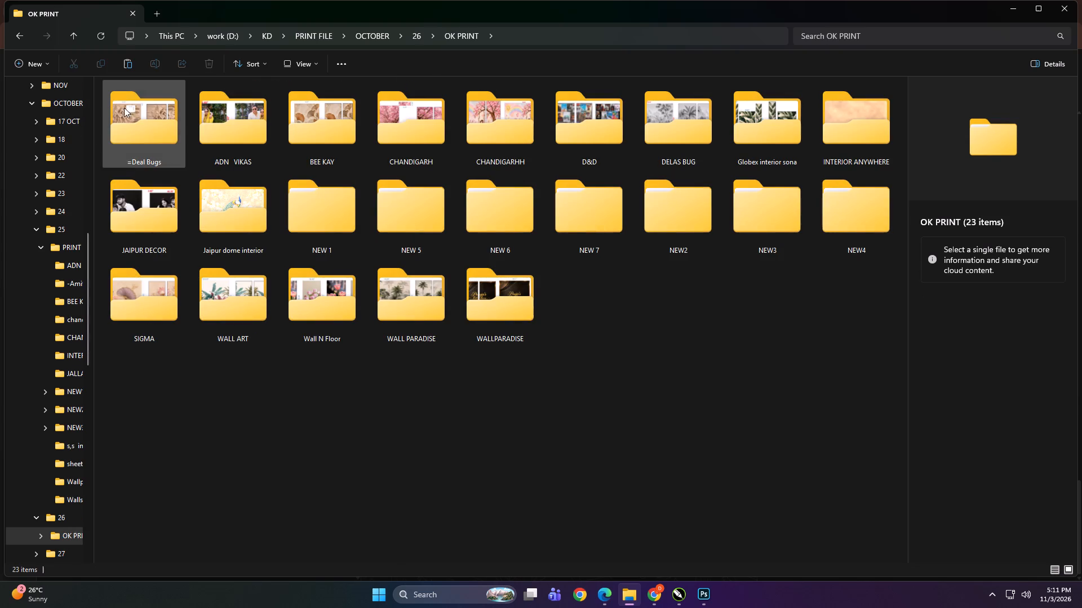
{"action": "double_click", "coordinate": [331, 207]}
{"action": "key", "text": "BackSpace"}
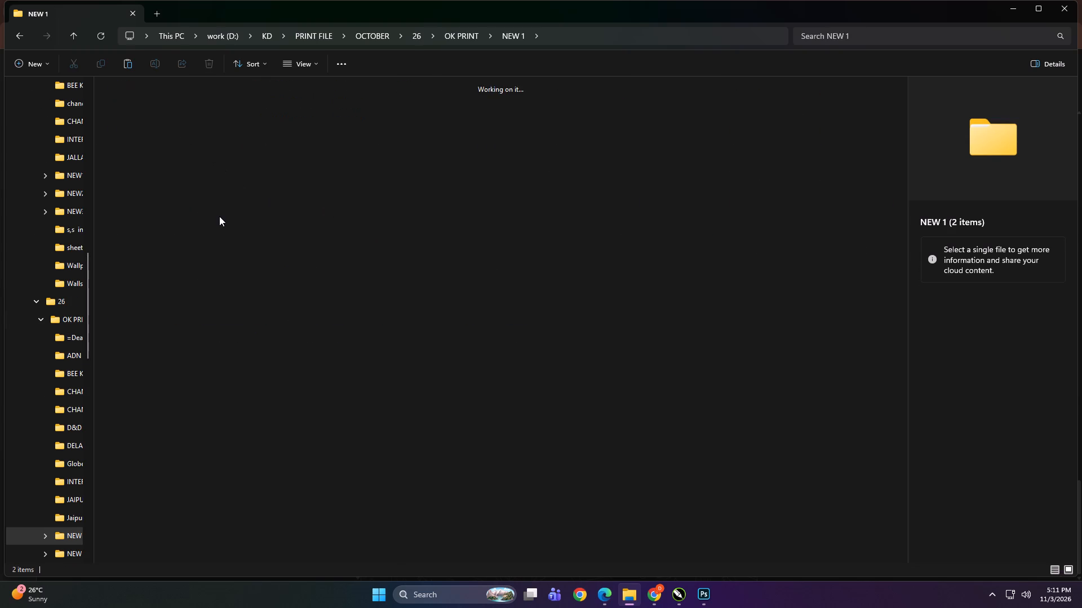
{"action": "double_click", "coordinate": [401, 305]}
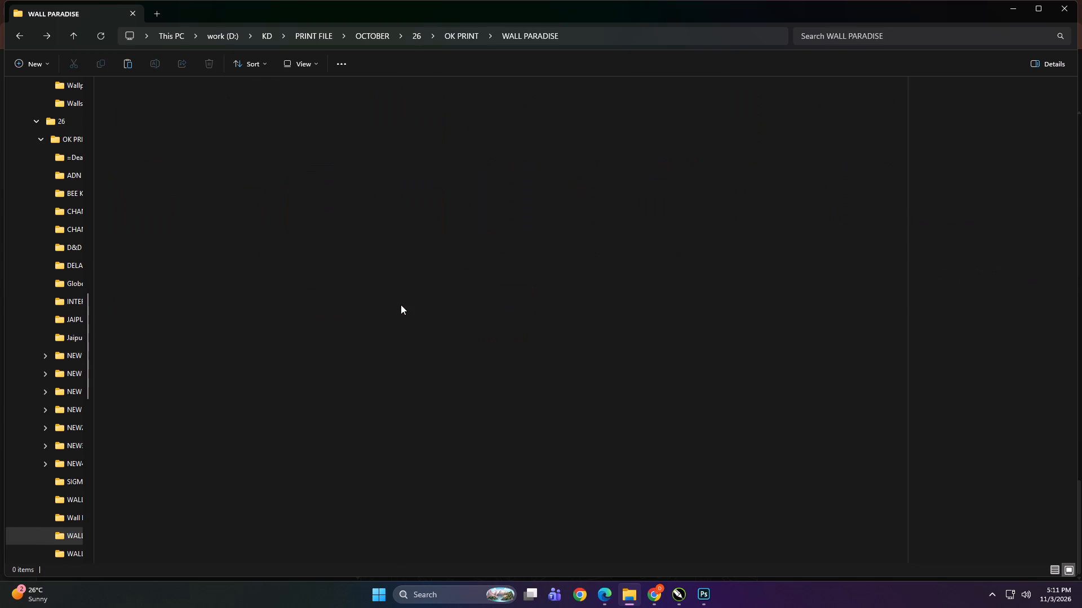
{"action": "left_click", "coordinate": [387, 334]}
{"action": "key", "text": "BackSpace"}
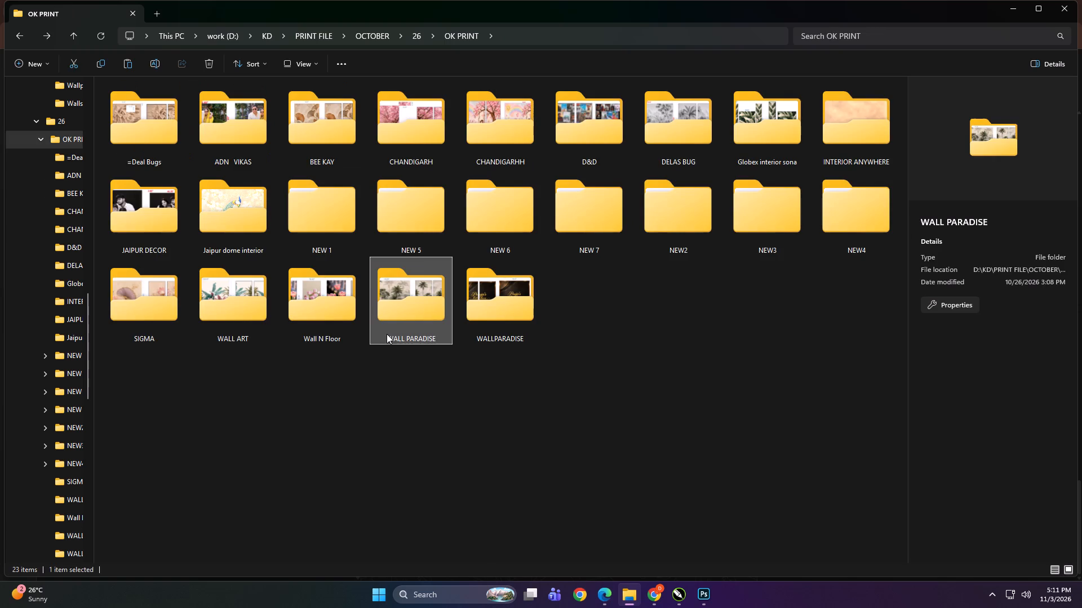
{"action": "double_click", "coordinate": [394, 211]}
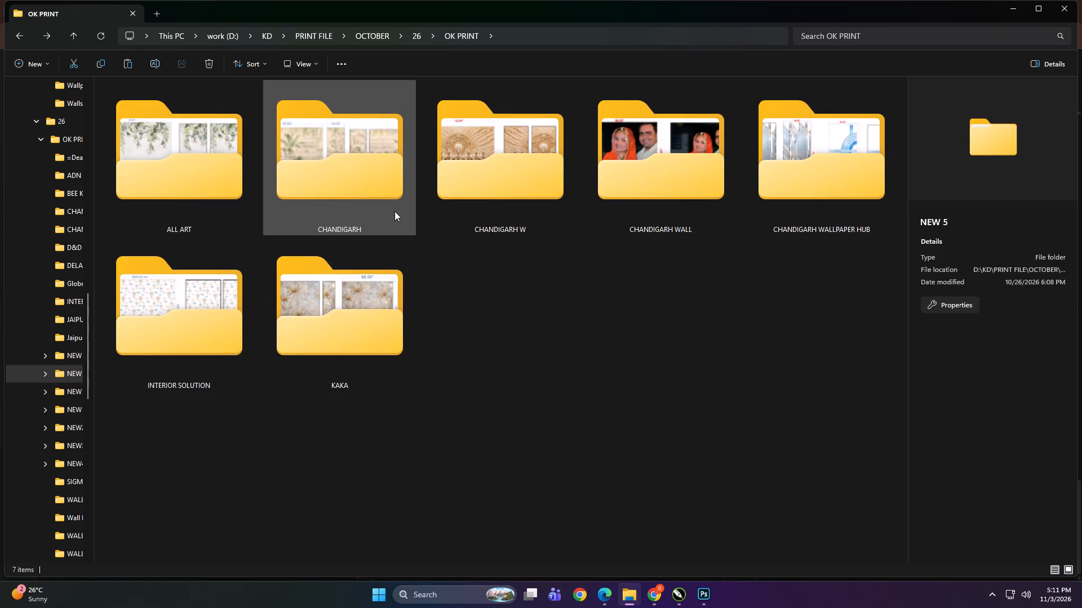
{"action": "key", "text": "BackSpace"}
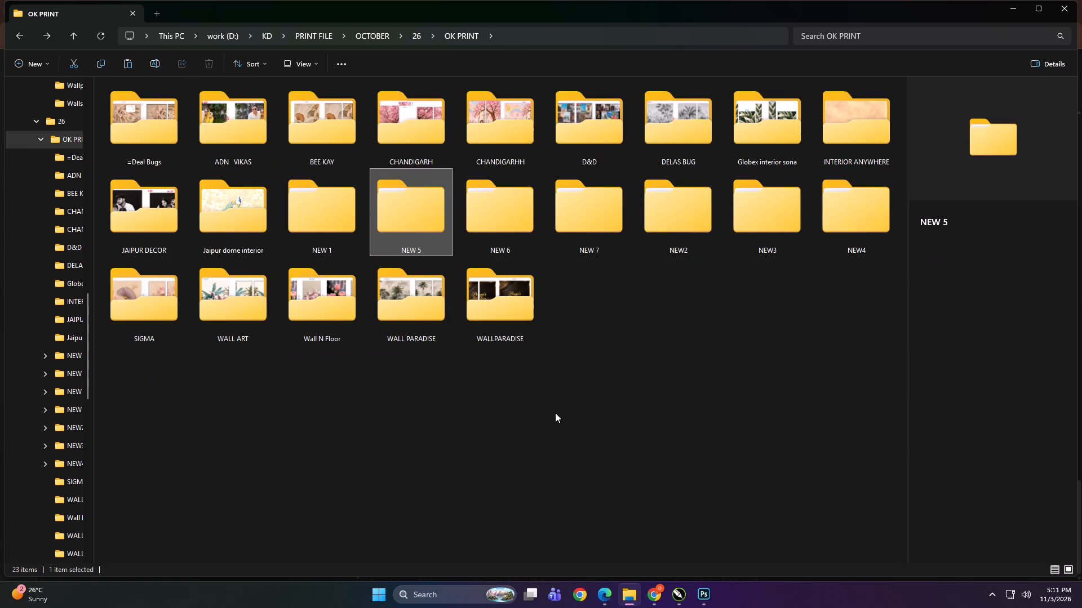
View the NEW 6 customer folders as larger thumbnails and inspect the WALL PARADISEE and WALLPAPER HEAVEN print files.
{"action": "left_click", "coordinate": [516, 219]}
{"action": "double_click", "coordinate": [486, 219]}
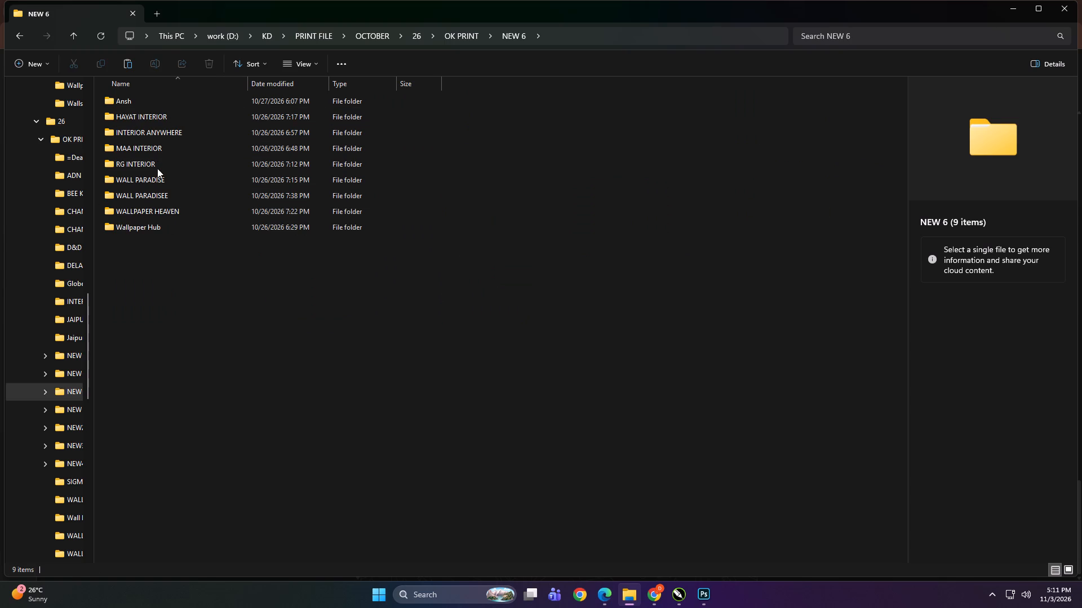
{"action": "scroll", "coordinate": [162, 466], "scroll_direction": "up", "scroll_amount": 20, "text": "ctrl"}
{"action": "scroll", "coordinate": [162, 466], "scroll_direction": "up", "scroll_amount": 2, "text": "ctrl"}
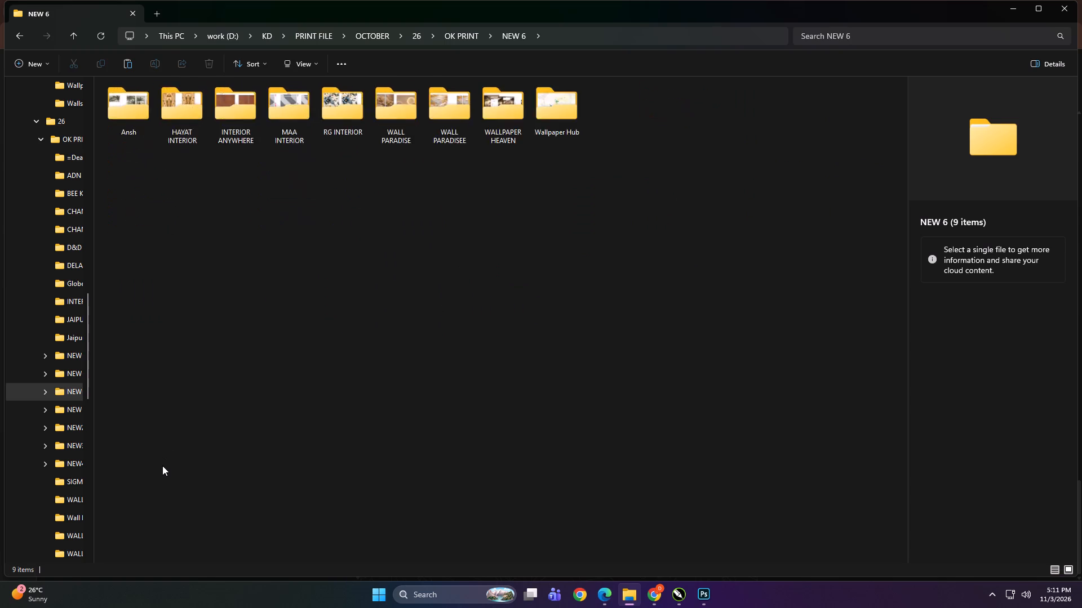
{"action": "scroll", "coordinate": [162, 466], "scroll_direction": "up", "scroll_amount": 20, "text": "ctrl"}
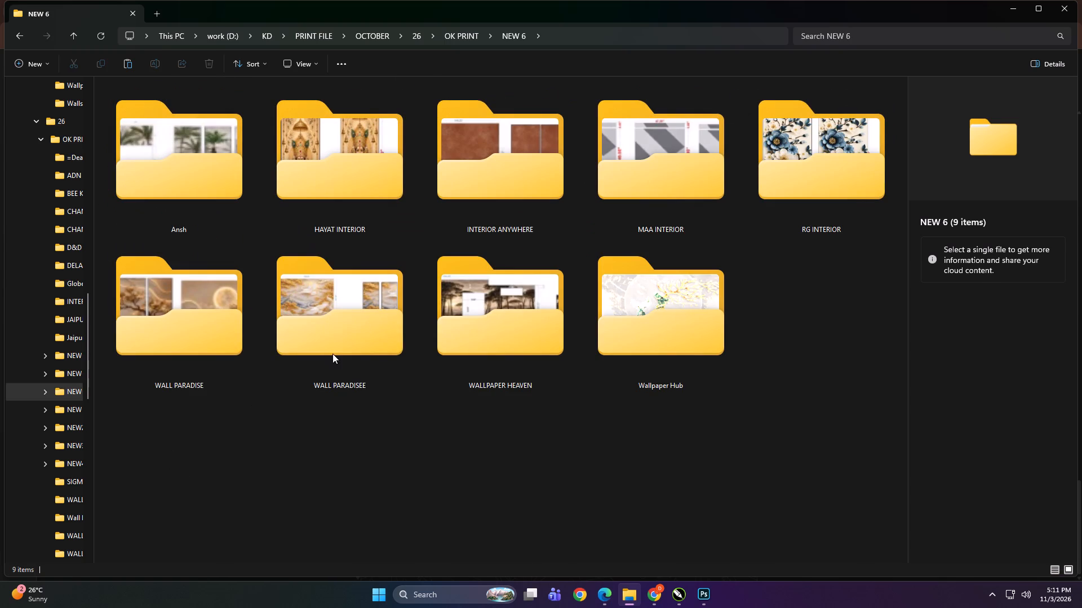
{"action": "left_click", "coordinate": [332, 354]}
{"action": "double_click", "coordinate": [332, 354]}
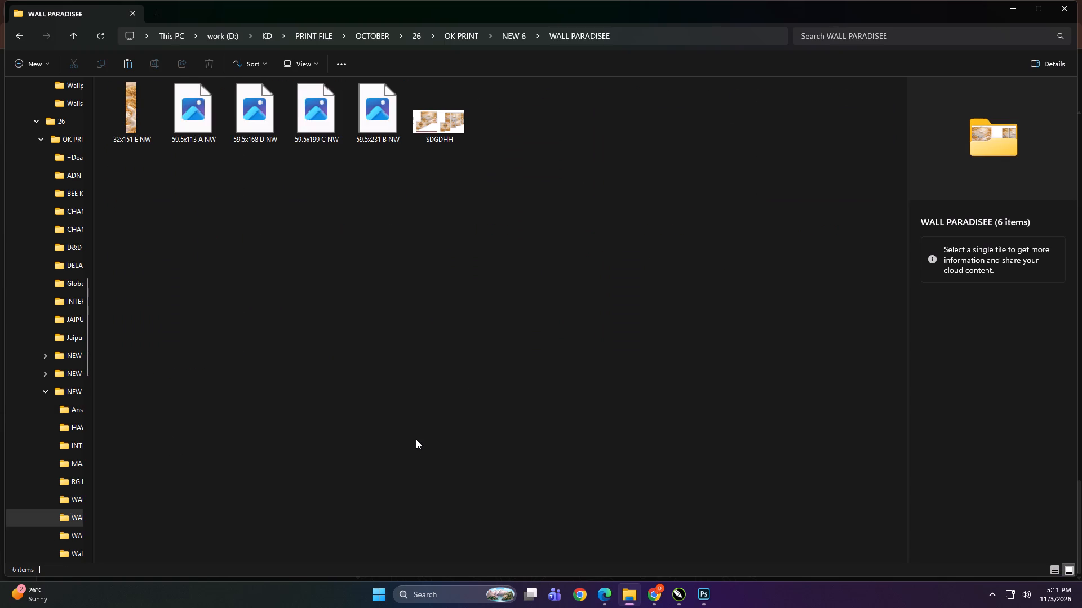
{"action": "left_click", "coordinate": [416, 439]}
{"action": "key", "text": "BackSpace"}
{"action": "double_click", "coordinate": [485, 315]}
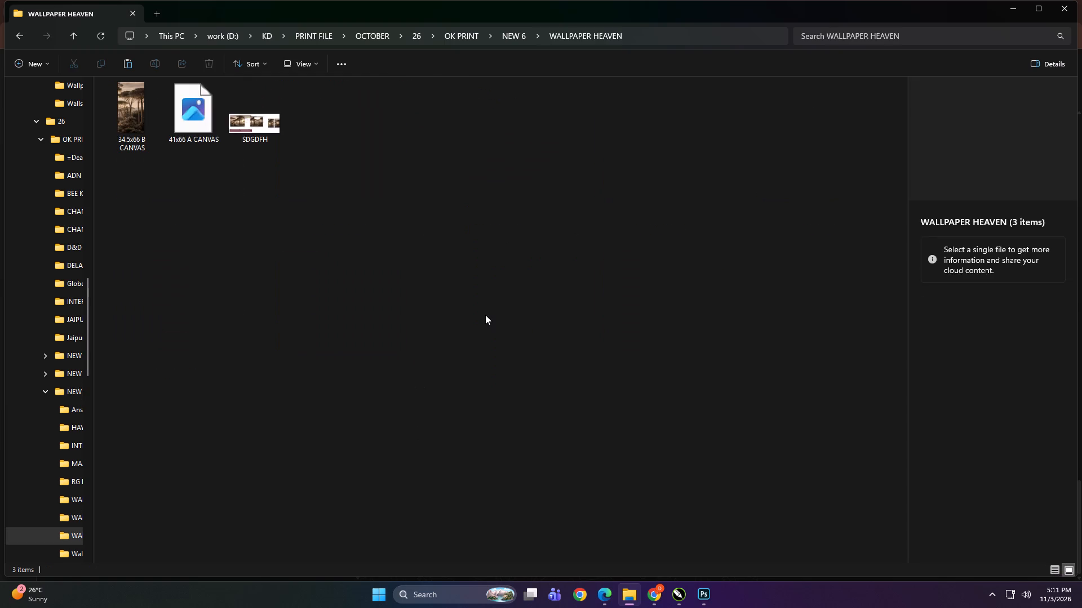
{"action": "key", "text": "BackSpace"}
{"action": "key", "text": "BackSpace"}
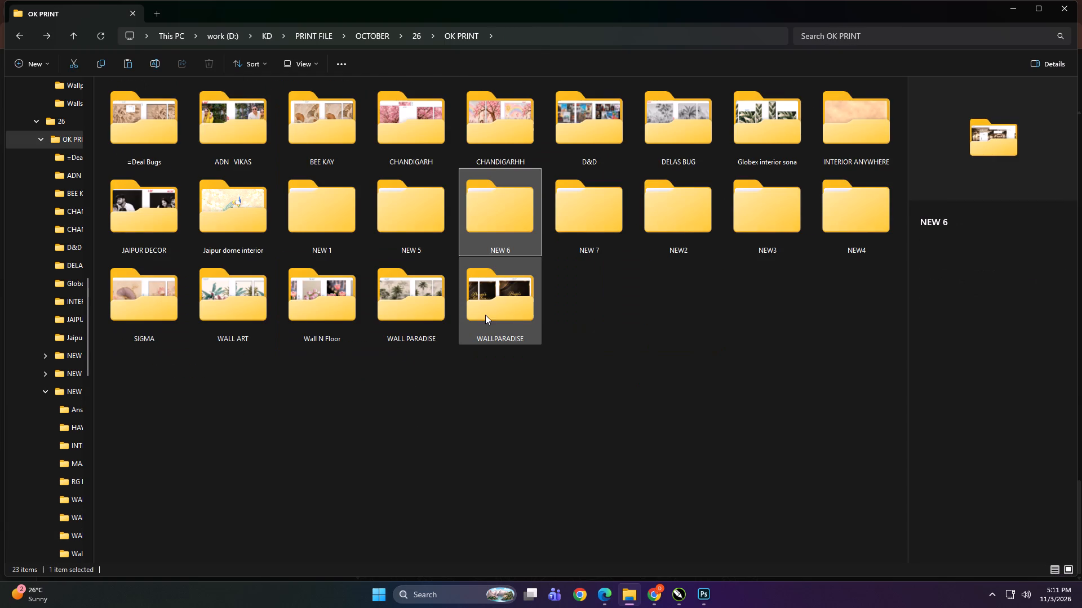
Examine the WALL PARADISE print files inside the NEW 7 folder.
{"action": "double_click", "coordinate": [609, 201]}
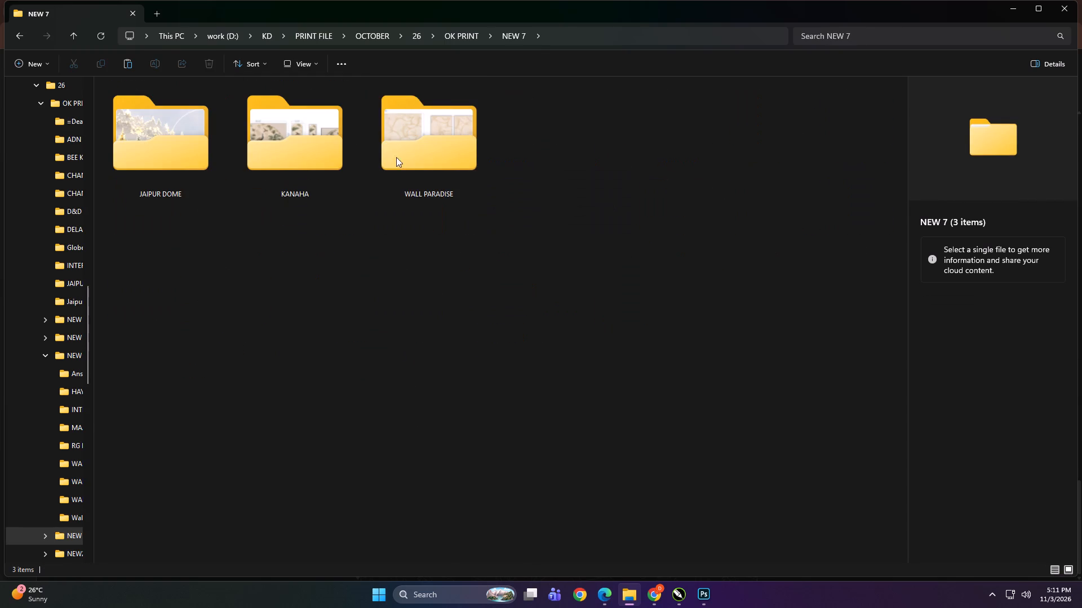
{"action": "key", "text": "BackSpace"}
{"action": "left_click", "coordinate": [586, 214]}
{"action": "double_click", "coordinate": [565, 210]}
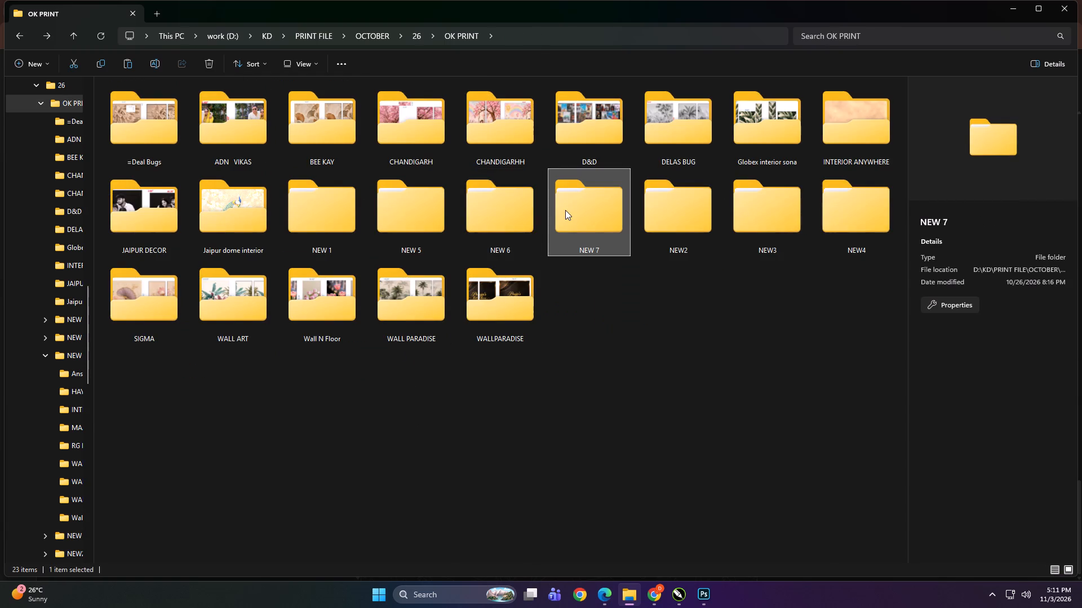
{"action": "double_click", "coordinate": [434, 158]}
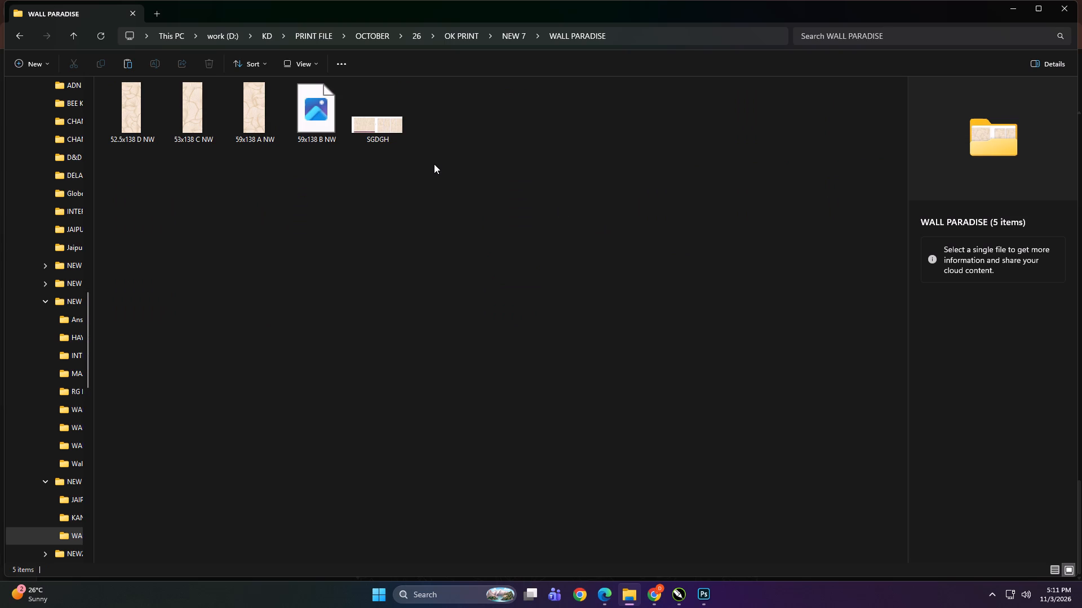
{"action": "key", "text": "BackSpace"}
{"action": "key", "text": "BackSpace"}
Check the NEW2, NEW3, NEW4, SIGMA and WALL PARADISE folders of the October 26 print files.
{"action": "double_click", "coordinate": [677, 217]}
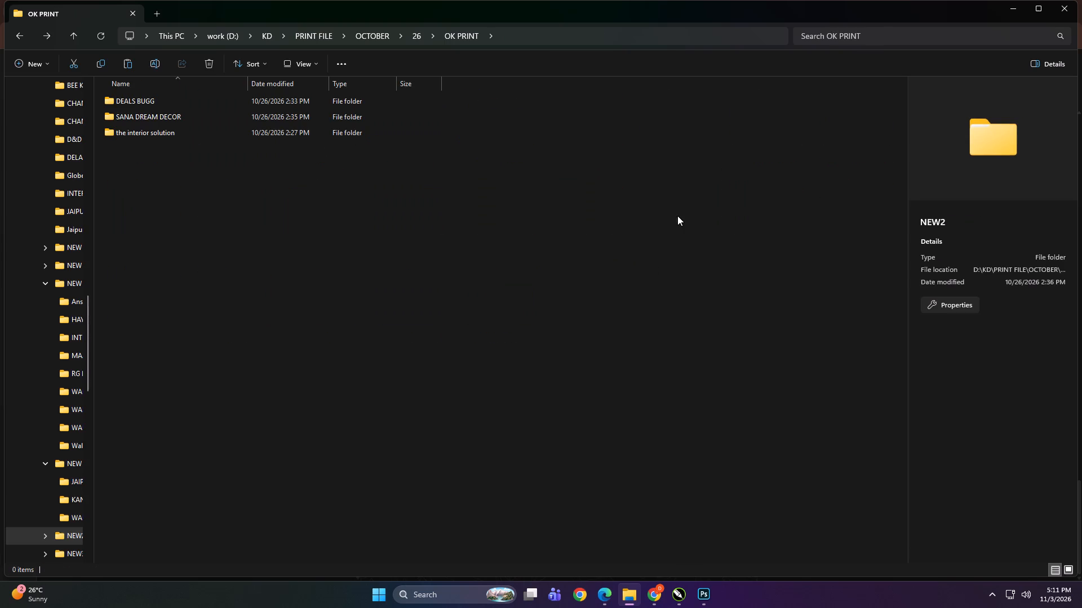
{"action": "key", "text": "BackSpace"}
{"action": "triple_click", "coordinate": [753, 230]}
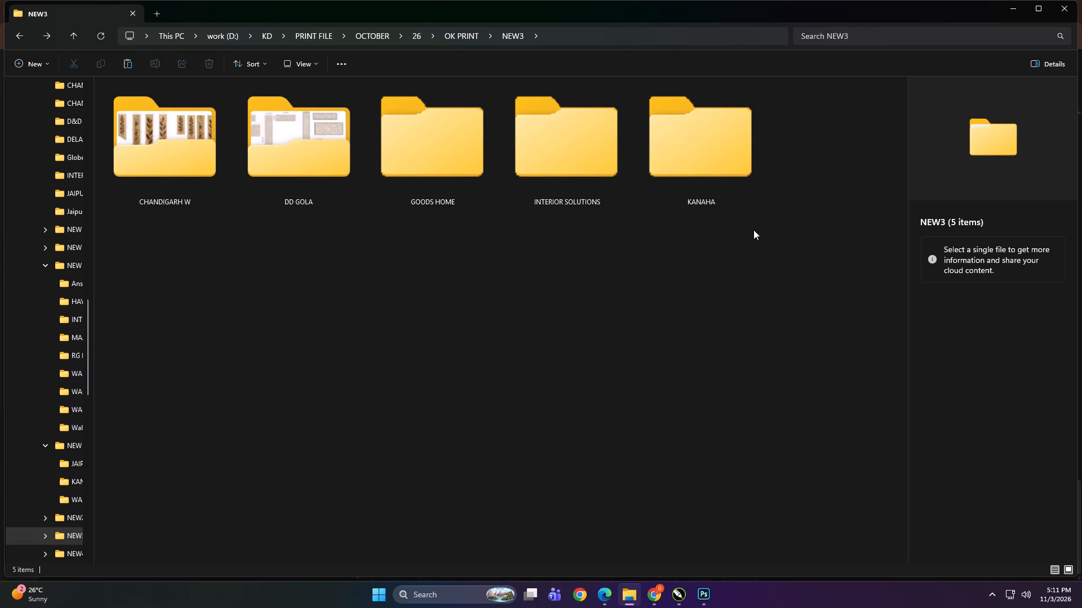
{"action": "key", "text": "BackSpace"}
{"action": "double_click", "coordinate": [824, 218]}
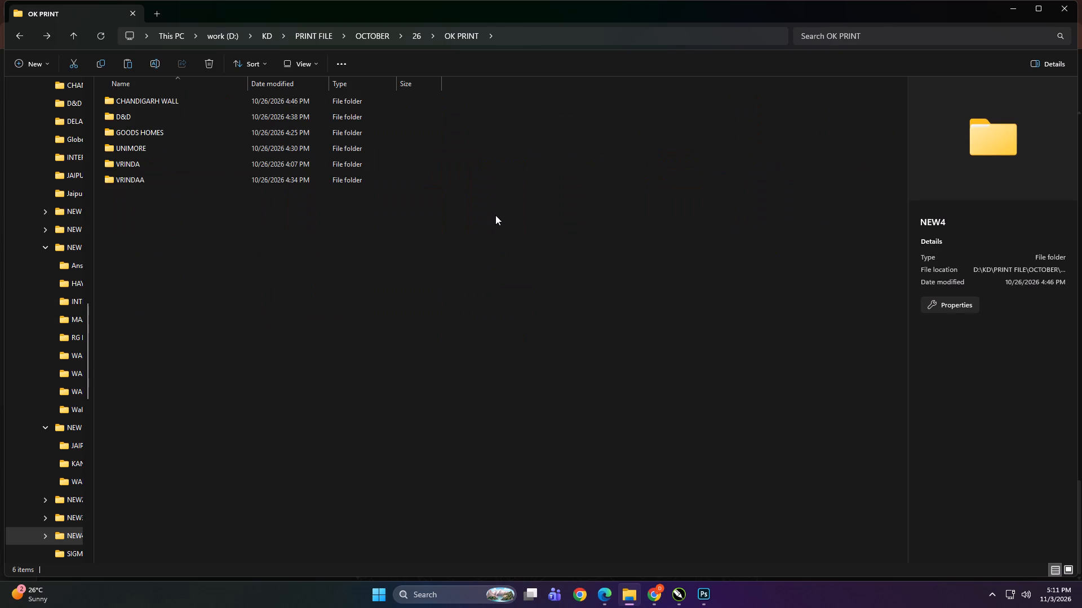
{"action": "key", "text": "BackSpace"}
{"action": "double_click", "coordinate": [110, 306]}
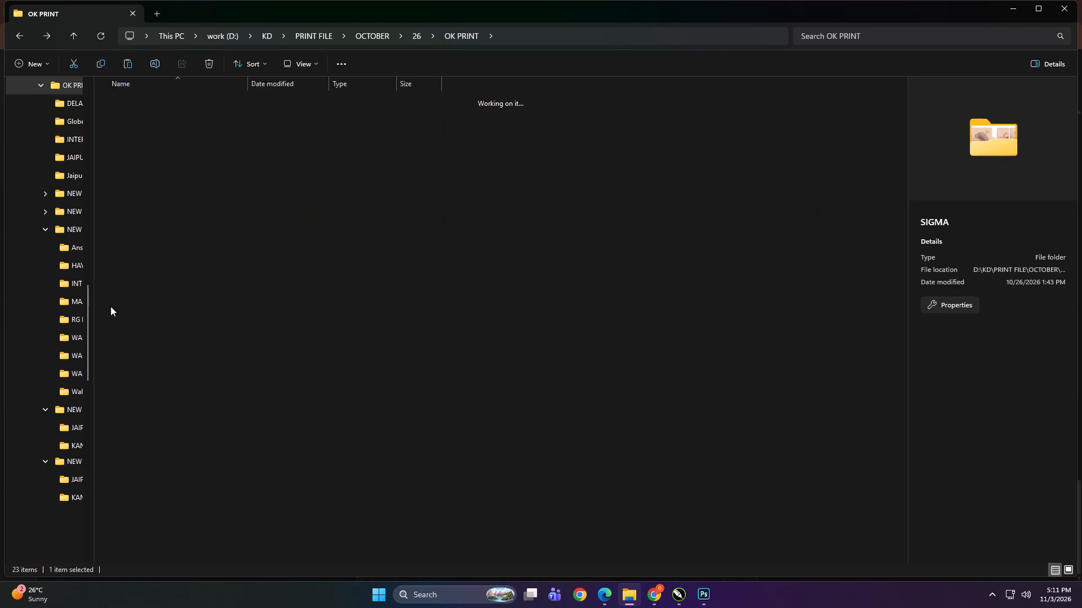
{"action": "key", "text": "BackSpace"}
{"action": "double_click", "coordinate": [423, 303]}
{"action": "key", "text": "BackSpace"}
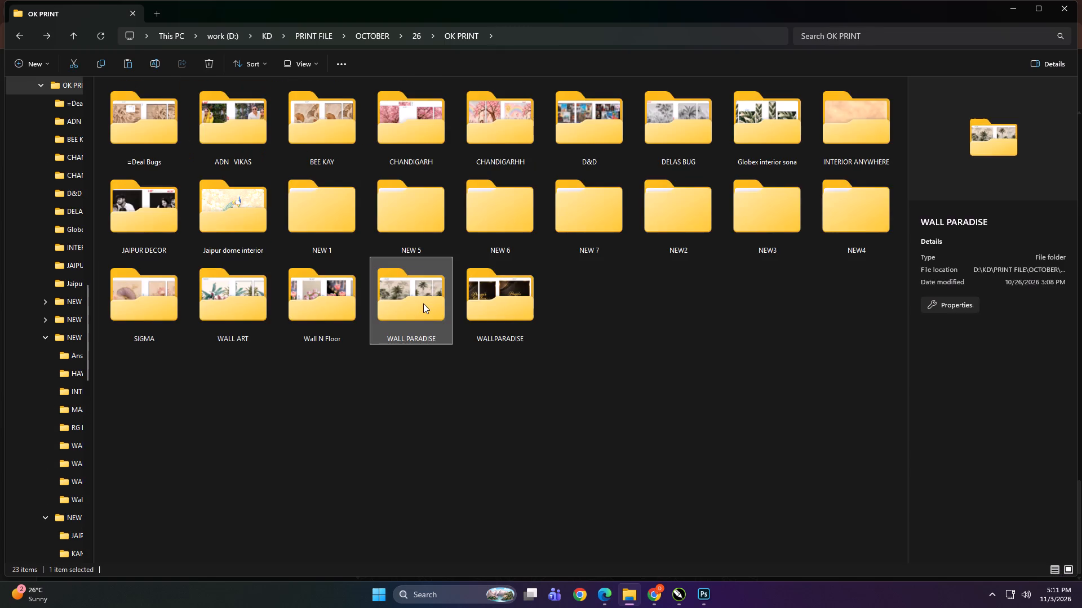
{"action": "key", "text": "BackSpace"}
{"action": "key", "text": "BackSpace"}
Check the NEW 1 and NEW 2 folders in print ok of the October 27 print files, including NEW 2's WALL PARADISE files.
{"action": "double_click", "coordinate": [840, 124]}
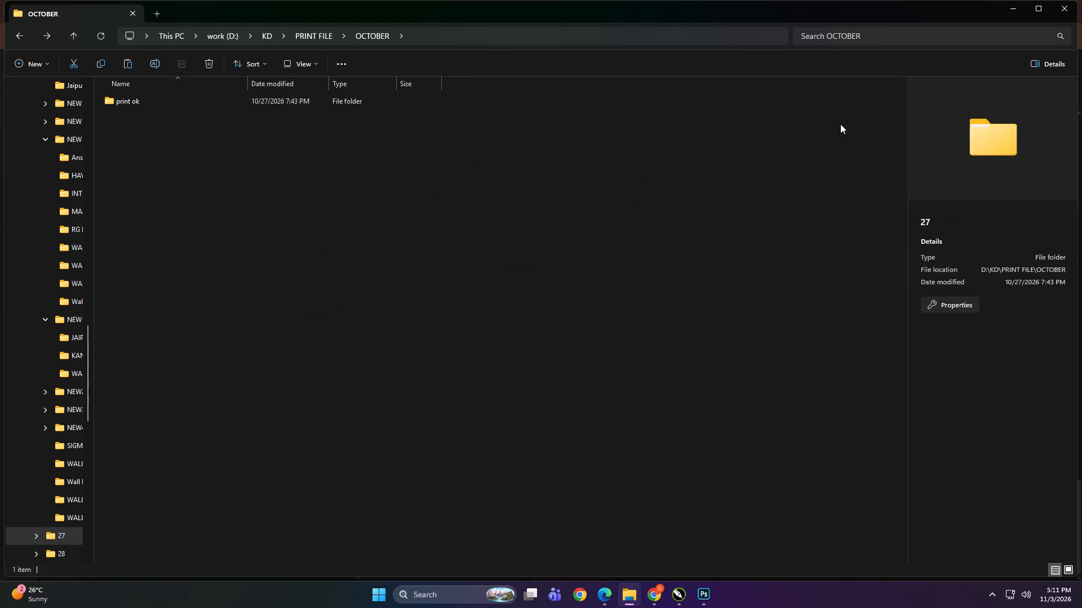
{"action": "double_click", "coordinate": [162, 102]}
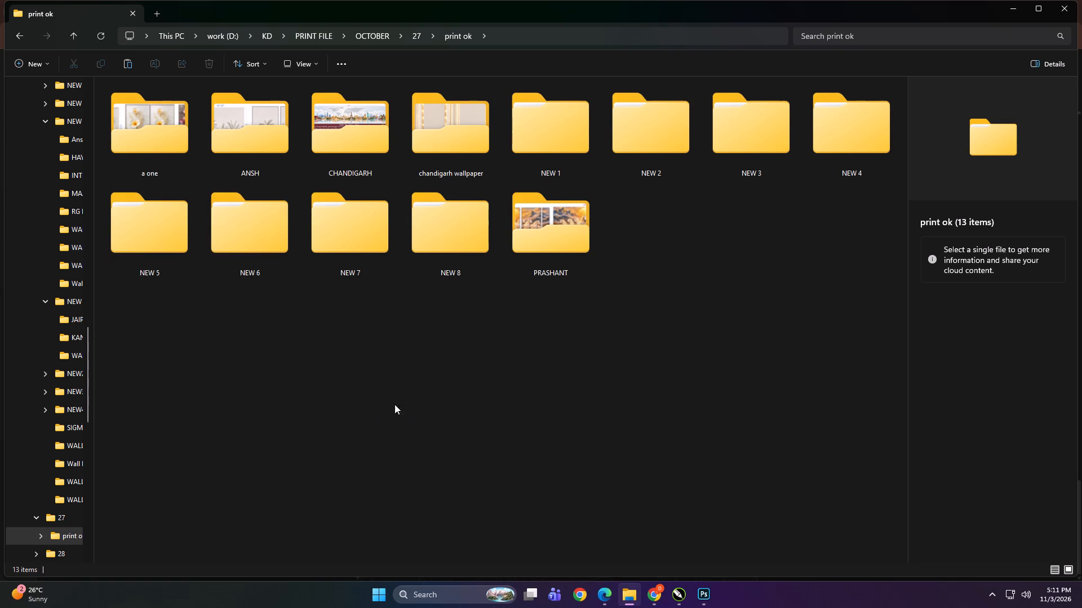
{"action": "double_click", "coordinate": [556, 138]}
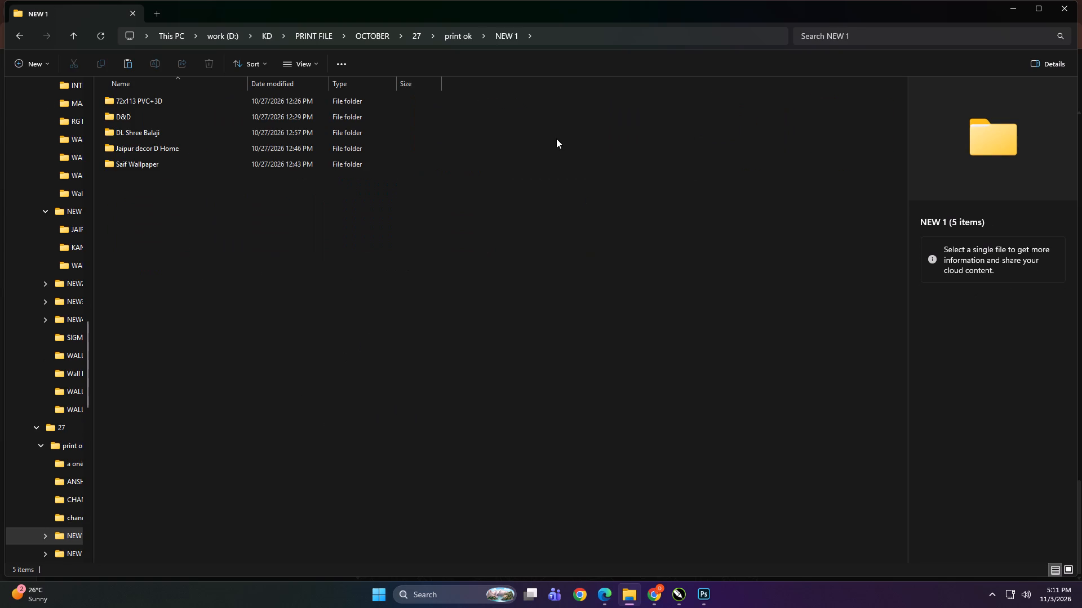
{"action": "key", "text": "BackSpace"}
{"action": "double_click", "coordinate": [639, 140]}
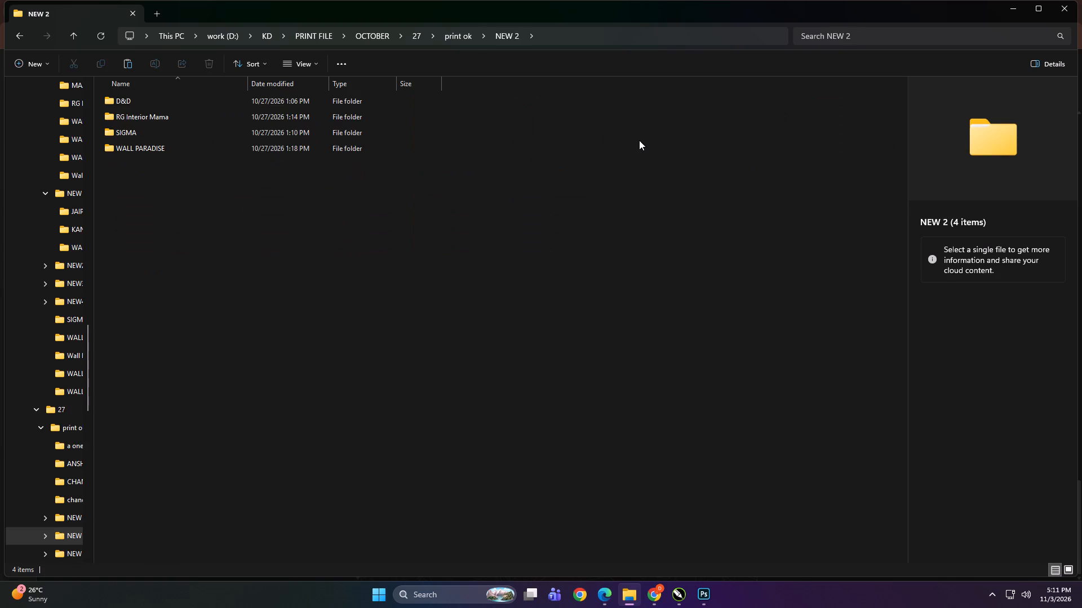
{"action": "key", "text": "BackSpace"}
{"action": "double_click", "coordinate": [642, 138]}
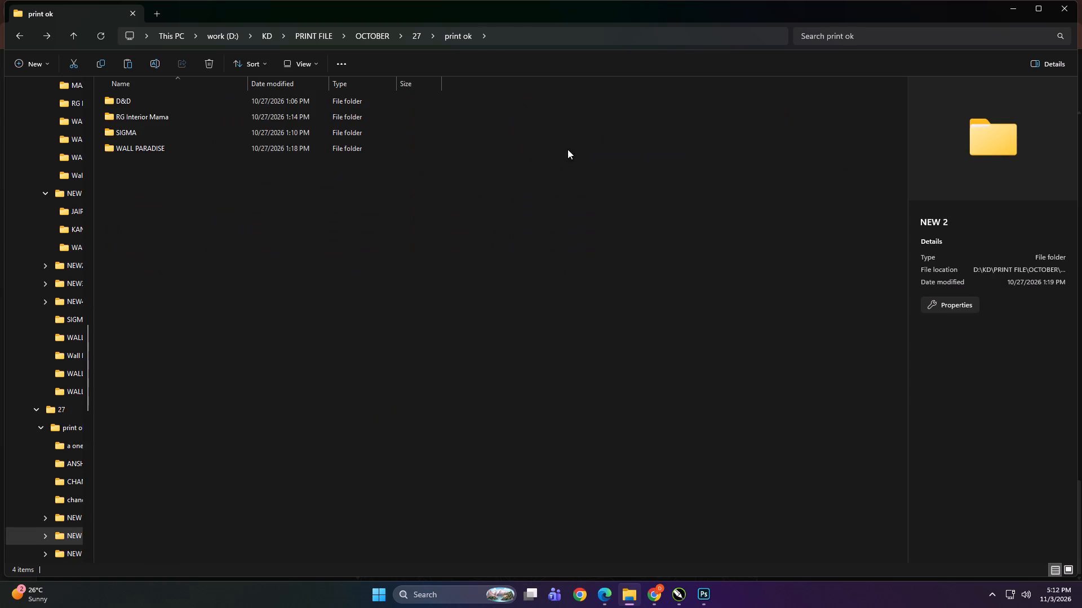
{"action": "double_click", "coordinate": [161, 151]}
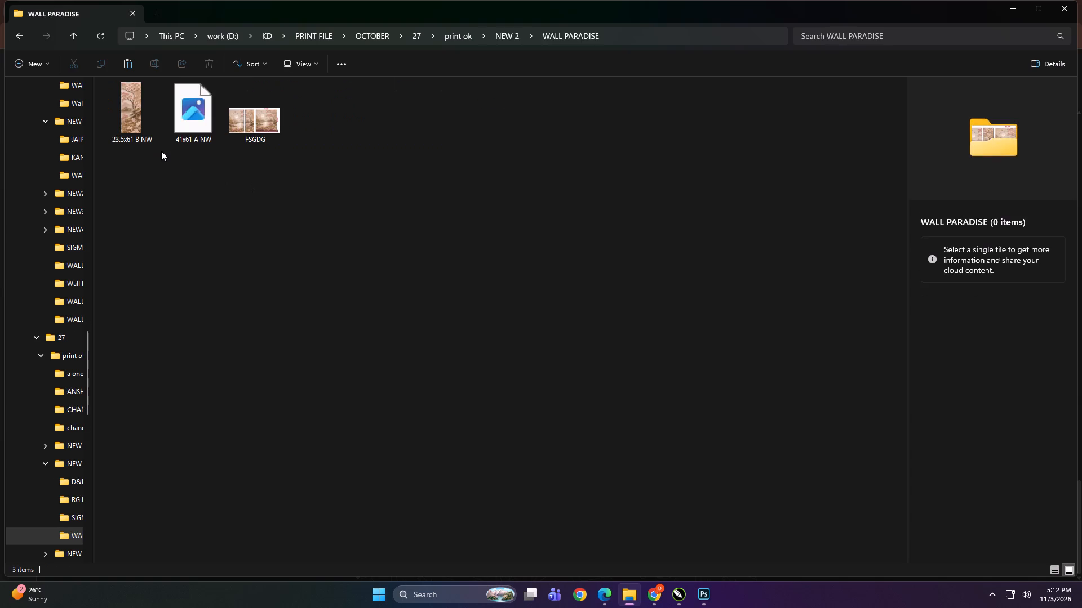
{"action": "key", "text": "BackSpace"}
{"action": "key", "text": "BackSpace"}
View the NEW 3 customer folders as larger thumbnails and inspect the Wall Paradise print files.
{"action": "double_click", "coordinate": [717, 148]}
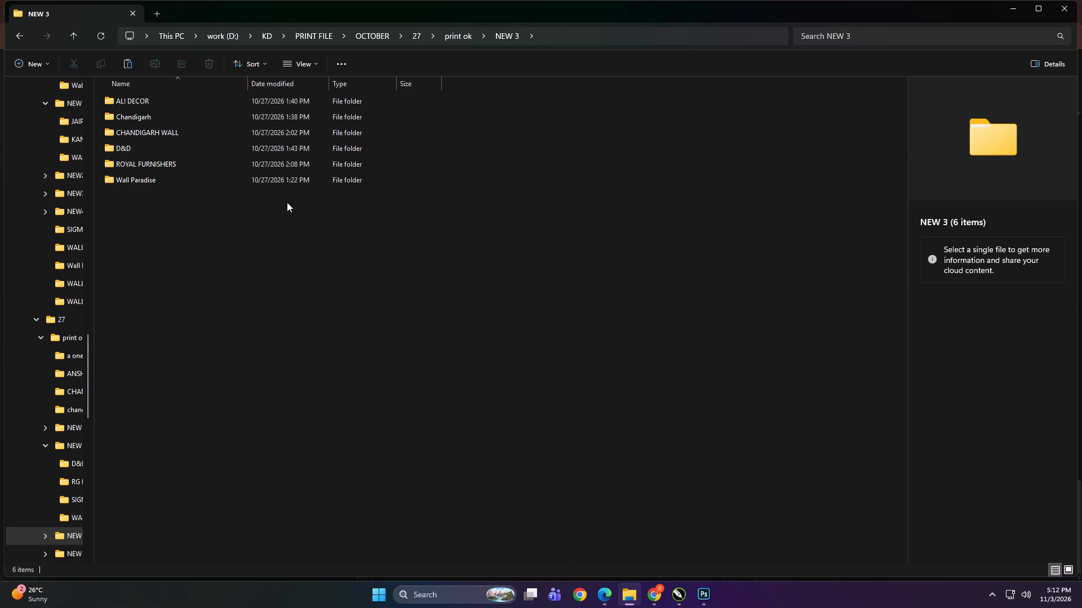
{"action": "scroll", "coordinate": [289, 302], "scroll_direction": "up", "scroll_amount": 20, "text": "ctrl"}
{"action": "scroll", "coordinate": [289, 302], "scroll_direction": "up", "scroll_amount": 16, "text": "ctrl"}
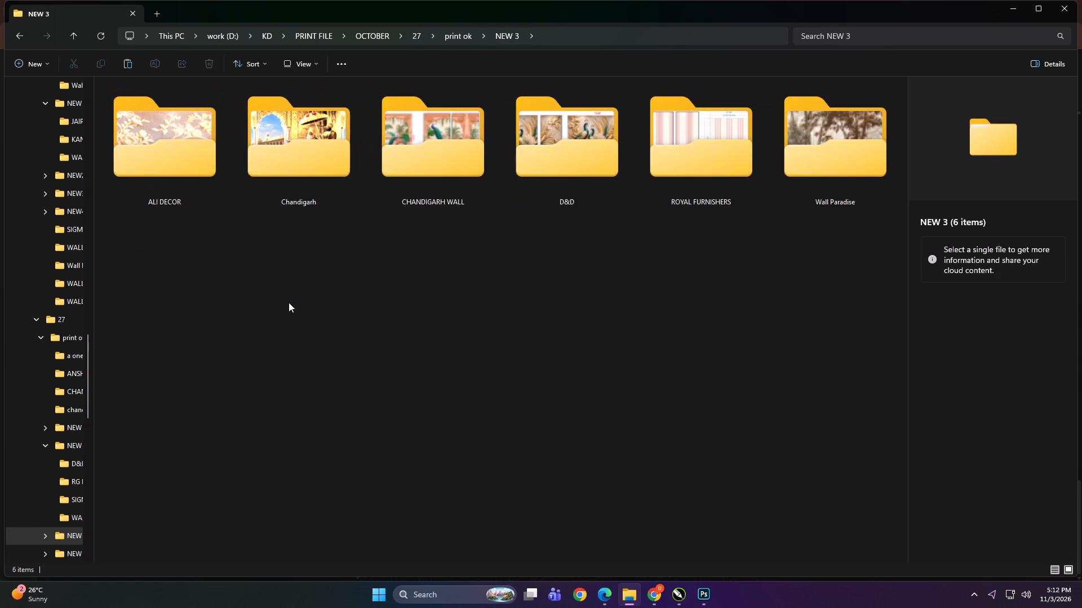
{"action": "scroll", "coordinate": [289, 302], "scroll_direction": "up", "scroll_amount": 1, "text": "ctrl"}
{"action": "double_click", "coordinate": [813, 144]}
{"action": "scroll", "coordinate": [468, 320], "scroll_direction": "up", "scroll_amount": 2, "text": "ctrl"}
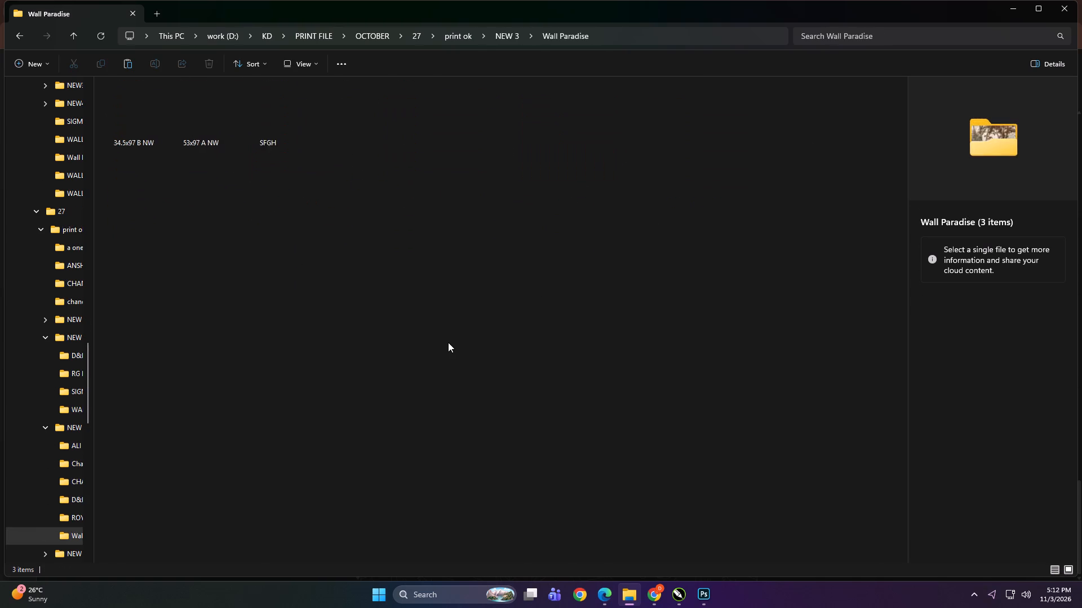
{"action": "scroll", "coordinate": [448, 342], "scroll_direction": "up", "scroll_amount": 4, "text": "ctrl"}
{"action": "left_click", "coordinate": [447, 343]}
{"action": "key", "text": "BackSpace"}
{"action": "key", "text": "BackSpace"}
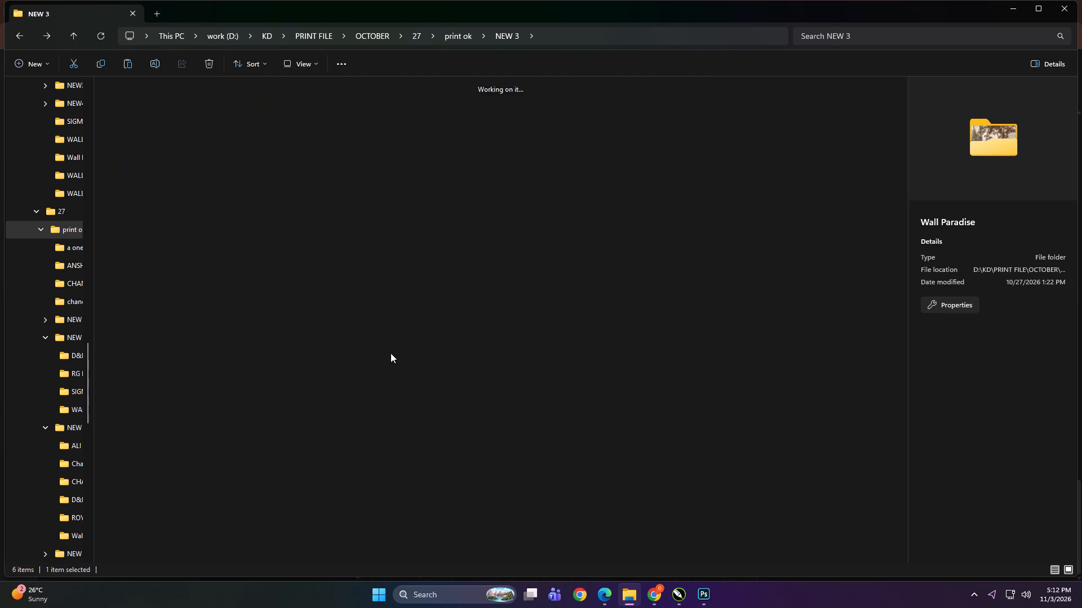
View the NEW 4 customer folders as larger thumbnails and inspect the WALLPARADISE and WALL PARADISE folders.
{"action": "double_click", "coordinate": [858, 110]}
{"action": "scroll", "coordinate": [557, 346], "scroll_direction": "up", "scroll_amount": 12, "text": "ctrl"}
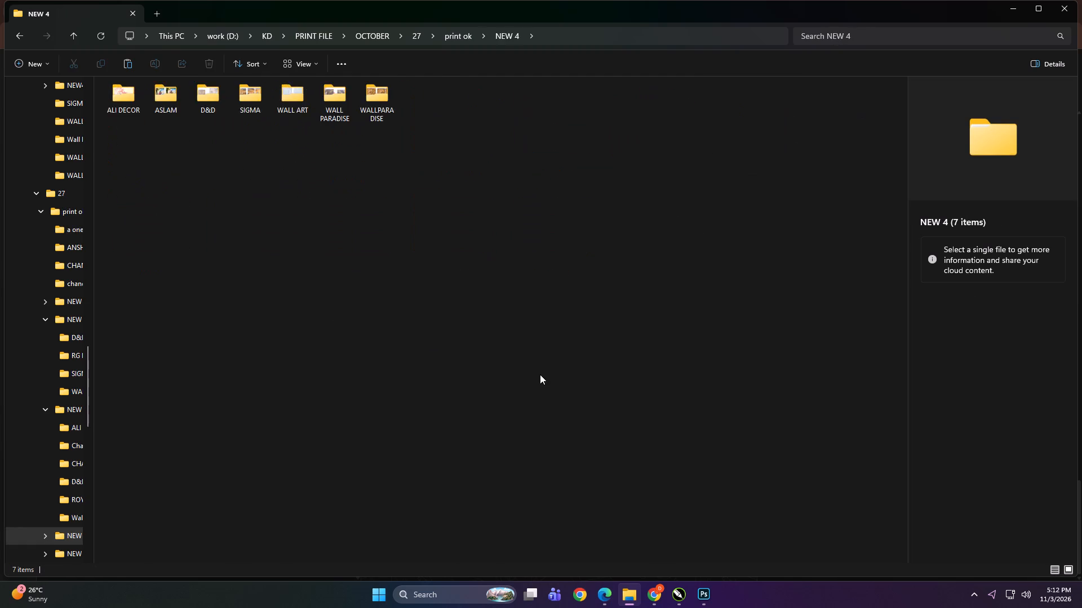
{"action": "scroll", "coordinate": [540, 374], "scroll_direction": "up", "scroll_amount": 20, "text": "ctrl"}
{"action": "scroll", "coordinate": [540, 374], "scroll_direction": "up", "scroll_amount": 7, "text": "ctrl"}
{"action": "double_click", "coordinate": [333, 337]}
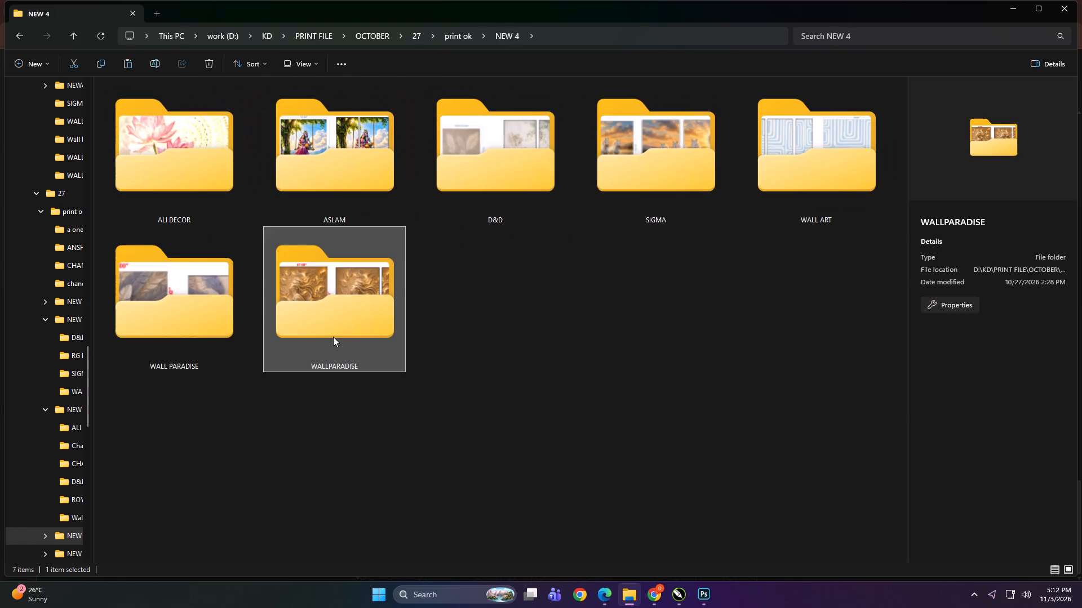
{"action": "key", "text": "BackSpace"}
{"action": "double_click", "coordinate": [190, 311]}
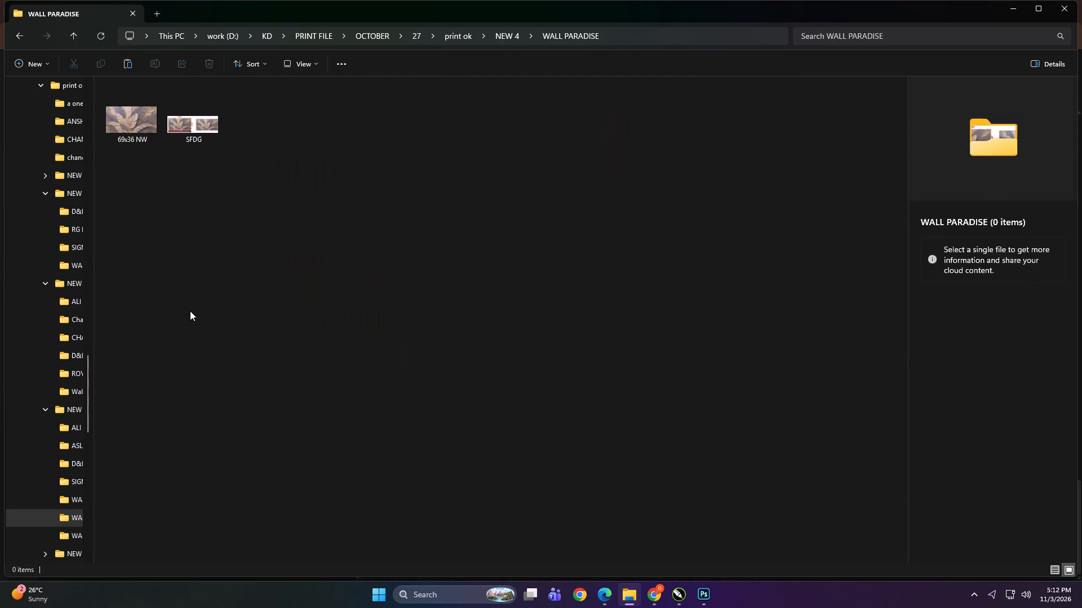
{"action": "key", "text": "BackSpace"}
{"action": "key", "text": "BackSpace"}
Check the WALL PARADISE folder inside NEW 5 and the WALLPARADISE folder inside NEW 6.
{"action": "double_click", "coordinate": [160, 247]}
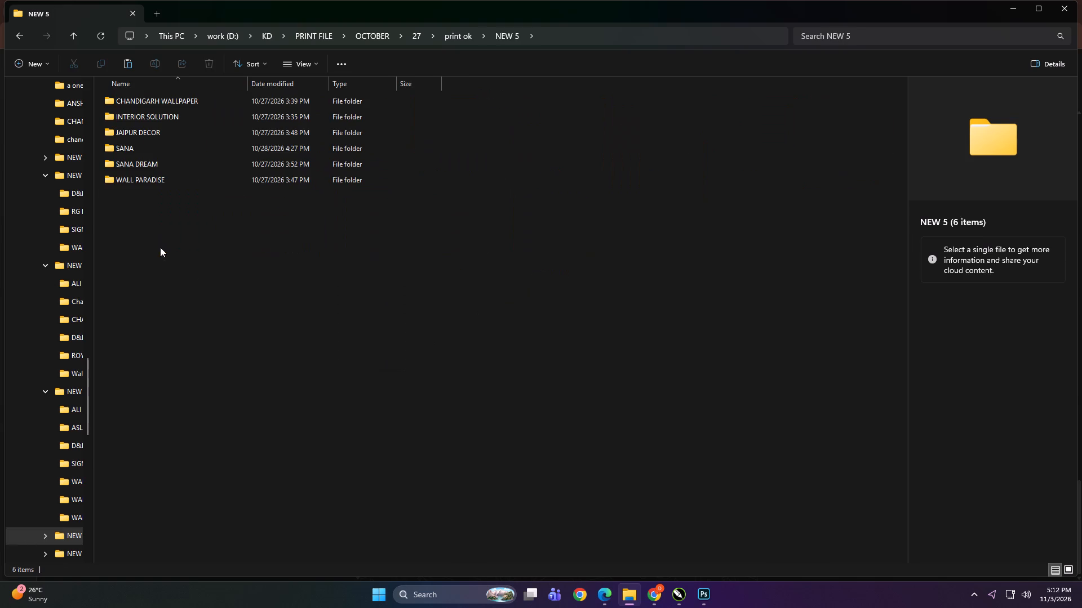
{"action": "double_click", "coordinate": [162, 177]}
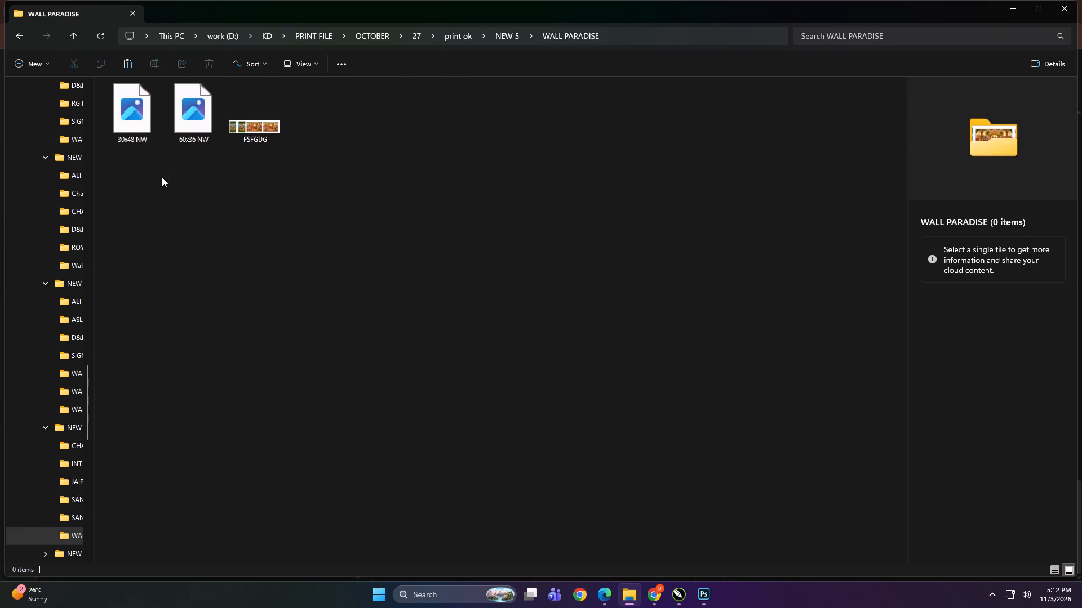
{"action": "key", "text": "BackSpace"}
{"action": "key", "text": "BackSpace"}
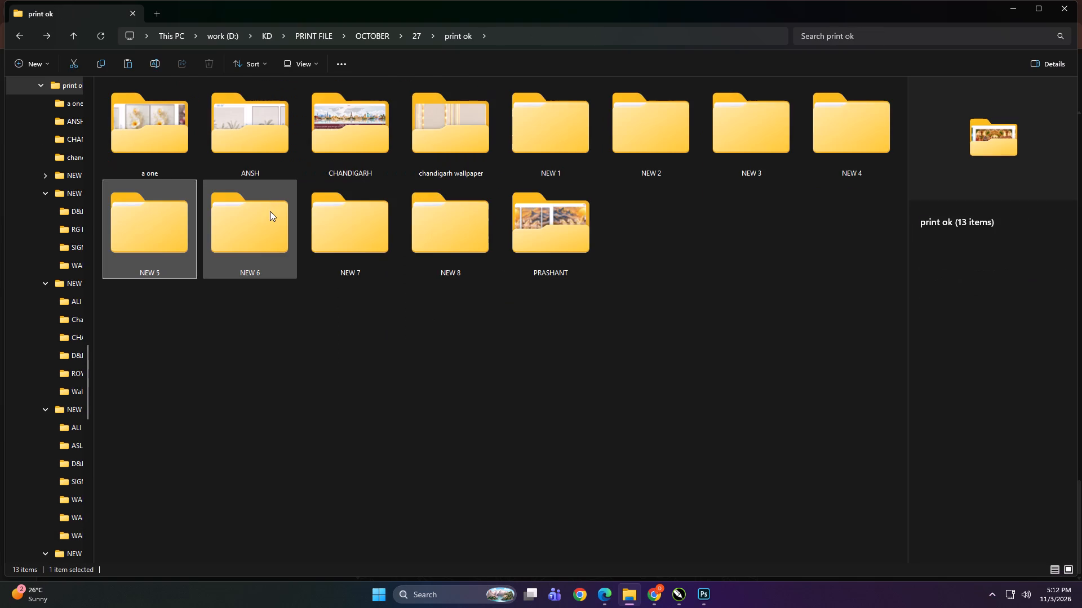
{"action": "double_click", "coordinate": [270, 211]}
{"action": "double_click", "coordinate": [206, 230]}
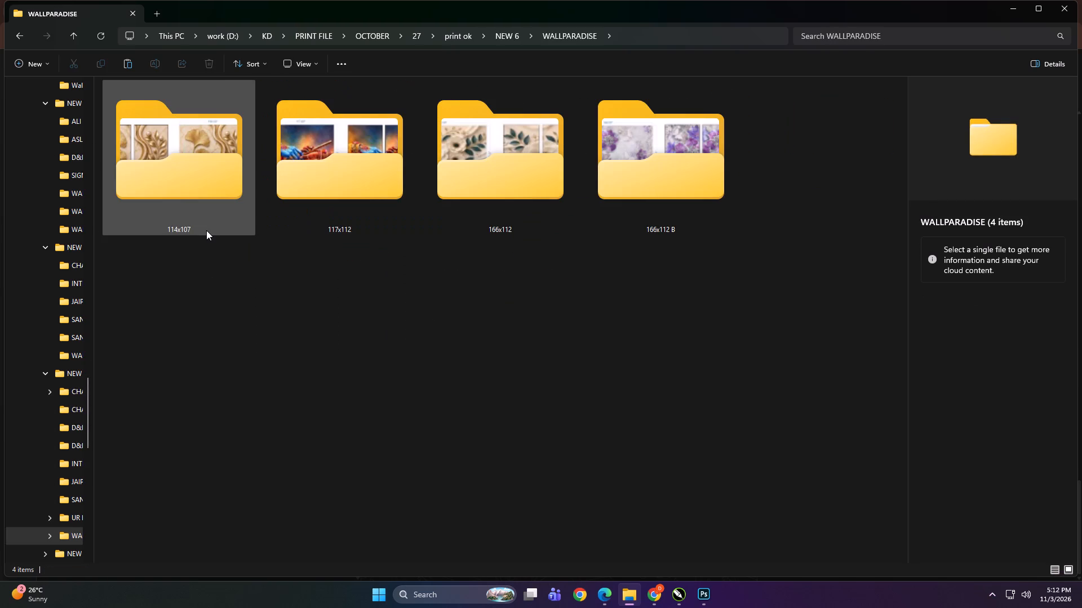
{"action": "key", "text": "BackSpace"}
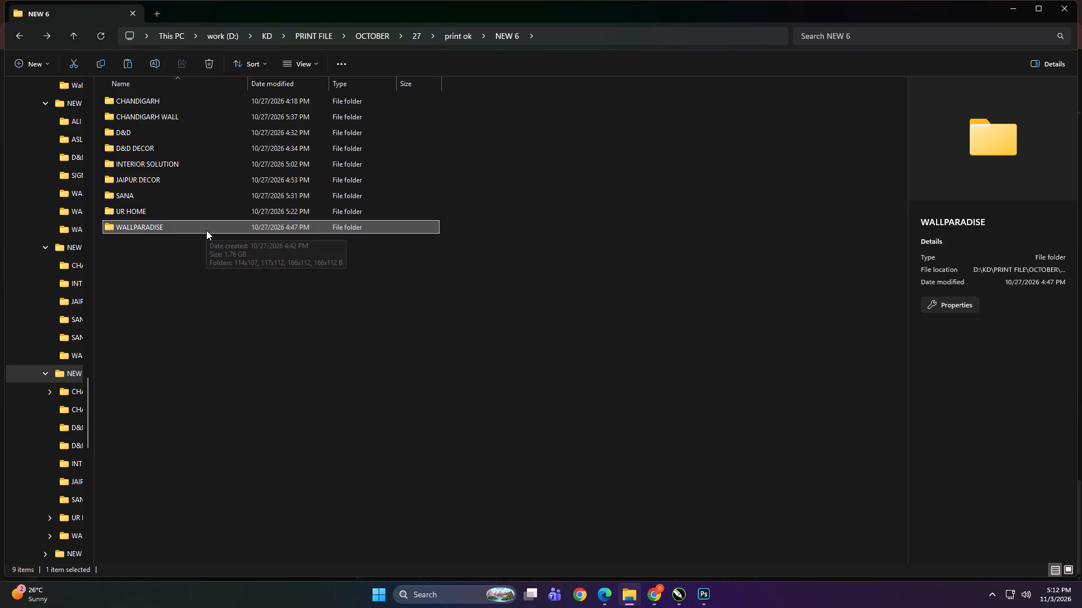
{"action": "key", "text": "BackSpace"}
Check the customer folders in NEW 7 and NEW 8 of the October 27 print files.
{"action": "double_click", "coordinate": [358, 224]}
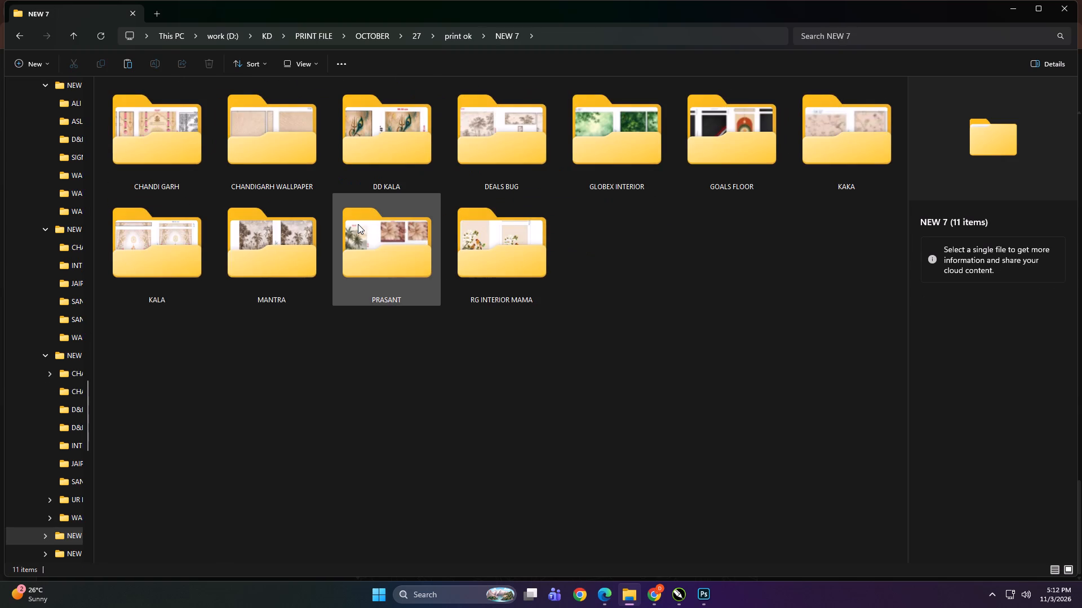
{"action": "key", "text": "BackSpace"}
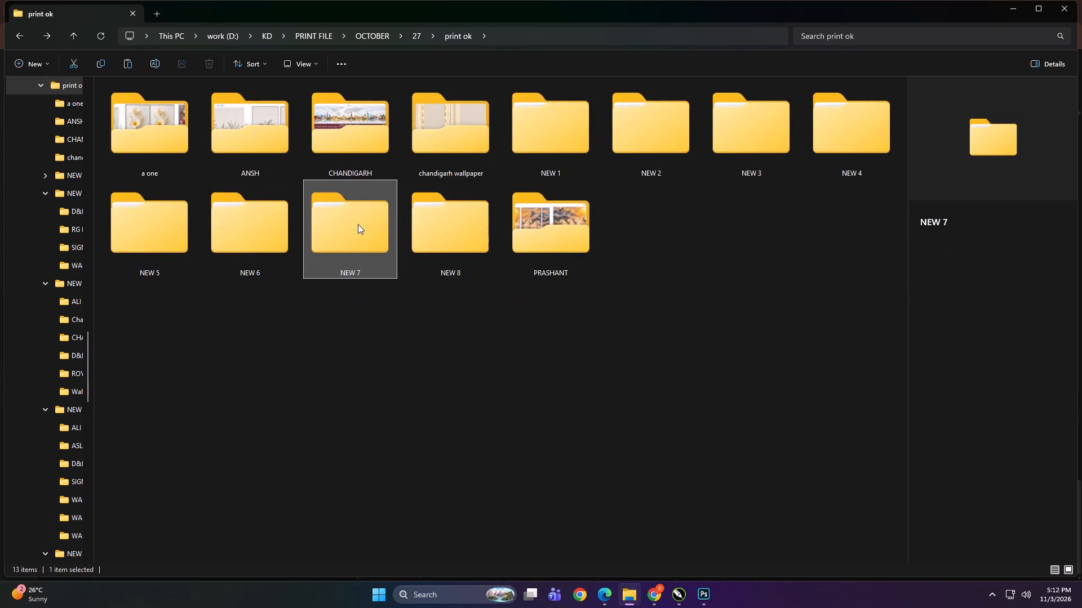
{"action": "triple_click", "coordinate": [441, 235]}
{"action": "key", "text": "BackSpace"}
{"action": "key", "text": "BackSpace"}
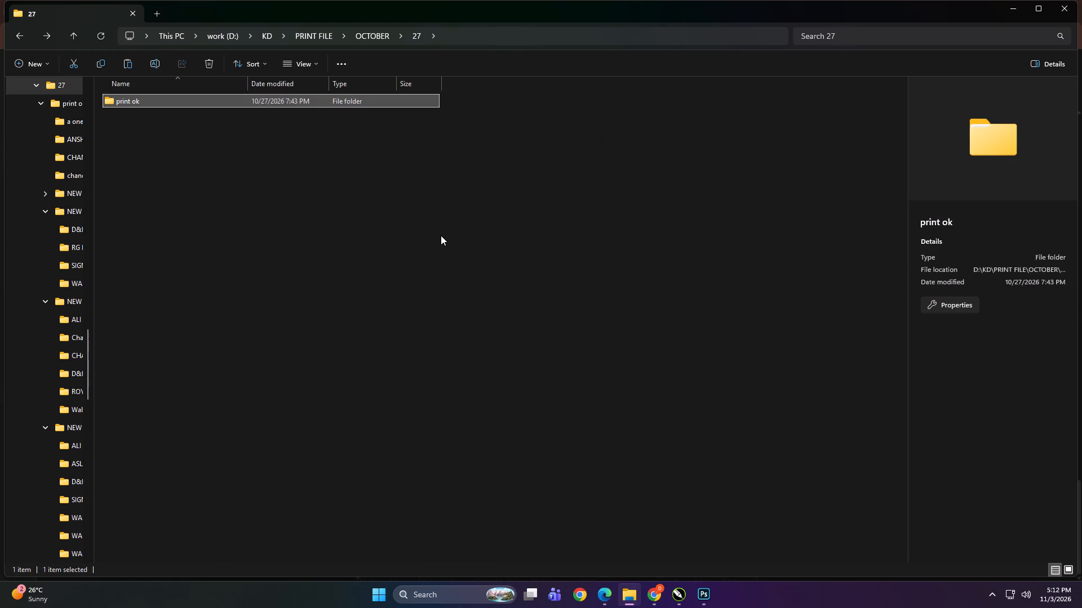
Search the whole PRINT FILE folder for 13 and look through the matching folders and print files.
{"action": "left_click", "coordinate": [432, 300]}
{"action": "left_click", "coordinate": [939, 42]}
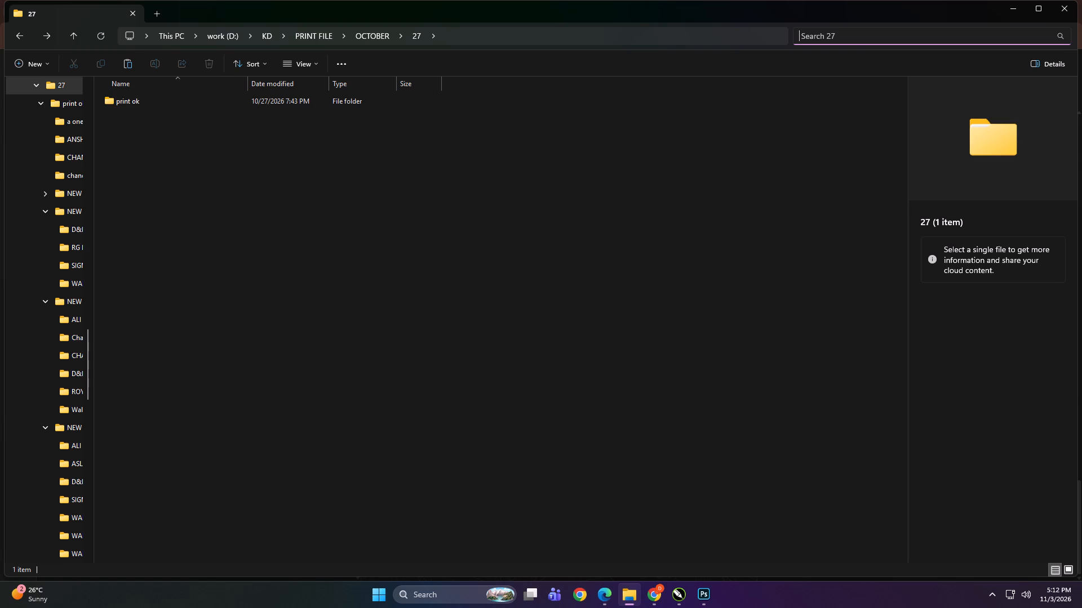
{"action": "left_click", "coordinate": [767, 221]}
{"action": "key", "text": "BackSpace"}
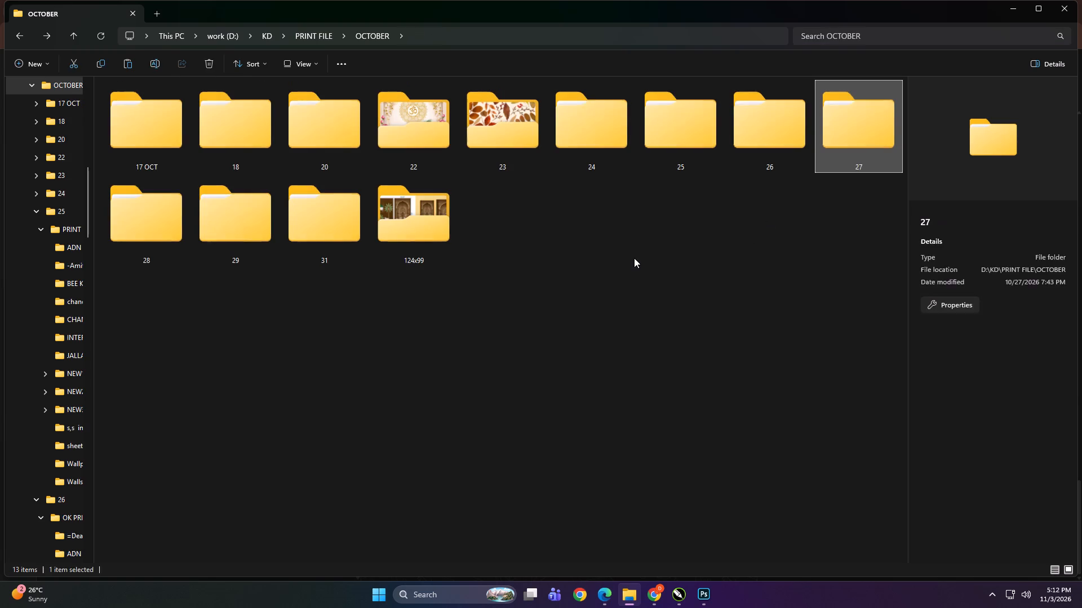
{"action": "left_click", "coordinate": [604, 290]}
{"action": "key", "text": "BackSpace"}
{"action": "left_click", "coordinate": [532, 302]}
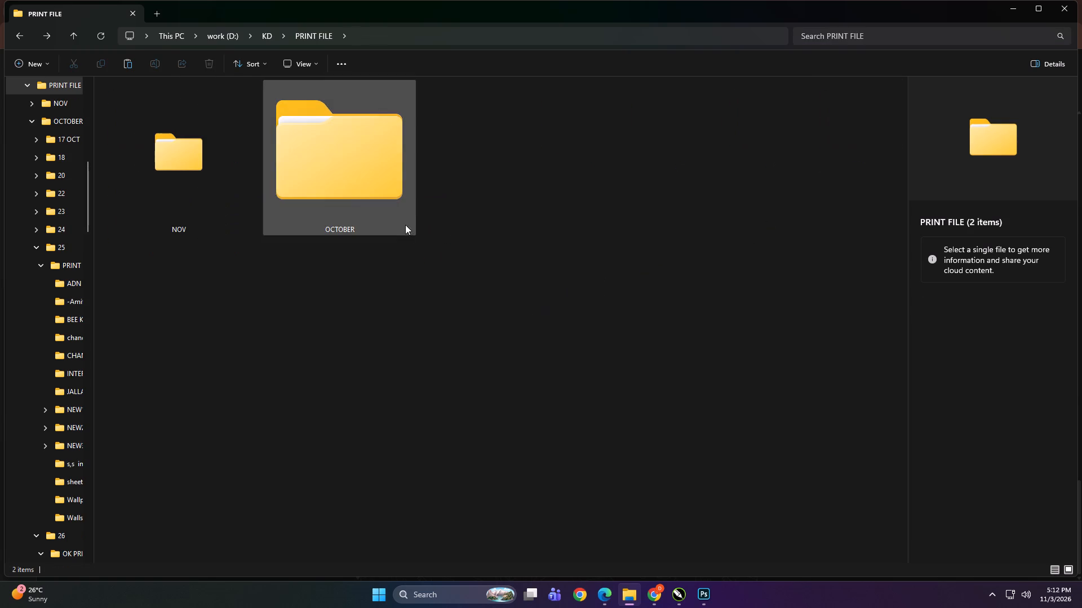
{"action": "left_click", "coordinate": [853, 37]}
{"action": "type", "text": "13"}
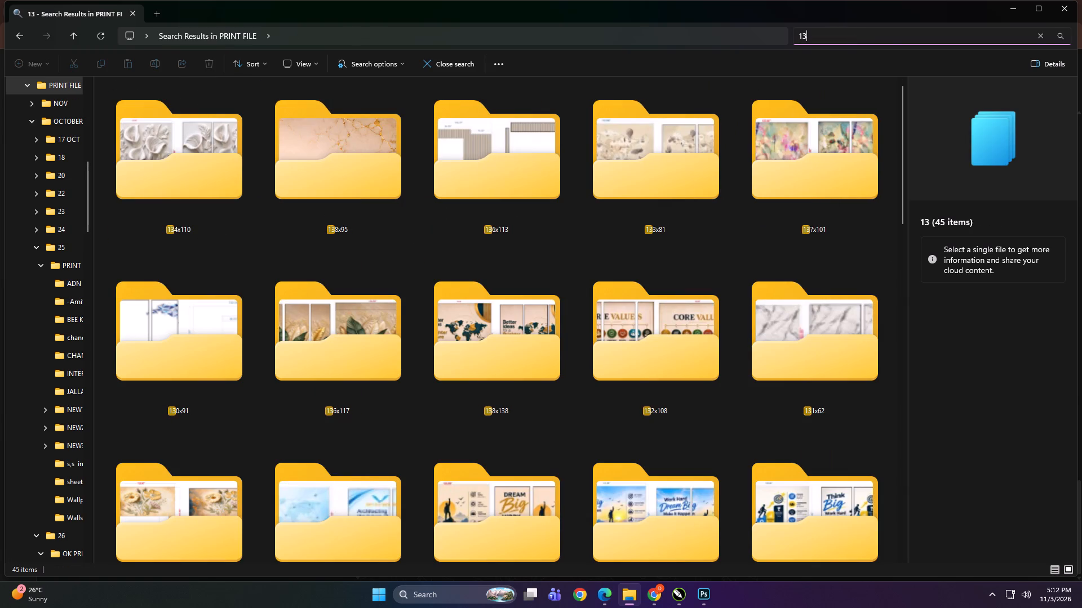
{"action": "scroll", "coordinate": [389, 296], "scroll_direction": "down", "scroll_amount": 9, "text": "ctrl"}
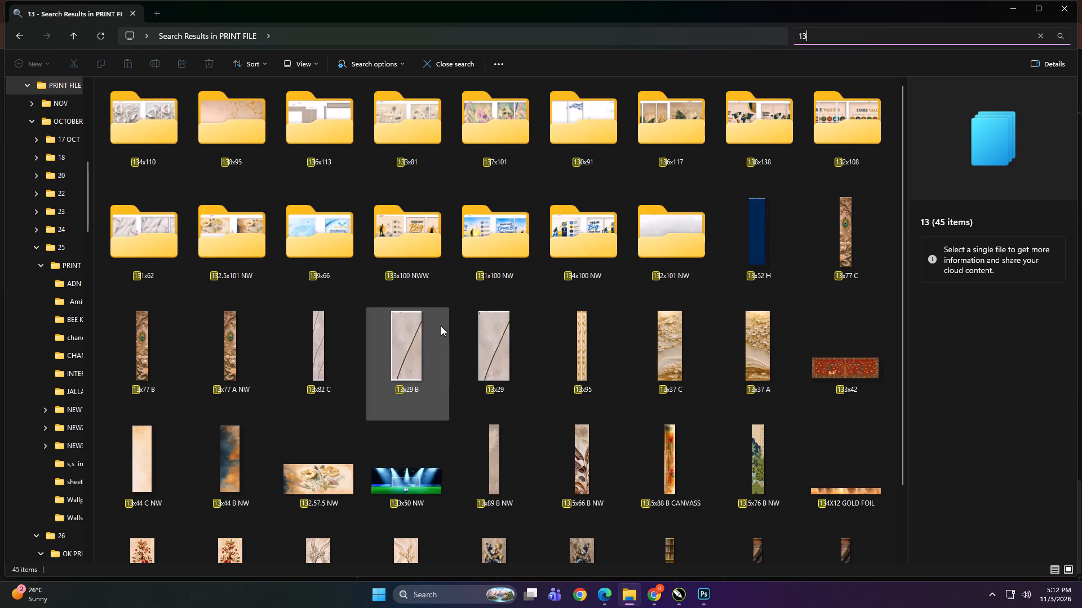
{"action": "scroll", "coordinate": [441, 326], "scroll_direction": "down", "scroll_amount": 1, "text": "ctrl"}
{"action": "scroll", "coordinate": [473, 344], "scroll_direction": "down", "scroll_amount": 2}
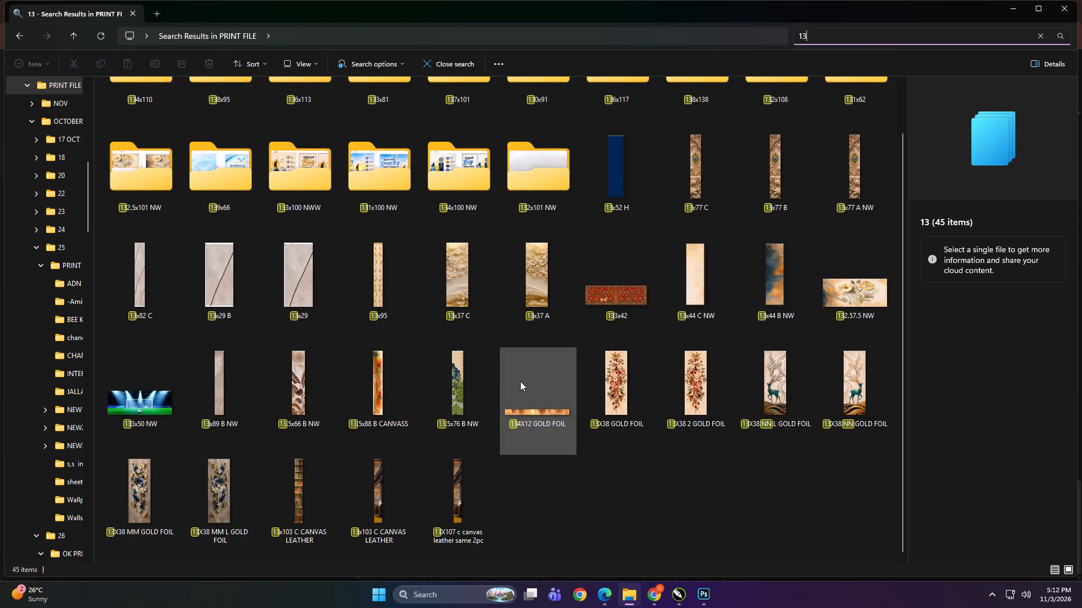
{"action": "scroll", "coordinate": [520, 388], "scroll_direction": "up", "scroll_amount": 1}
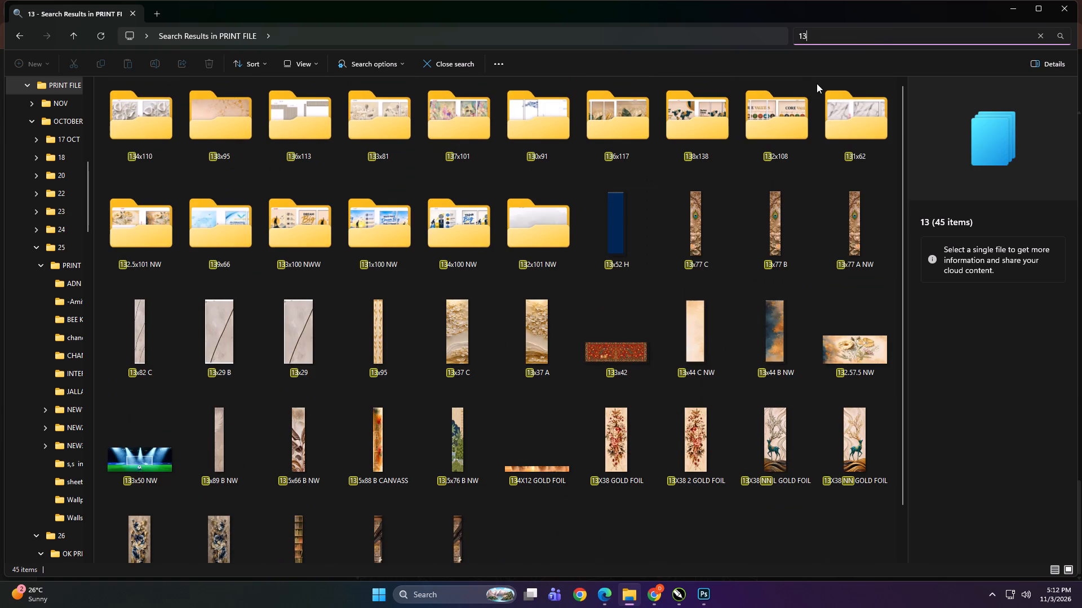
Search for 13x100 in the PRINT FILE folder and again within its OCTOBER folder.
{"action": "type", "text": "x100"}
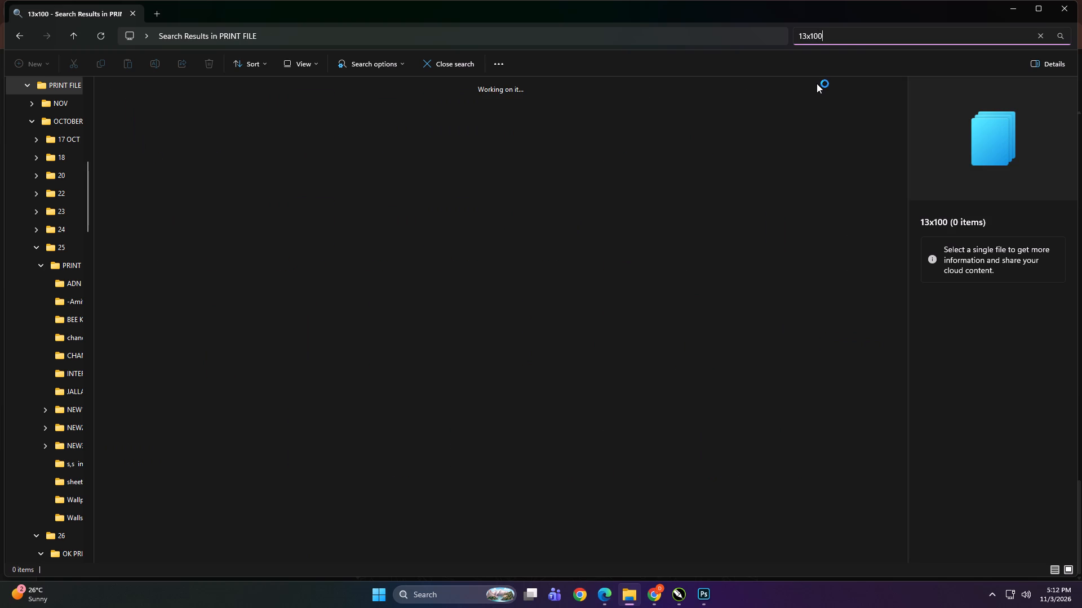
{"action": "key", "text": "ctrl+a"}
{"action": "key", "text": "ctrl+x"}
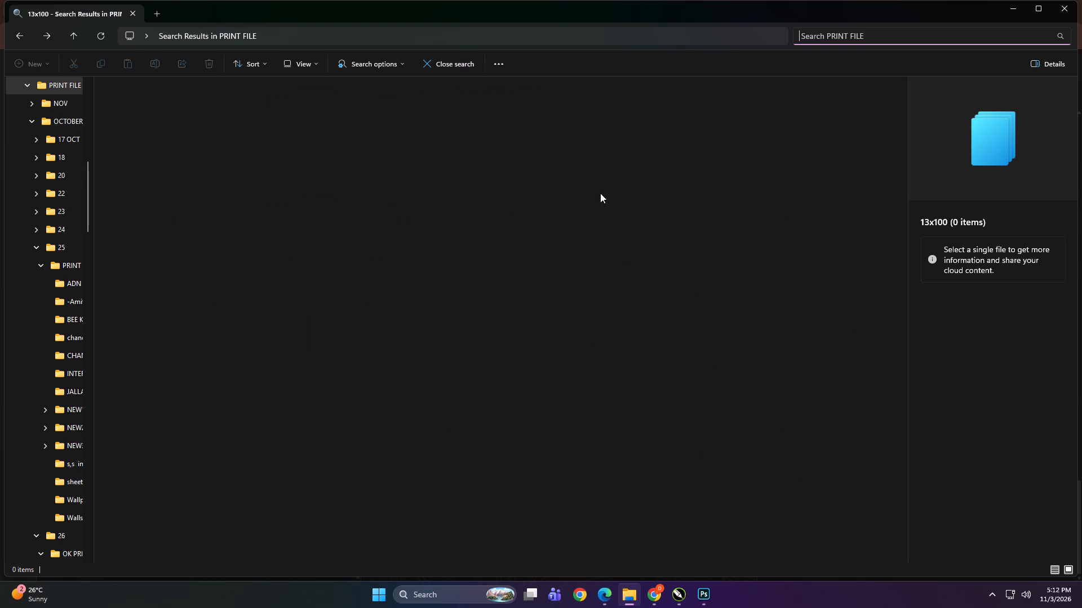
{"action": "key", "text": "BackSpace"}
{"action": "left_click", "coordinate": [472, 331]}
{"action": "double_click", "coordinate": [334, 158]}
{"action": "left_click", "coordinate": [630, 329]}
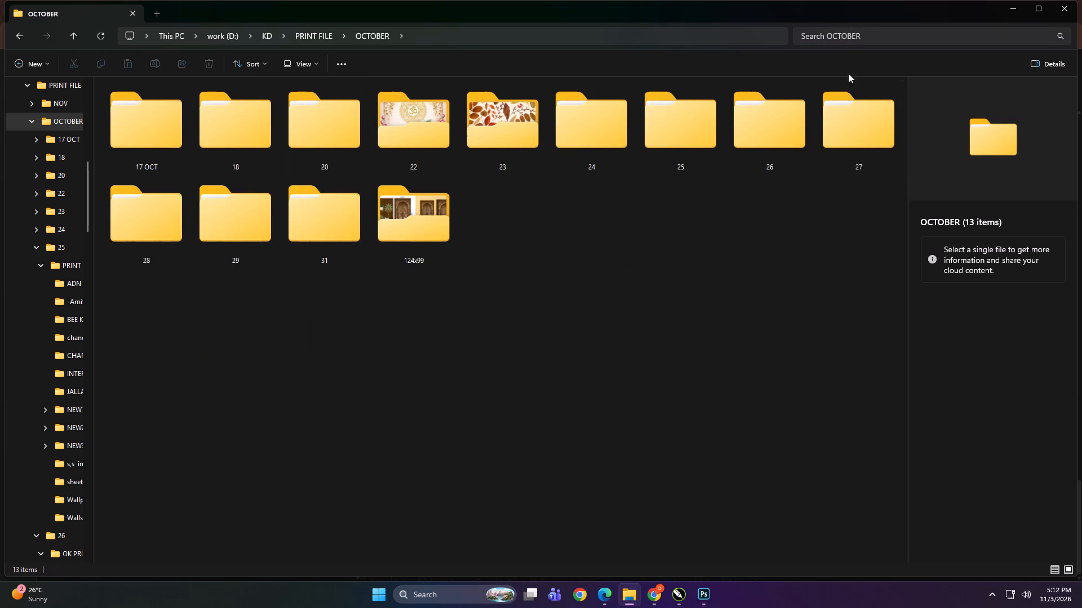
{"action": "left_click", "coordinate": [853, 38]}
{"action": "key", "text": "ctrl+v"}
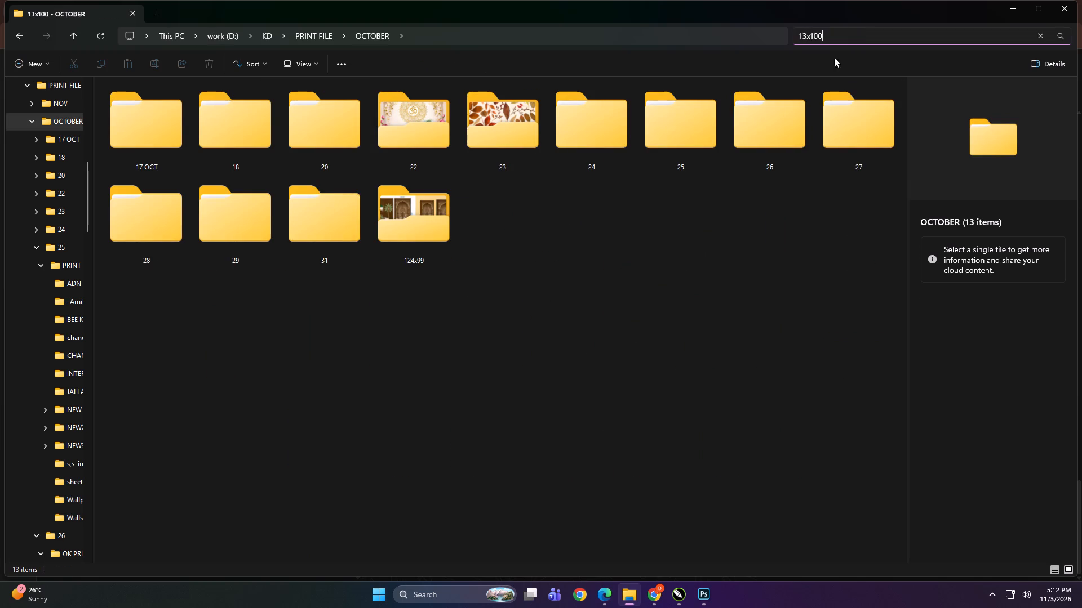
Open the Print folder on the DIGITECH_SHAREDRIVE network drive.
{"action": "scroll", "coordinate": [43, 404], "scroll_direction": "up", "scroll_amount": 9}
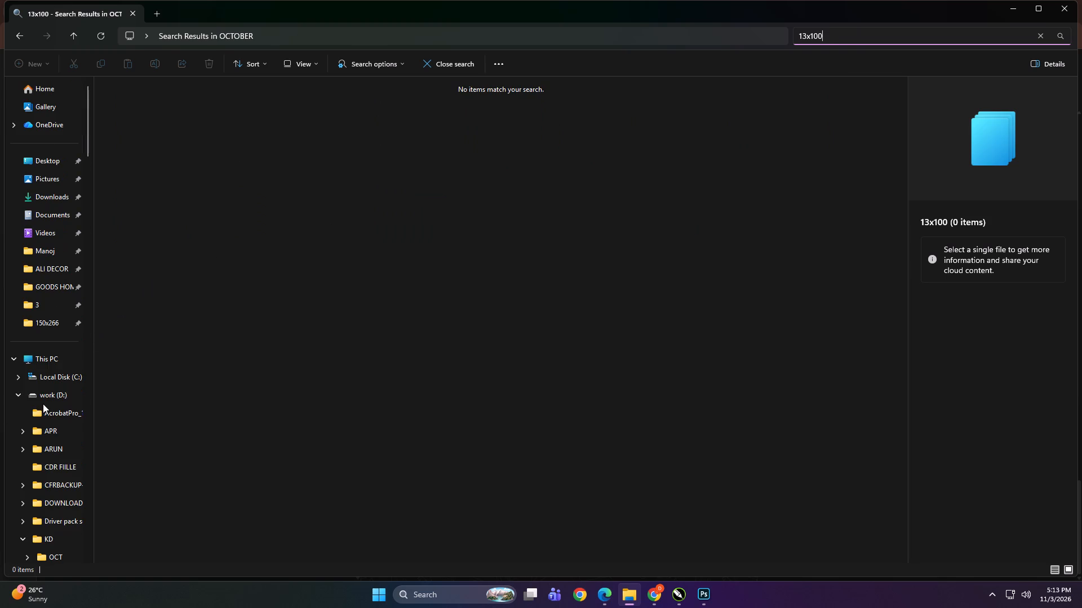
{"action": "scroll", "coordinate": [43, 404], "scroll_direction": "up", "scroll_amount": 1}
{"action": "left_click", "coordinate": [50, 359]}
{"action": "left_click", "coordinate": [151, 265]}
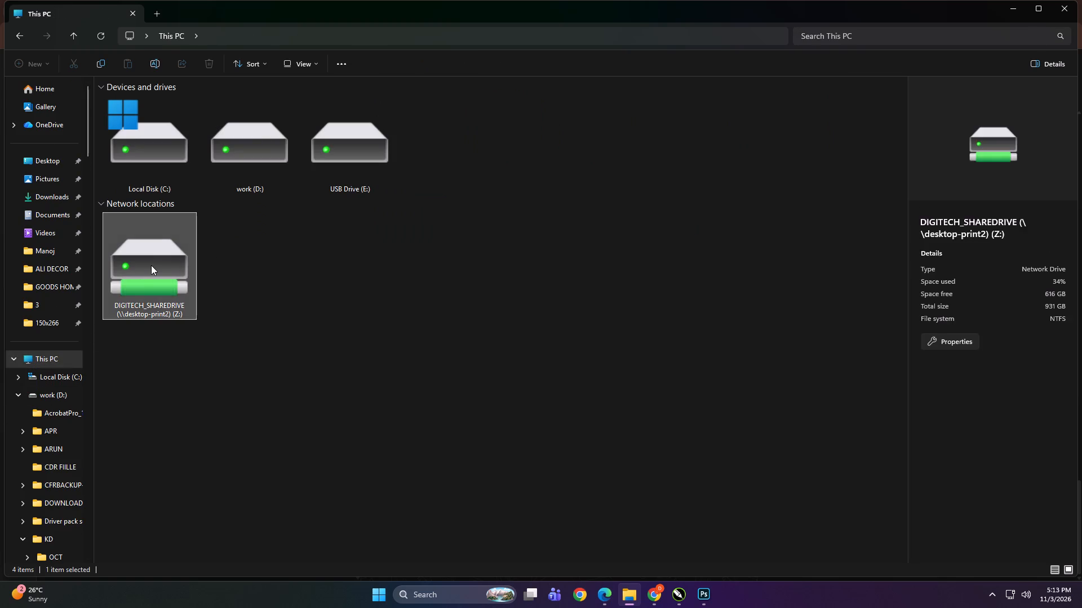
{"action": "left_click", "coordinate": [151, 265]}
{"action": "double_click", "coordinate": [689, 132]}
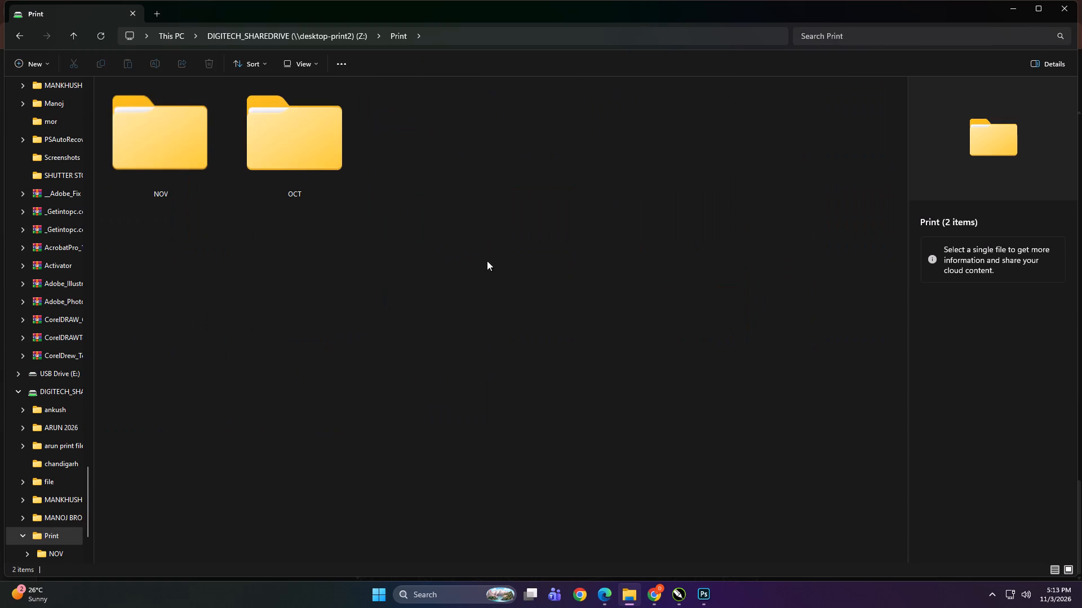
Search the share drive's Print folder for 13x100, and again with the search shortened to 13.
{"action": "left_click", "coordinate": [827, 35]}
{"action": "key", "text": "ctrl+v"}
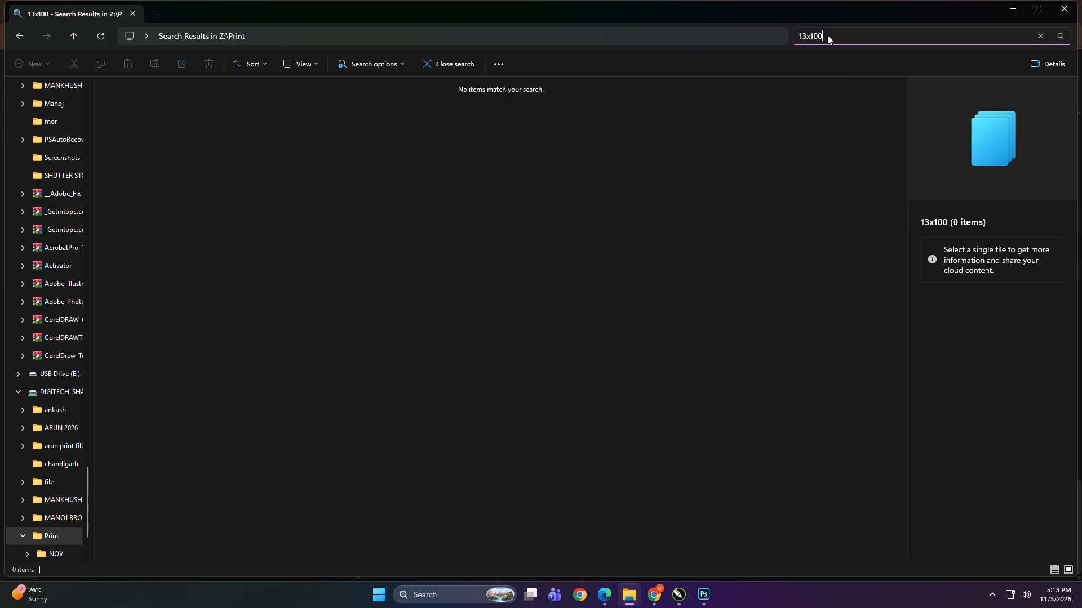
{"action": "key", "text": "BackSpace"}
{"action": "key", "text": "BackSpace"}
{"action": "key", "text": "BackSpace"}
{"action": "key", "text": "BackSpace"}
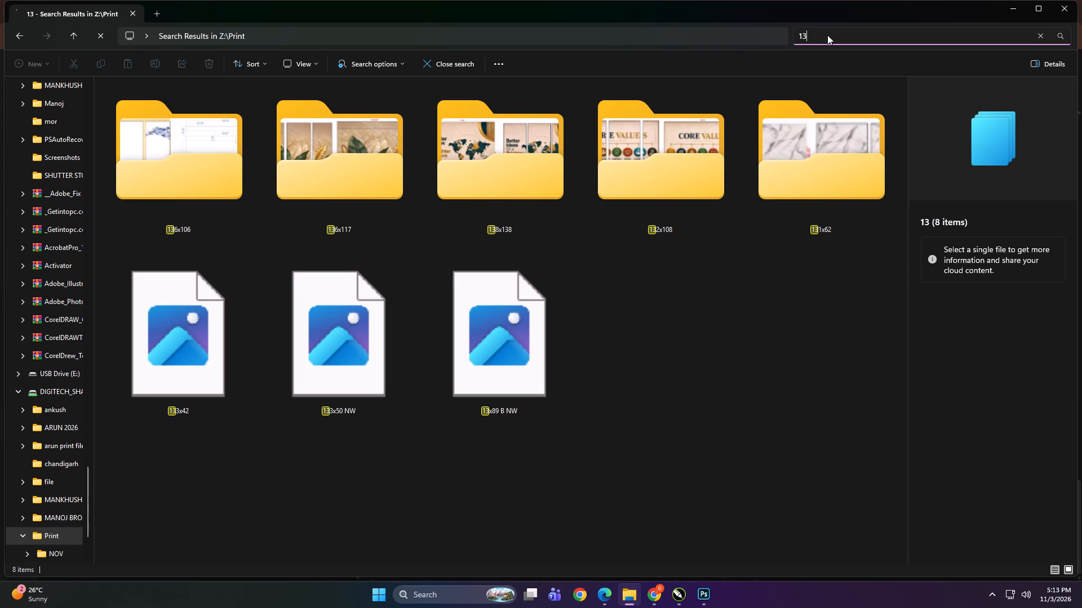
Search the Print folder for 100 instead and check the files inside the 100x87 NW folder.
{"action": "key", "text": "BackSpace"}
{"action": "key", "text": "BackSpace"}
{"action": "key", "text": "BackSpace"}
{"action": "type", "text": "100"}
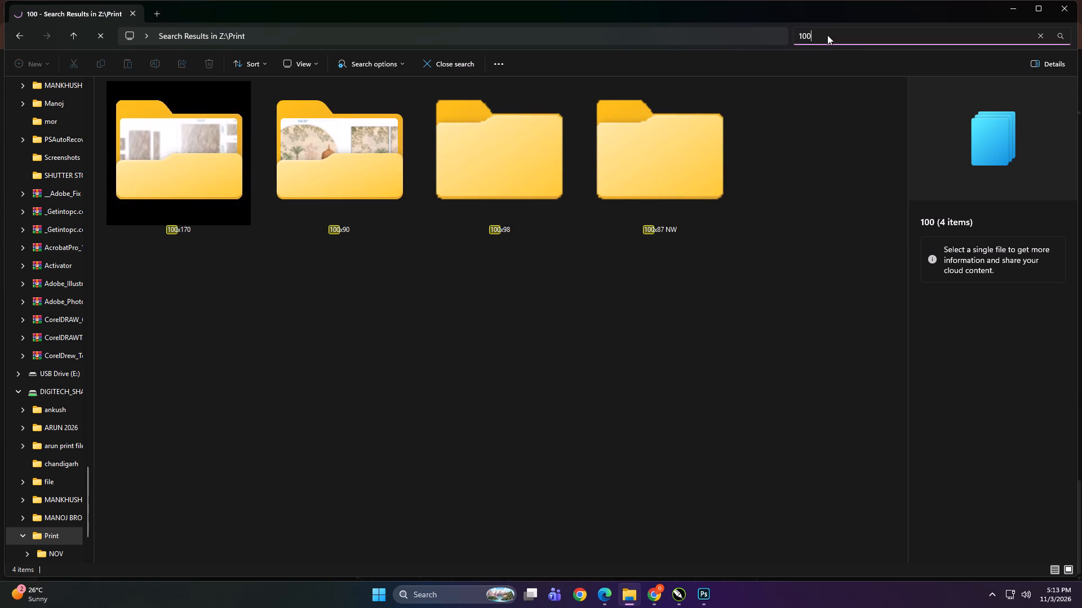
{"action": "double_click", "coordinate": [653, 170]}
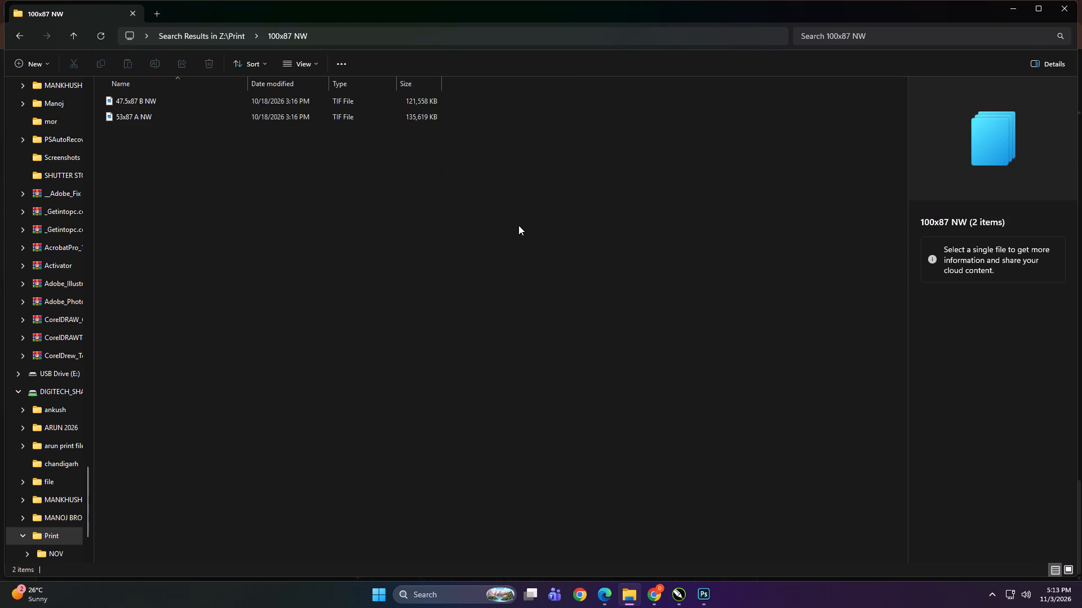
{"action": "left_click", "coordinate": [496, 233]}
{"action": "key", "text": "BackSpace"}
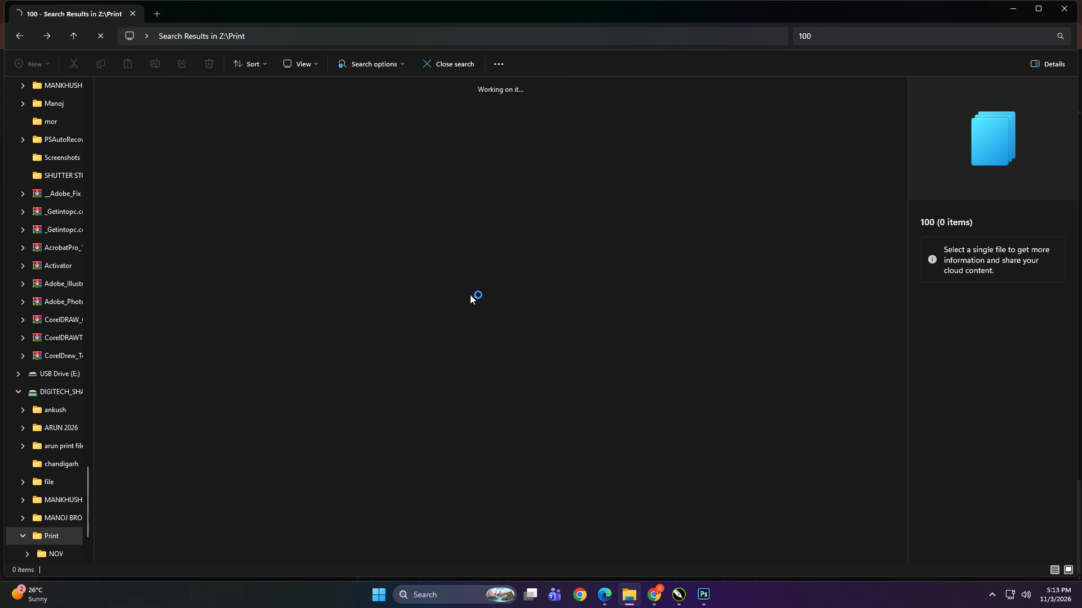
Switch to CorelDRAW and view the wallpaper designs in the Untitled-1 document.
{"action": "left_click", "coordinate": [676, 601]}
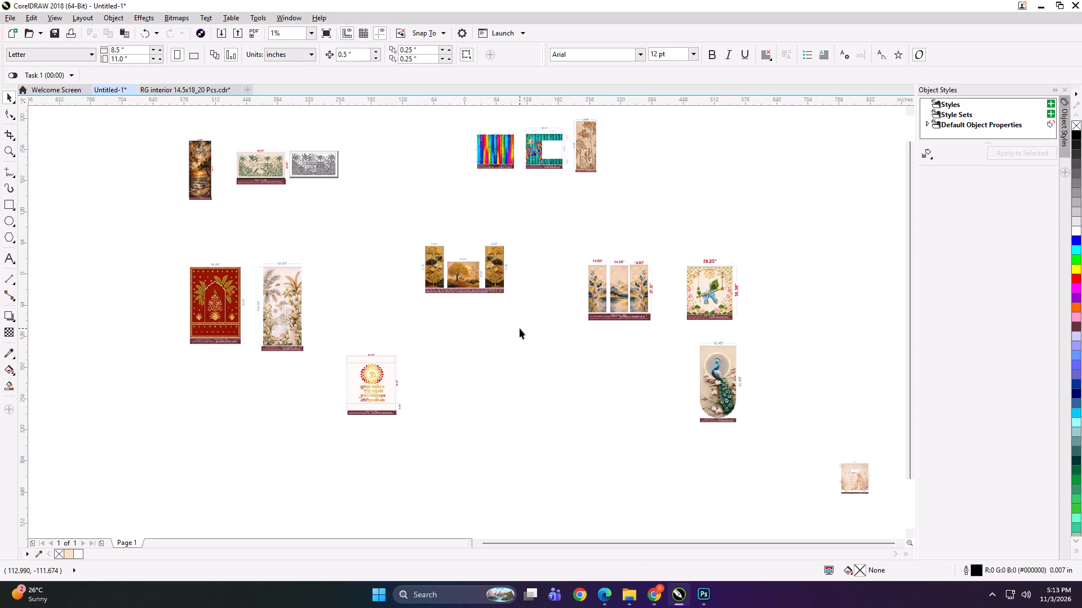
{"action": "left_click", "coordinate": [520, 328]}
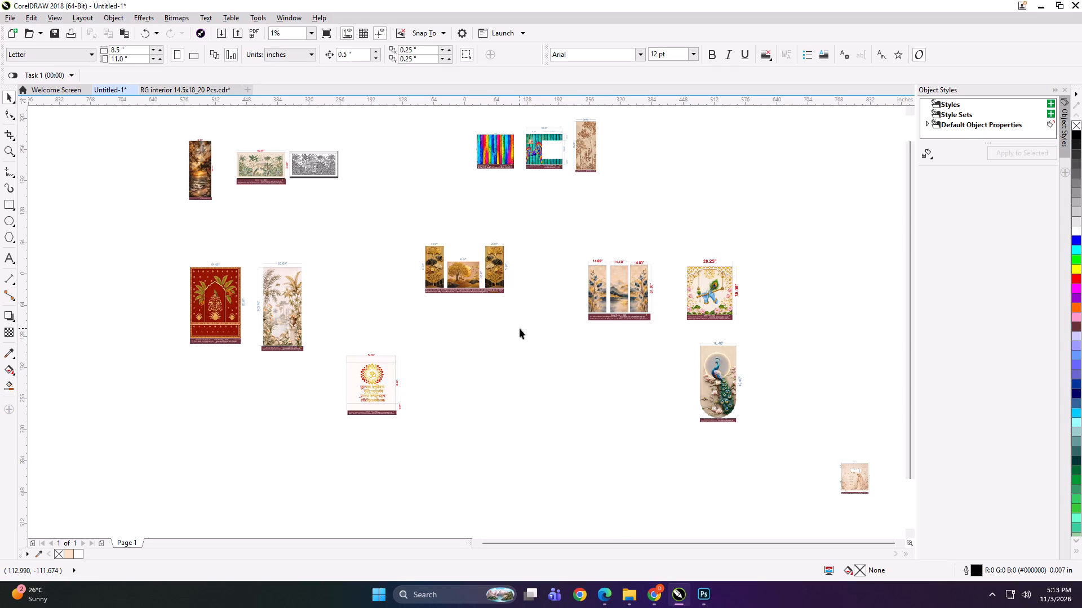
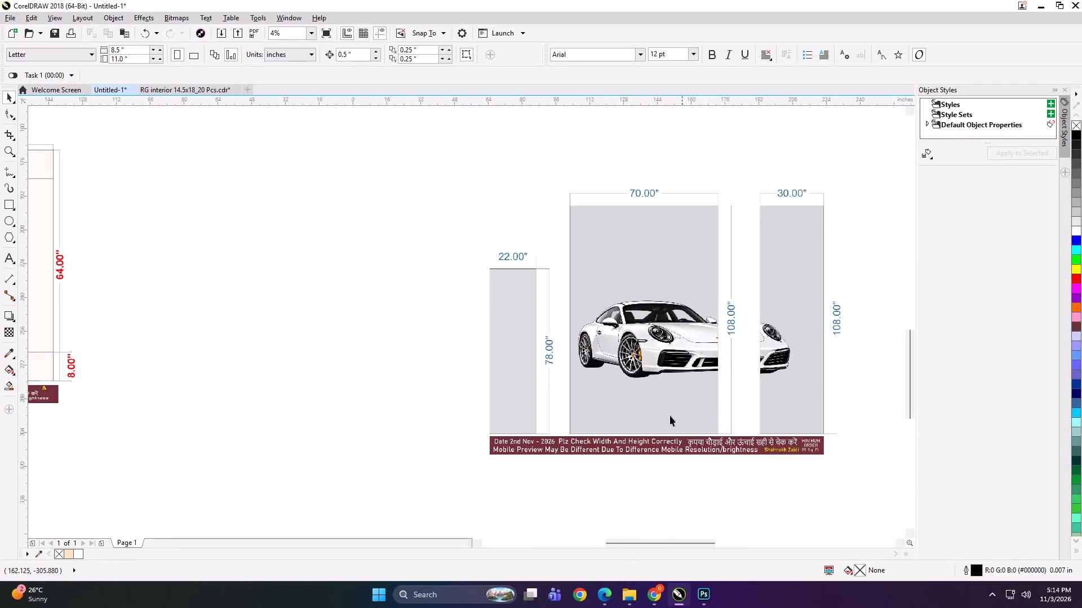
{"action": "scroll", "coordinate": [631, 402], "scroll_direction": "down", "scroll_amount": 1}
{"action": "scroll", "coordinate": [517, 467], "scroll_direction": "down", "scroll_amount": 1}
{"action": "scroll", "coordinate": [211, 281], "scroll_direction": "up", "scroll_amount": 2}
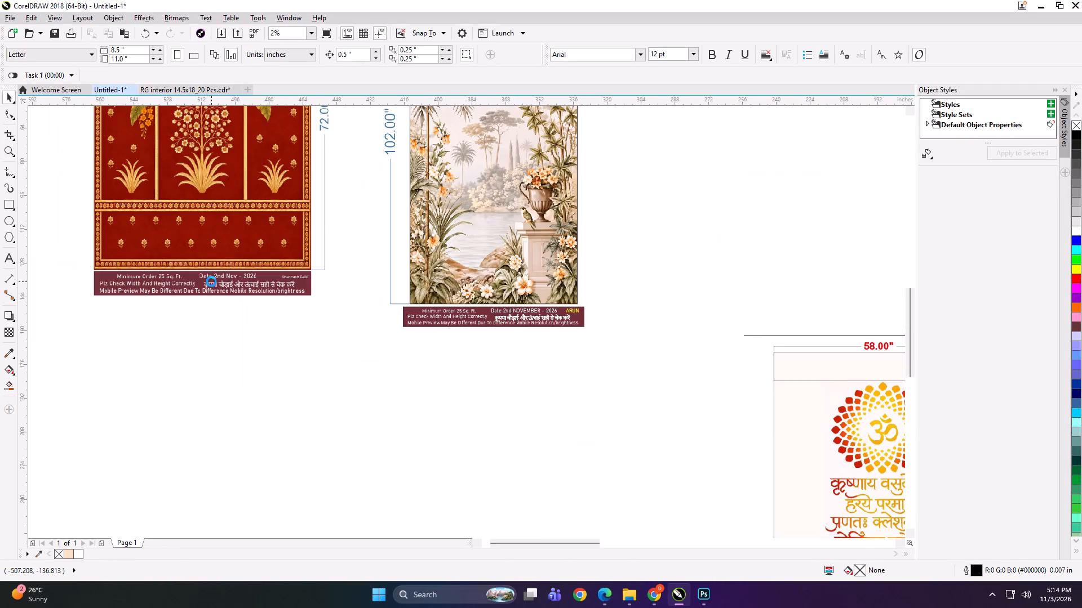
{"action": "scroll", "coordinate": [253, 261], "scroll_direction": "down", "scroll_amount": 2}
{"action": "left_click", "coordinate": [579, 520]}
Switch to File Explorer and open the DIGITECH_SHAREDRIVE network drive.
{"action": "left_click", "coordinate": [625, 597]}
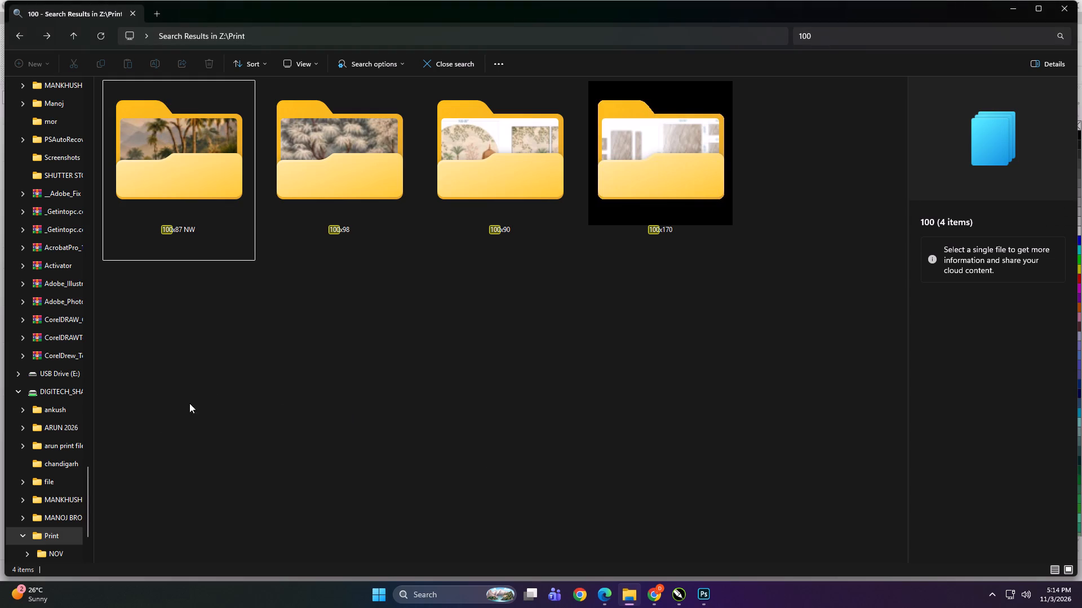
{"action": "scroll", "coordinate": [75, 432], "scroll_direction": "up", "scroll_amount": 12}
{"action": "left_click", "coordinate": [48, 361]}
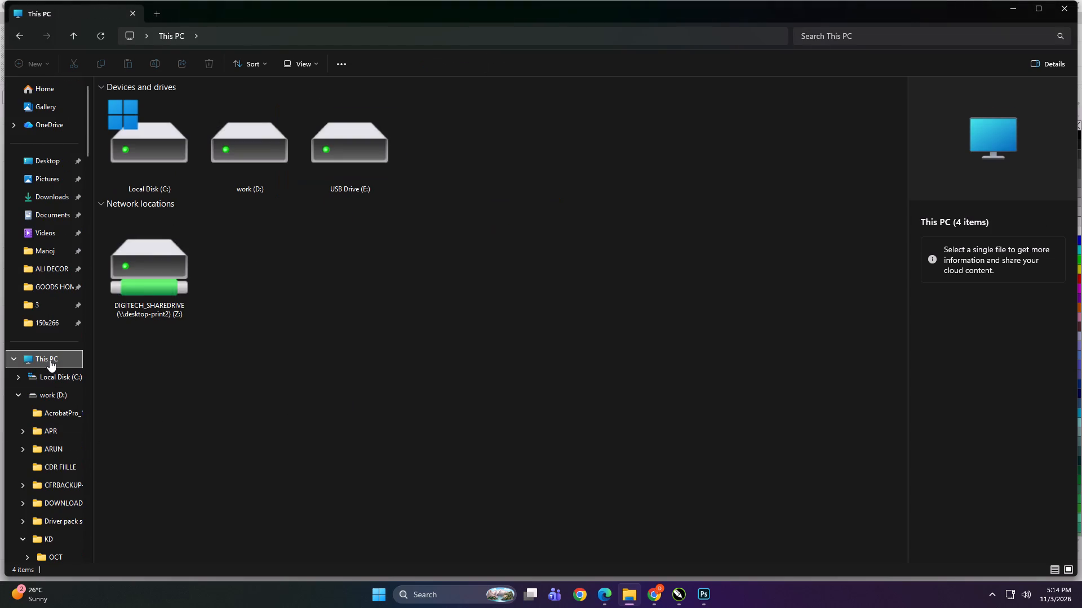
{"action": "double_click", "coordinate": [187, 252]}
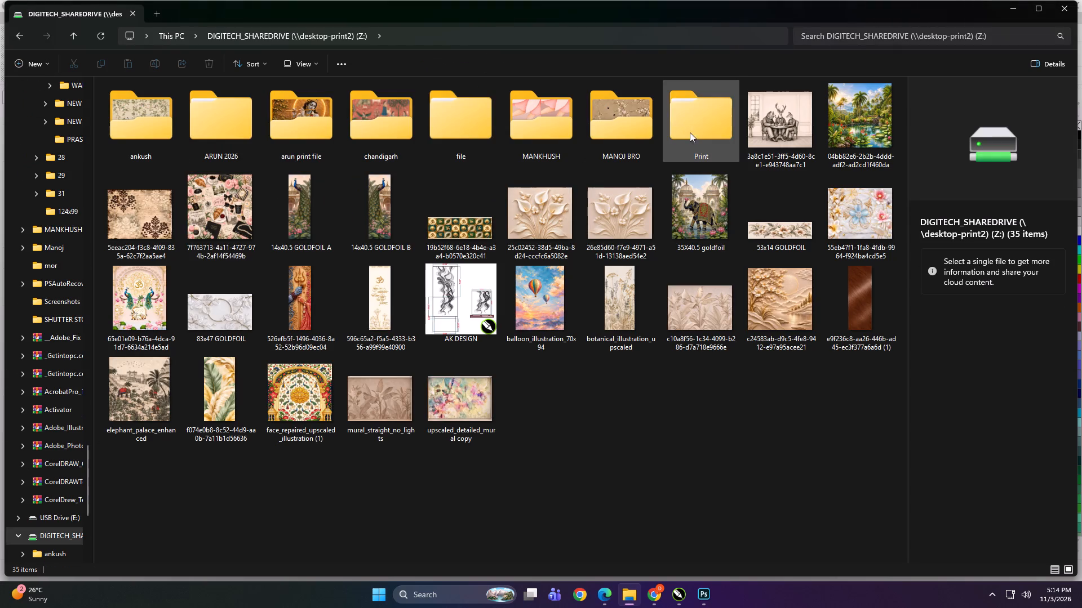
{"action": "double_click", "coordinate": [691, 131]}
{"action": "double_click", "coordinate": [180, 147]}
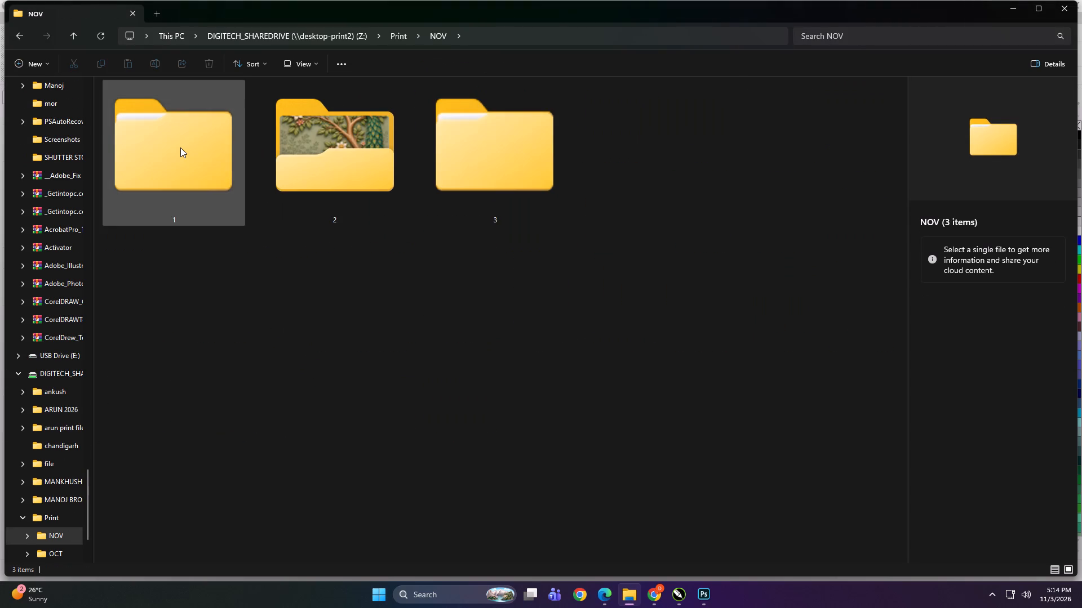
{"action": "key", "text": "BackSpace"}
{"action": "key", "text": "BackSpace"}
Open folder 03 within the share drive's file folder, under Nov.
{"action": "double_click", "coordinate": [440, 130]}
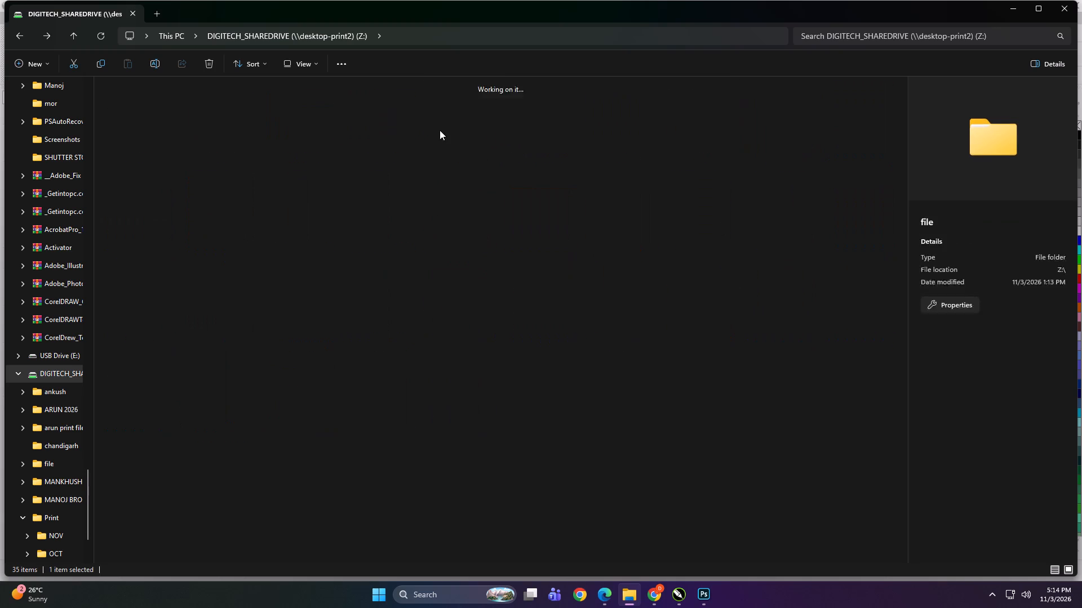
{"action": "left_click", "coordinate": [161, 120]}
{"action": "left_click", "coordinate": [161, 120]}
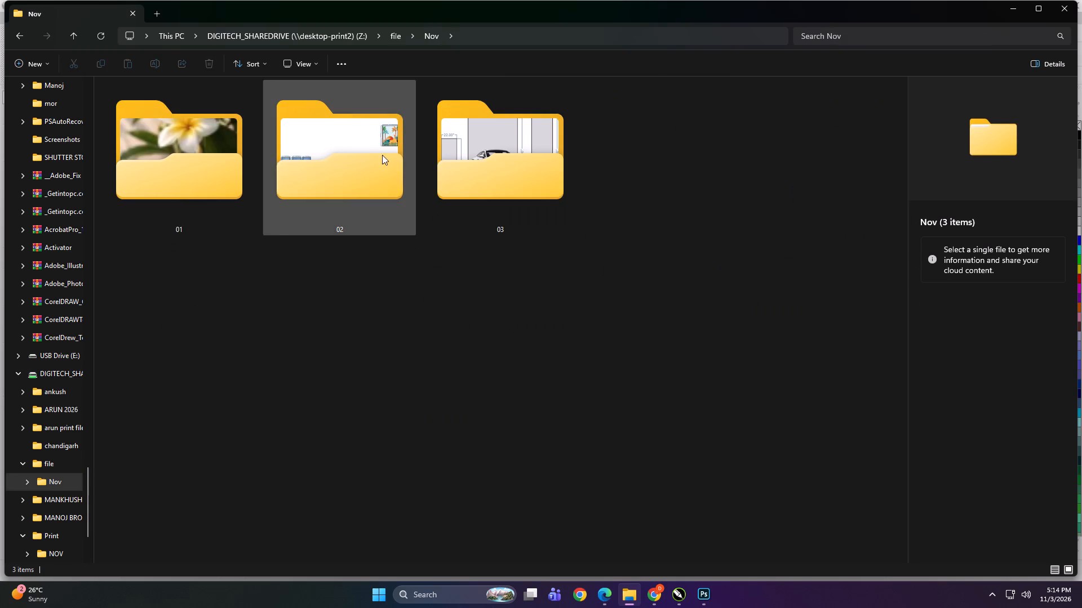
{"action": "double_click", "coordinate": [485, 160]}
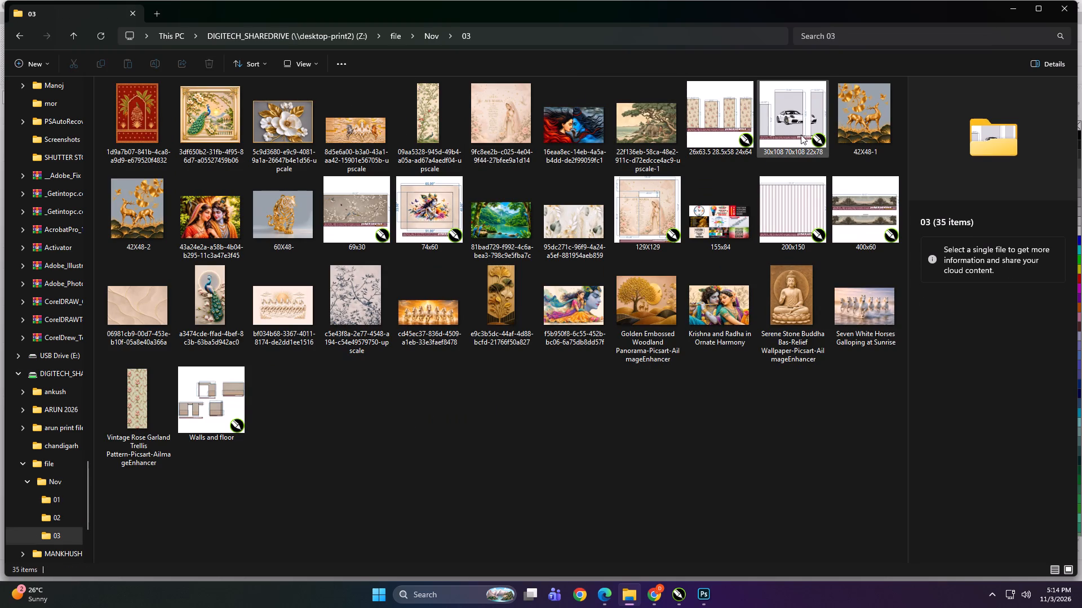
Bring the 30x108 70x108 22x78 CorelDRAW file into the Untitled-1 document and place it directly below the matching car wallpaper layout.
{"action": "left_click", "coordinate": [801, 135]}
{"action": "left_click_drag", "start_coordinate": [800, 101], "coordinate": [678, 603]}
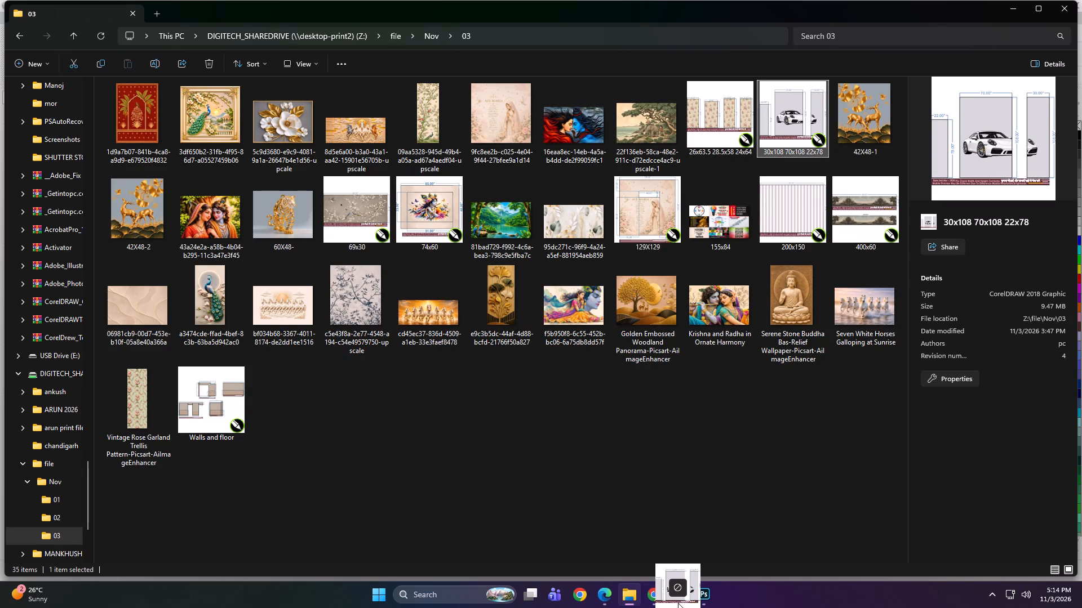
{"action": "left_click_drag", "start_coordinate": [678, 603], "coordinate": [616, 475]}
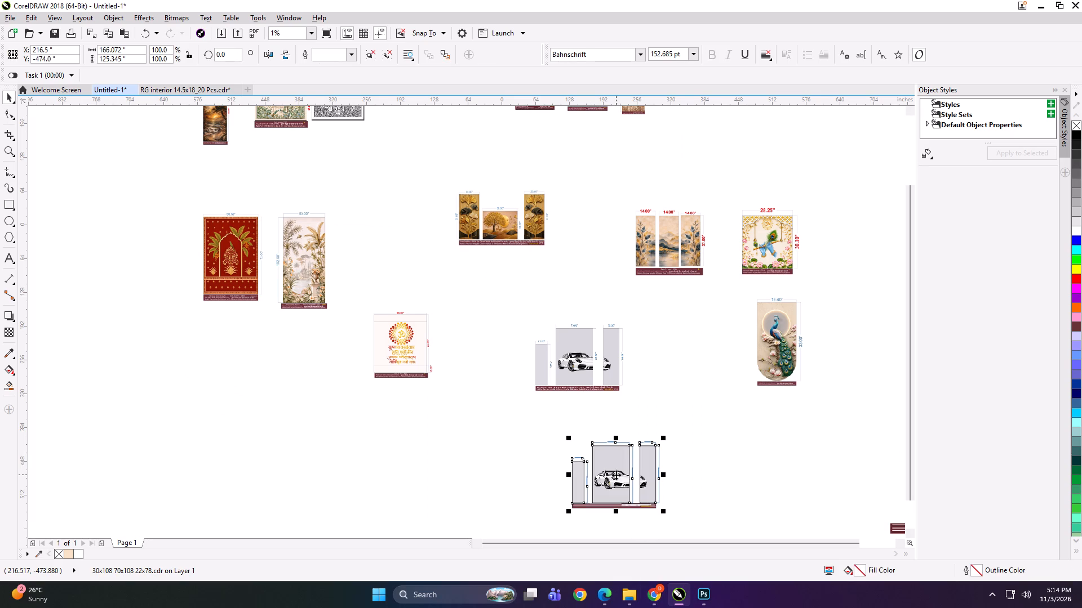
{"action": "left_click_drag", "start_coordinate": [616, 475], "coordinate": [567, 427]}
{"action": "left_click", "coordinate": [463, 432]}
Bring the red floral arch PNG, 1d9a7b07, from folder 03 into the Untitled-1 CorelDRAW document.
{"action": "left_click", "coordinate": [632, 601]}
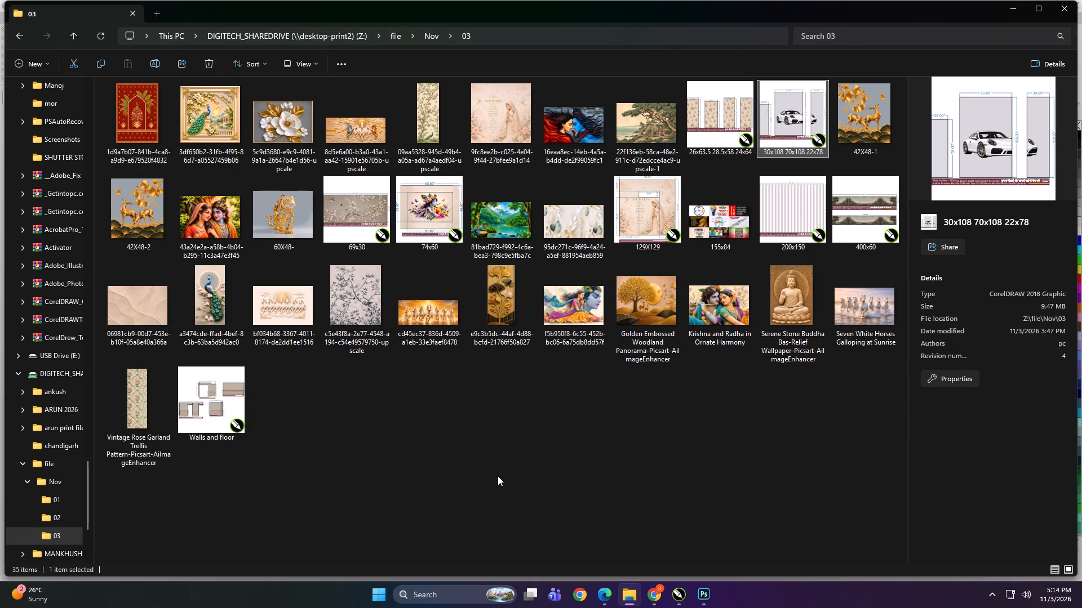
{"action": "left_click", "coordinate": [502, 458]}
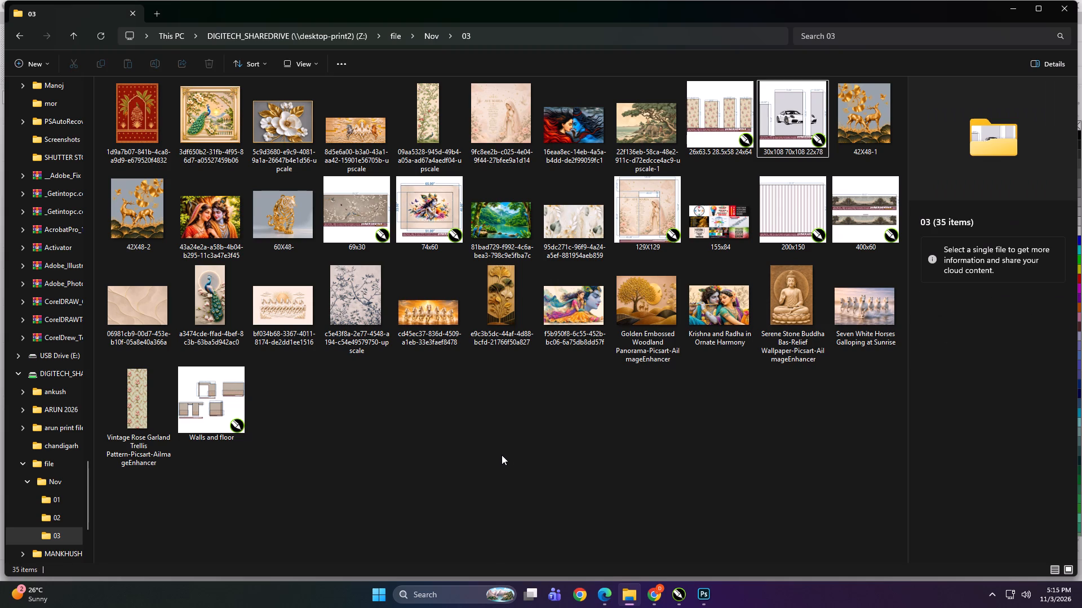
{"action": "left_click", "coordinate": [132, 126]}
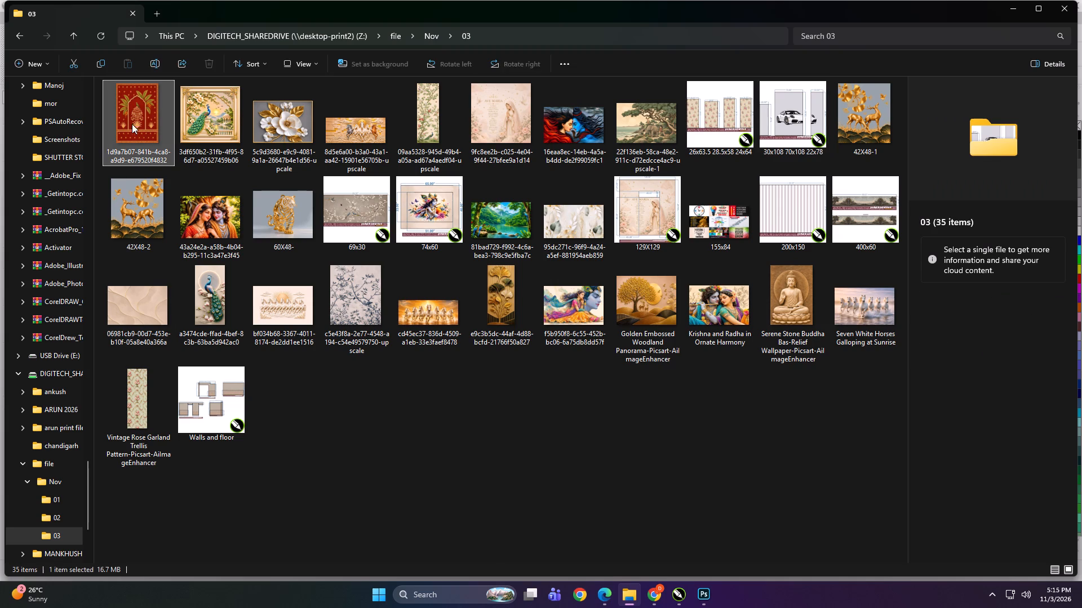
{"action": "left_click_drag", "start_coordinate": [128, 111], "coordinate": [476, 451]}
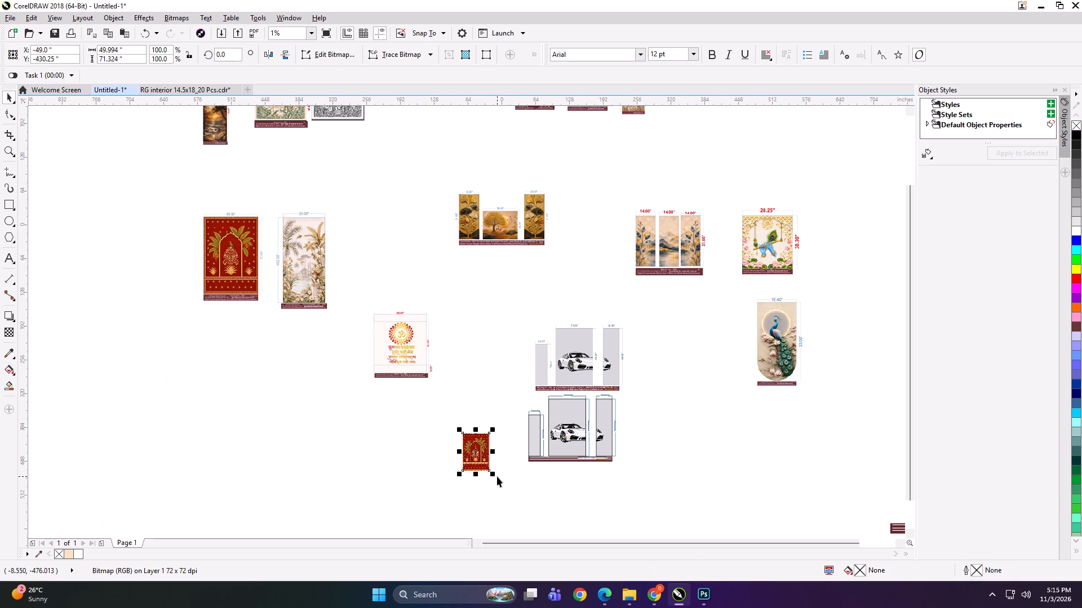
Enlarge the imported red arch image to about 92.5 by 132 inches and place it just left of the matching red wallpaper layout.
{"action": "left_click_drag", "start_coordinate": [495, 476], "coordinate": [507, 492]}
{"action": "left_click_drag", "start_coordinate": [480, 446], "coordinate": [216, 341]}
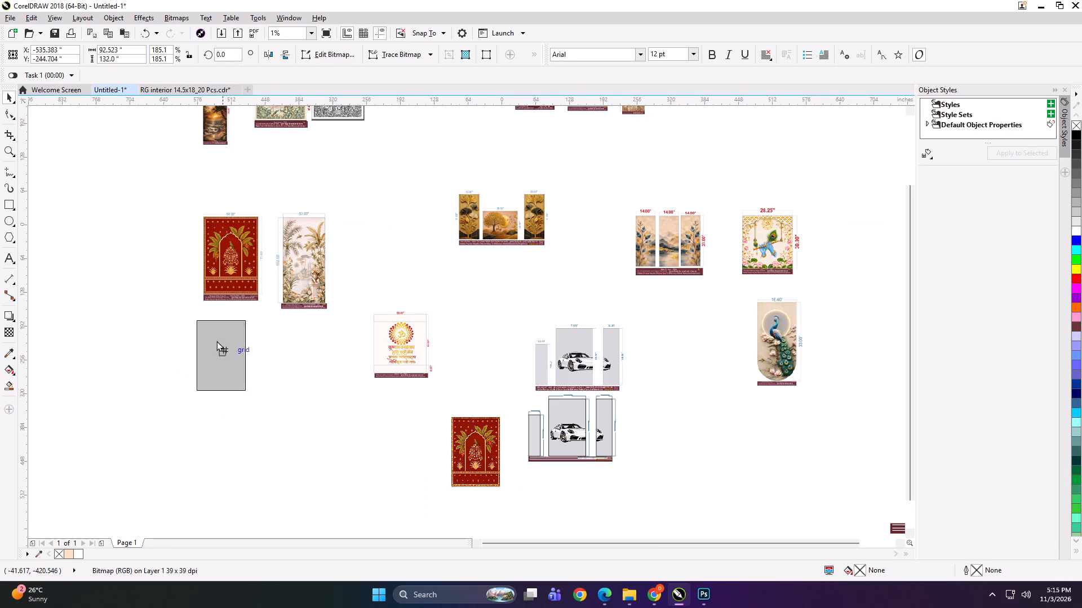
{"action": "left_click_drag", "start_coordinate": [216, 341], "coordinate": [168, 253]}
{"action": "left_click", "coordinate": [328, 403]}
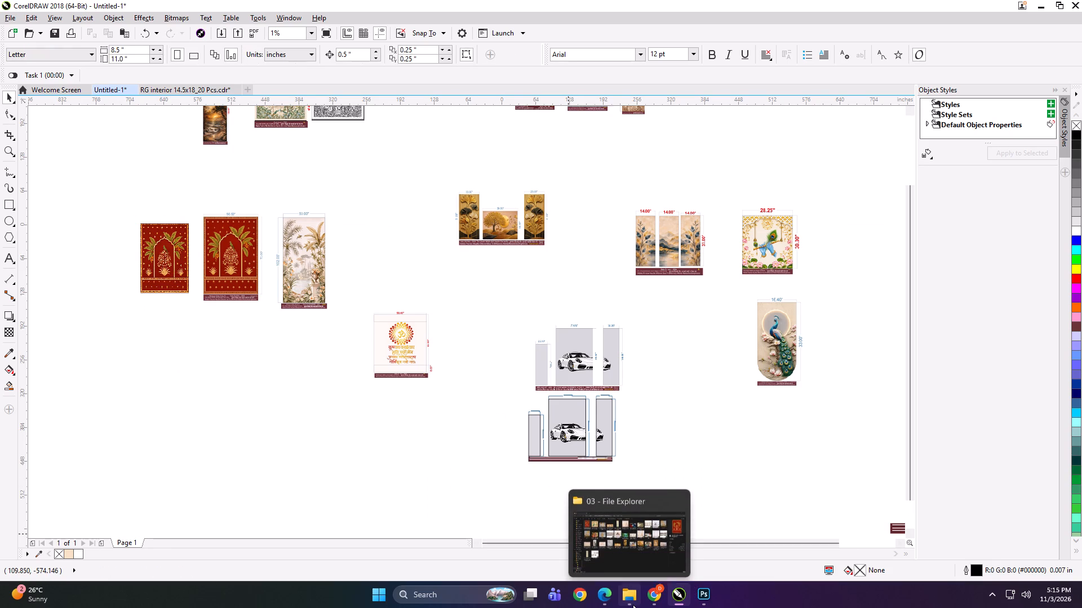
Switch back to folder 03 in File Explorer for the next wallpaper source file.
{"action": "left_click", "coordinate": [633, 605]}
{"action": "left_click", "coordinate": [540, 449]}
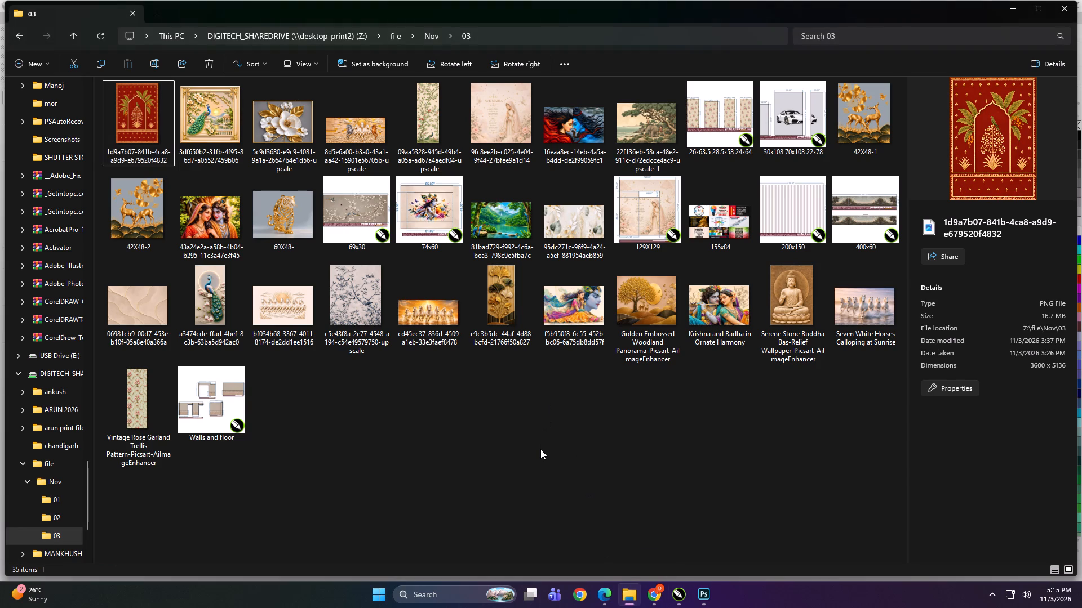
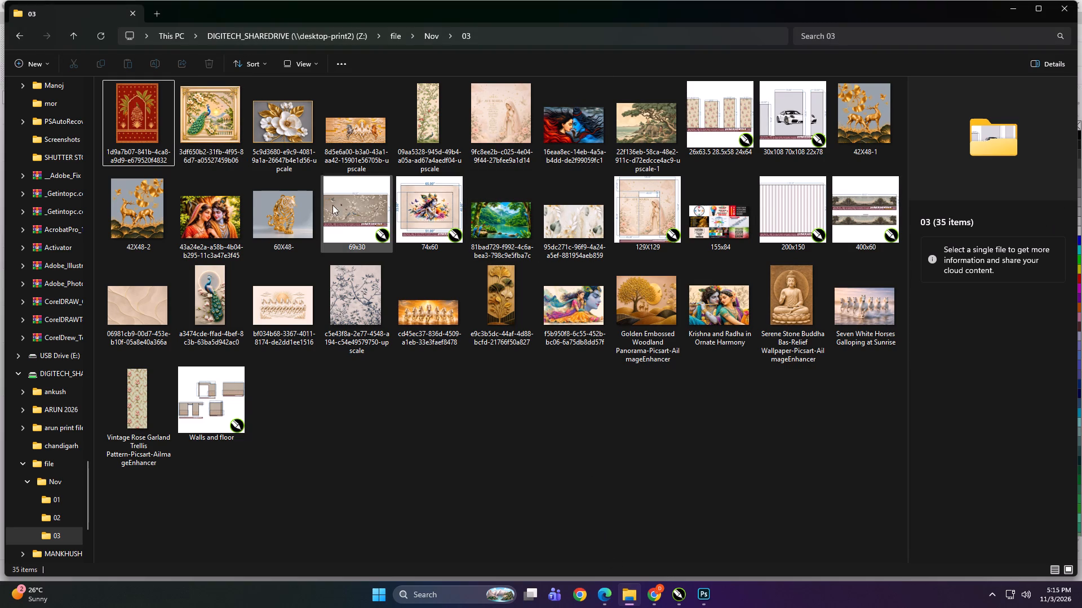
Bring the golden ginkgo image, e9c3b5dc, from folder 03 into Untitled-1 in CorelDRAW, just left of the golden three-panel layout.
{"action": "left_click", "coordinate": [523, 403]}
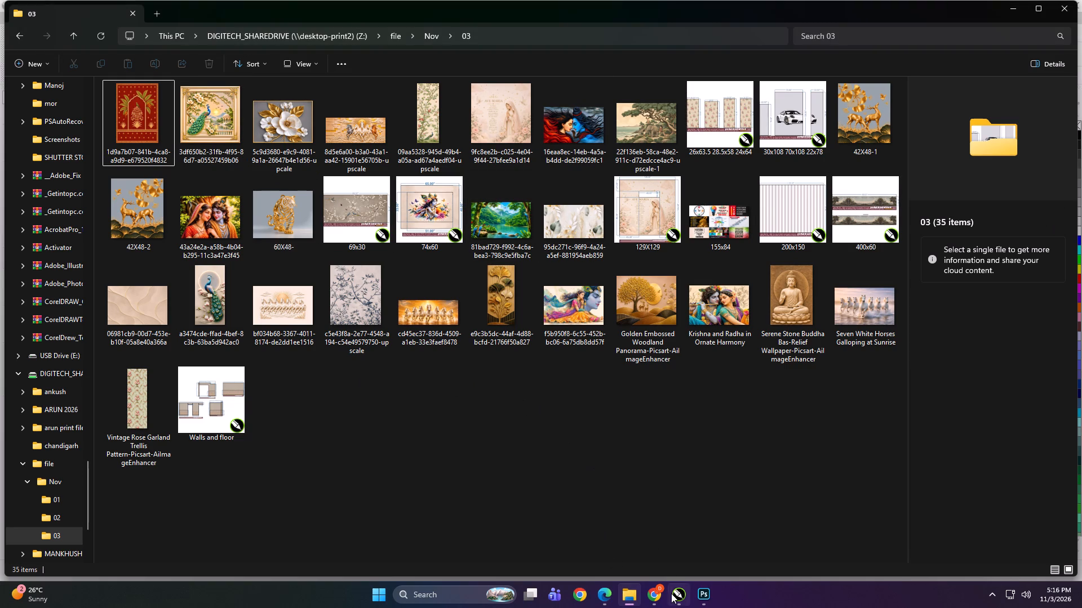
{"action": "left_click", "coordinate": [671, 596]}
{"action": "left_click", "coordinate": [637, 595]}
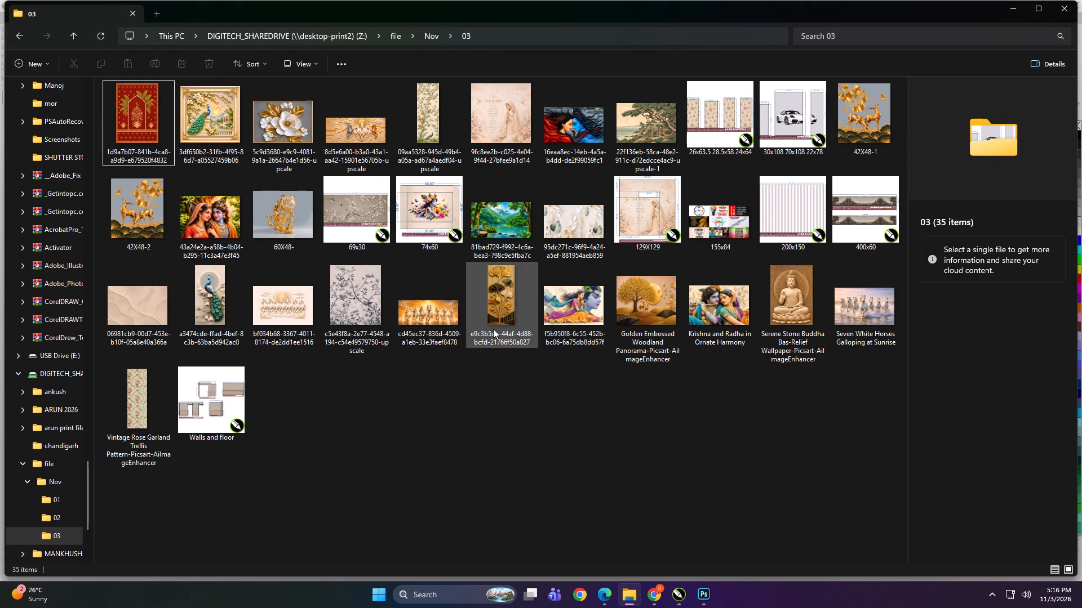
{"action": "left_click", "coordinate": [498, 303]}
{"action": "left_click_drag", "start_coordinate": [498, 285], "coordinate": [575, 412]}
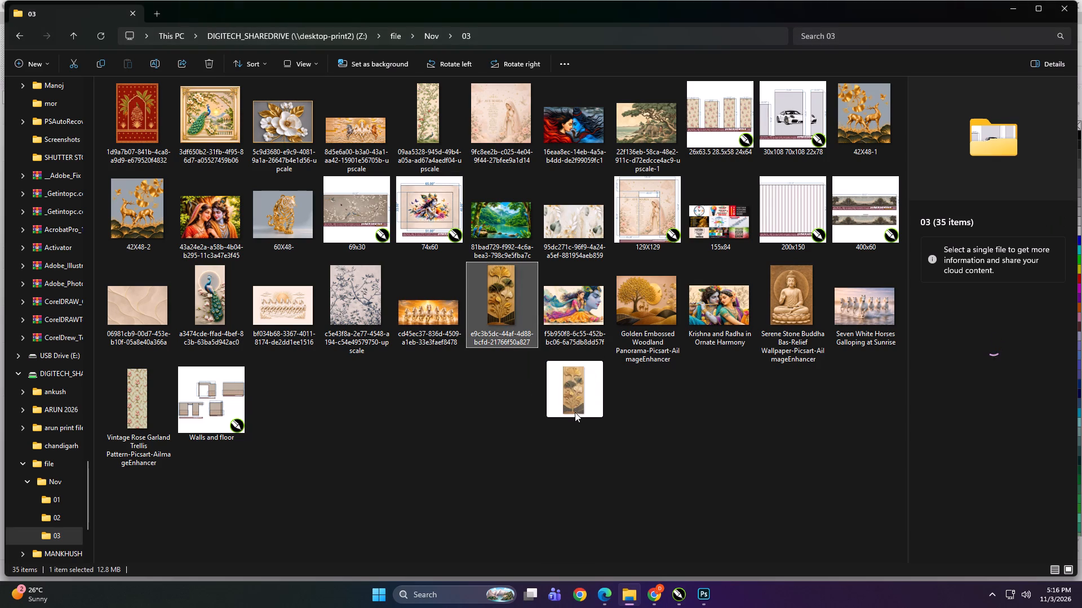
{"action": "left_click_drag", "start_coordinate": [575, 412], "coordinate": [493, 374]}
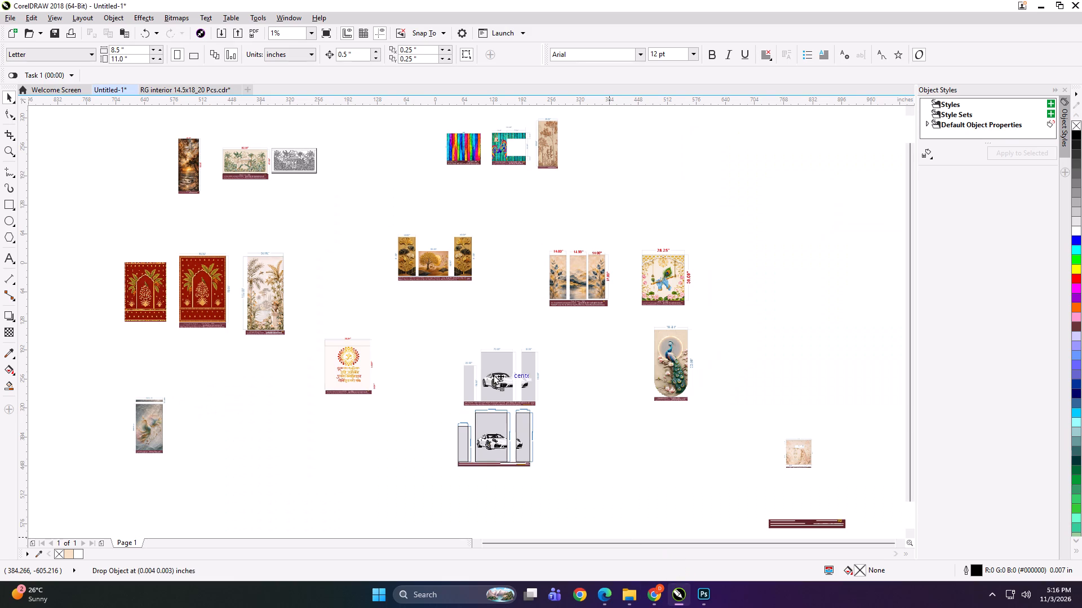
{"action": "left_click_drag", "start_coordinate": [493, 374], "coordinate": [376, 258]}
Bring the Golden Embossed Woodland Panorama PNG from folder 03 into Untitled-1, placing it directly below the golden three-panel layout.
{"action": "left_click", "coordinate": [649, 596]}
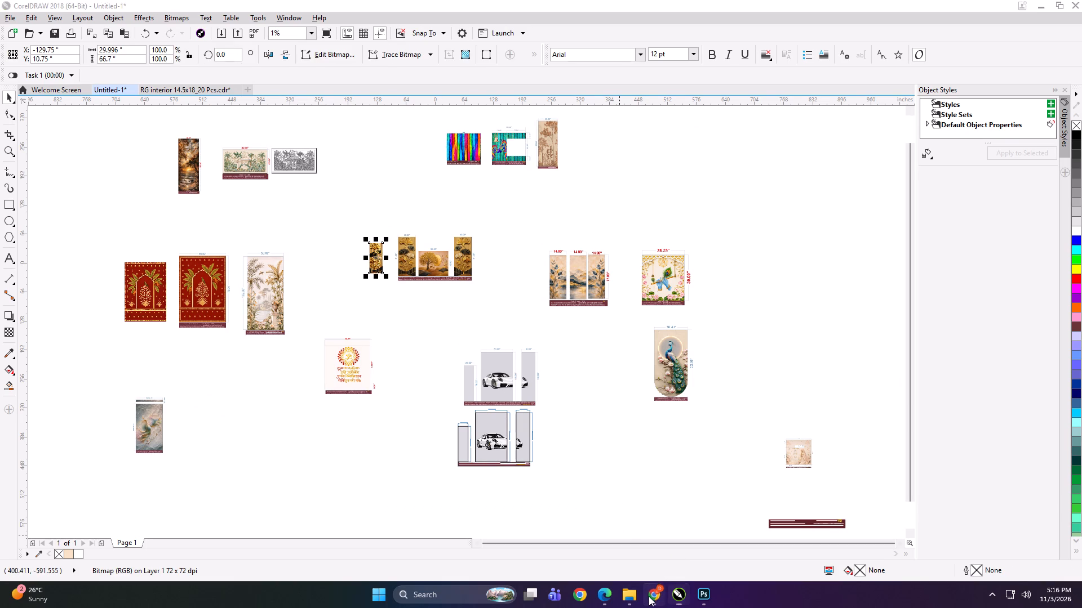
{"action": "left_click", "coordinate": [635, 596]}
{"action": "left_click", "coordinate": [646, 324]}
{"action": "left_click_drag", "start_coordinate": [646, 292], "coordinate": [644, 429]}
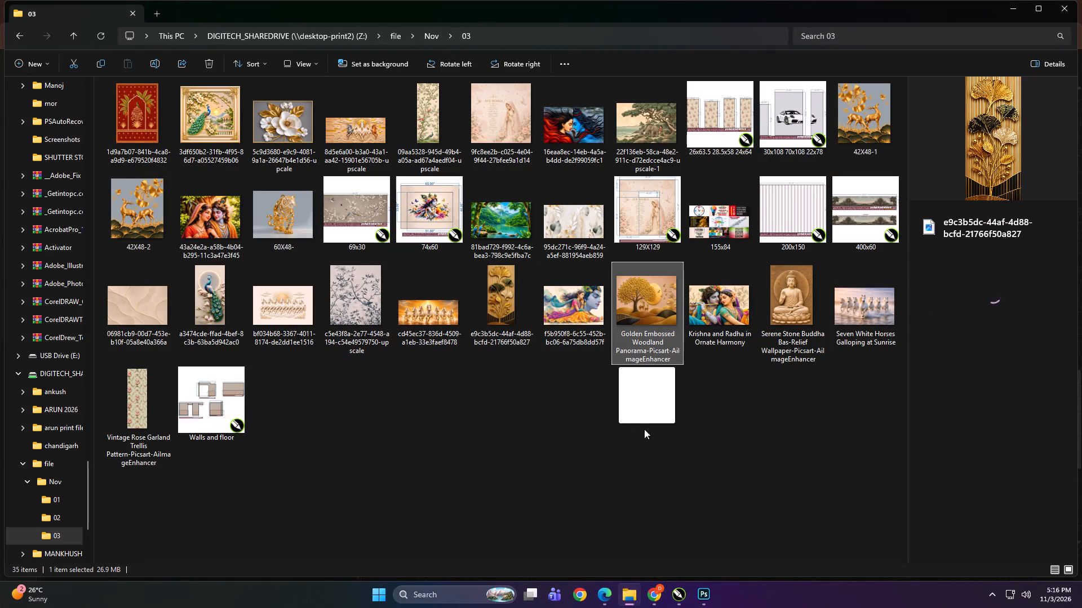
{"action": "left_click_drag", "start_coordinate": [644, 429], "coordinate": [679, 600]}
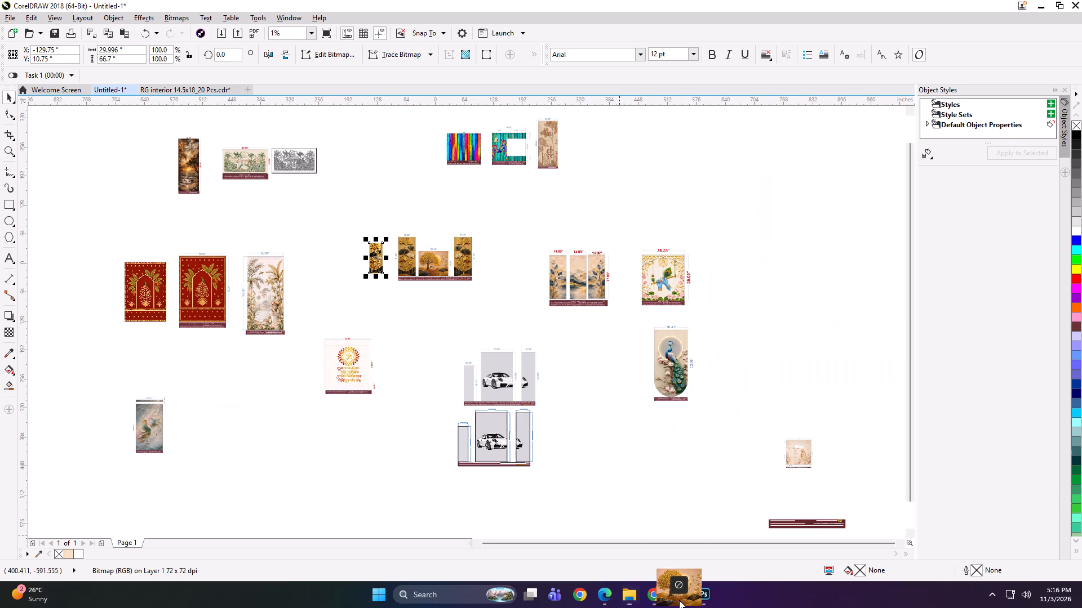
{"action": "left_click_drag", "start_coordinate": [679, 600], "coordinate": [407, 305]}
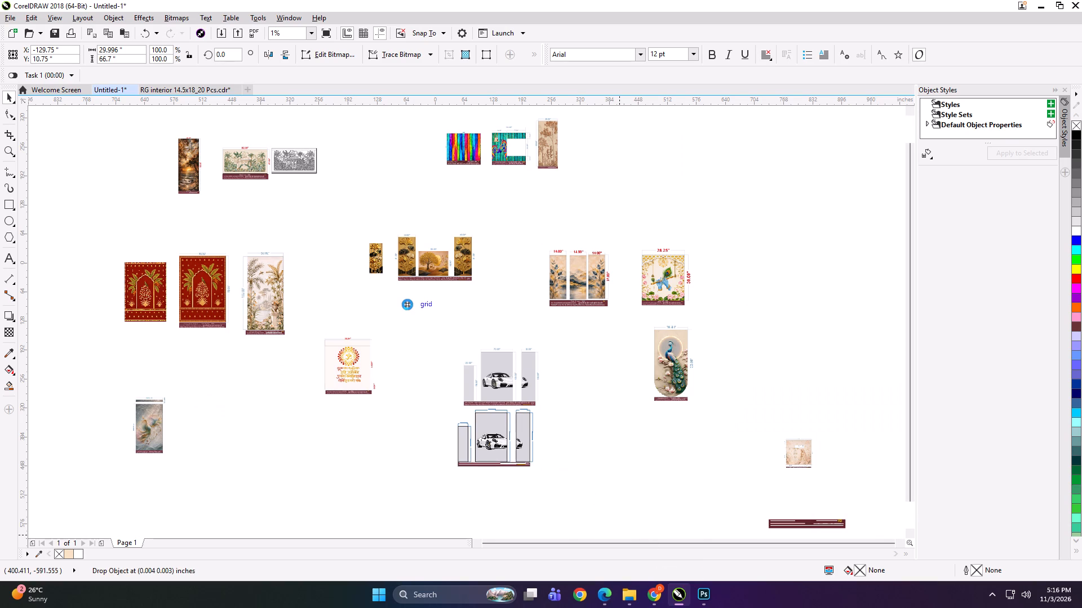
{"action": "left_click_drag", "start_coordinate": [406, 305], "coordinate": [431, 302]}
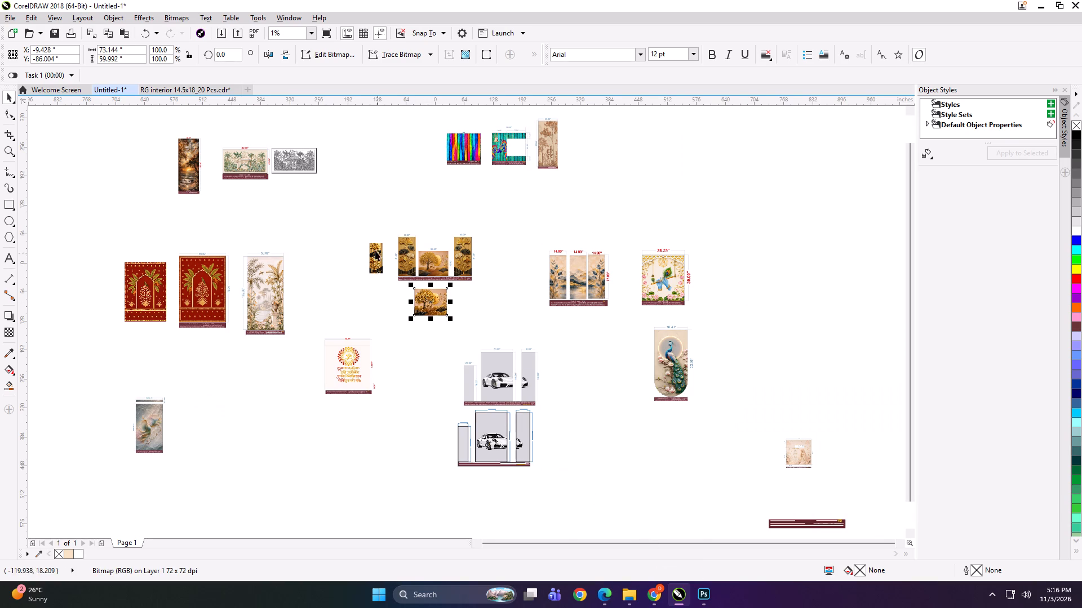
Move the ginkgo image to the left of the imported tree image, and place a horizontally mirrored copy on the tree's right.
{"action": "left_click_drag", "start_coordinate": [372, 249], "coordinate": [395, 292]}
{"action": "scroll", "coordinate": [458, 270], "scroll_direction": "up", "scroll_amount": 1}
{"action": "scroll", "coordinate": [350, 279], "scroll_direction": "up", "scroll_amount": 1}
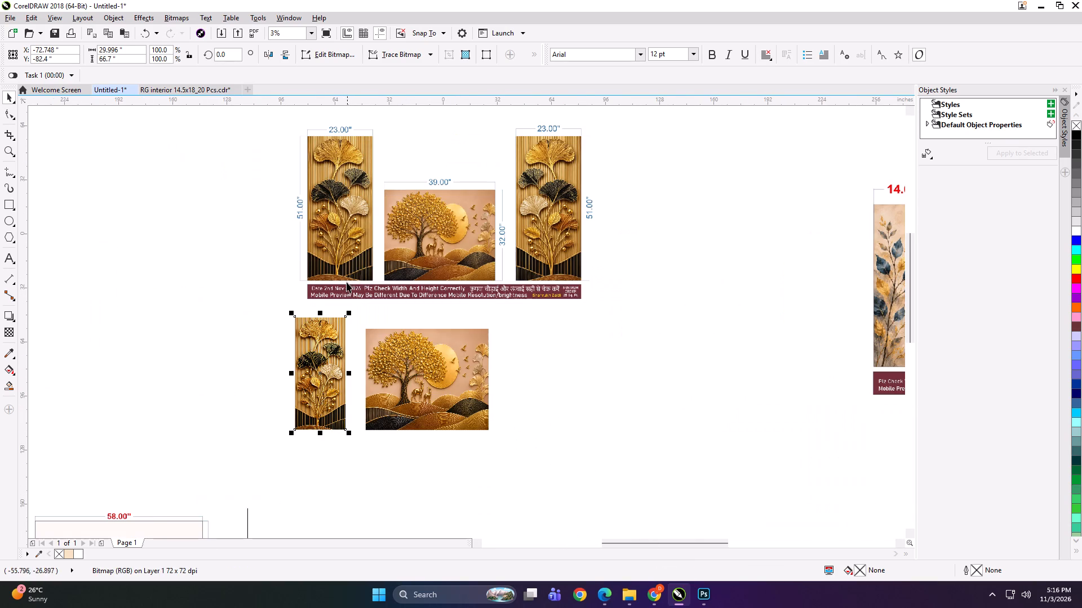
{"action": "left_click_drag", "start_coordinate": [328, 360], "coordinate": [532, 368]}
{"action": "right_click", "coordinate": [531, 368]}
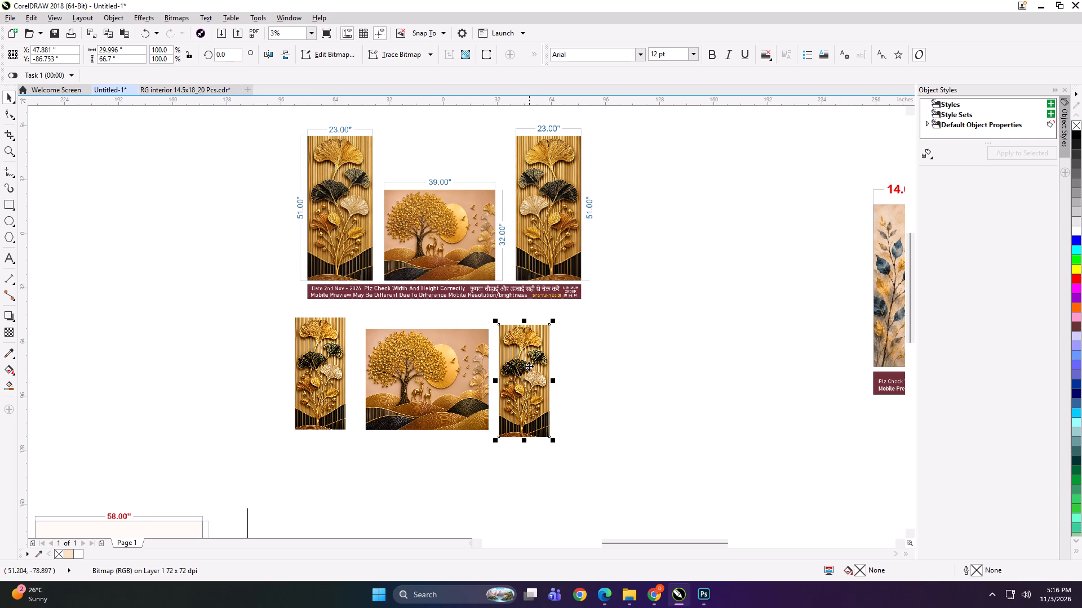
{"action": "left_click", "coordinate": [268, 54]}
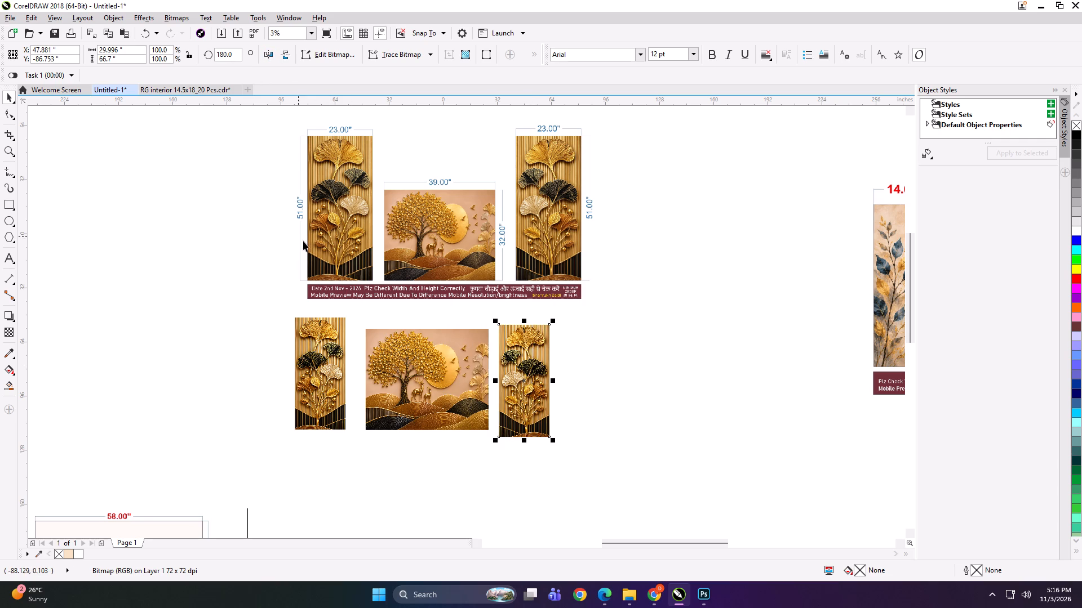
Move the Om mantra layout down and to the left, away from the golden panel group.
{"action": "scroll", "coordinate": [499, 230], "scroll_direction": "down", "scroll_amount": 2}
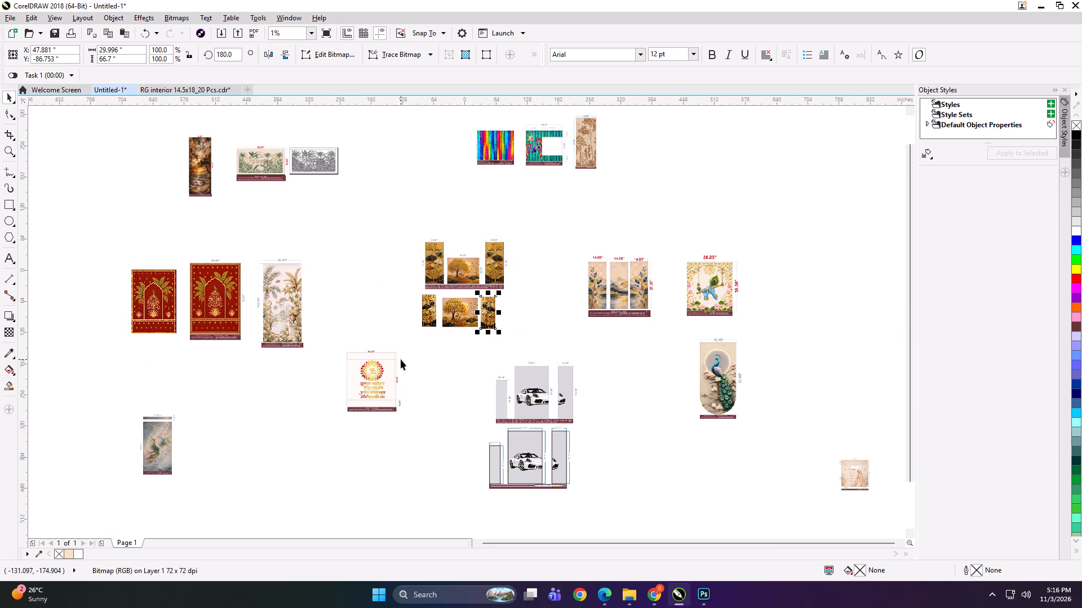
{"action": "left_click_drag", "start_coordinate": [401, 360], "coordinate": [352, 400]}
{"action": "left_click", "coordinate": [383, 401]}
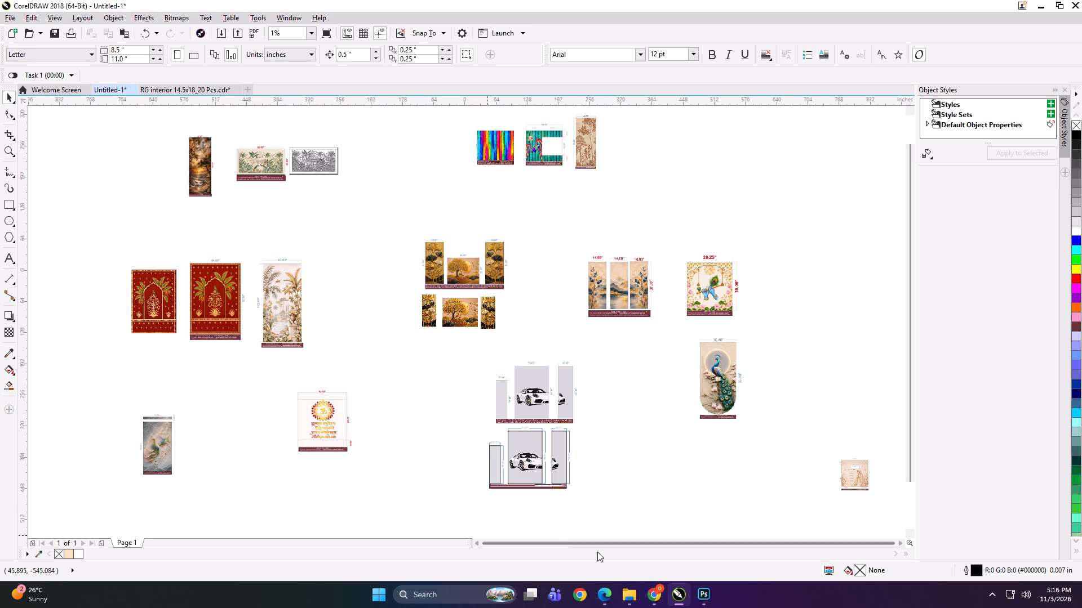
Compare folder 03 with the three-panel leaf, Krishna flute and peacock arch layouts to choose the next source image.
{"action": "left_click", "coordinate": [627, 589]}
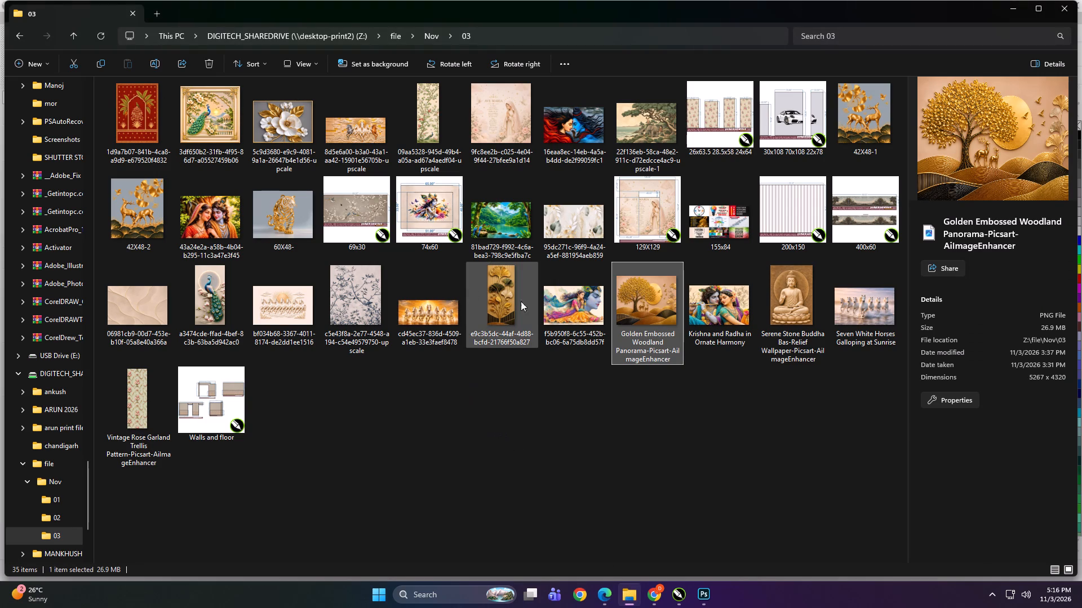
{"action": "left_click", "coordinate": [528, 450]}
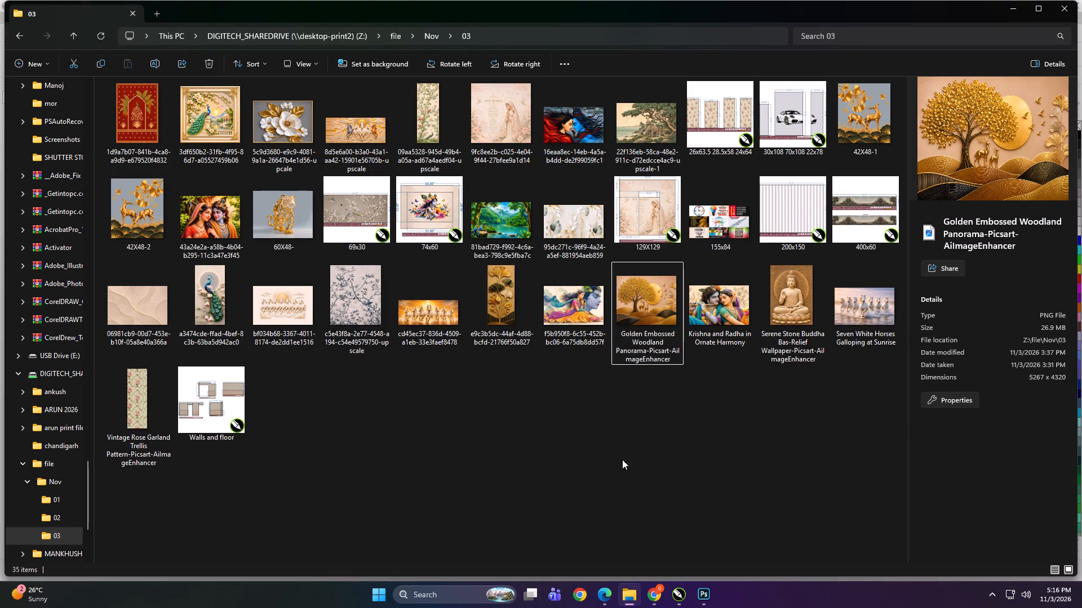
{"action": "left_click", "coordinate": [680, 593]}
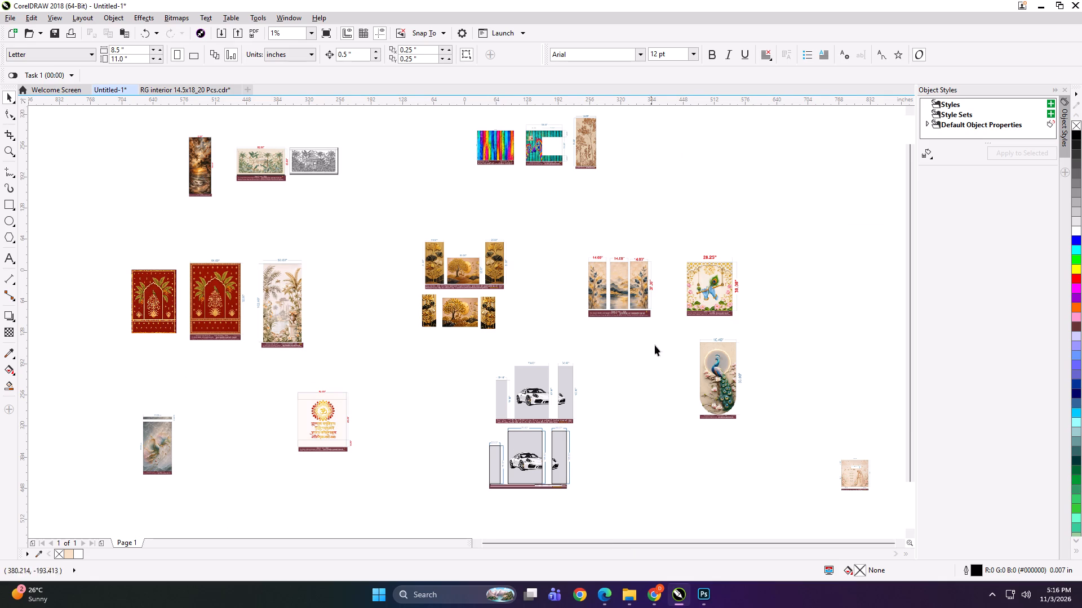
{"action": "scroll", "coordinate": [651, 309], "scroll_direction": "up", "scroll_amount": 1}
{"action": "scroll", "coordinate": [613, 279], "scroll_direction": "down", "scroll_amount": 1}
{"action": "scroll", "coordinate": [718, 292], "scroll_direction": "up", "scroll_amount": 2}
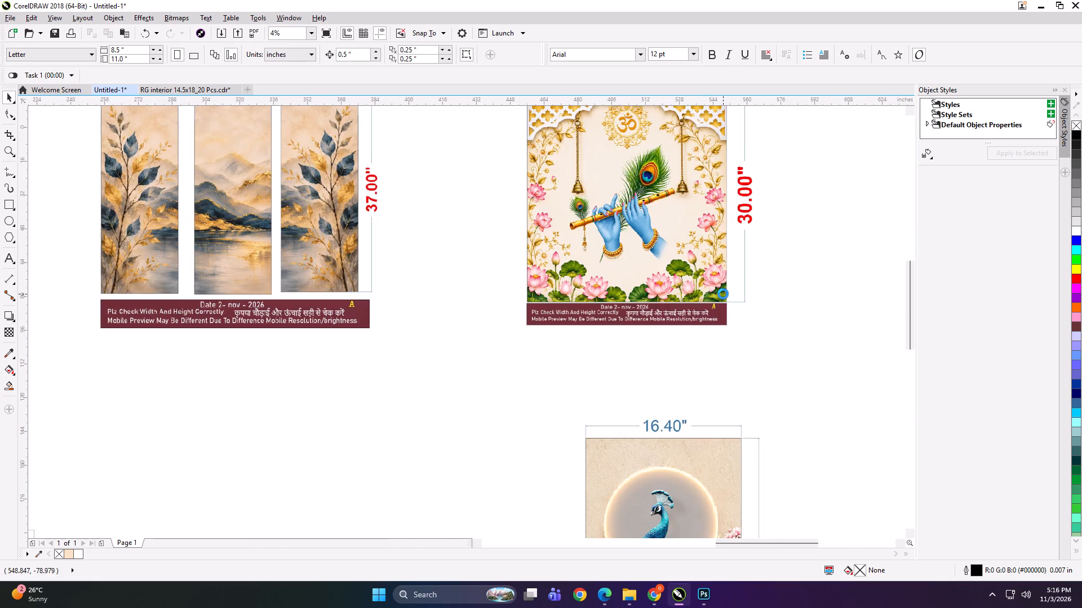
{"action": "scroll", "coordinate": [620, 222], "scroll_direction": "down", "scroll_amount": 1}
{"action": "scroll", "coordinate": [669, 516], "scroll_direction": "up", "scroll_amount": 2}
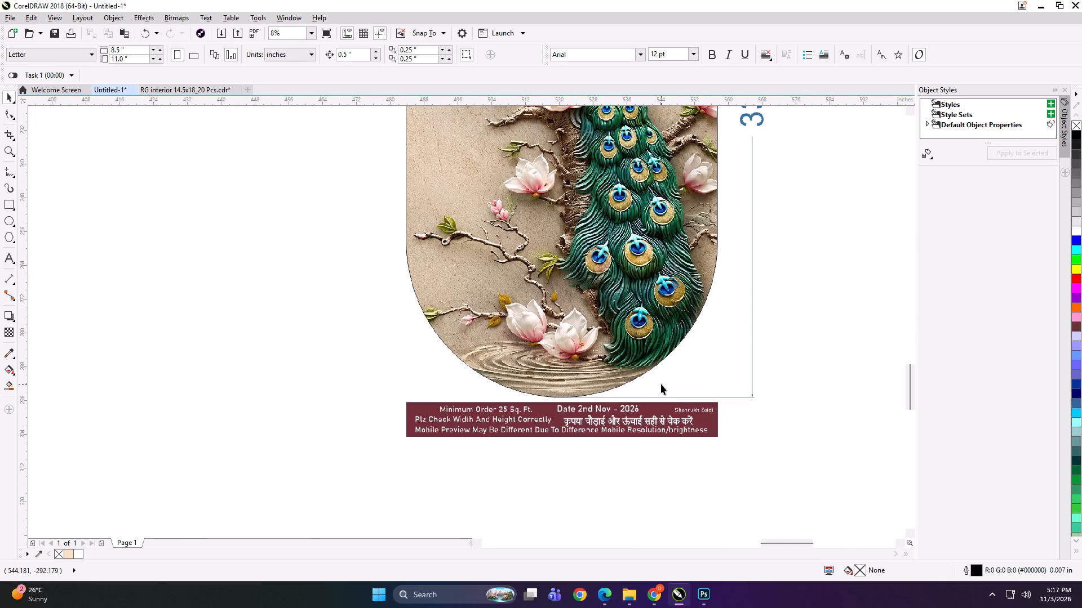
{"action": "scroll", "coordinate": [665, 383], "scroll_direction": "down", "scroll_amount": 2}
{"action": "left_click", "coordinate": [570, 482]}
Bring the peacock image, a3474cde, from folder 03 into the Untitled-1 CorelDRAW document.
{"action": "left_click", "coordinate": [629, 601]}
{"action": "left_click", "coordinate": [613, 437]}
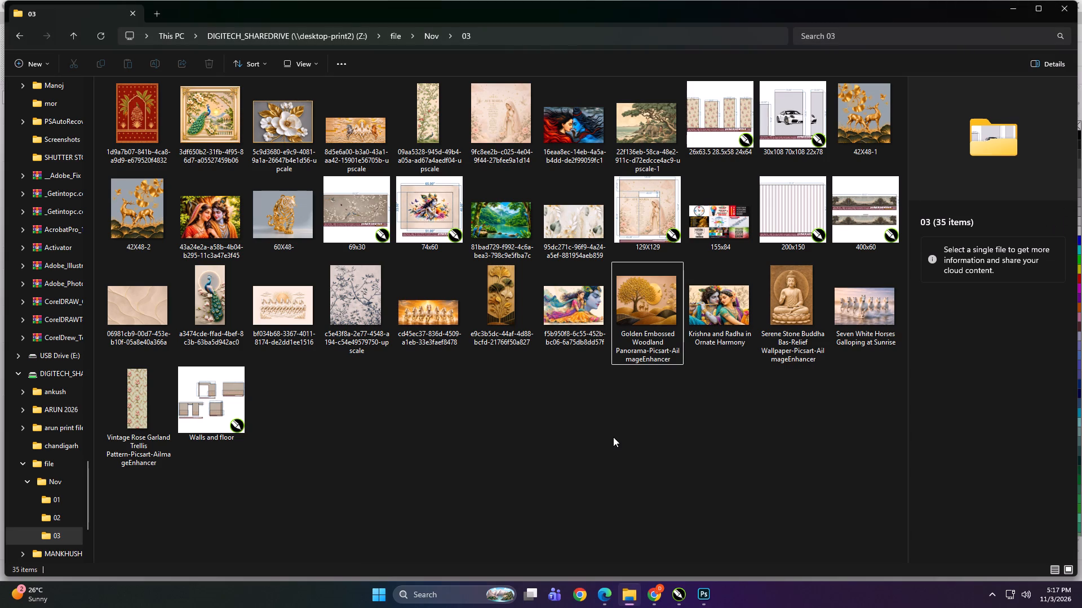
{"action": "left_click", "coordinate": [209, 313]}
{"action": "left_click_drag", "start_coordinate": [204, 293], "coordinate": [438, 406]}
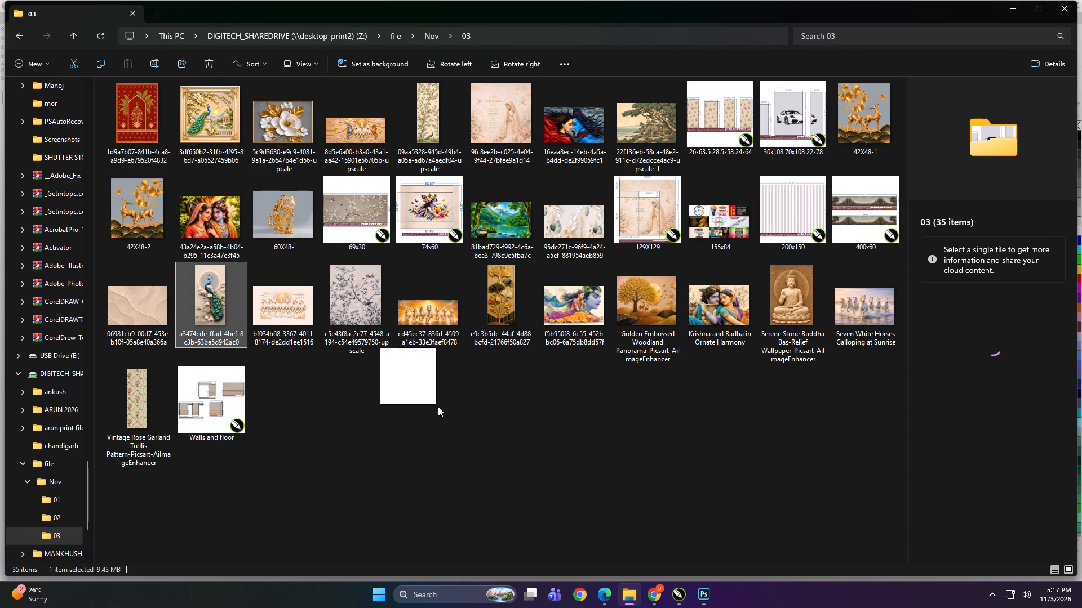
{"action": "left_click_drag", "start_coordinate": [438, 406], "coordinate": [503, 379]}
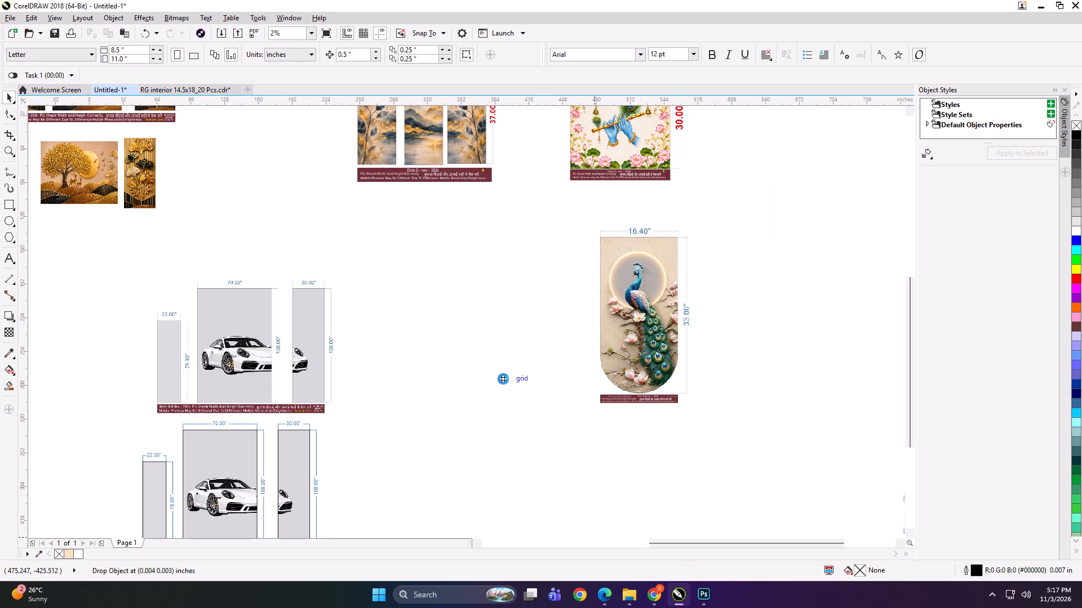
Enlarge the imported peacock image to about 55.5 by 111.6 inches and place it just left of the peacock arch layout.
{"action": "left_click_drag", "start_coordinate": [503, 380], "coordinate": [553, 273]}
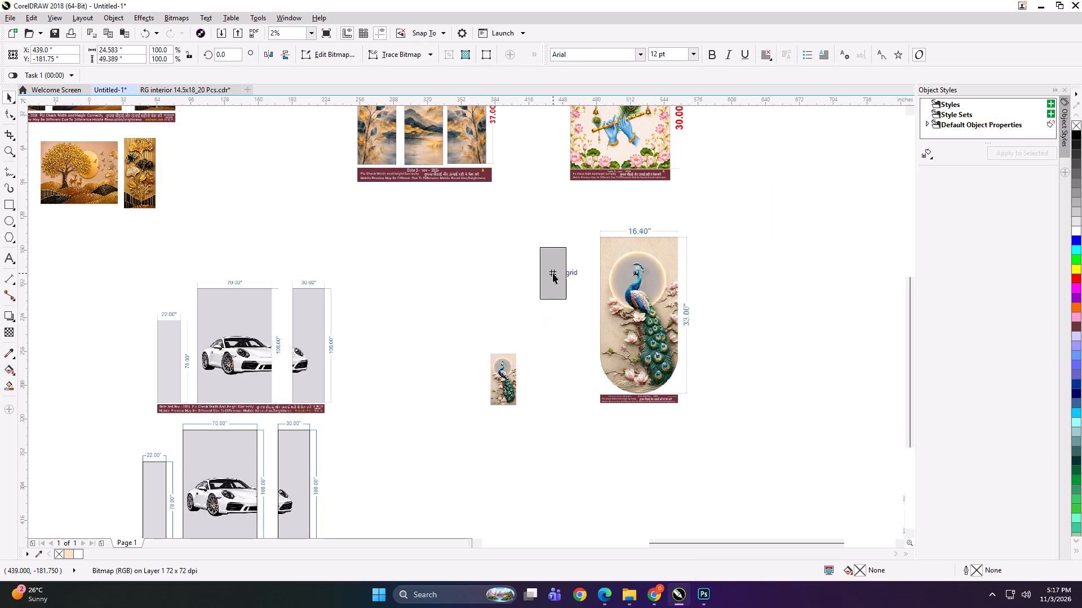
{"action": "left_click", "coordinate": [540, 302]}
{"action": "left_click", "coordinate": [543, 285]}
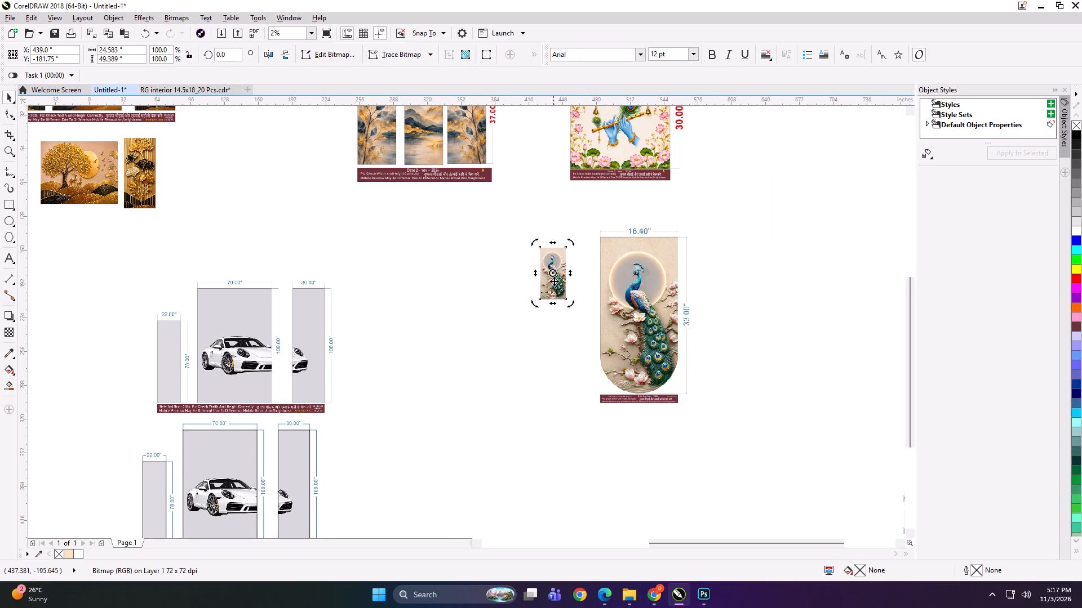
{"action": "left_click", "coordinate": [554, 281]}
{"action": "left_click_drag", "start_coordinate": [536, 302], "coordinate": [503, 405]}
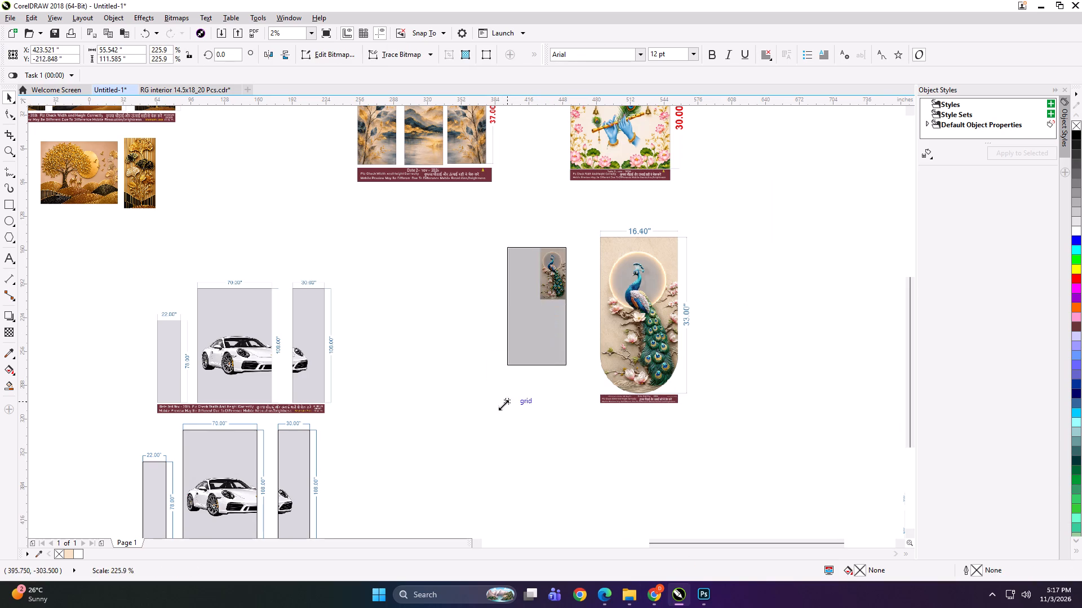
{"action": "left_click_drag", "start_coordinate": [503, 405], "coordinate": [503, 405]}
{"action": "left_click_drag", "start_coordinate": [548, 320], "coordinate": [559, 314]}
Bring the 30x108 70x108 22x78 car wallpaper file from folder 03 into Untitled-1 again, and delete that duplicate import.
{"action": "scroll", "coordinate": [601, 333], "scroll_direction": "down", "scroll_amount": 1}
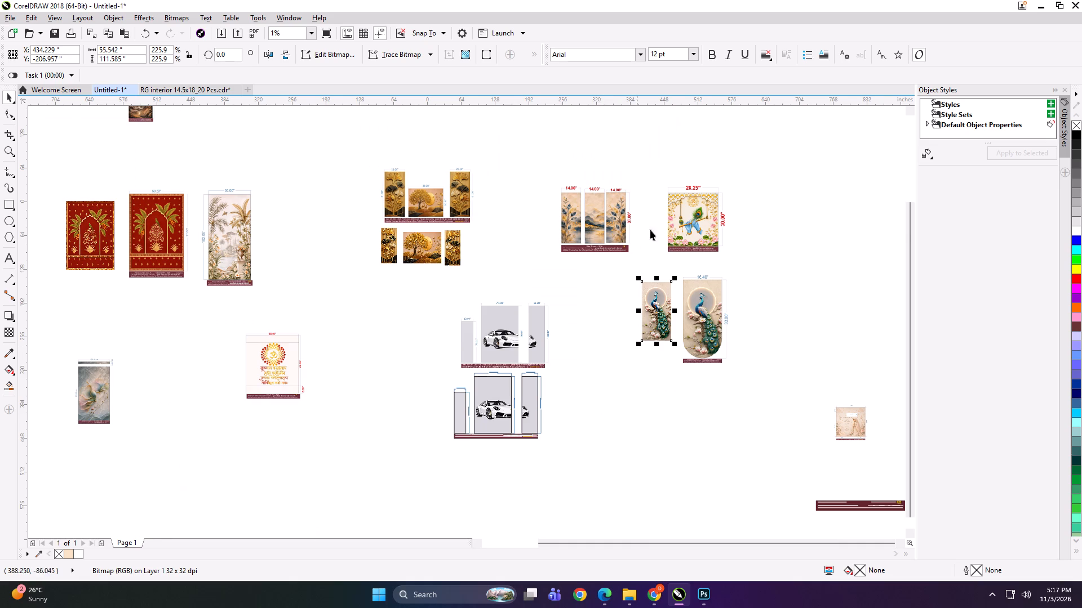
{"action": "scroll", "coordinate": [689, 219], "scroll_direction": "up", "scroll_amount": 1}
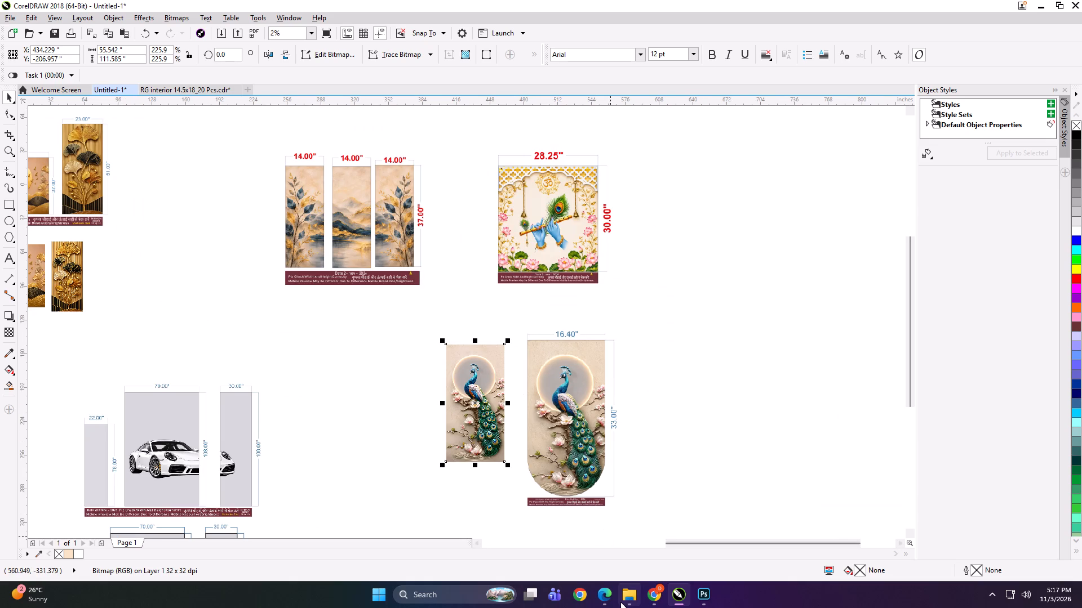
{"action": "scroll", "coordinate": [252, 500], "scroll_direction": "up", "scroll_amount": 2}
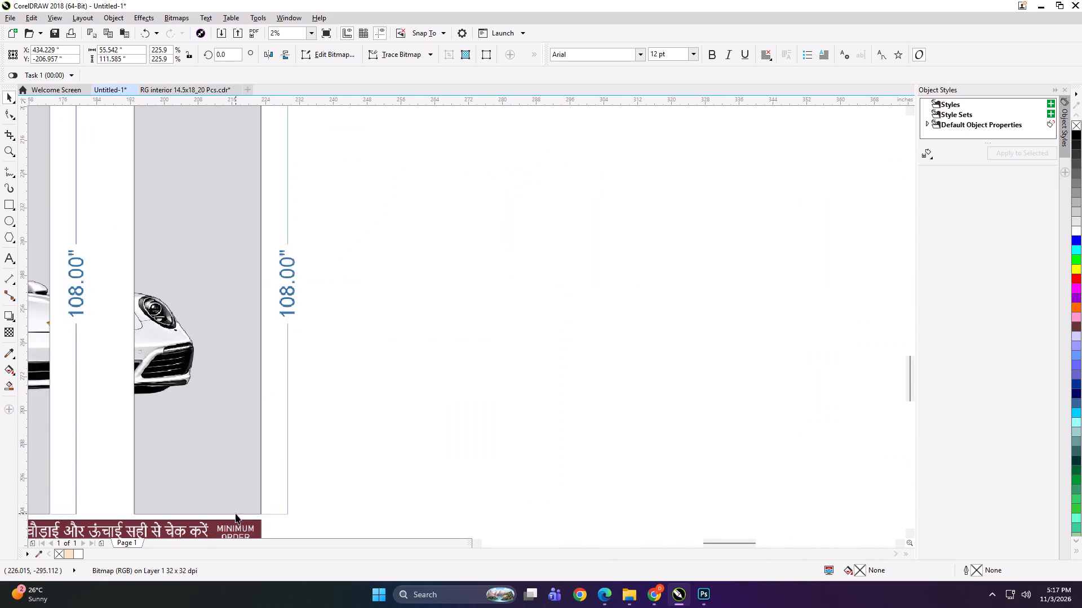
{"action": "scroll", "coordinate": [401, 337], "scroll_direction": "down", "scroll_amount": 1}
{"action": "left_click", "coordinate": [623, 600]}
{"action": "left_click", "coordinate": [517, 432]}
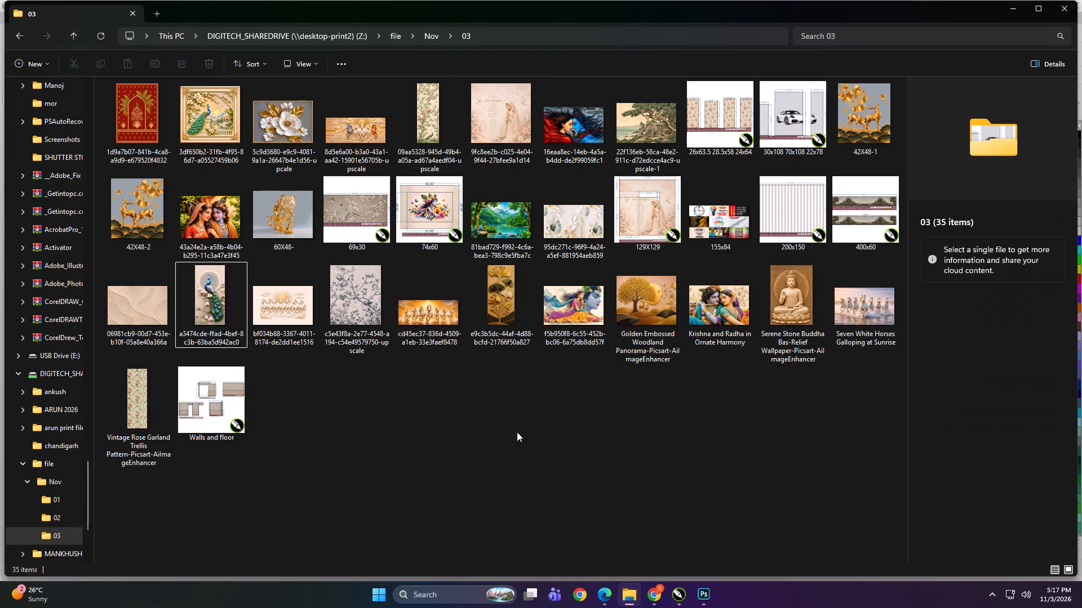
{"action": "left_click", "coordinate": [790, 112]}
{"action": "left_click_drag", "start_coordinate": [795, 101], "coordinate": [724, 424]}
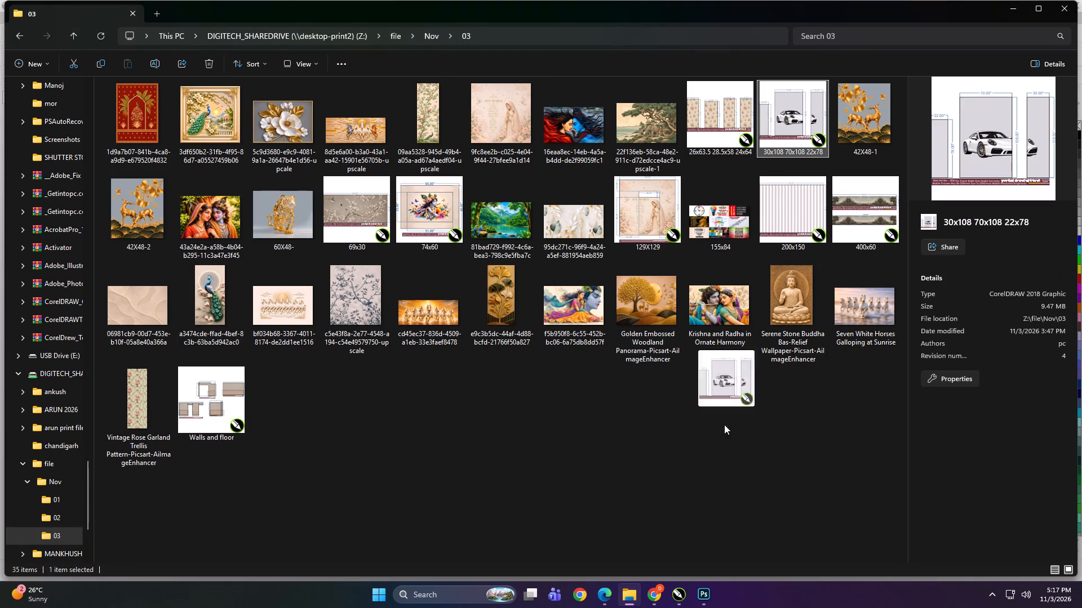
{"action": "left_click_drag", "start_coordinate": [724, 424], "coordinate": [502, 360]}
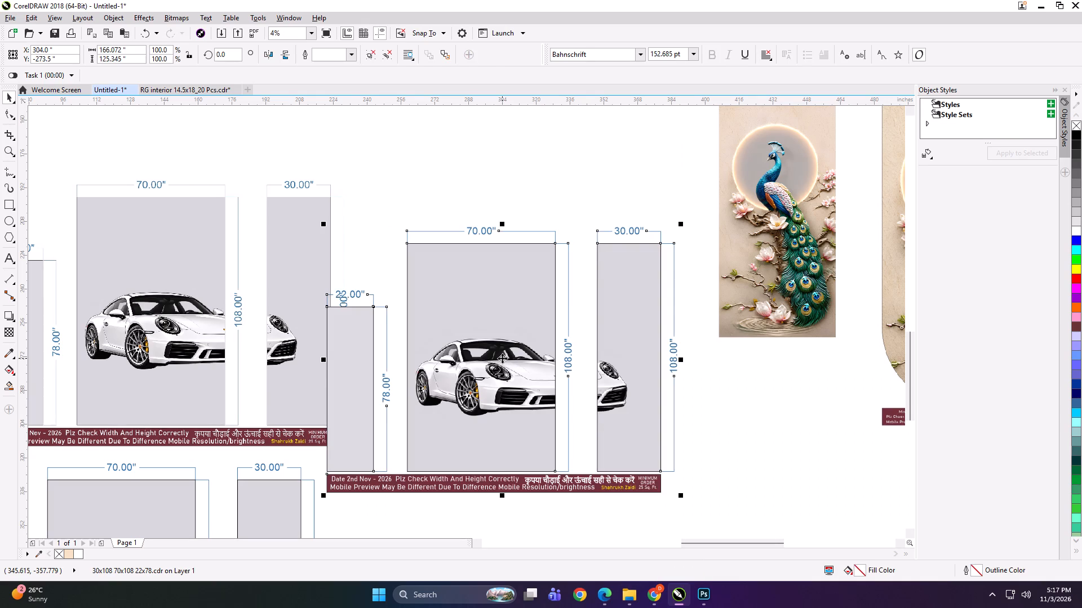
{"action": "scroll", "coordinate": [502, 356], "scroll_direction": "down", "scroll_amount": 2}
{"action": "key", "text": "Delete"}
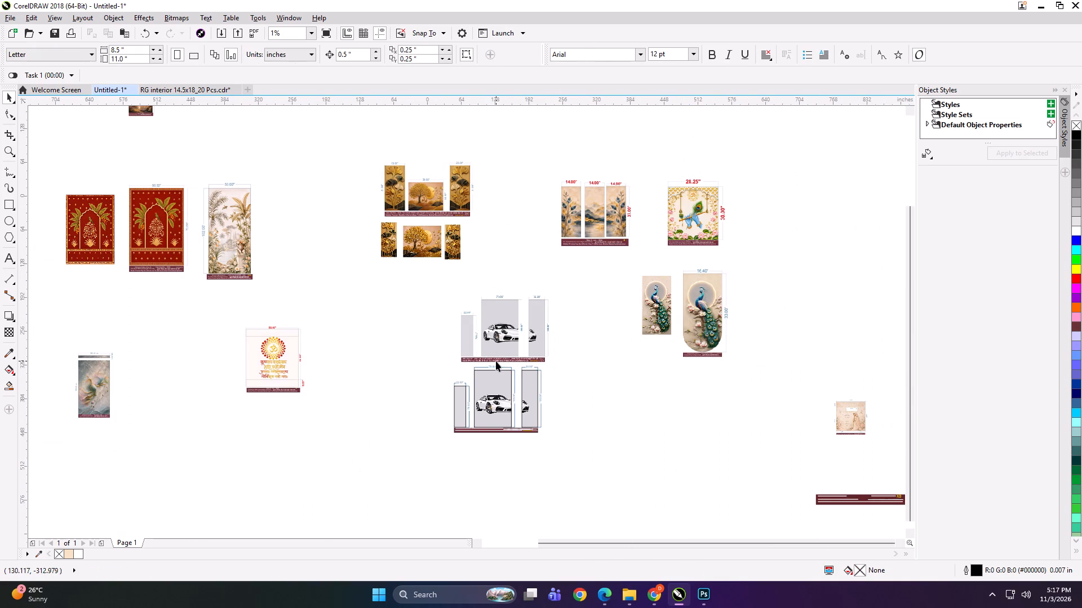
Compare the car, Om mantra and pastel flower layouts with the images in folder 03 to find a matching source.
{"action": "scroll", "coordinate": [268, 398], "scroll_direction": "up", "scroll_amount": 2}
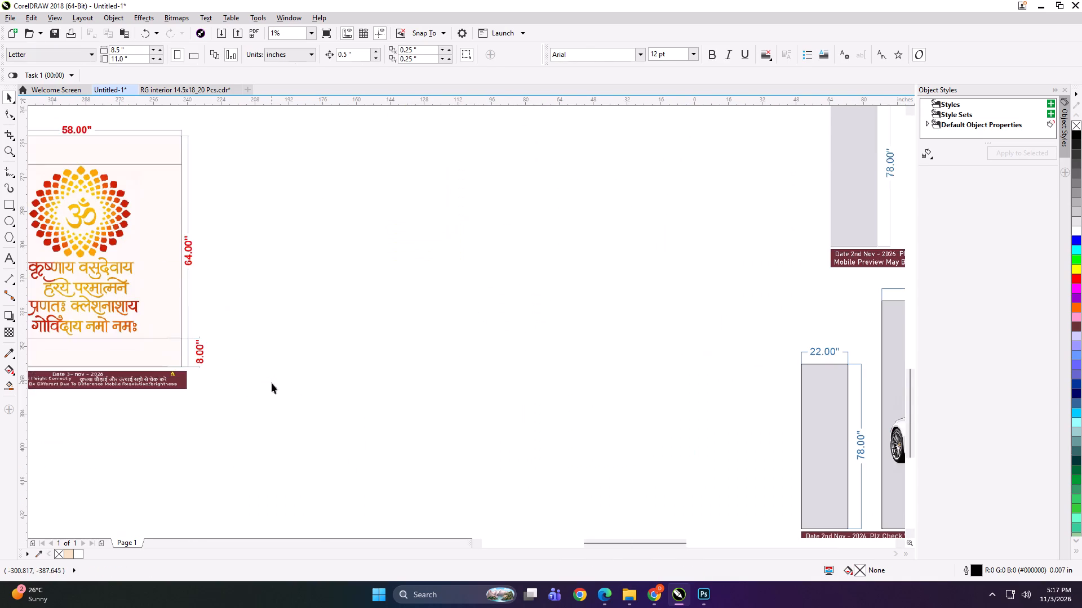
{"action": "scroll", "coordinate": [295, 375], "scroll_direction": "down", "scroll_amount": 2}
{"action": "scroll", "coordinate": [131, 361], "scroll_direction": "up", "scroll_amount": 2}
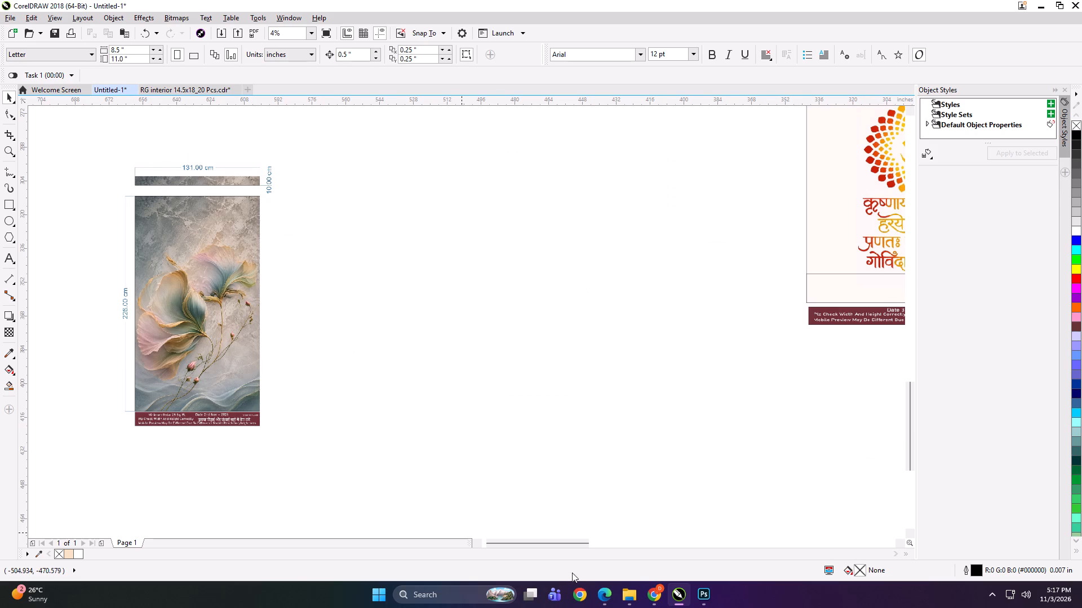
{"action": "left_click", "coordinate": [628, 594]}
{"action": "left_click", "coordinate": [549, 482]}
{"action": "right_click", "coordinate": [546, 593]}
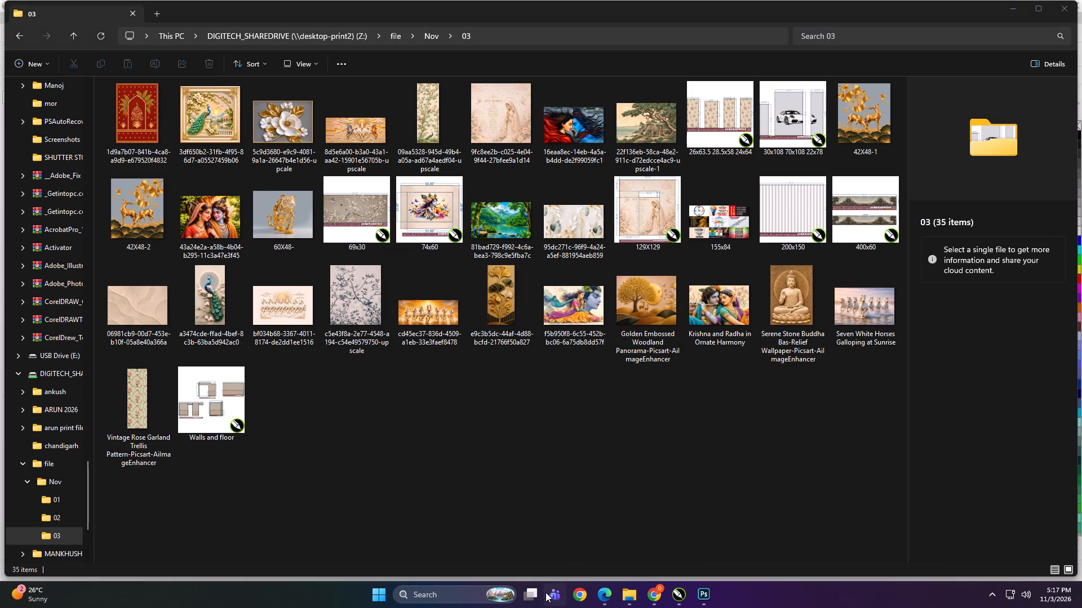
{"action": "right_click", "coordinate": [452, 494]}
{"action": "left_click", "coordinate": [413, 421]}
{"action": "right_click", "coordinate": [413, 421]}
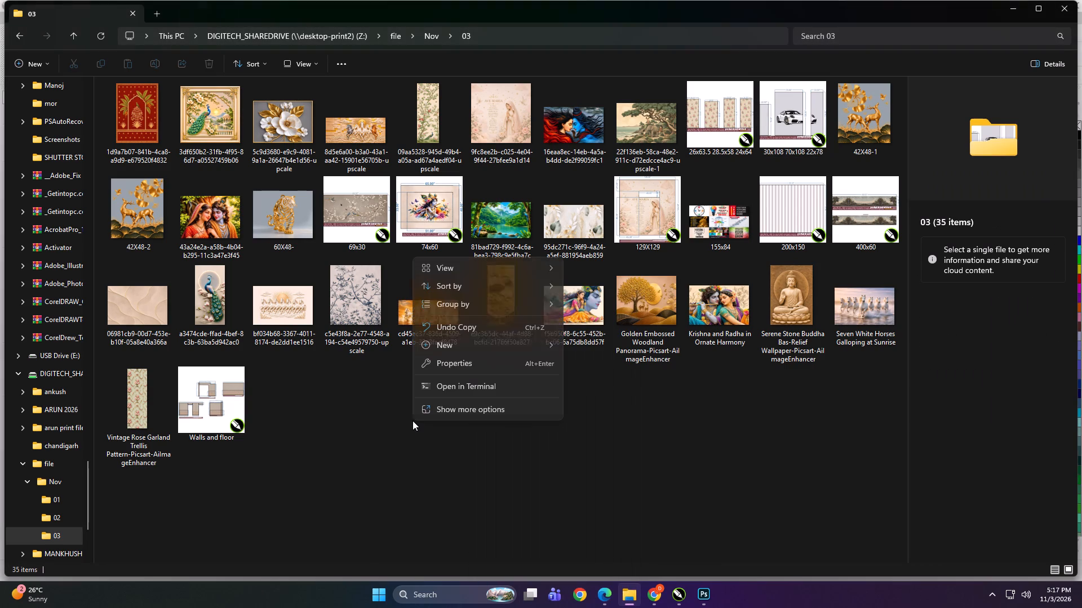
{"action": "left_click", "coordinate": [450, 406]}
{"action": "left_click", "coordinate": [461, 466]}
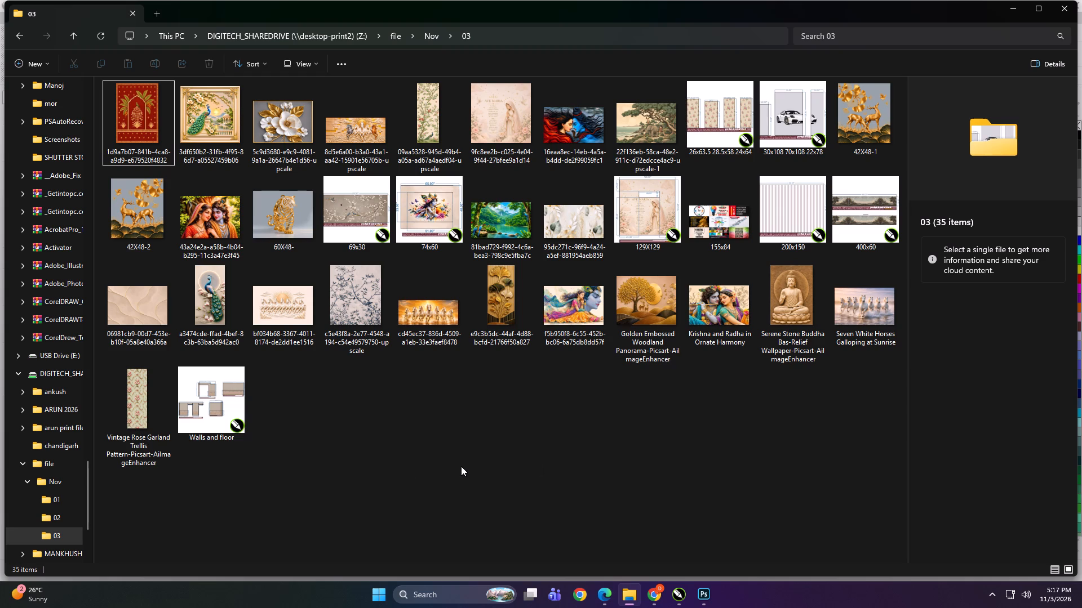
{"action": "left_click", "coordinate": [461, 466]}
{"action": "left_click", "coordinate": [499, 449]}
Open the 3-11-25 folder inside ankush on the DIGITECH_SHAREDRIVE (Z:) drive.
{"action": "key", "text": "BackSpace"}
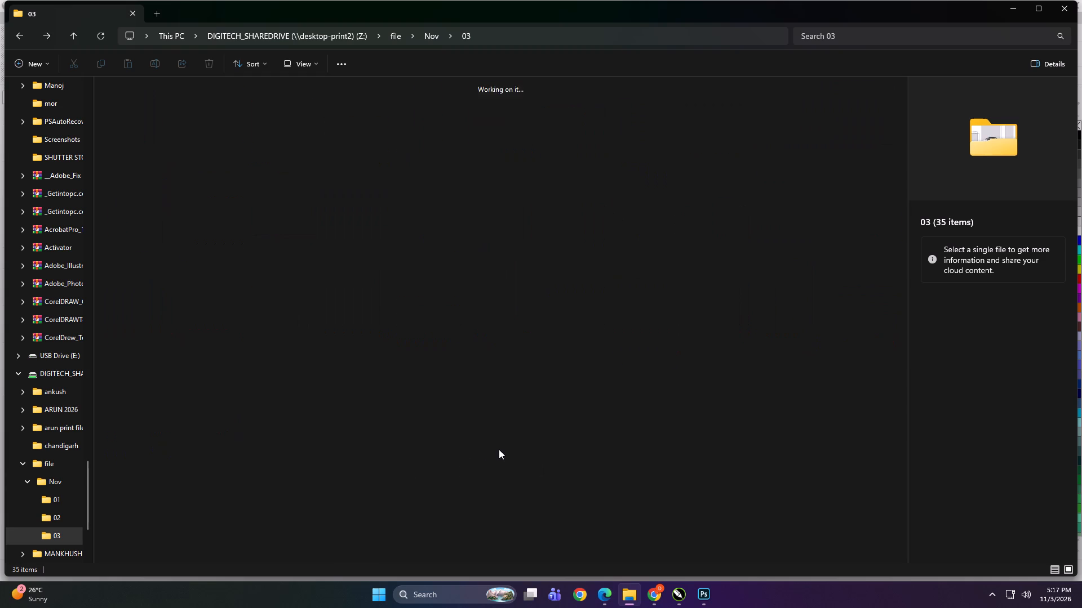
{"action": "left_click", "coordinate": [319, 193]}
{"action": "left_click", "coordinate": [319, 193]}
{"action": "key", "text": "BackSpace"}
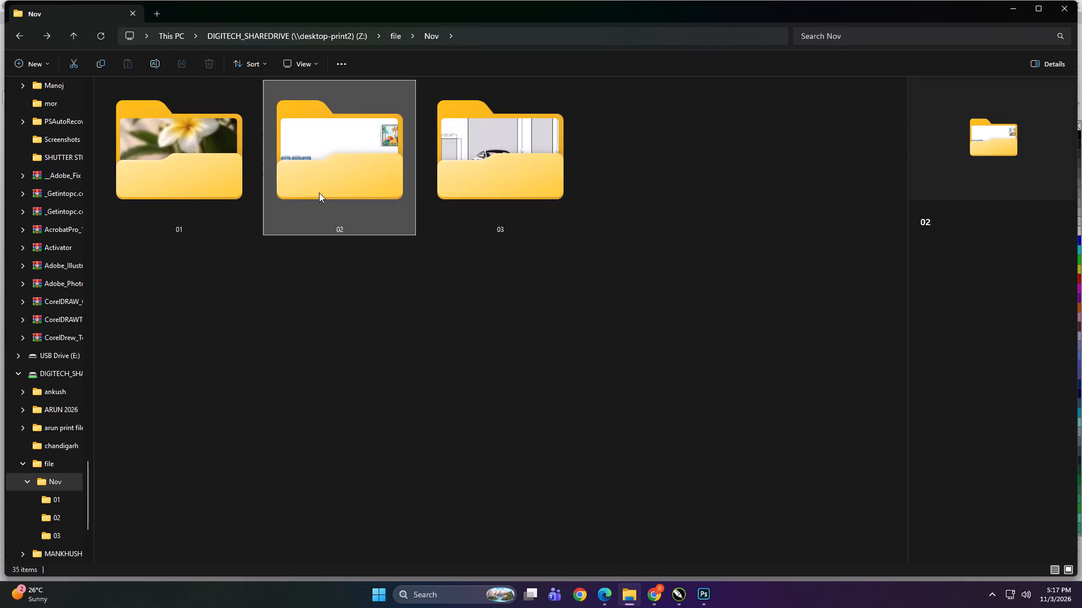
{"action": "key", "text": "BackSpace"}
{"action": "key", "text": "BackSpace"}
{"action": "left_click", "coordinate": [136, 126]}
{"action": "left_click", "coordinate": [136, 126]}
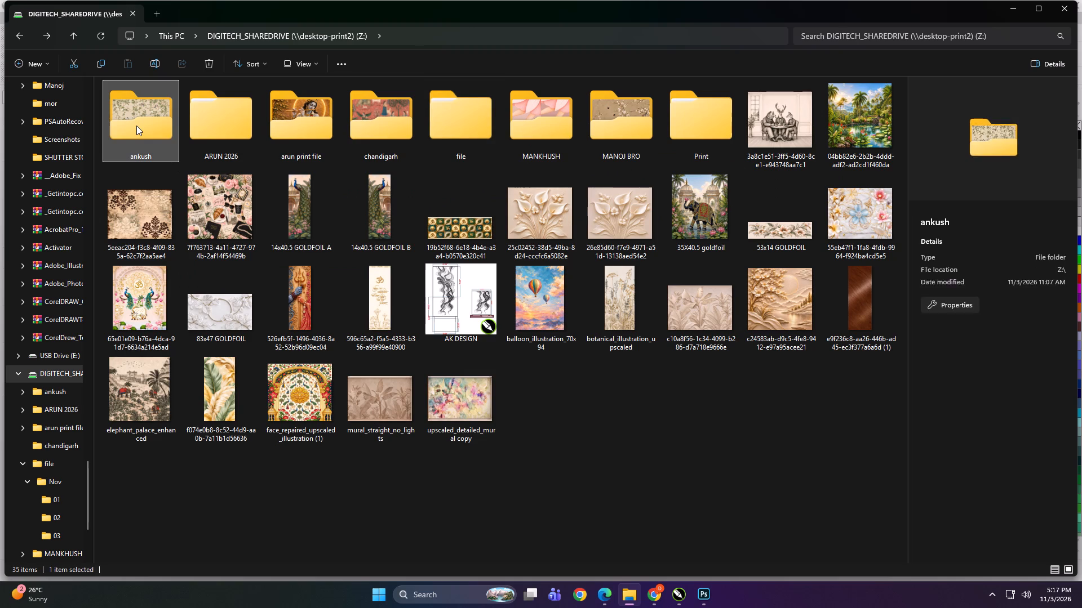
{"action": "left_click", "coordinate": [136, 126]}
{"action": "double_click", "coordinate": [337, 142]}
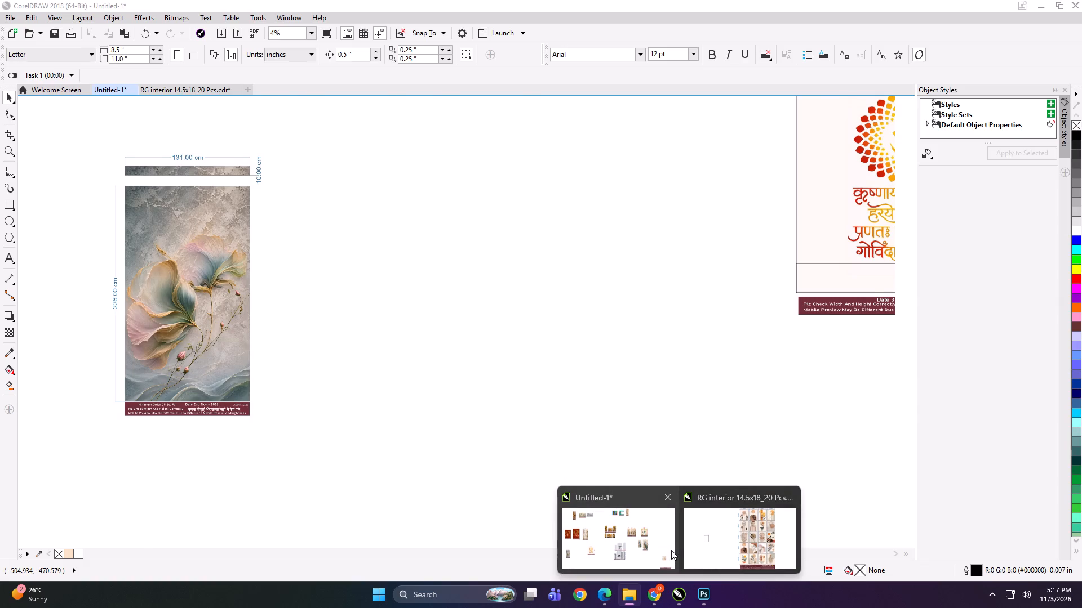
Compare the images in the 3-11-25 folder with the order layouts in Untitled-1 to choose a source image.
{"action": "left_click", "coordinate": [671, 550]}
{"action": "scroll", "coordinate": [549, 404], "scroll_direction": "down", "scroll_amount": 1}
{"action": "left_click", "coordinate": [631, 597]}
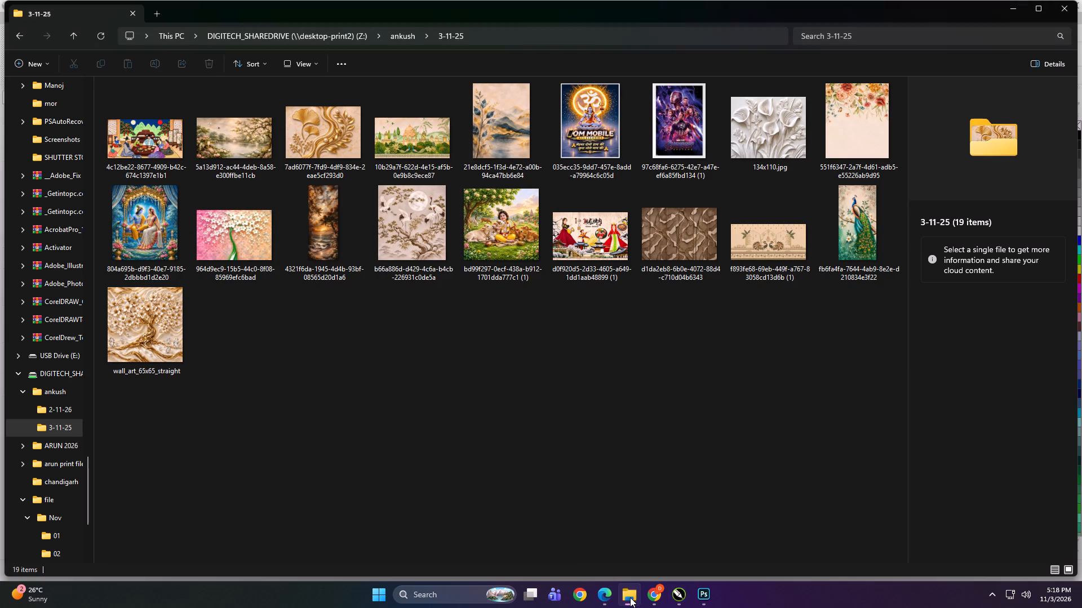
{"action": "left_click", "coordinate": [455, 394]}
{"action": "left_click", "coordinate": [672, 599]}
{"action": "scroll", "coordinate": [693, 266], "scroll_direction": "up", "scroll_amount": 1}
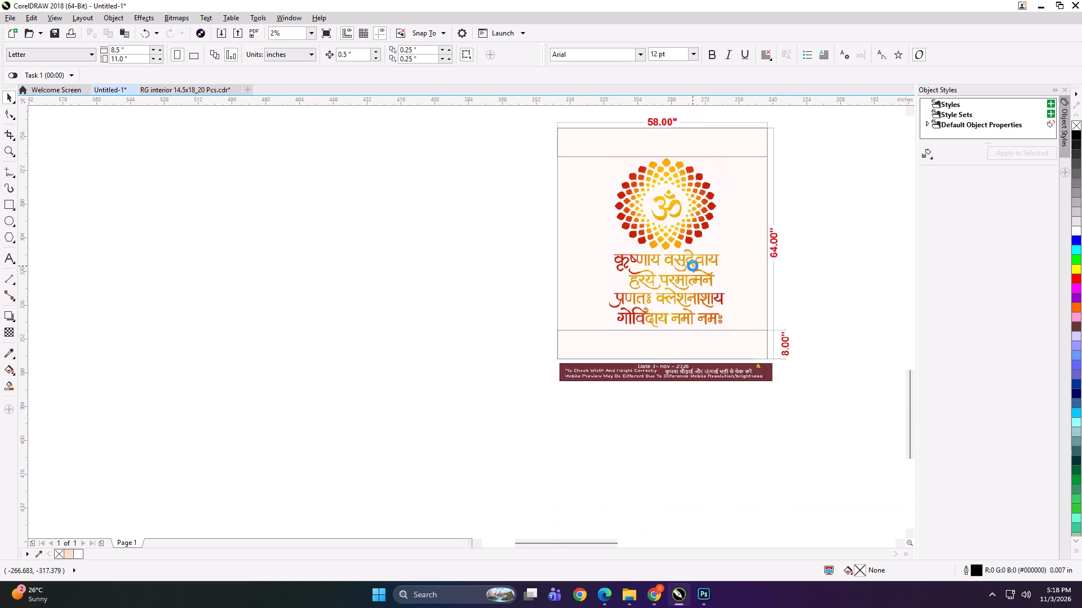
{"action": "scroll", "coordinate": [693, 266], "scroll_direction": "up", "scroll_amount": 1}
{"action": "scroll", "coordinate": [423, 227], "scroll_direction": "down", "scroll_amount": 3}
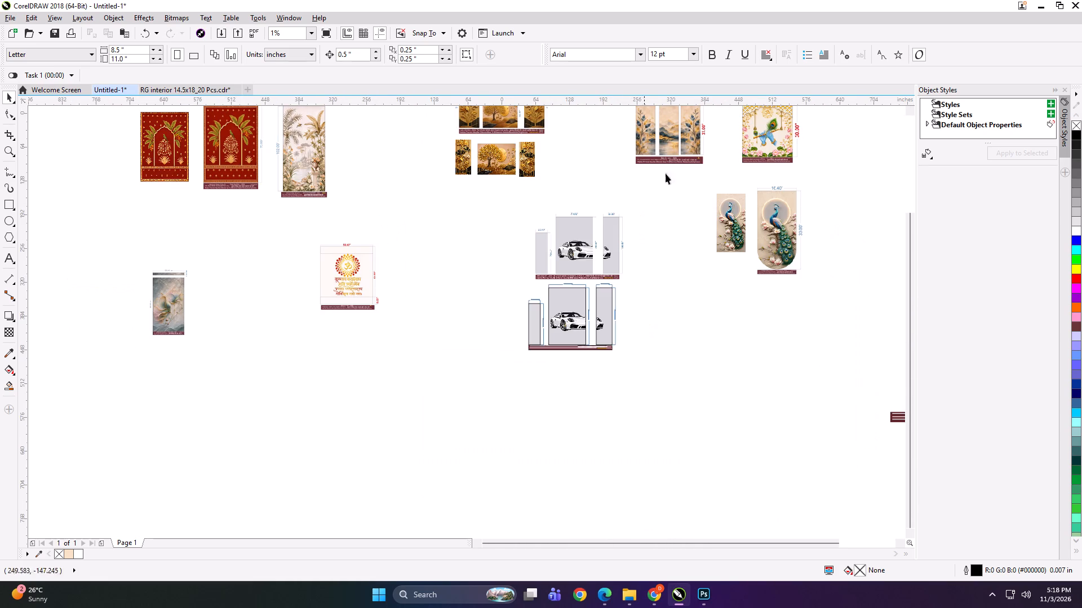
Move the three-panel leaf layout straight down by about 38 inches.
{"action": "left_click_drag", "start_coordinate": [678, 137], "coordinate": [678, 157]}
Bring the leaf and mountain image, 21e8dcf5, from folder 3-11-25 into Untitled-1 and place it beside the three-panel leaf layout, on its left.
{"action": "scroll", "coordinate": [688, 153], "scroll_direction": "up", "scroll_amount": 2}
{"action": "scroll", "coordinate": [480, 234], "scroll_direction": "down", "scroll_amount": 1}
{"action": "scroll", "coordinate": [841, 228], "scroll_direction": "up", "scroll_amount": 2}
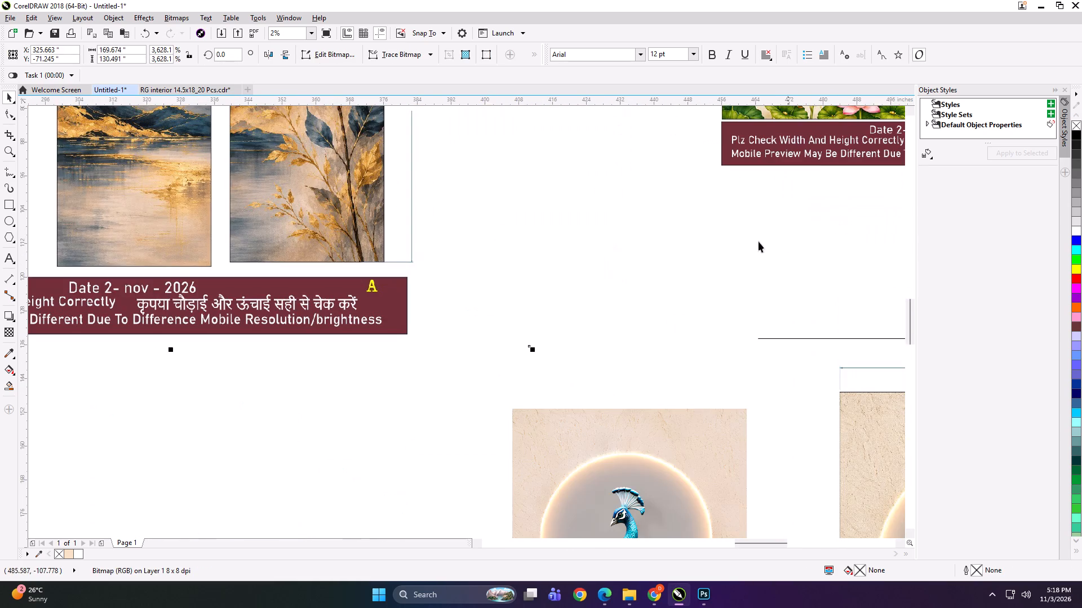
{"action": "scroll", "coordinate": [471, 215], "scroll_direction": "down", "scroll_amount": 2}
{"action": "left_click", "coordinate": [631, 600]}
{"action": "left_click", "coordinate": [535, 370]}
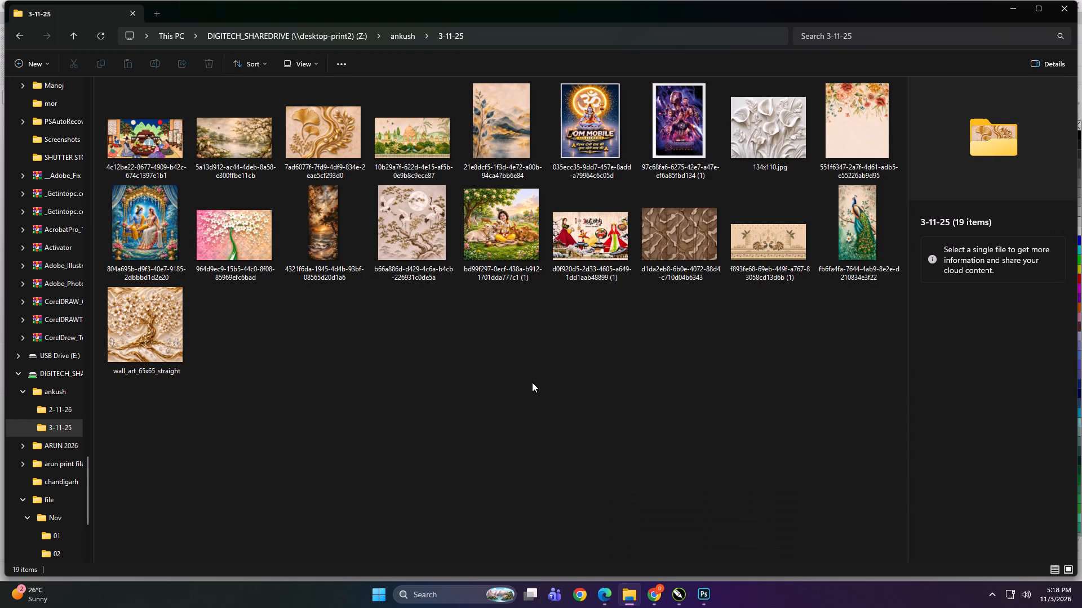
{"action": "left_click", "coordinate": [484, 108]}
{"action": "left_click_drag", "start_coordinate": [485, 102], "coordinate": [666, 603]}
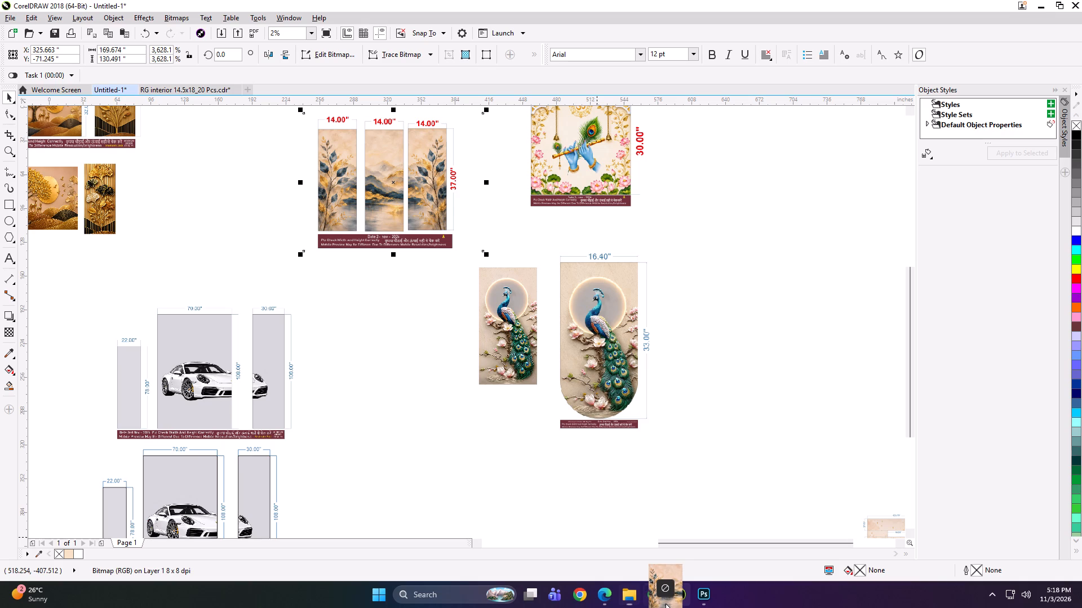
{"action": "left_click_drag", "start_coordinate": [666, 603], "coordinate": [440, 314]}
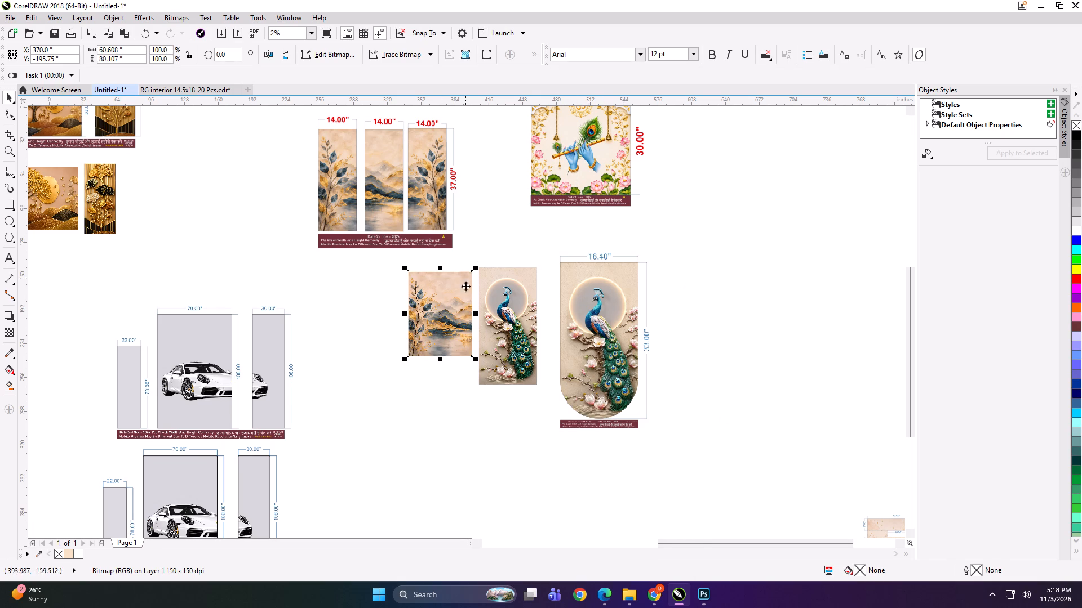
{"action": "left_click_drag", "start_coordinate": [431, 318], "coordinate": [250, 174]}
Compare the Om mantra, palm pavilion and sunset layouts with the images in folder 3-11-25 to choose another source image.
{"action": "scroll", "coordinate": [503, 356], "scroll_direction": "down", "scroll_amount": 1}
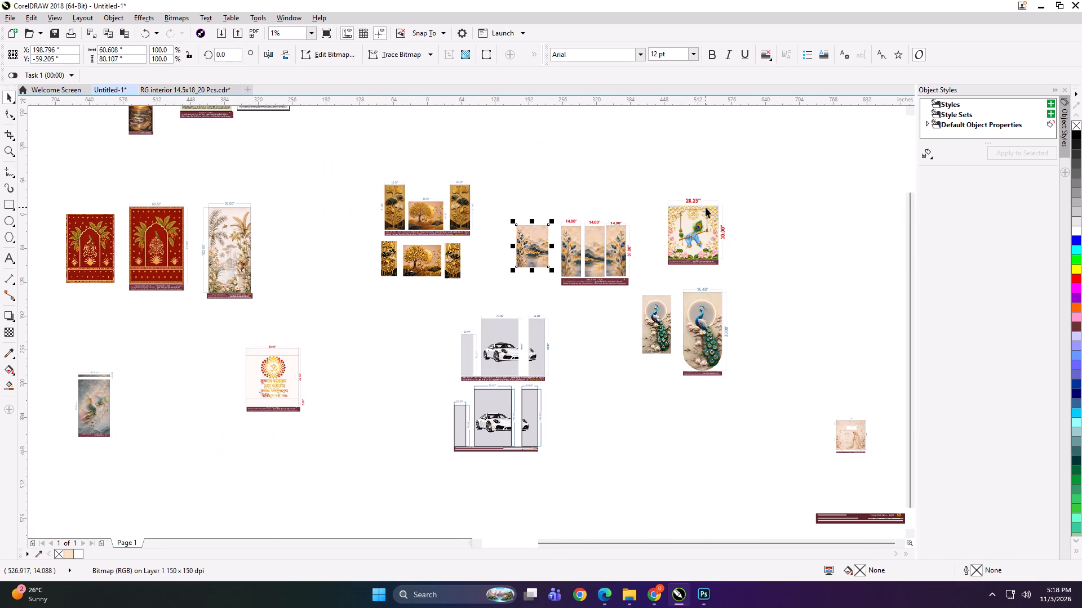
{"action": "left_click", "coordinate": [280, 382]}
{"action": "scroll", "coordinate": [228, 258], "scroll_direction": "up", "scroll_amount": 1}
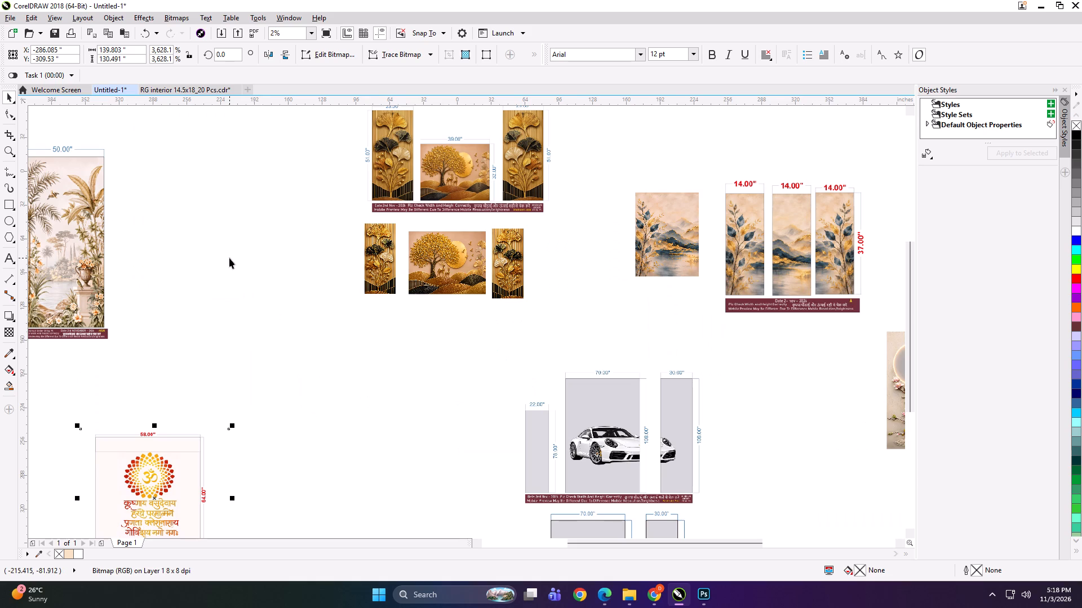
{"action": "scroll", "coordinate": [70, 290], "scroll_direction": "up", "scroll_amount": 2}
{"action": "scroll", "coordinate": [131, 295], "scroll_direction": "down", "scroll_amount": 3}
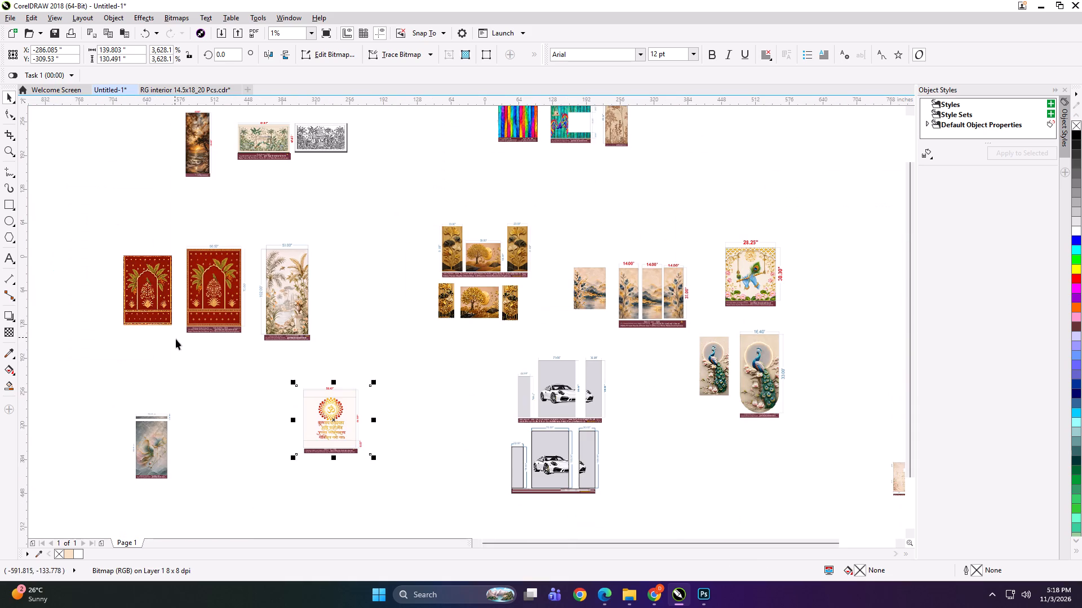
{"action": "scroll", "coordinate": [208, 132], "scroll_direction": "up", "scroll_amount": 1}
{"action": "scroll", "coordinate": [291, 139], "scroll_direction": "up", "scroll_amount": 2}
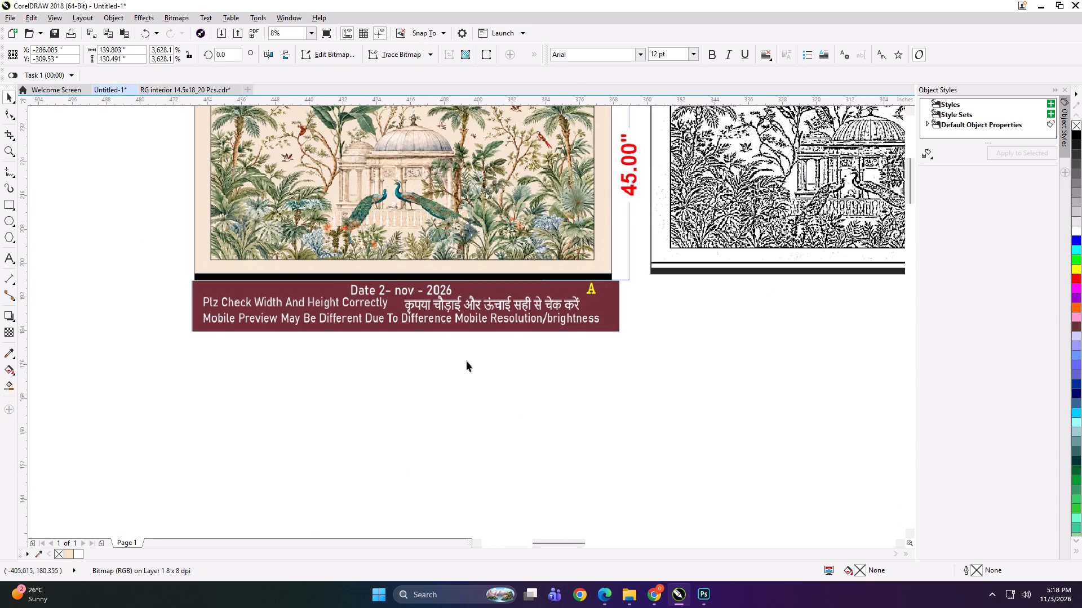
{"action": "left_click", "coordinate": [635, 596]}
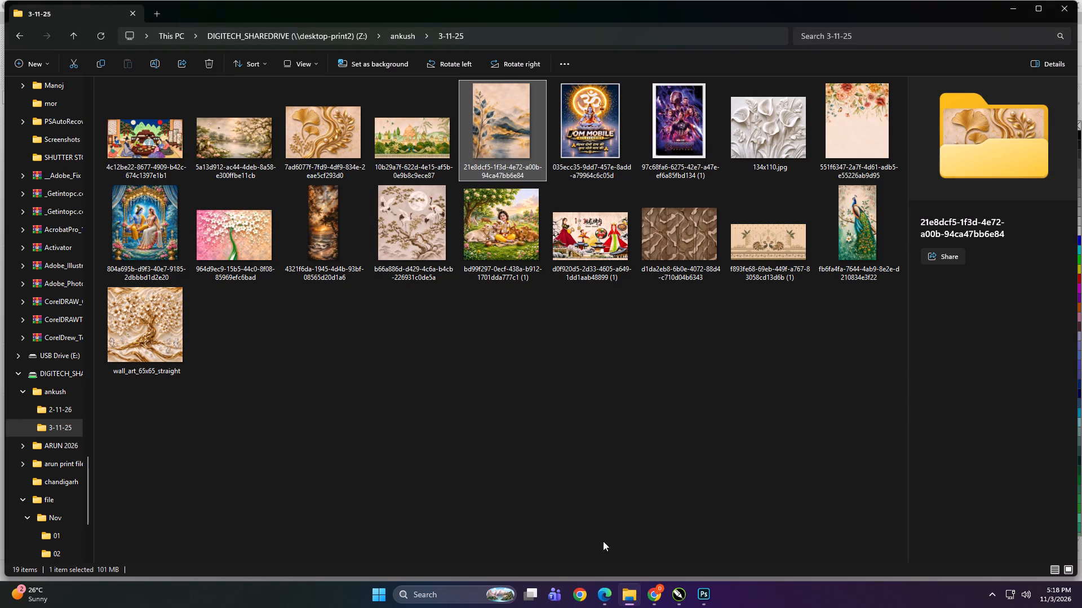
{"action": "left_click", "coordinate": [485, 386]}
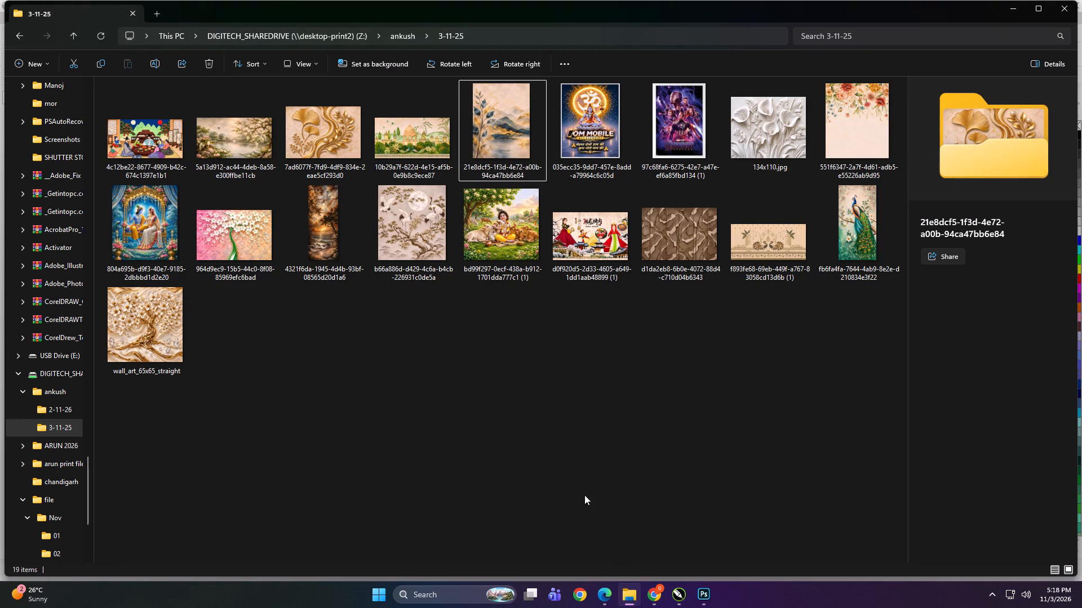
{"action": "left_click", "coordinate": [676, 592]}
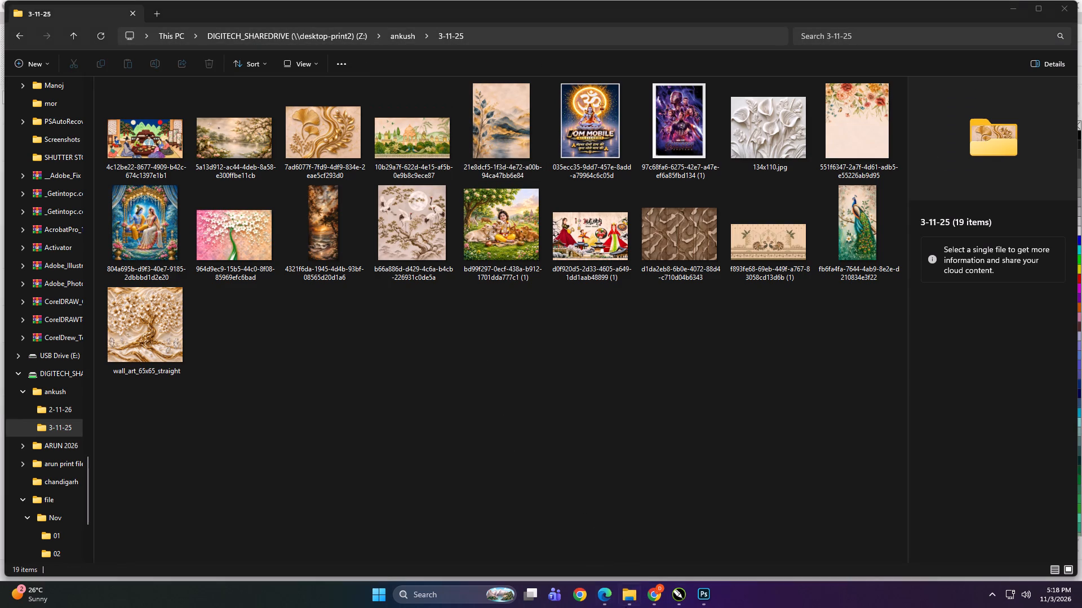
{"action": "left_click", "coordinate": [680, 598]}
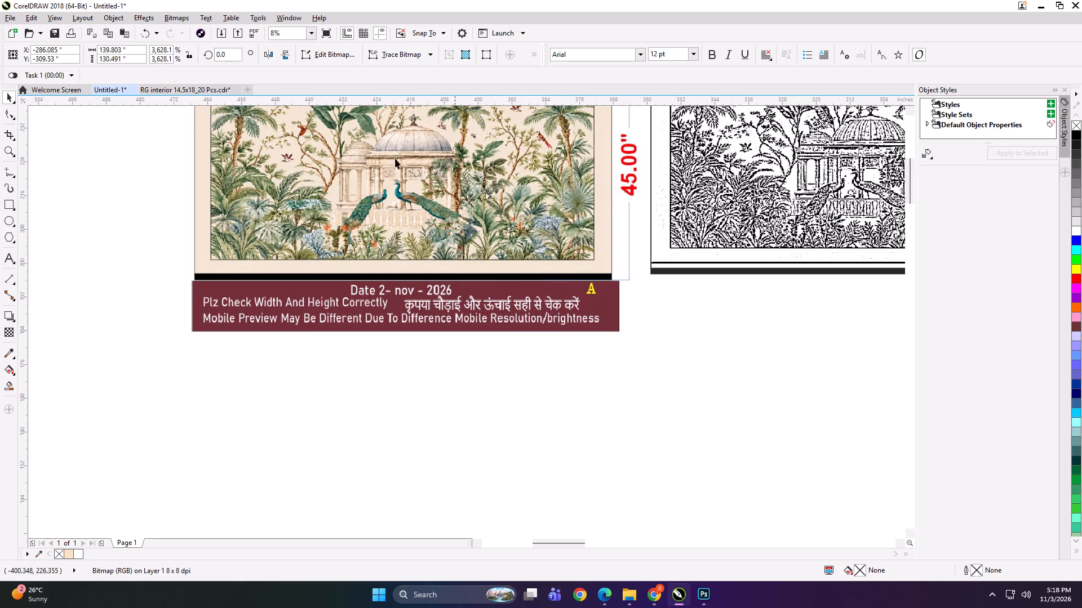
{"action": "scroll", "coordinate": [413, 256], "scroll_direction": "down", "scroll_amount": 1}
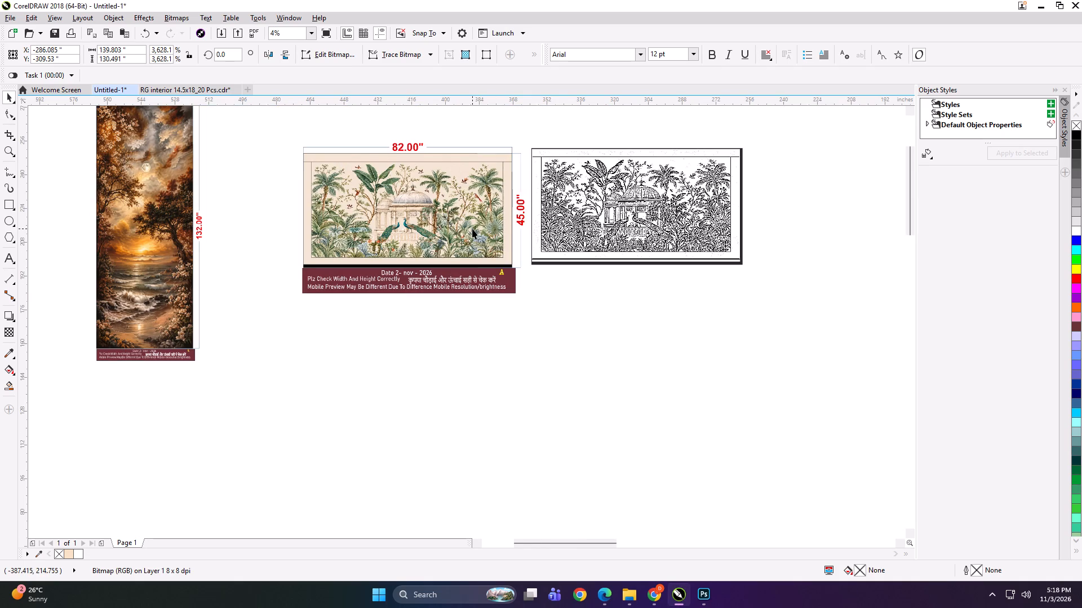
{"action": "scroll", "coordinate": [156, 213], "scroll_direction": "up", "scroll_amount": 1}
{"action": "scroll", "coordinate": [215, 281], "scroll_direction": "down", "scroll_amount": 1}
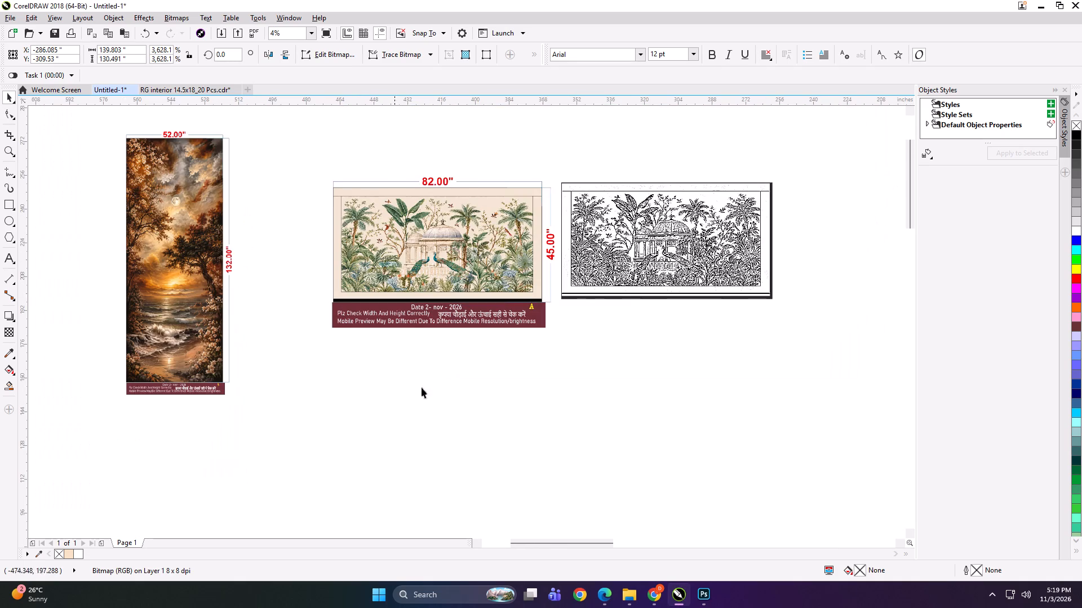
Bring the sunset seascape image, 4321f6da, from folder 3-11-25 into Untitled-1 and place it just left of the 52 by 132 inch sunset layout.
{"action": "left_click", "coordinate": [630, 598]}
{"action": "left_click", "coordinate": [534, 427]}
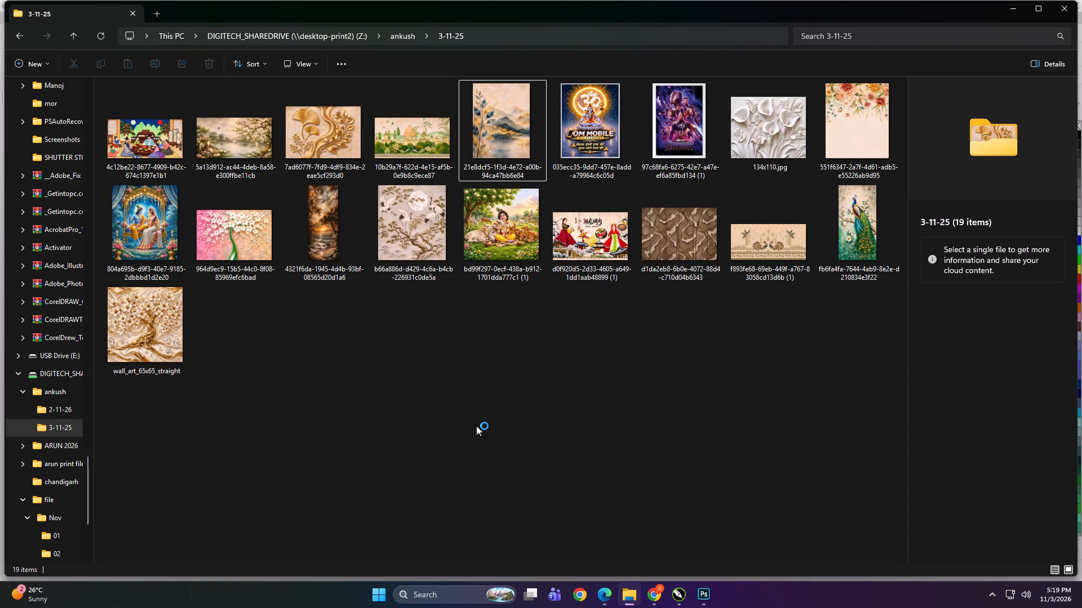
{"action": "left_click", "coordinate": [314, 238]}
{"action": "left_click_drag", "start_coordinate": [321, 210], "coordinate": [680, 602]}
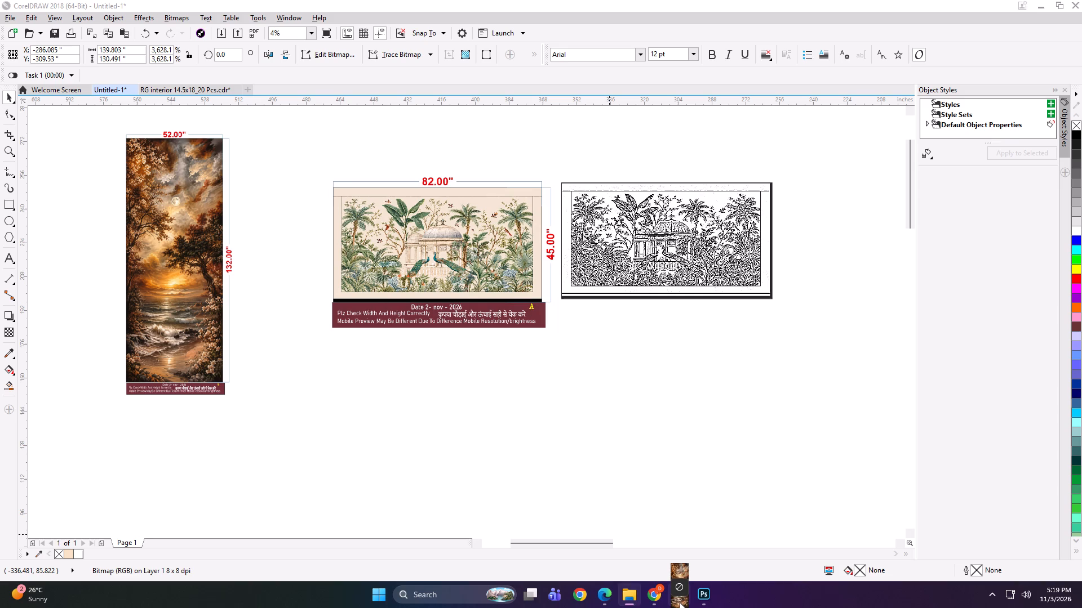
{"action": "left_click_drag", "start_coordinate": [680, 602], "coordinate": [458, 435]}
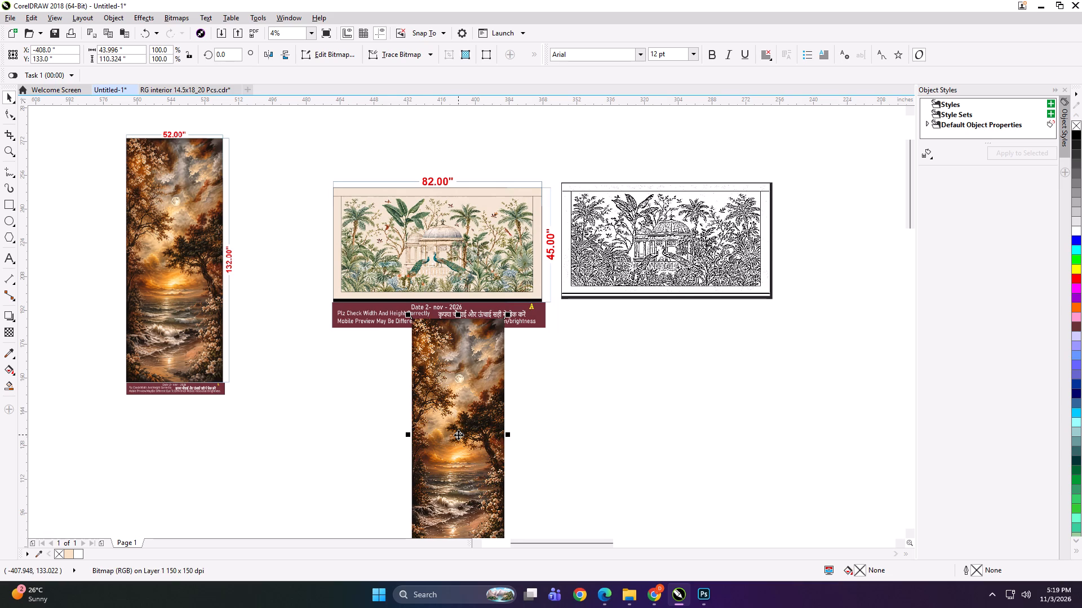
{"action": "scroll", "coordinate": [478, 405], "scroll_direction": "down", "scroll_amount": 1}
{"action": "left_click_drag", "start_coordinate": [484, 406], "coordinate": [273, 319]}
{"action": "left_click", "coordinate": [451, 409]}
Check the remaining layouts and browse the folders on USB Drive (E:).
{"action": "scroll", "coordinate": [398, 329], "scroll_direction": "down", "scroll_amount": 1}
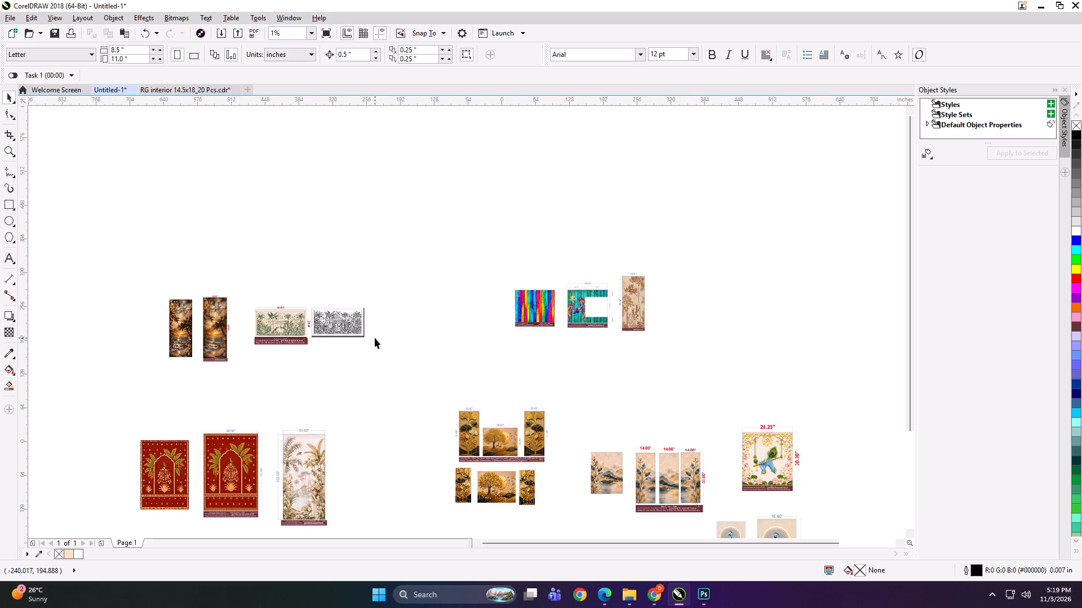
{"action": "left_click", "coordinate": [635, 604]}
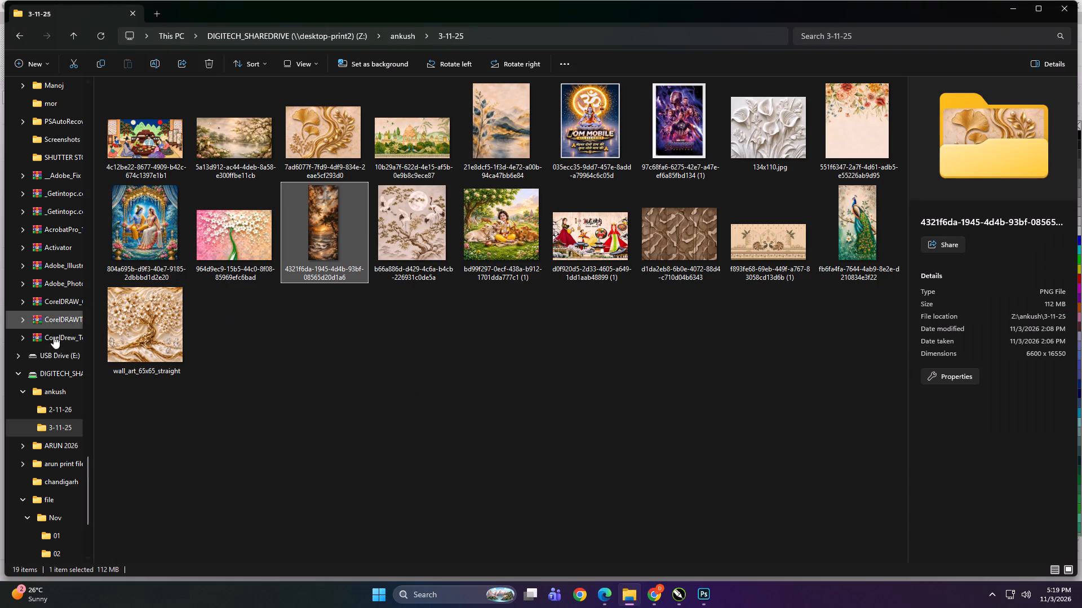
{"action": "scroll", "coordinate": [28, 409], "scroll_direction": "up", "scroll_amount": 12}
{"action": "left_click", "coordinate": [61, 352]}
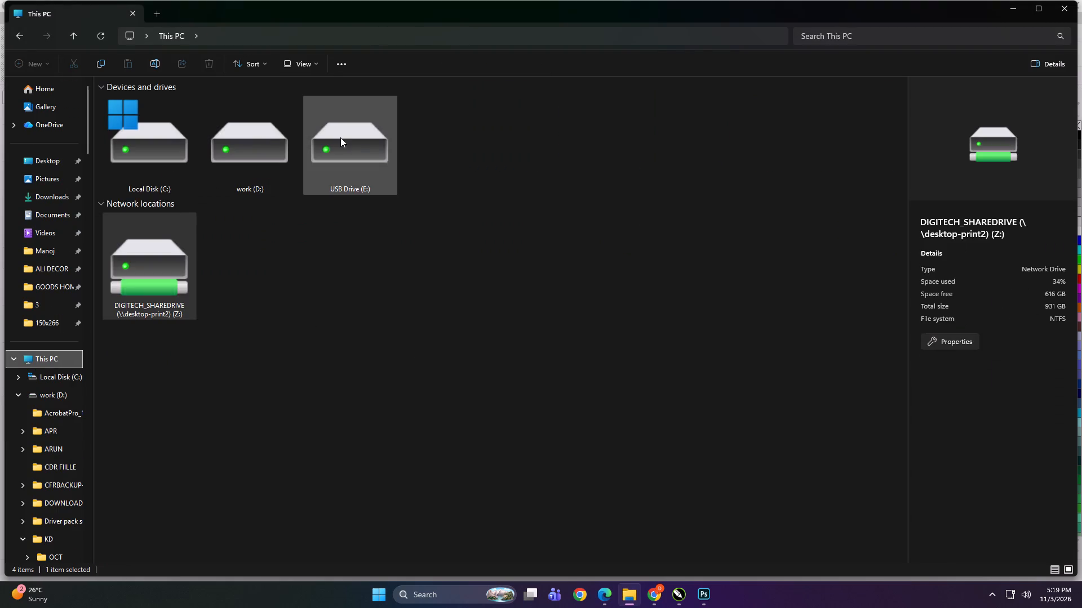
{"action": "double_click", "coordinate": [343, 137]}
{"action": "left_click", "coordinate": [305, 275]}
{"action": "scroll", "coordinate": [305, 275], "scroll_direction": "up", "scroll_amount": 2, "text": "ctrl"}
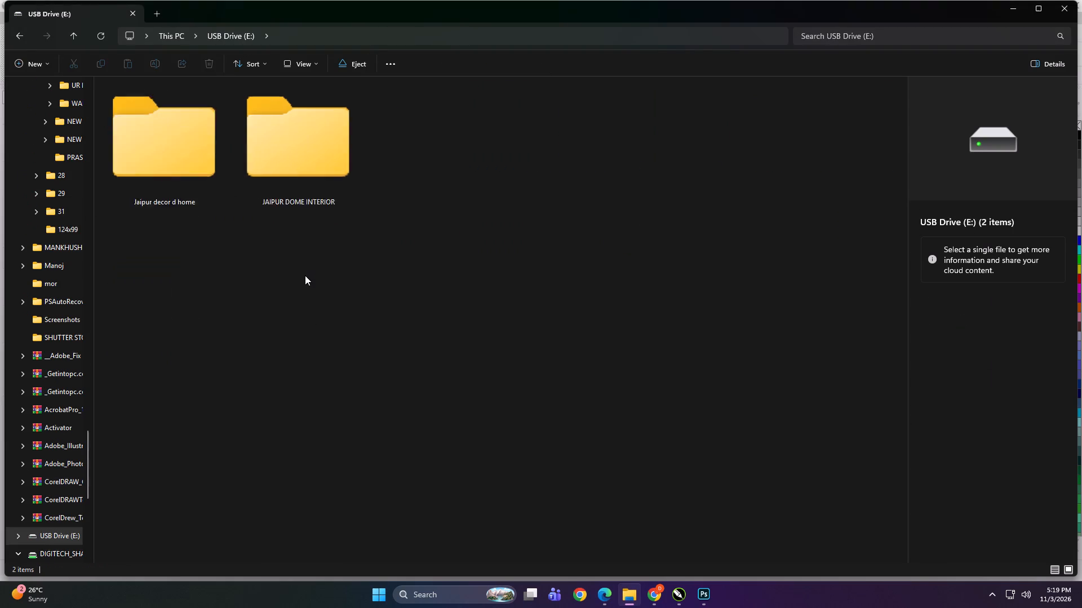
{"action": "scroll", "coordinate": [305, 275], "scroll_direction": "up", "scroll_amount": 6, "text": "ctrl"}
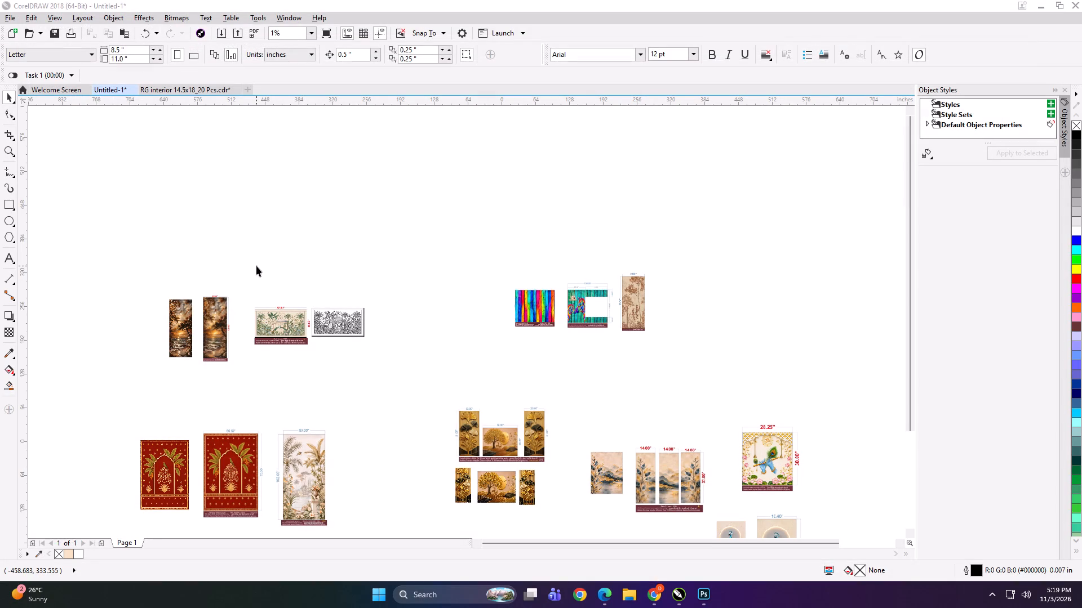
Open File Explorer again to browse for source files.
{"action": "left_click", "coordinate": [631, 594]}
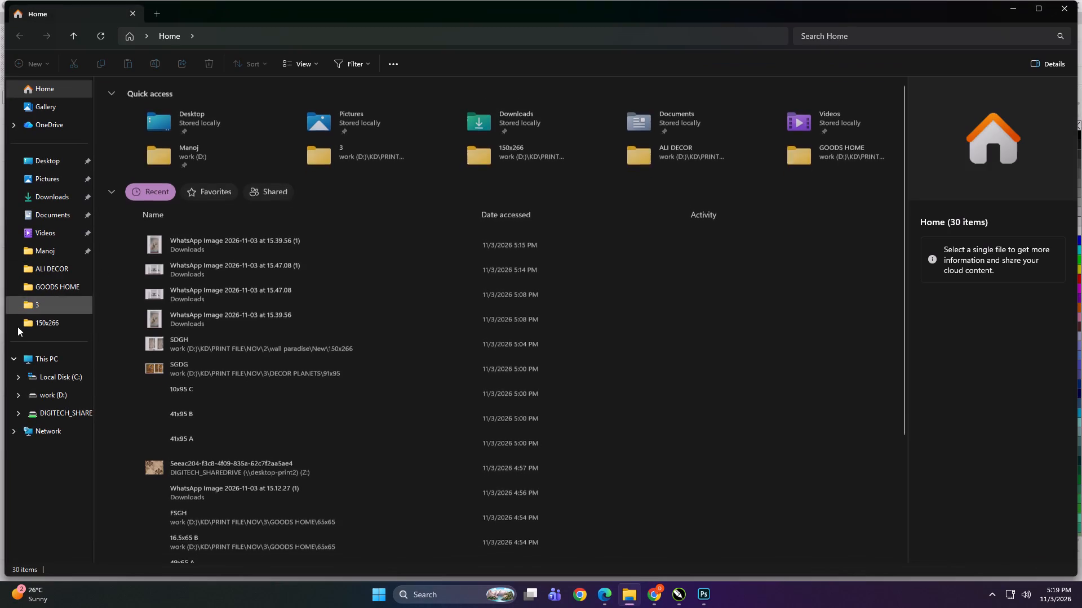
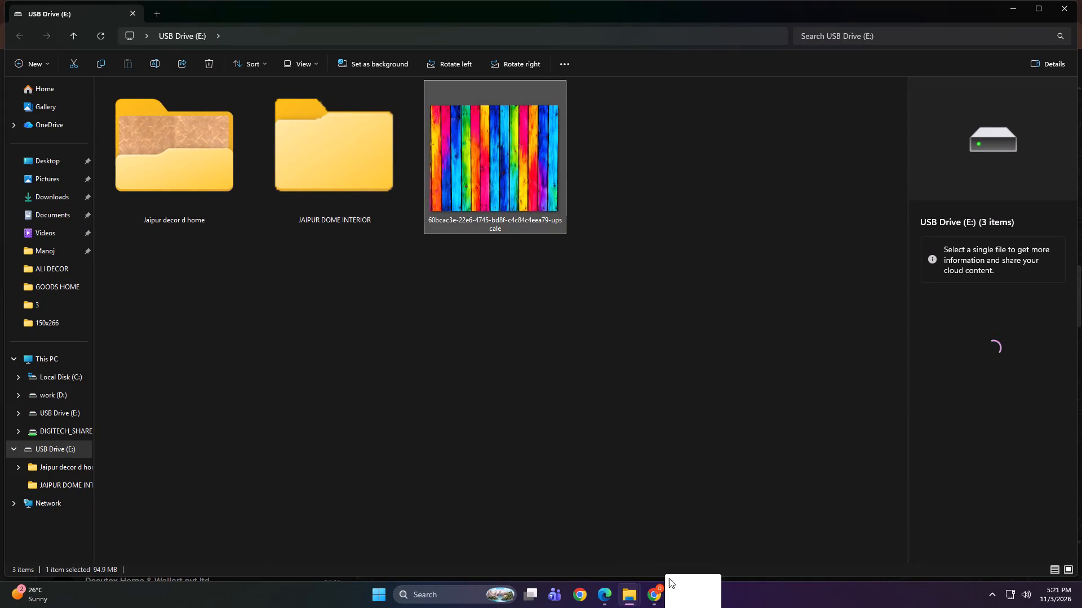
Bring the rainbow plank image, 60bcac3e-22e6-4745-bd8f-c4c84c4eea79-upscale, from USB Drive (E:) into Untitled-1, just above the teal plank layout.
{"action": "left_click_drag", "start_coordinate": [669, 578], "coordinate": [588, 253]}
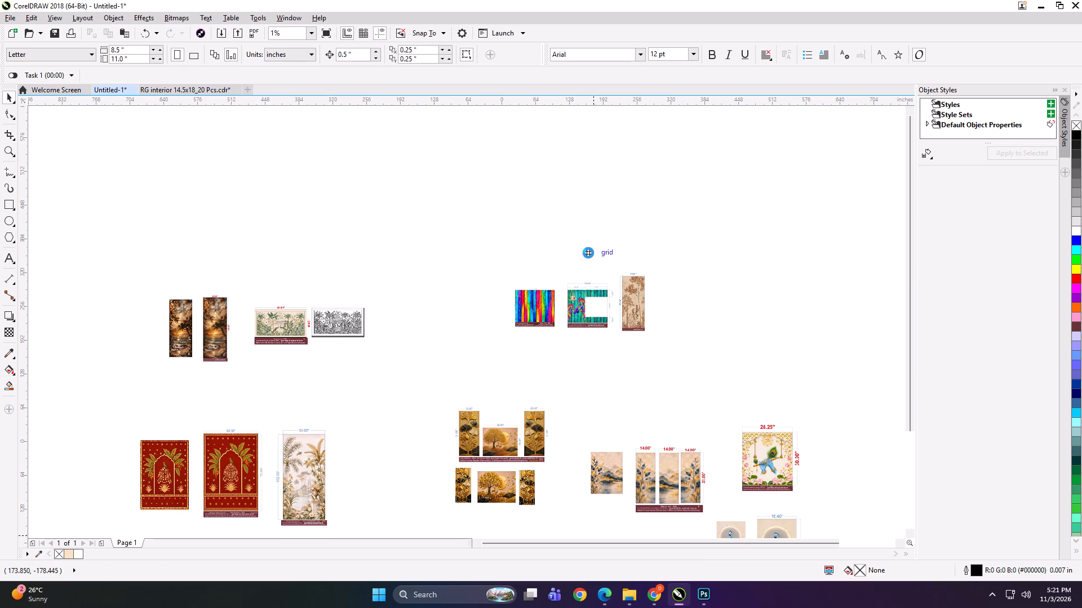
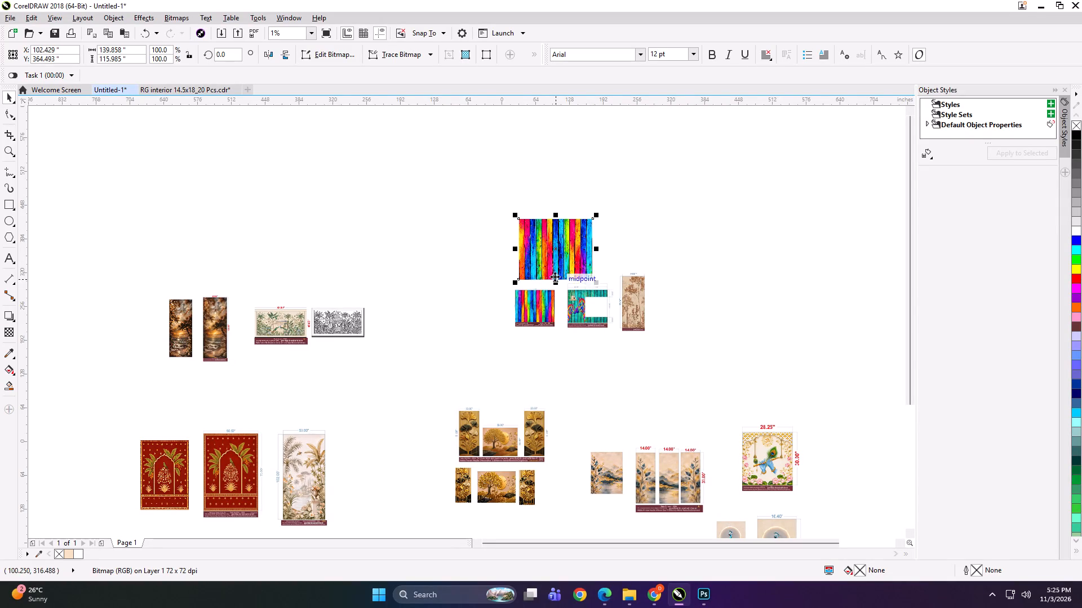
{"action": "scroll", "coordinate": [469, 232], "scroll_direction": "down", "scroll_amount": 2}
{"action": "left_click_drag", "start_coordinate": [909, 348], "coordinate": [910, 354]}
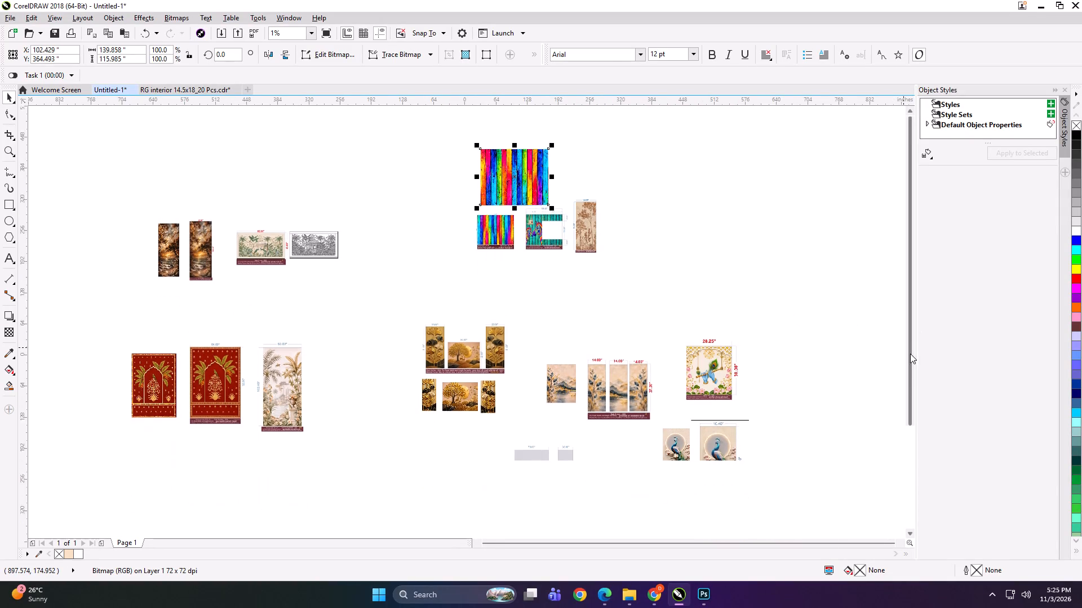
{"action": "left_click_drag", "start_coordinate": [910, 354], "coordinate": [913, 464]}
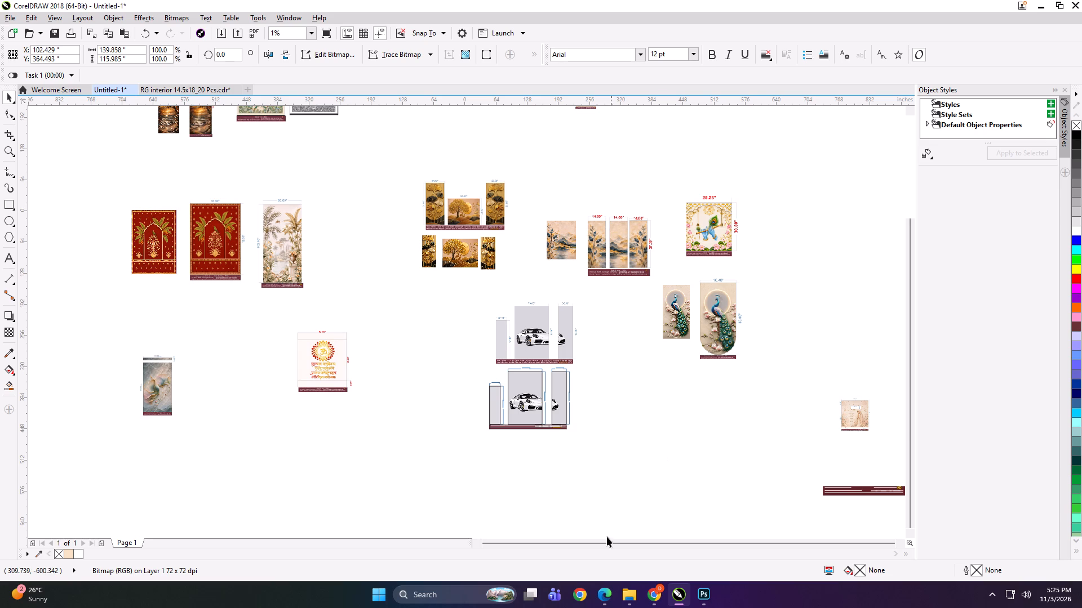
Examine the contents of the WALL PARADISE folder under Print > NOV > 3 on DIGITECH_SHAREDRIVE (Z:) in File Explorer.
{"action": "left_click", "coordinate": [632, 592]}
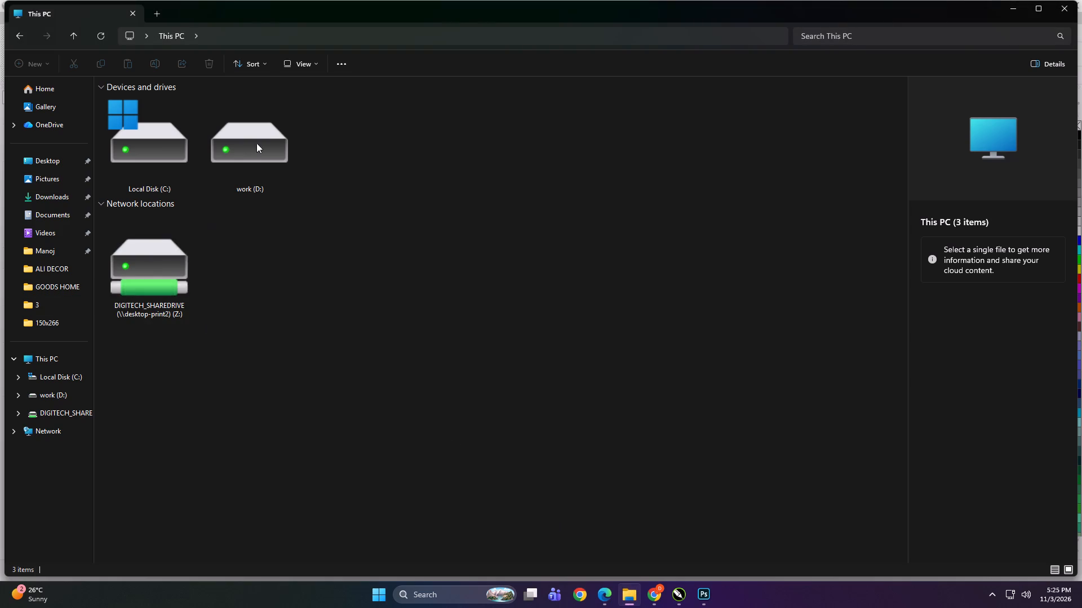
{"action": "double_click", "coordinate": [257, 142]}
{"action": "key", "text": "BackSpace"}
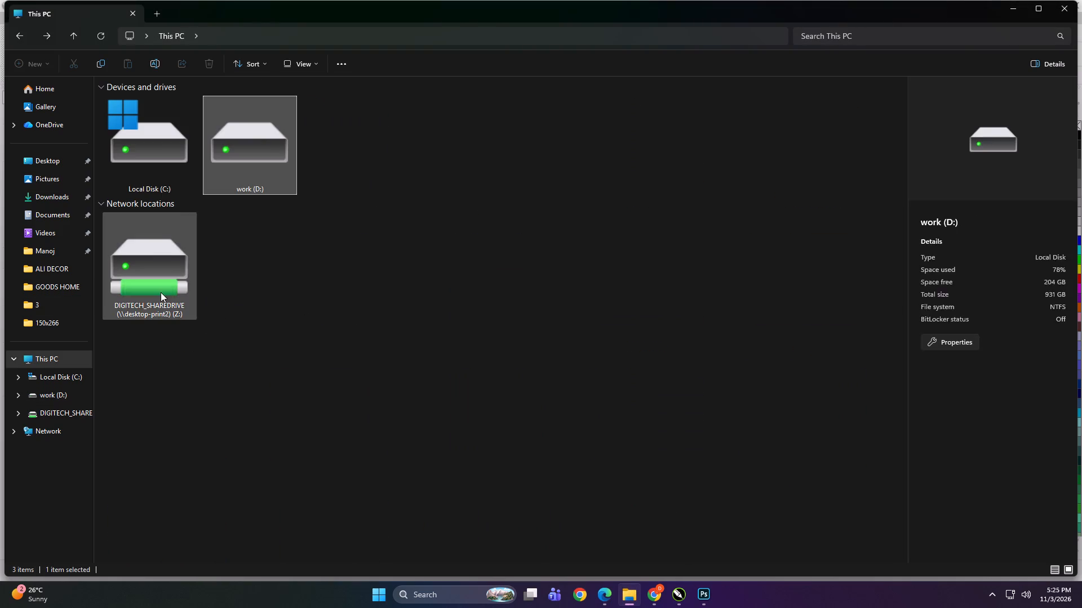
{"action": "double_click", "coordinate": [161, 292]}
{"action": "double_click", "coordinate": [695, 114]}
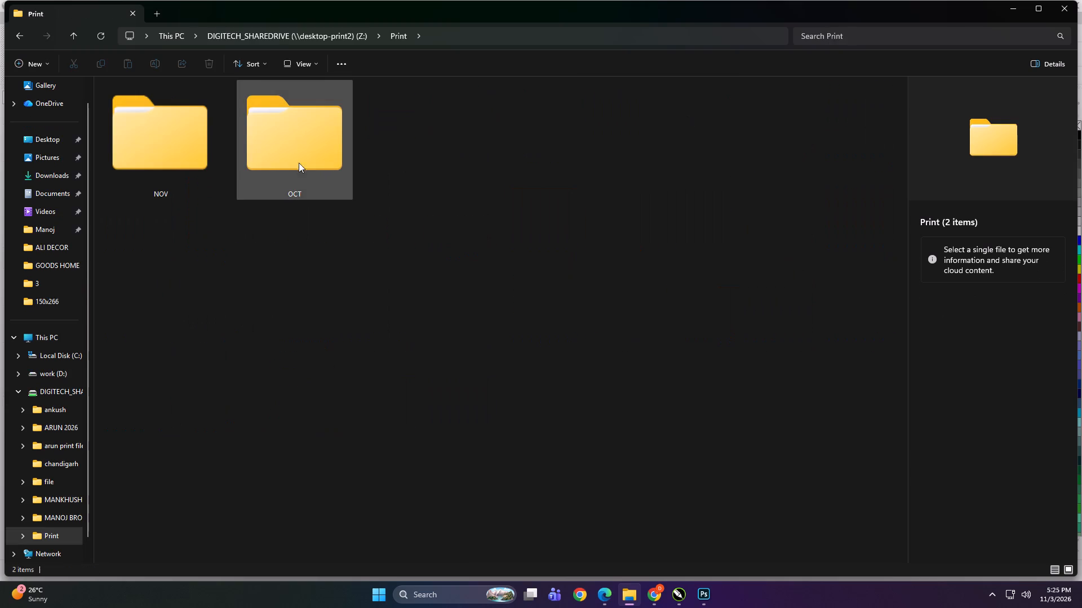
{"action": "left_click", "coordinate": [192, 151]}
{"action": "left_click", "coordinate": [192, 151]}
{"action": "double_click", "coordinate": [485, 158]}
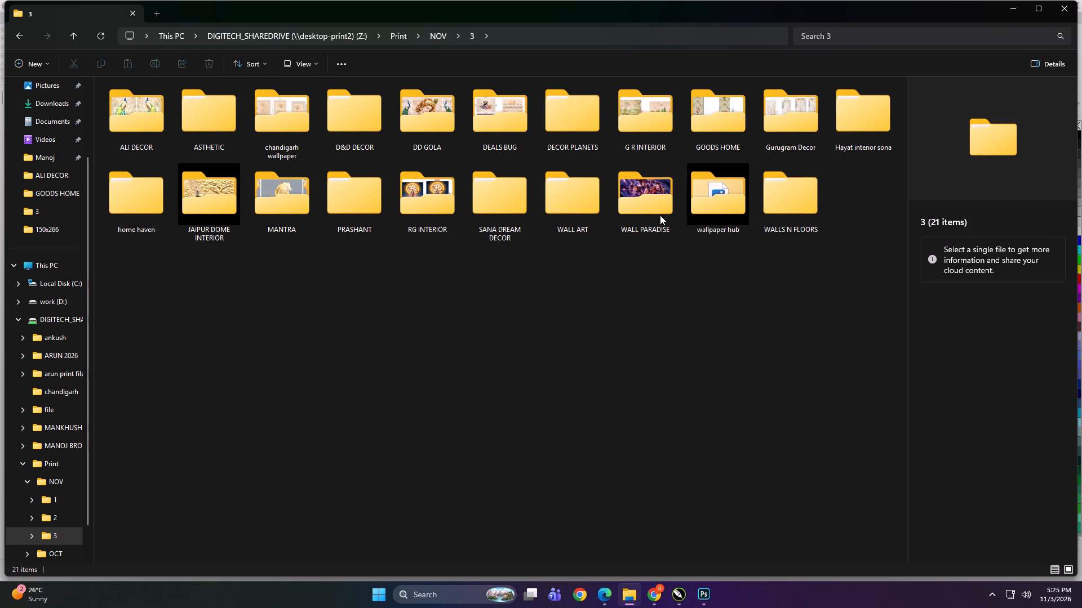
{"action": "double_click", "coordinate": [645, 215]}
{"action": "scroll", "coordinate": [362, 324], "scroll_direction": "up", "scroll_amount": 3, "text": "ctrl"}
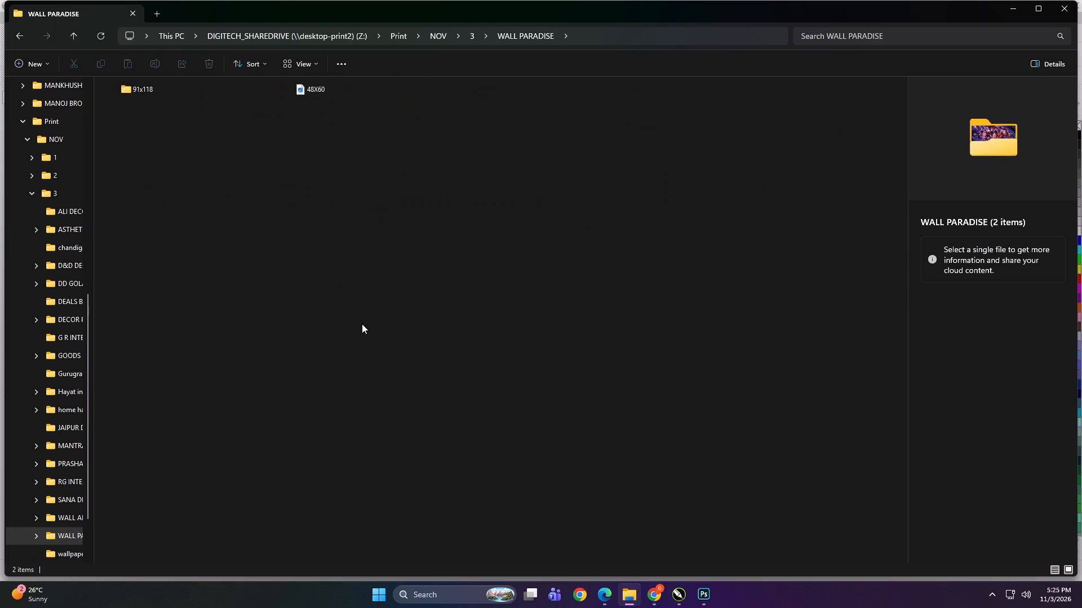
{"action": "scroll", "coordinate": [362, 324], "scroll_direction": "up", "scroll_amount": 20, "text": "ctrl"}
{"action": "scroll", "coordinate": [362, 324], "scroll_direction": "up", "scroll_amount": 16, "text": "ctrl"}
{"action": "left_click", "coordinate": [362, 324]}
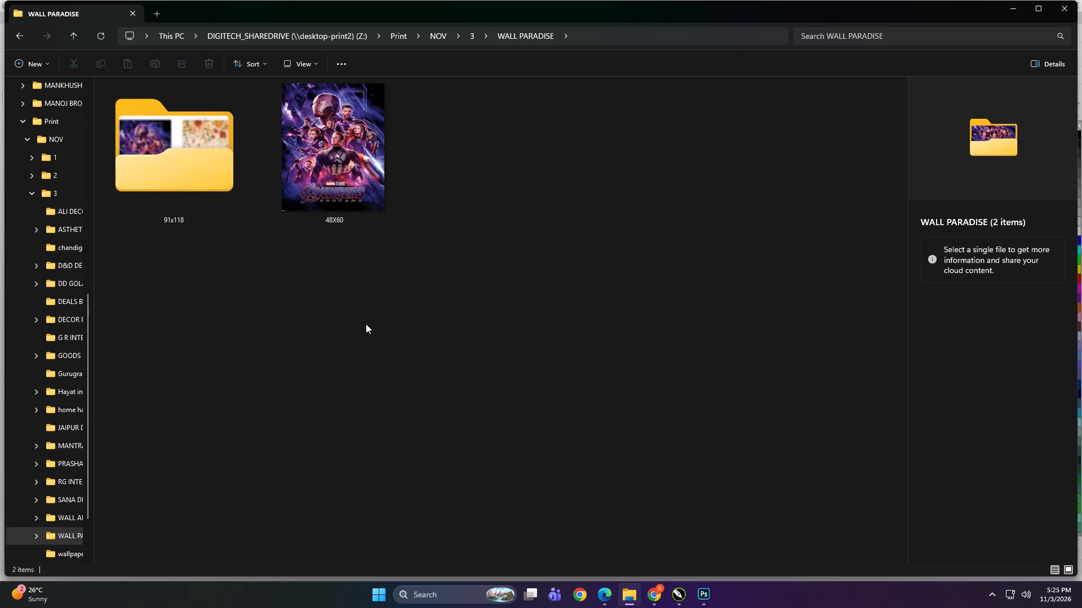
{"action": "key", "text": "BackSpace"}
{"action": "key", "text": "BackSpace"}
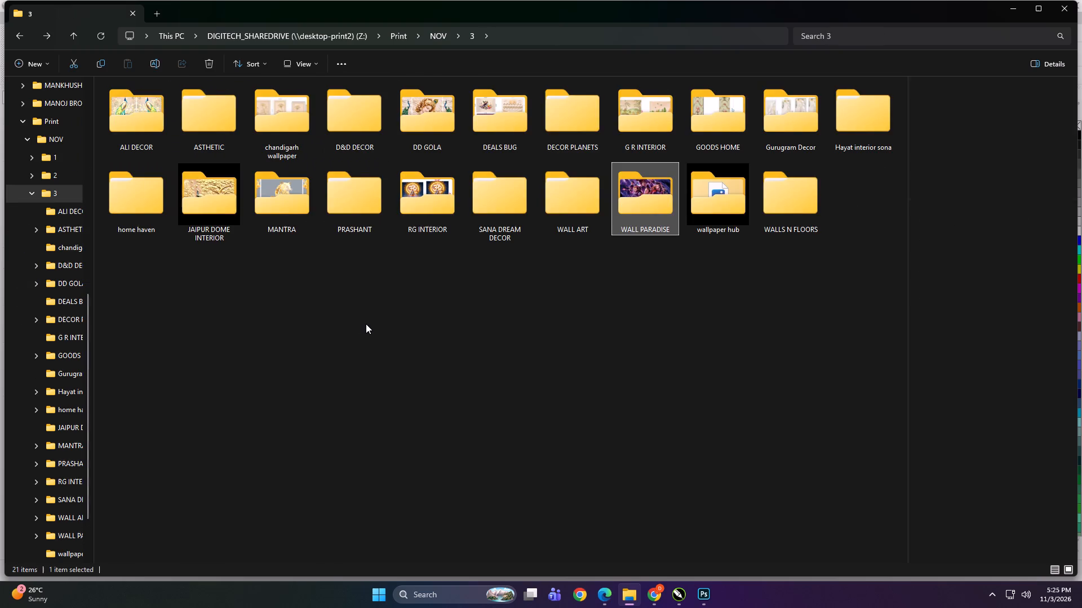
{"action": "key", "text": "BackSpace"}
{"action": "key", "text": "BackSpace"}
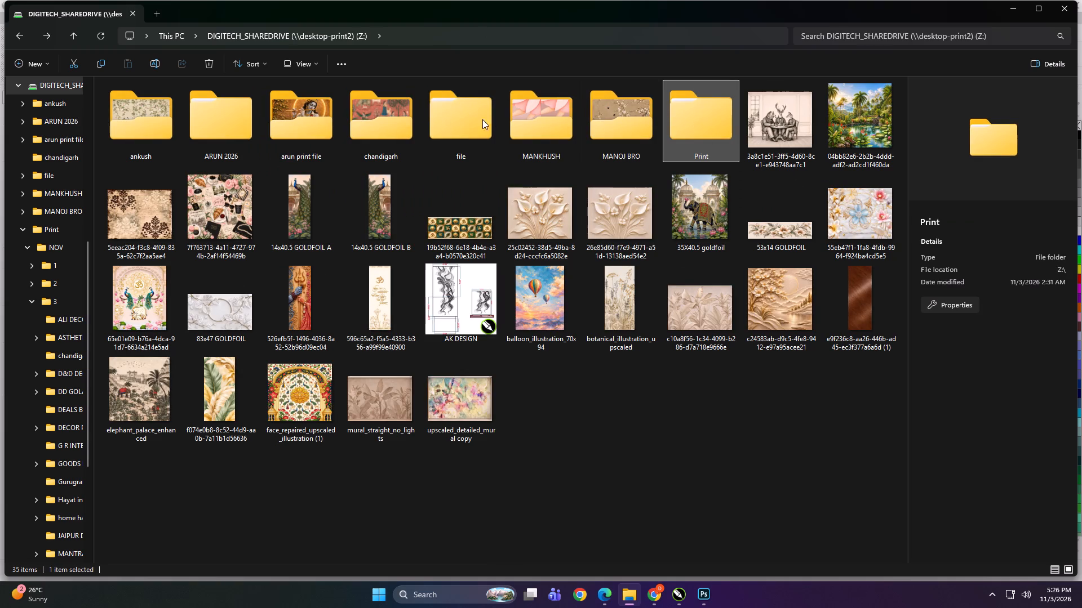
Copy the 107x56 and SFDG images from KD > PRINT FILE > NOV > 3 > WALL PARADISE on work (D:).
{"action": "double_click", "coordinate": [449, 115]}
{"action": "key", "text": "BackSpace"}
{"action": "key", "text": "BackSpace"}
{"action": "scroll", "coordinate": [19, 441], "scroll_direction": "up", "scroll_amount": 5}
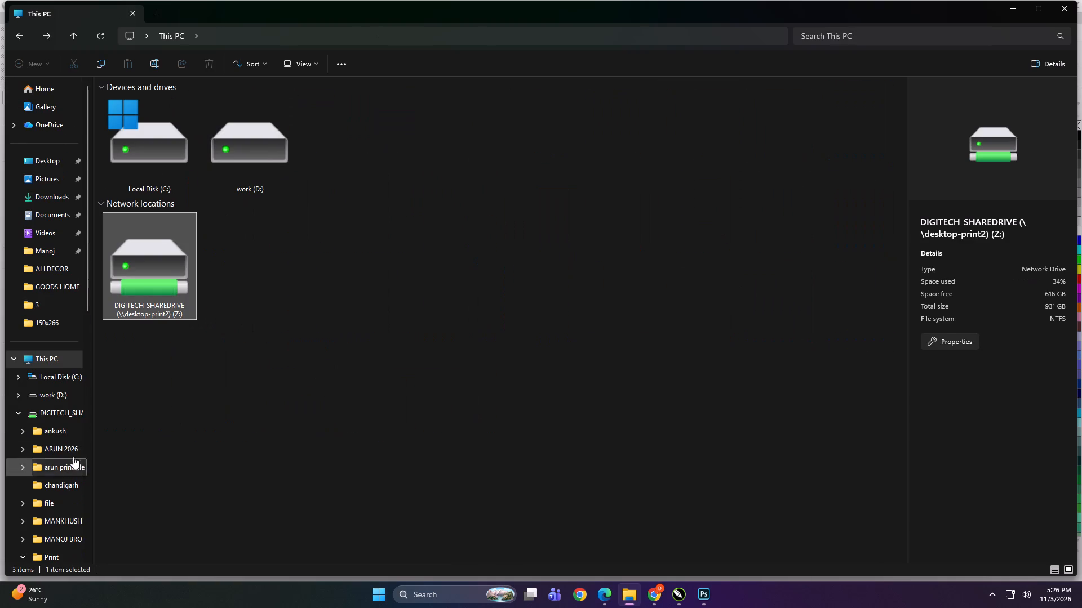
{"action": "scroll", "coordinate": [73, 457], "scroll_direction": "up", "scroll_amount": 4}
{"action": "left_click", "coordinate": [60, 359]}
{"action": "double_click", "coordinate": [248, 138]}
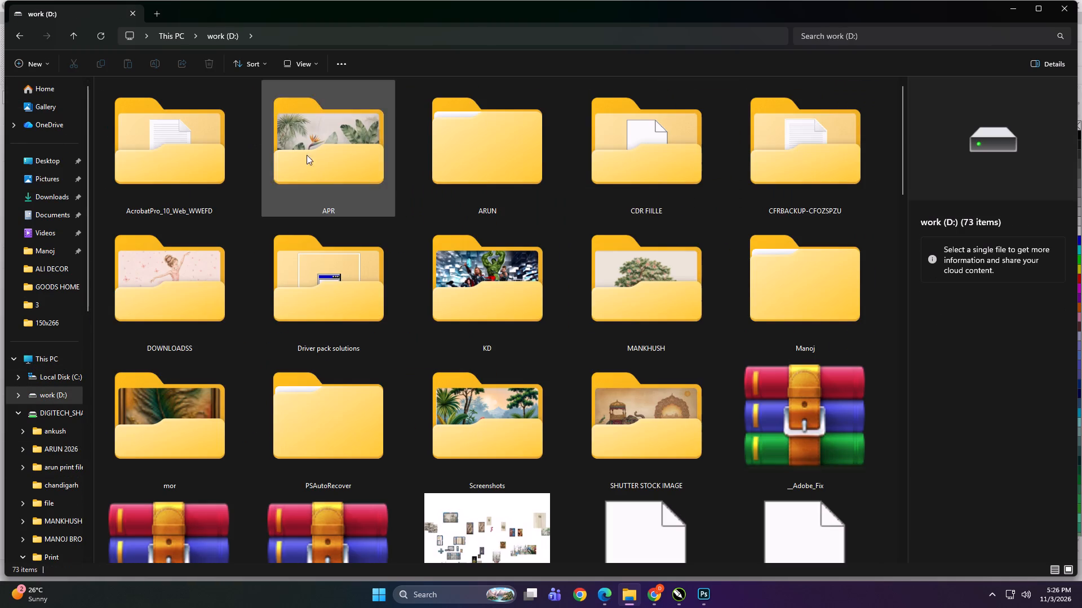
{"action": "double_click", "coordinate": [509, 293]}
{"action": "double_click", "coordinate": [486, 151]}
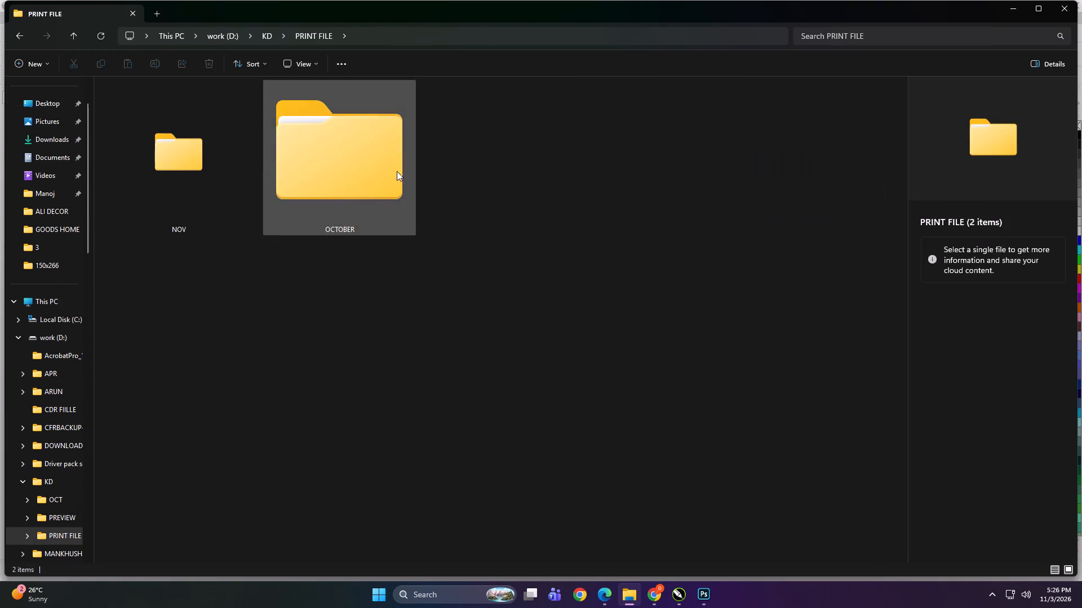
{"action": "double_click", "coordinate": [203, 163]}
{"action": "double_click", "coordinate": [481, 159]}
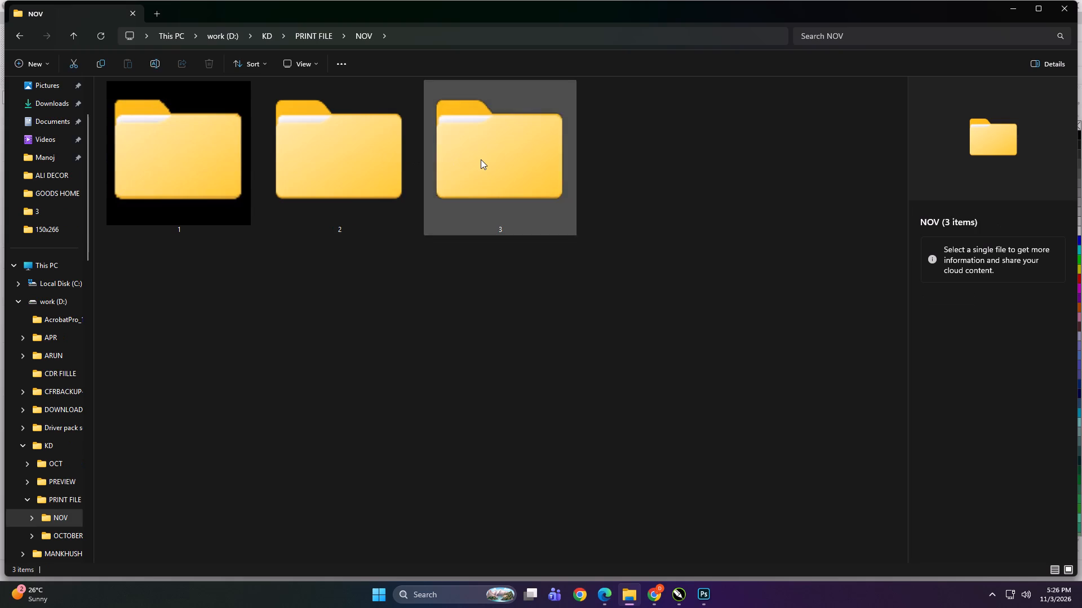
{"action": "double_click", "coordinate": [447, 339]}
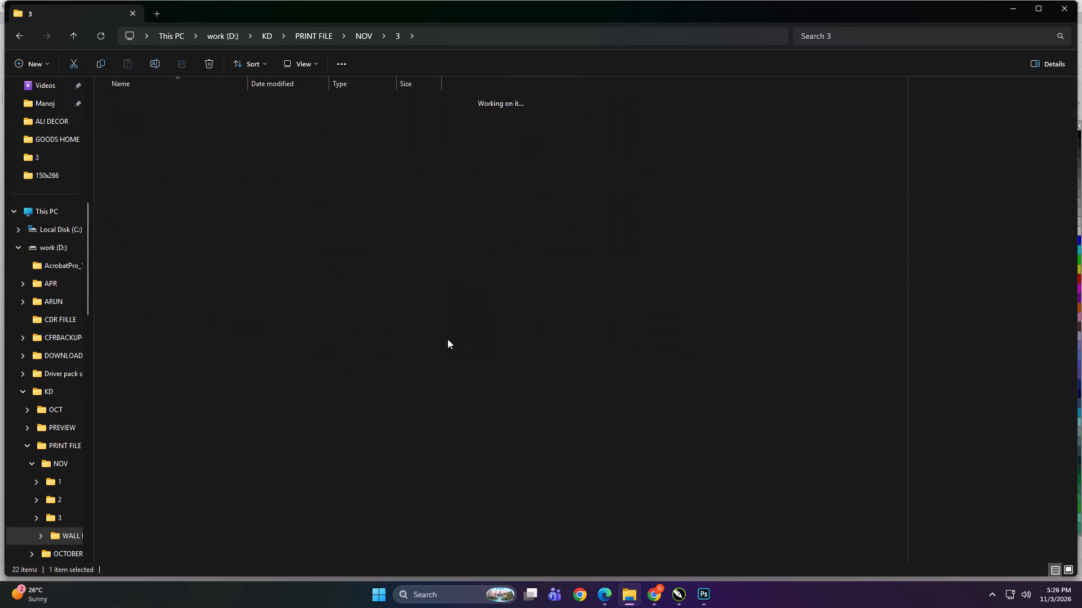
{"action": "left_click_drag", "start_coordinate": [259, 158], "coordinate": [328, 130]}
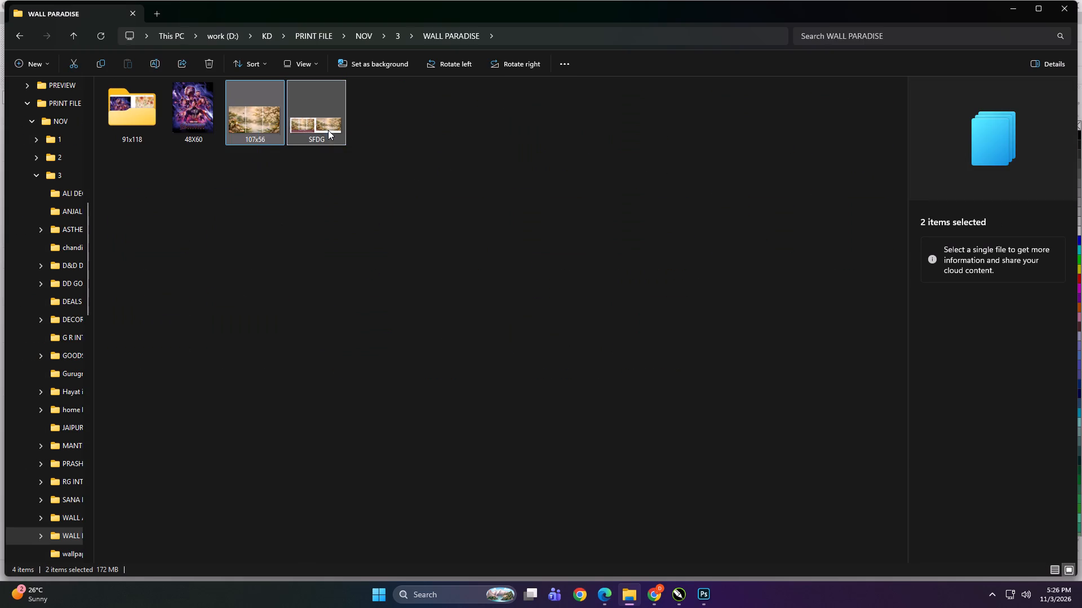
{"action": "key", "text": "ctrl+c"}
Open the WALL PARADISE folder under Print > NOV > 3 on DIGITECH_SHAREDRIVE (Z:) as the destination for the copied images.
{"action": "scroll", "coordinate": [36, 366], "scroll_direction": "up", "scroll_amount": 5}
{"action": "left_click", "coordinate": [44, 356]}
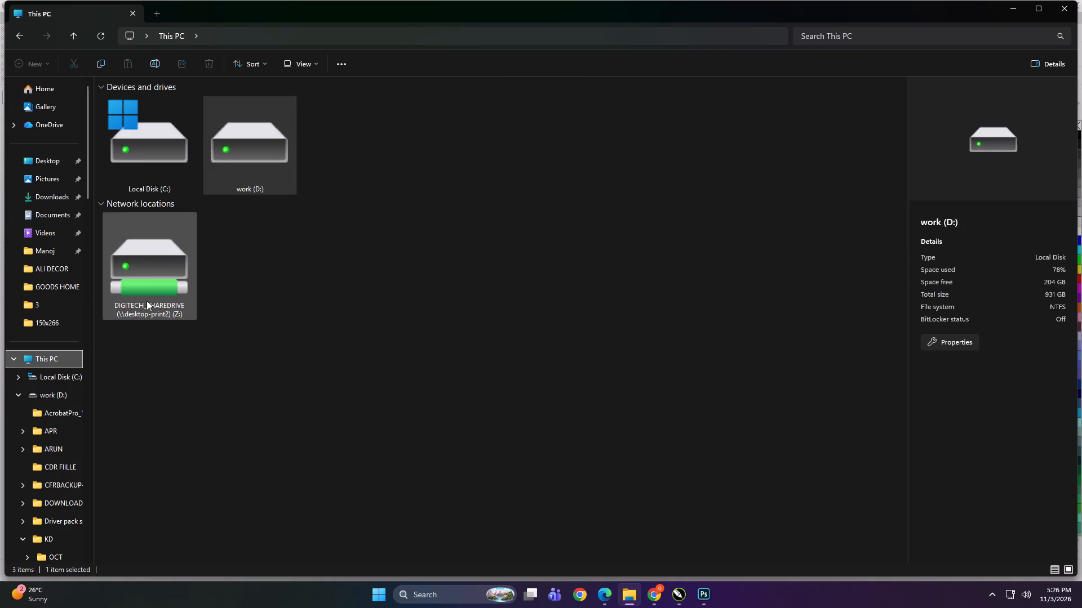
{"action": "double_click", "coordinate": [154, 281]}
{"action": "double_click", "coordinate": [680, 142]}
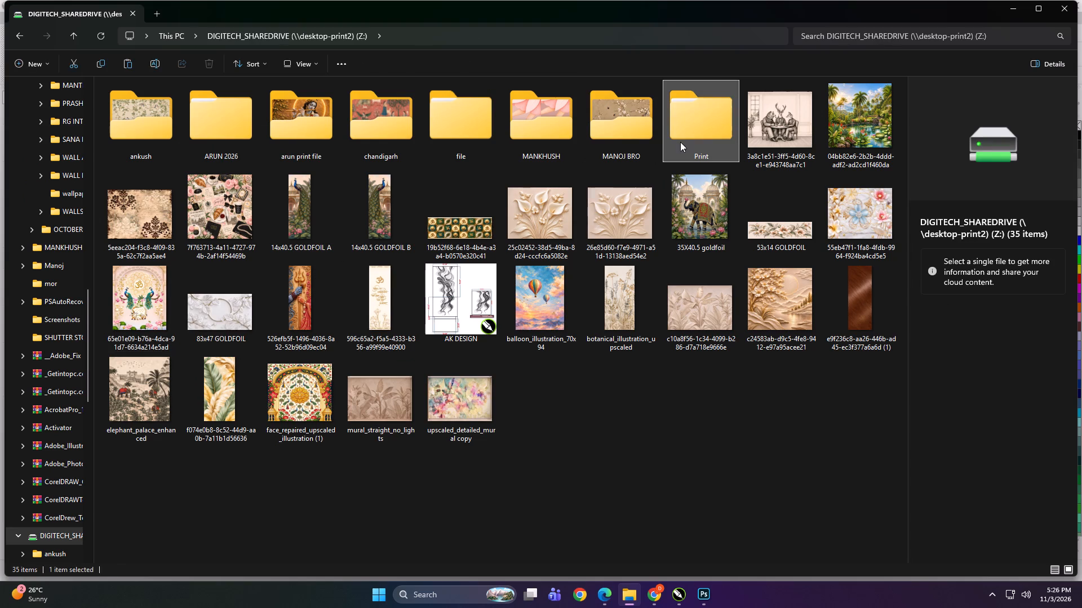
{"action": "double_click", "coordinate": [280, 148]}
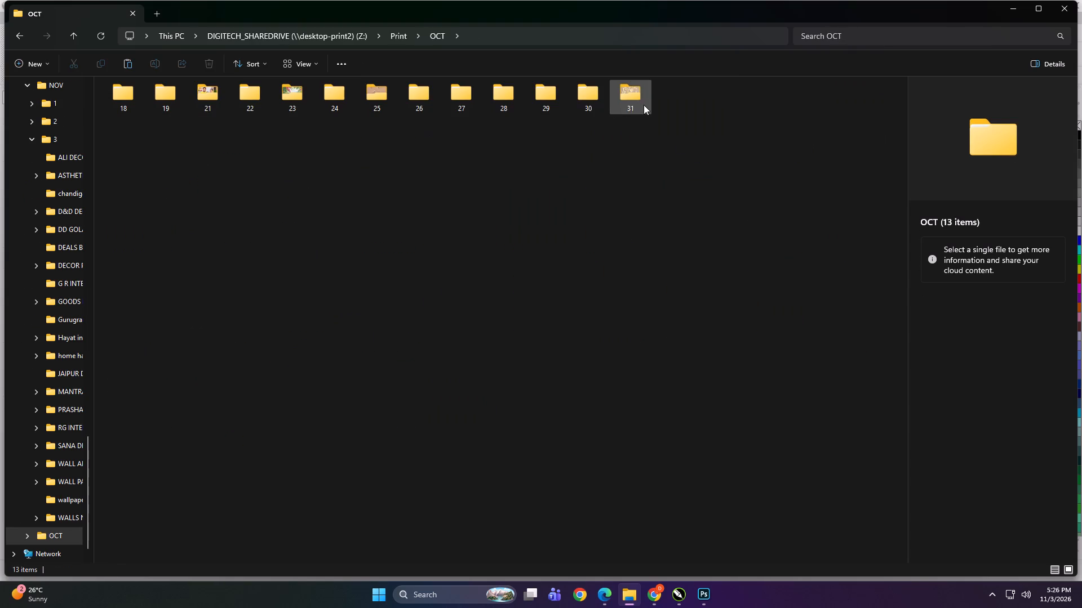
{"action": "left_click", "coordinate": [517, 235]}
{"action": "key", "text": "BackSpace"}
{"action": "double_click", "coordinate": [184, 117]}
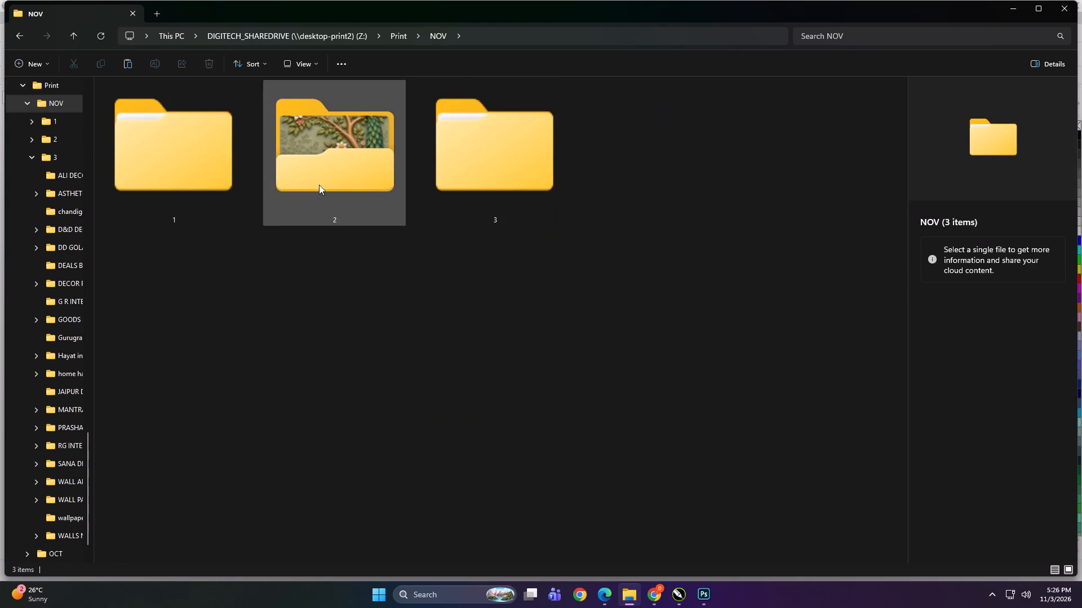
{"action": "double_click", "coordinate": [538, 152]}
{"action": "double_click", "coordinate": [704, 208]}
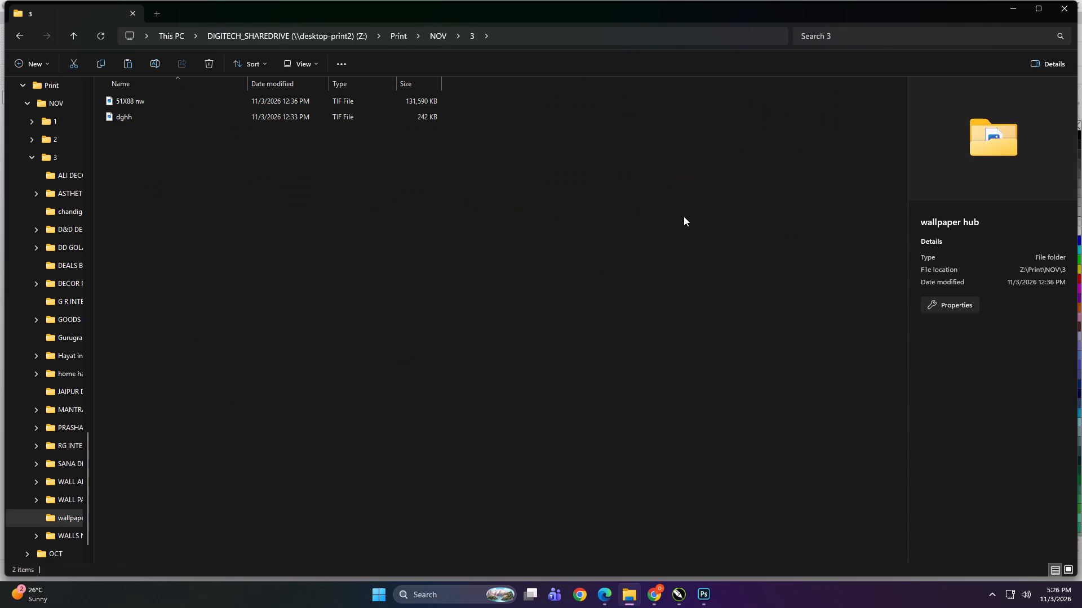
{"action": "key", "text": "BackSpace"}
{"action": "double_click", "coordinate": [796, 205]}
{"action": "key", "text": "BackSpace"}
{"action": "double_click", "coordinate": [648, 209]}
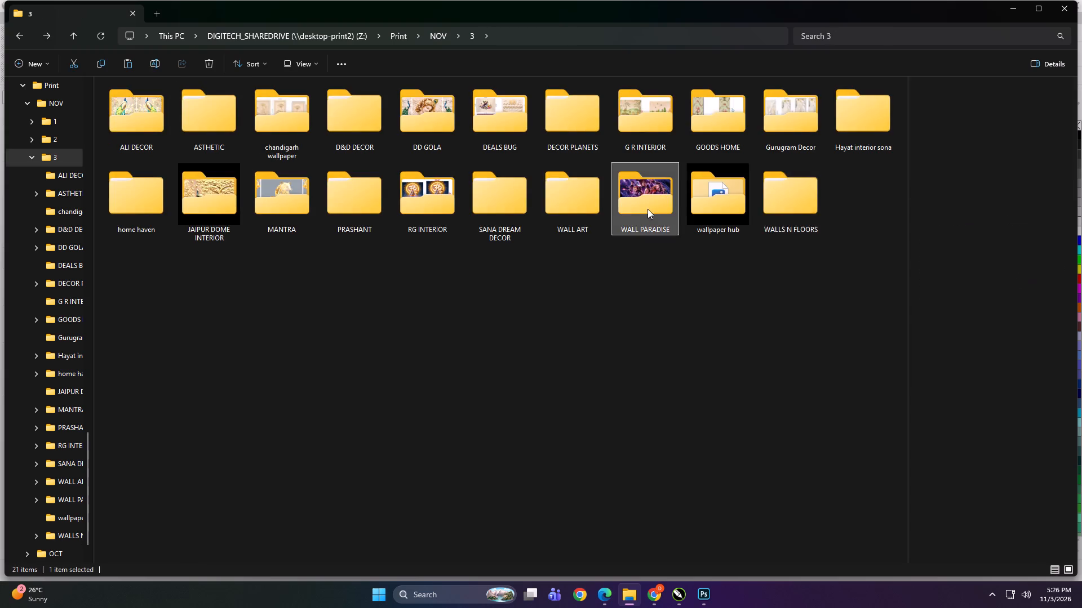
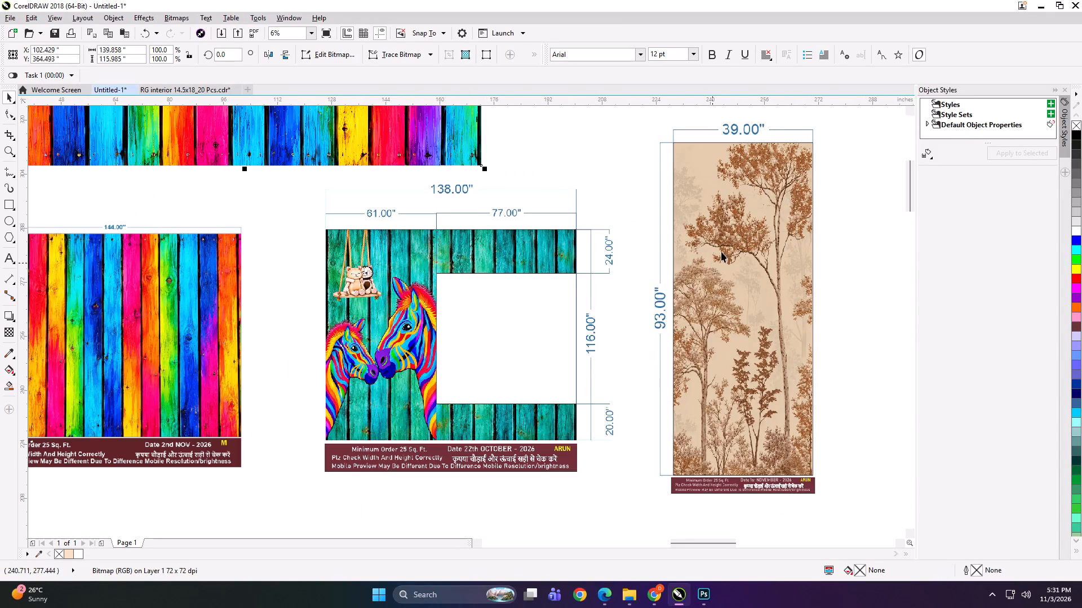
Examine the wallpaper layouts across the Untitled-1 page, including the 50 x 102 inch tropical panel and the 16.40 x 33 inch peacock design.
{"action": "scroll", "coordinate": [807, 226], "scroll_direction": "down", "scroll_amount": 2}
{"action": "scroll", "coordinate": [86, 319], "scroll_direction": "up", "scroll_amount": 1}
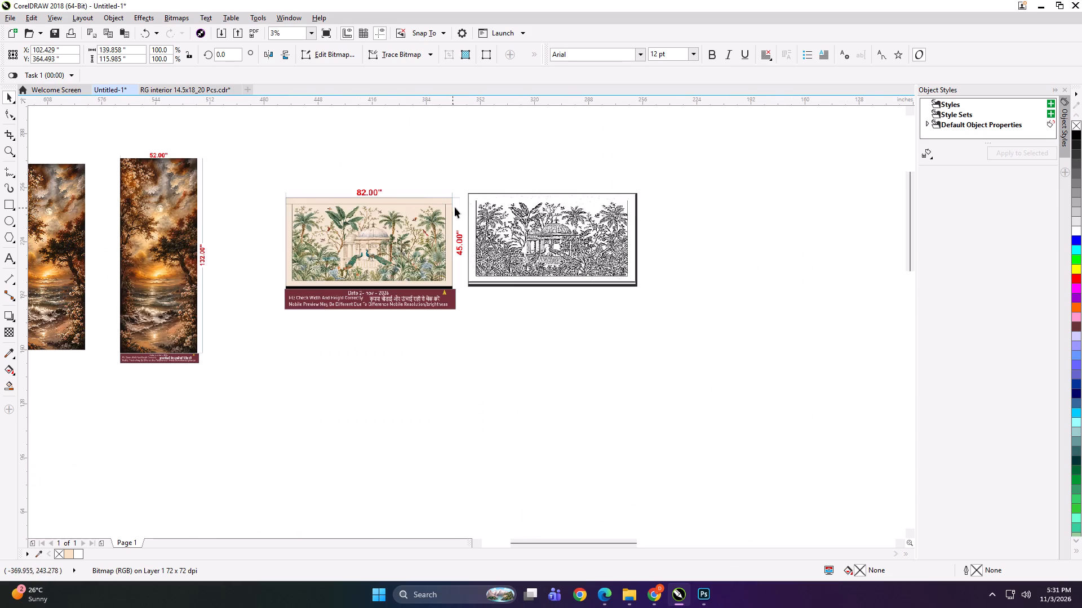
{"action": "scroll", "coordinate": [461, 204], "scroll_direction": "down", "scroll_amount": 2}
{"action": "scroll", "coordinate": [253, 460], "scroll_direction": "up", "scroll_amount": 1}
{"action": "scroll", "coordinate": [457, 424], "scroll_direction": "up", "scroll_amount": 1}
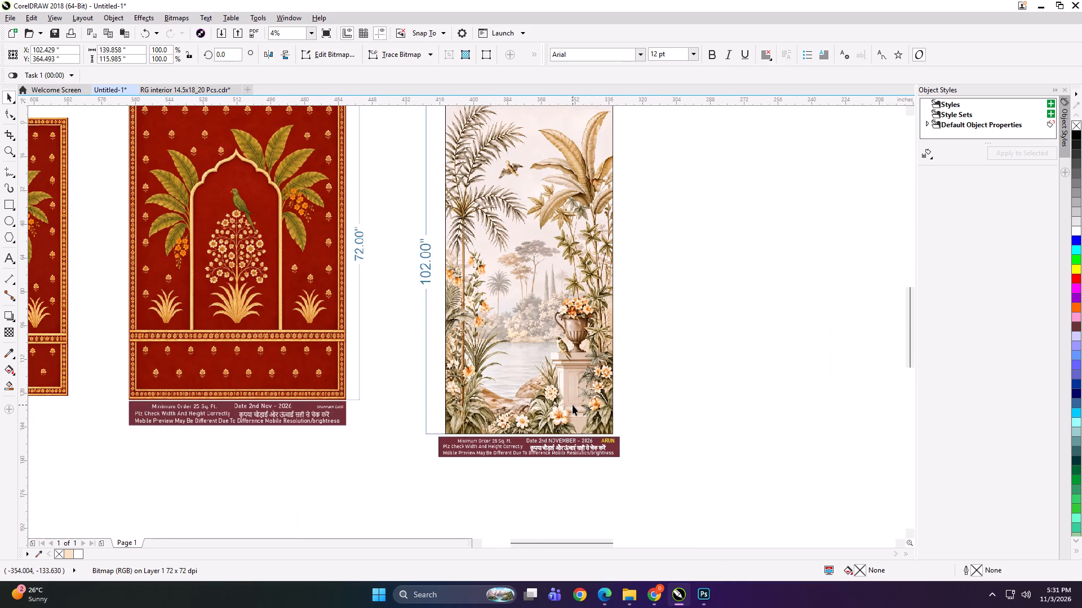
{"action": "scroll", "coordinate": [573, 404], "scroll_direction": "down", "scroll_amount": 1}
{"action": "left_click", "coordinate": [562, 349]}
{"action": "scroll", "coordinate": [562, 349], "scroll_direction": "up", "scroll_amount": 1}
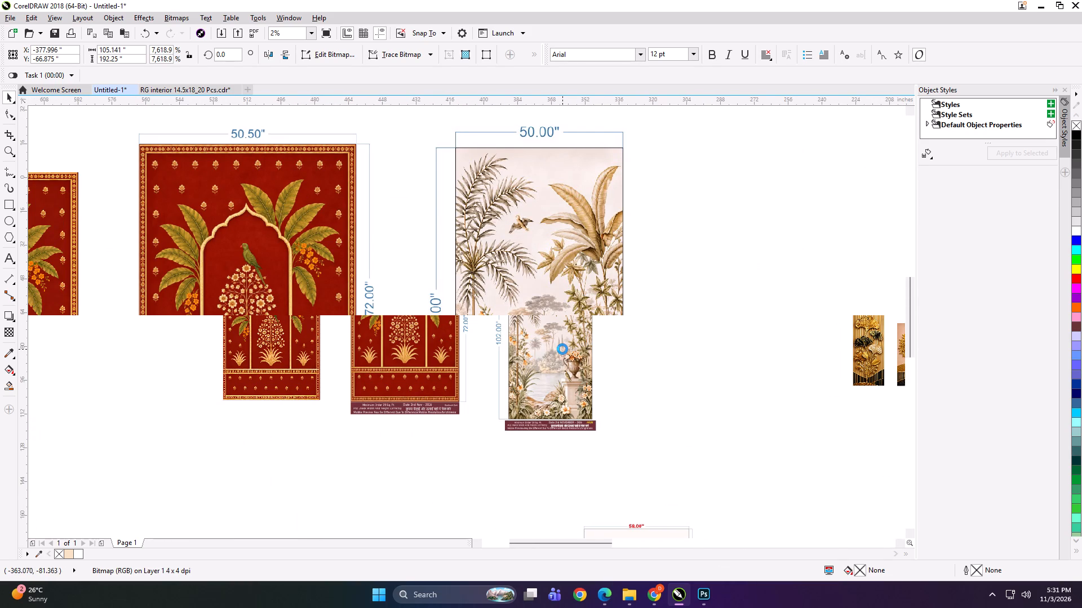
{"action": "scroll", "coordinate": [548, 353], "scroll_direction": "down", "scroll_amount": 2}
{"action": "scroll", "coordinate": [515, 339], "scroll_direction": "up", "scroll_amount": 1}
{"action": "scroll", "coordinate": [500, 240], "scroll_direction": "down", "scroll_amount": 1}
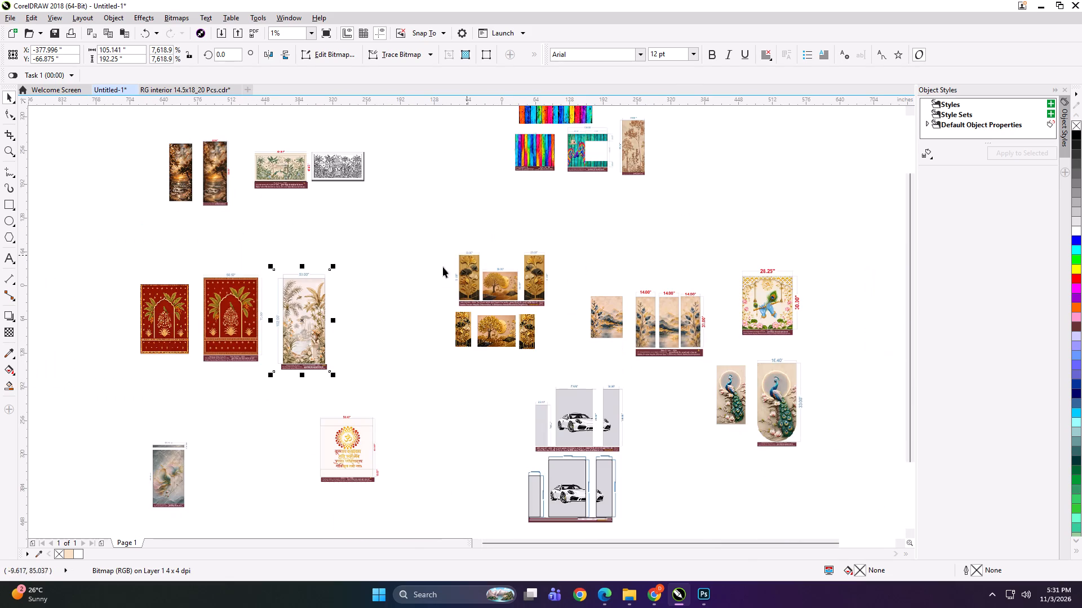
{"action": "scroll", "coordinate": [194, 500], "scroll_direction": "up", "scroll_amount": 1}
{"action": "scroll", "coordinate": [633, 451], "scroll_direction": "up", "scroll_amount": 1}
{"action": "scroll", "coordinate": [448, 348], "scroll_direction": "down", "scroll_amount": 3}
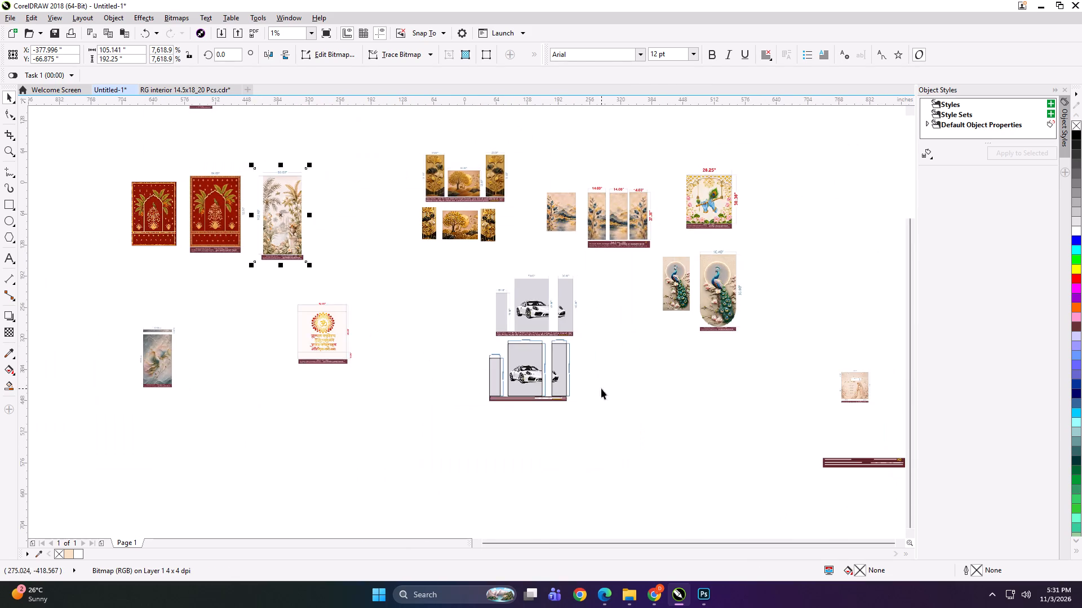
{"action": "scroll", "coordinate": [534, 388], "scroll_direction": "up", "scroll_amount": 1}
{"action": "scroll", "coordinate": [450, 401], "scroll_direction": "down", "scroll_amount": 1}
{"action": "scroll", "coordinate": [801, 279], "scroll_direction": "up", "scroll_amount": 1}
{"action": "scroll", "coordinate": [739, 303], "scroll_direction": "up", "scroll_amount": 1}
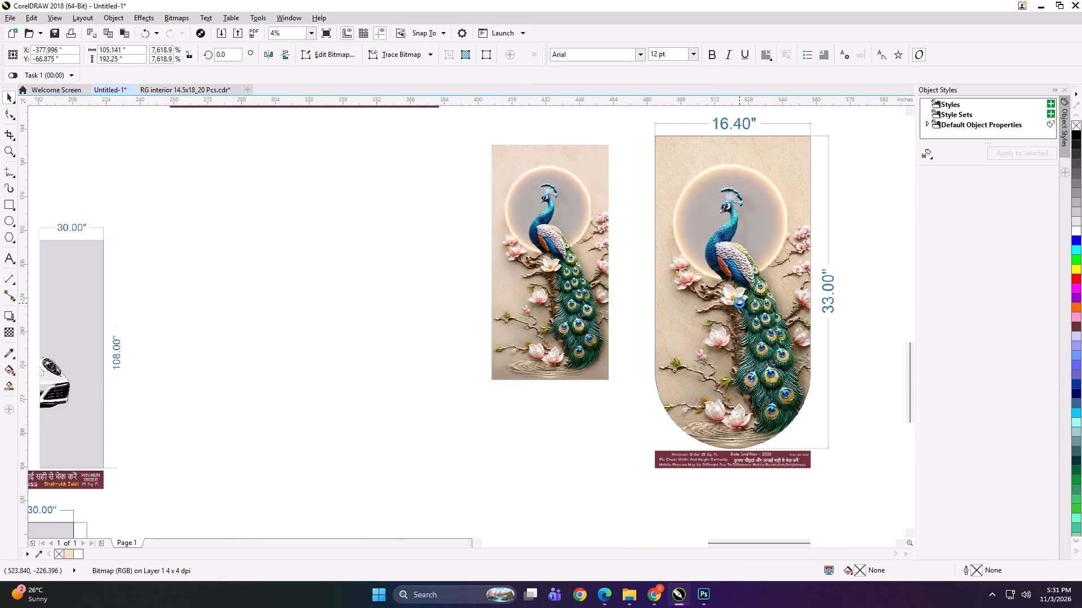
{"action": "scroll", "coordinate": [603, 311], "scroll_direction": "down", "scroll_amount": 2}
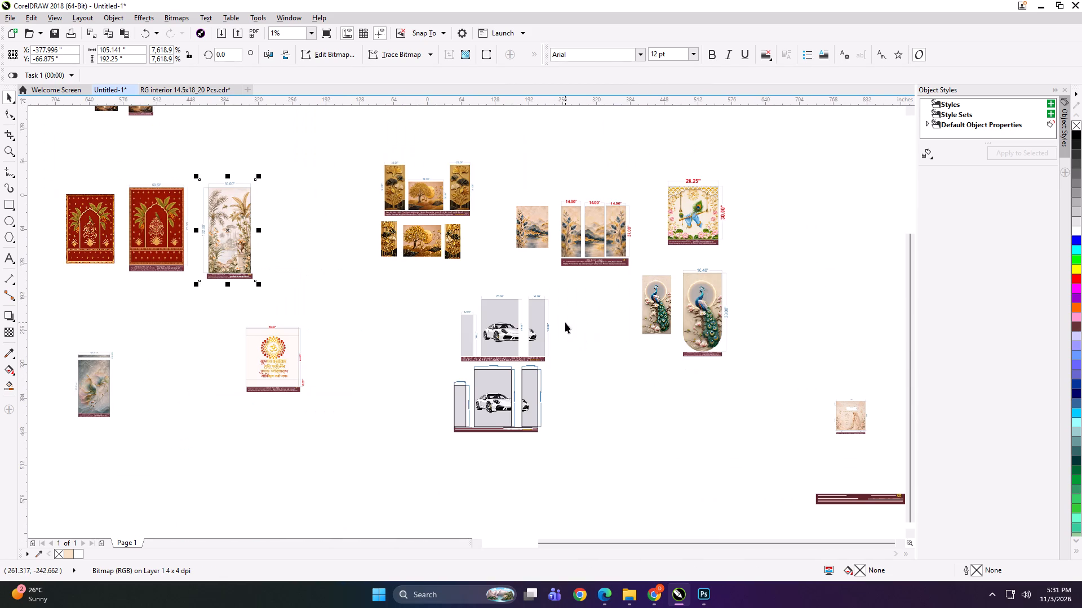
Switch to File Explorer and examine the contents of the arun print file folder on DIGITECH_SHAREDRIVE (Z:).
{"action": "left_click", "coordinate": [619, 600]}
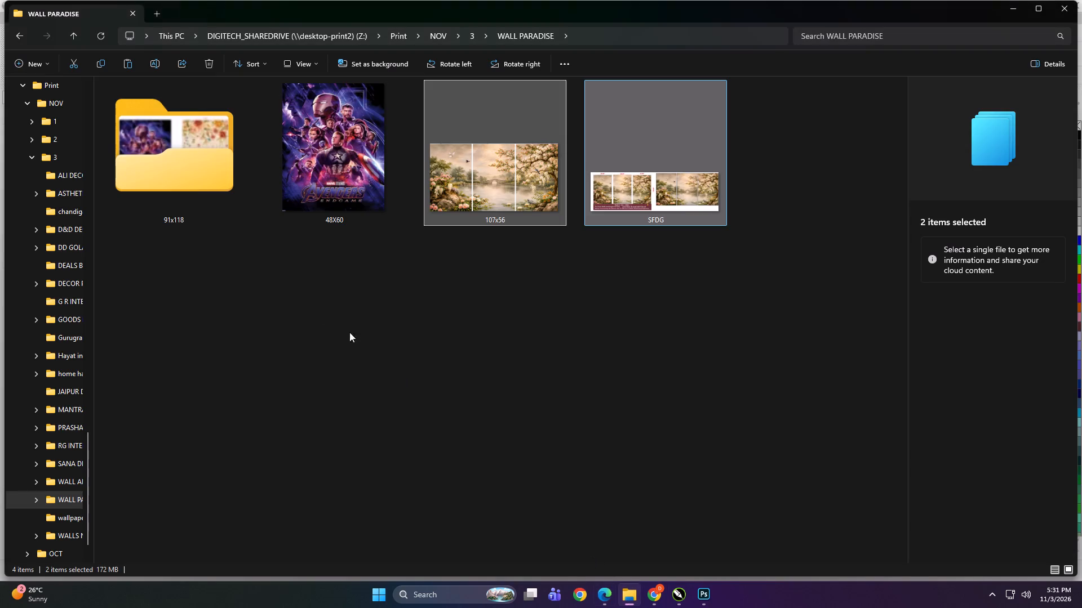
{"action": "left_click", "coordinate": [308, 299]}
{"action": "scroll", "coordinate": [51, 318], "scroll_direction": "up", "scroll_amount": 9}
{"action": "left_click", "coordinate": [47, 361]}
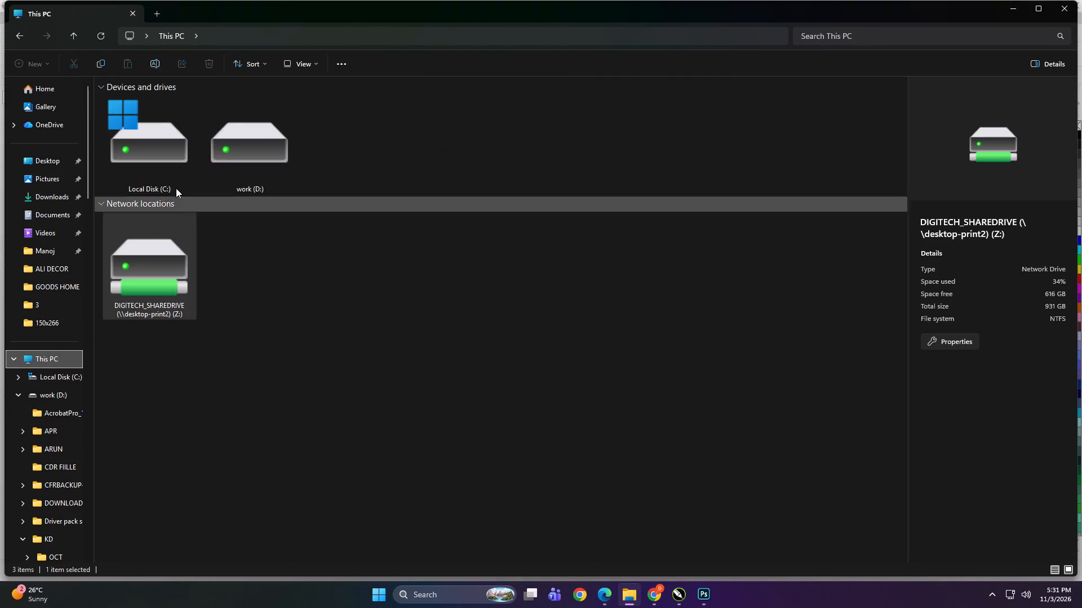
{"action": "left_click", "coordinate": [256, 147]}
{"action": "double_click", "coordinate": [178, 231]}
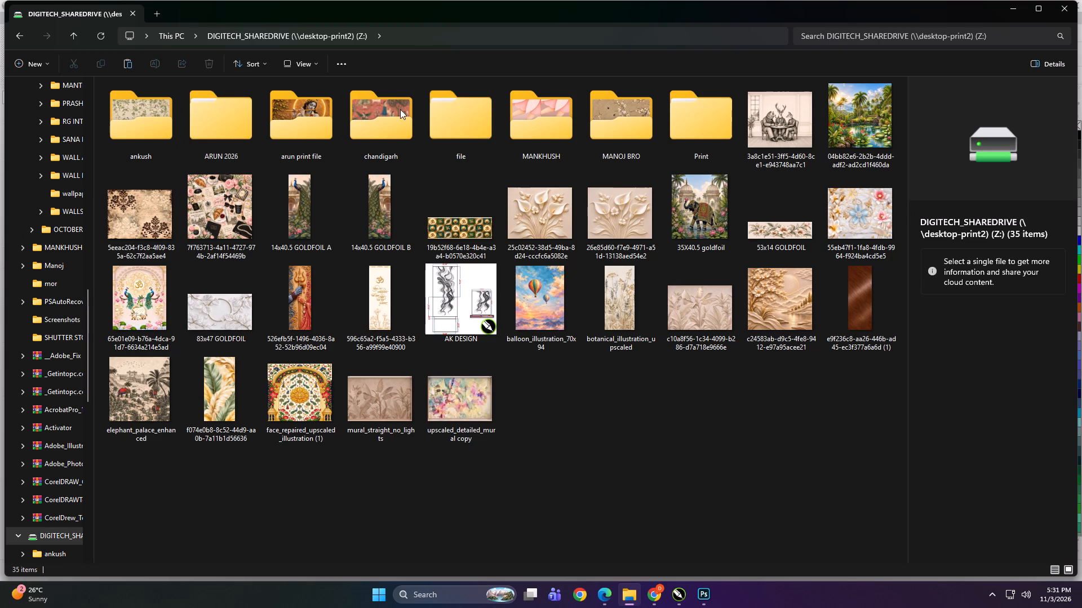
{"action": "double_click", "coordinate": [302, 126]}
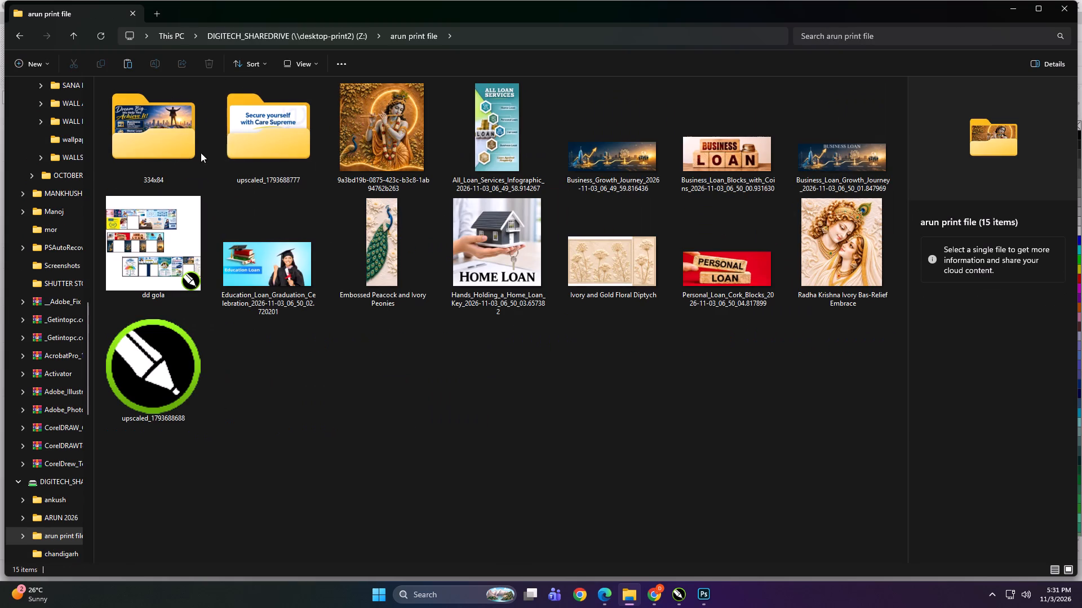
{"action": "left_click", "coordinate": [495, 424]}
{"action": "left_click", "coordinate": [495, 424]}
Open the ankush > 3-11-25 folder on DIGITECH_SHAREDRIVE (Z:) and examine its source images.
{"action": "key", "text": "BackSpace"}
{"action": "key", "text": "BackSpace"}
{"action": "key", "text": "BackSpace"}
{"action": "scroll", "coordinate": [62, 366], "scroll_direction": "up", "scroll_amount": 2}
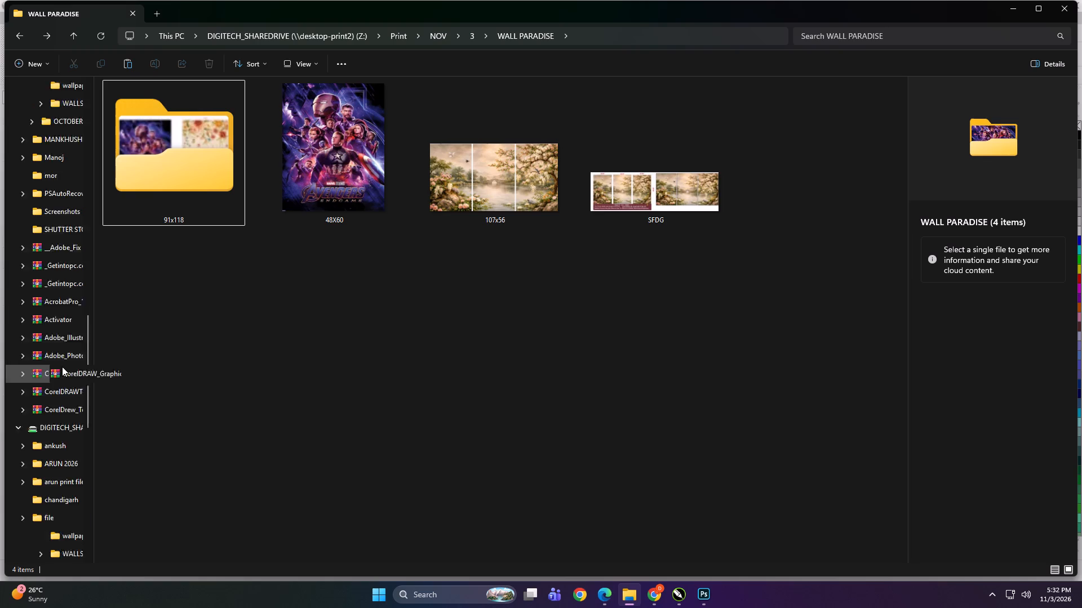
{"action": "scroll", "coordinate": [62, 366], "scroll_direction": "up", "scroll_amount": 7}
{"action": "left_click", "coordinate": [62, 363]}
{"action": "left_click", "coordinate": [165, 216]}
{"action": "double_click", "coordinate": [154, 250]}
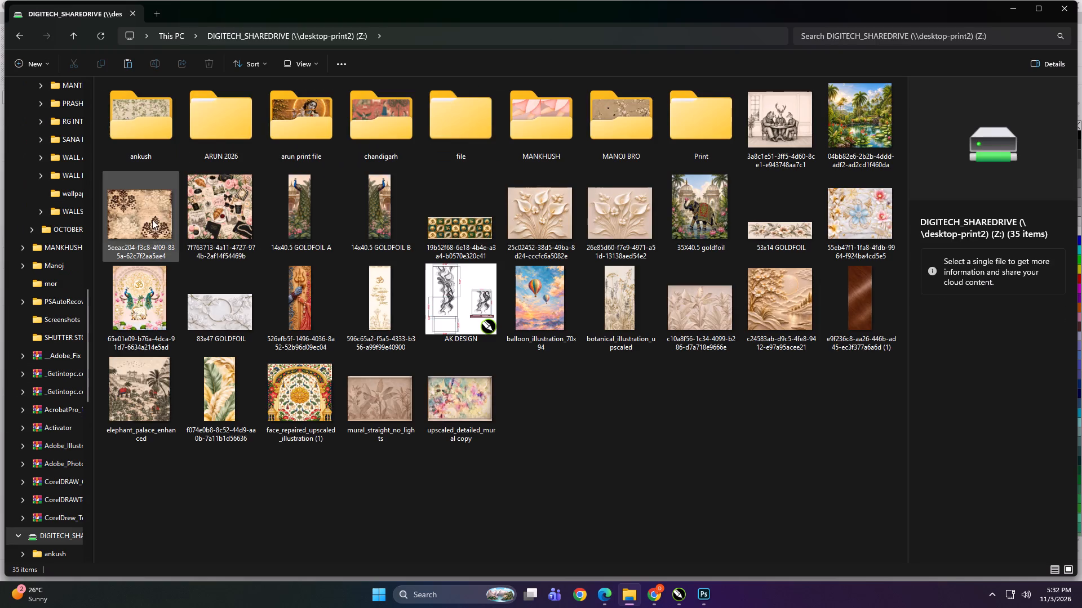
{"action": "double_click", "coordinate": [139, 140]}
{"action": "double_click", "coordinate": [352, 162]}
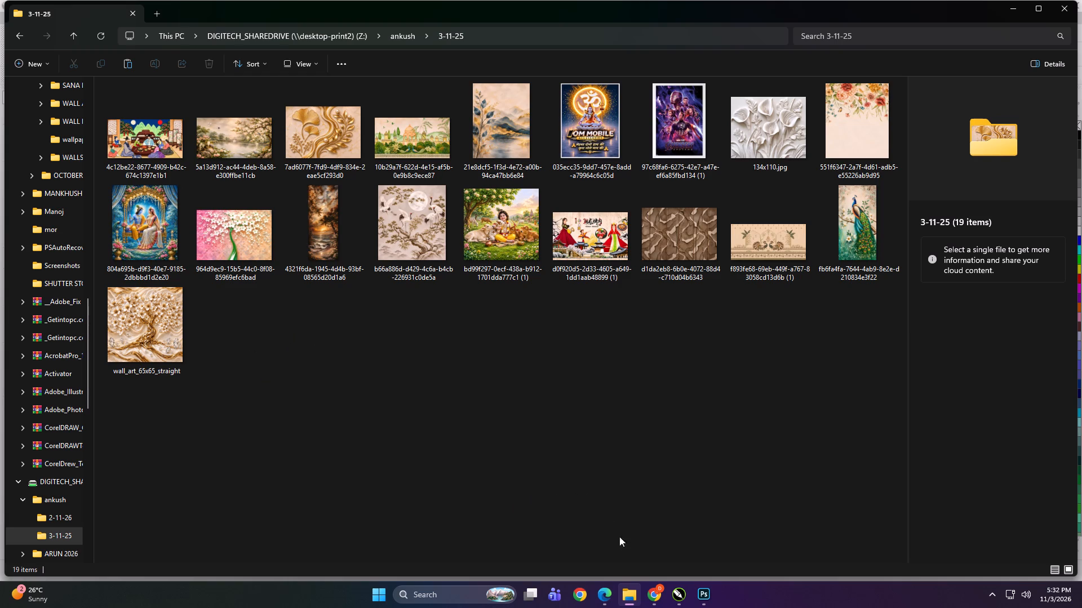
Switch to CorelDRAW and examine the three-panel golden tree and ginkgo layout with its source images on Untitled-1.
{"action": "left_click", "coordinate": [681, 607]}
{"action": "scroll", "coordinate": [377, 164], "scroll_direction": "up", "scroll_amount": 1}
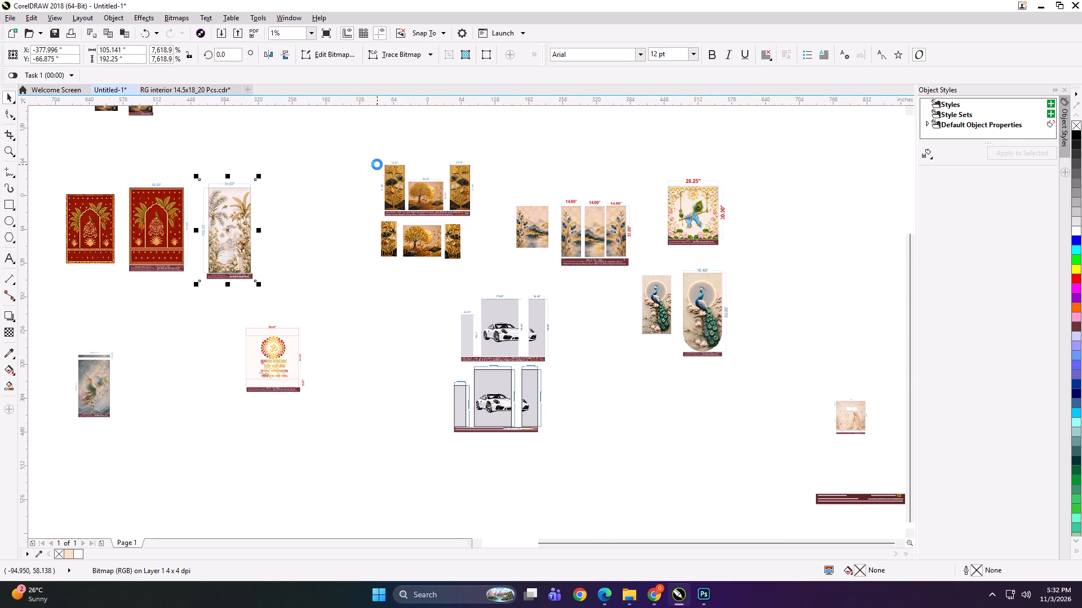
{"action": "scroll", "coordinate": [247, 164], "scroll_direction": "up", "scroll_amount": 1}
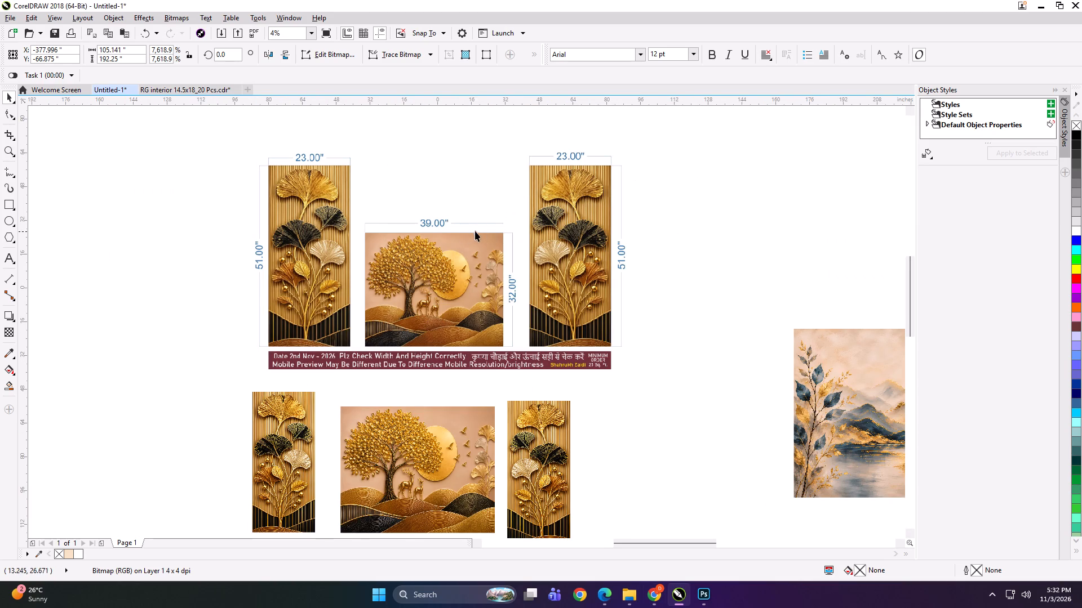
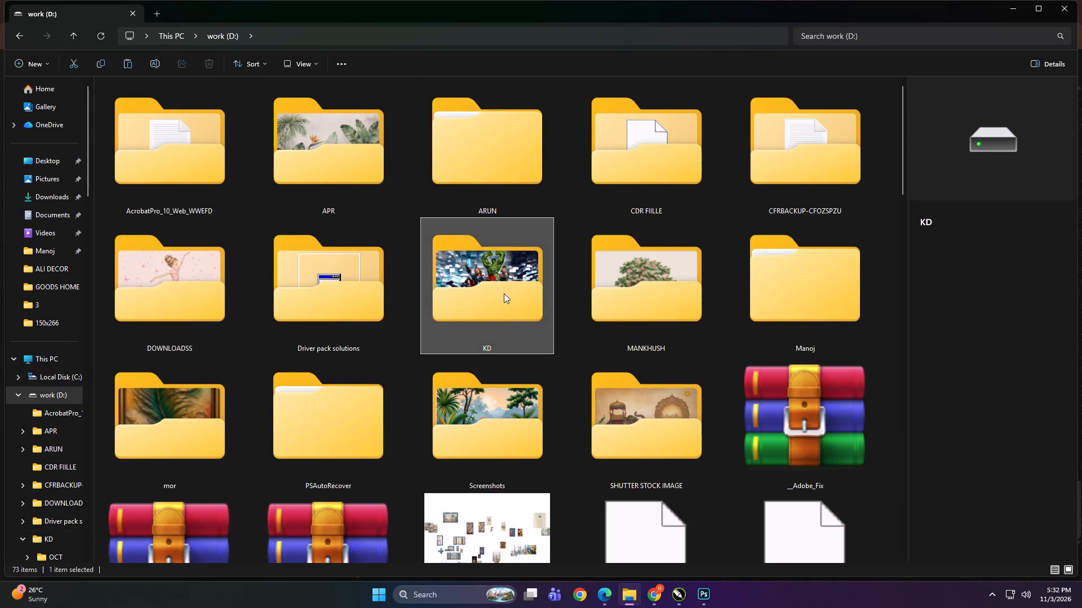
Open the KD > PRINT FILE > OCTOBER > 26 > OK PRINT folder on work (D:).
{"action": "double_click", "coordinate": [519, 169]}
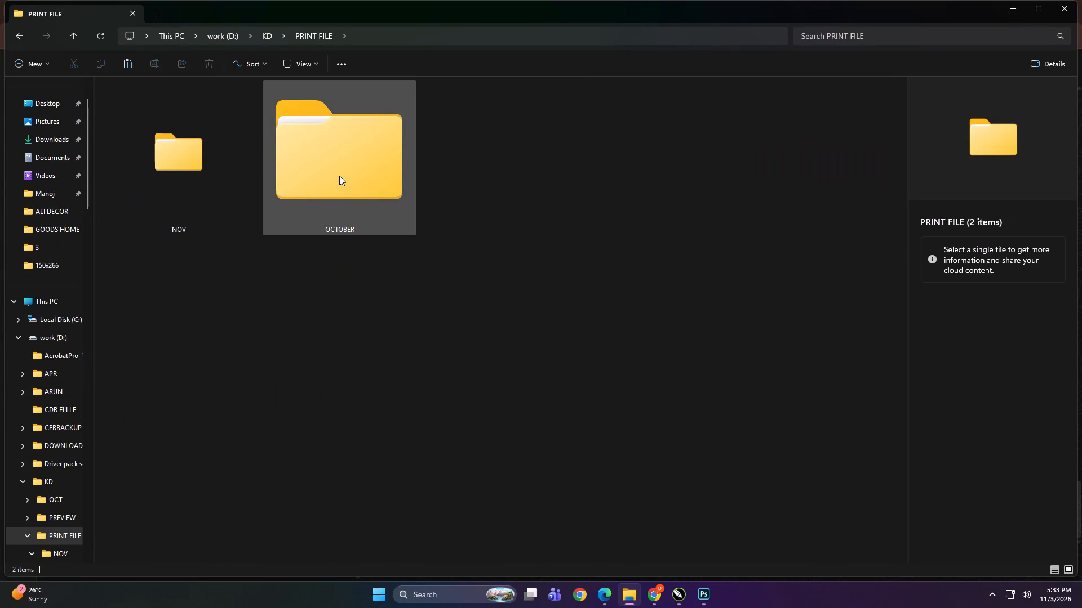
{"action": "double_click", "coordinate": [339, 176]}
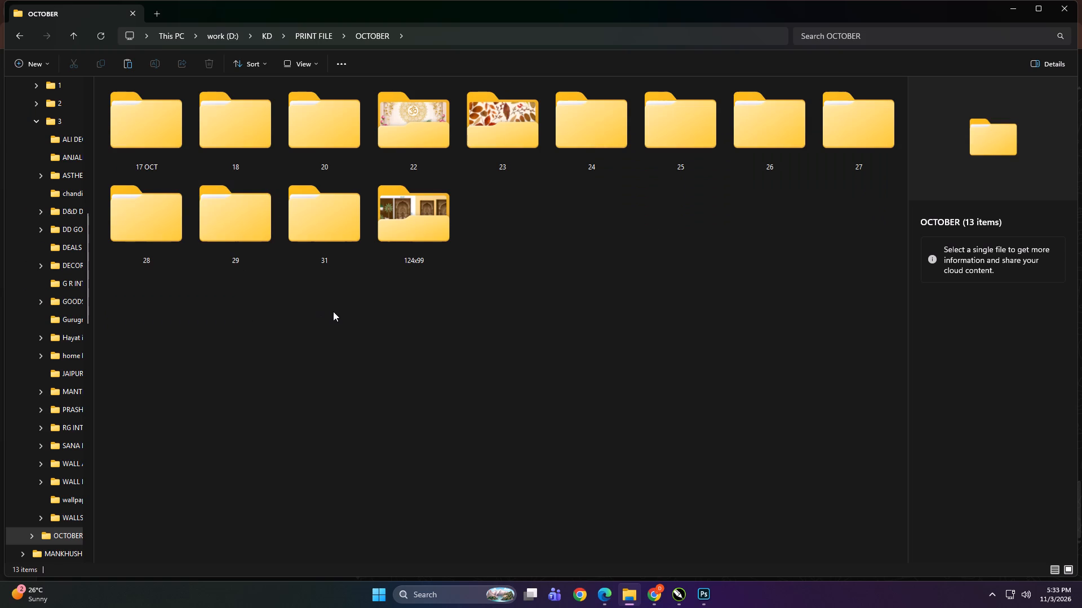
{"action": "double_click", "coordinate": [307, 345]}
{"action": "left_click", "coordinate": [769, 140]}
{"action": "double_click", "coordinate": [769, 140]}
{"action": "scroll", "coordinate": [508, 319], "scroll_direction": "up", "scroll_amount": 7, "text": "ctrl"}
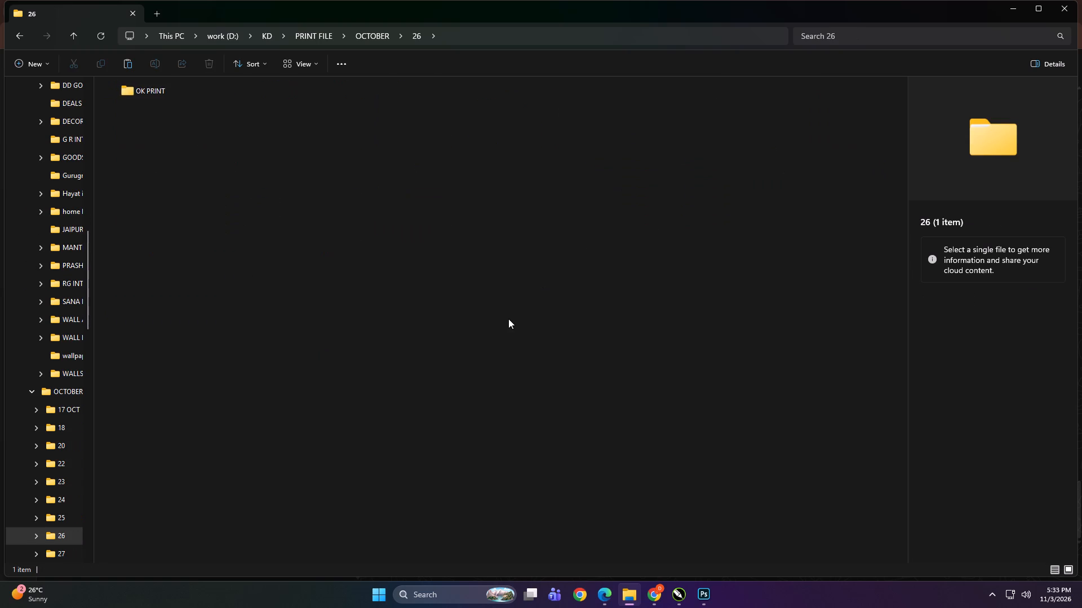
{"action": "scroll", "coordinate": [508, 319], "scroll_direction": "up", "scroll_amount": 20, "text": "ctrl"}
{"action": "scroll", "coordinate": [508, 319], "scroll_direction": "up", "scroll_amount": 8, "text": "ctrl"}
{"action": "double_click", "coordinate": [166, 136]}
{"action": "scroll", "coordinate": [613, 405], "scroll_direction": "up", "scroll_amount": 6, "text": "ctrl"}
{"action": "scroll", "coordinate": [564, 371], "scroll_direction": "down", "scroll_amount": 3, "text": "ctrl"}
{"action": "left_click", "coordinate": [586, 464]}
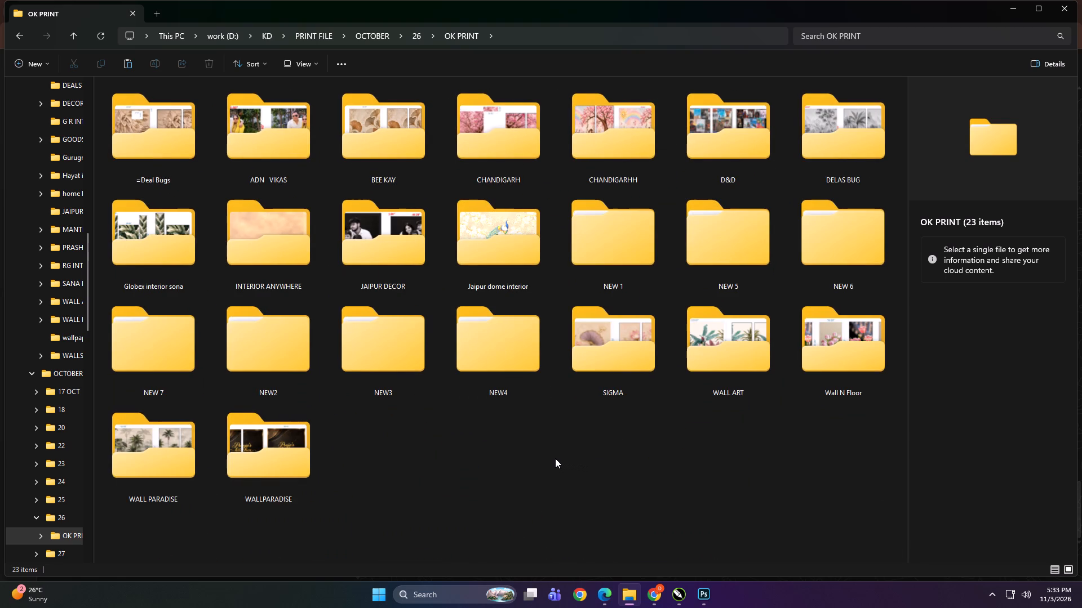
Check the print files in the WALLPARADISE and WALL PARADISE client folders inside OK PRINT.
{"action": "double_click", "coordinate": [295, 459]}
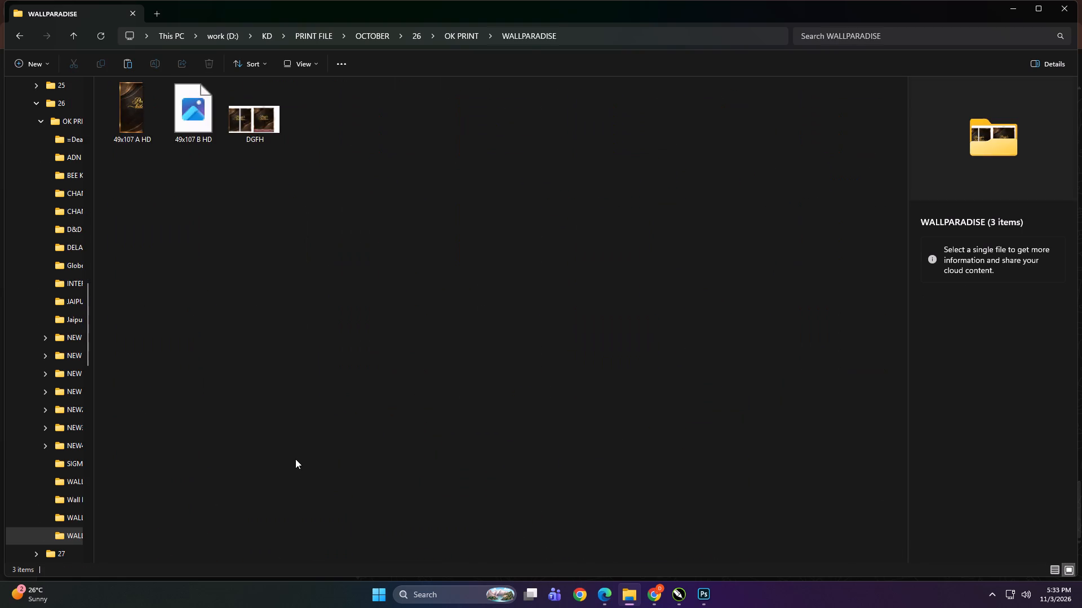
{"action": "scroll", "coordinate": [329, 440], "scroll_direction": "up", "scroll_amount": 7, "text": "ctrl"}
{"action": "scroll", "coordinate": [385, 441], "scroll_direction": "down", "scroll_amount": 1, "text": "ctrl"}
{"action": "scroll", "coordinate": [385, 441], "scroll_direction": "up", "scroll_amount": 5, "text": "ctrl"}
{"action": "key", "text": "BackSpace"}
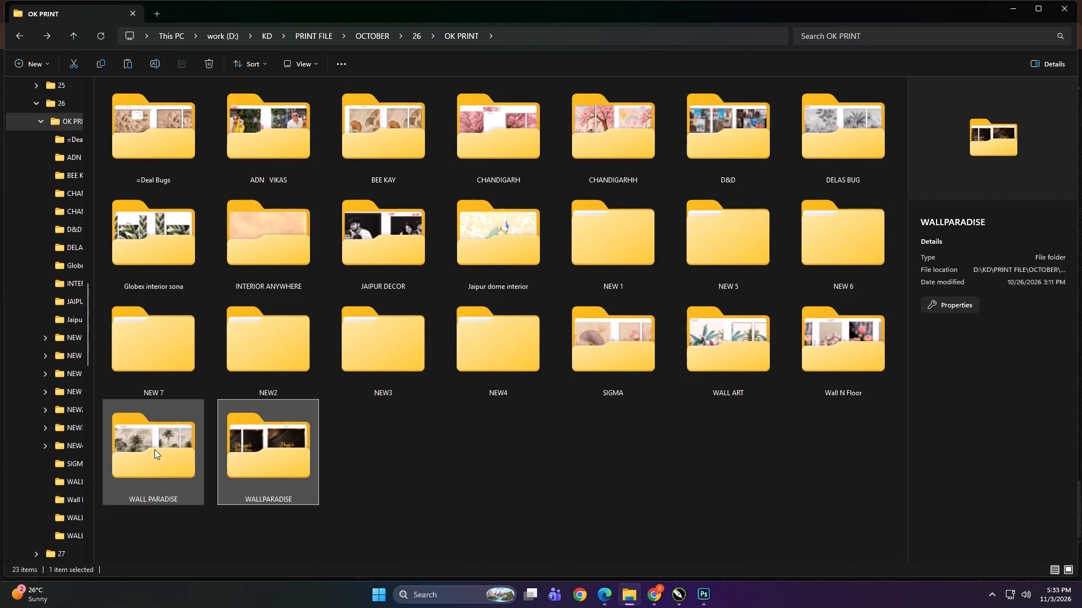
{"action": "double_click", "coordinate": [154, 449]}
{"action": "key", "text": "BackSpace"}
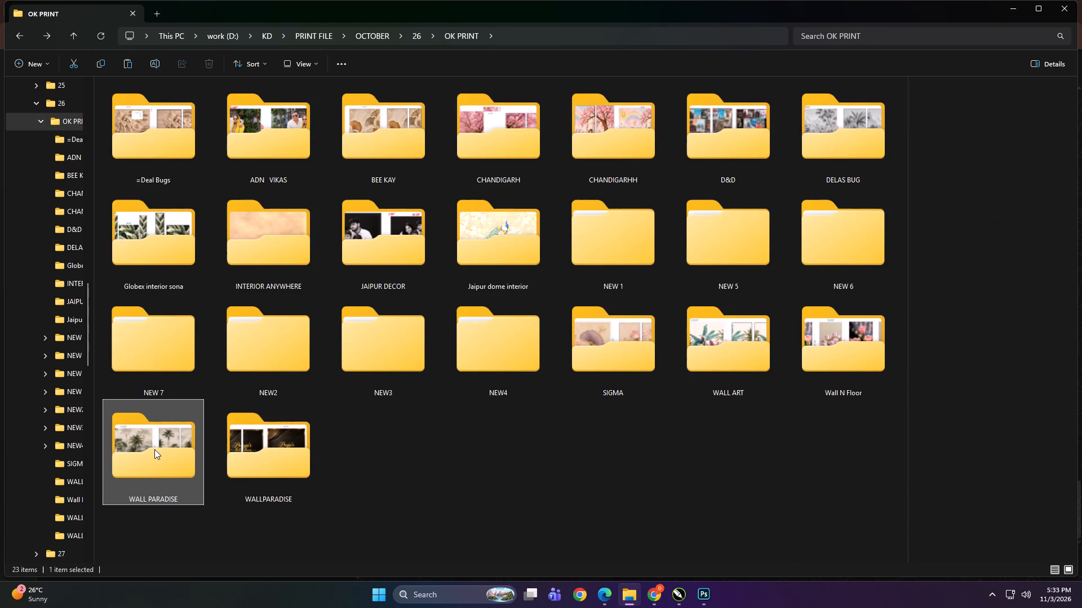
Look through the NEW4, NEW3, NEW2 and NEW 7 folders in OK PRINT, including the KANAHA subfolder of NEW 7.
{"action": "double_click", "coordinate": [524, 367]}
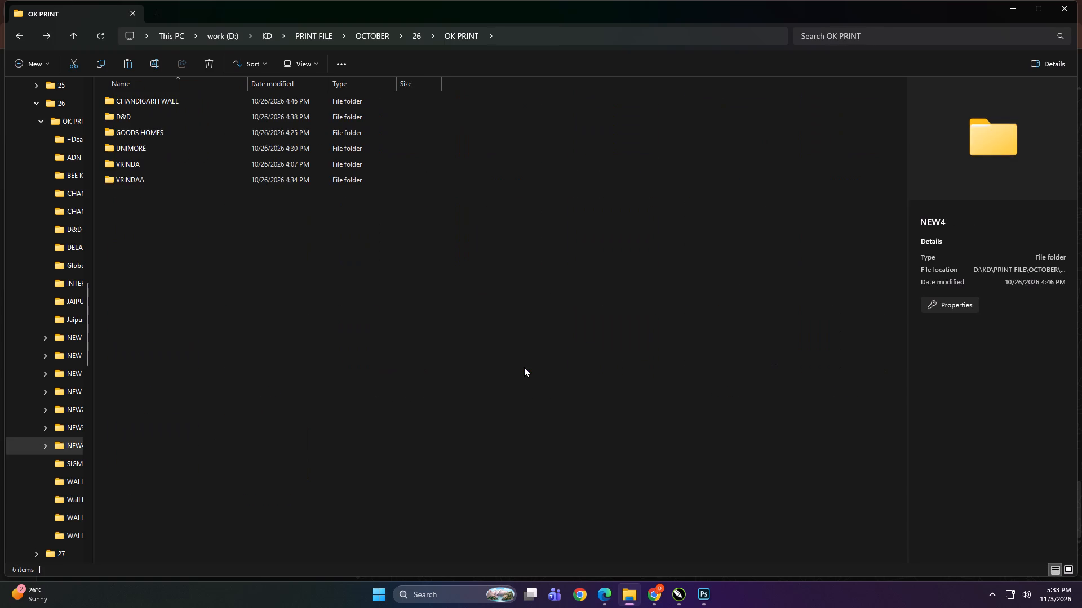
{"action": "key", "text": "BackSpace"}
{"action": "double_click", "coordinate": [387, 359]}
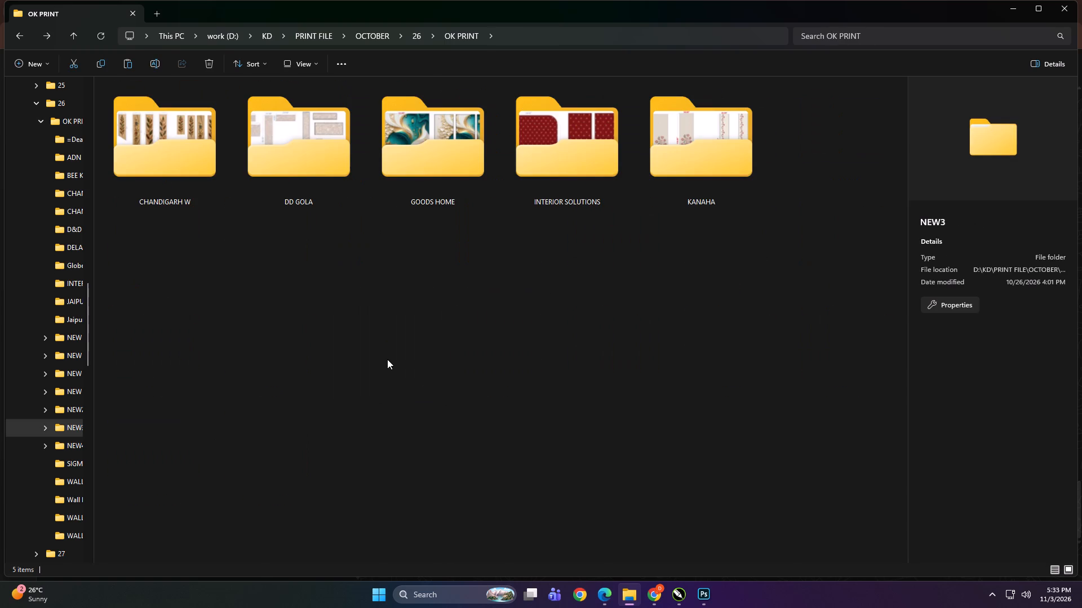
{"action": "key", "text": "BackSpace"}
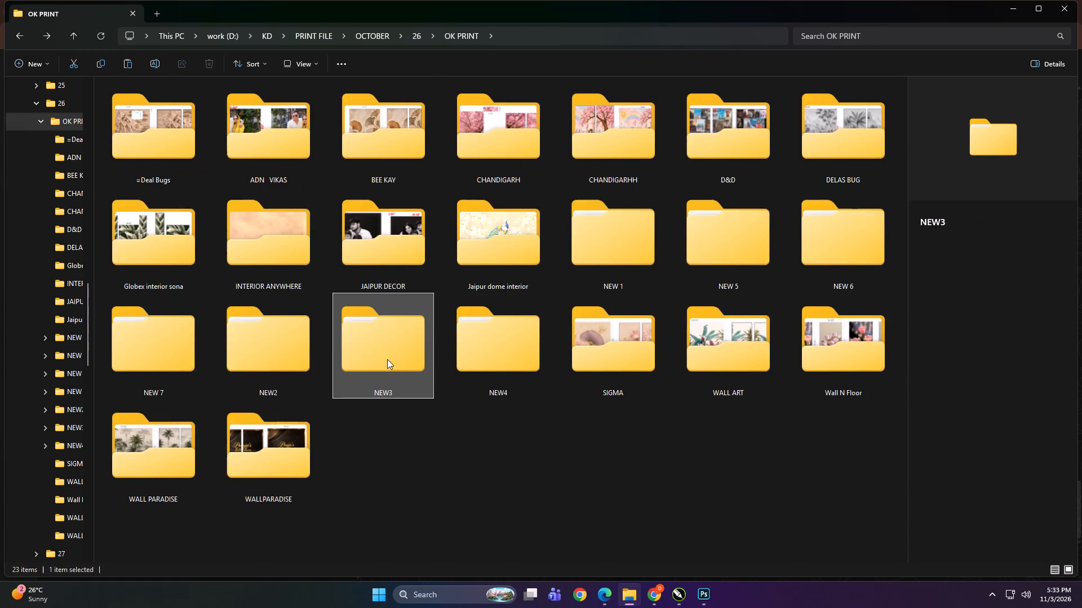
{"action": "double_click", "coordinate": [271, 339]}
{"action": "key", "text": "BackSpace"}
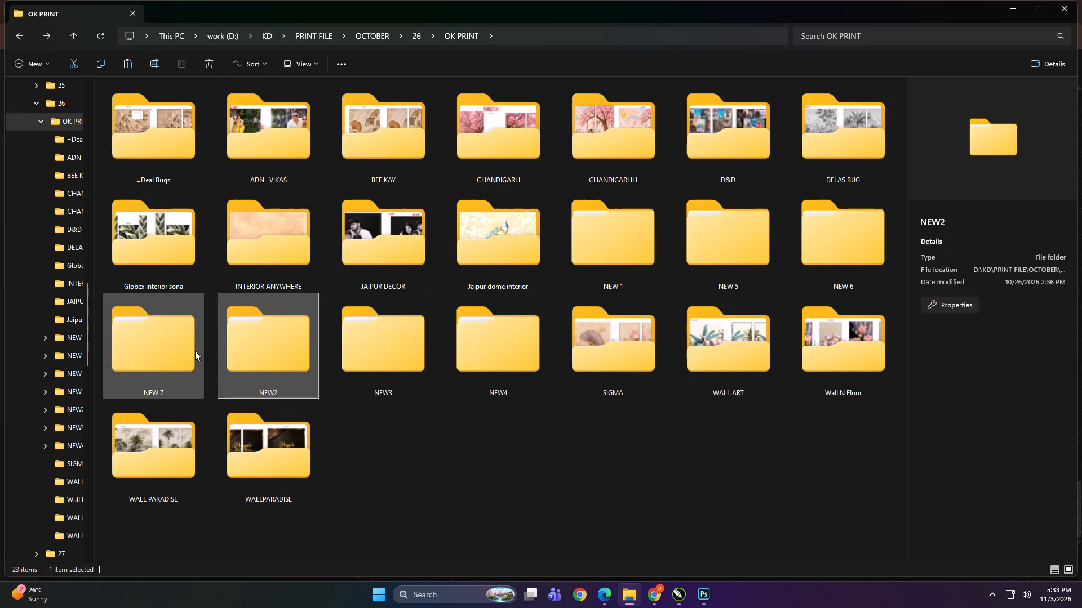
{"action": "left_click", "coordinate": [195, 351]}
{"action": "left_click", "coordinate": [195, 351]}
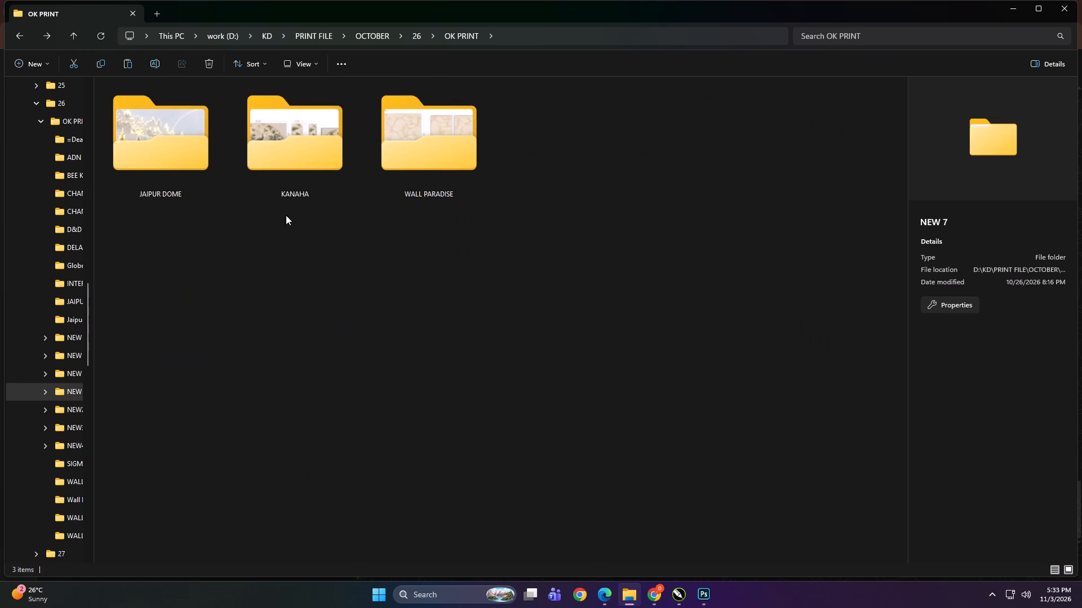
{"action": "double_click", "coordinate": [296, 148]}
{"action": "key", "text": "BackSpace"}
{"action": "key", "text": "BackSpace"}
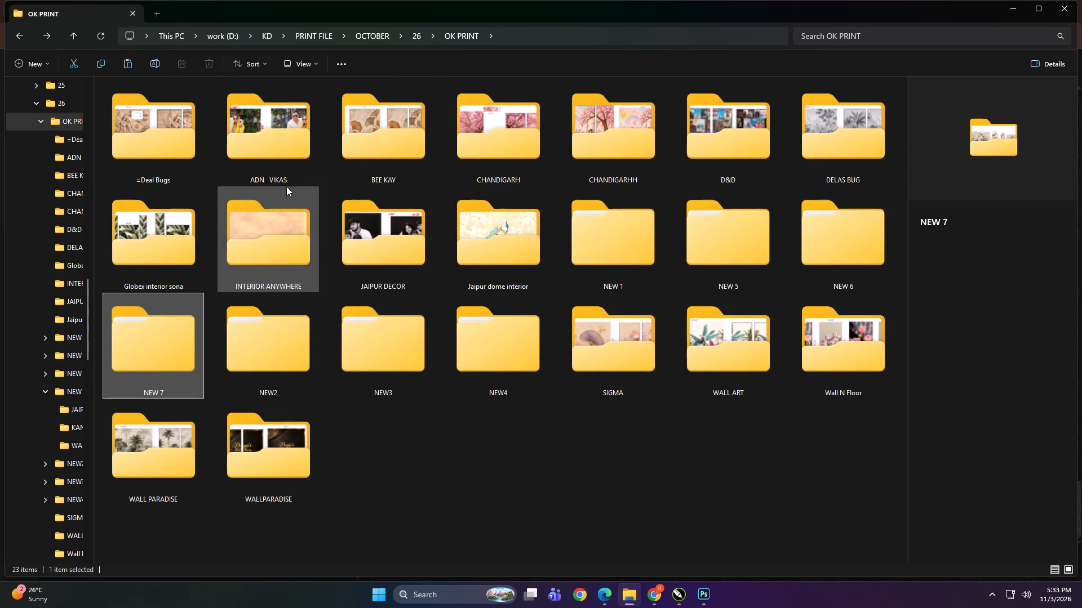
Look through the NEW 6, NEW 5, NEW 1 and DELAS BUG folders in OK PRINT for their client folders and print files.
{"action": "left_click", "coordinate": [848, 226]}
{"action": "left_click", "coordinate": [848, 226]}
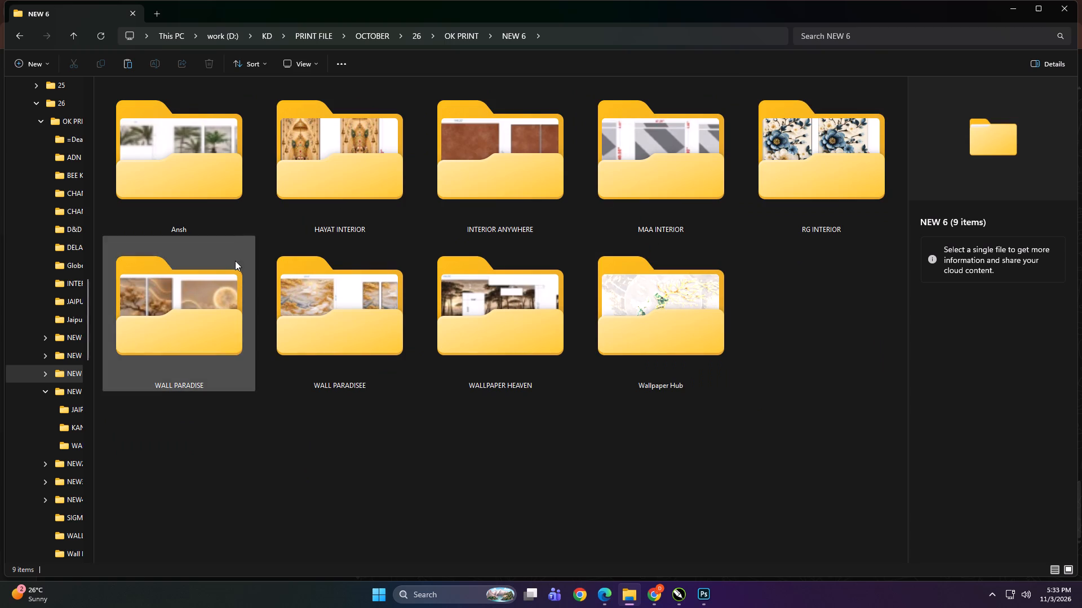
{"action": "left_click", "coordinate": [403, 463]}
{"action": "key", "text": "BackSpace"}
{"action": "left_click", "coordinate": [709, 254]}
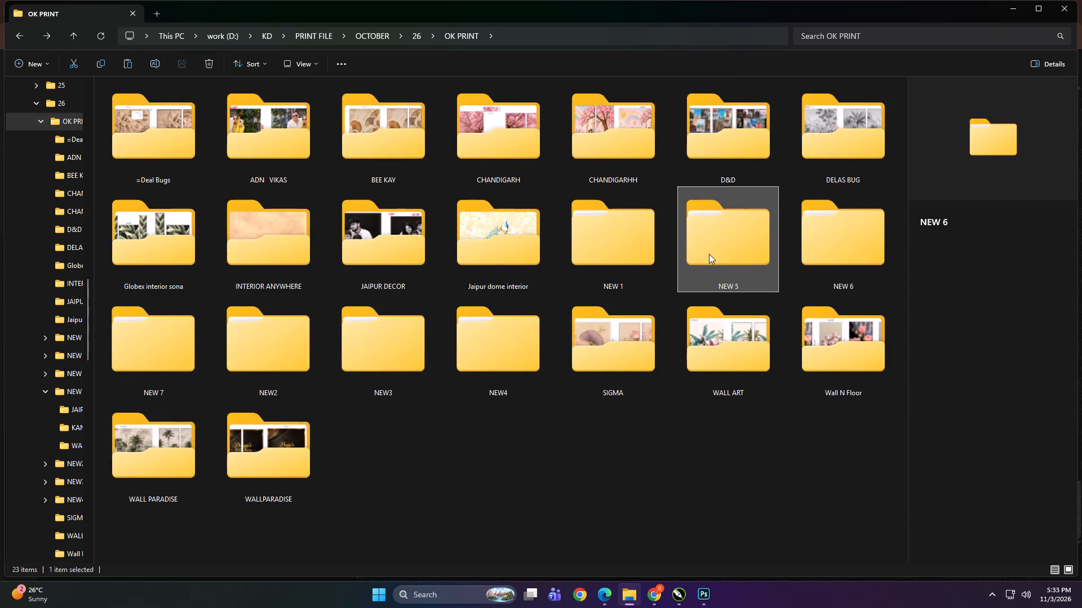
{"action": "left_click", "coordinate": [709, 254]}
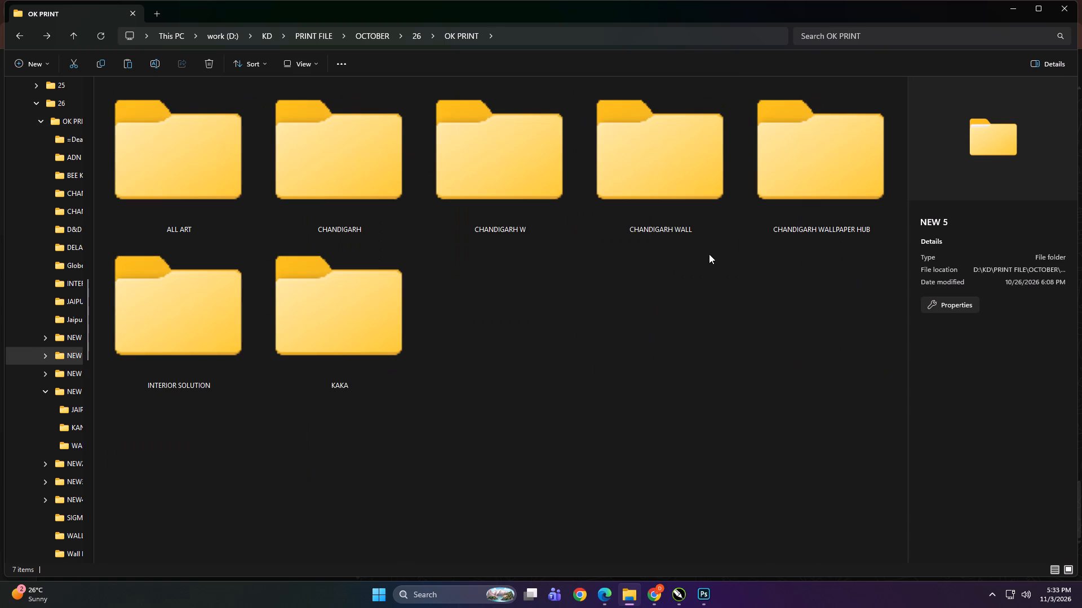
{"action": "key", "text": "BackSpace"}
{"action": "double_click", "coordinate": [590, 259]}
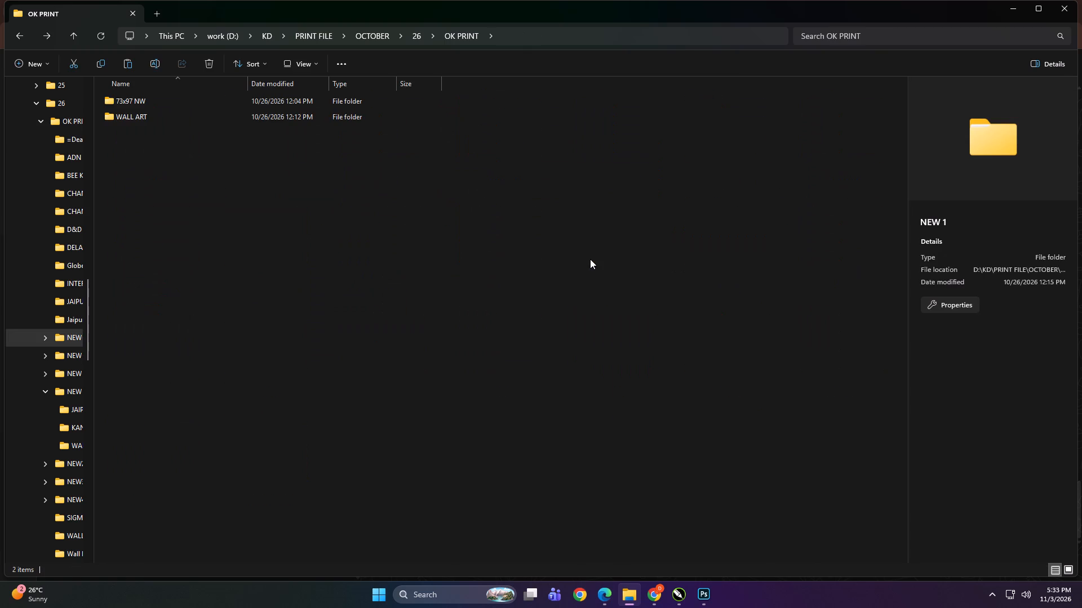
{"action": "key", "text": "BackSpace"}
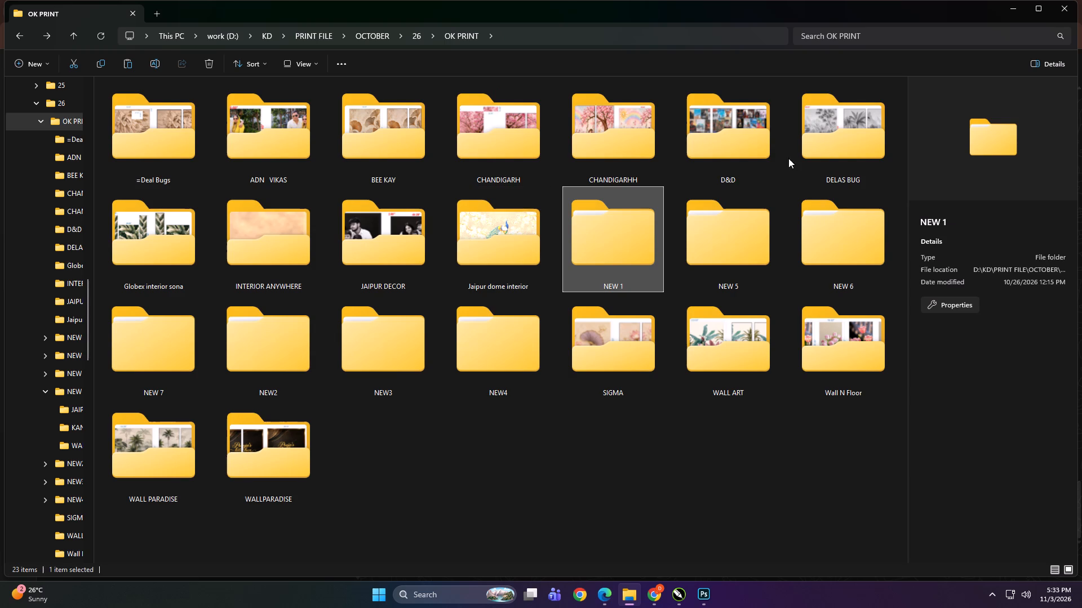
{"action": "double_click", "coordinate": [835, 152]}
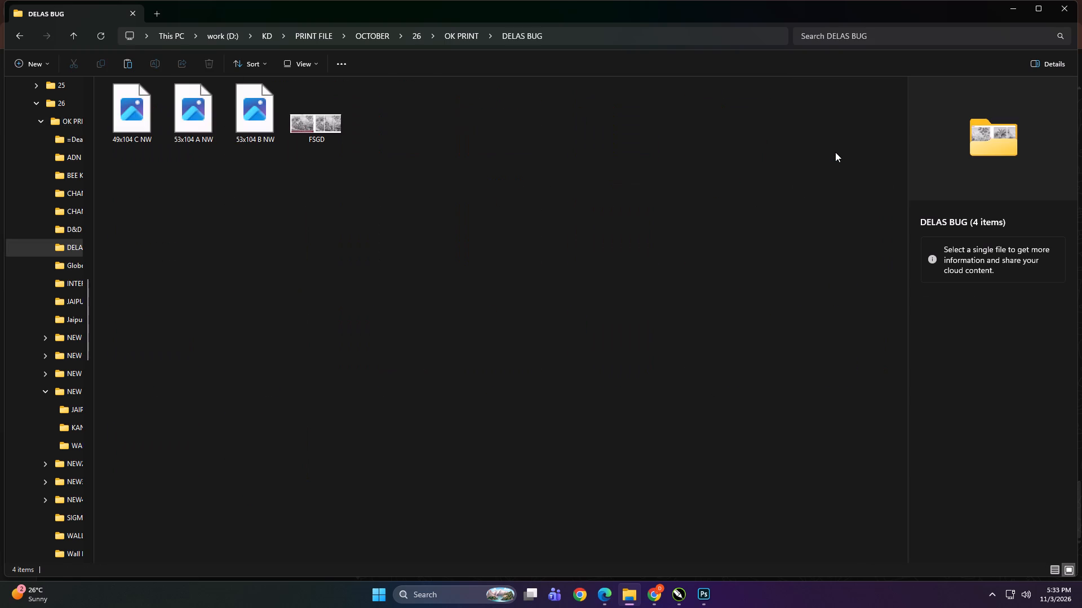